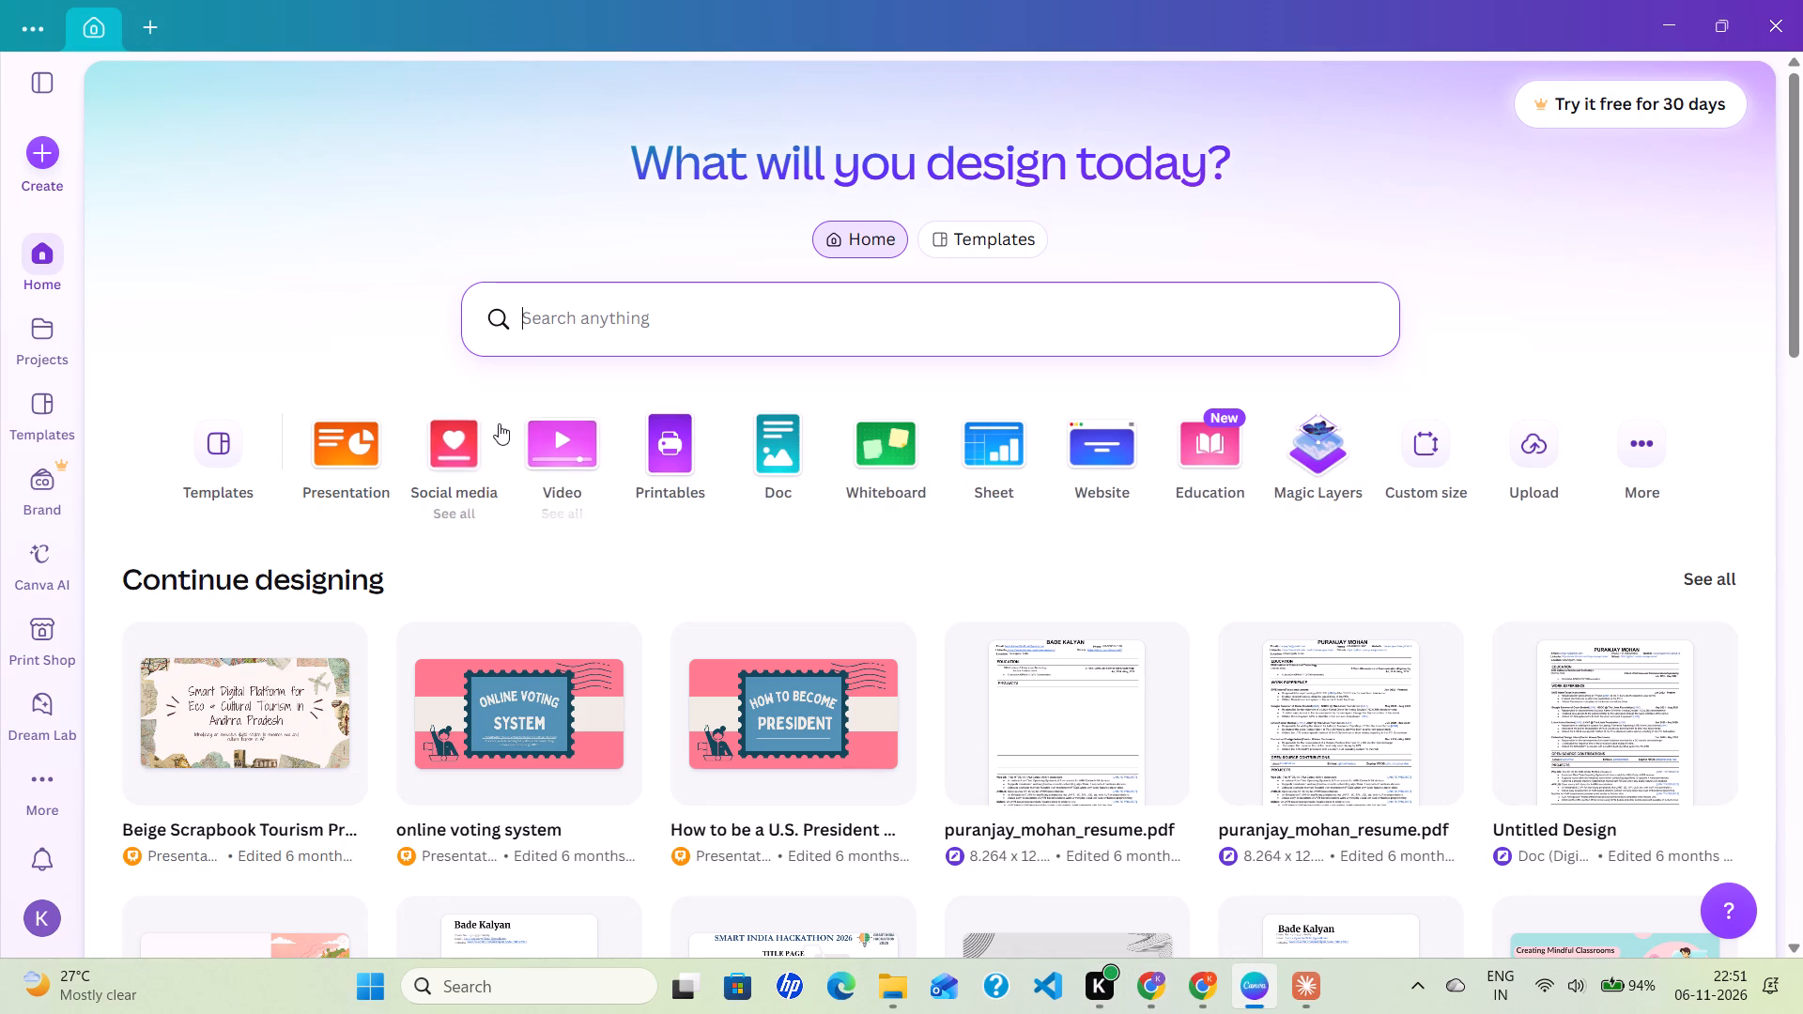
click(32, 152)
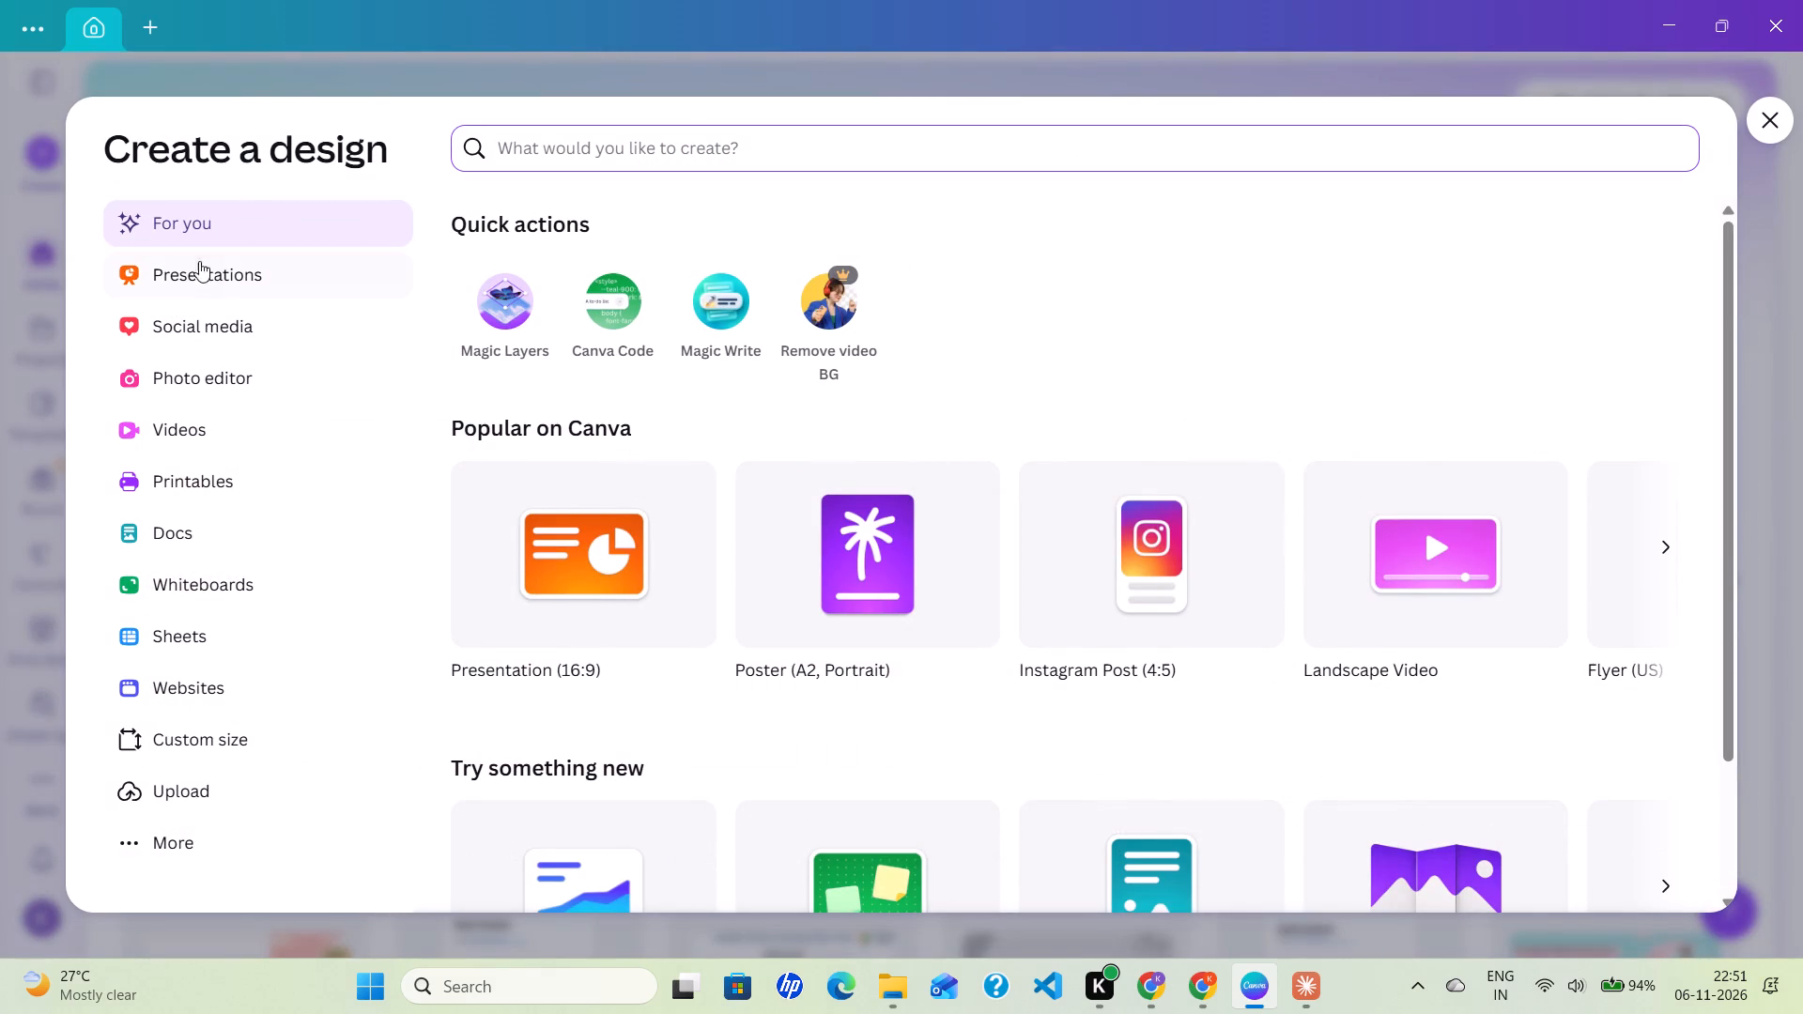
scroll(233, 622, down, 3)
click(841, 602)
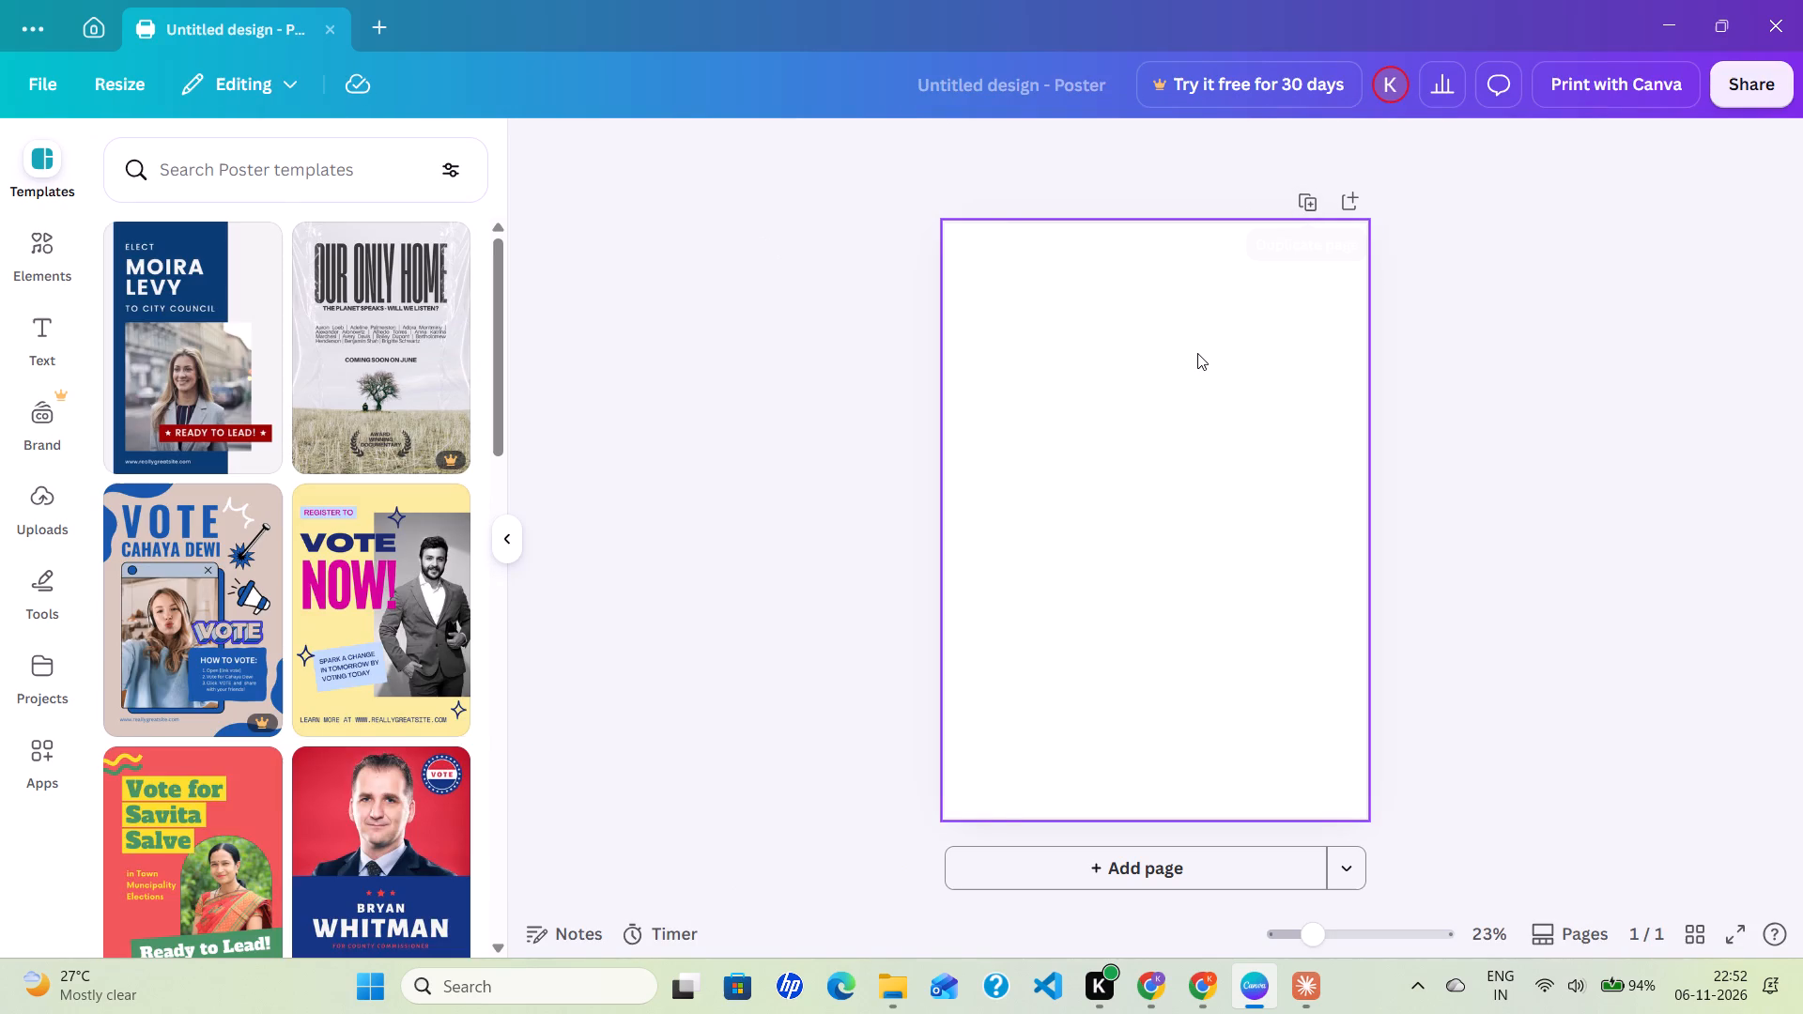
Try to copy and resize the blank poster page to a custom size of 8.5 × 11 in.
right_click(1197, 353)
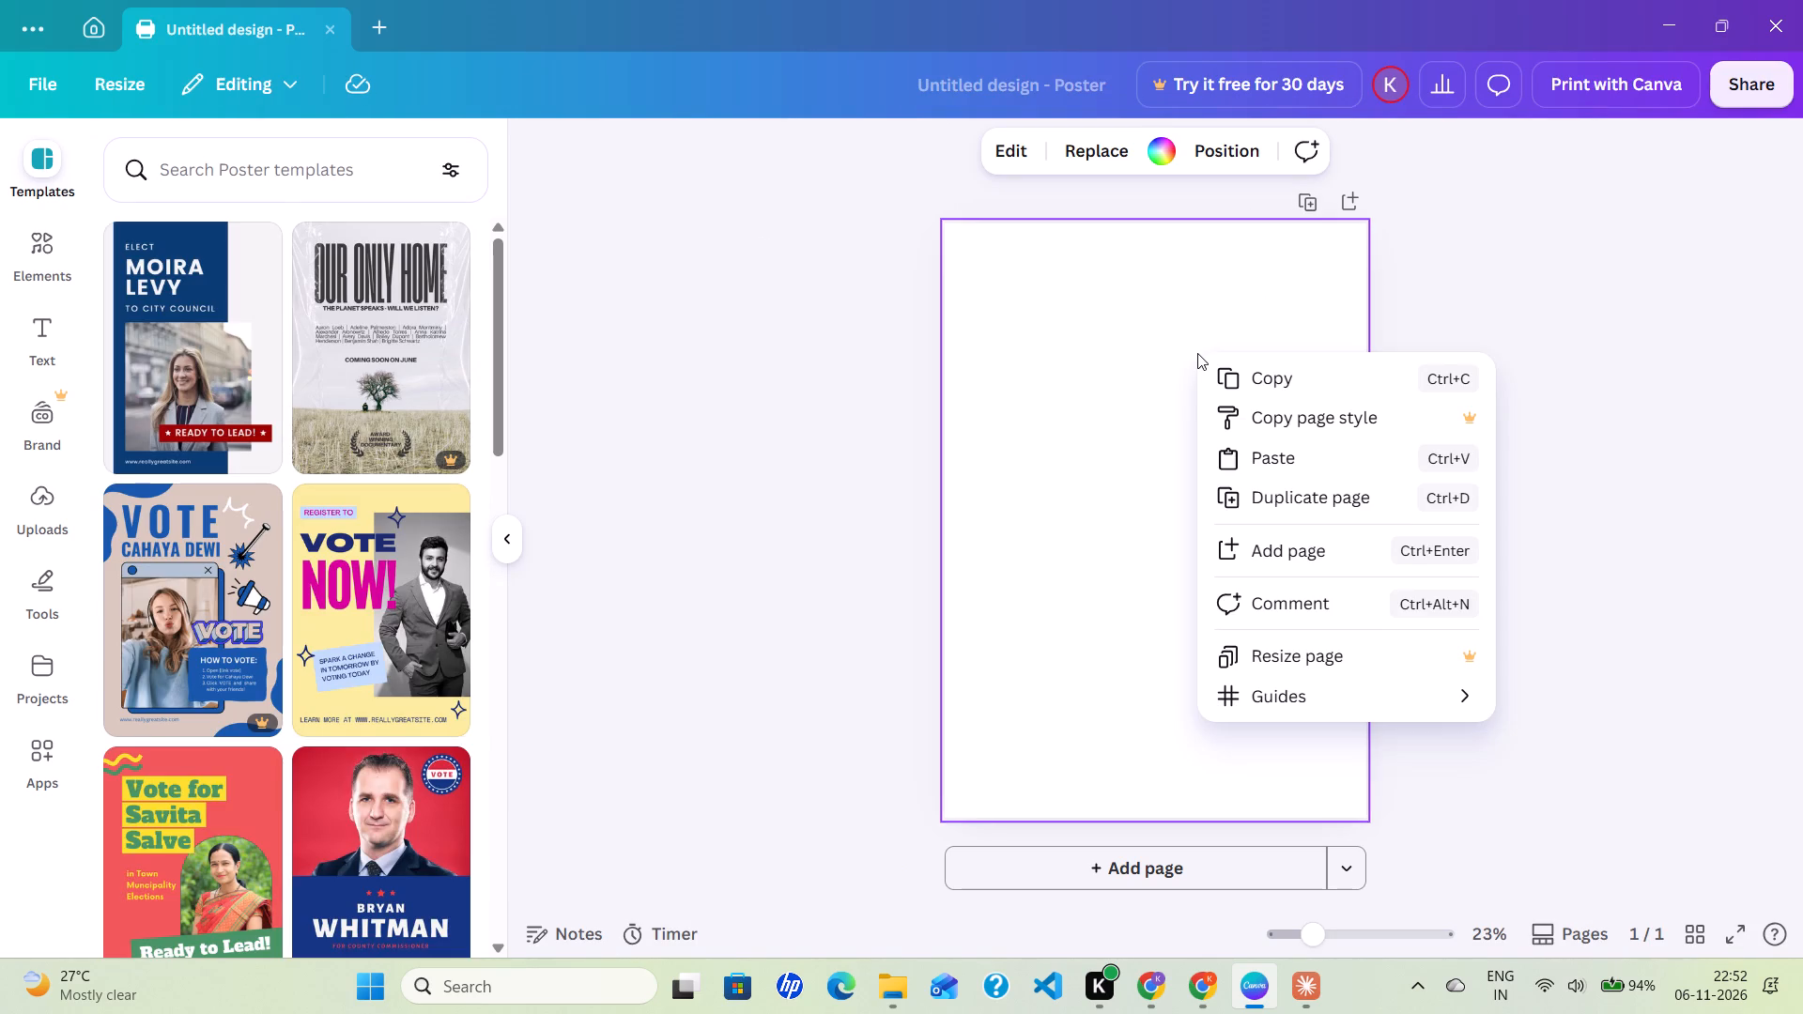
click(1274, 653)
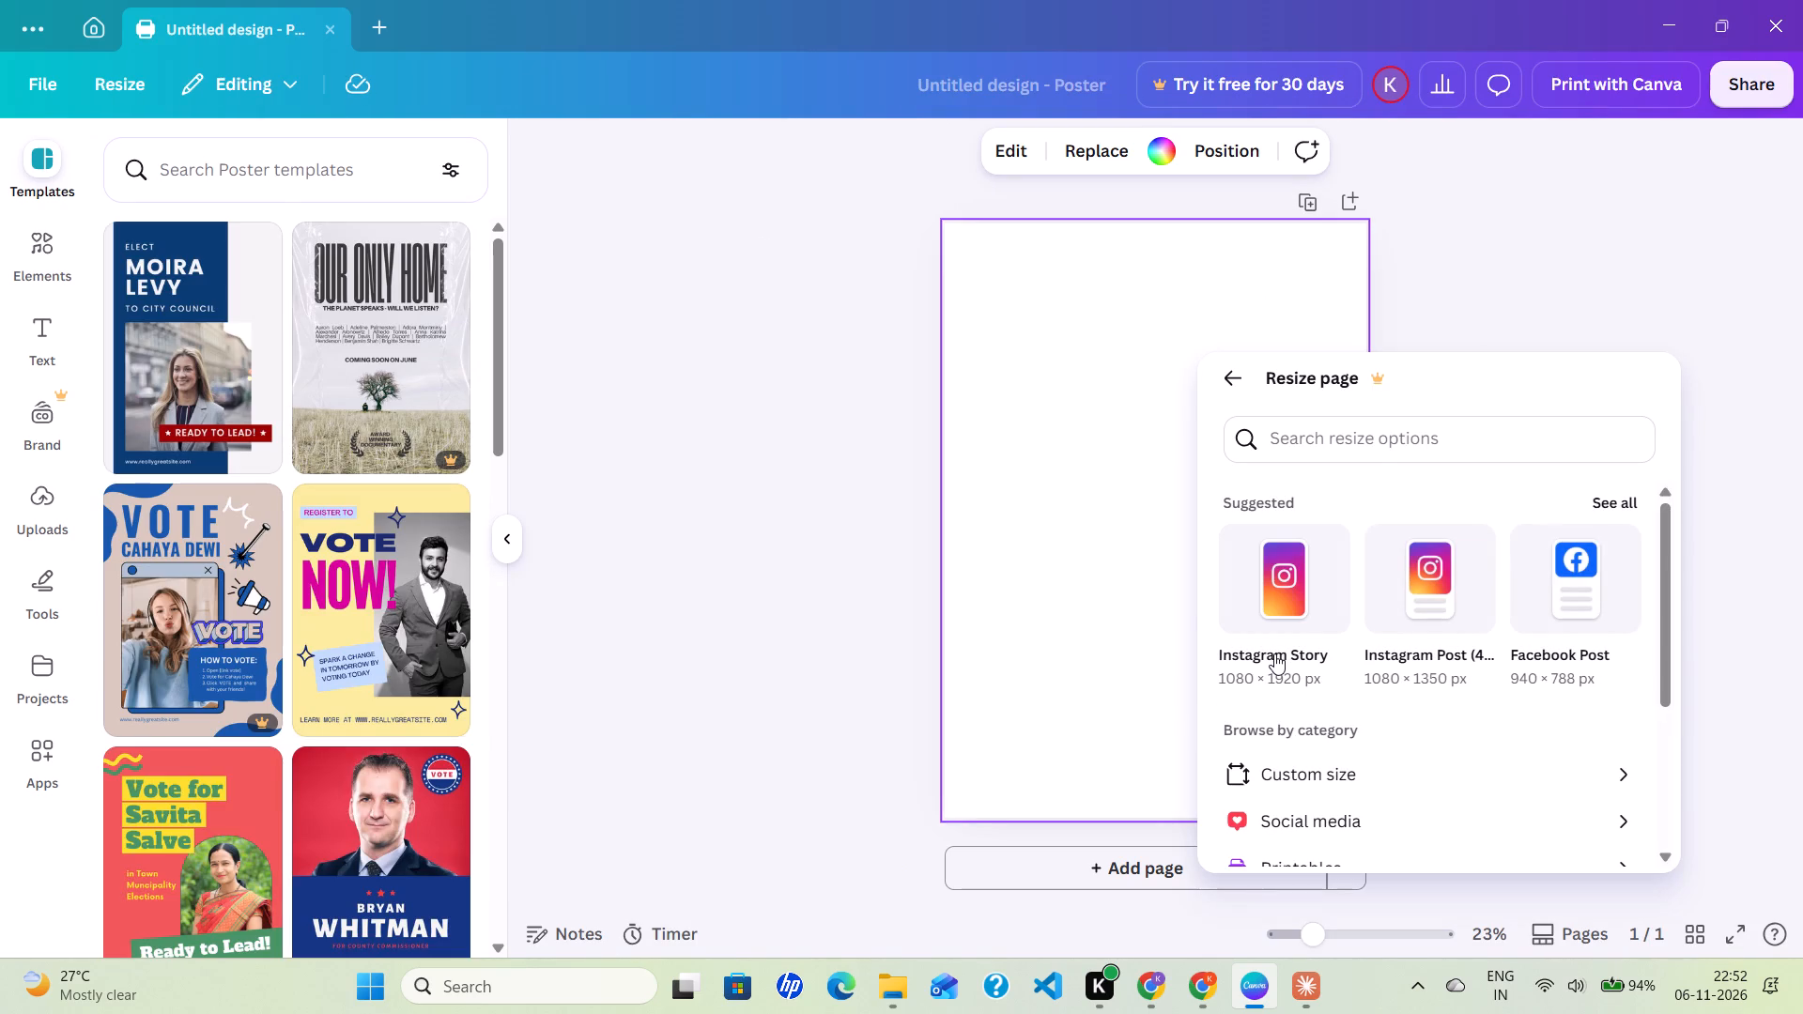
click(1334, 765)
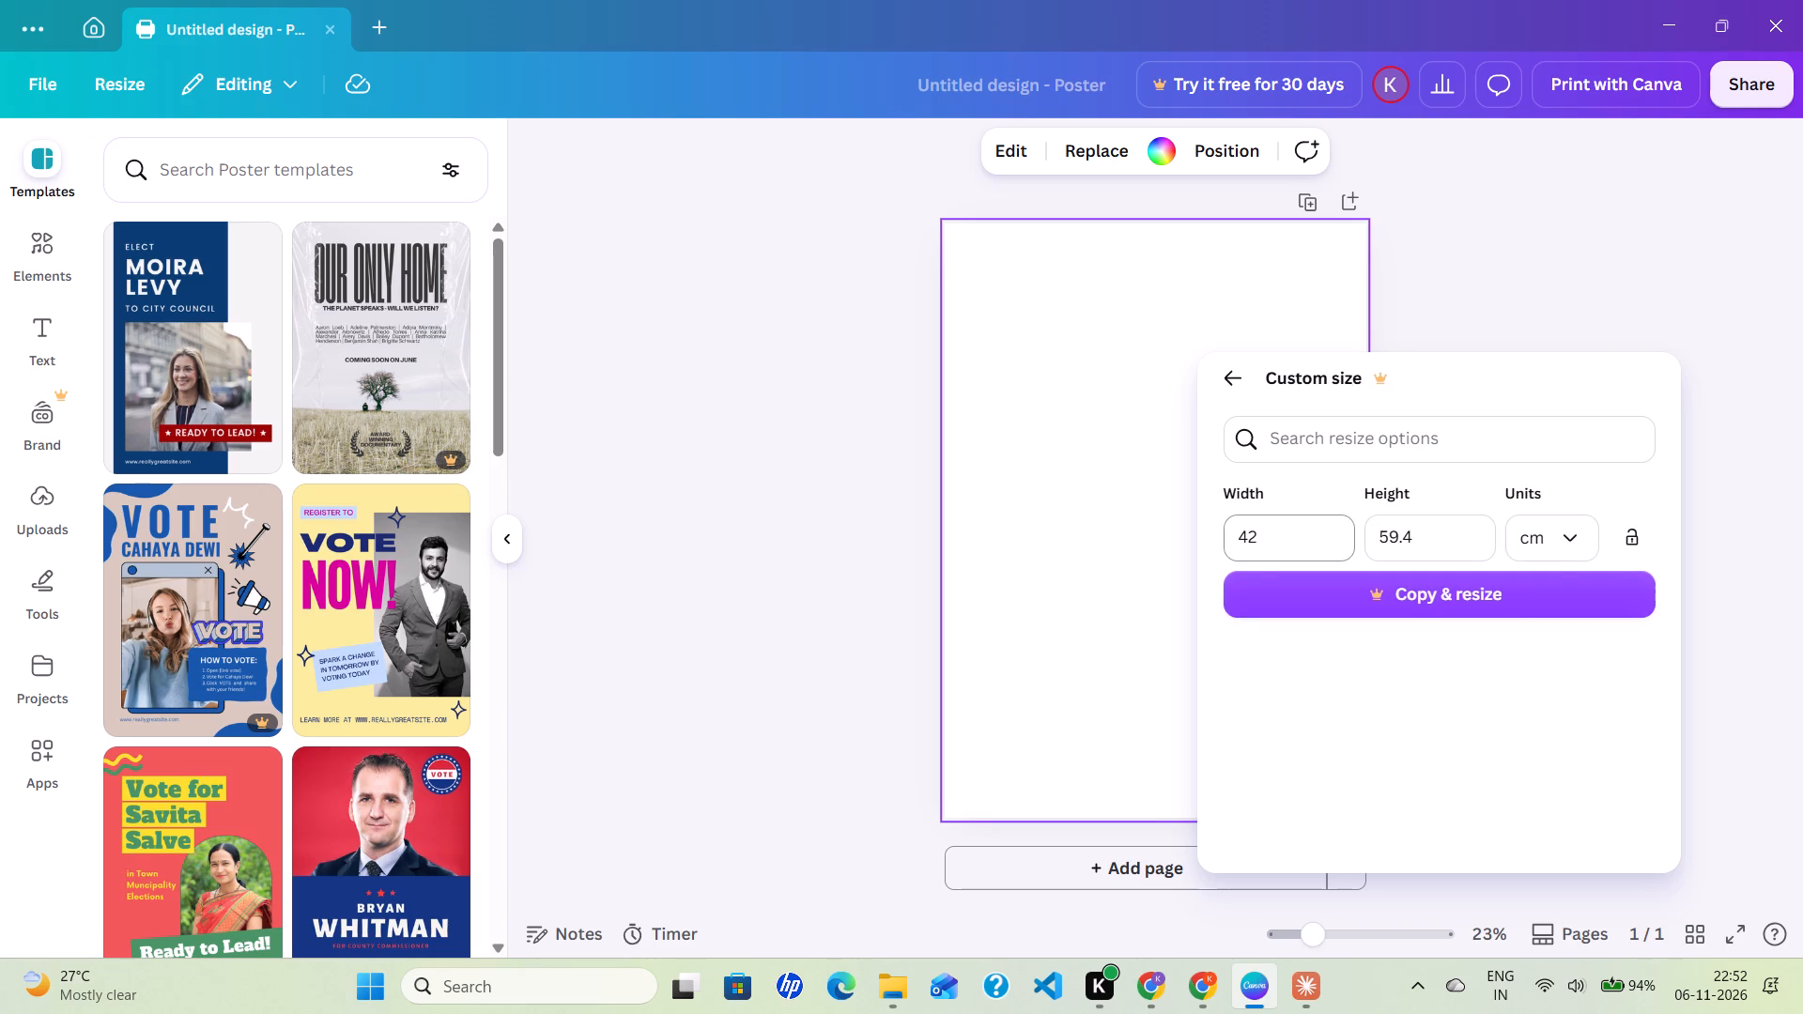
click(1560, 541)
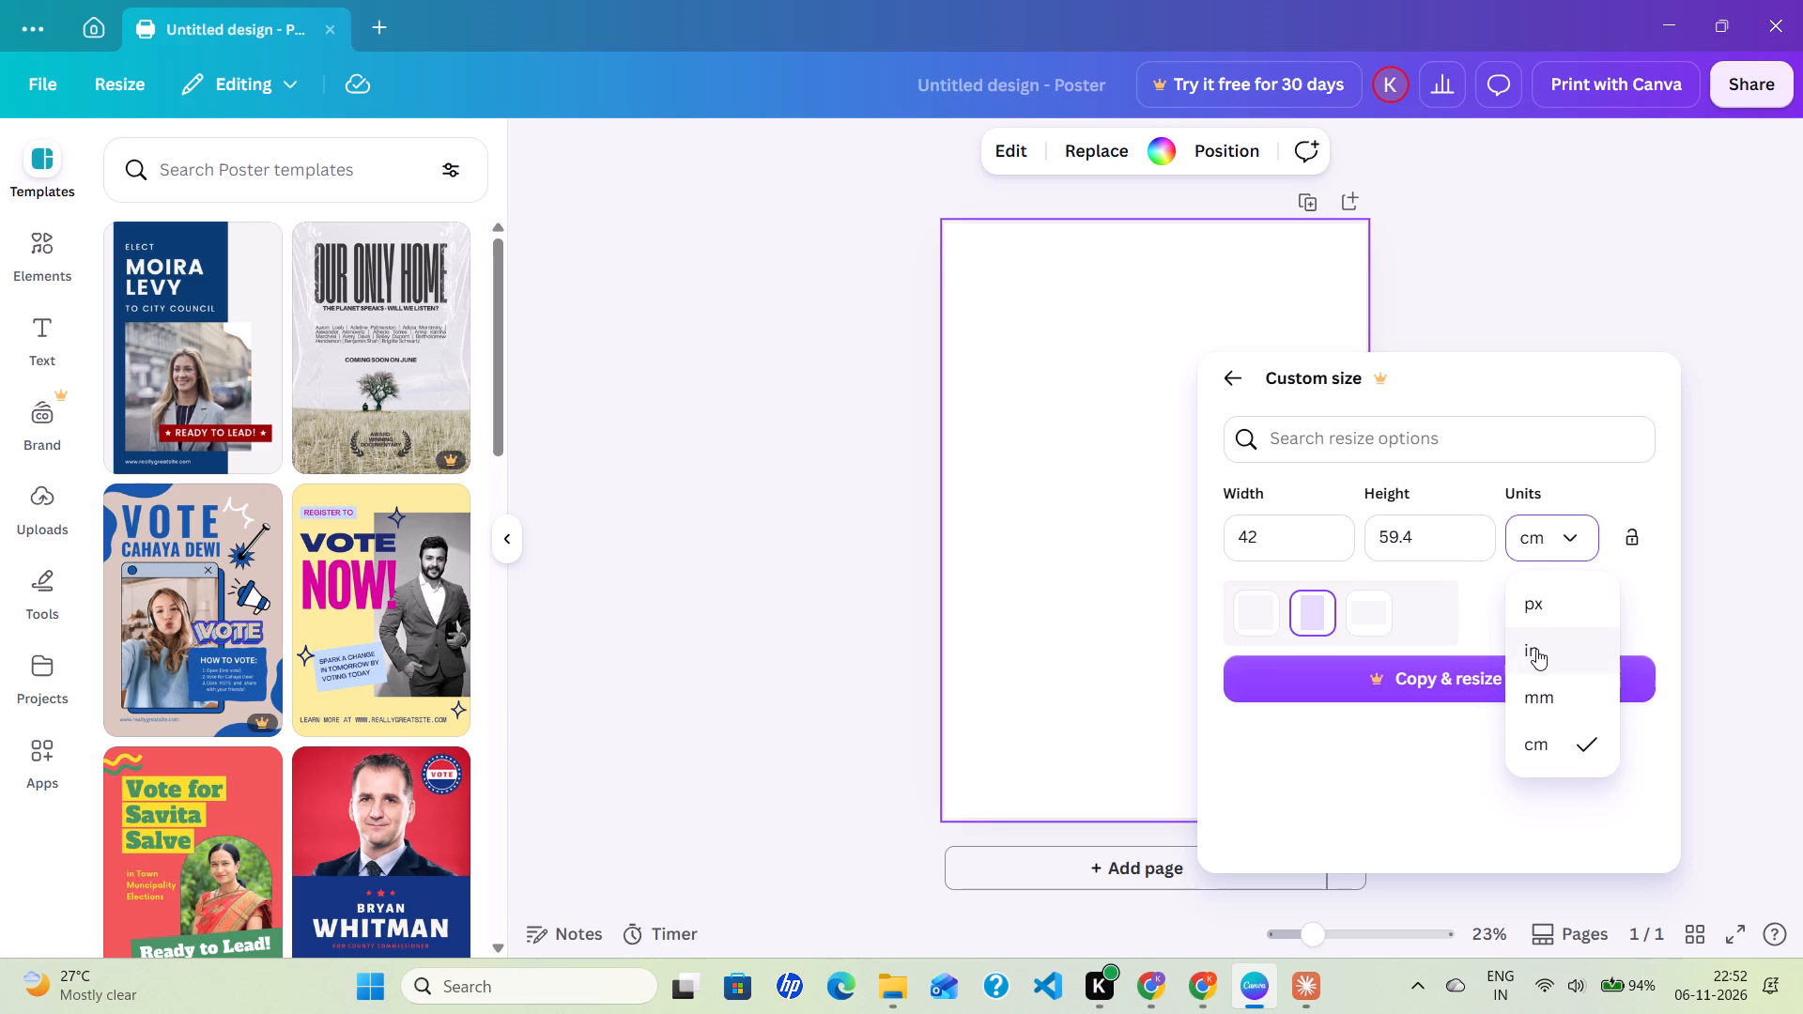
click(1536, 649)
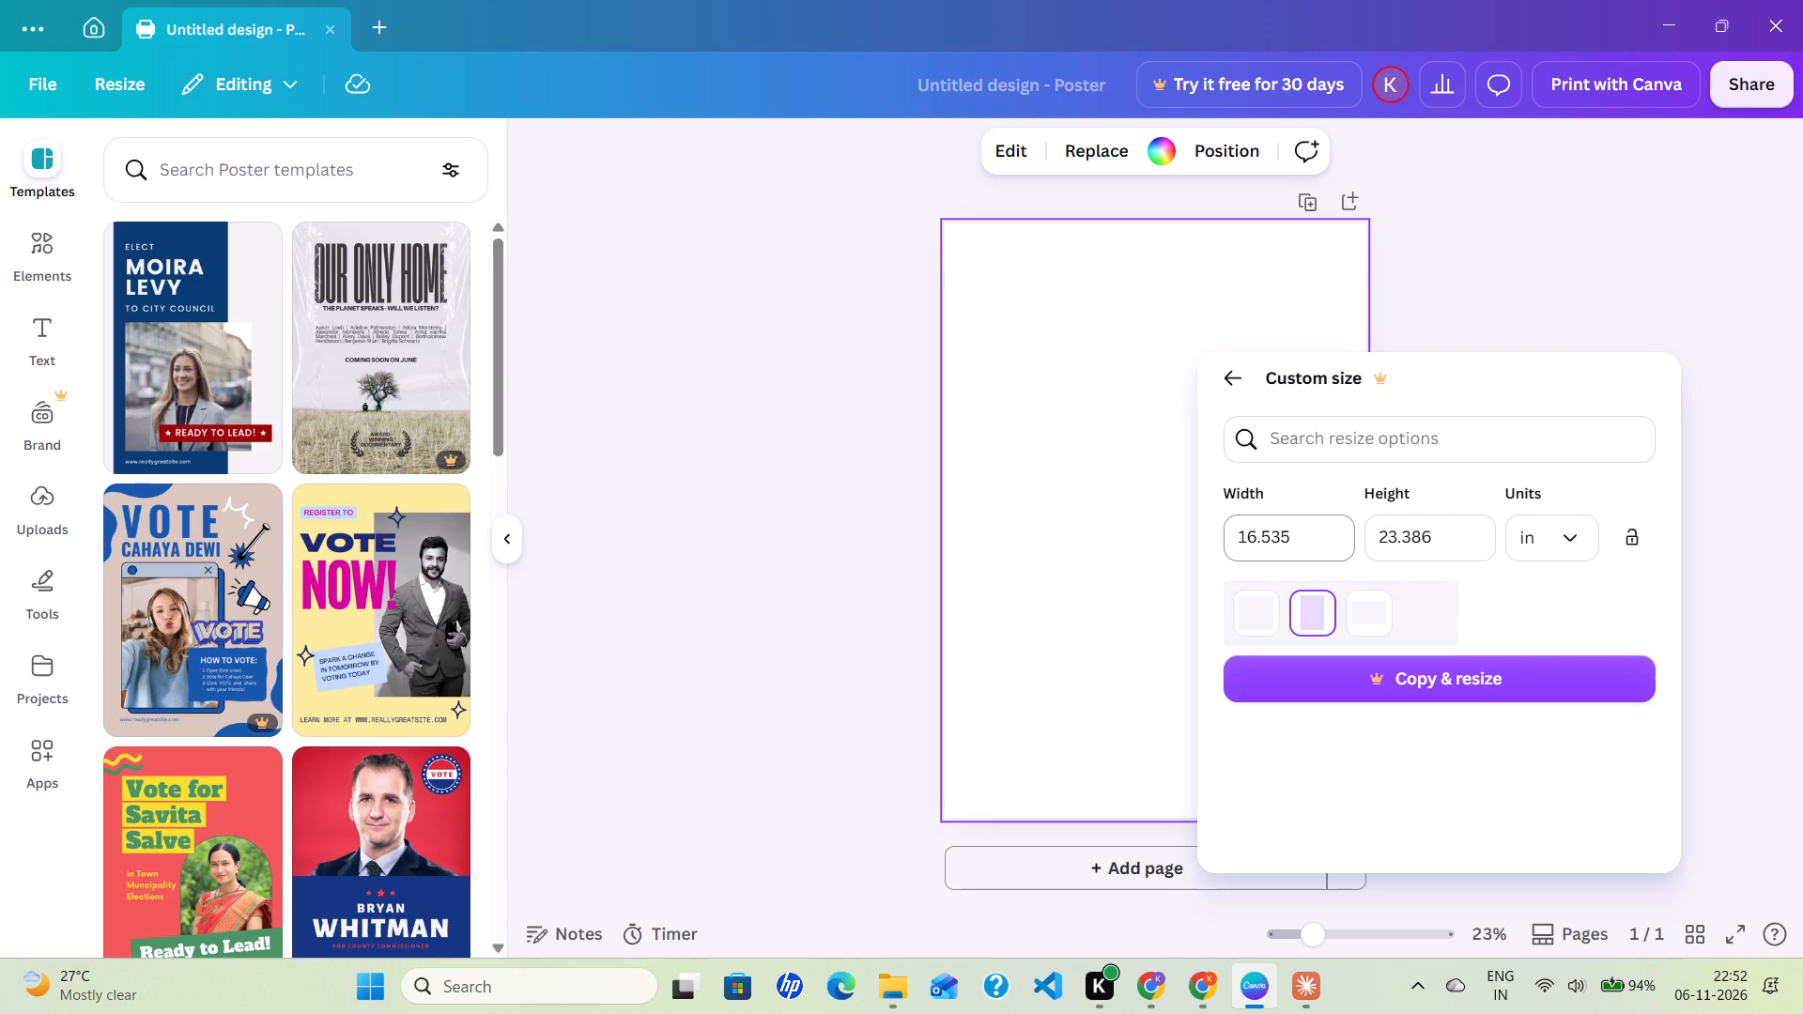
drag(1300, 543, 1210, 541)
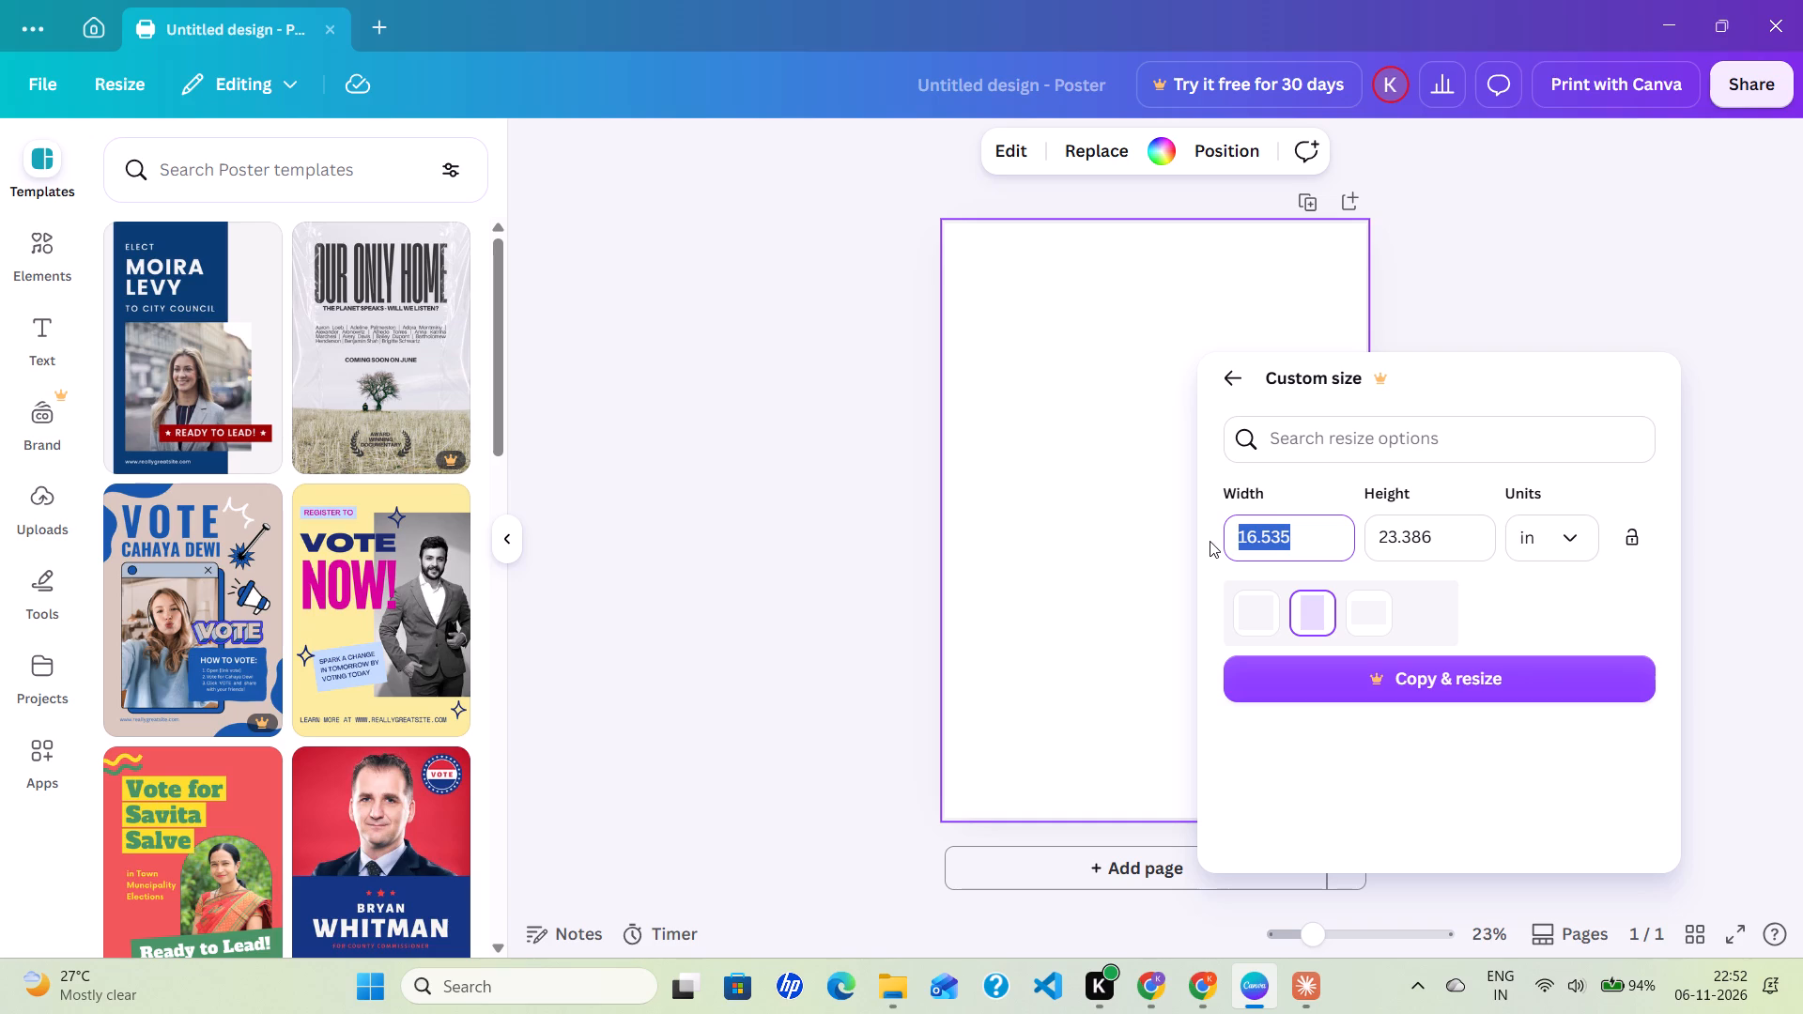
key(BackSpace)
key(8)
text(.5)
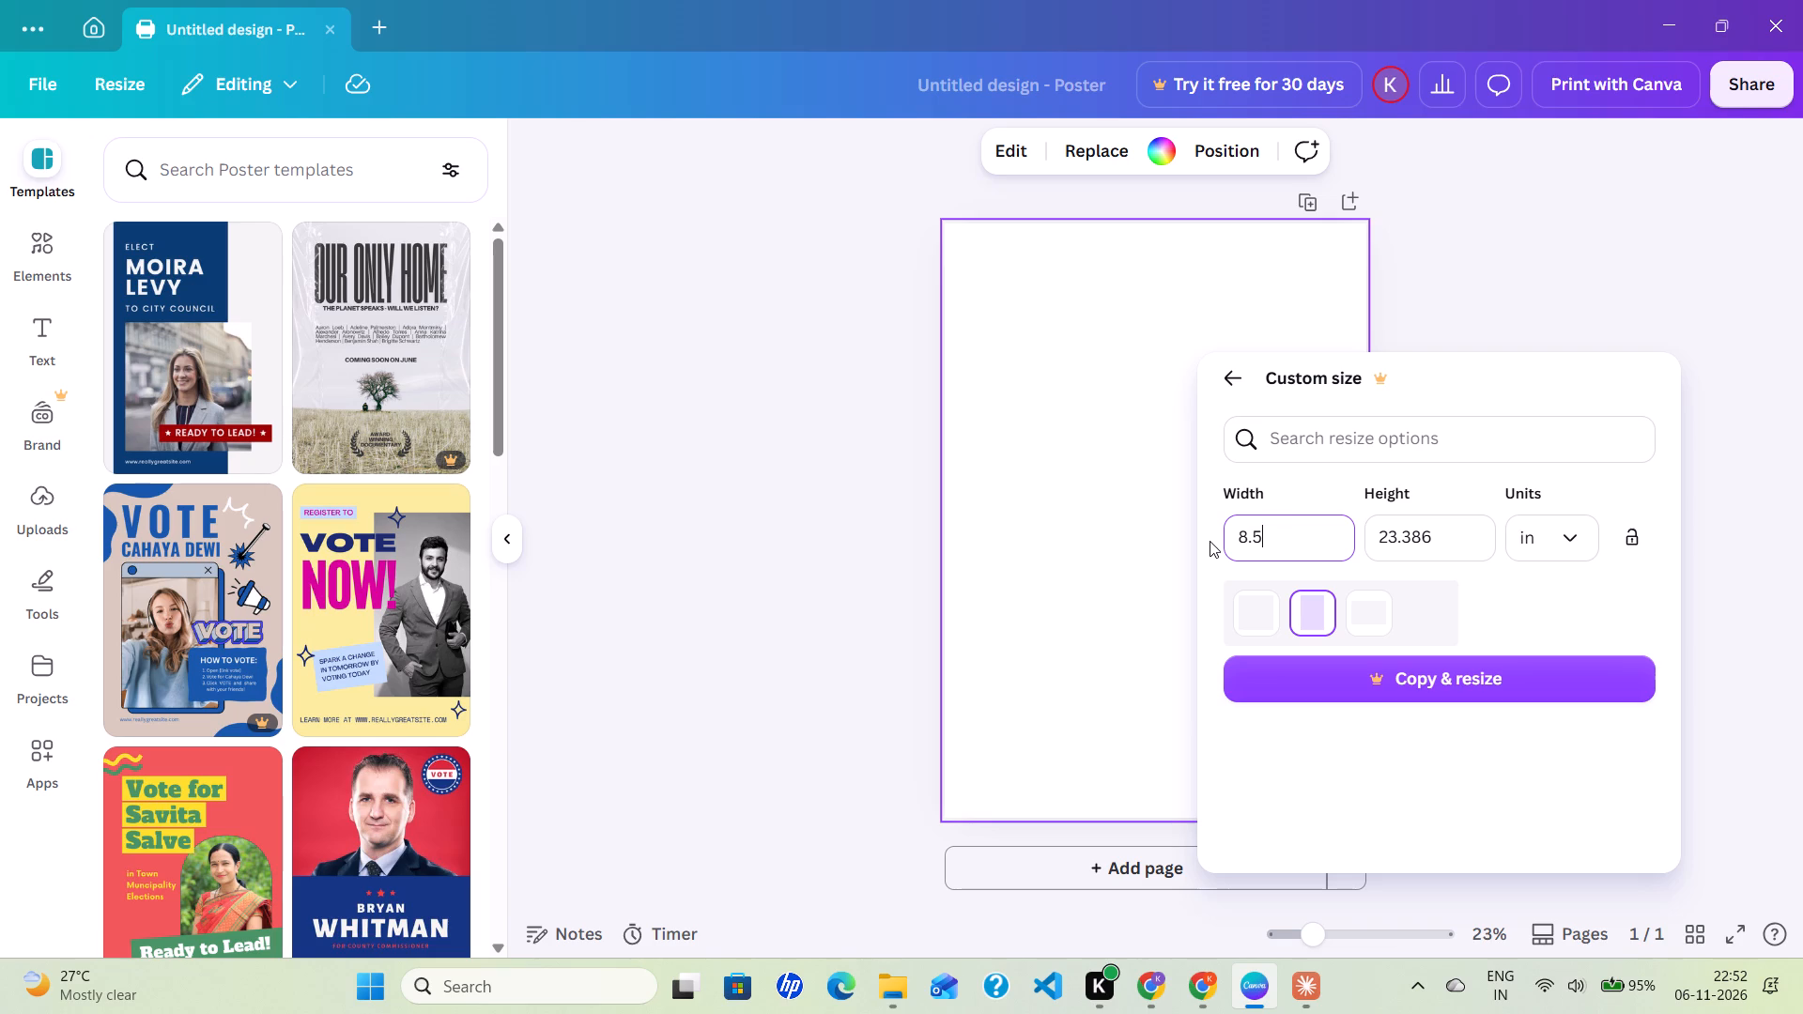
key(Tab)
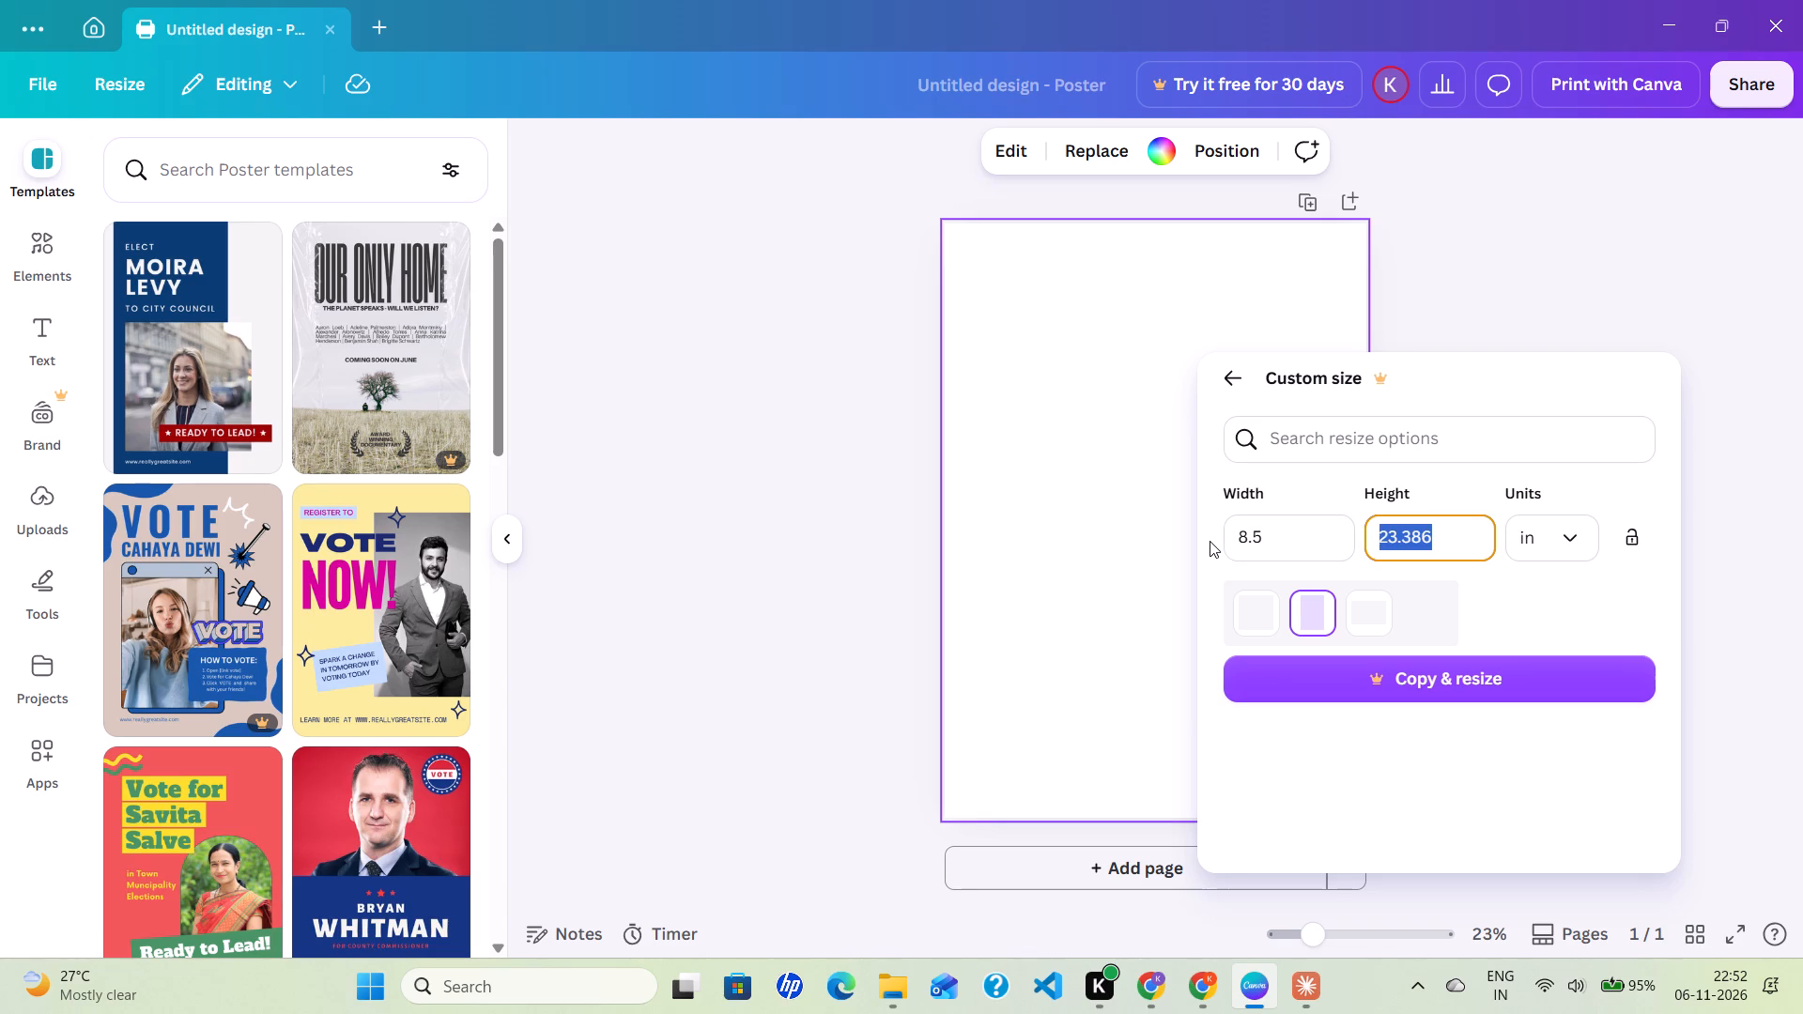
key(BackSpace)
text(11)
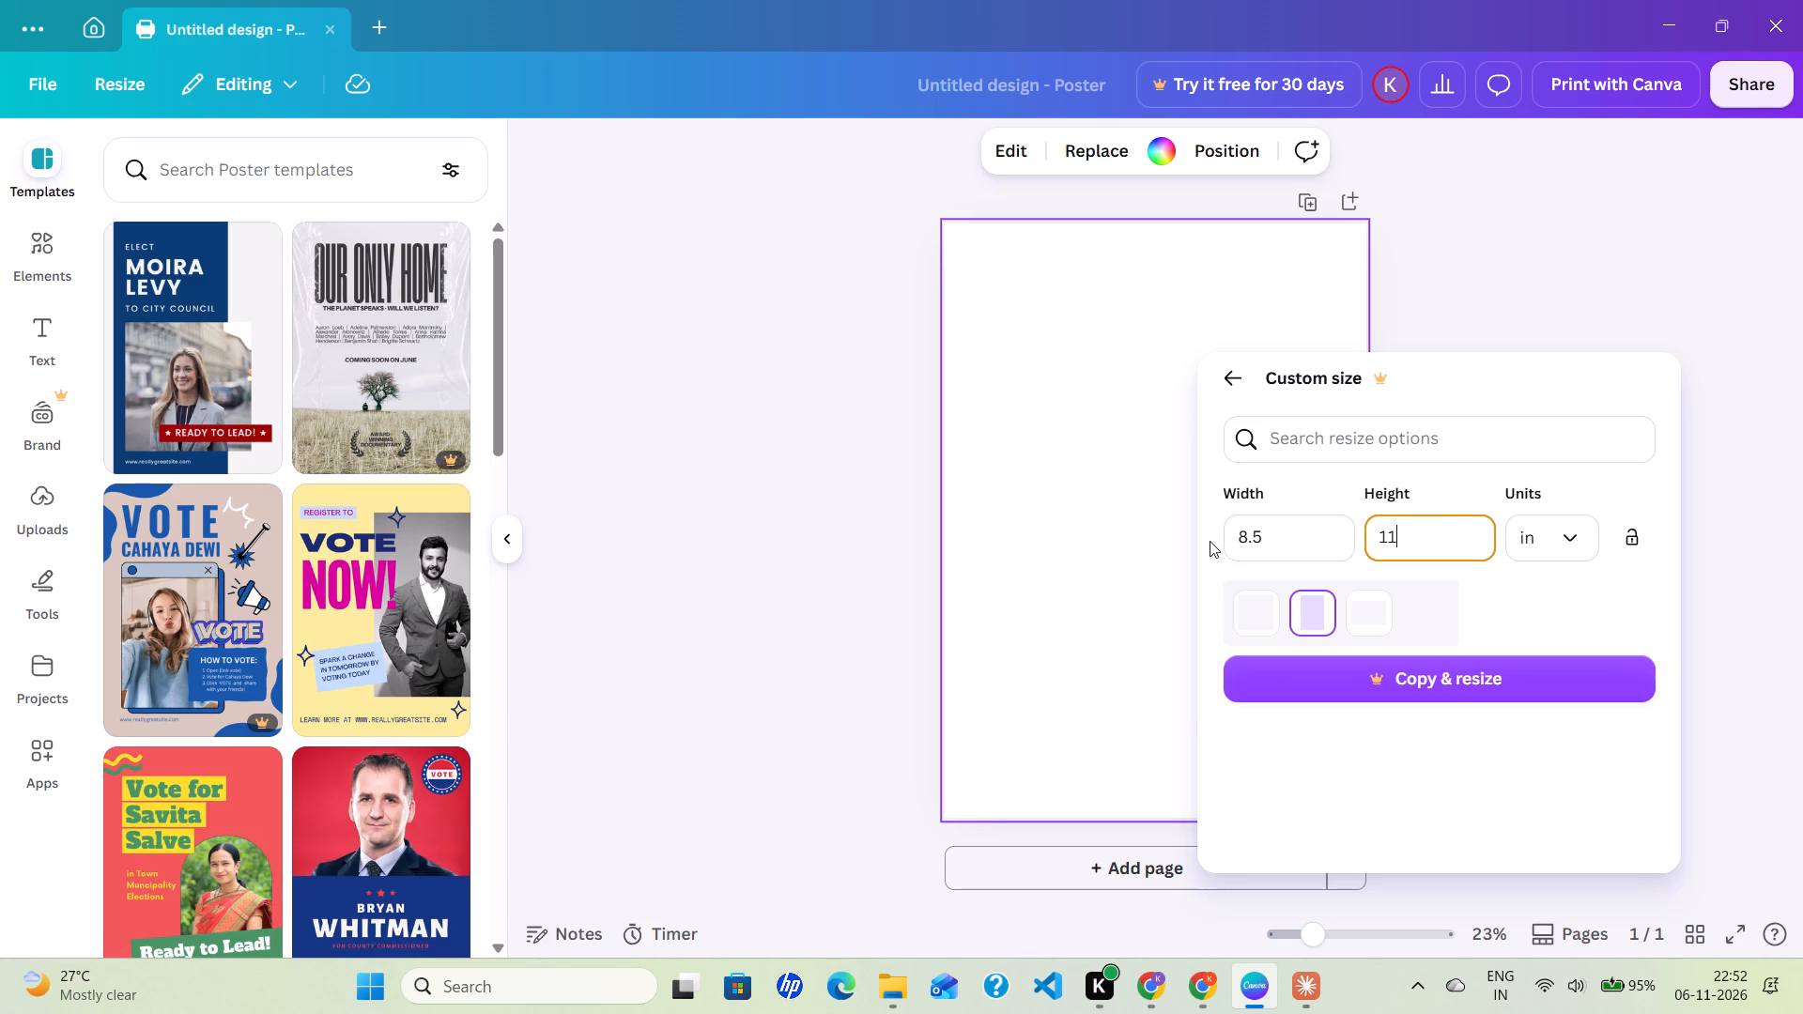
key(Return)
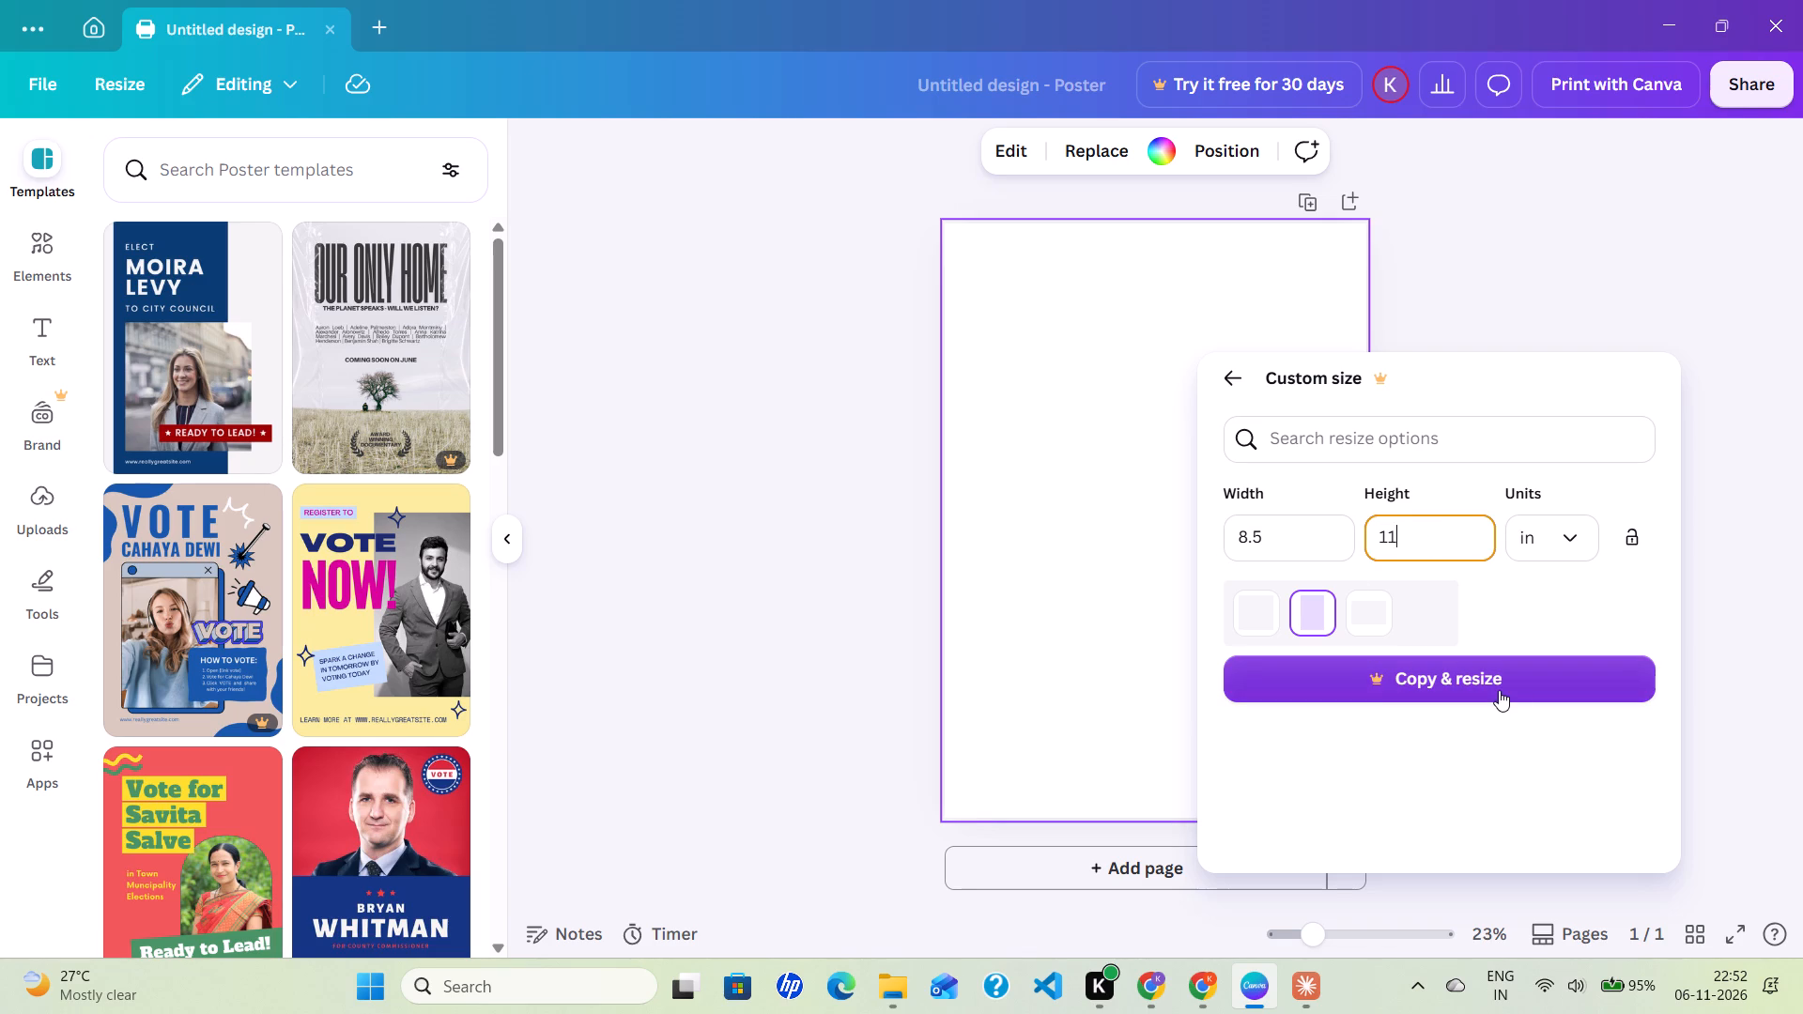
click(1499, 690)
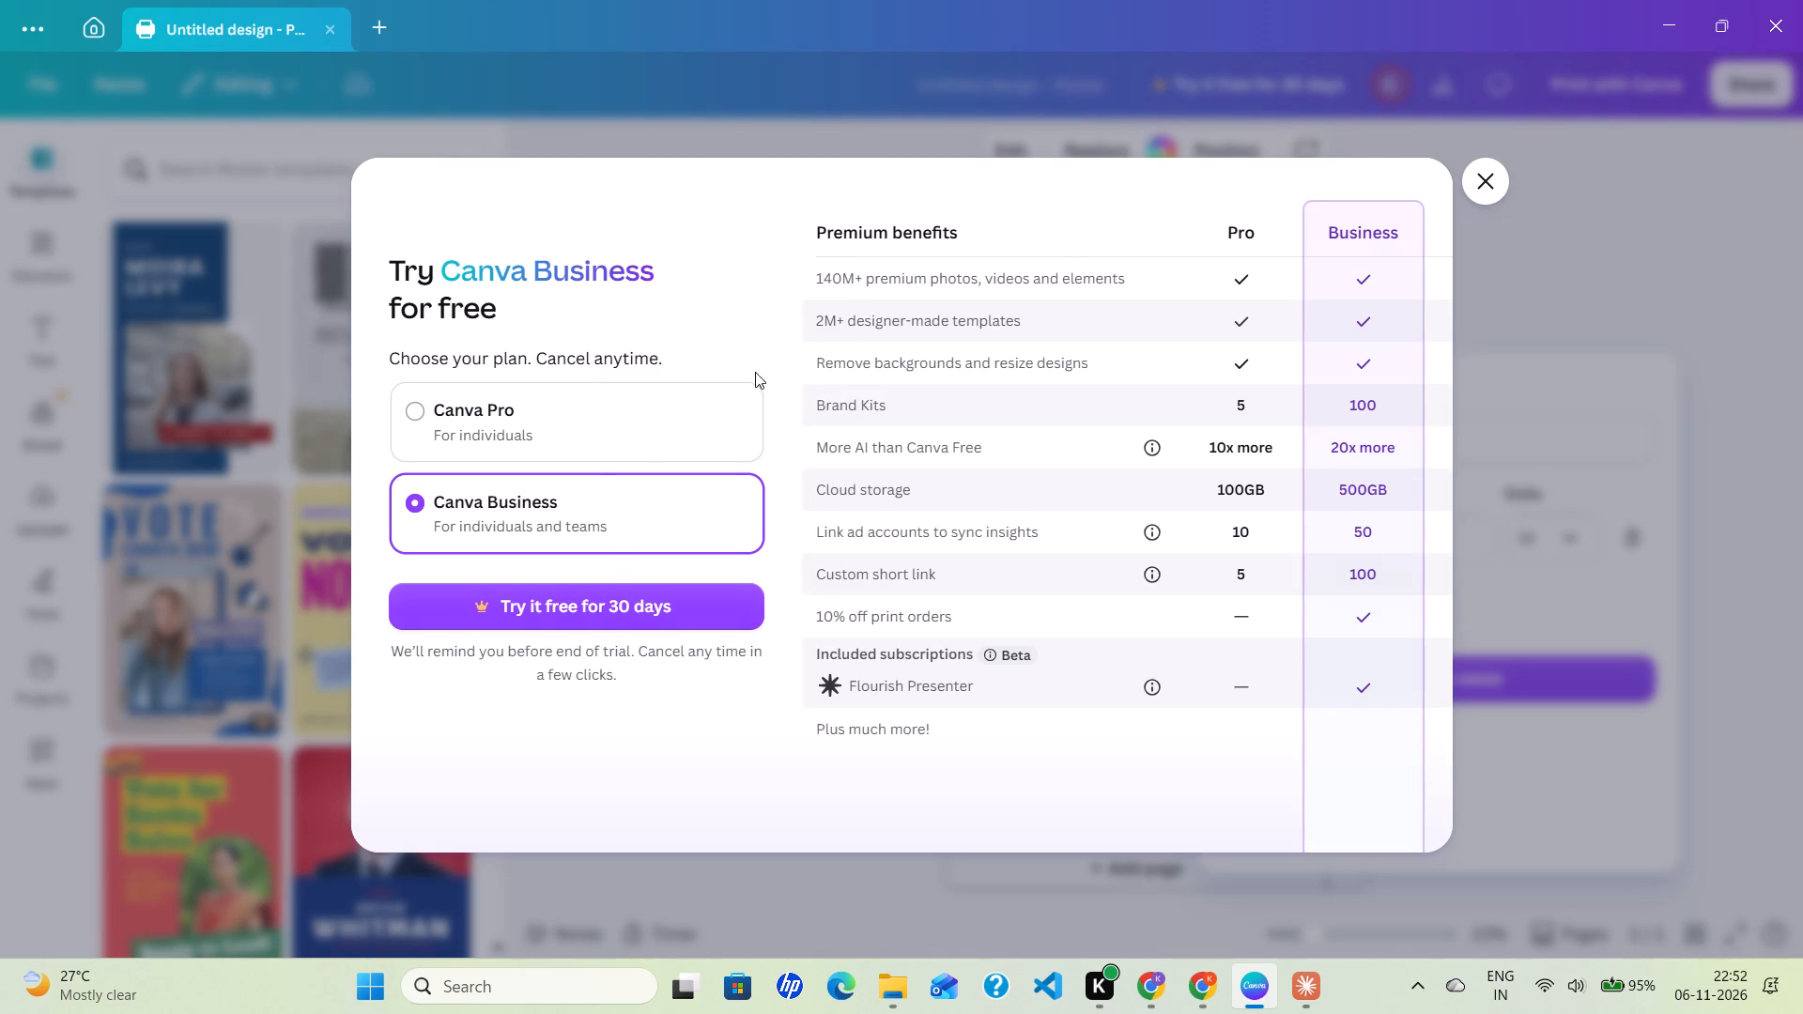
Start signing up for the 30-day Canva Pro free trial on the recurring monthly plan, with UPI as the payment method.
click(570, 429)
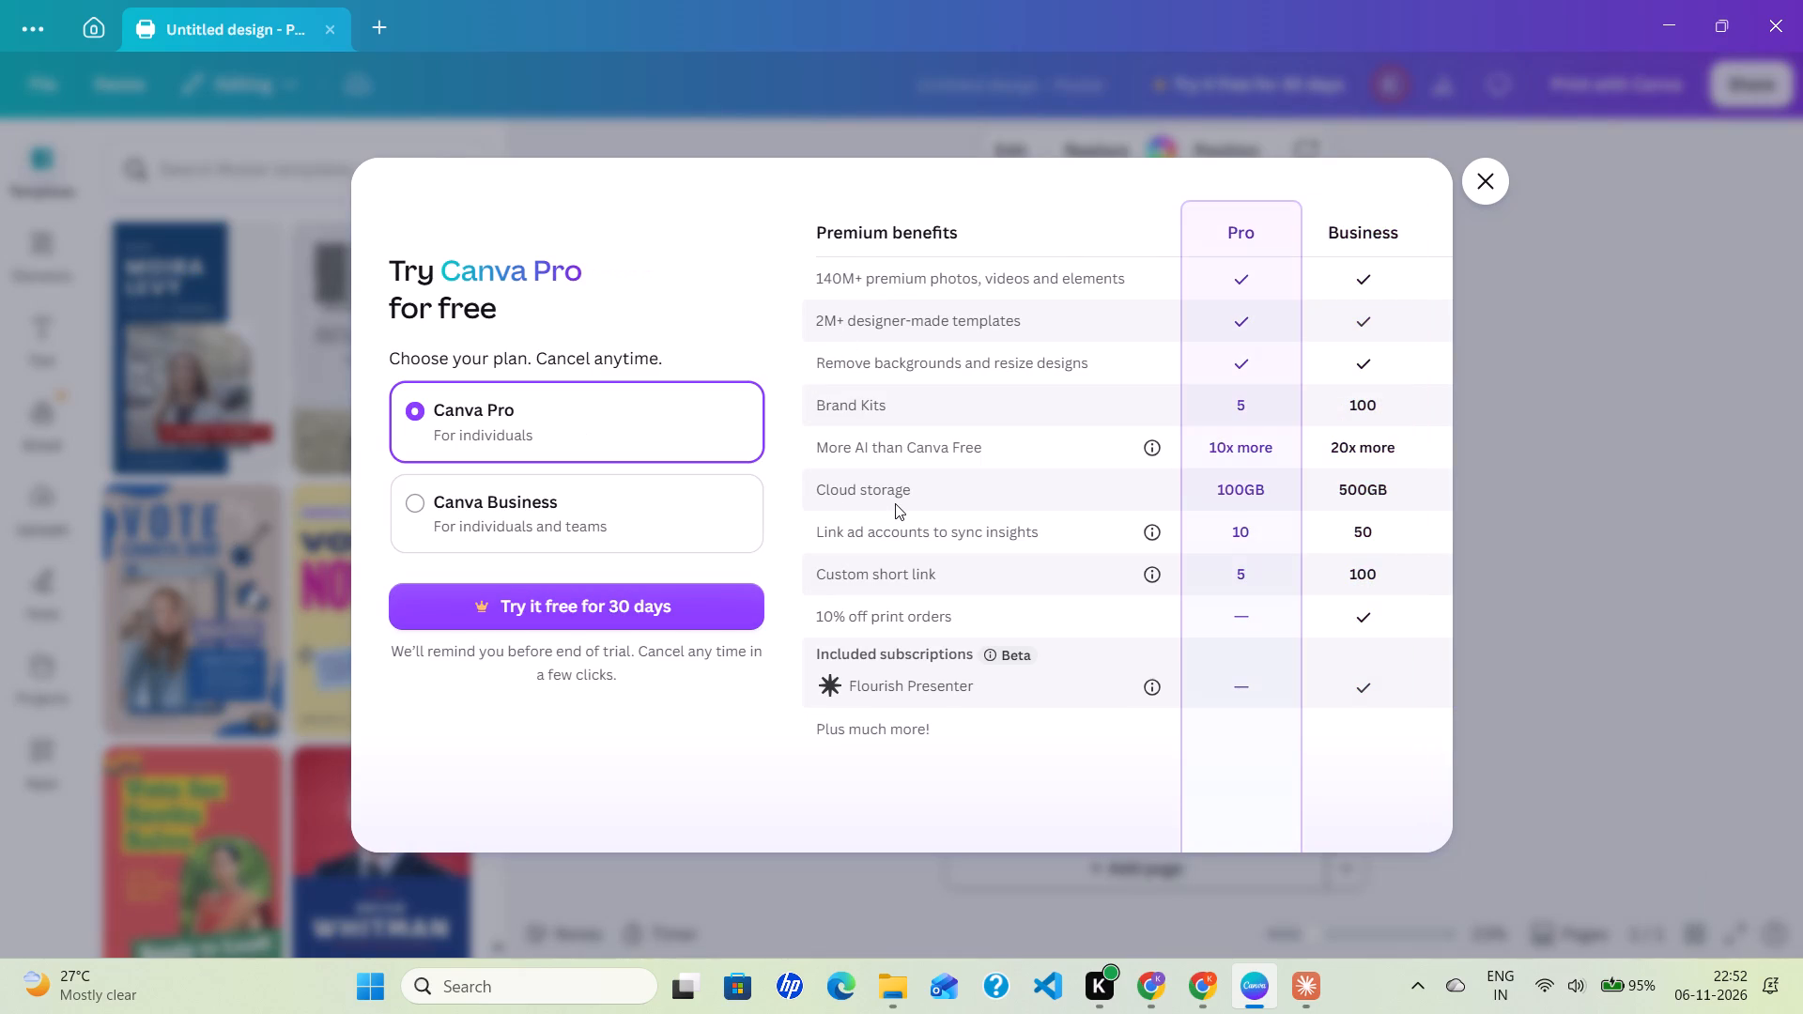
click(616, 619)
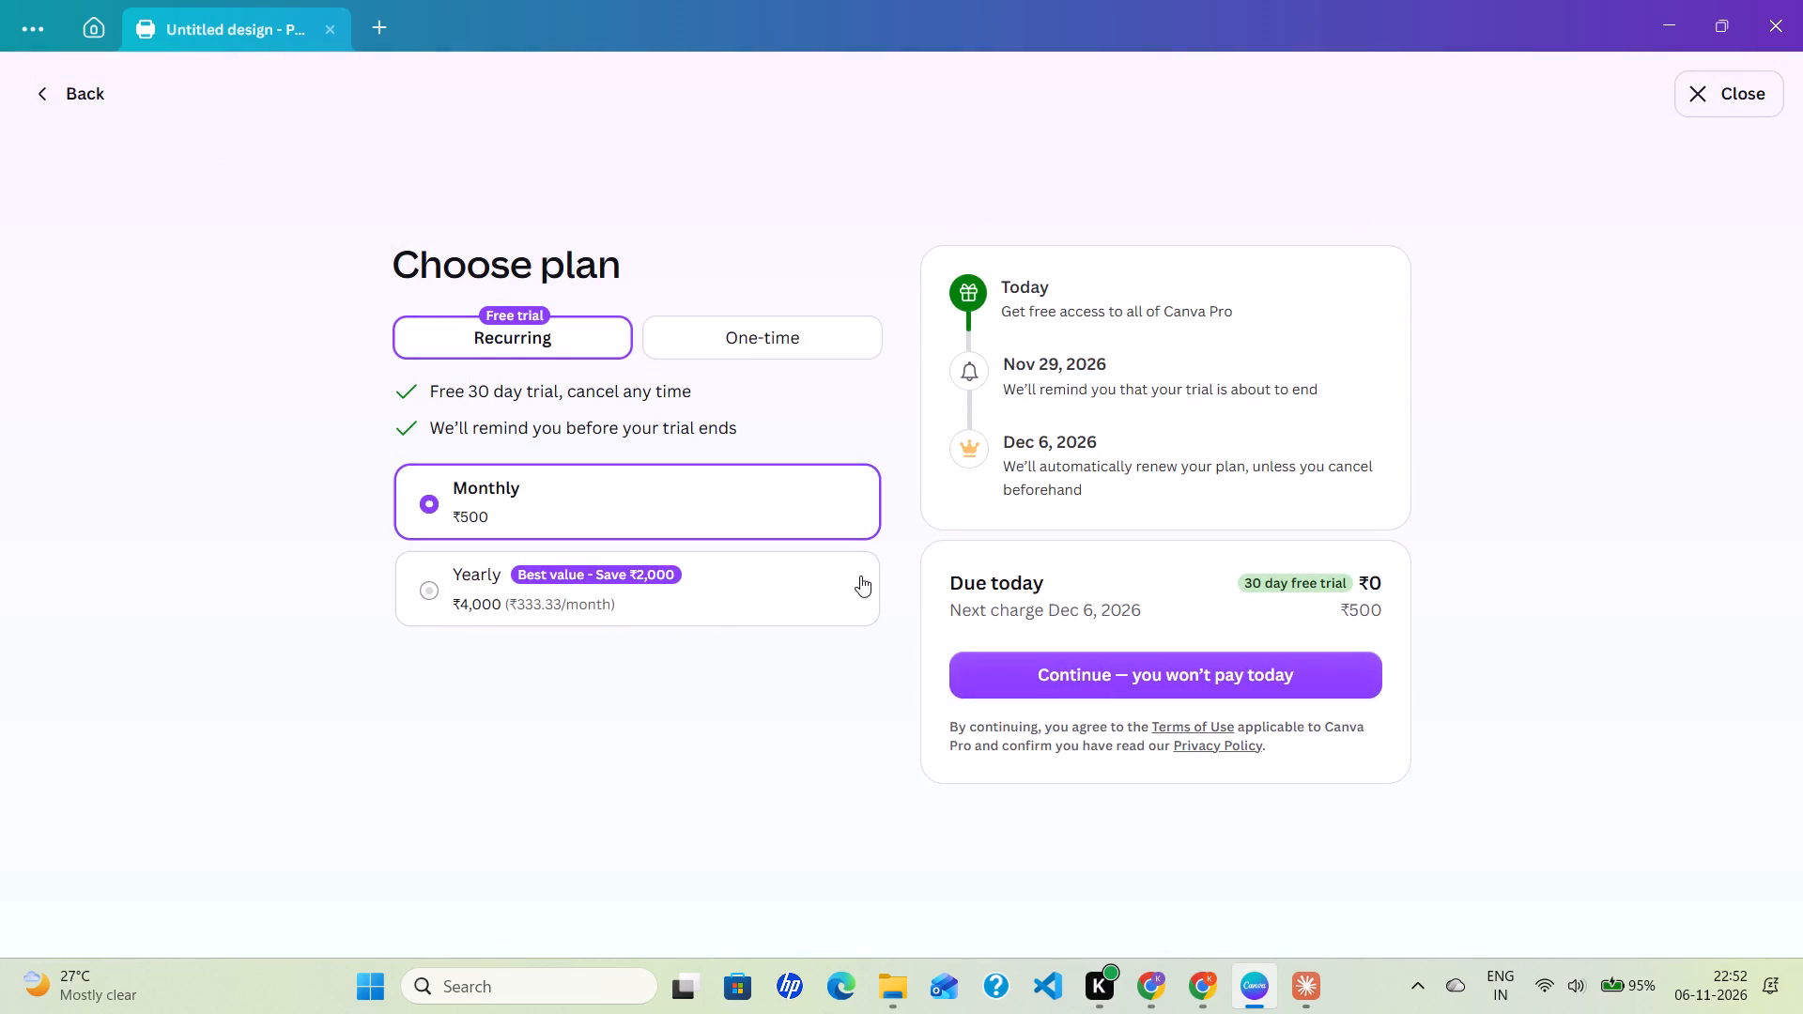
click(963, 684)
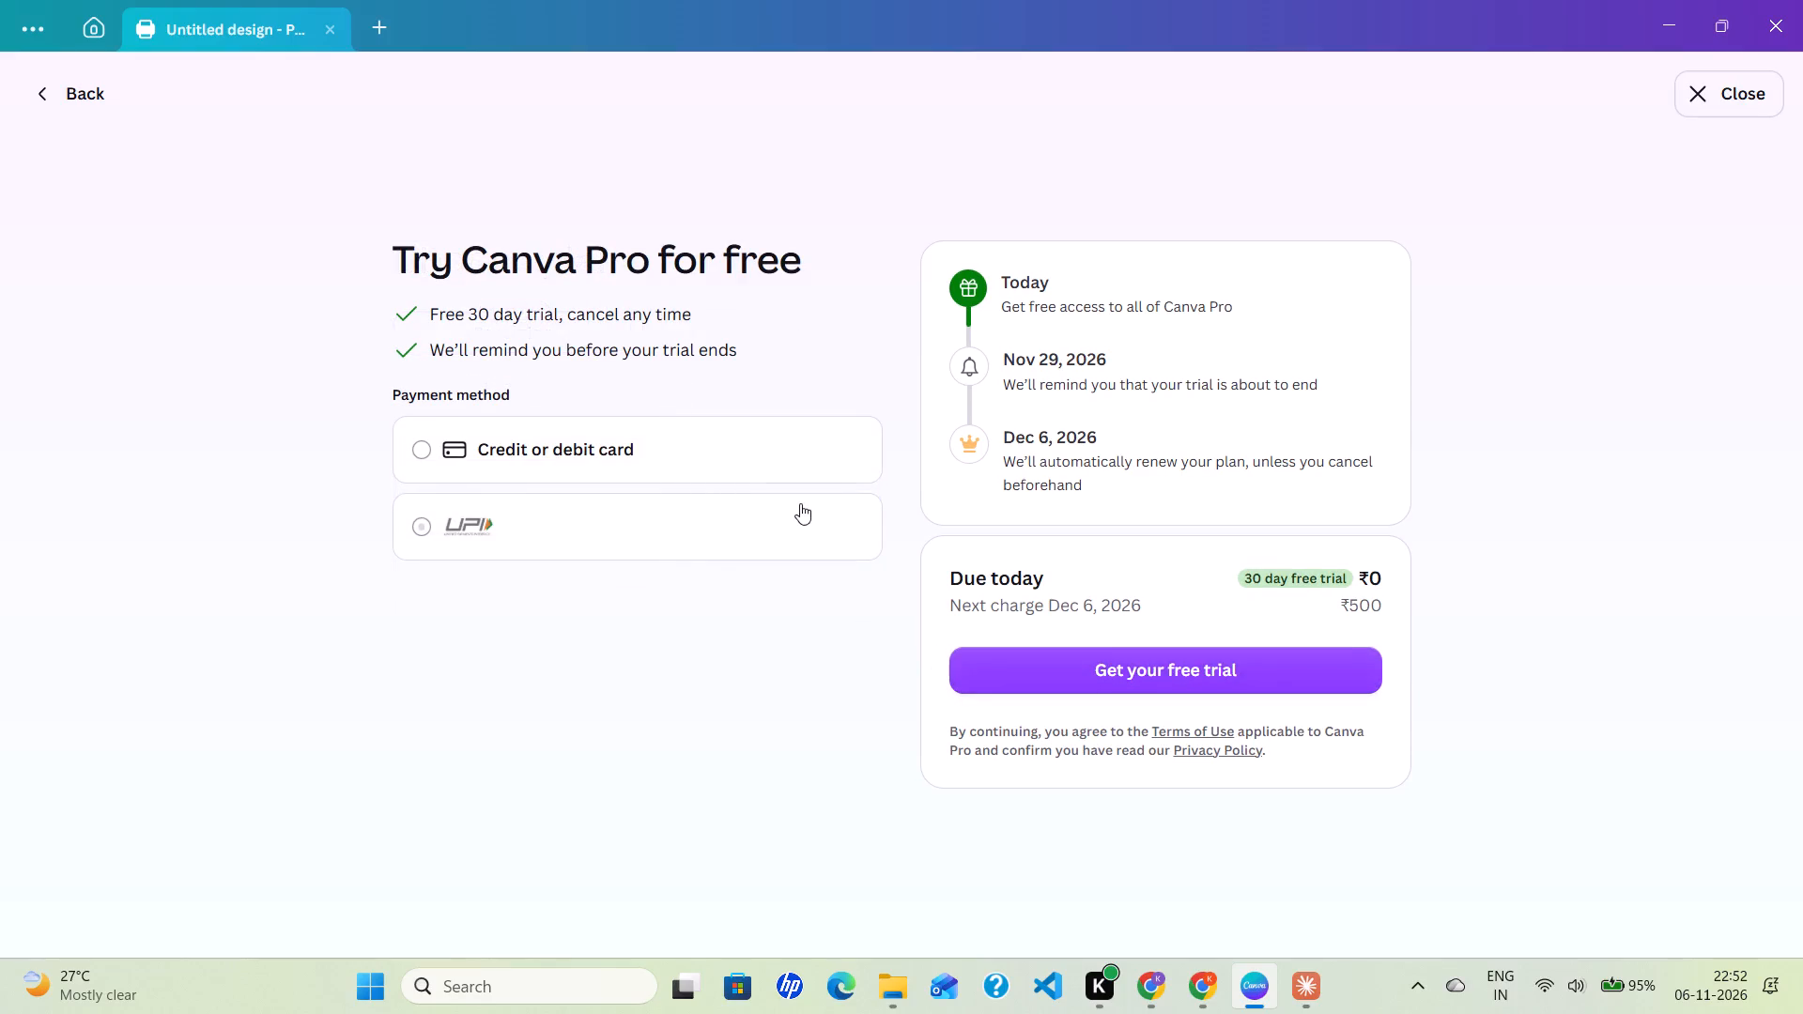
click(800, 503)
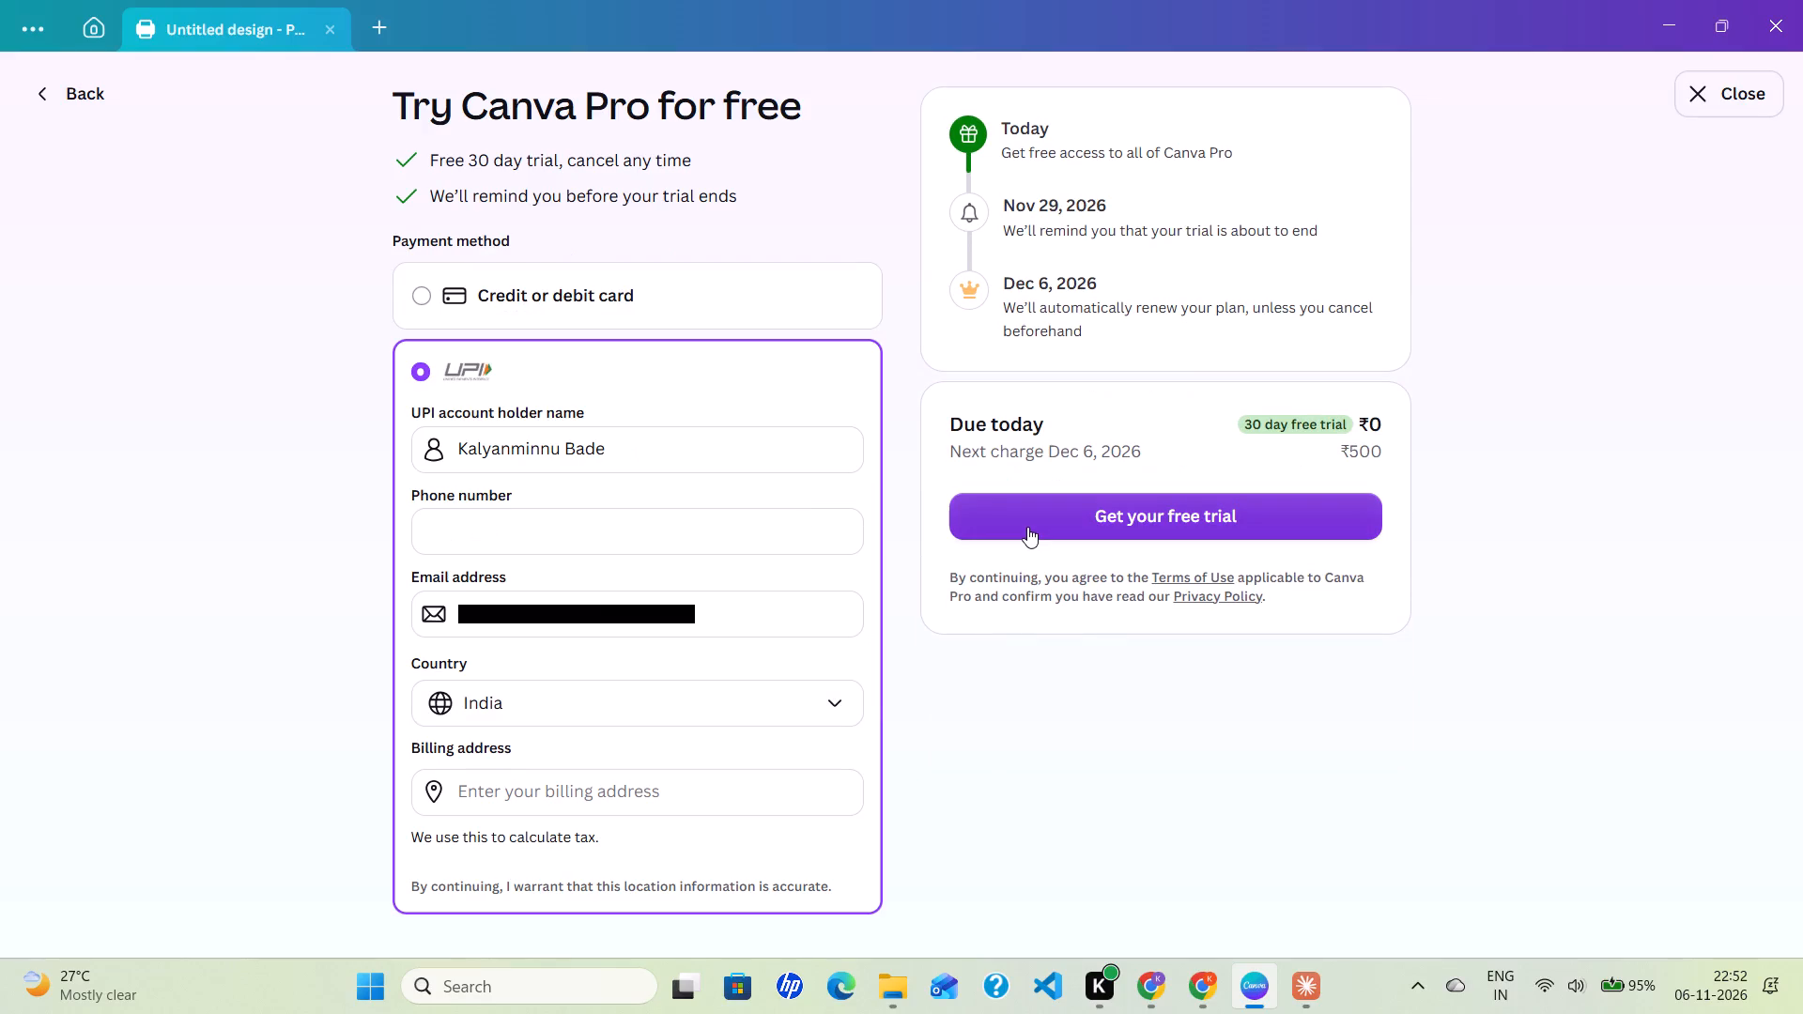
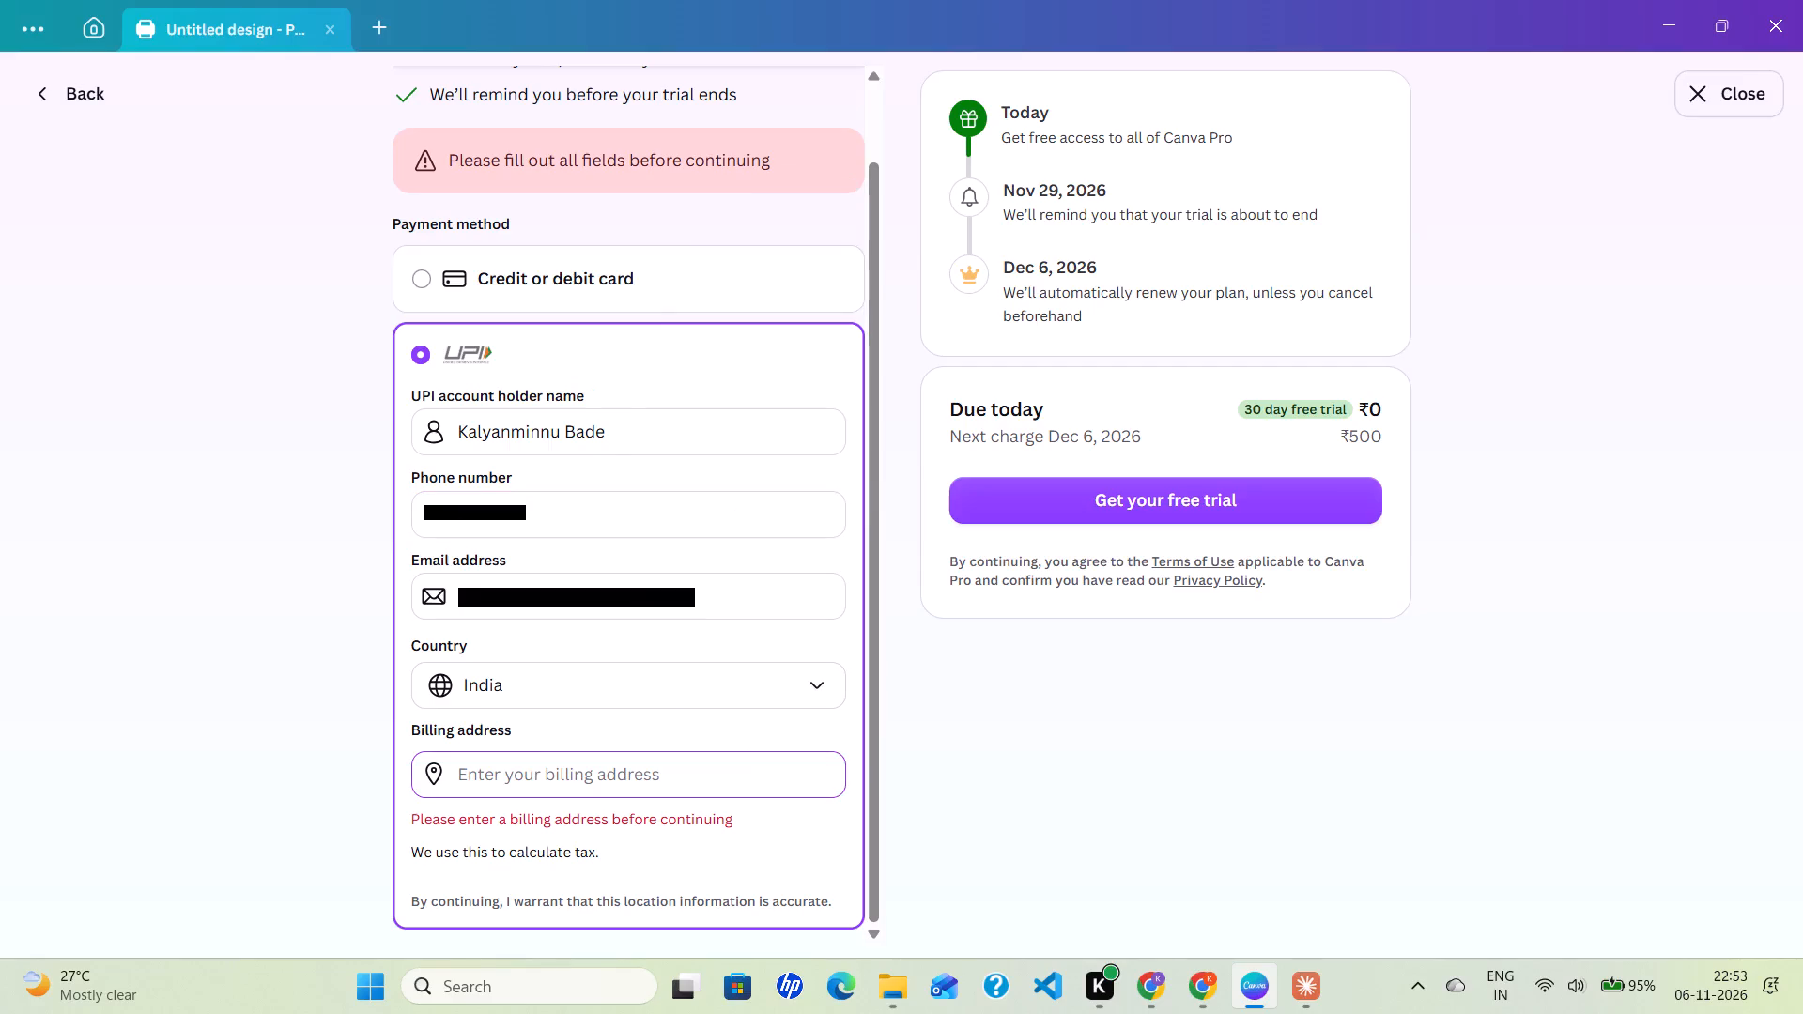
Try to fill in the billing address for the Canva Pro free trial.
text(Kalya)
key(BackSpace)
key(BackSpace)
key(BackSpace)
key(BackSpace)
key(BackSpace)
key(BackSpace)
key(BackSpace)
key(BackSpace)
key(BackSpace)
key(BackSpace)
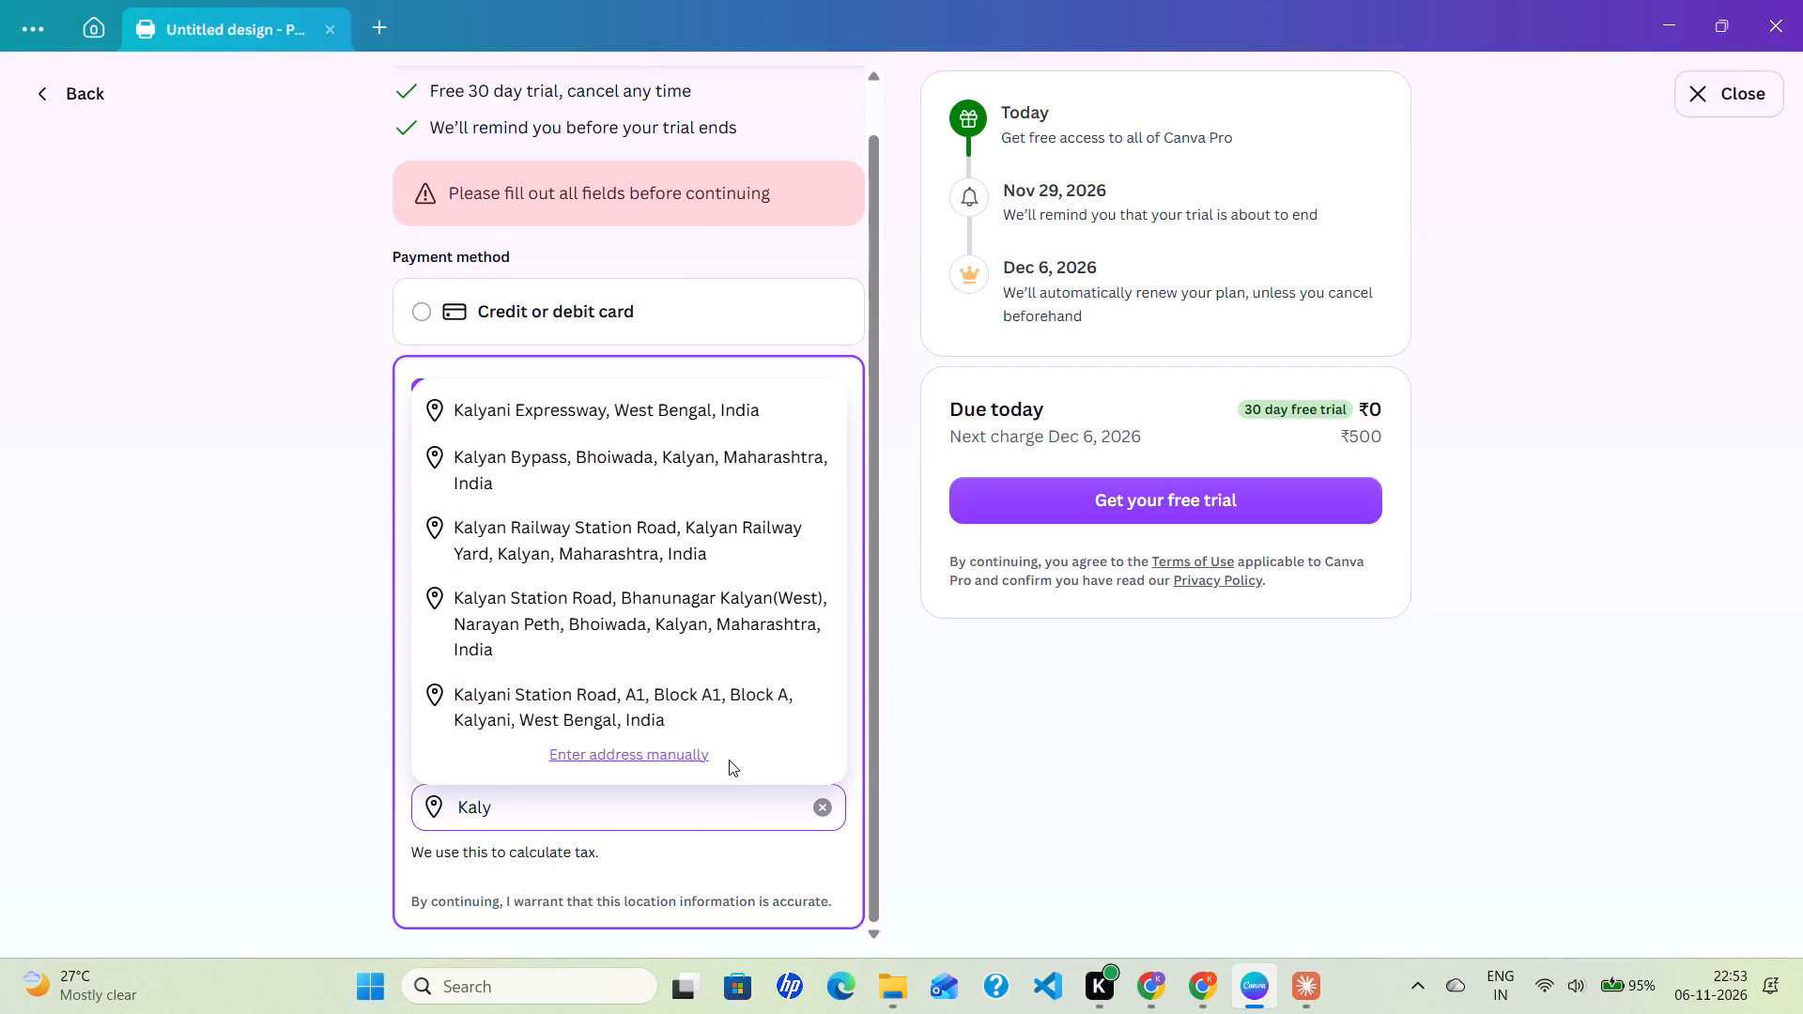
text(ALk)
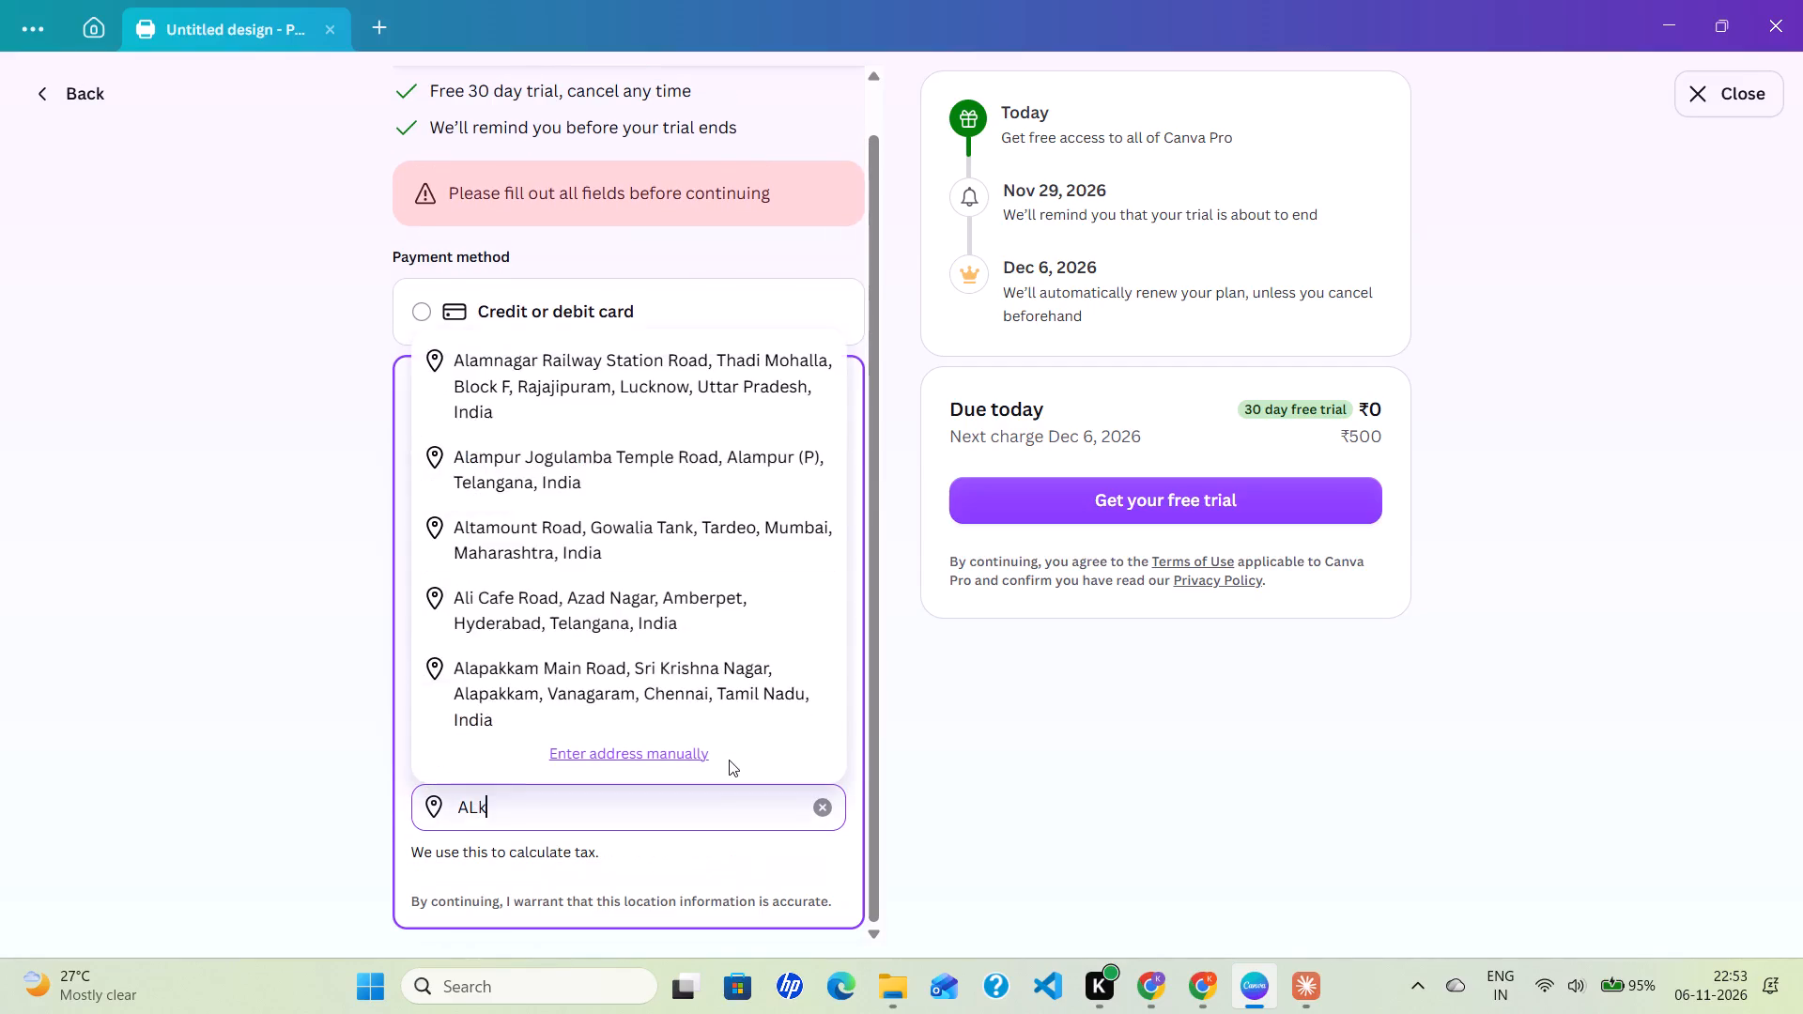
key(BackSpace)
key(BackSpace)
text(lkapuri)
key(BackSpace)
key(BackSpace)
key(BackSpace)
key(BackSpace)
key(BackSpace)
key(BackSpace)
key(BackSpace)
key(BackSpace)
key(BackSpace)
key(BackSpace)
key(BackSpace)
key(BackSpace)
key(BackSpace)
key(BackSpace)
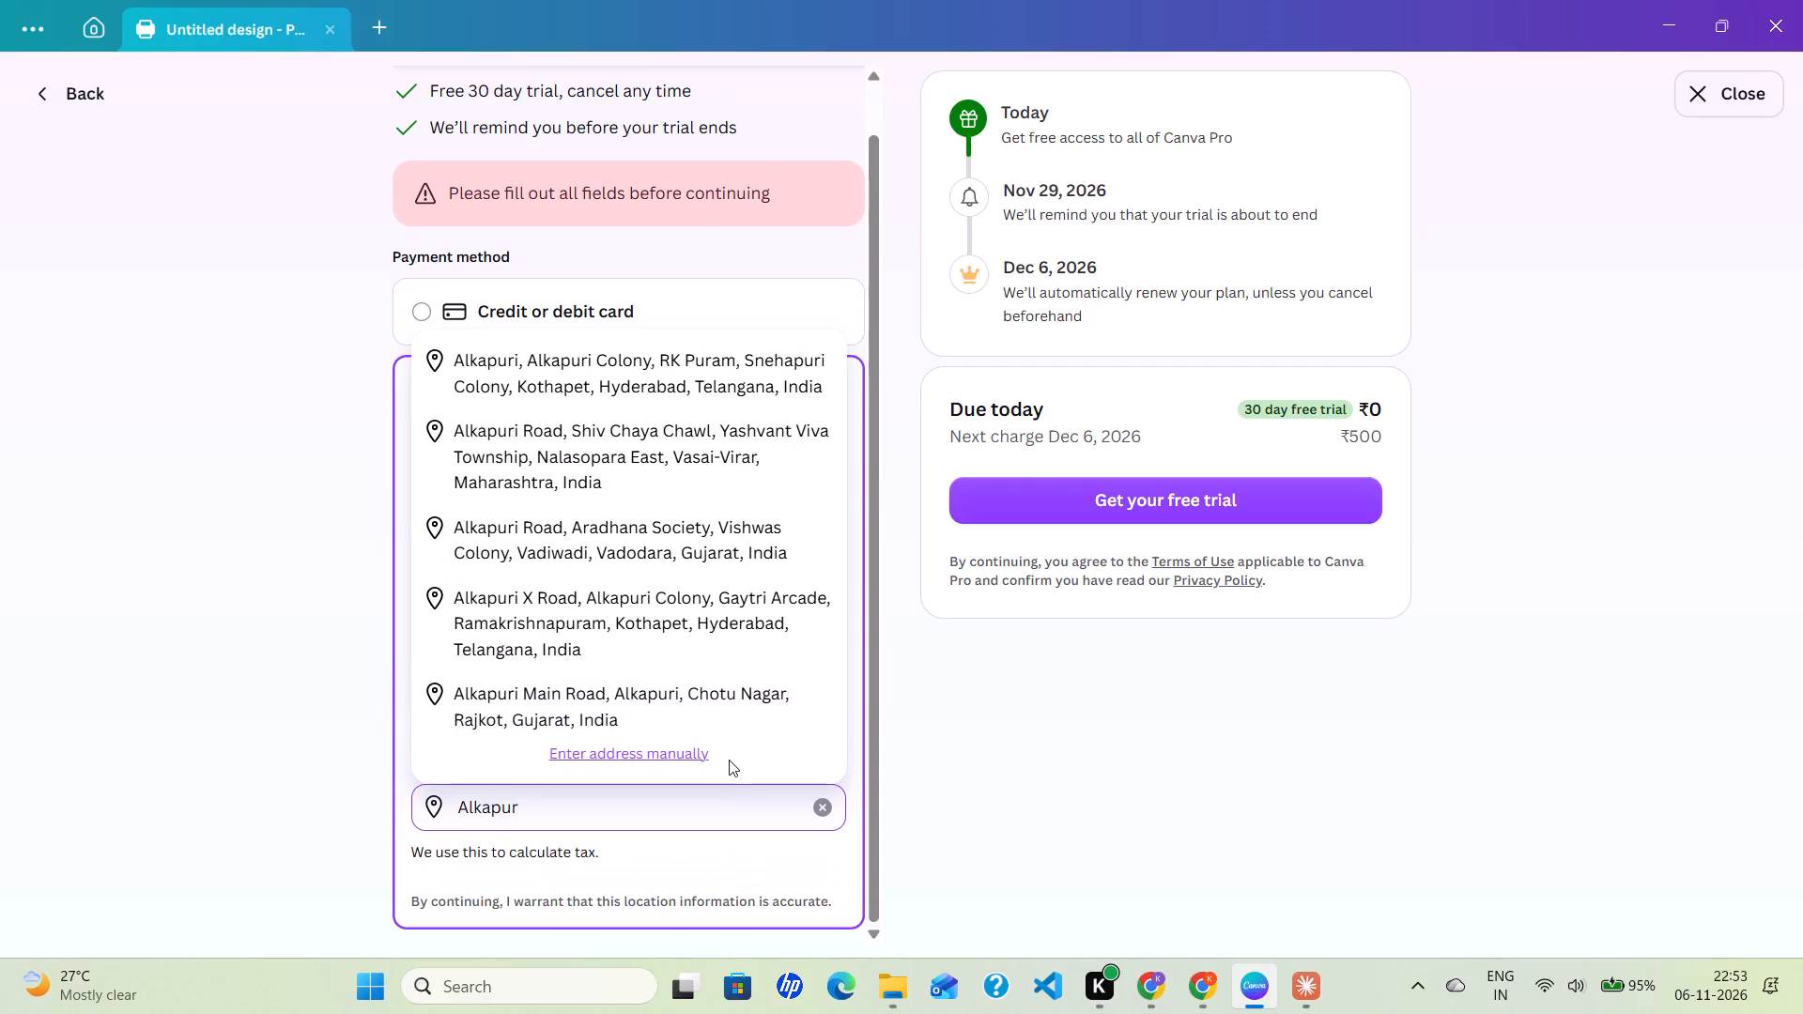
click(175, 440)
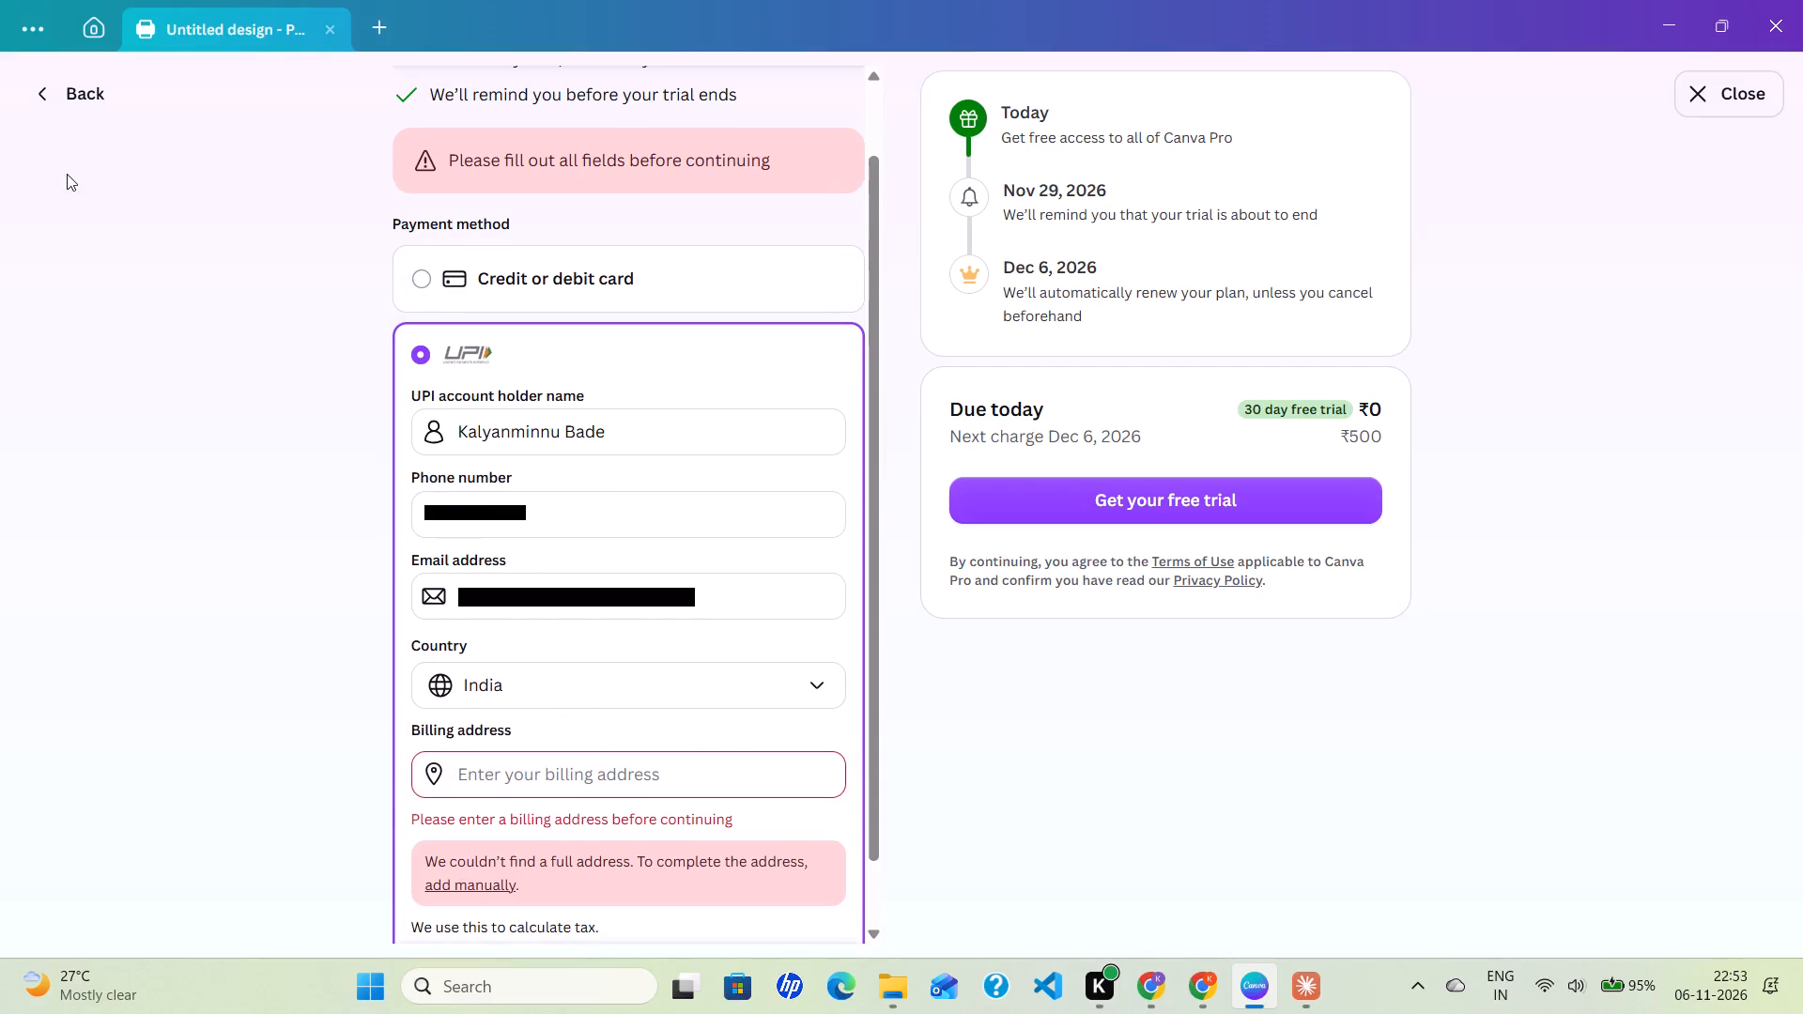
Abandon the Canva Pro trial sign-up and return to the blank poster design.
click(58, 75)
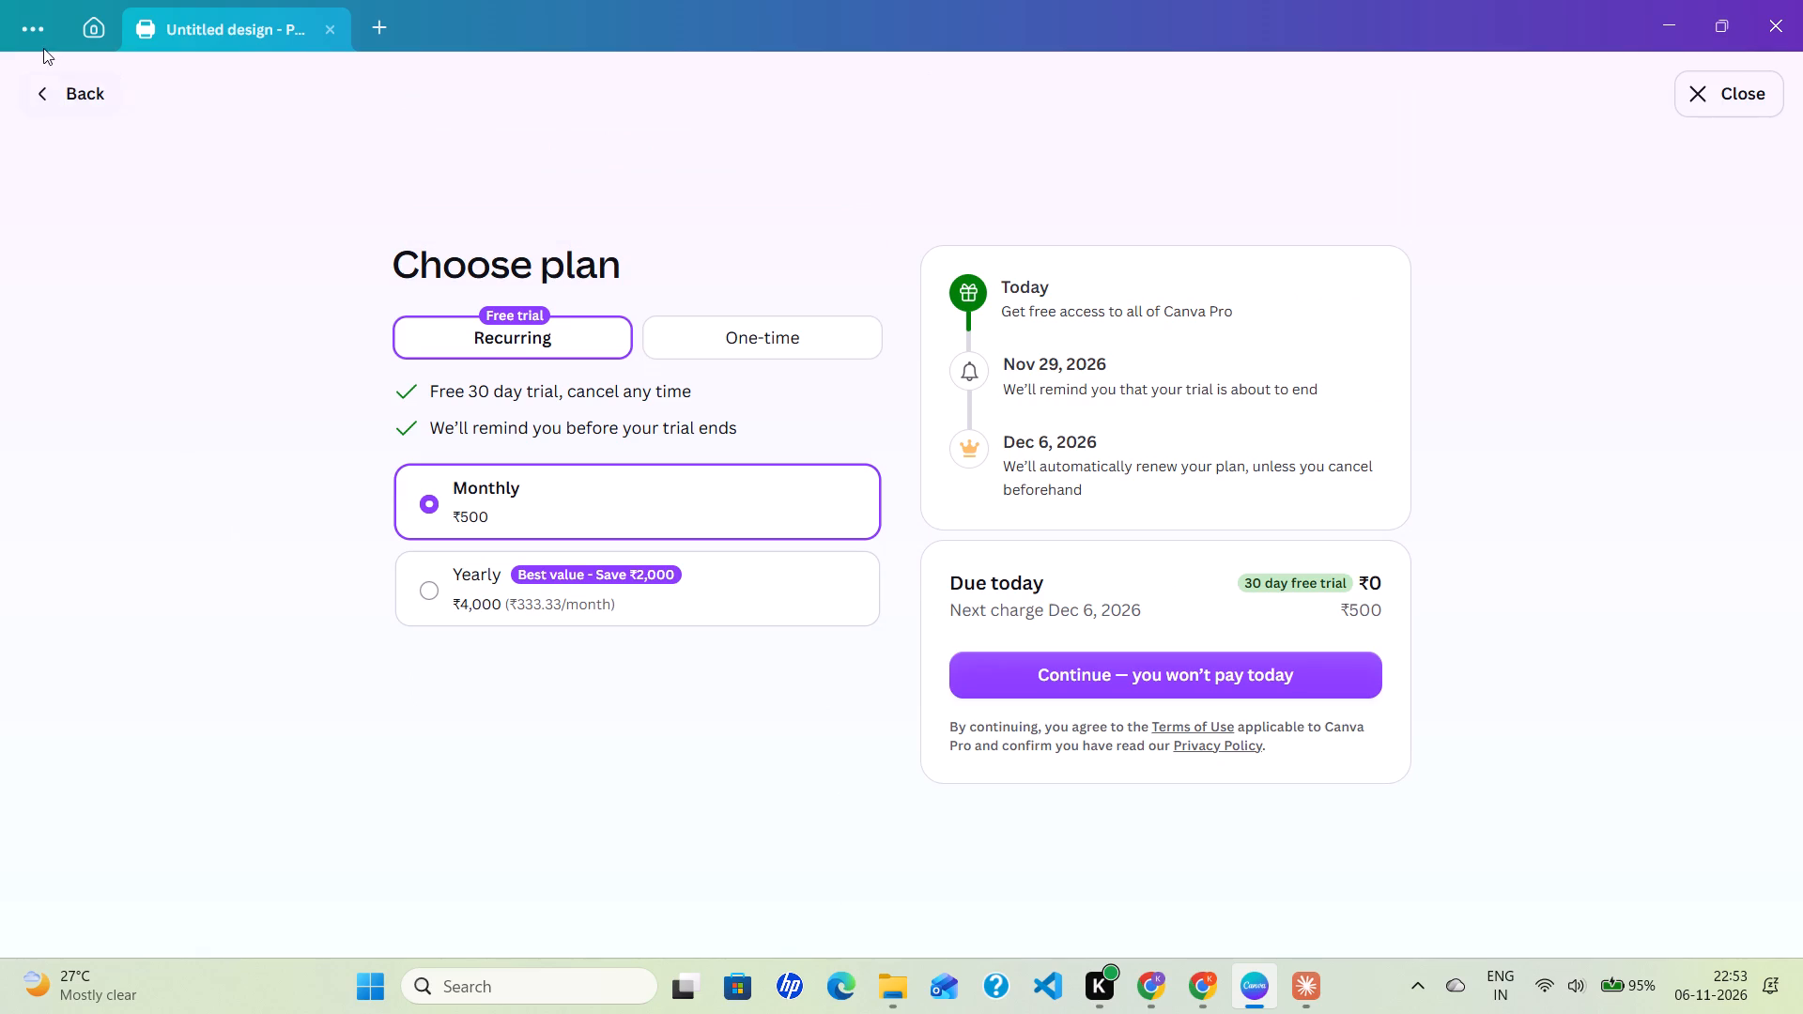
click(50, 86)
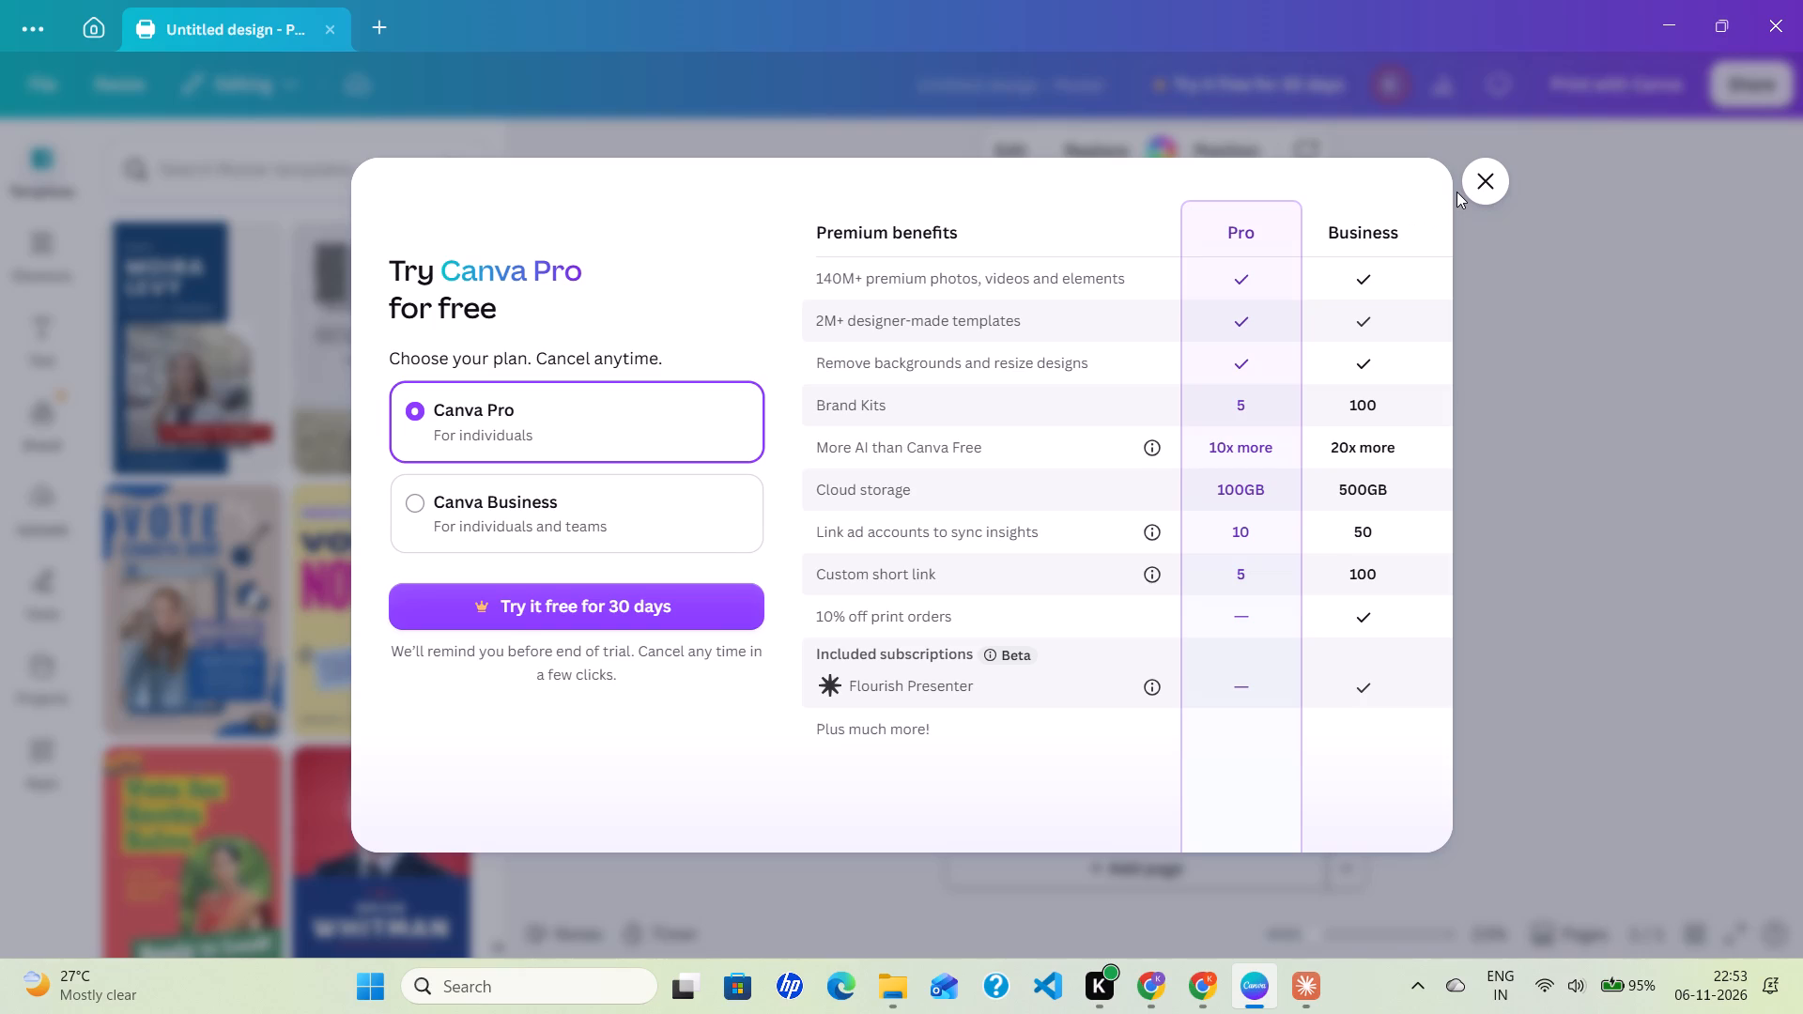
click(1456, 192)
click(655, 698)
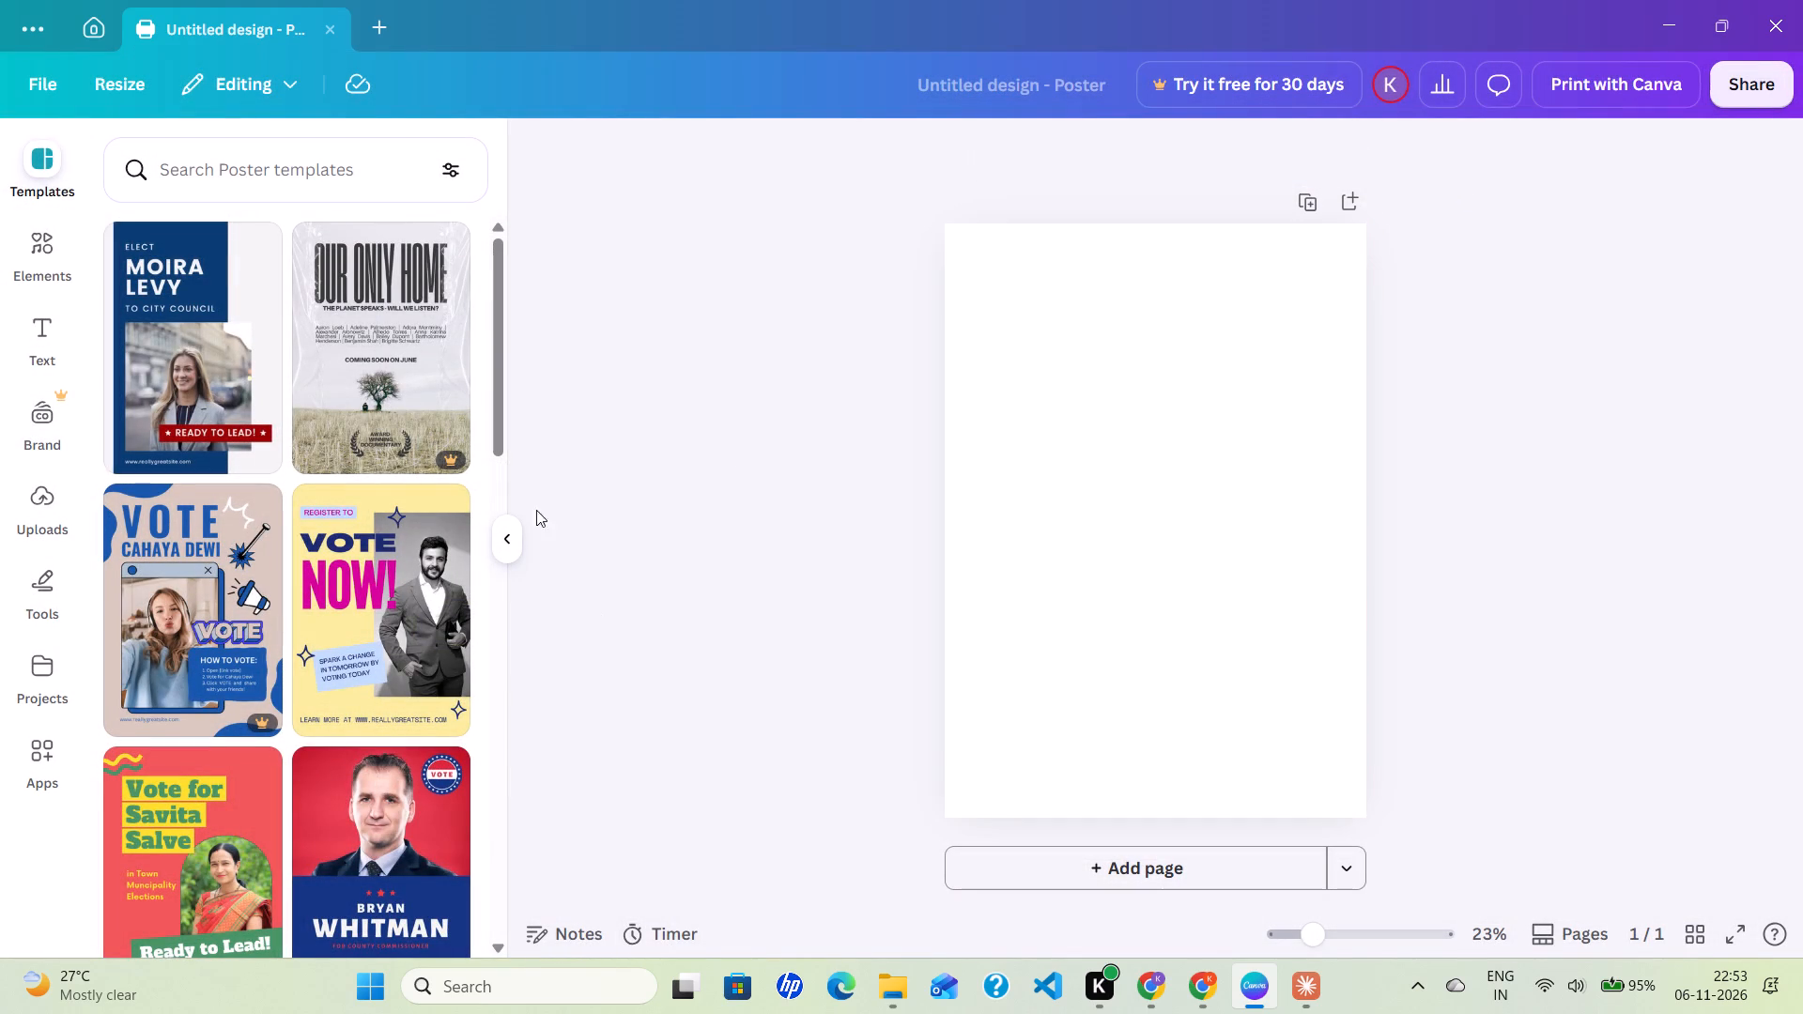
Open the options for creating a new design and browse the suggested, video and sheet formats.
click(45, 83)
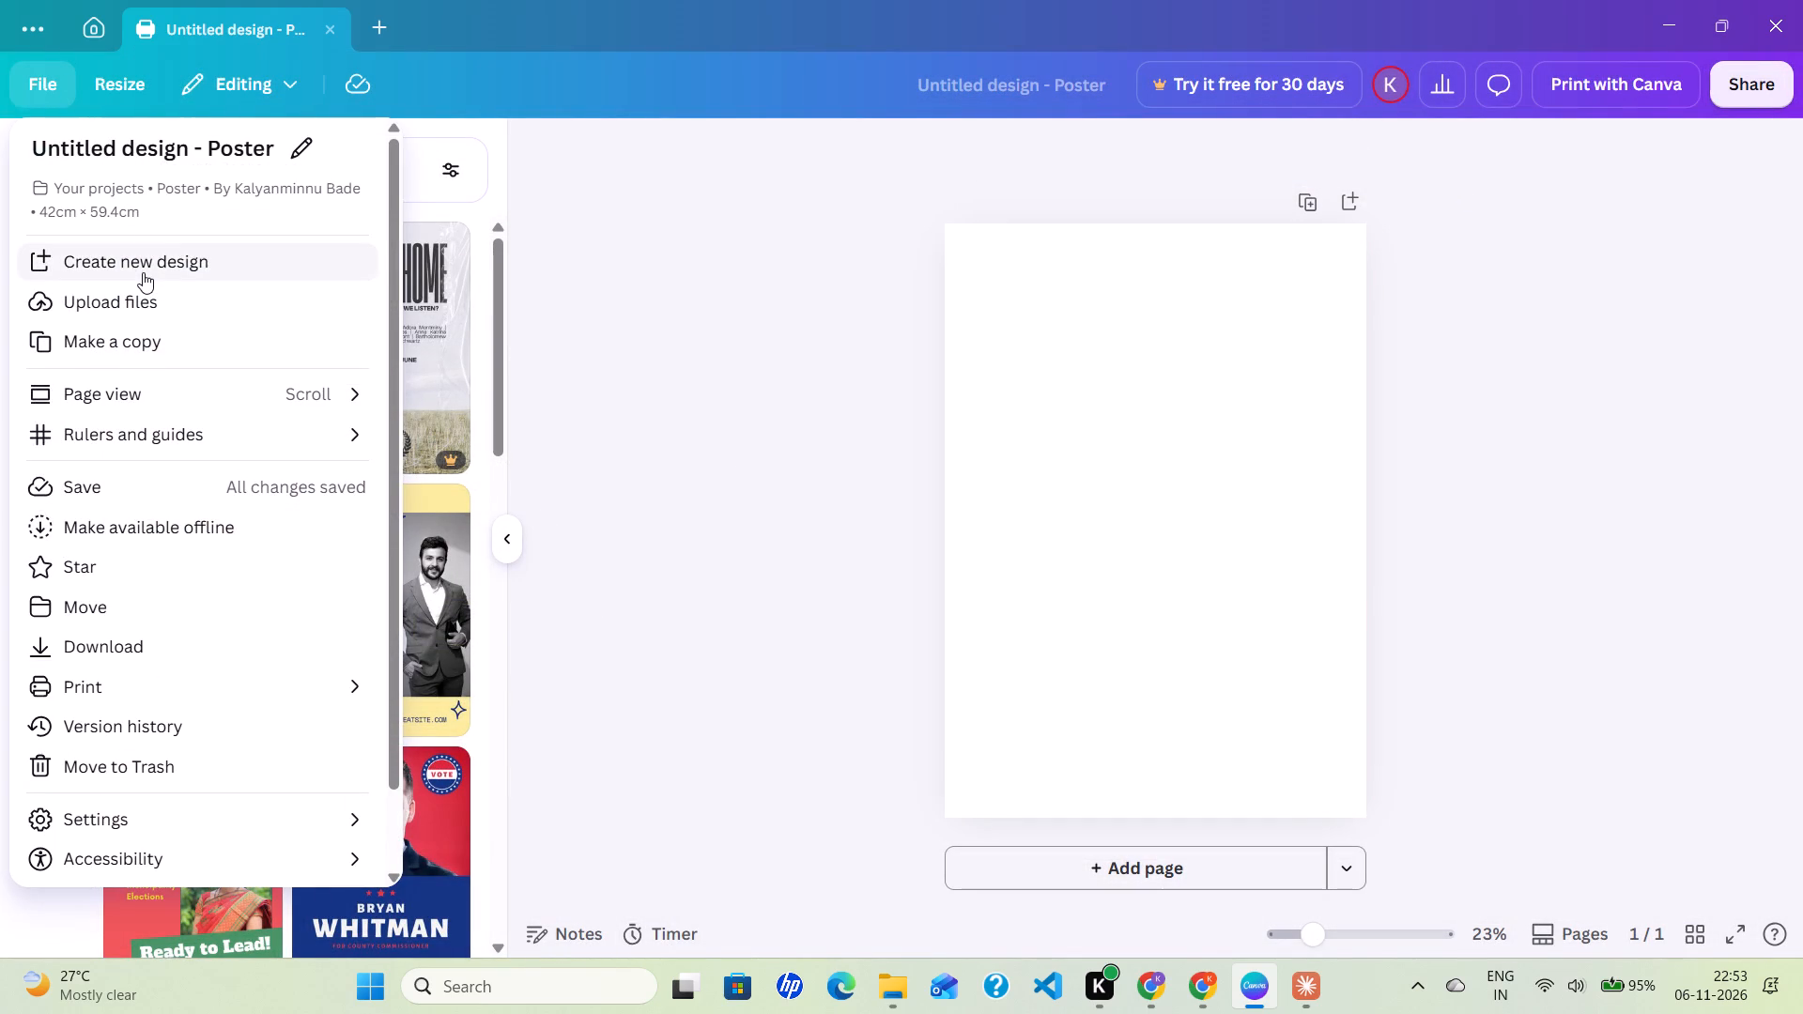
click(143, 272)
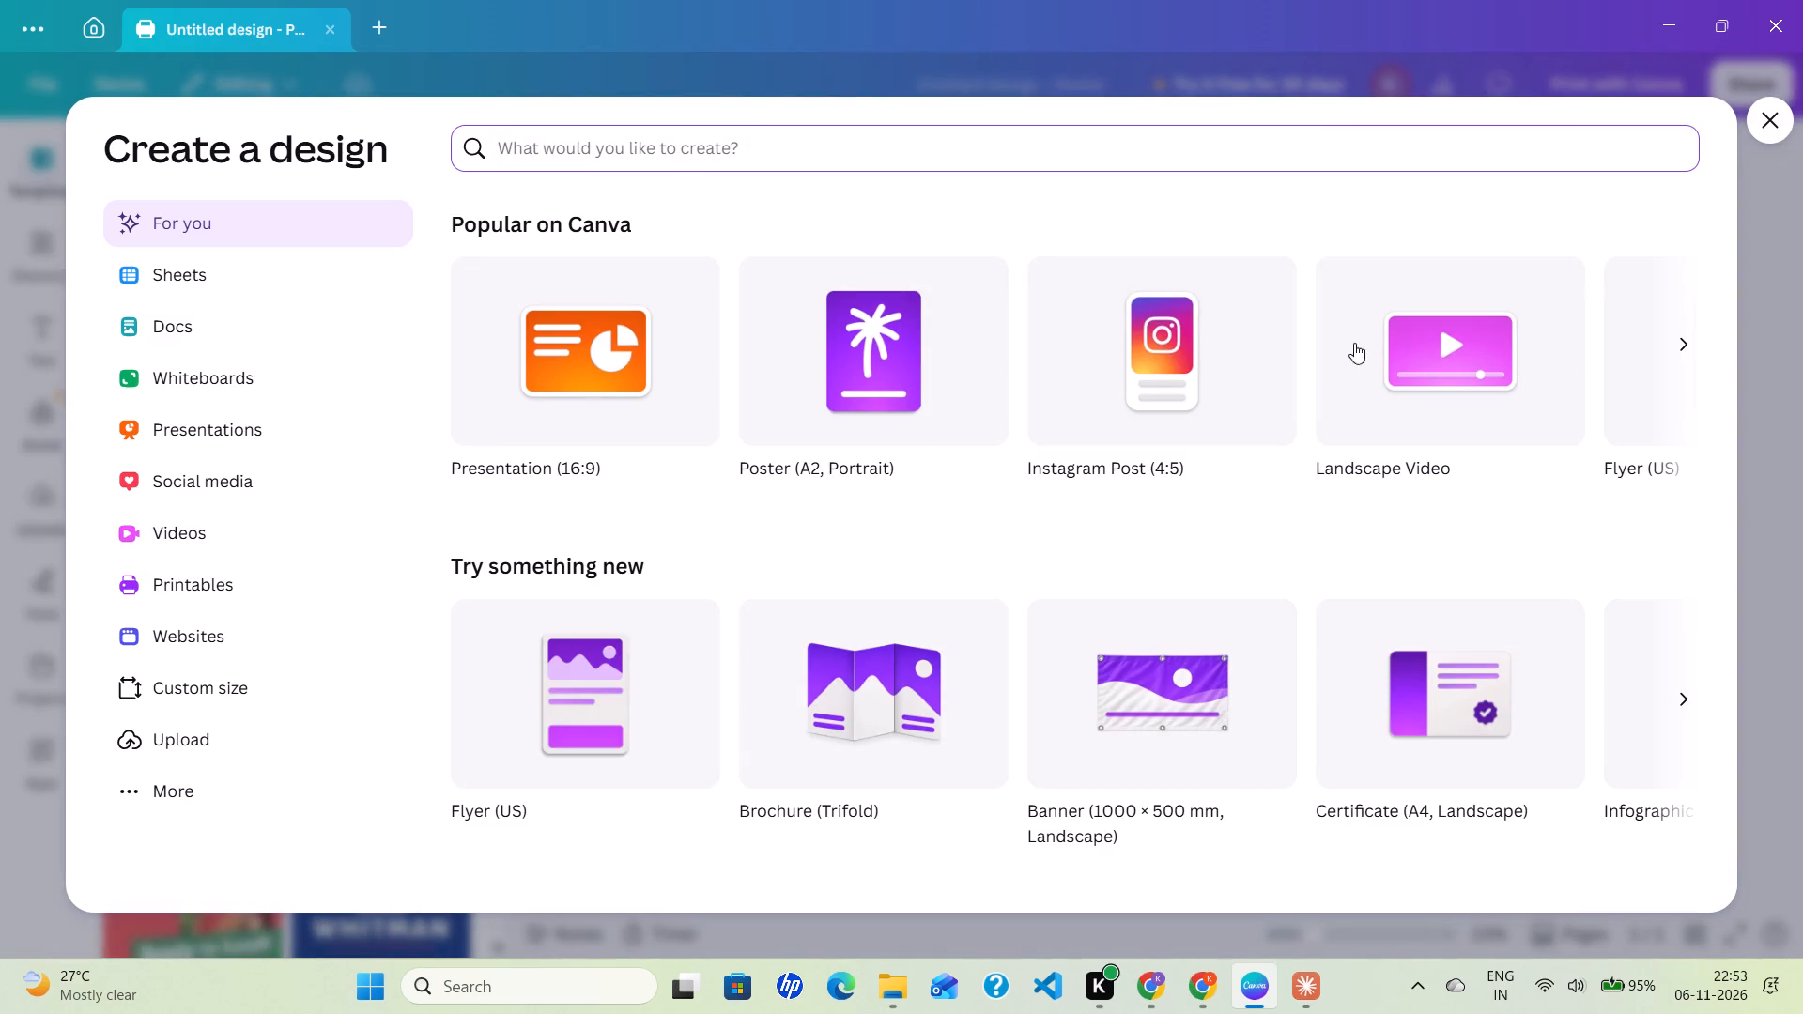
click(1684, 334)
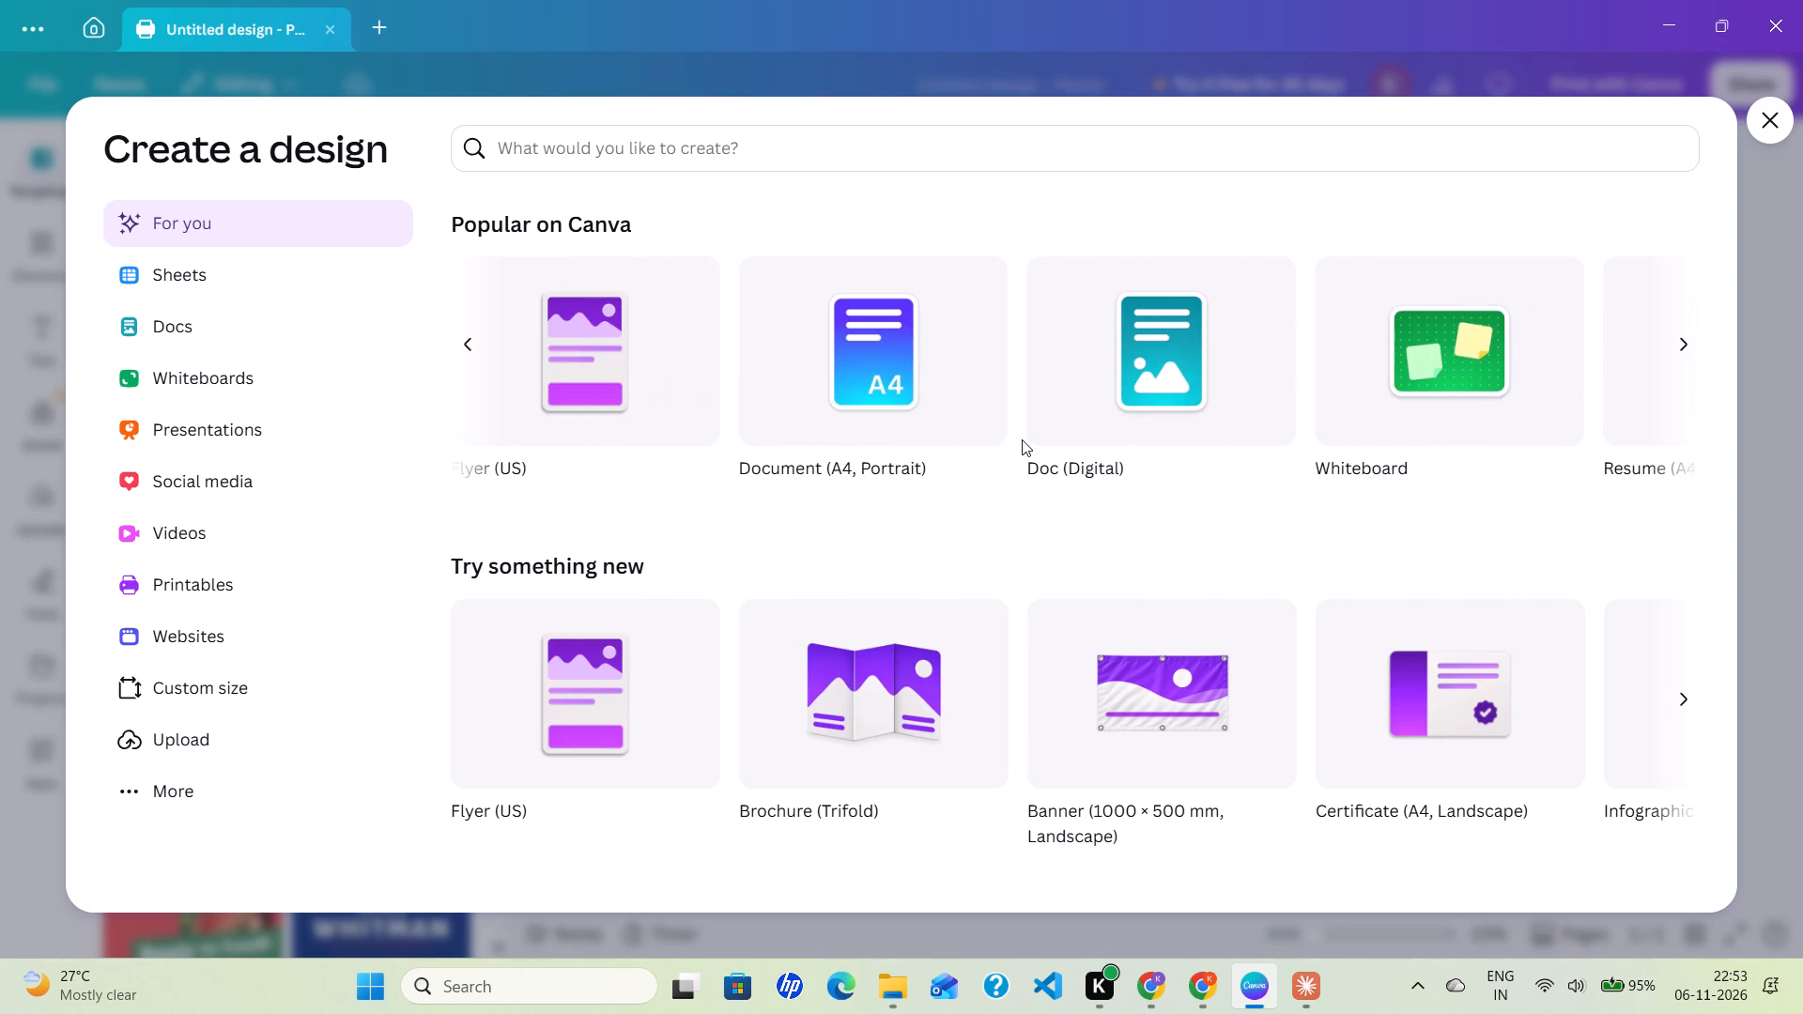
scroll(1022, 439, right, 7)
scroll(1022, 439, left, 6)
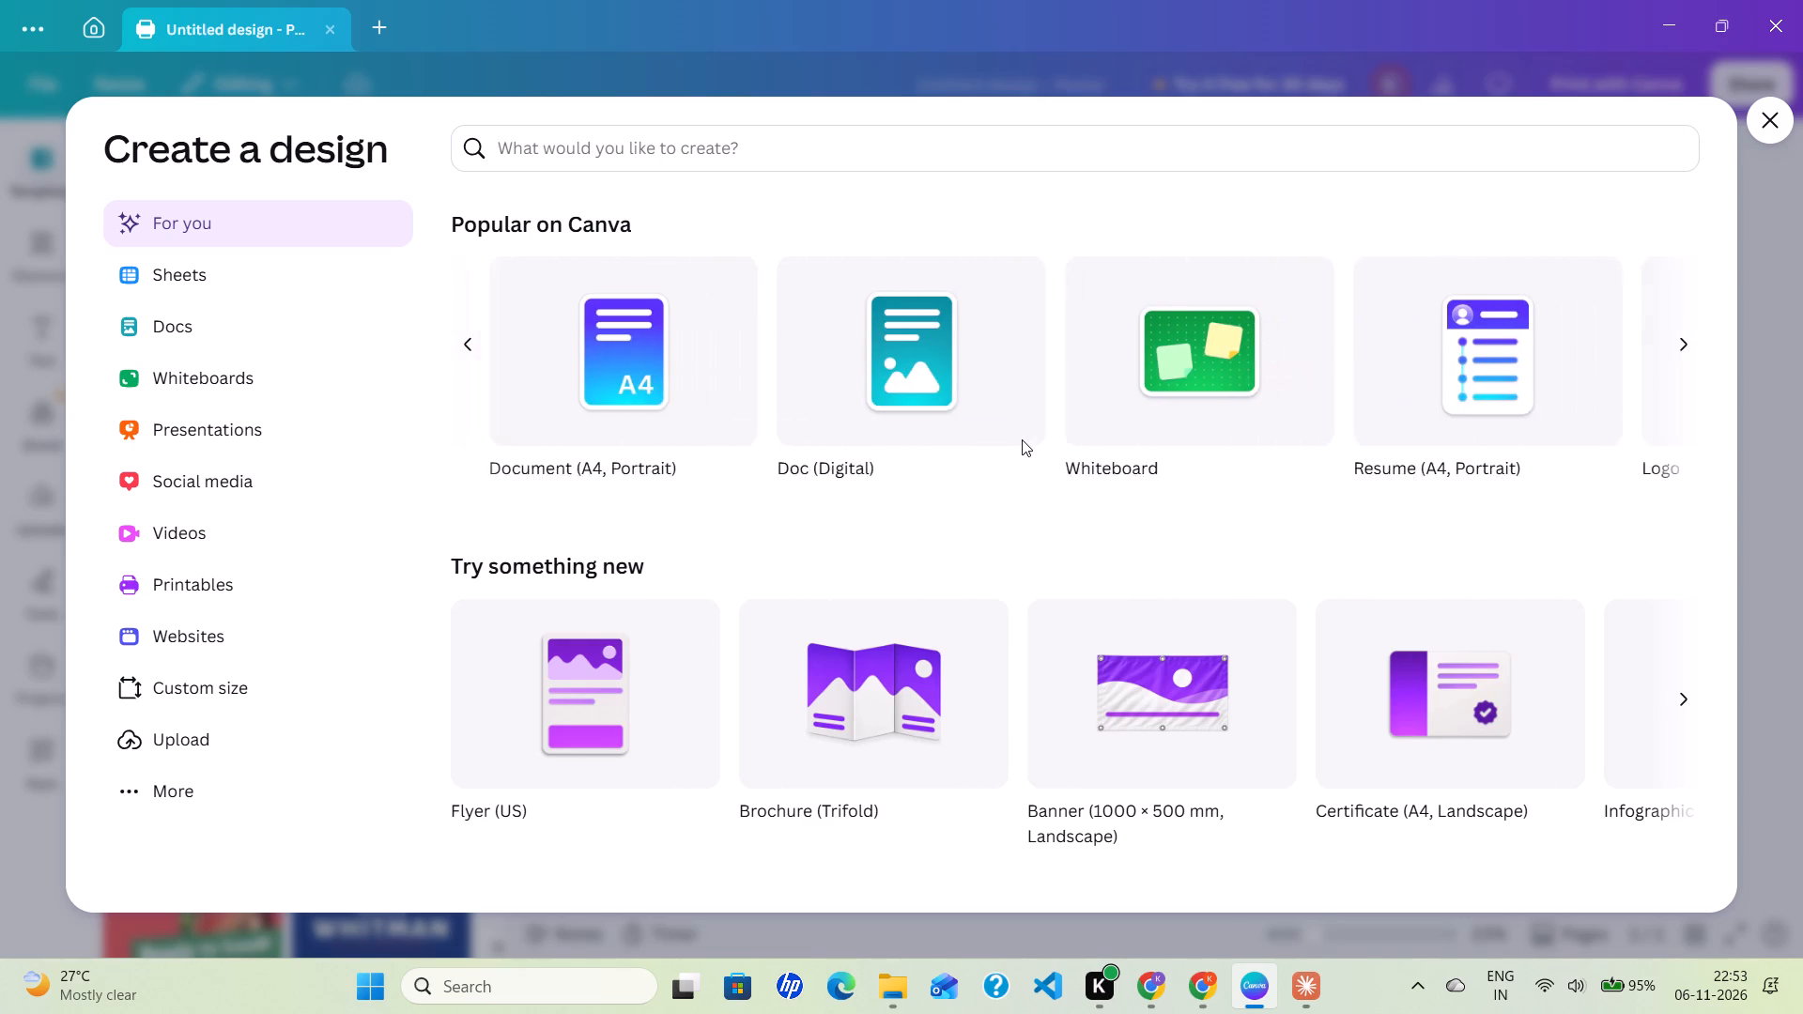
scroll(1022, 439, left, 2)
scroll(1022, 439, right, 8)
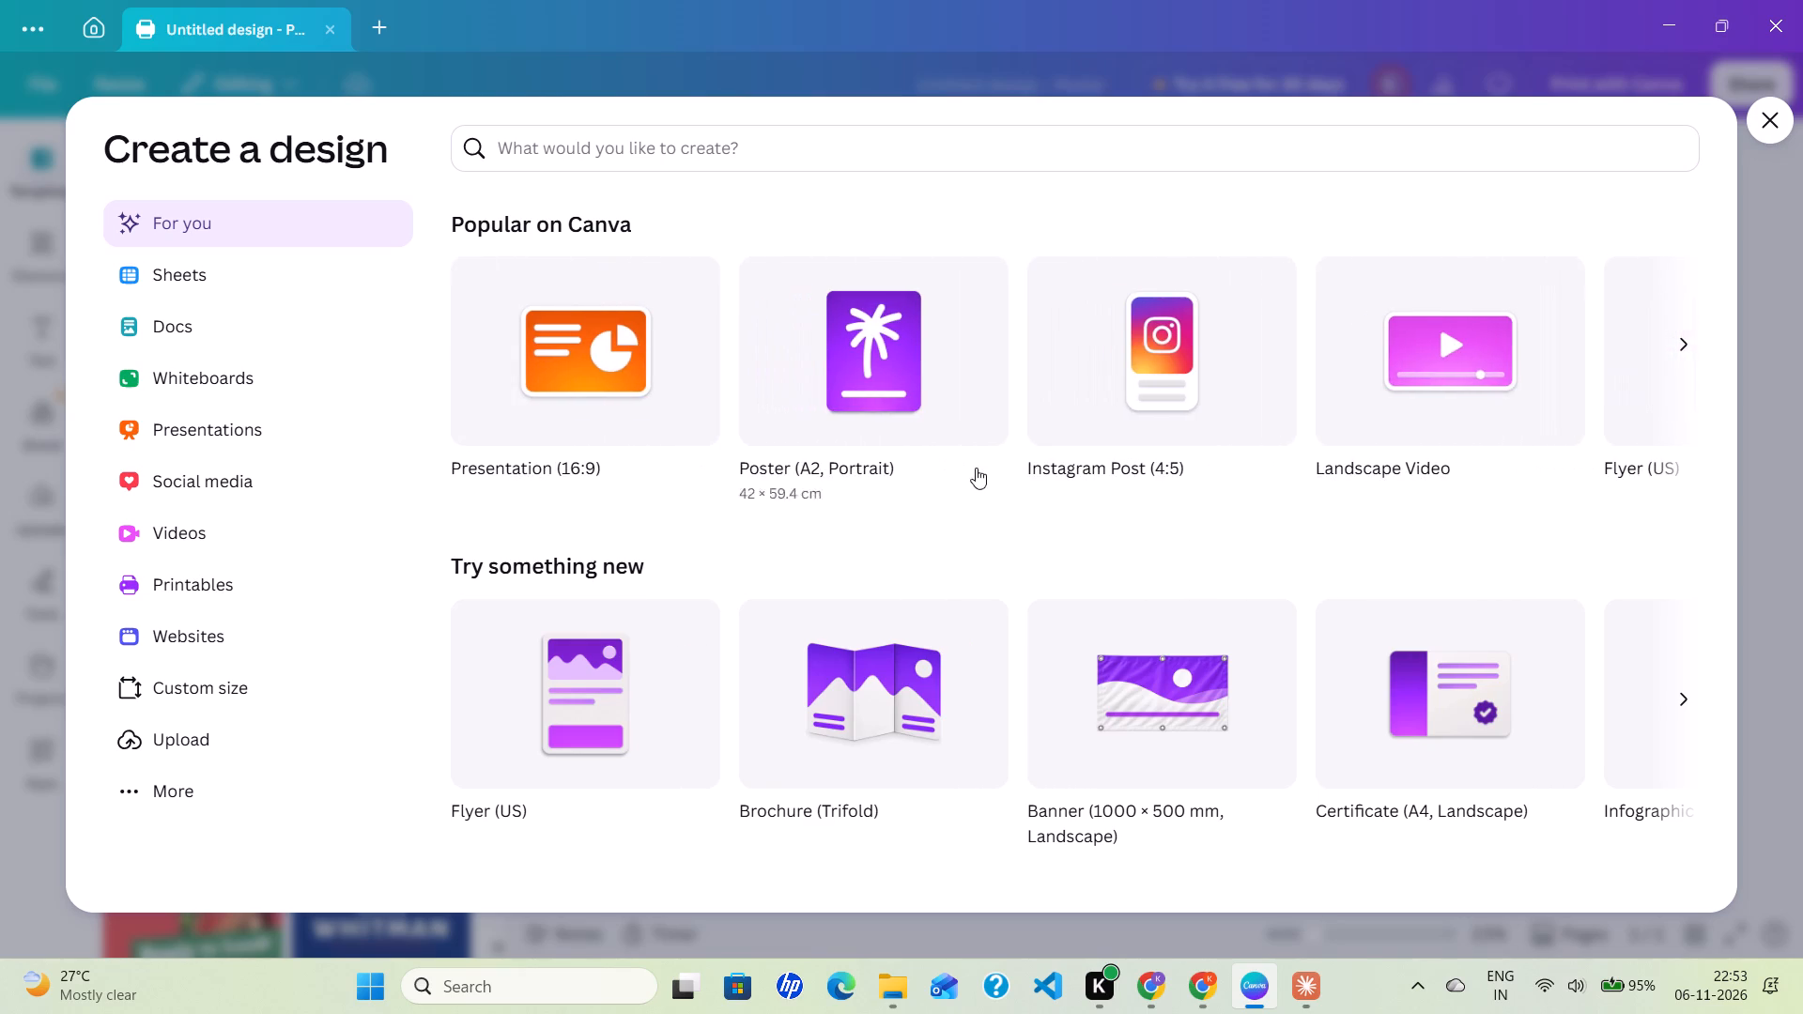
scroll(667, 654, down, 1)
scroll(667, 654, left, 3)
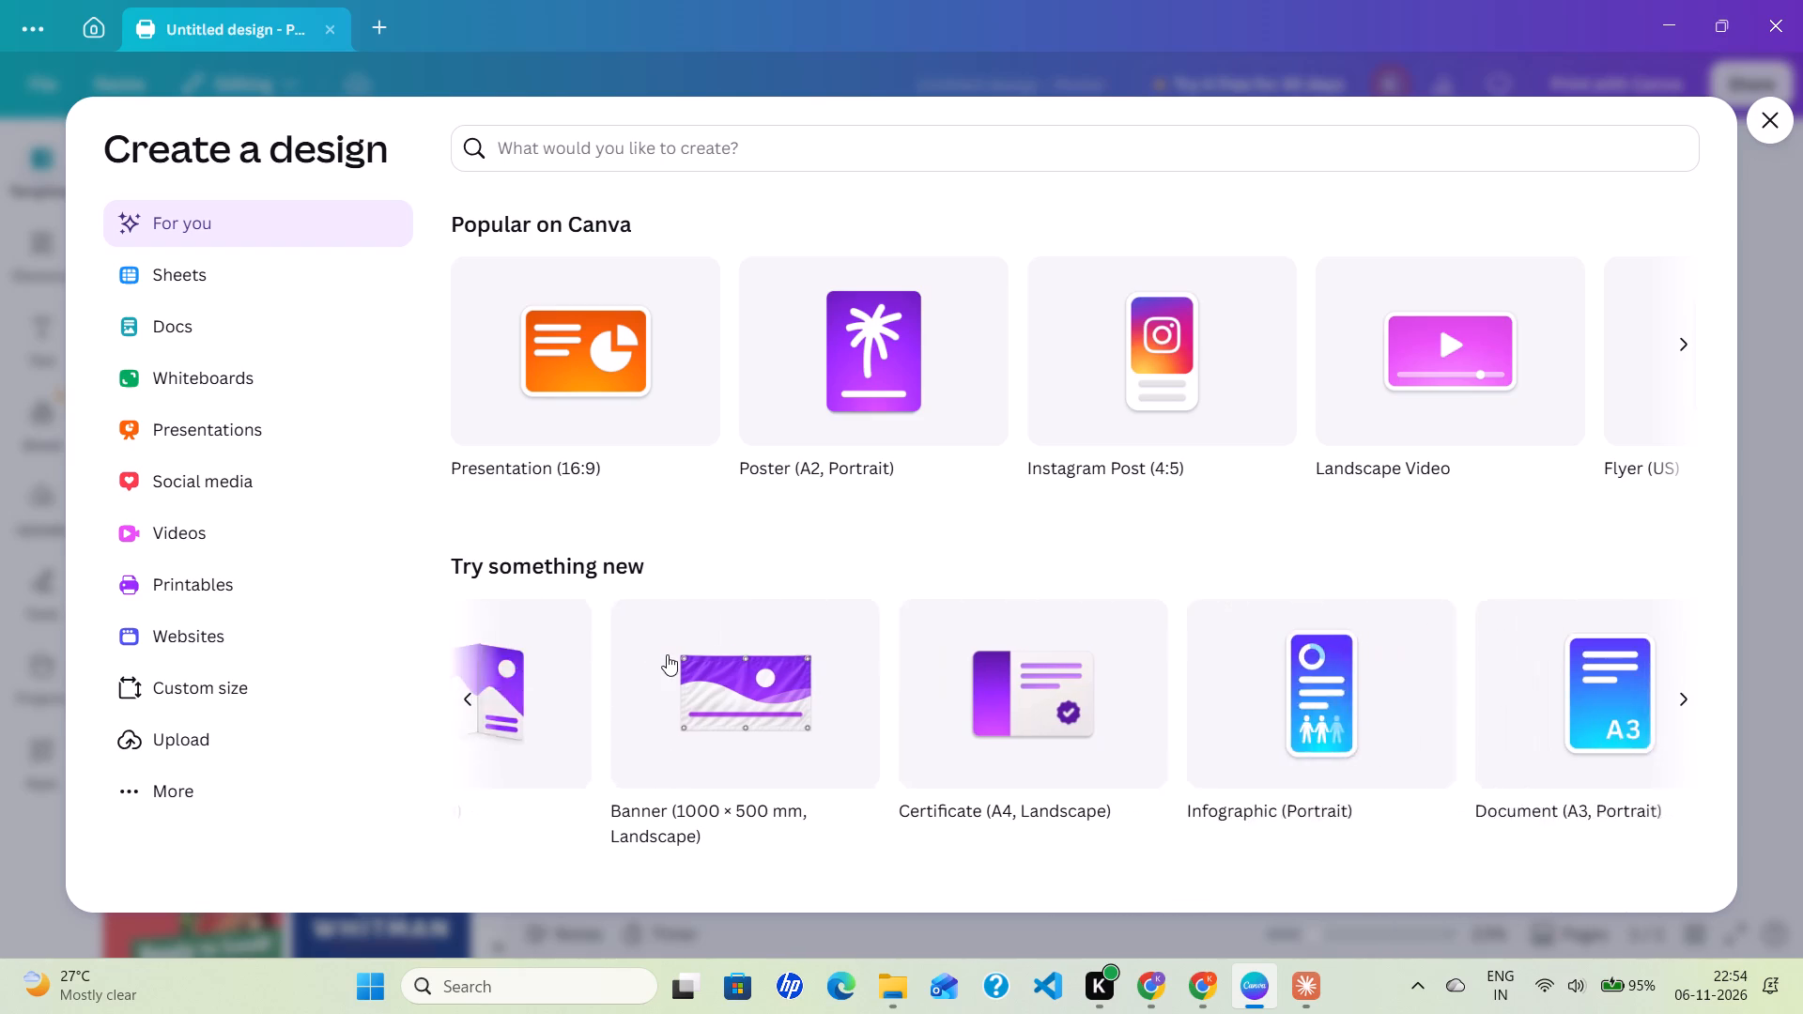
scroll(1056, 658, left, 6)
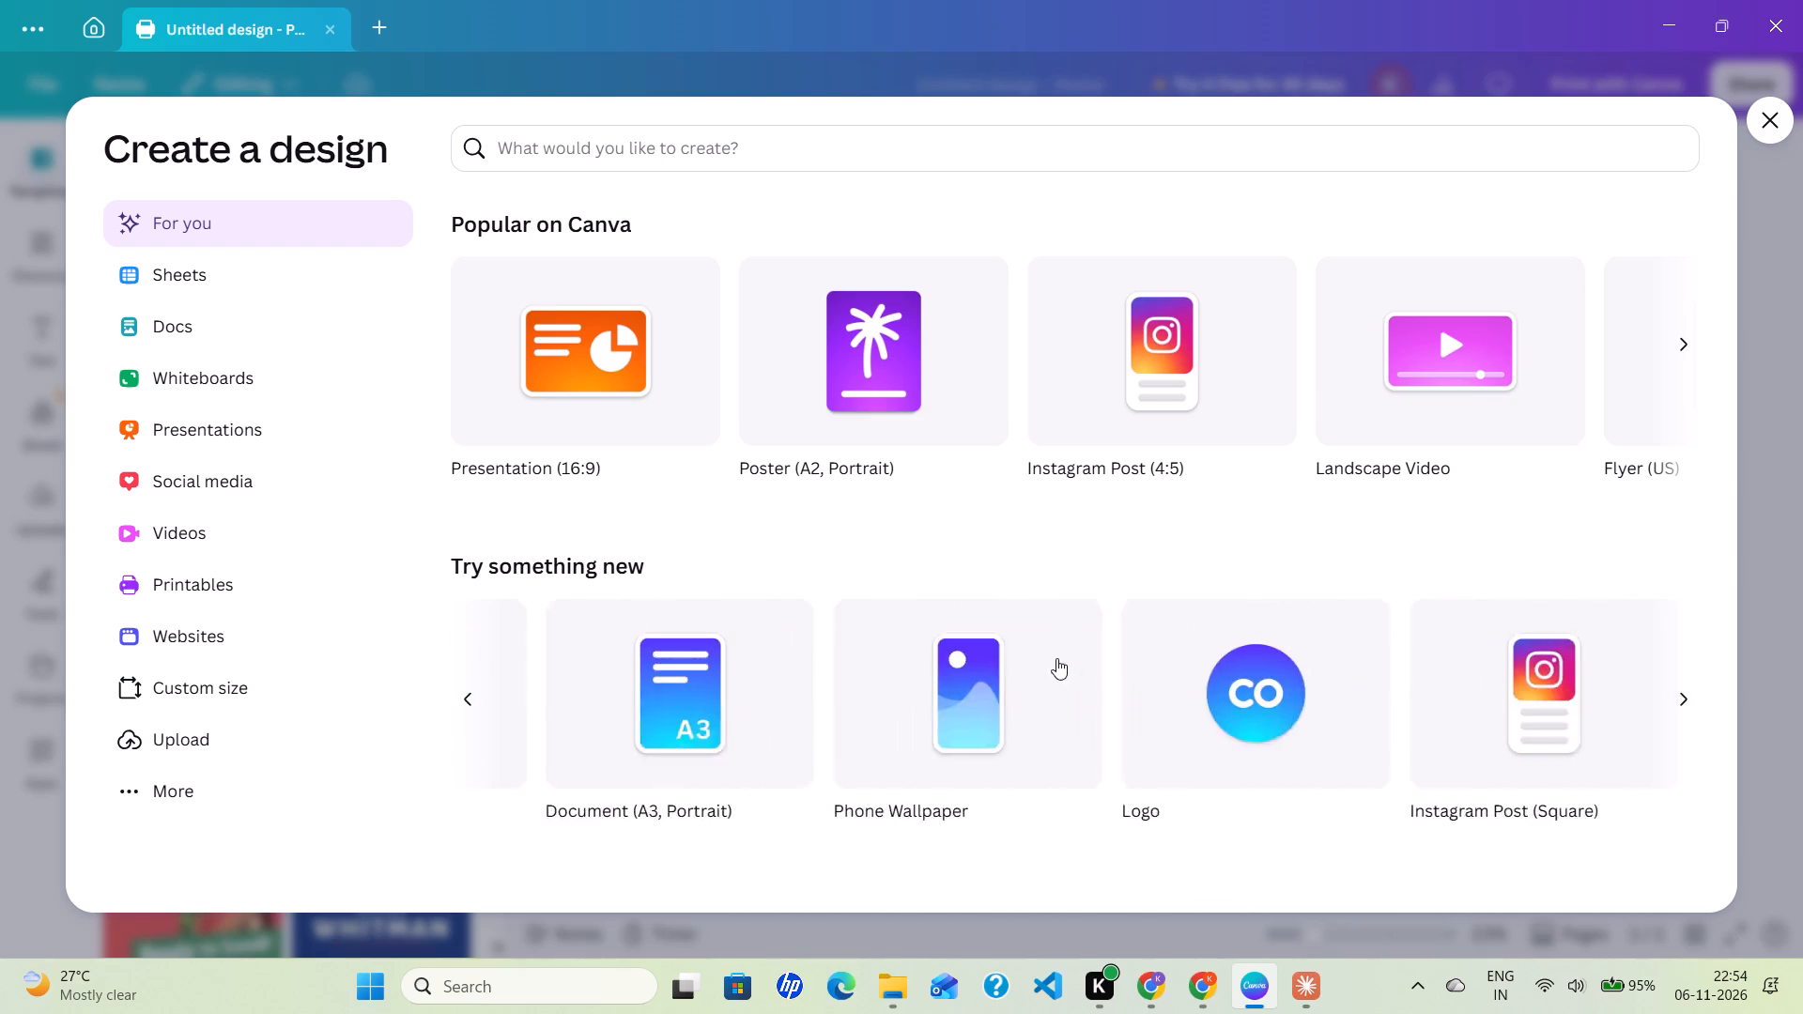
scroll(1056, 658, left, 2)
scroll(1056, 658, right, 6)
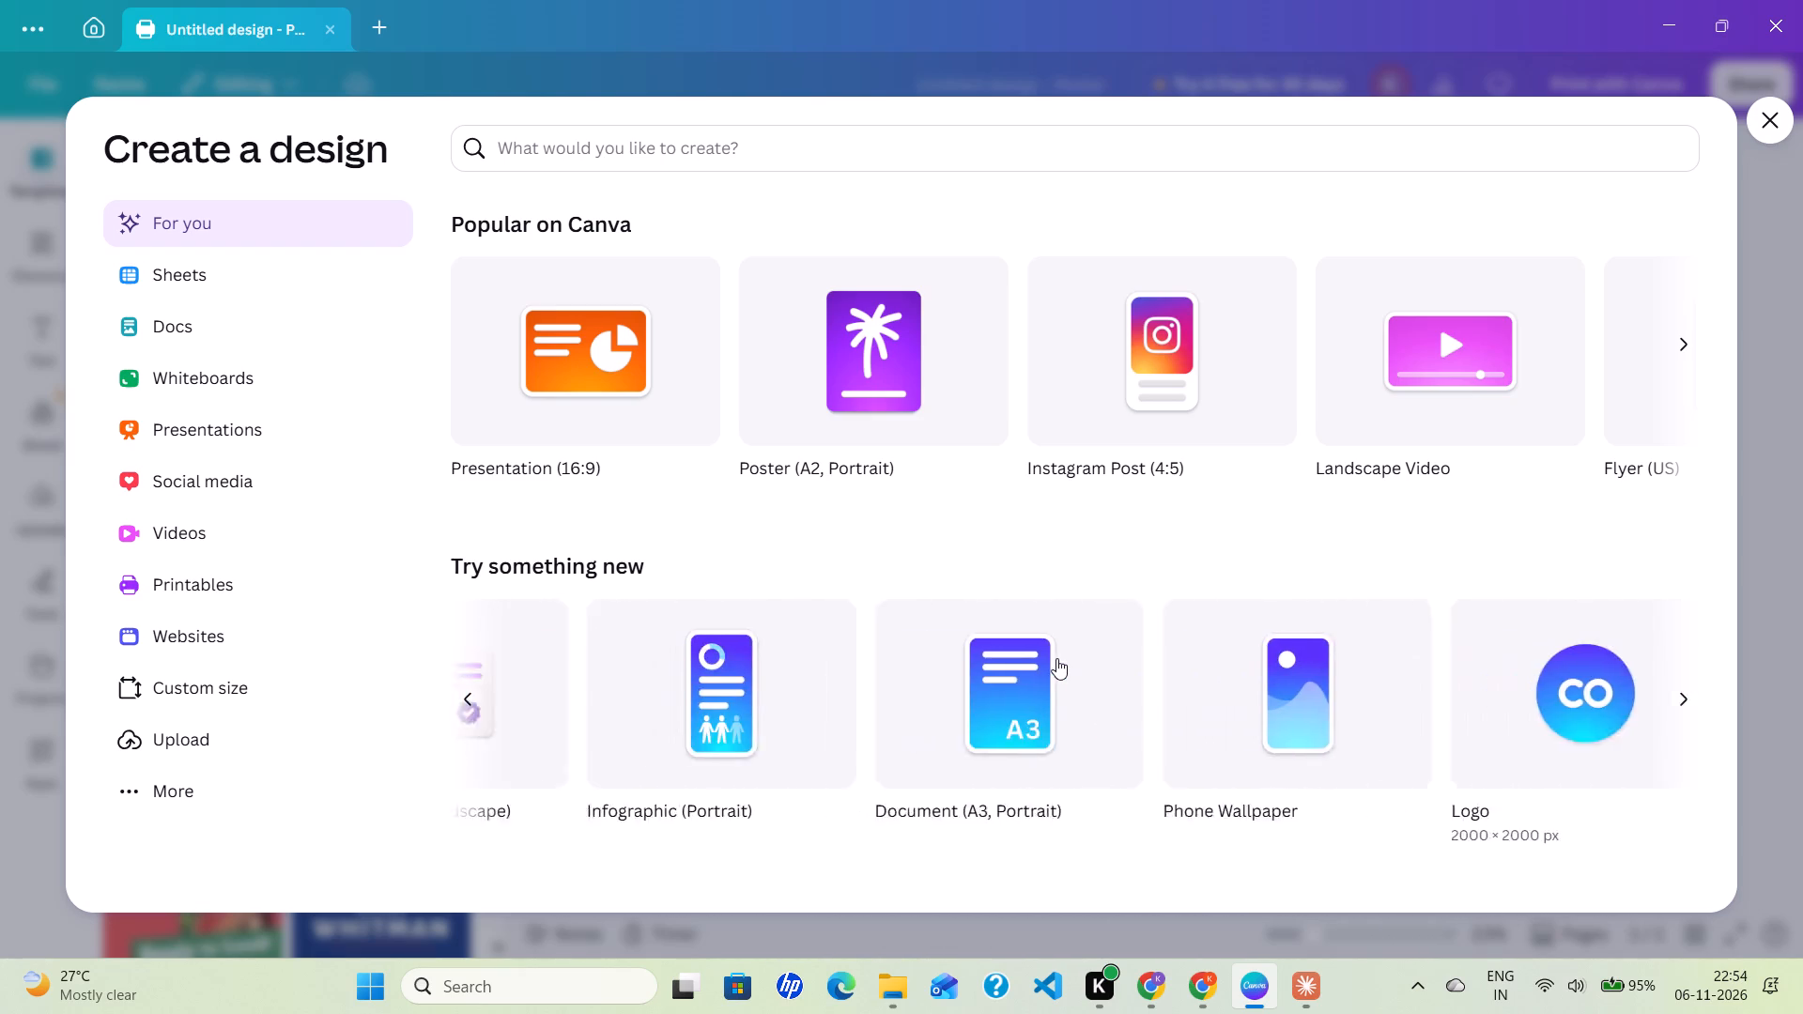
scroll(1056, 658, right, 5)
scroll(630, 667, right, 6)
click(180, 533)
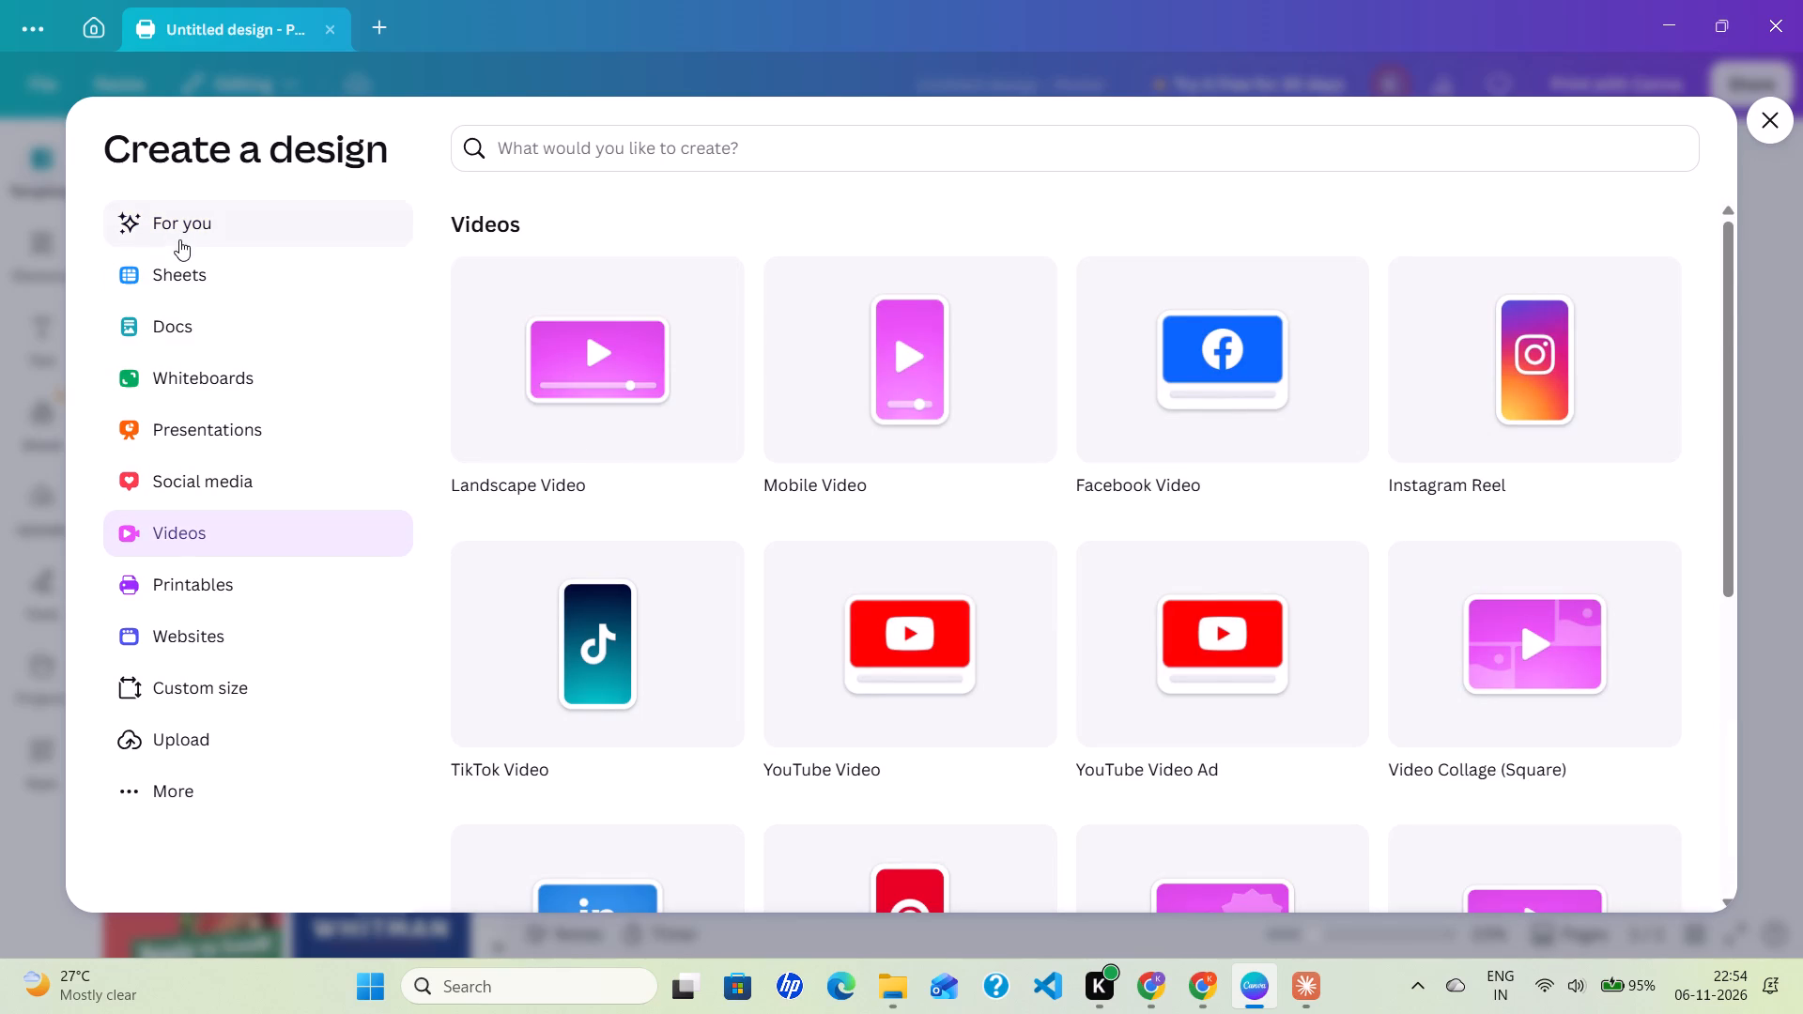
click(194, 277)
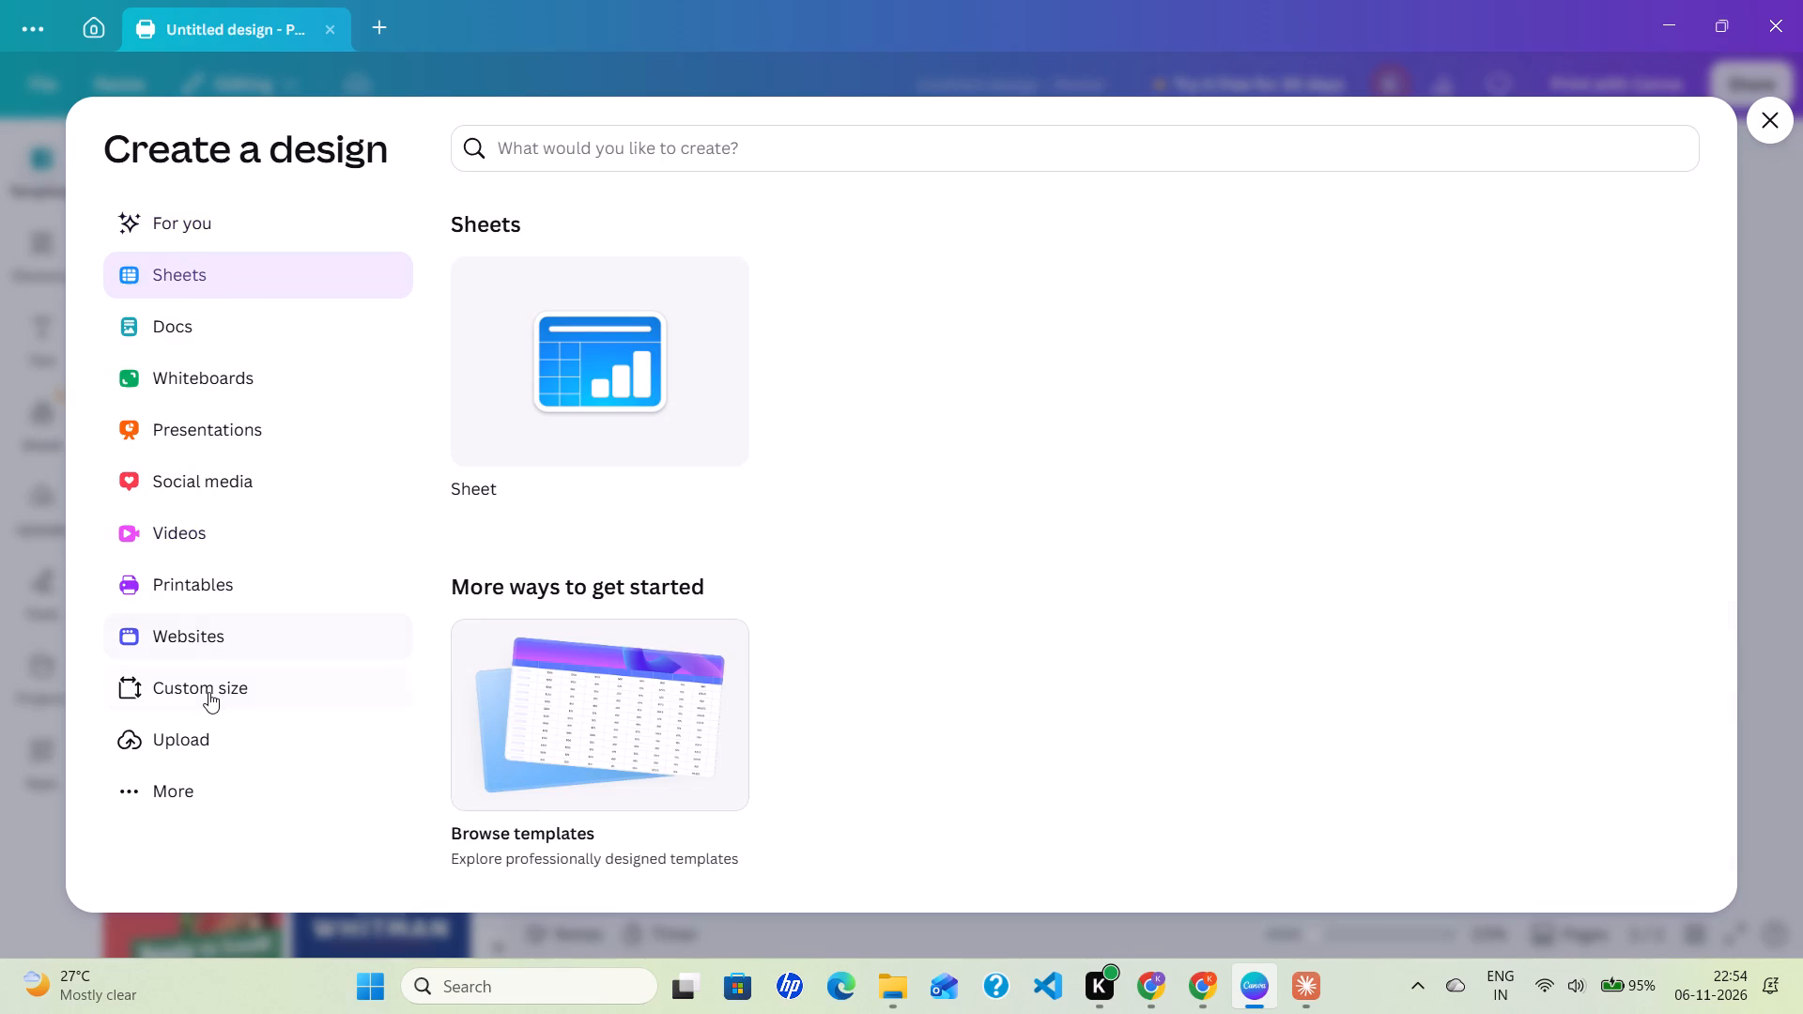
Create a new custom-size design 8.5 in wide and 11 in high.
click(208, 694)
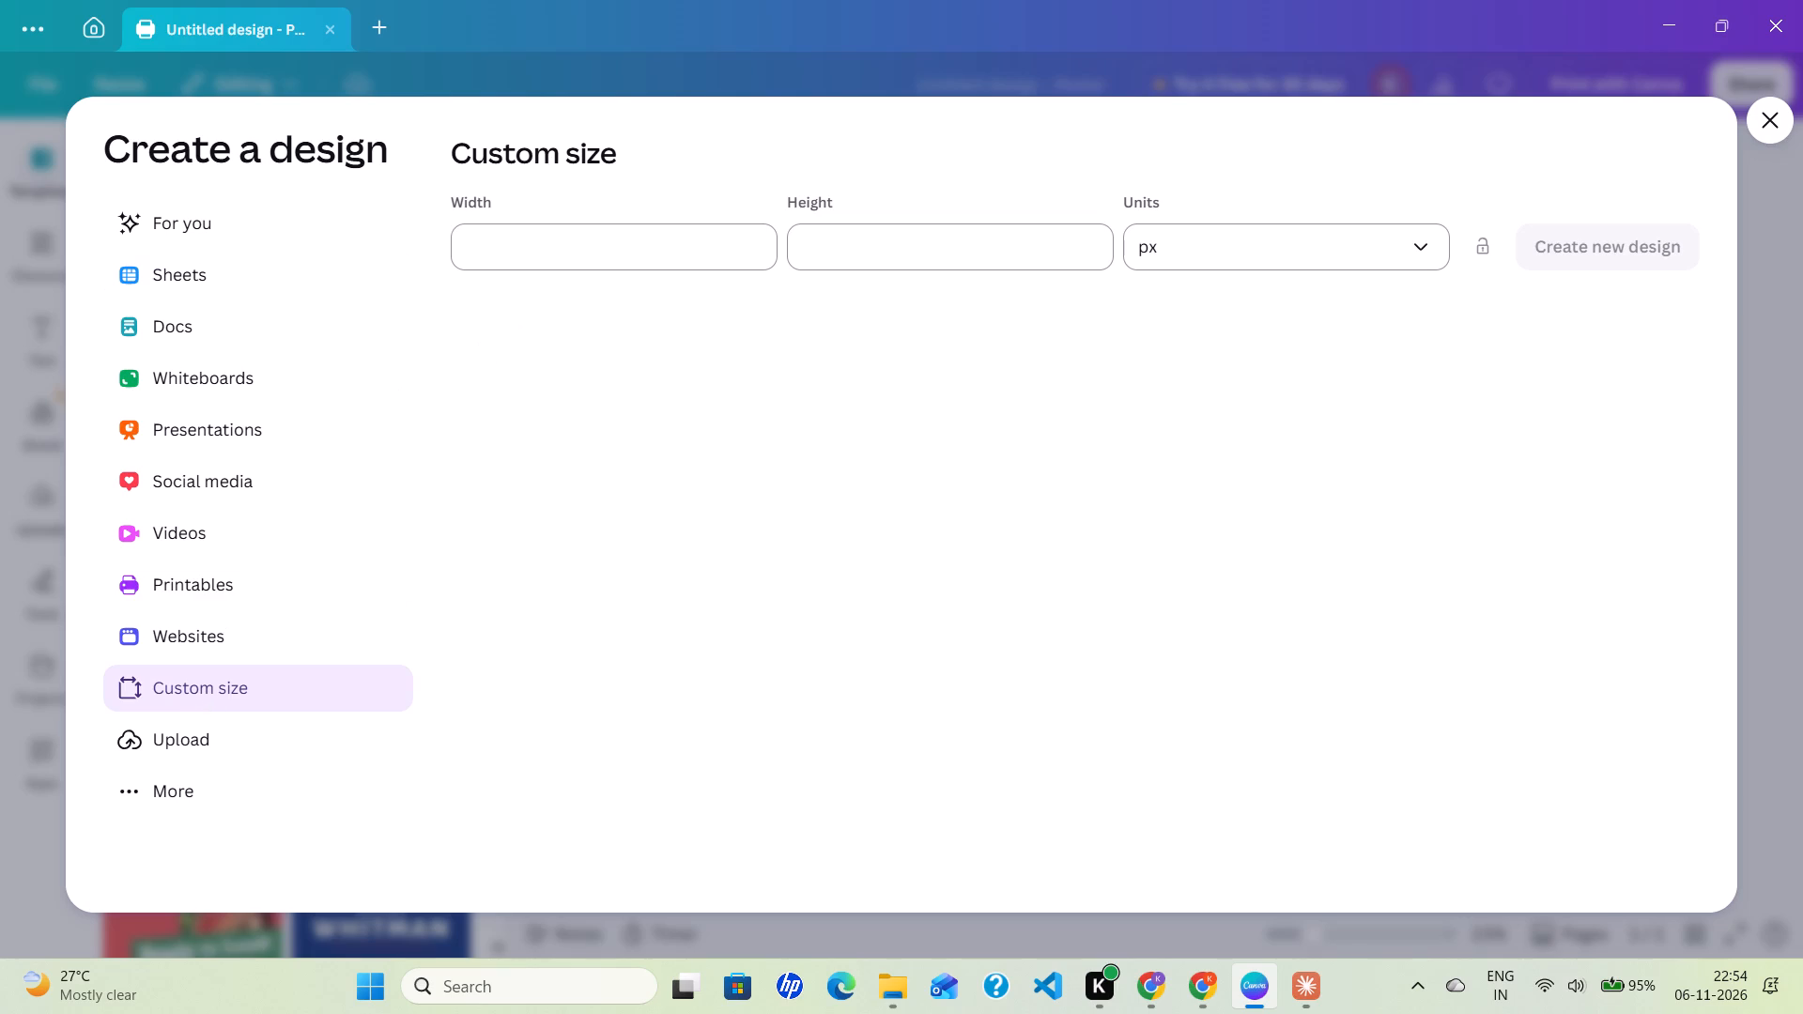
click(570, 242)
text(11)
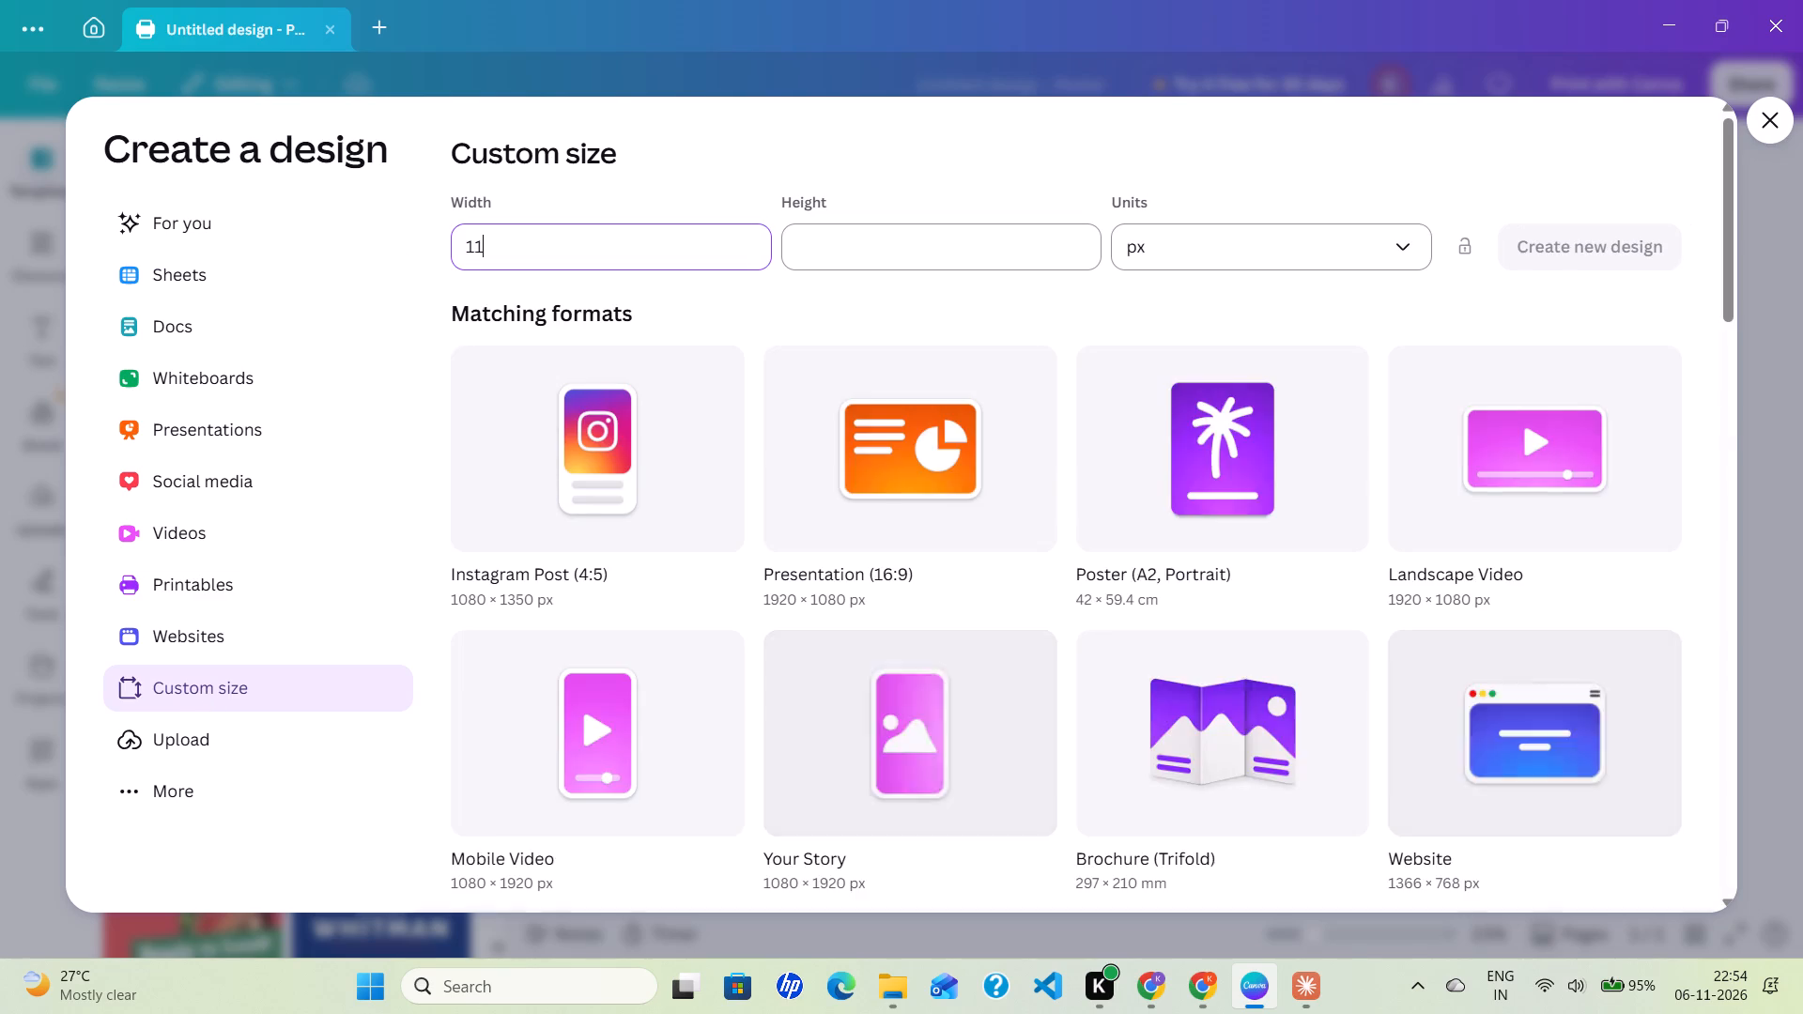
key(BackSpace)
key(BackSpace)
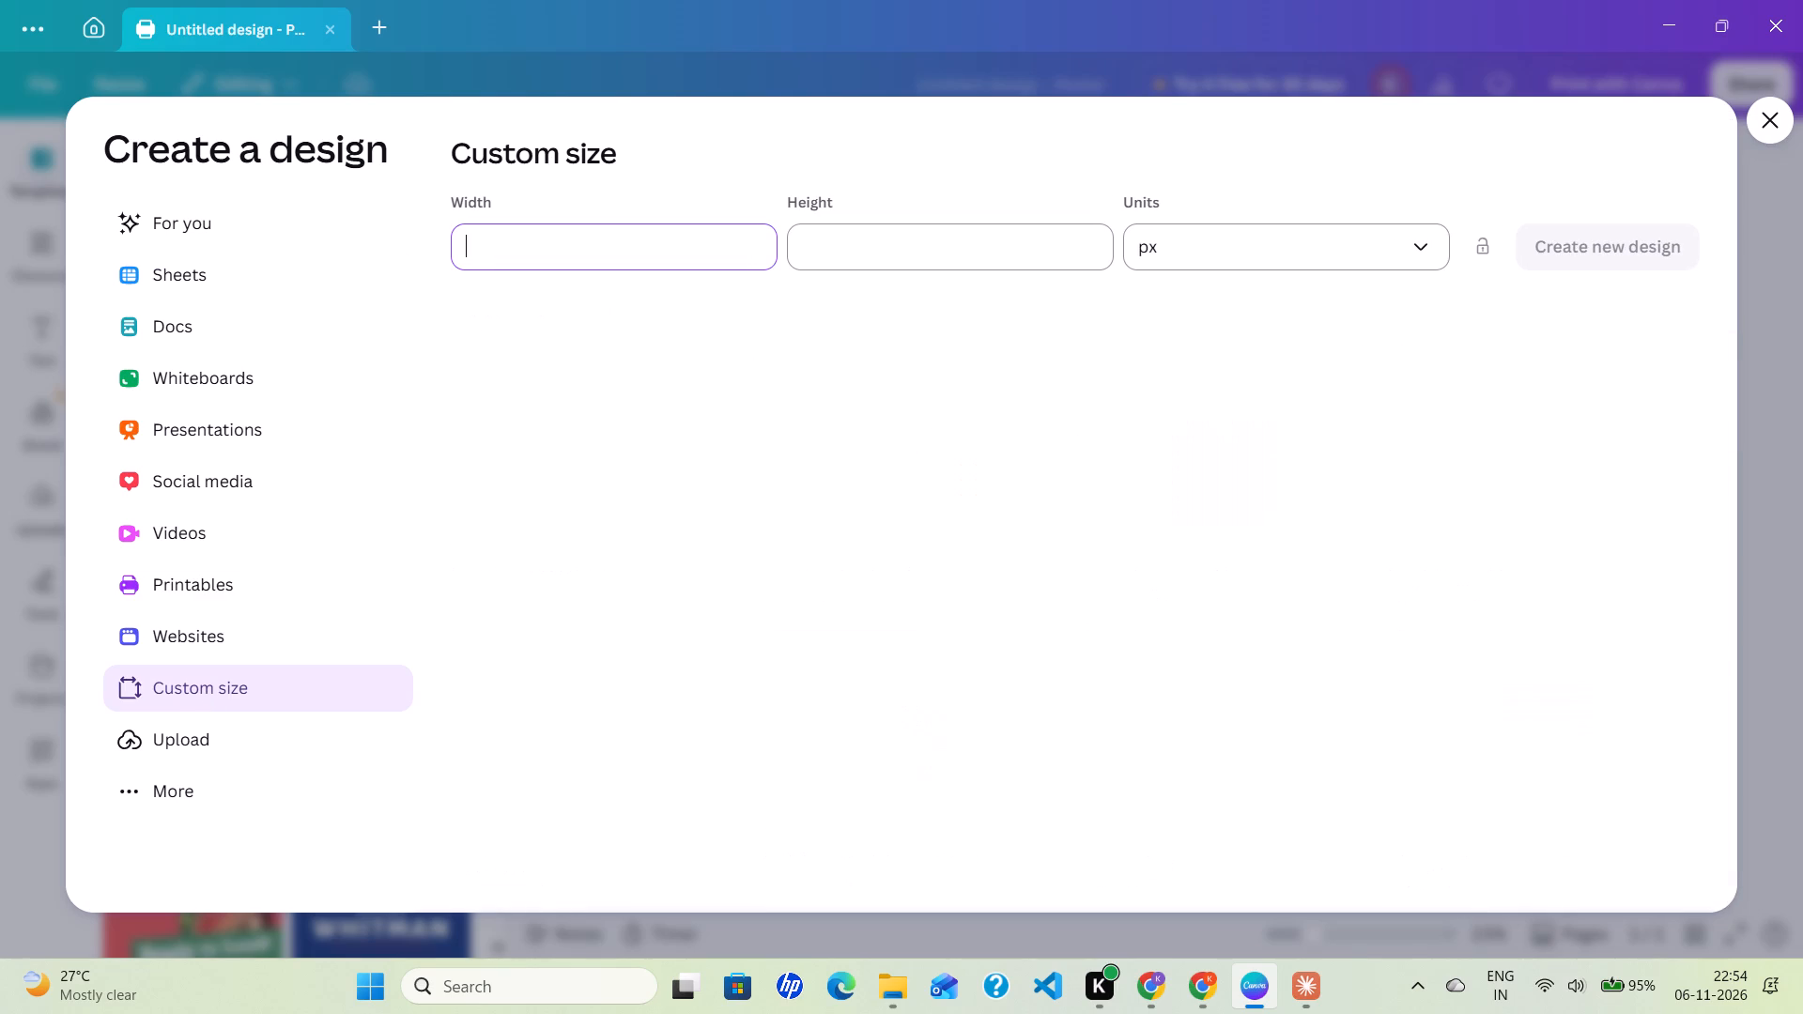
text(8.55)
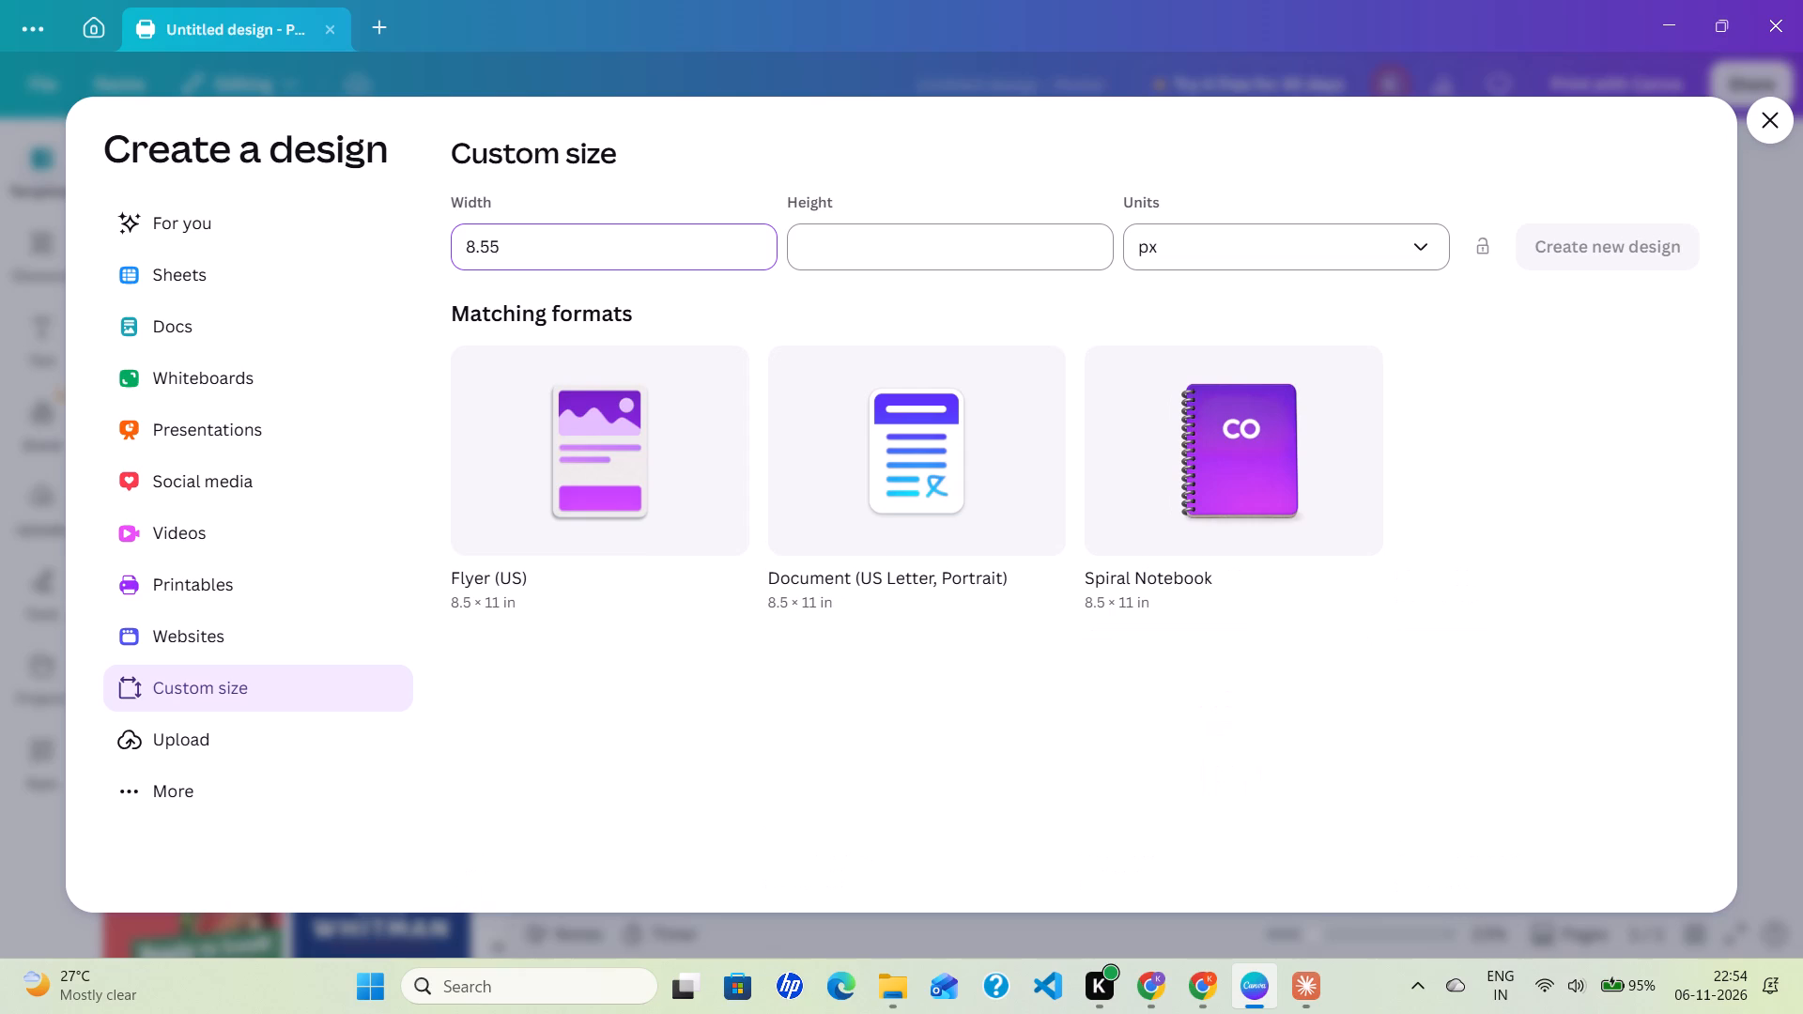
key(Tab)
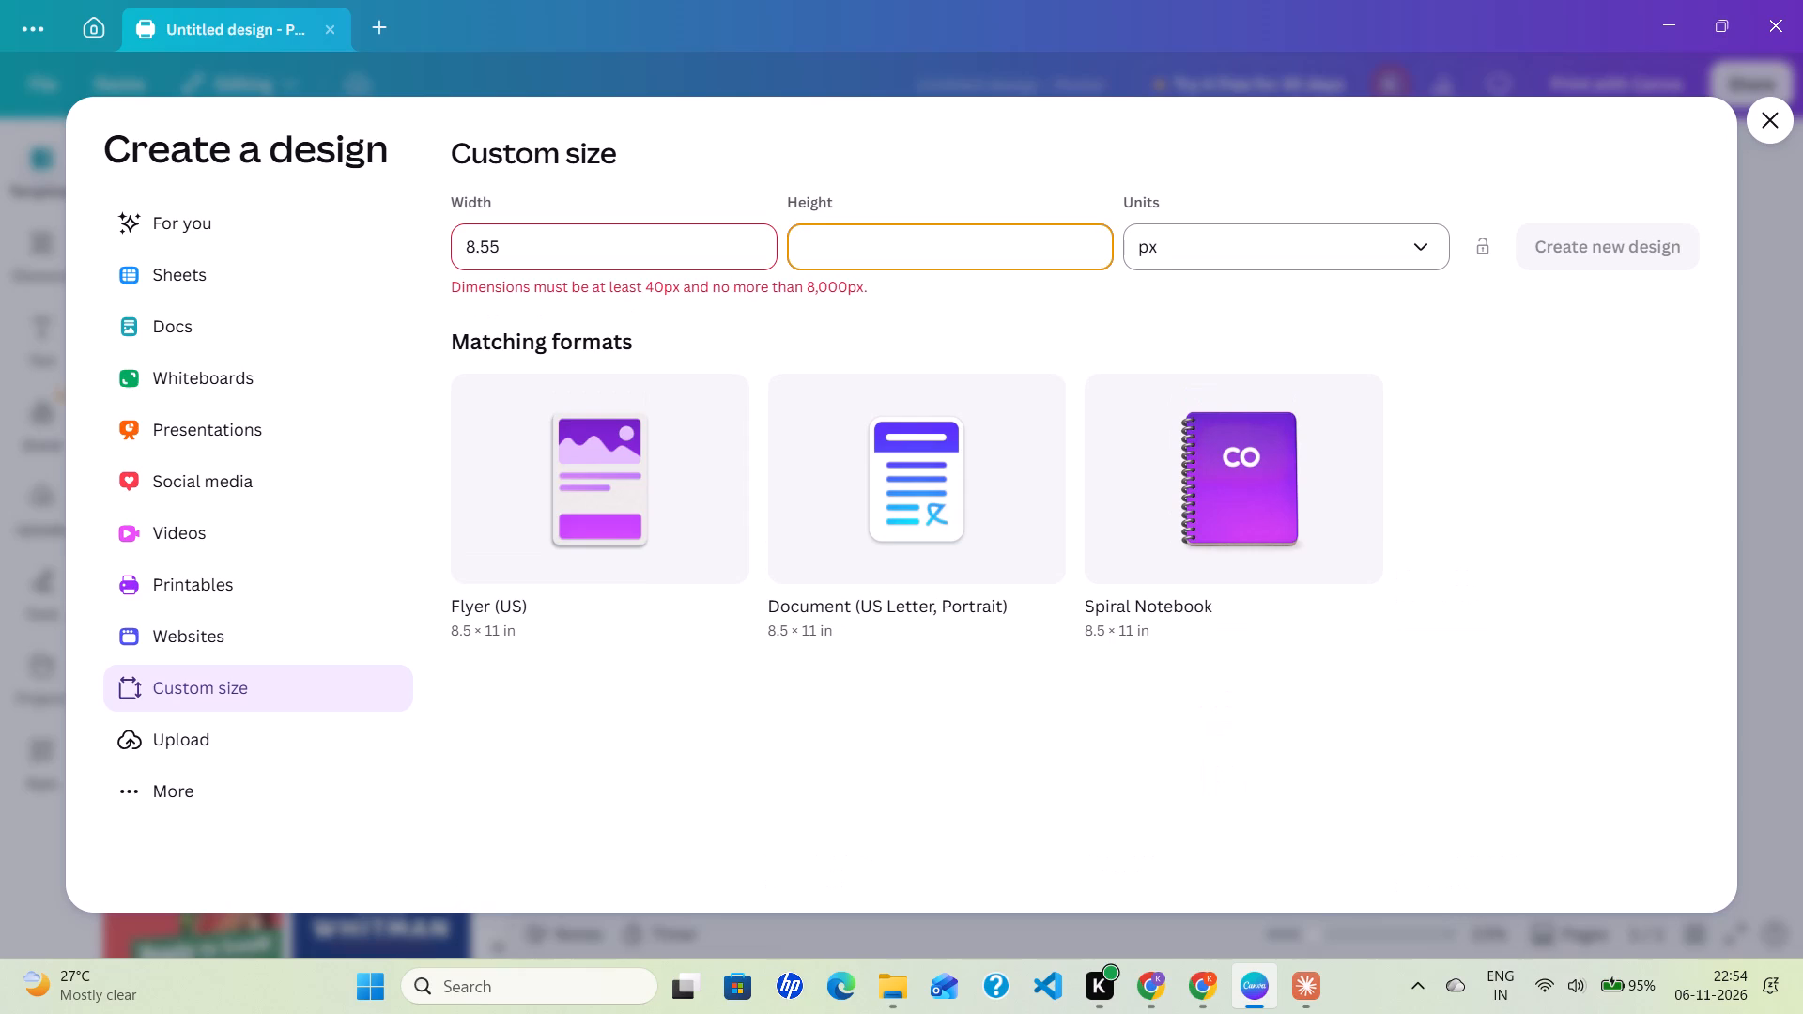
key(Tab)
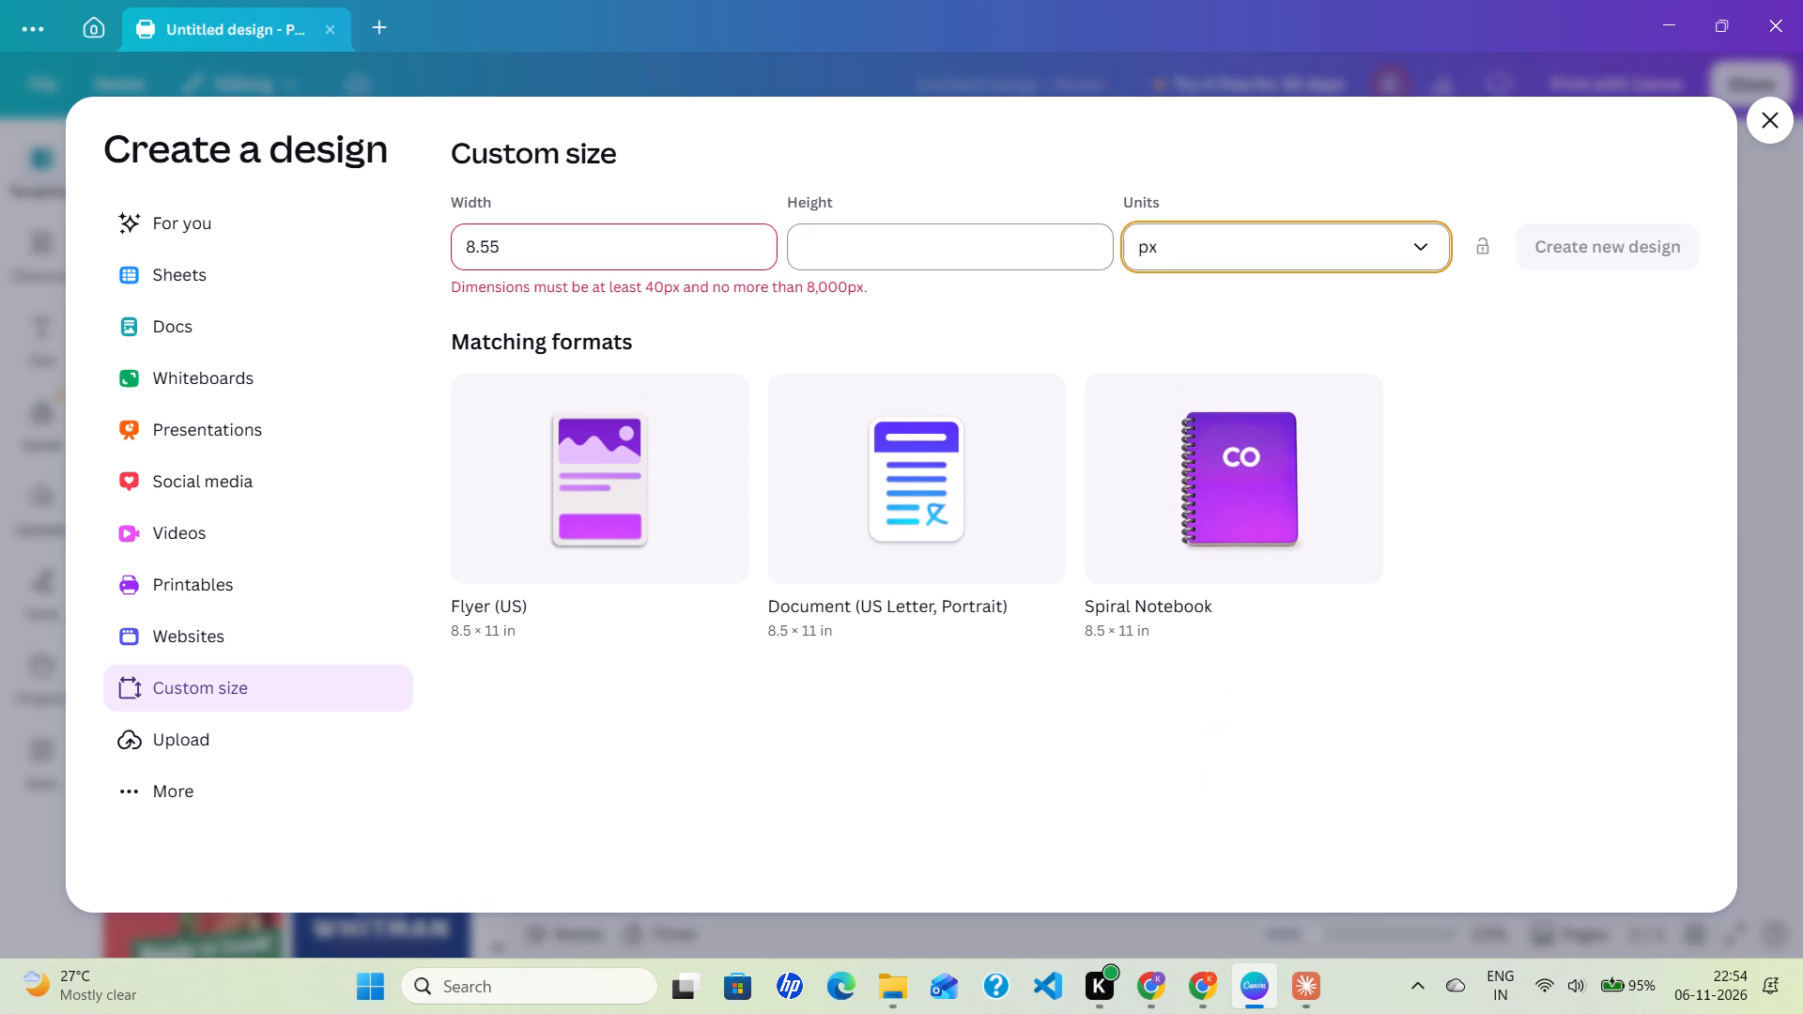
click(570, 242)
key(BackSpace)
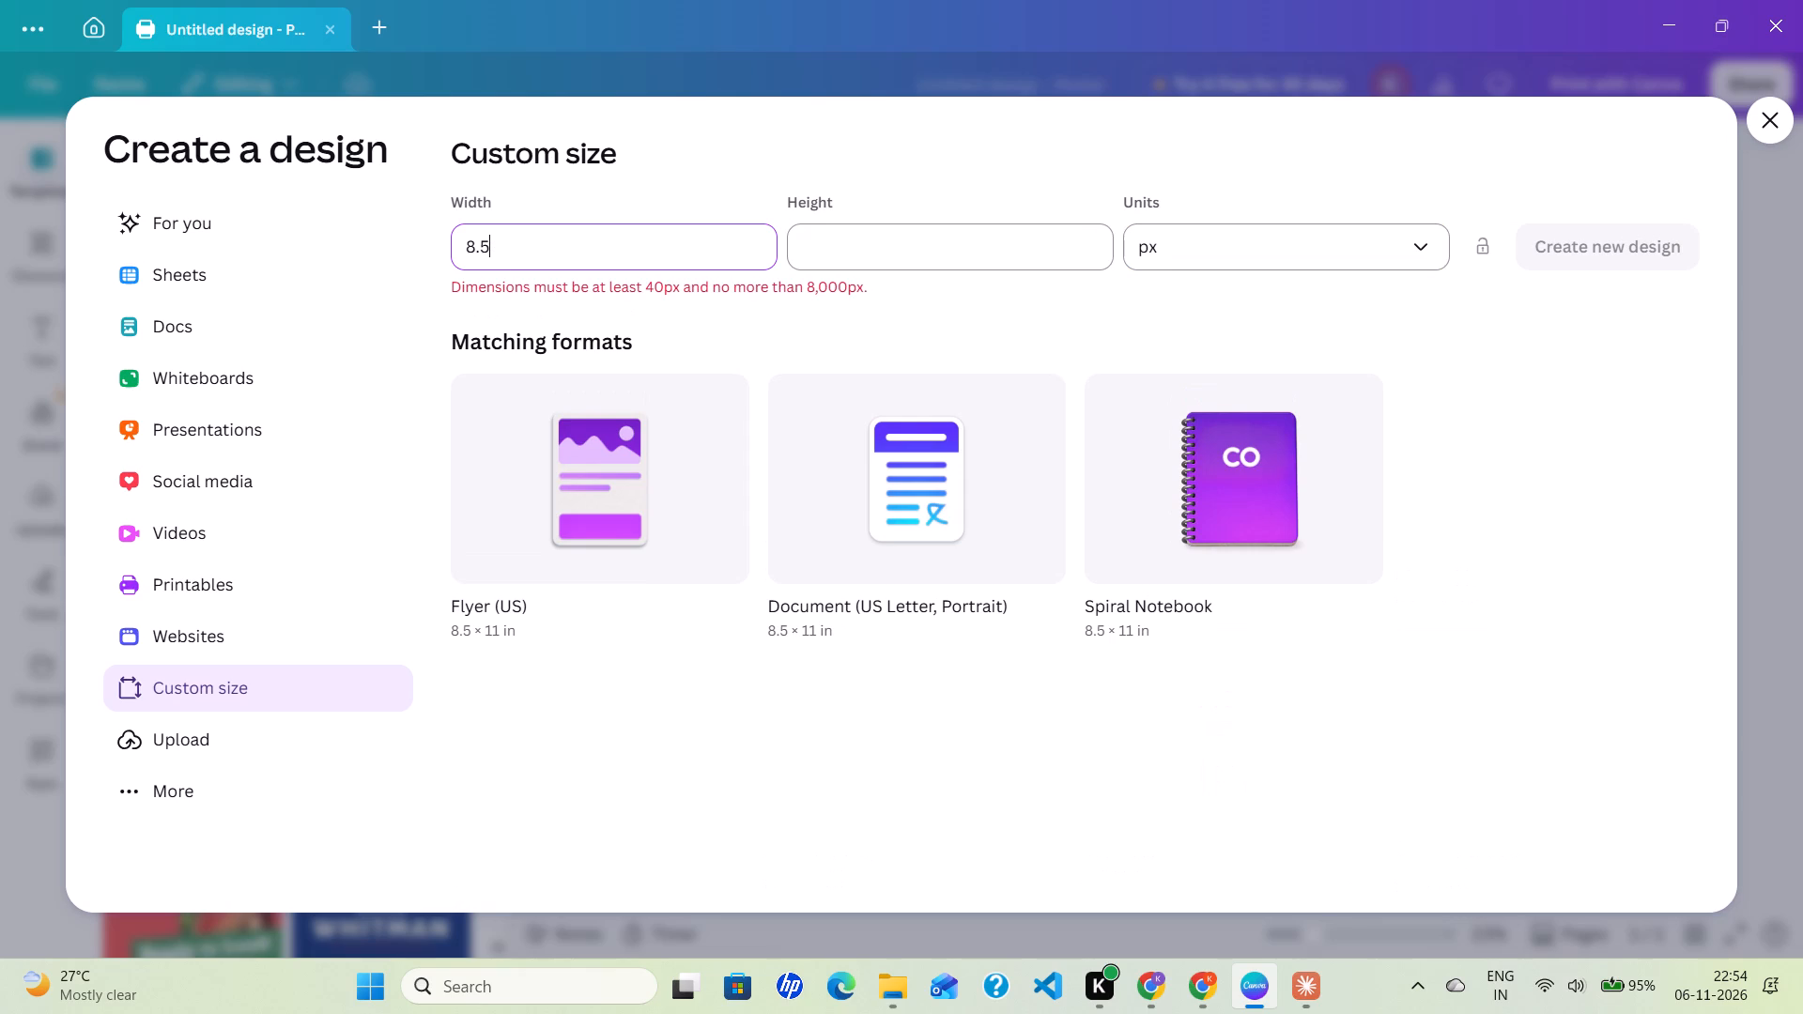
click(960, 249)
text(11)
click(1240, 238)
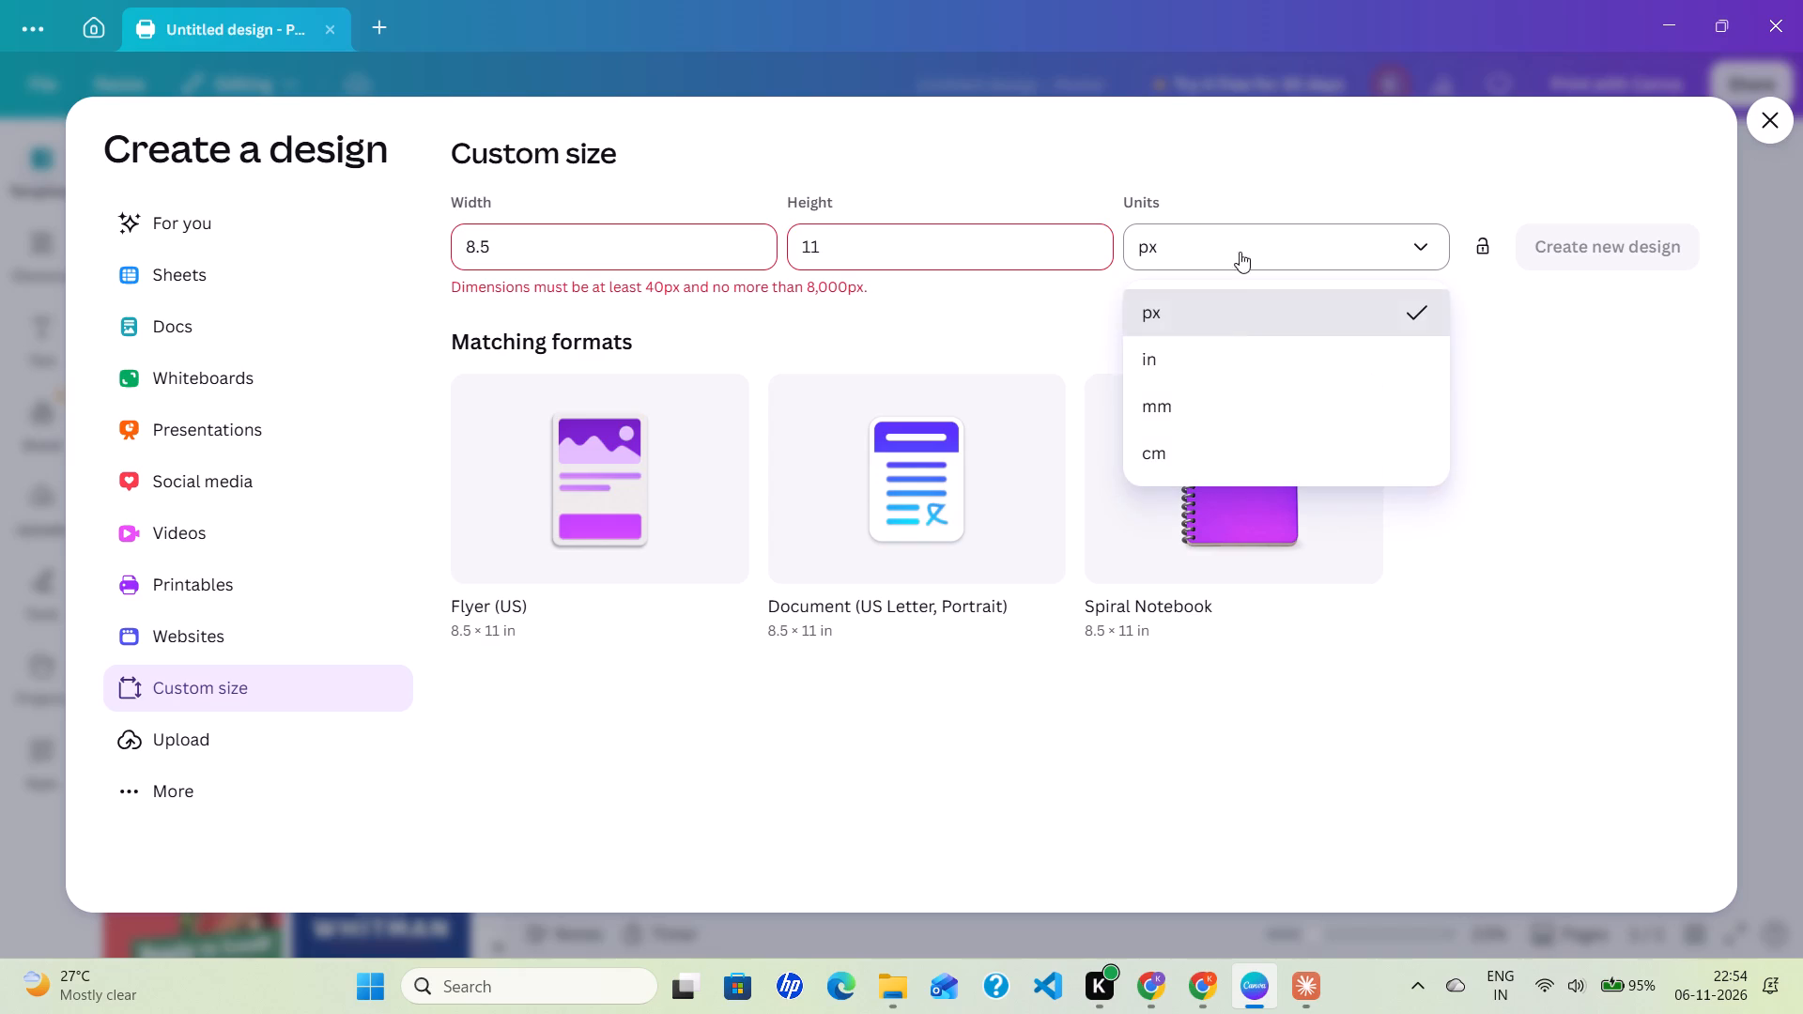
click(1244, 357)
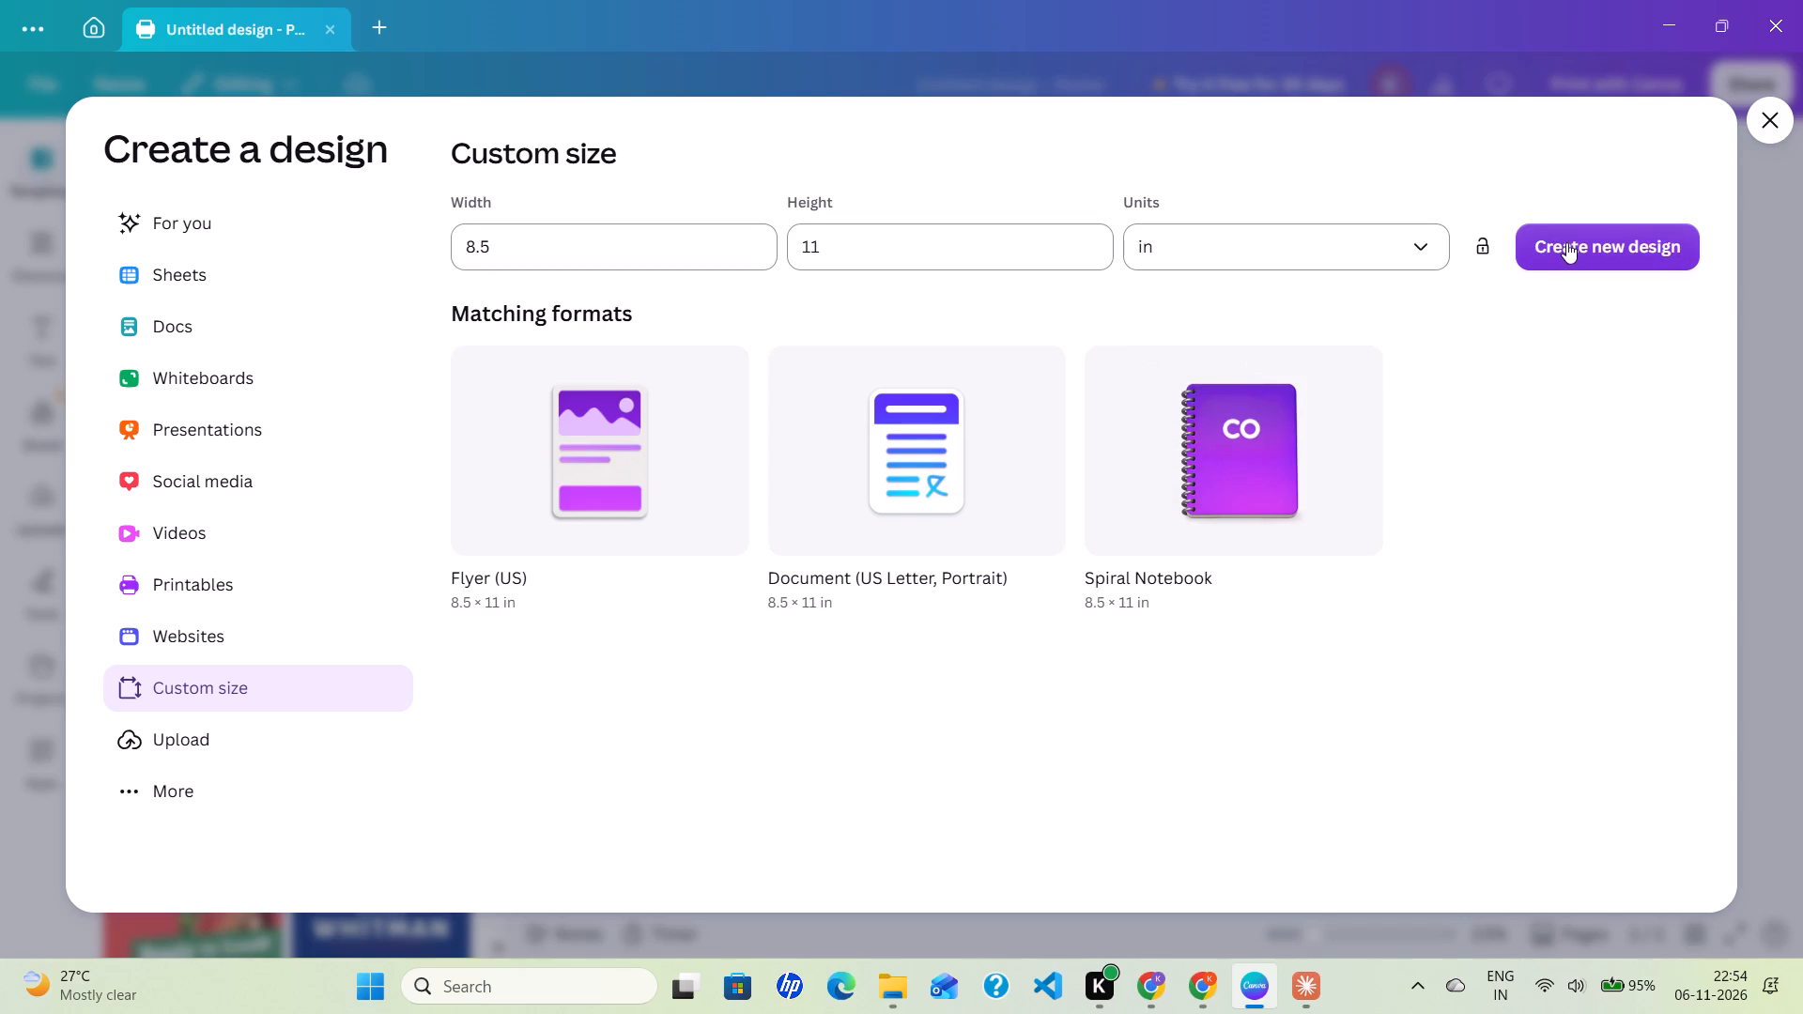
click(1566, 243)
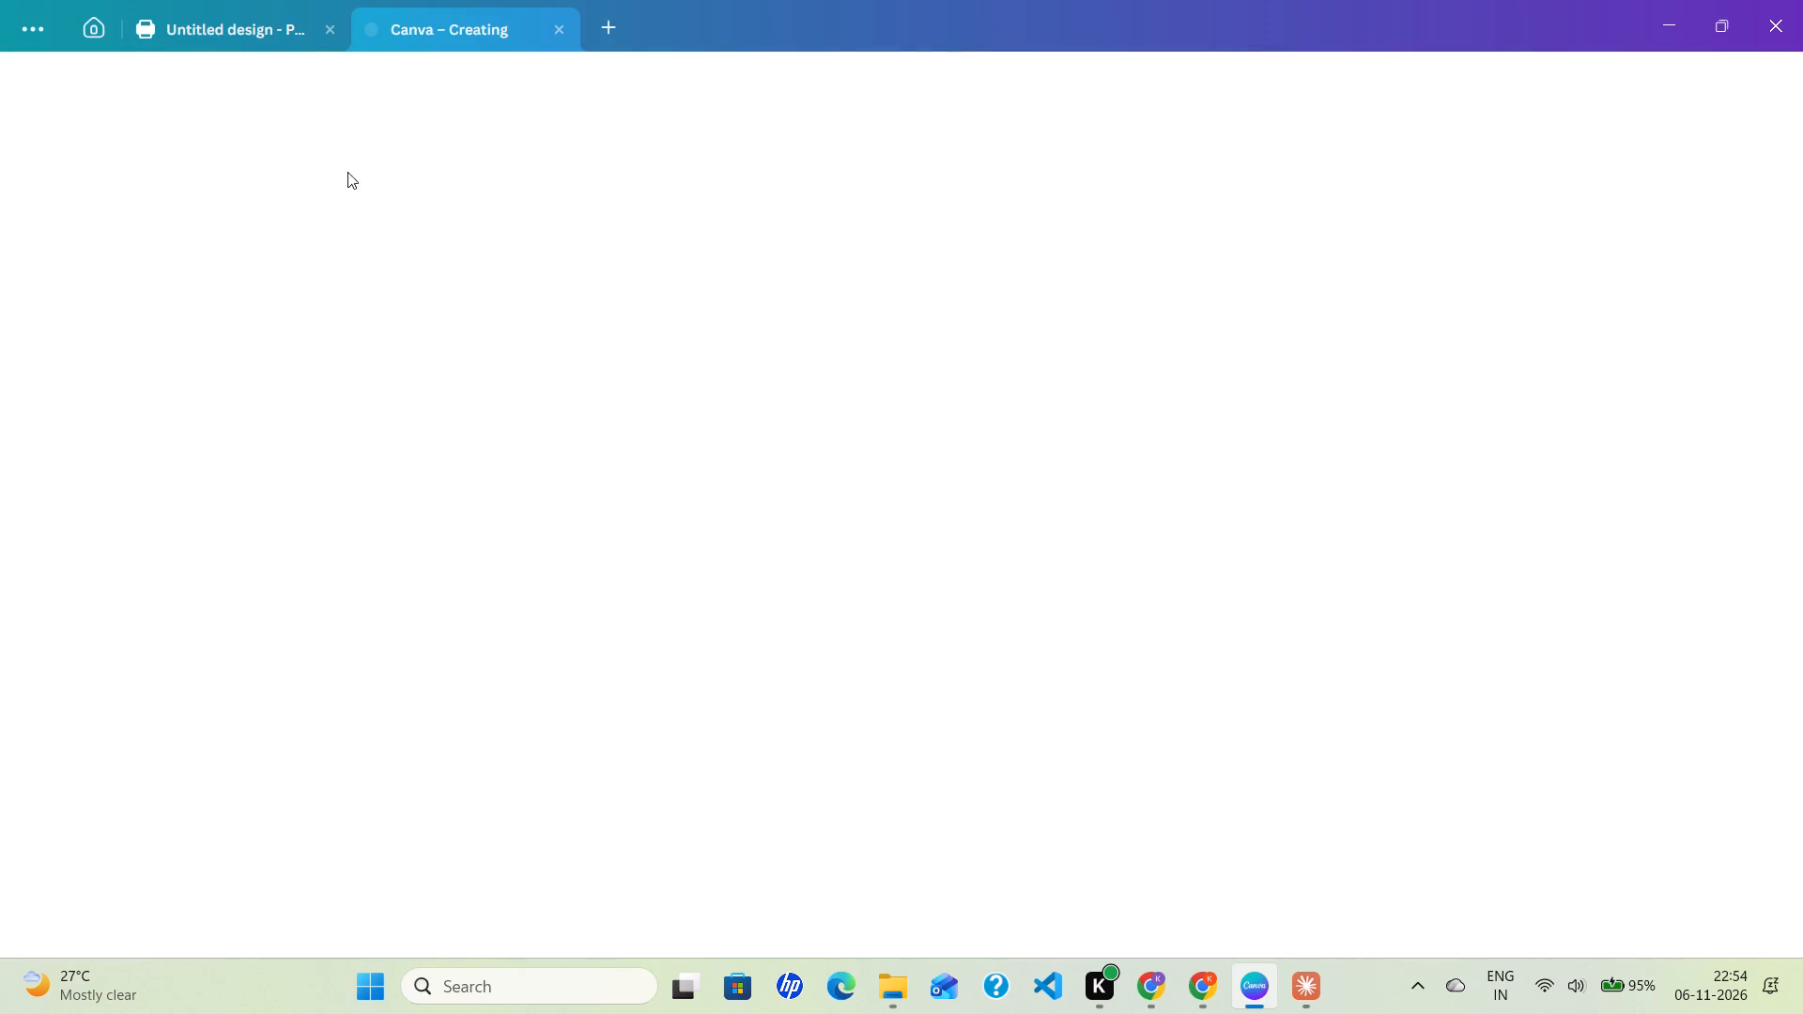
Close the untitled Poster design, keeping the 8.5 × 11 in design open.
click(331, 30)
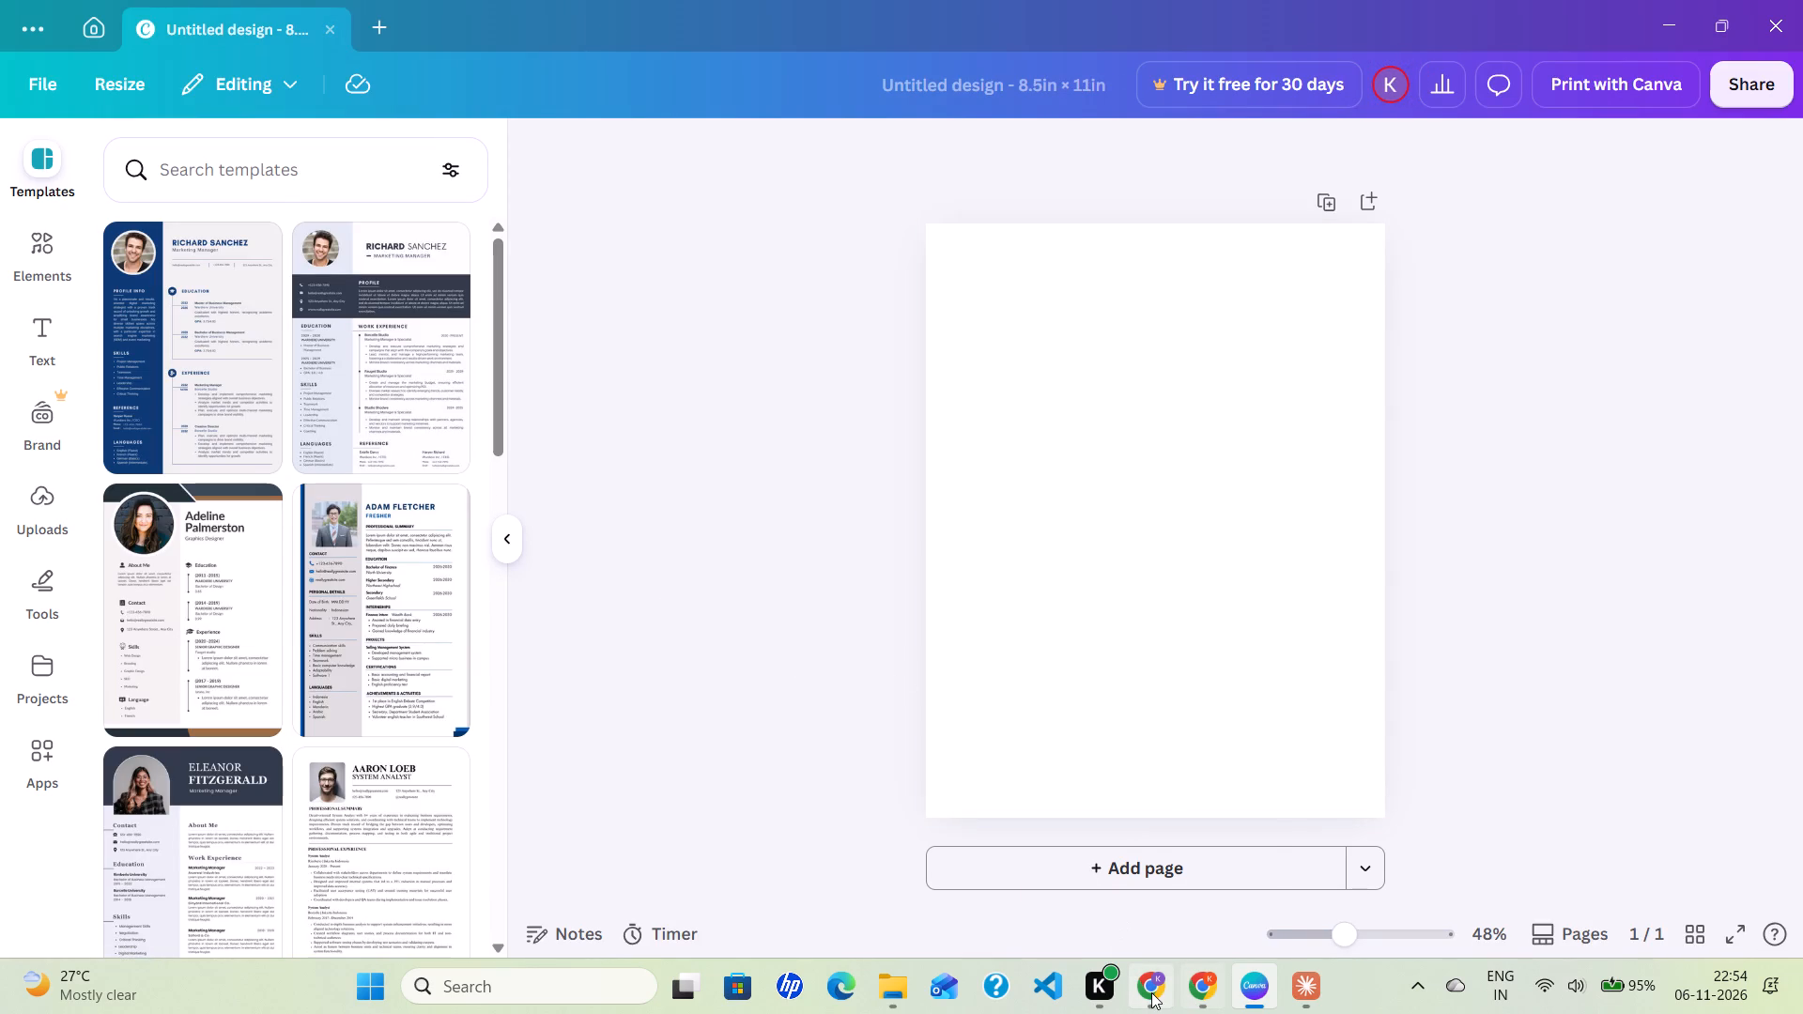
click(702, 628)
Upload all the colouring page PNG images from the cozy coloring folder in Downloads.
click(504, 542)
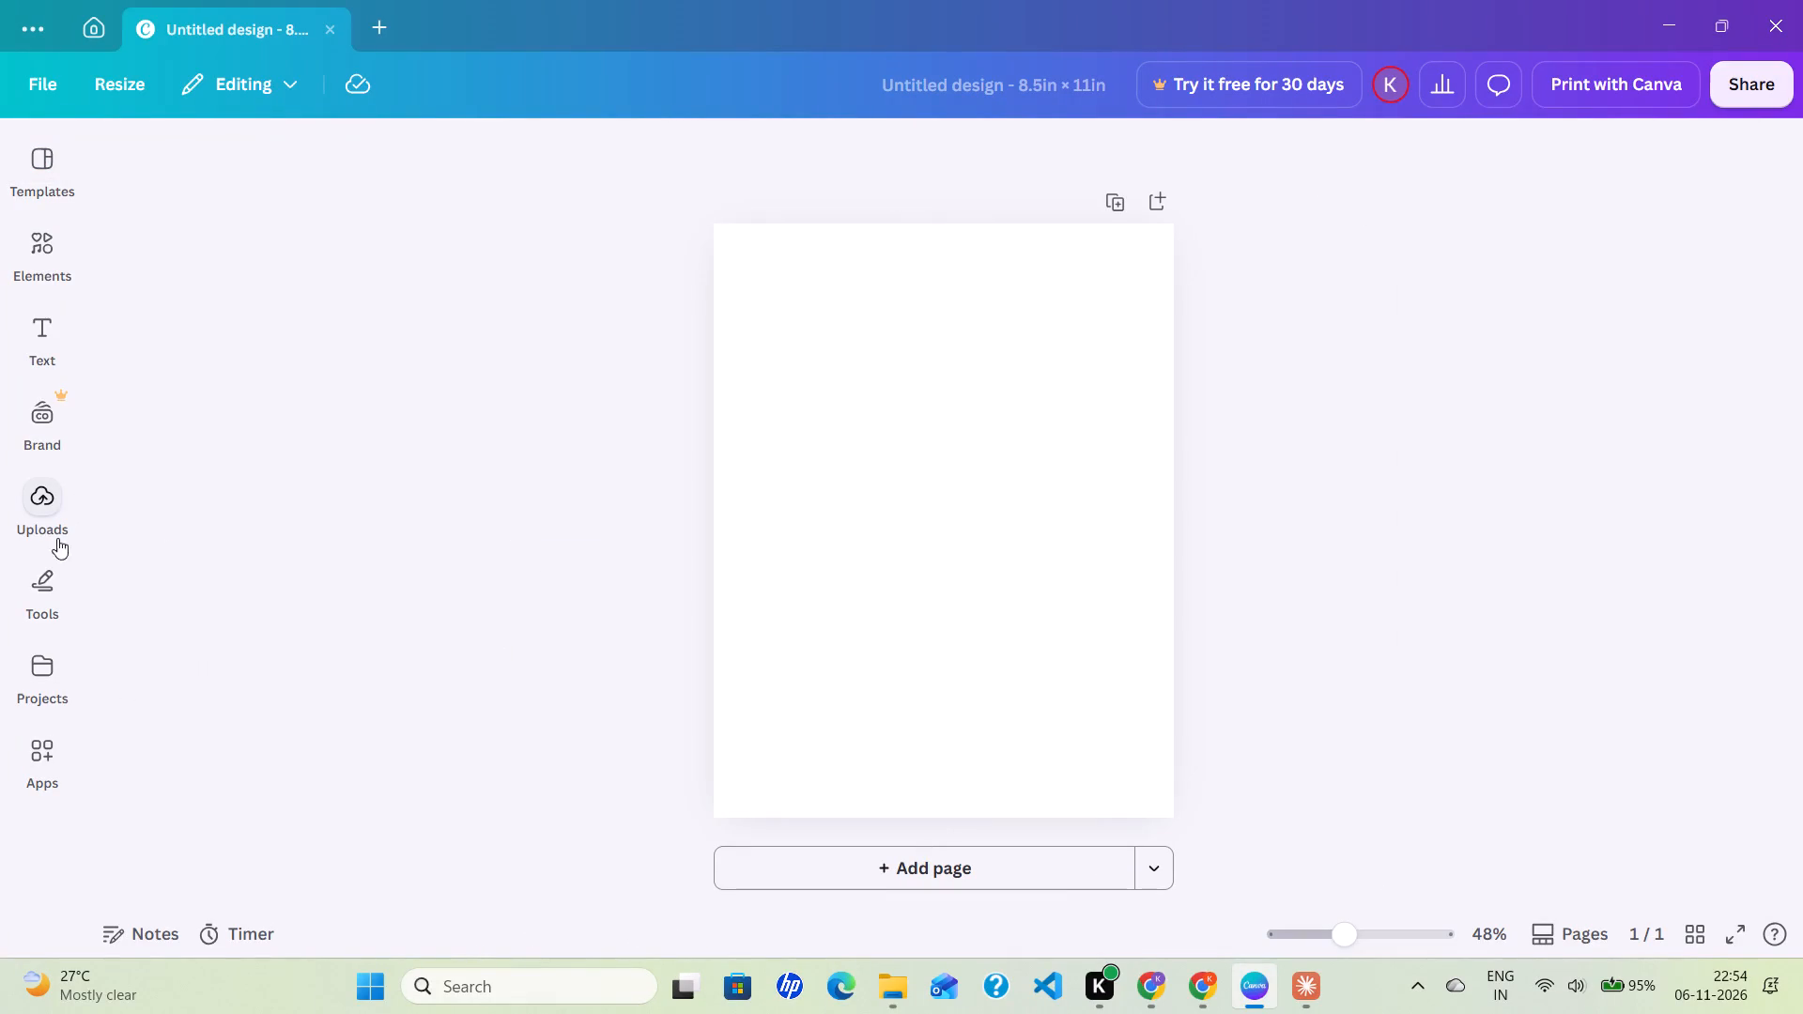
click(46, 490)
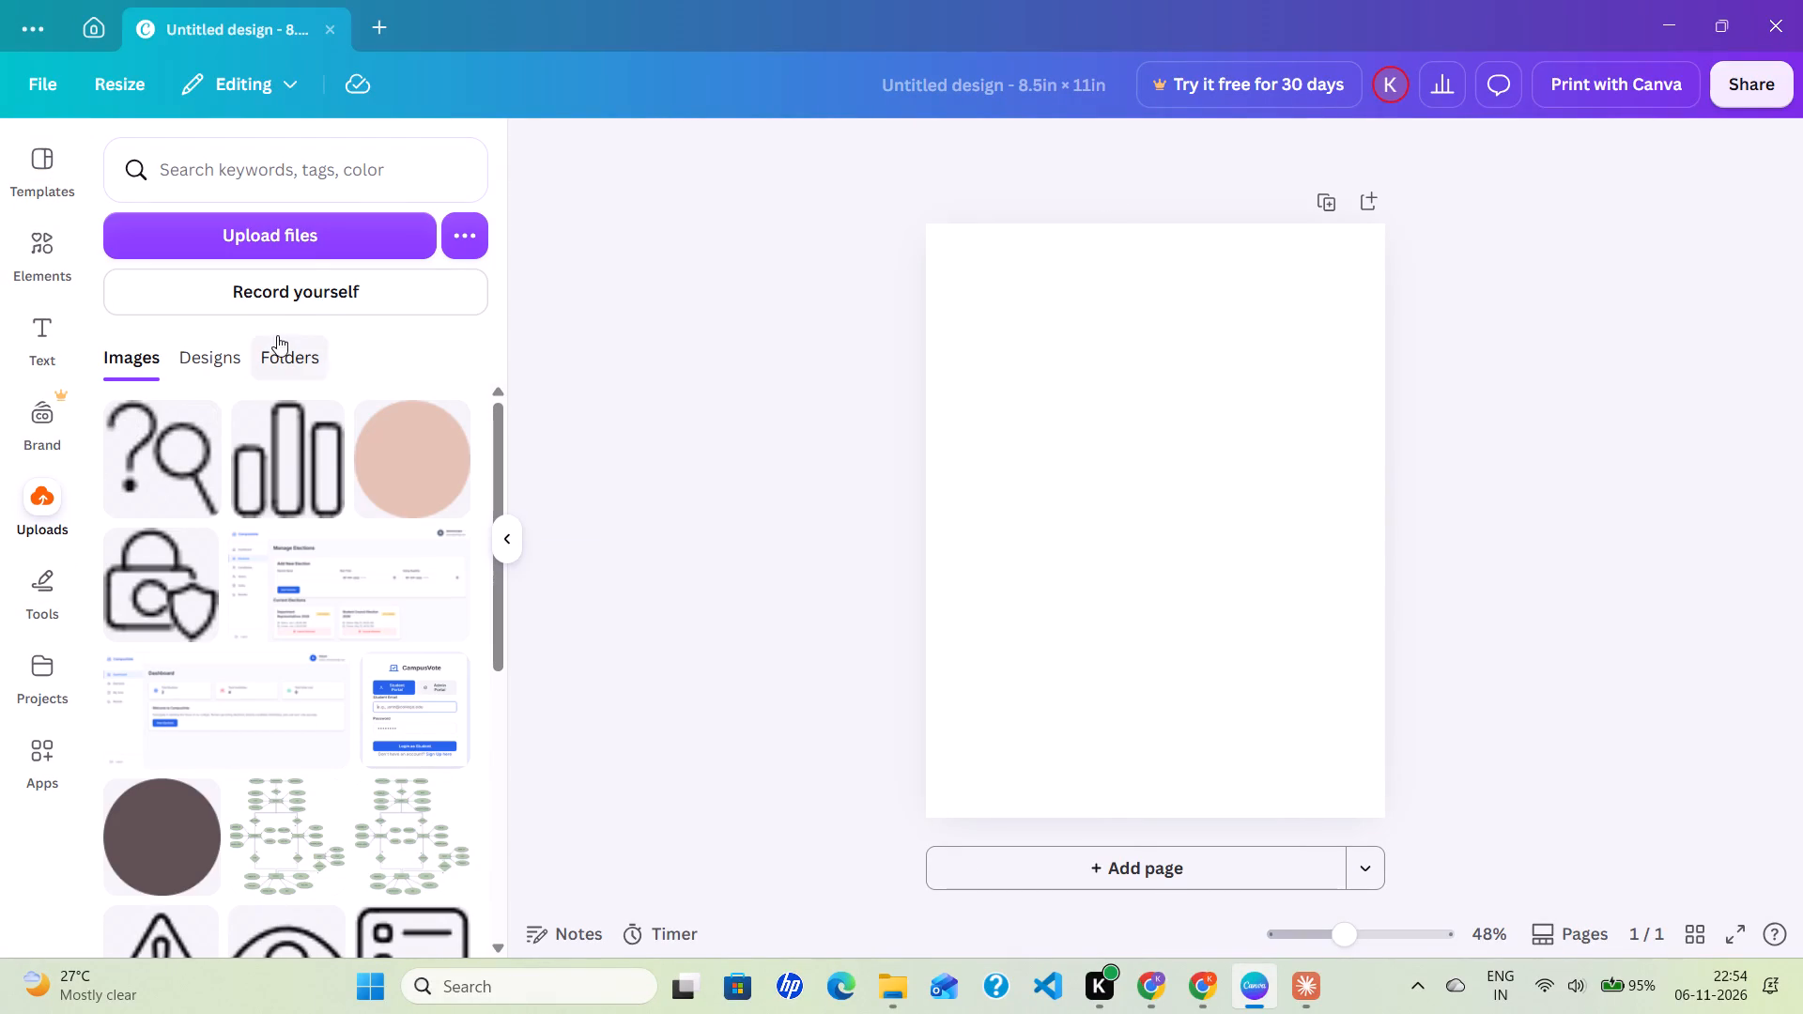
click(312, 231)
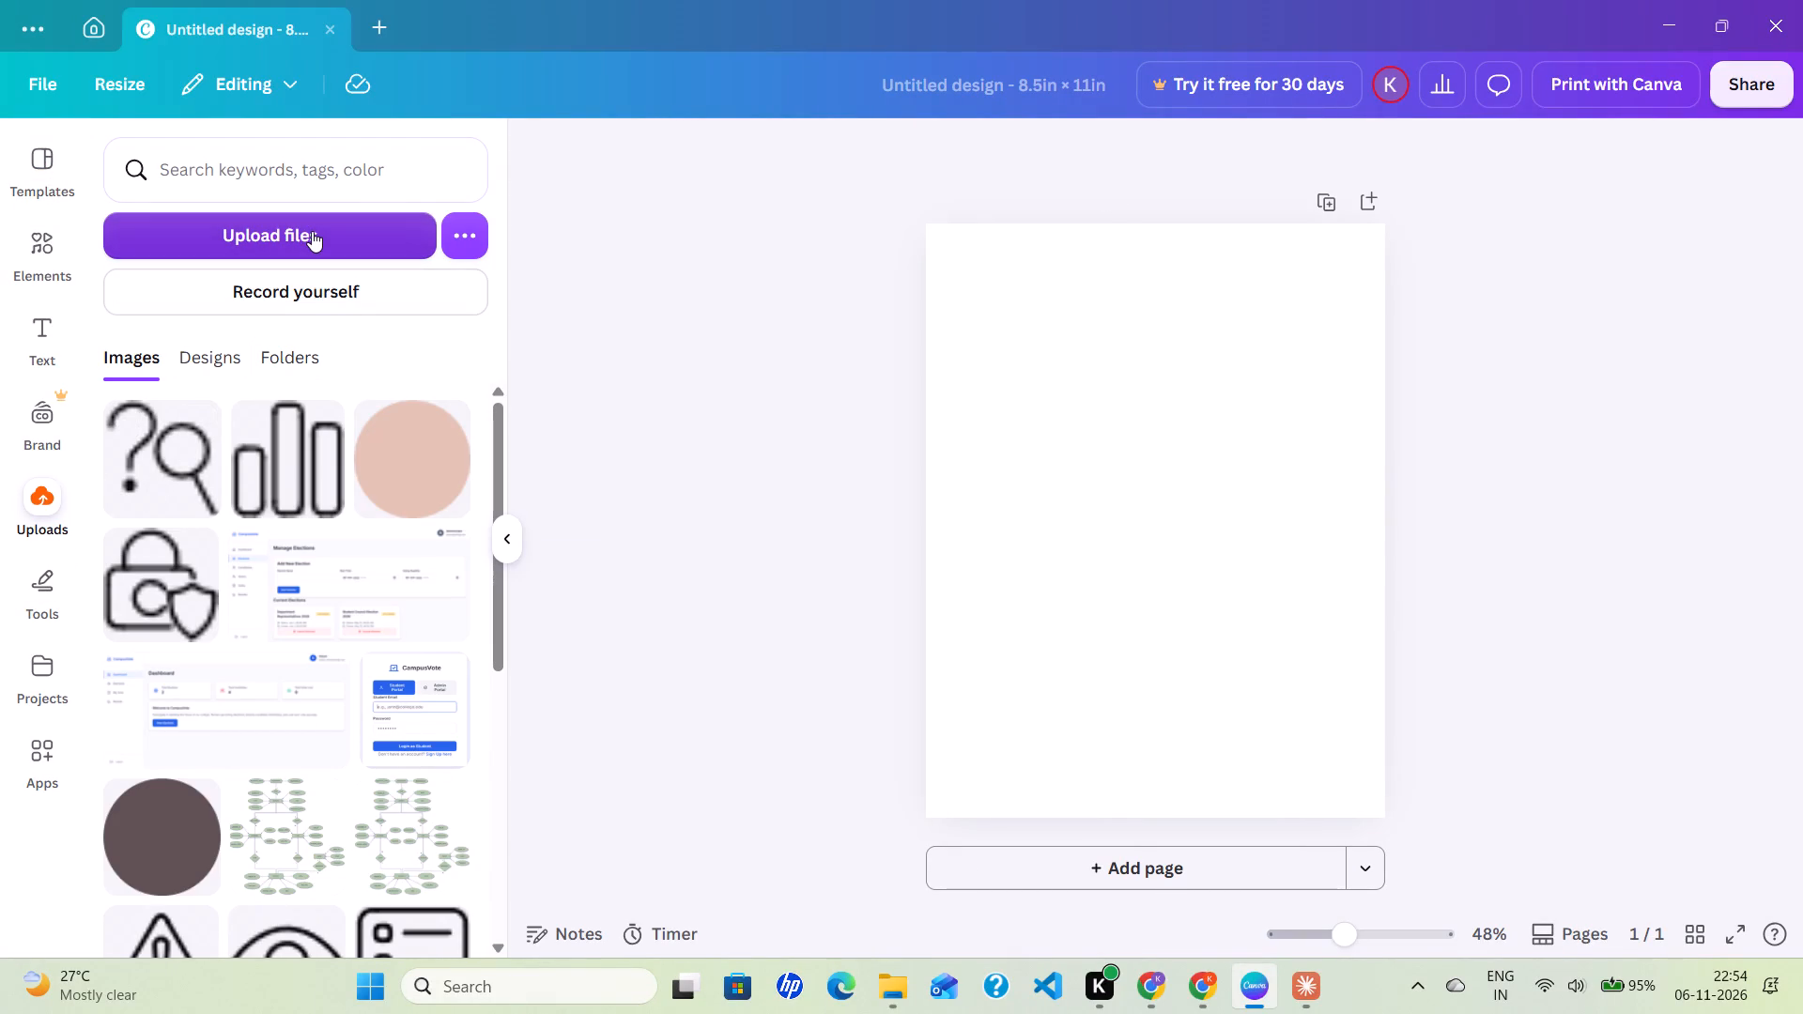
click(377, 214)
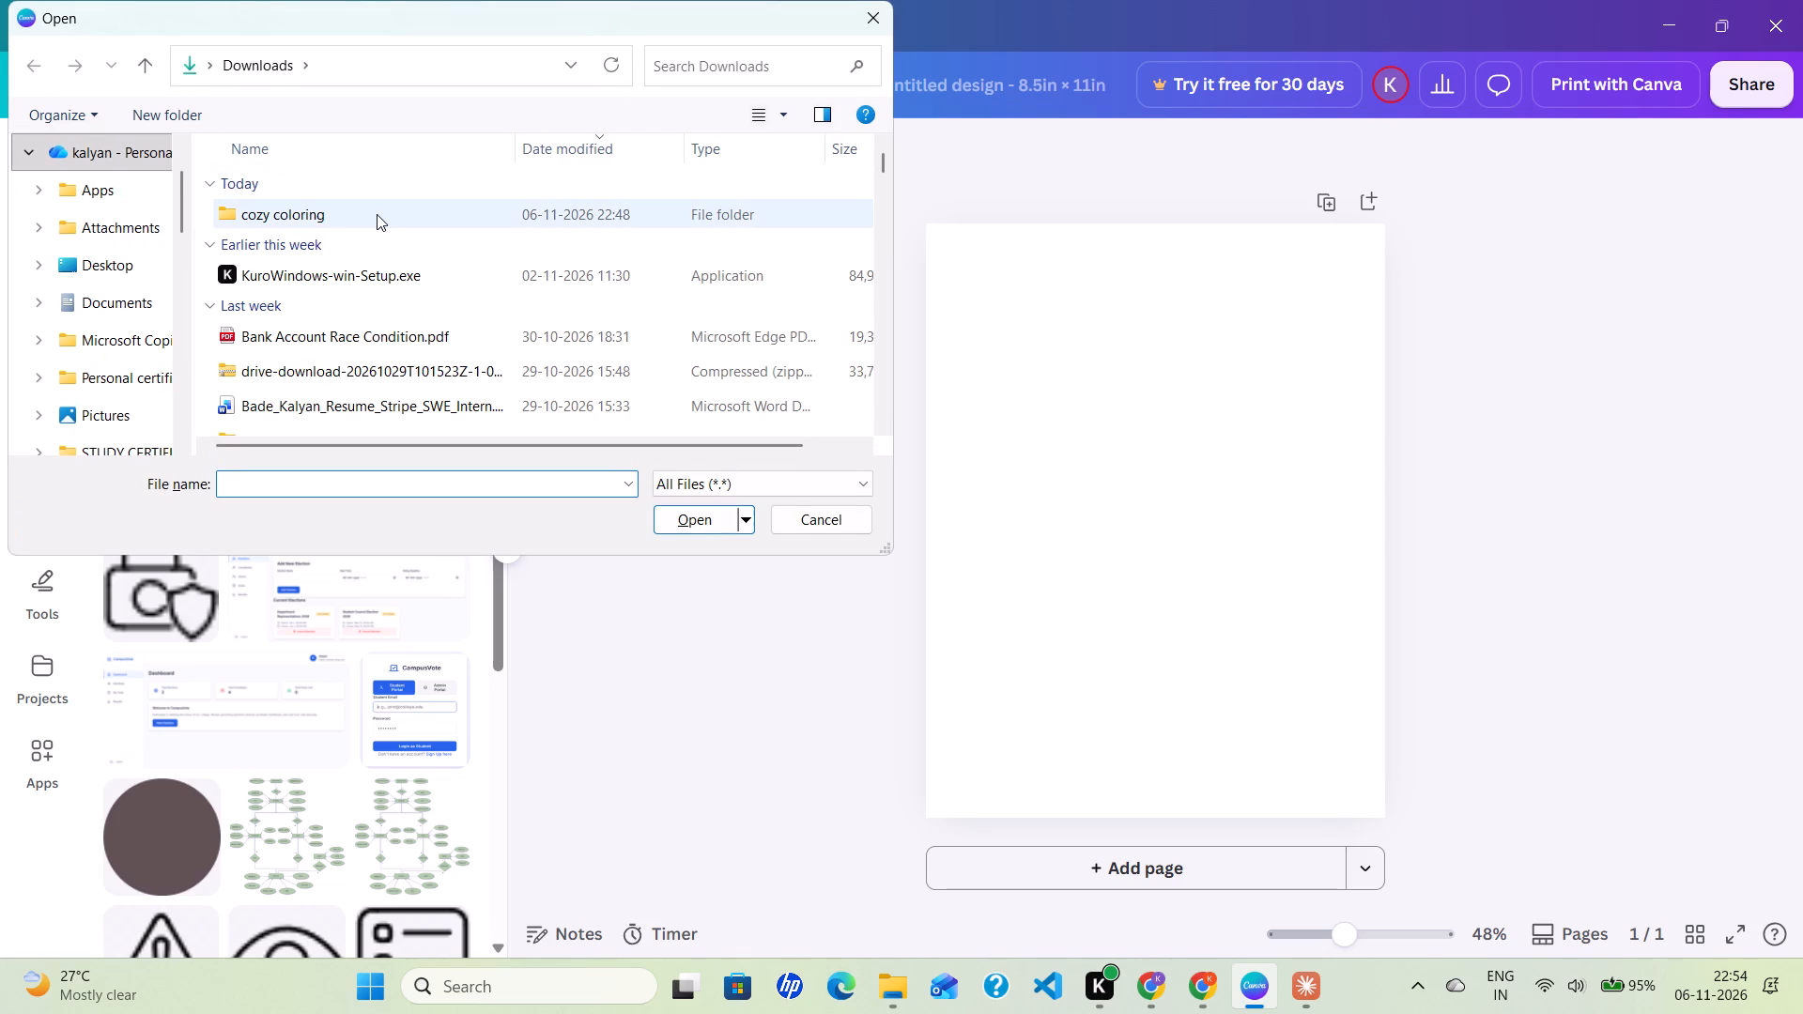
click(664, 521)
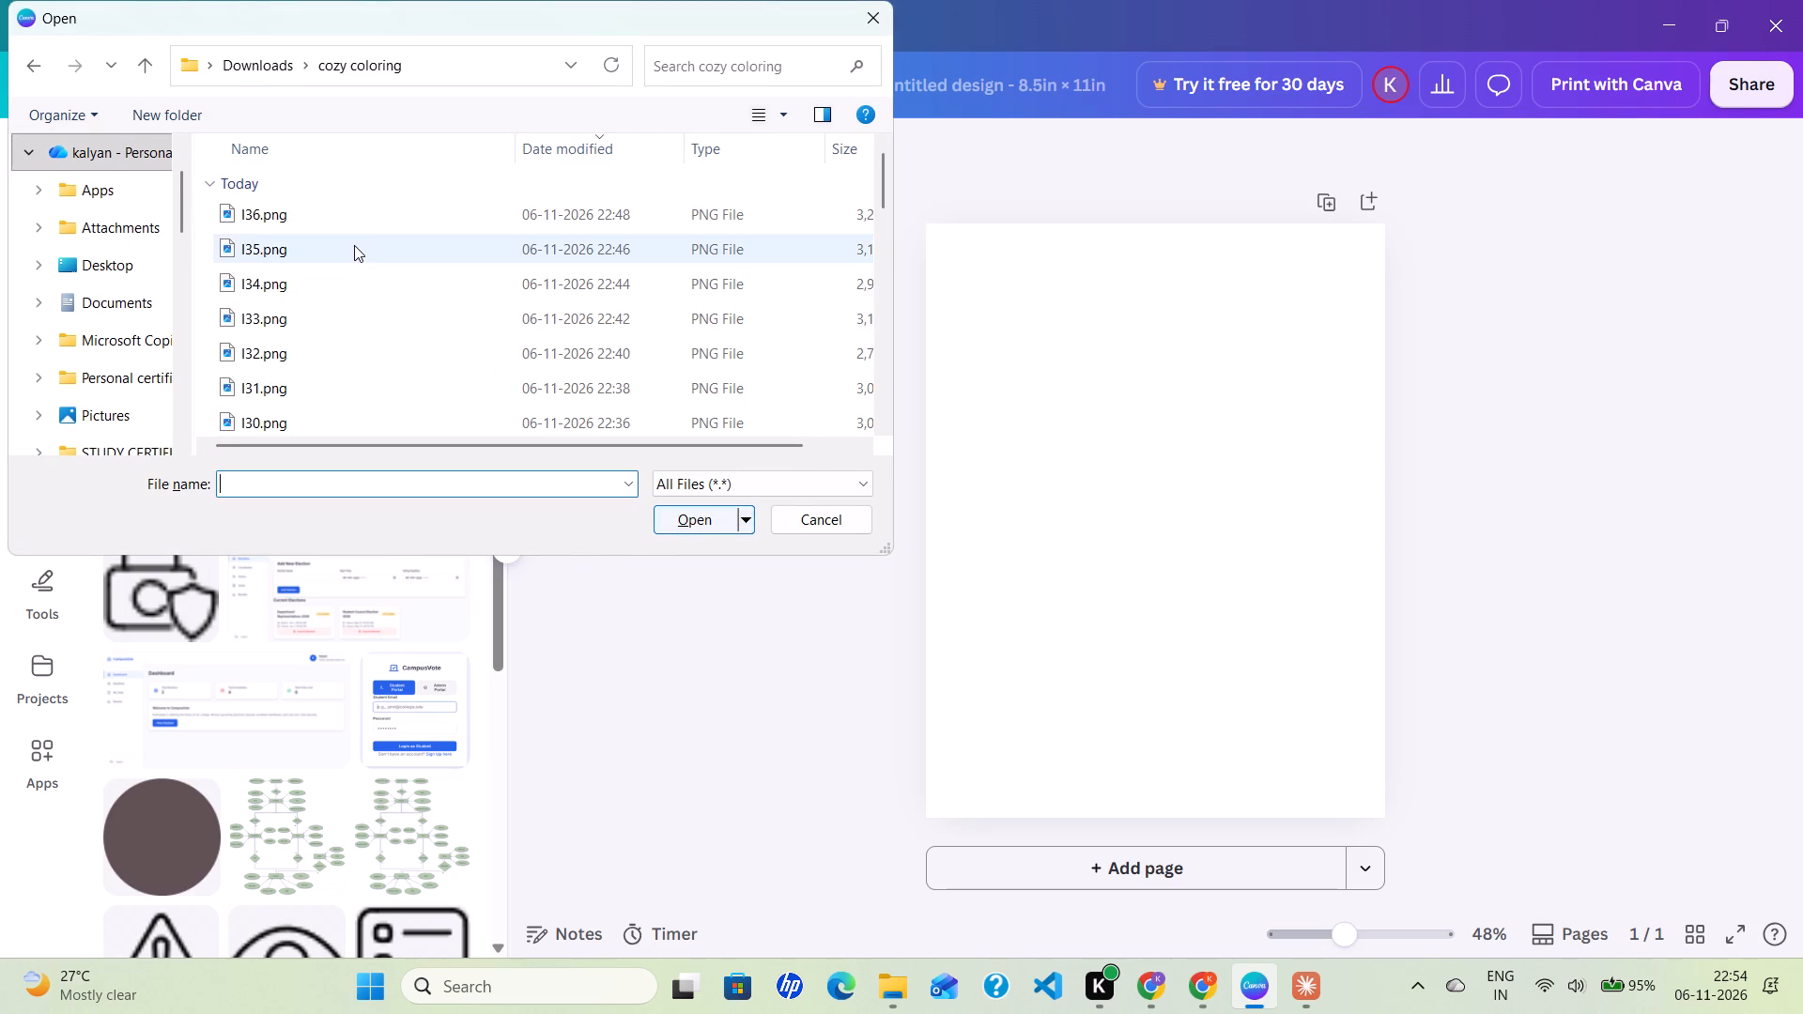
key(ctrl+a)
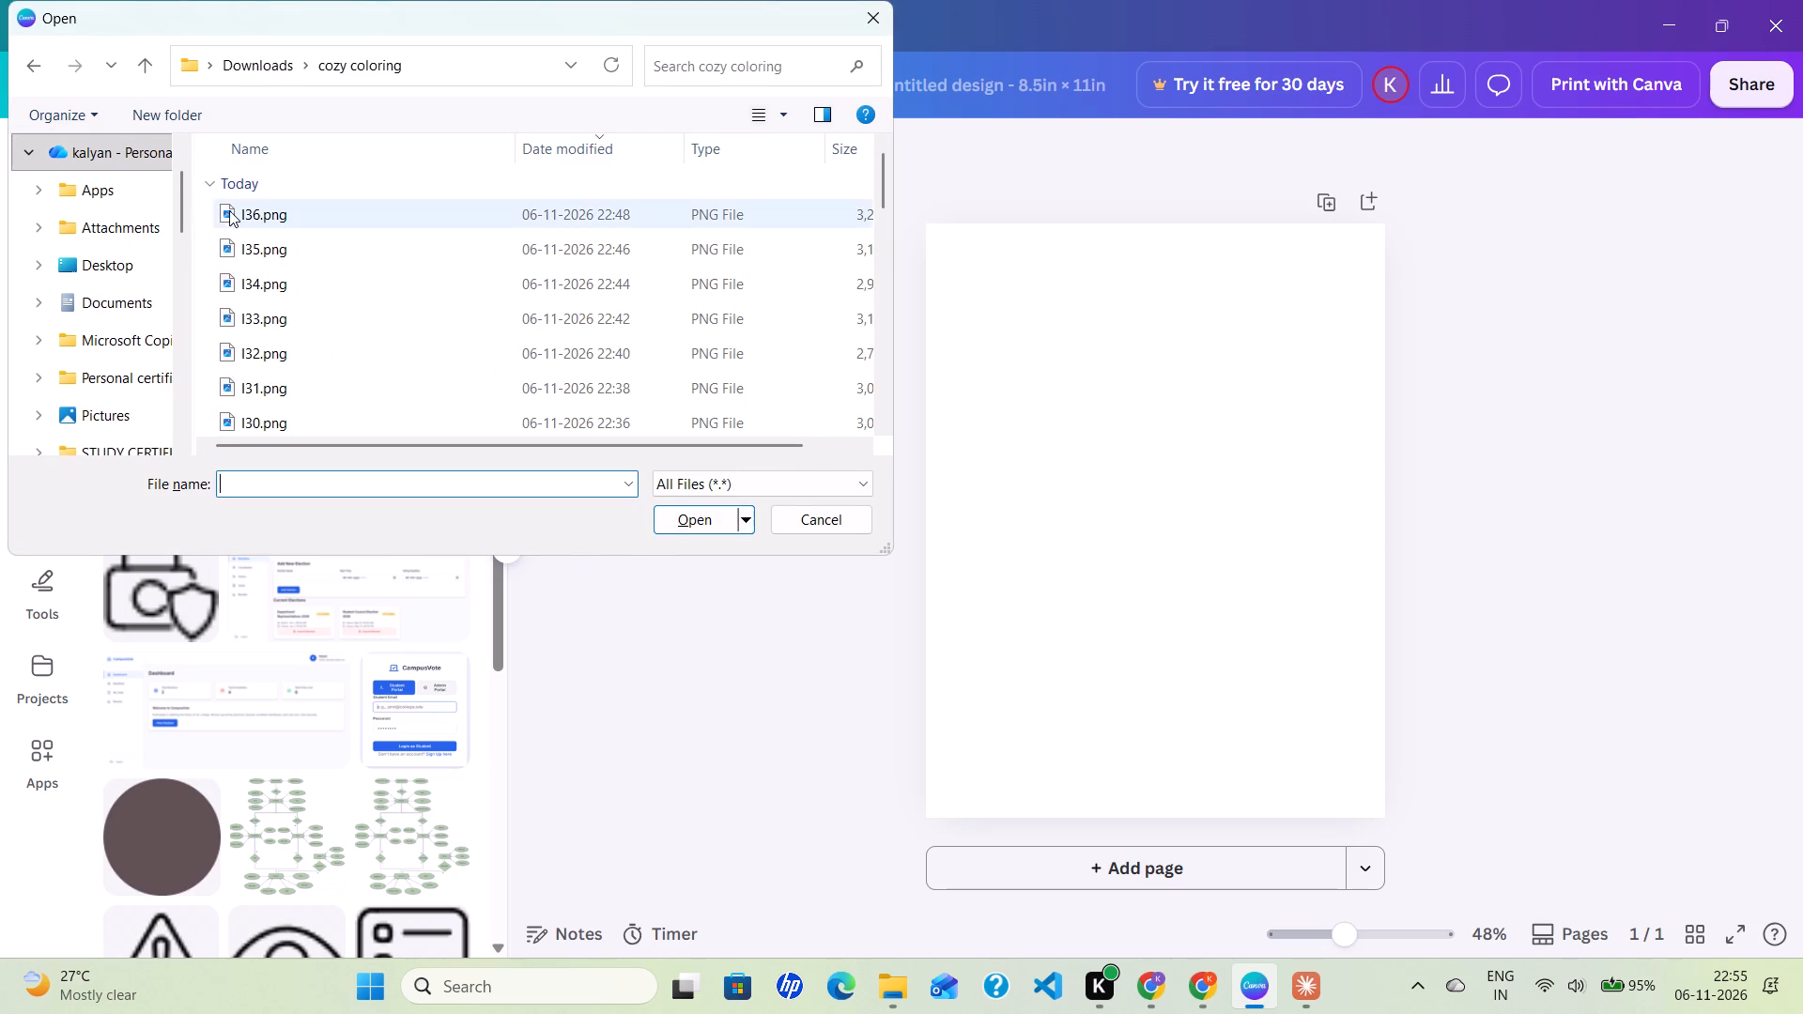
drag(208, 203, 726, 660)
click(686, 523)
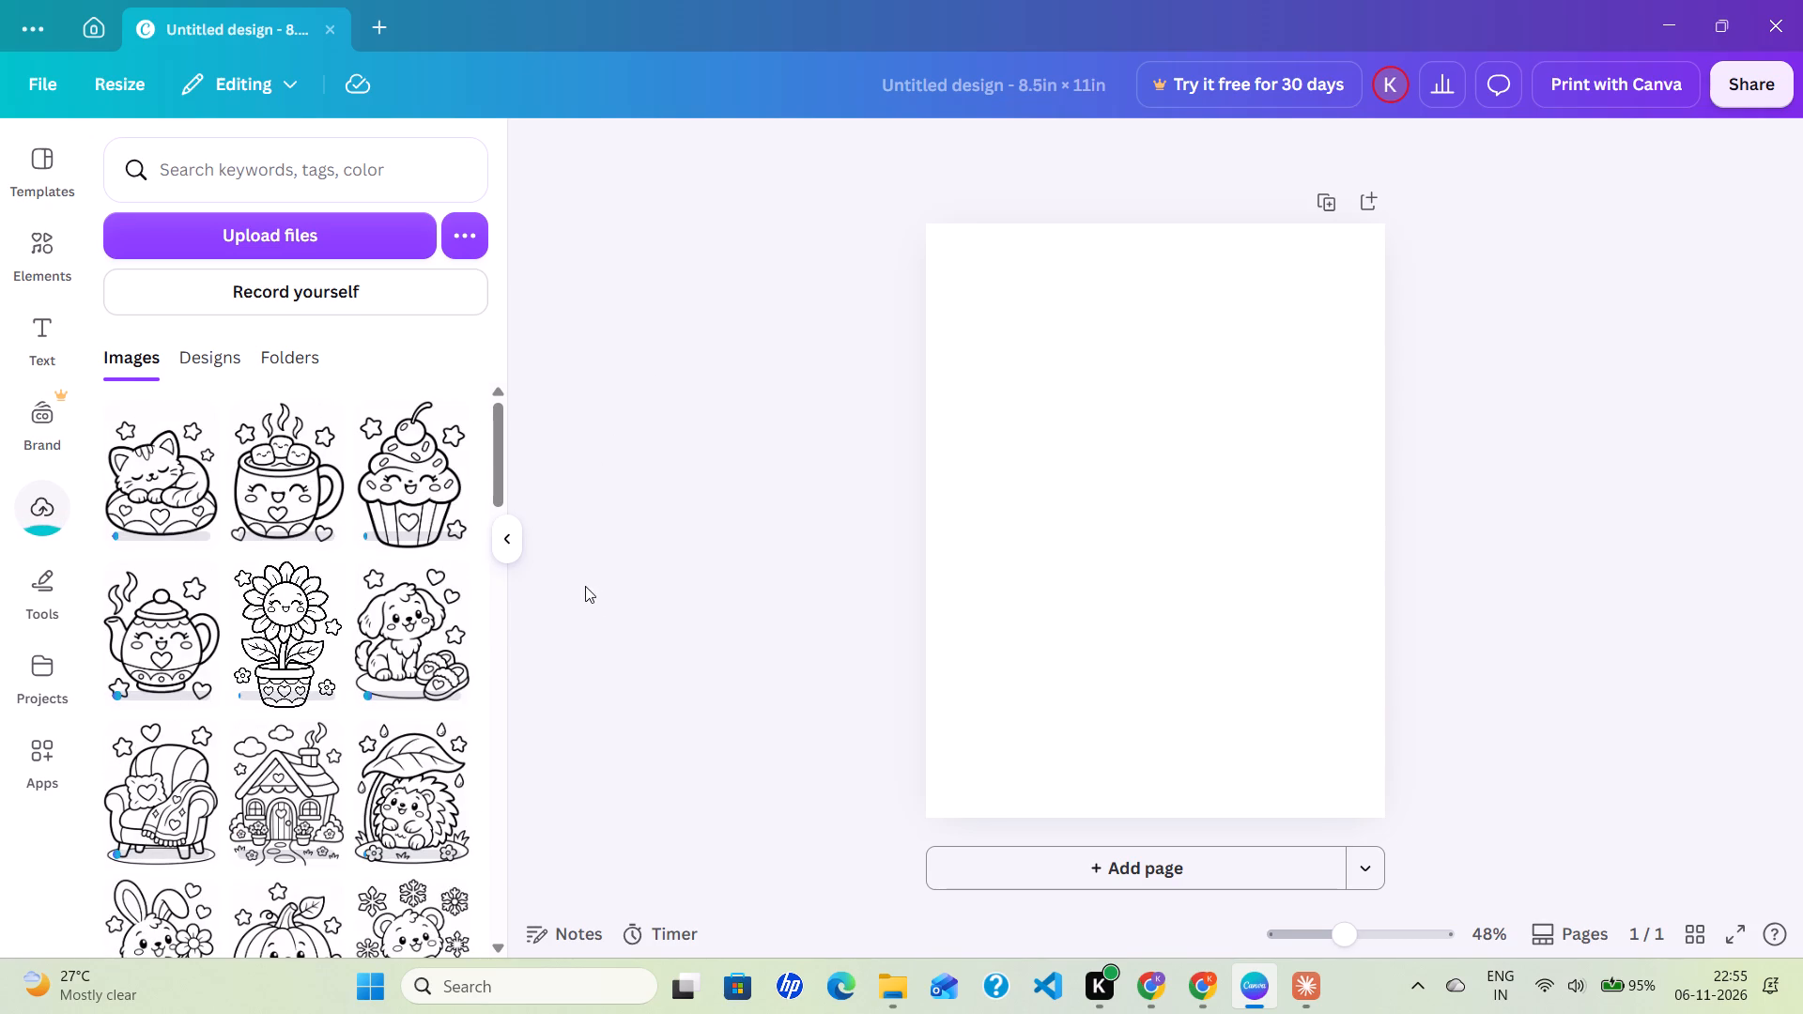
Move the older icons, colour shapes, app screenshots, diagrams, scenery, market and portrait photos, homework sheets and swap-function code image from the uploads to Trash.
scroll(274, 731, right, 1)
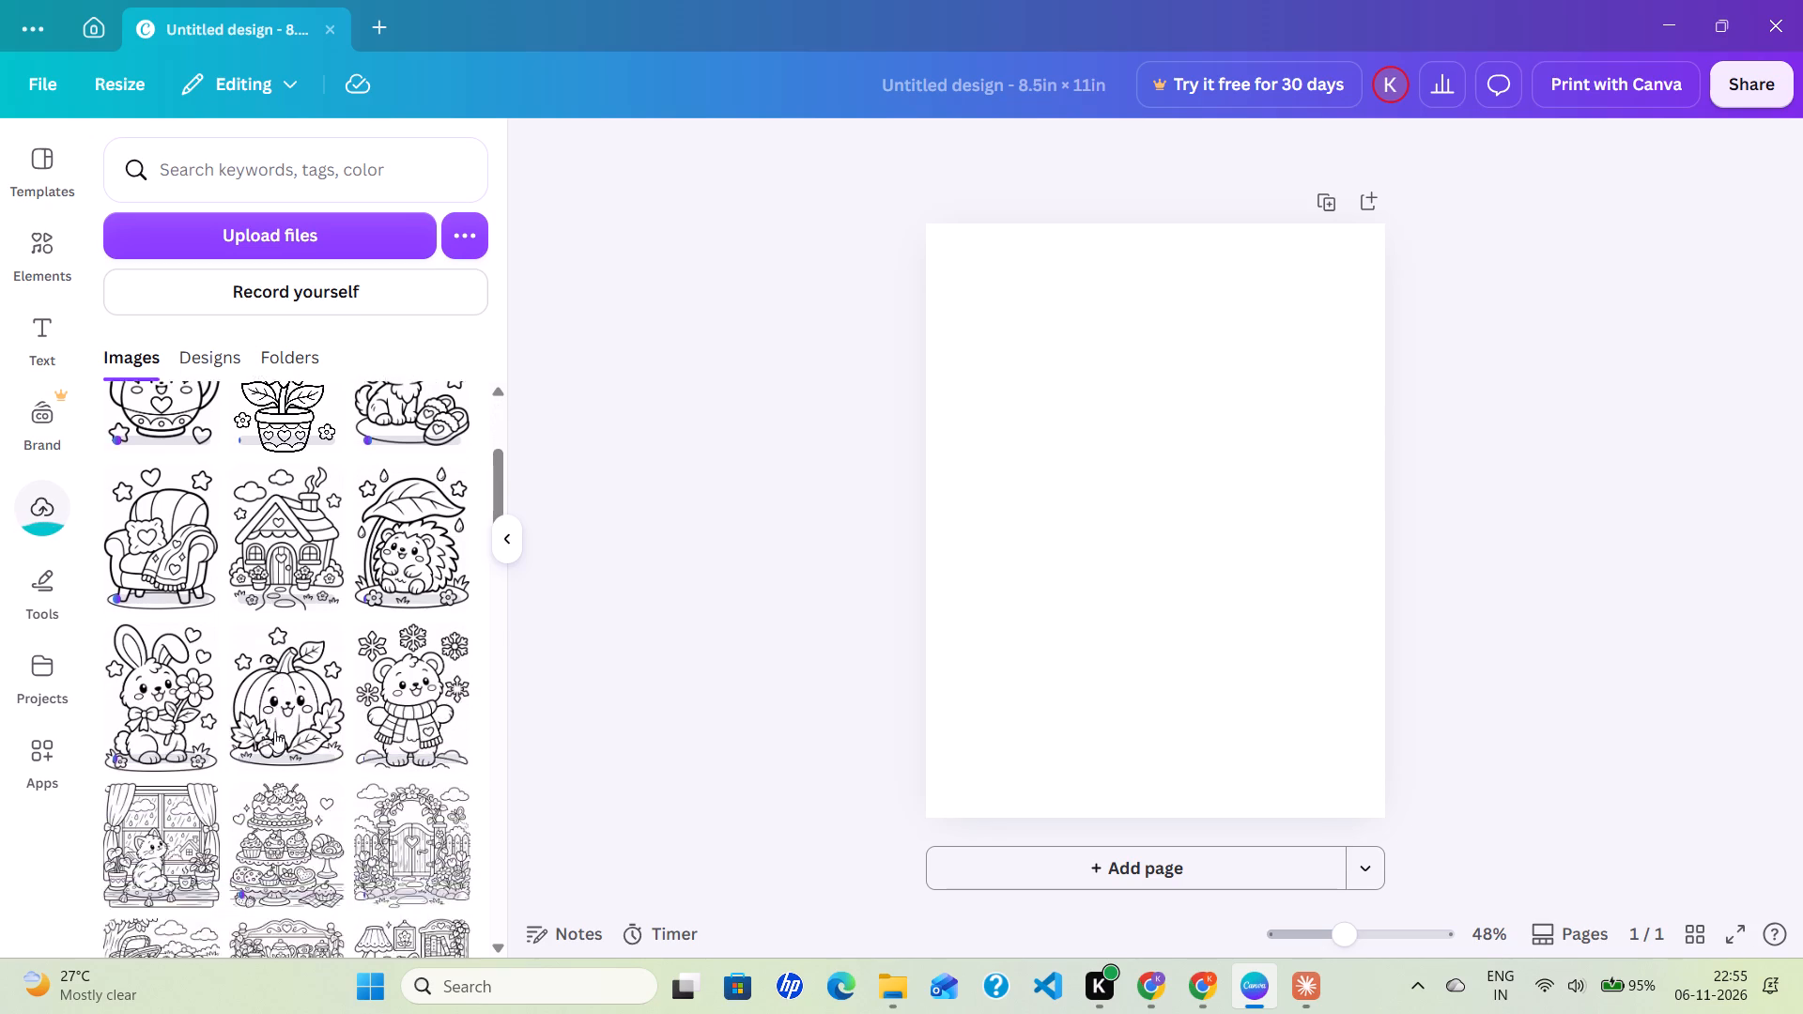
scroll(274, 731, right, 1)
scroll(274, 731, down, 5)
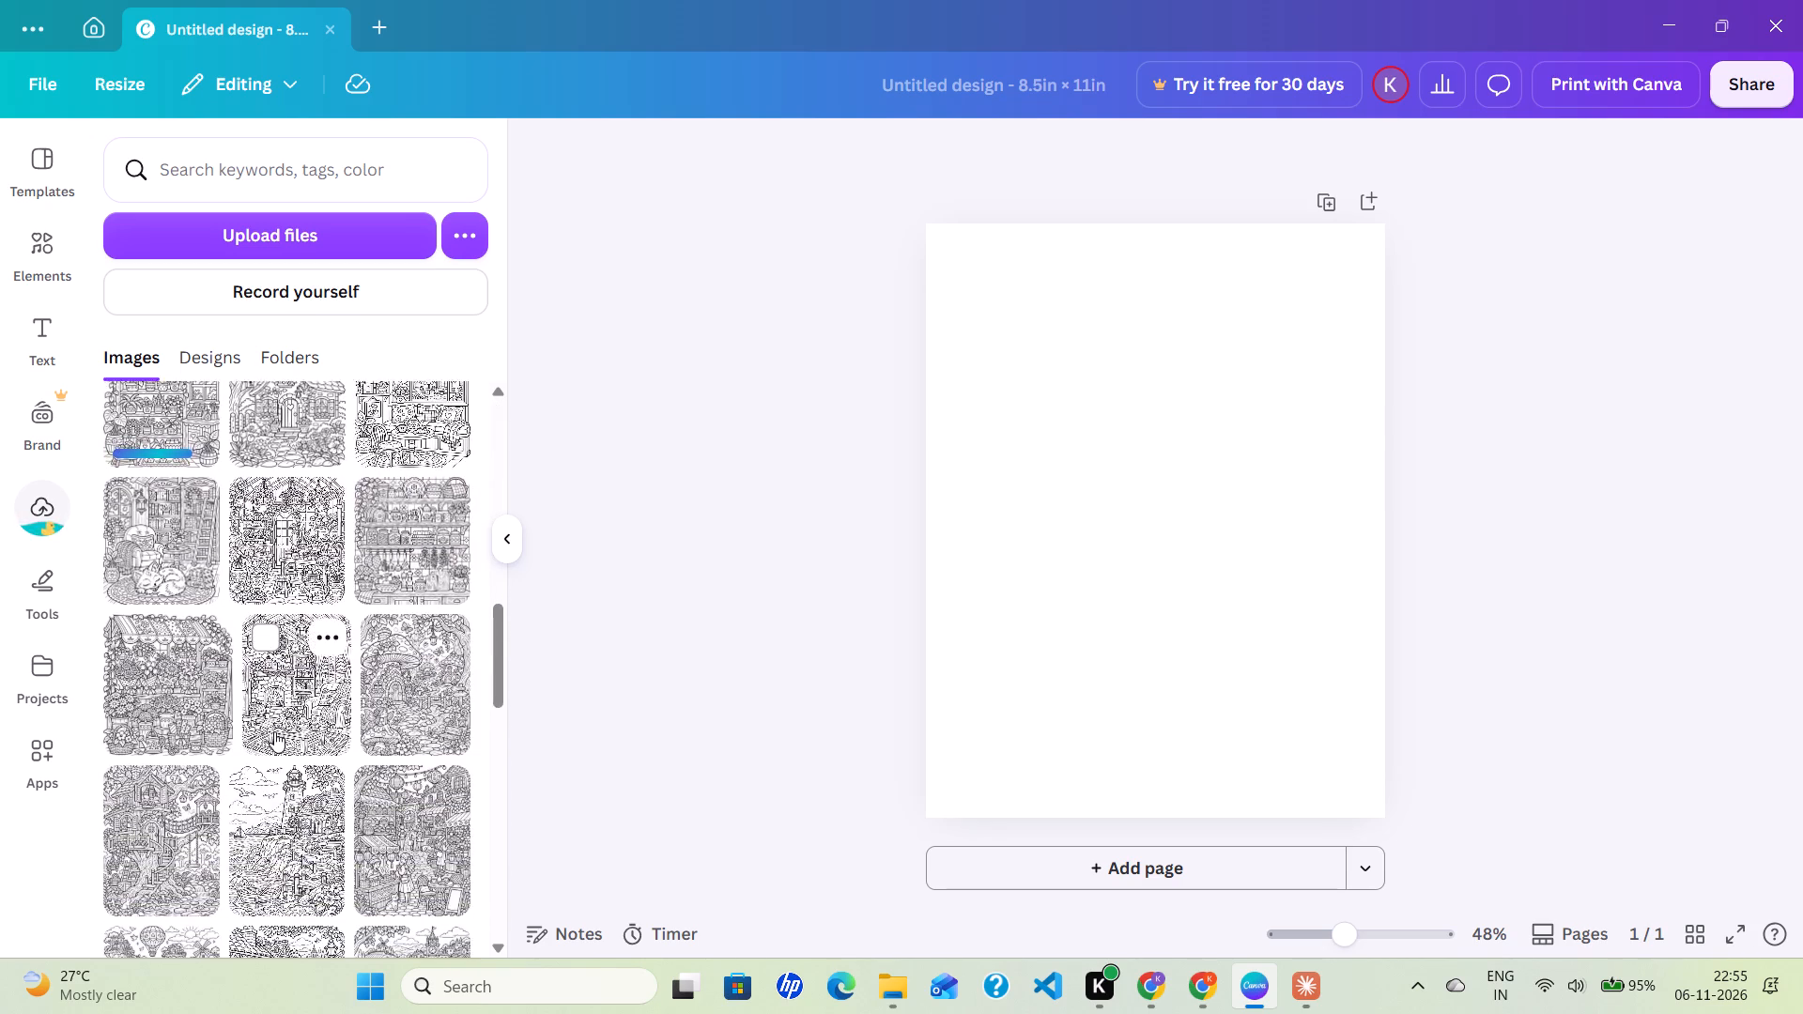
scroll(274, 731, down, 3)
scroll(274, 731, up, 1)
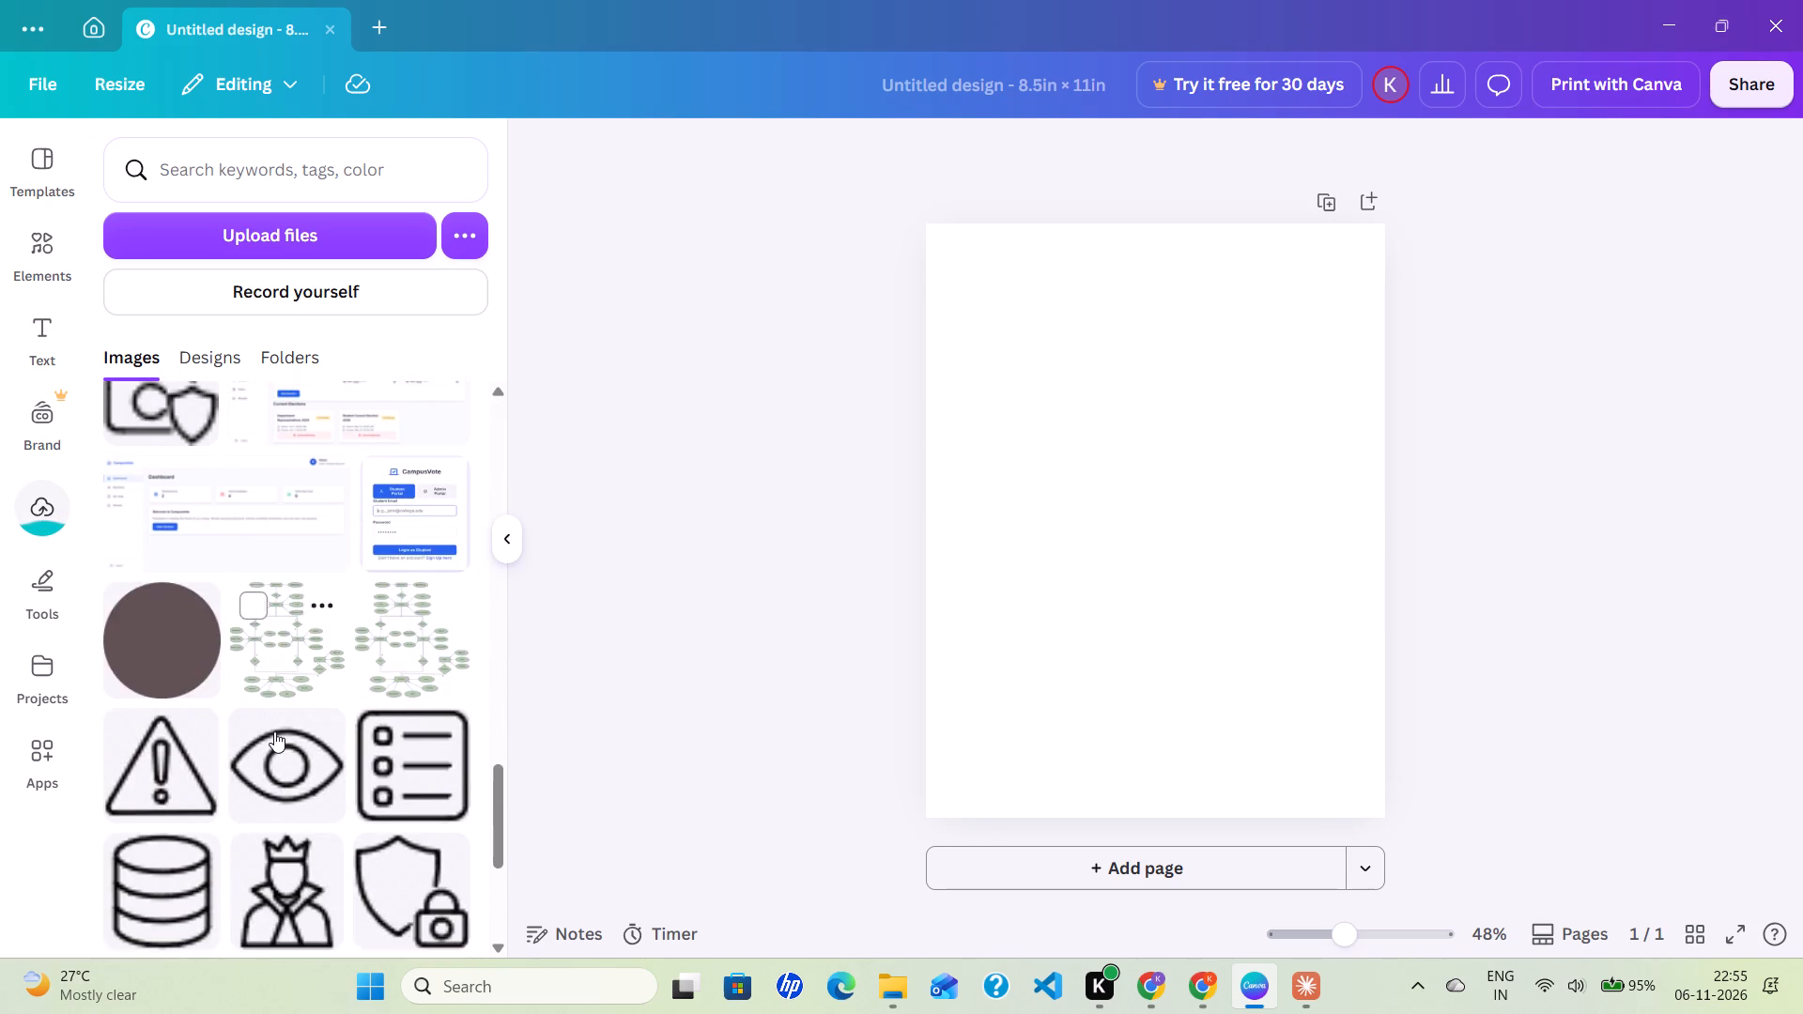
scroll(274, 731, up, 1)
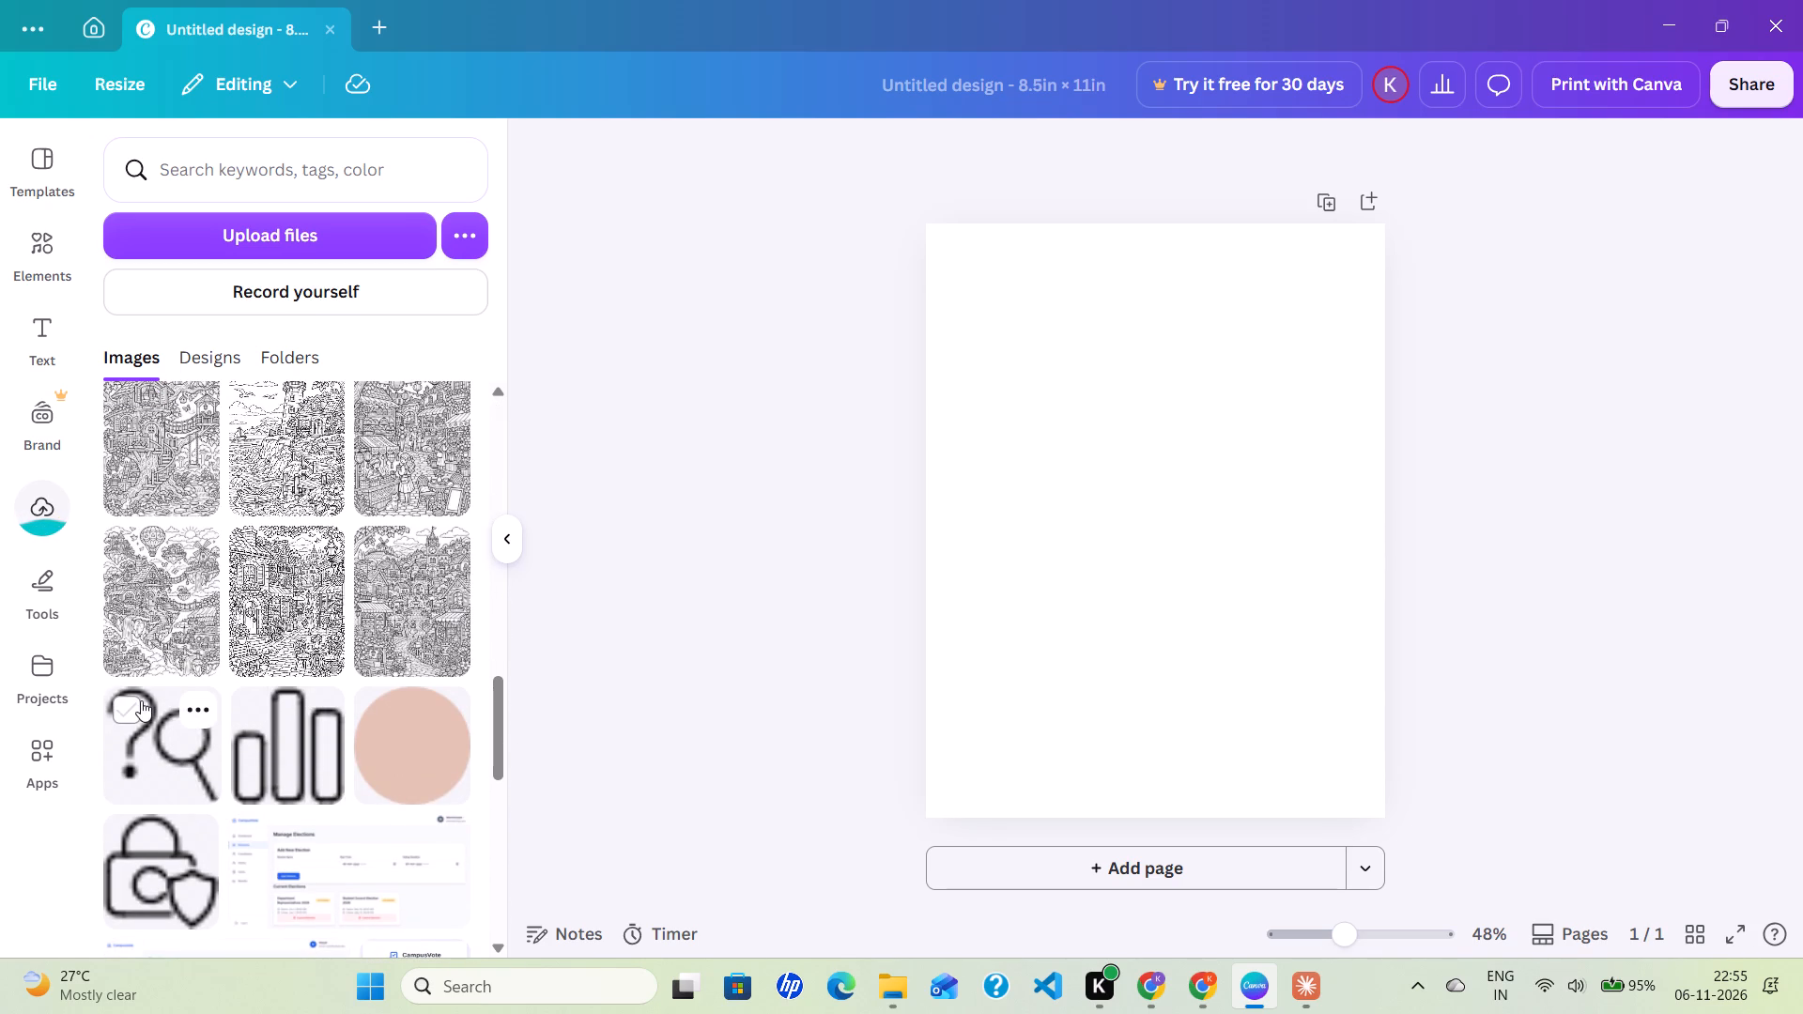
click(117, 700)
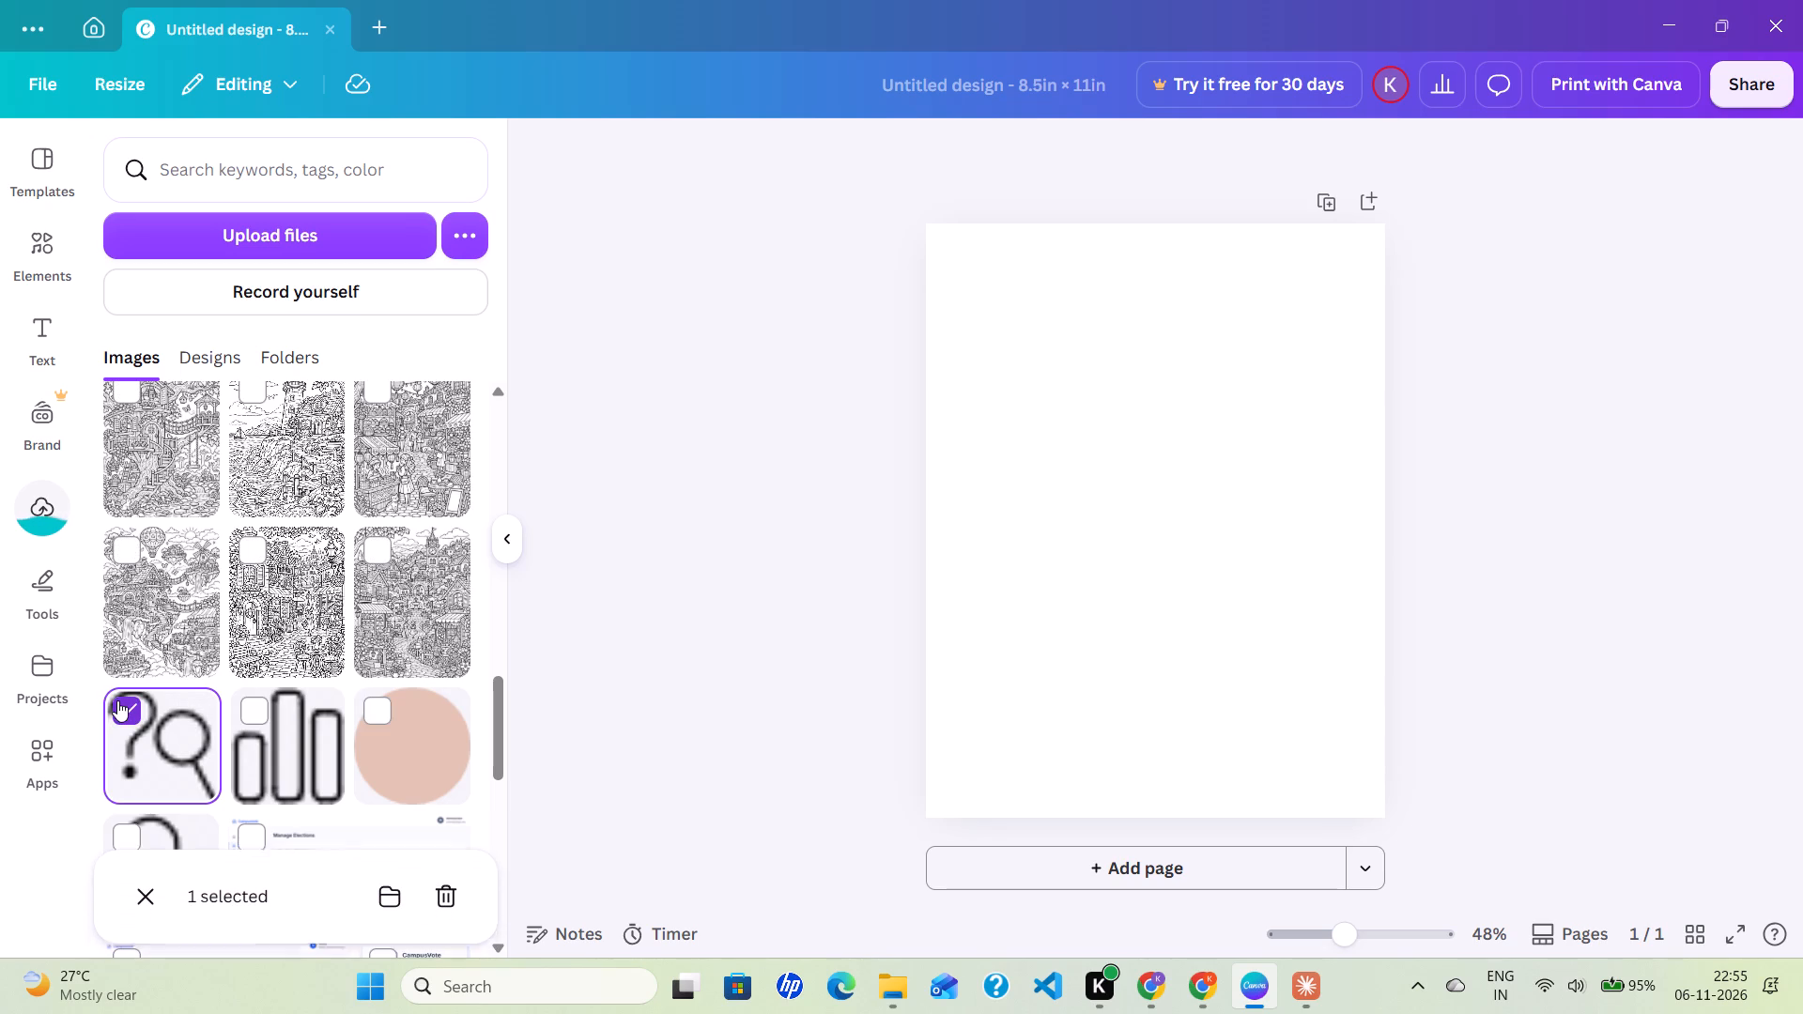
click(259, 714)
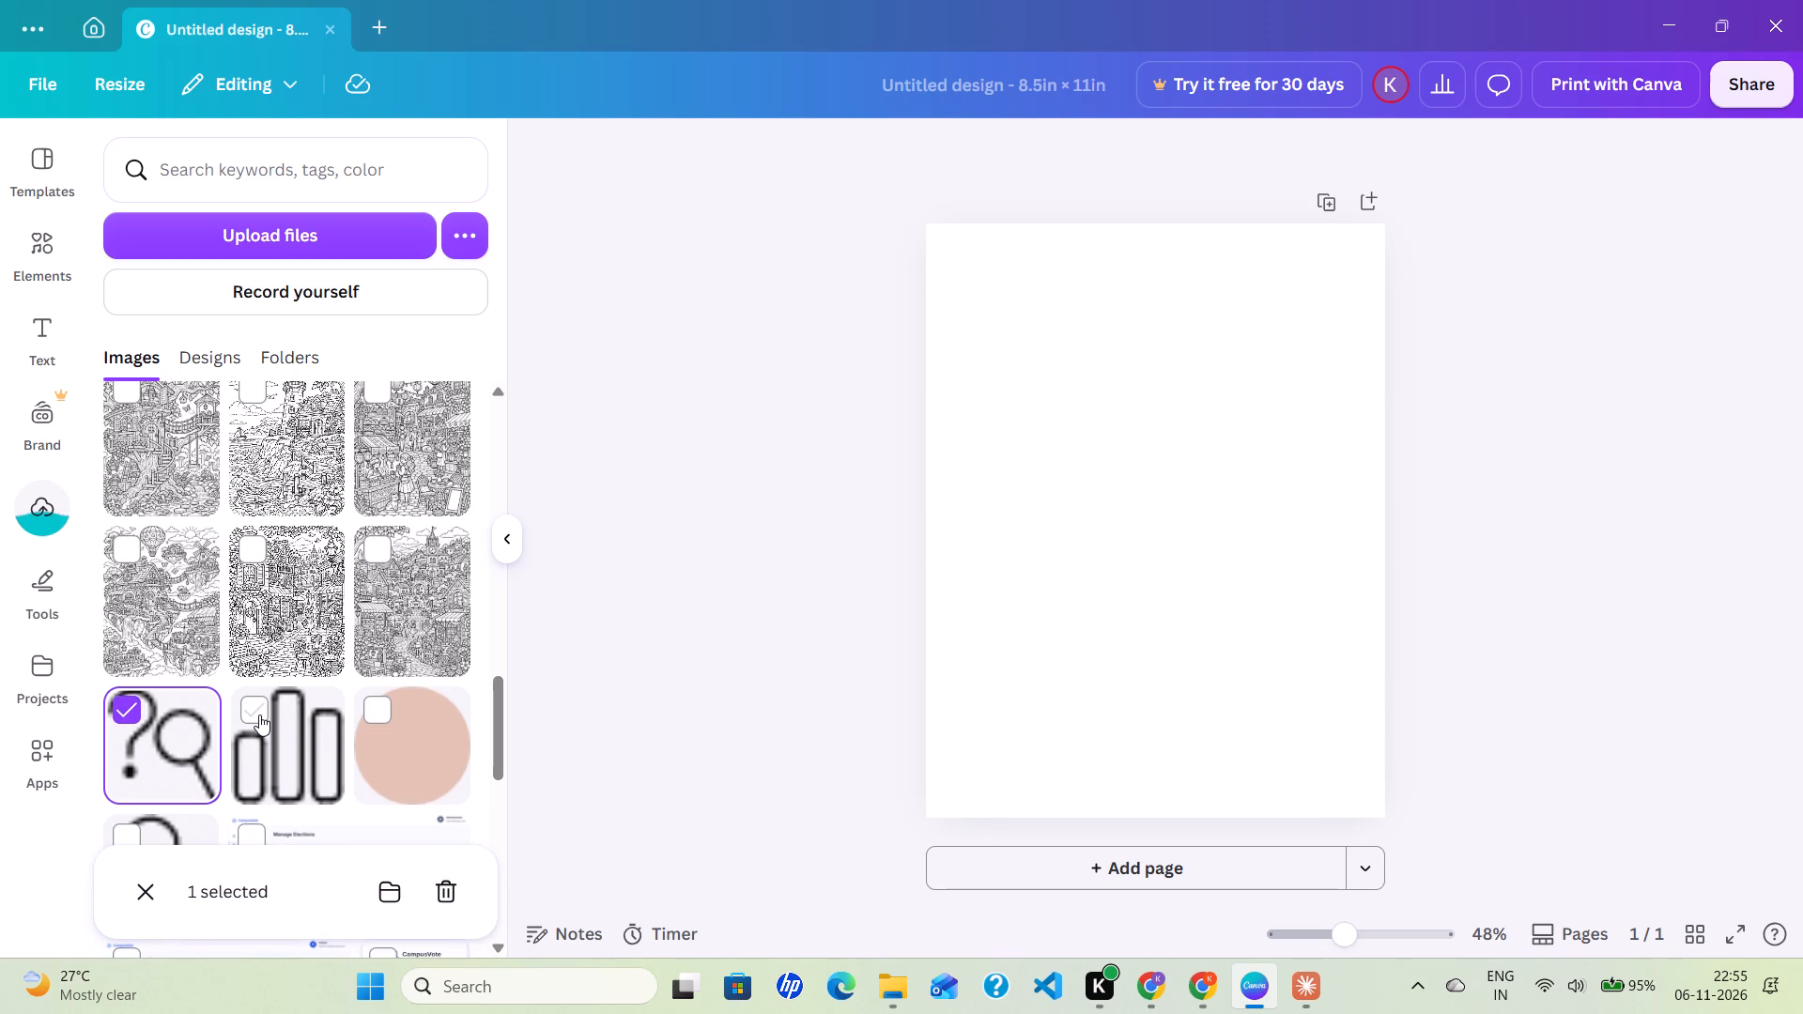
click(393, 719)
scroll(393, 719, down, 2)
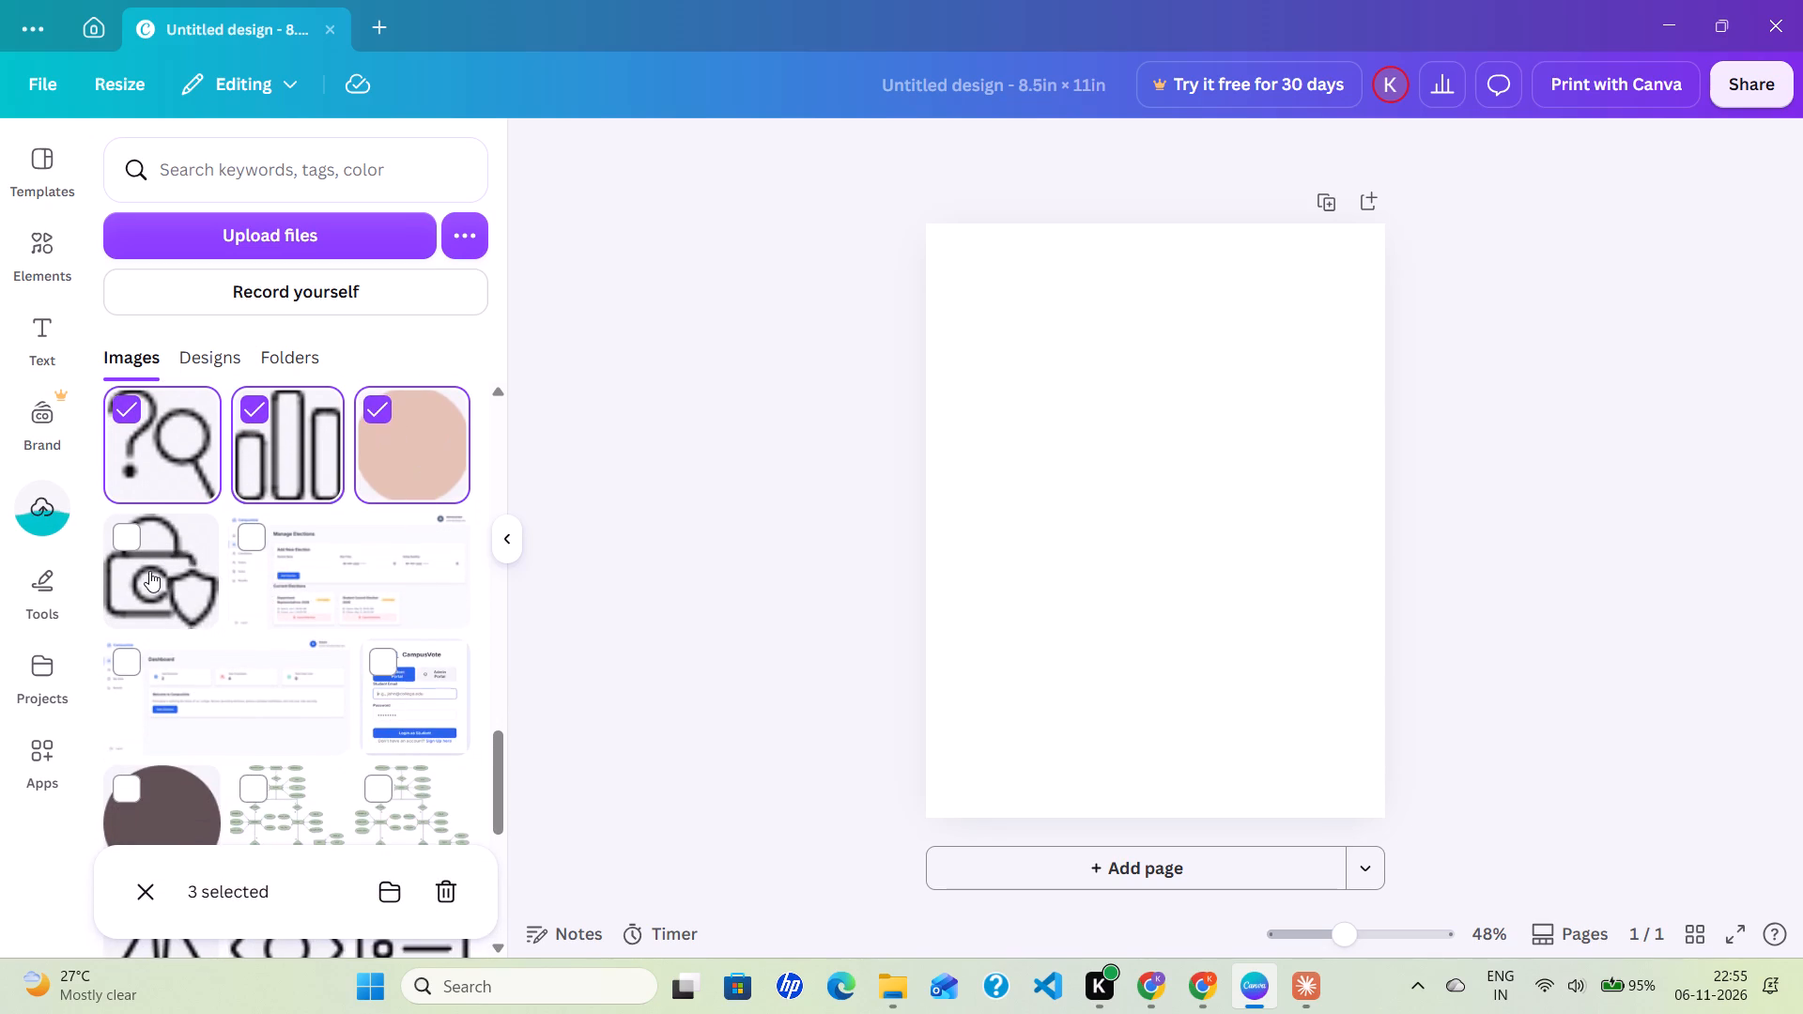
scroll(142, 569, down, 5)
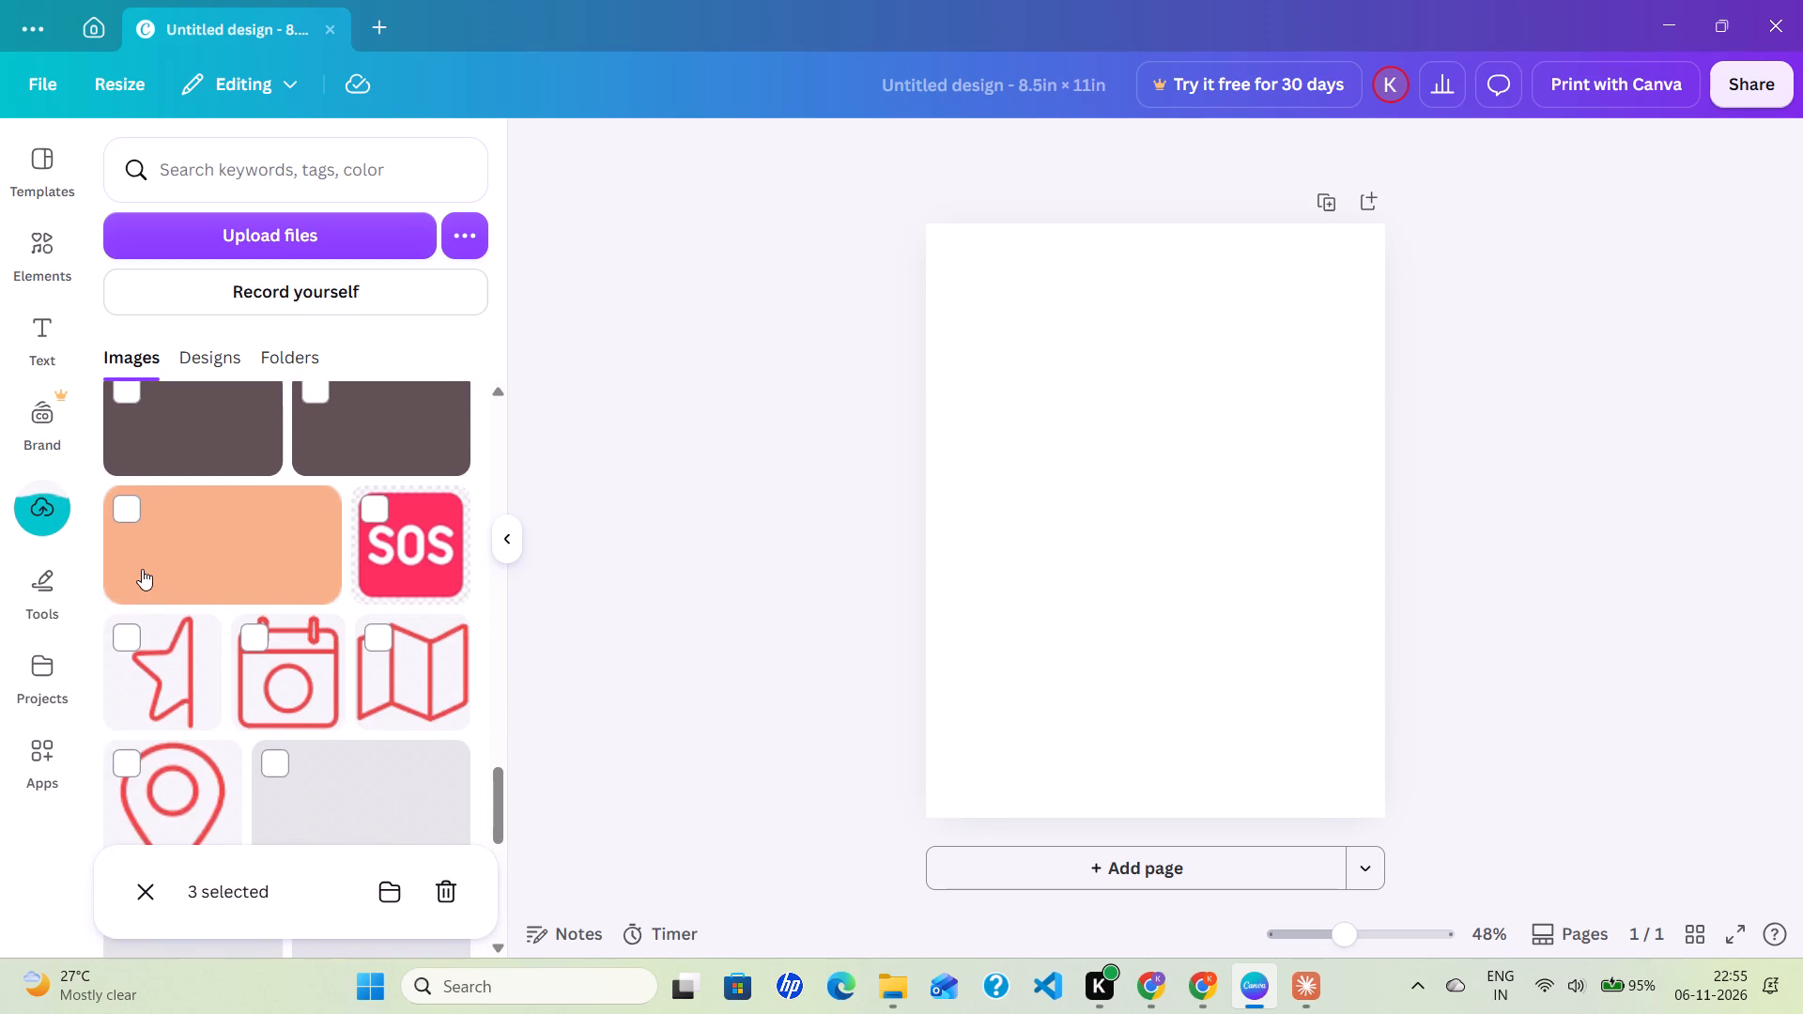
scroll(142, 569, down, 6)
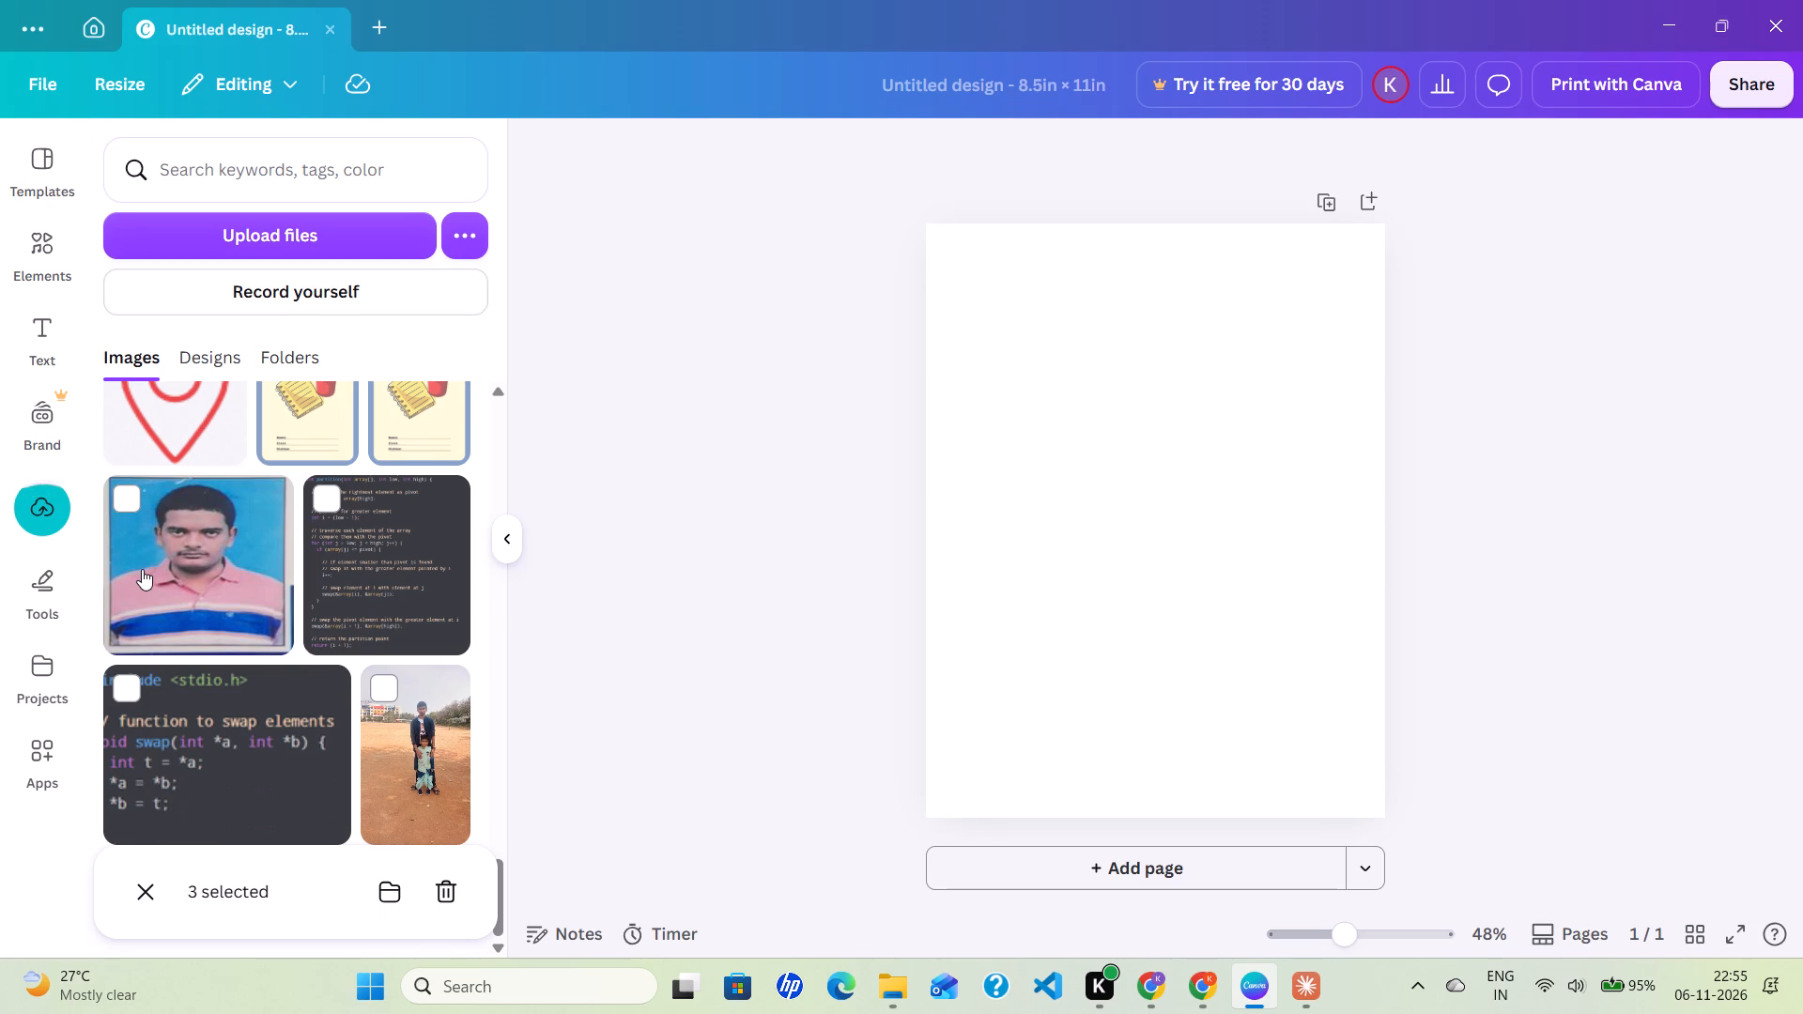
click(232, 736)
drag(324, 573, 210, 550)
click(210, 550)
scroll(210, 550, up, 2)
click(210, 550)
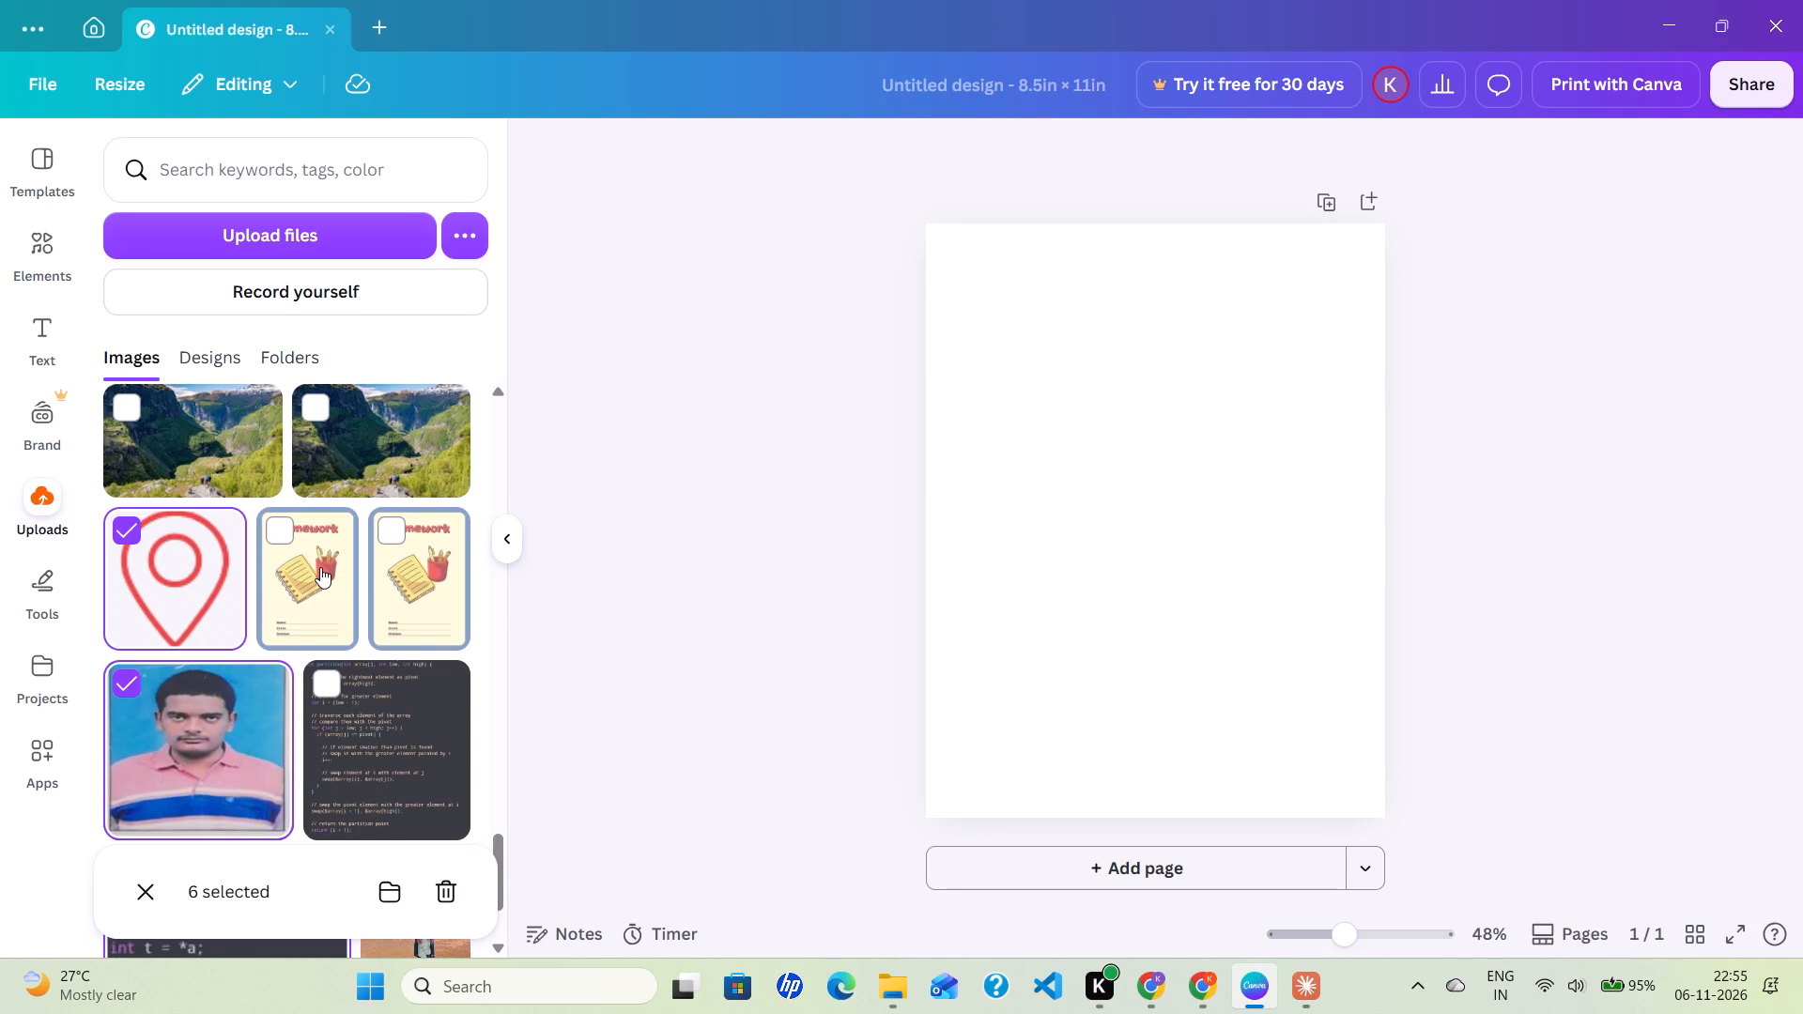
drag(320, 567, 397, 569)
click(397, 569)
click(317, 536)
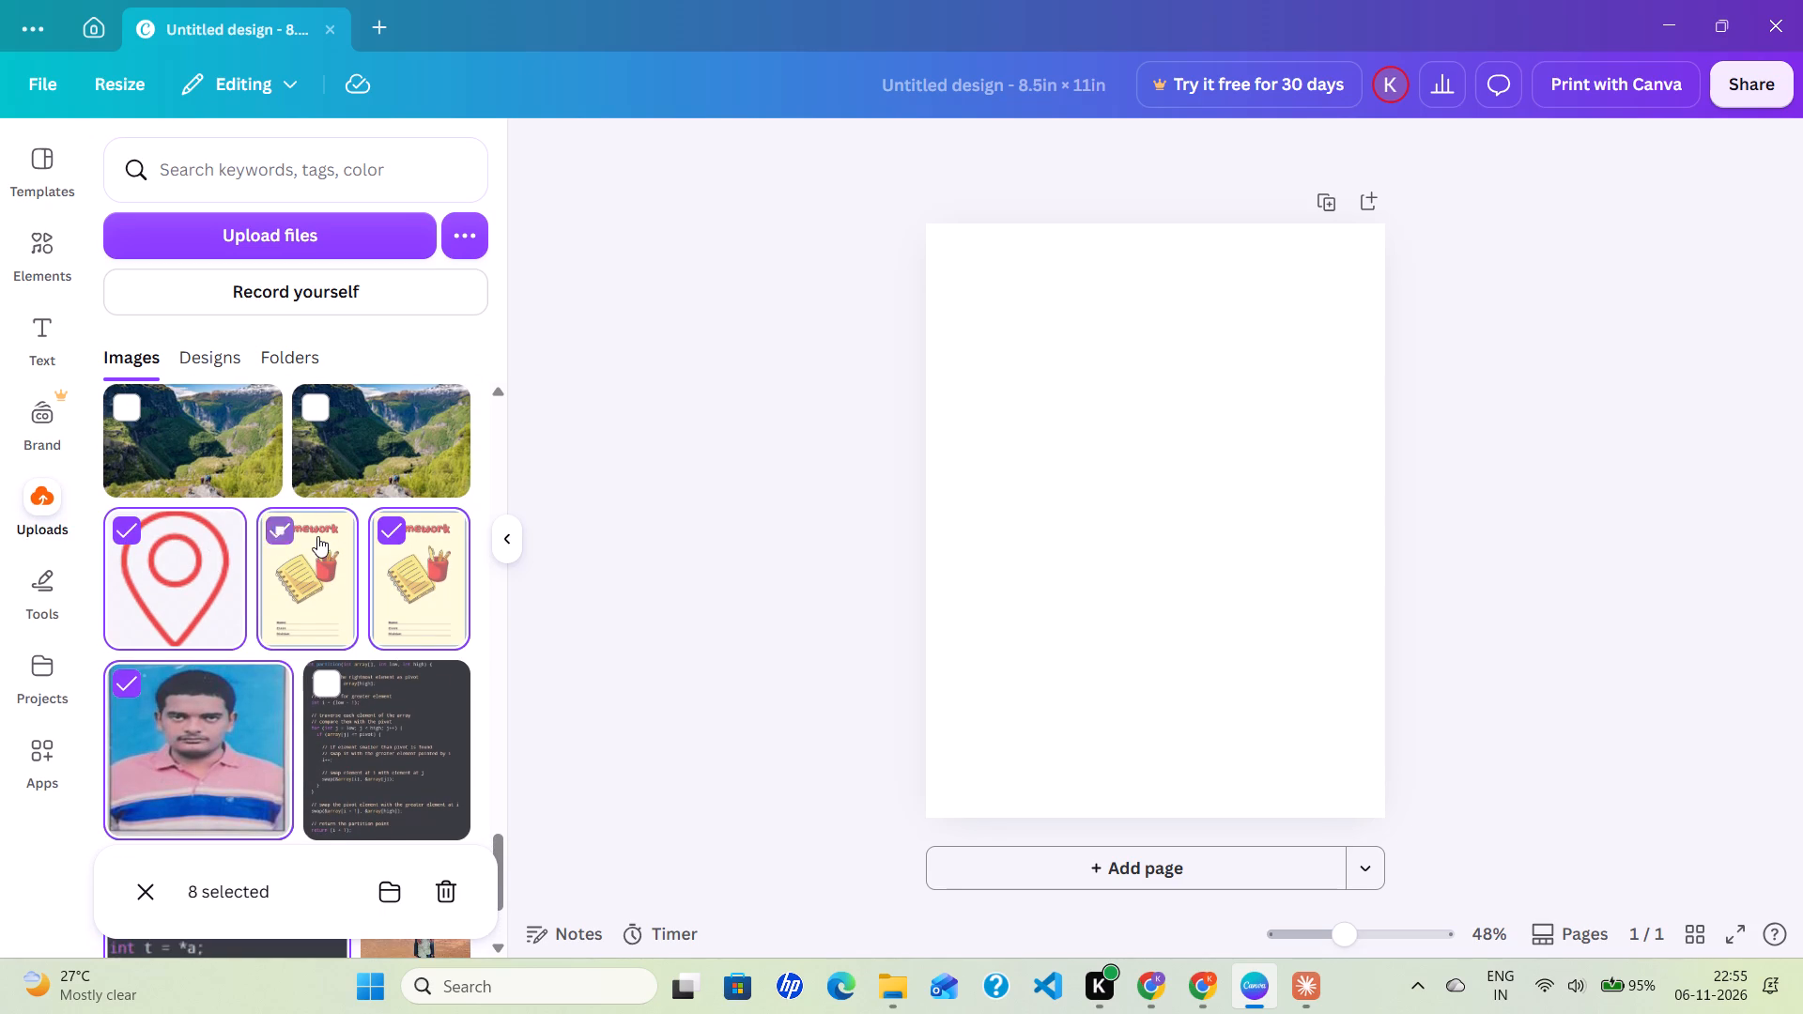
scroll(317, 536, up, 1)
click(317, 536)
click(190, 545)
scroll(190, 545, up, 1)
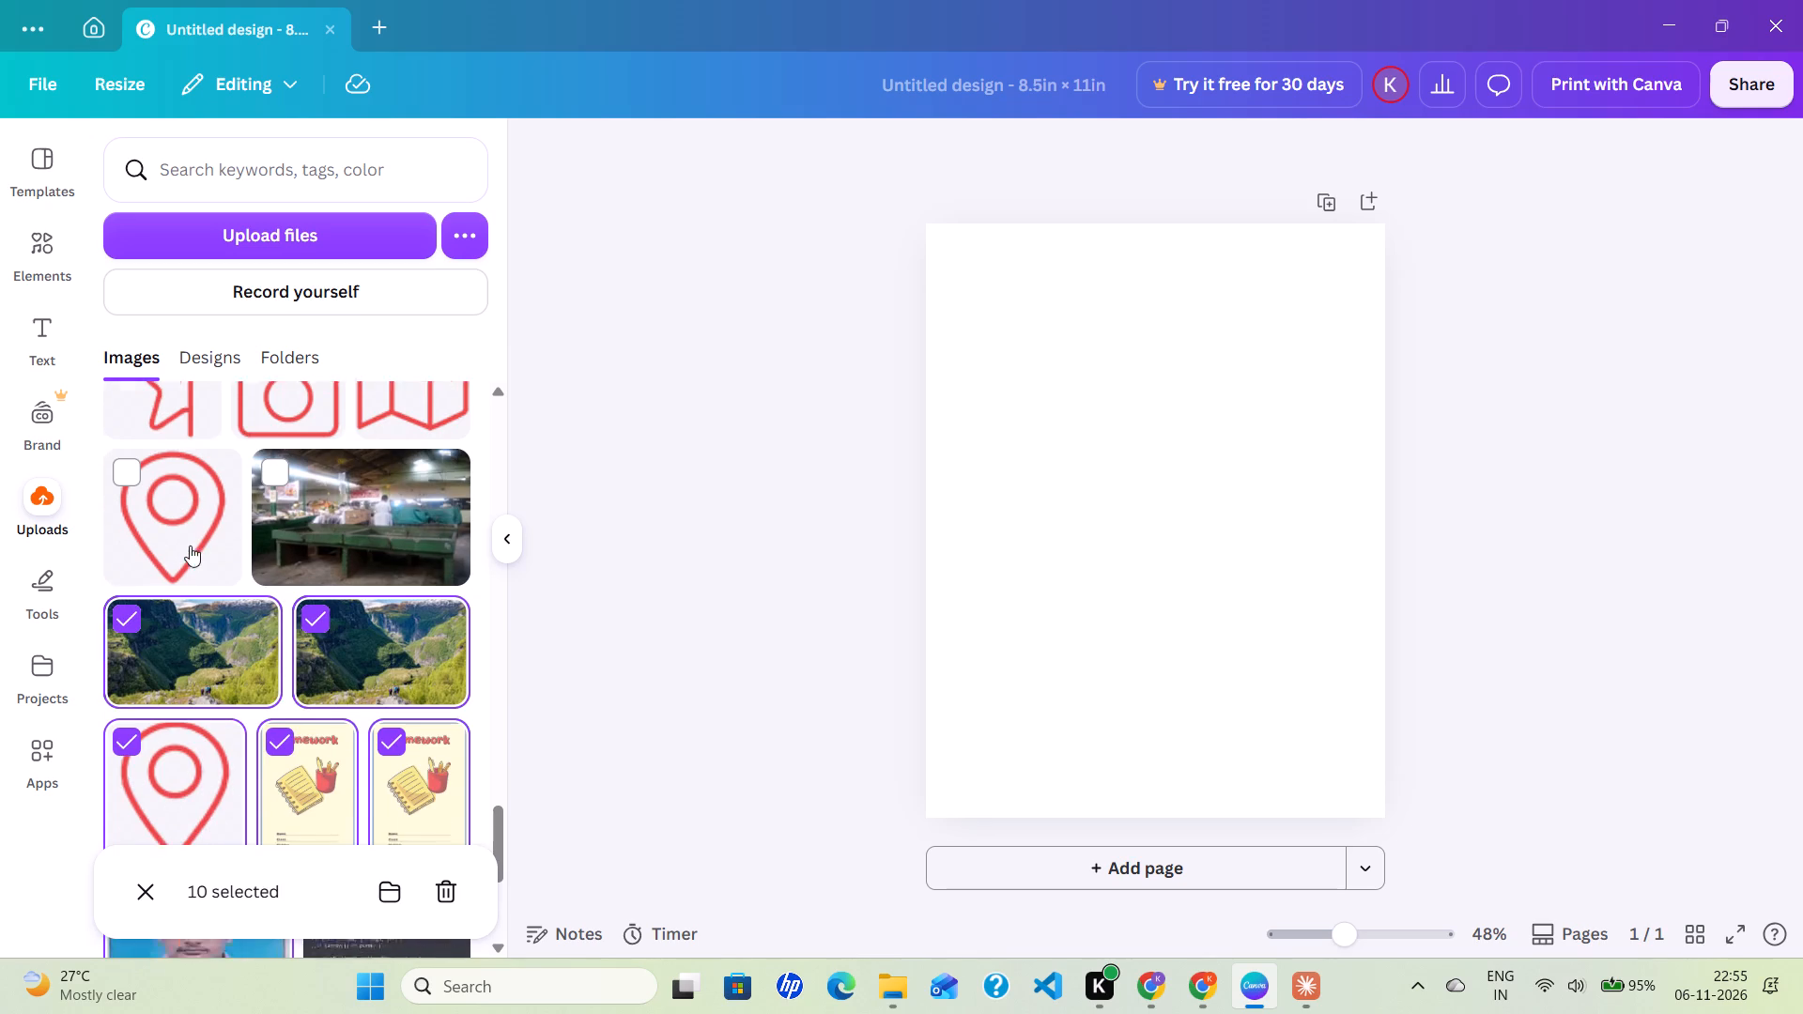
scroll(190, 545, up, 1)
click(190, 545)
click(312, 564)
scroll(312, 564, up, 1)
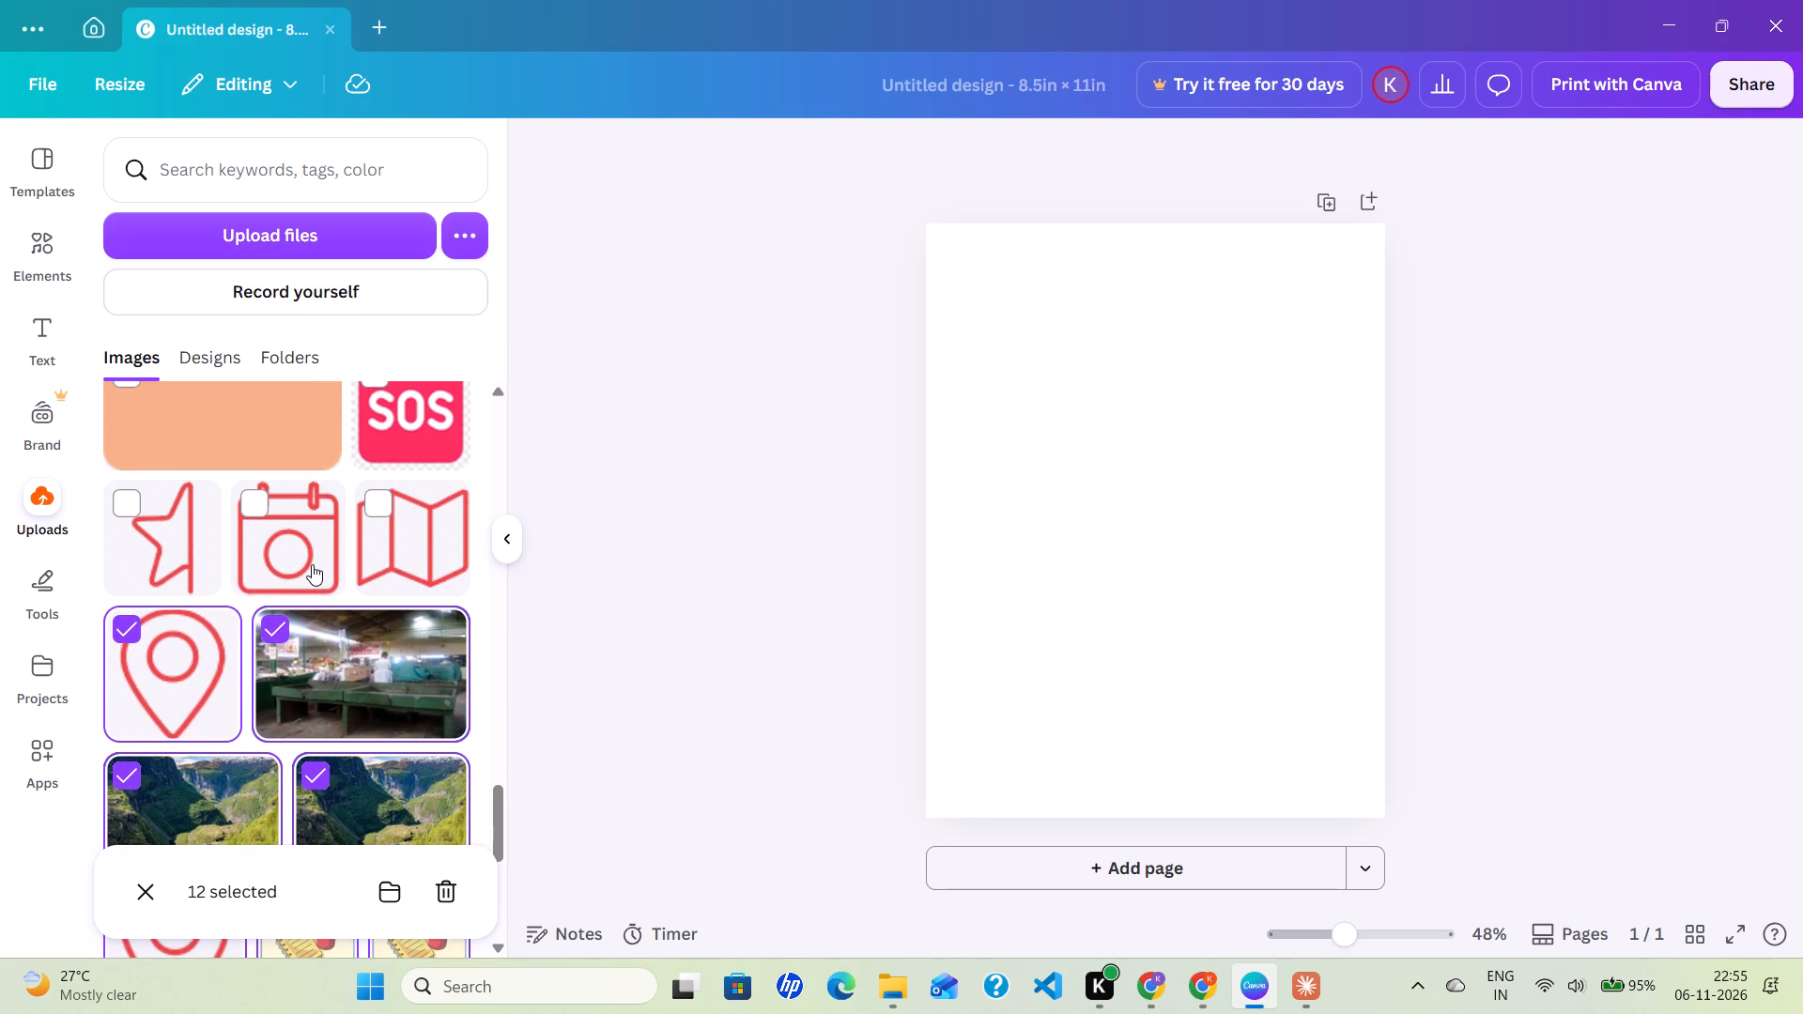
click(427, 555)
click(286, 542)
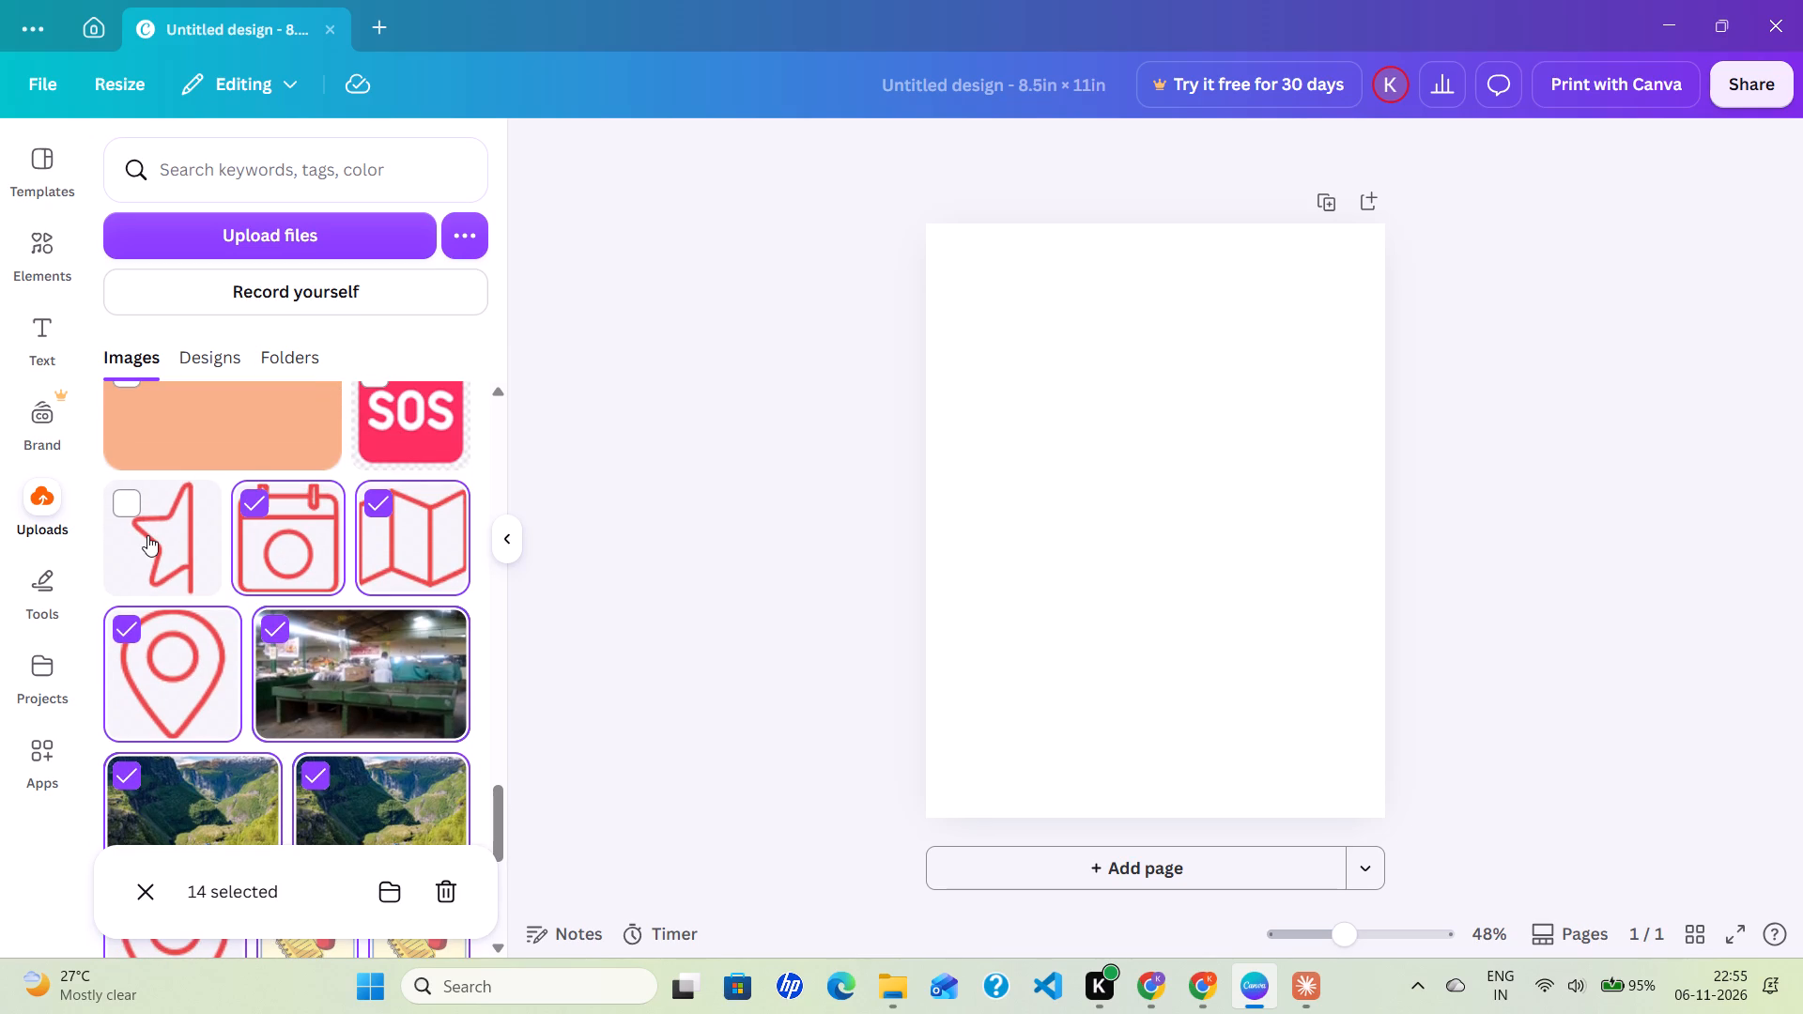
click(147, 535)
scroll(147, 535, up, 1)
click(147, 535)
click(374, 535)
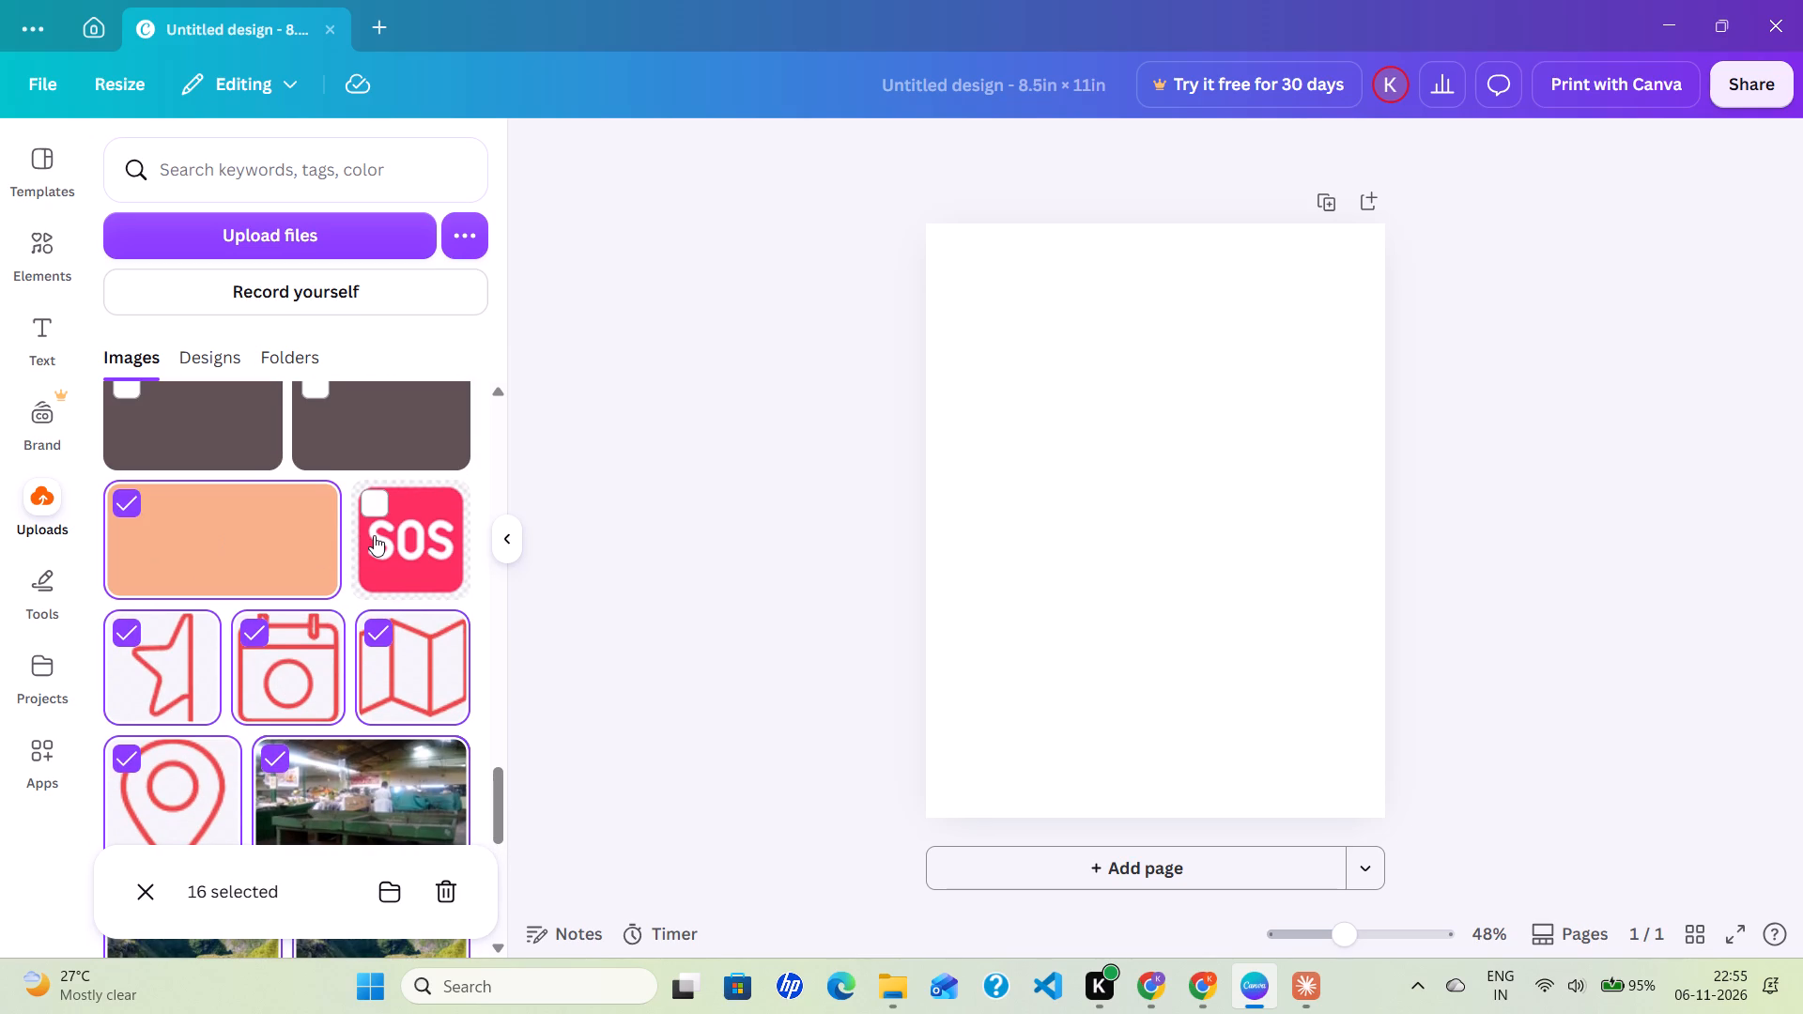
scroll(374, 535, up, 2)
click(364, 580)
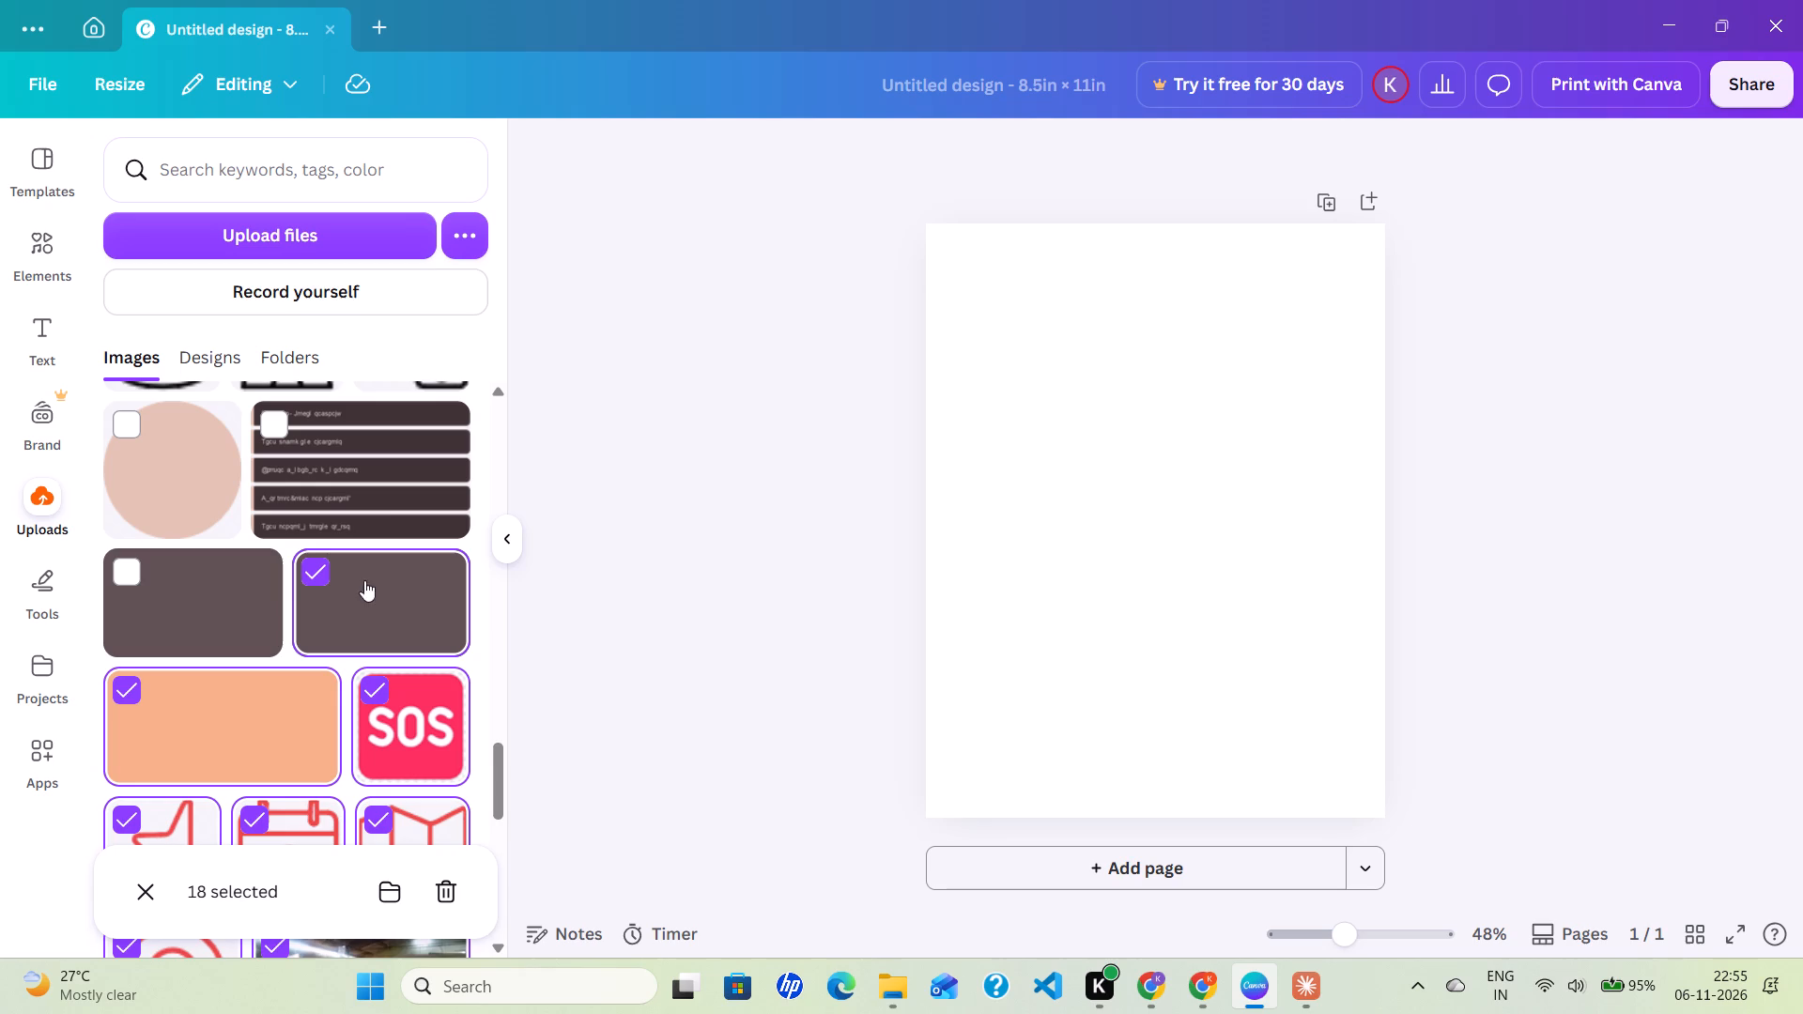
click(220, 592)
click(179, 508)
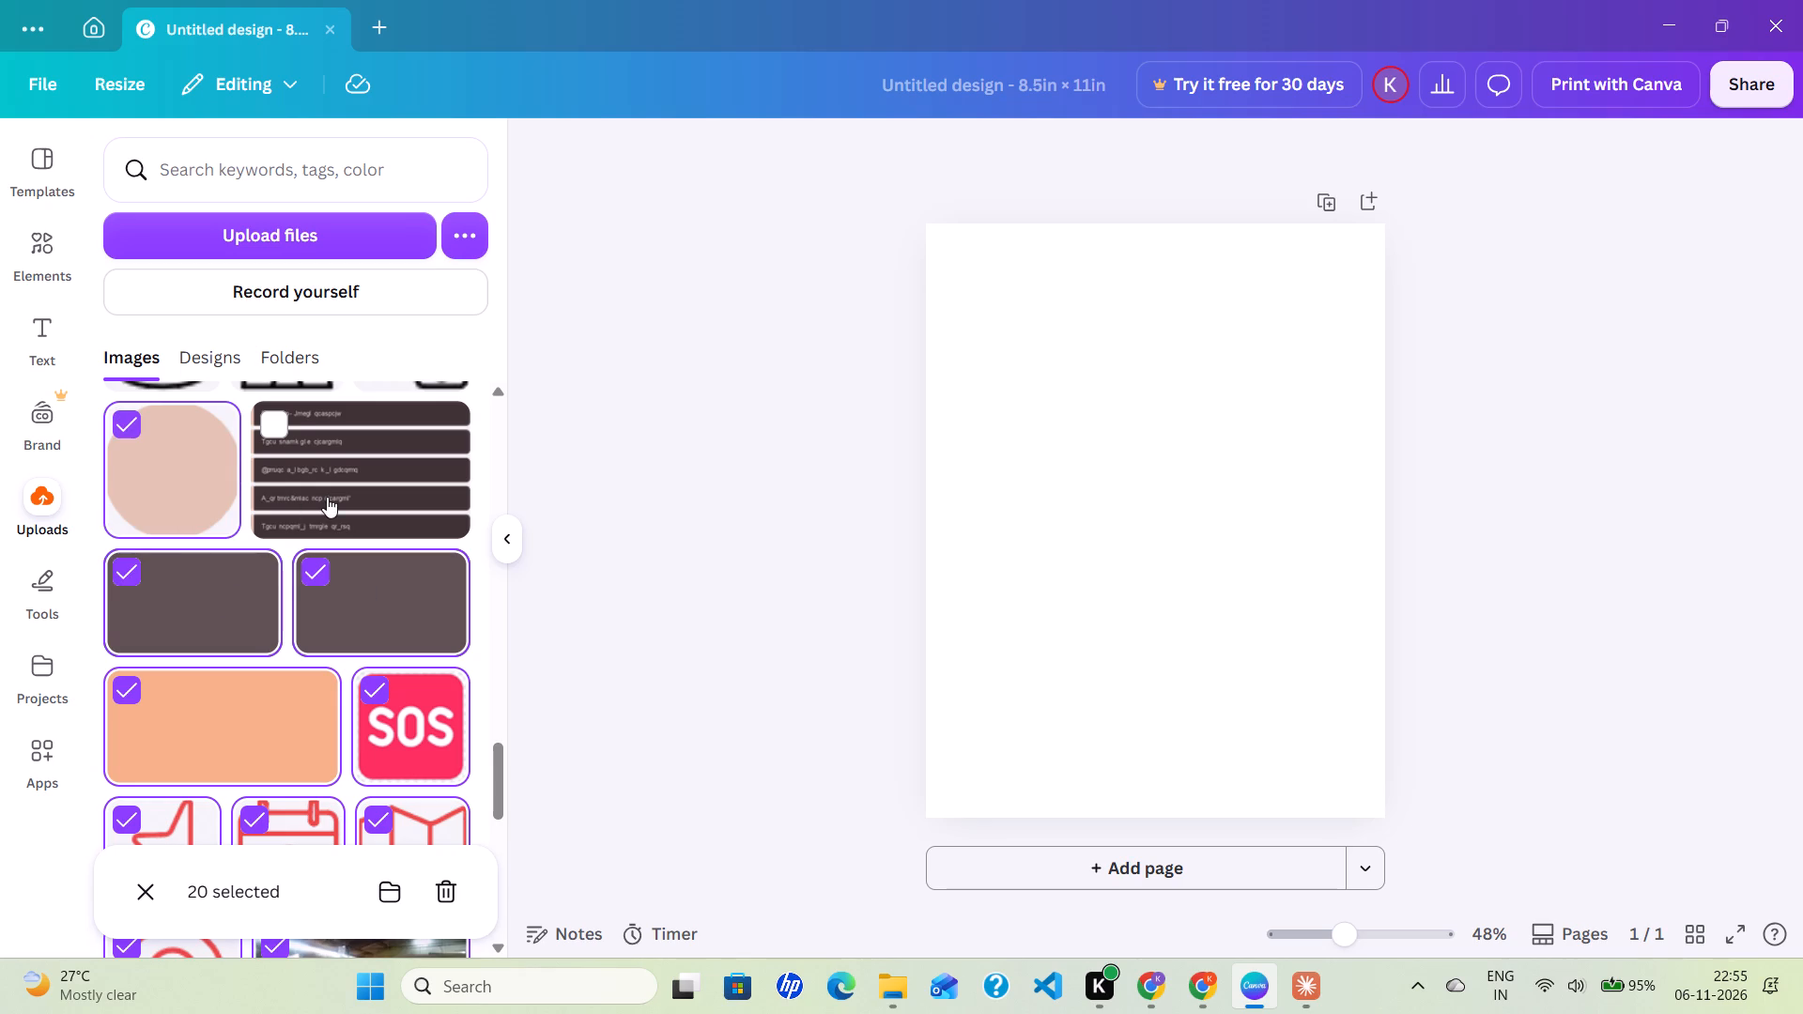
click(327, 497)
scroll(327, 497, up, 2)
click(327, 497)
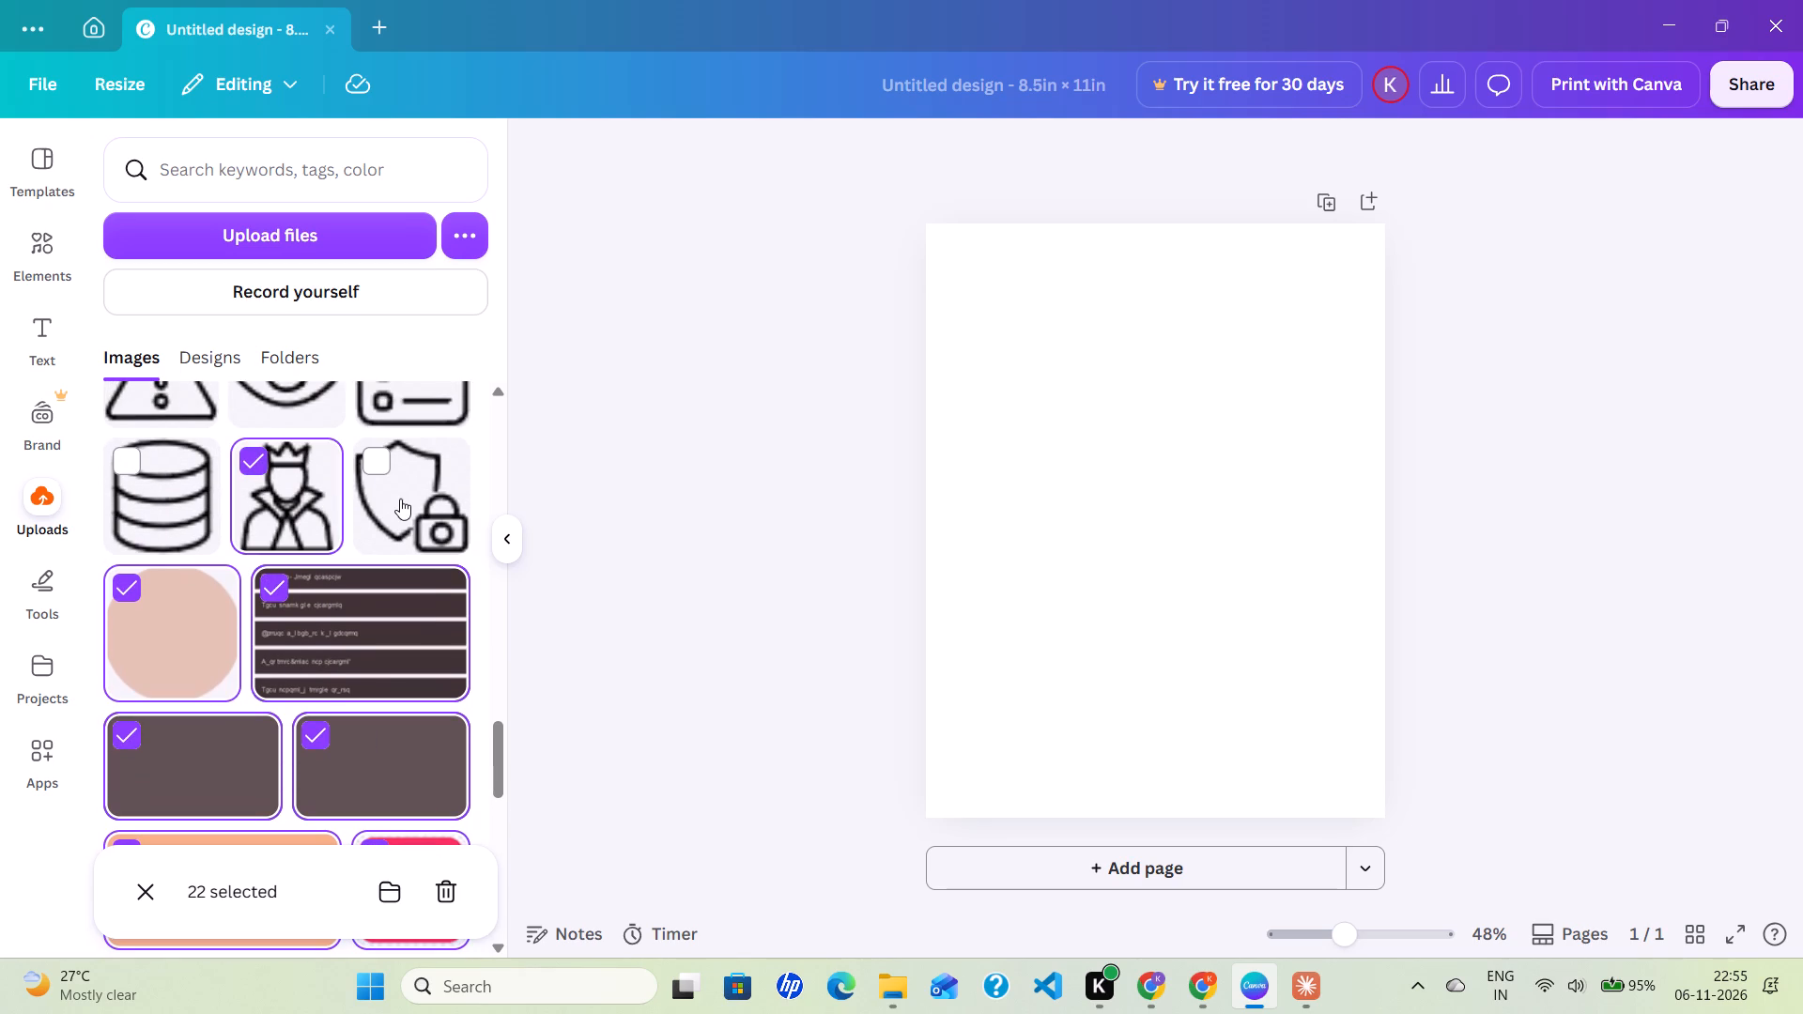
click(400, 499)
click(206, 475)
scroll(206, 475, up, 1)
click(206, 475)
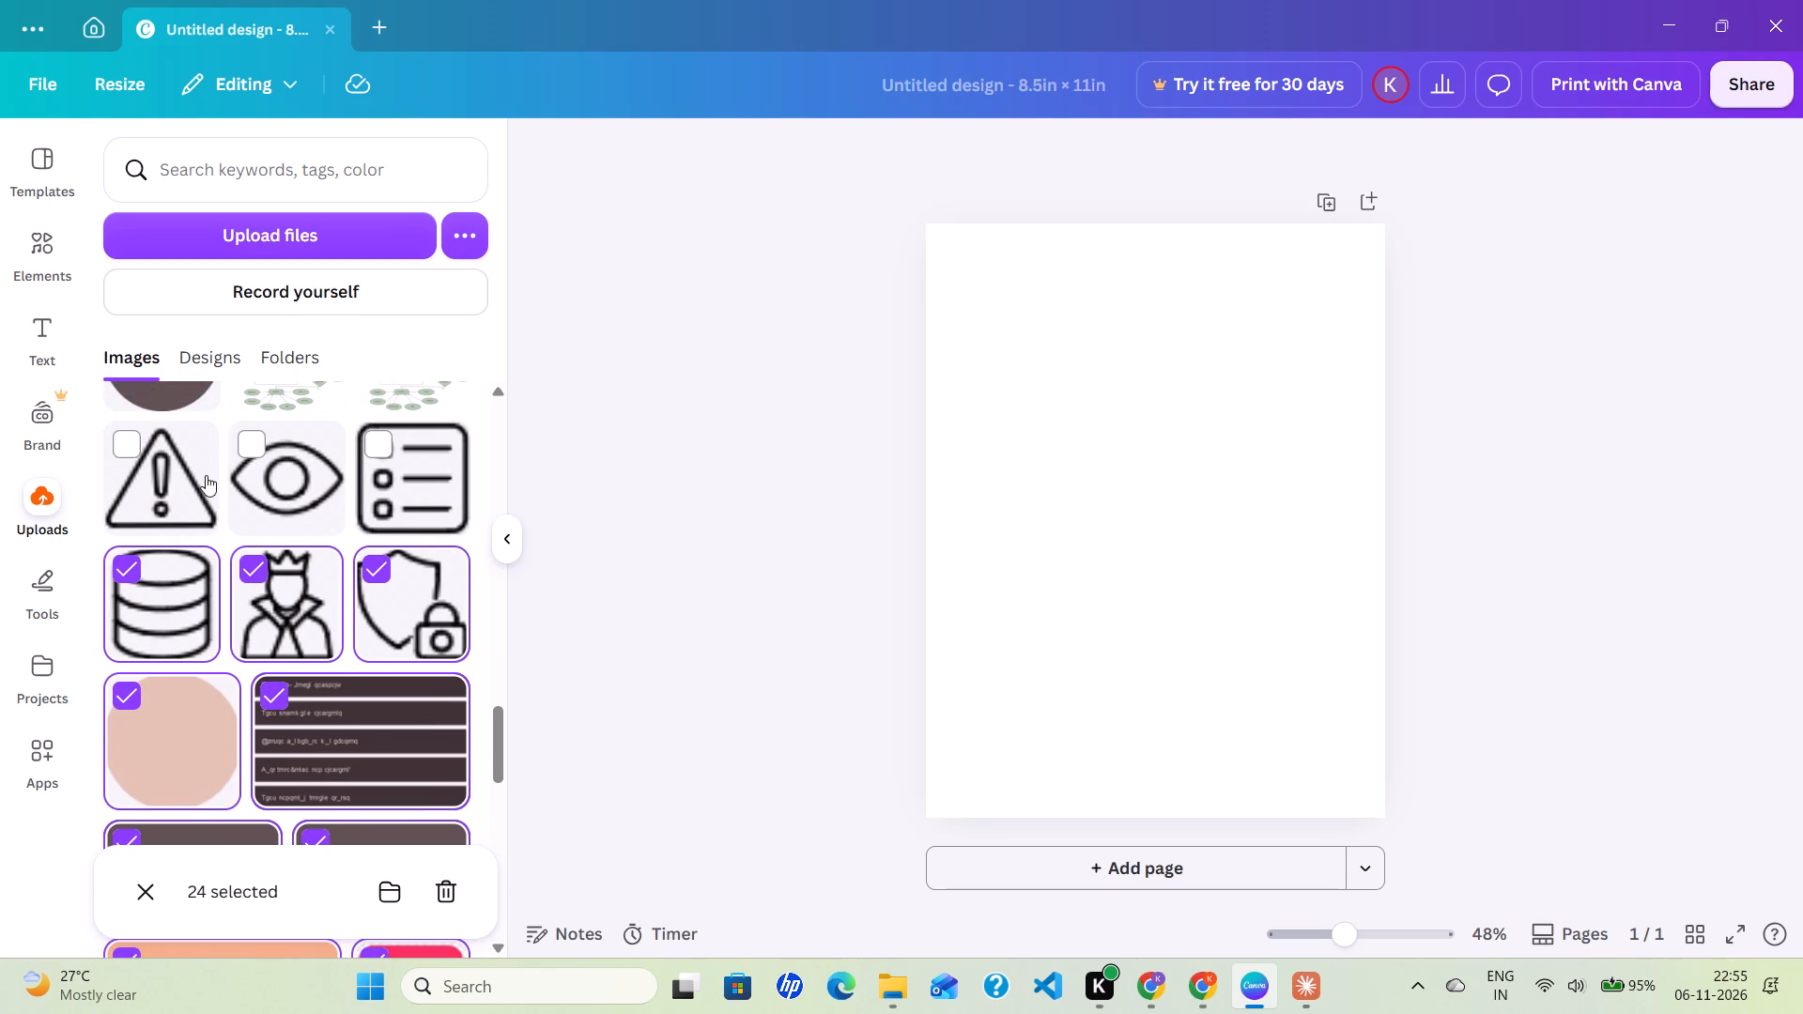
click(294, 484)
click(387, 495)
scroll(387, 495, up, 1)
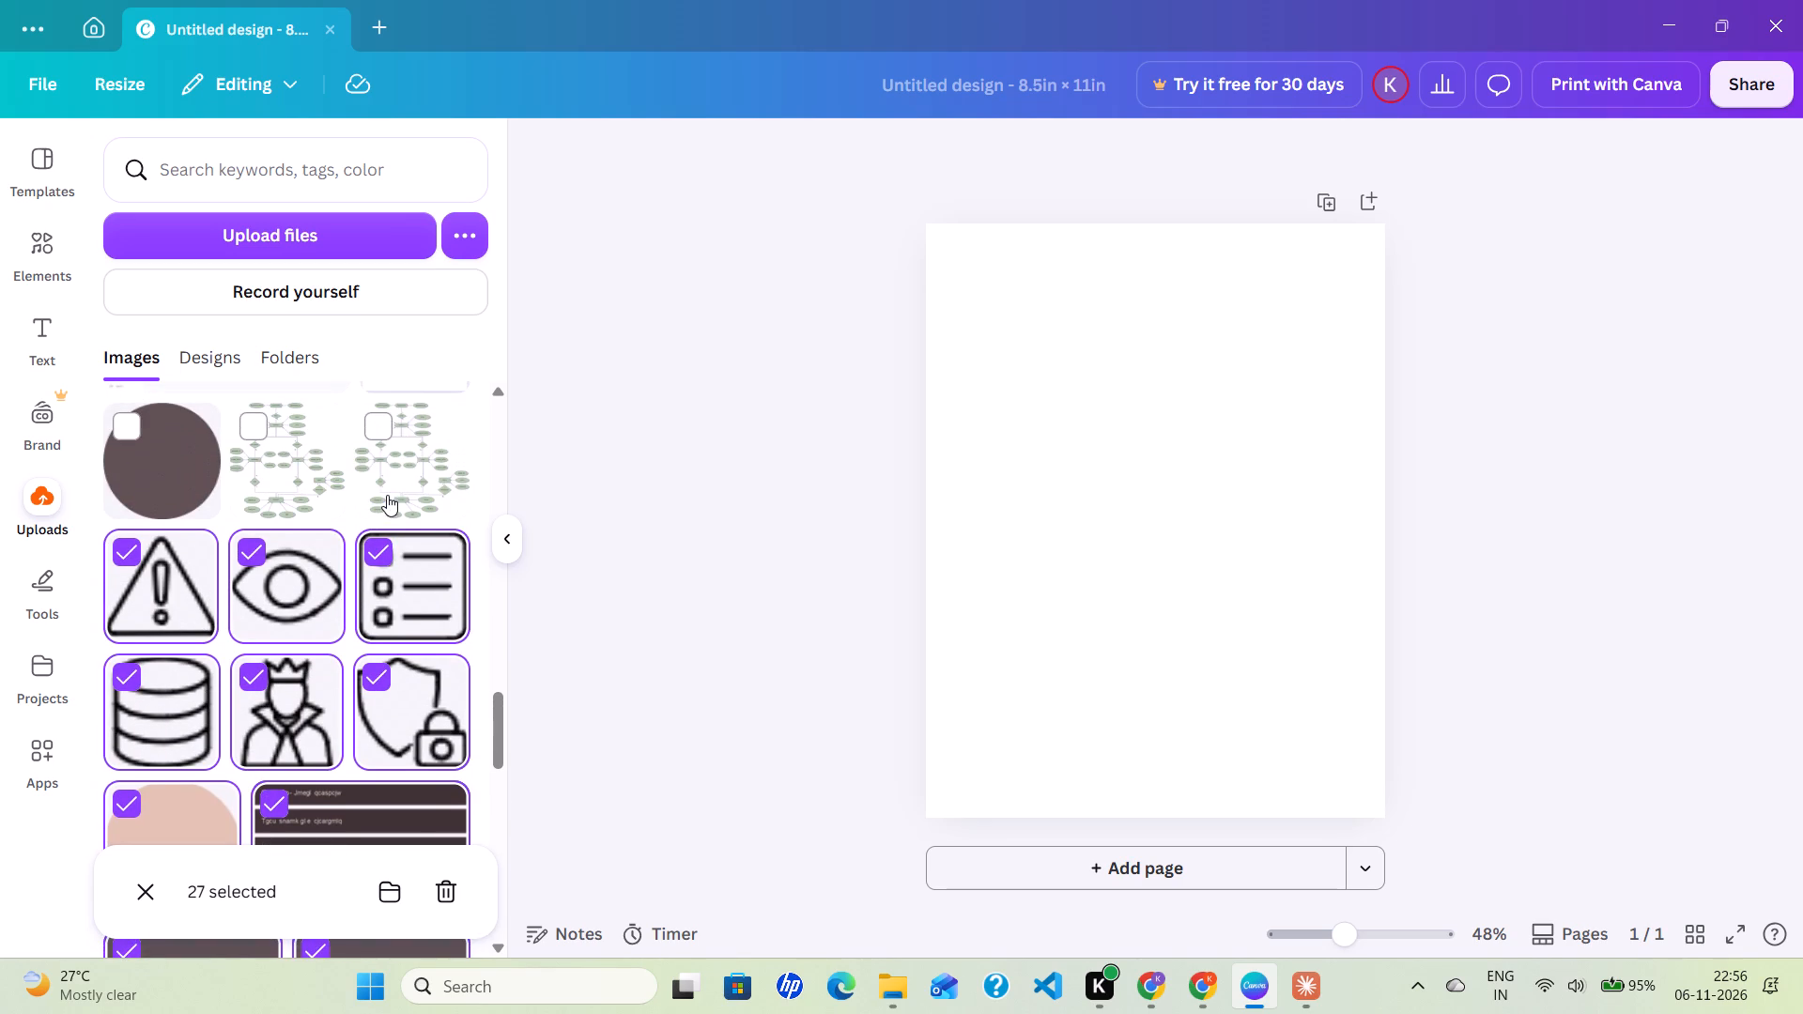
click(387, 495)
click(285, 455)
click(157, 474)
scroll(157, 474, up, 1)
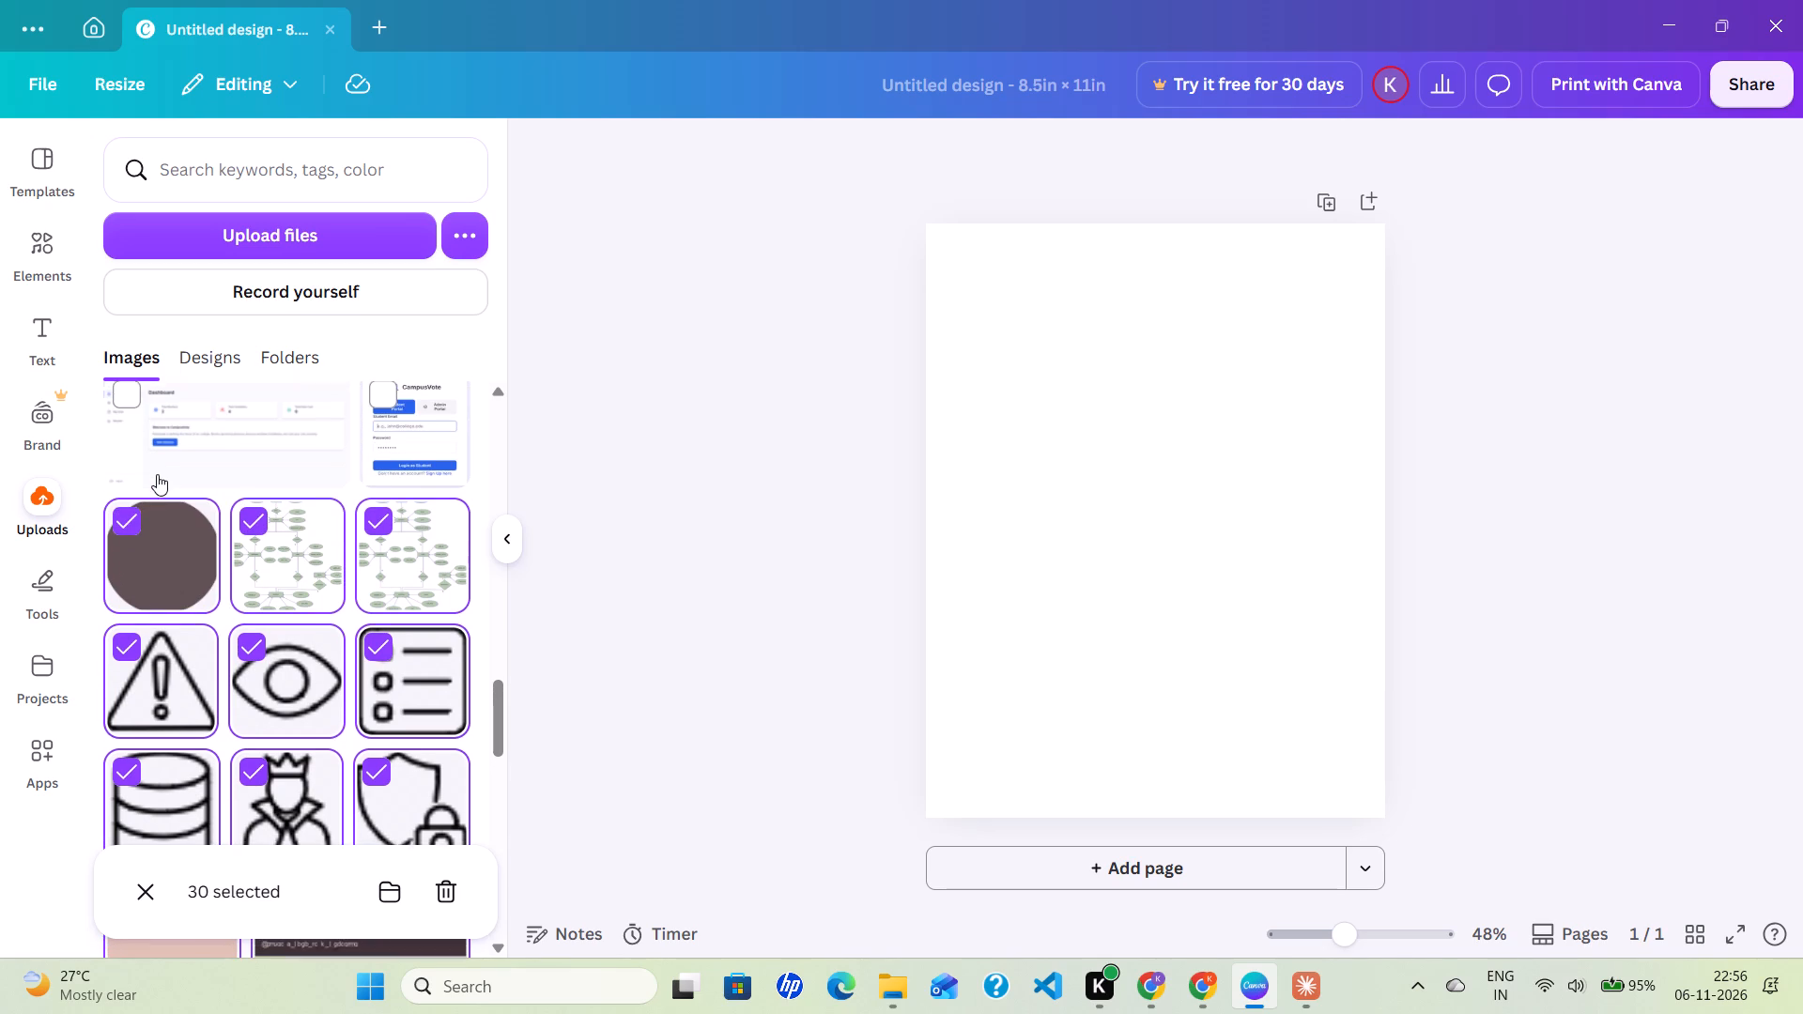
scroll(157, 474, up, 1)
click(157, 474)
scroll(157, 474, up, 1)
click(430, 595)
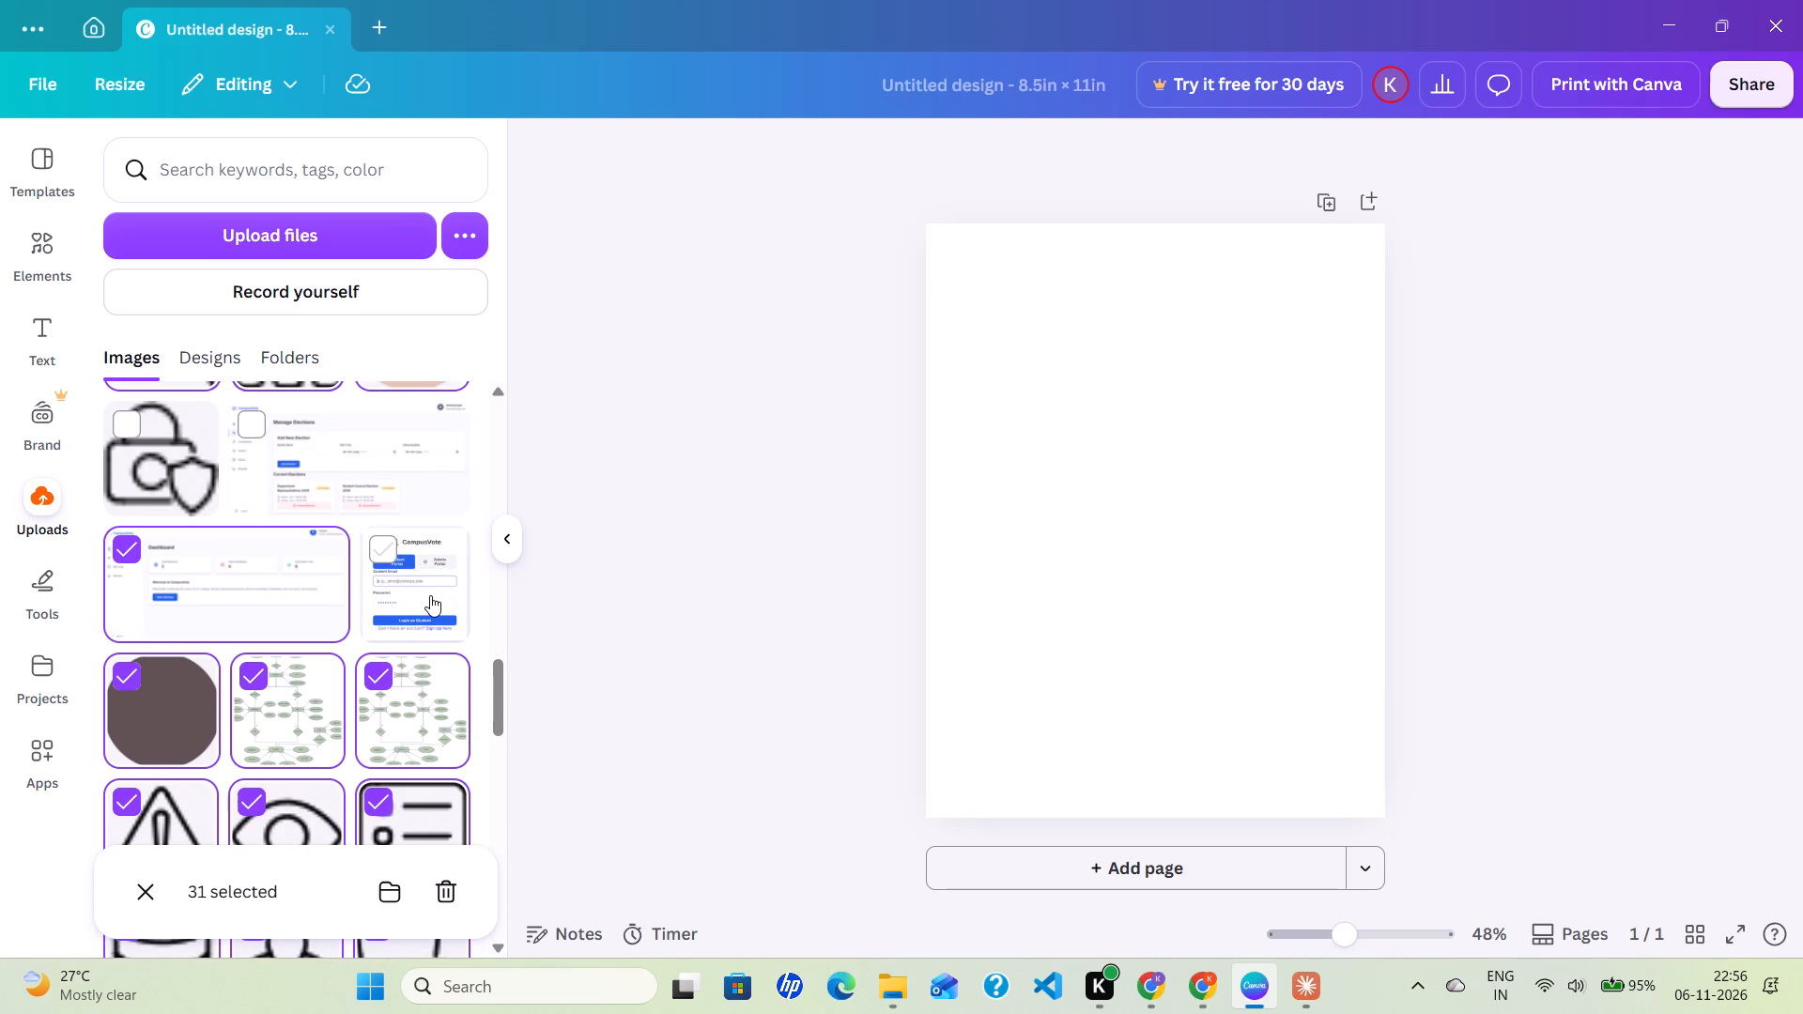
click(365, 462)
scroll(365, 462, up, 2)
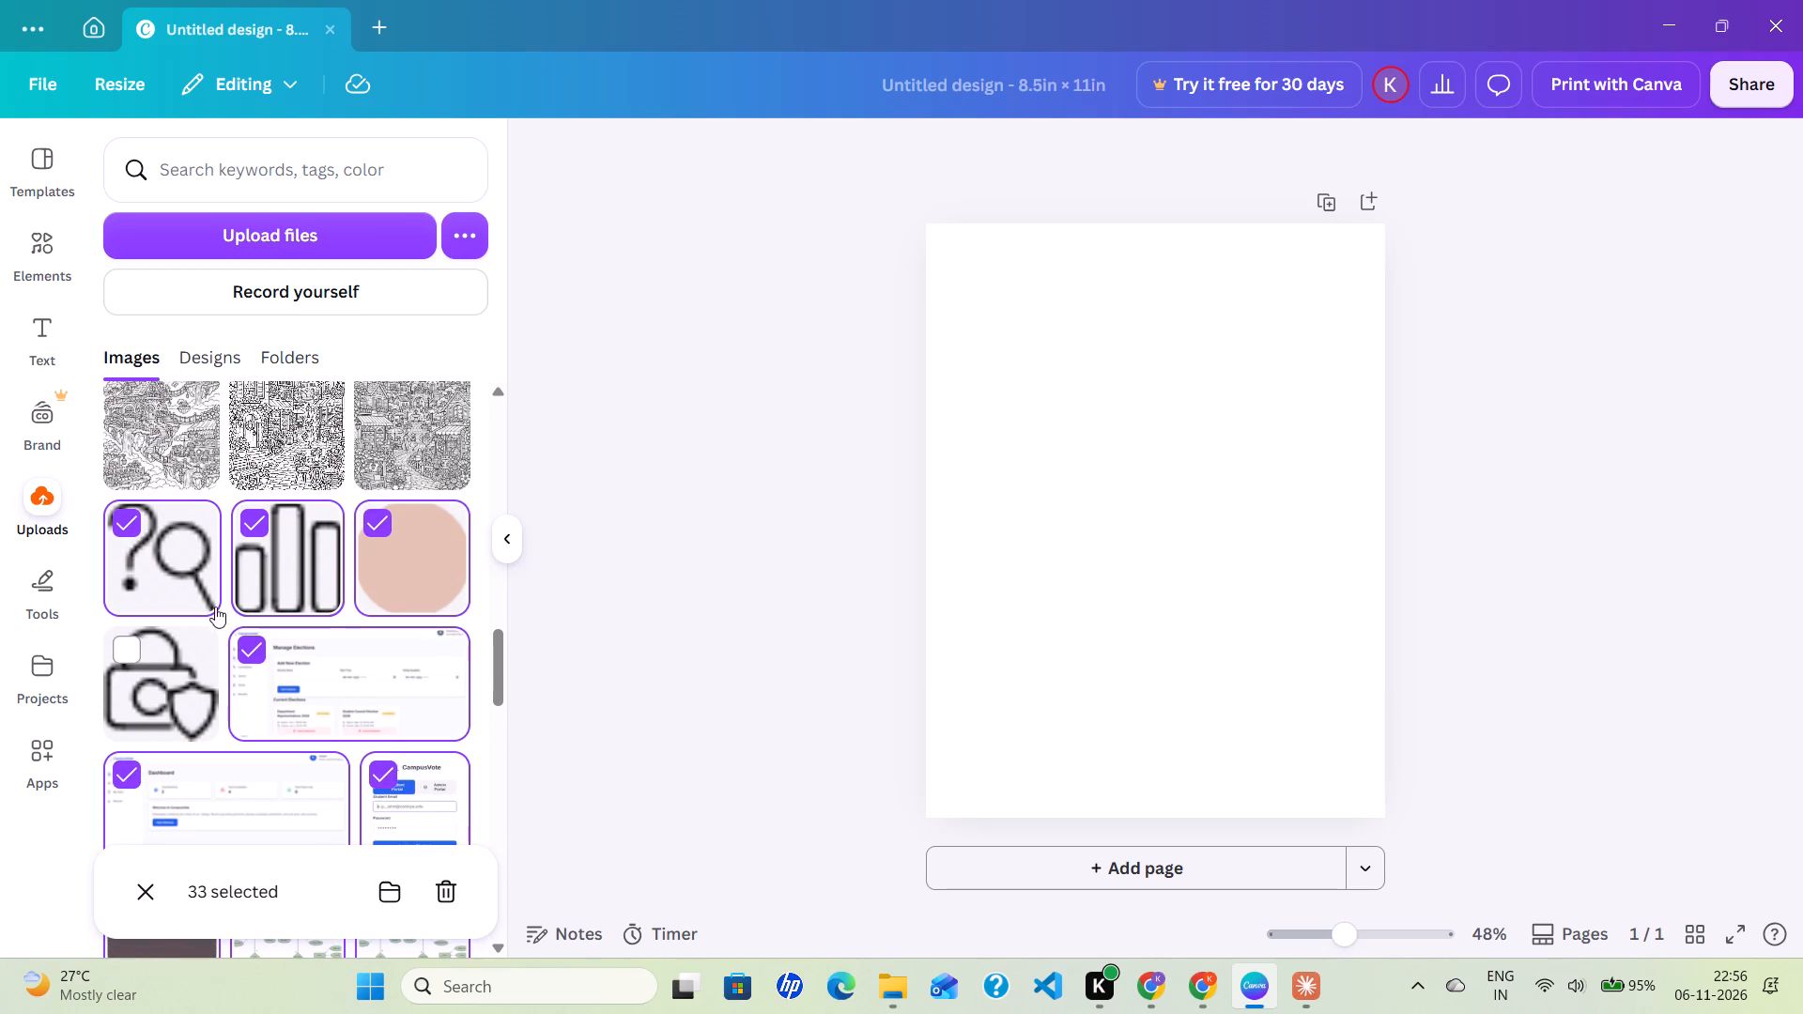
click(145, 702)
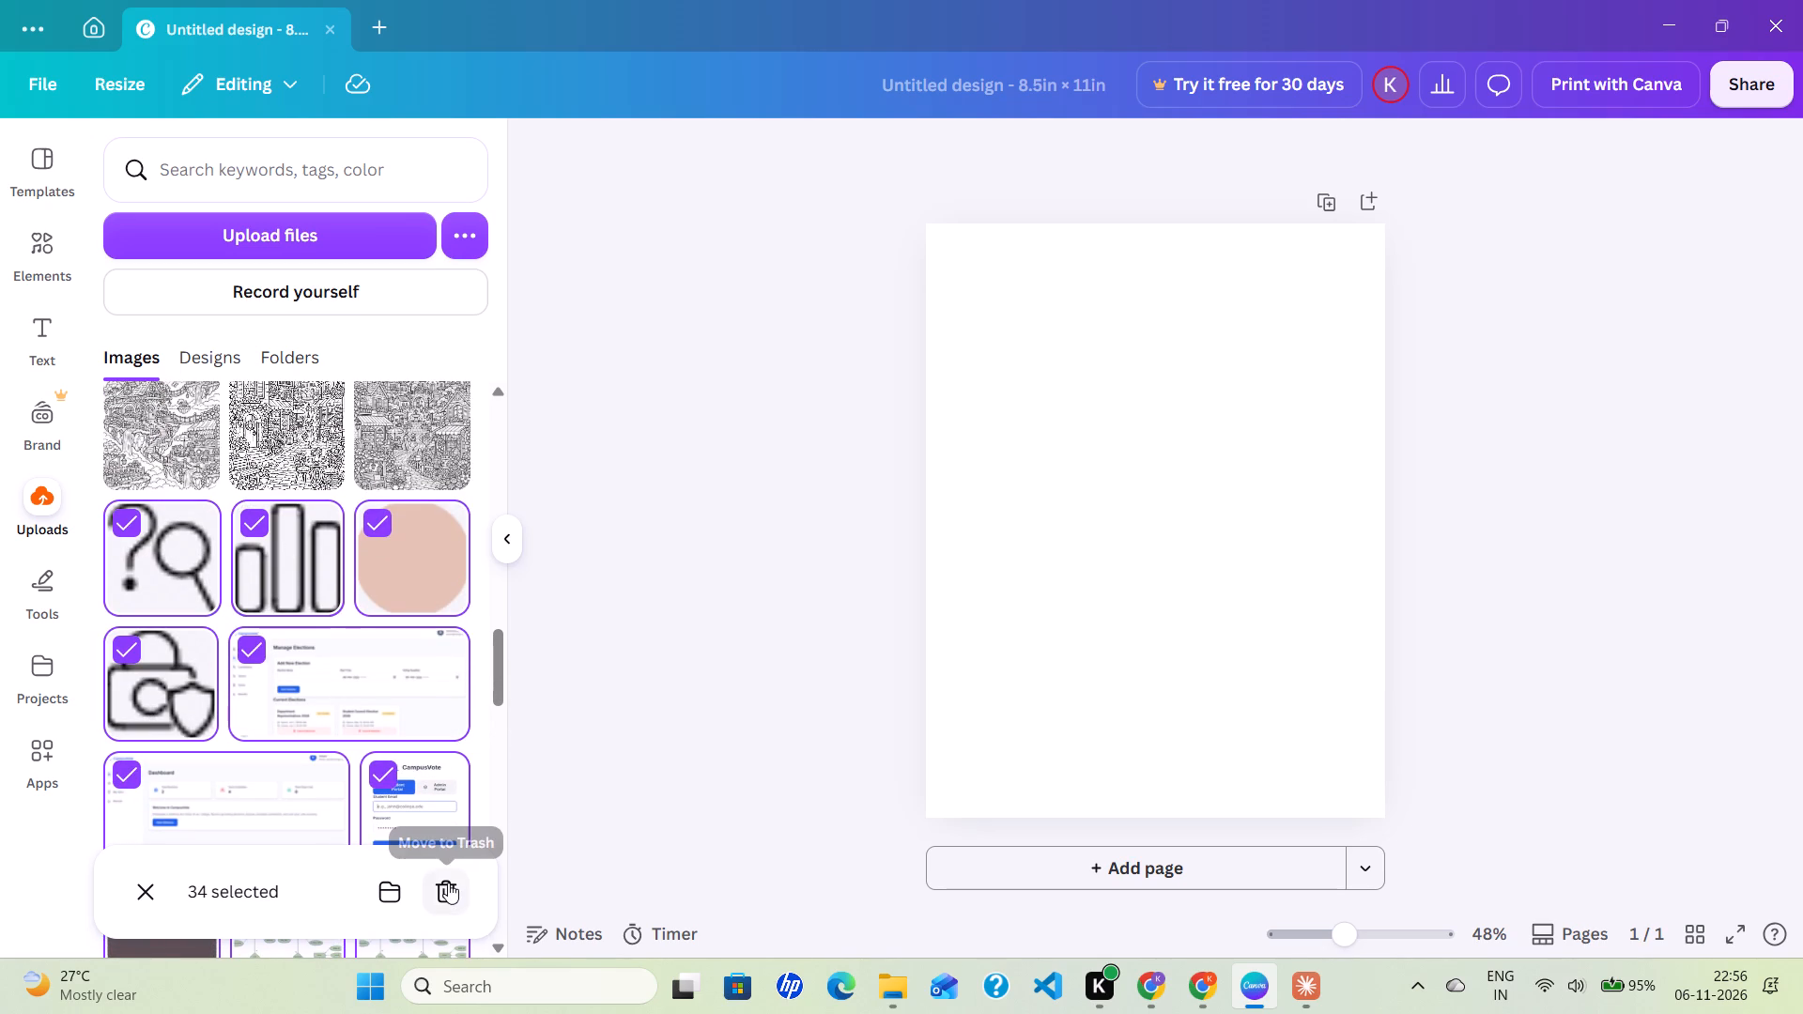
click(448, 883)
click(1071, 563)
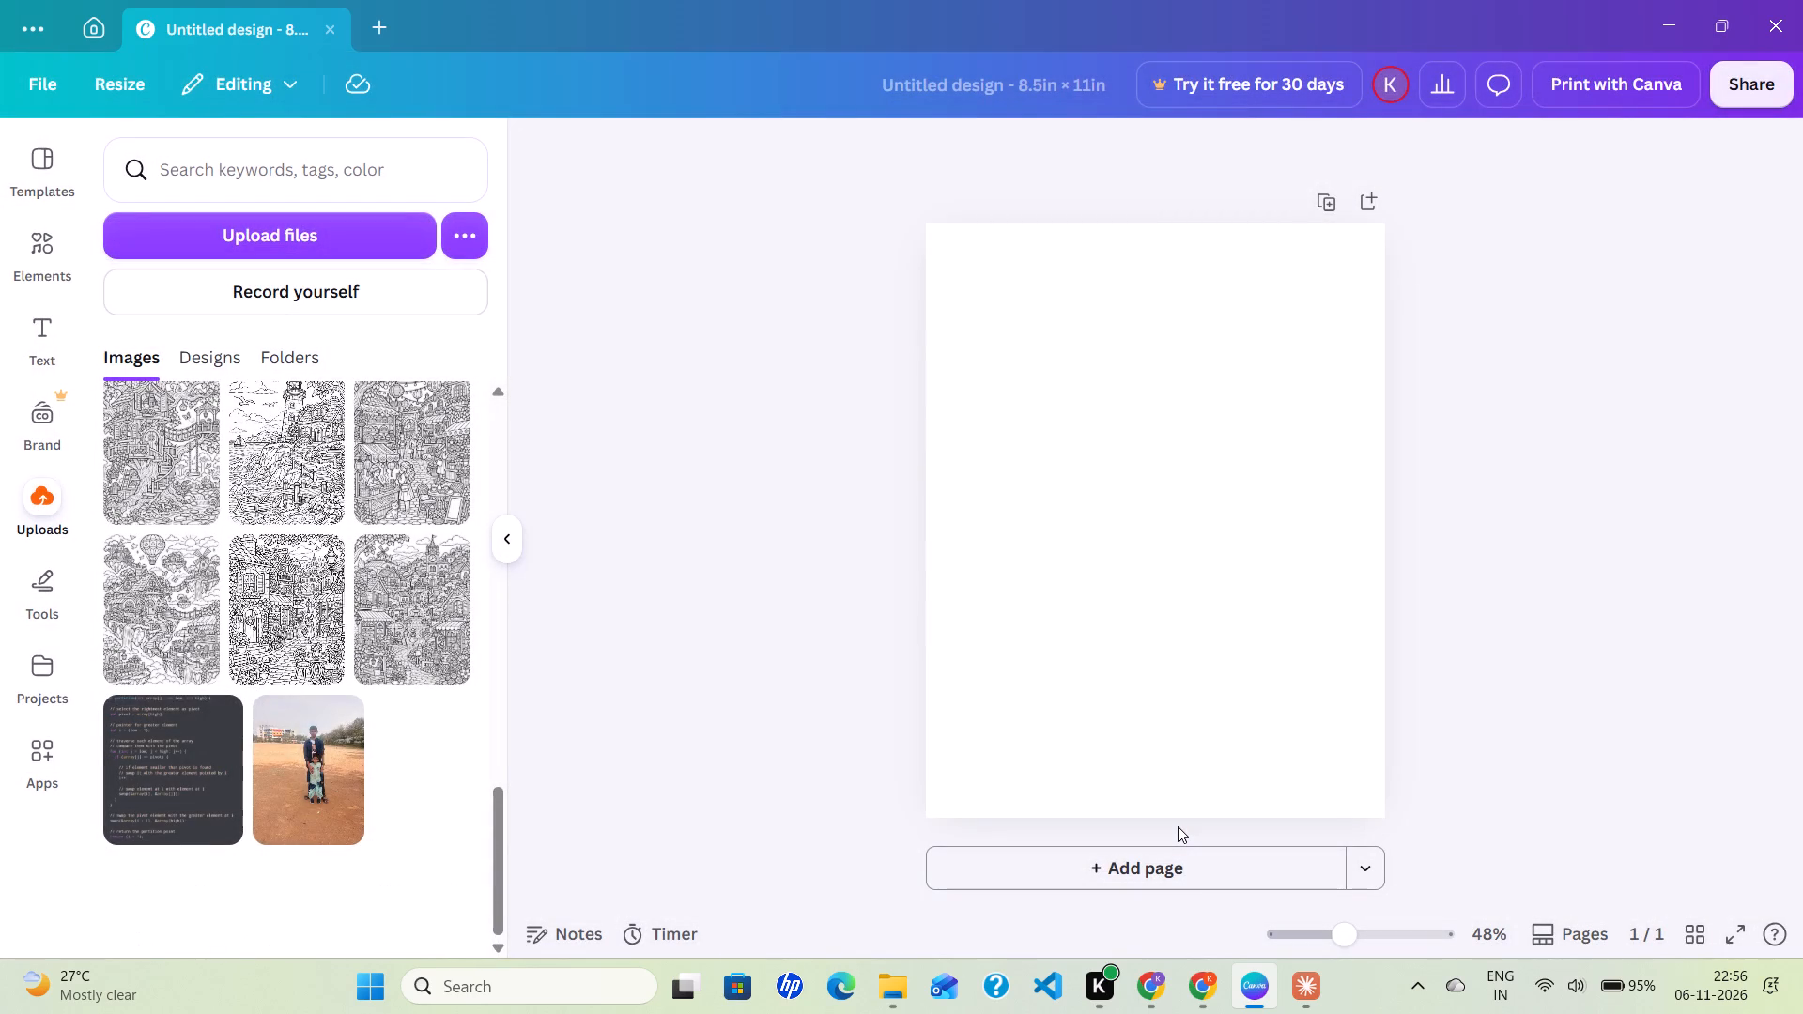
Move the dark partition-function code screenshot from the uploads to Trash, keeping the design page blank.
click(142, 750)
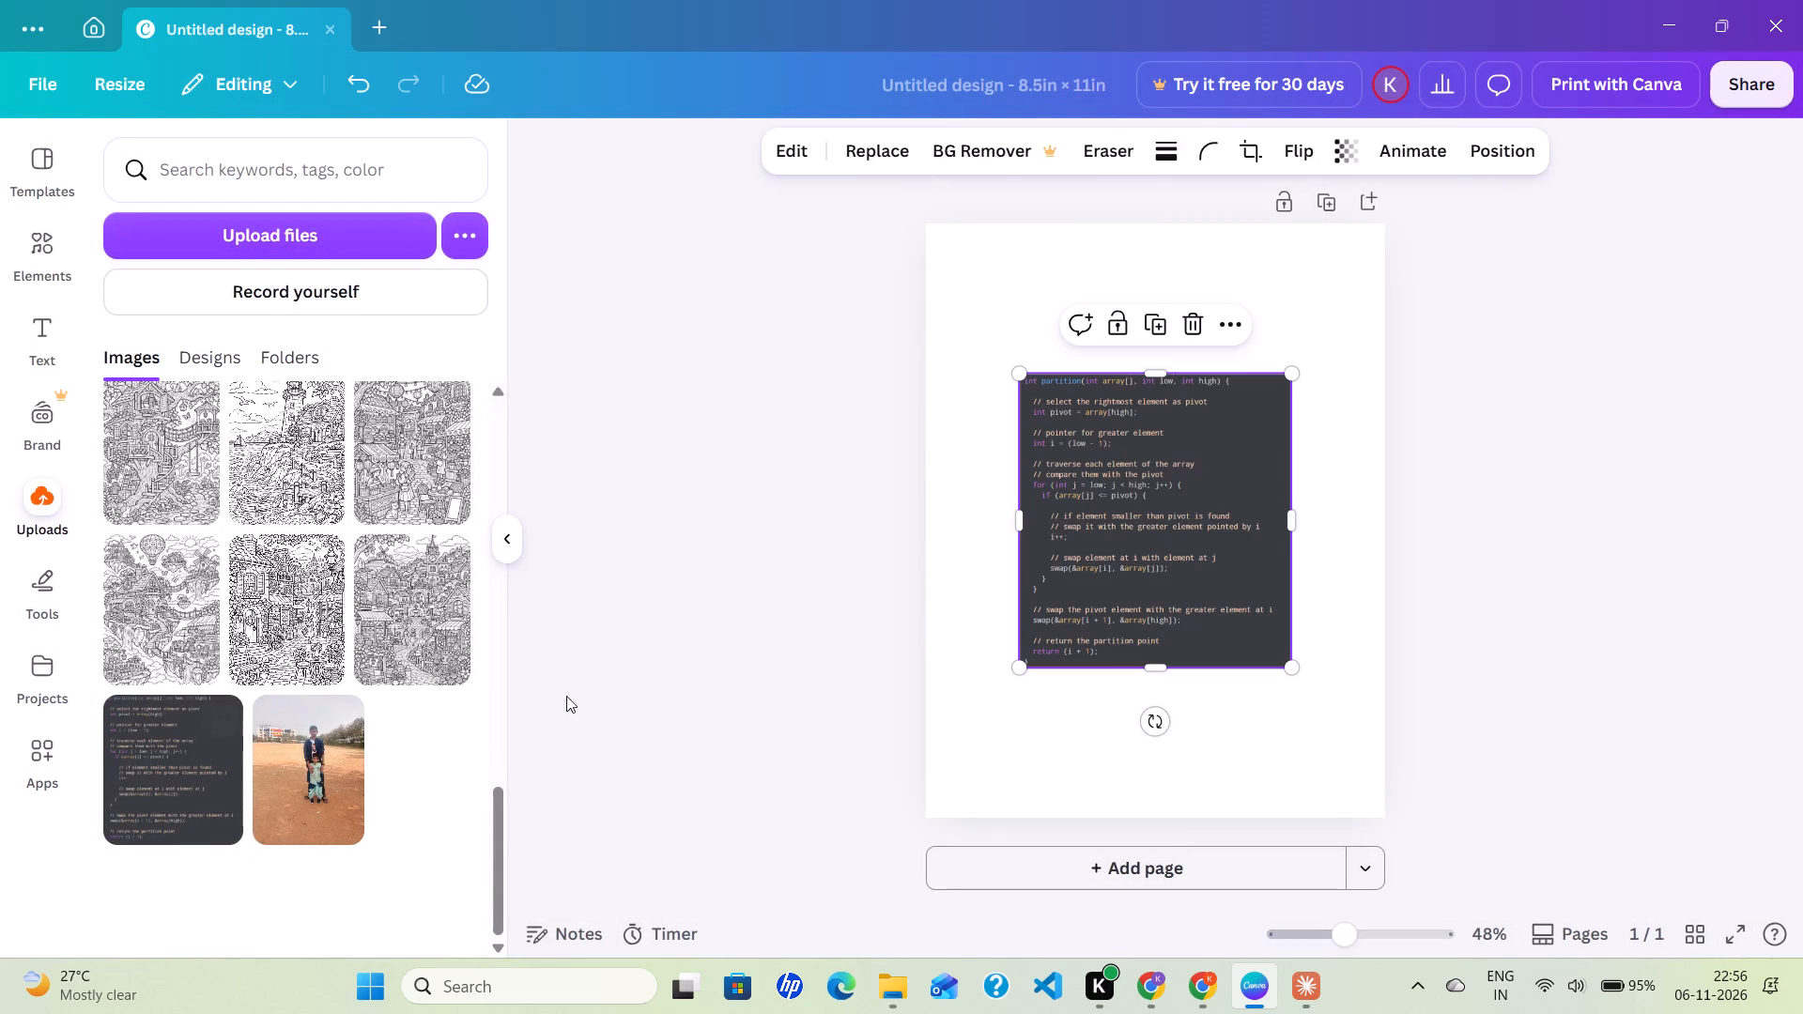
click(1200, 325)
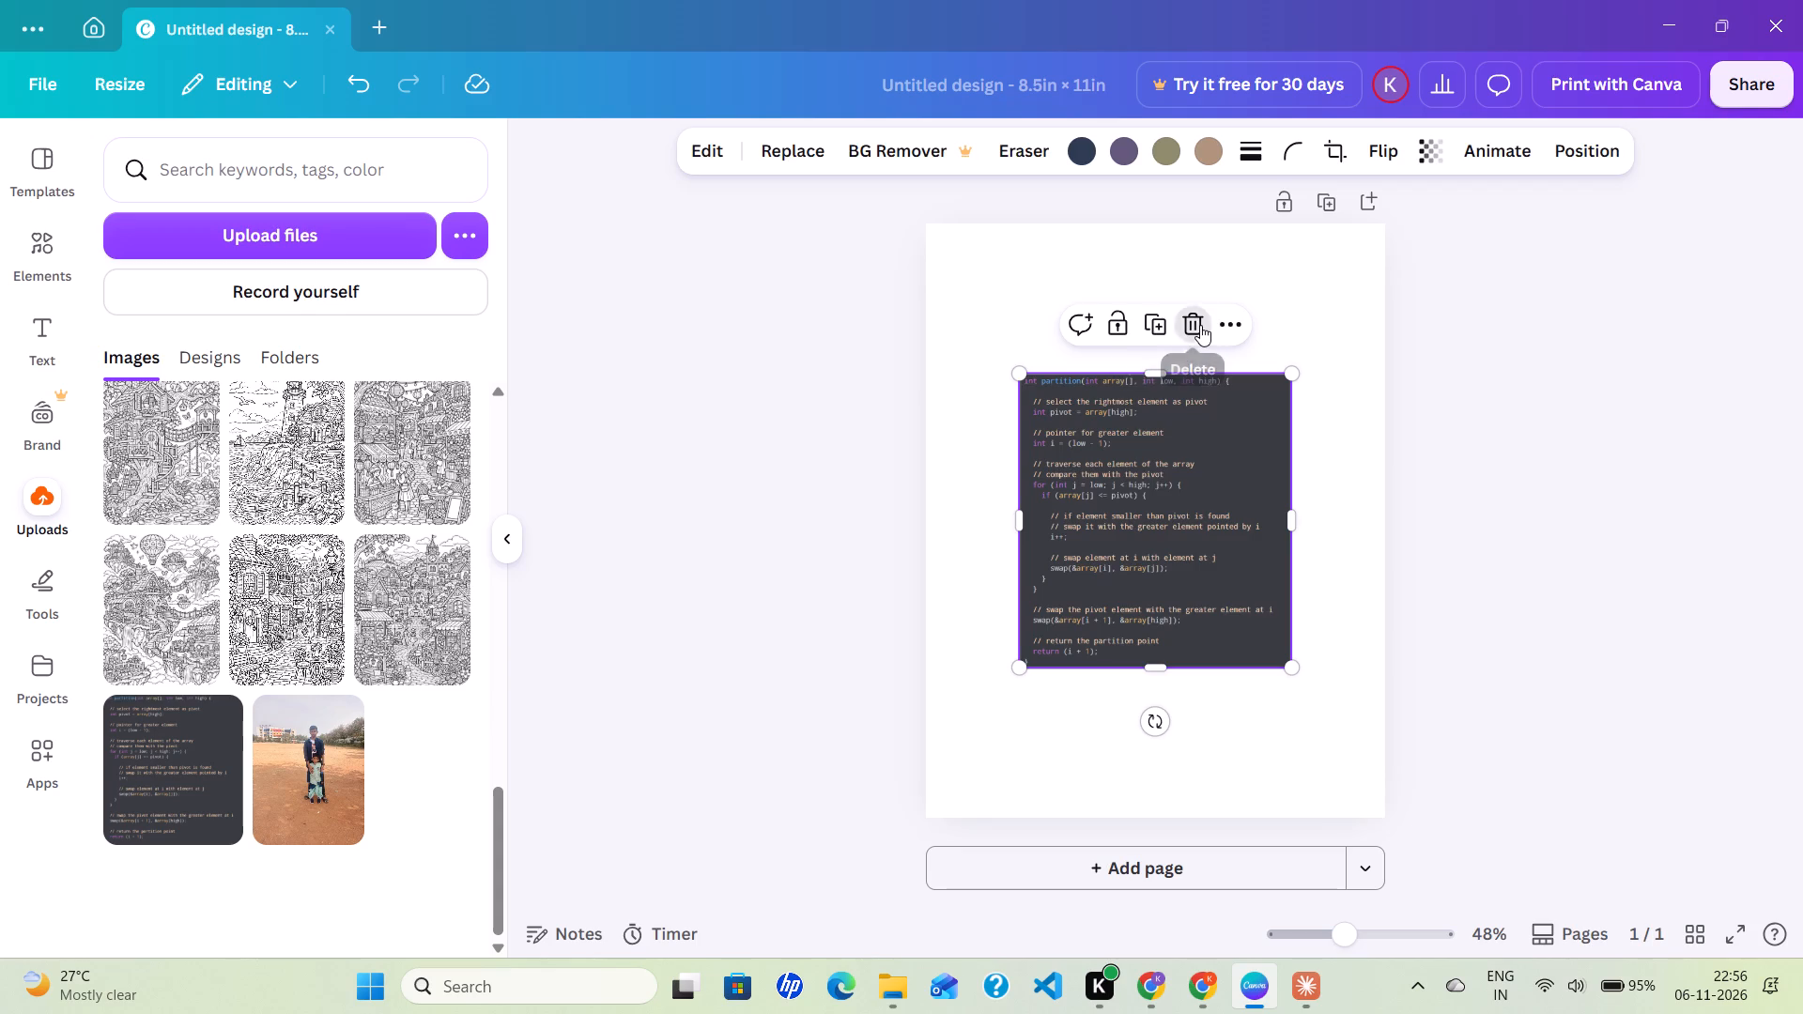
click(133, 715)
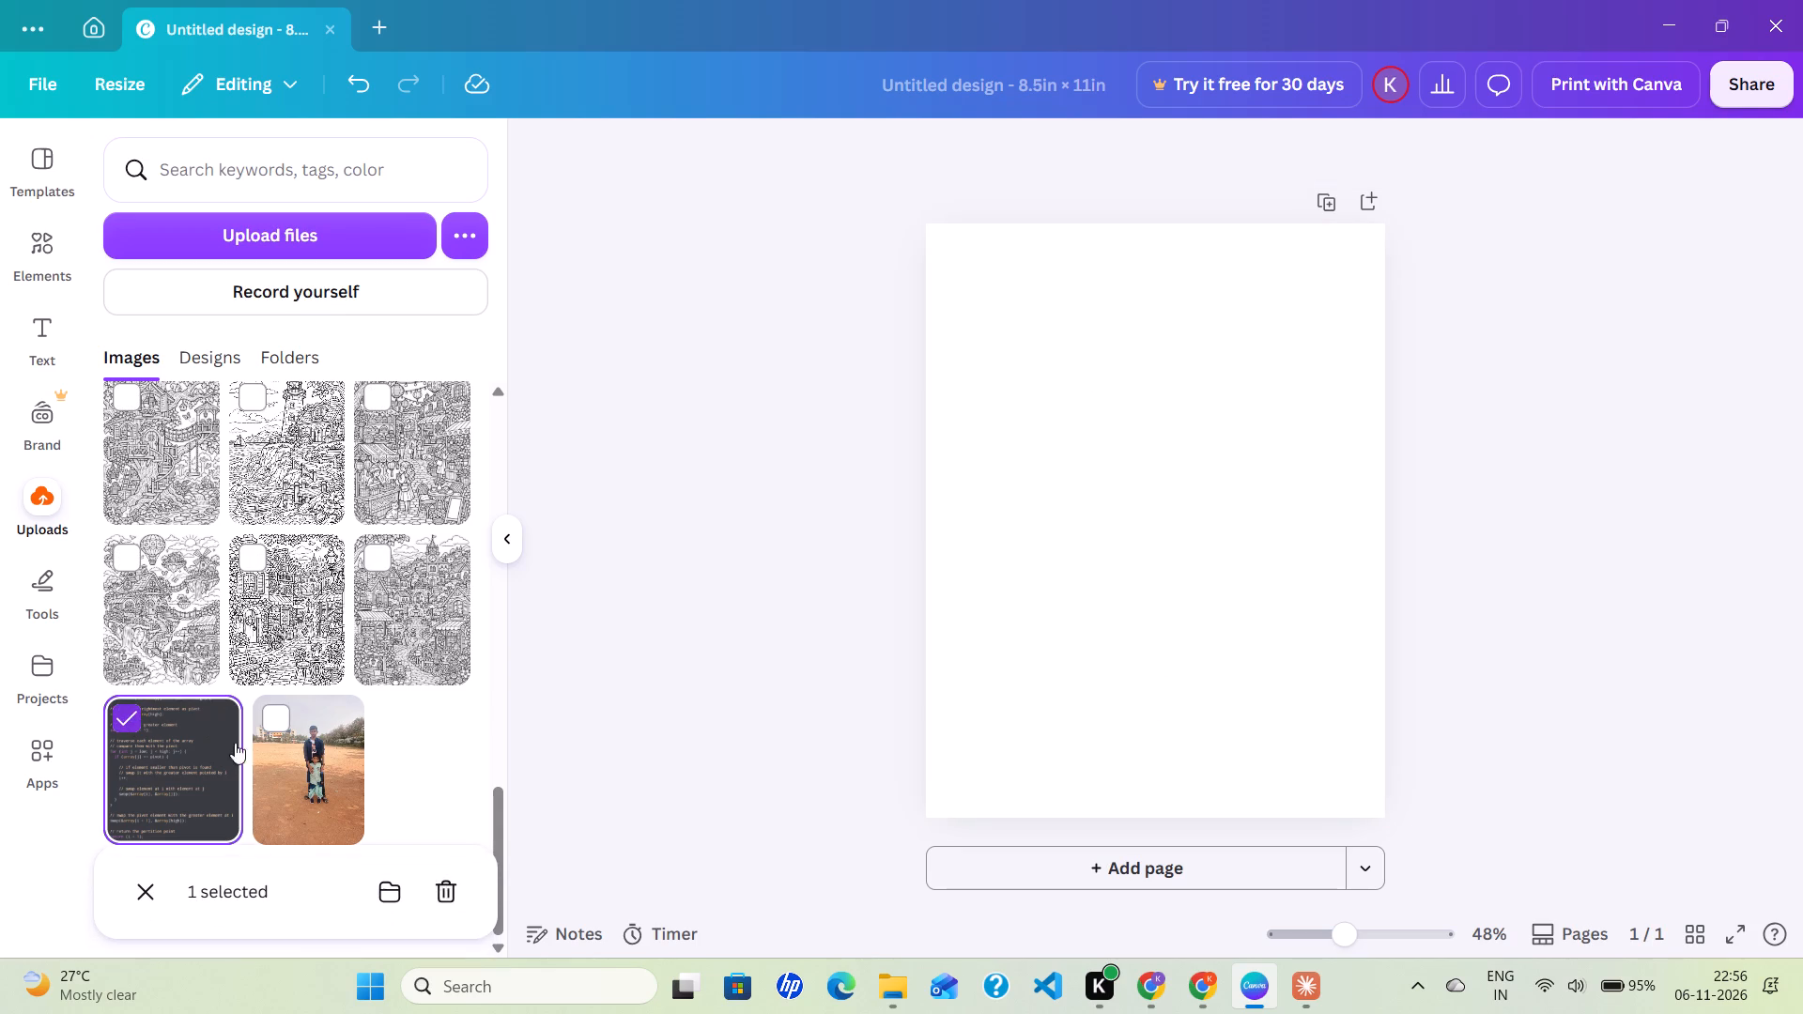
click(439, 884)
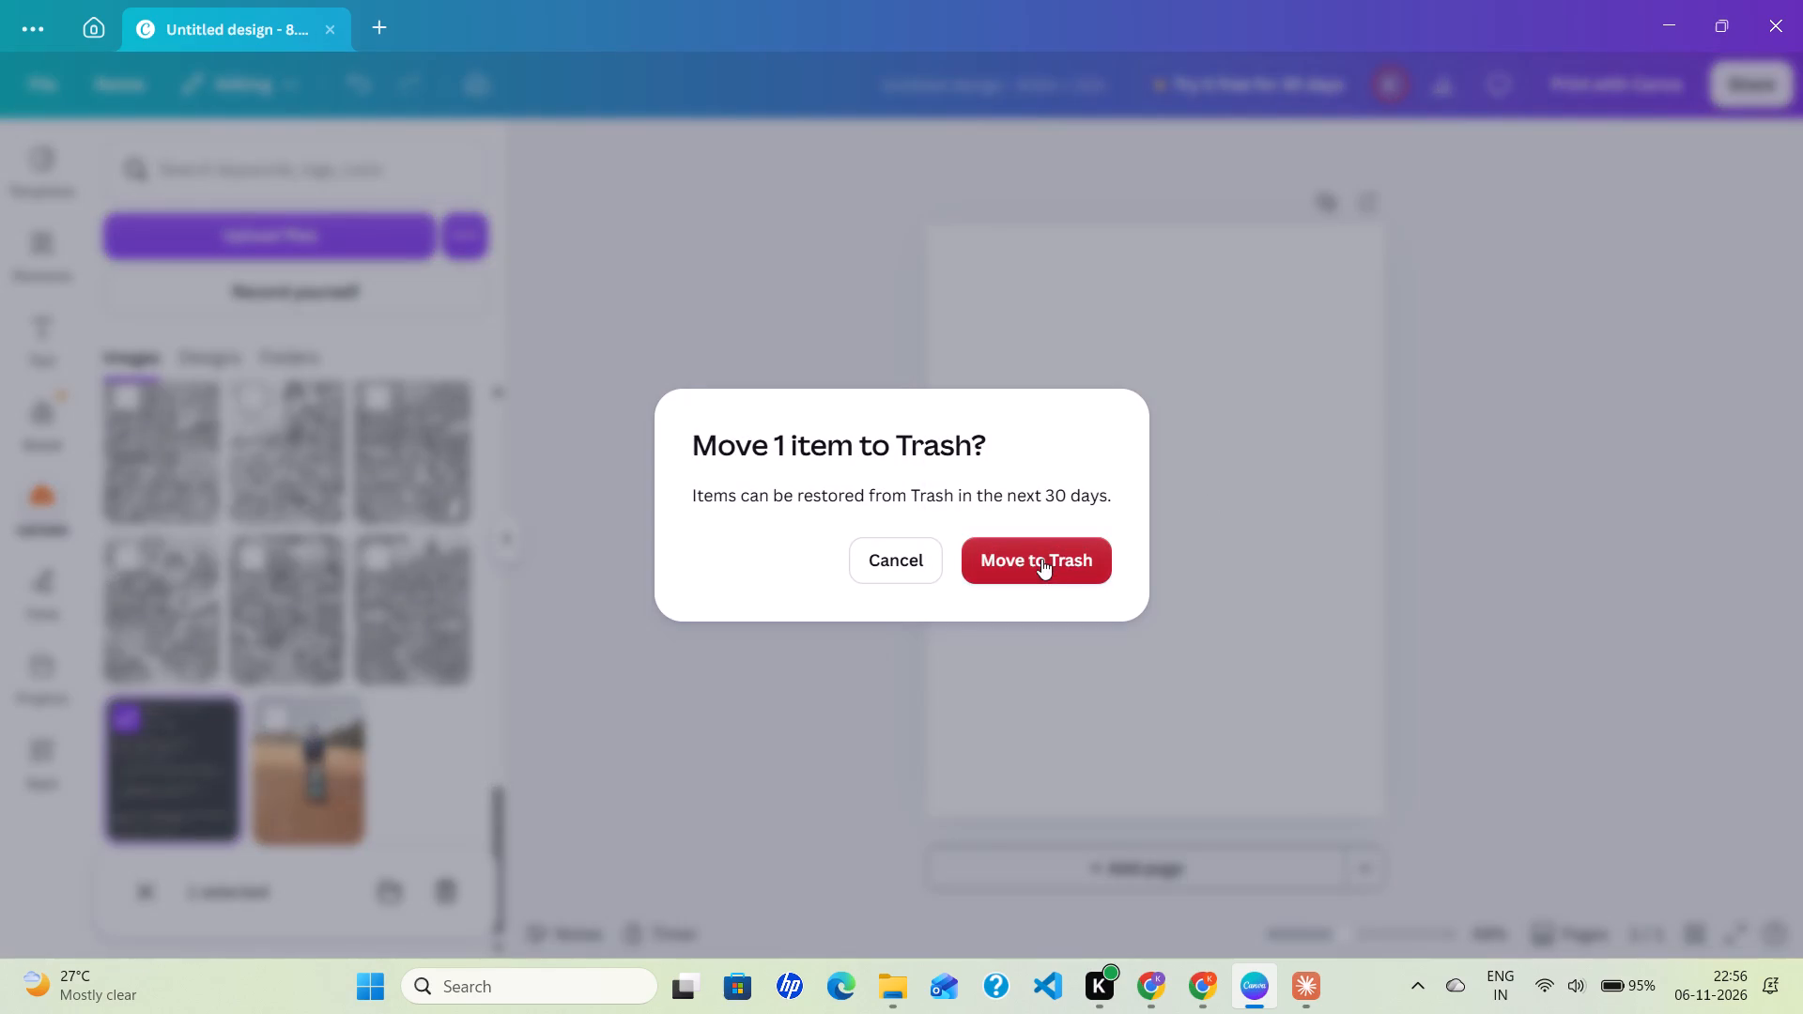
click(1041, 559)
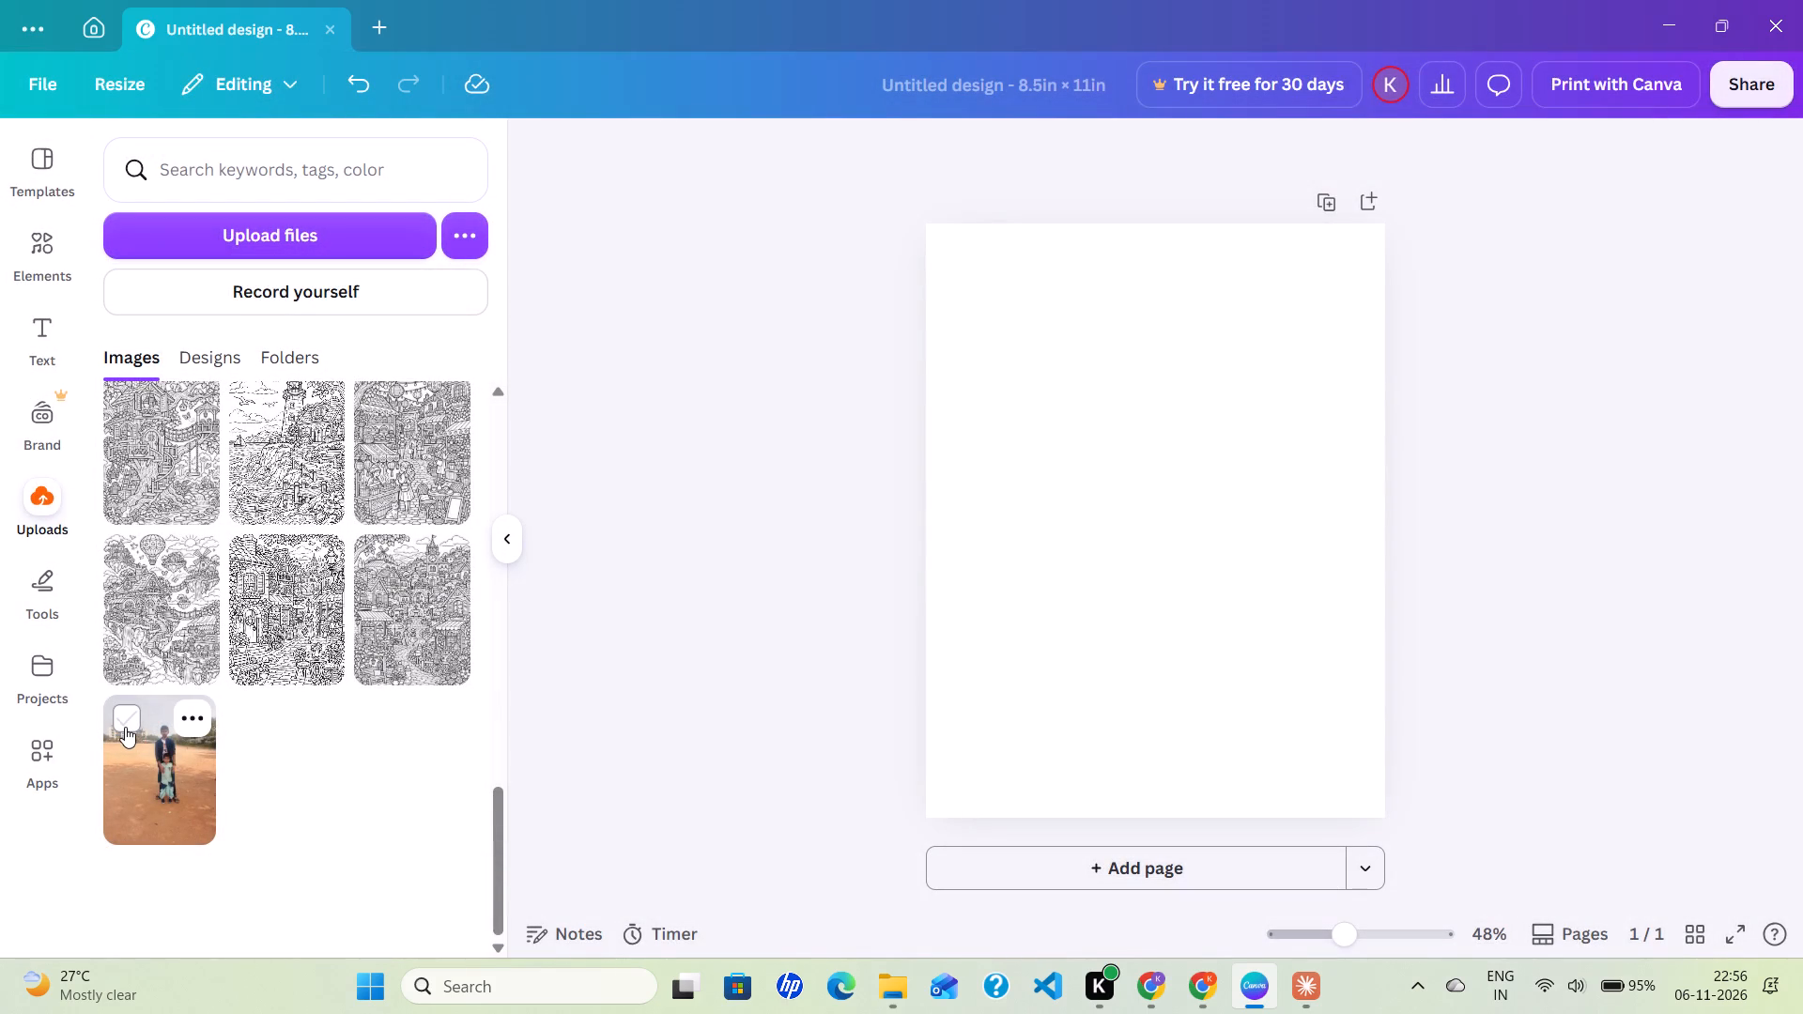
Move the remaining outdoor photo after the colouring pages from the uploads to Trash.
click(125, 727)
click(443, 886)
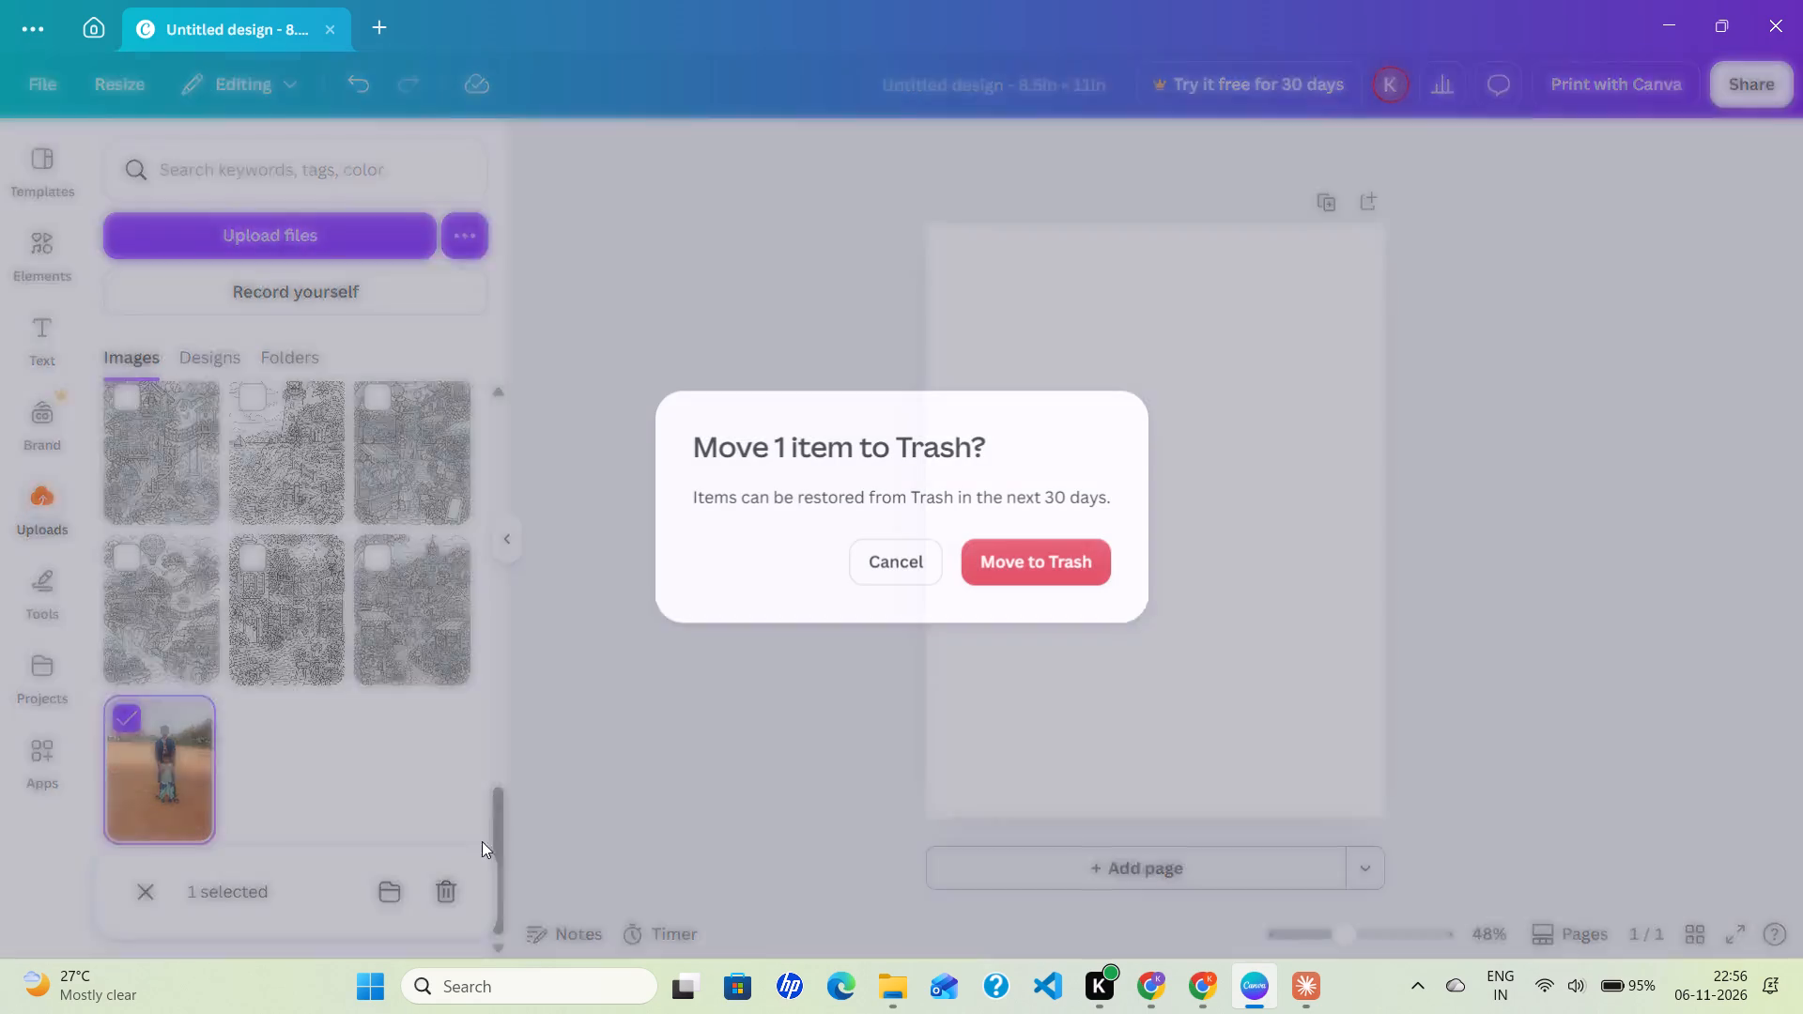
click(976, 545)
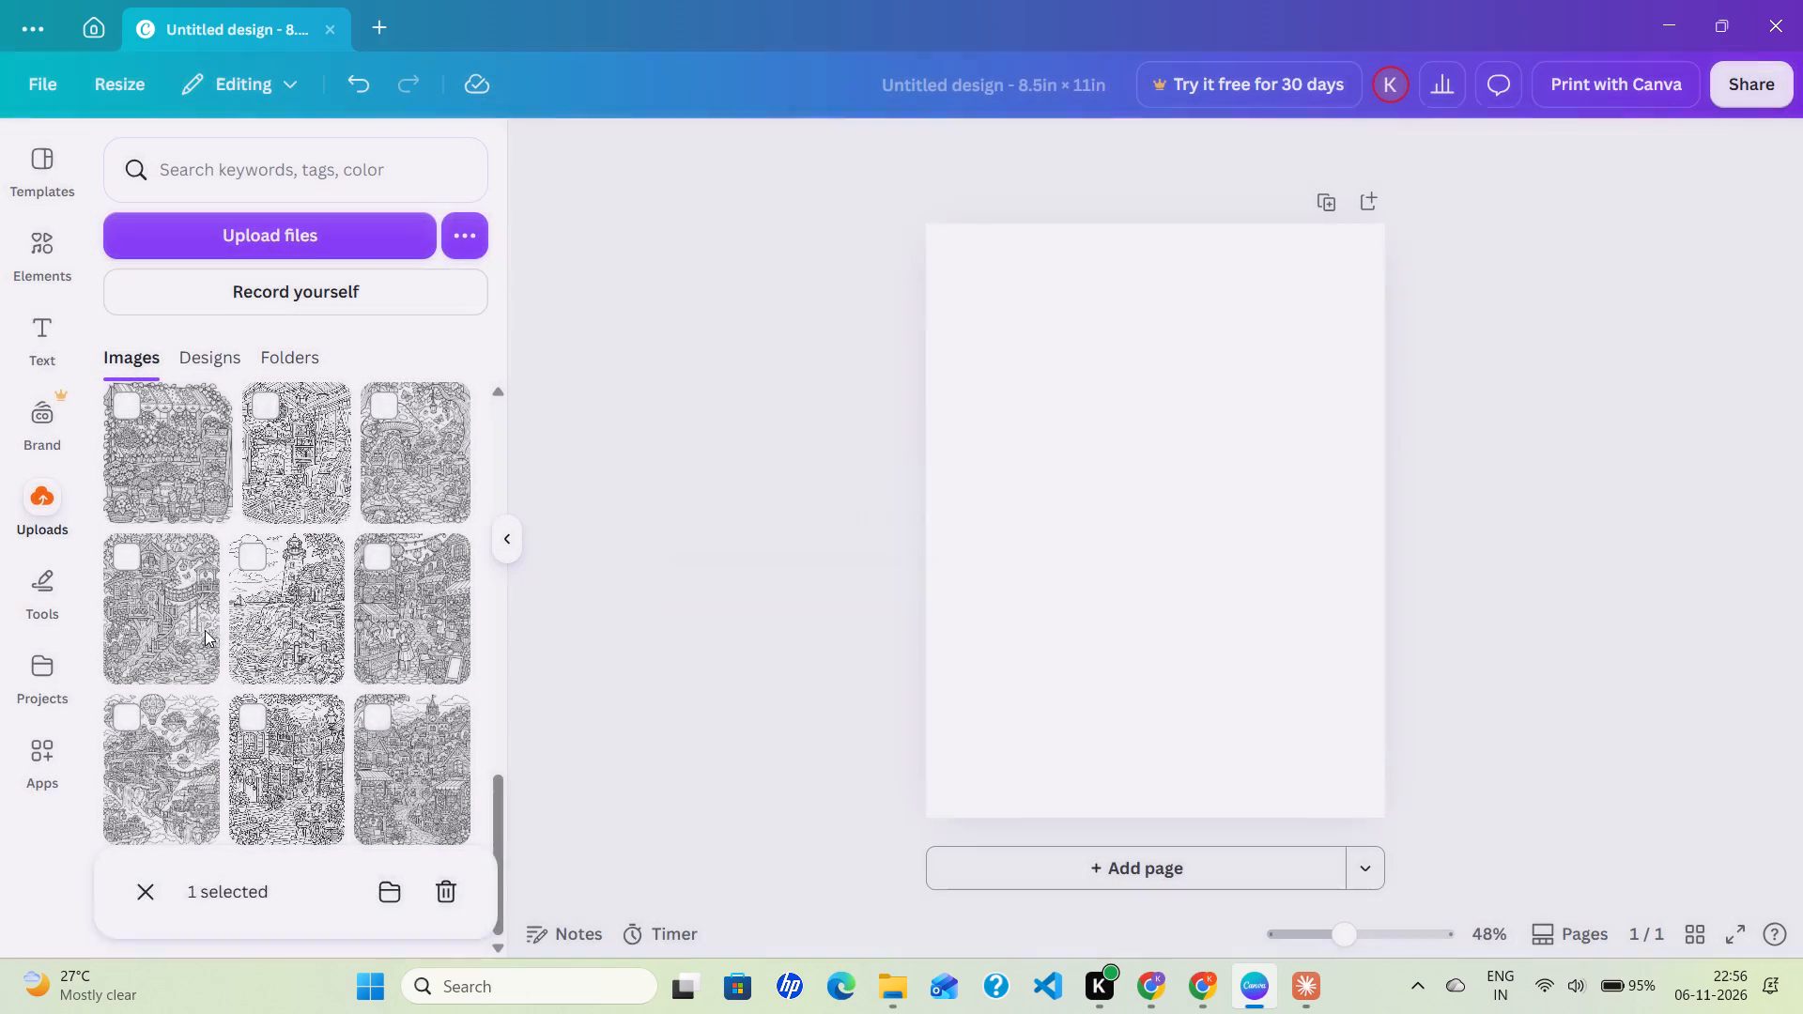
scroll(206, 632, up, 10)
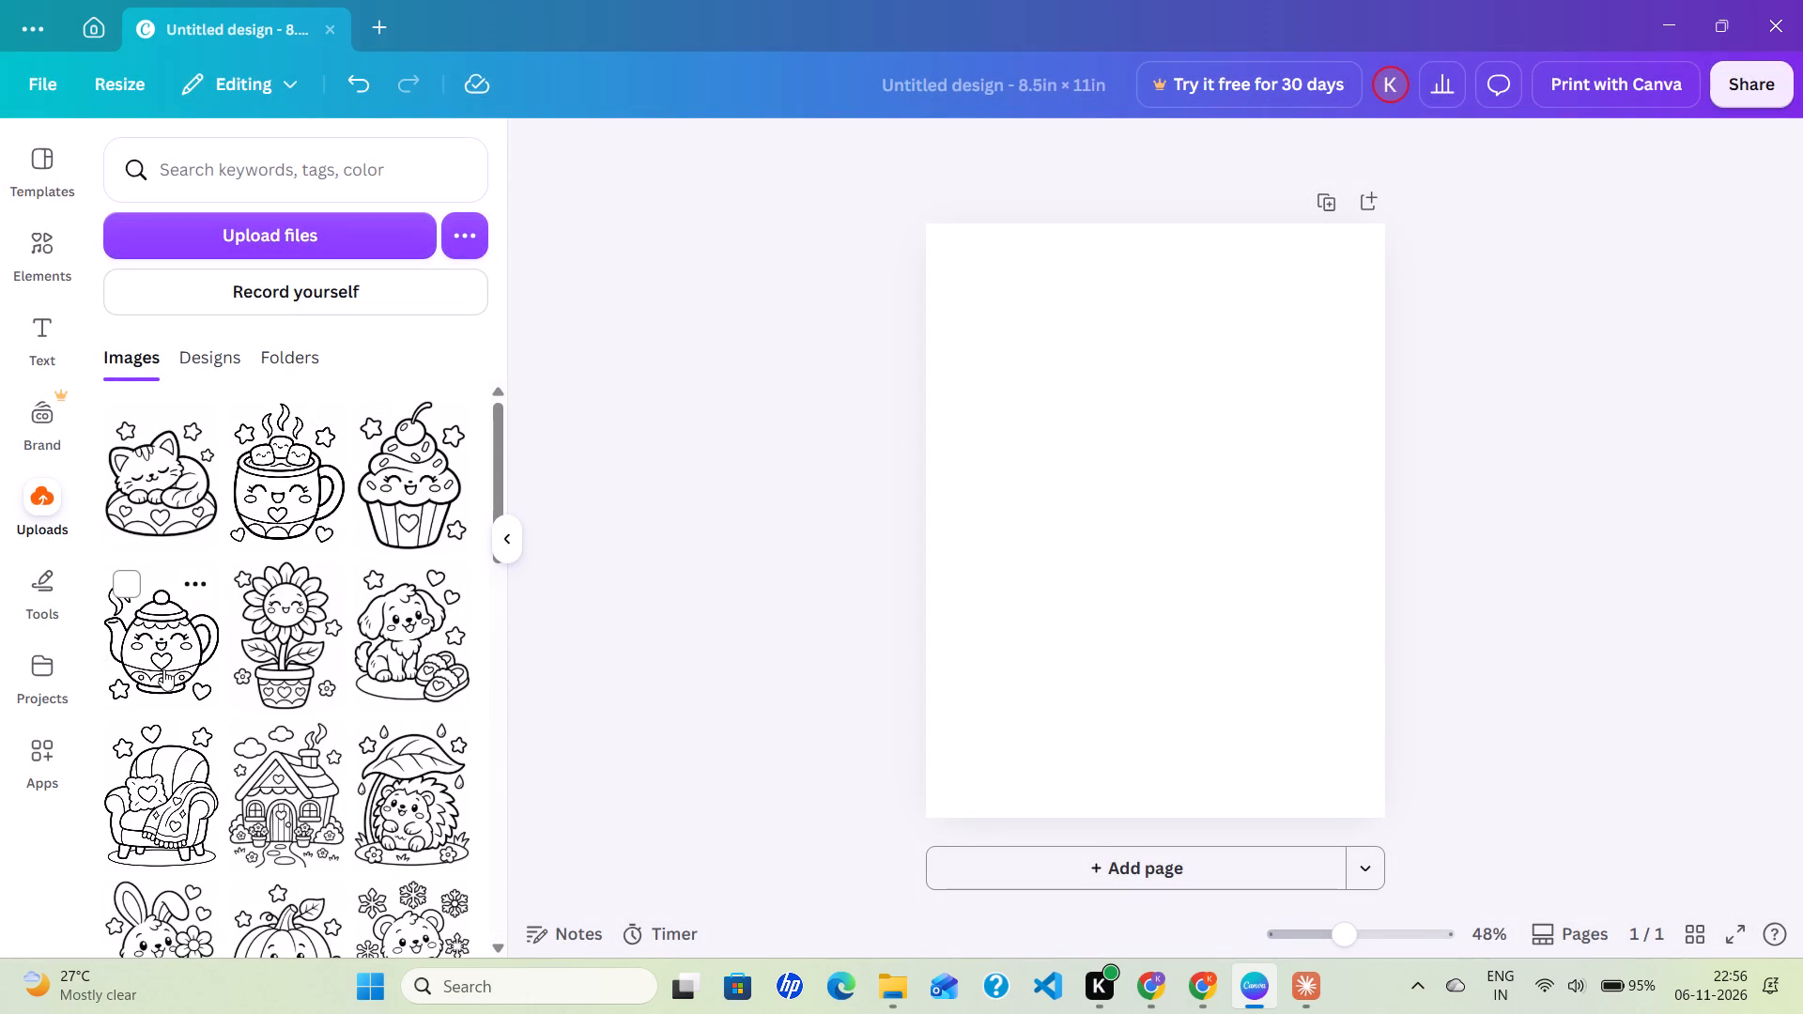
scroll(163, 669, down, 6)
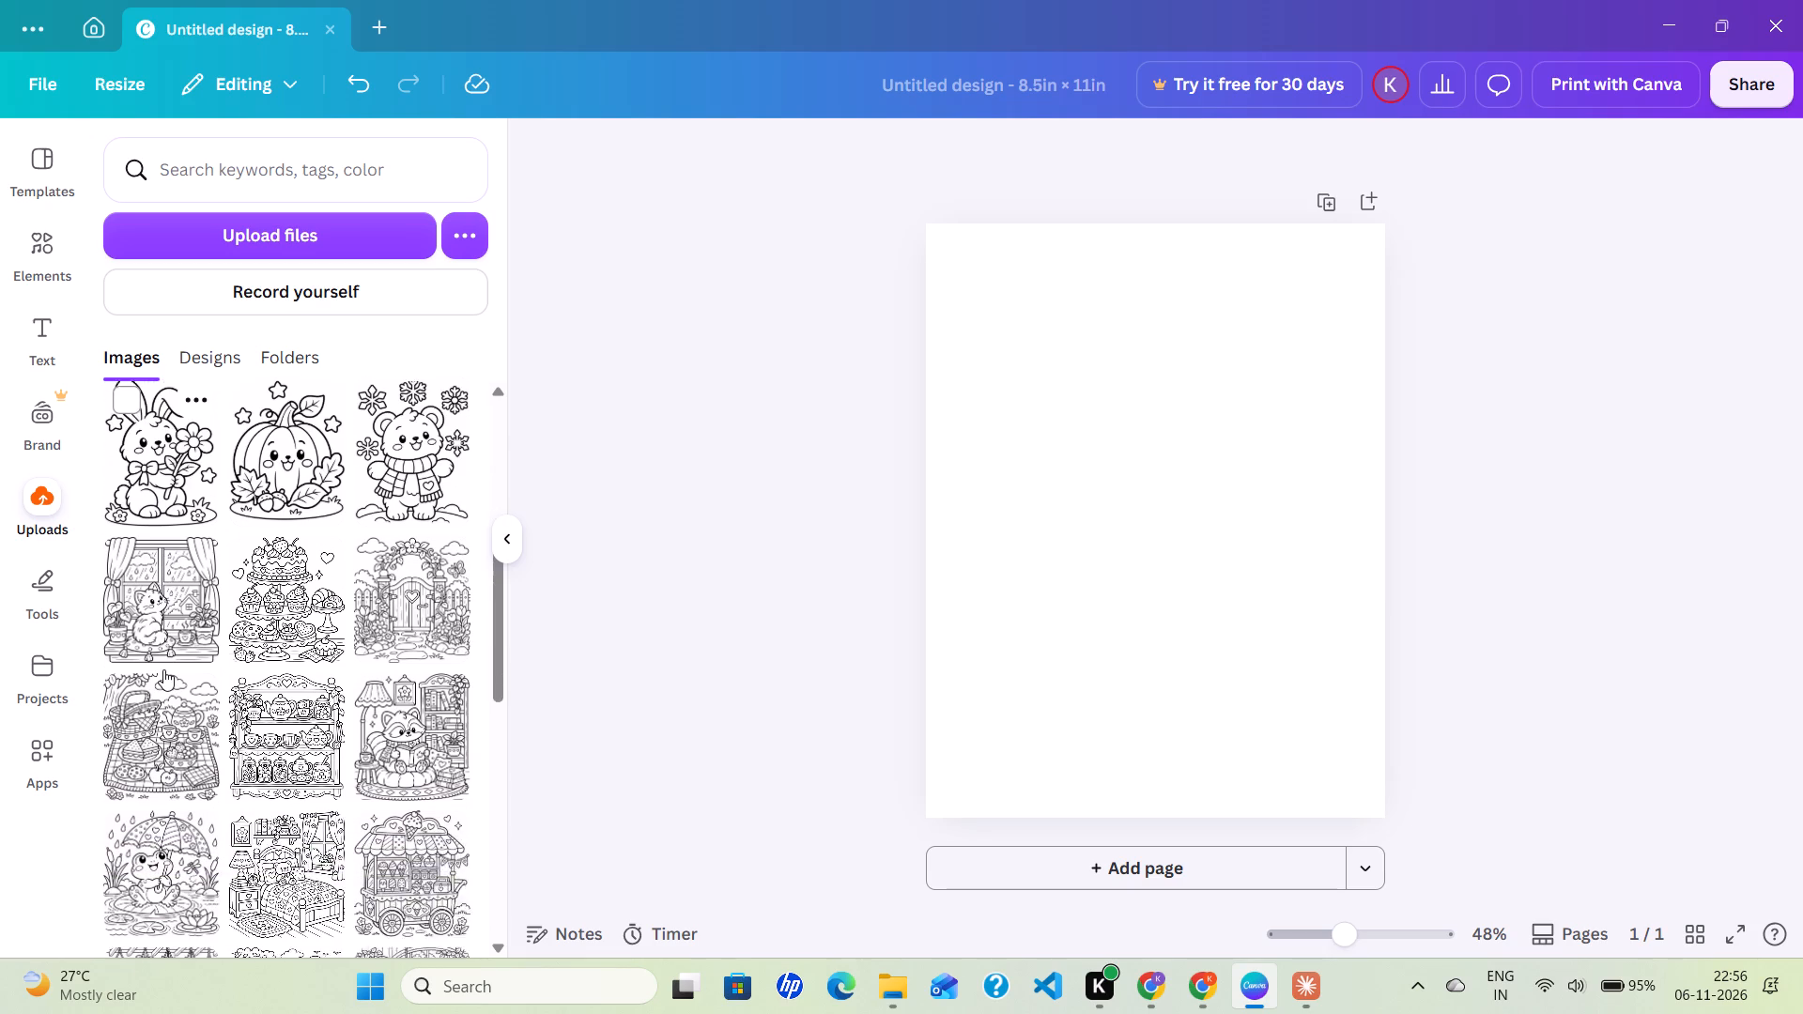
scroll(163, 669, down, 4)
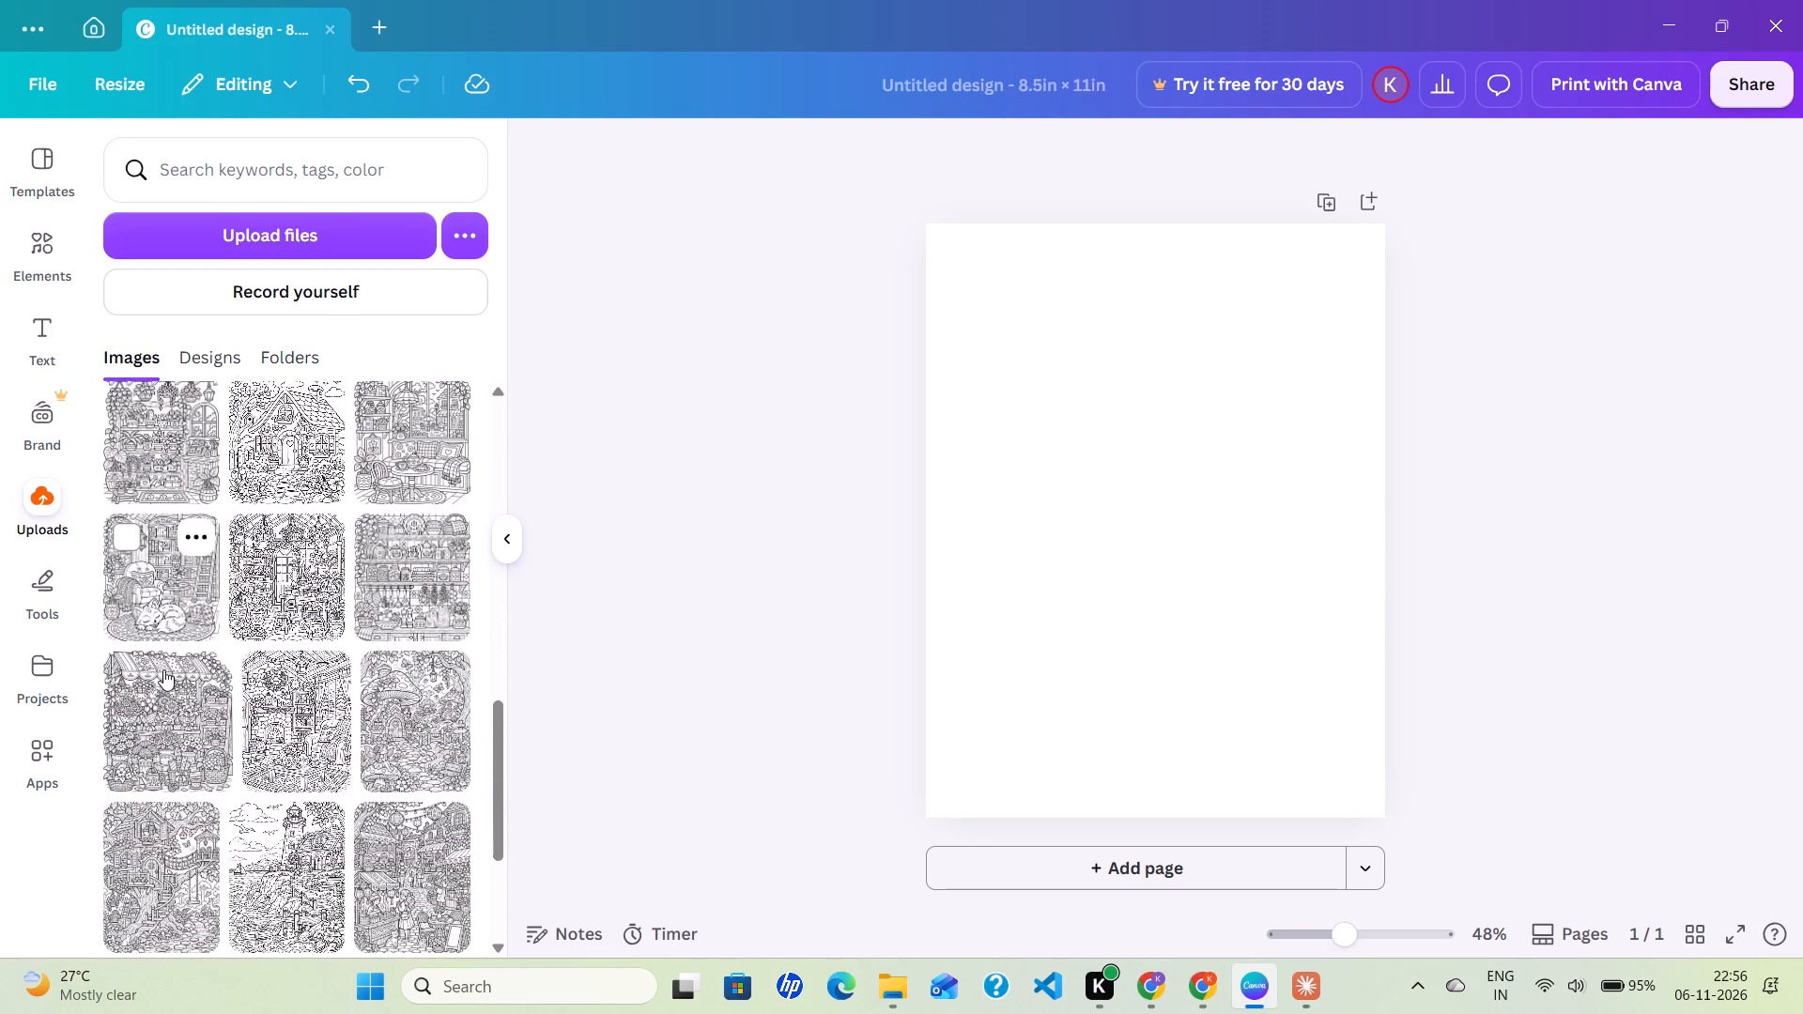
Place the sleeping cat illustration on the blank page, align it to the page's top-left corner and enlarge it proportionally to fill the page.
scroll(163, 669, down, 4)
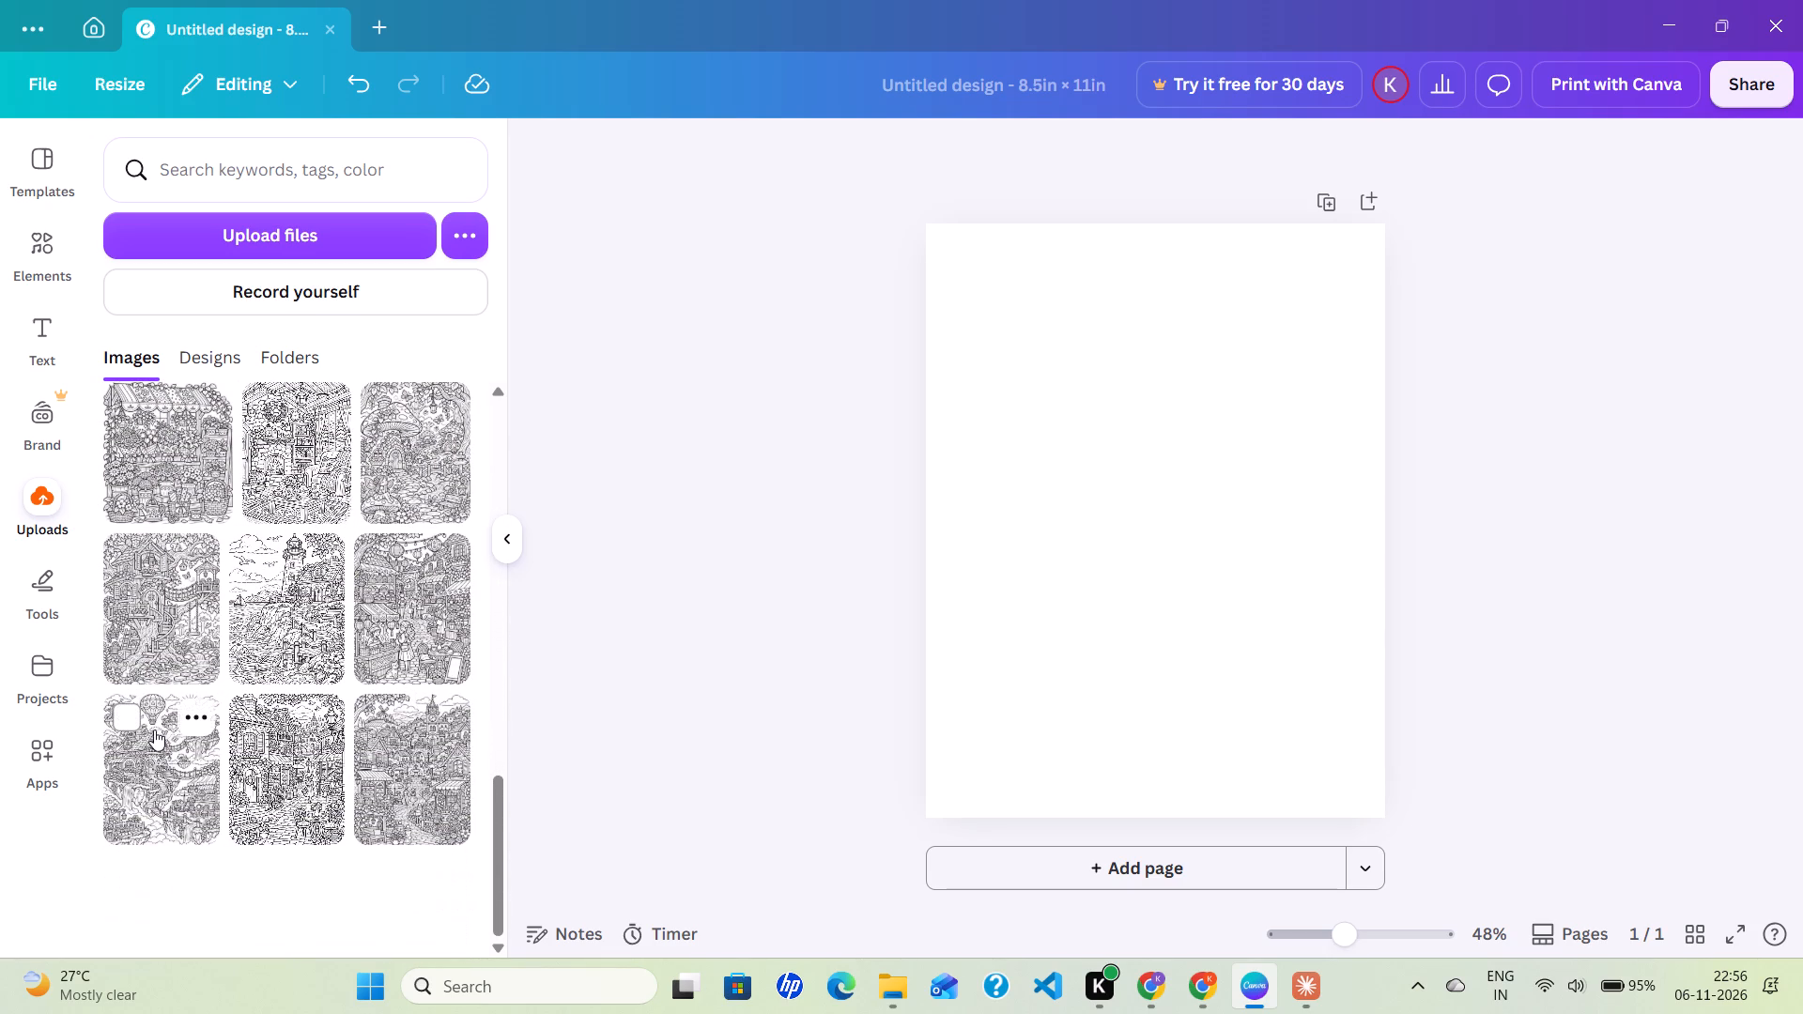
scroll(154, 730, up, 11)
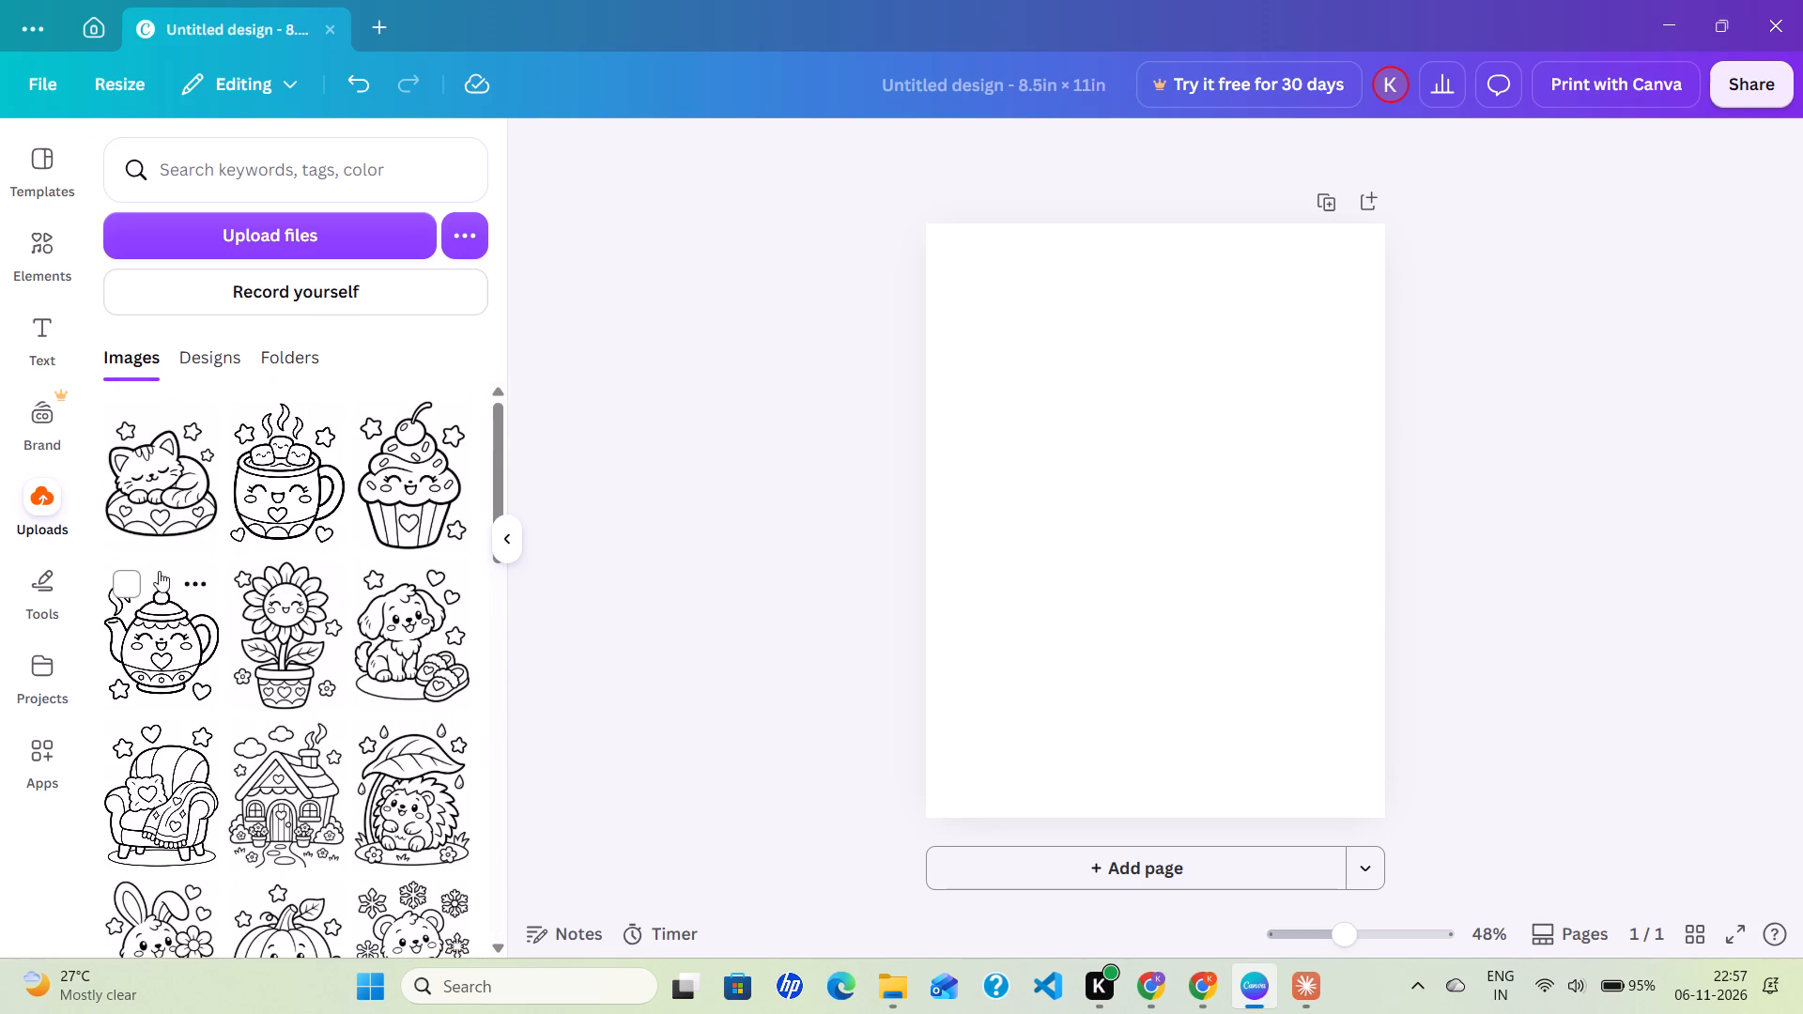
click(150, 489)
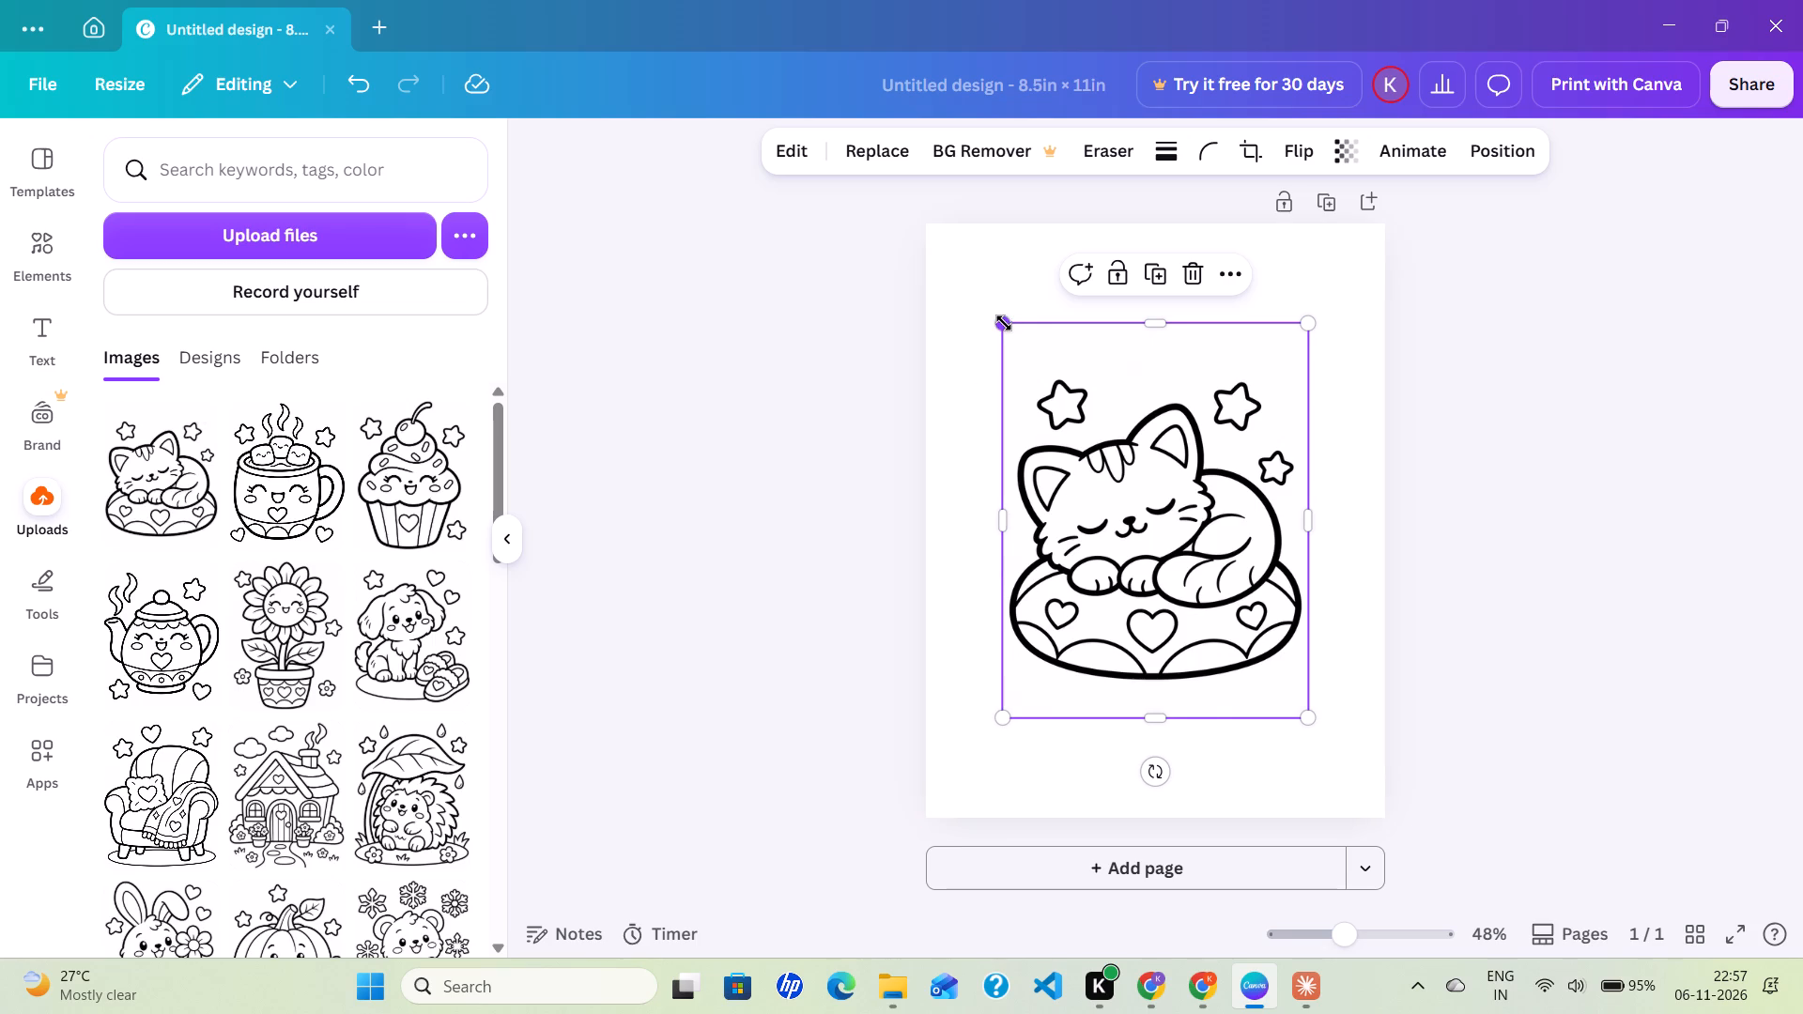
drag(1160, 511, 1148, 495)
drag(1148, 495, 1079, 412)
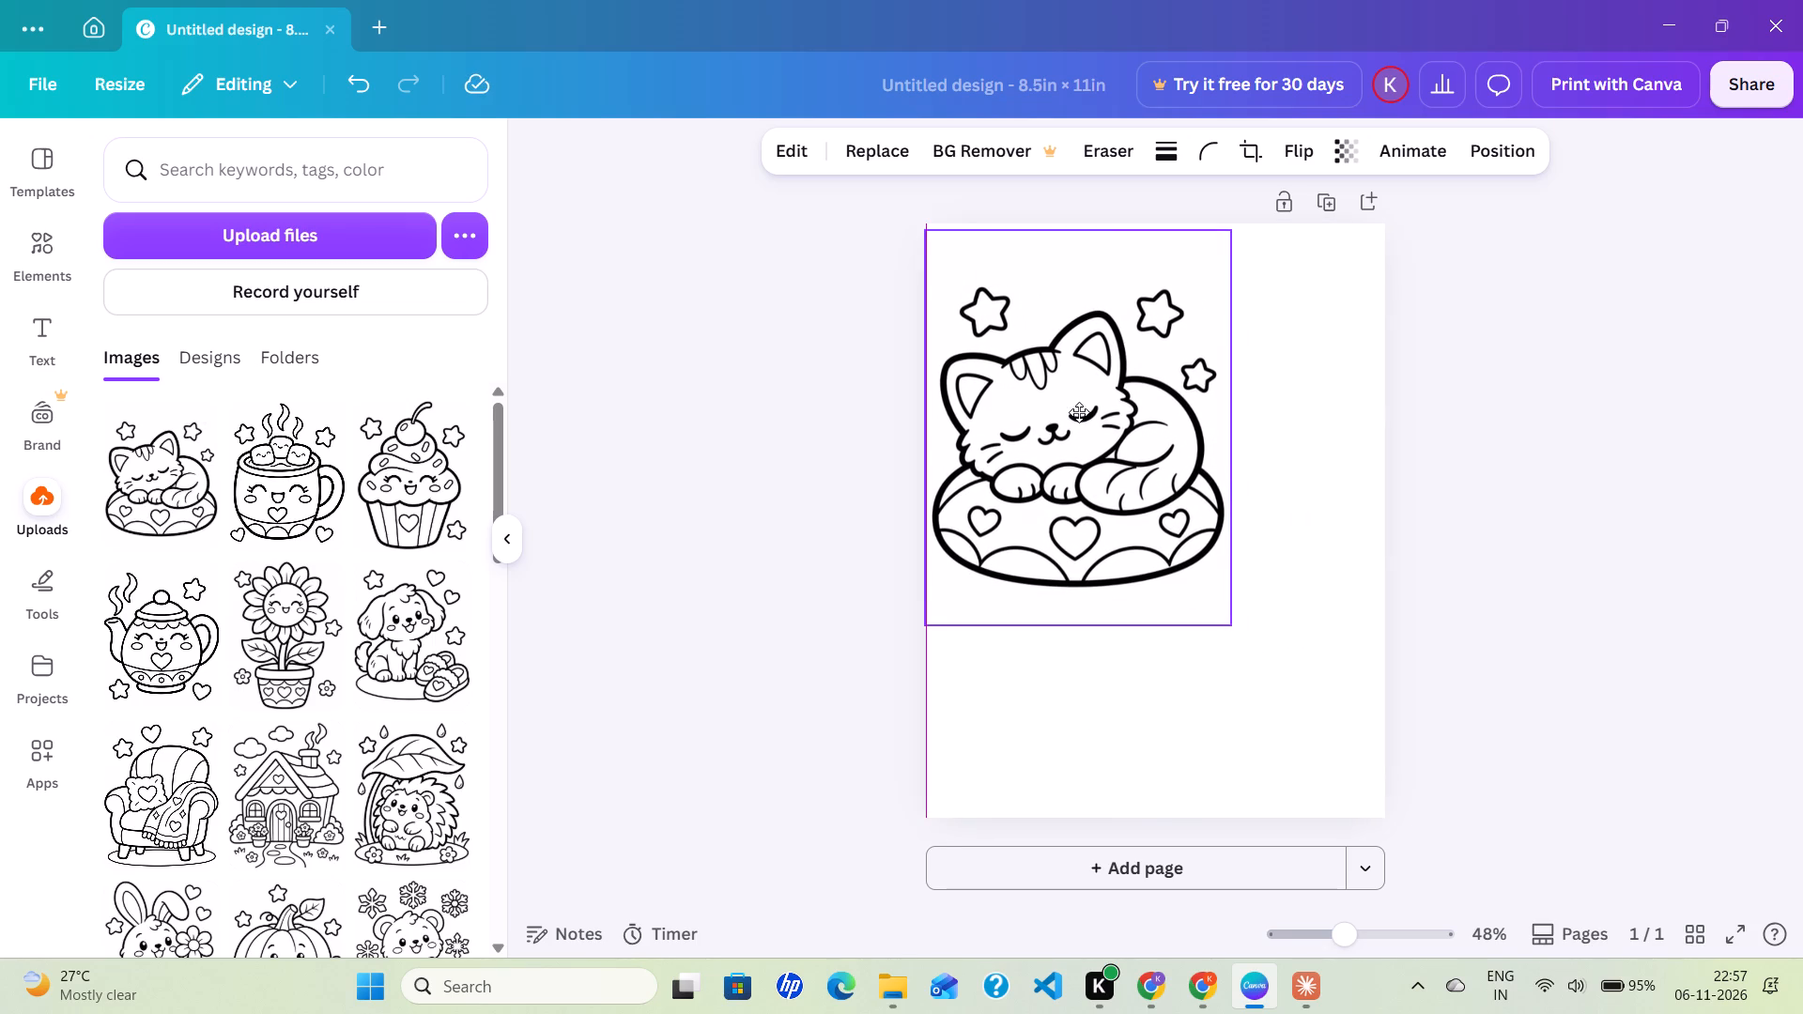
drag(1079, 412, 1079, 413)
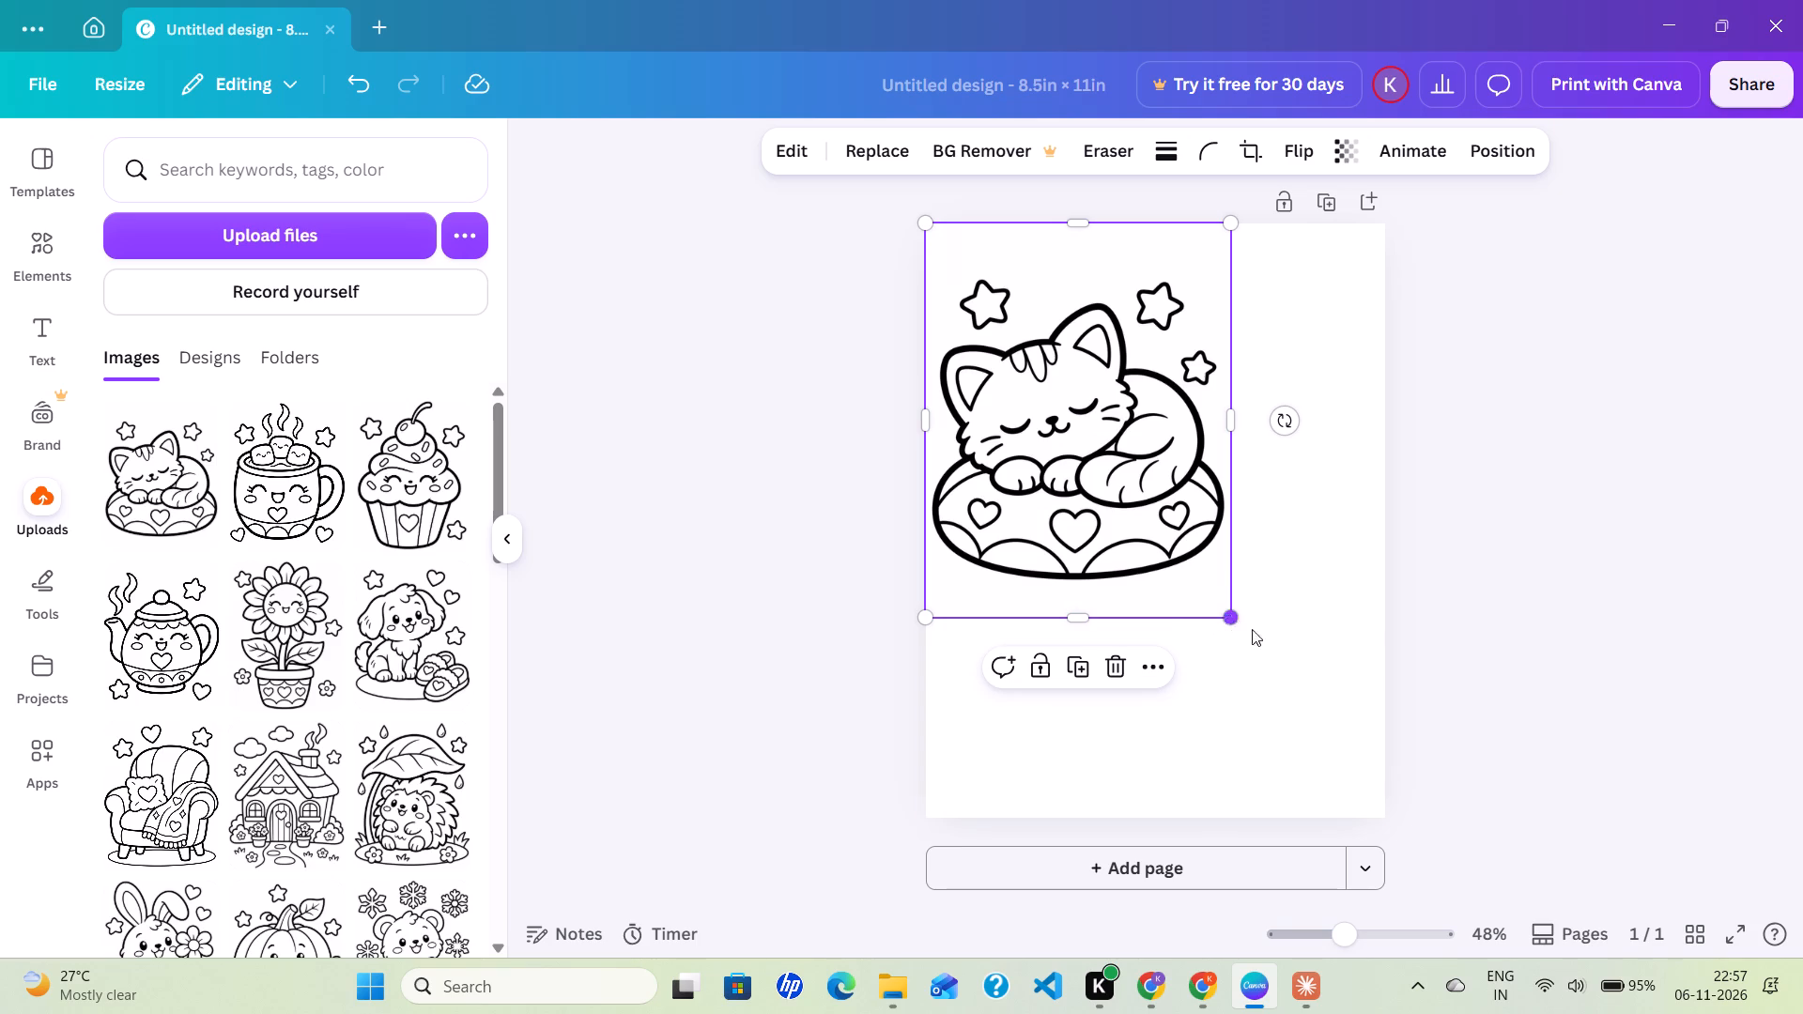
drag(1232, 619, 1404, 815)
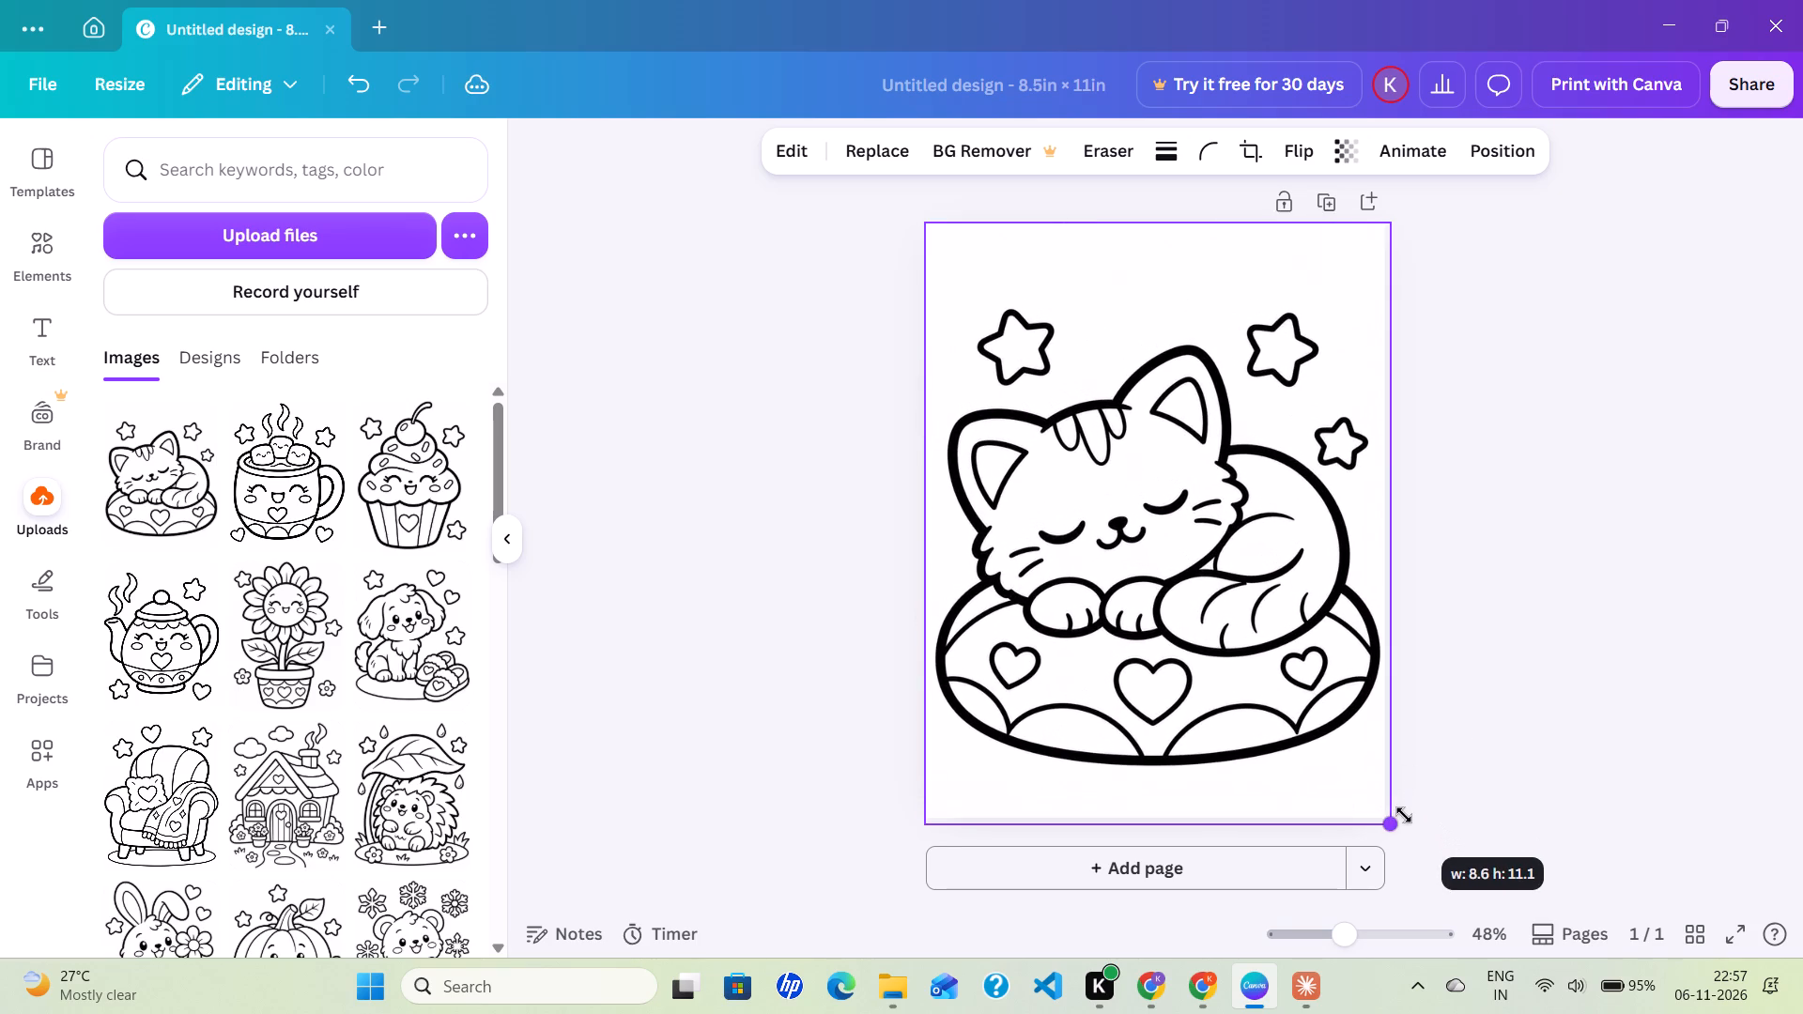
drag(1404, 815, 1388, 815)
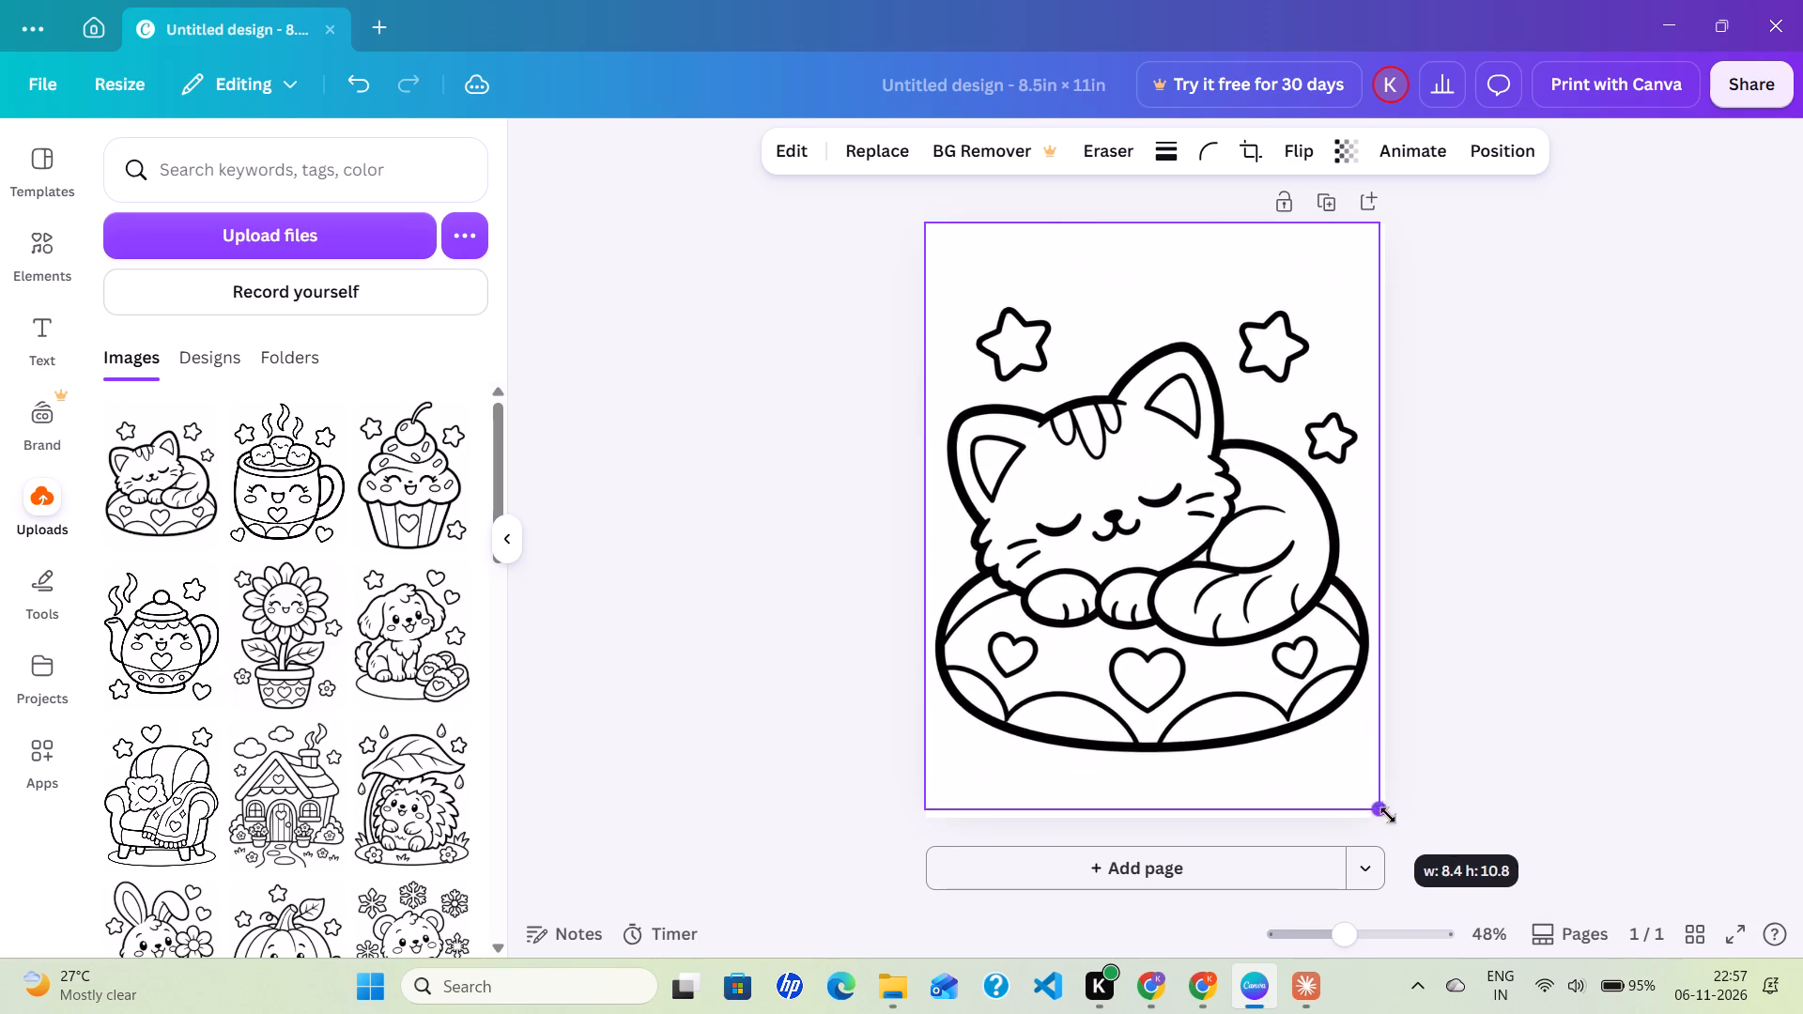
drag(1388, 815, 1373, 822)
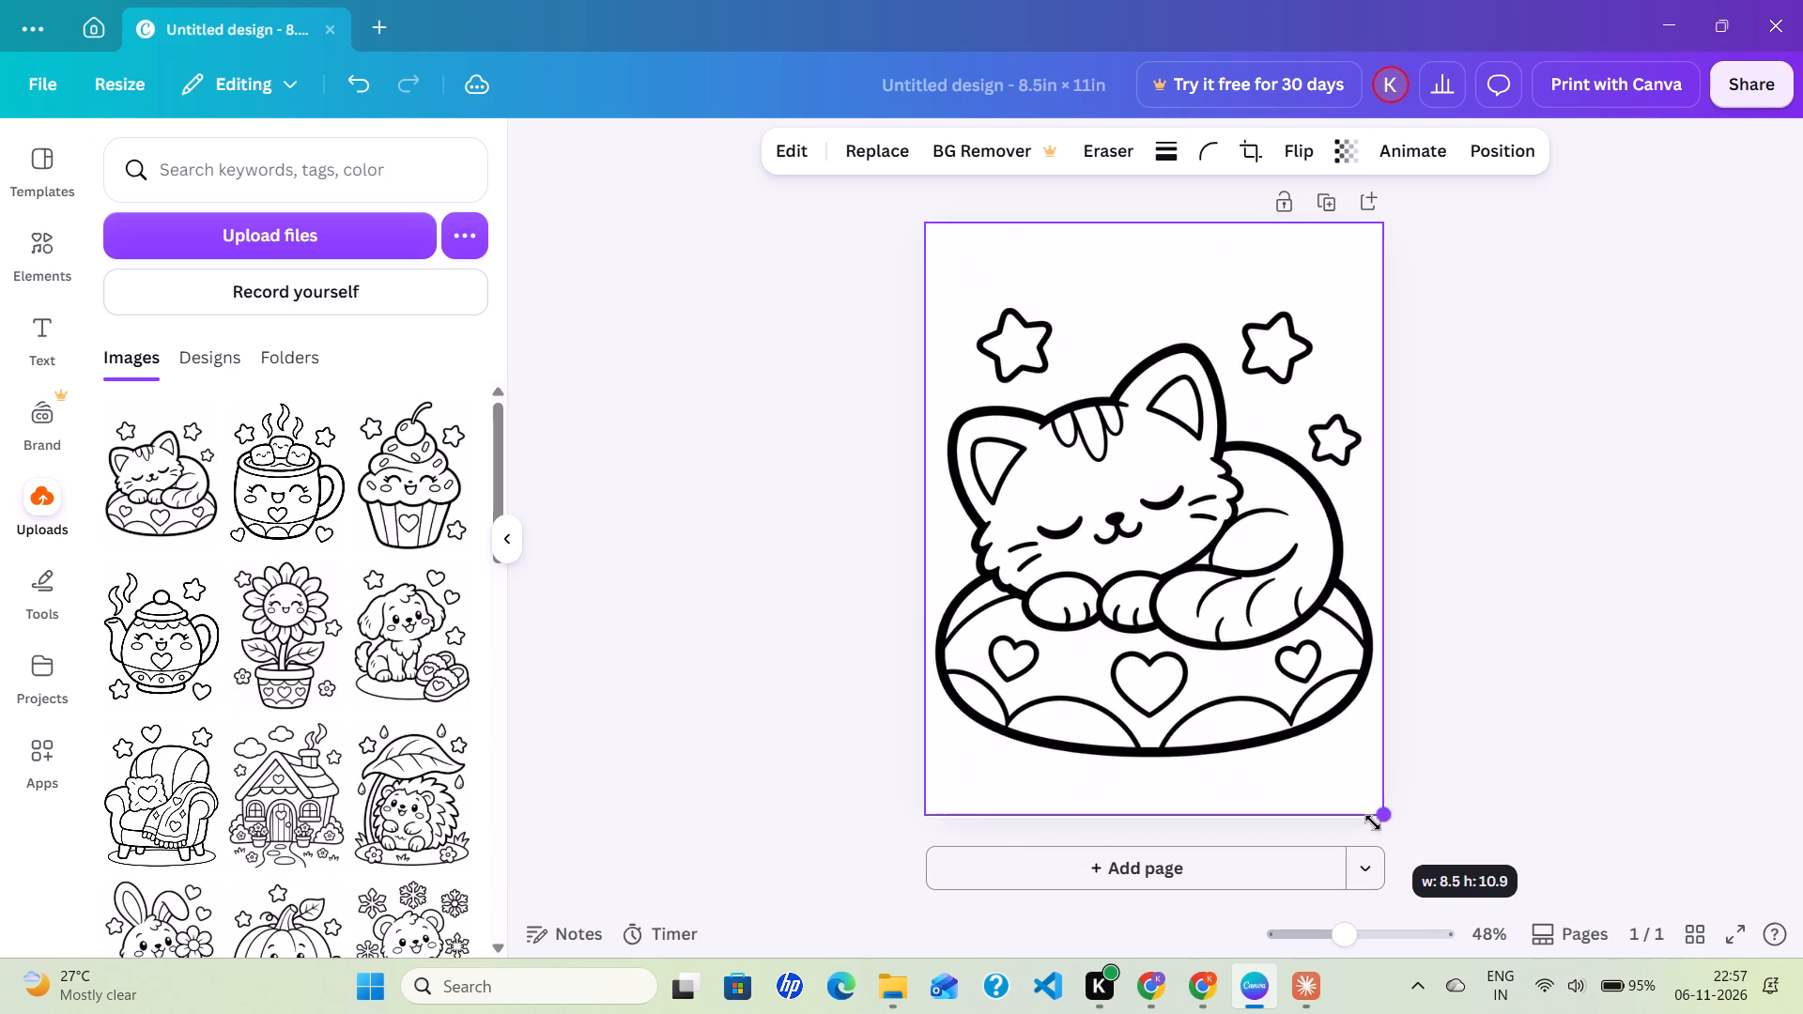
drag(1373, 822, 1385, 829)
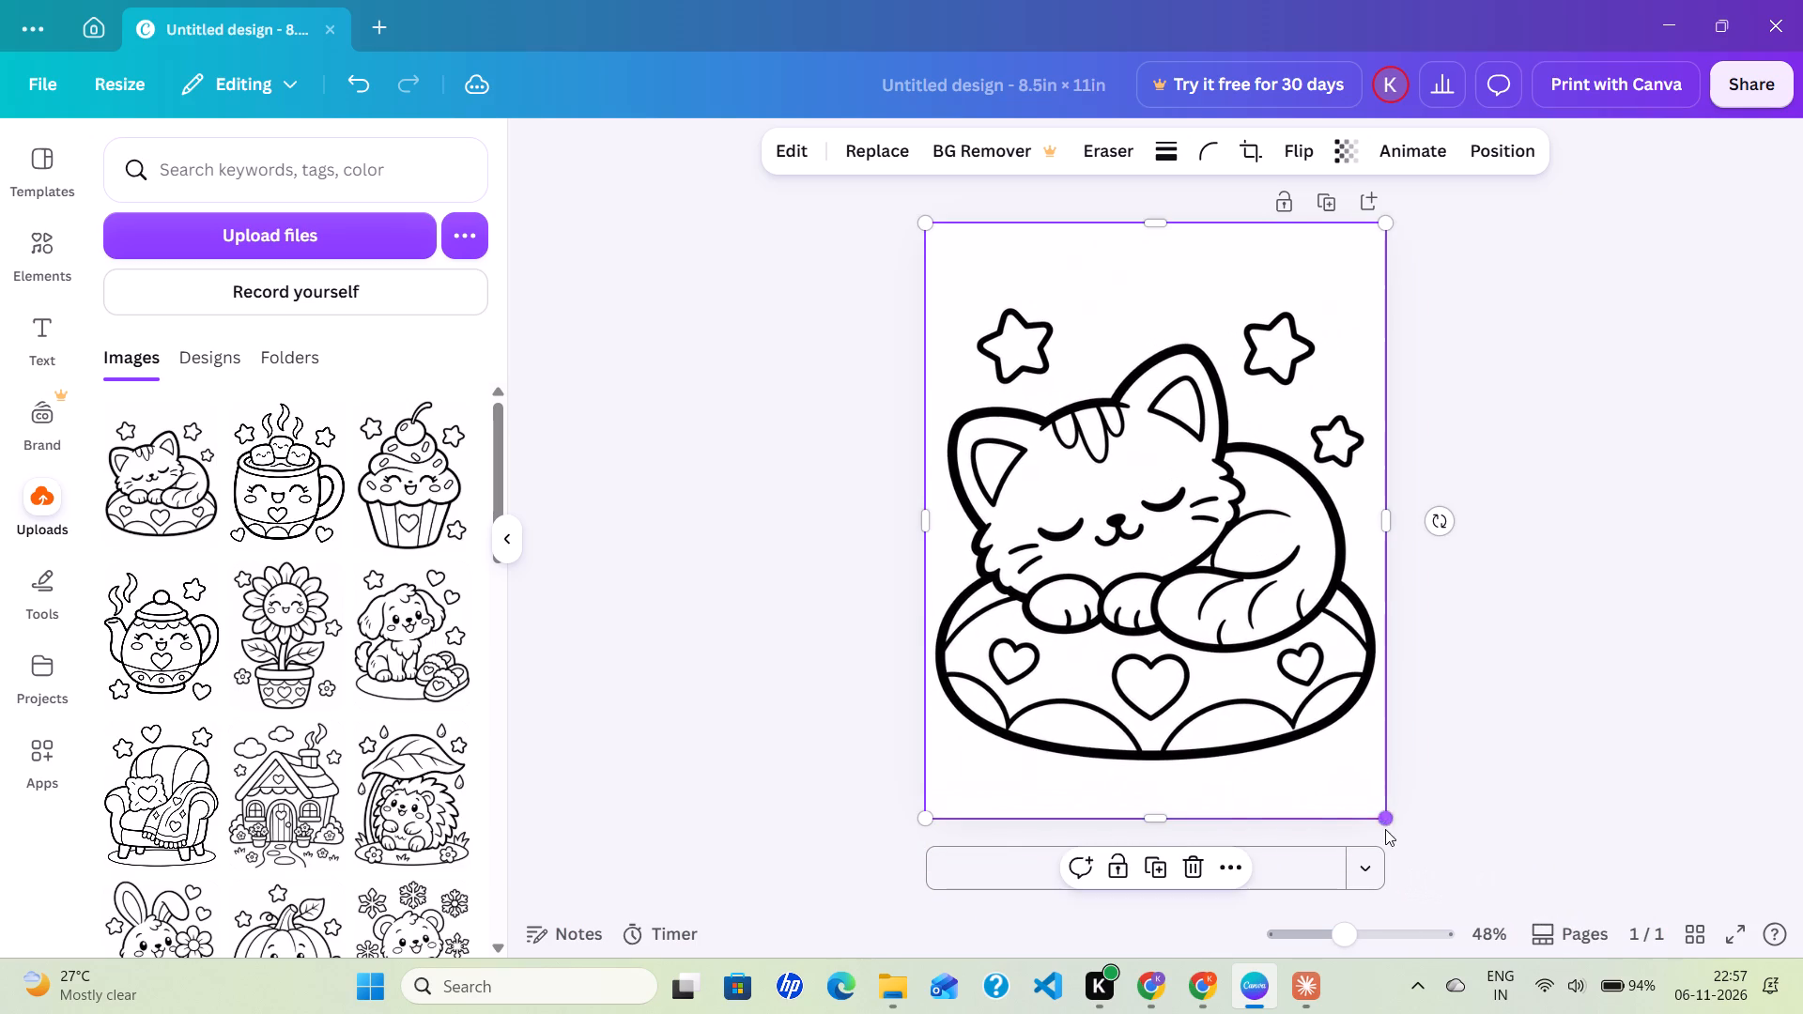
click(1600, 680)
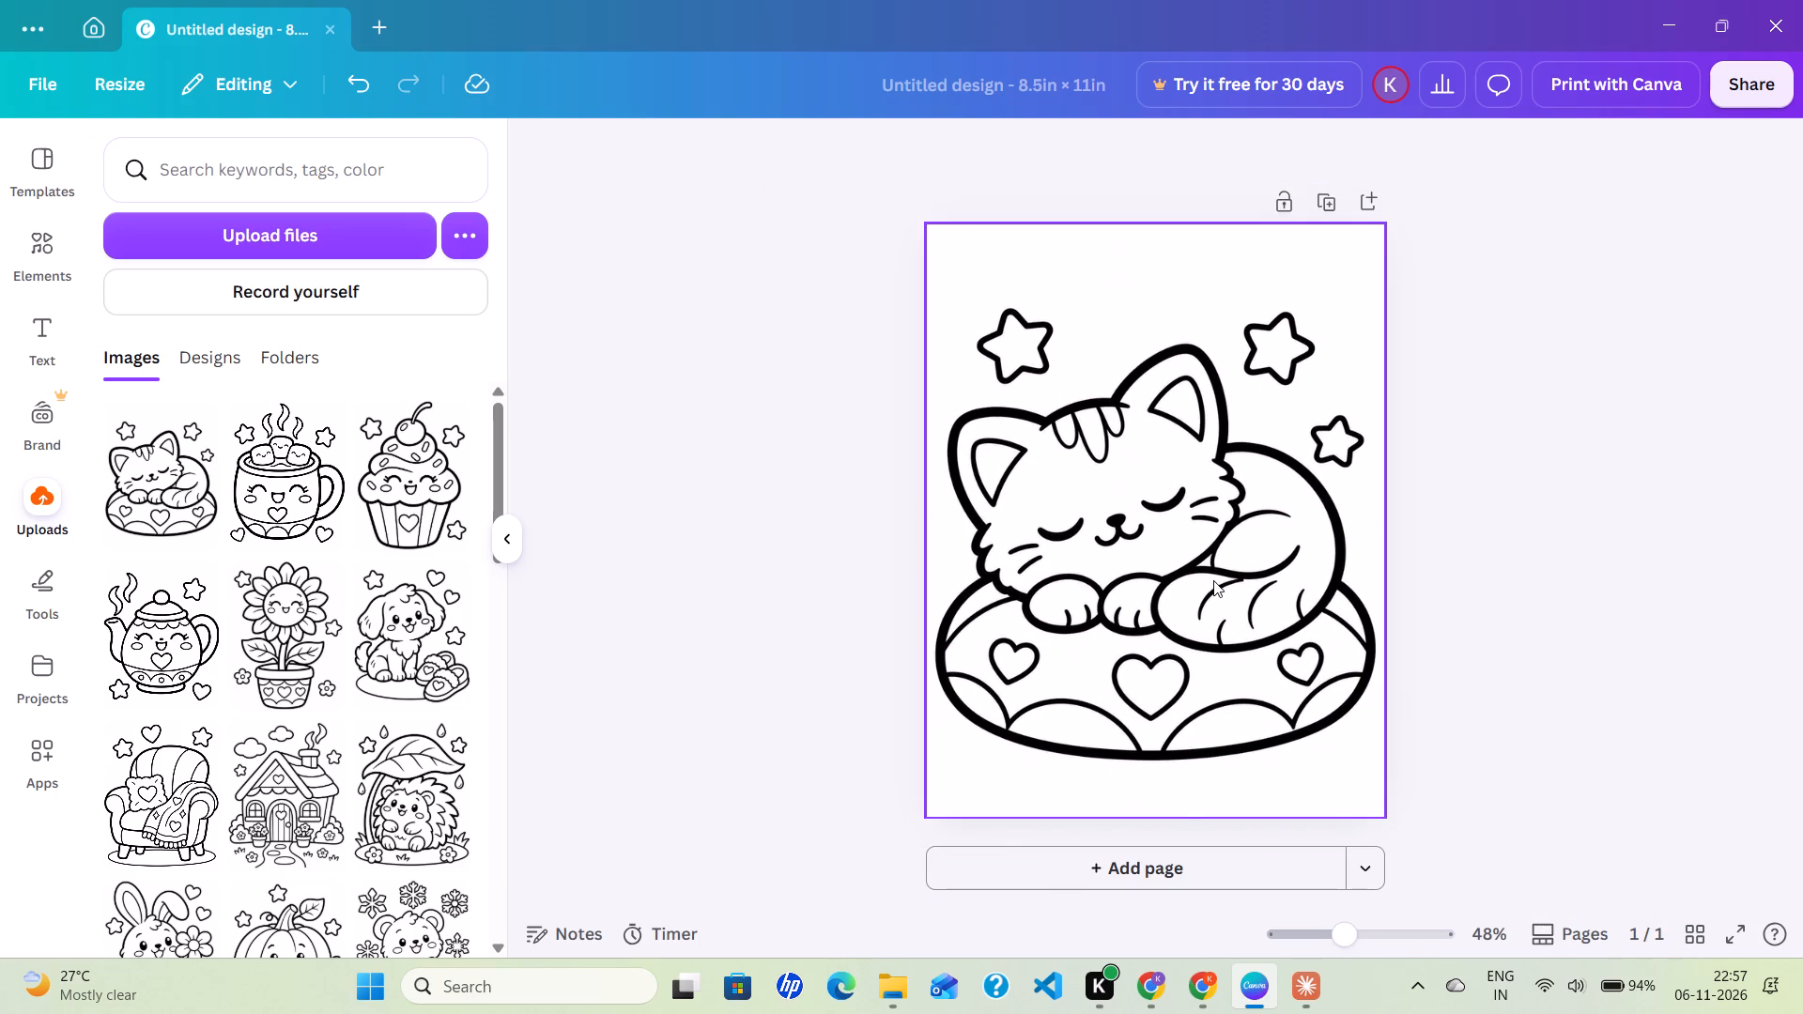
click(1146, 997)
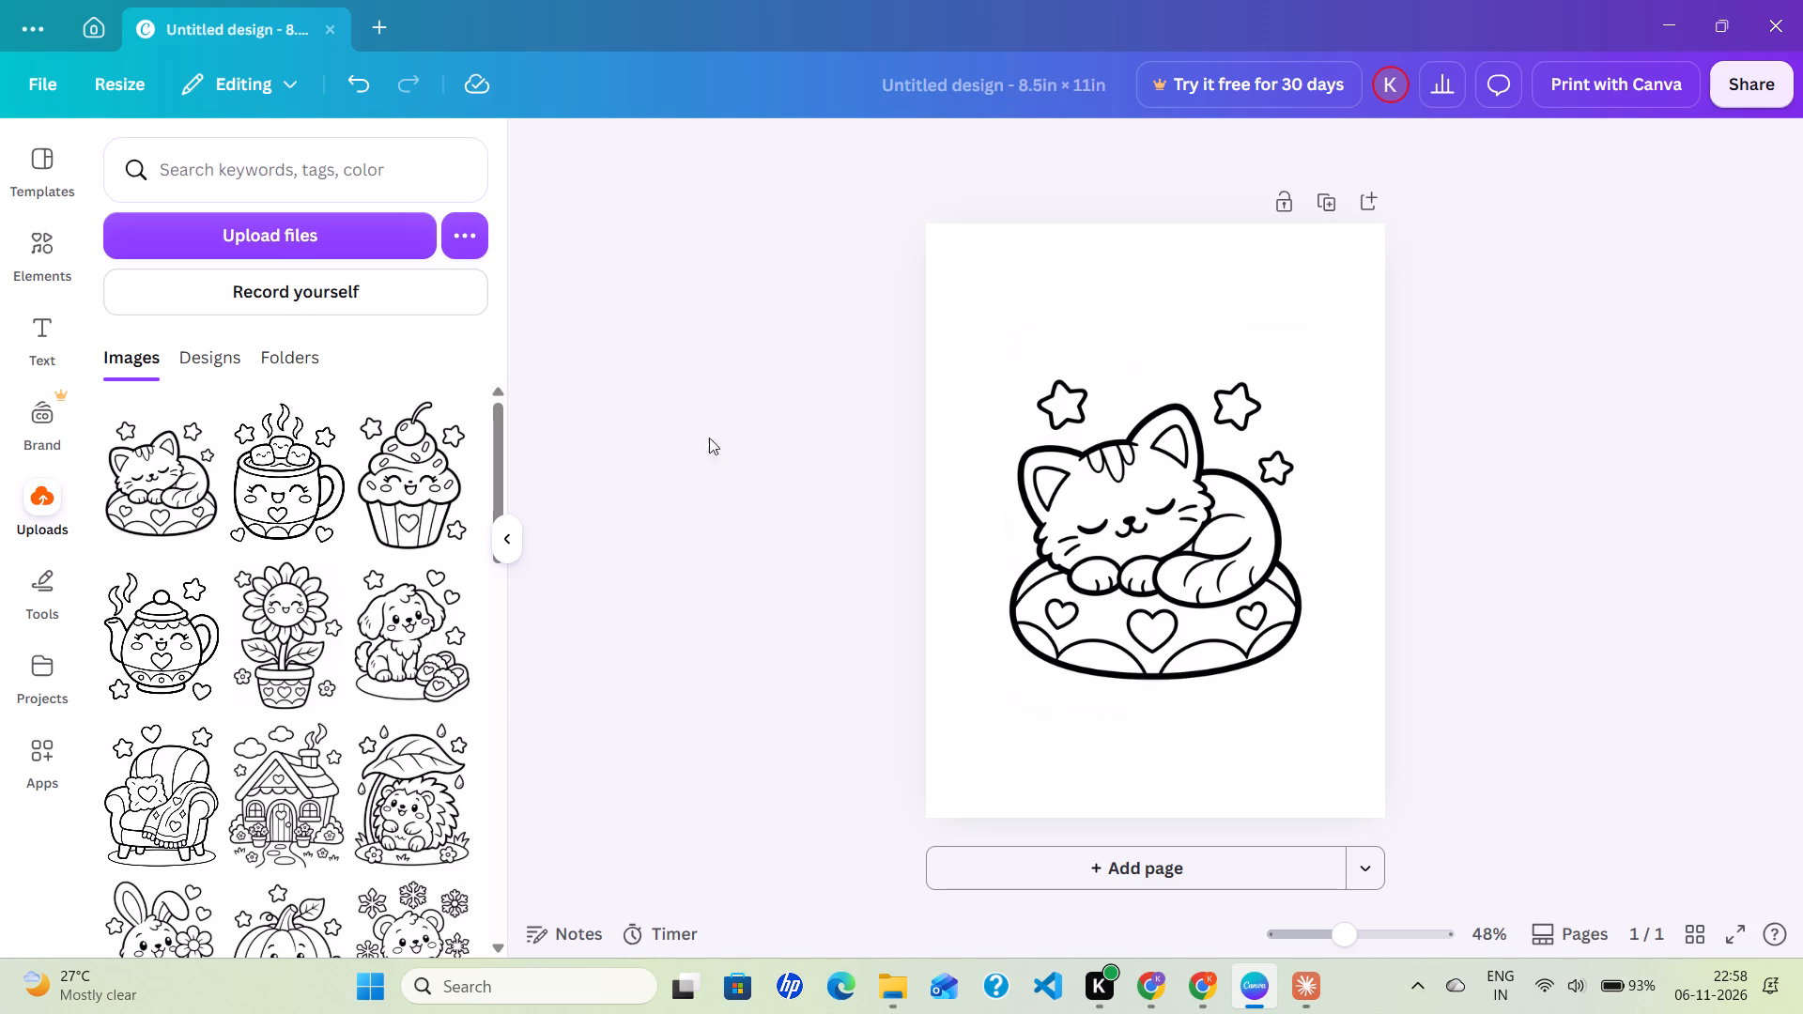
Add a blank second page after the sleeping cat page.
click(1367, 197)
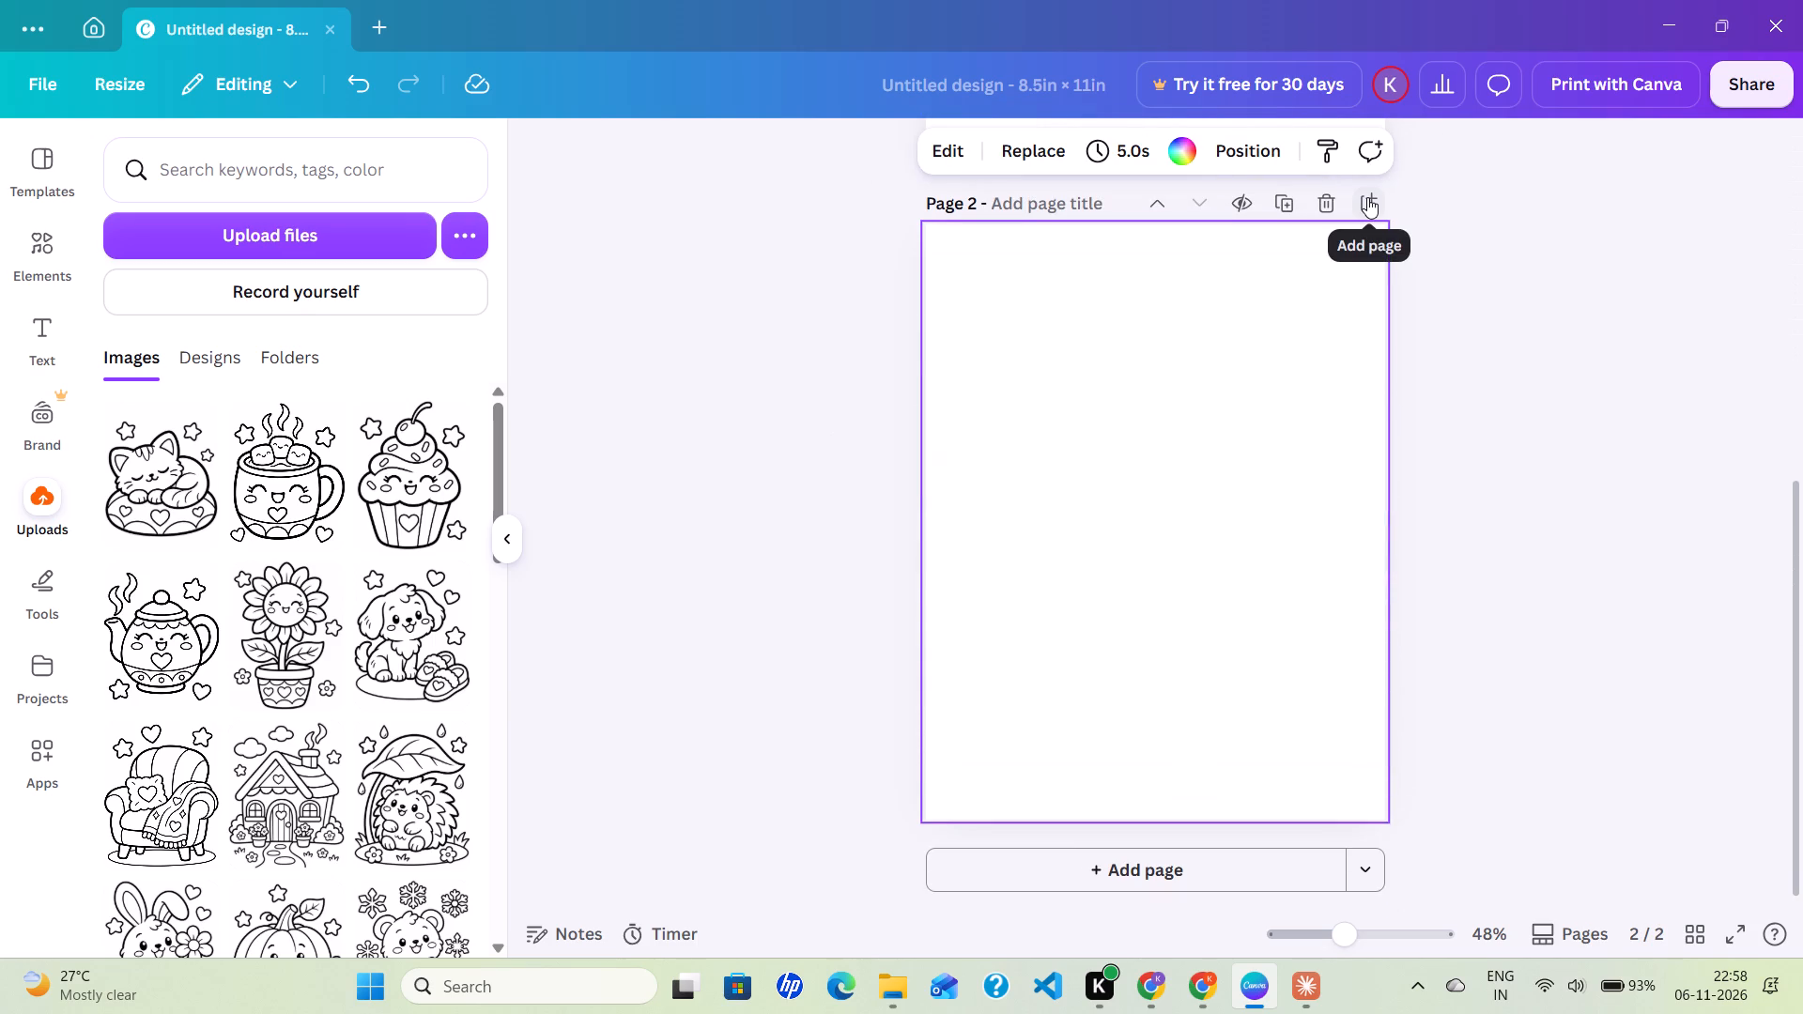
Add blank pages after page 2 until the design has 36 pages.
click(1367, 197)
click(1367, 197)
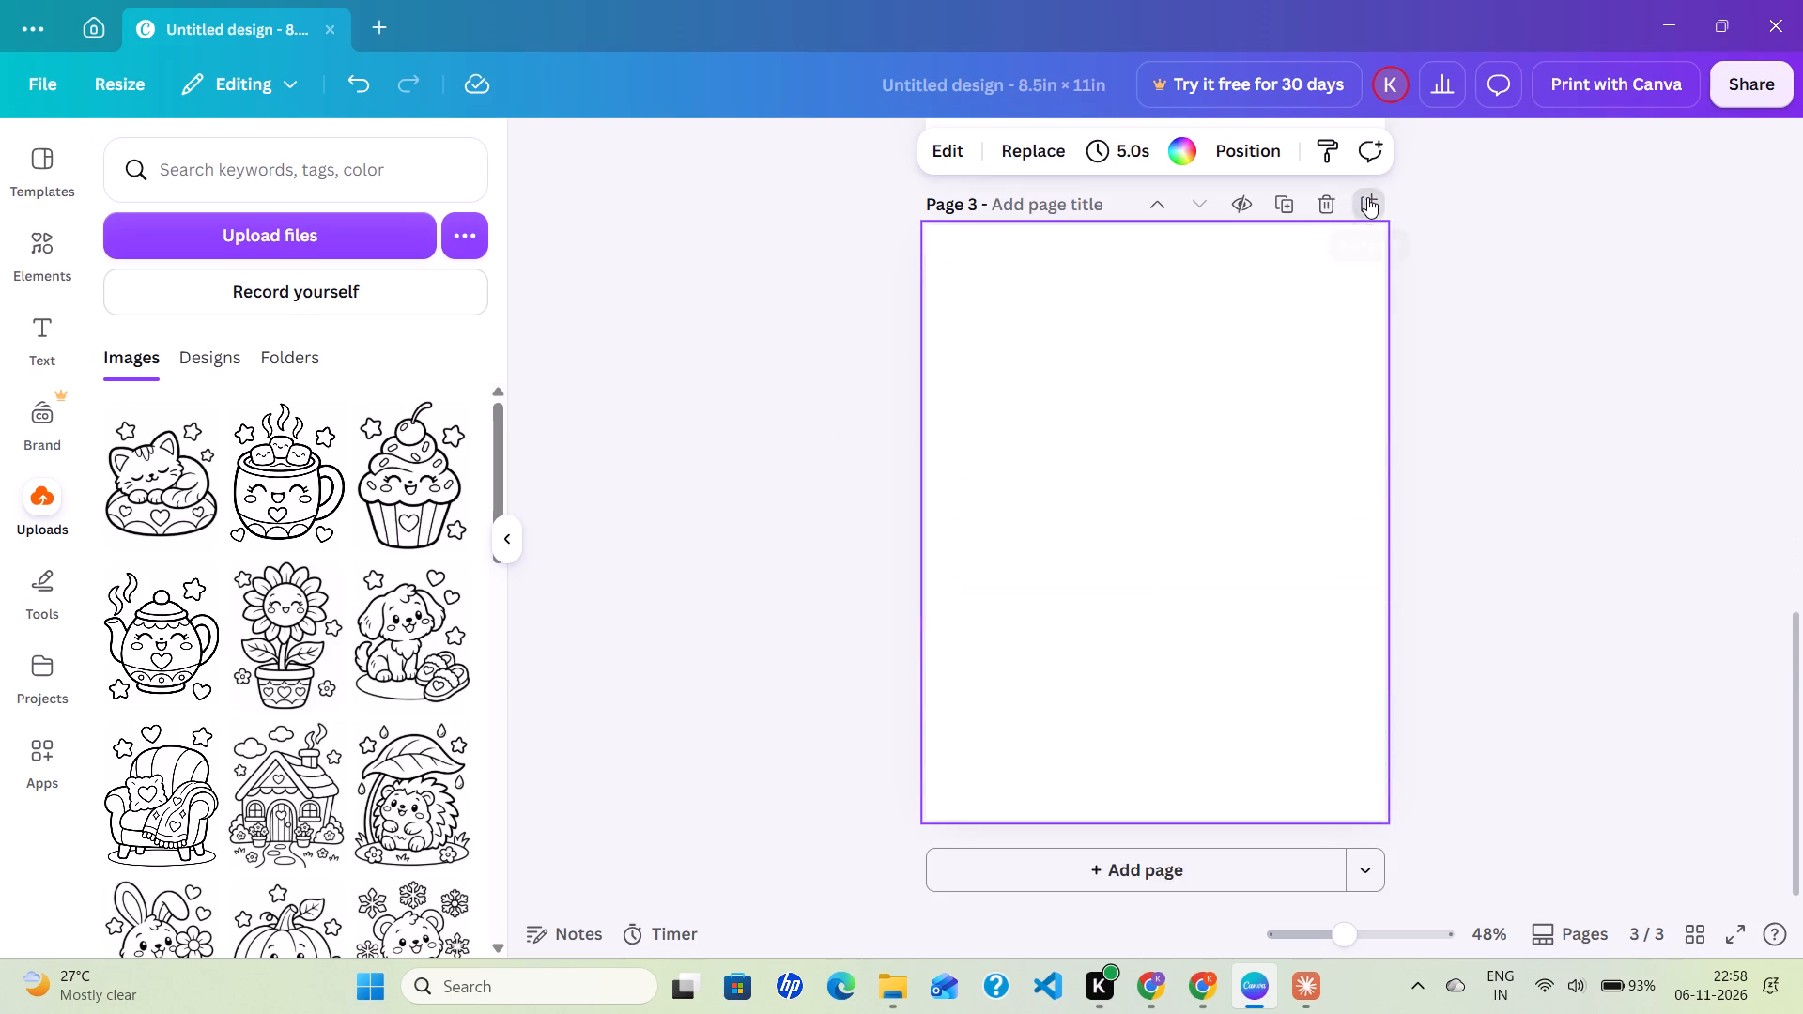
double_click(1367, 197)
click(1367, 197)
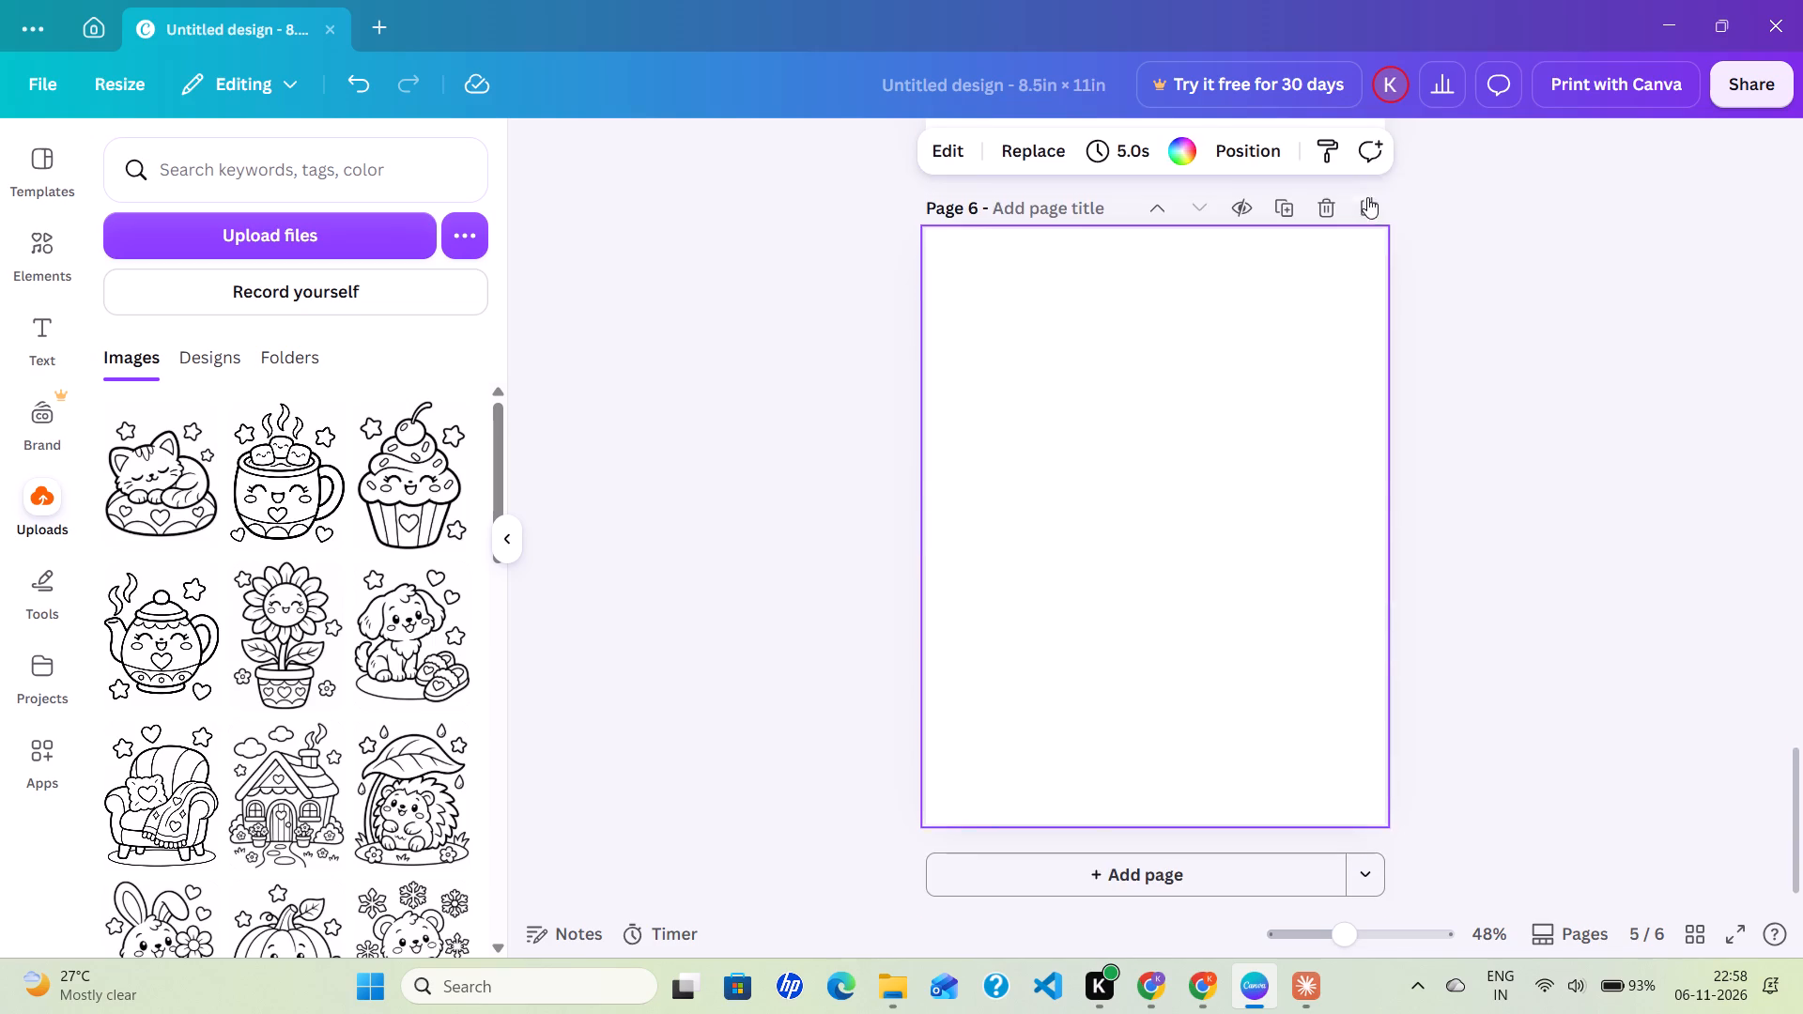
click(1367, 197)
click(1367, 197)
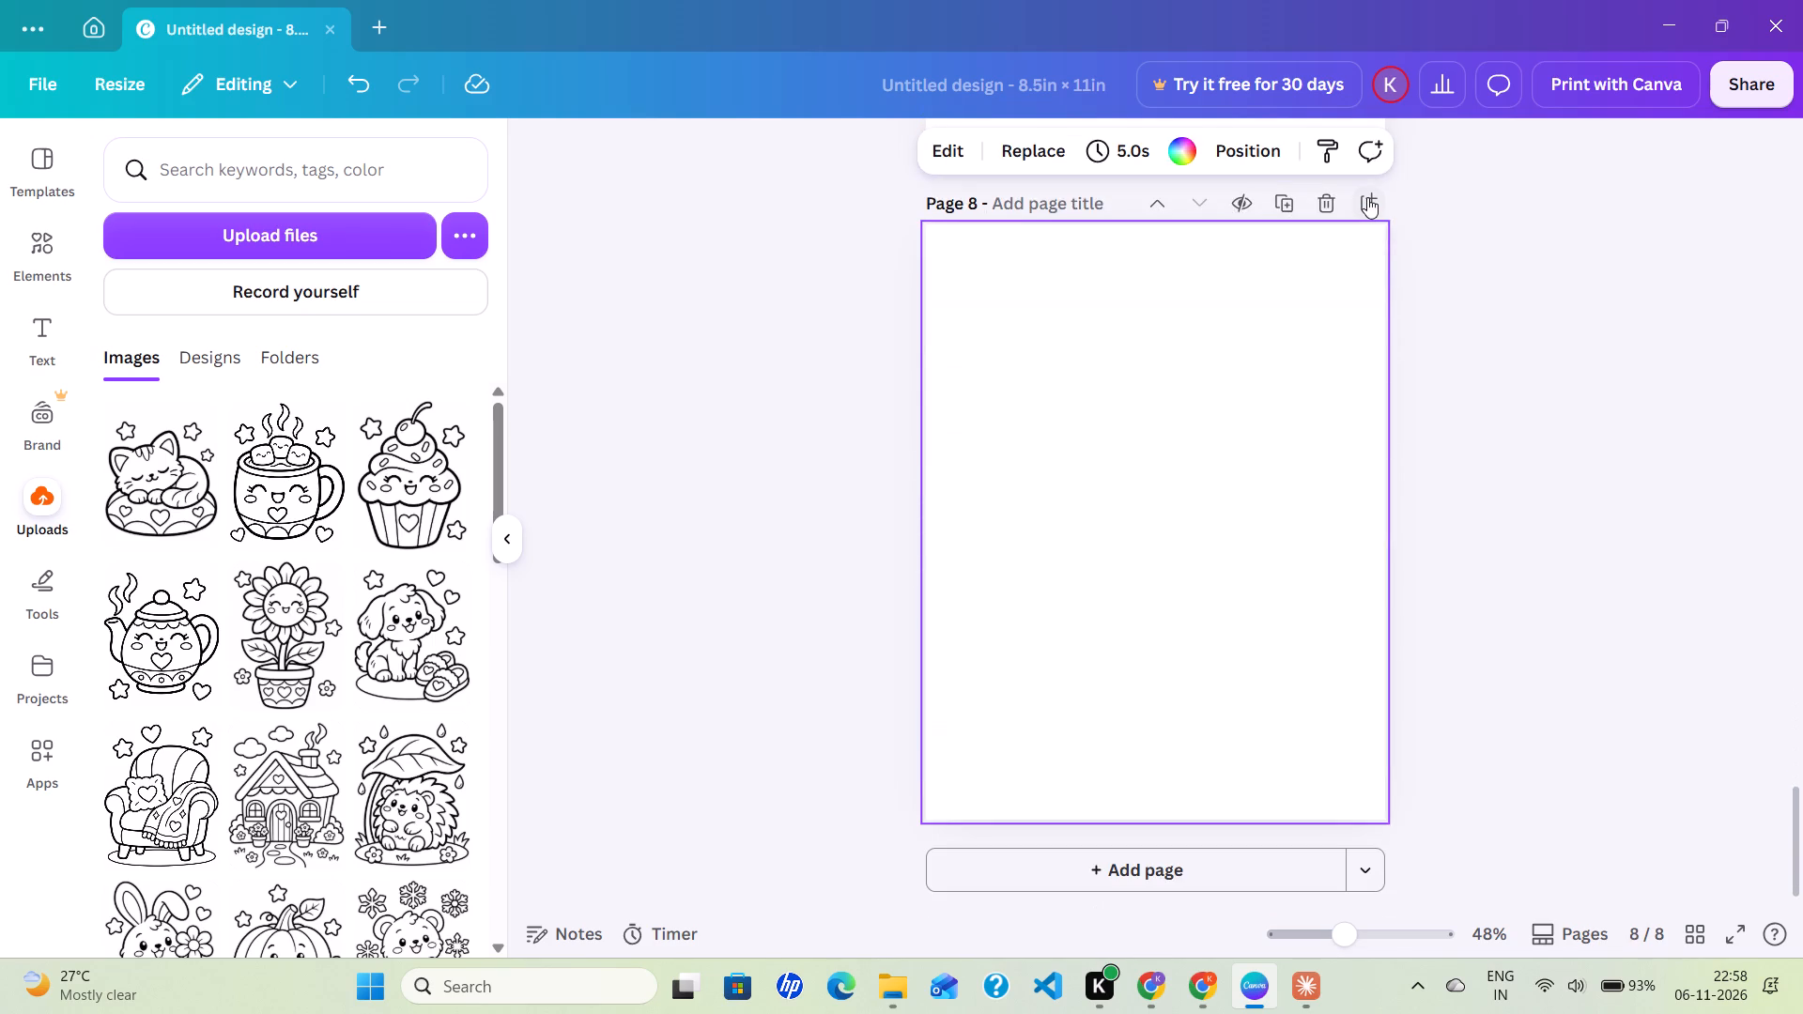
click(1367, 197)
click(1367, 197)
click(1367, 197)
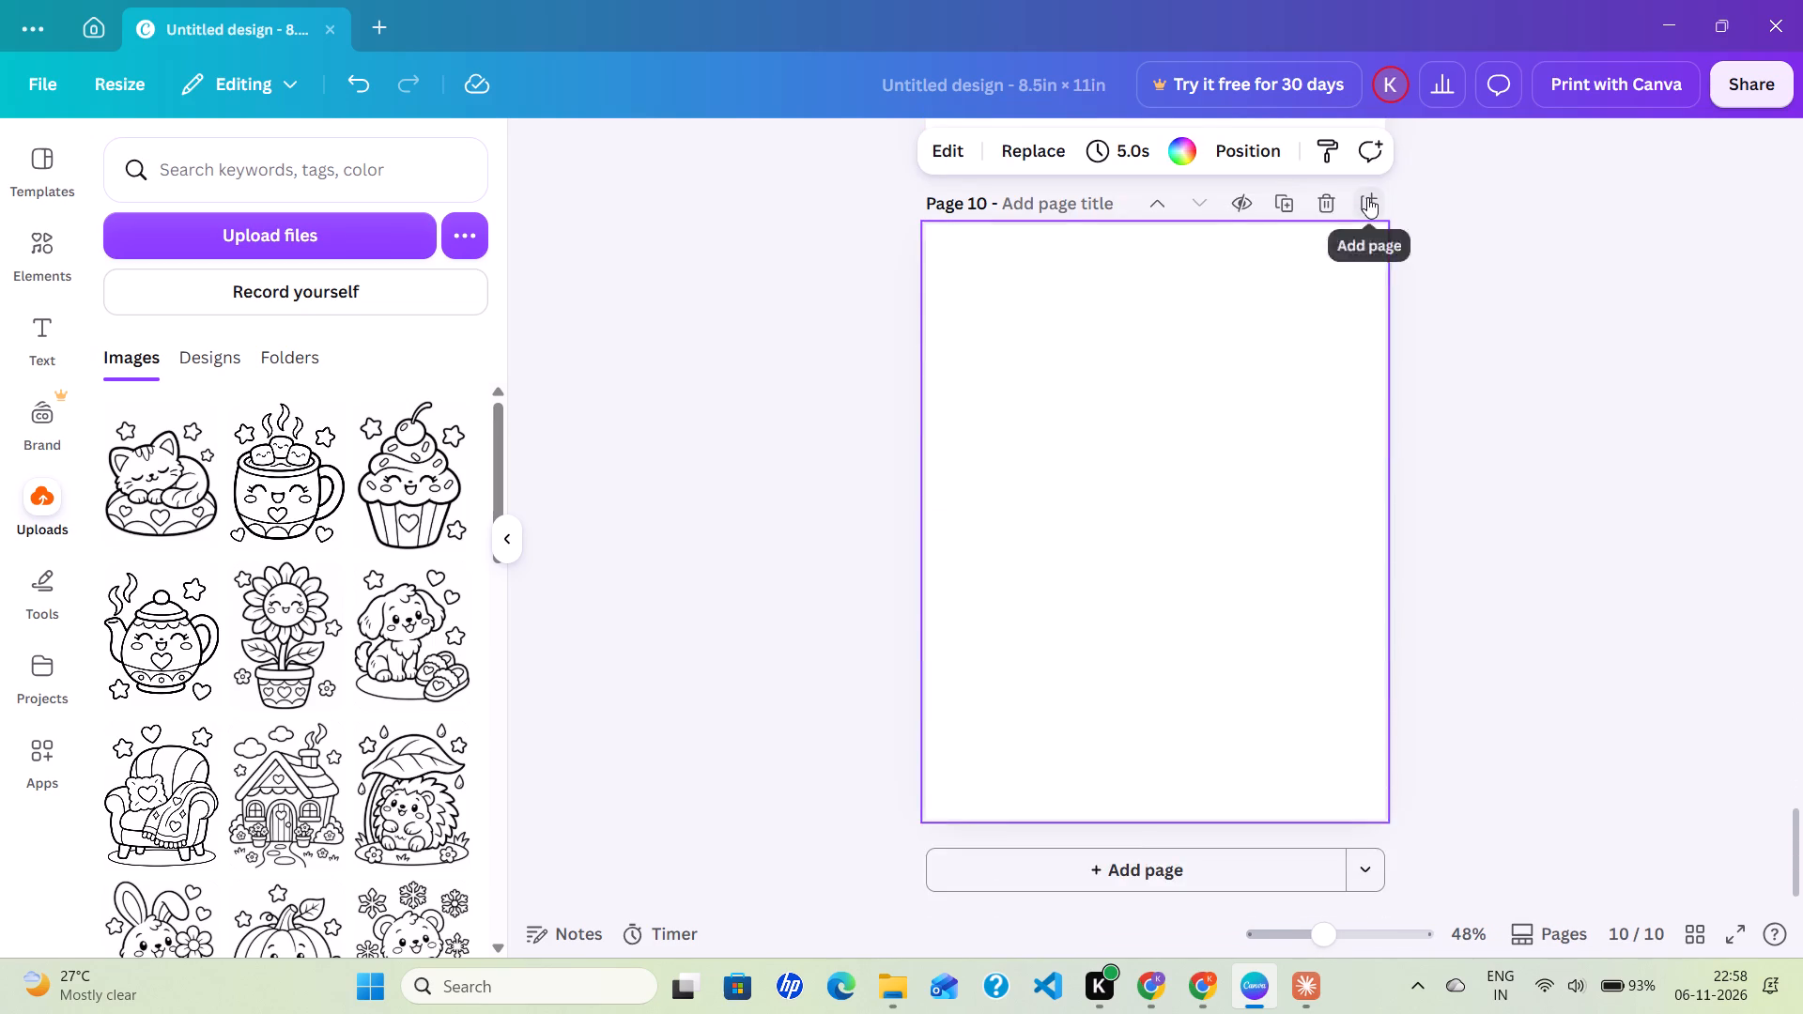
click(1367, 197)
click(1367, 197)
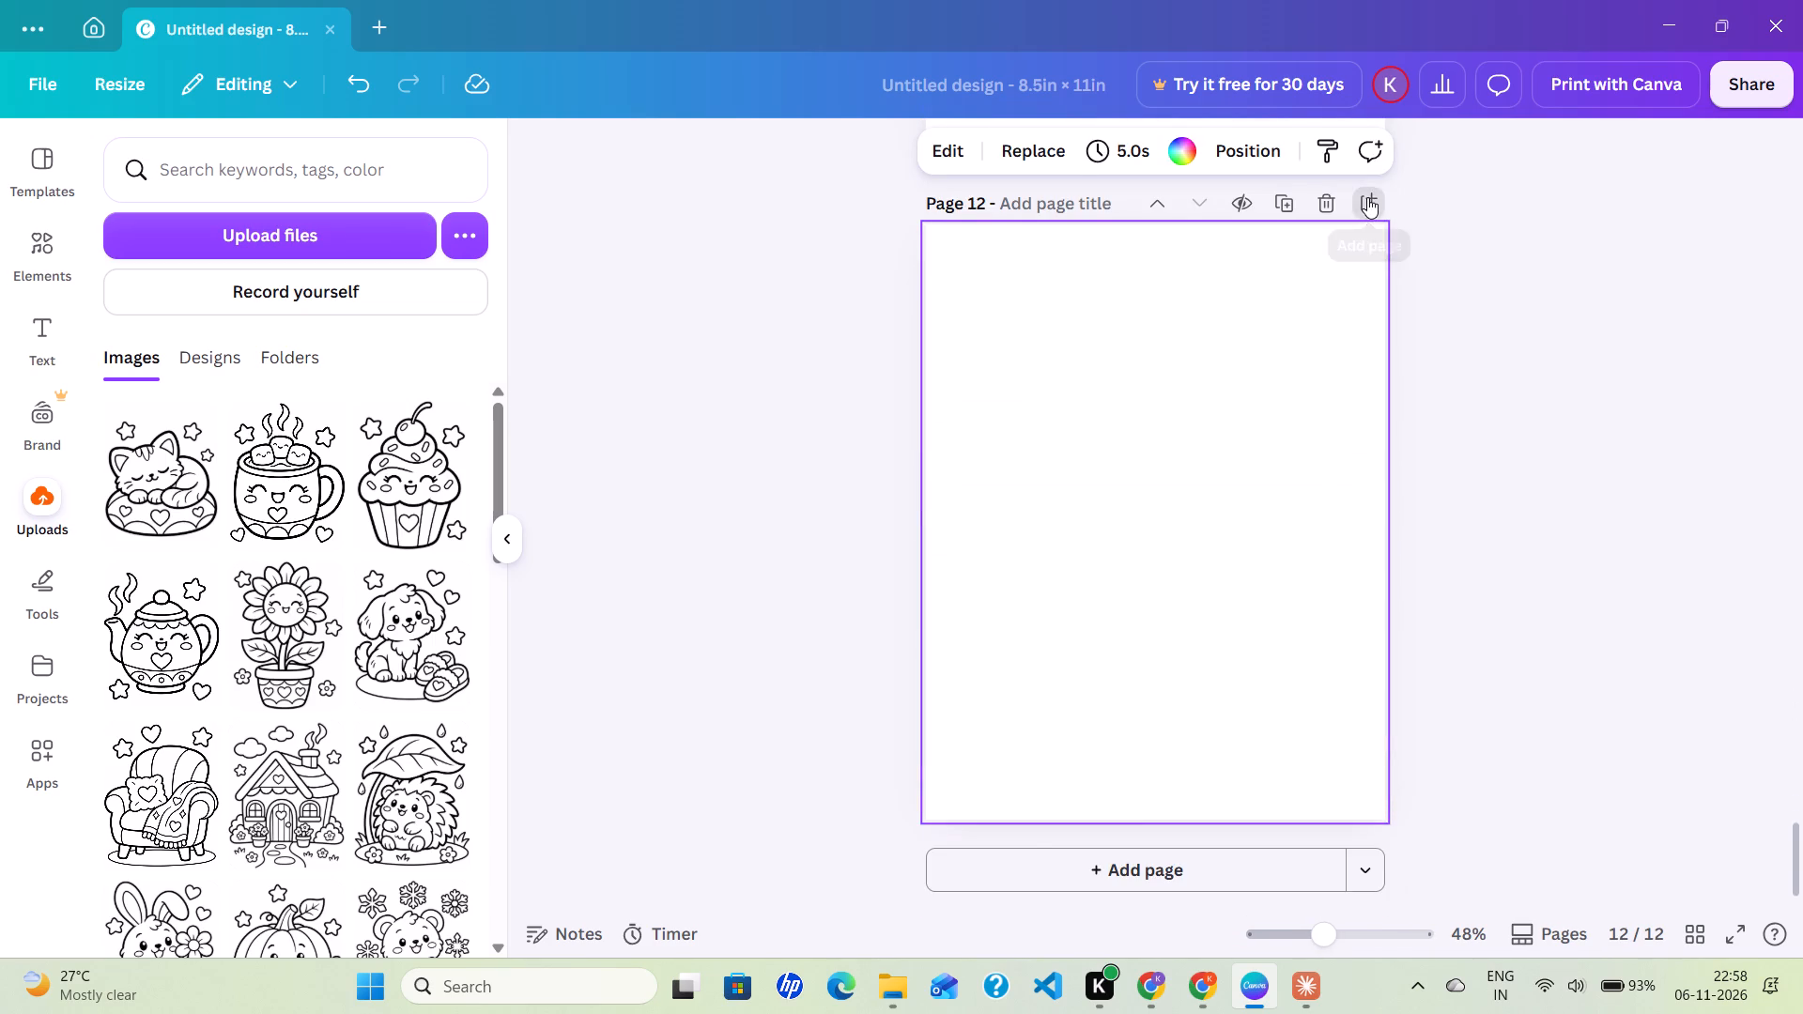
click(1367, 197)
click(1367, 197)
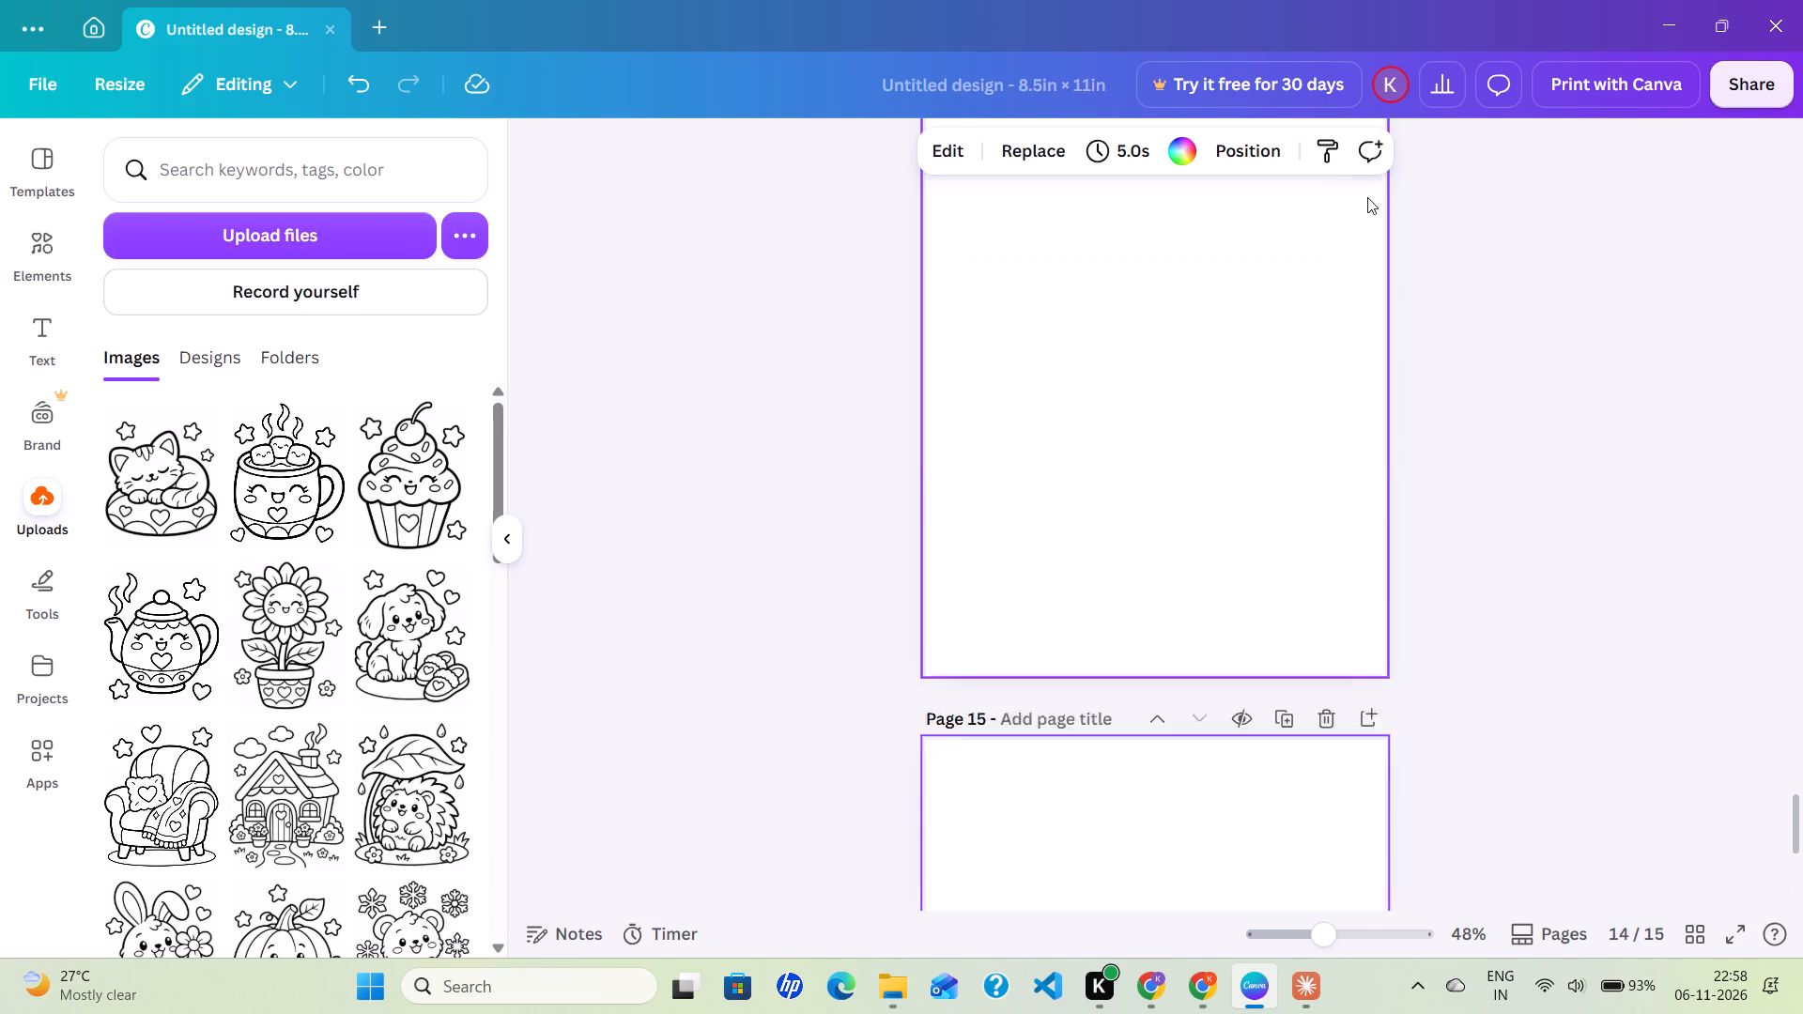
click(1367, 197)
click(1367, 197)
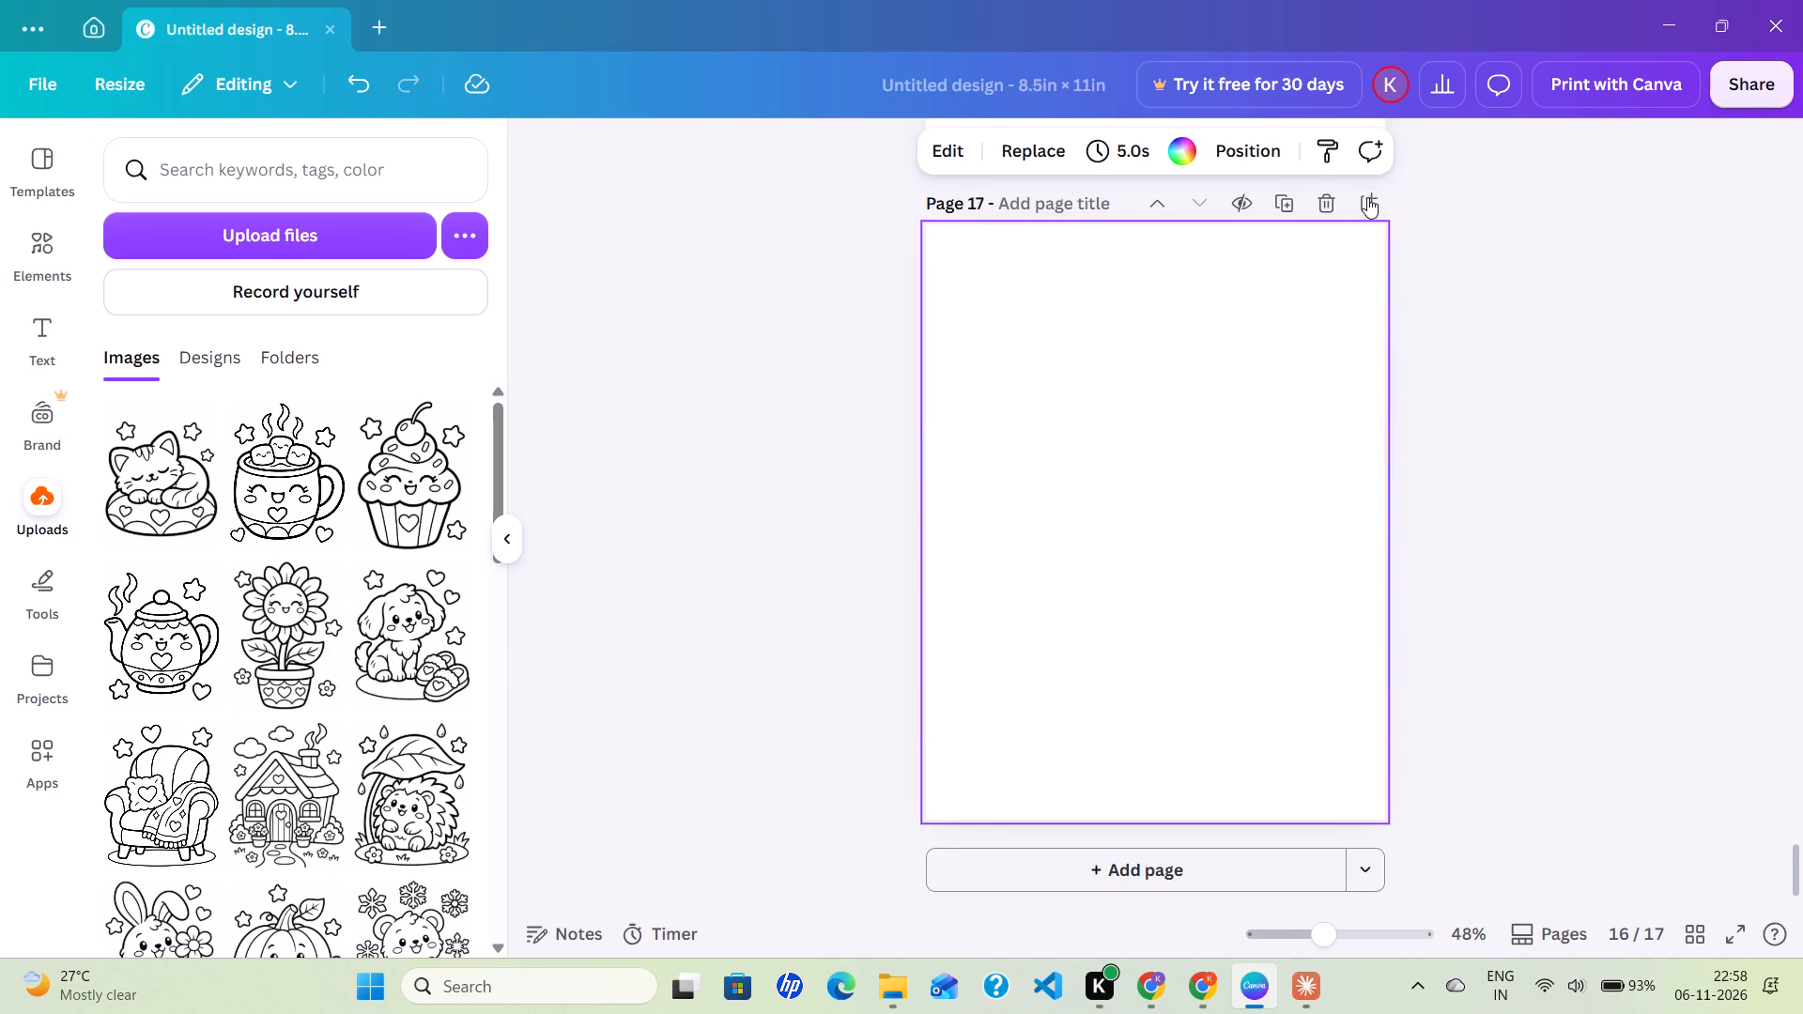
click(1367, 197)
click(1367, 197)
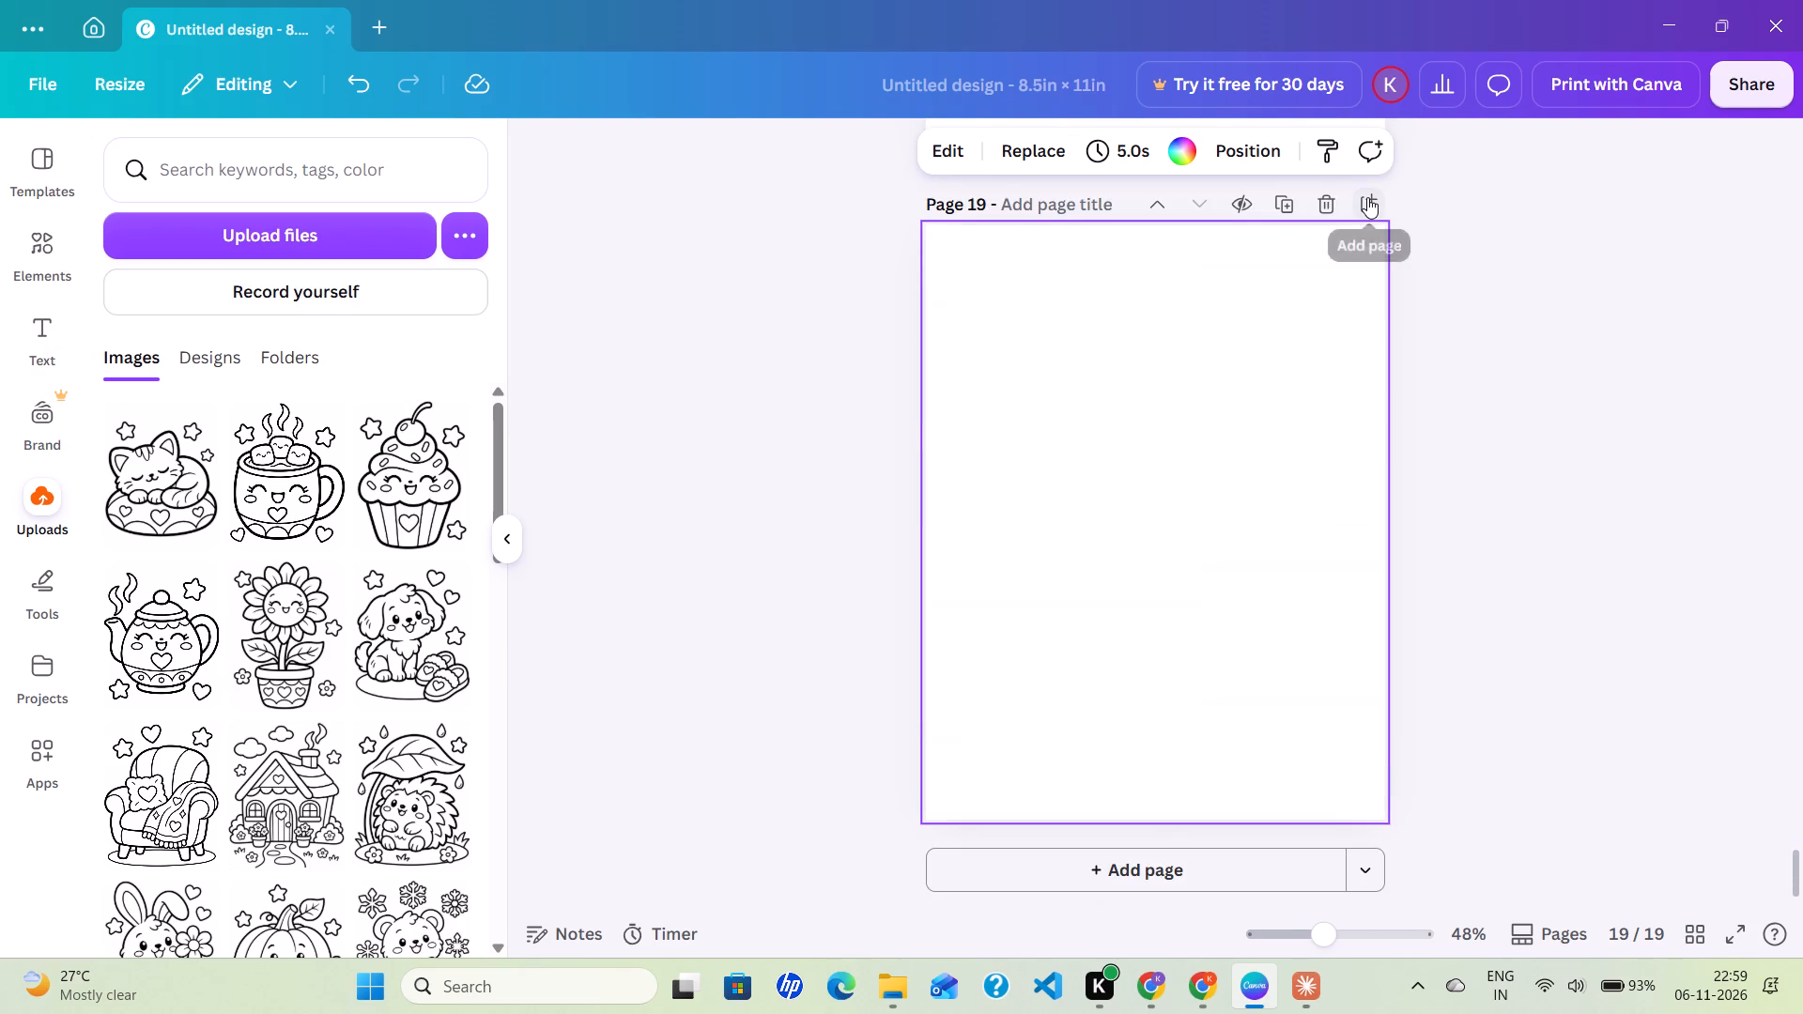
click(1367, 197)
click(1367, 197)
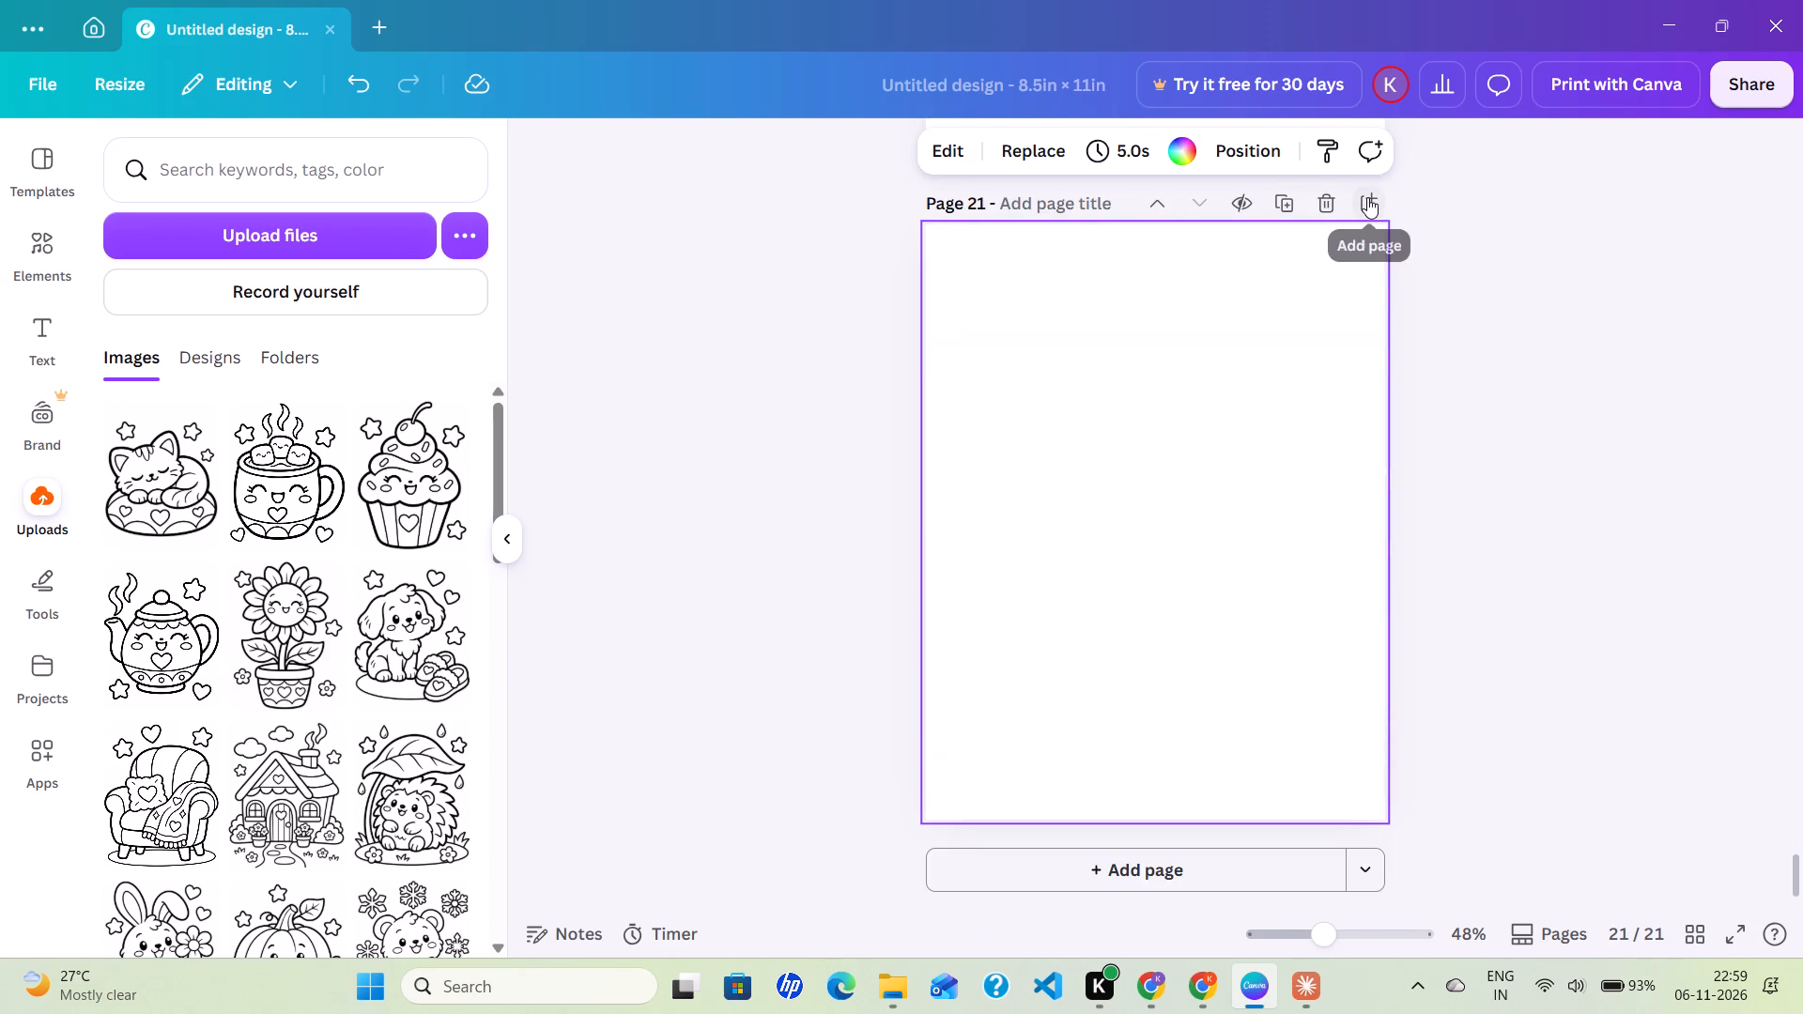
click(1367, 197)
click(1367, 197)
click(1367, 197)
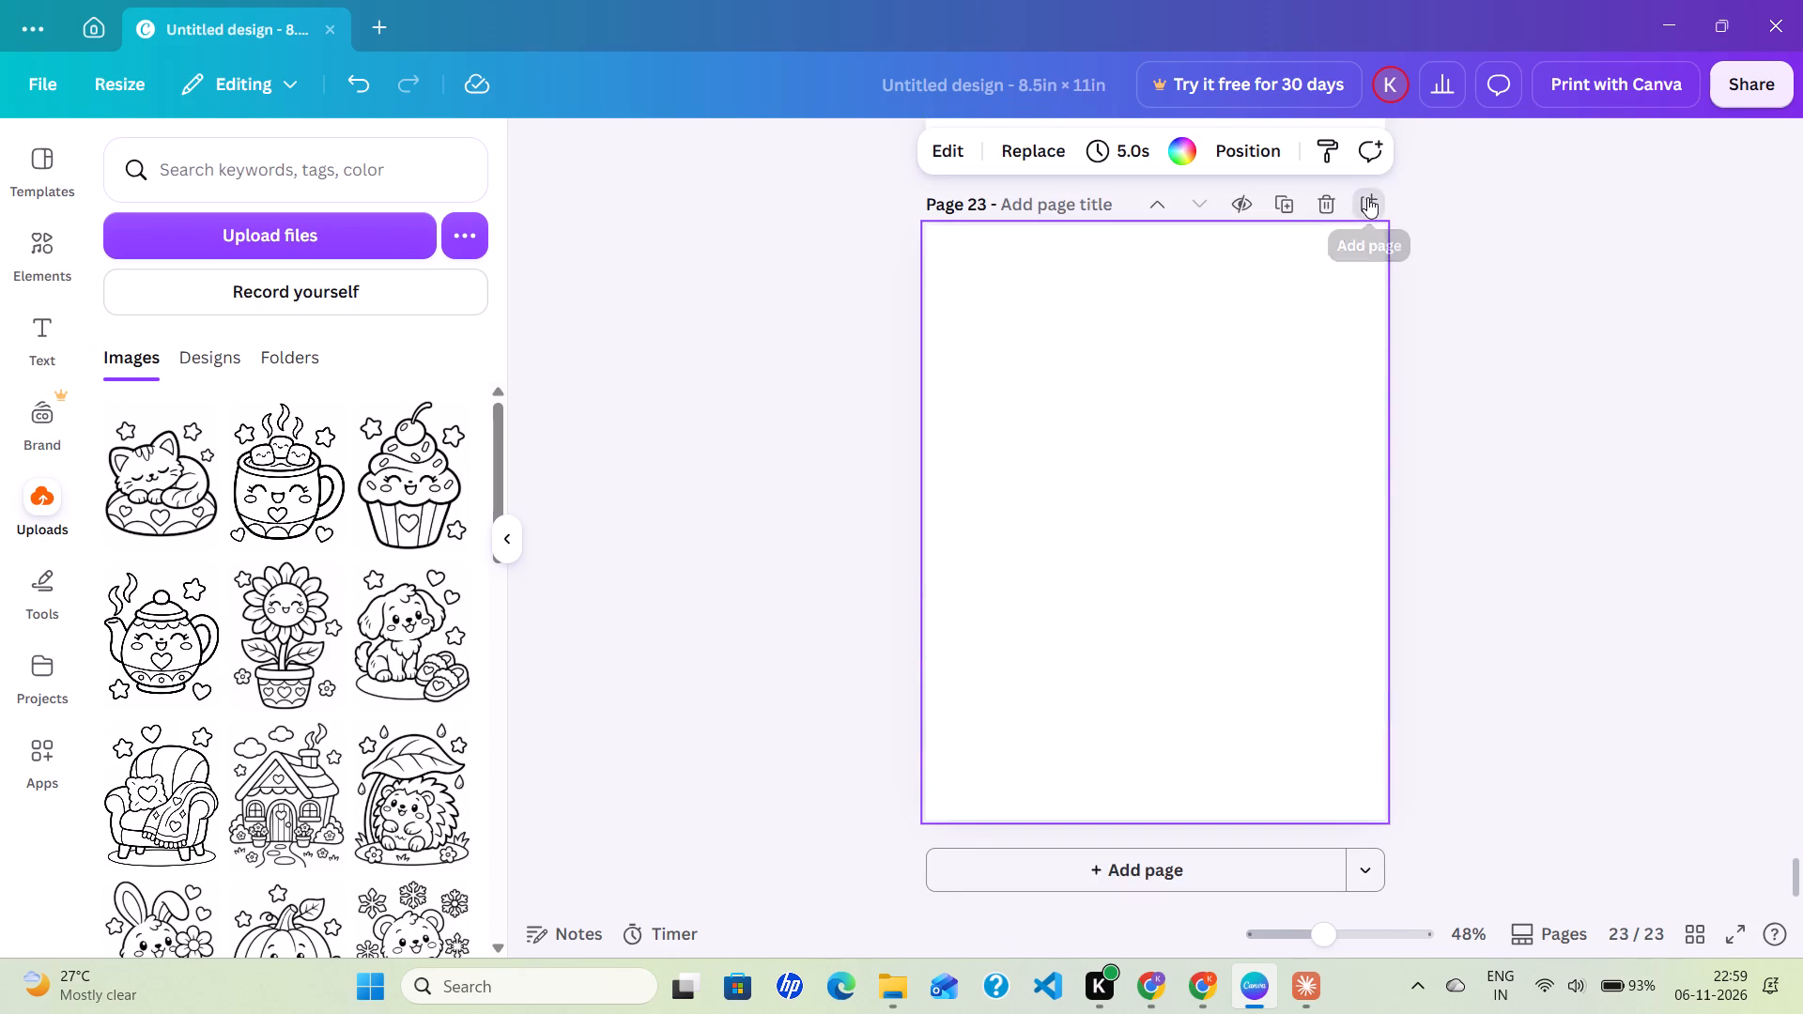
click(1367, 197)
click(1367, 197)
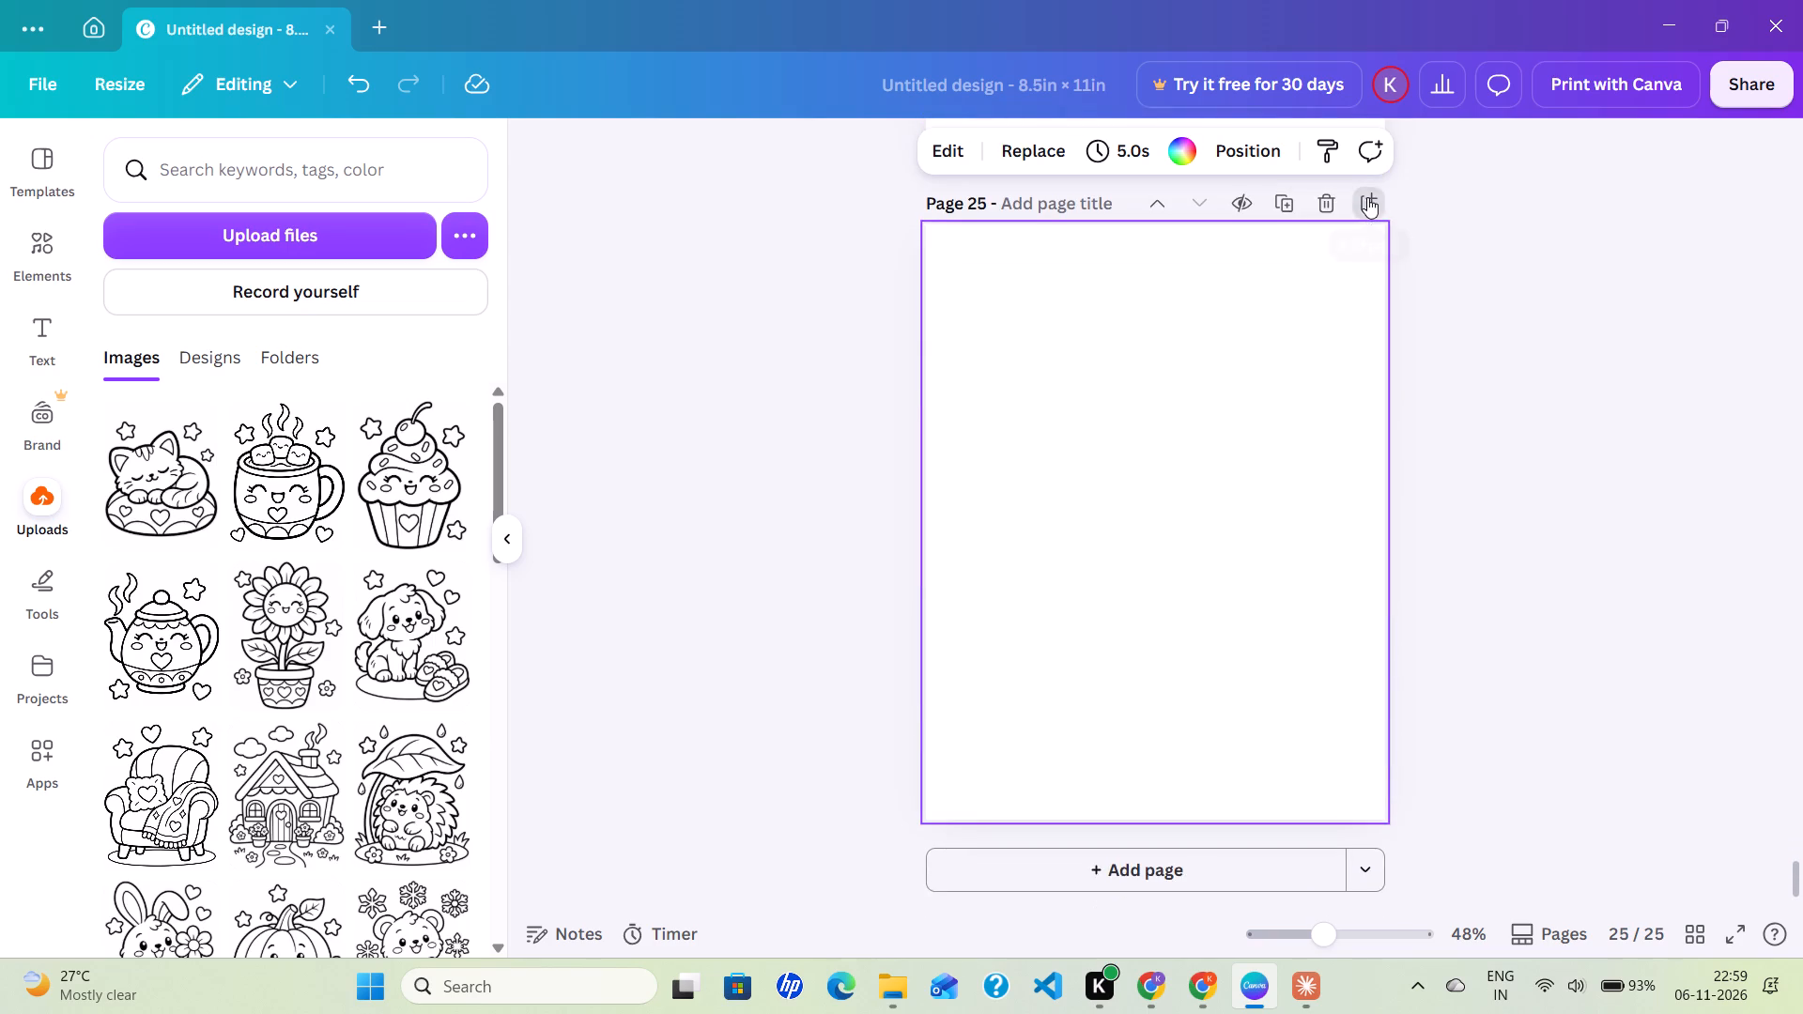
click(1367, 197)
click(1367, 197)
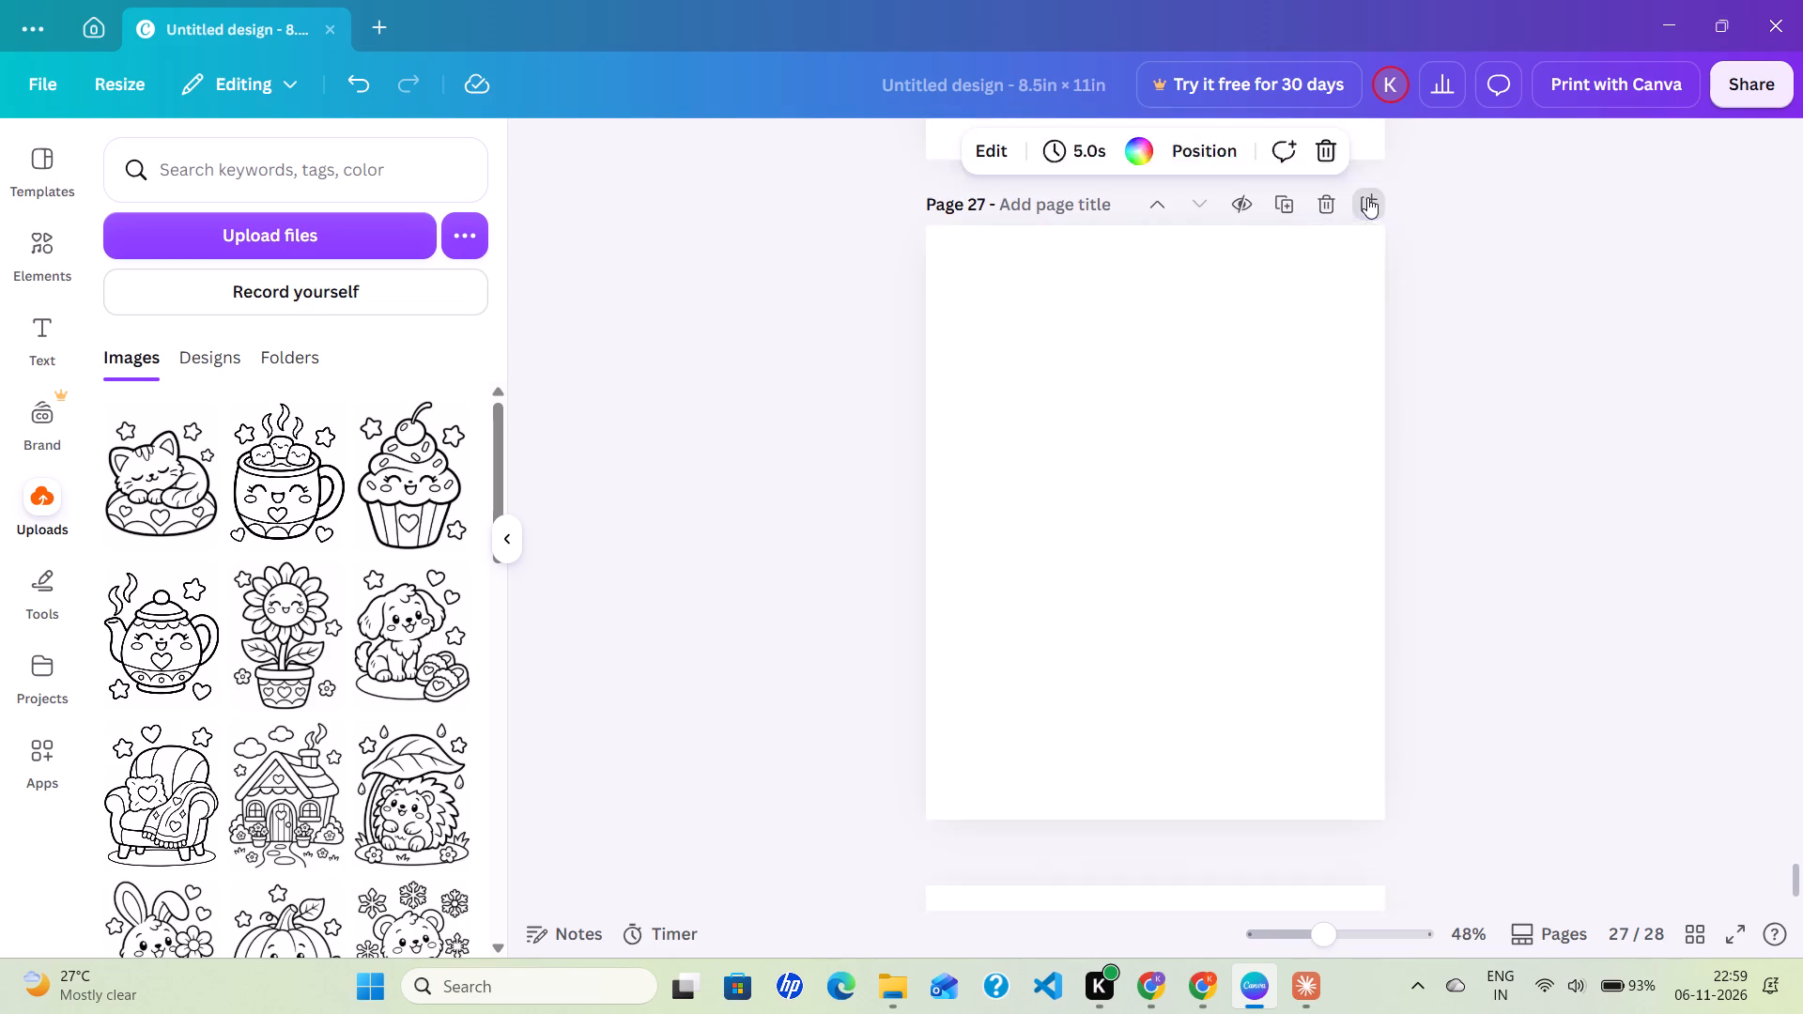
click(1367, 197)
click(1367, 197)
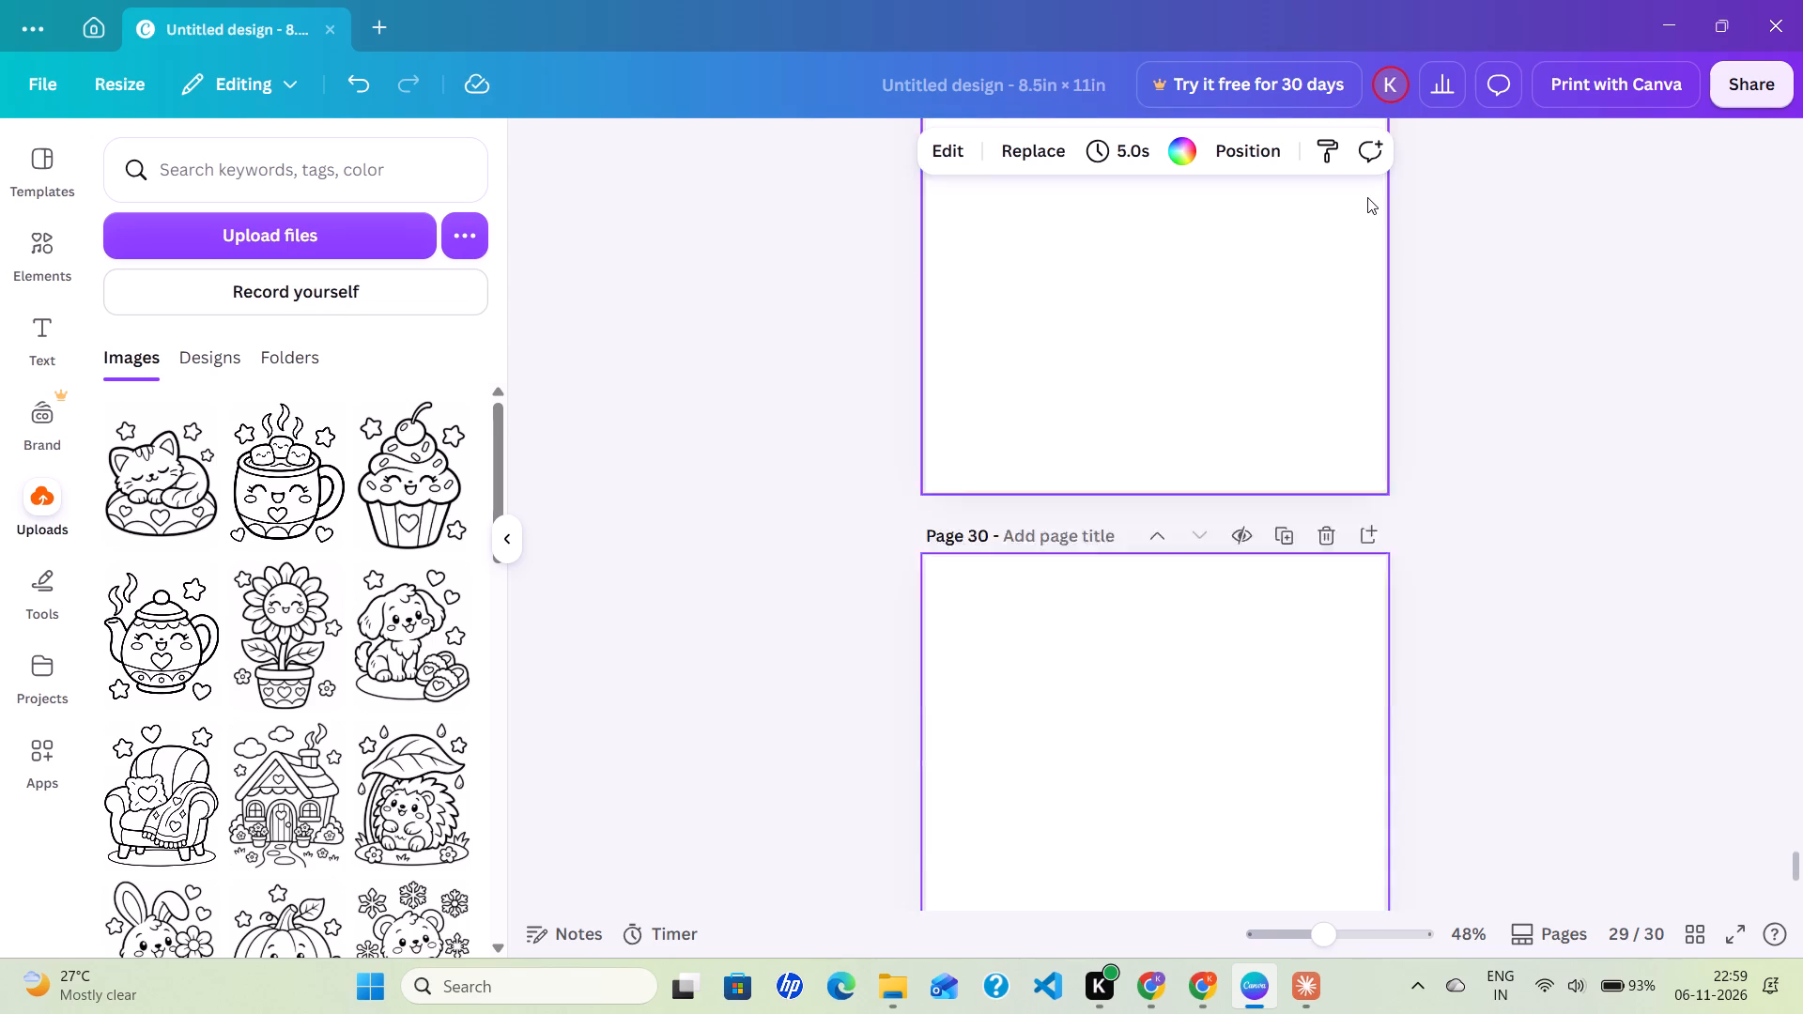
click(1367, 197)
click(1367, 197)
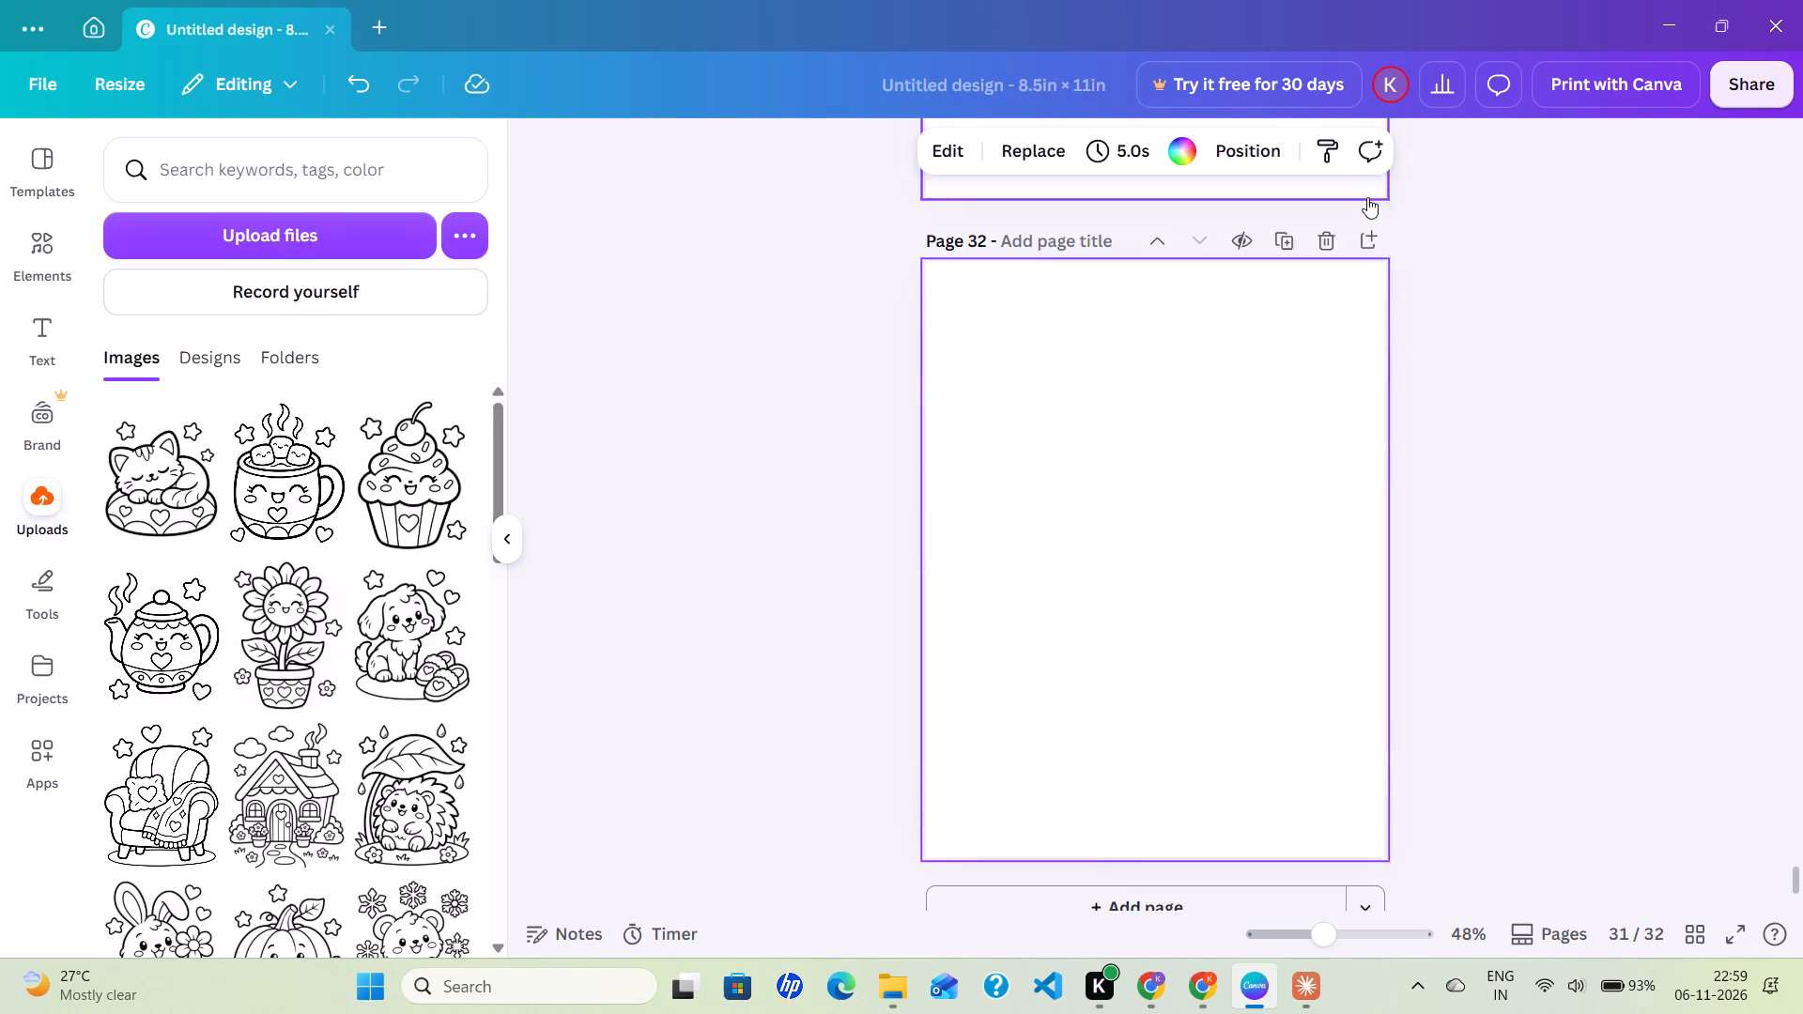
click(1367, 197)
click(1367, 197)
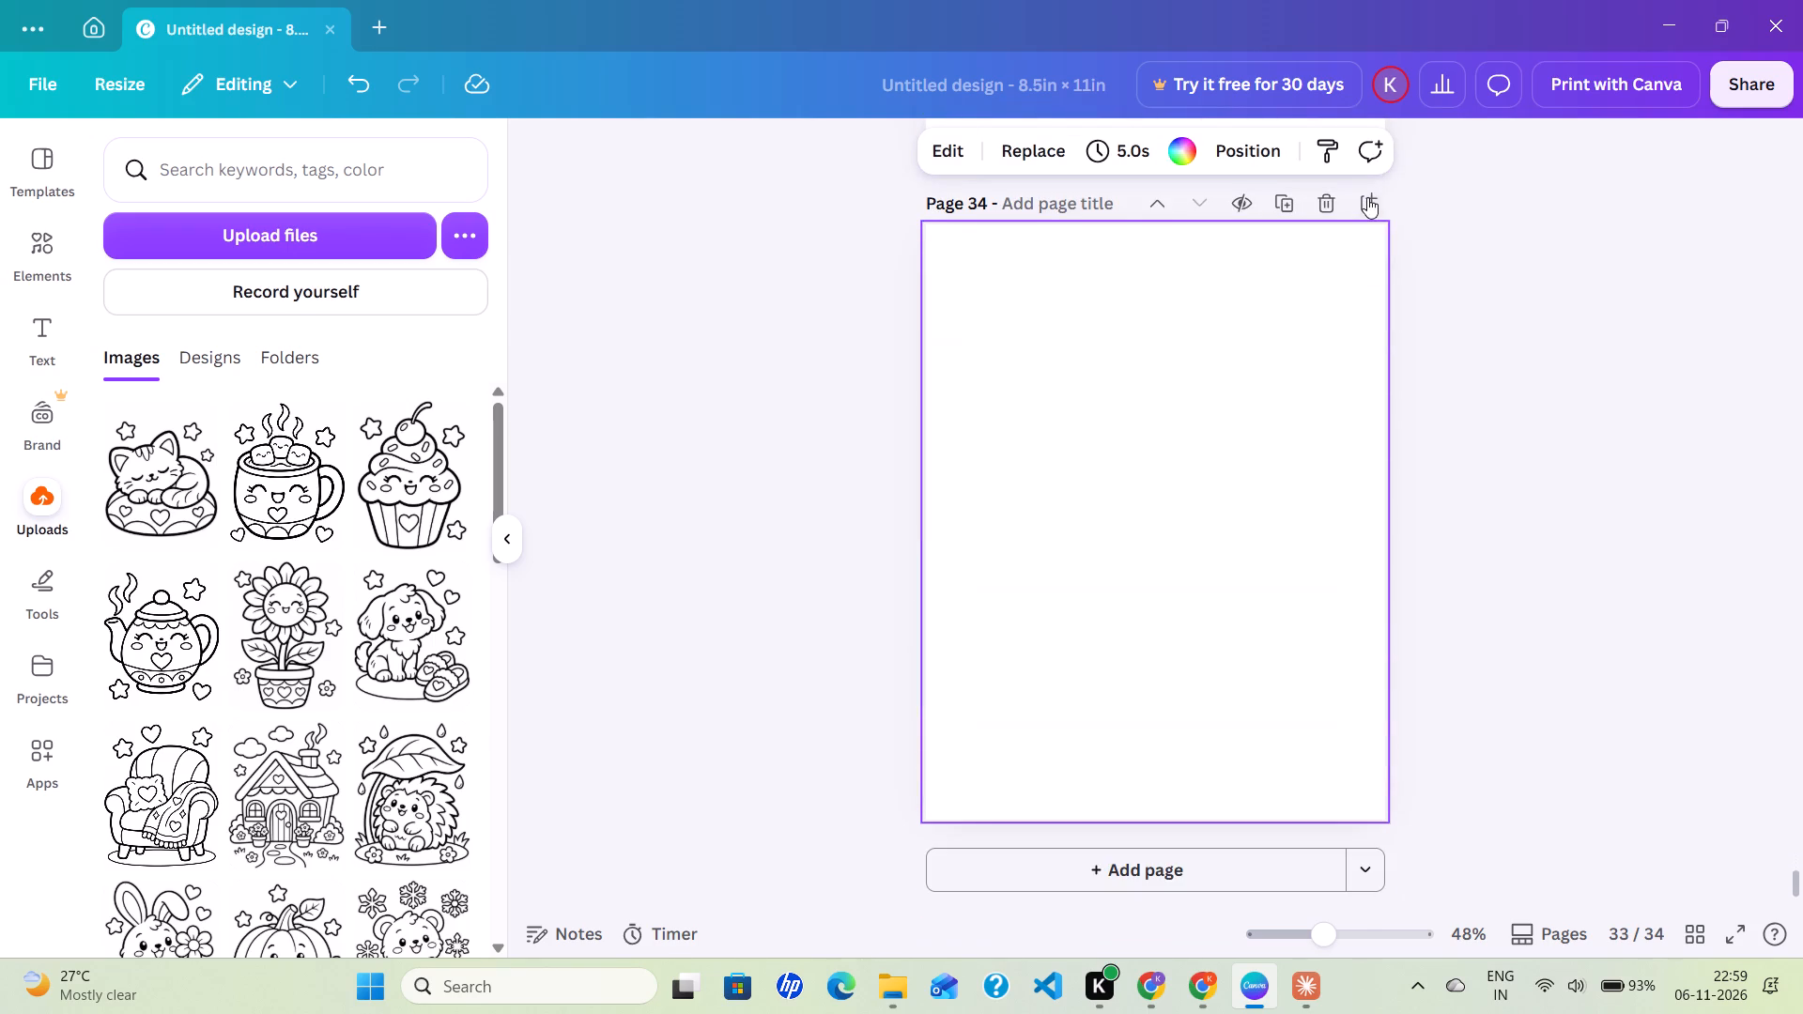
click(1367, 197)
click(1367, 197)
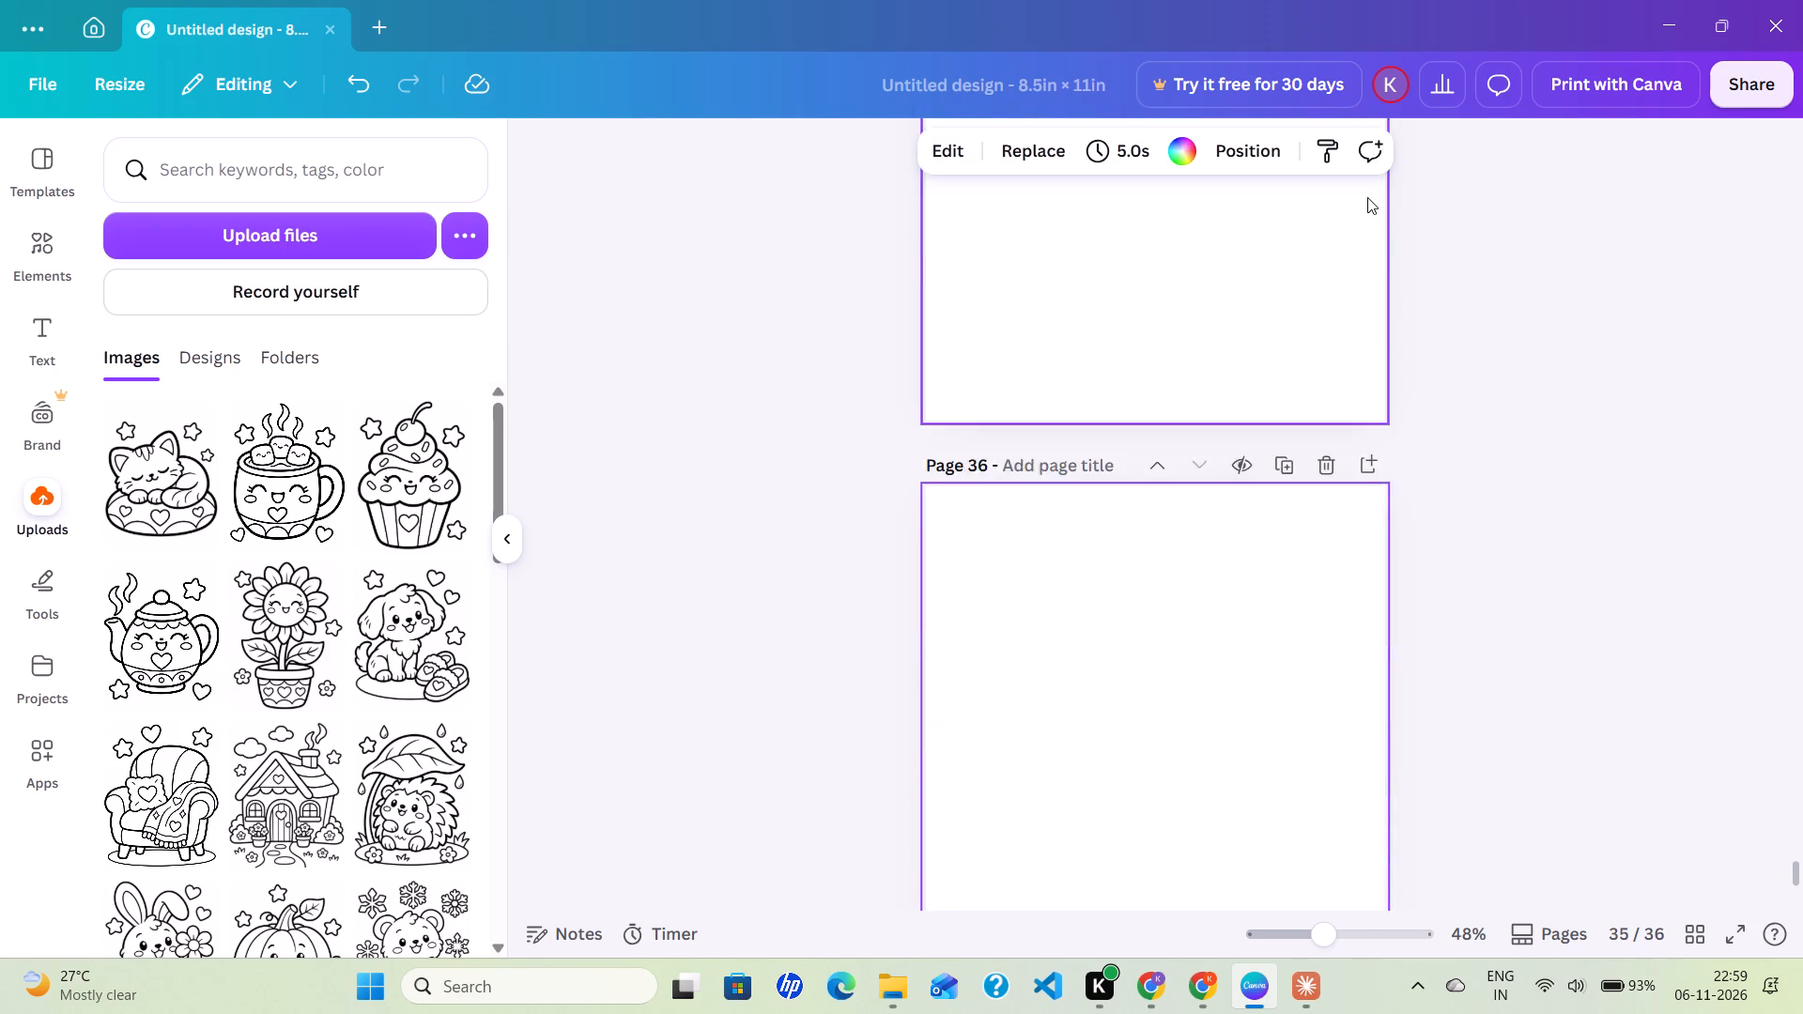
Place the uploaded smiling mug with marshmallows on page 2, centred at its default size.
scroll(781, 470, up, 17)
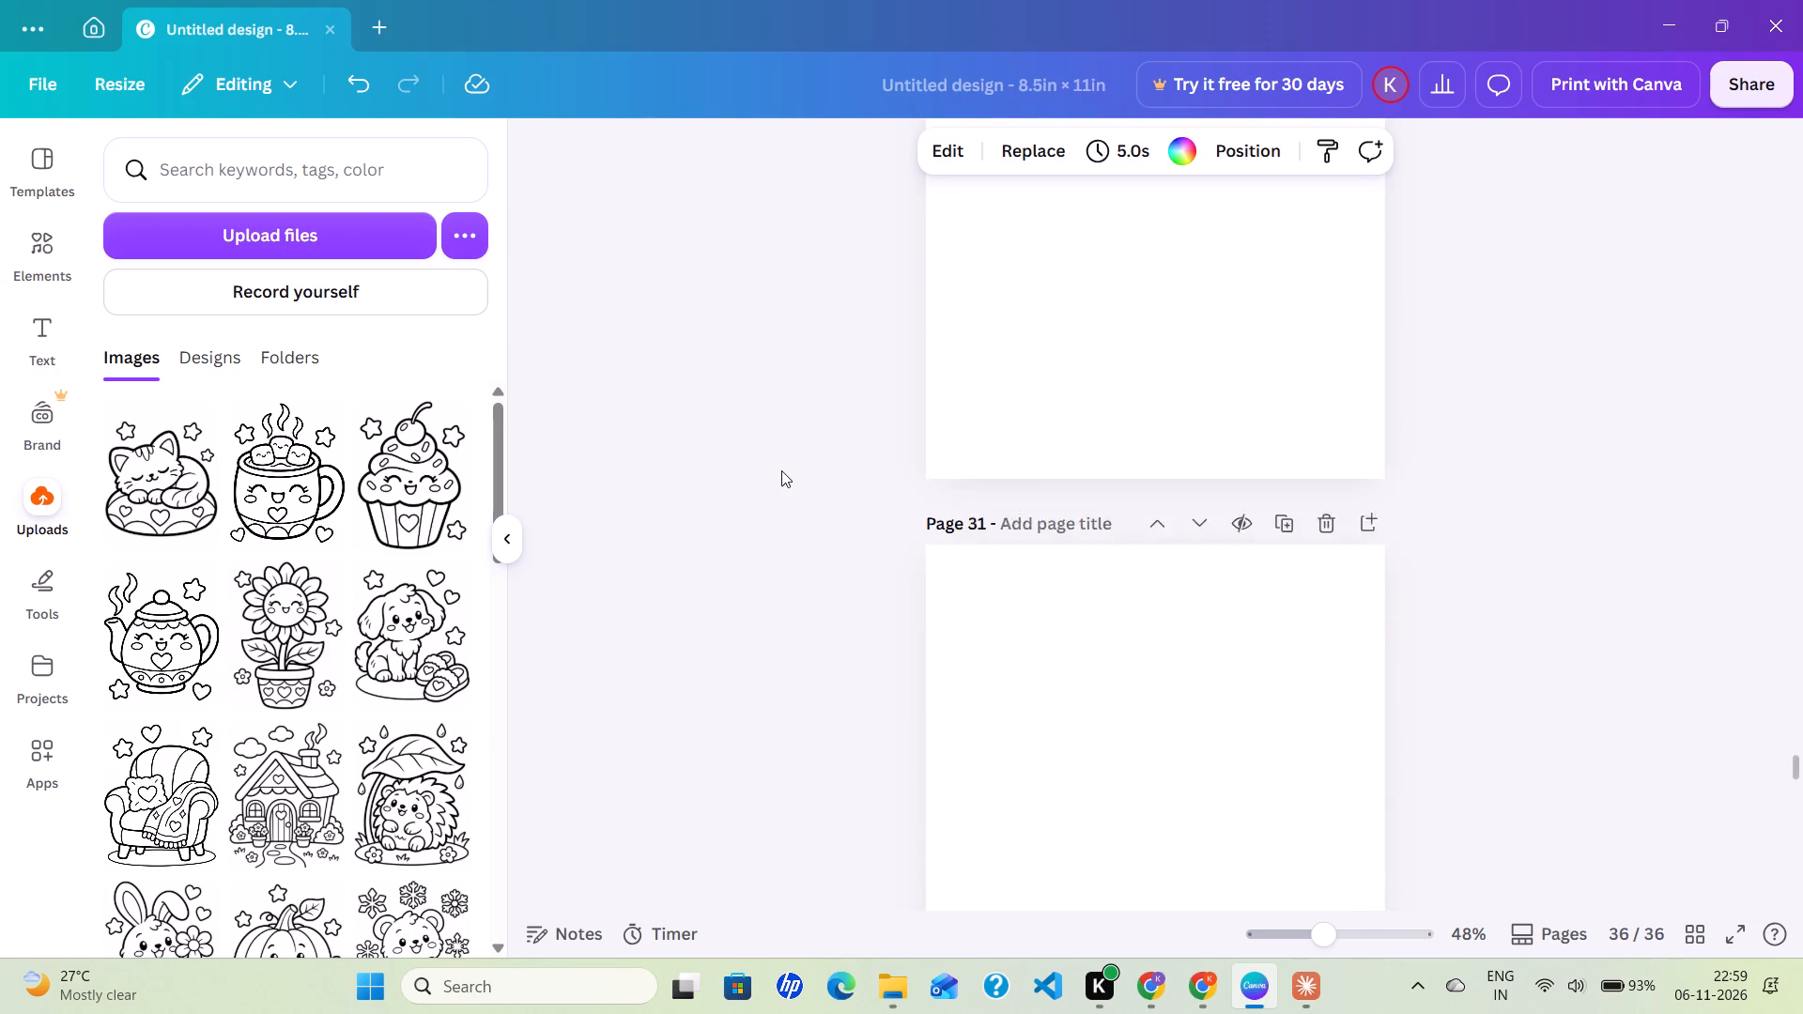
scroll(781, 470, up, 20)
scroll(781, 470, up, 9)
scroll(781, 470, up, 12)
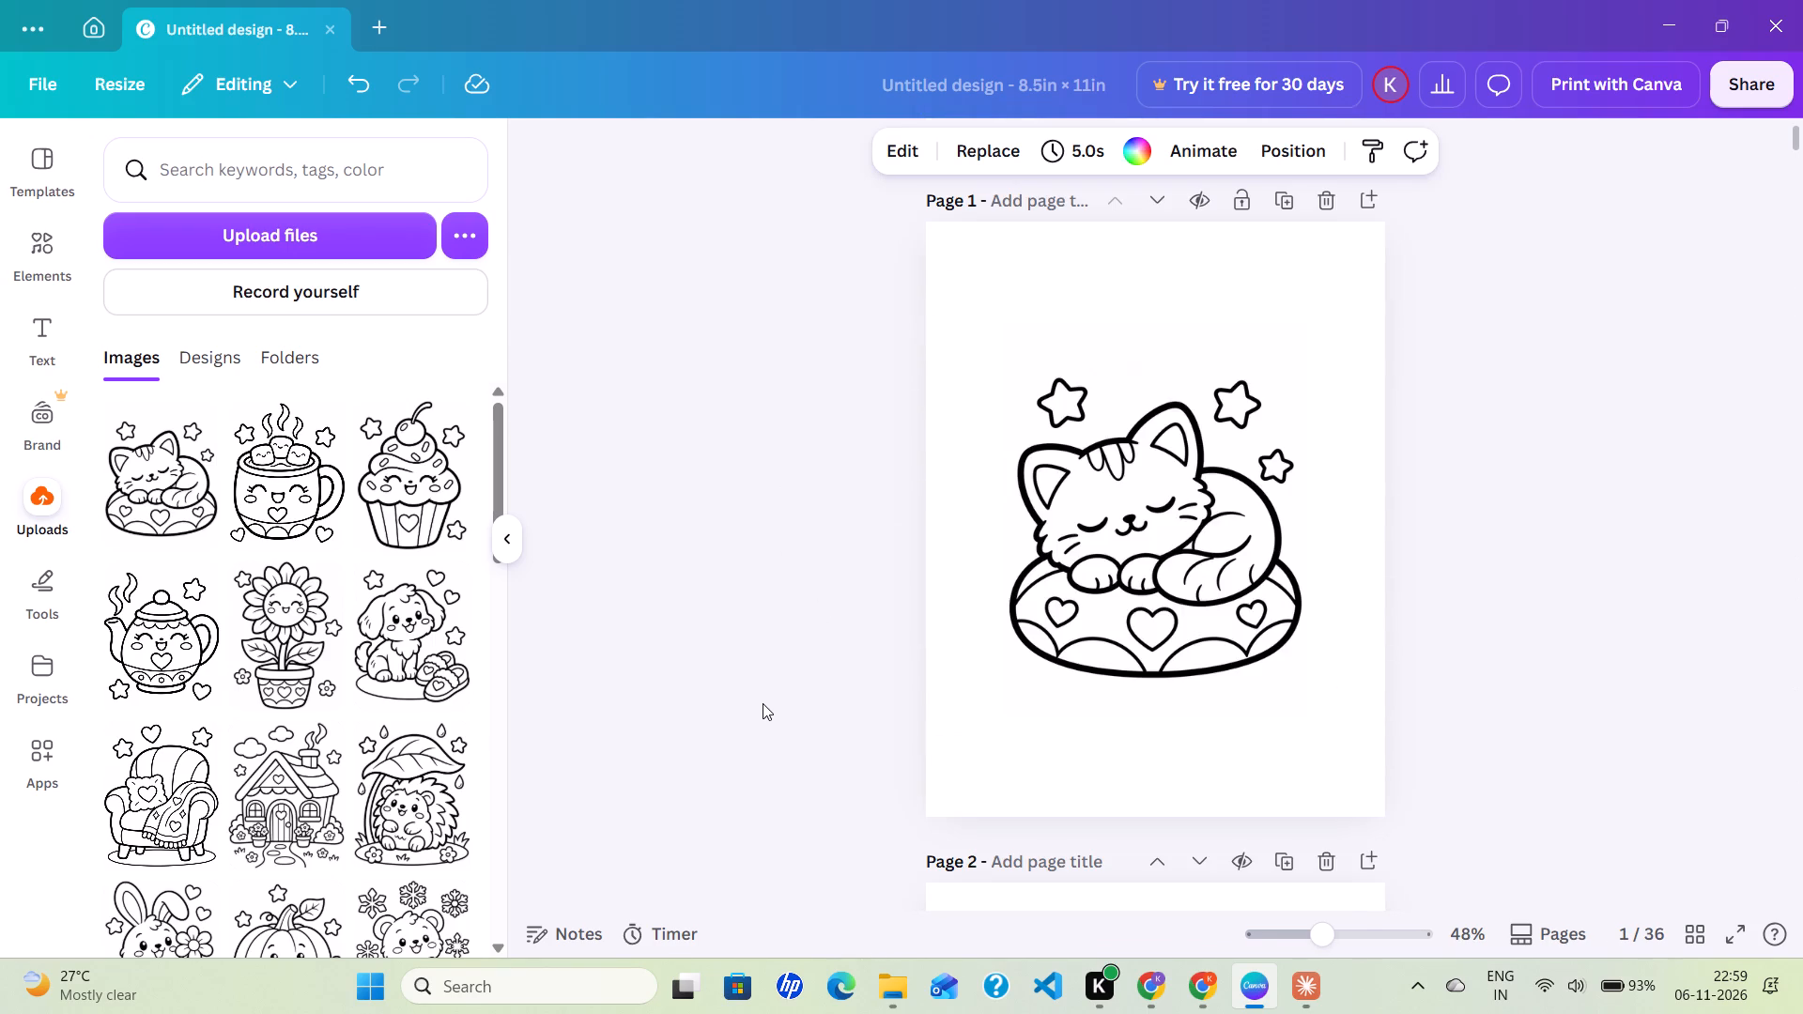
scroll(763, 703, down, 3)
click(1081, 699)
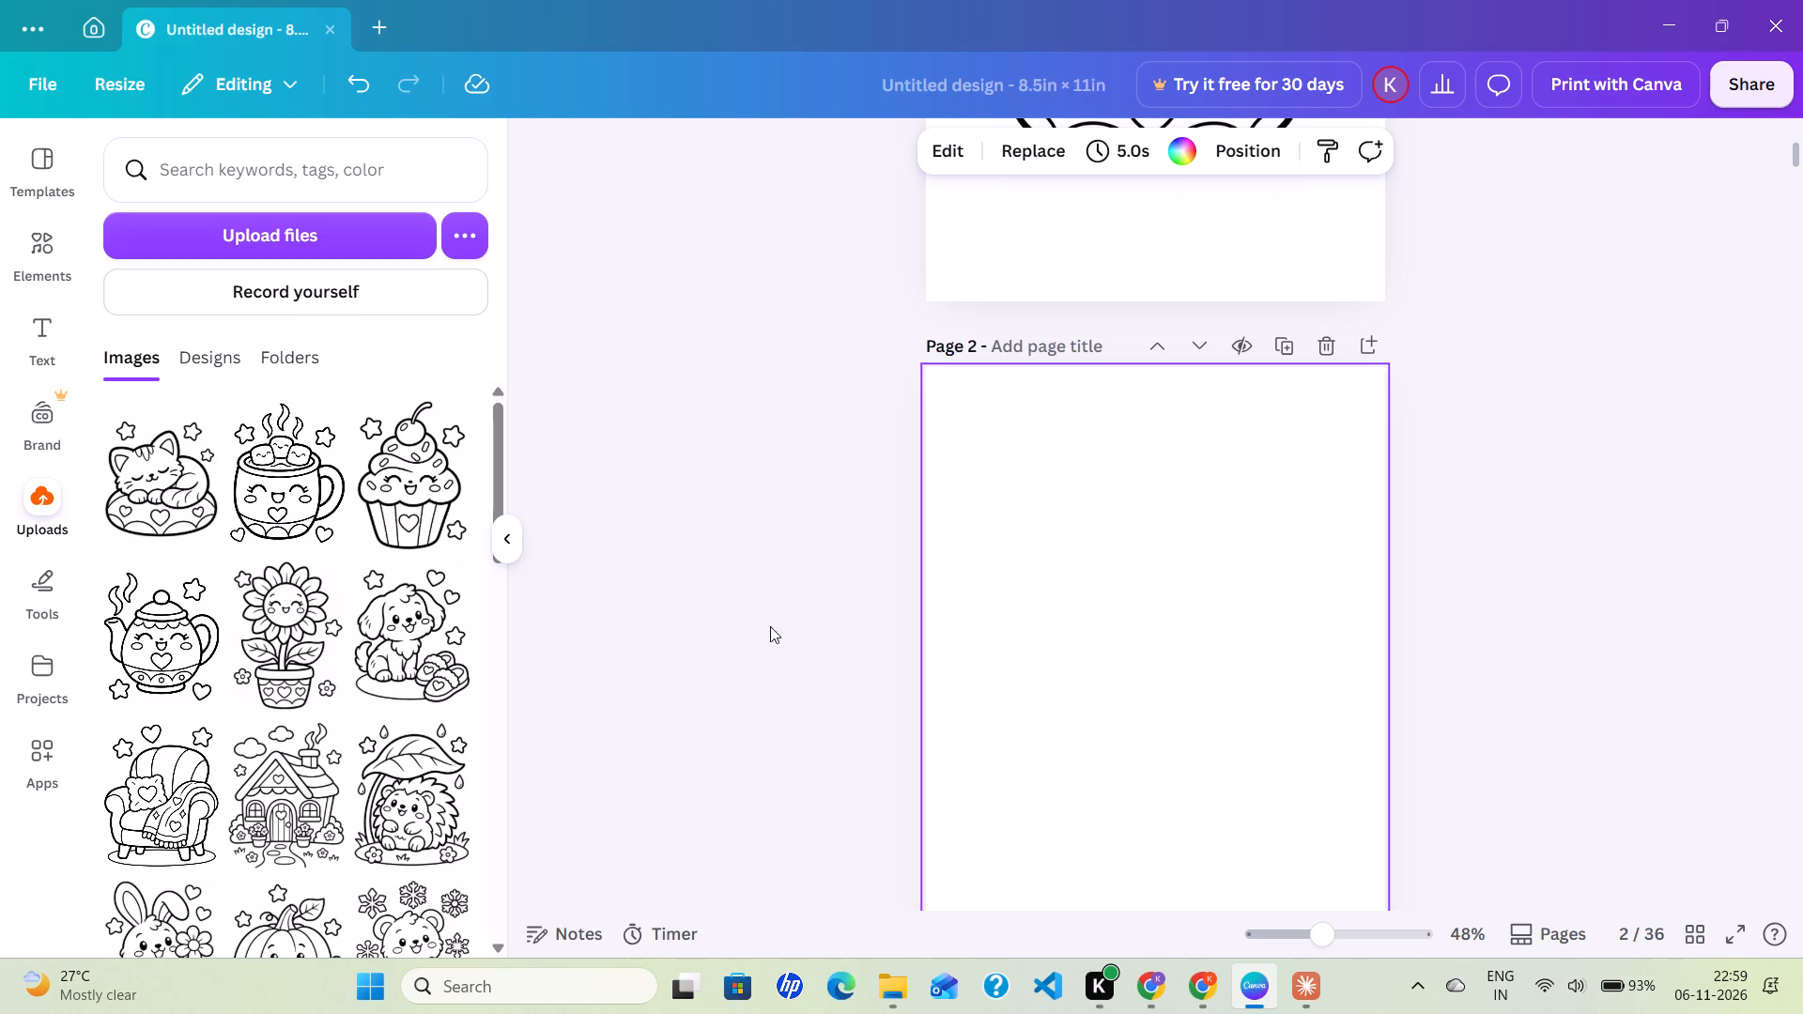
scroll(592, 595, down, 1)
click(286, 474)
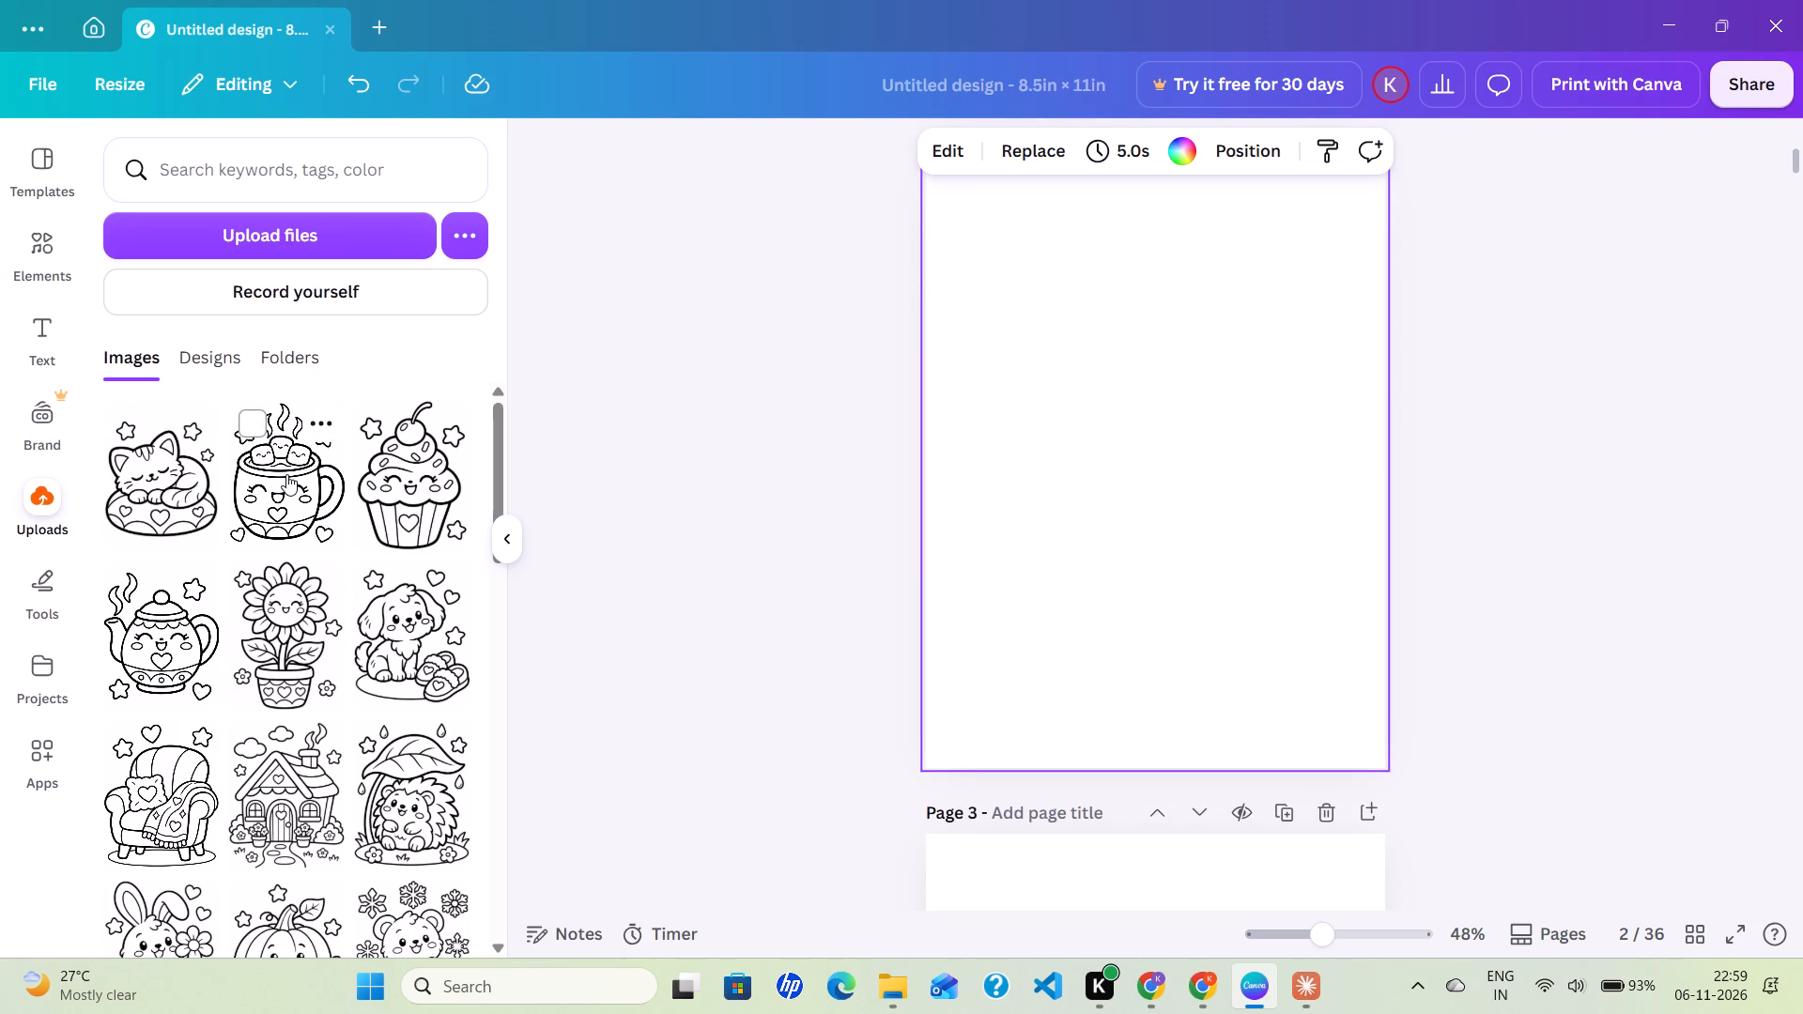
click(782, 683)
Place the uploaded cherry-topped cupcake on page 3, centred at its default size.
scroll(782, 683, down, 2)
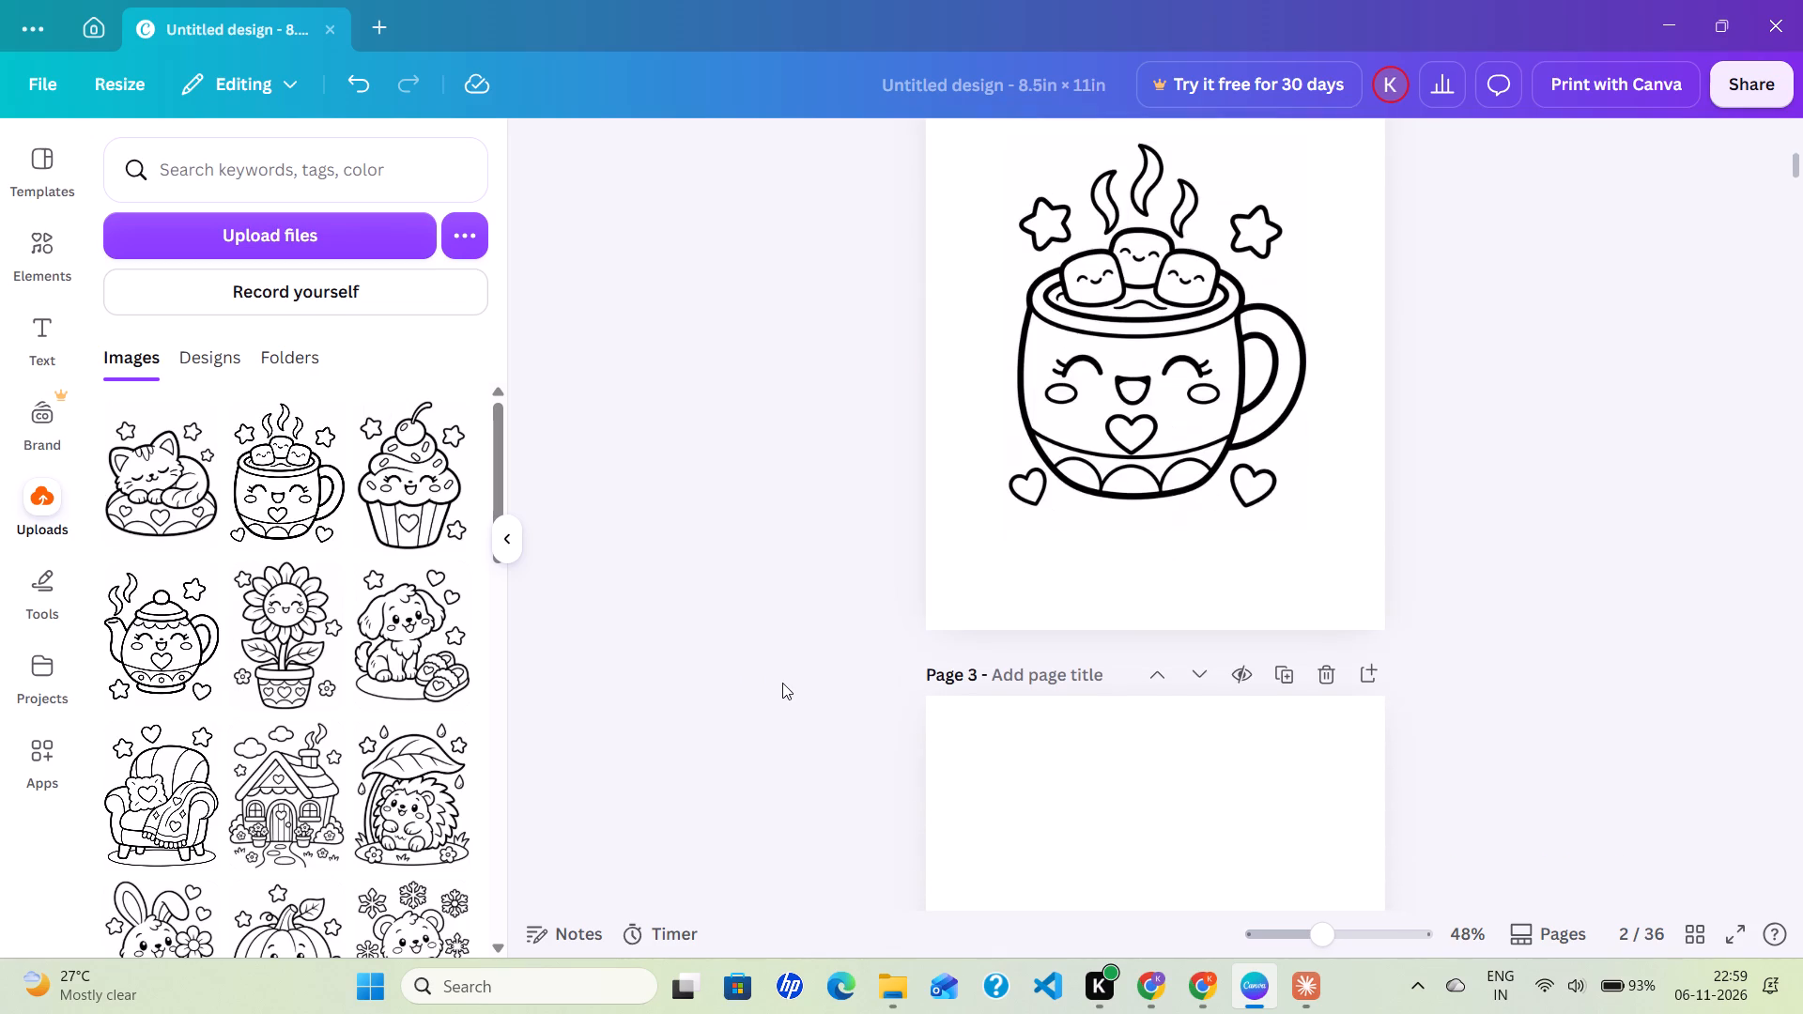
scroll(782, 683, down, 4)
click(1004, 676)
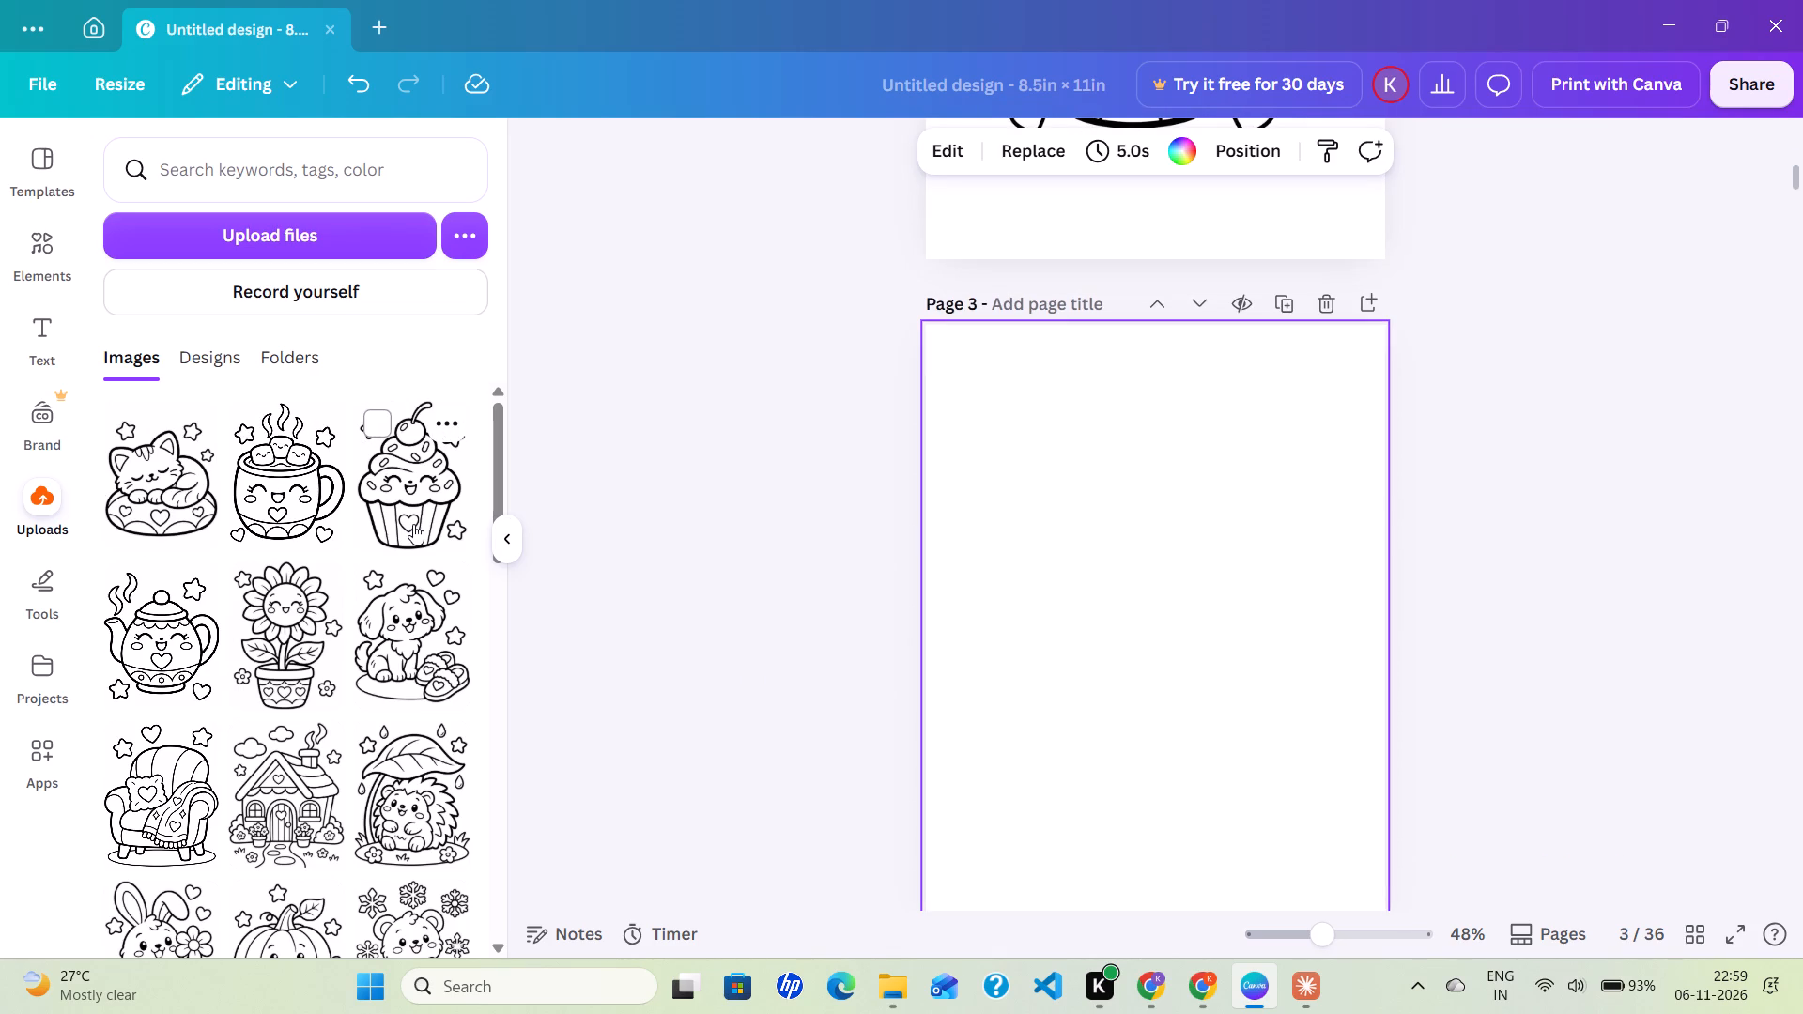
click(413, 524)
click(763, 658)
Place the uploaded smiling teapot on page 4 at its default size and position.
scroll(763, 658, down, 3)
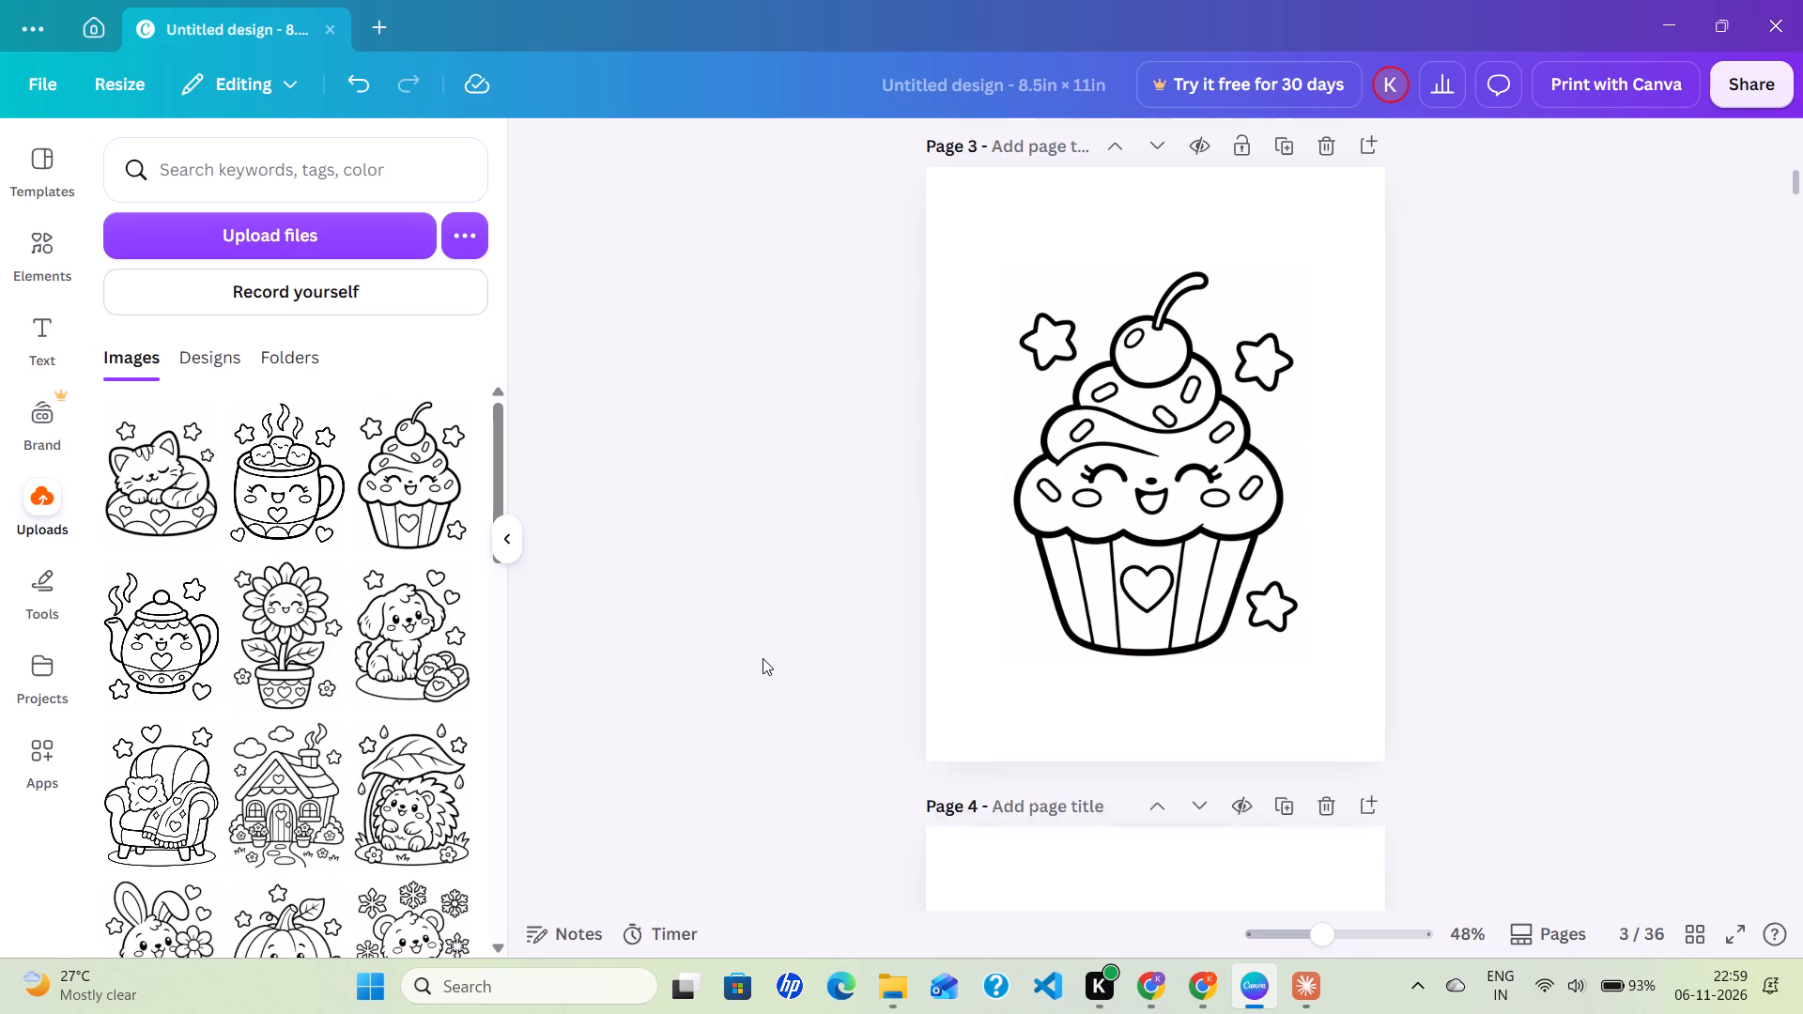
scroll(763, 658, down, 3)
click(1026, 671)
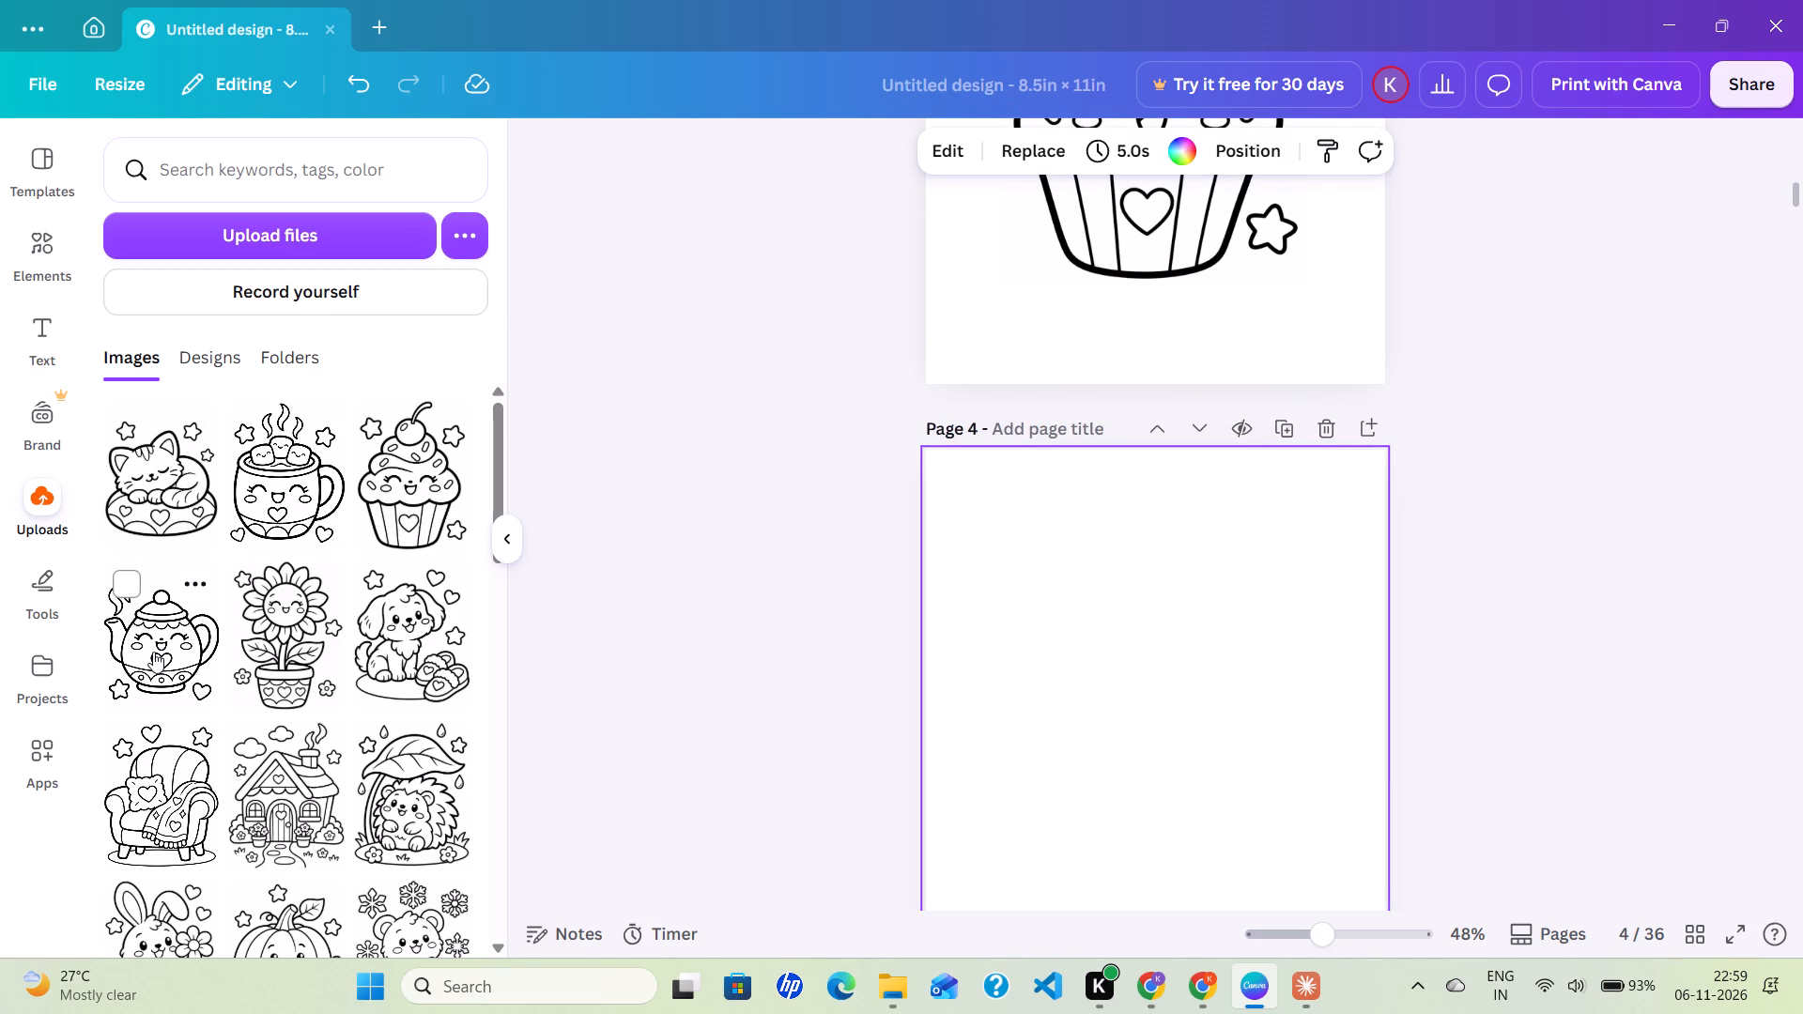
click(153, 652)
click(754, 630)
Place the uploaded smiling potted flower on page 5 at its default size and position.
scroll(754, 630, down, 7)
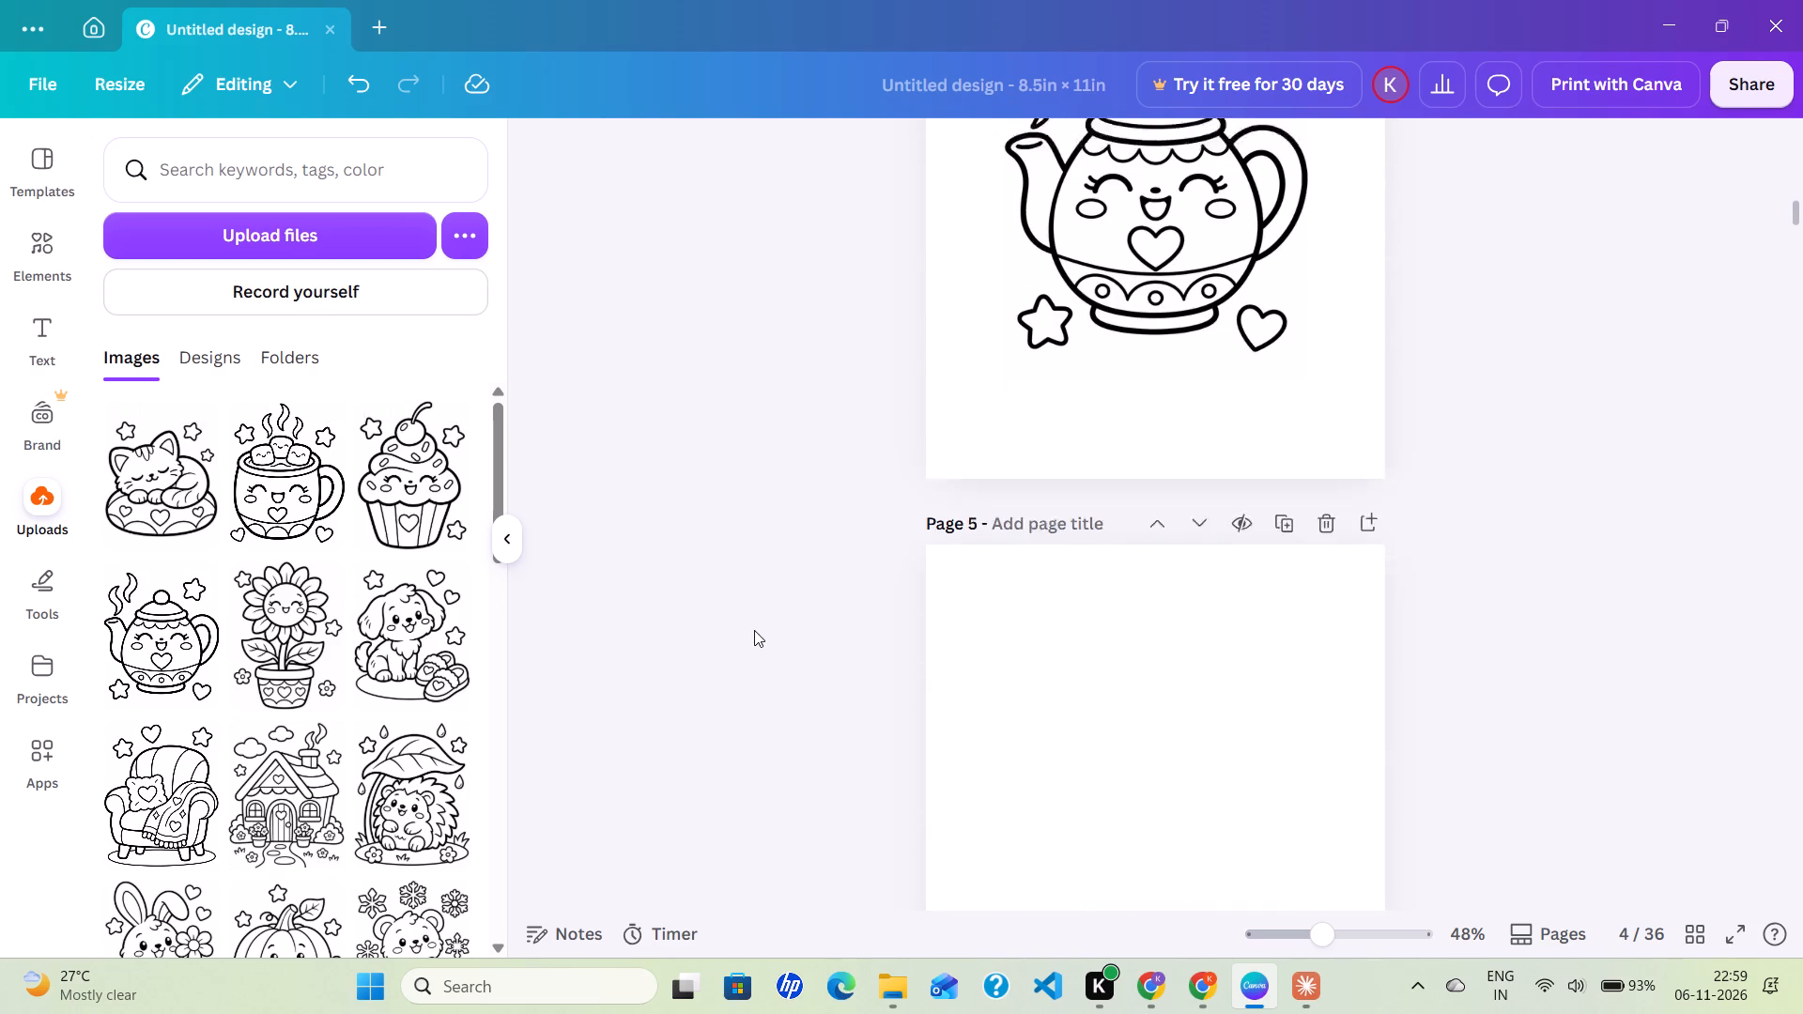
click(1131, 622)
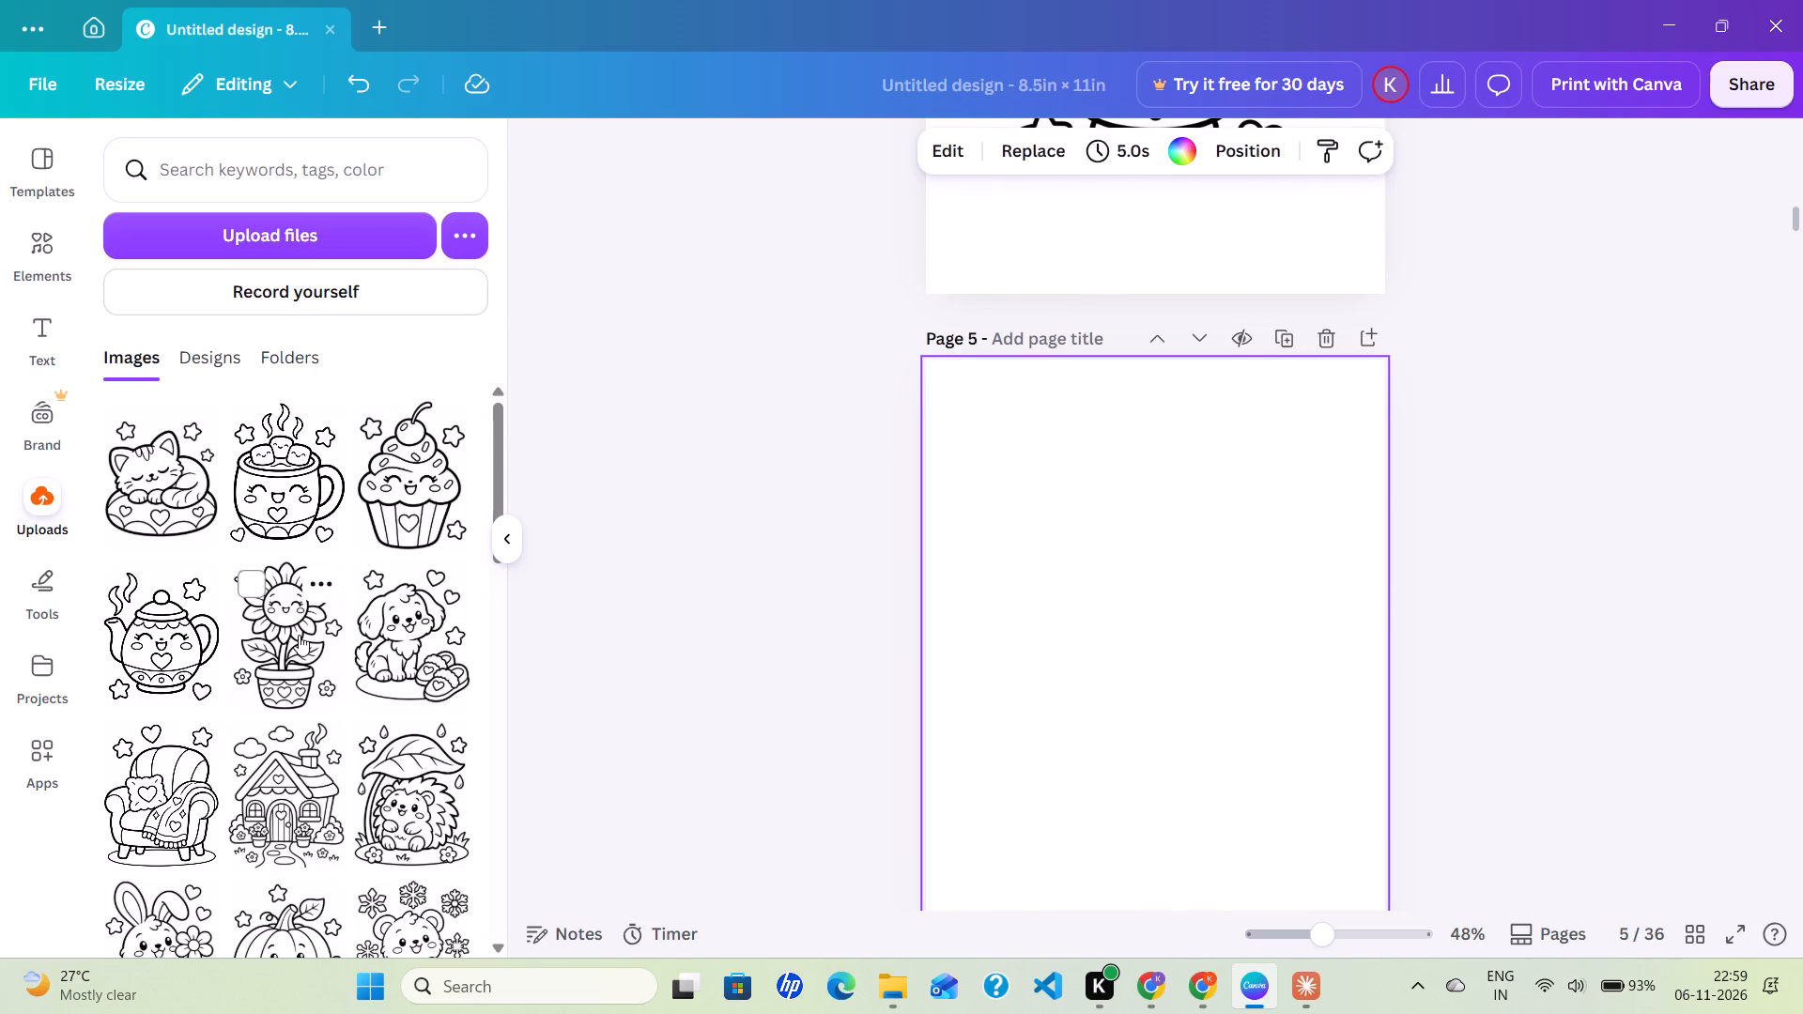
click(299, 635)
click(807, 588)
Place the uploaded puppy with slippers on page 6 at its default size and position.
scroll(807, 588, down, 5)
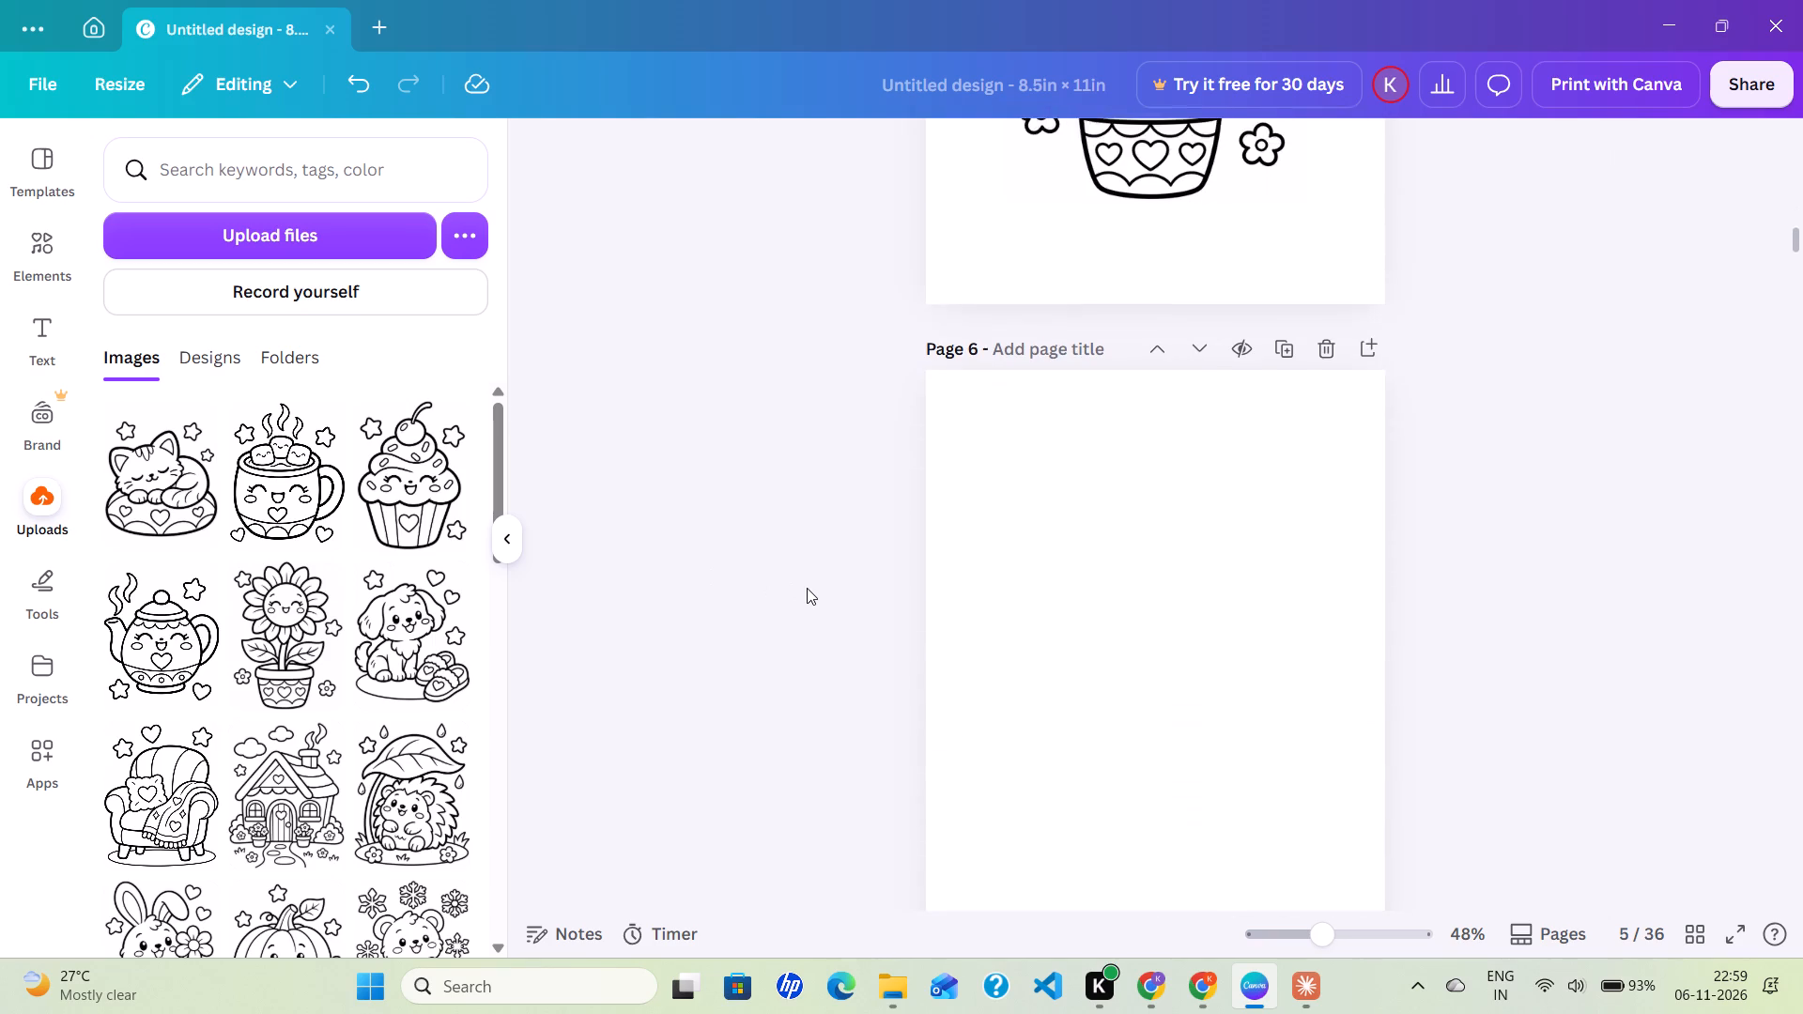
click(1174, 517)
click(405, 664)
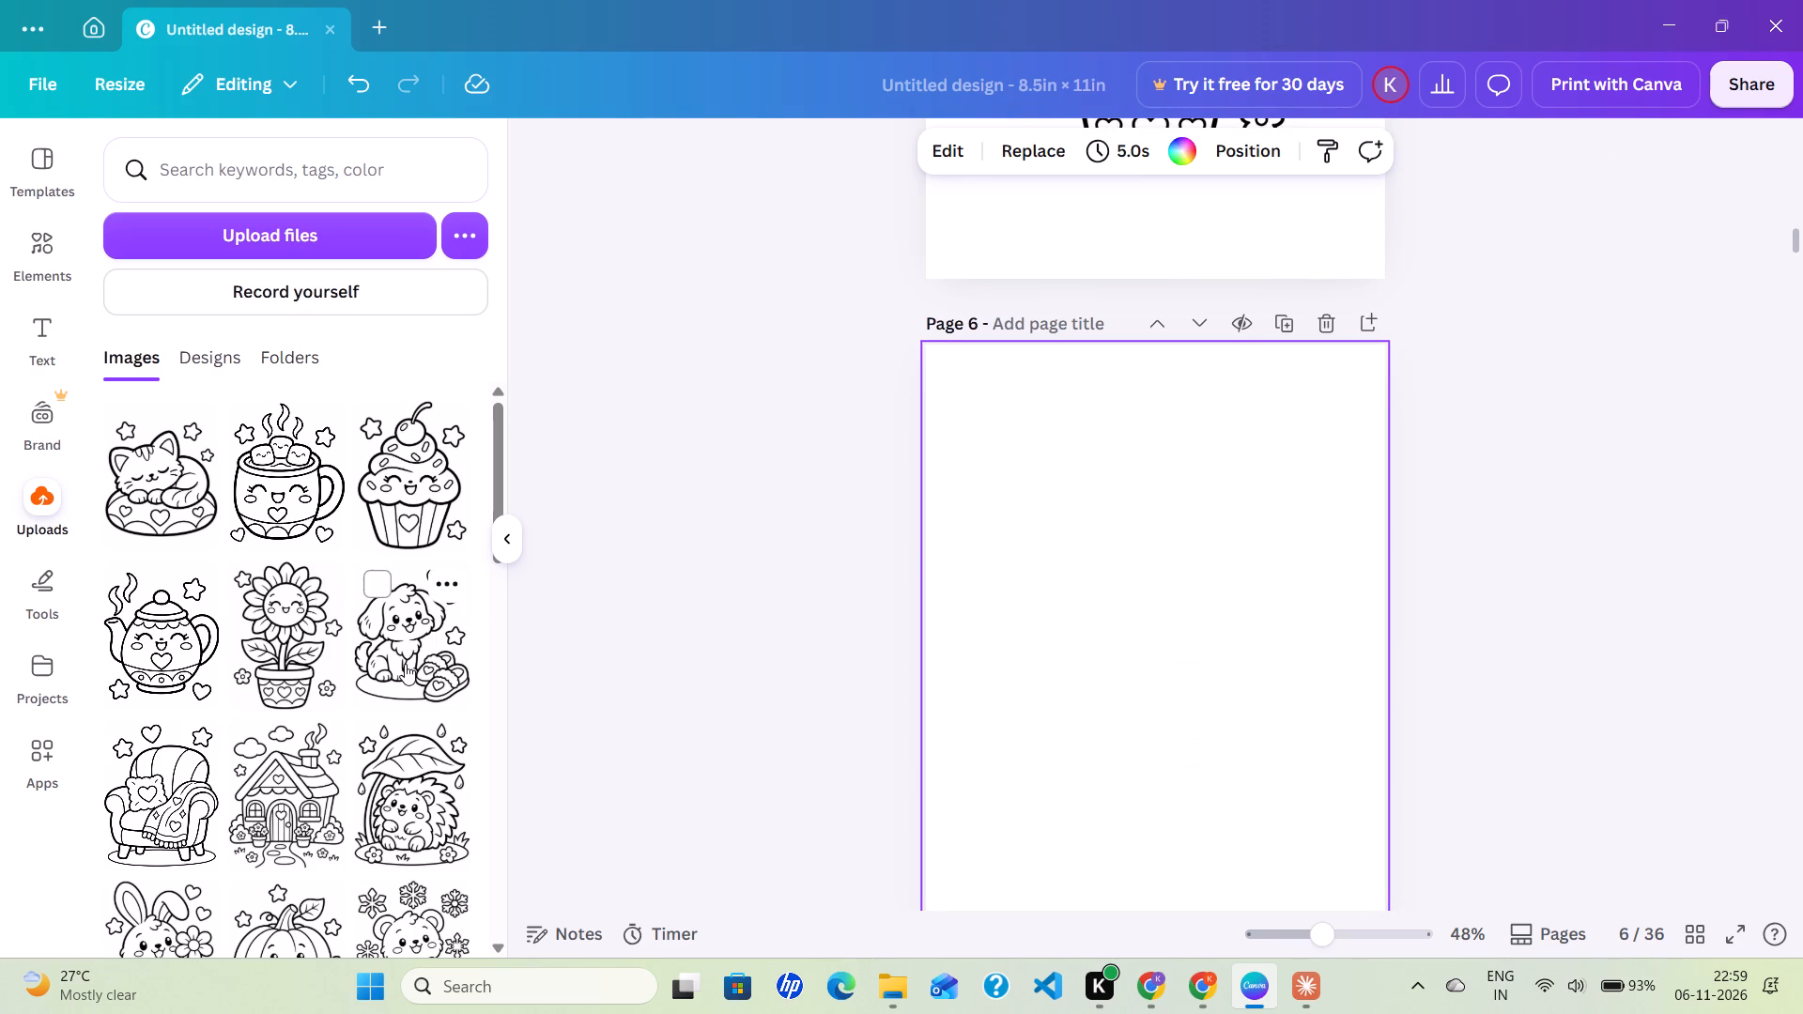
click(750, 594)
Place the uploaded armchair with pillow and blanket on page 7, centred at its default size.
scroll(750, 594, down, 5)
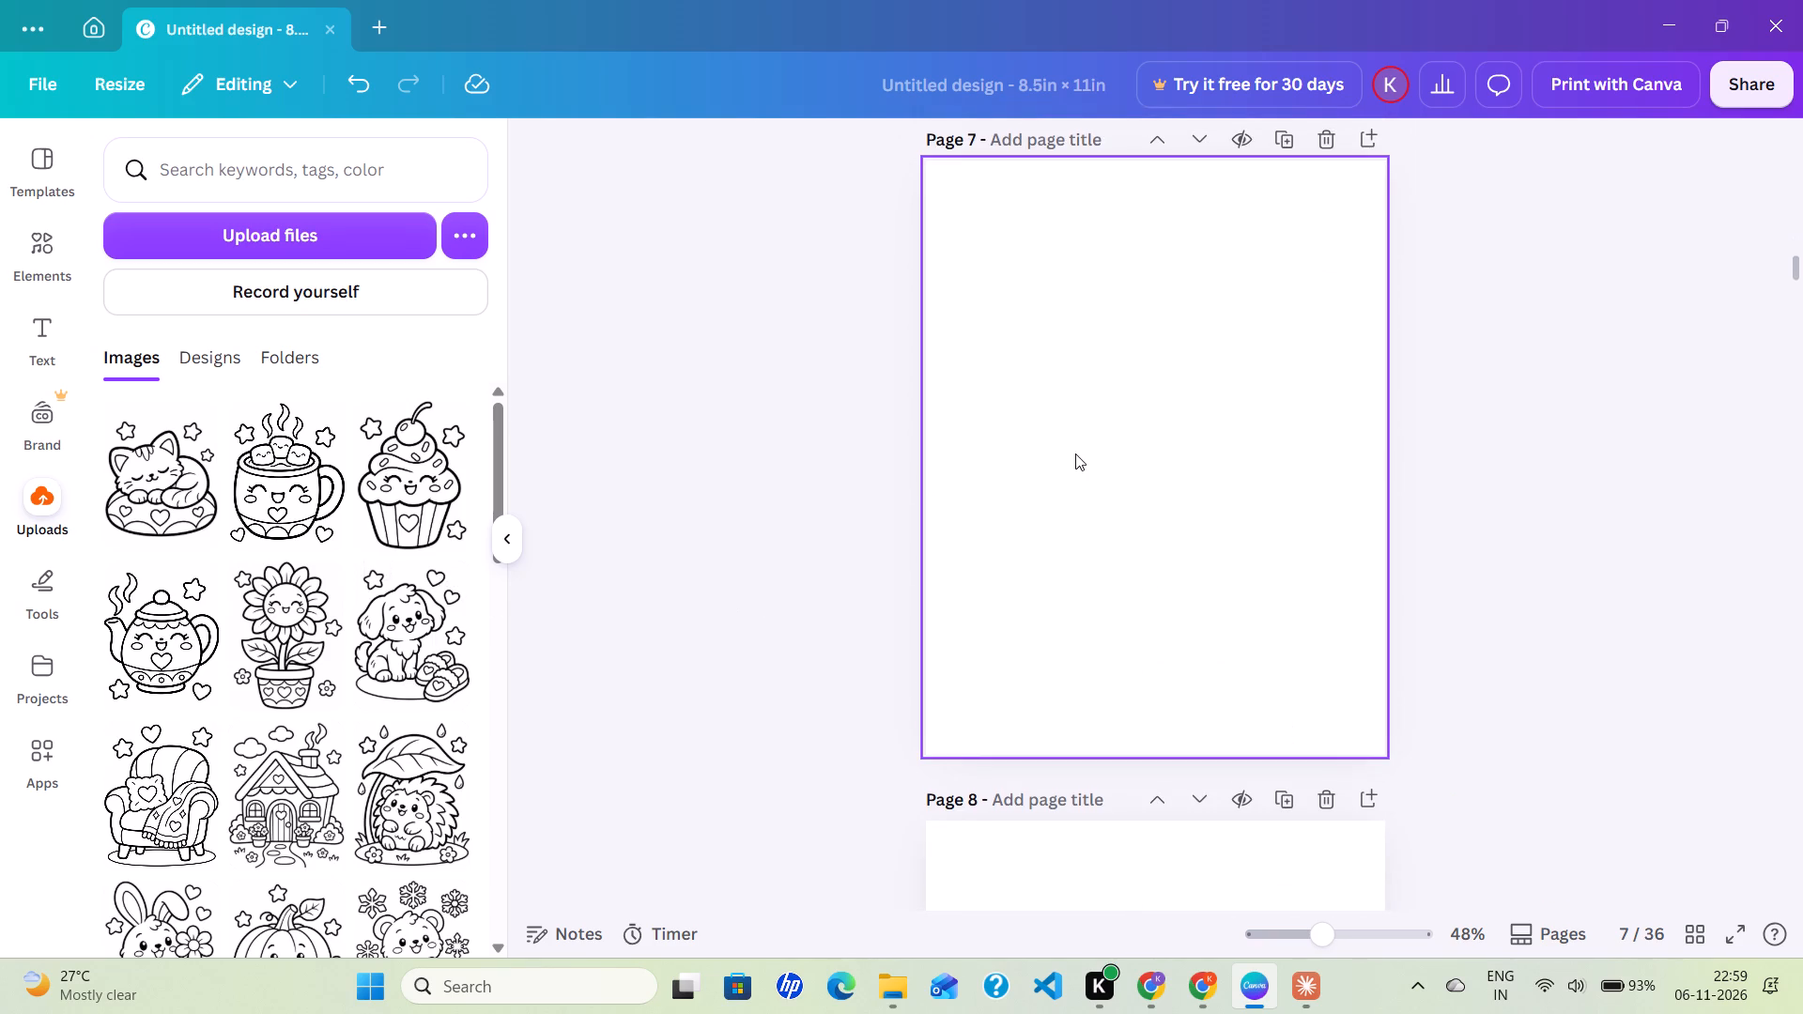
click(1075, 453)
click(139, 788)
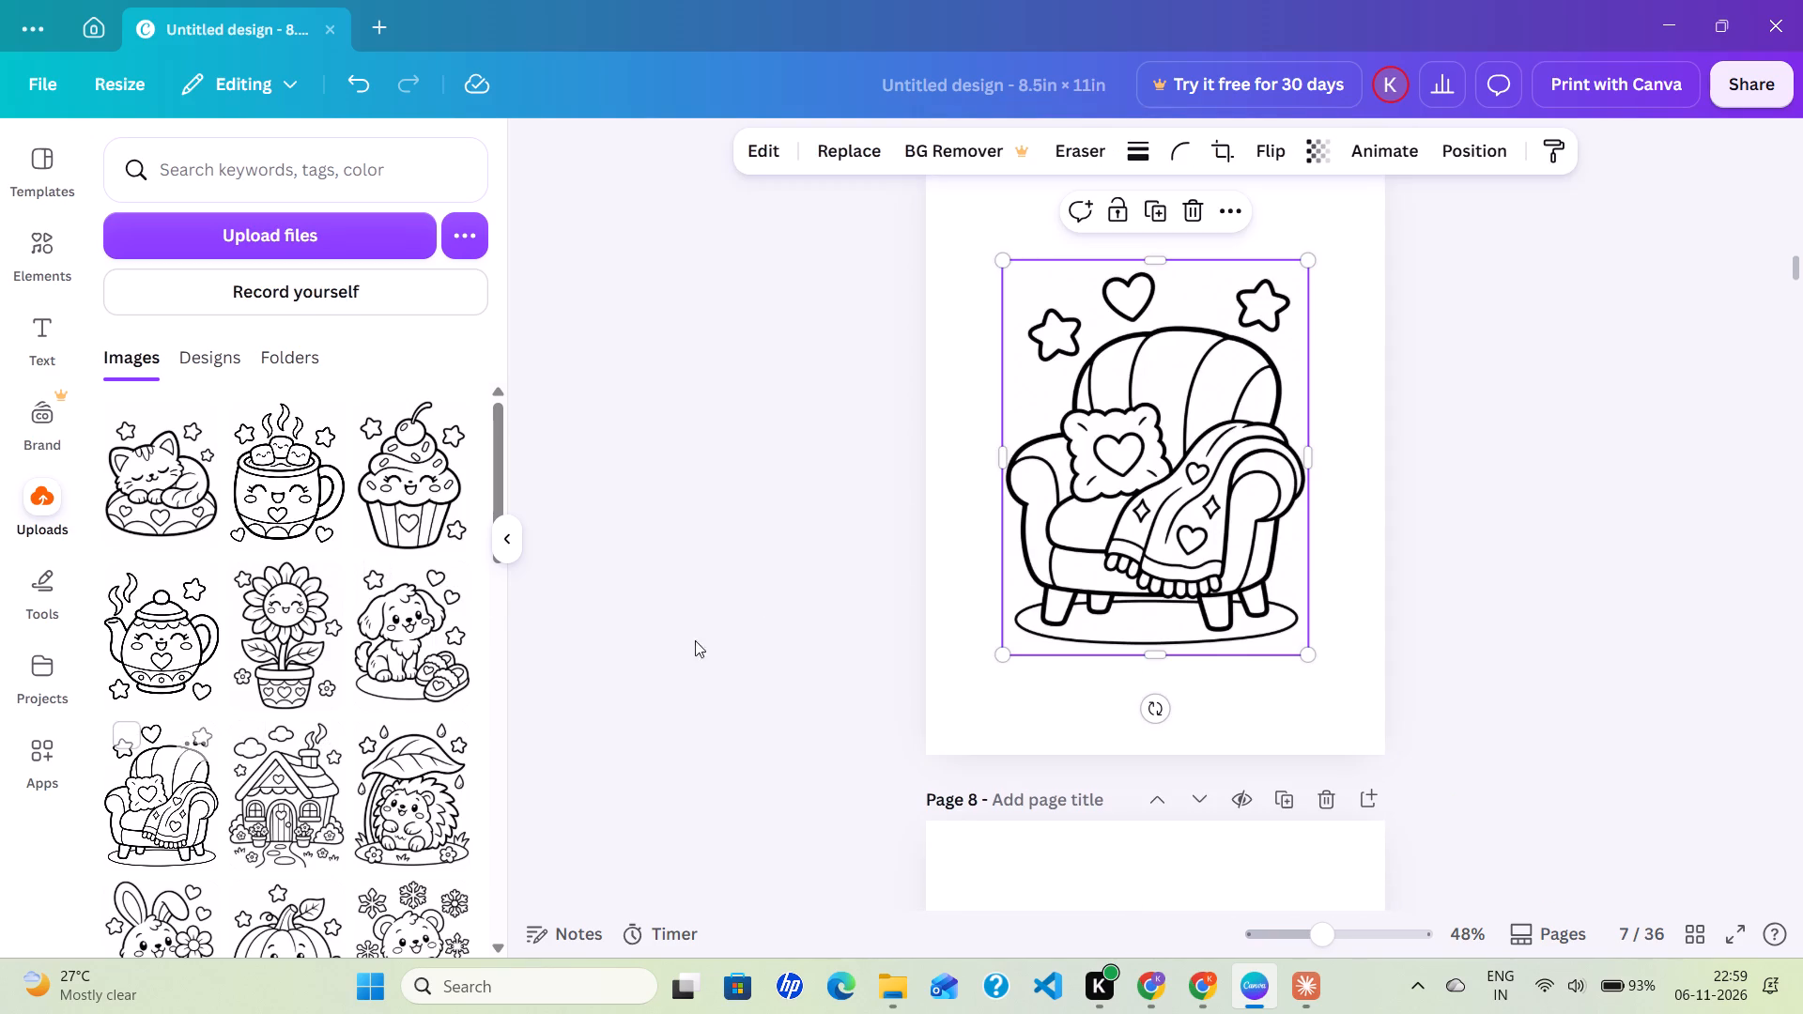
click(779, 627)
Place the uploaded cottage with a smoking chimney on page 8, centred at its default size.
scroll(779, 627, down, 3)
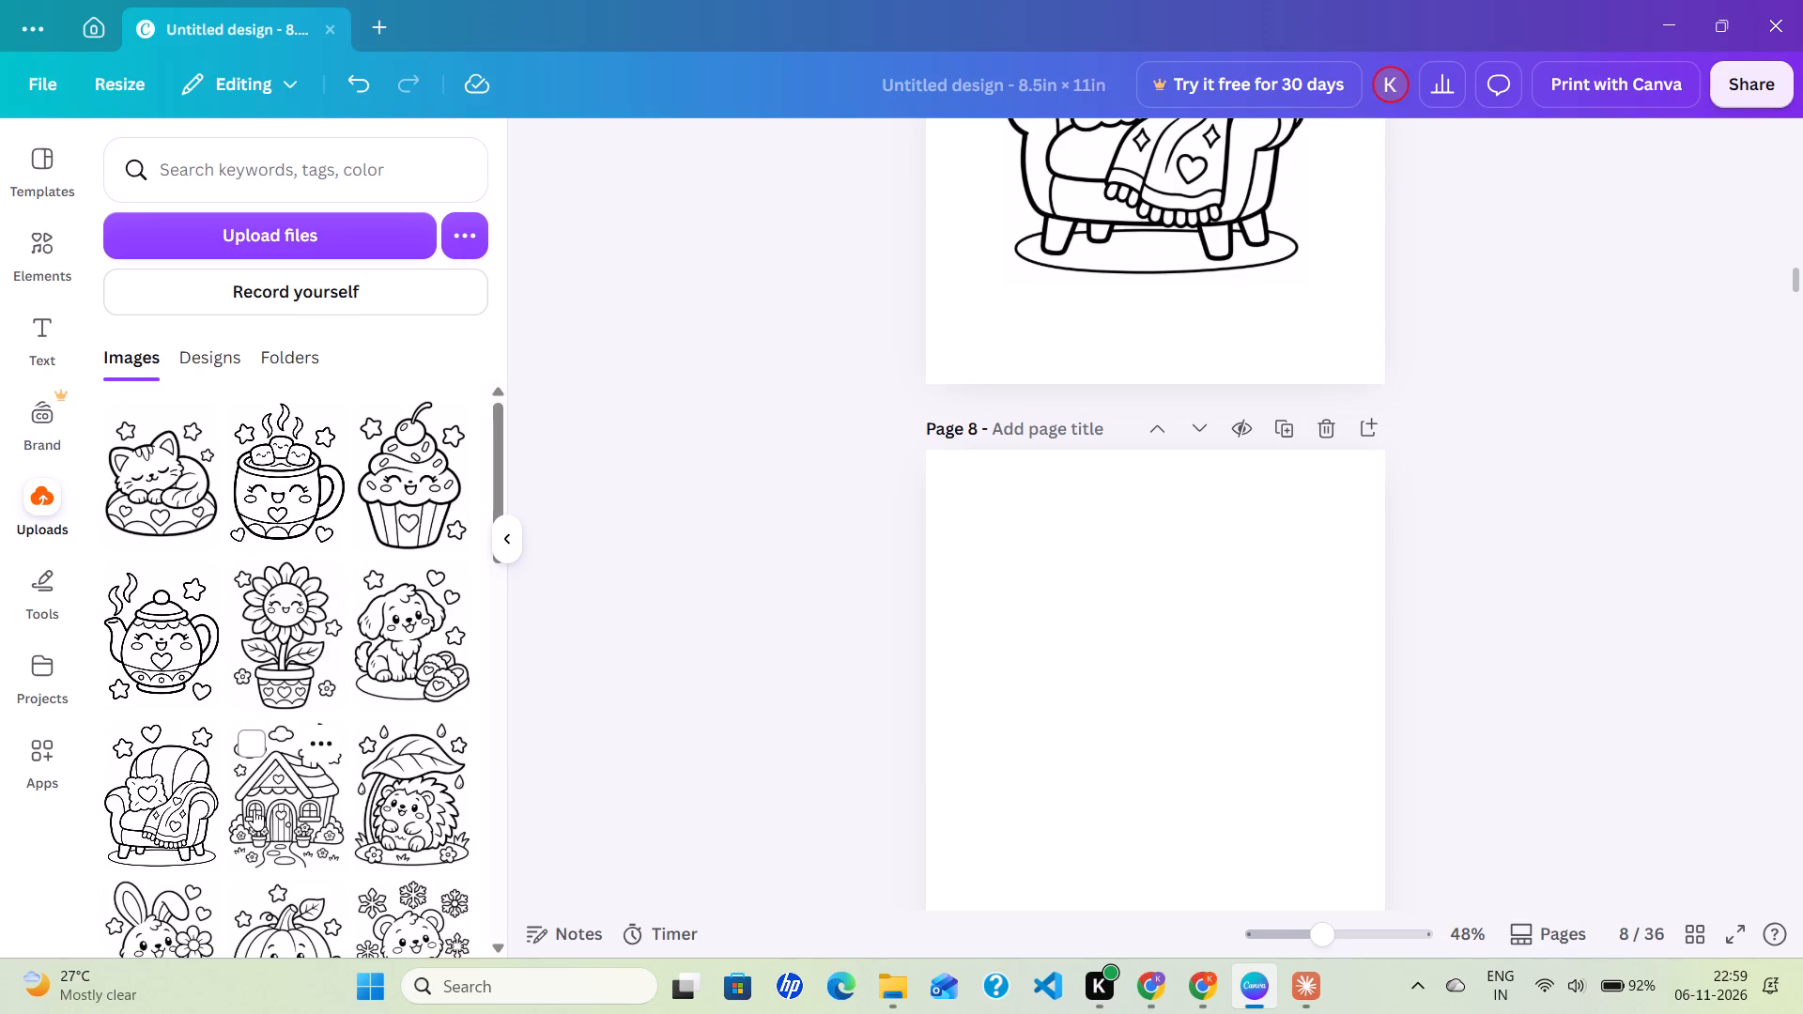
click(280, 816)
click(780, 655)
Place the uploaded hedgehog under a leaf on page 9, centred at its default size.
scroll(780, 655, down, 3)
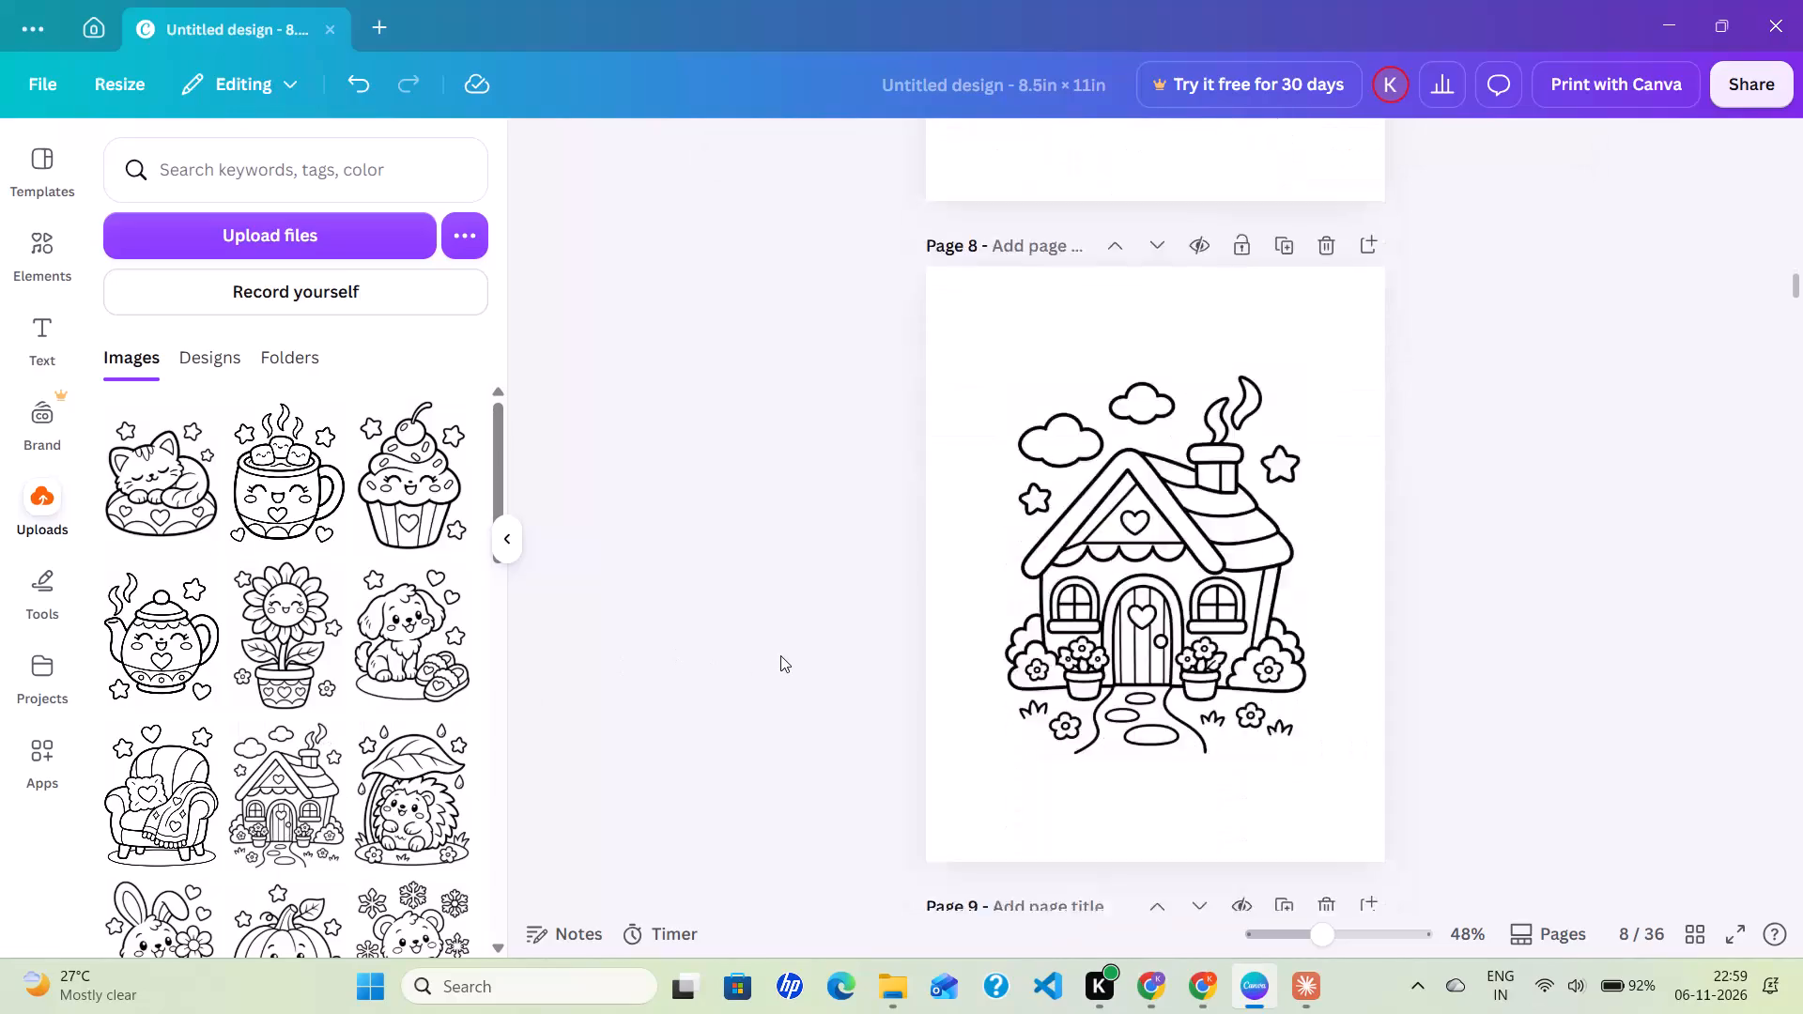
scroll(780, 655, down, 3)
click(413, 788)
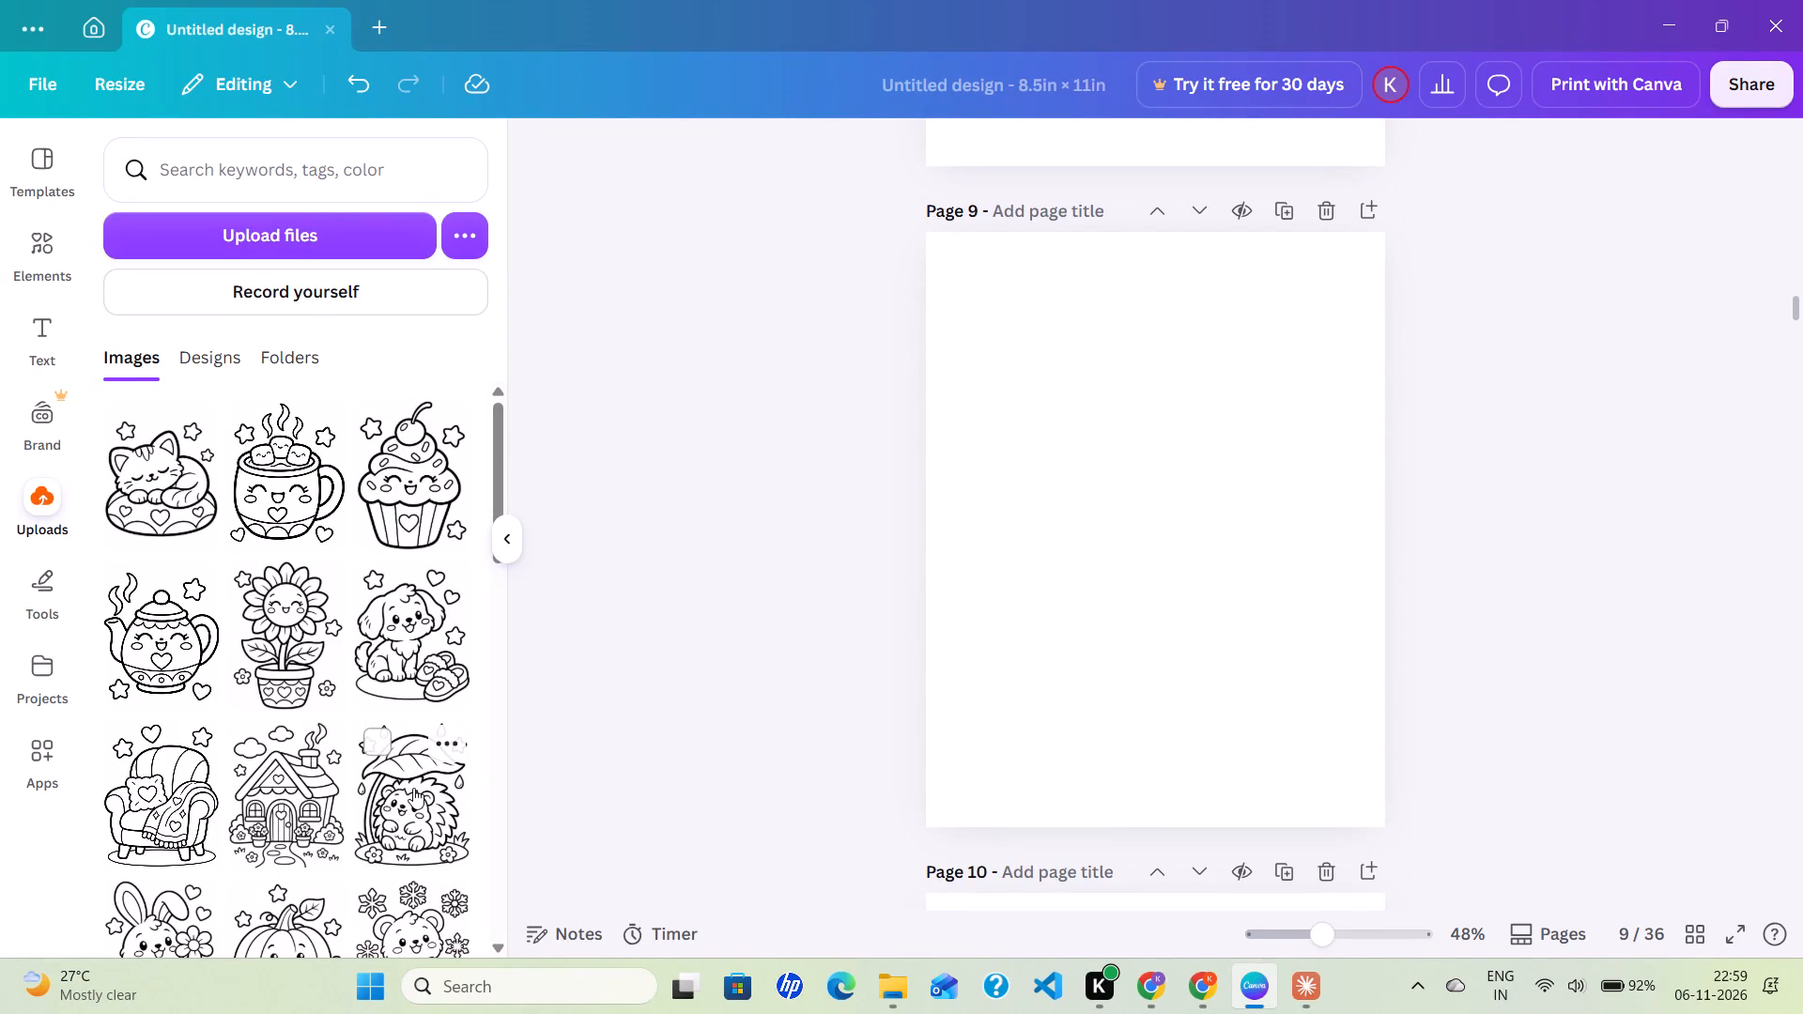
right_click(794, 604)
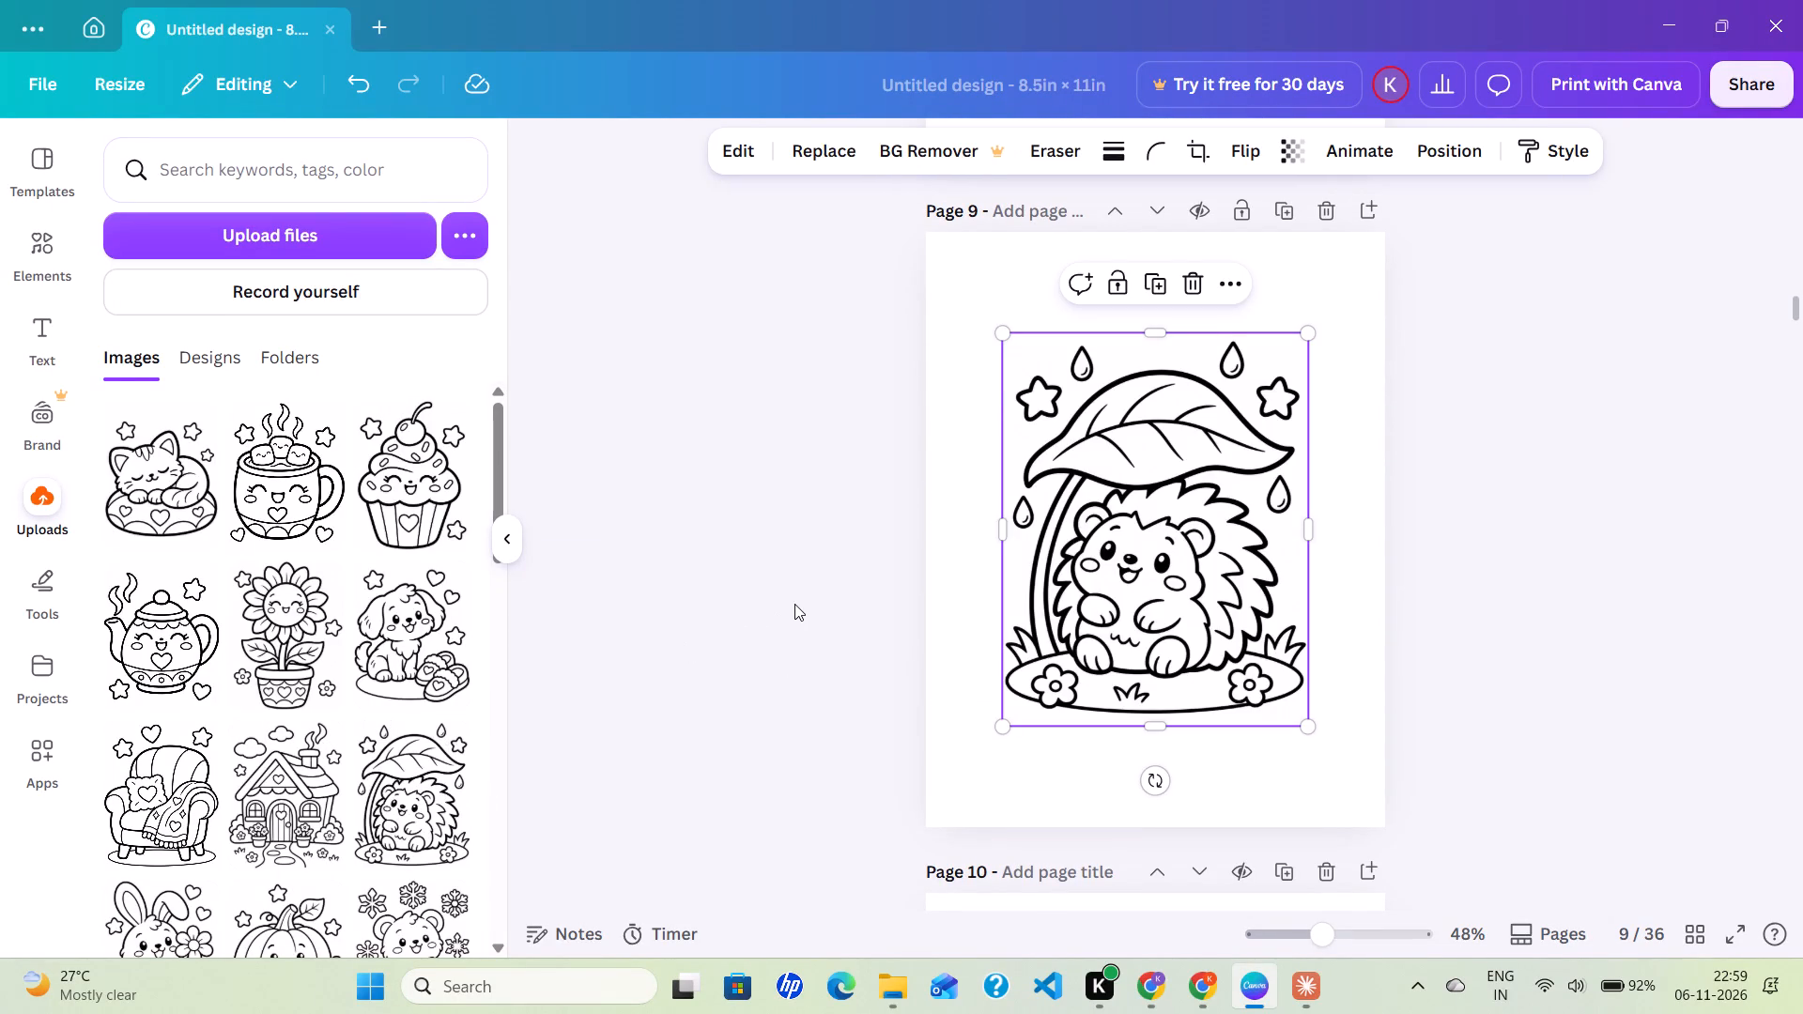
click(794, 604)
scroll(794, 604, right, 1)
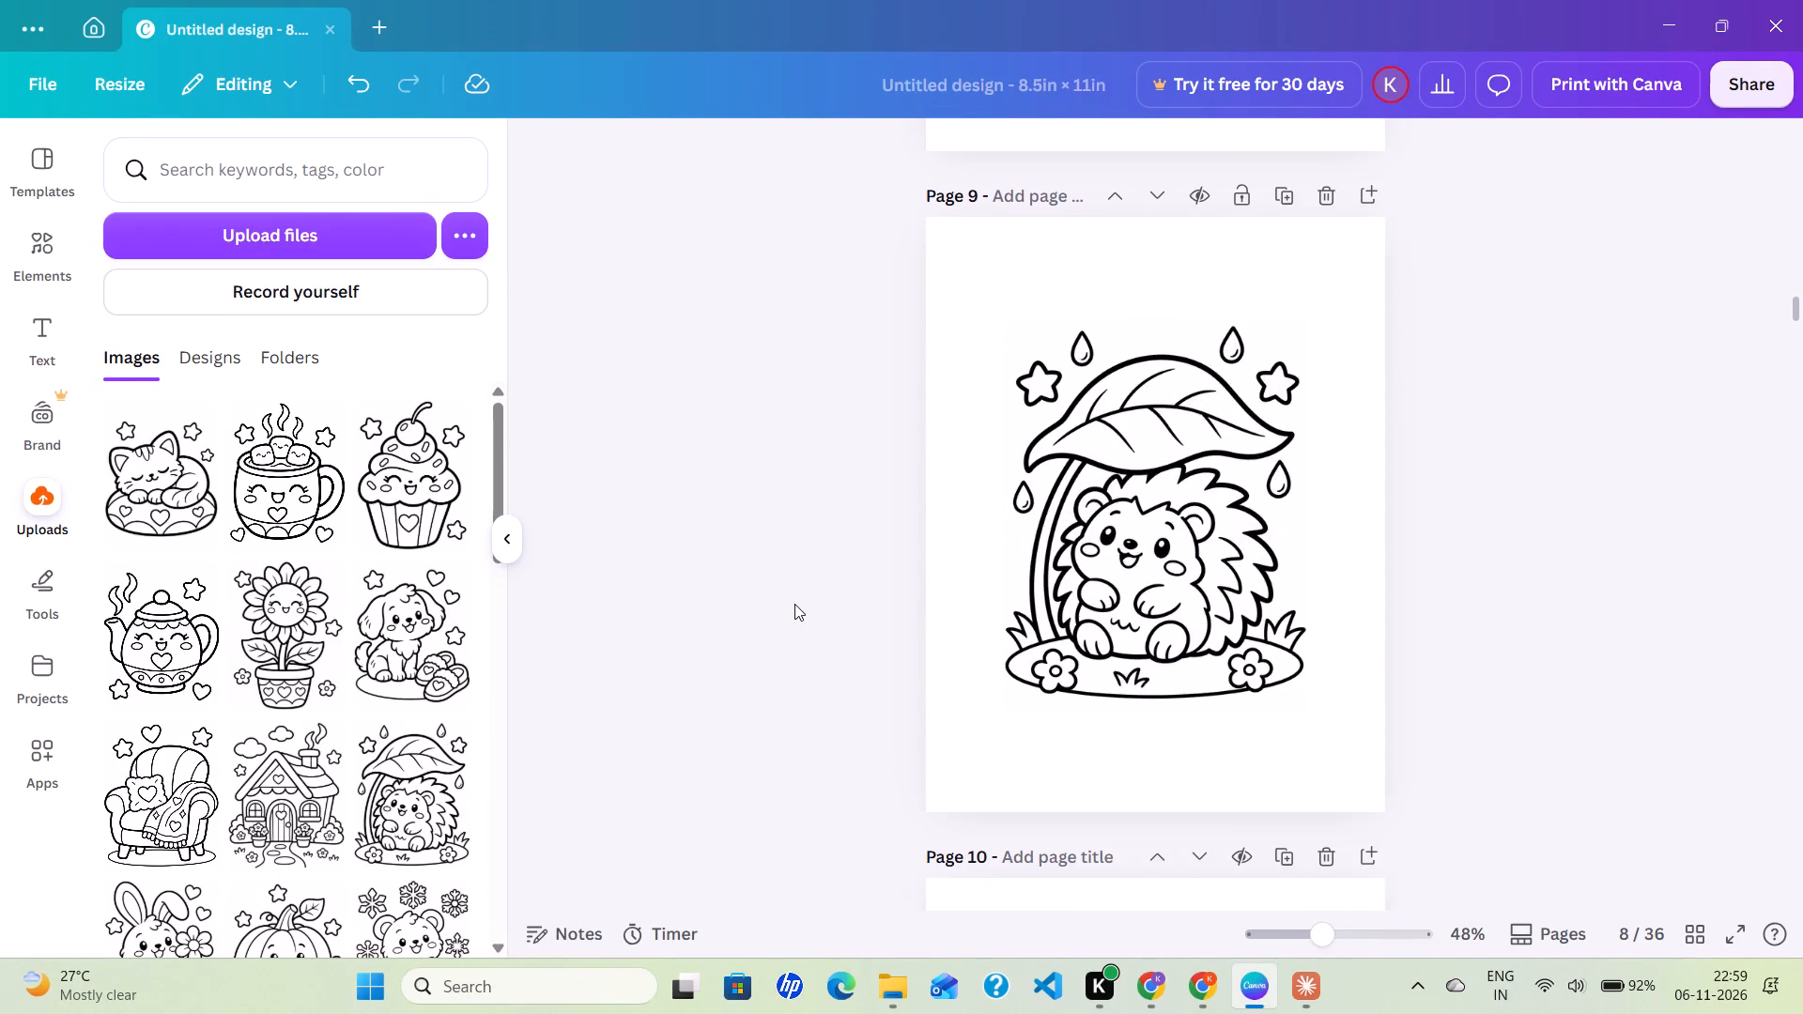
Place the uploaded bunny holding a flower on page 10, centred at its default size.
scroll(794, 604, down, 3)
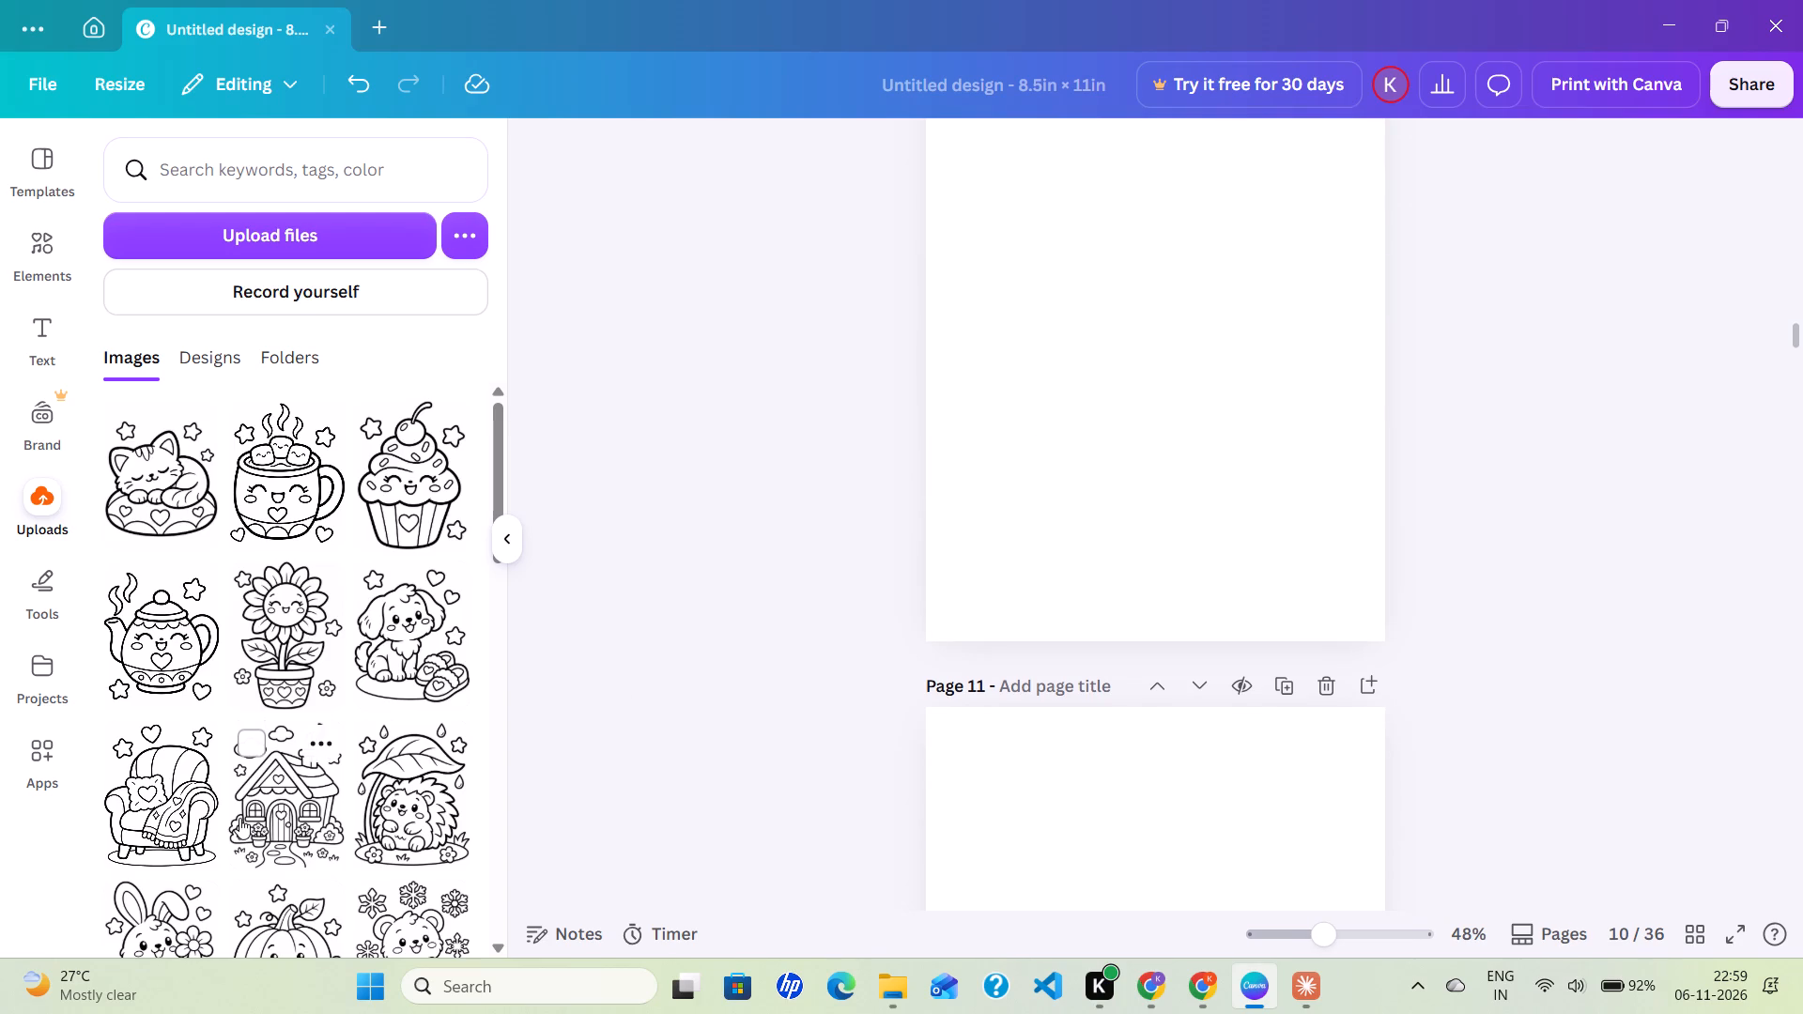
scroll(239, 818, down, 4)
click(128, 637)
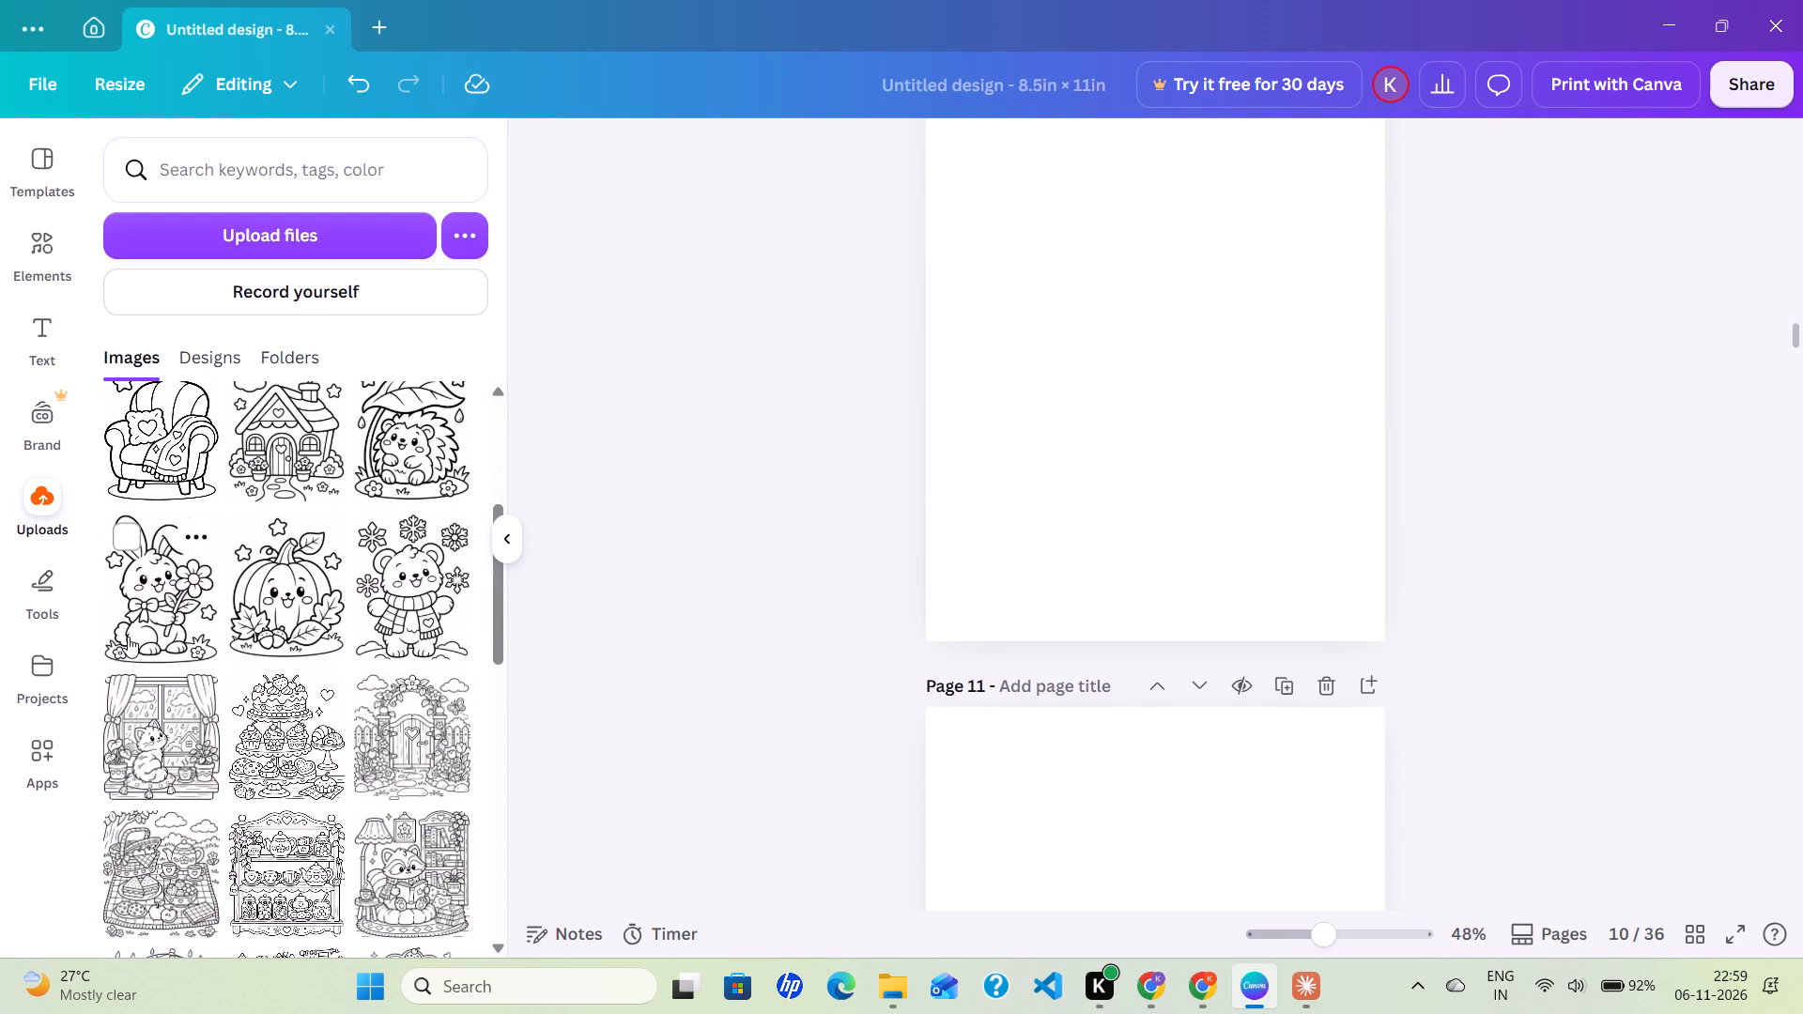
click(809, 702)
Place the uploaded smiling pumpkin with leaves and acorns on page 11, centred at its default size.
scroll(809, 702, down, 4)
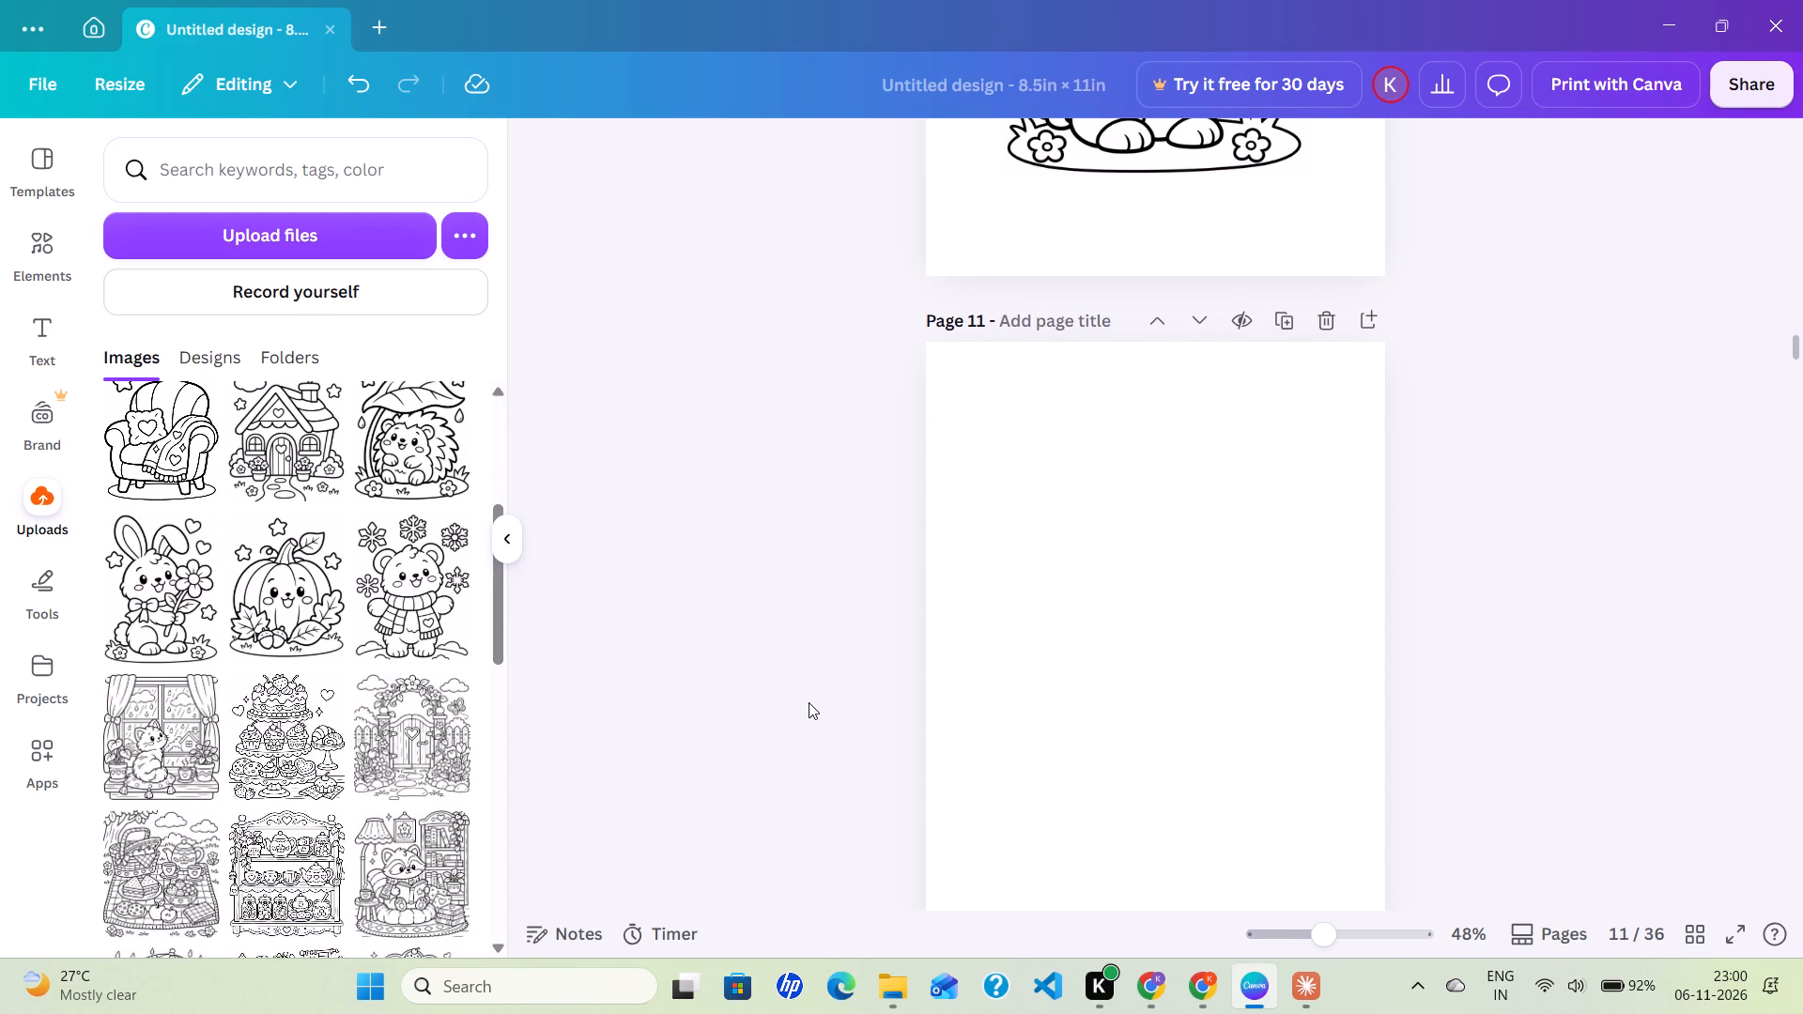
click(297, 640)
click(732, 615)
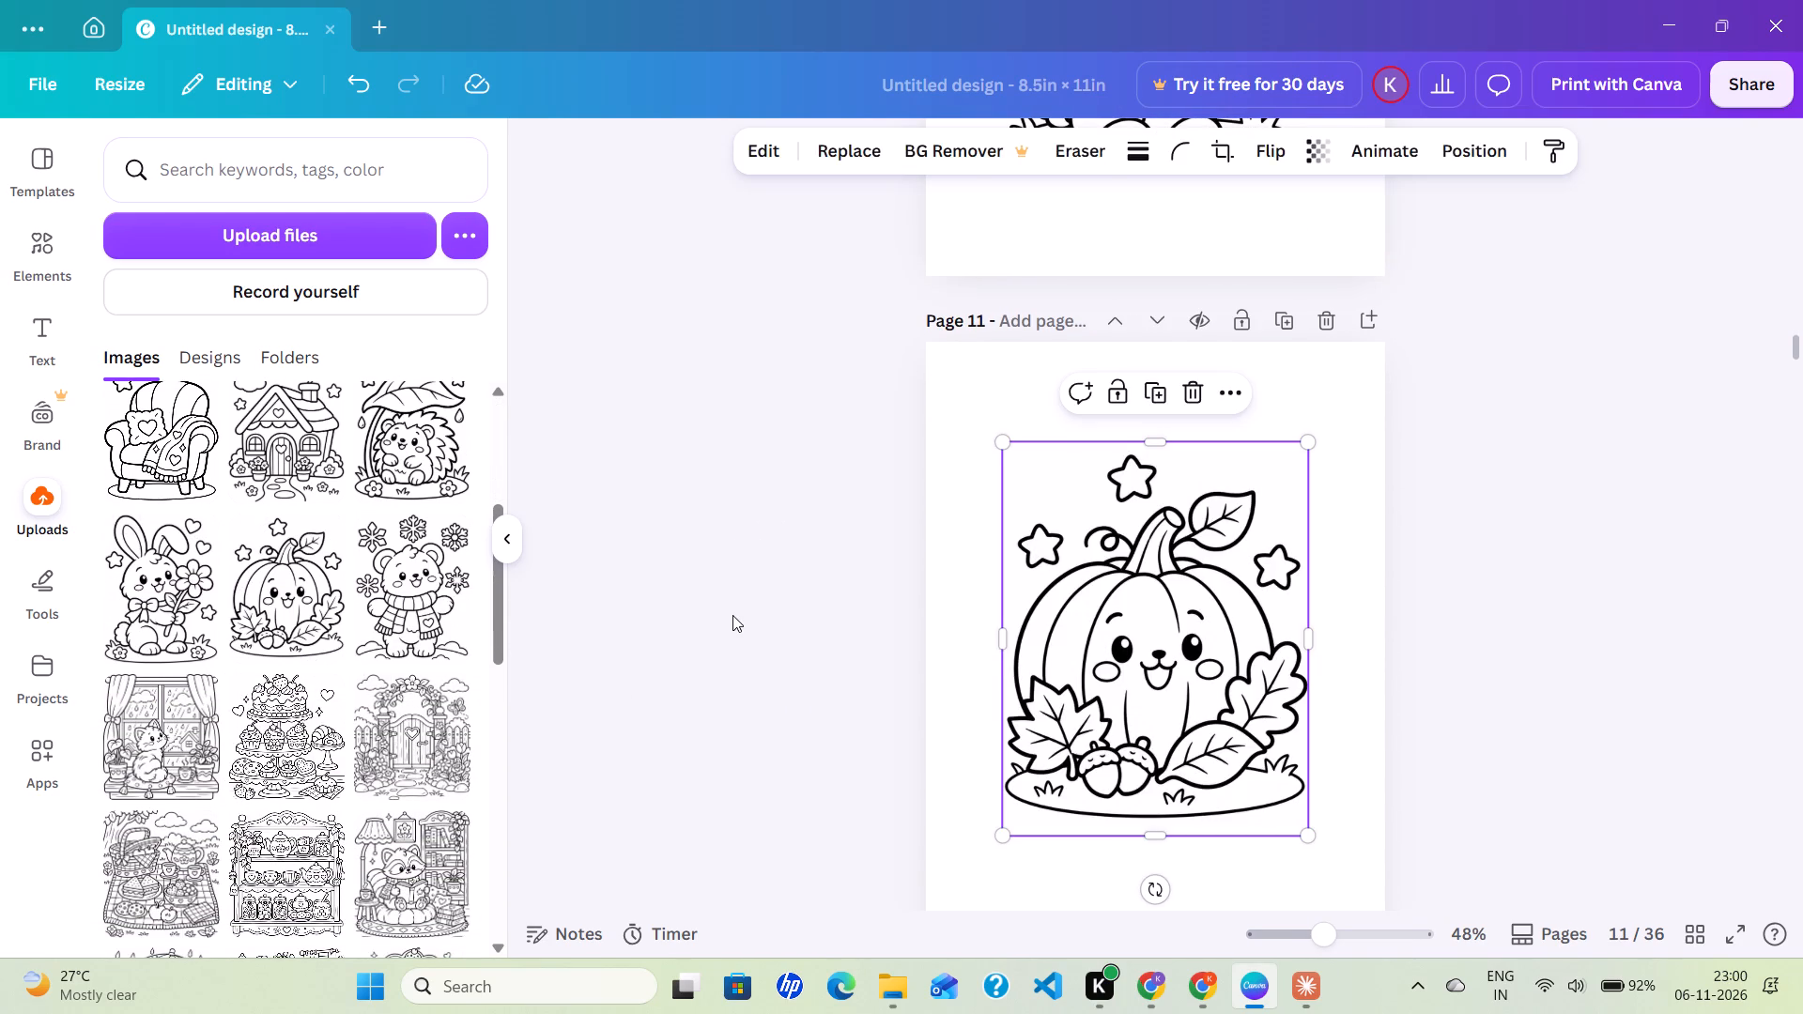
Place the uploaded bear in a scarf with snowflakes on page 12, centred at its default size.
scroll(732, 615, down, 6)
click(420, 614)
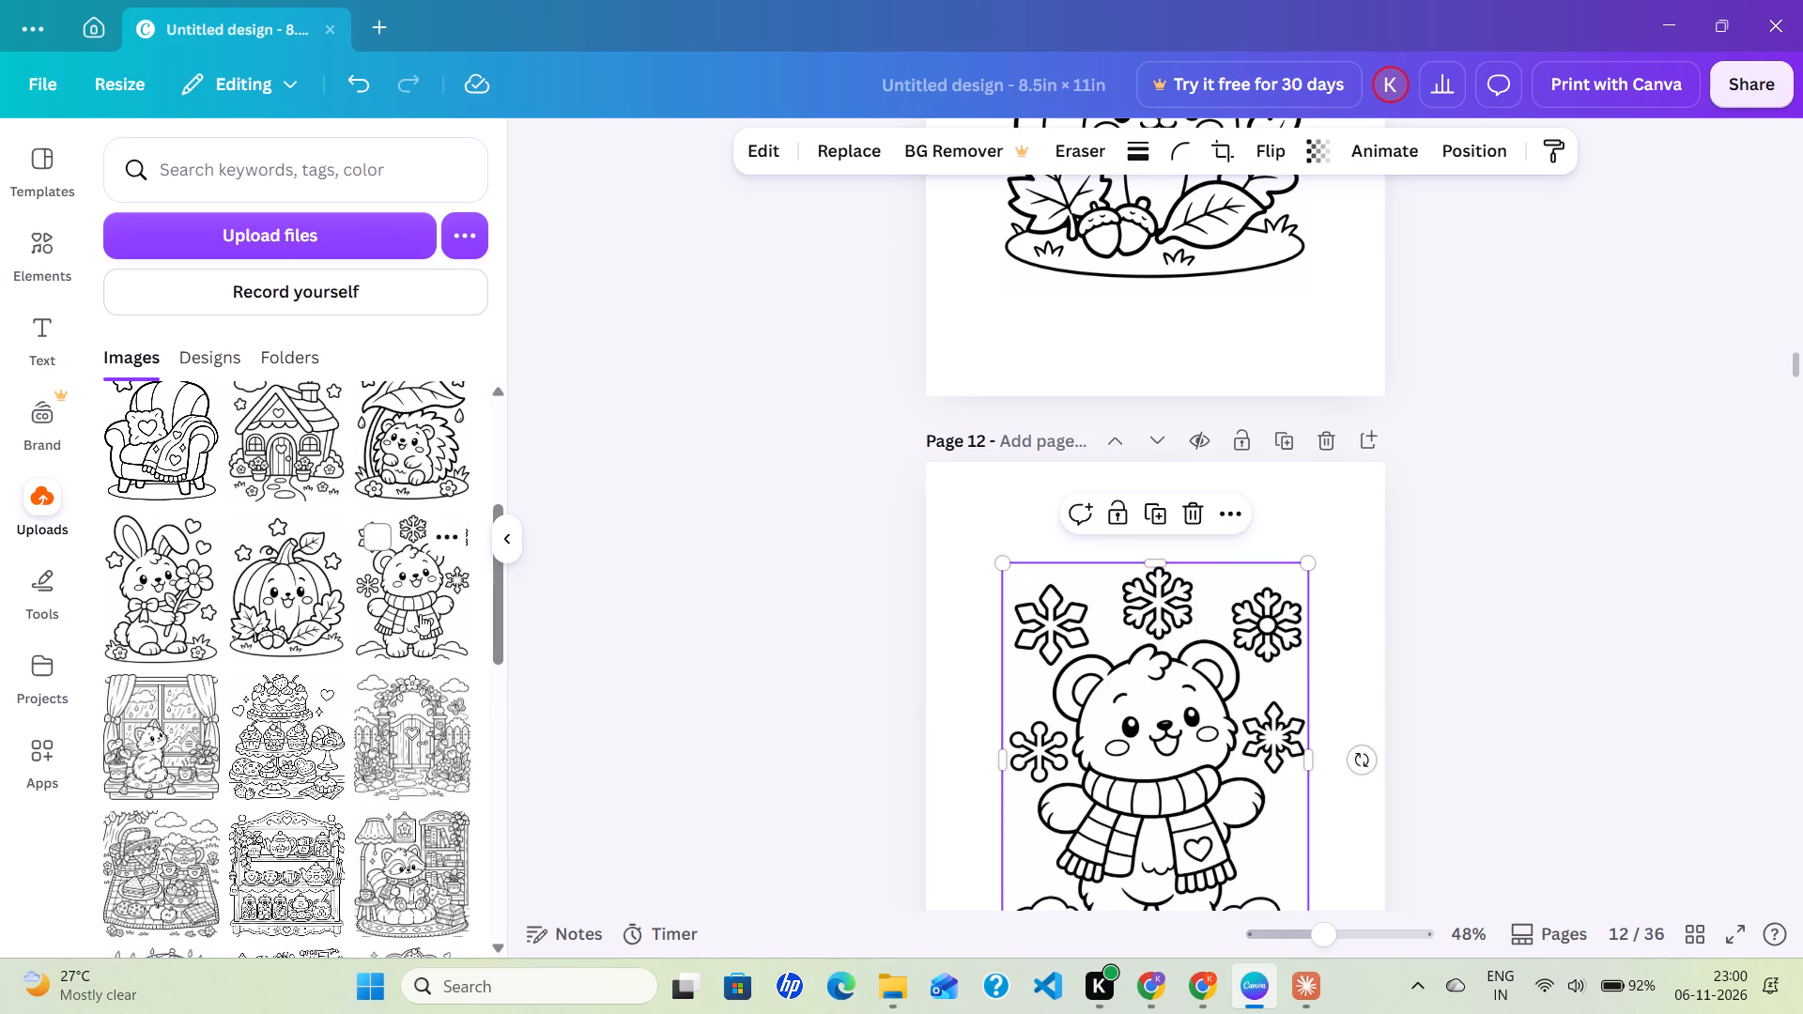
click(771, 670)
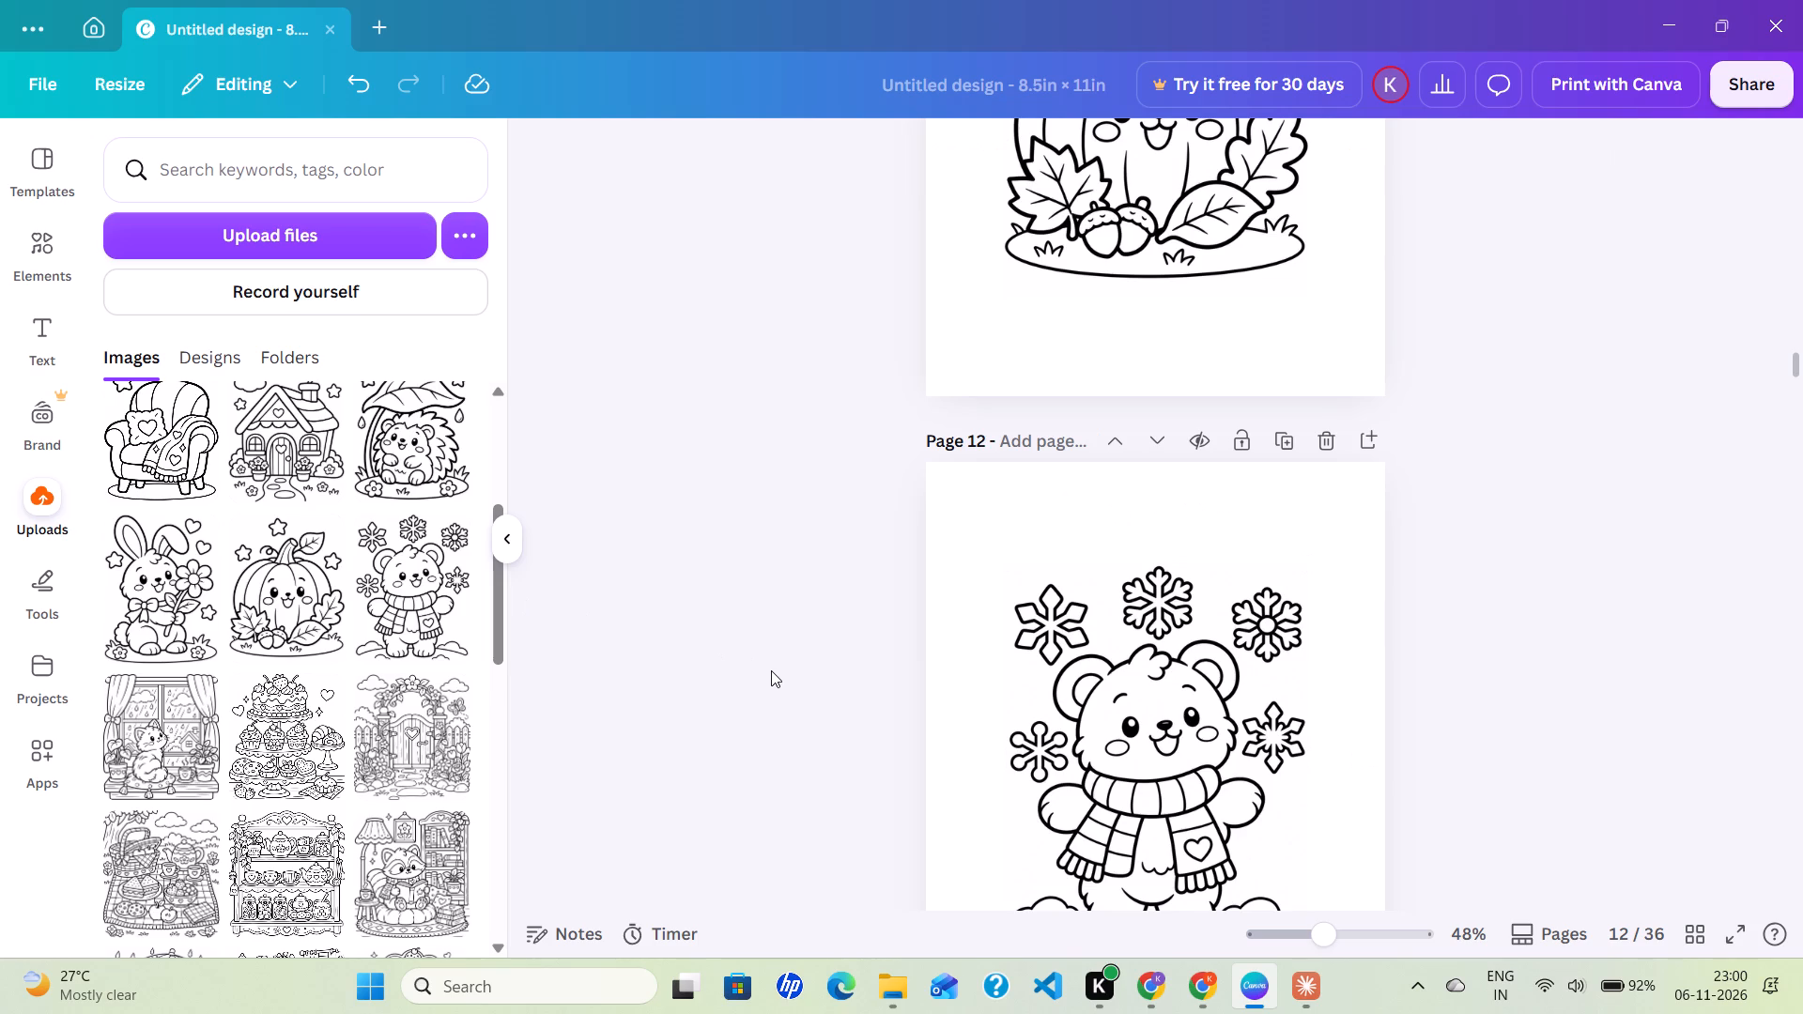
Place the uploaded cat at a rainy window on page 13, centred at its default size.
scroll(771, 670, down, 4)
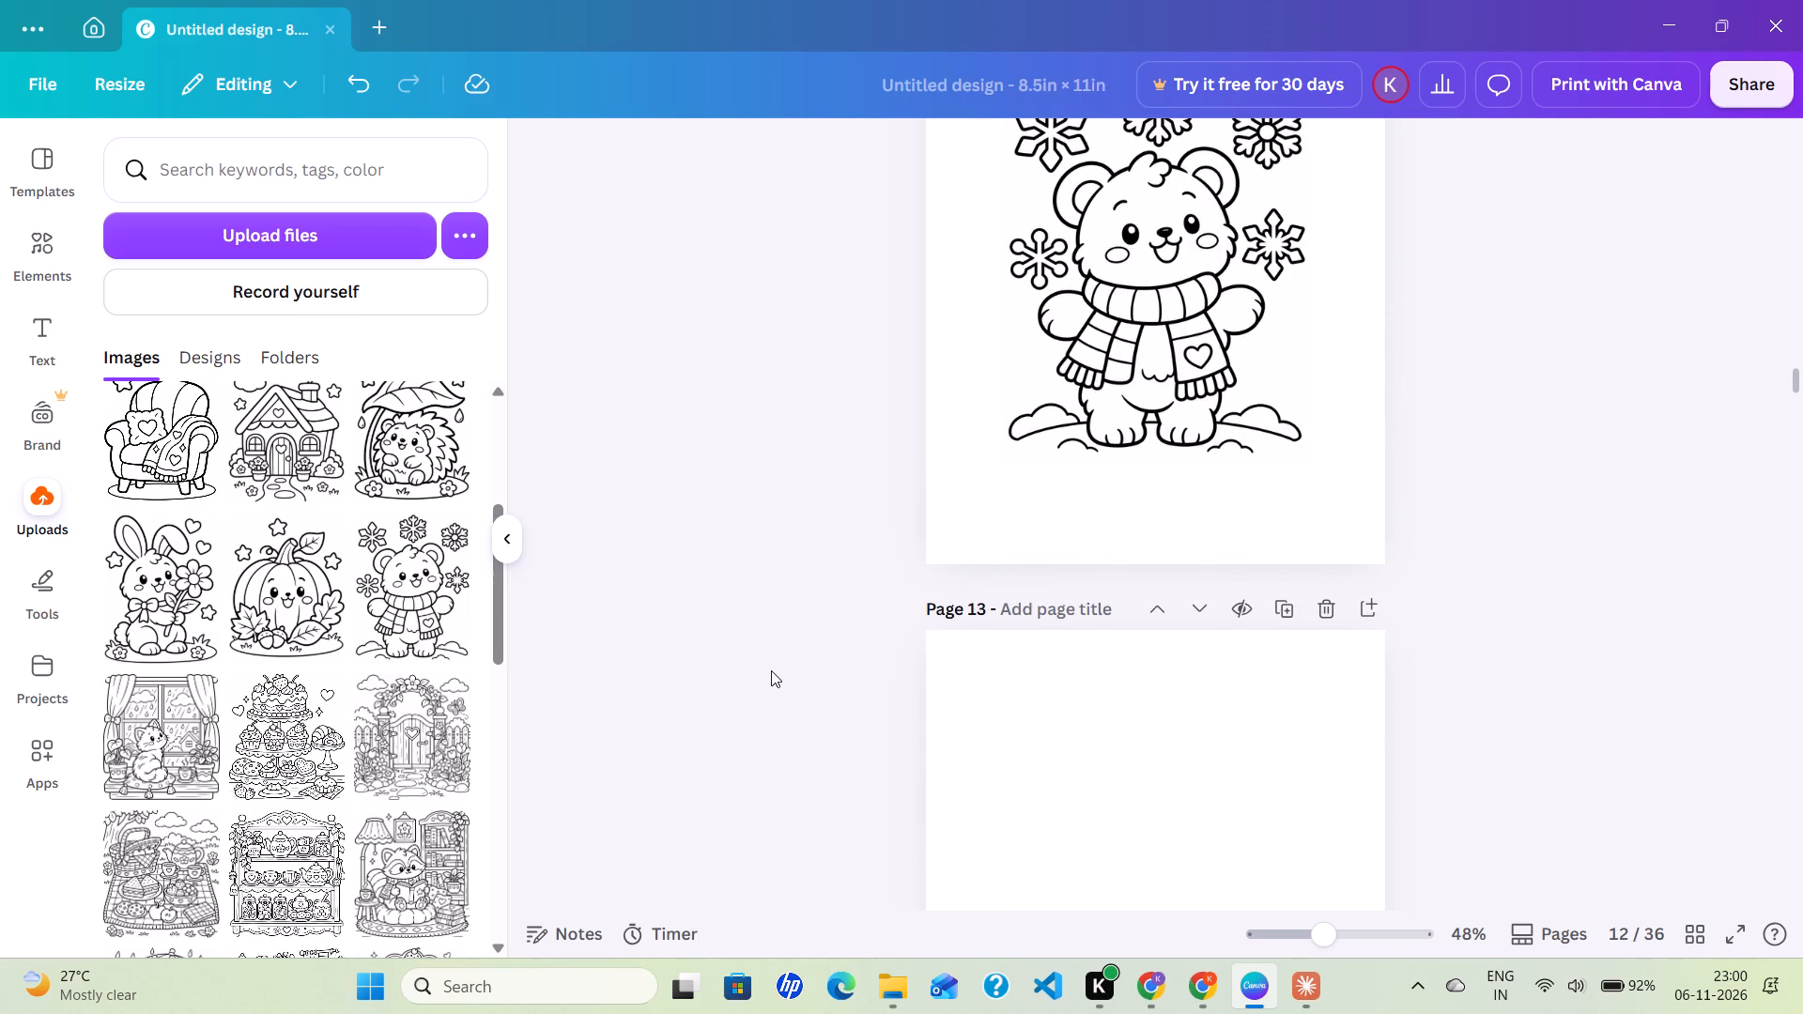
scroll(715, 760, down, 2)
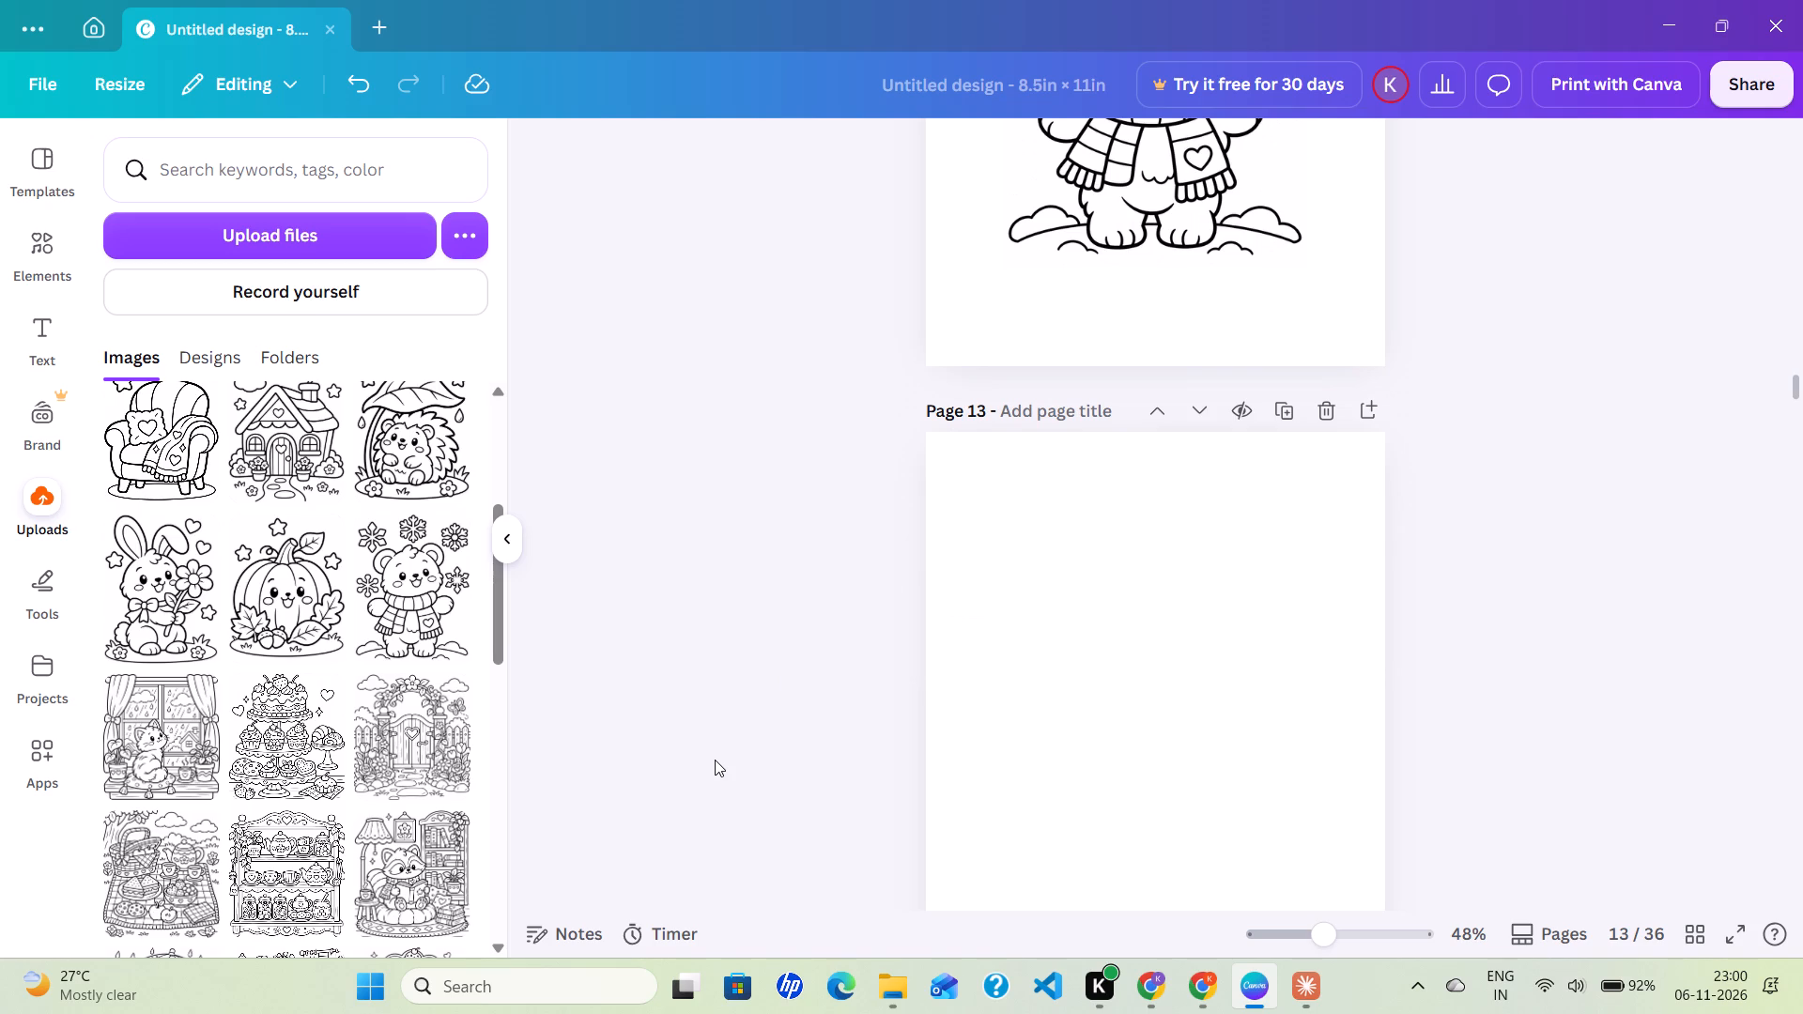
scroll(715, 760, down, 1)
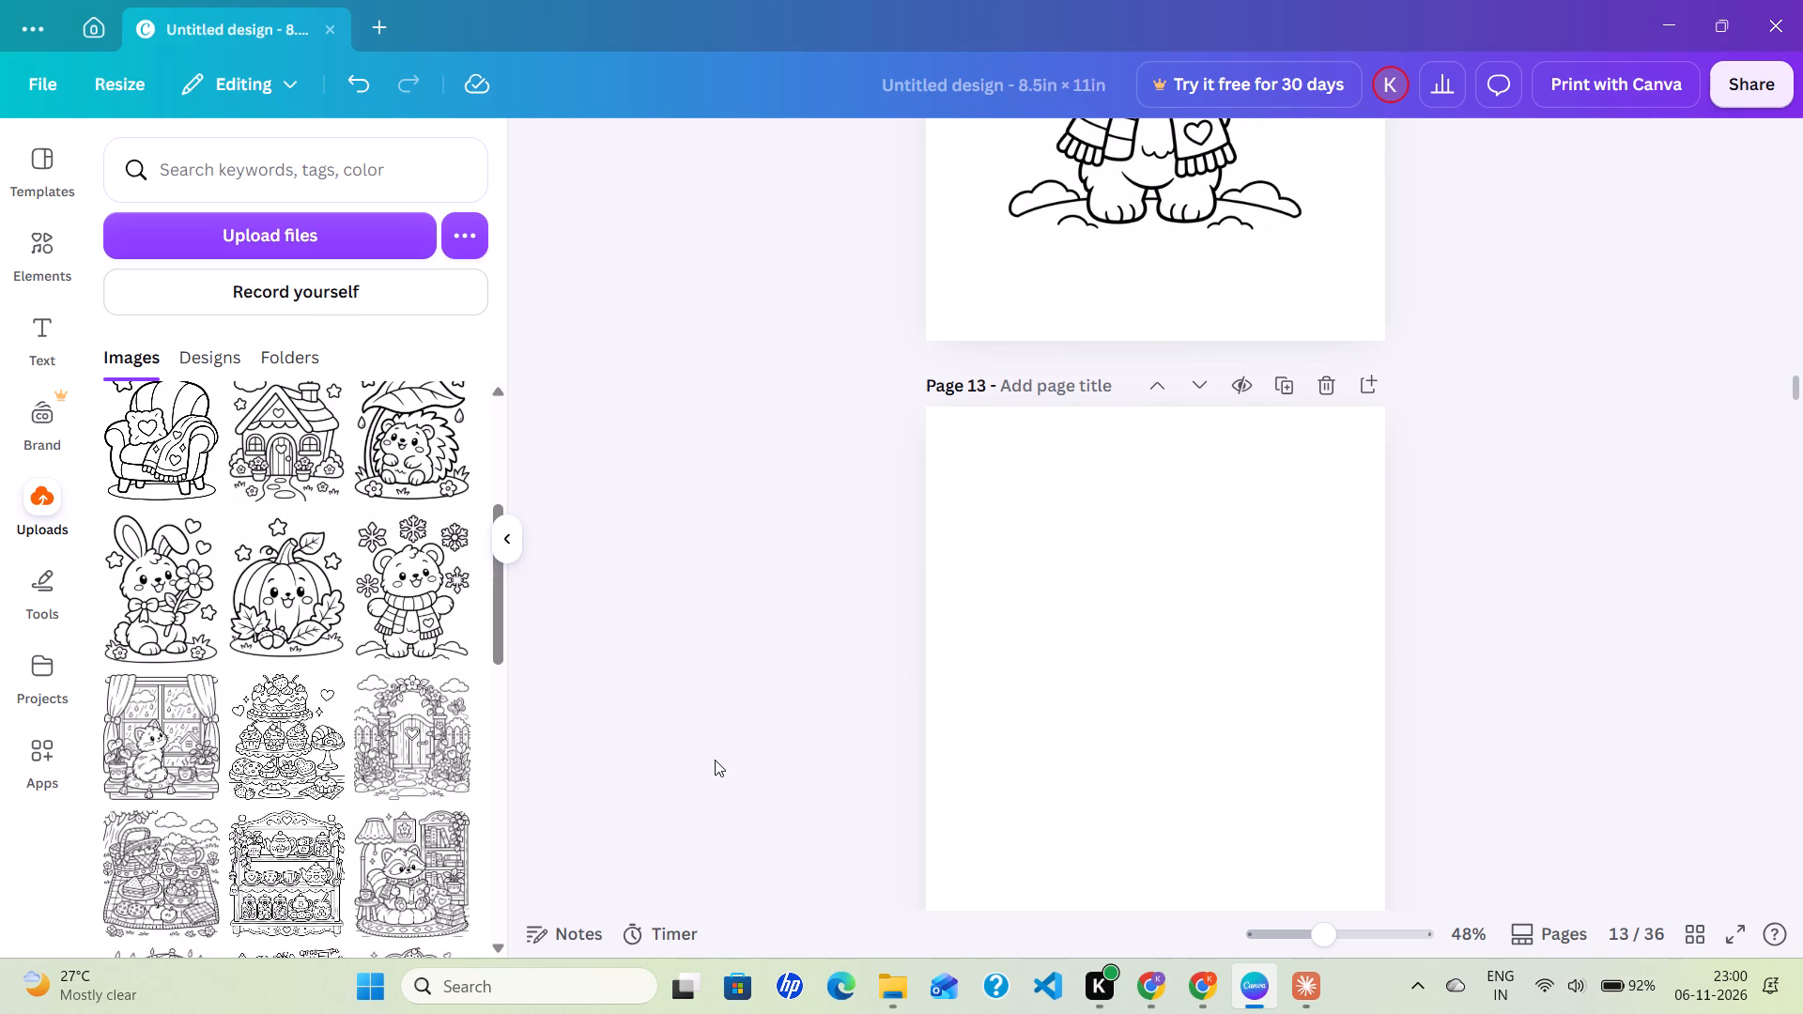
scroll(715, 760, down, 1)
scroll(701, 766, right, 1)
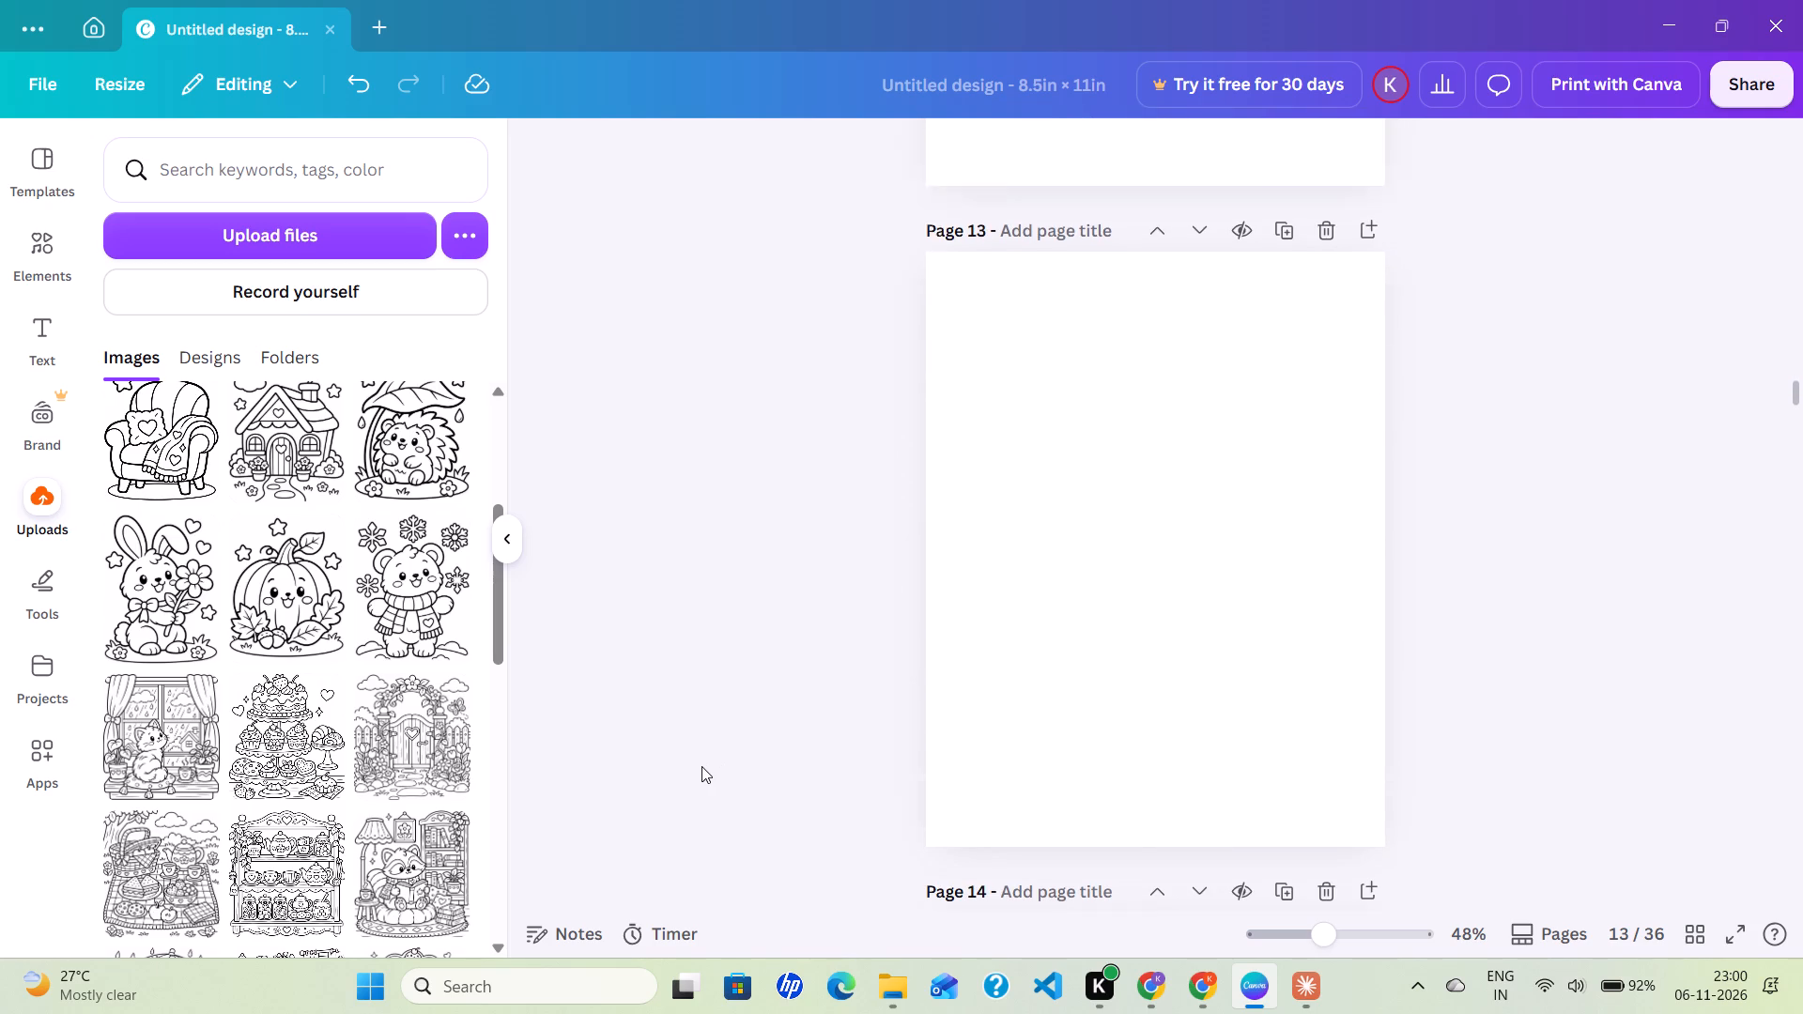
scroll(701, 766, right, 2)
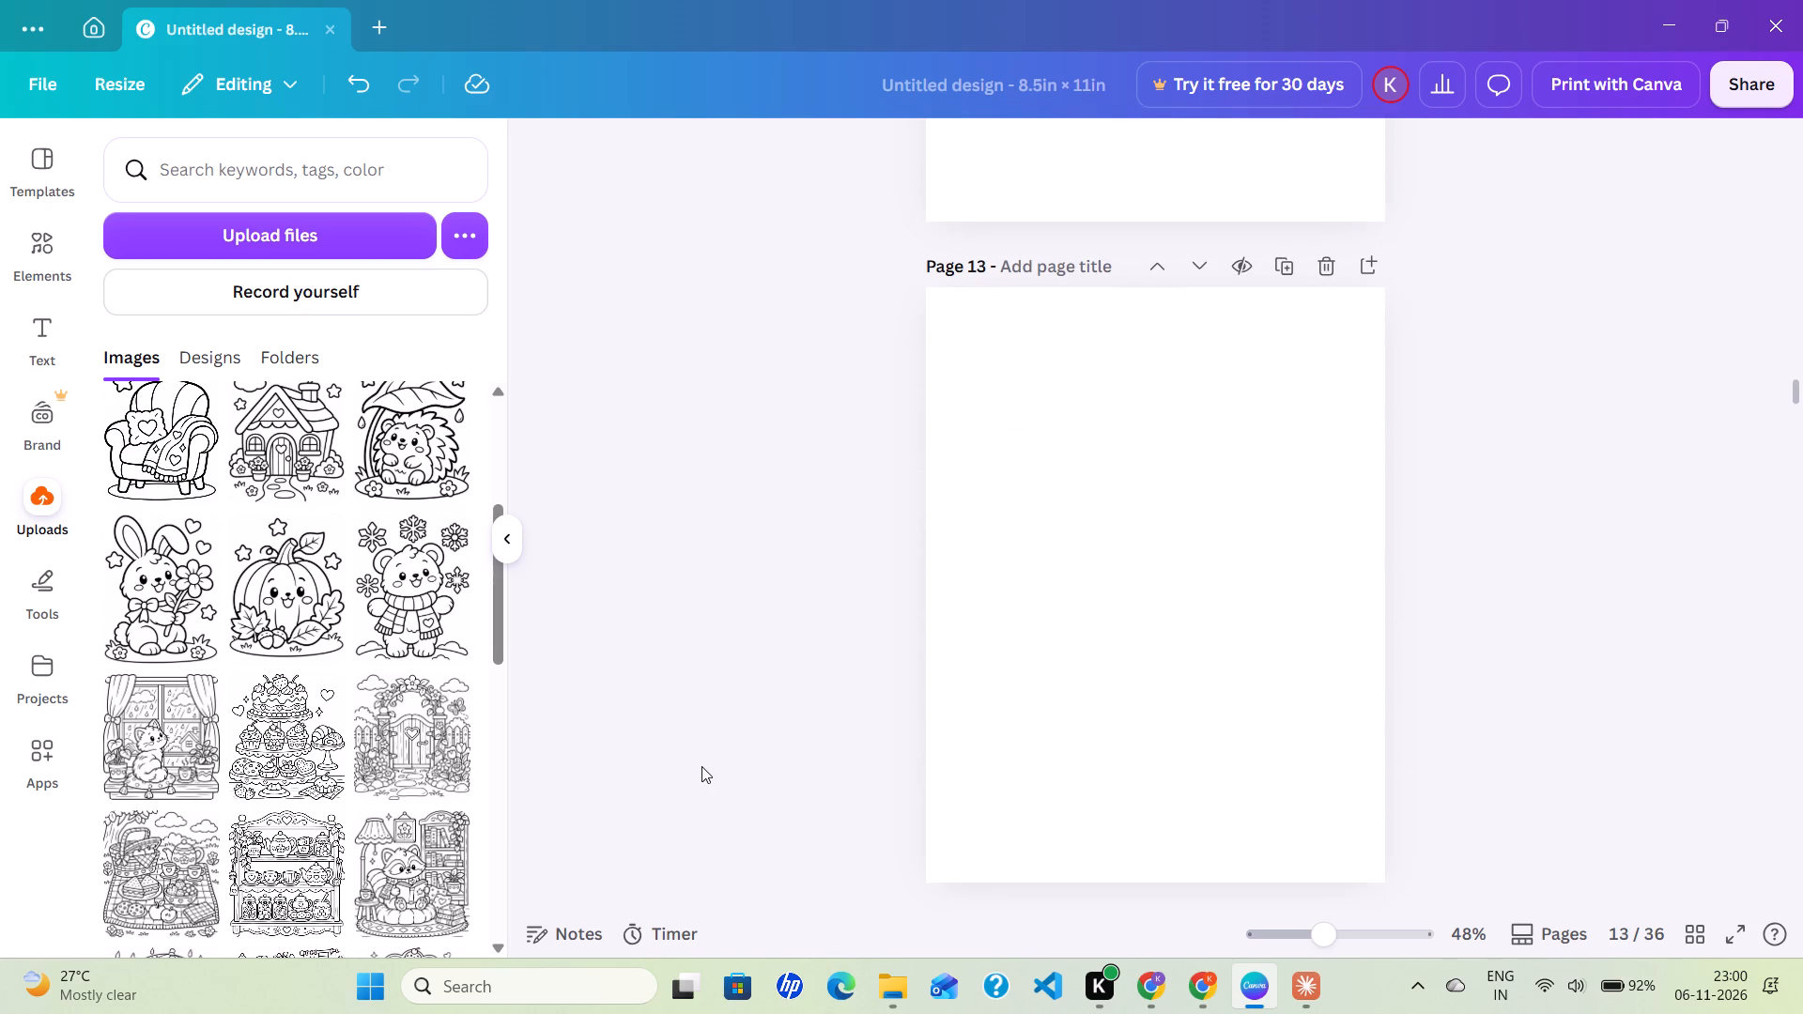
click(162, 752)
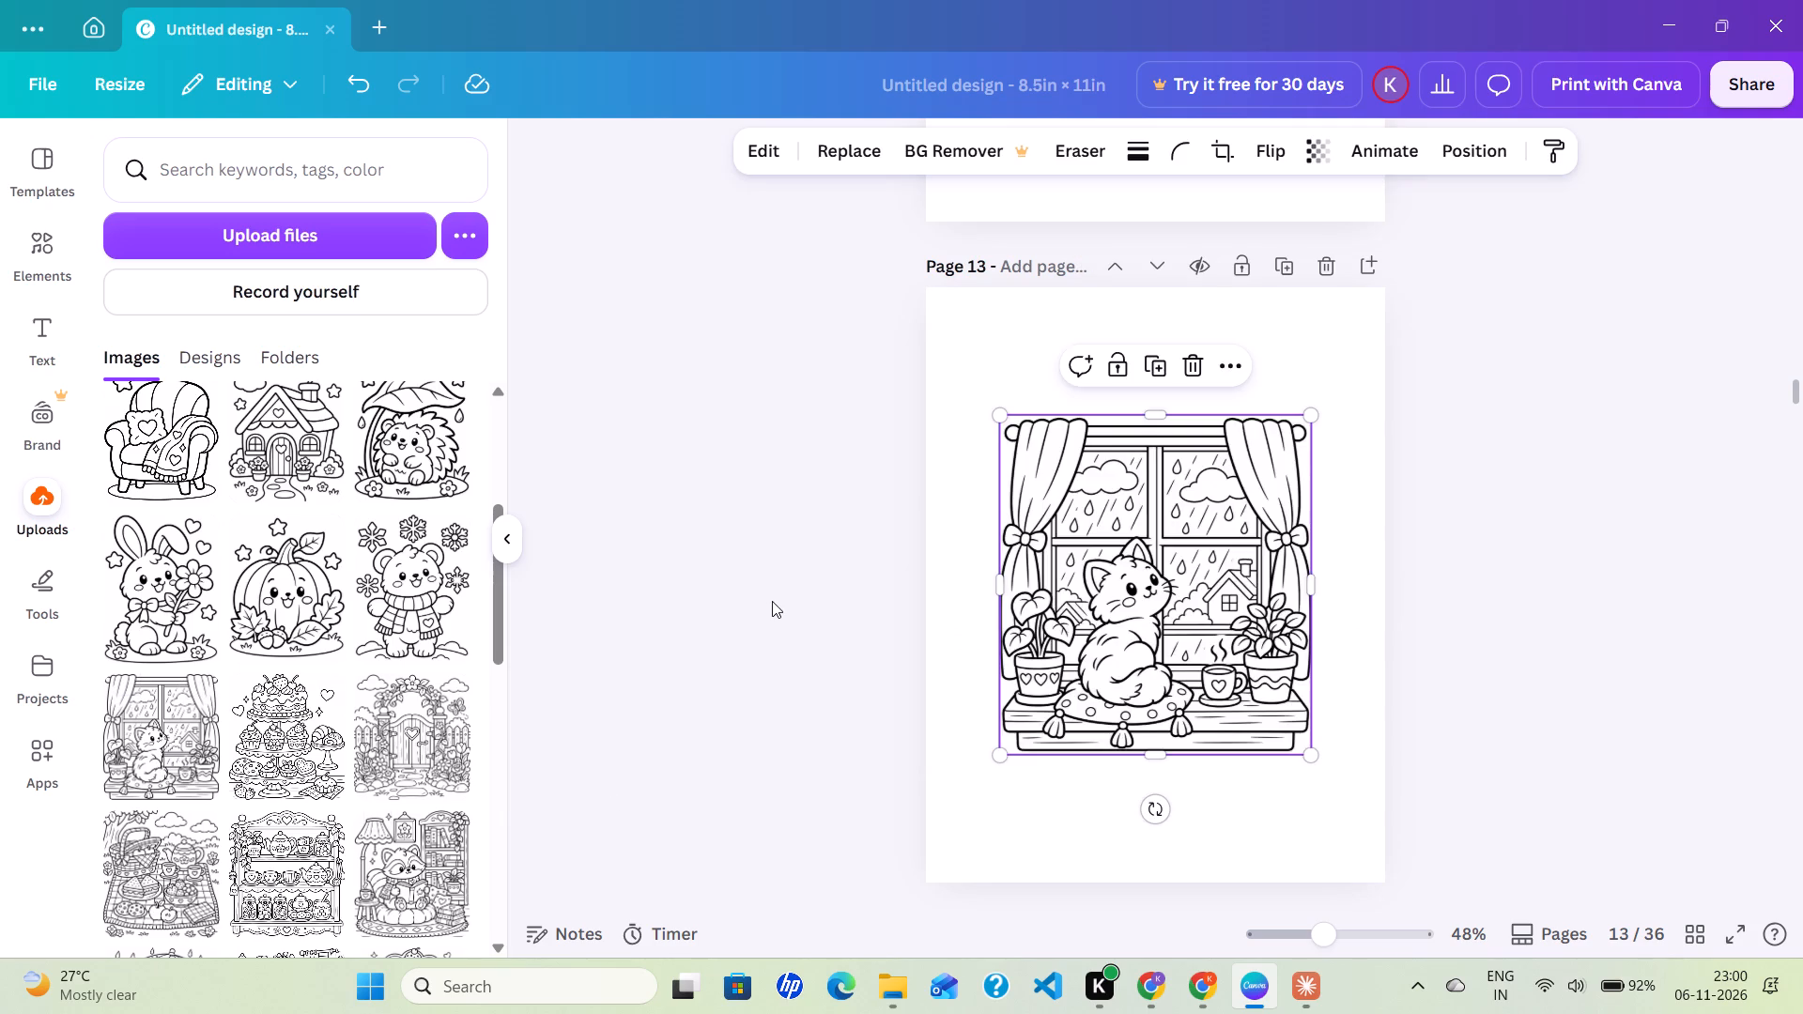
click(772, 601)
Place the uploaded tiered cake and cupcake stand on page 14, centred at its default size.
scroll(772, 601, down, 2)
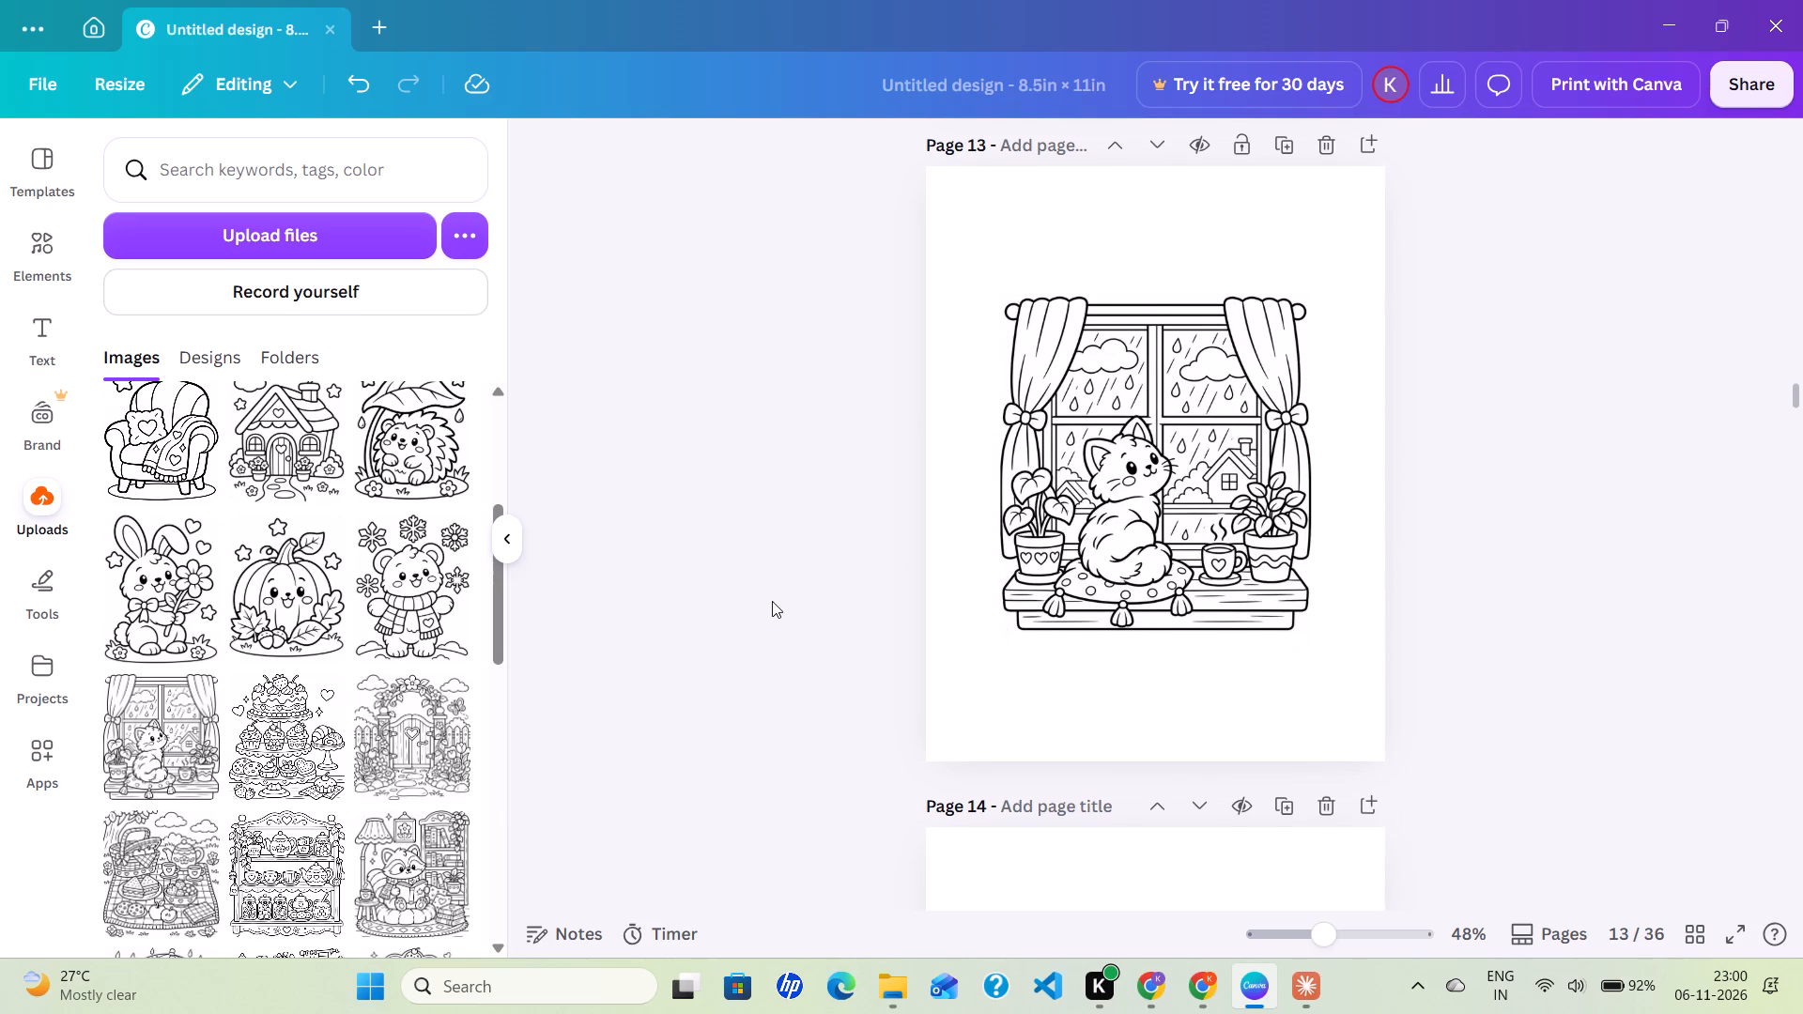
scroll(772, 601, down, 2)
click(291, 760)
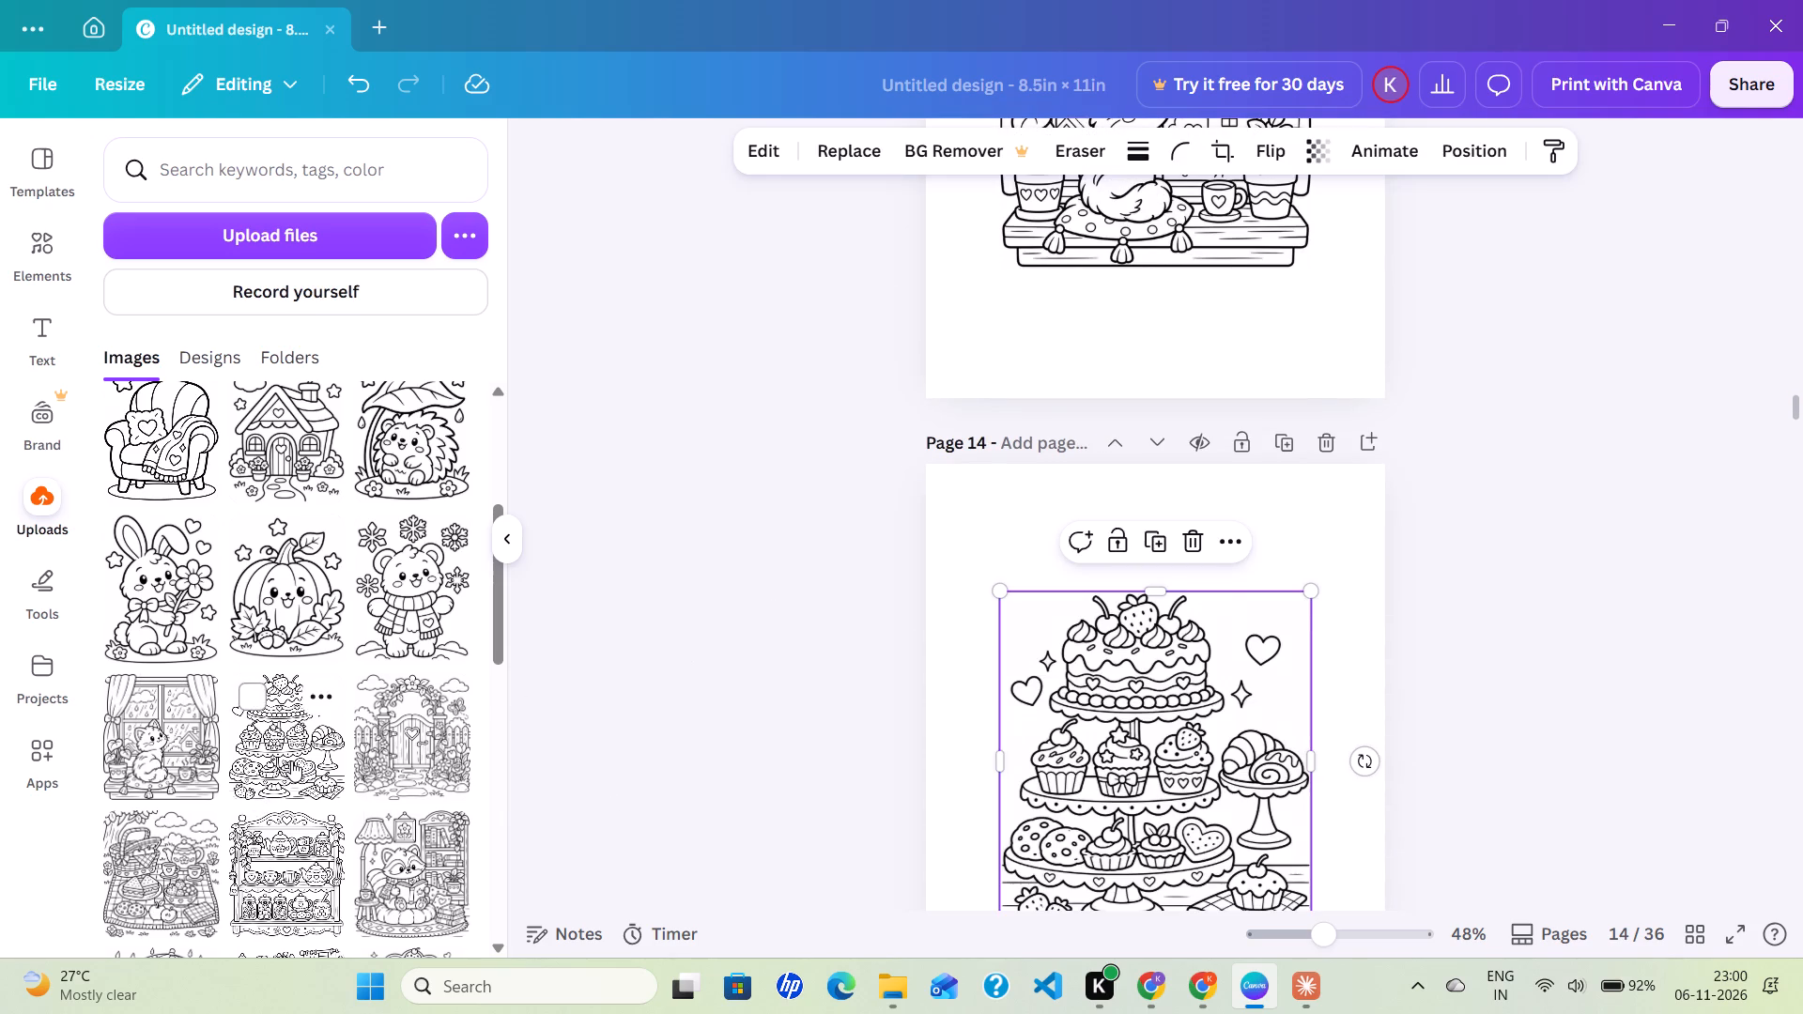
click(659, 703)
Place the uploaded garden gate with a flower arch on page 15, centred at its default size.
scroll(659, 703, down, 5)
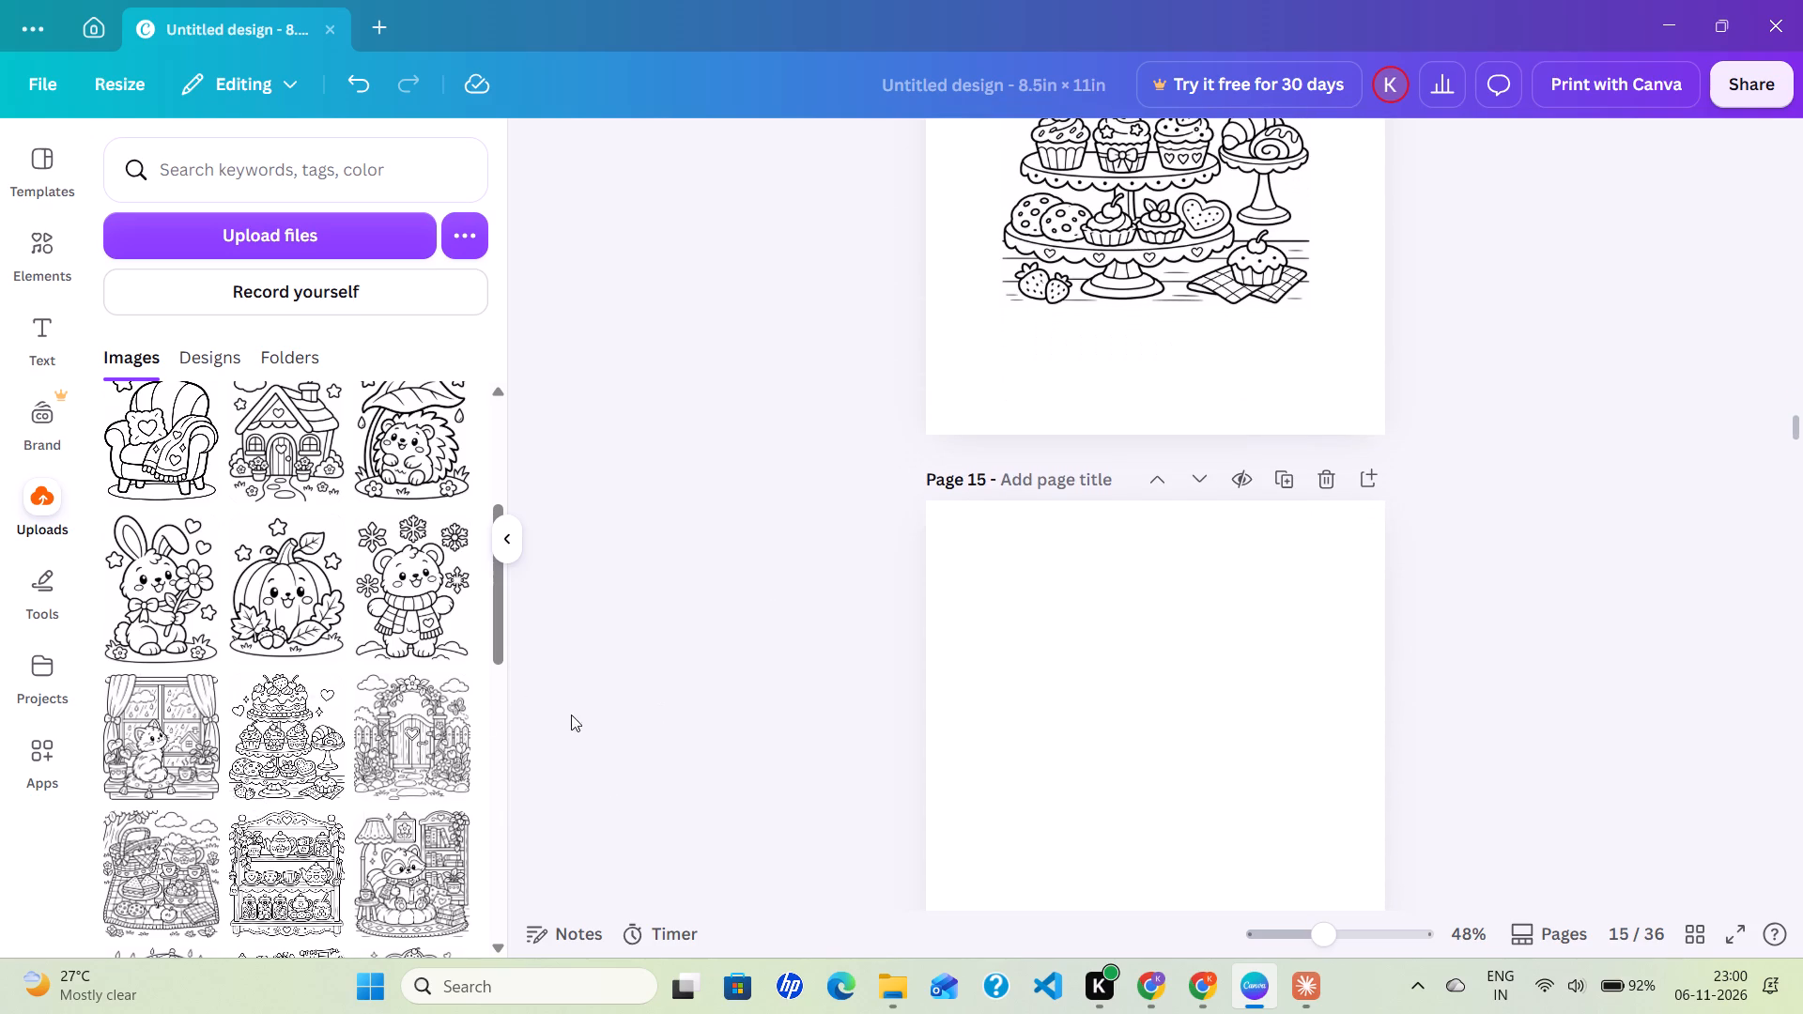
click(424, 751)
click(758, 658)
Place the uploaded picnic blanket with basket and teapot on page 16, centred at its default size.
scroll(758, 658, down, 2)
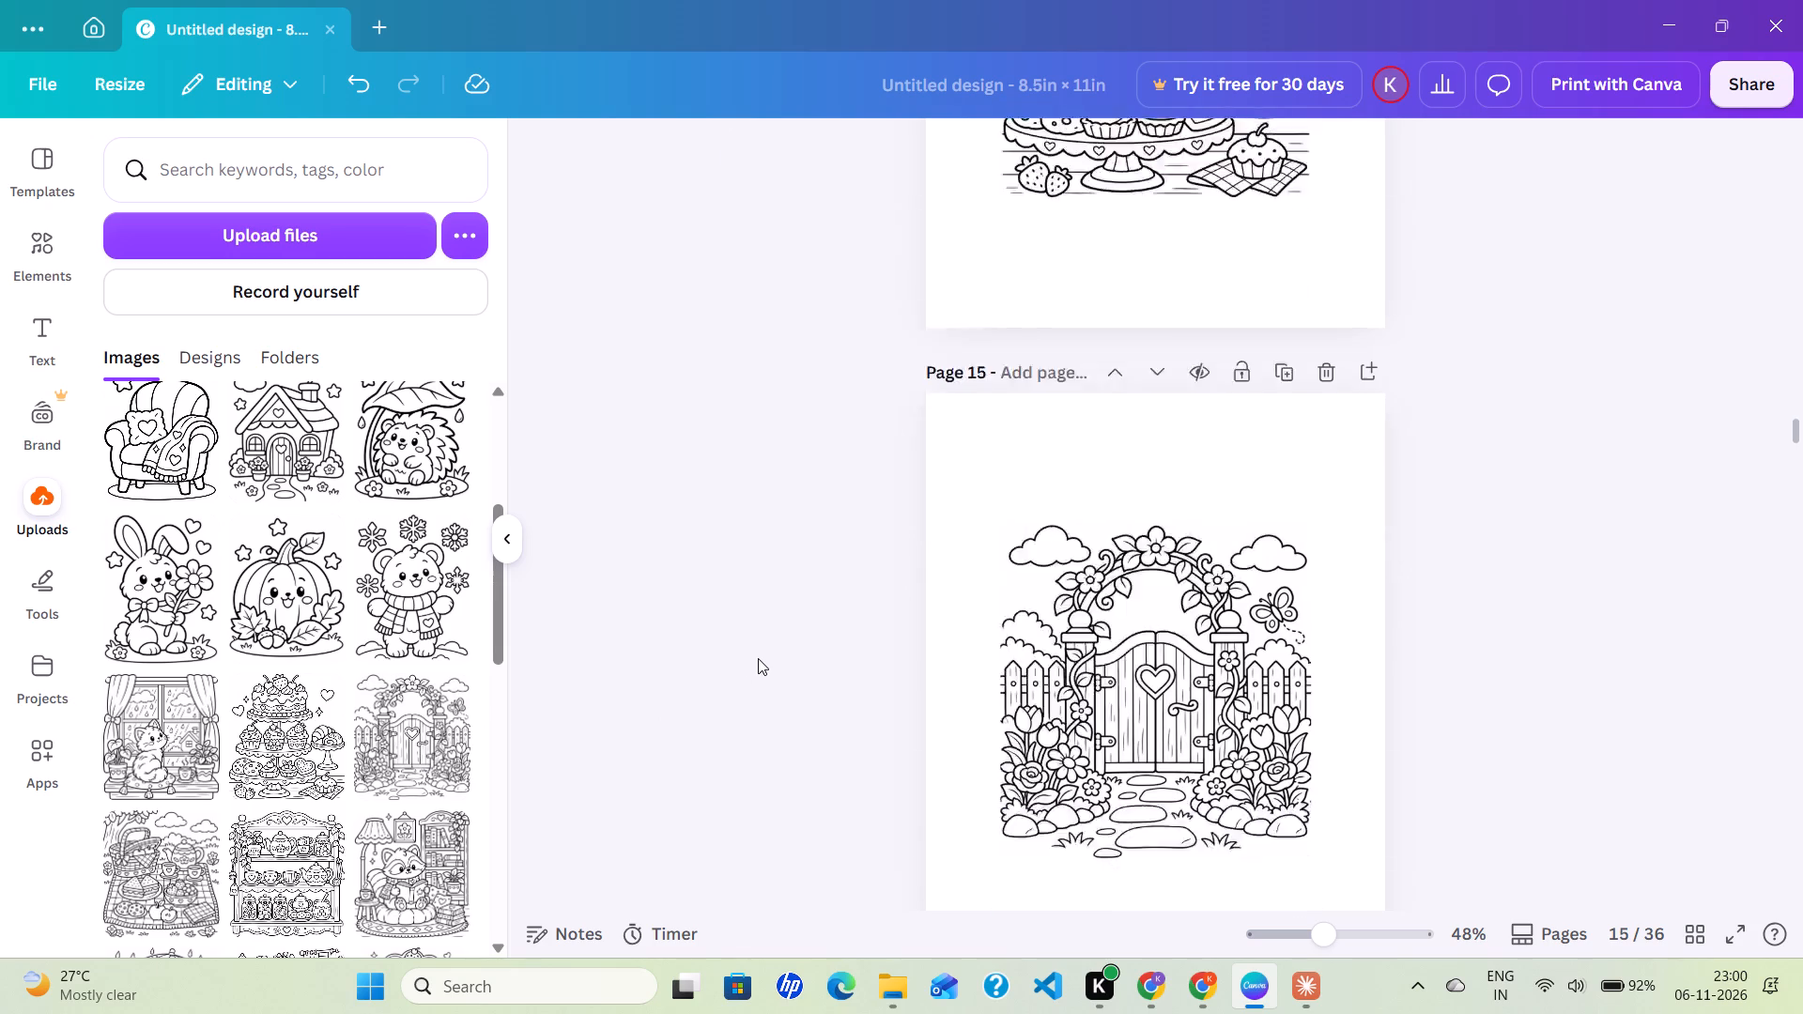
scroll(758, 658, down, 5)
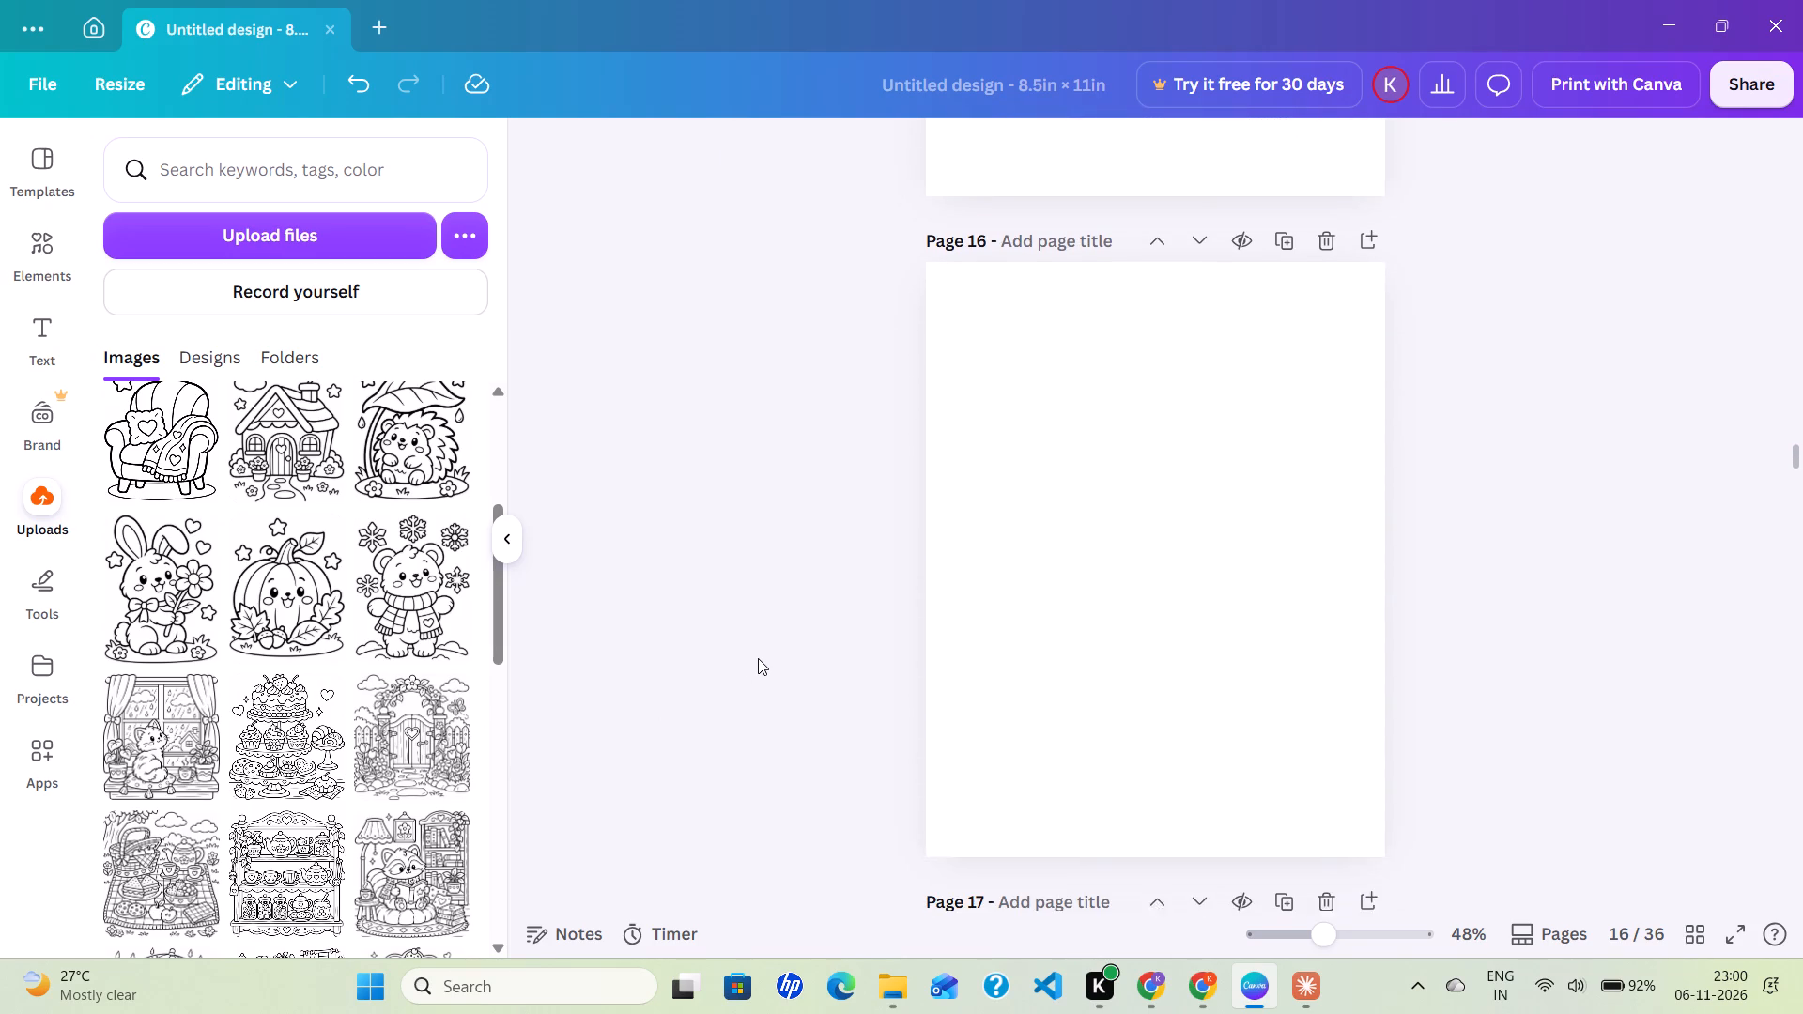
click(179, 872)
click(778, 651)
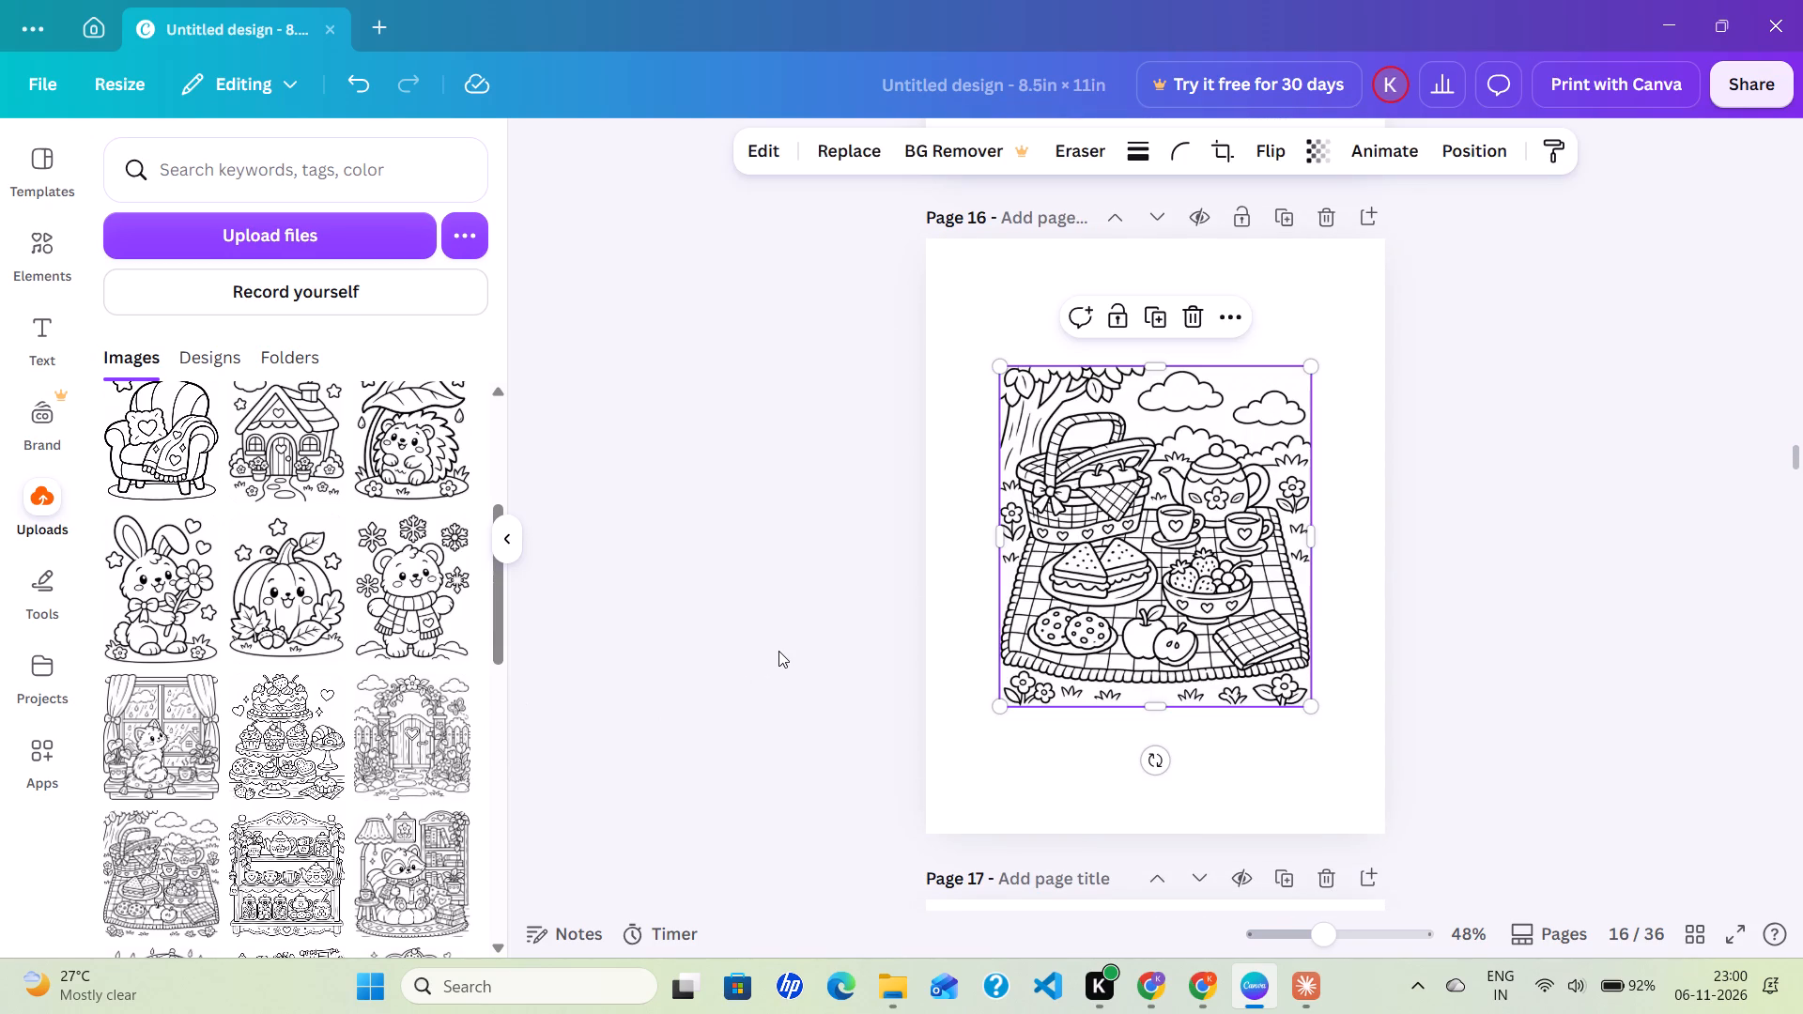
Place the uploaded shelf of teapots, cups and jars on page 17, centred at its default size.
scroll(778, 651, down, 2)
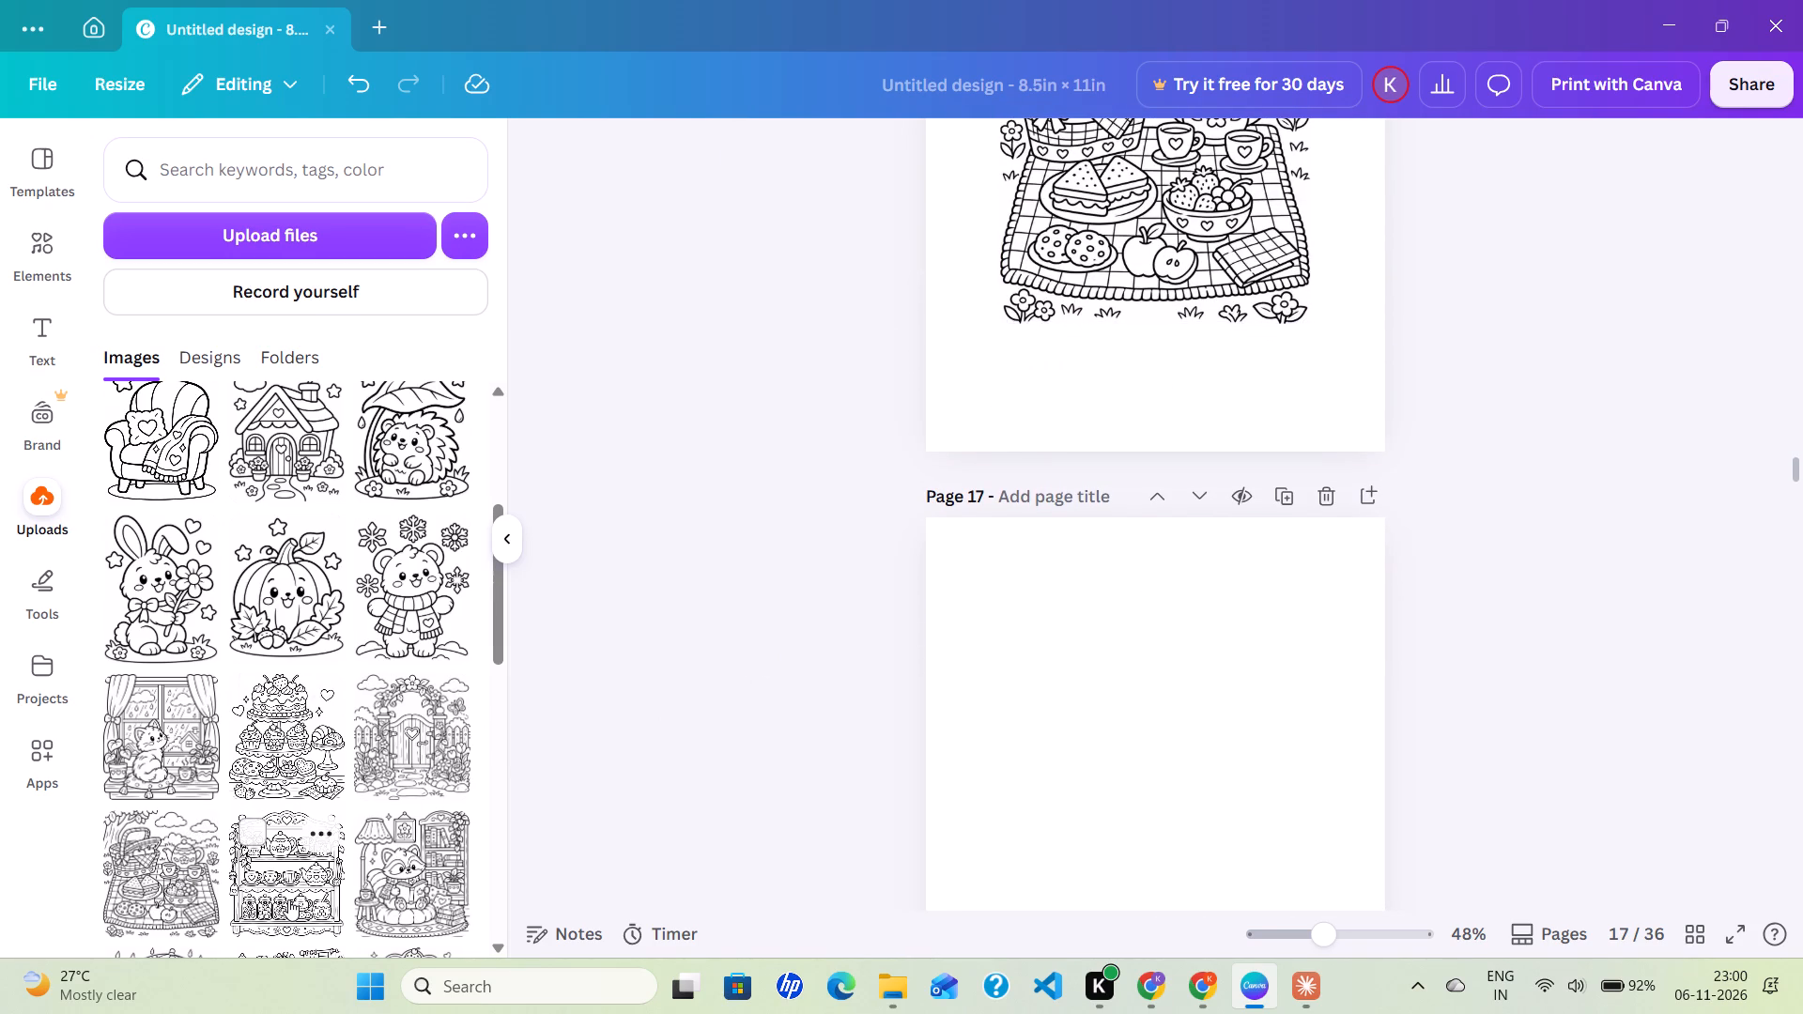
click(288, 899)
click(729, 704)
Place the uploaded raccoon reading beside a bookcase on page 18, centred at its default size.
scroll(729, 704, down, 4)
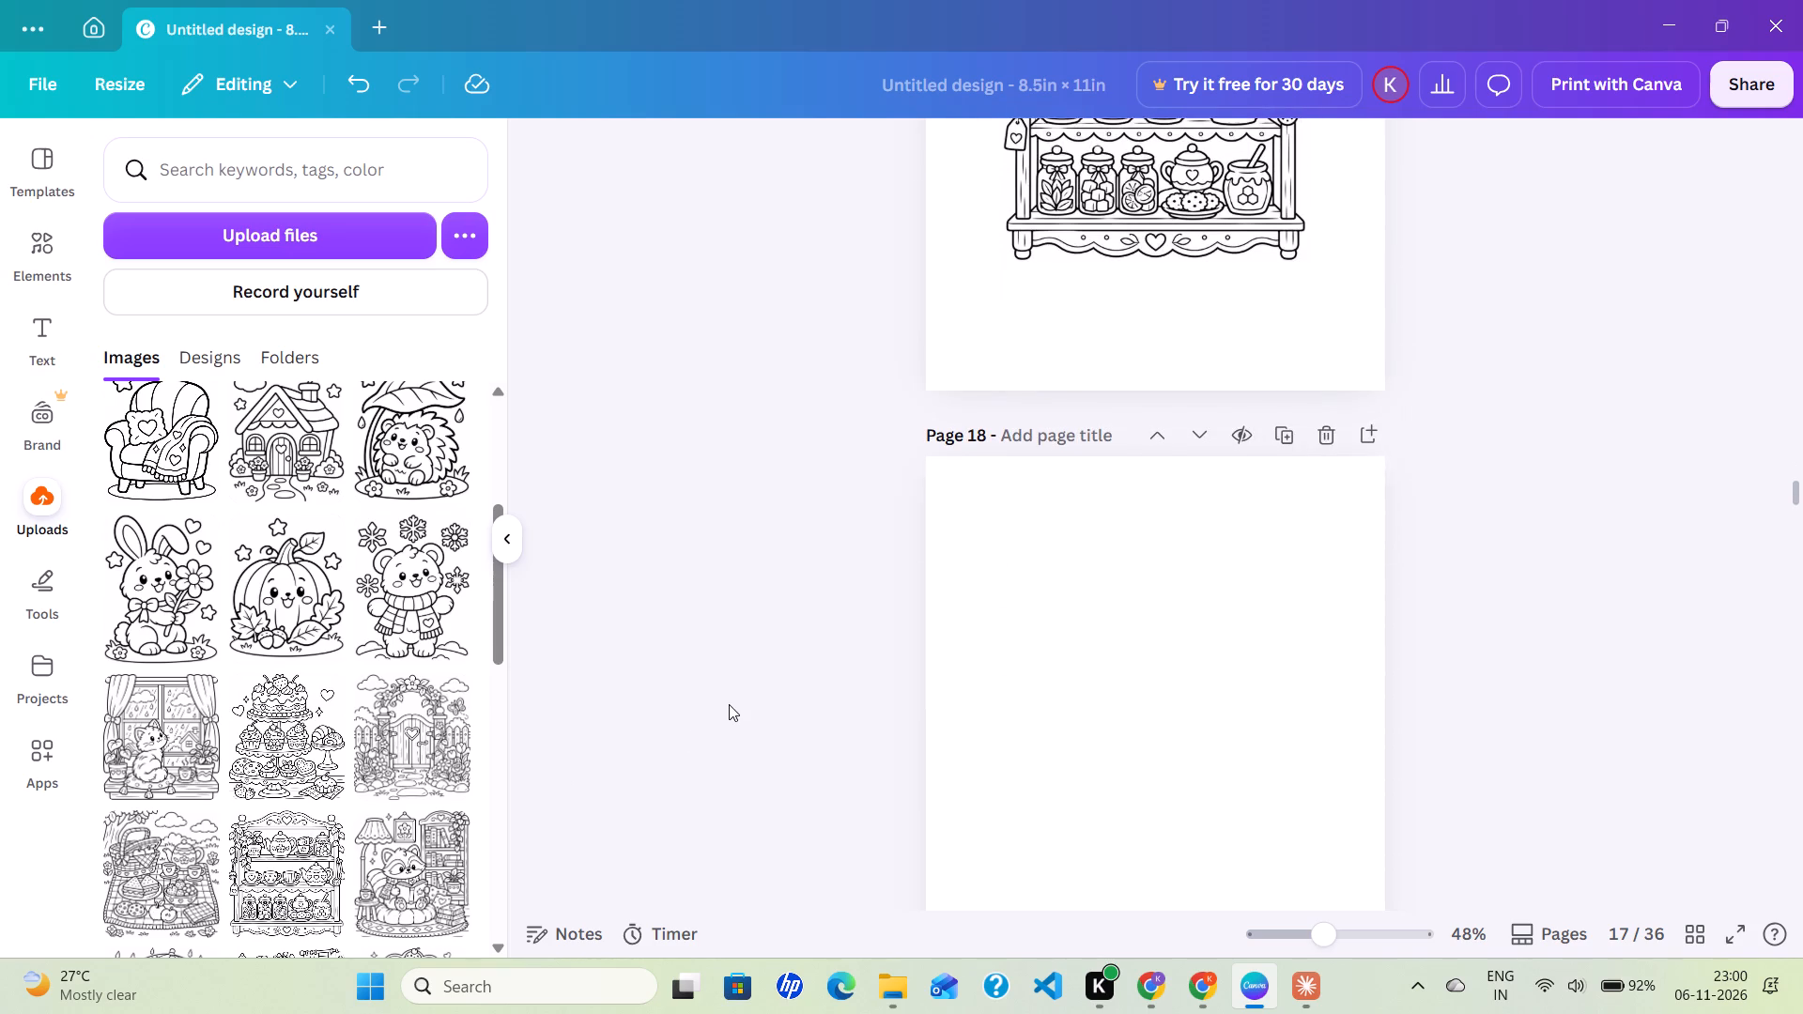
click(432, 901)
click(809, 713)
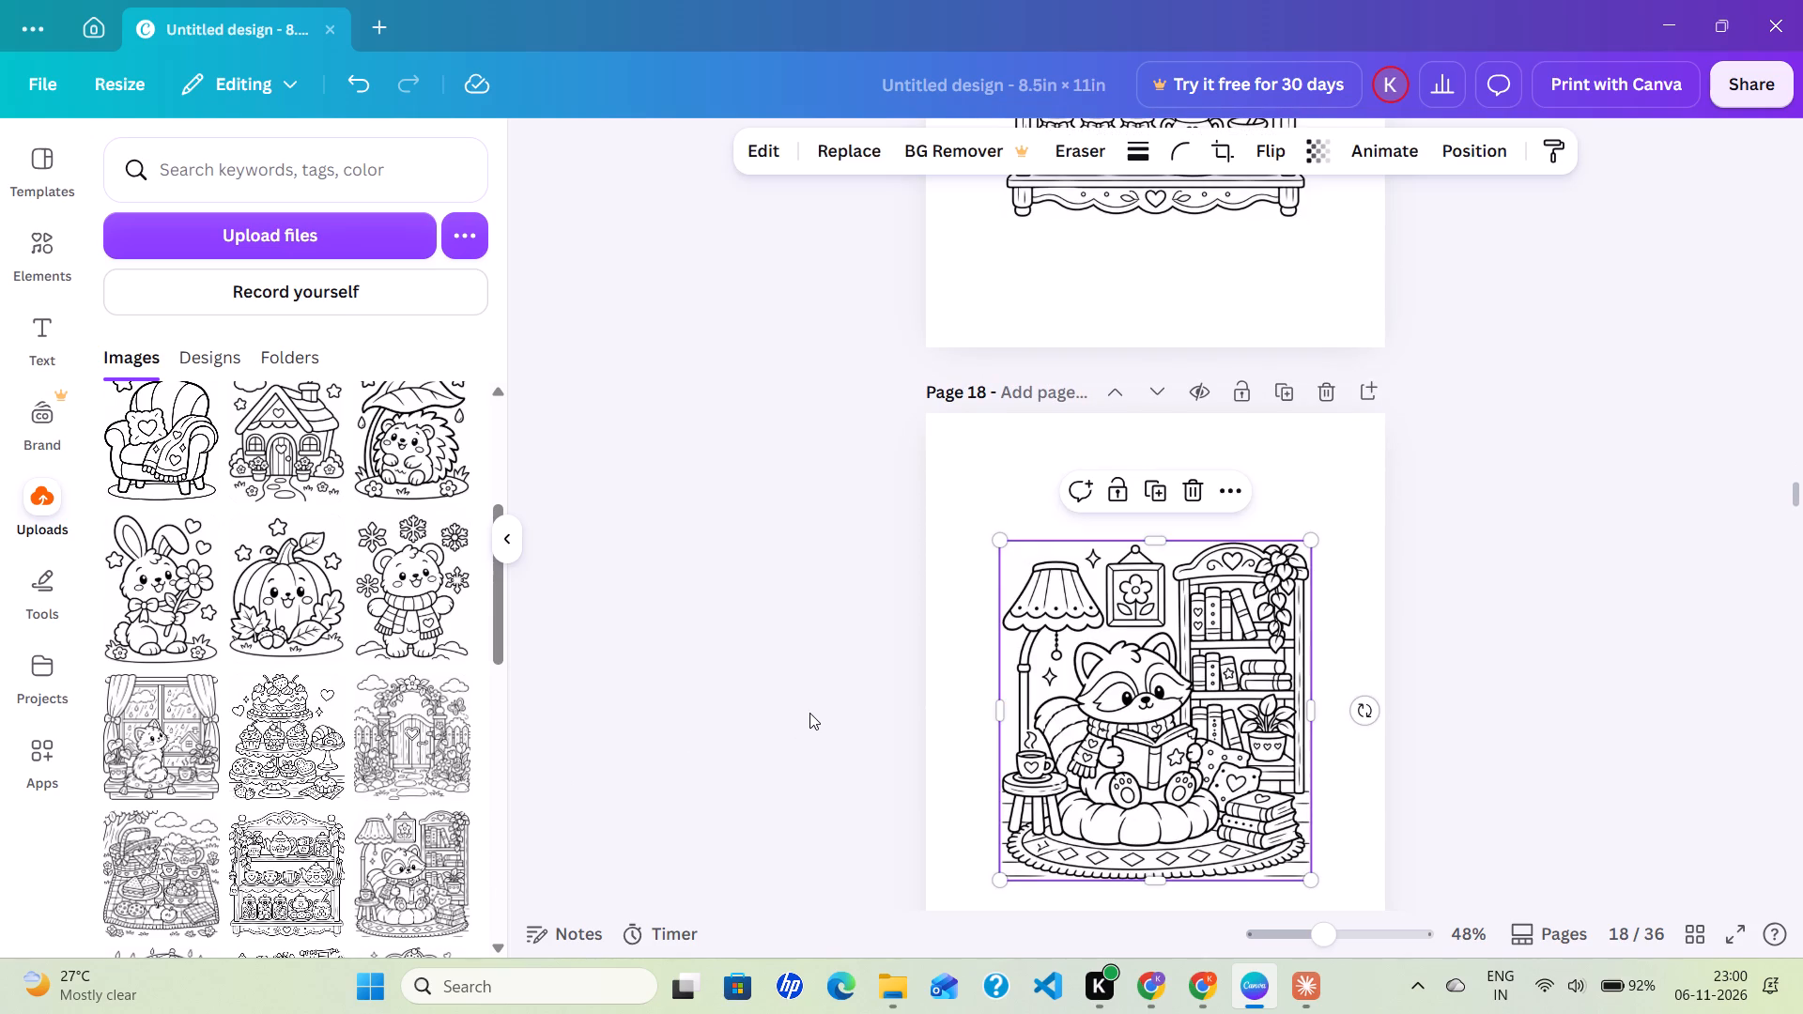
Place the uploaded frog with an umbrella on page 19, centred at its default size.
scroll(809, 713, down, 4)
scroll(774, 681, up, 3)
scroll(774, 681, down, 3)
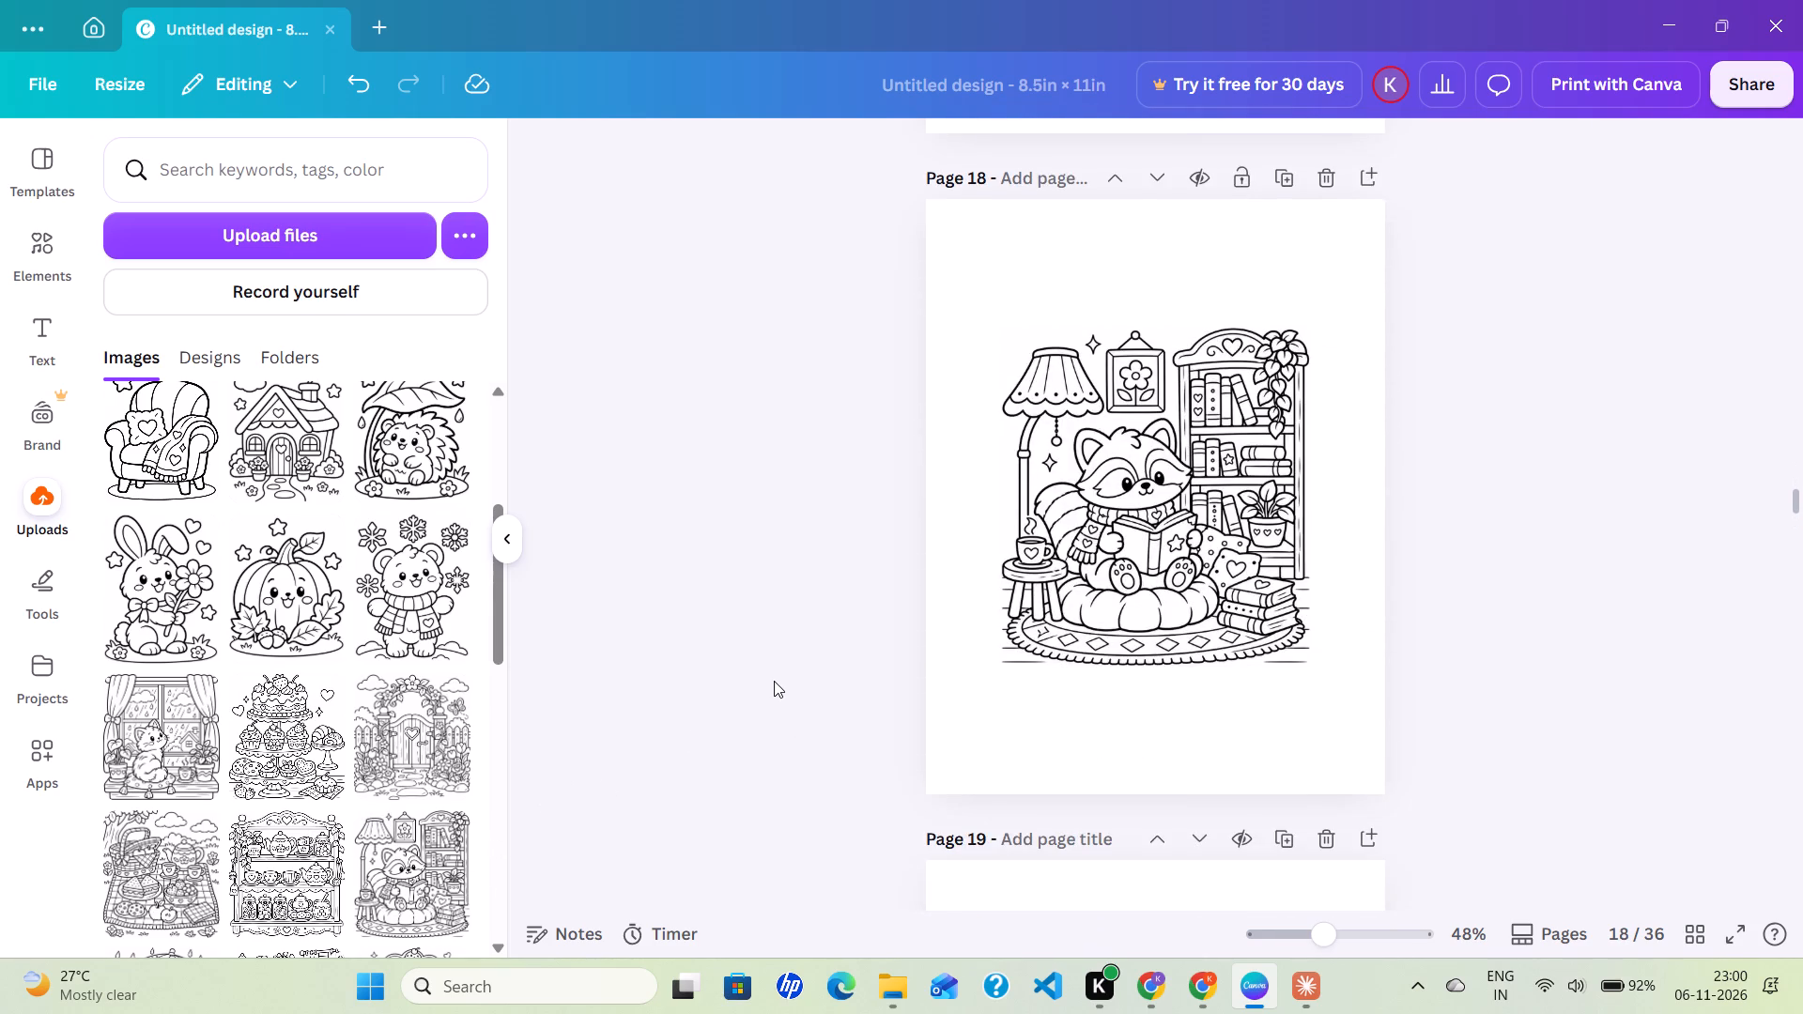
scroll(774, 681, down, 3)
scroll(212, 860, down, 6)
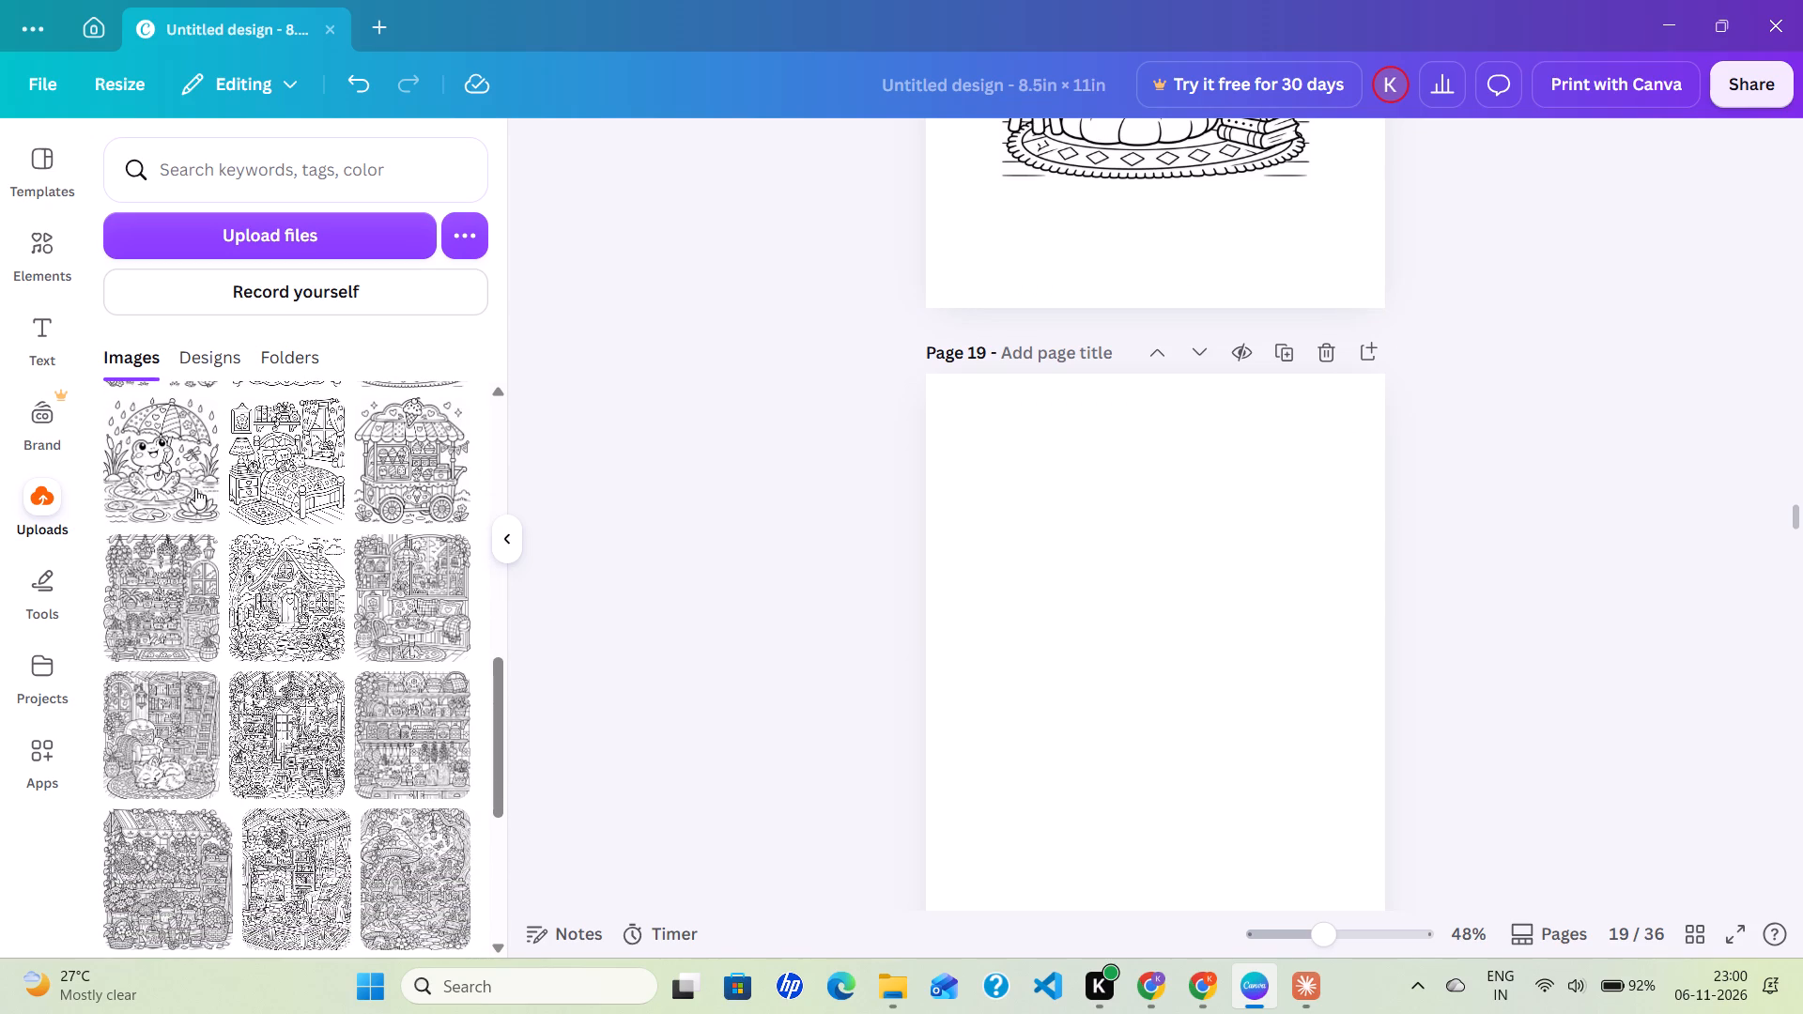
click(190, 483)
click(704, 627)
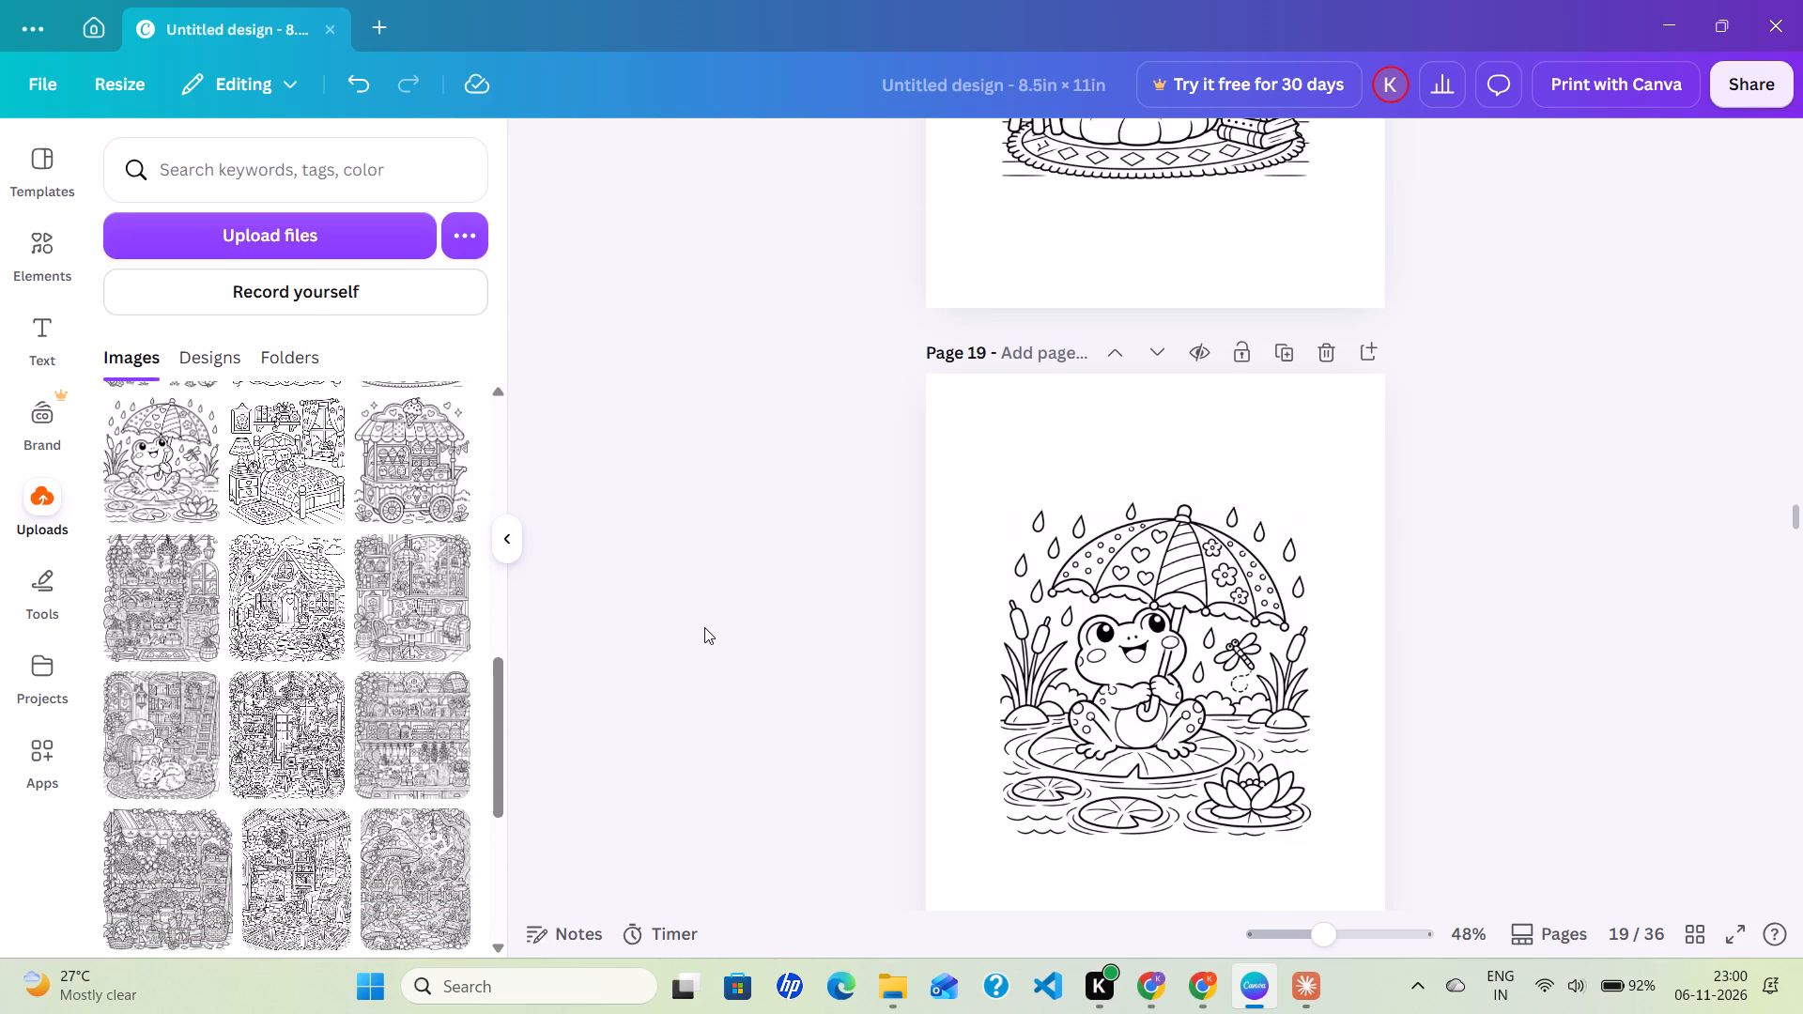
Place the uploaded bedroom with a teddy bear on page 19, over the frog, at its default size.
click(304, 462)
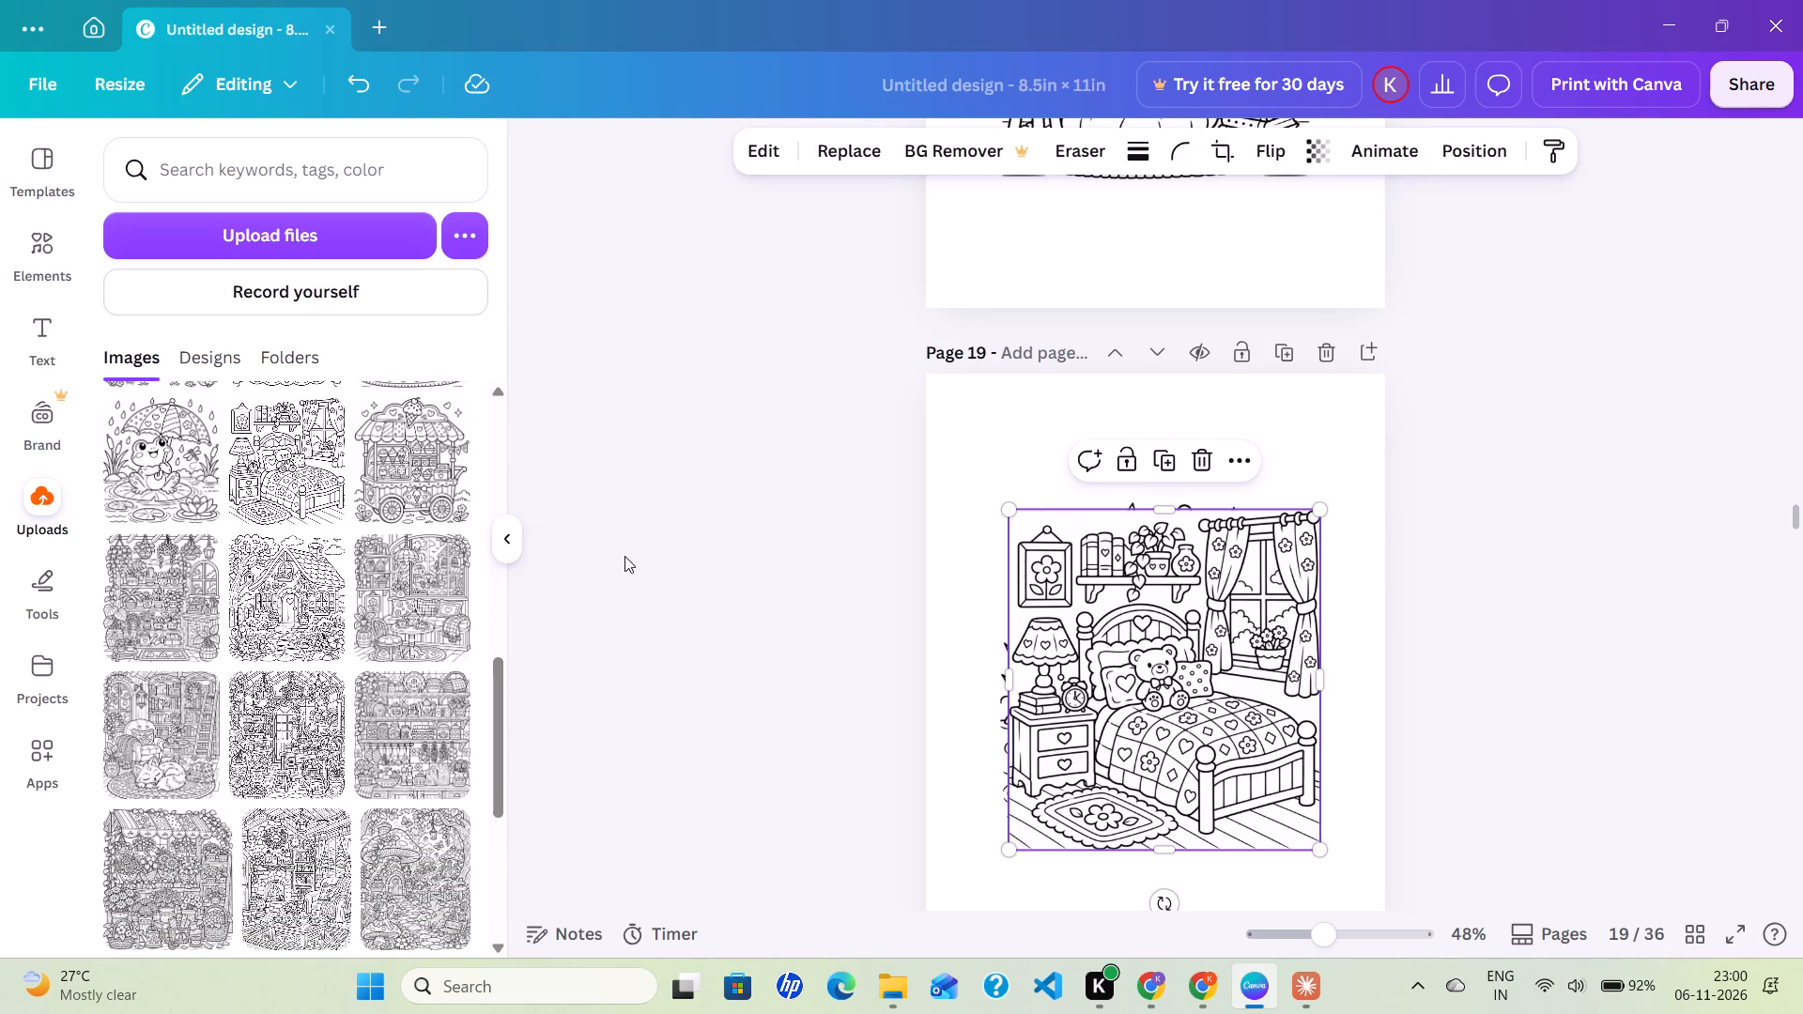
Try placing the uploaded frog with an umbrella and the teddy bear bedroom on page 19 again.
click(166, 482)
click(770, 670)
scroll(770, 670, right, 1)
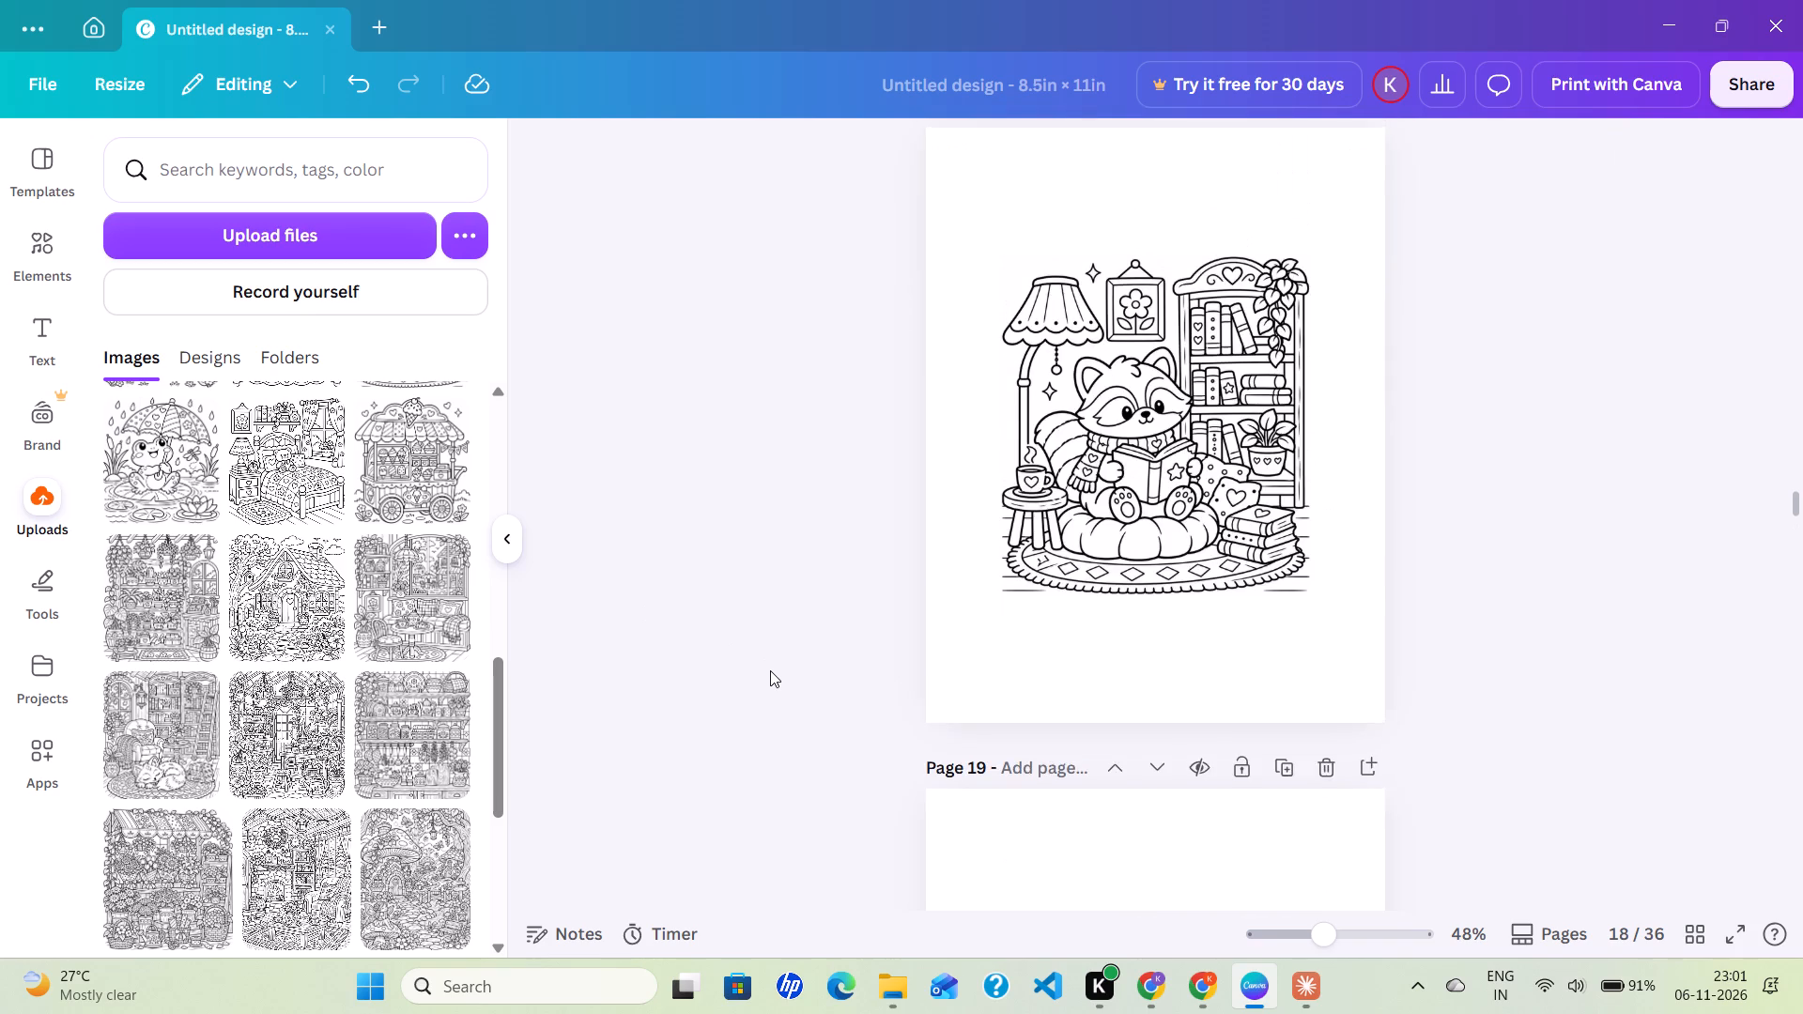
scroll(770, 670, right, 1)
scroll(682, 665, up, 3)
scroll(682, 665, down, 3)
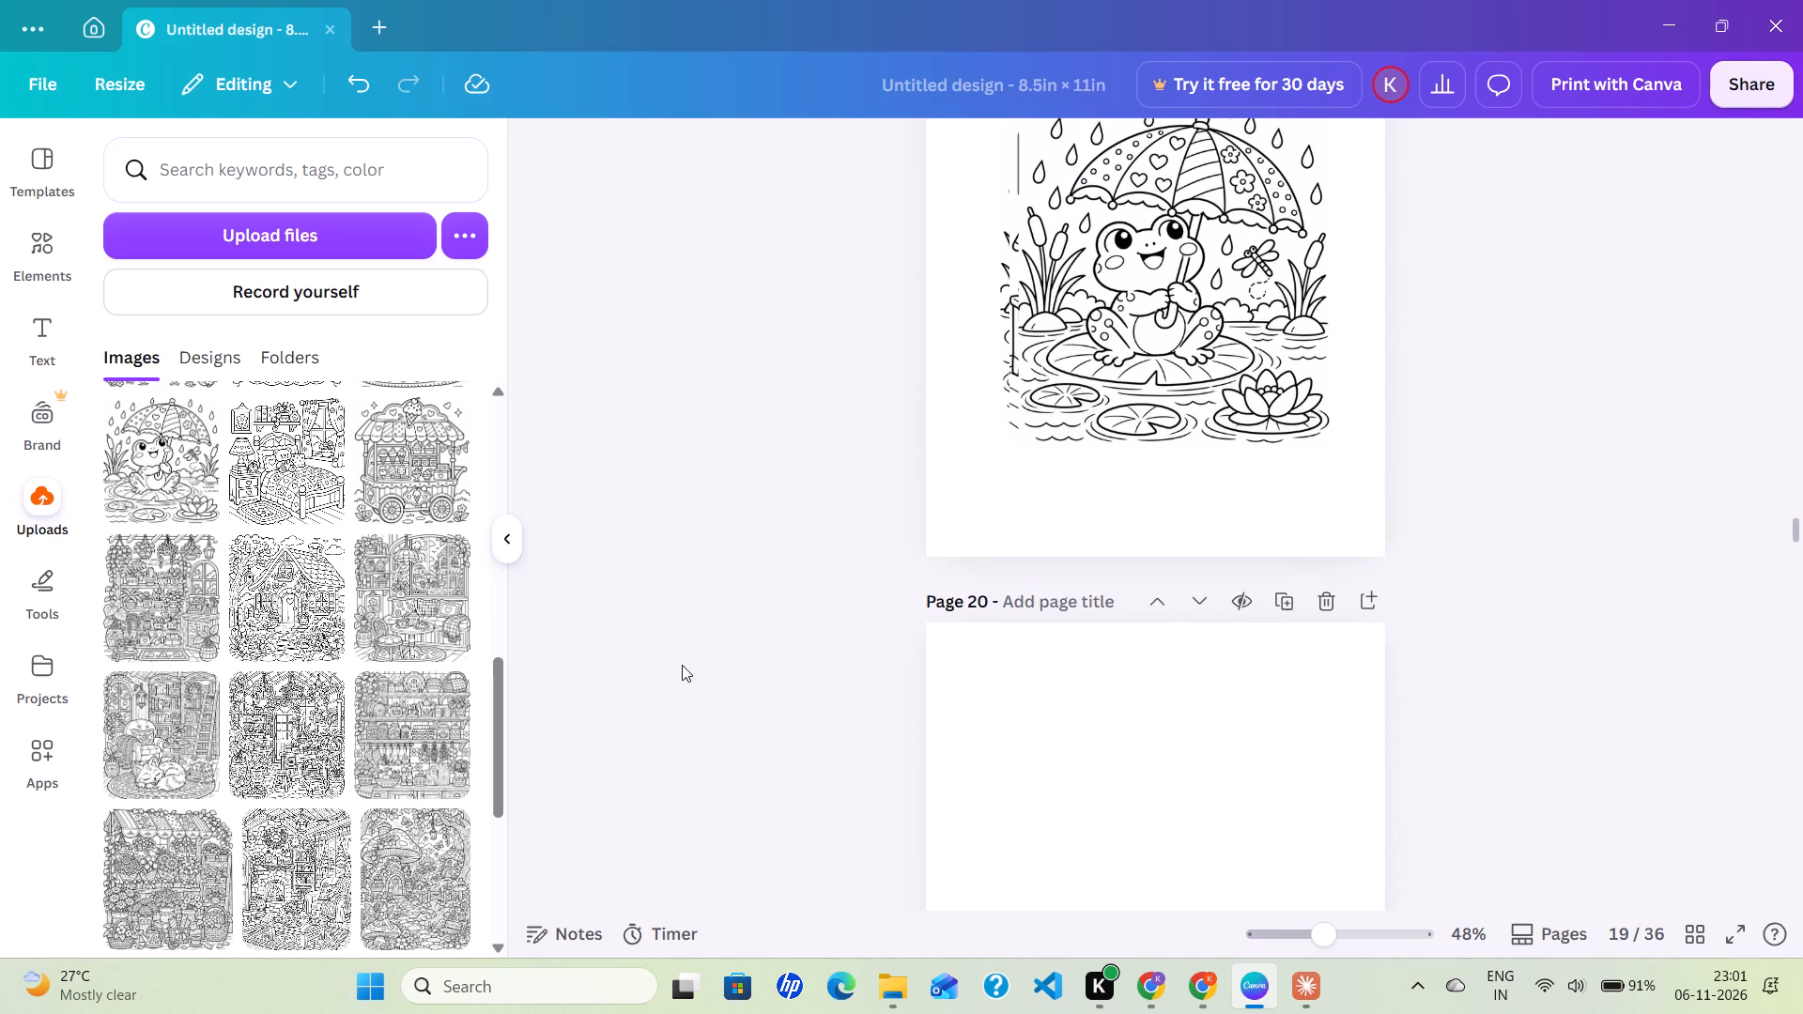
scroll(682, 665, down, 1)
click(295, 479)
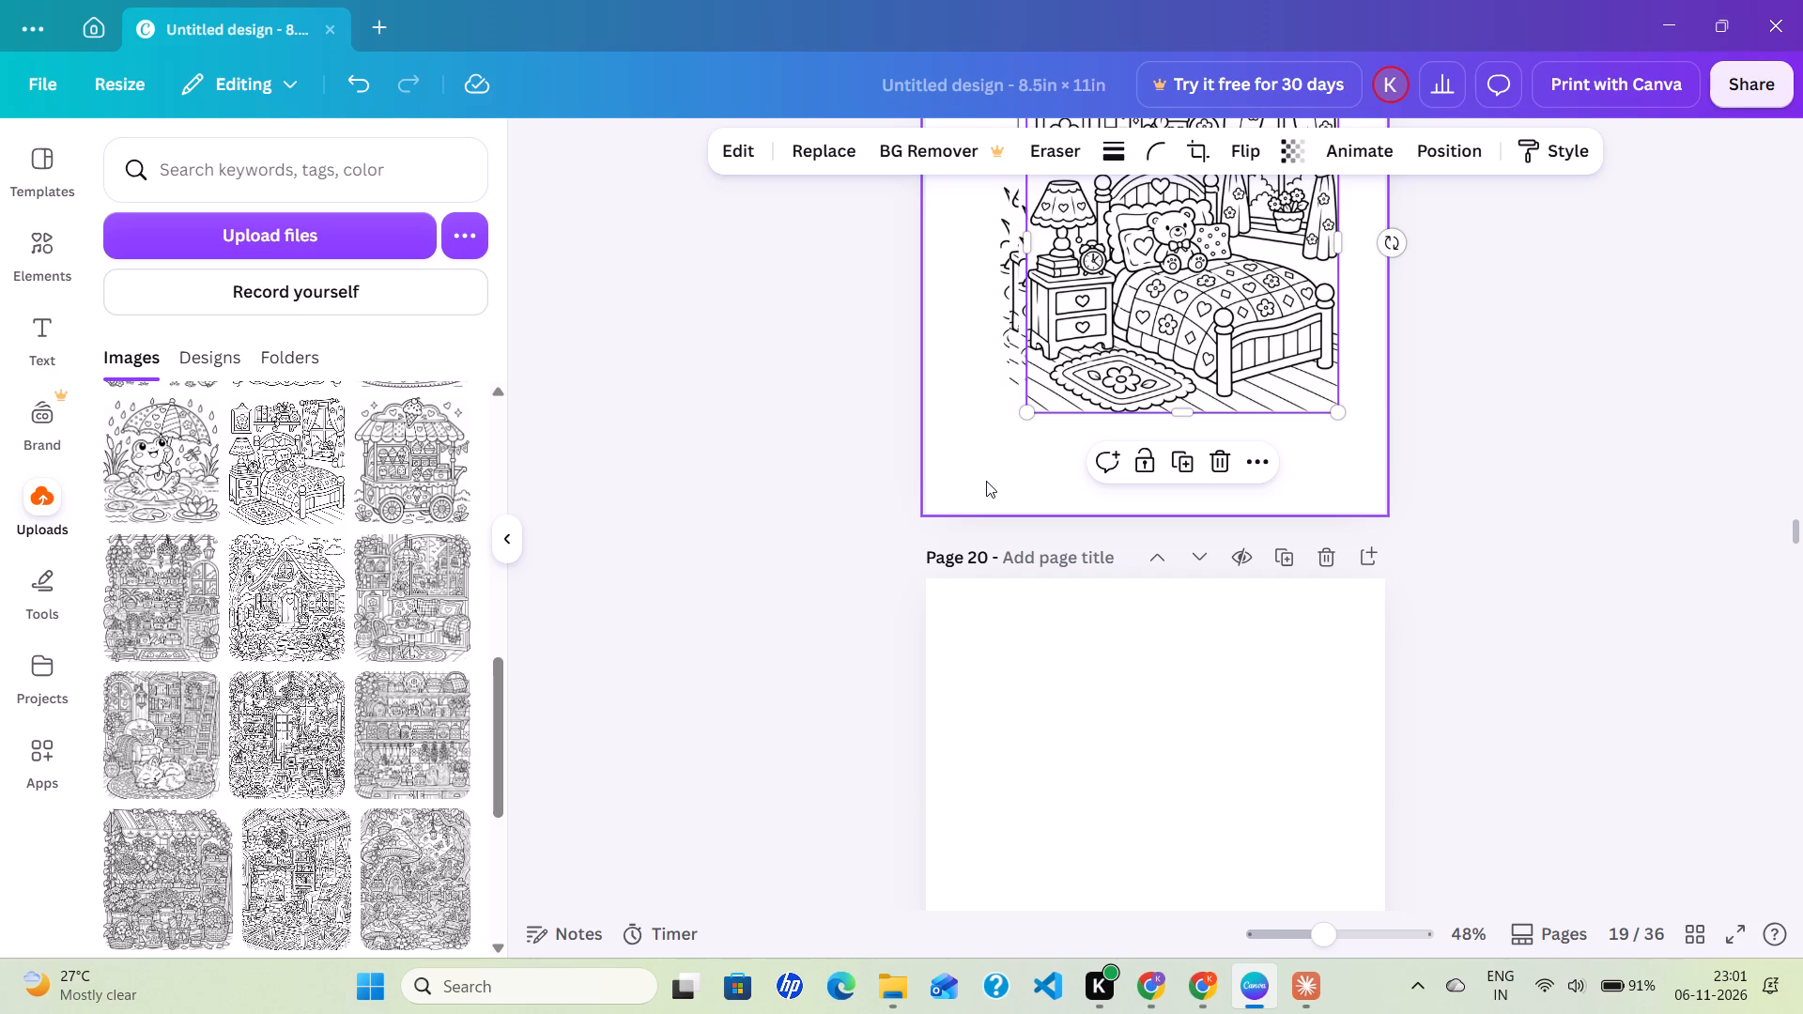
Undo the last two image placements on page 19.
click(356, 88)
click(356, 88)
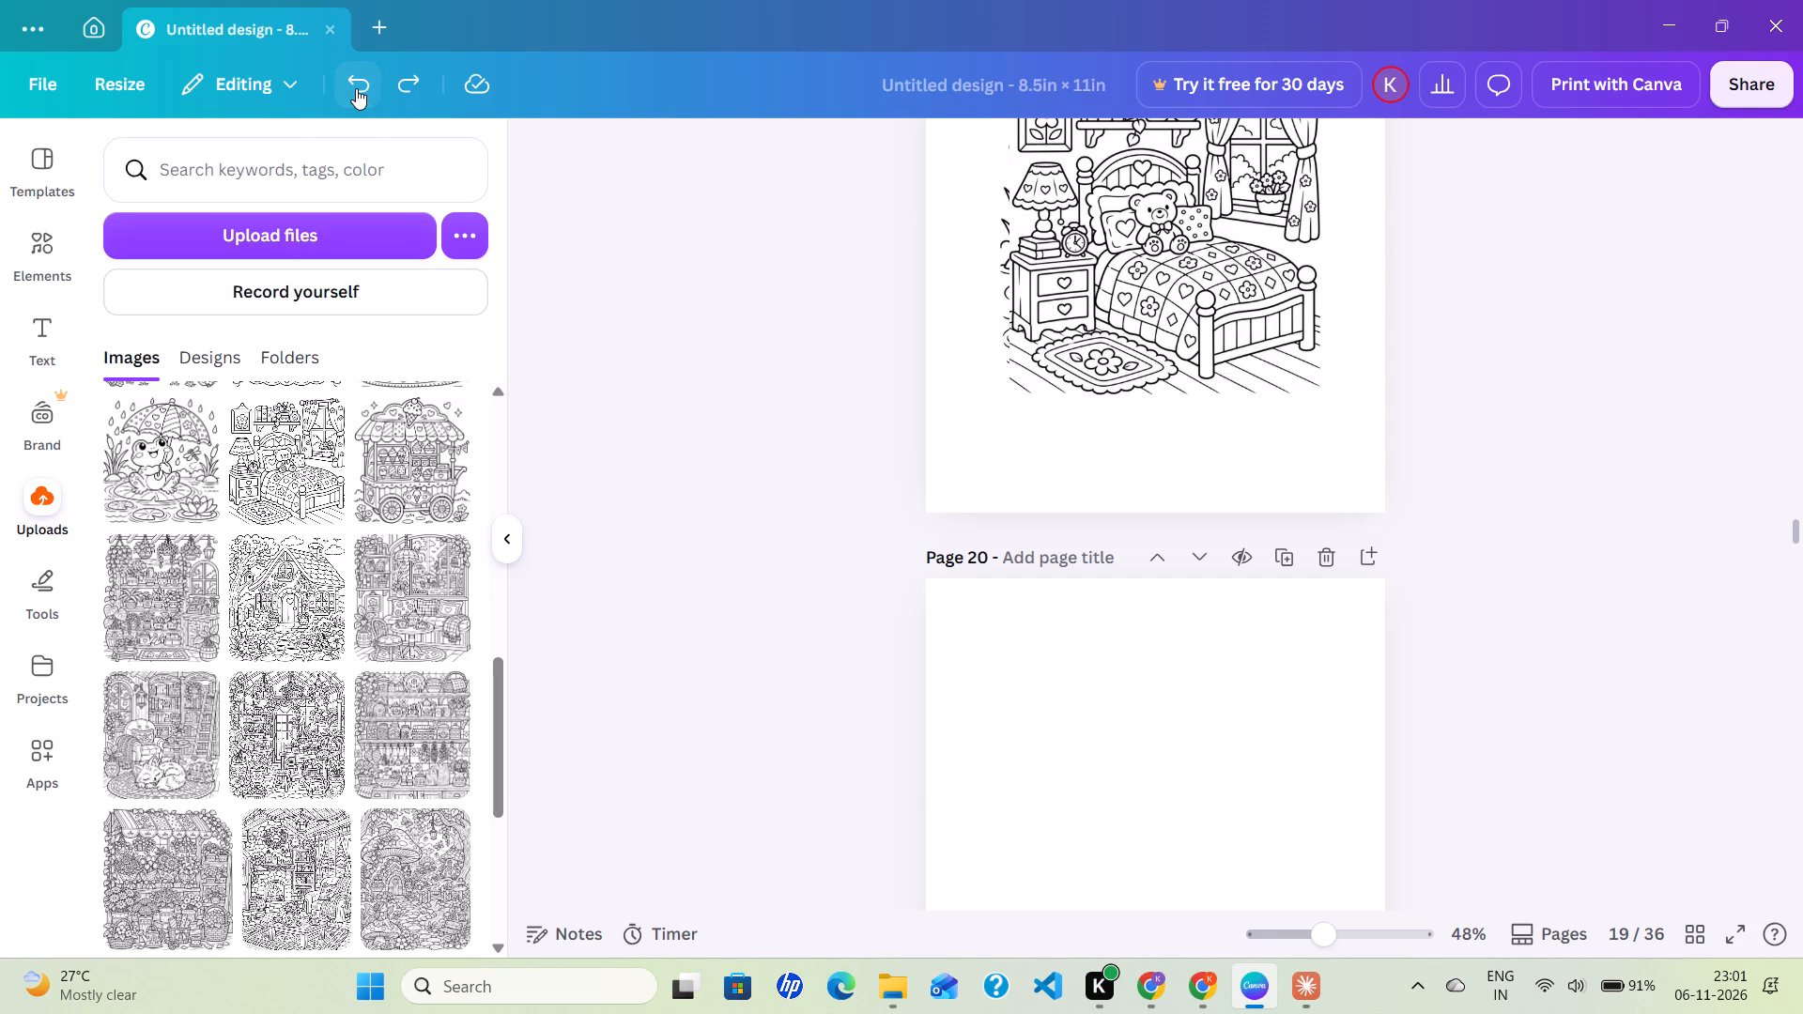
Review pages 15 to 19 against the uploaded images to check which colouring image belongs on each page.
scroll(740, 341, up, 1)
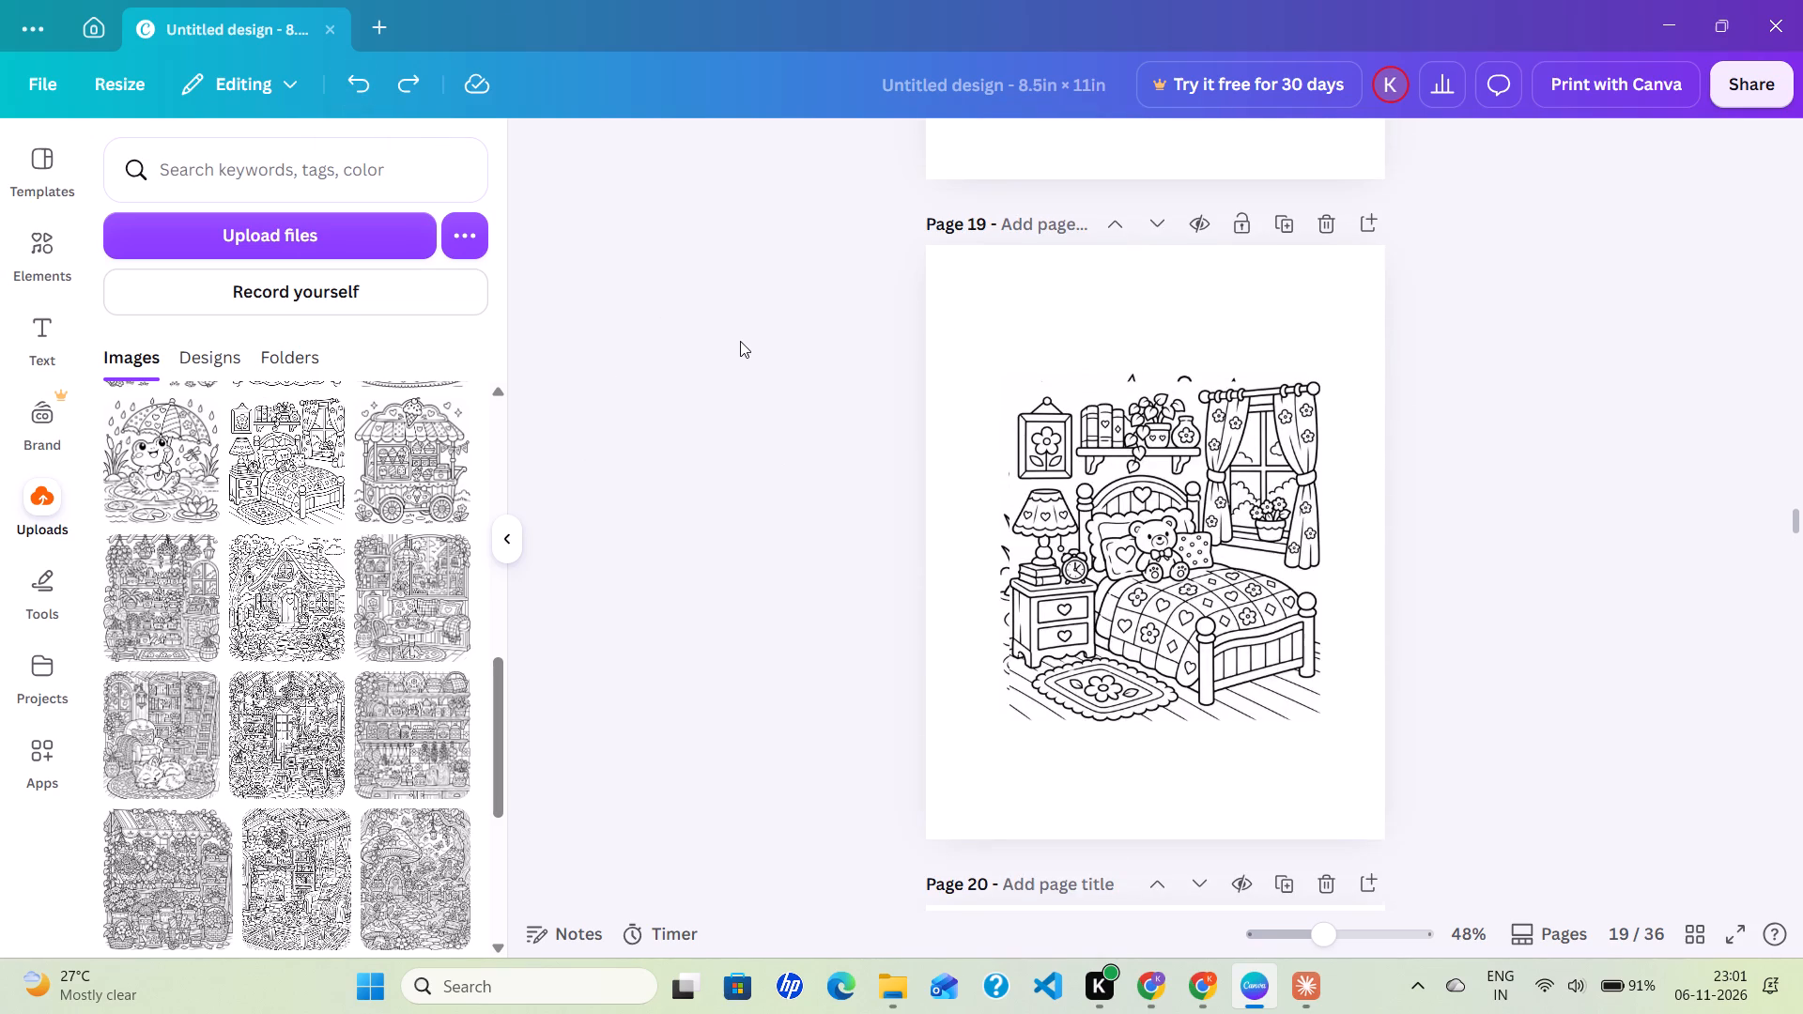
scroll(740, 341, up, 1)
scroll(220, 596, up, 2)
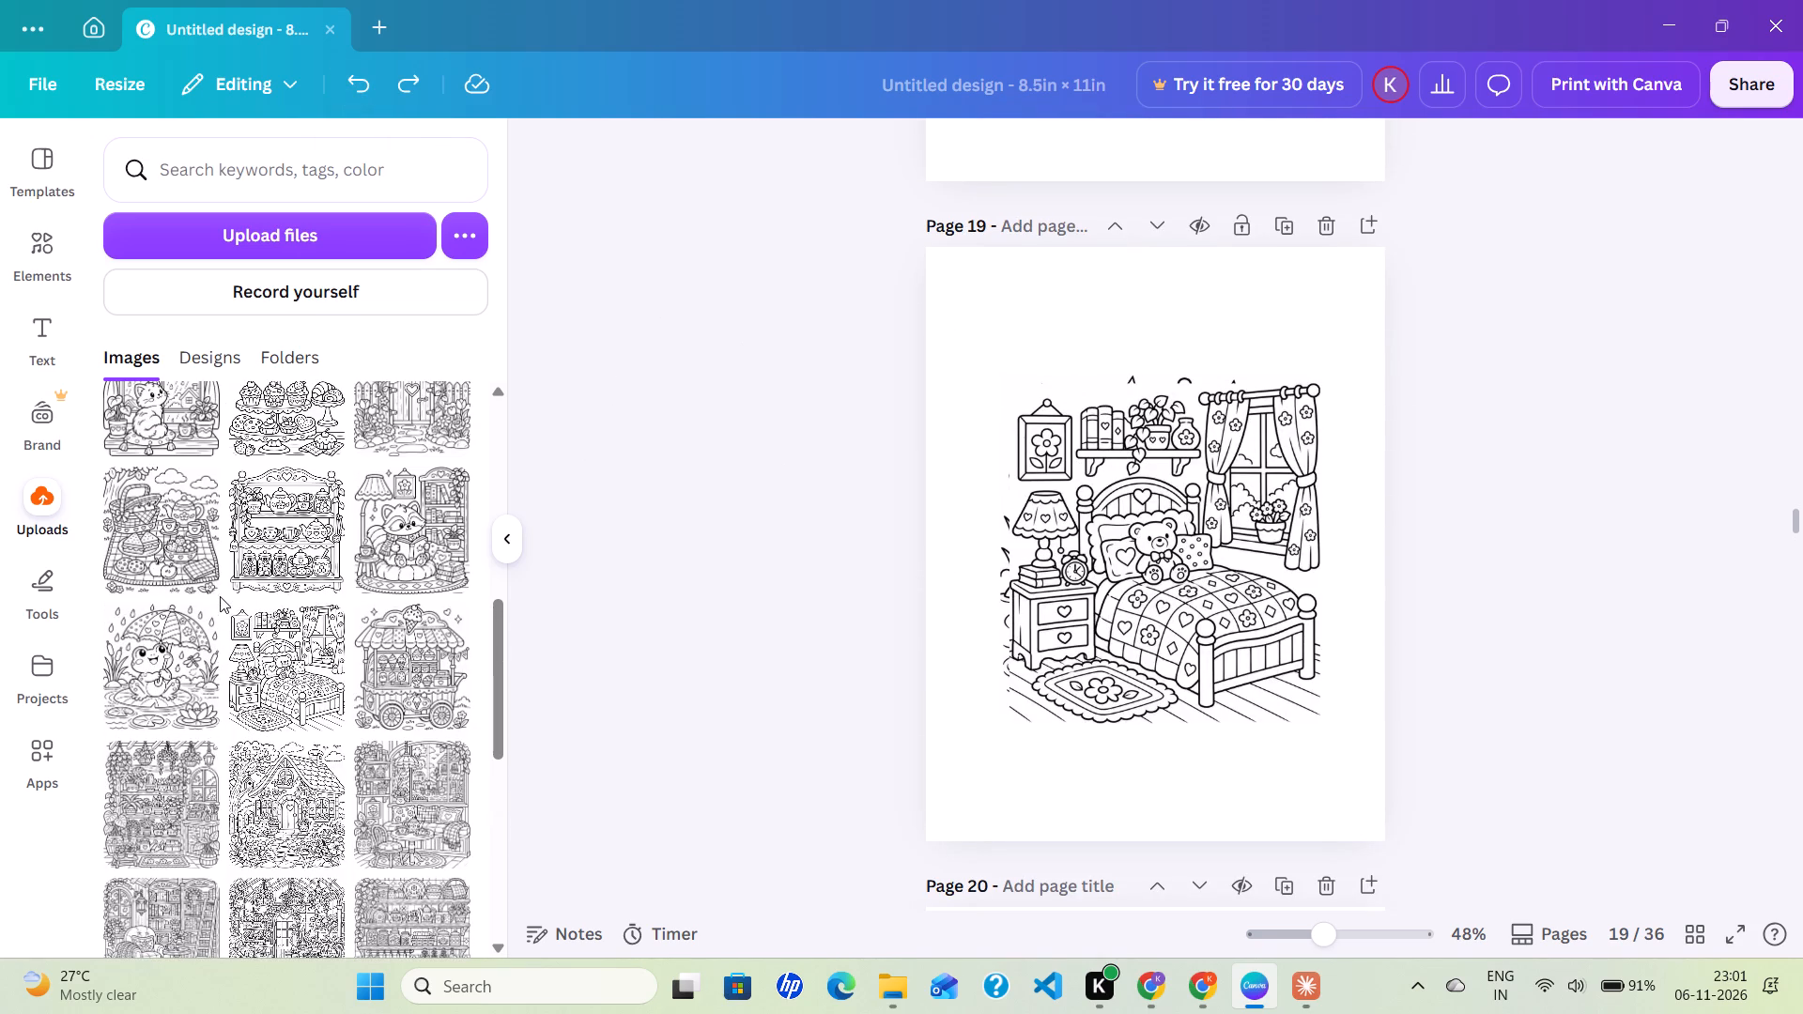
scroll(371, 658, up, 1)
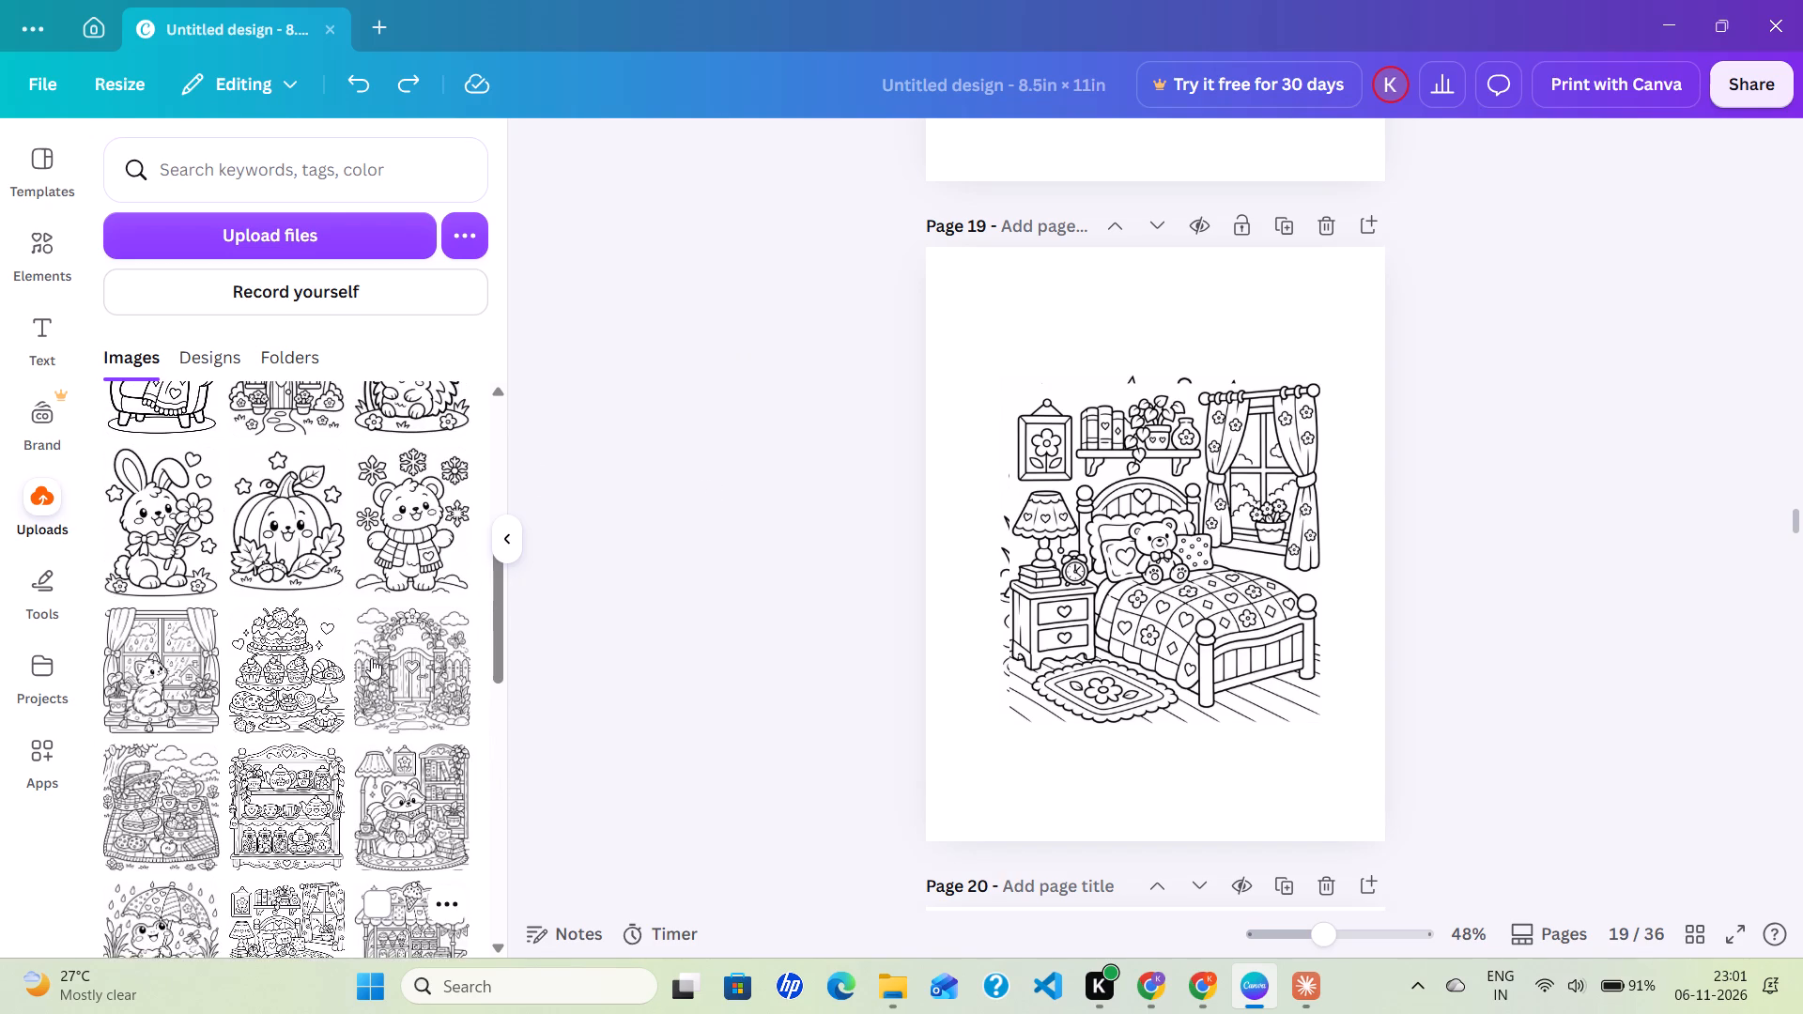
scroll(371, 658, up, 1)
scroll(686, 549, up, 3)
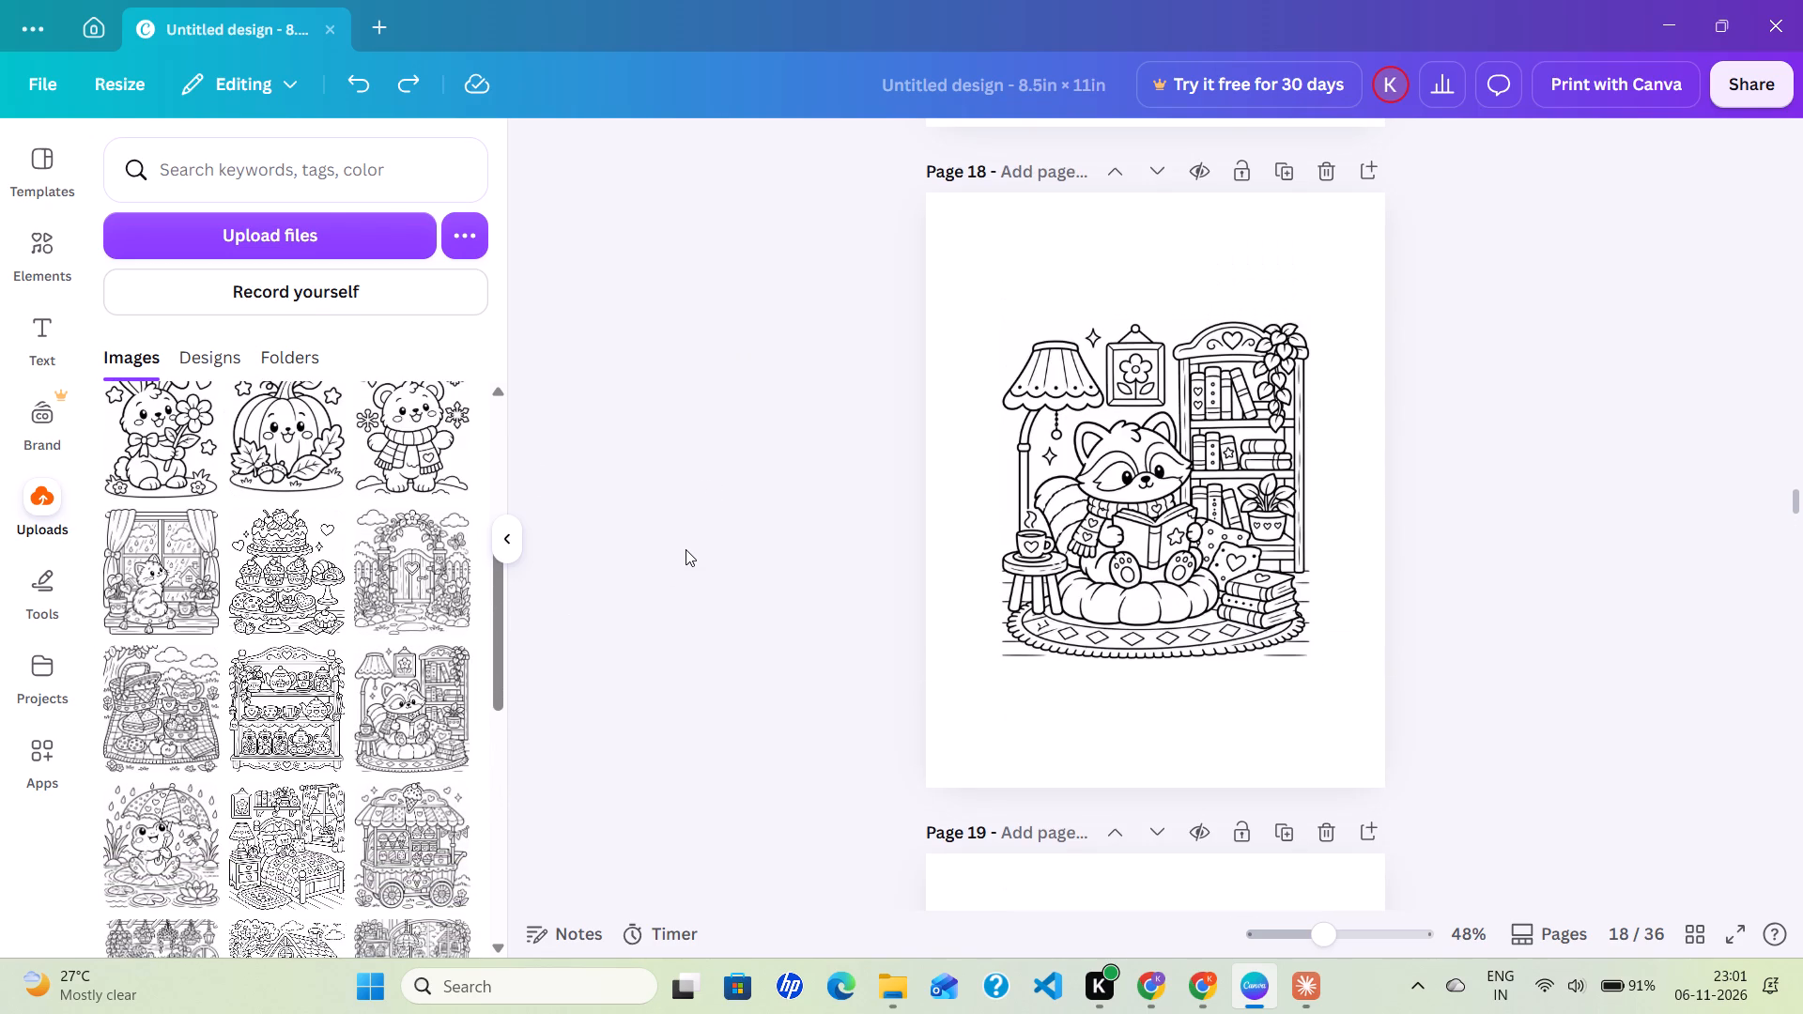
scroll(686, 549, up, 5)
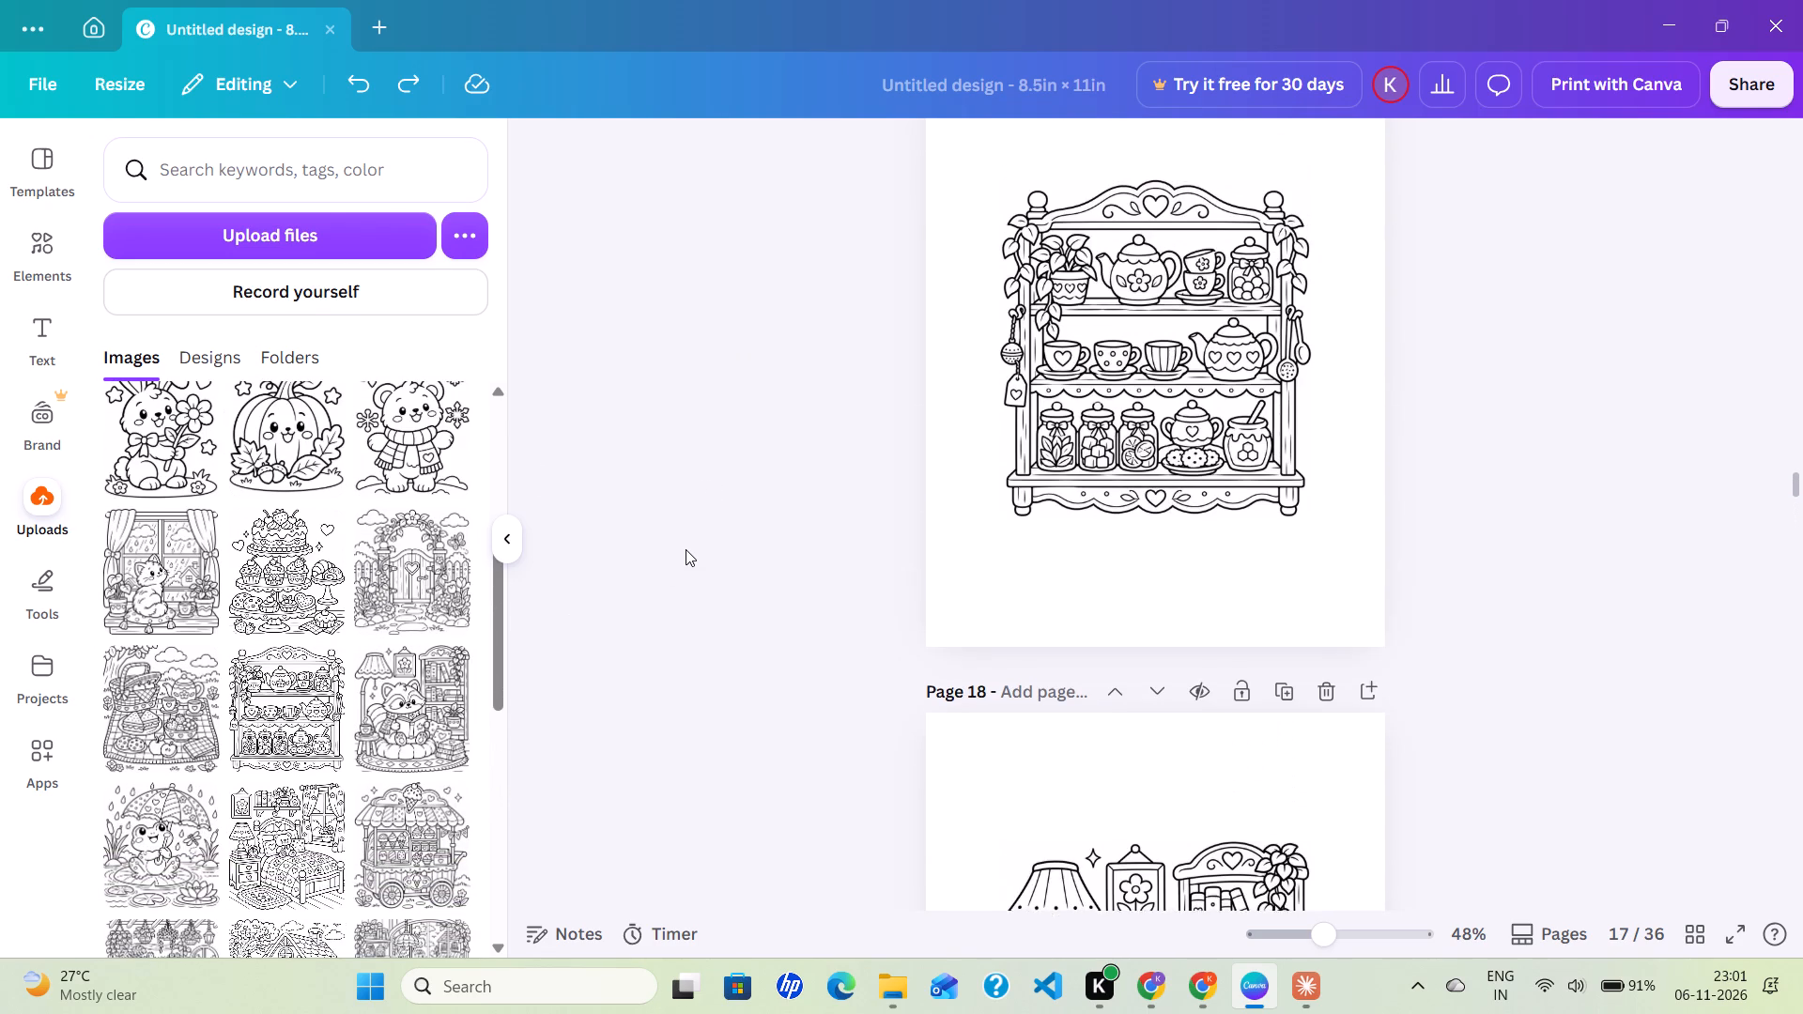
scroll(686, 549, up, 2)
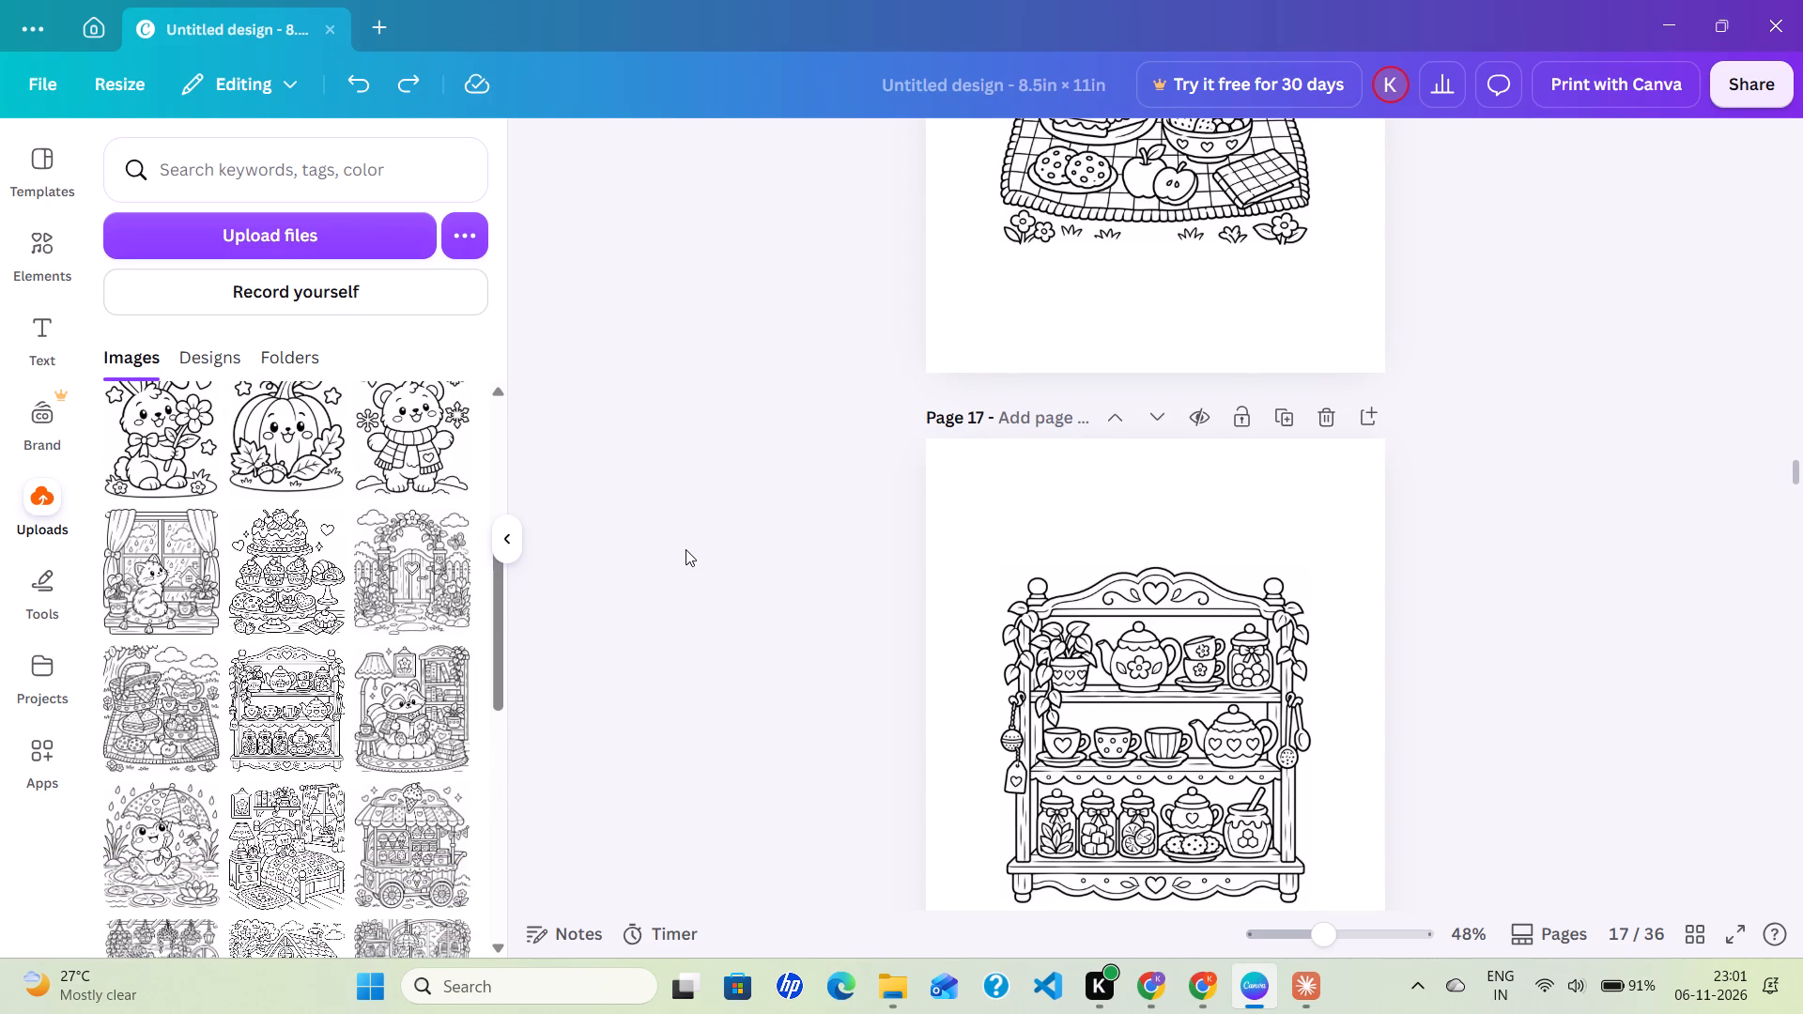
scroll(686, 549, down, 2)
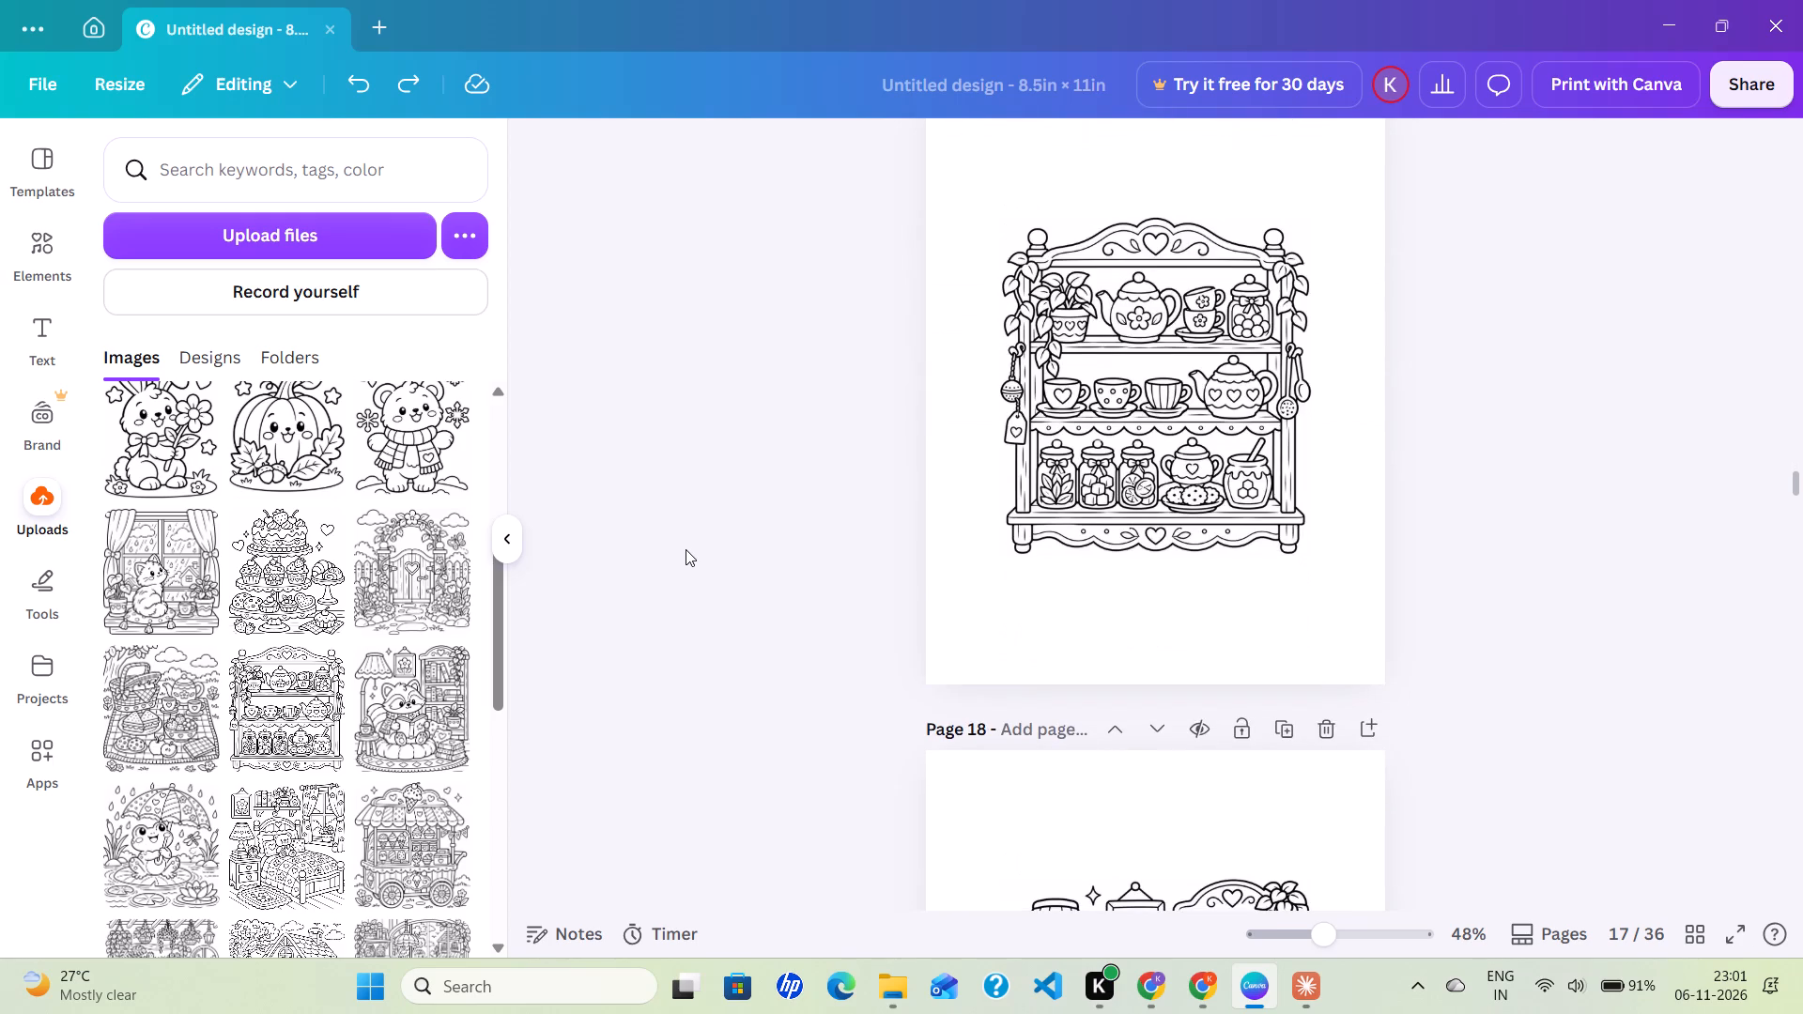
scroll(686, 549, down, 3)
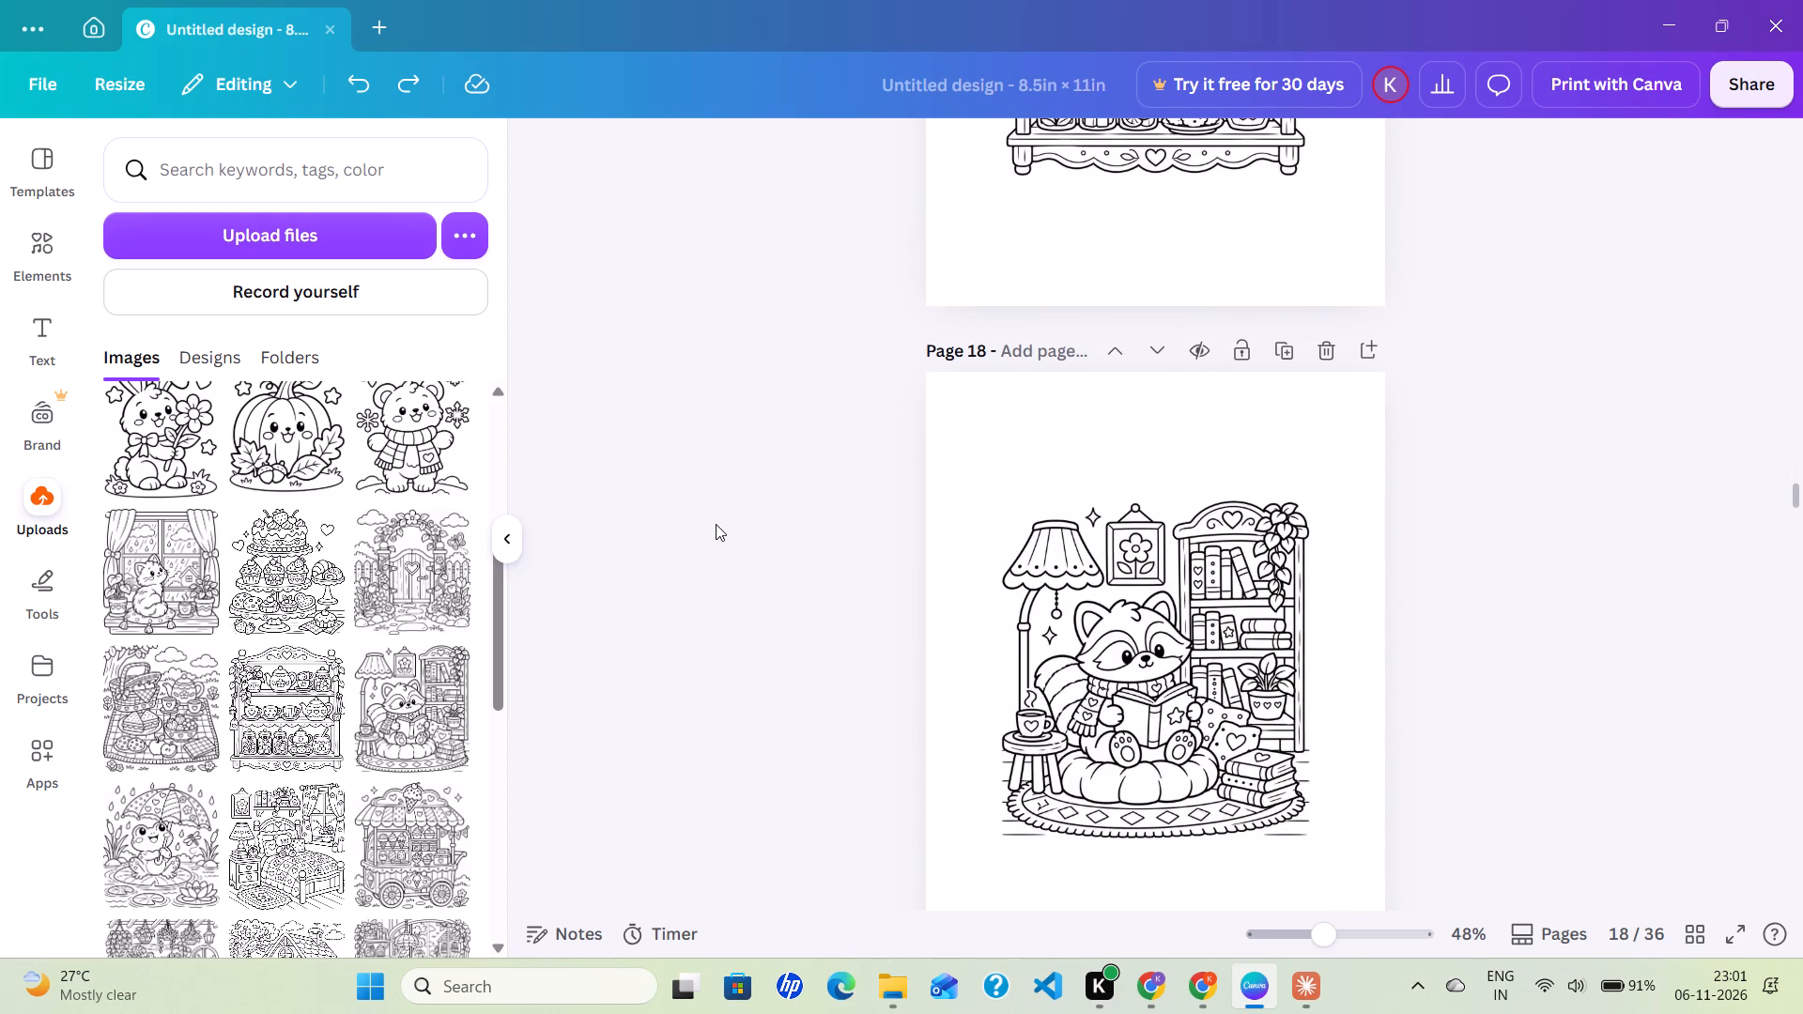
scroll(256, 643, up, 3)
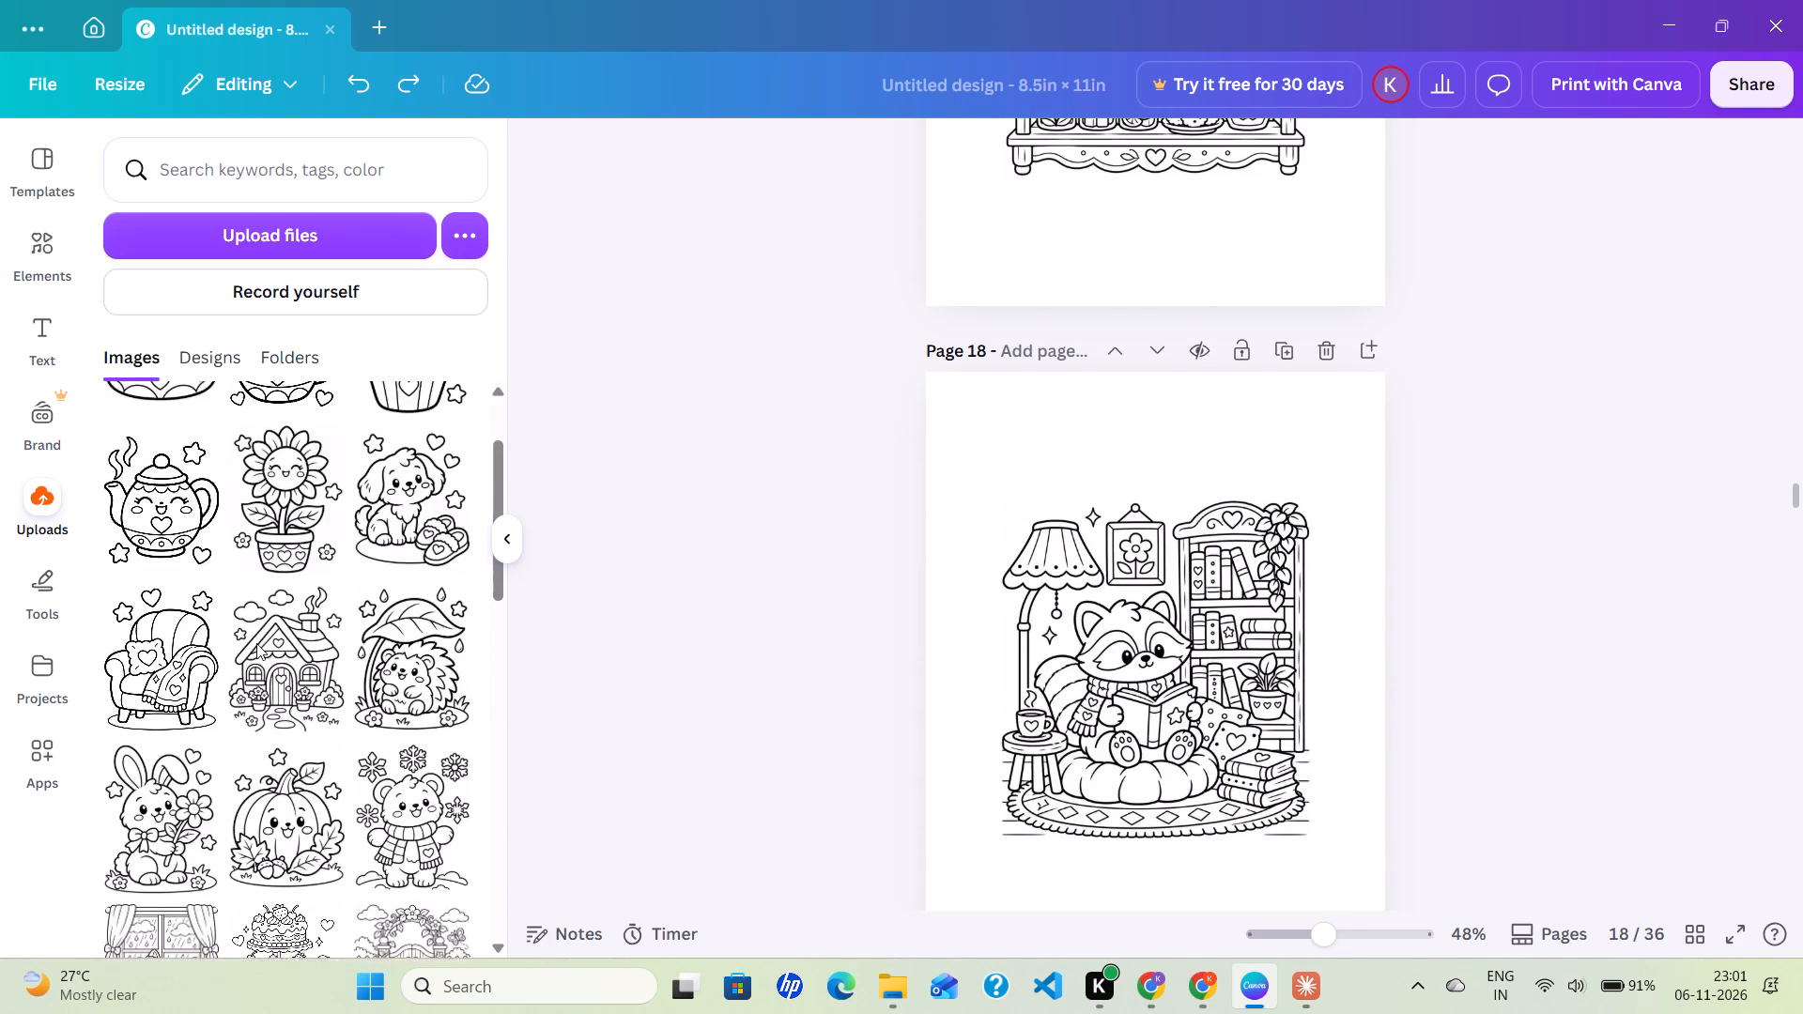
scroll(256, 643, up, 5)
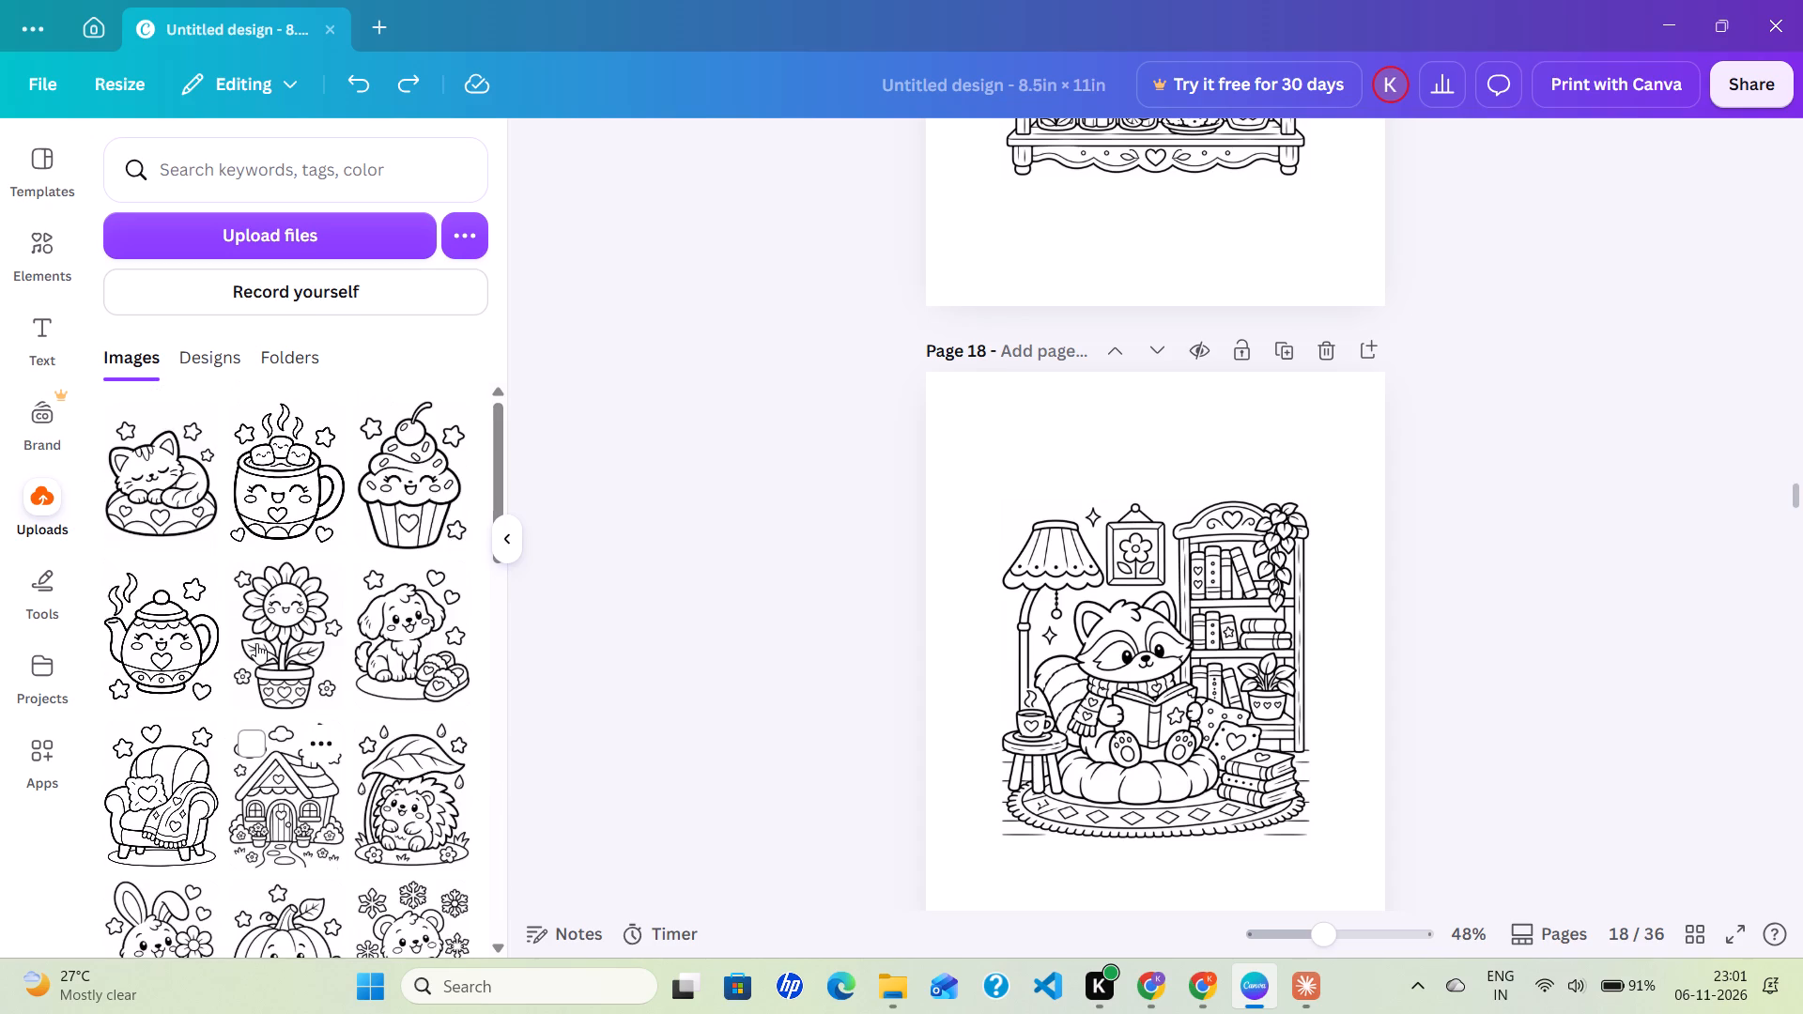
scroll(237, 655, down, 2)
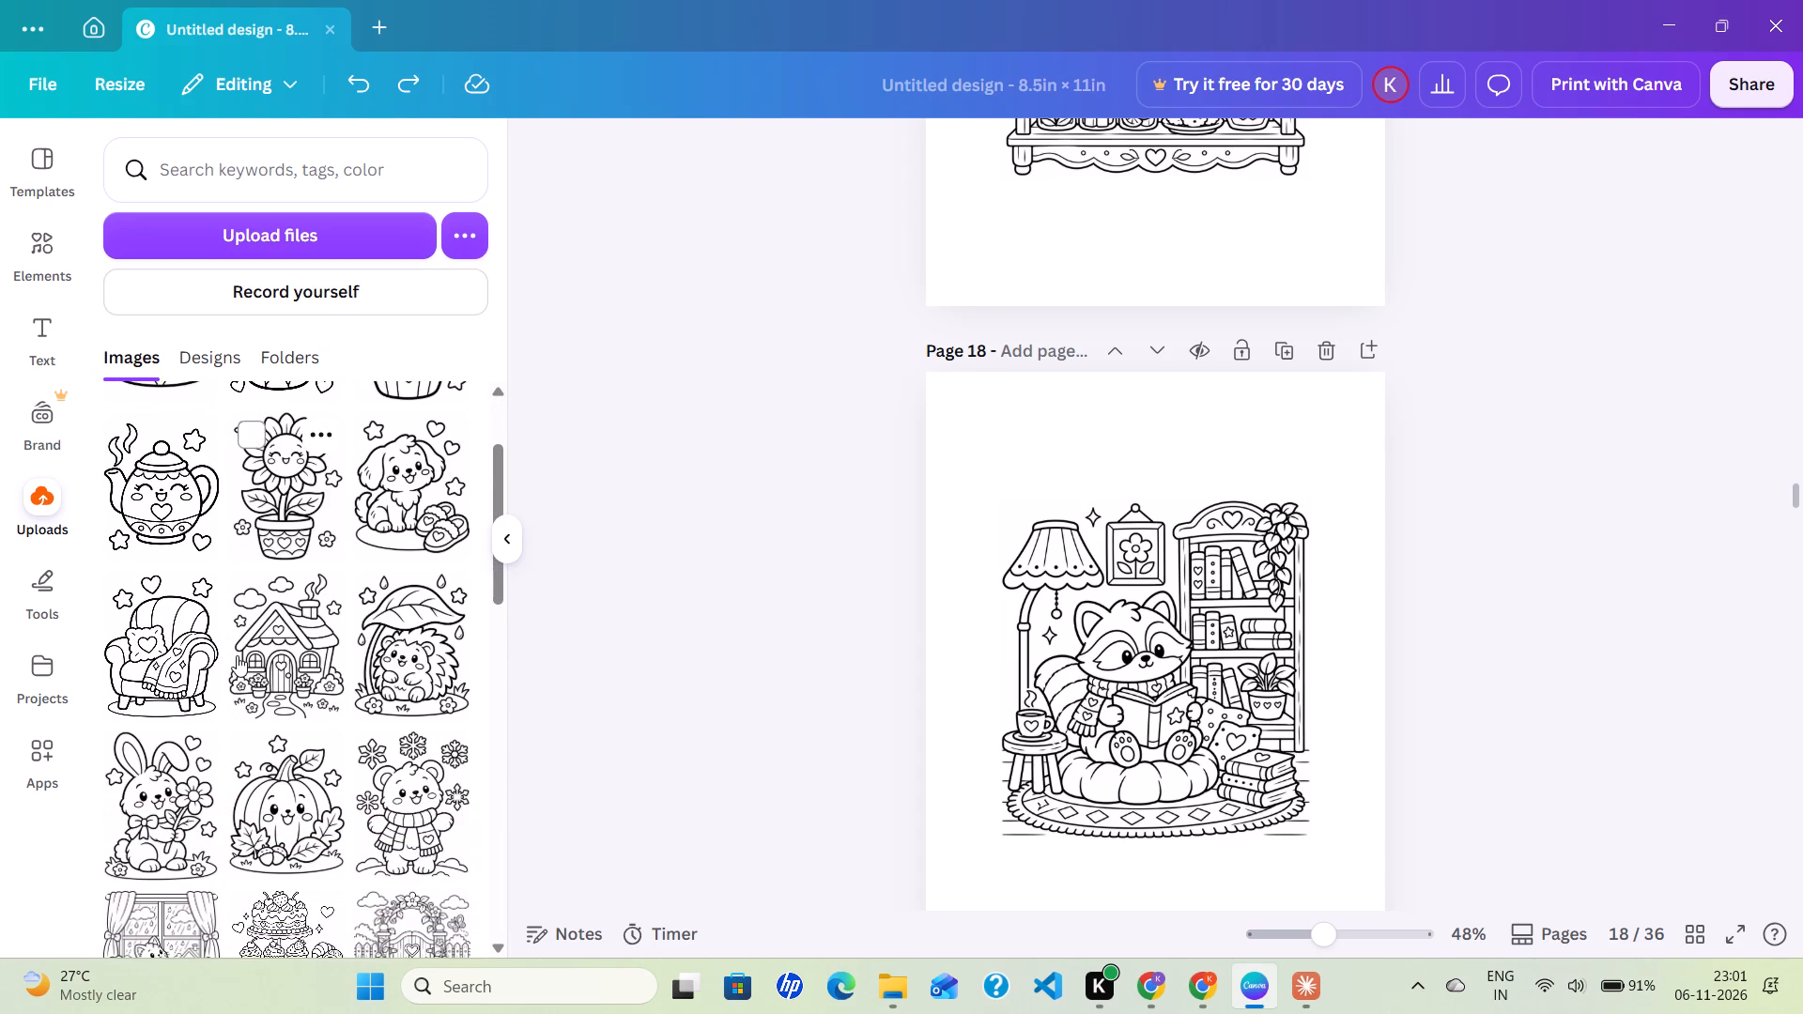
scroll(237, 655, down, 2)
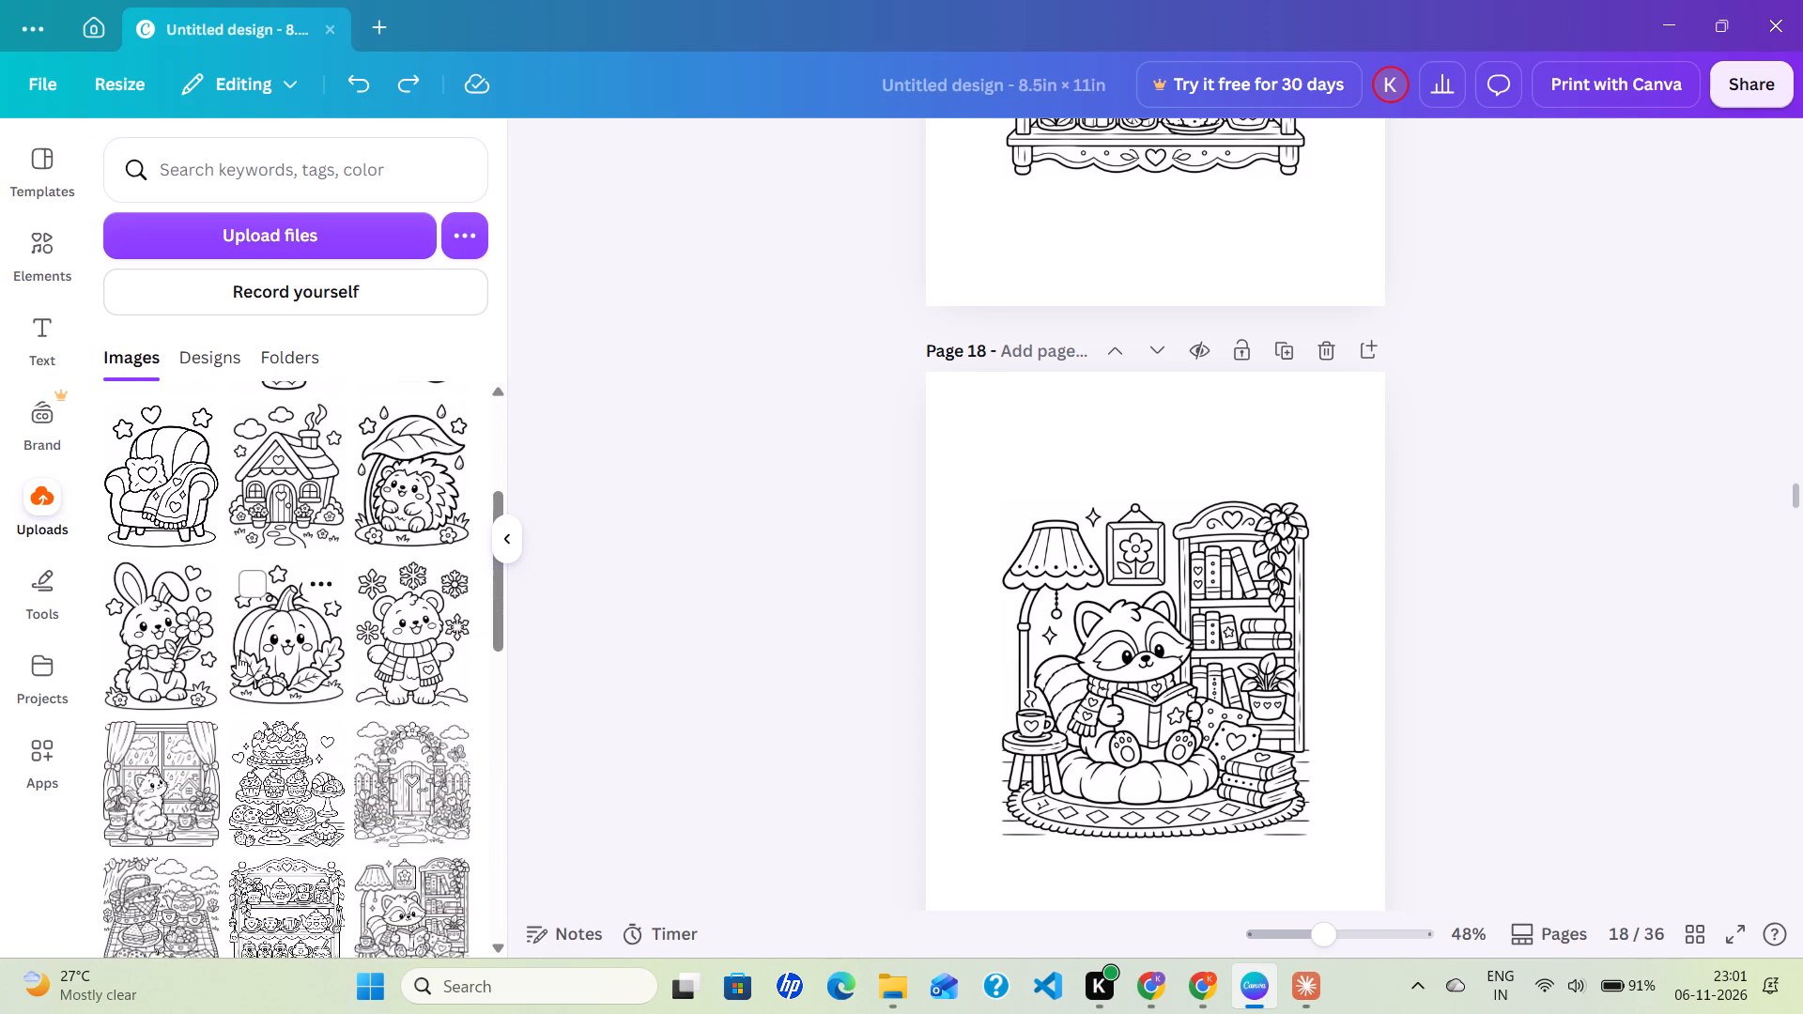
scroll(237, 655, down, 2)
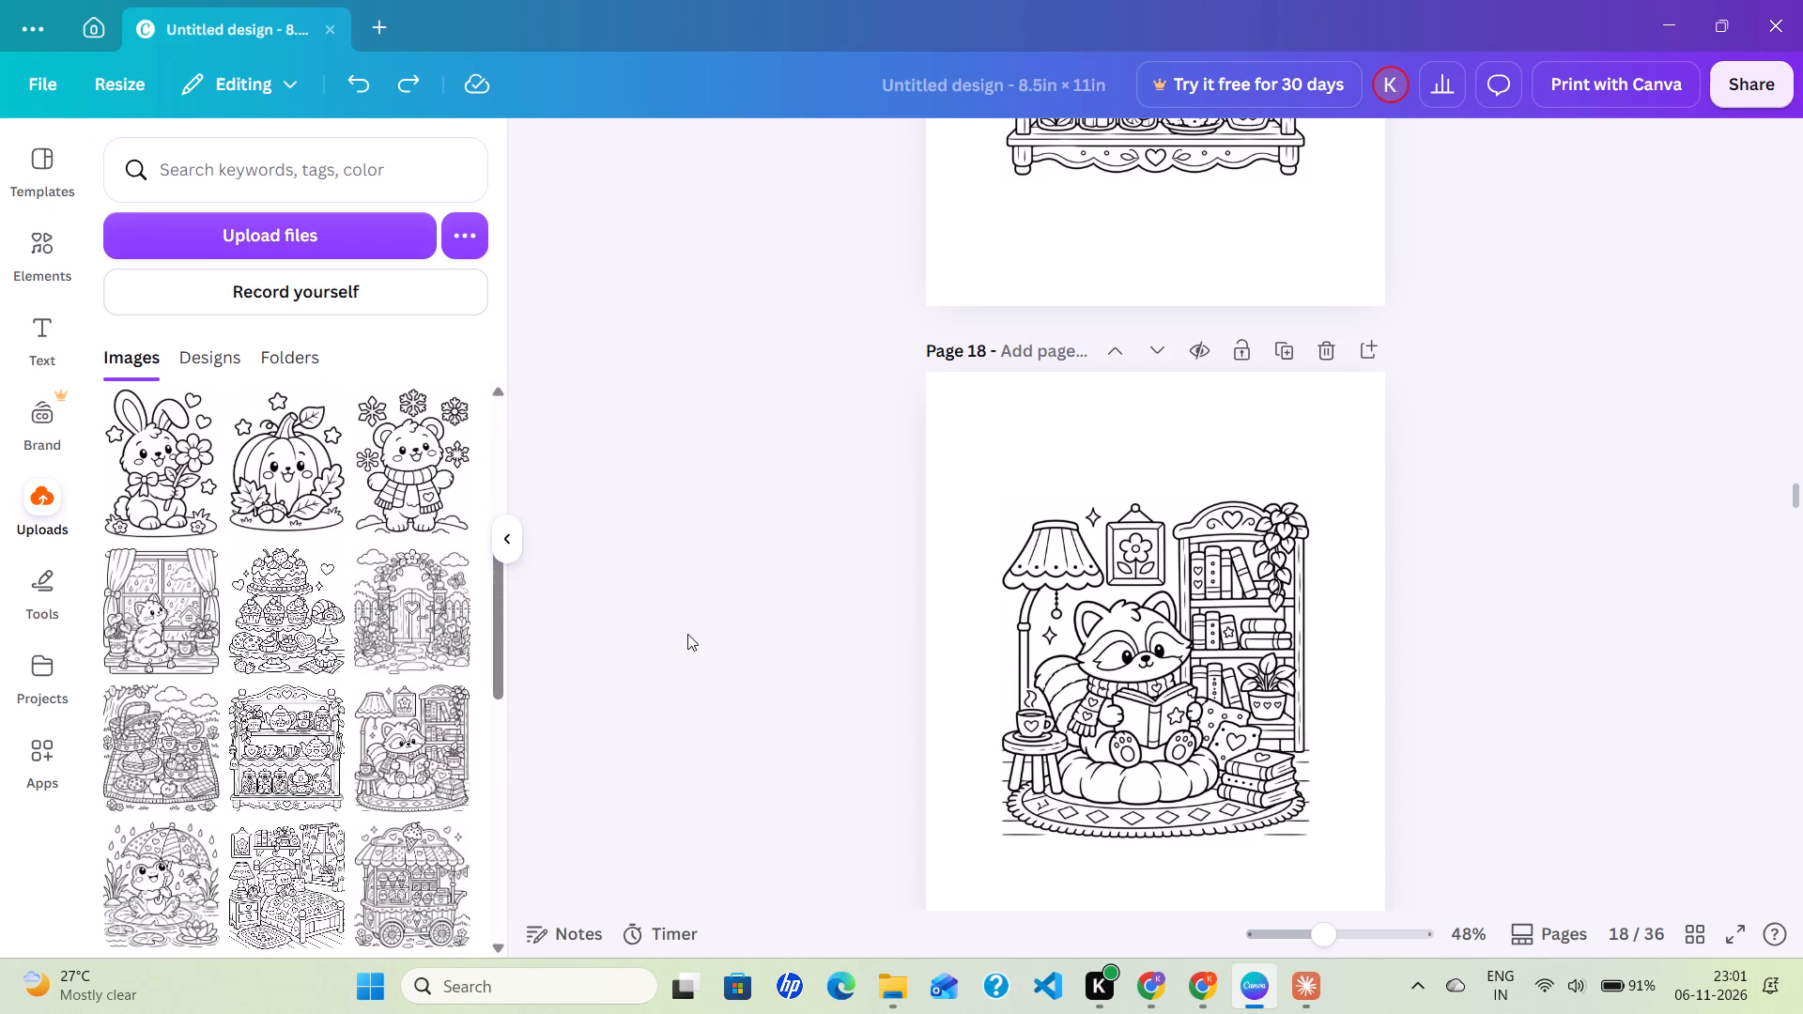
scroll(687, 634, right, 1)
scroll(687, 634, up, 4)
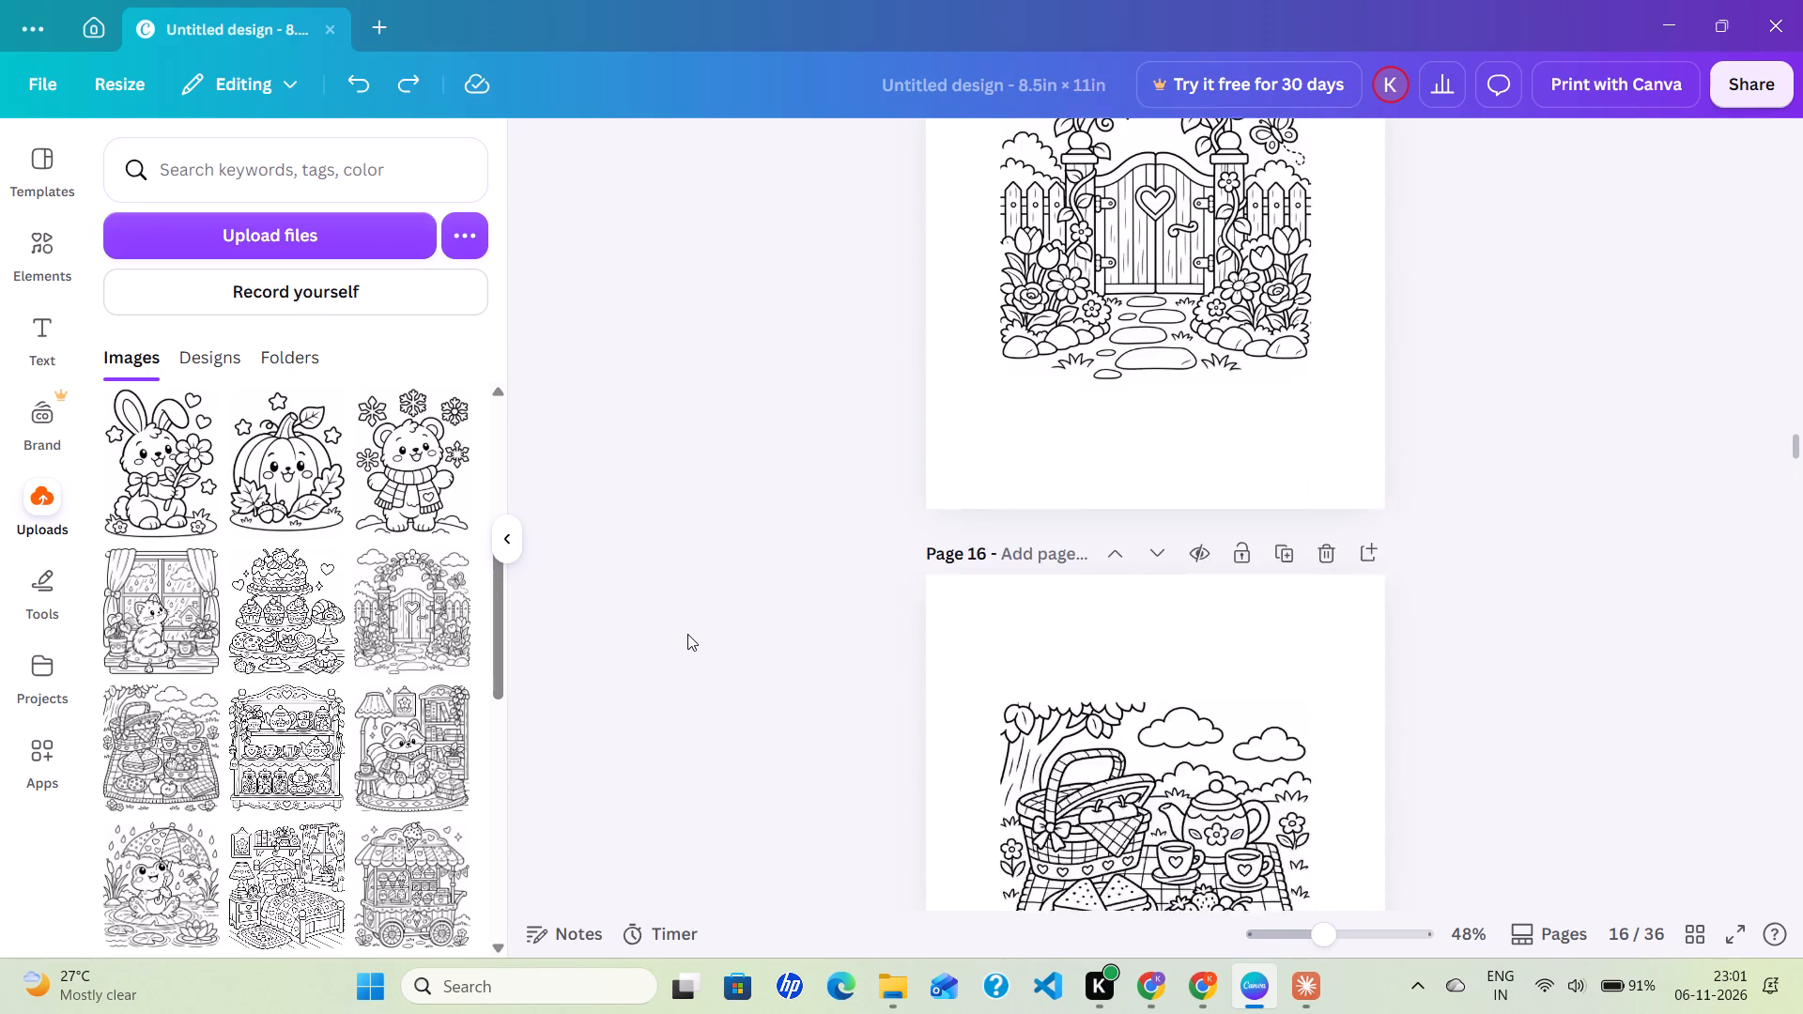
scroll(687, 634, up, 2)
scroll(687, 634, right, 2)
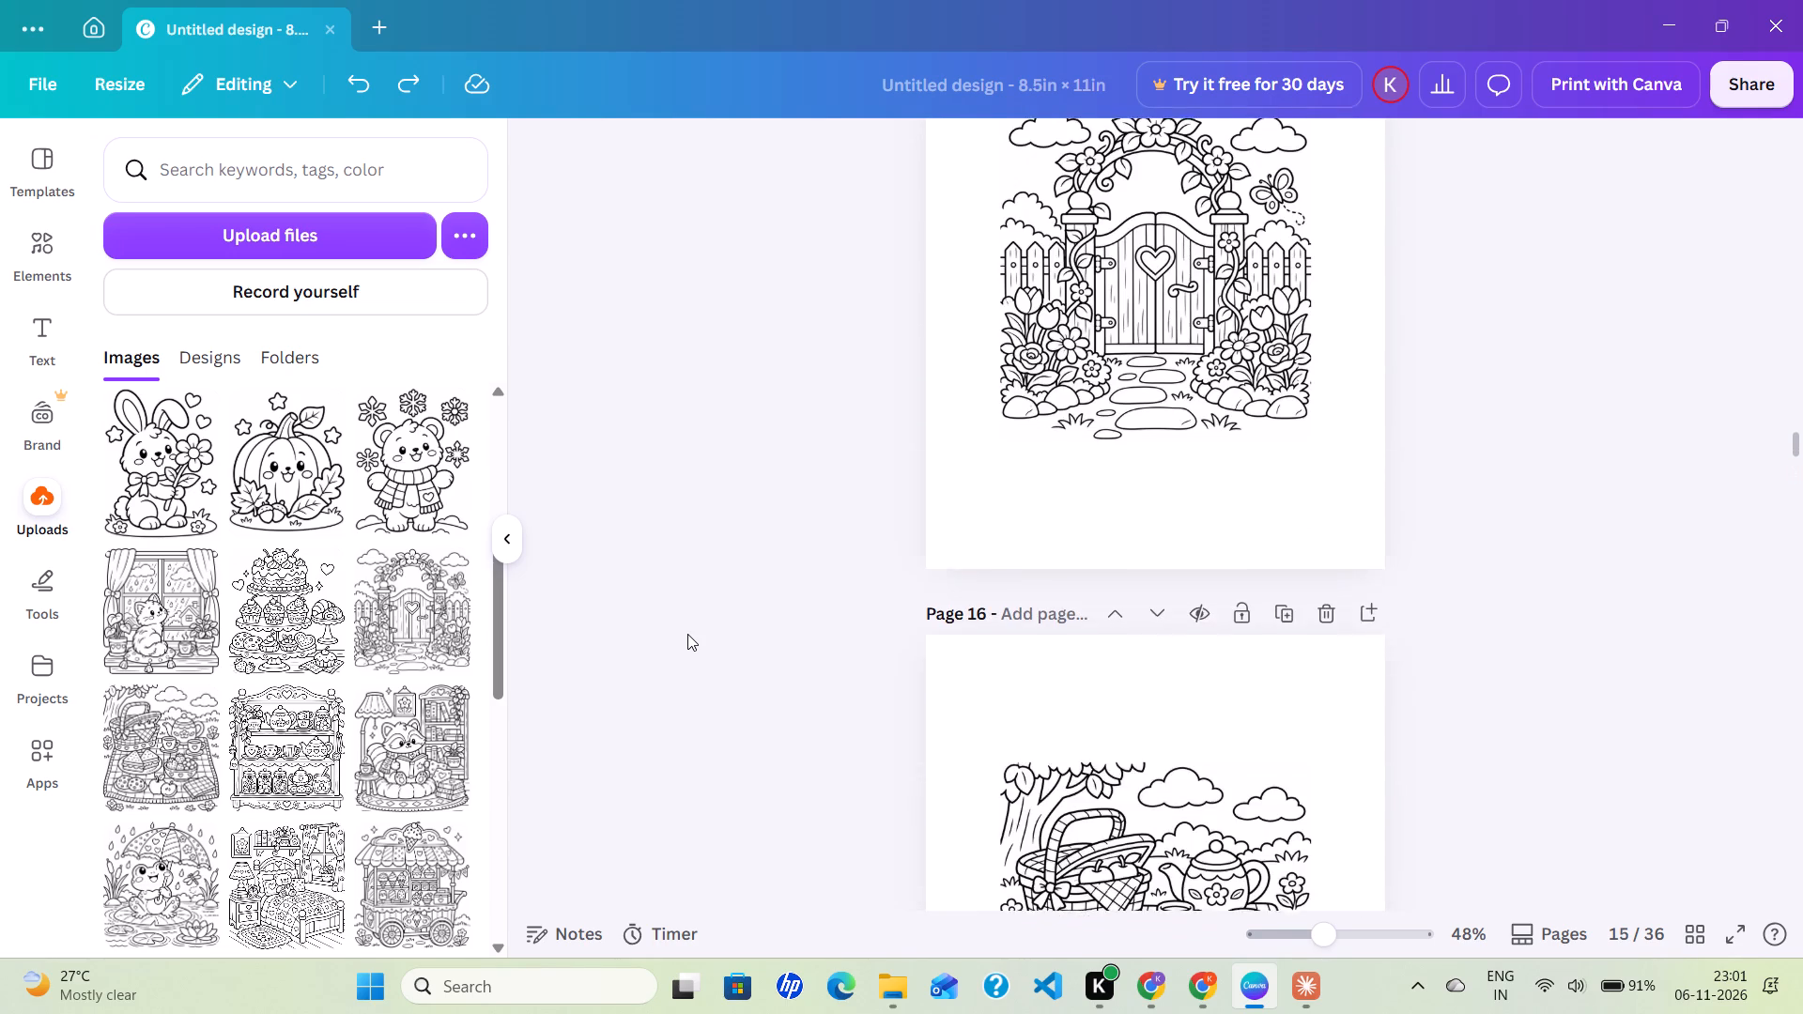
scroll(687, 634, right, 1)
scroll(687, 634, down, 7)
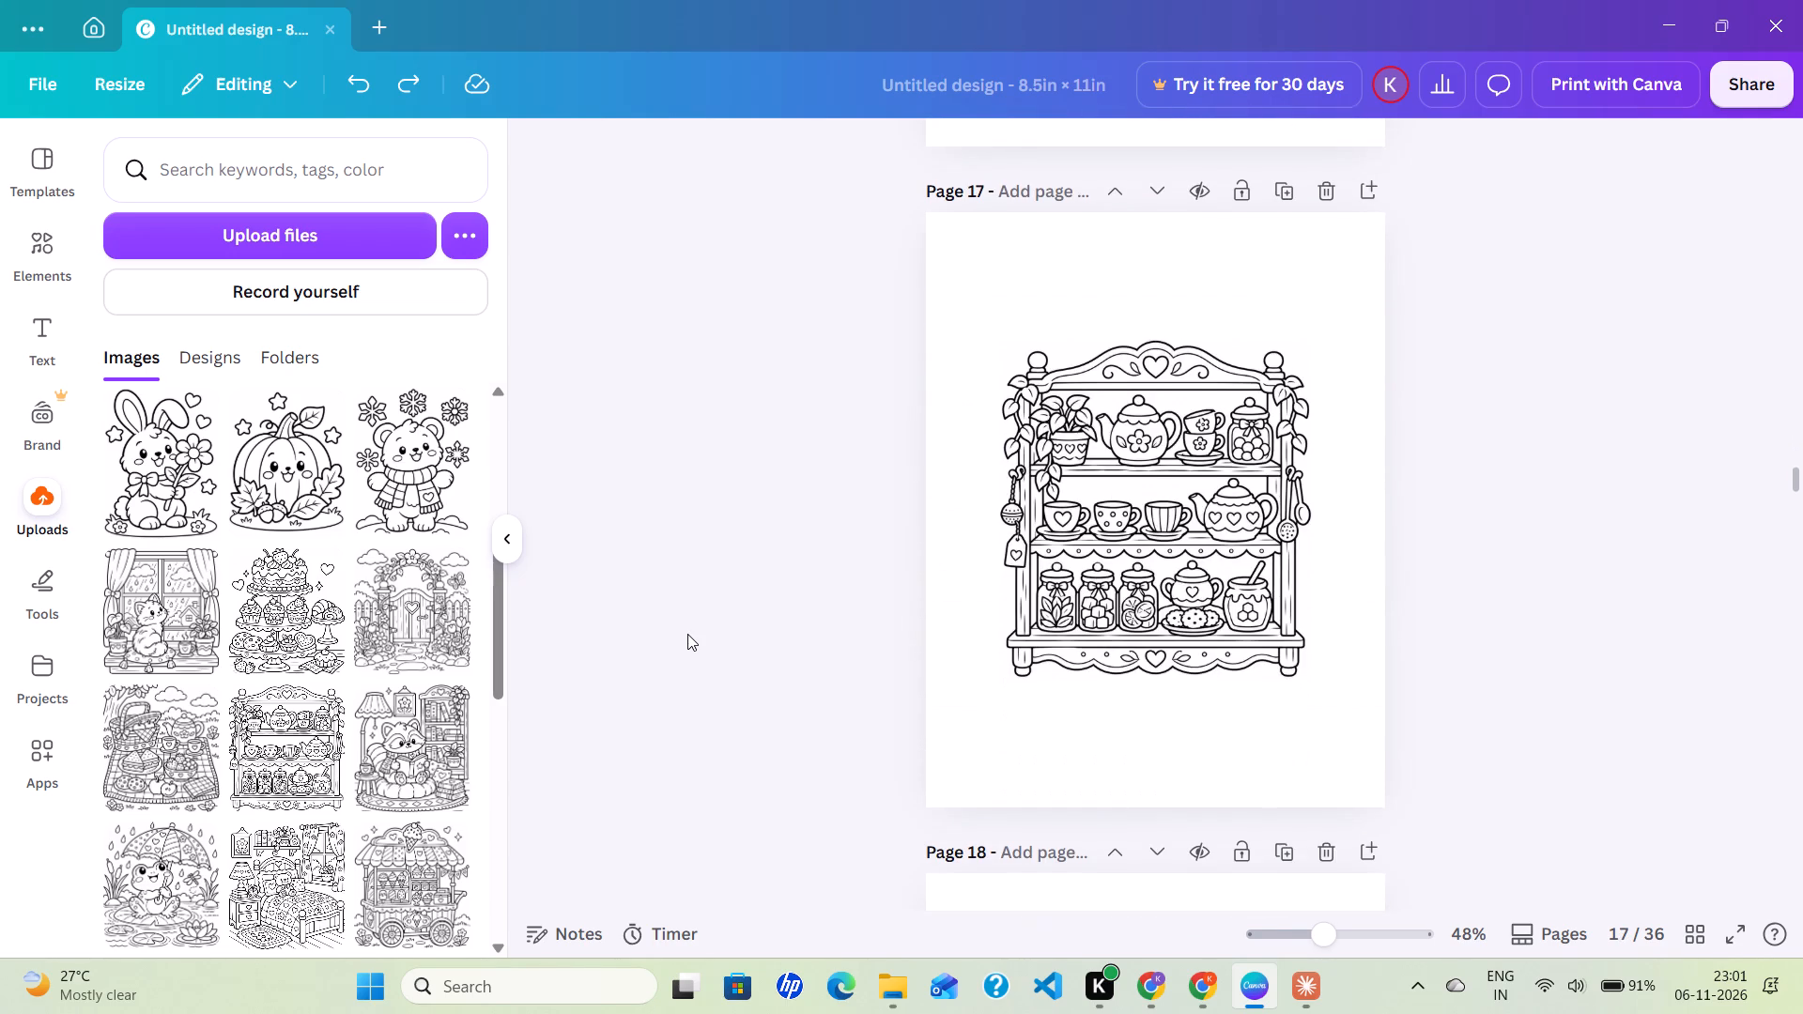
scroll(687, 634, down, 9)
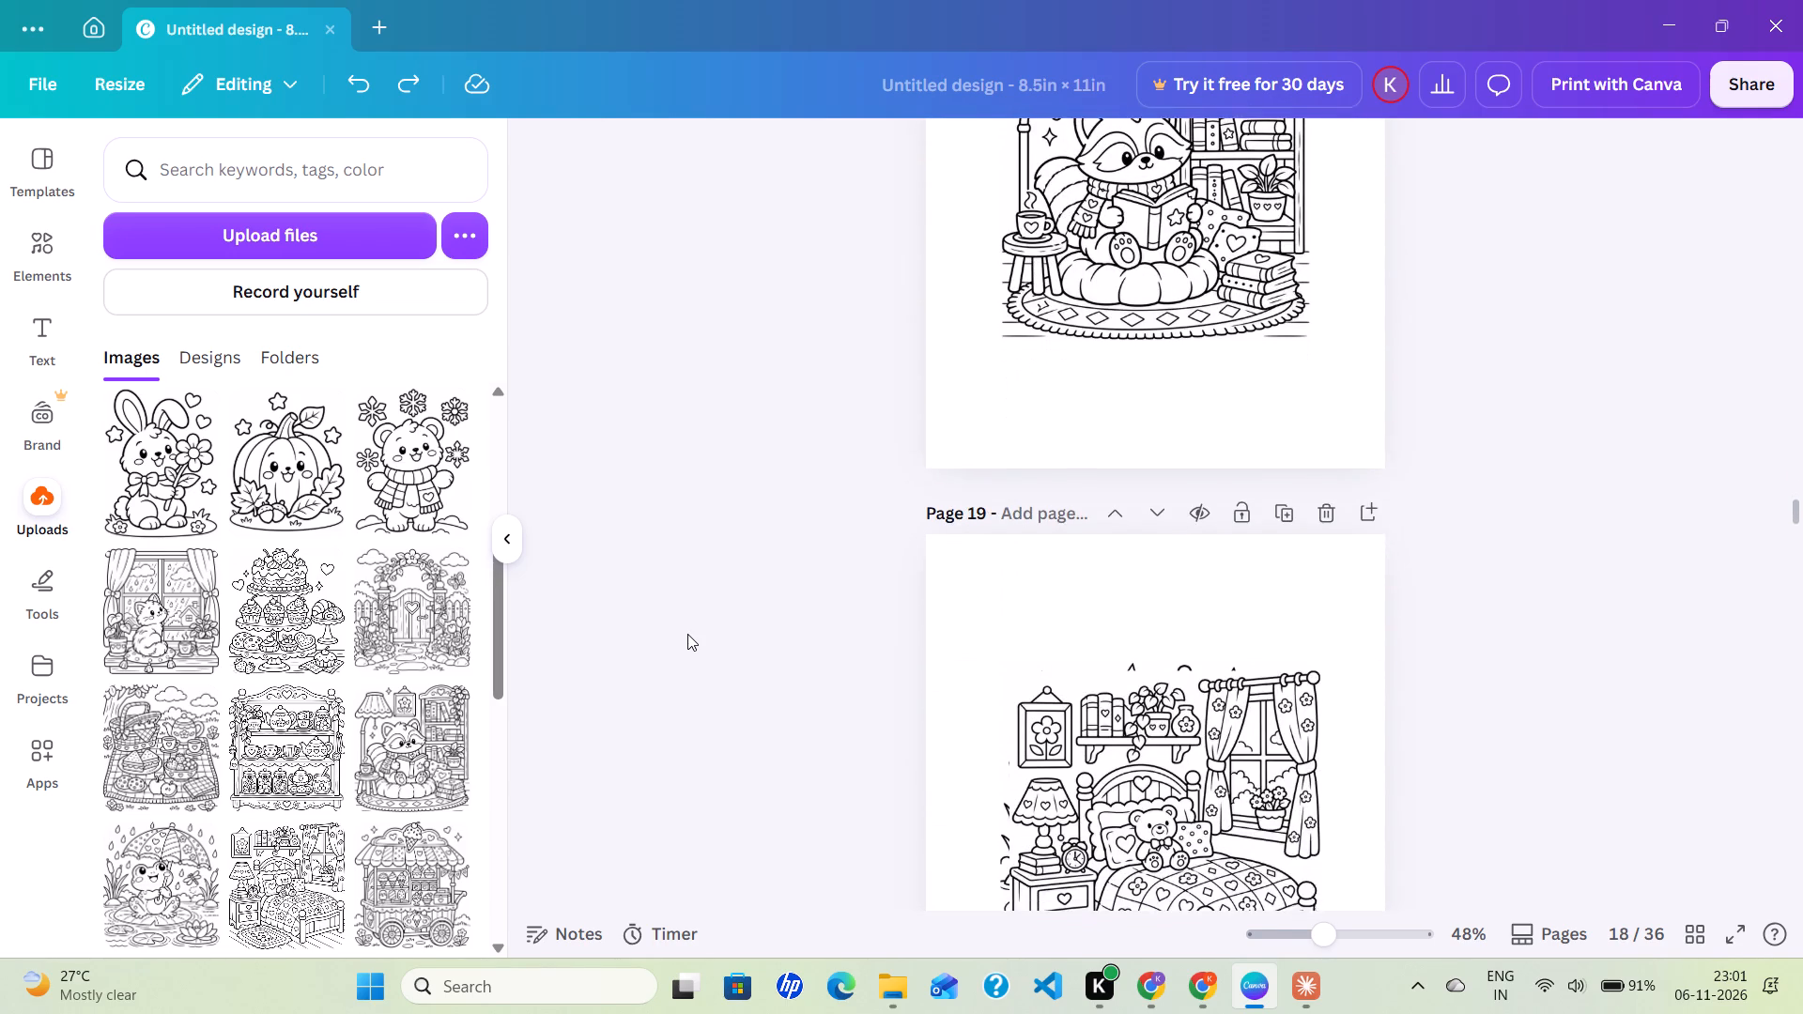
scroll(687, 634, down, 3)
Delete the teddy bear bedroom image from page 19, keeping only the frog with an umbrella.
scroll(687, 634, up, 3)
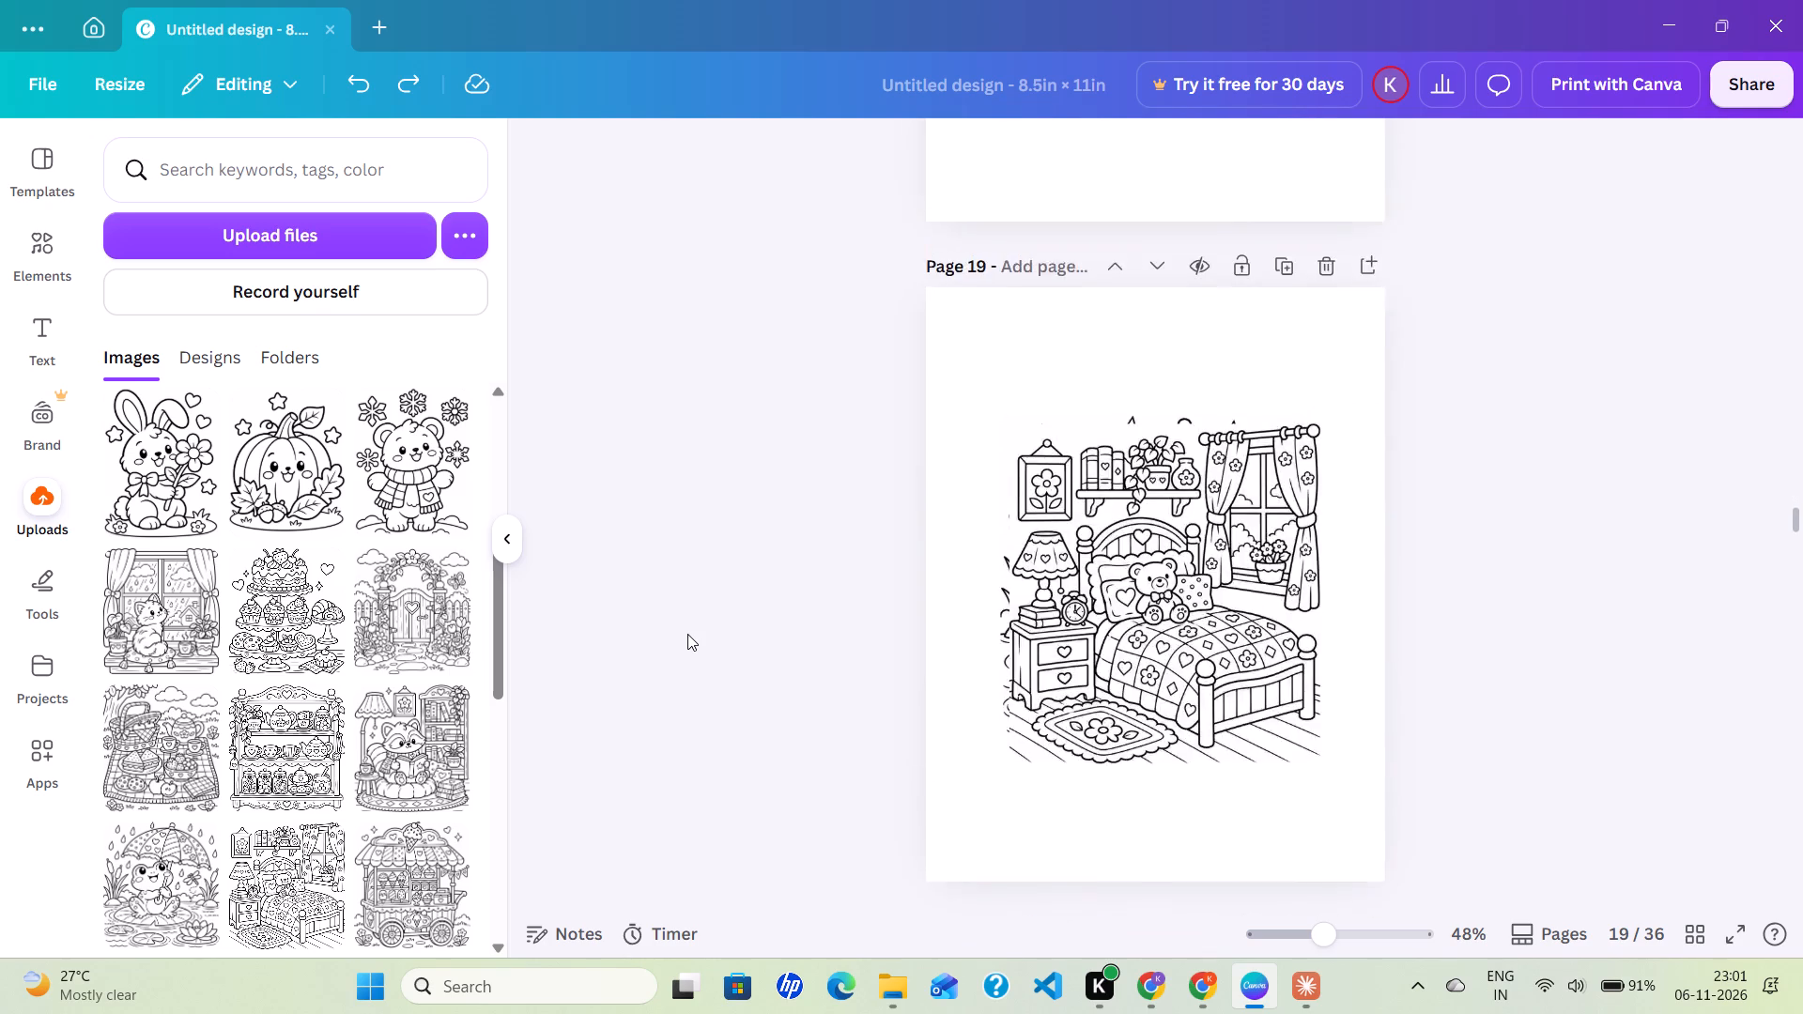
scroll(687, 634, up, 2)
scroll(687, 634, right, 1)
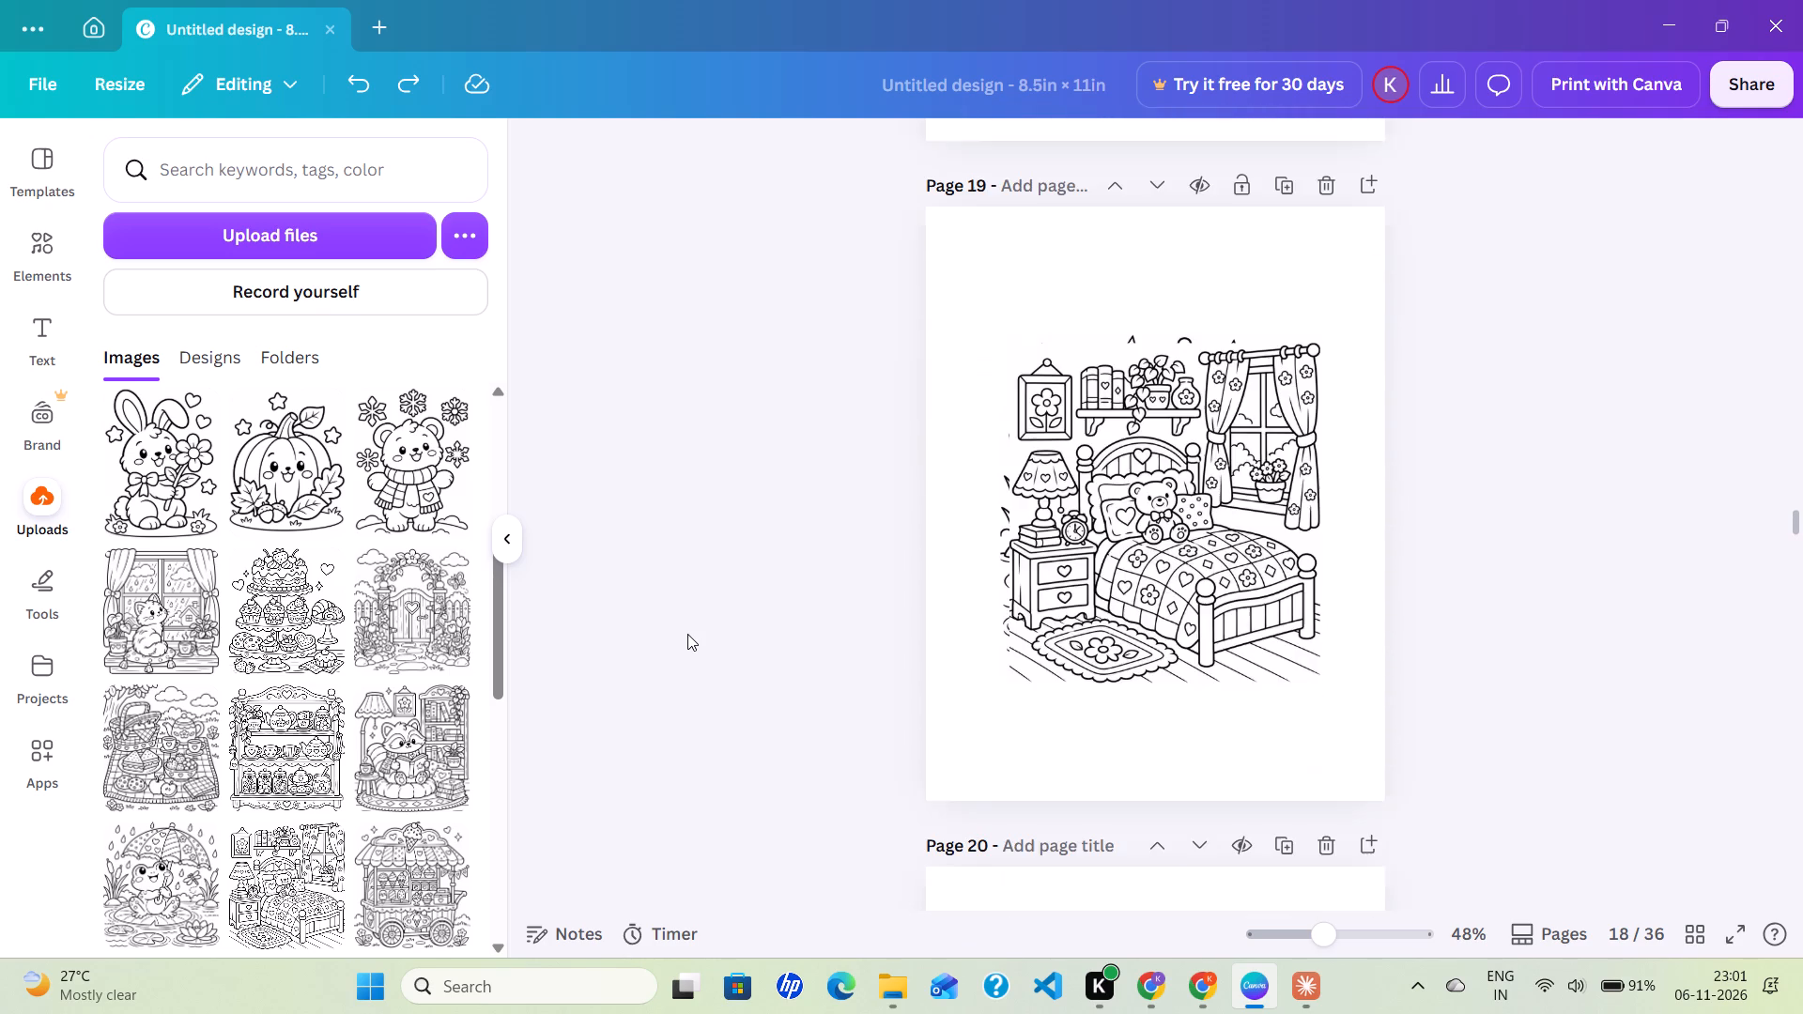
scroll(687, 634, right, 1)
click(1029, 604)
key(Delete)
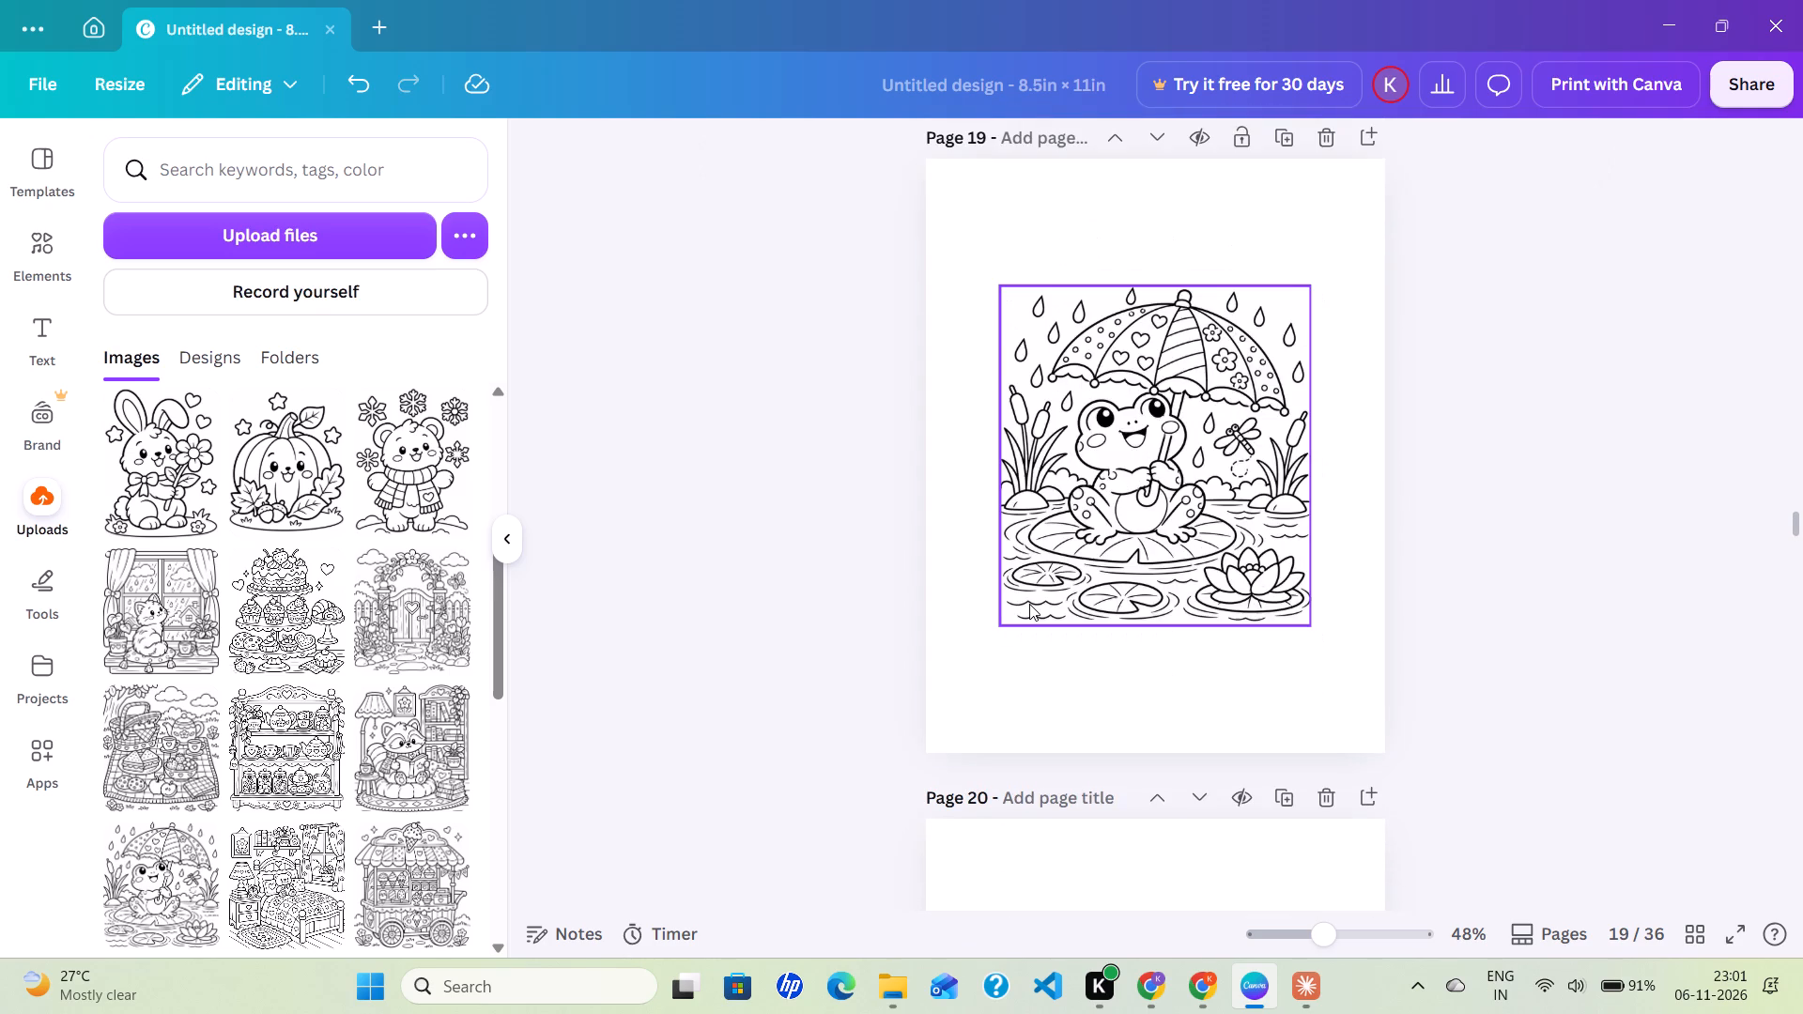
click(765, 650)
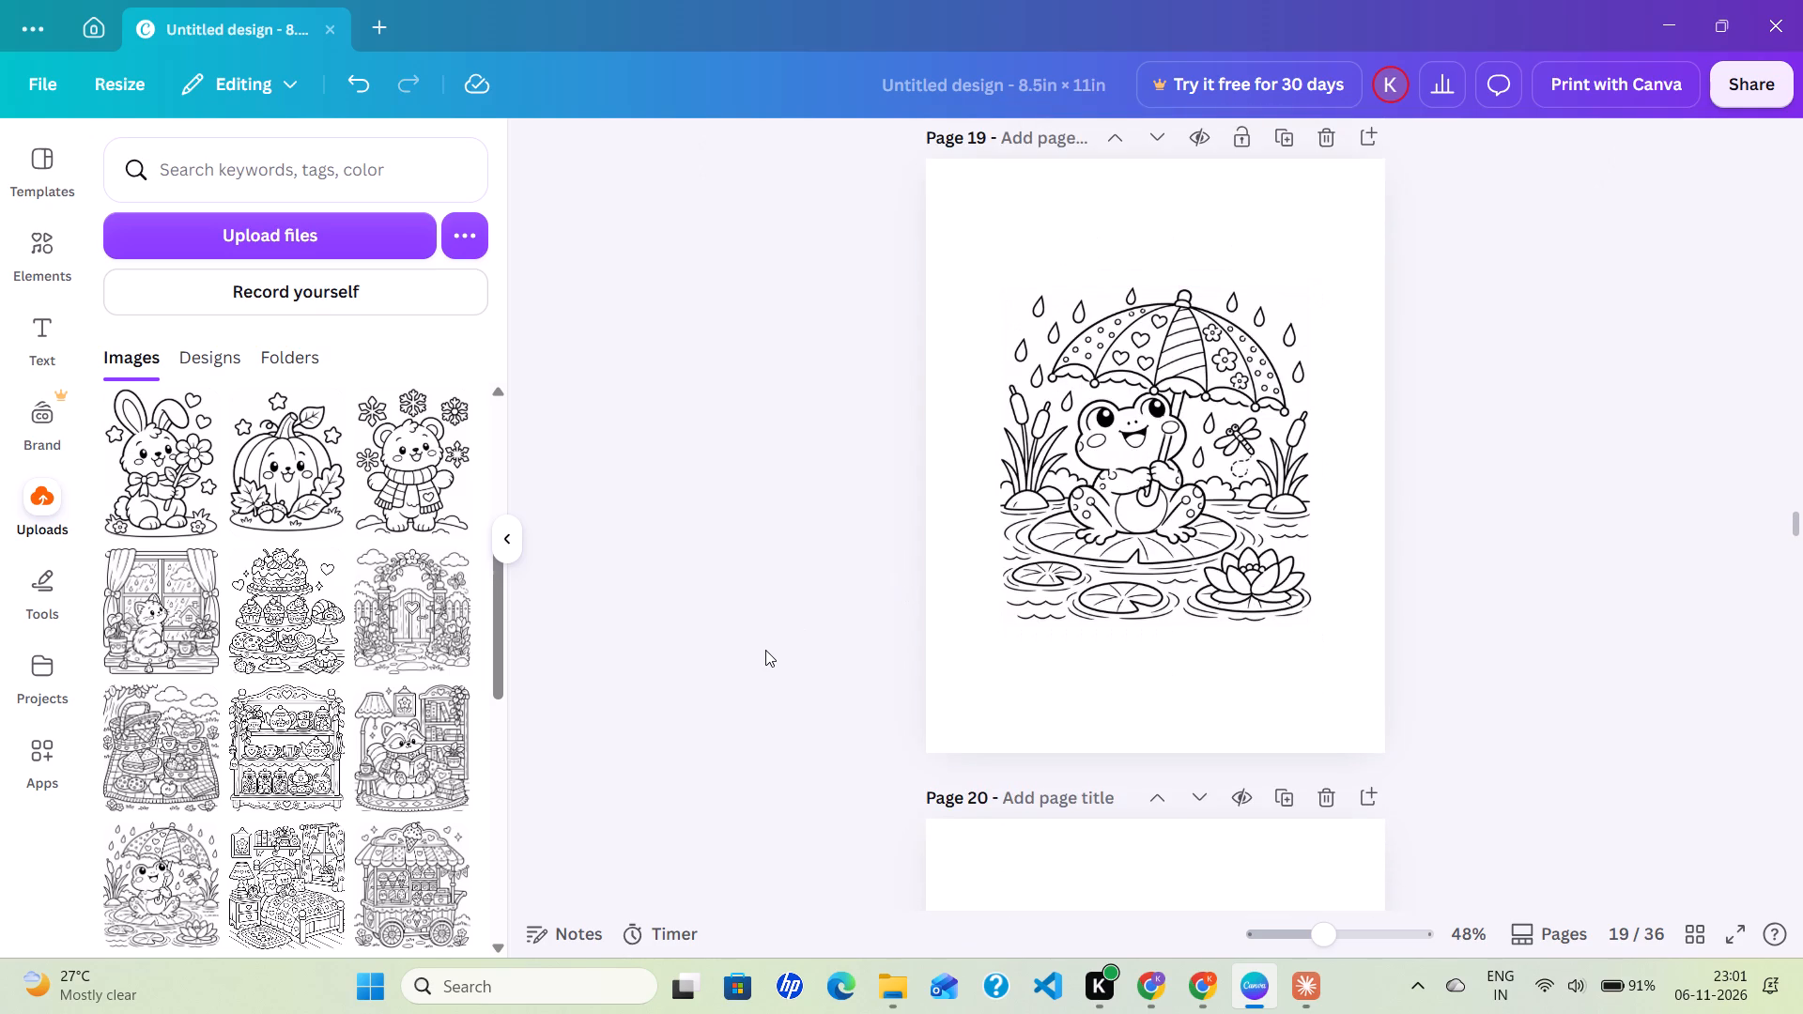
Place the uploaded bedroom with a teddy bear on blank page 20, centred at its default size.
scroll(765, 650, down, 5)
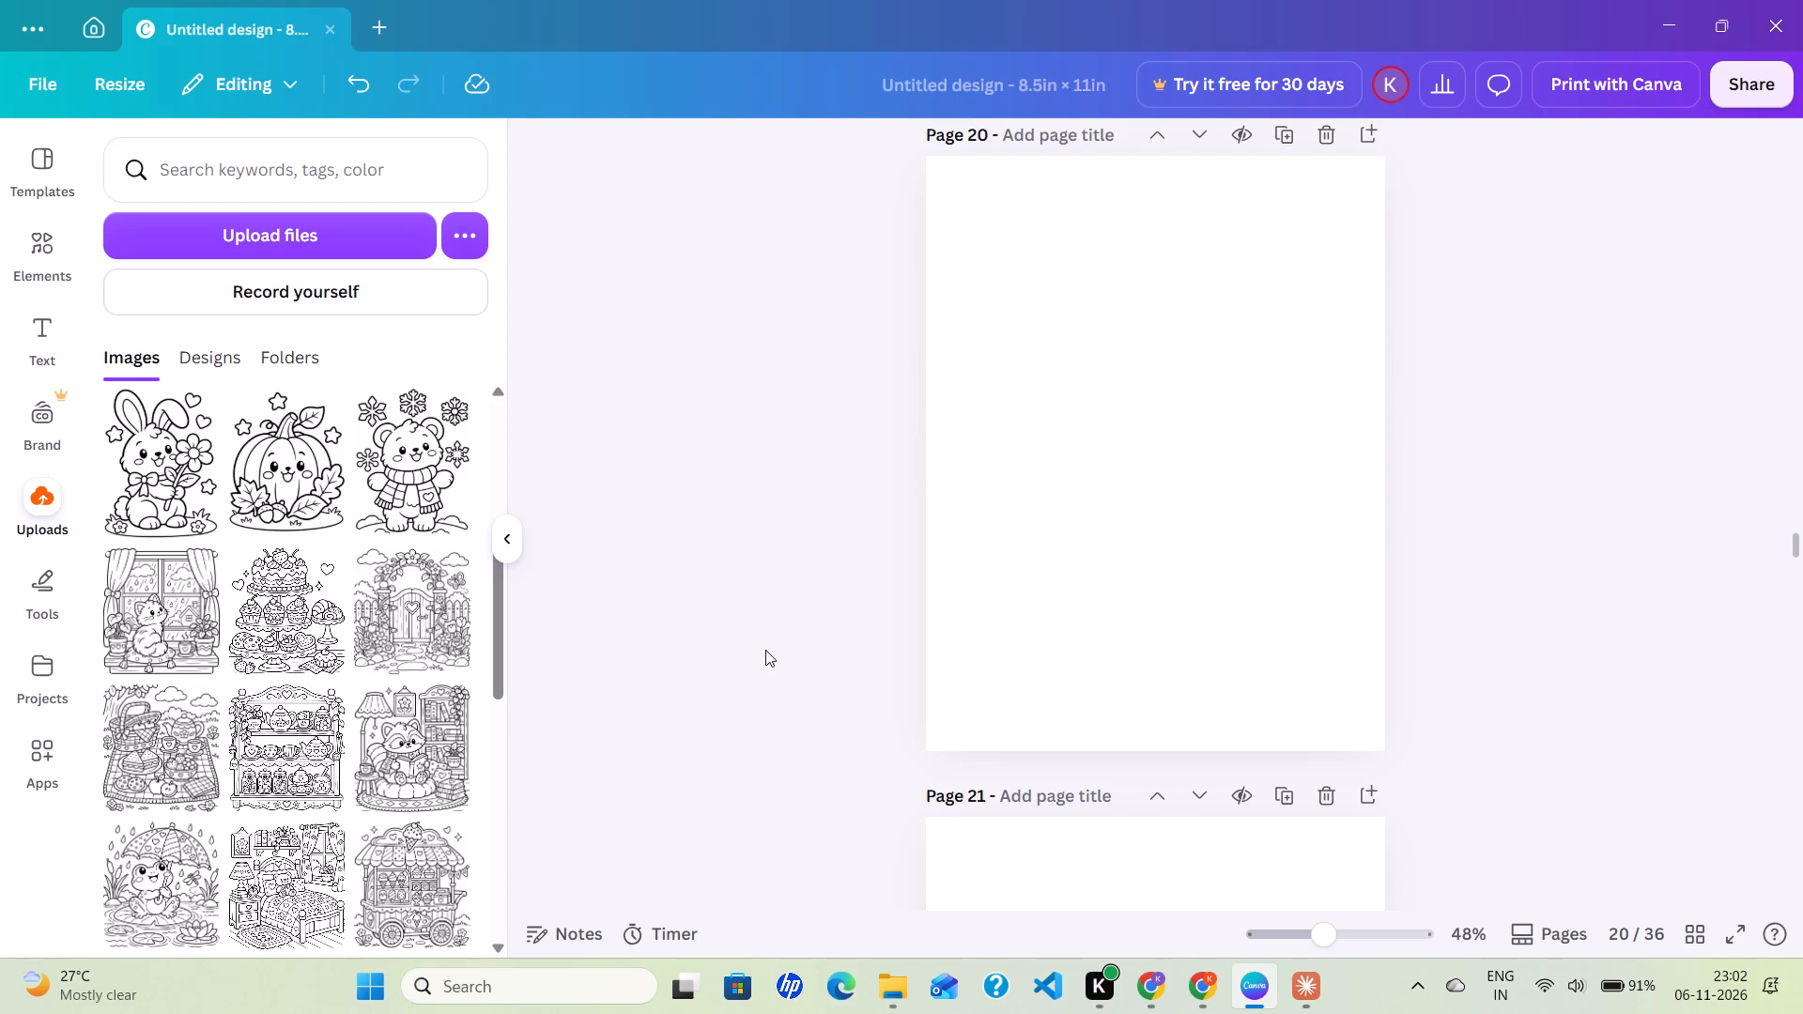
scroll(765, 650, right, 2)
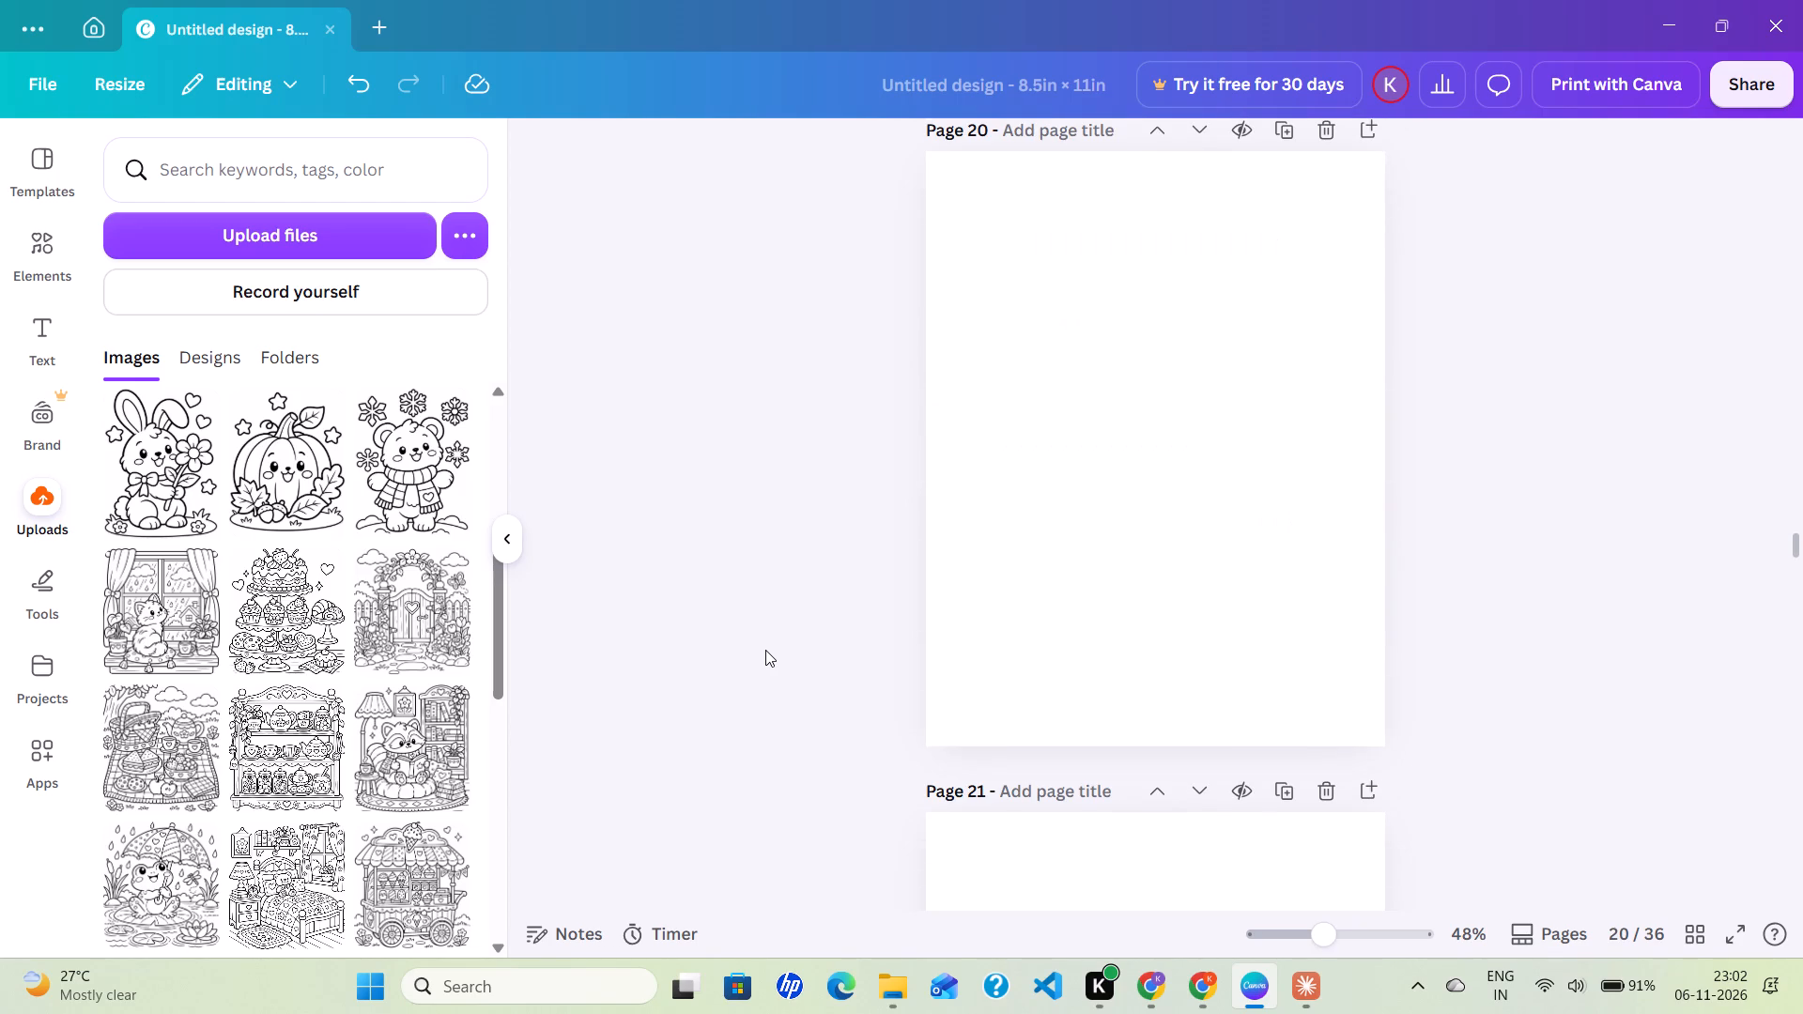
click(1072, 550)
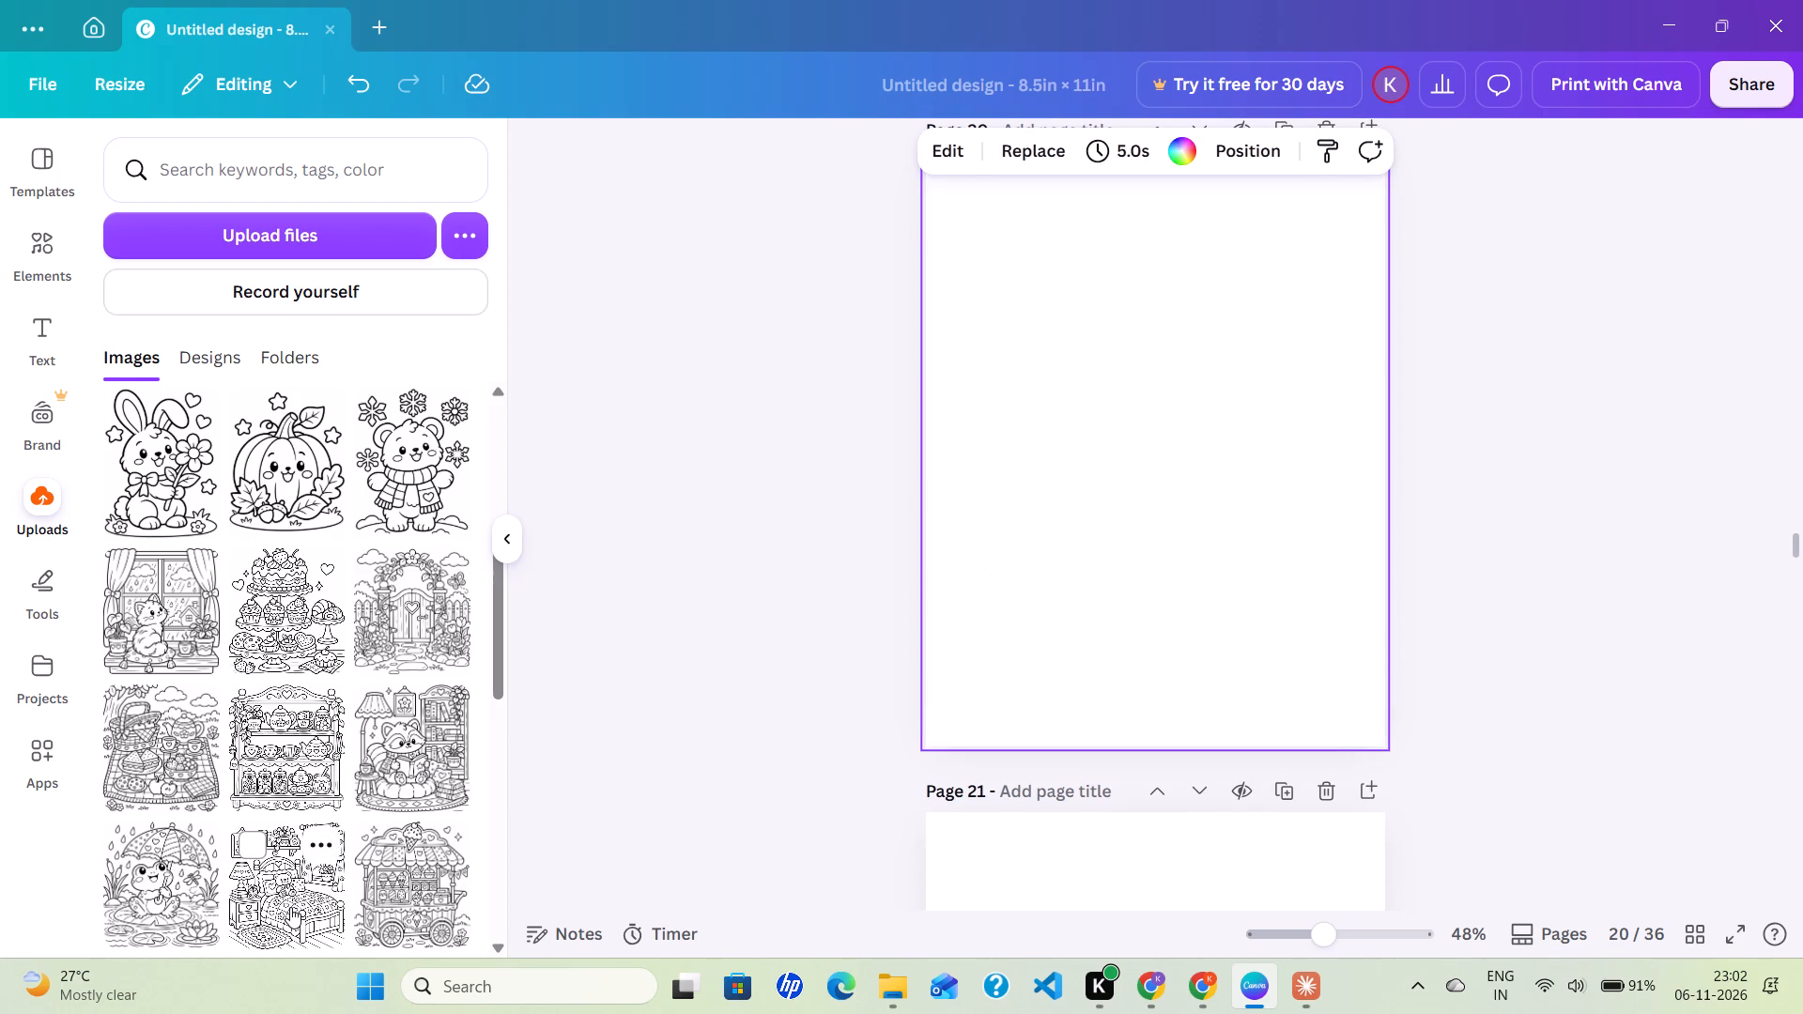
click(290, 907)
click(756, 671)
Place the uploaded ice cream cart on page 21, centred at its default size.
scroll(756, 671, down, 4)
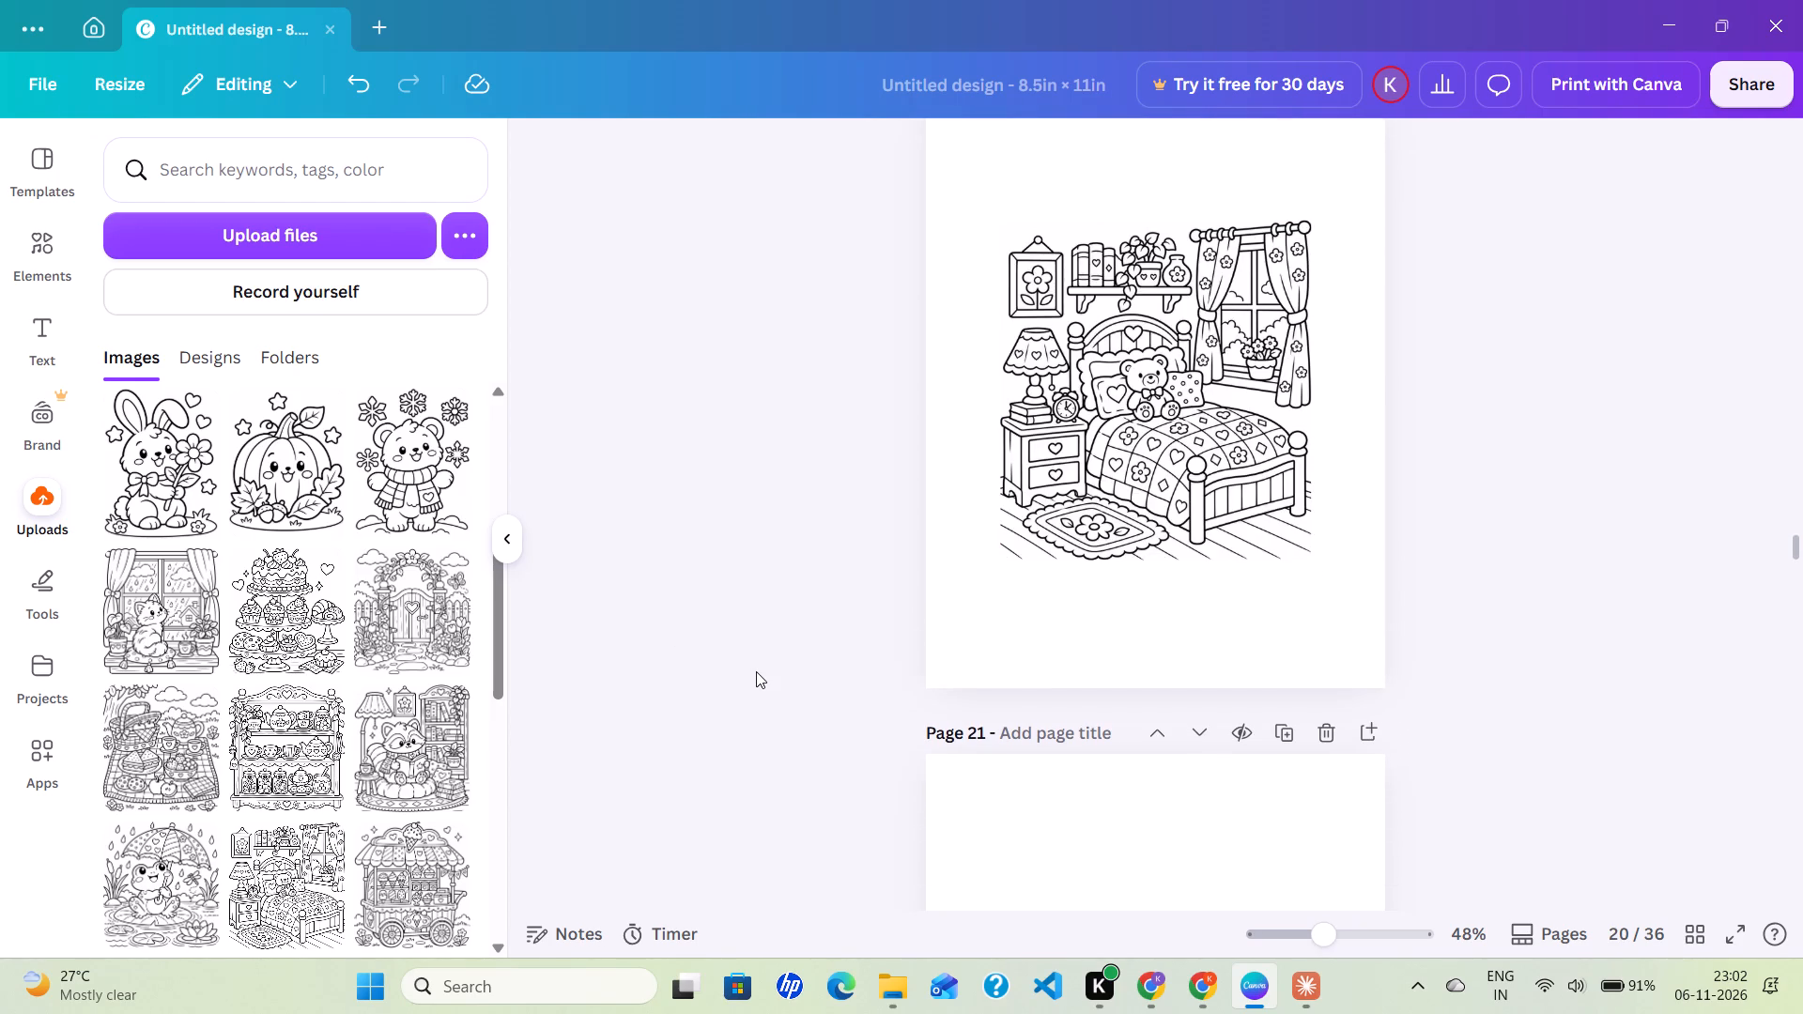
scroll(756, 671, down, 3)
scroll(756, 671, up, 1)
scroll(202, 831, down, 4)
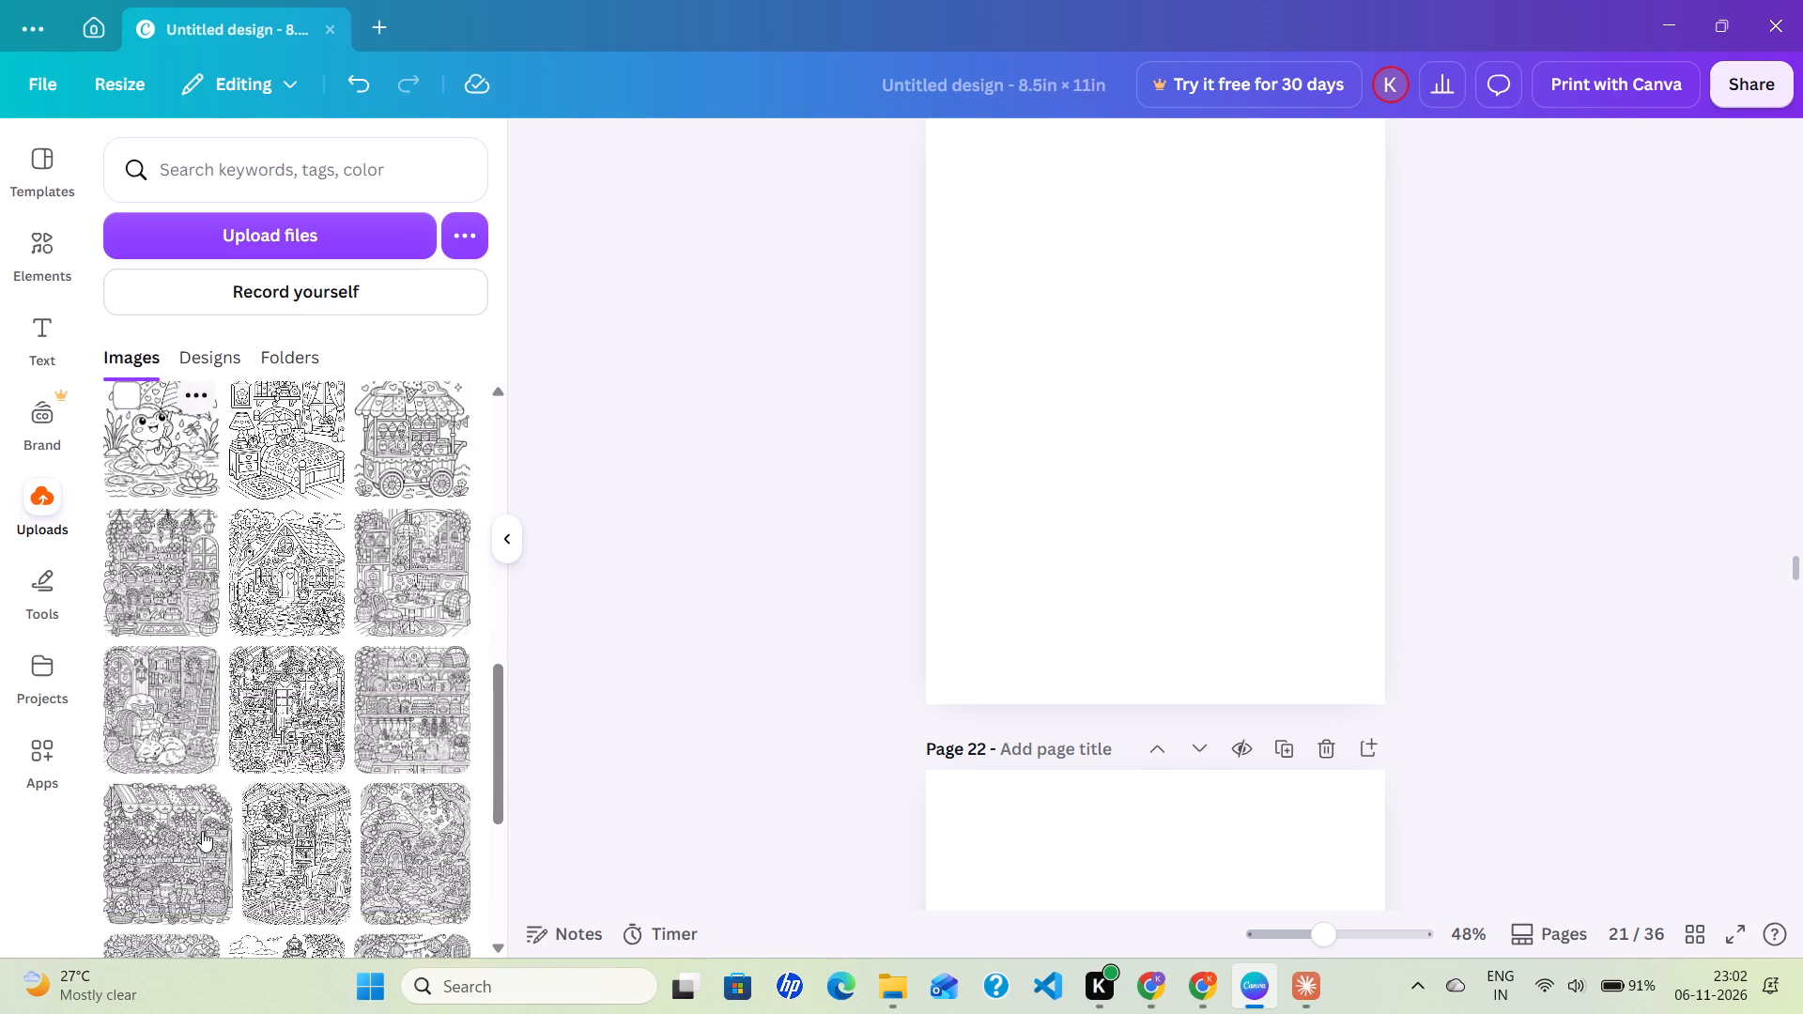
scroll(202, 831, down, 1)
scroll(202, 831, up, 2)
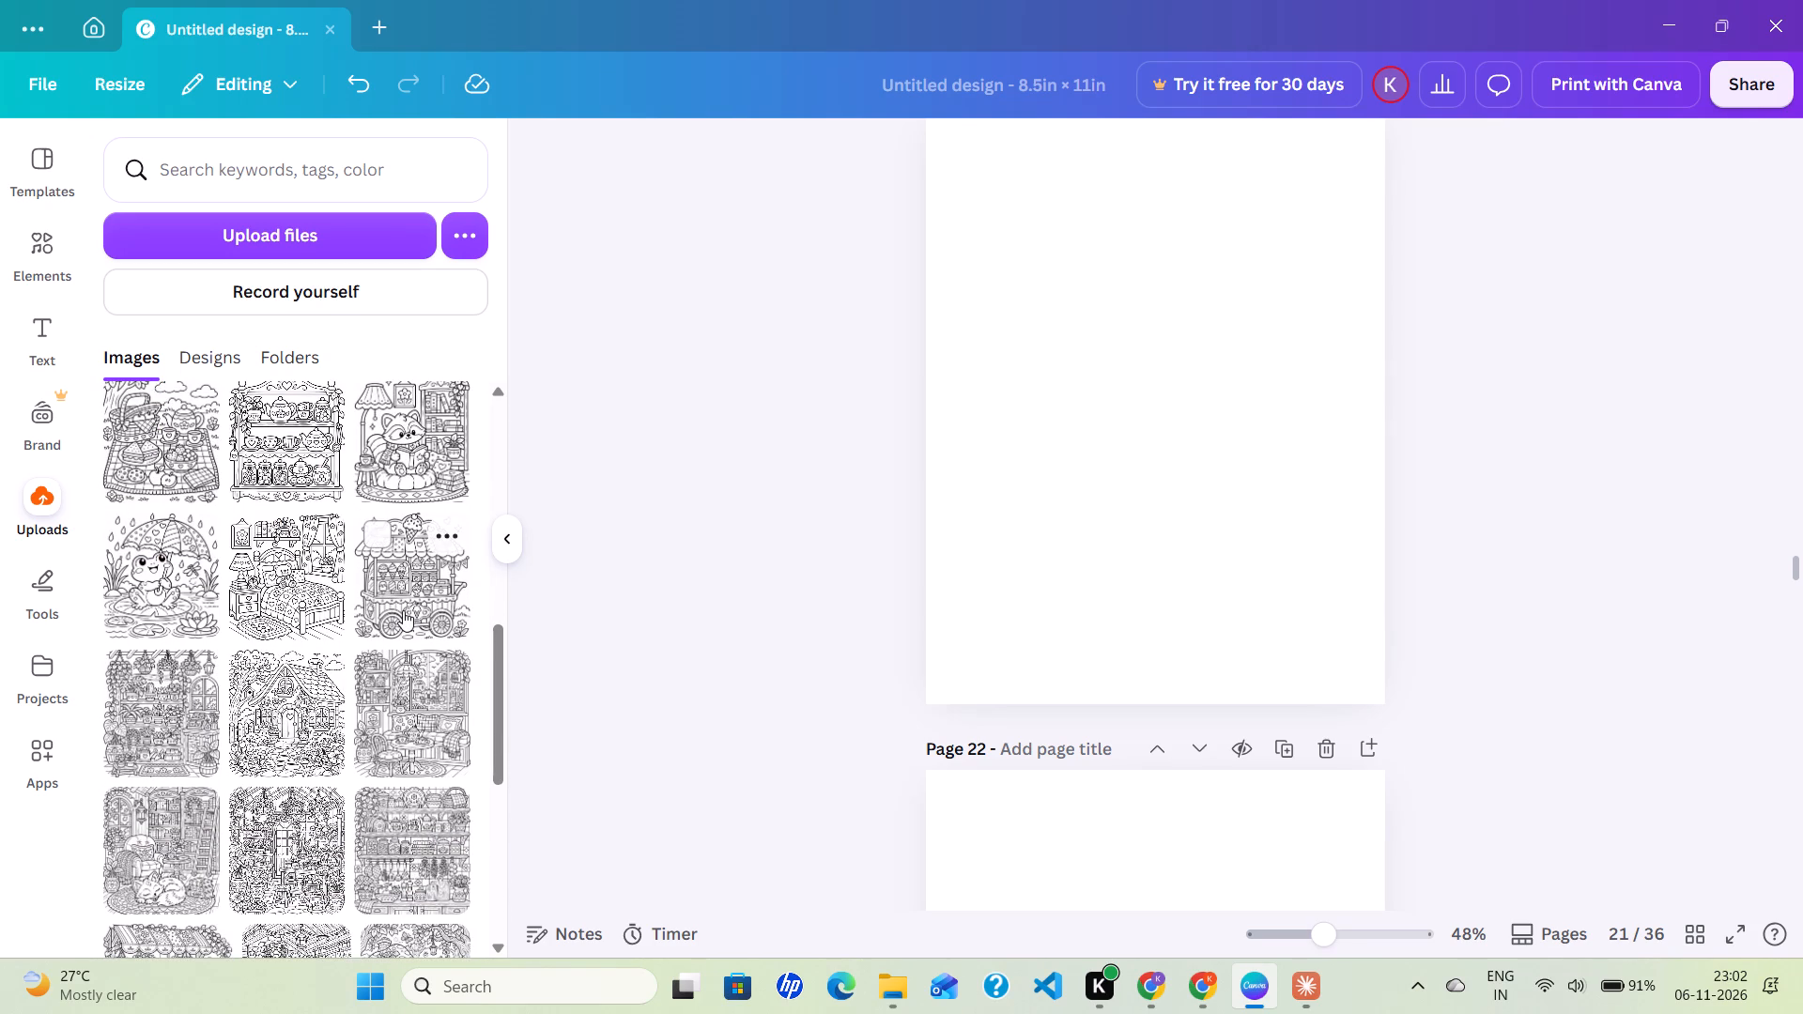
click(403, 610)
click(783, 555)
Place the uploaded plant room with hanging baskets and potted plants on page 22, centred at its default size.
scroll(783, 555, down, 5)
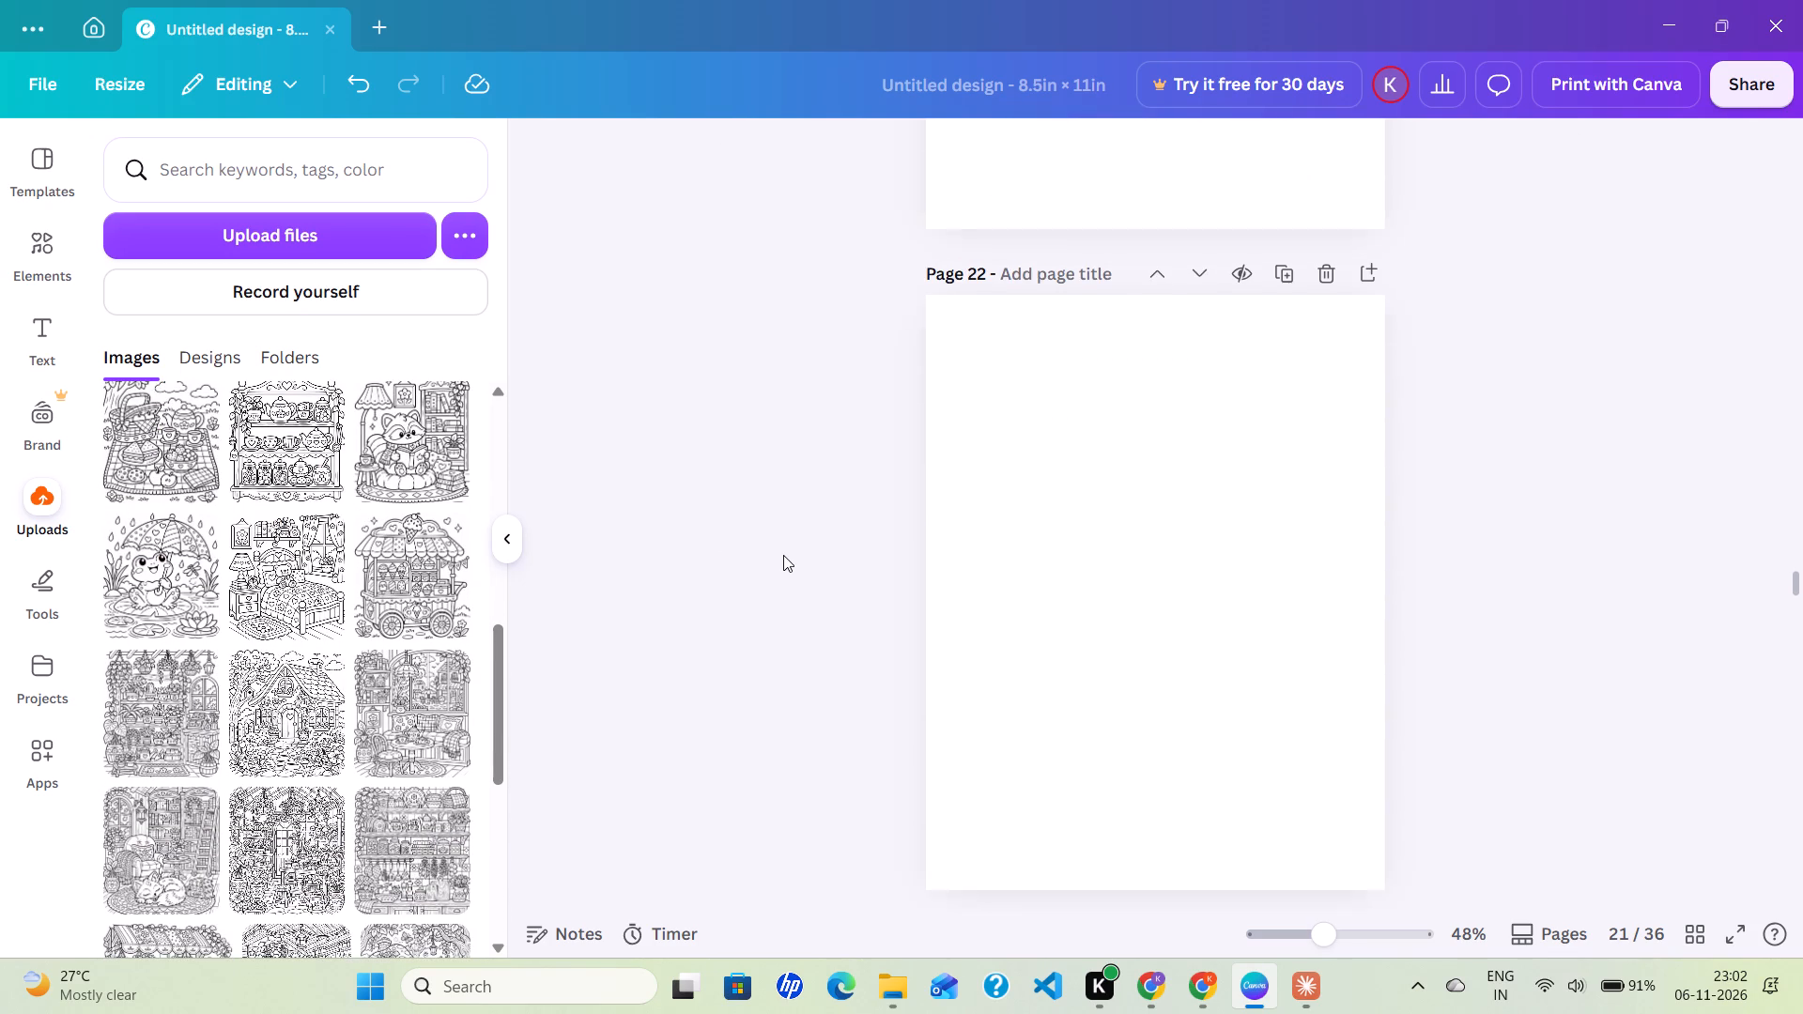
scroll(783, 555, down, 1)
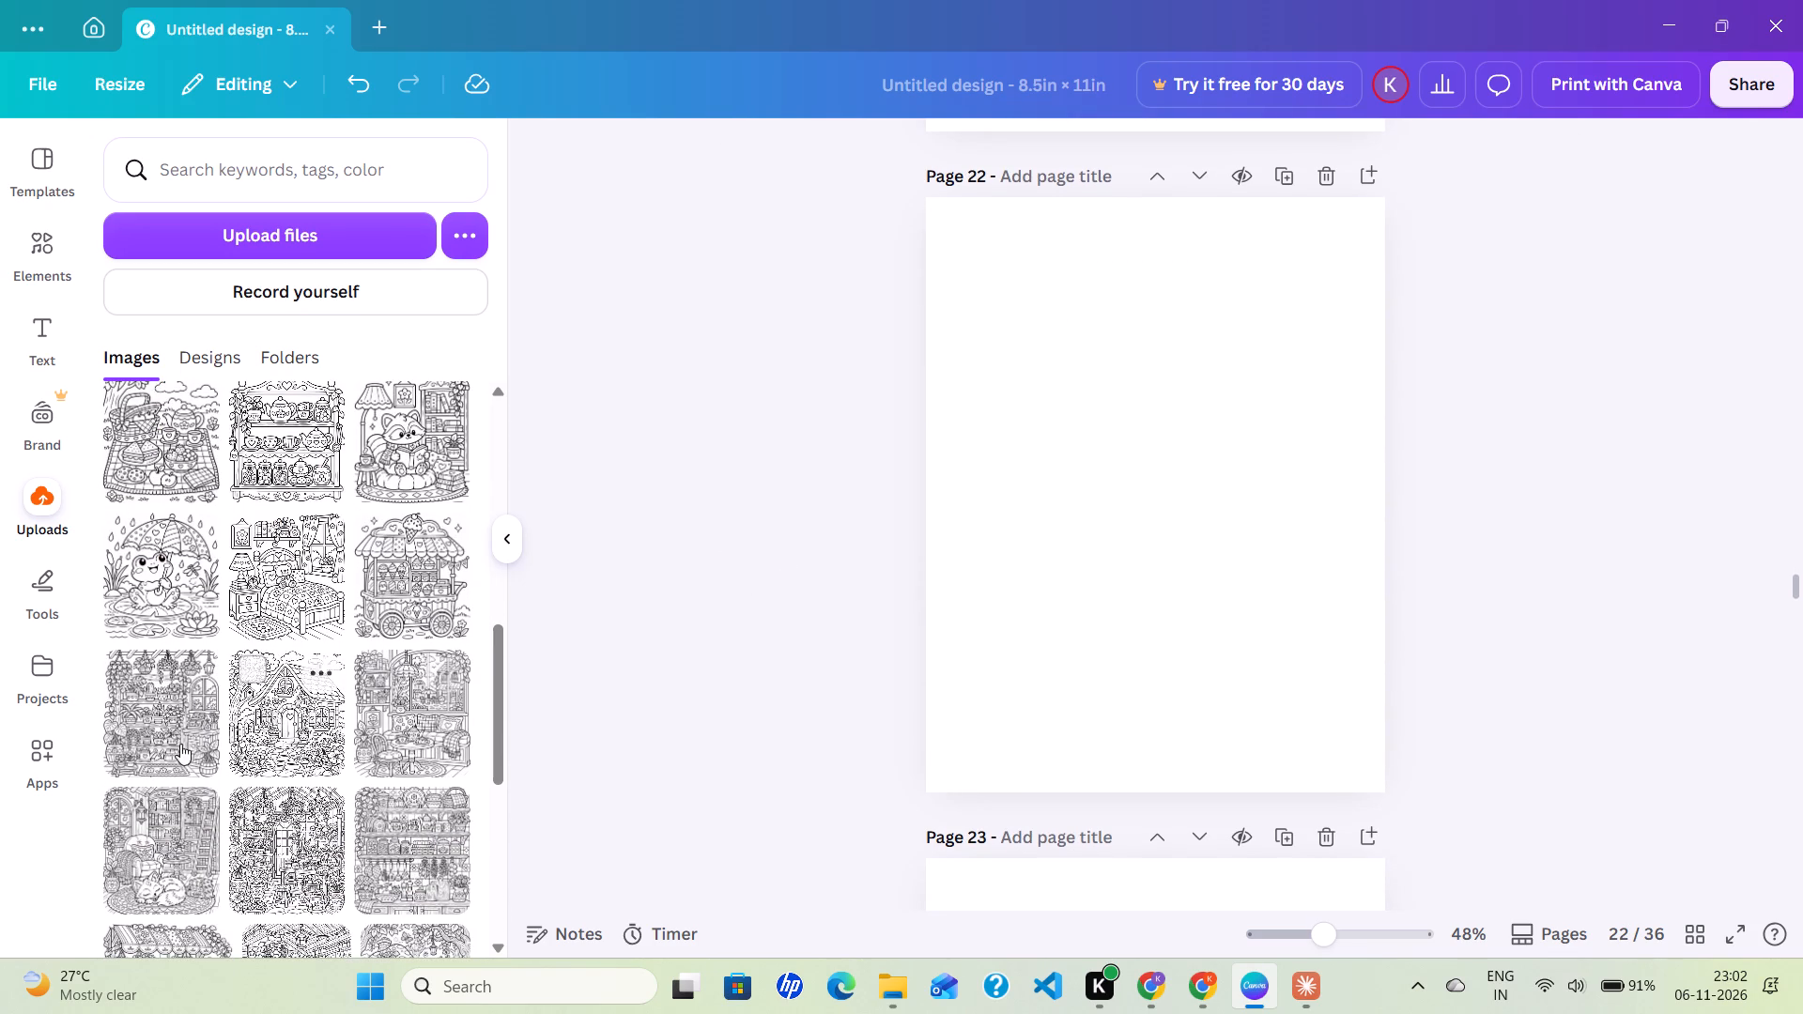
scroll(664, 580, right, 1)
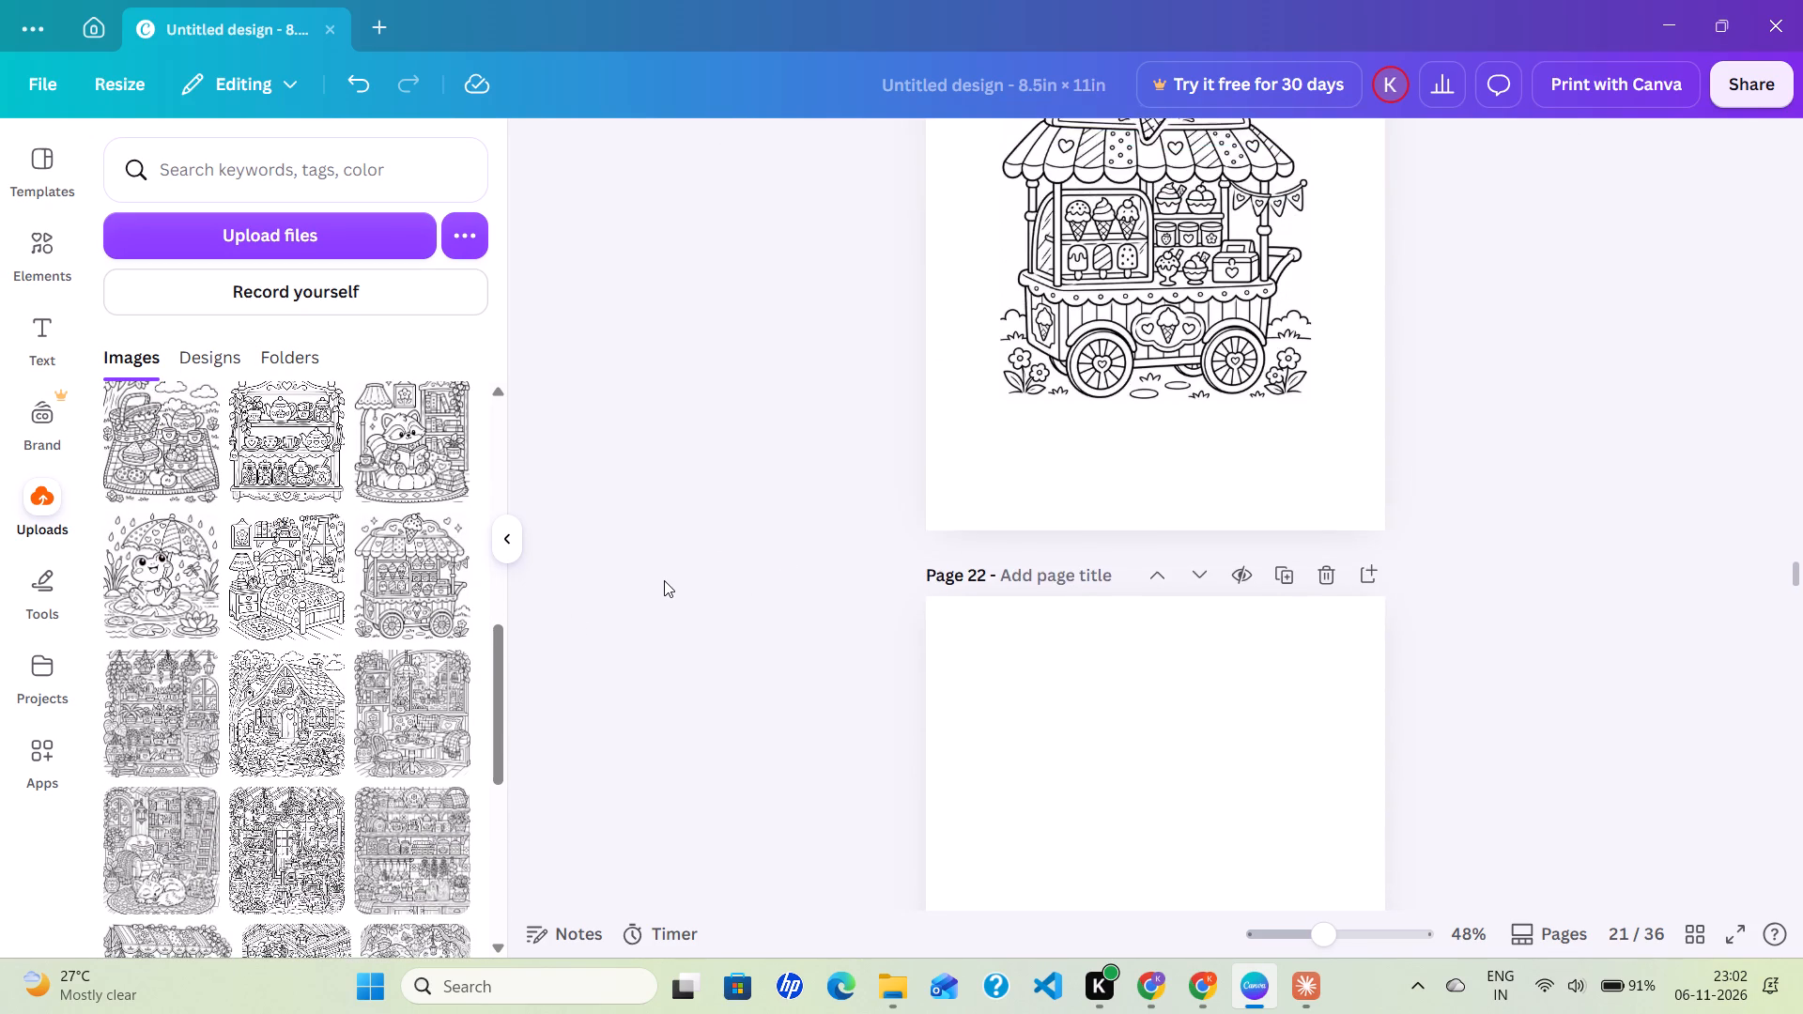
scroll(664, 580, right, 1)
click(161, 730)
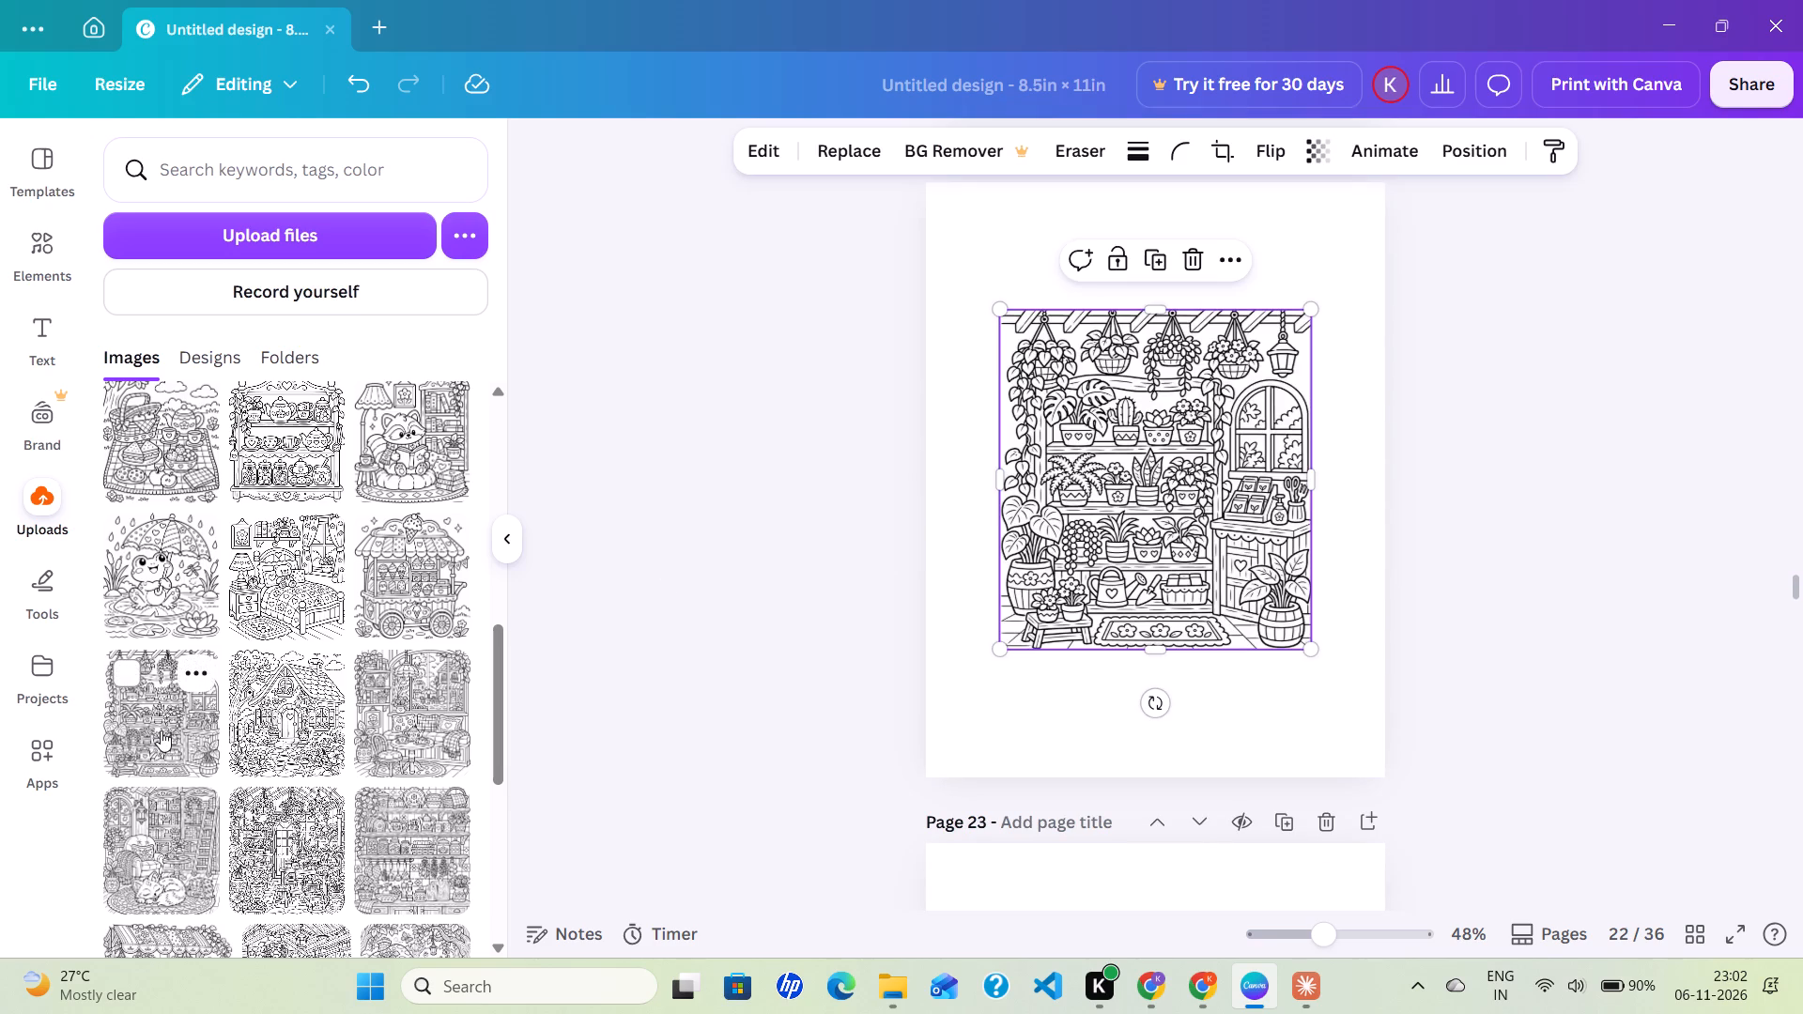
click(717, 707)
Place the uploaded cottage with a stone path and flower garden on page 23, centred at its default size.
scroll(717, 707, down, 4)
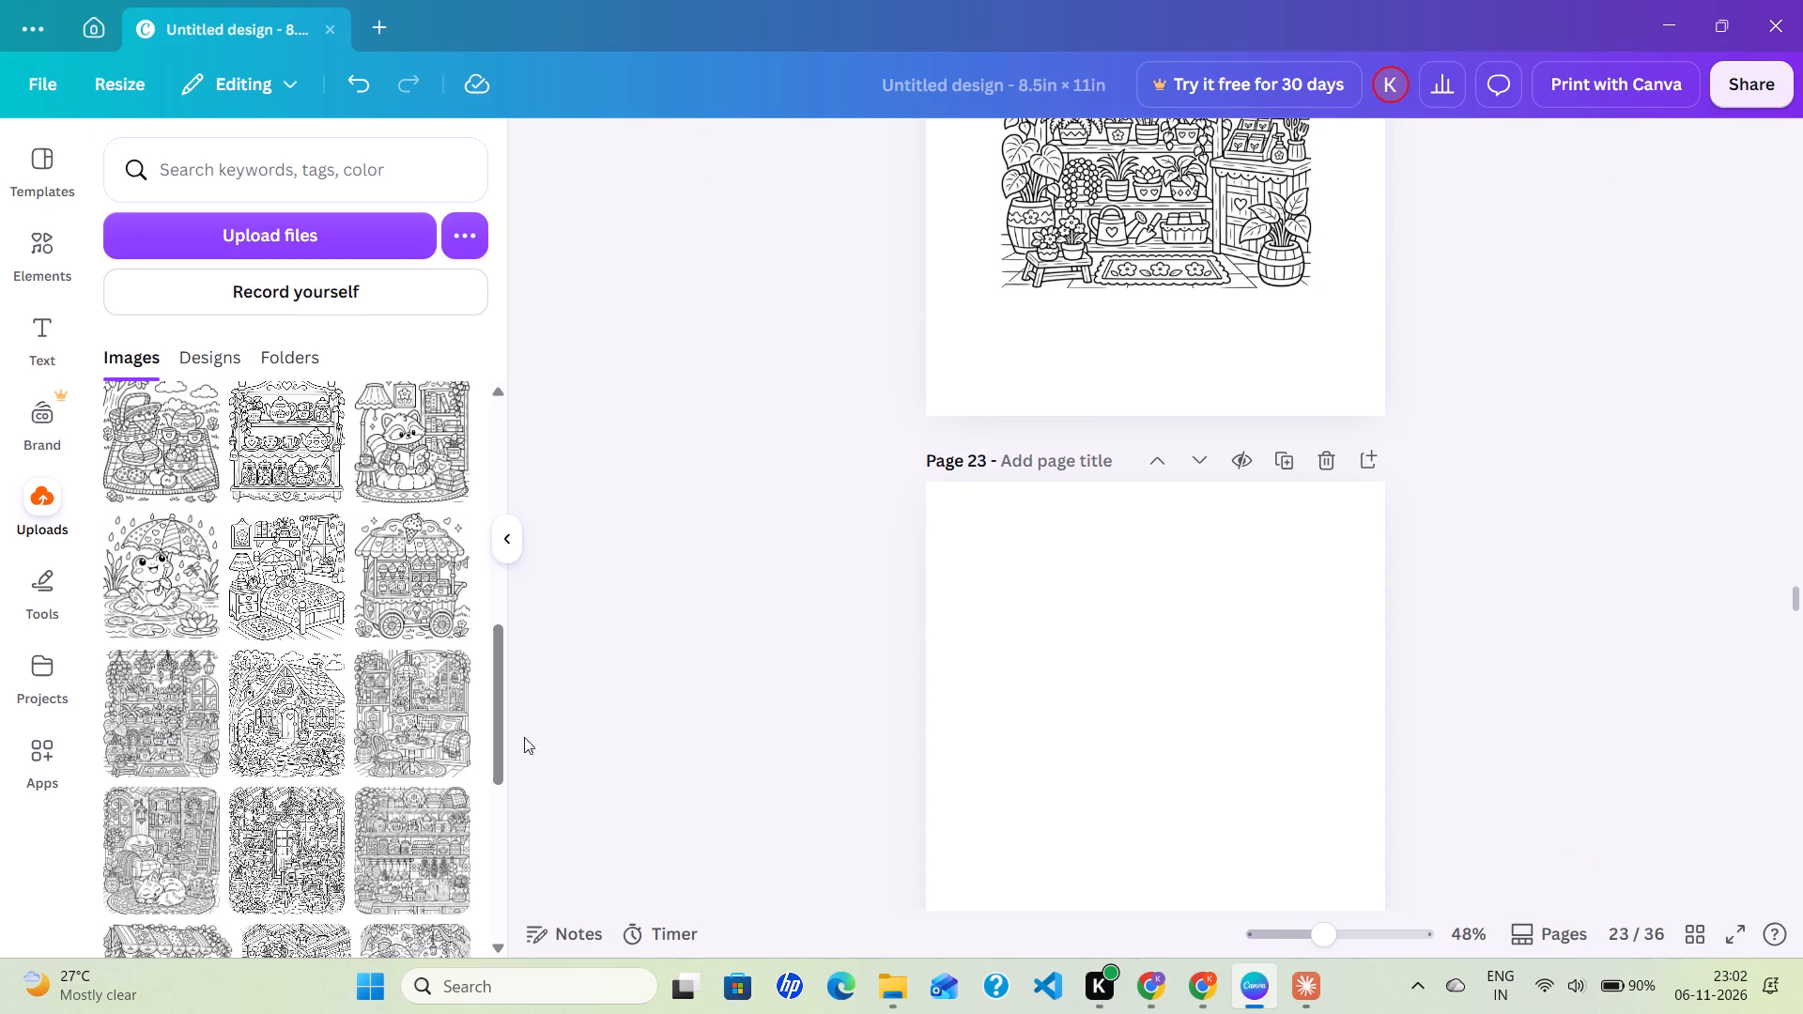
click(648, 678)
scroll(648, 678, down, 2)
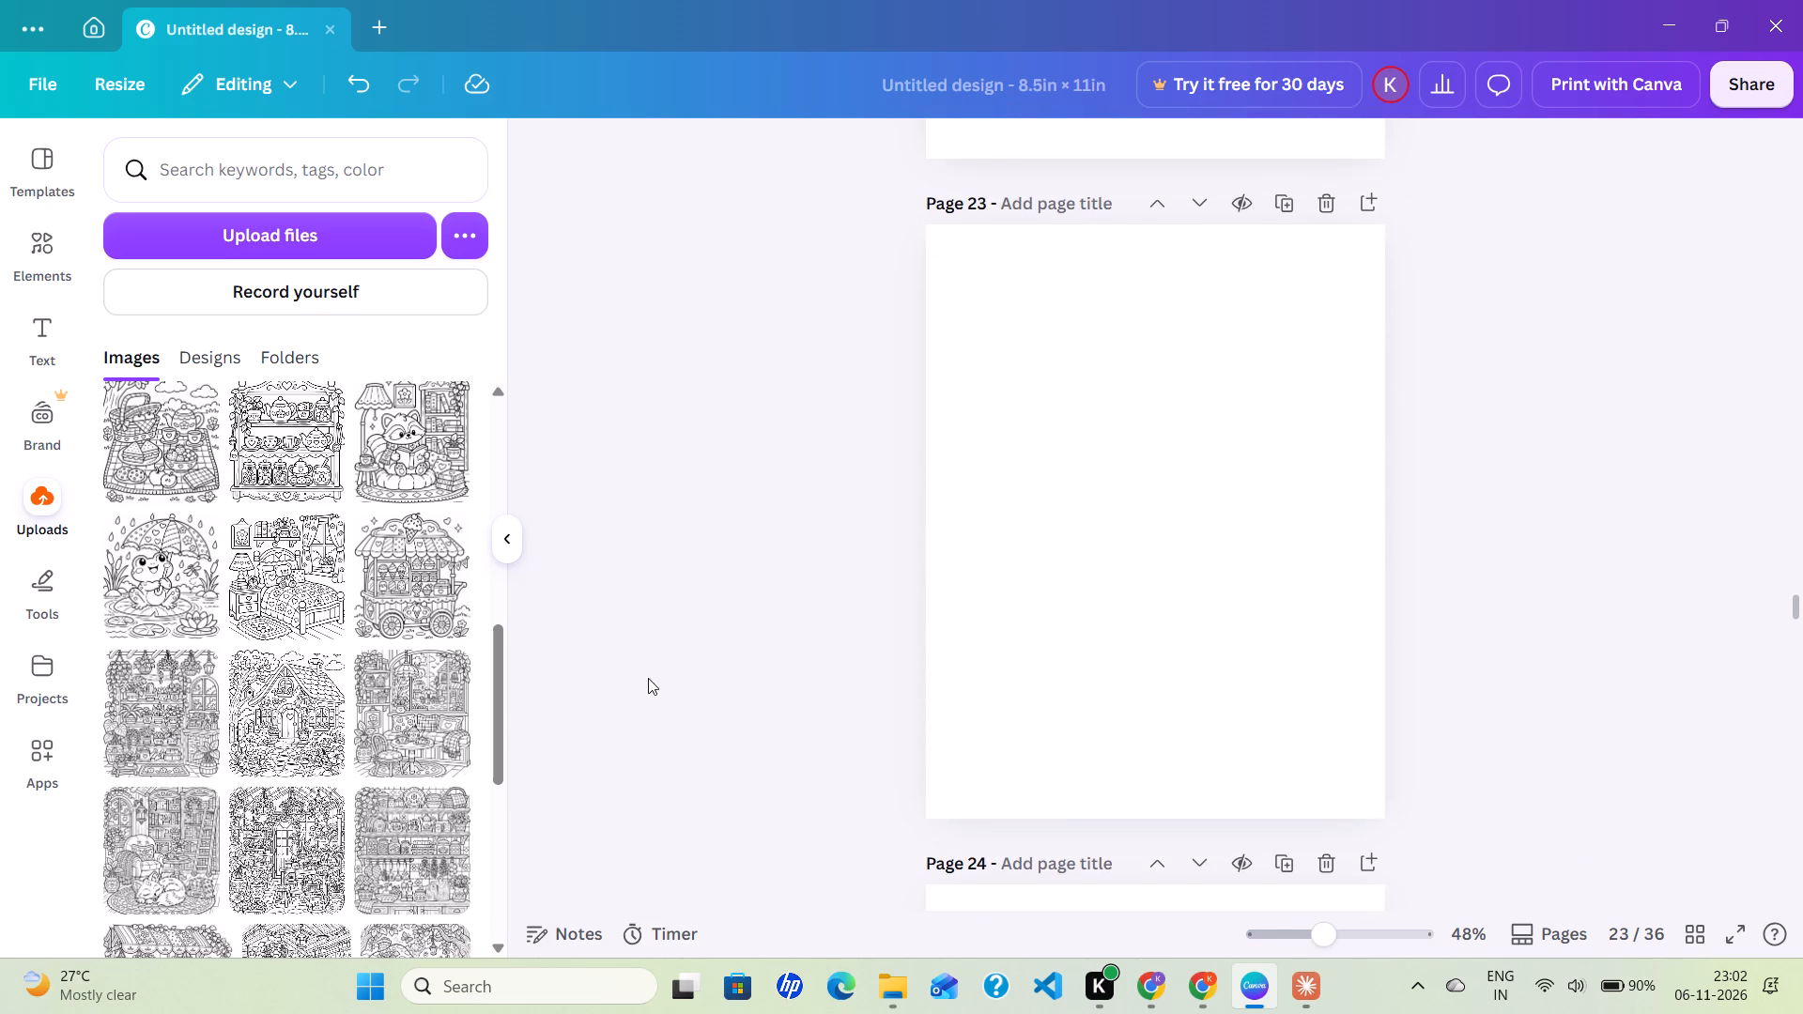
click(296, 747)
click(806, 682)
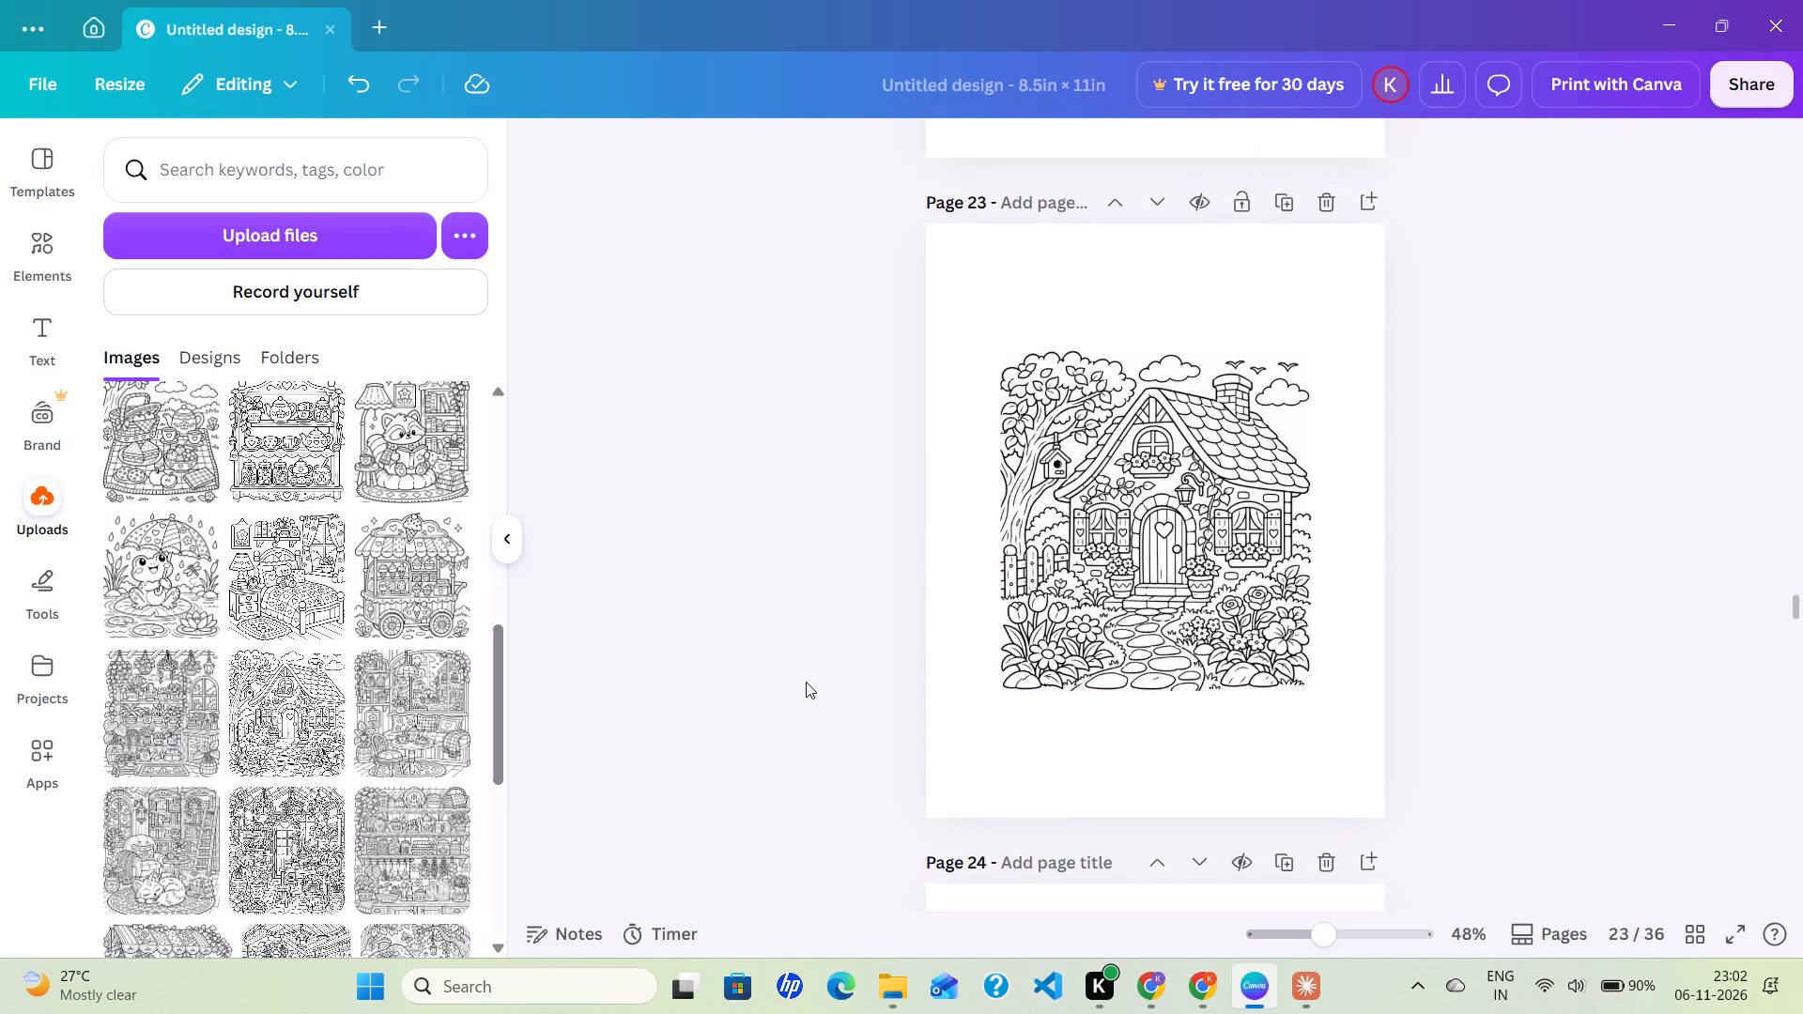
Place the uploaded window-seat café nook with a small round tea table on page 24, centred at its default size.
scroll(806, 682, down, 6)
click(434, 750)
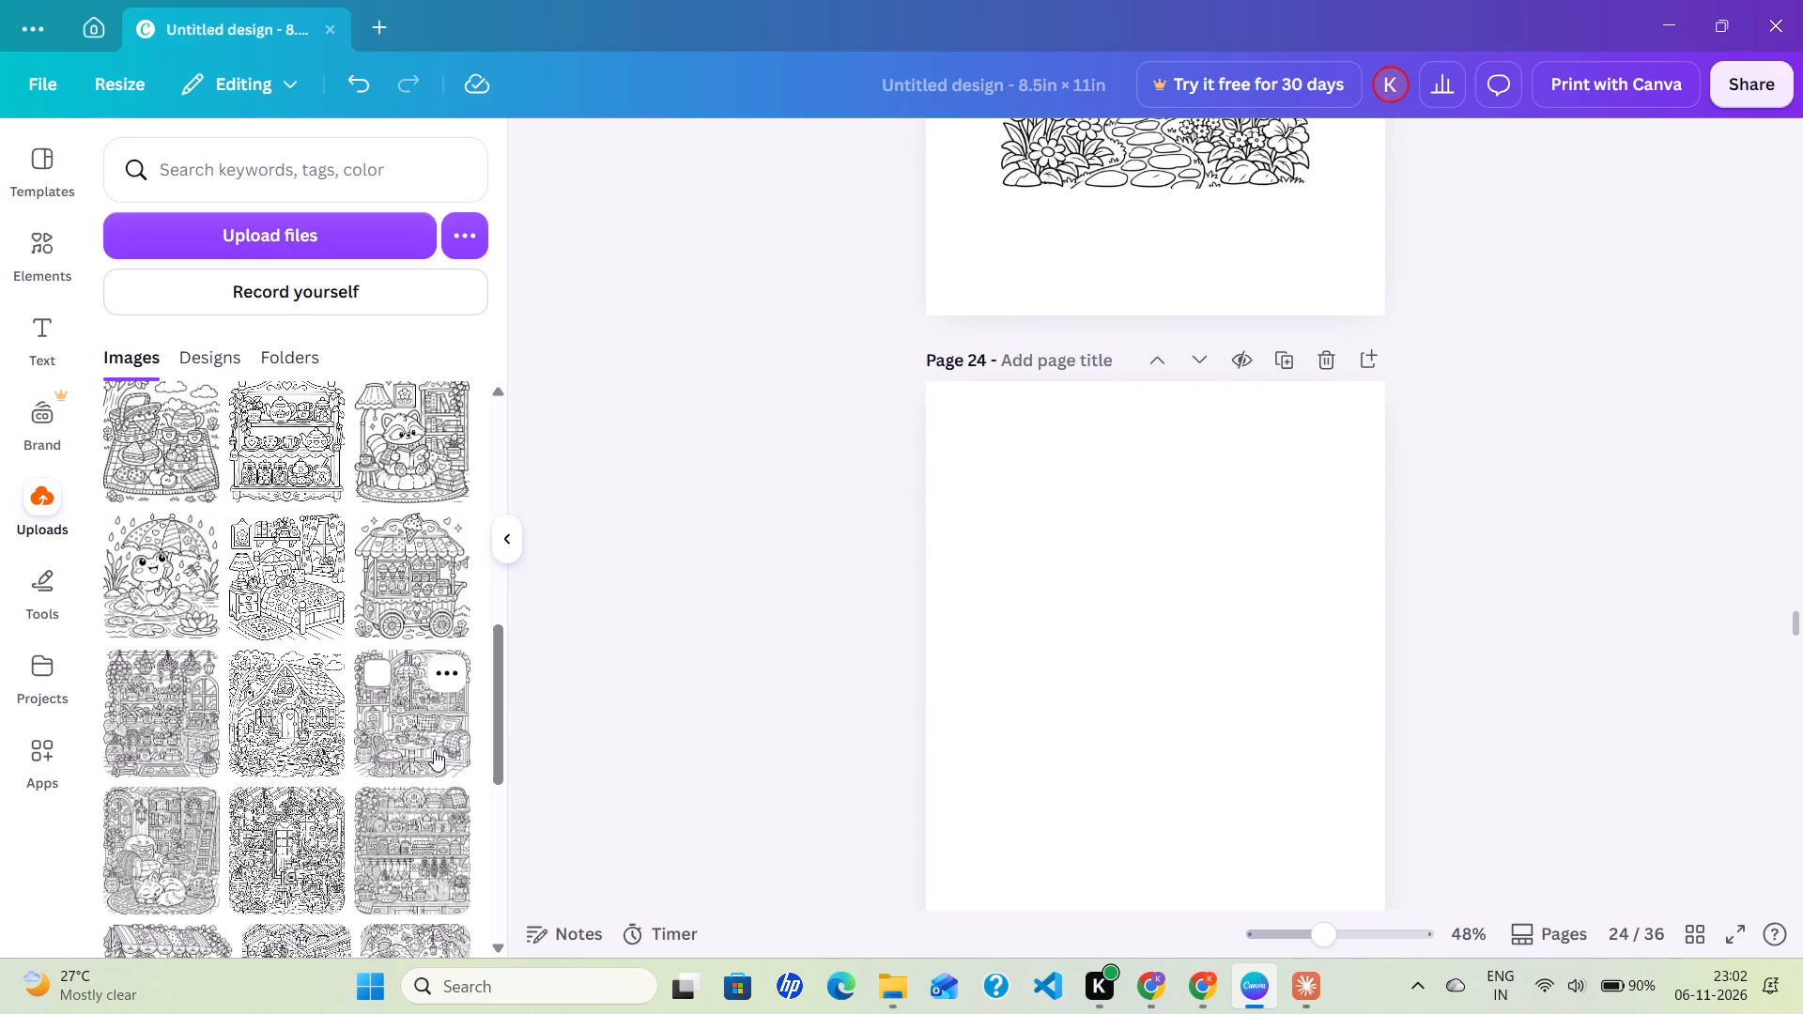
click(832, 712)
Place the uploaded cosy room with an animal asleep on a round rug on page 25, centred at its default size.
scroll(832, 712, down, 6)
scroll(690, 645, up, 2)
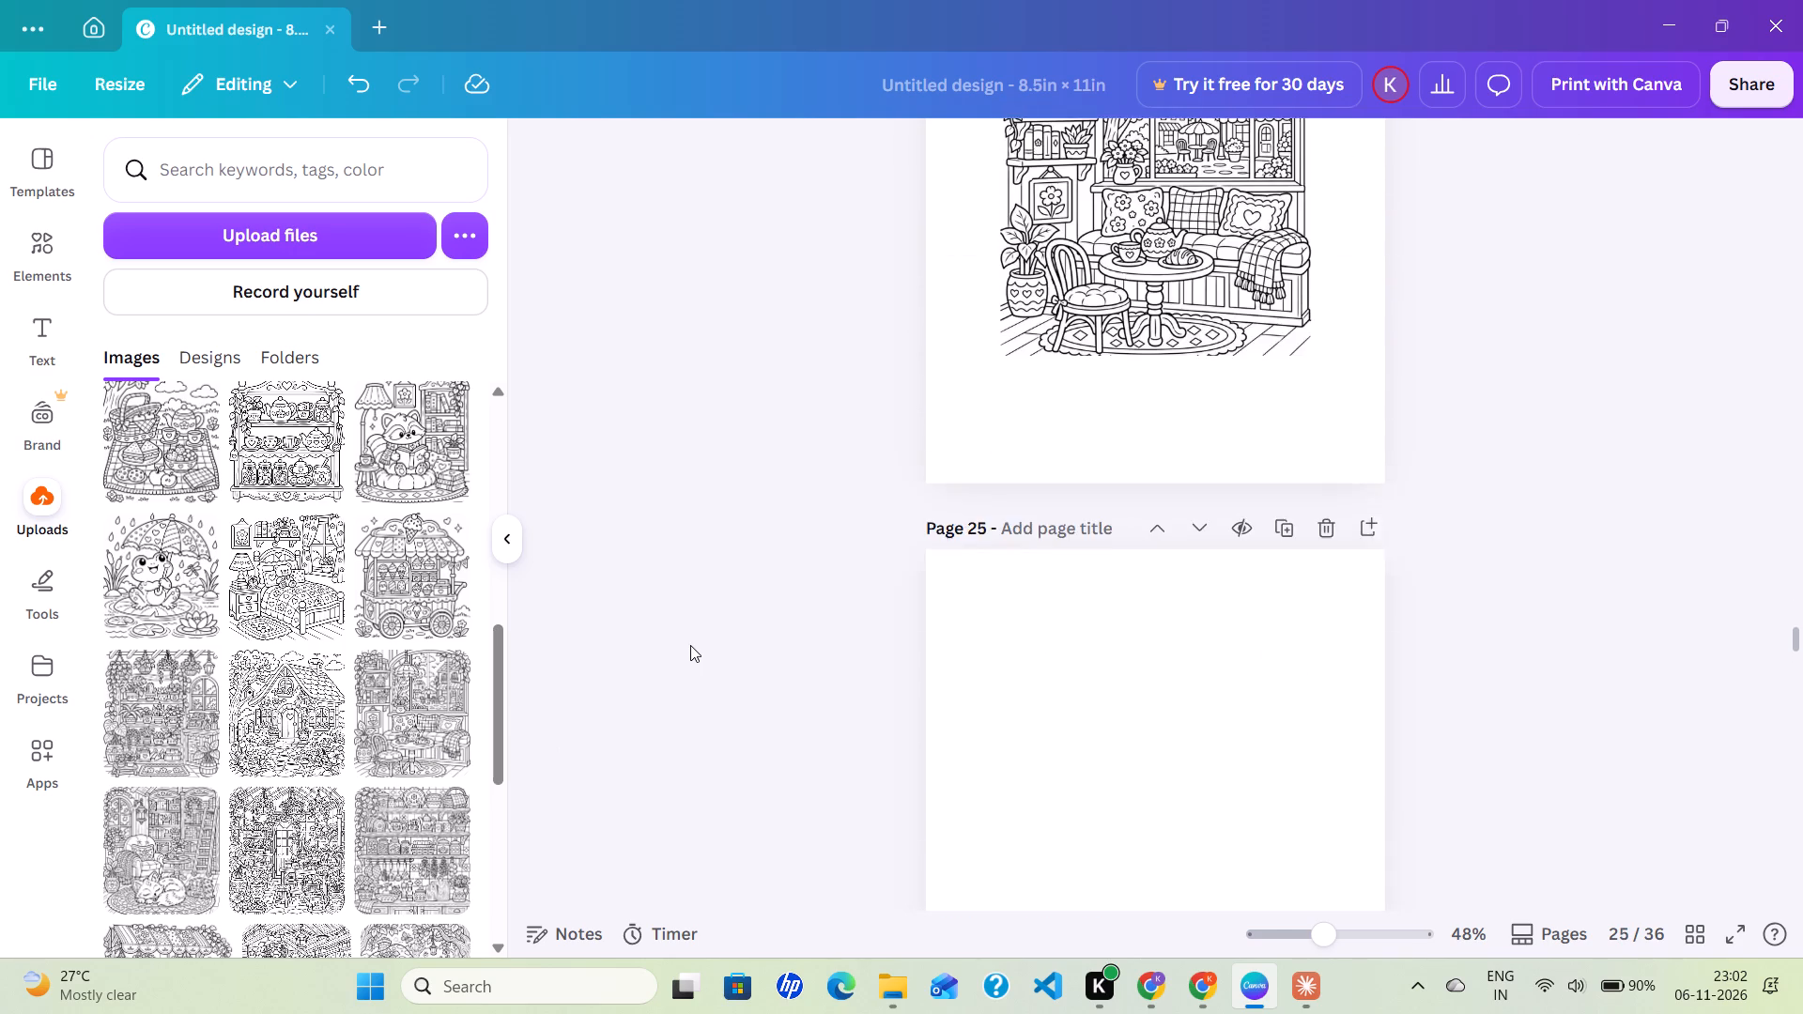
scroll(690, 645, up, 2)
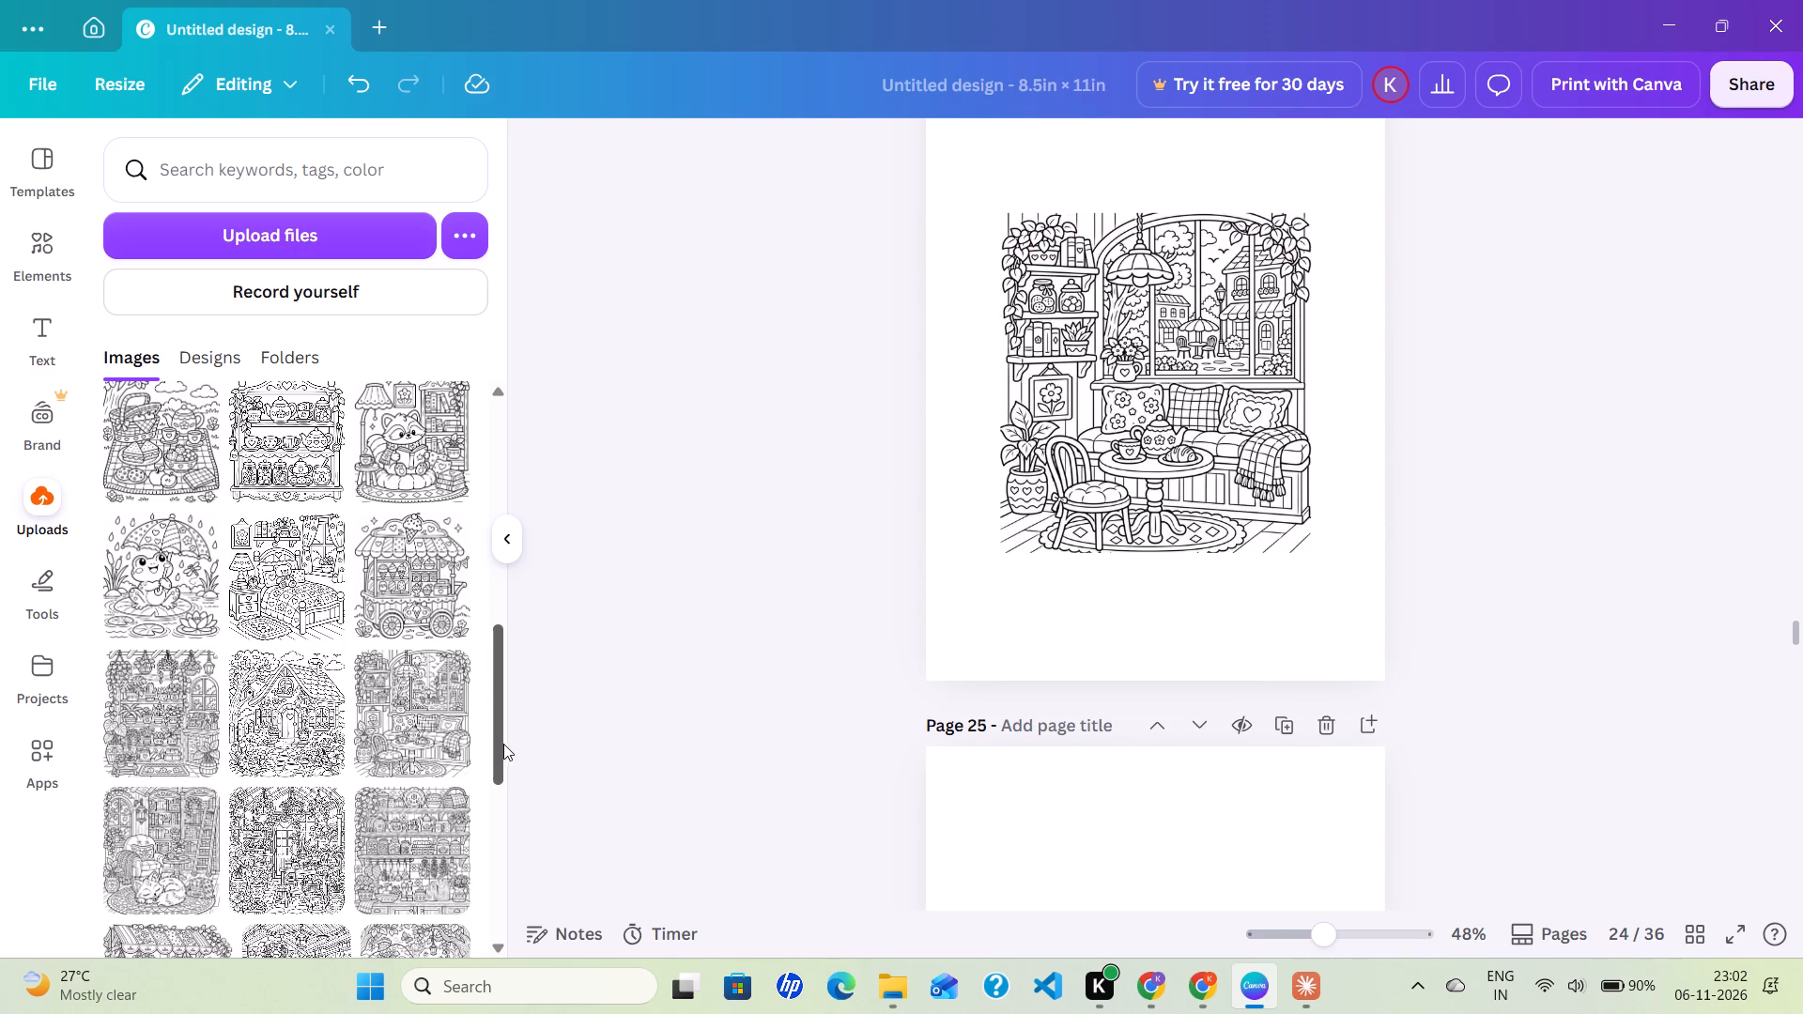
drag(494, 737, 492, 780)
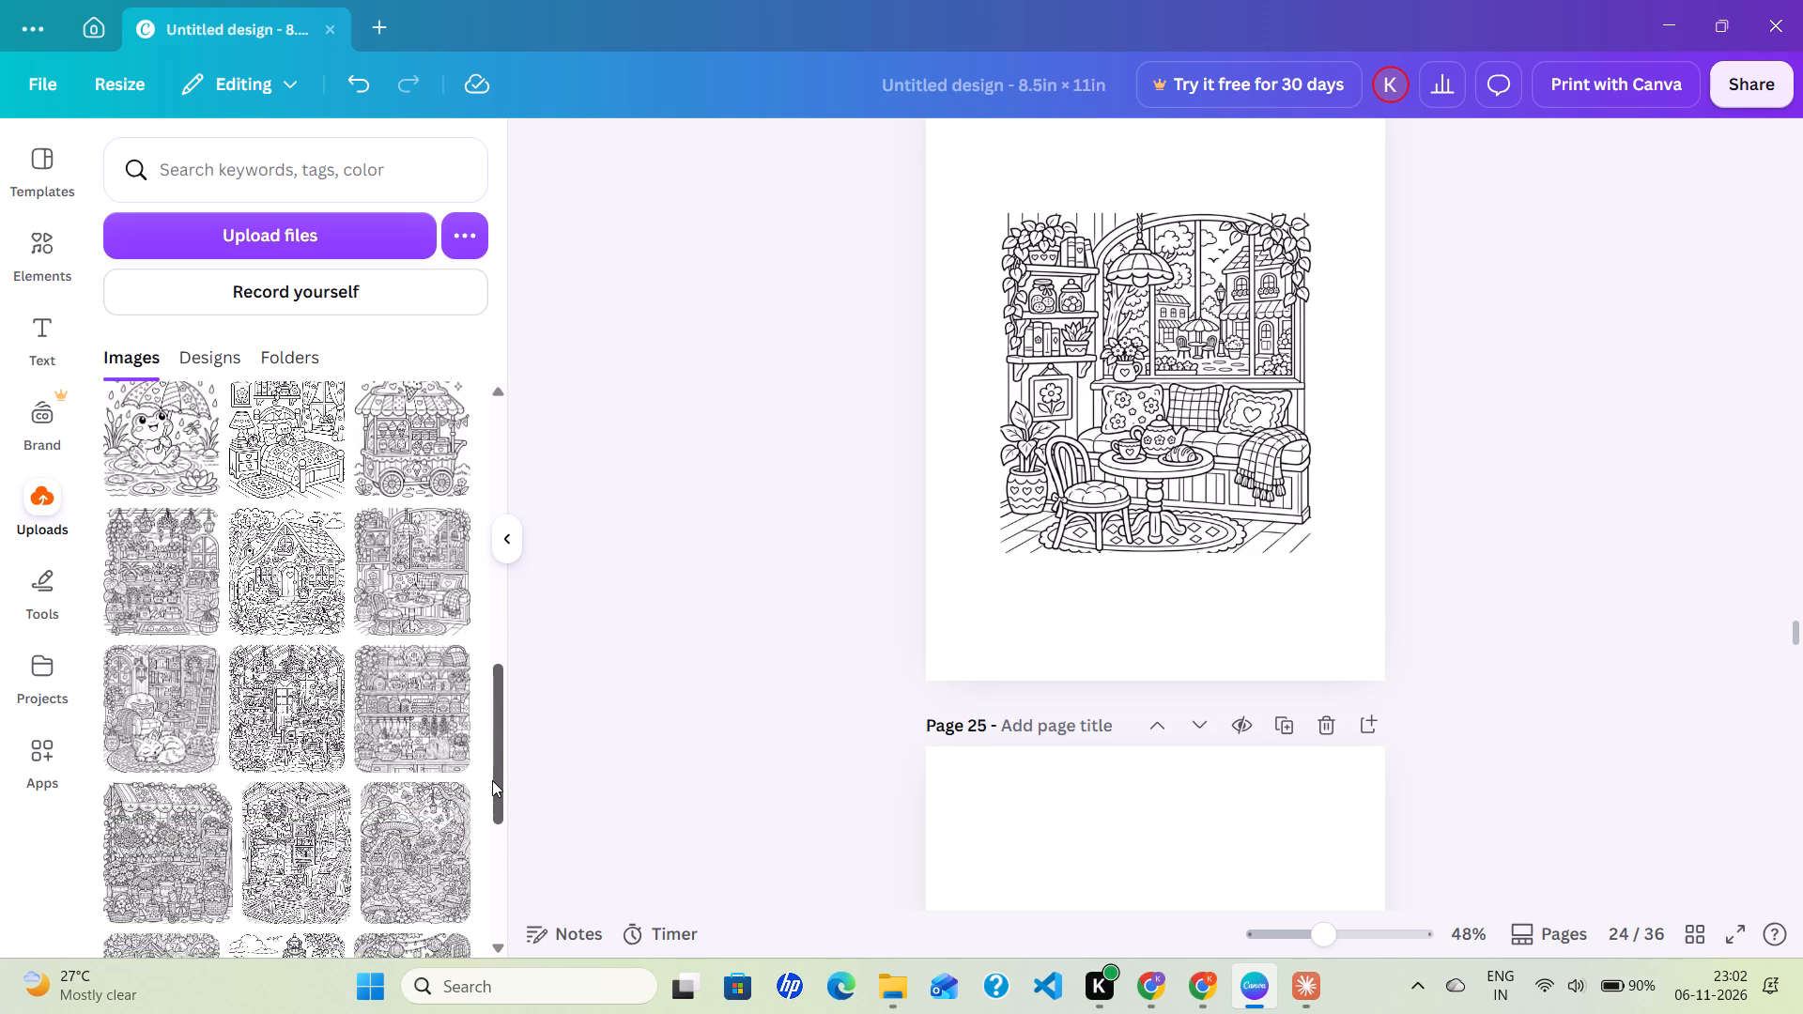
drag(492, 780, 494, 847)
scroll(722, 637, down, 5)
click(722, 637)
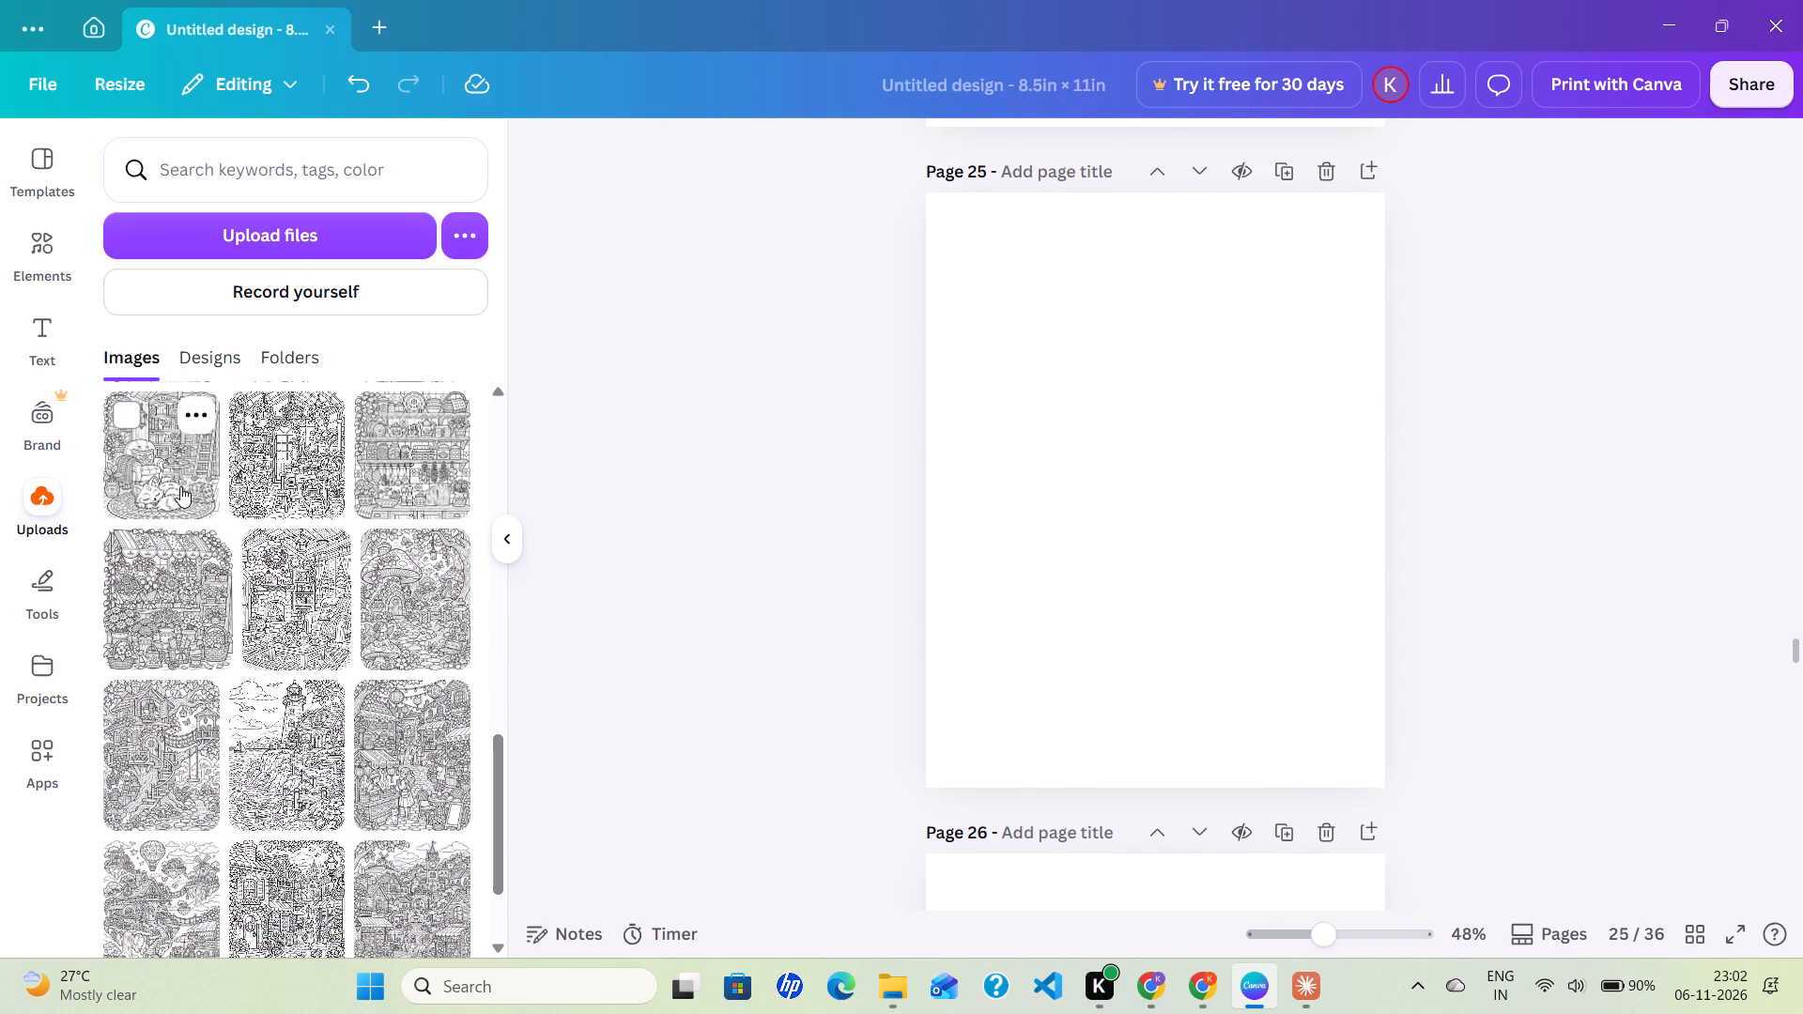
click(180, 486)
click(649, 567)
Place the uploaded greenhouse with a potting bench and watering can on page 26, centred at its default size.
scroll(649, 567, down, 4)
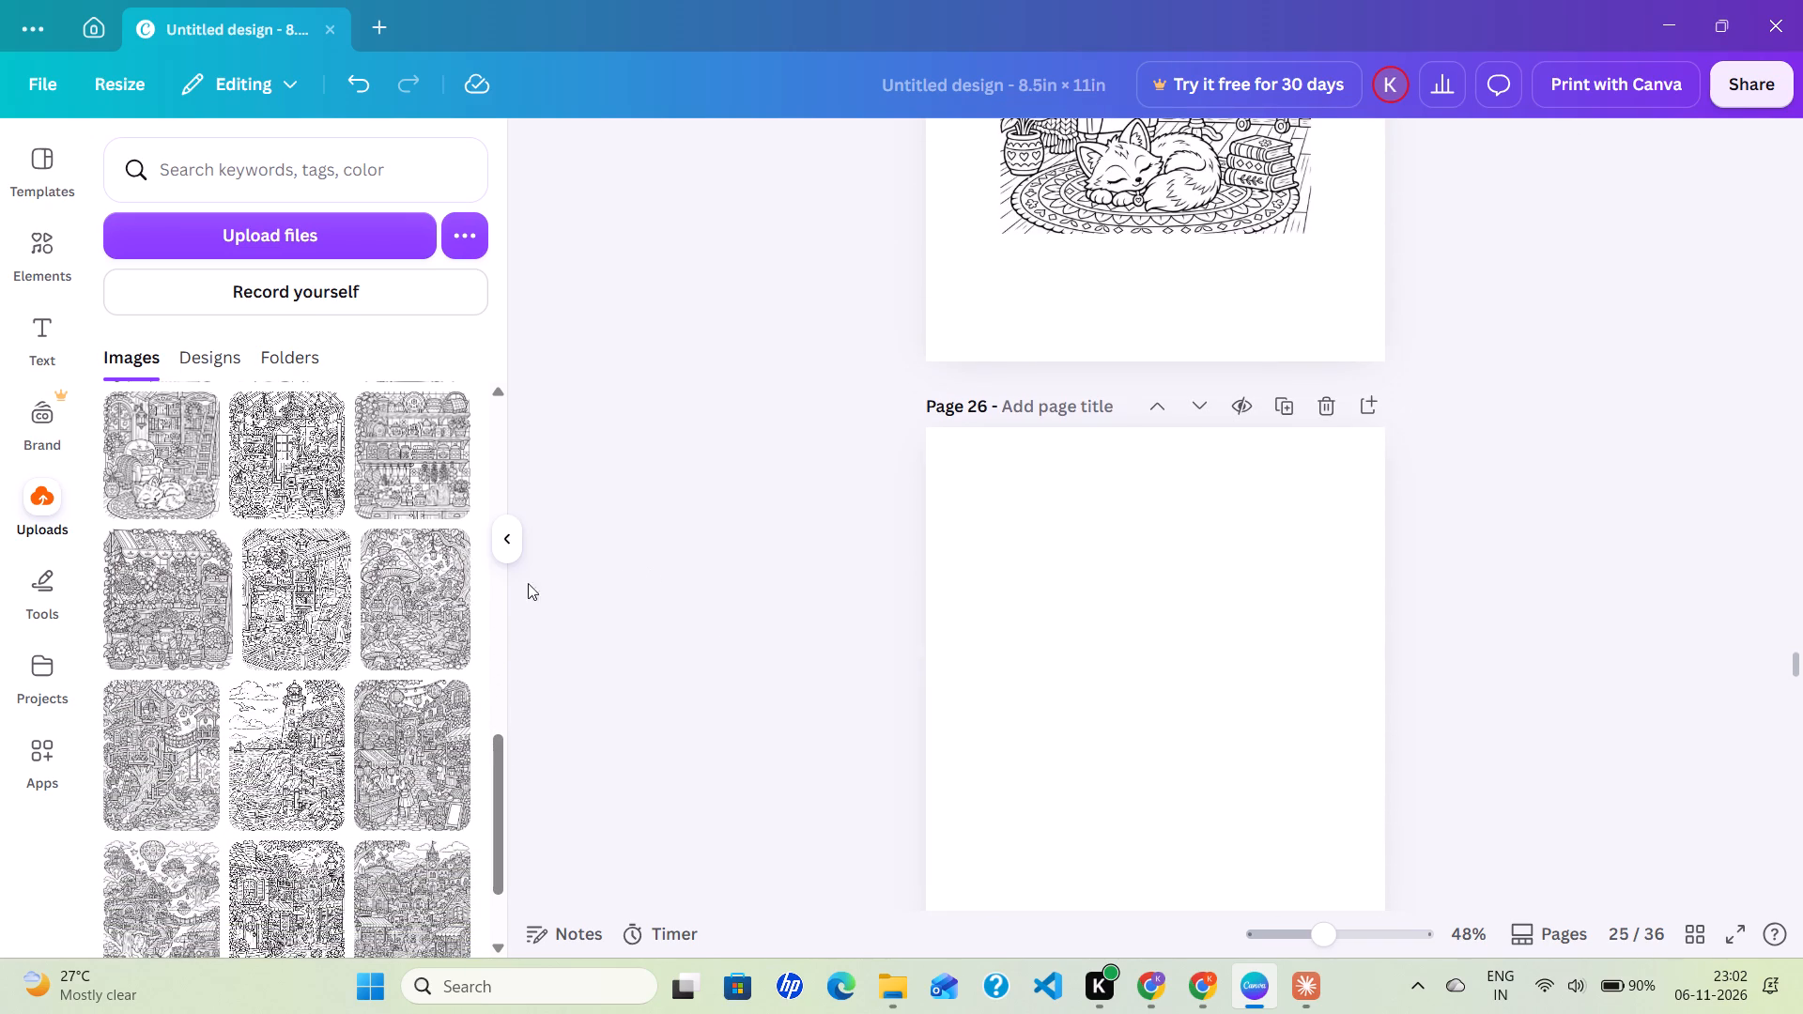
click(303, 478)
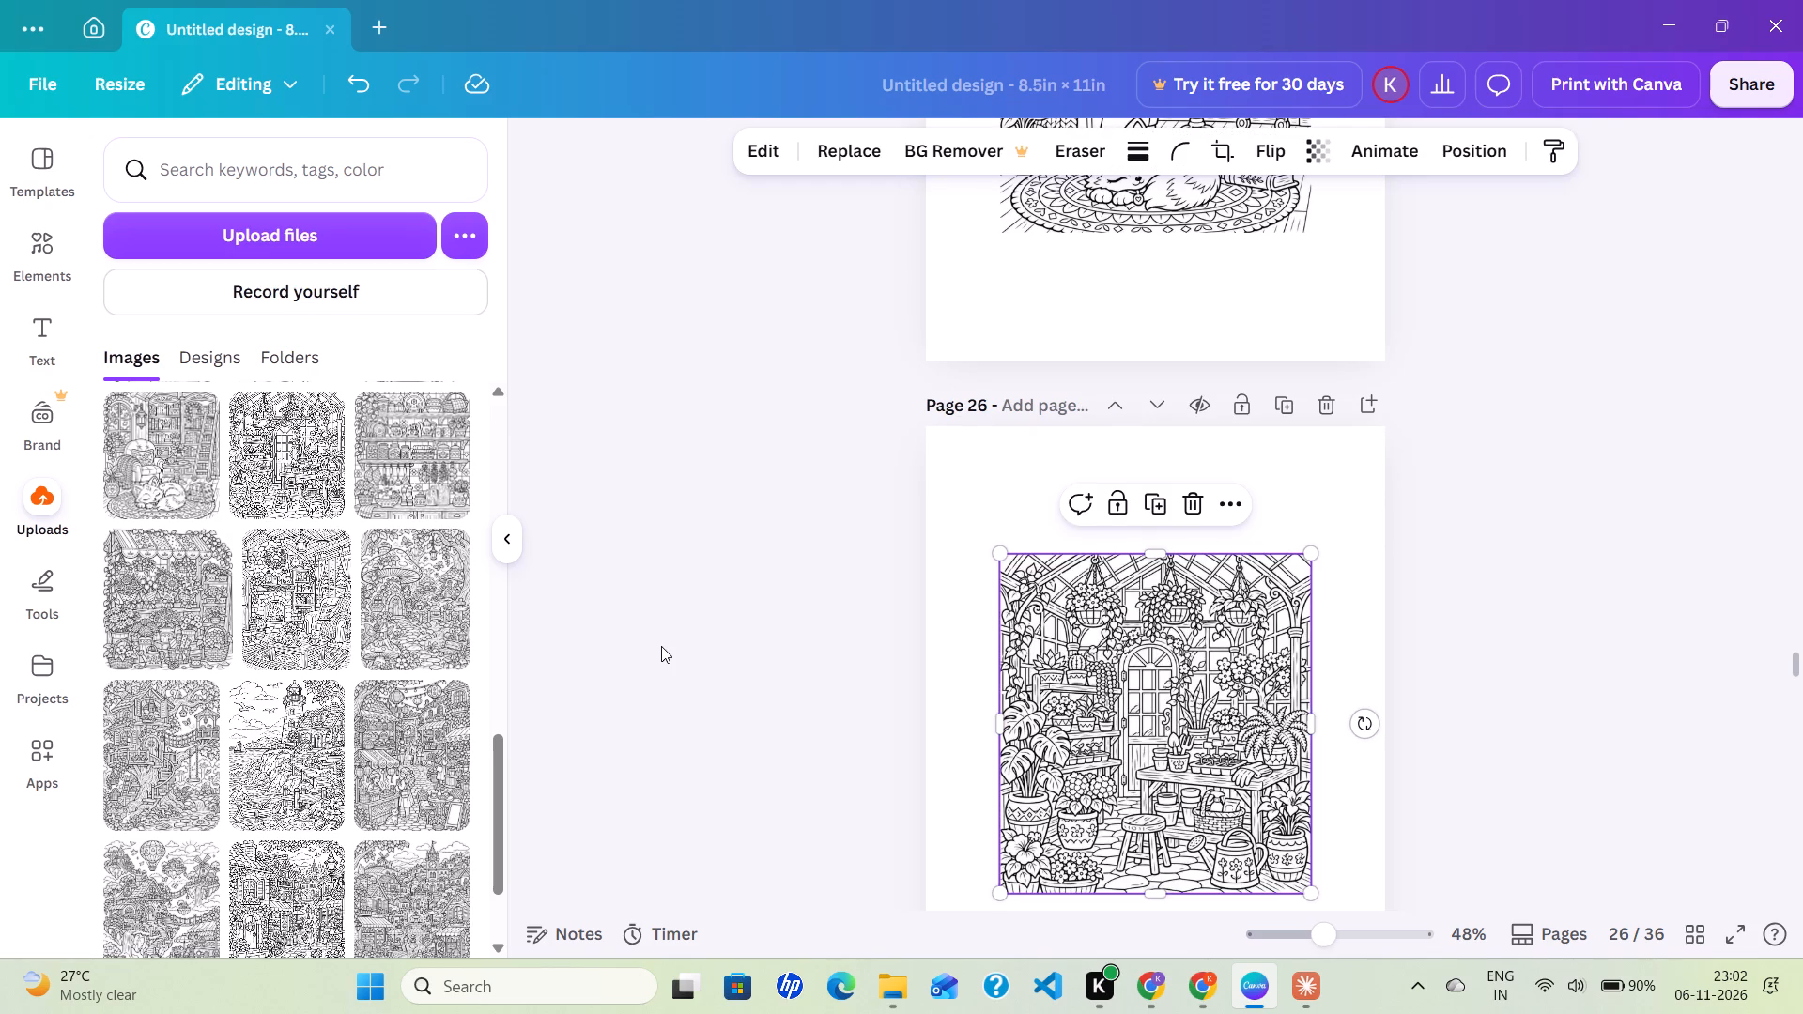
click(661, 646)
Place the uploaded kitchen shelves with jars, teapots and utensils on page 27, centred at its default size.
scroll(661, 646, down, 7)
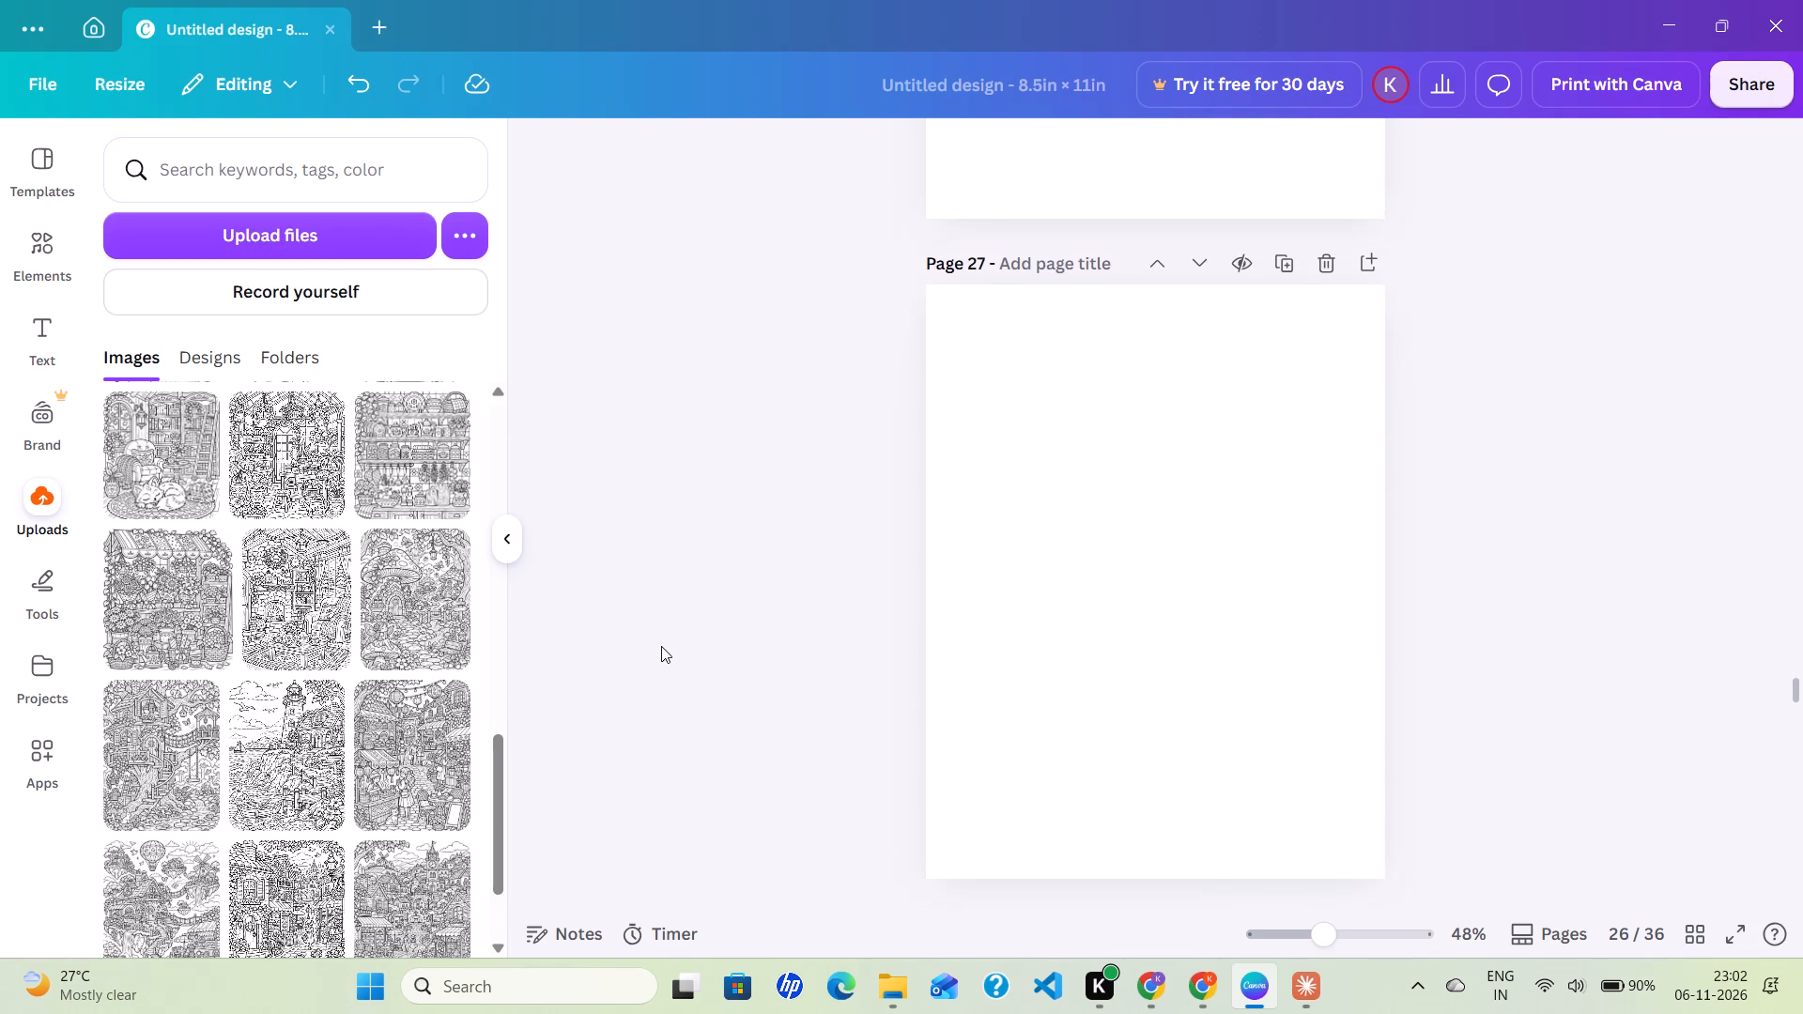
scroll(661, 646, down, 1)
click(661, 646)
click(422, 497)
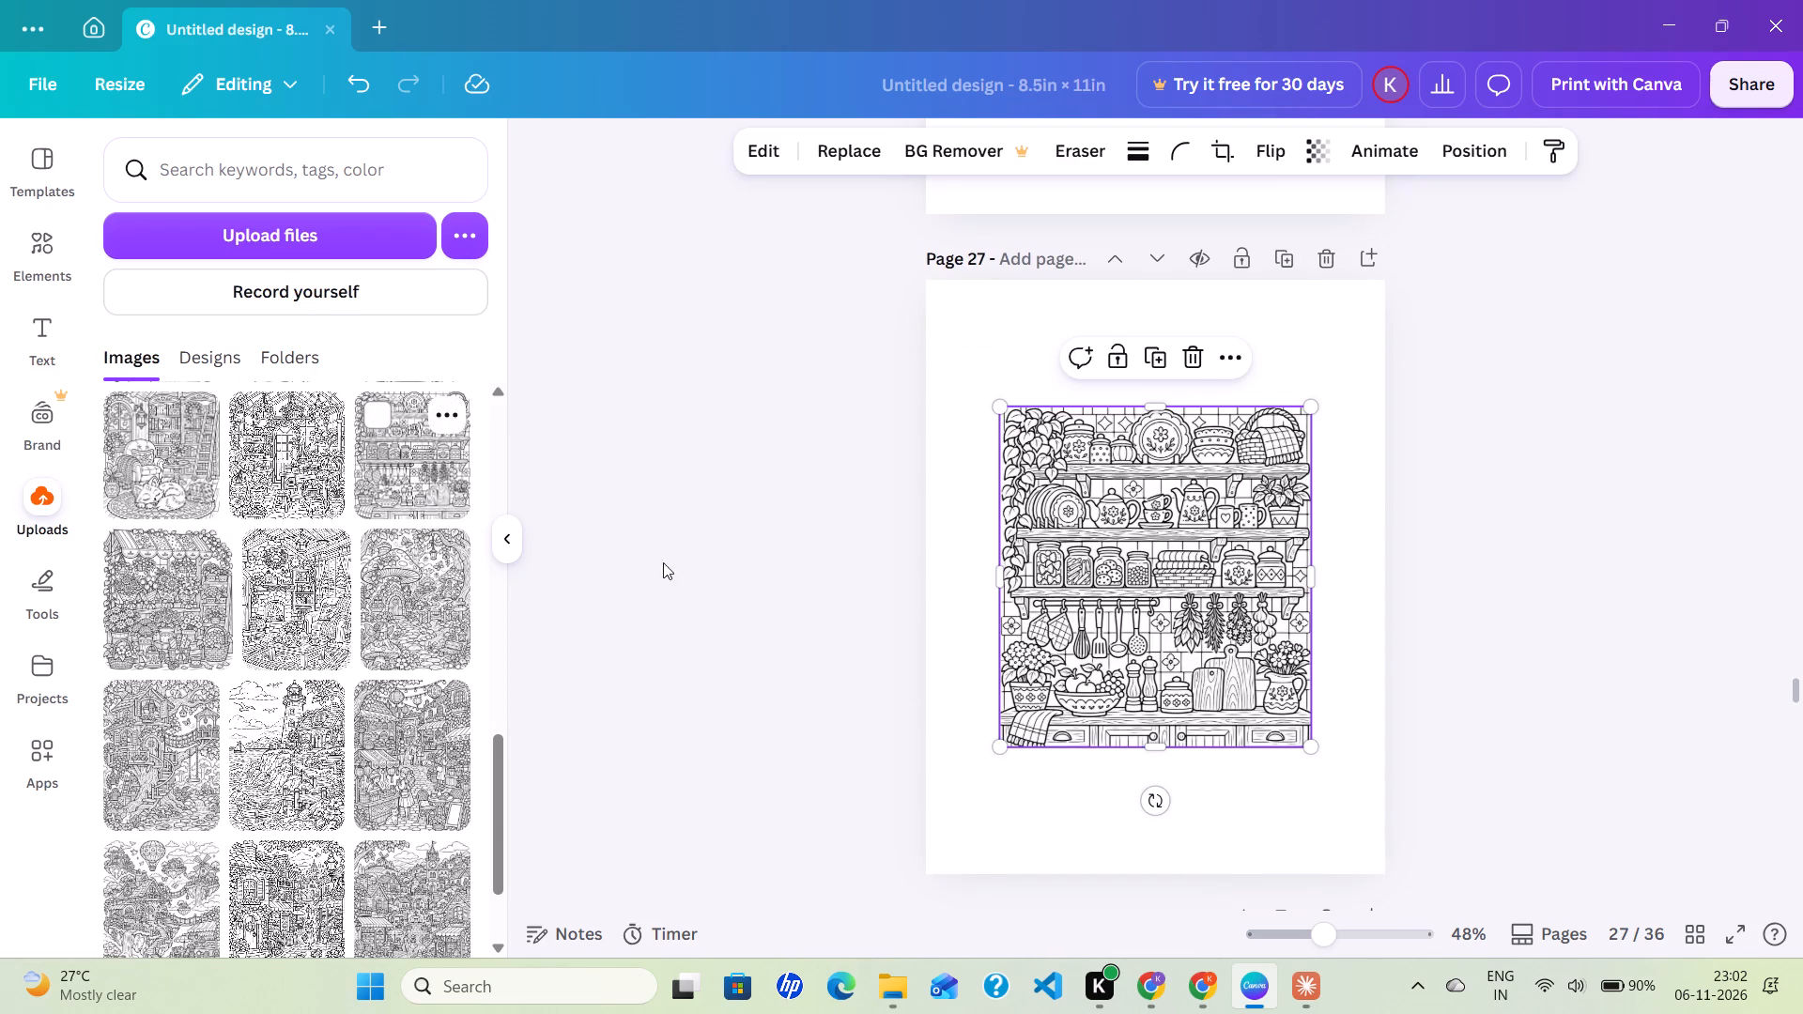
click(739, 613)
Place the uploaded flower market stall with a scalloped awning on page 28, centred at its default size.
scroll(739, 613, down, 6)
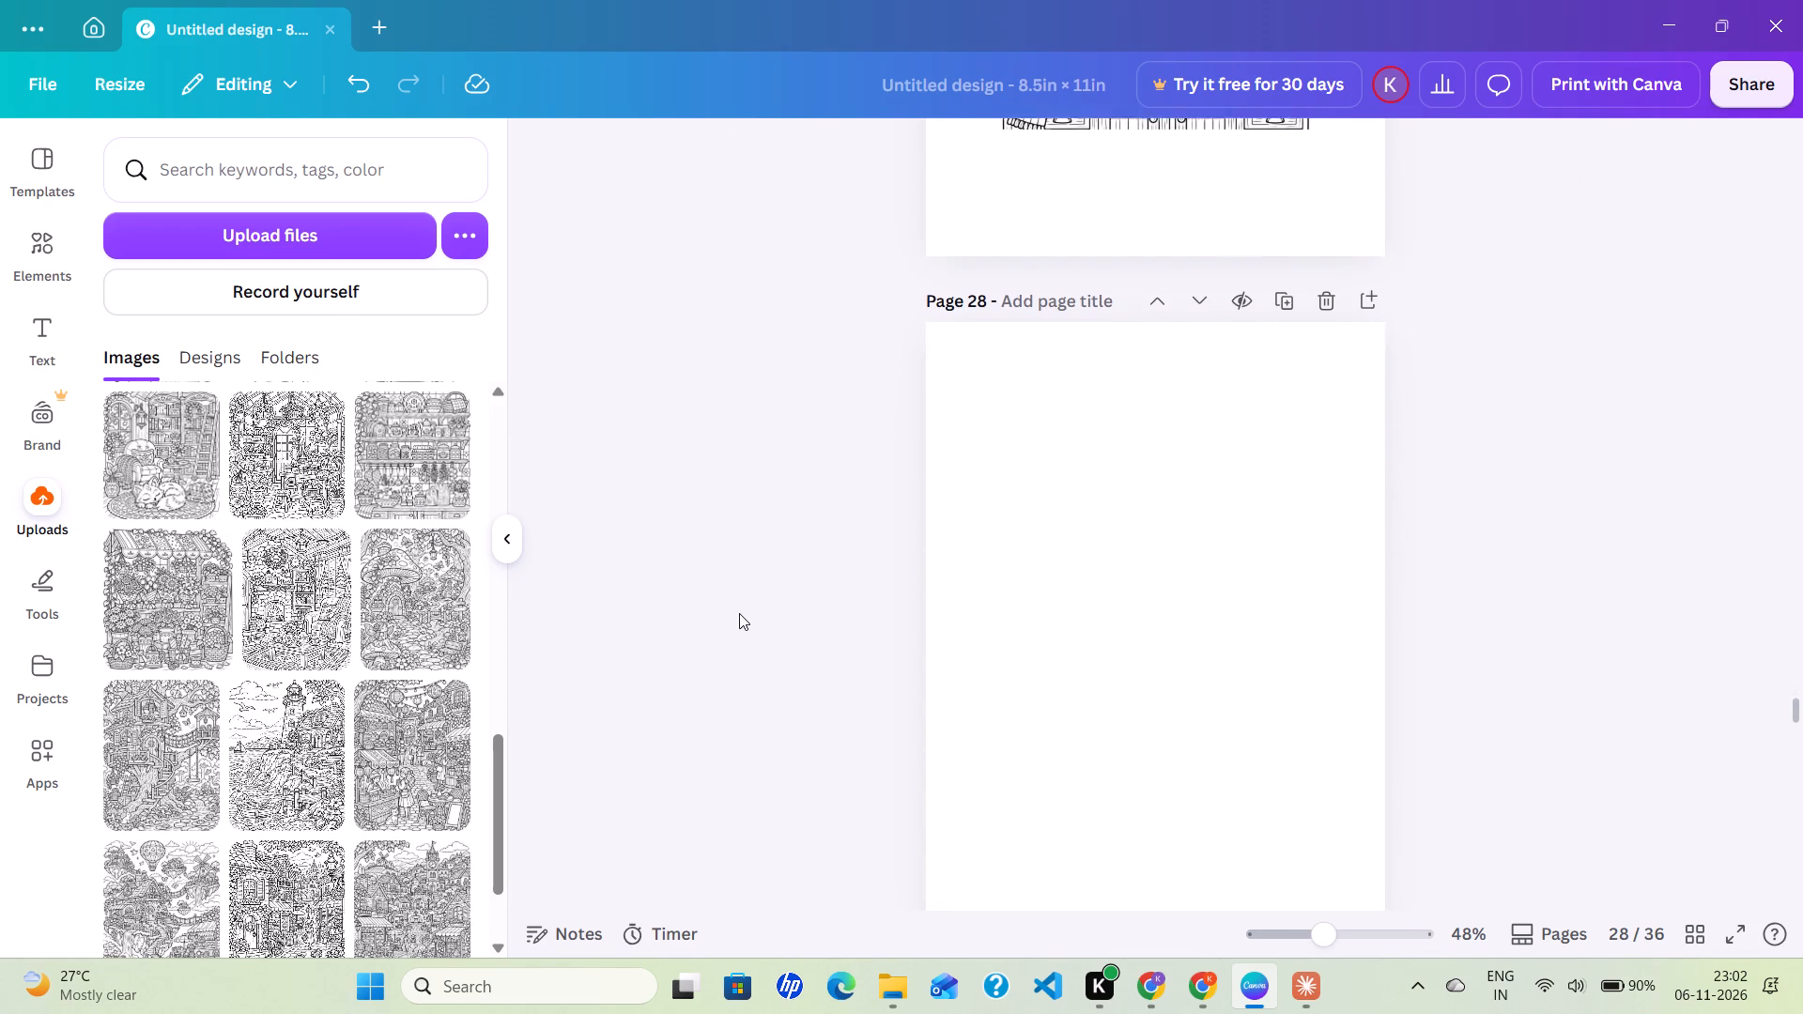
scroll(739, 613, down, 1)
click(199, 618)
click(718, 646)
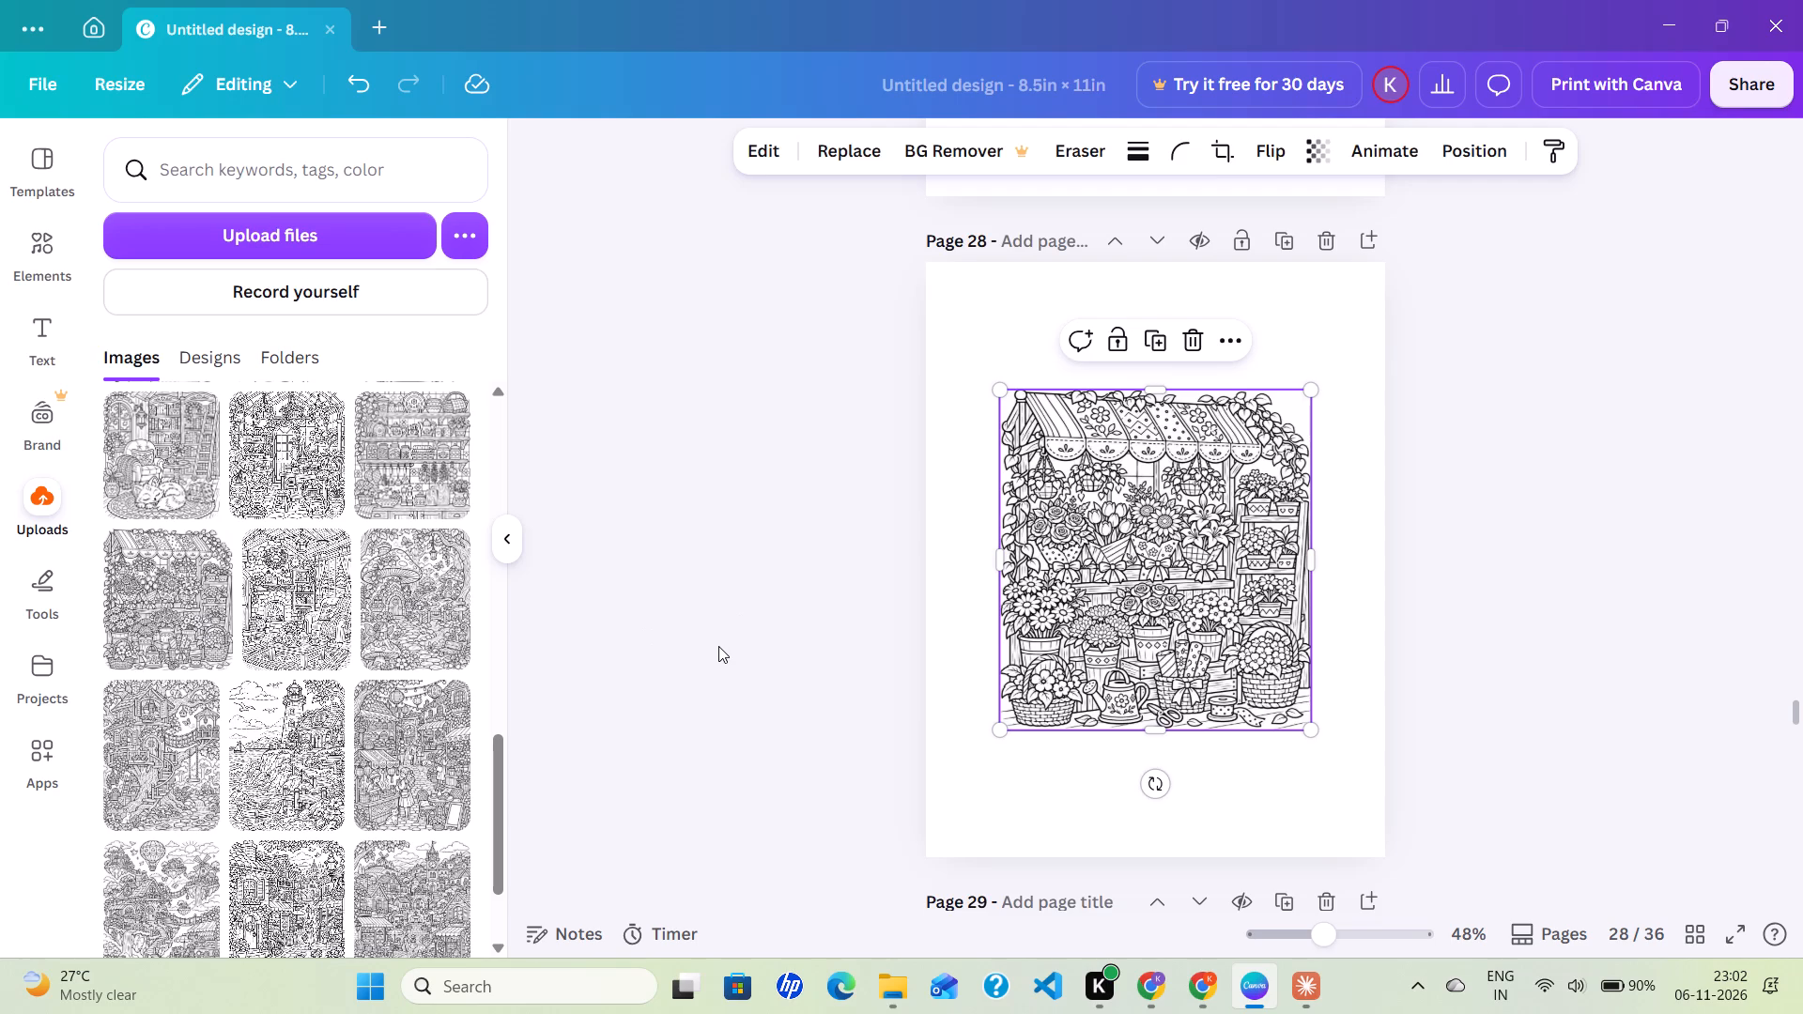
Place the uploaded winter living room with a stone fireplace and armchair on page 29, centred at its default size.
scroll(718, 646, down, 5)
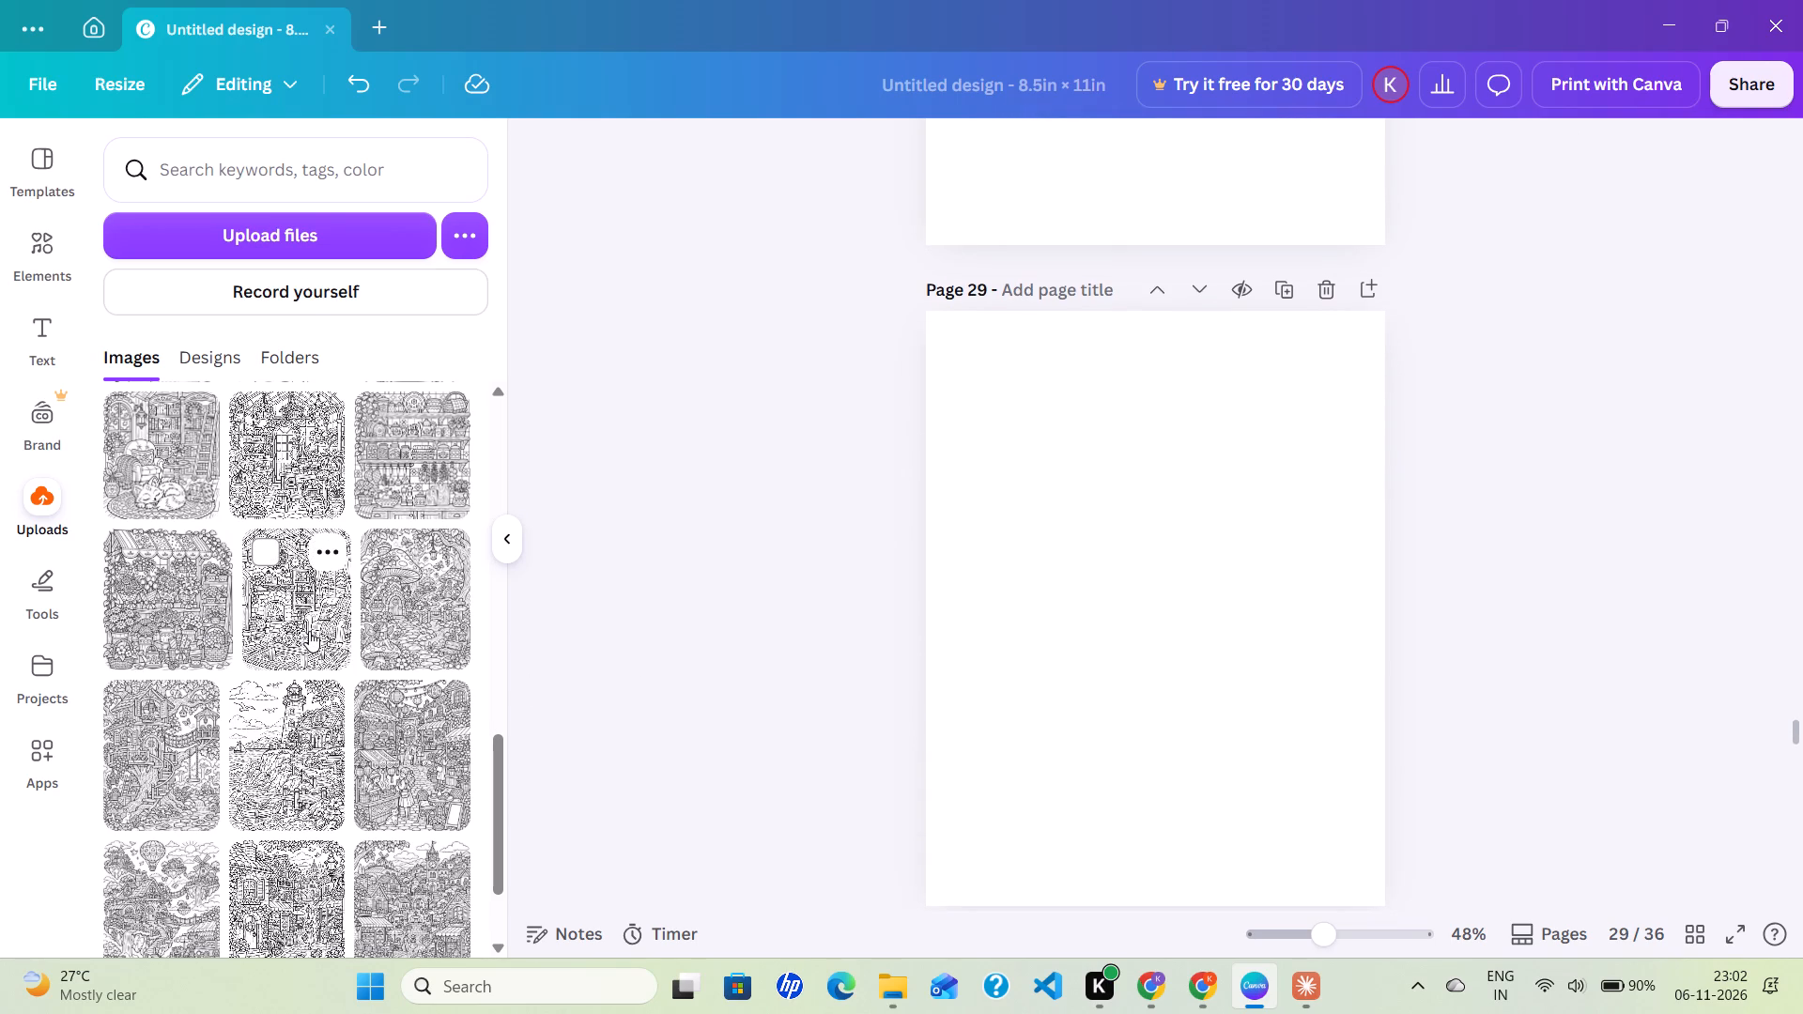
click(309, 631)
click(660, 665)
Place the uploaded image that follows the winter fireplace room on page 30, centred at its default size.
scroll(660, 665, down, 3)
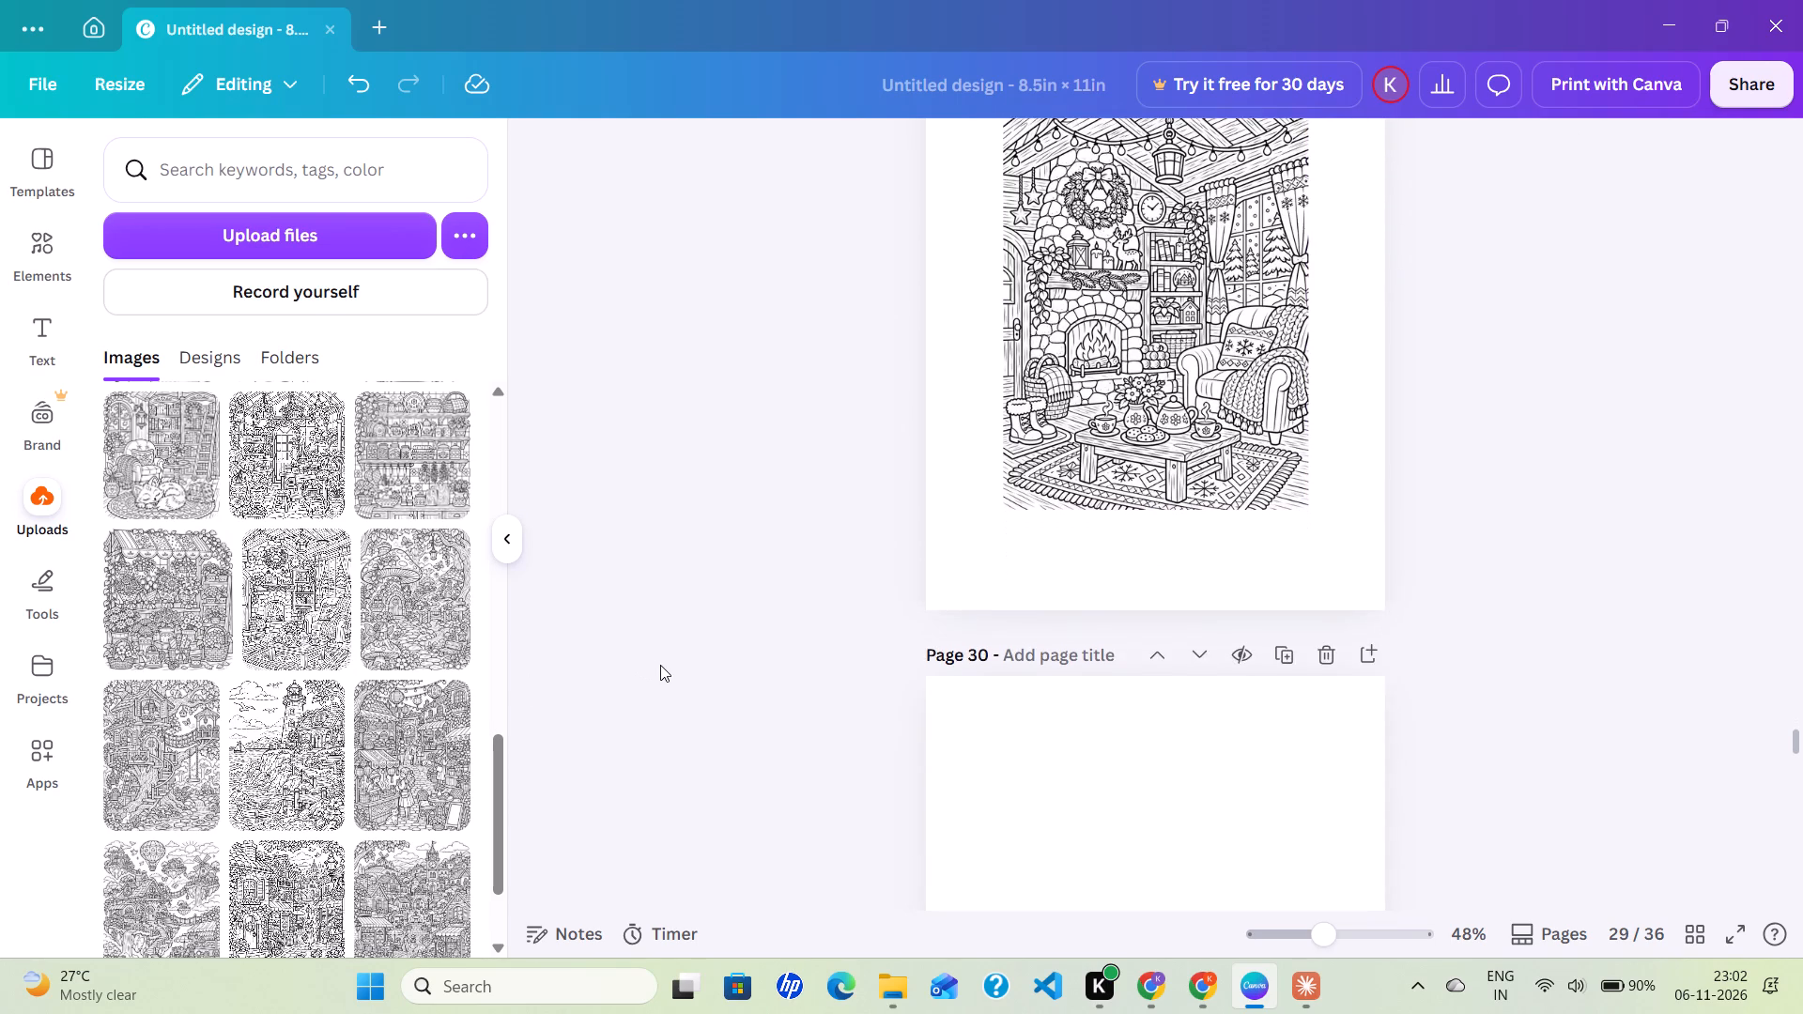
scroll(660, 665, down, 3)
click(424, 646)
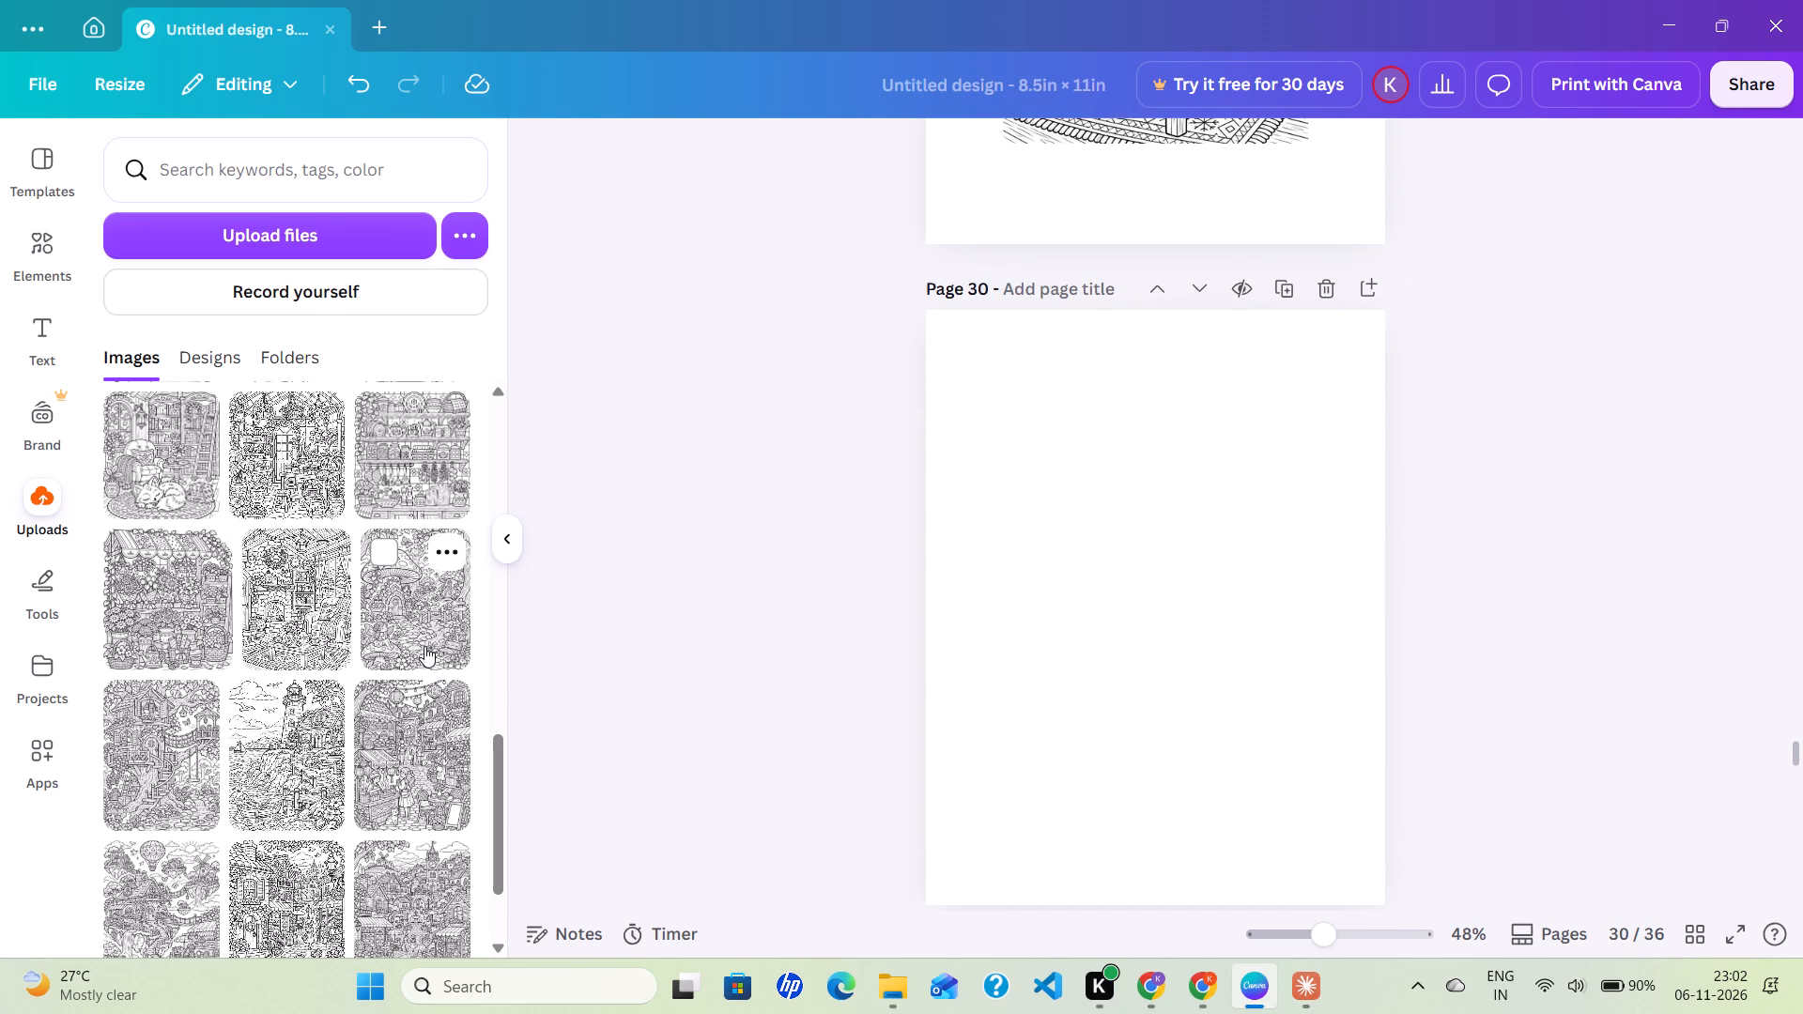
click(729, 684)
Place the uploaded woodland scene with a rabbit and lily pond on page 31, centred at its default size.
scroll(729, 684, down, 7)
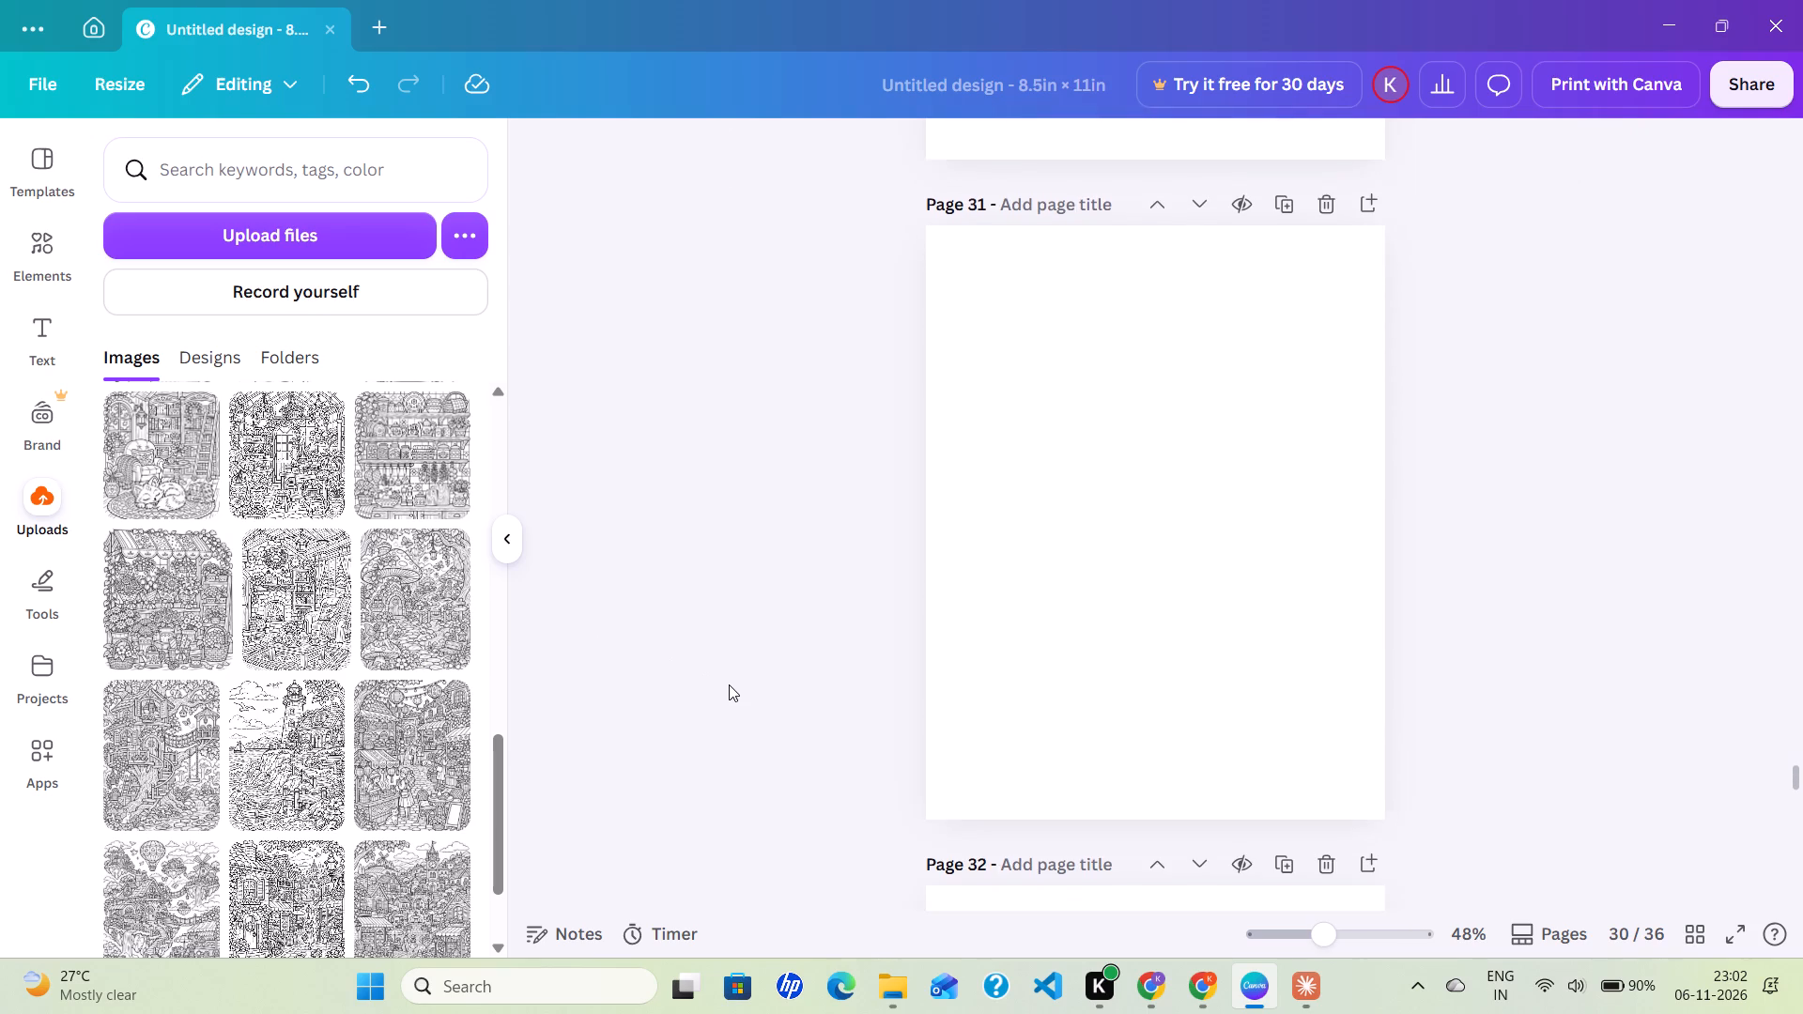
scroll(303, 786, down, 3)
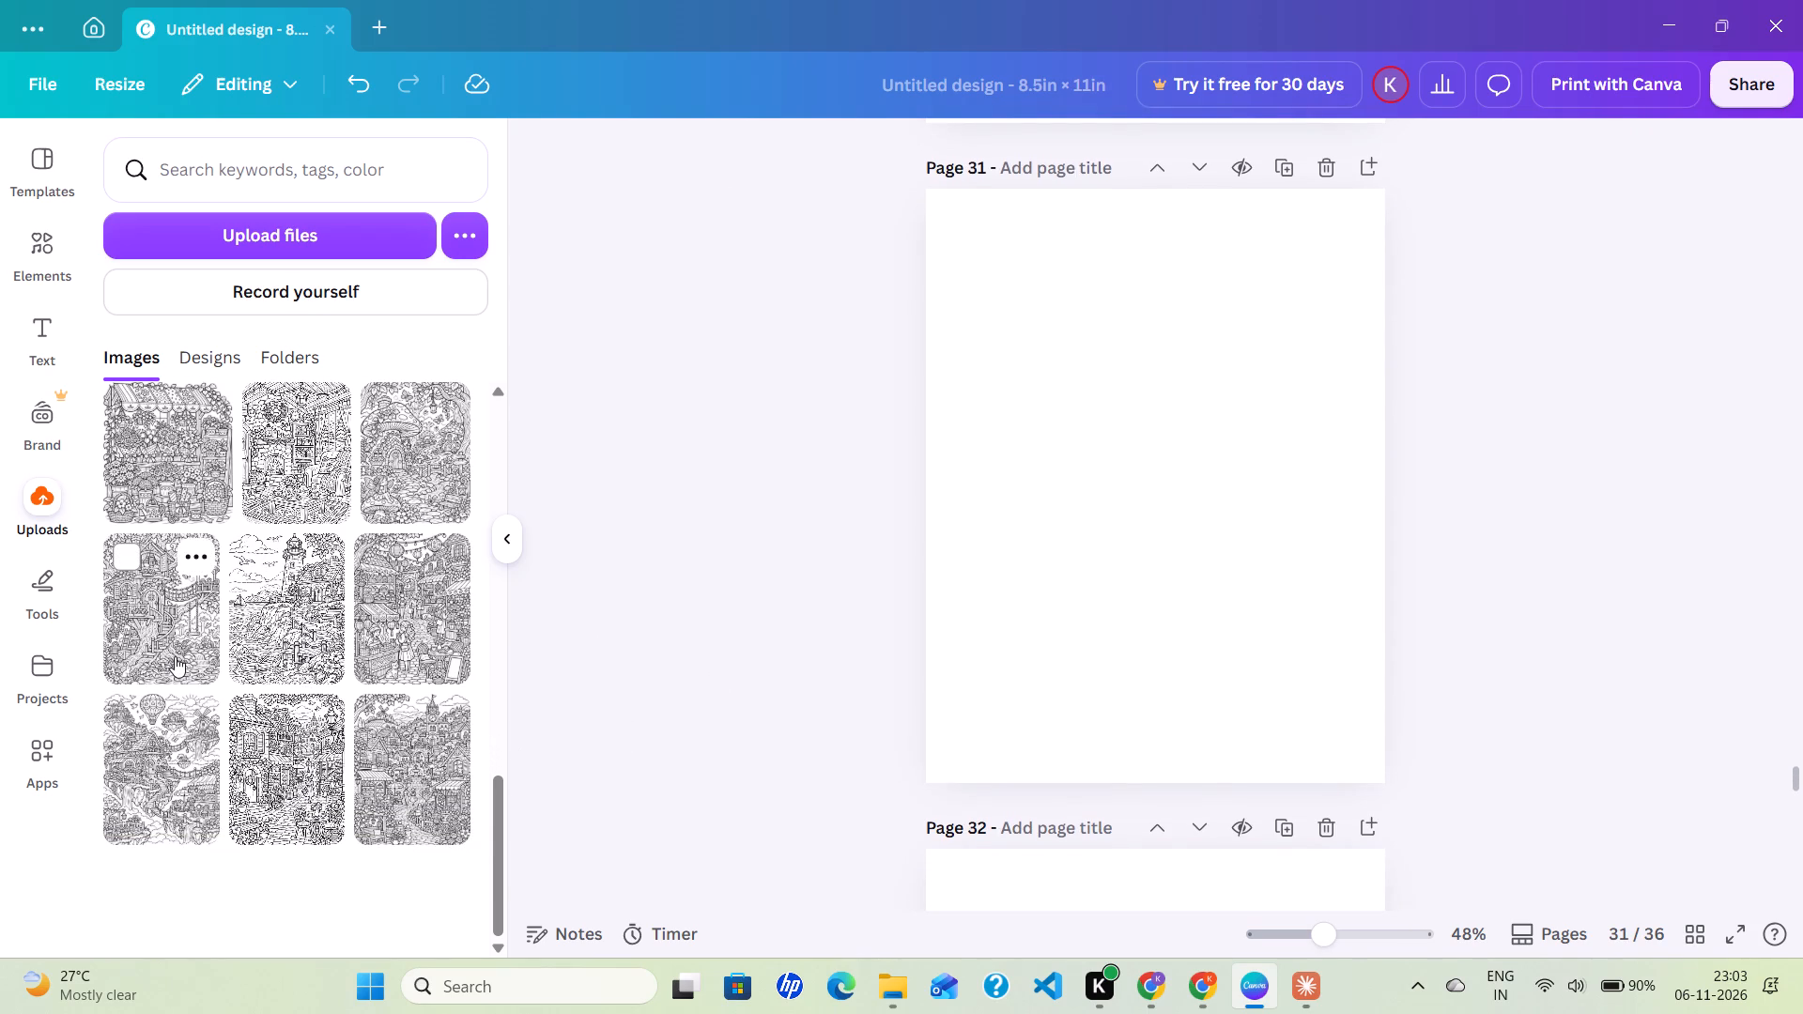
click(175, 656)
click(680, 667)
Place the uploaded seaside lighthouse with a cottage and rowing boat on page 32, centred at its default size.
scroll(680, 667, down, 4)
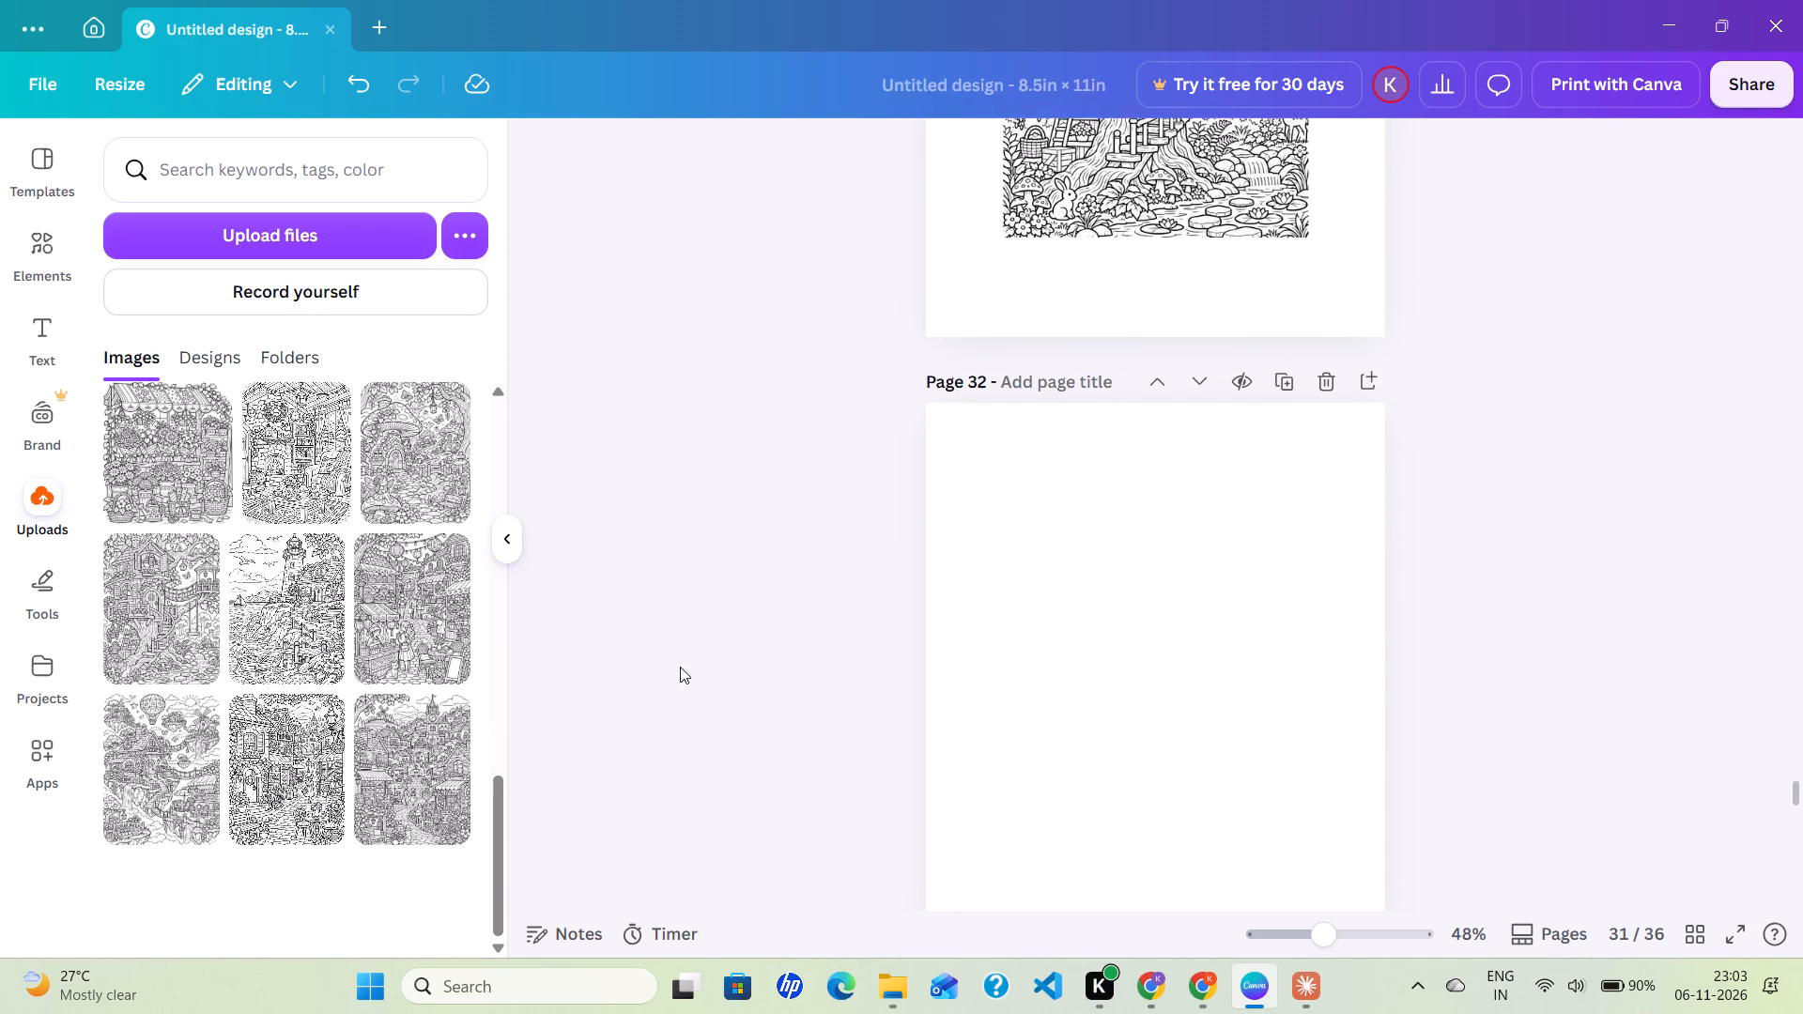
click(296, 644)
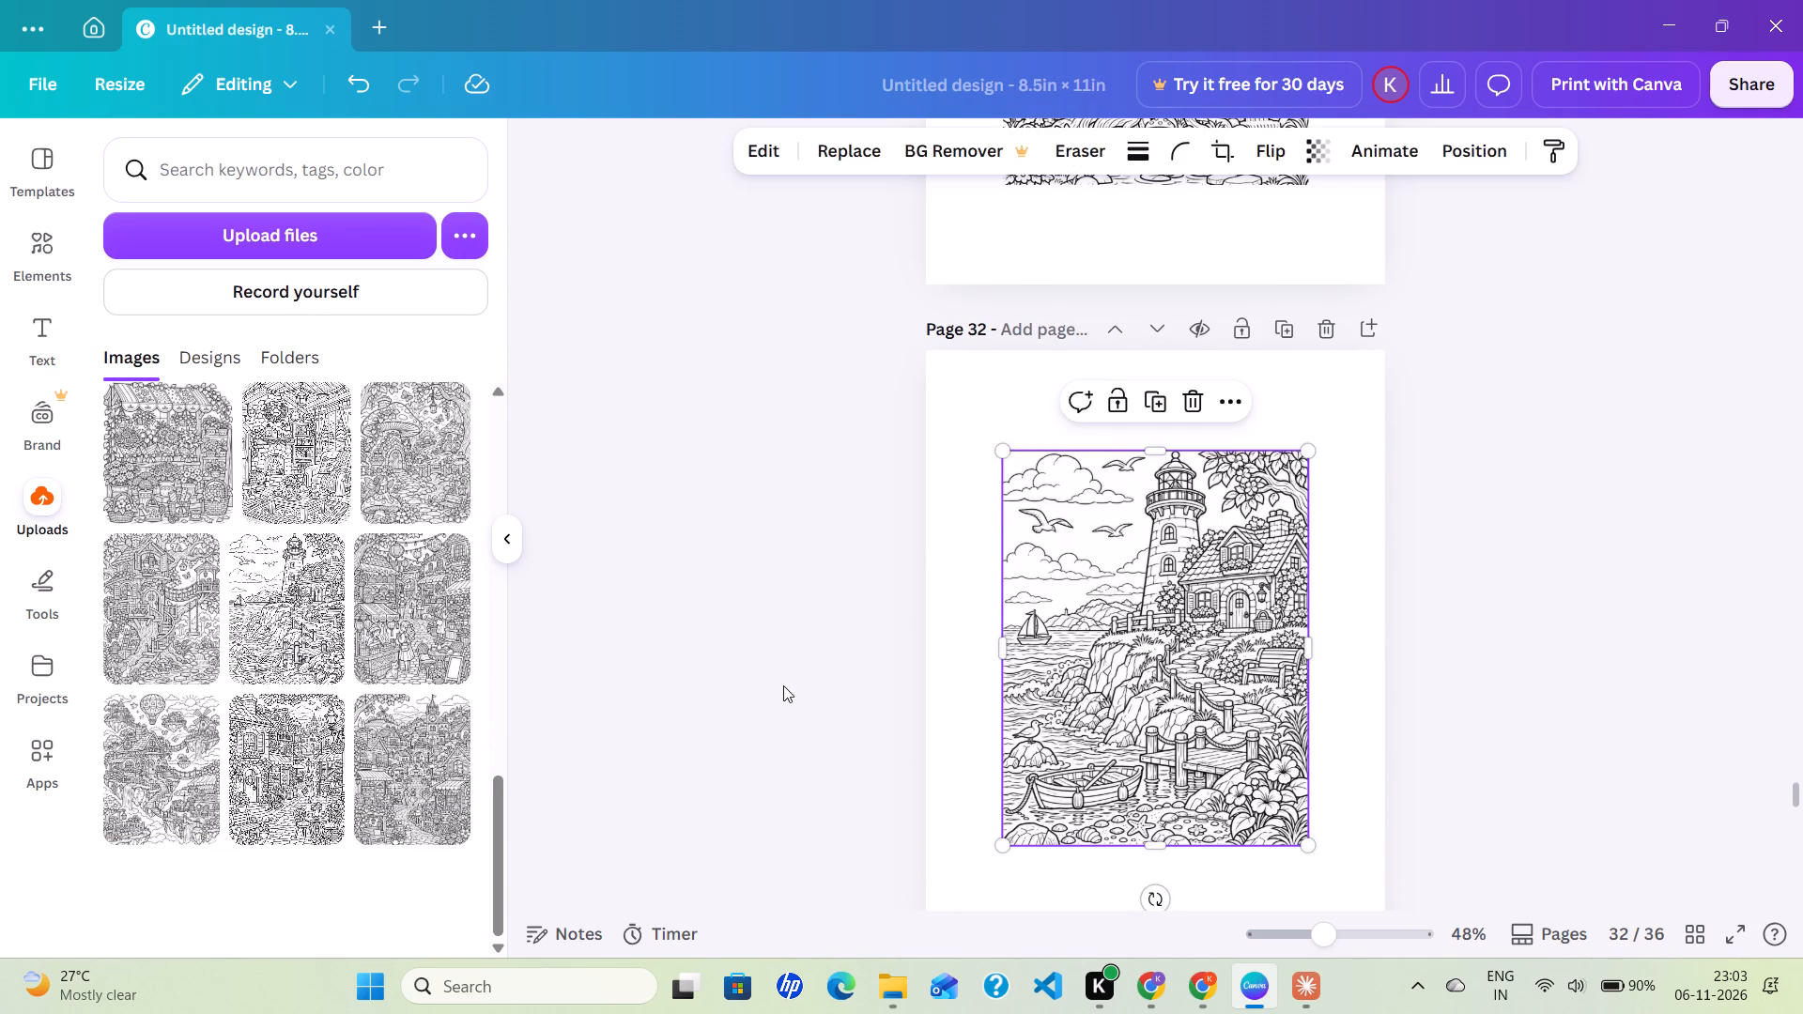
click(783, 685)
Place the uploaded image that follows the lighthouse on page 33, centred at its default size.
scroll(783, 685, down, 4)
click(436, 654)
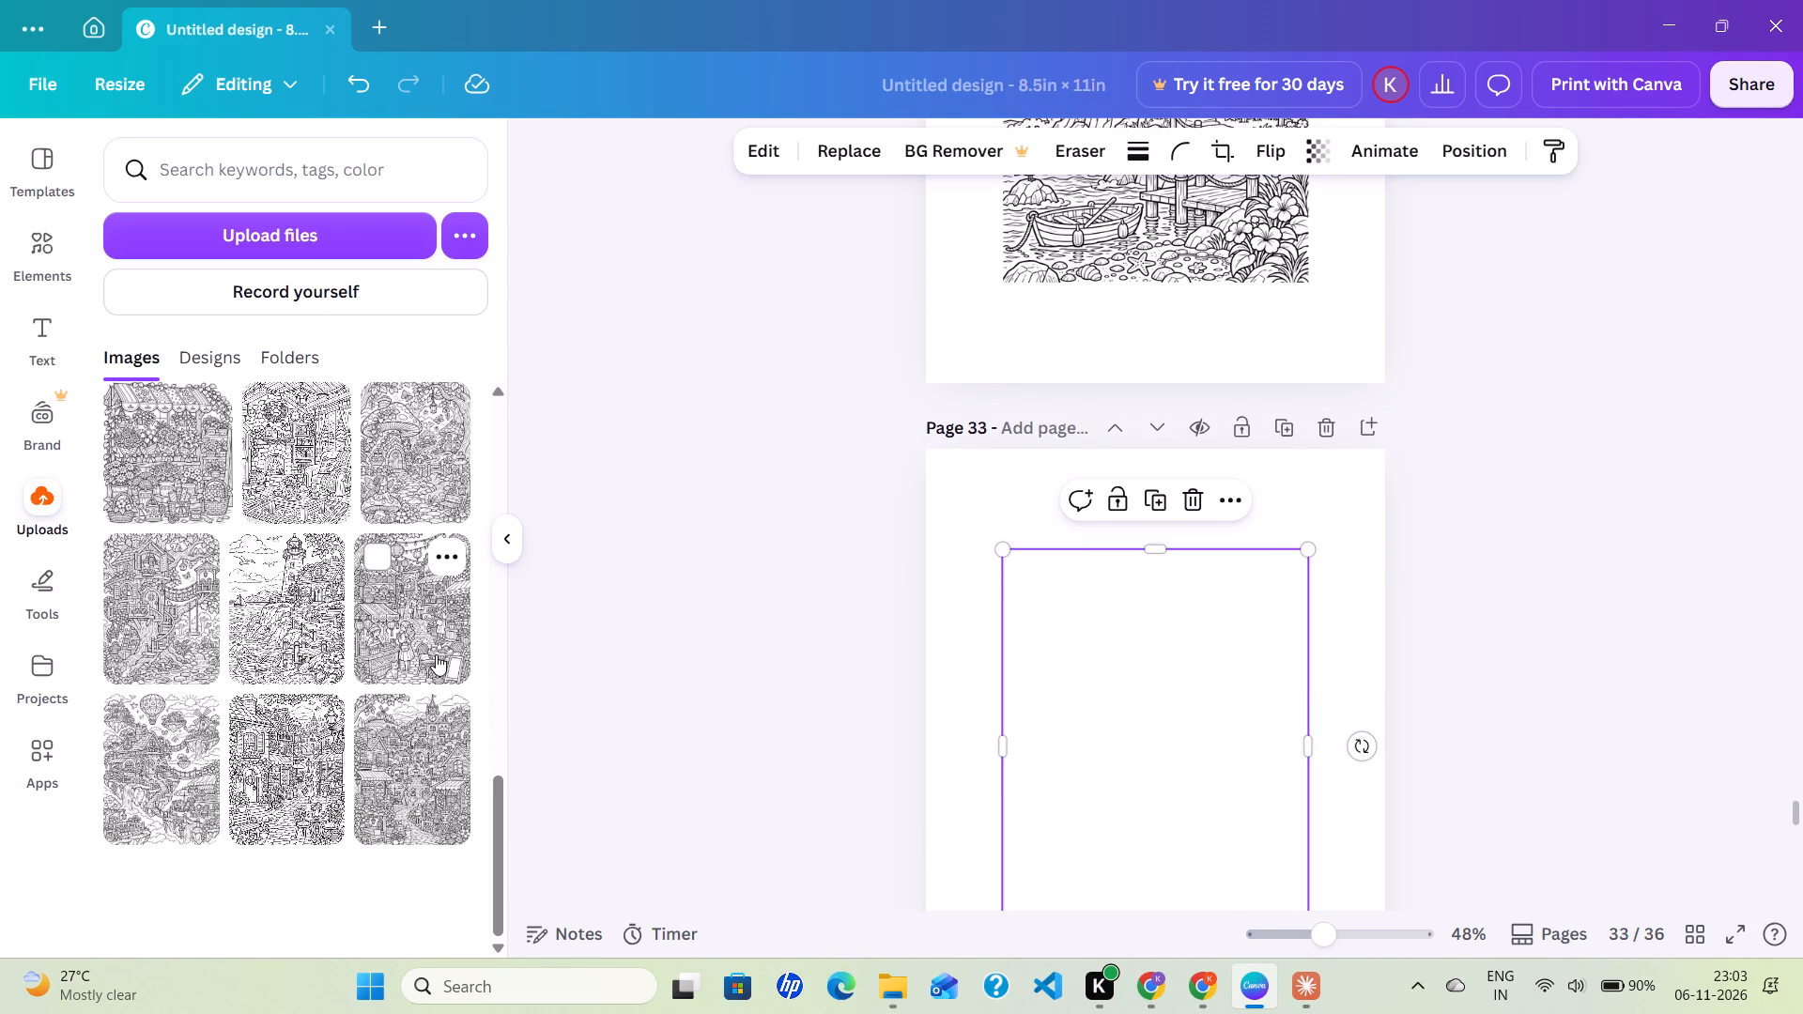
click(717, 658)
Place the uploaded landscape with a hot-air balloon on page 34, centred at its default size.
scroll(717, 658, down, 5)
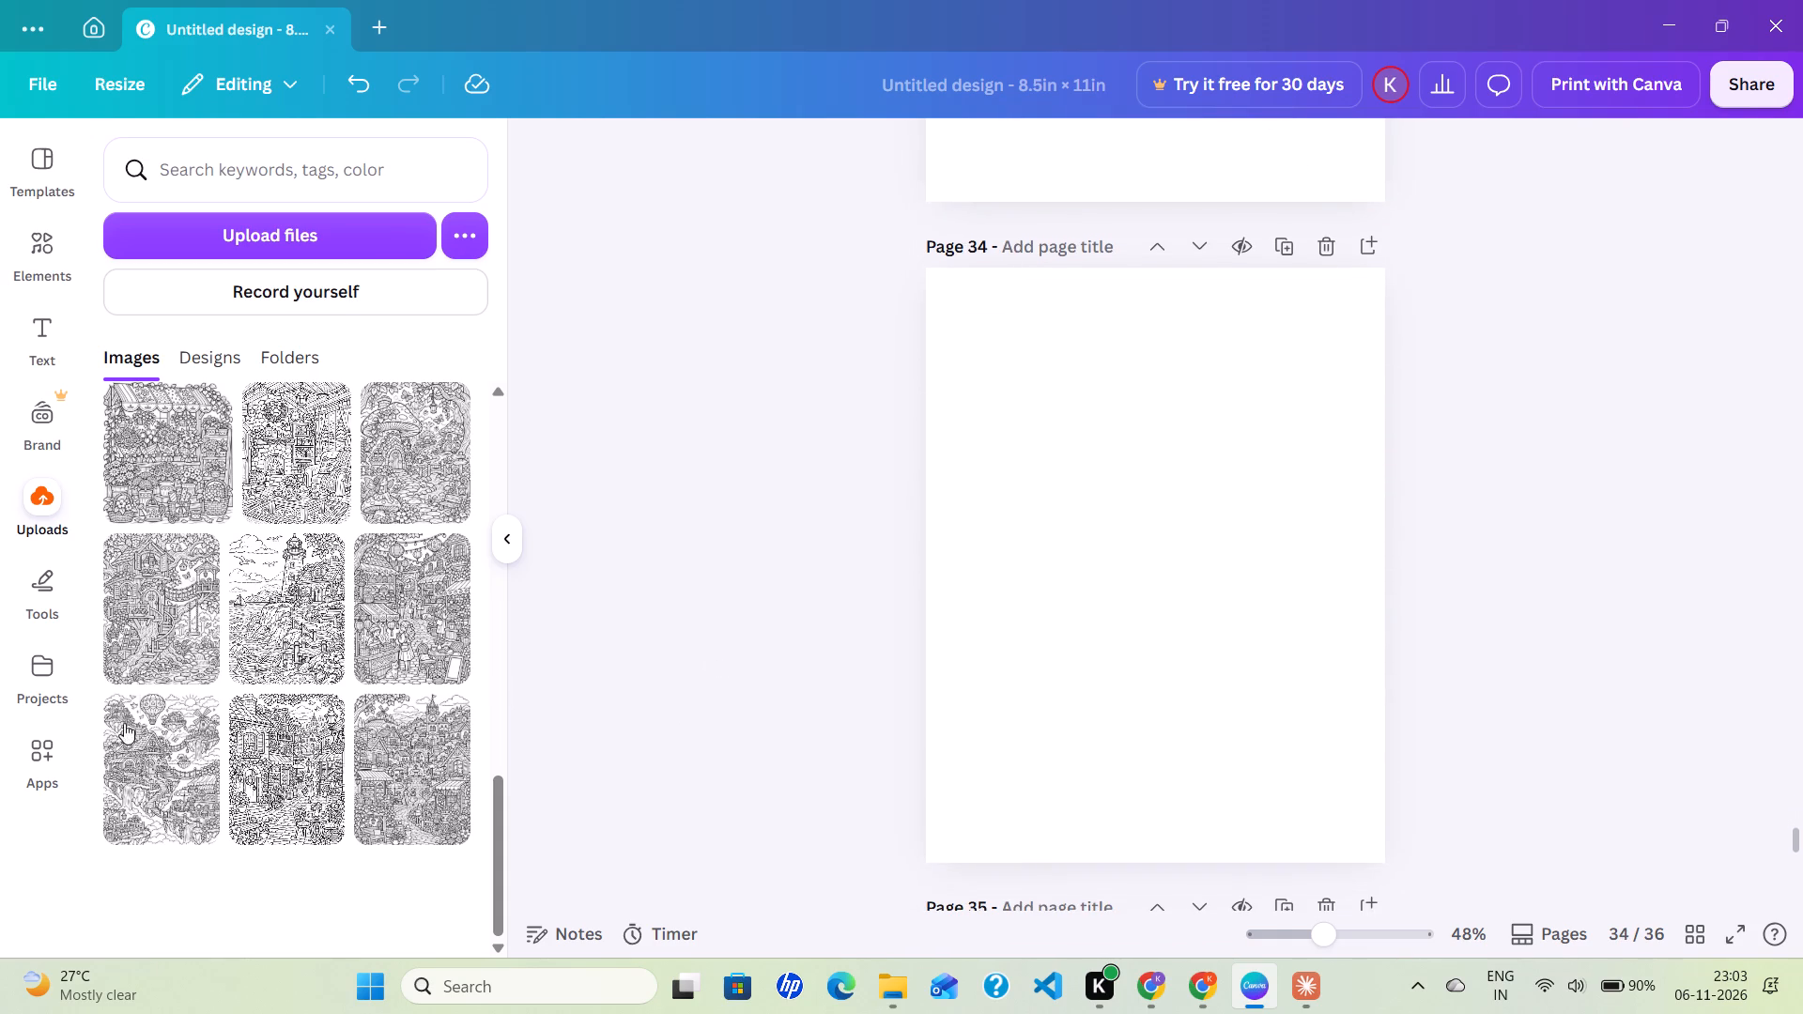
click(137, 826)
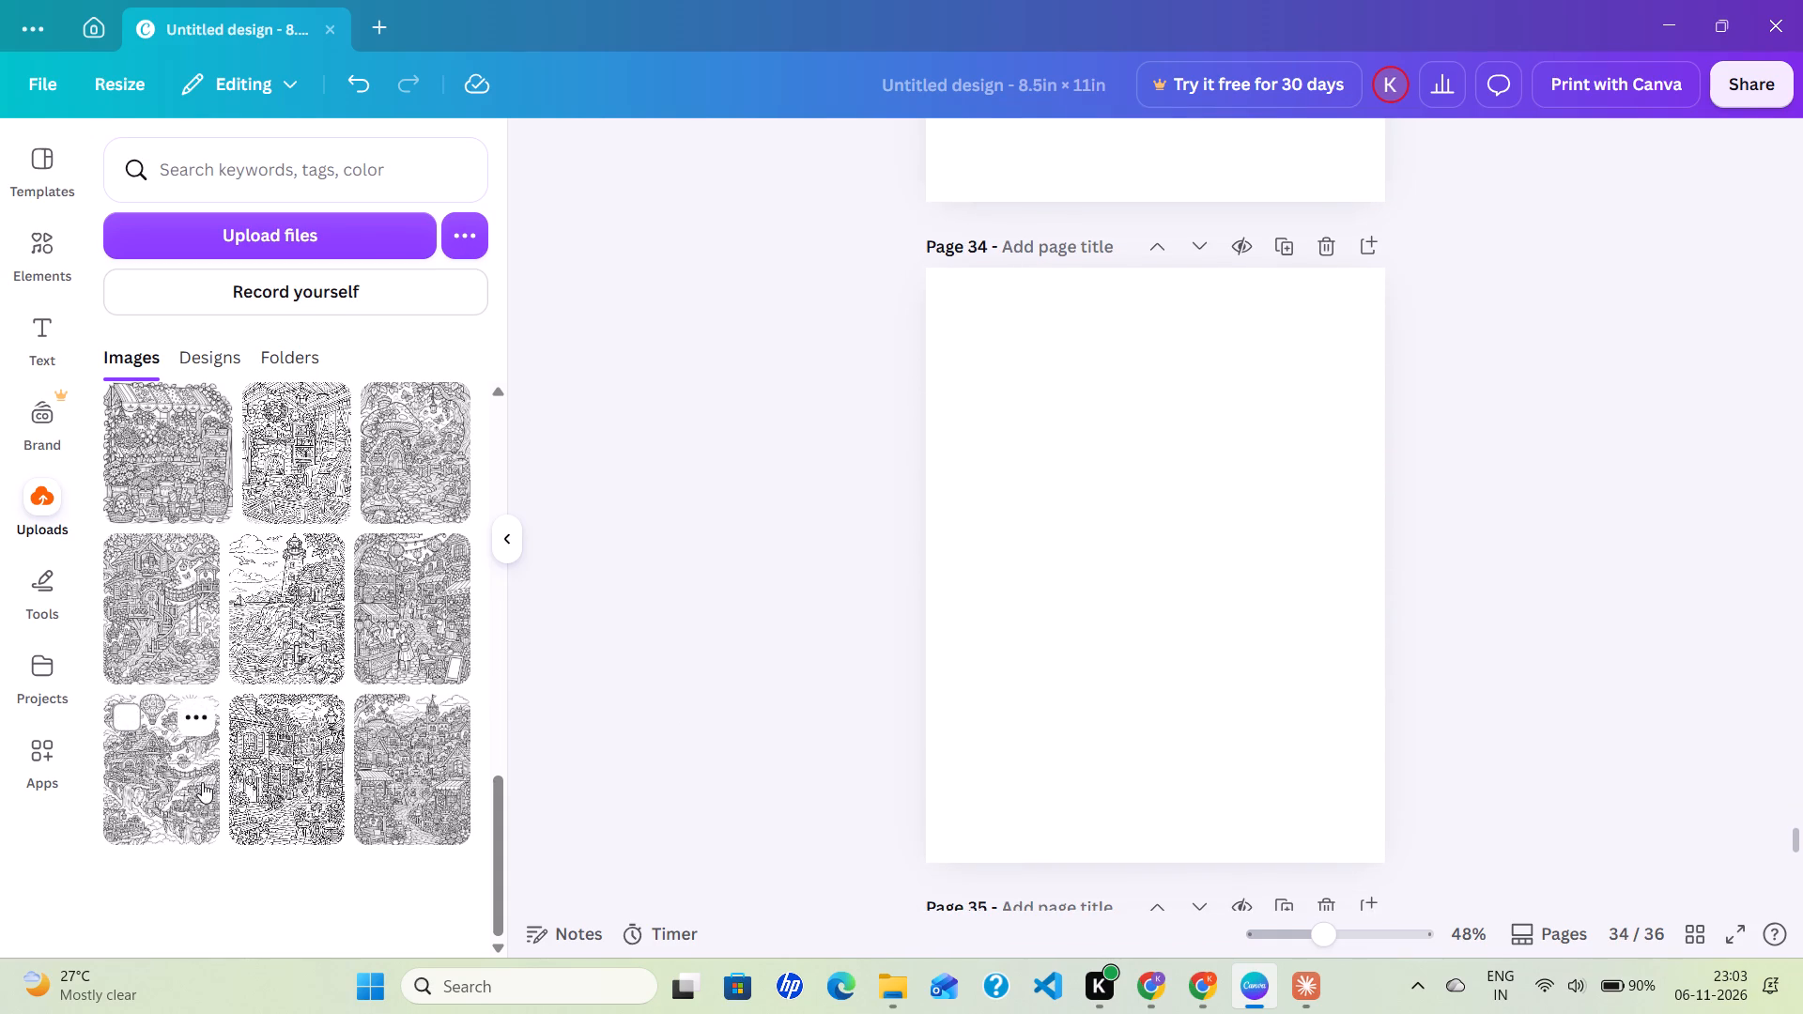
click(202, 782)
click(642, 656)
Place the uploaded cobbled village street with a bicycle and café table on page 35, centred at its default size.
scroll(642, 656, down, 3)
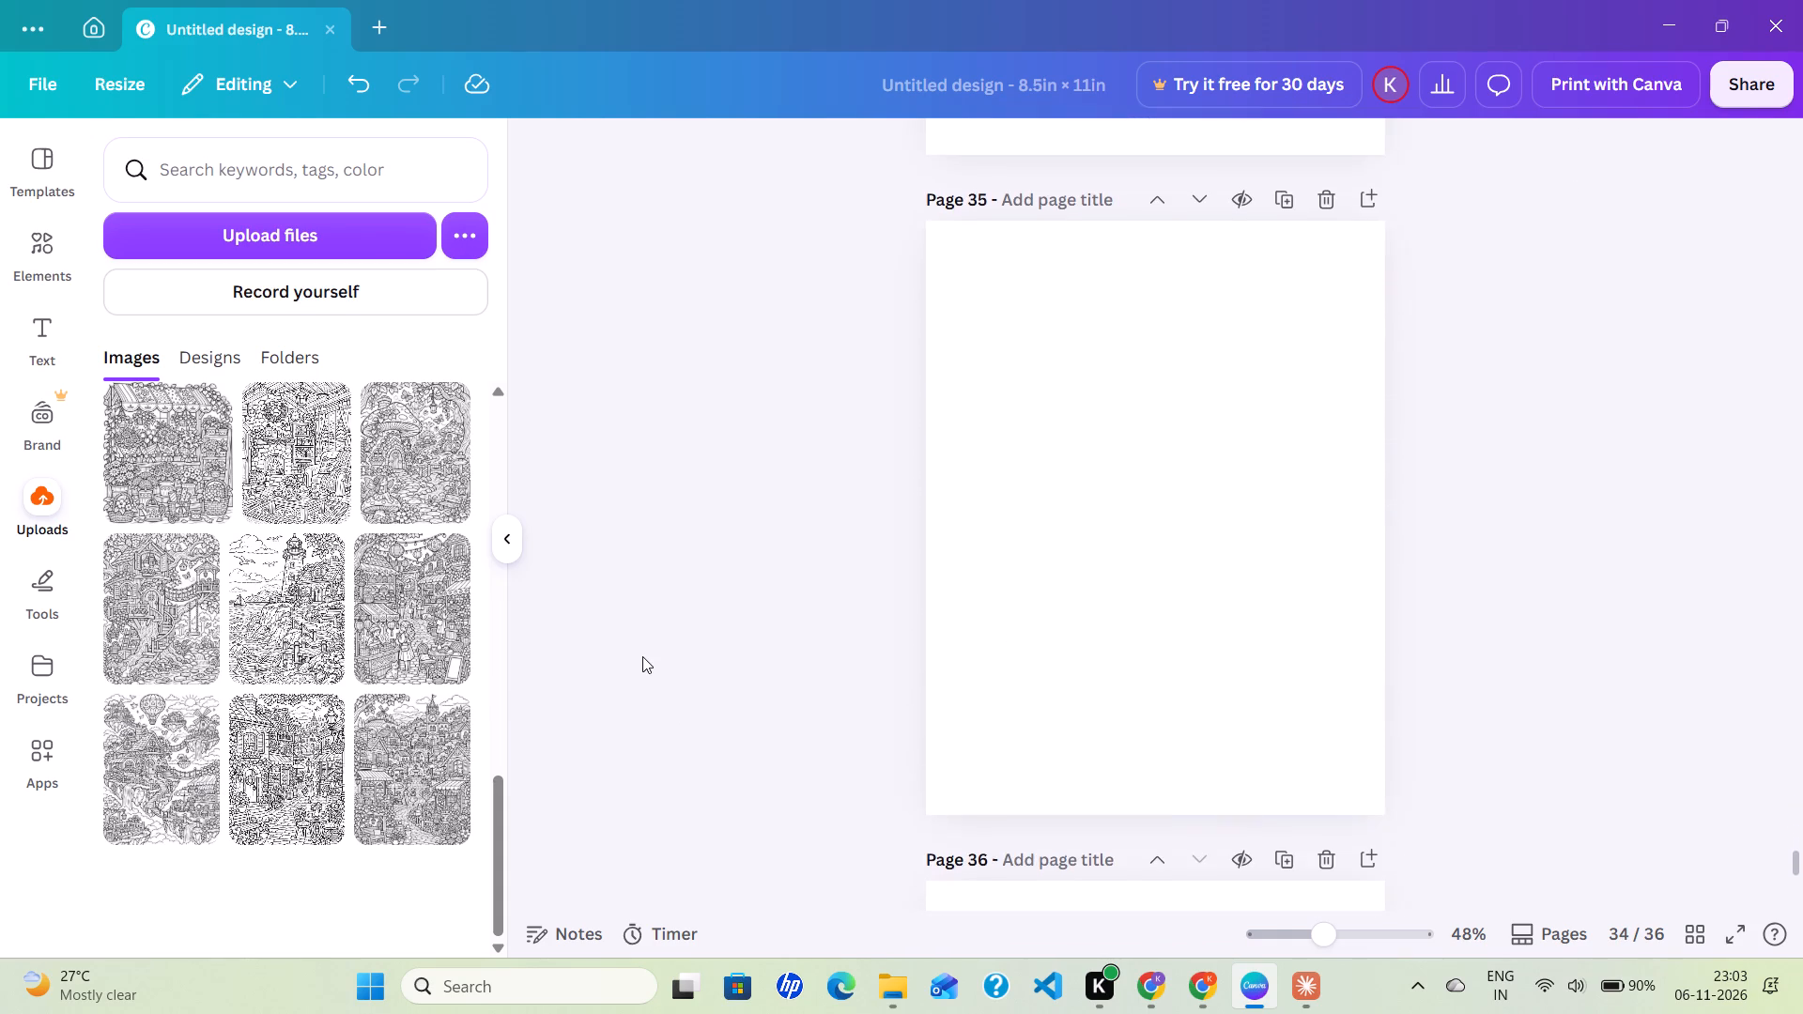
click(295, 817)
click(803, 621)
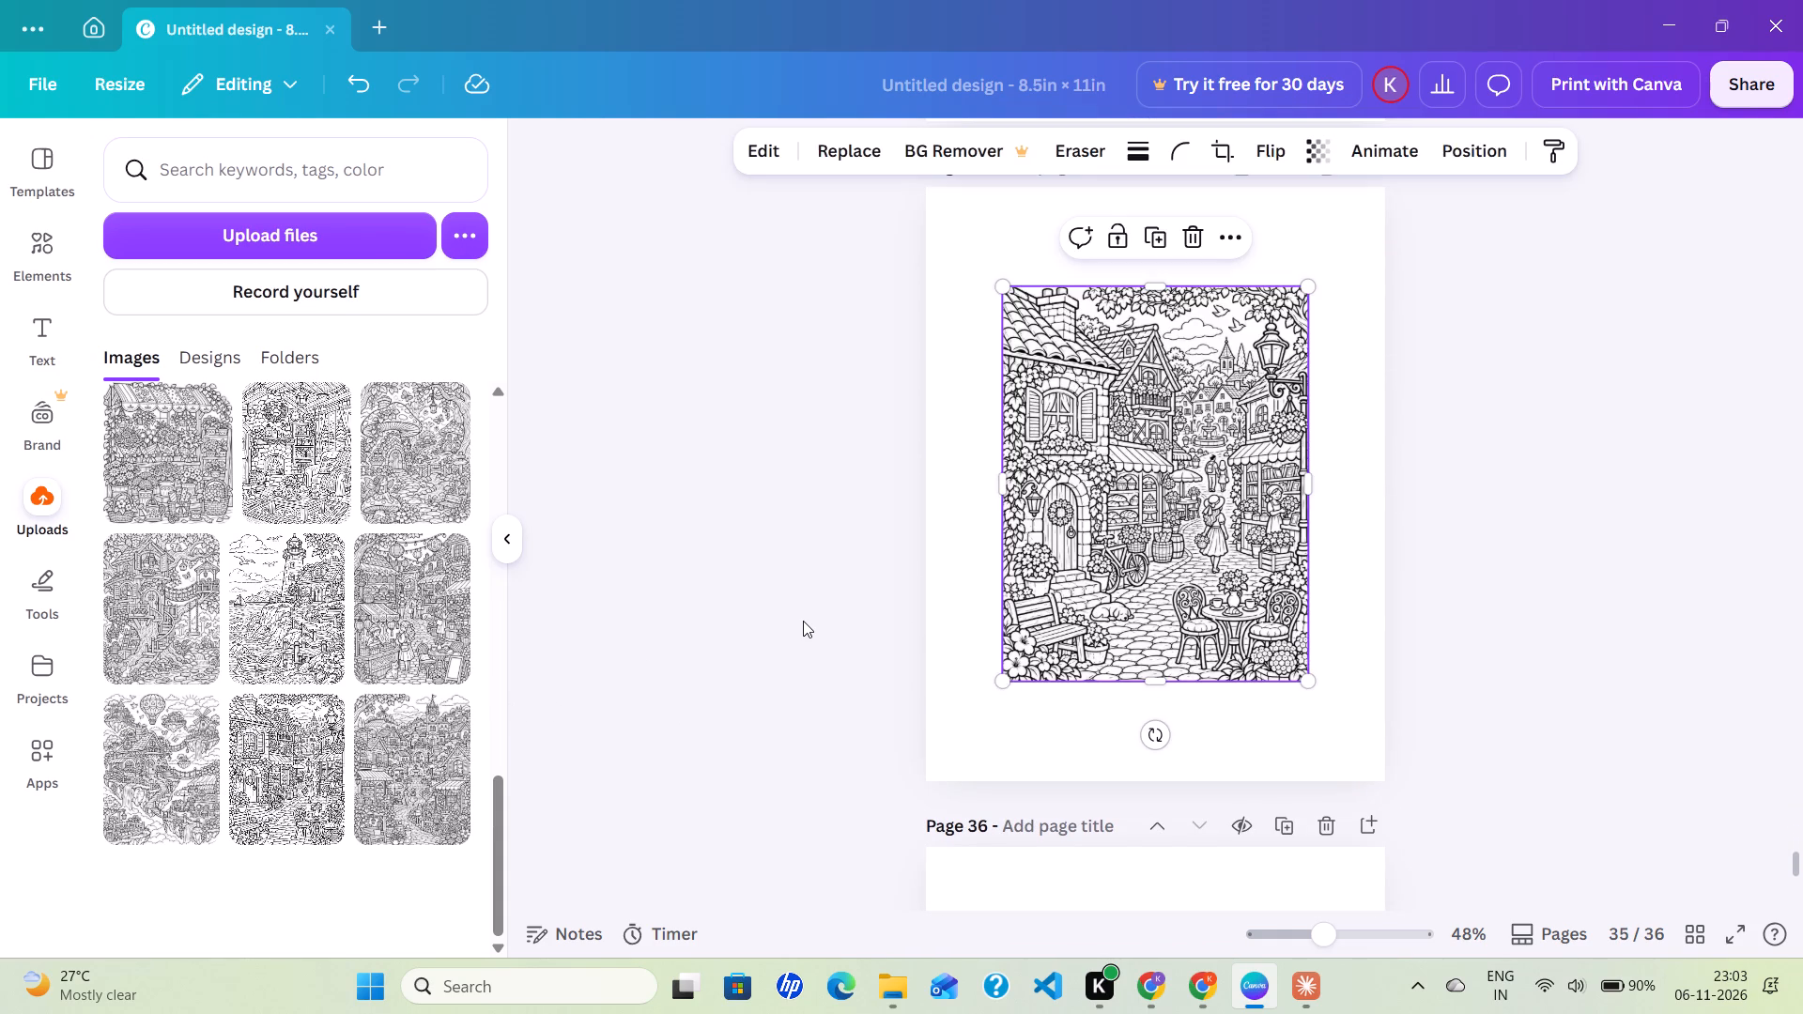
Place the uploaded hillside village with a clock tower and windmill on page 36, centred at its default size.
scroll(803, 621, down, 4)
click(455, 806)
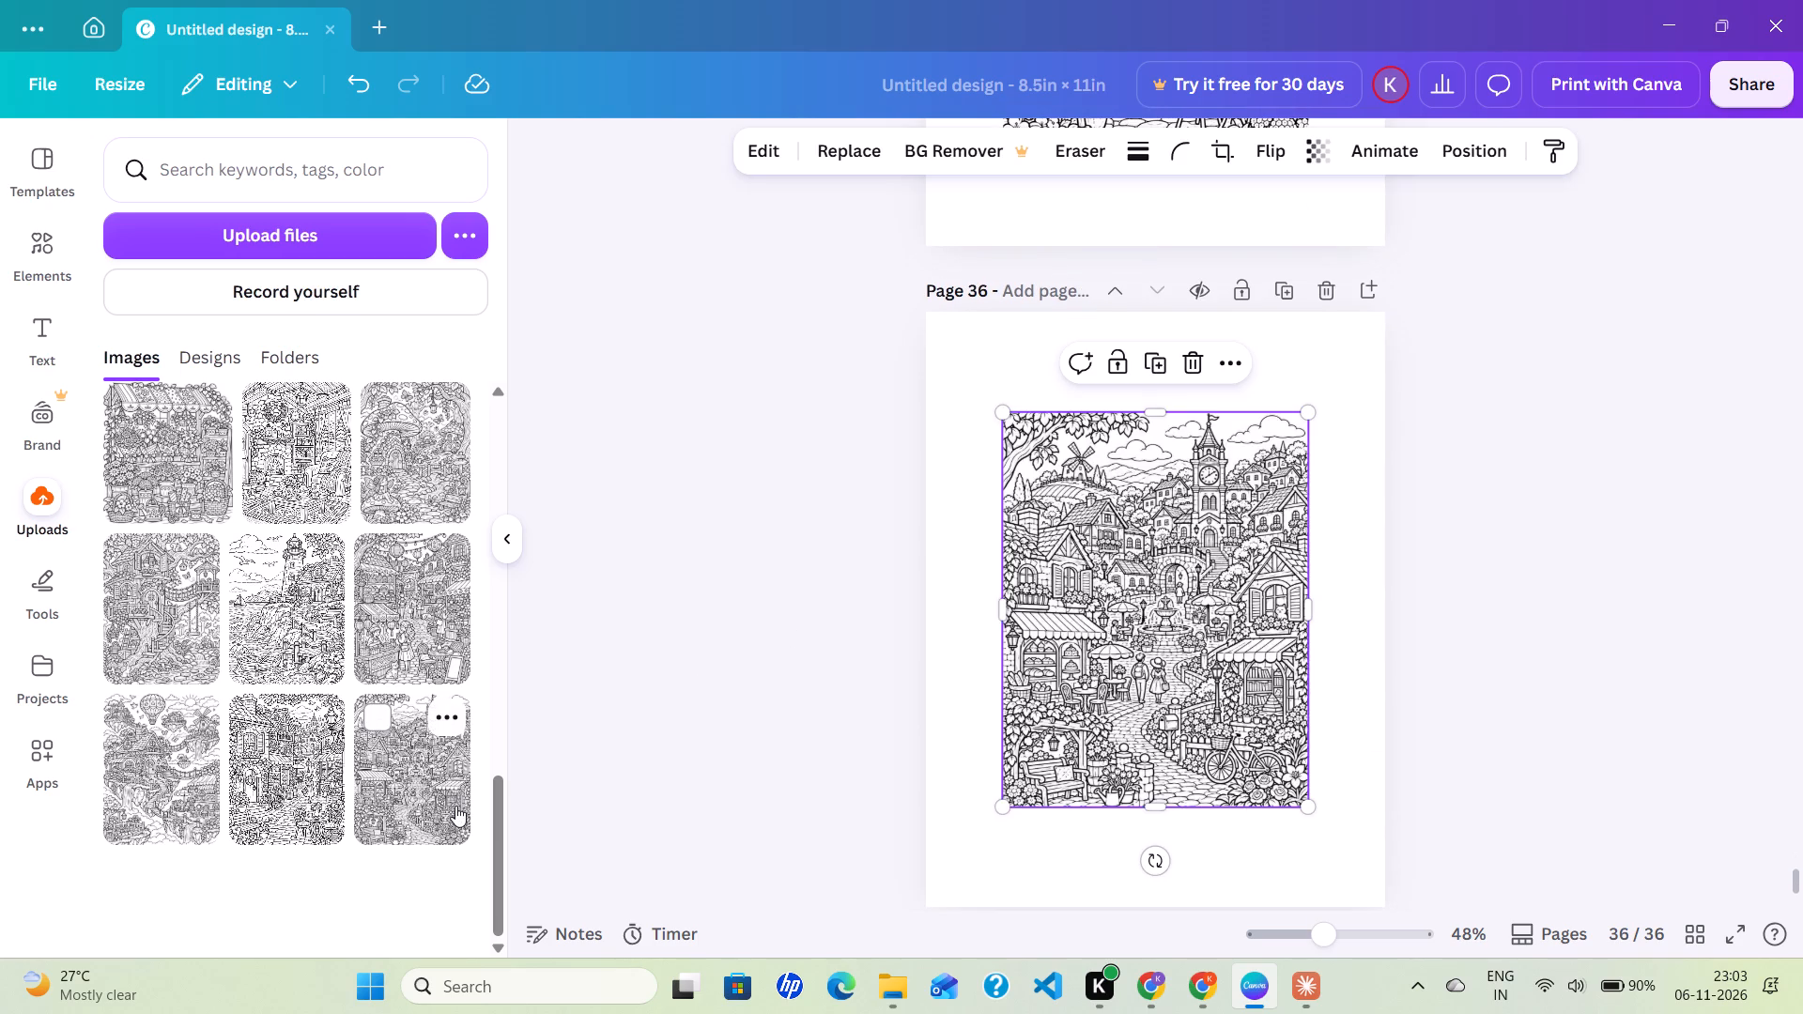
click(784, 647)
Review the image placement on the pages from page 1 through page 36.
scroll(784, 647, down, 6)
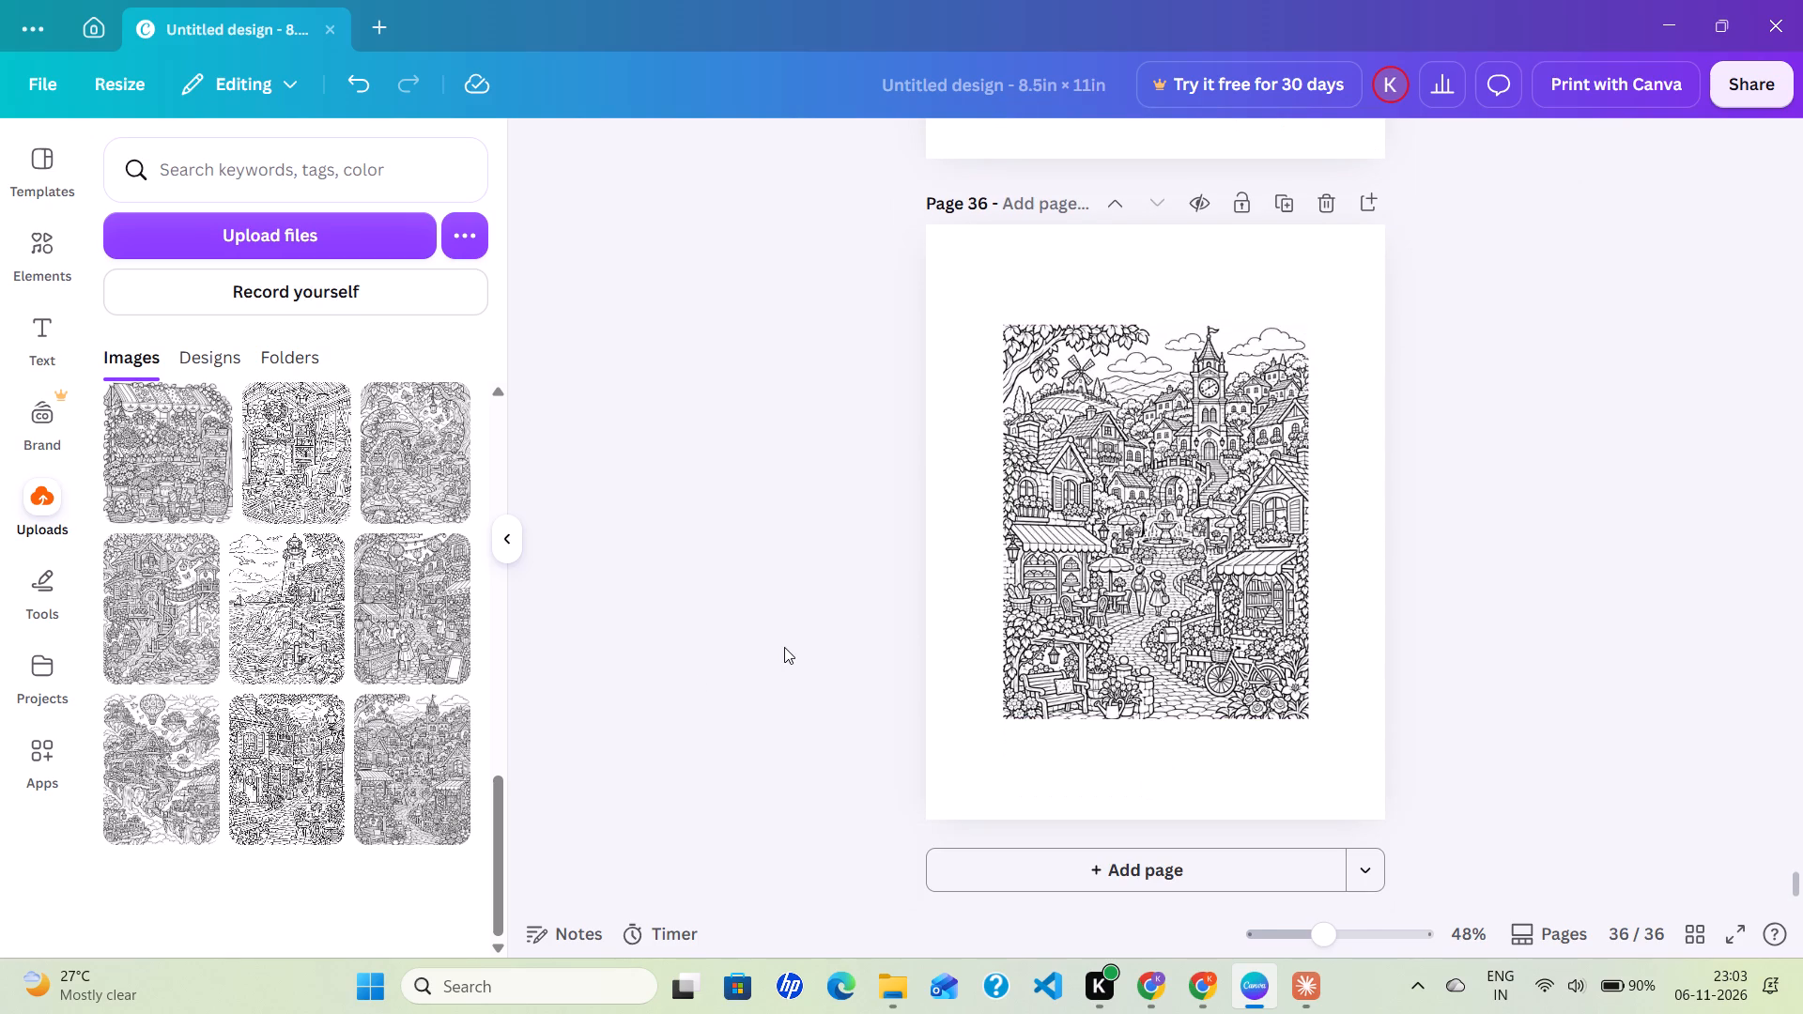
scroll(784, 647, up, 15)
scroll(784, 647, up, 9)
scroll(784, 647, up, 14)
scroll(784, 647, up, 15)
scroll(784, 647, up, 13)
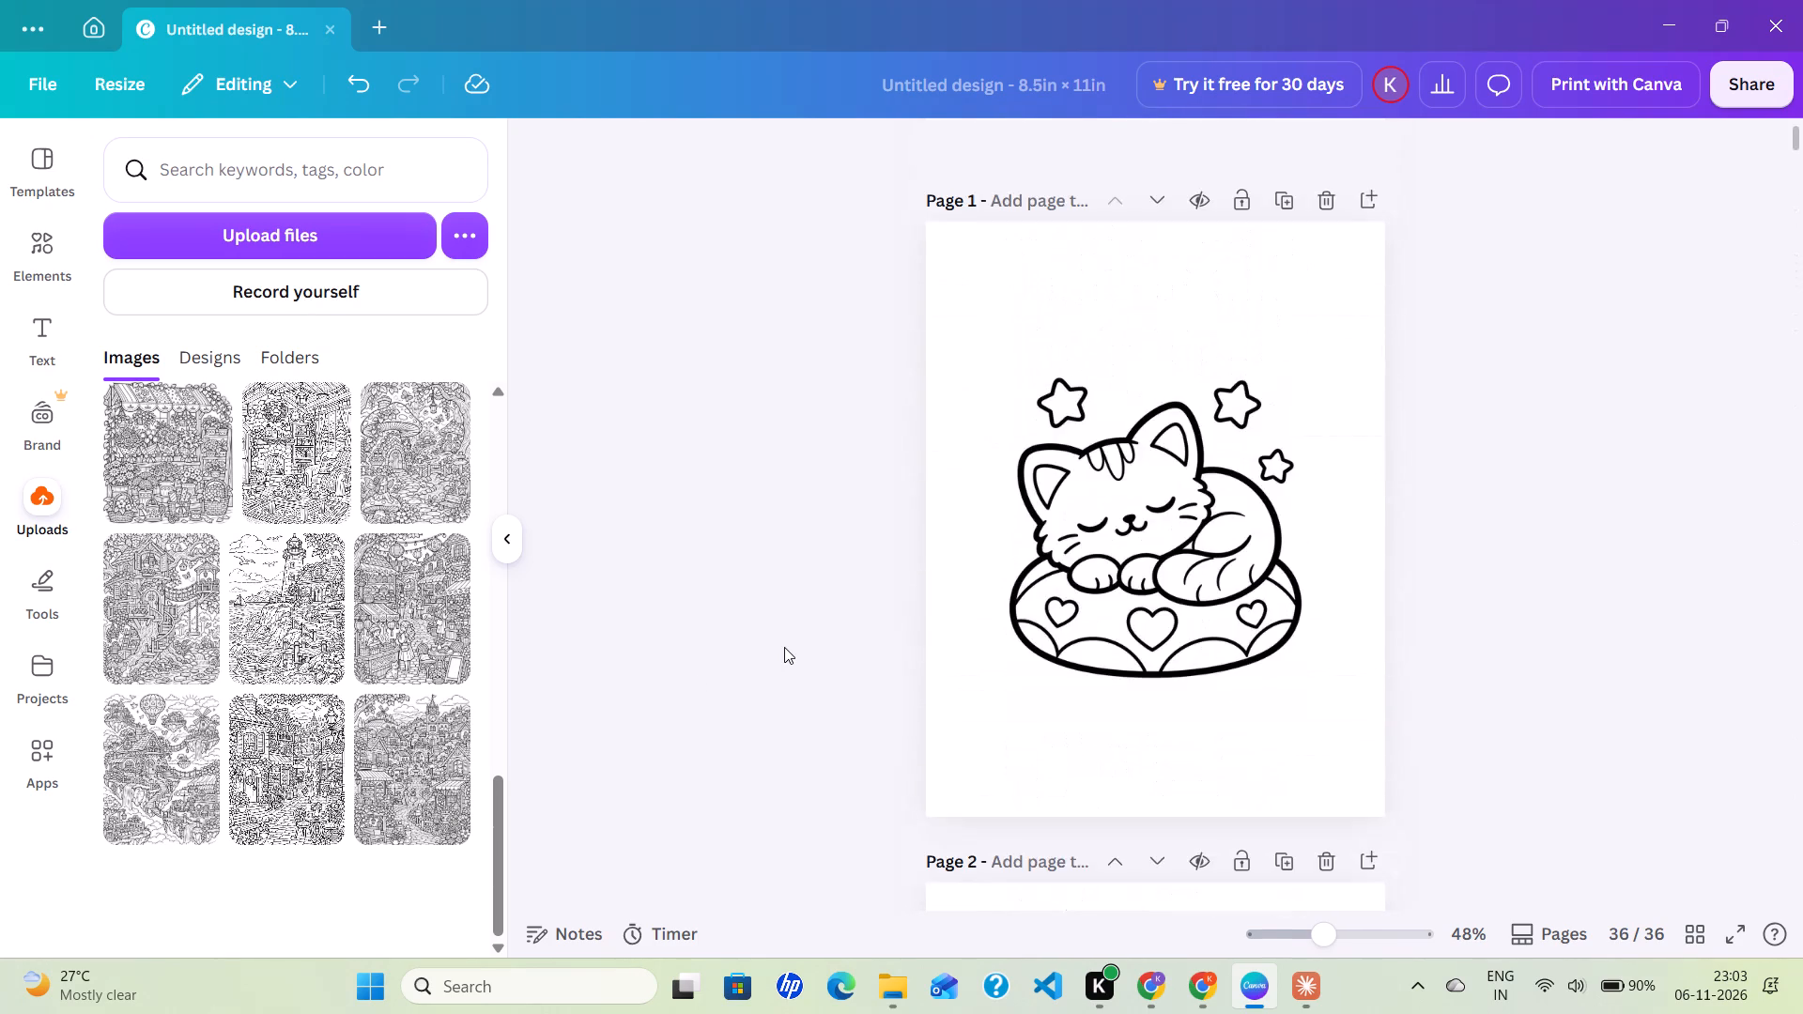
scroll(784, 647, down, 10)
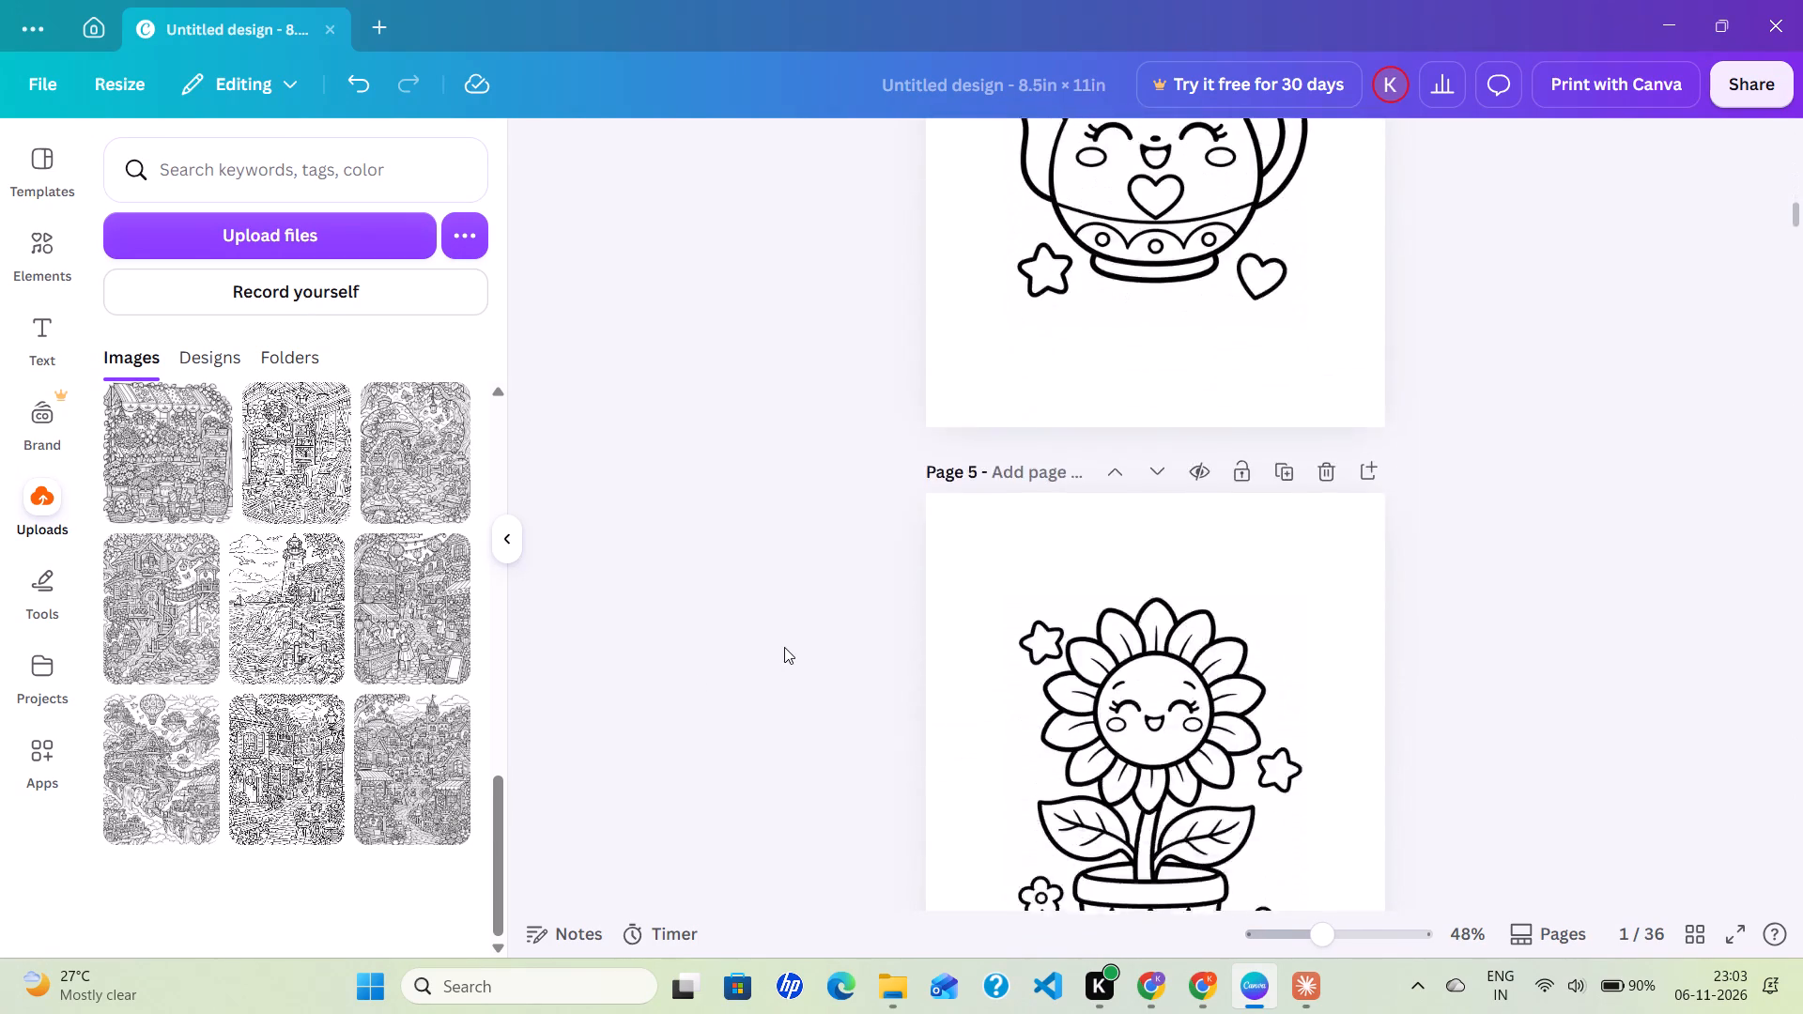
scroll(784, 647, down, 11)
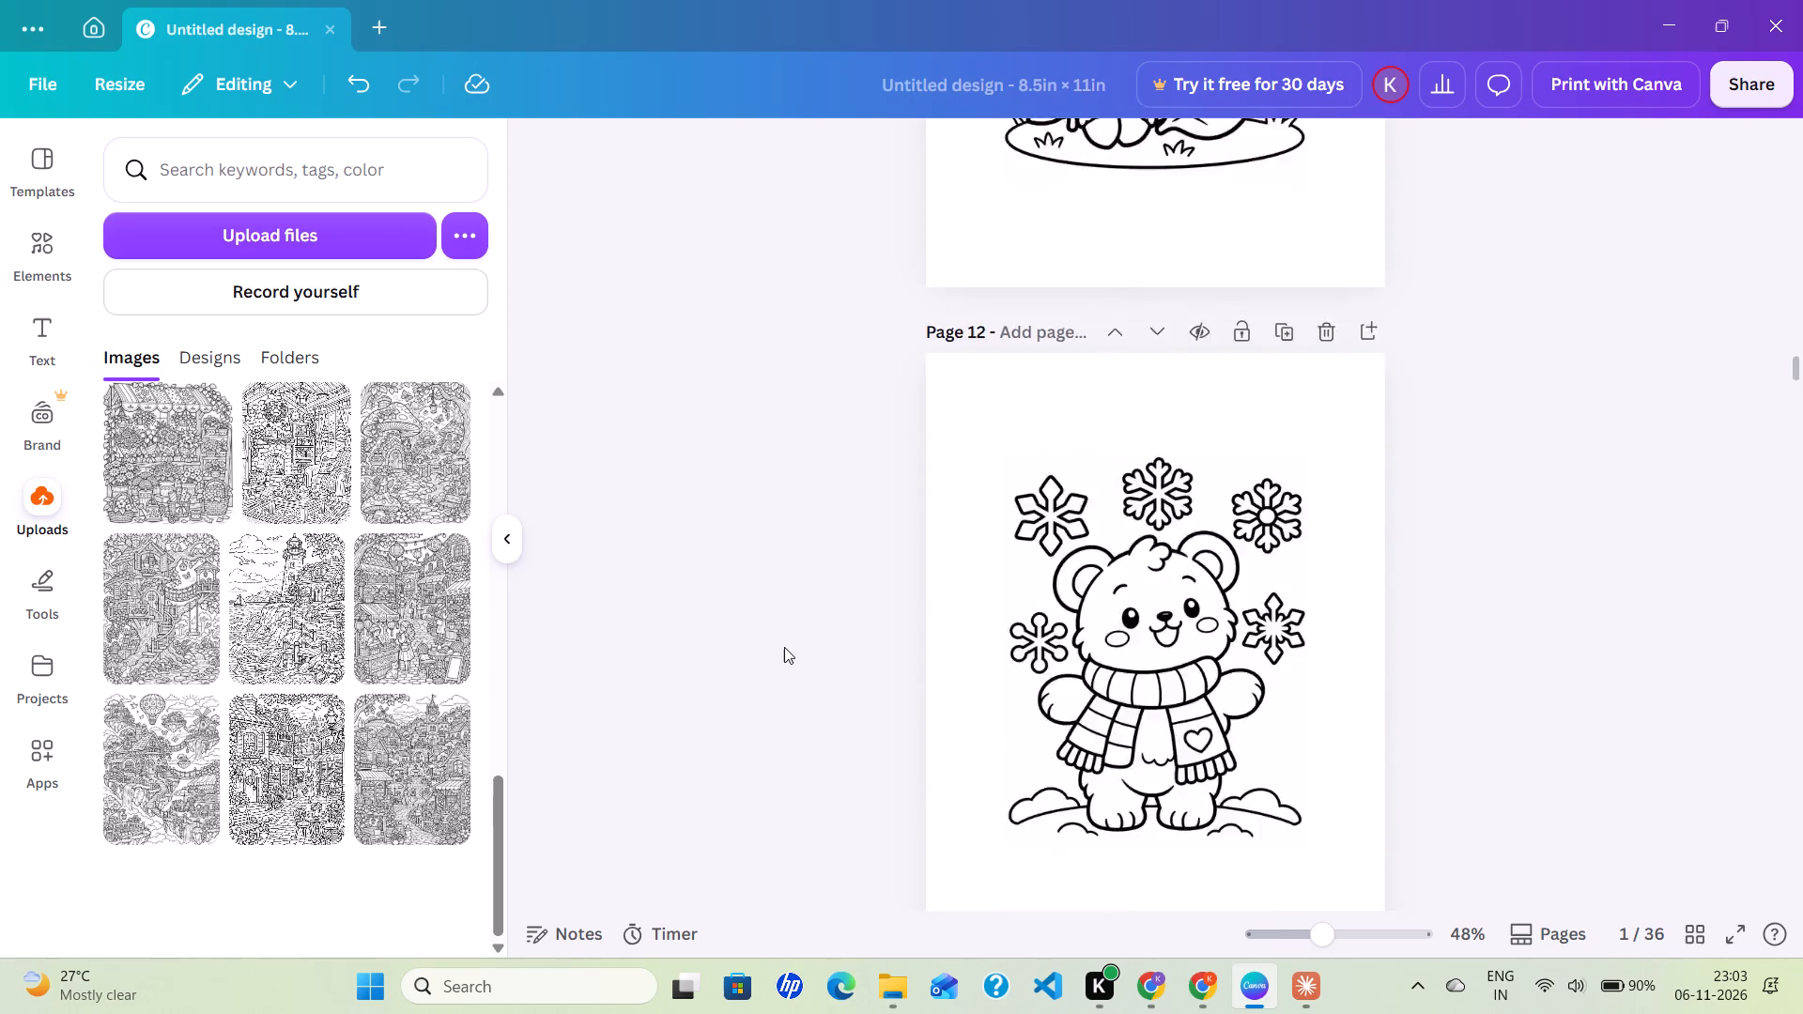
scroll(784, 647, up, 5)
scroll(784, 647, right, 1)
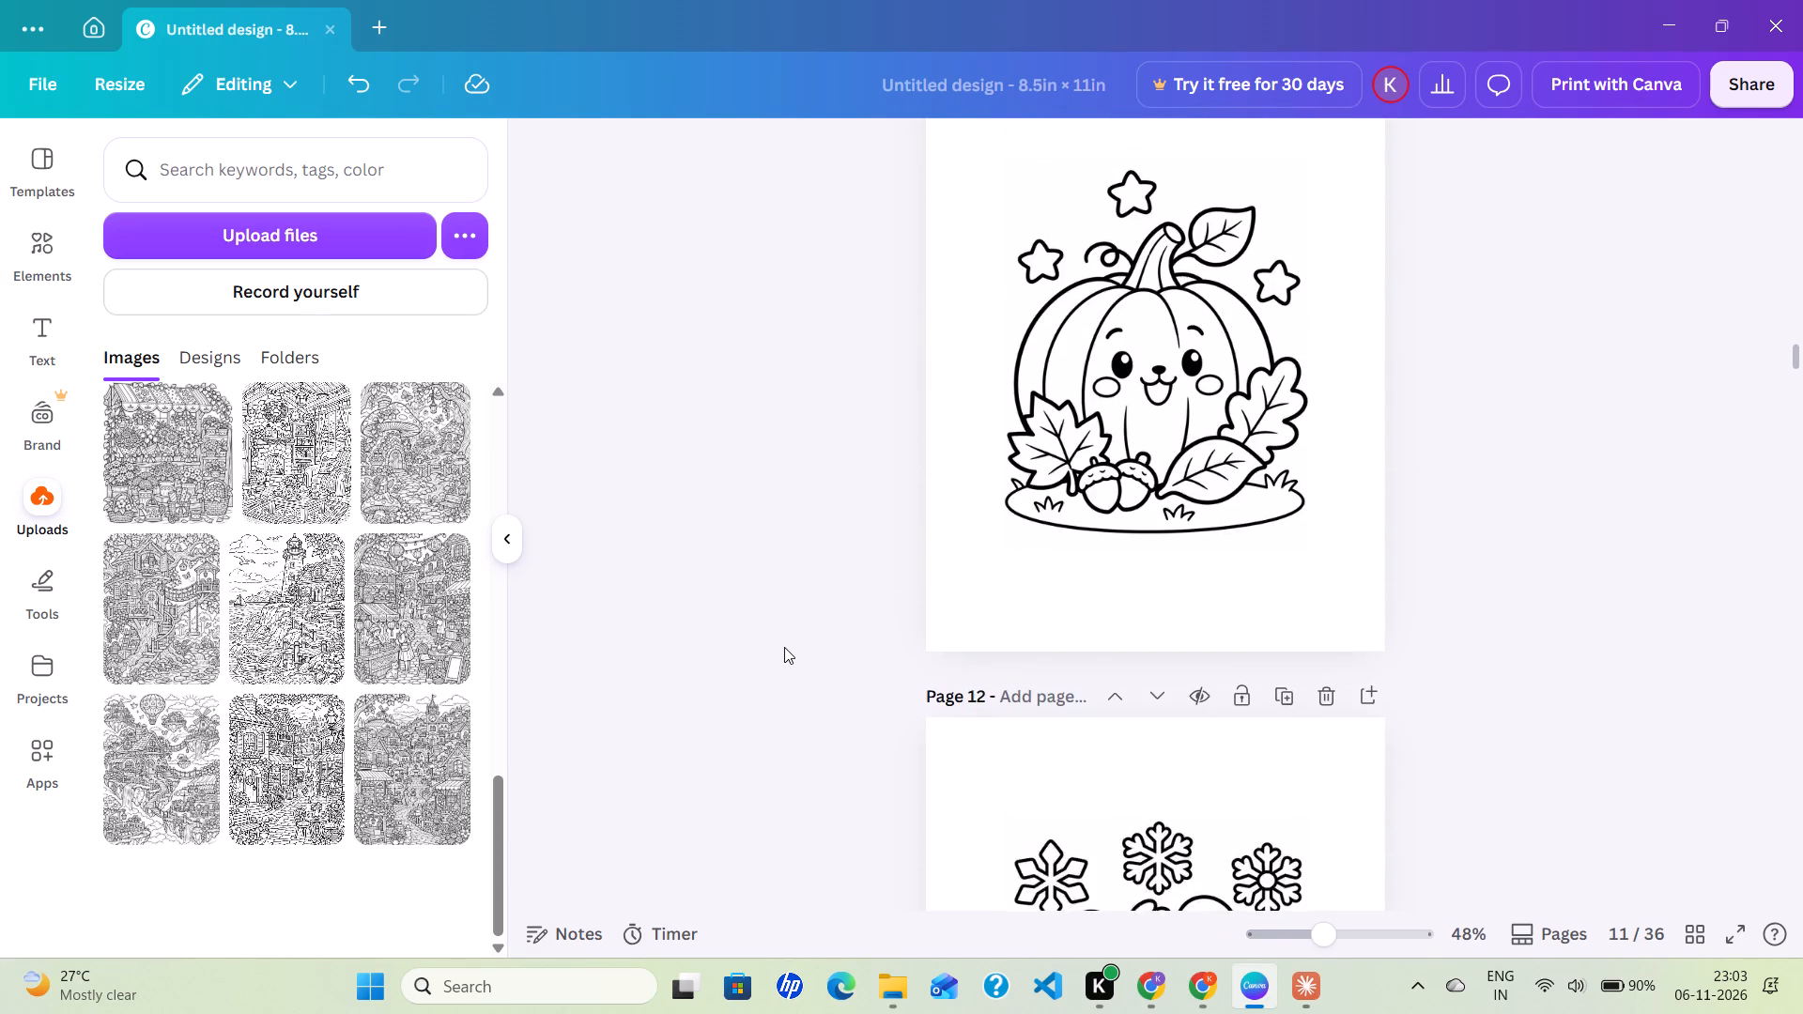
scroll(784, 647, right, 2)
scroll(784, 647, down, 4)
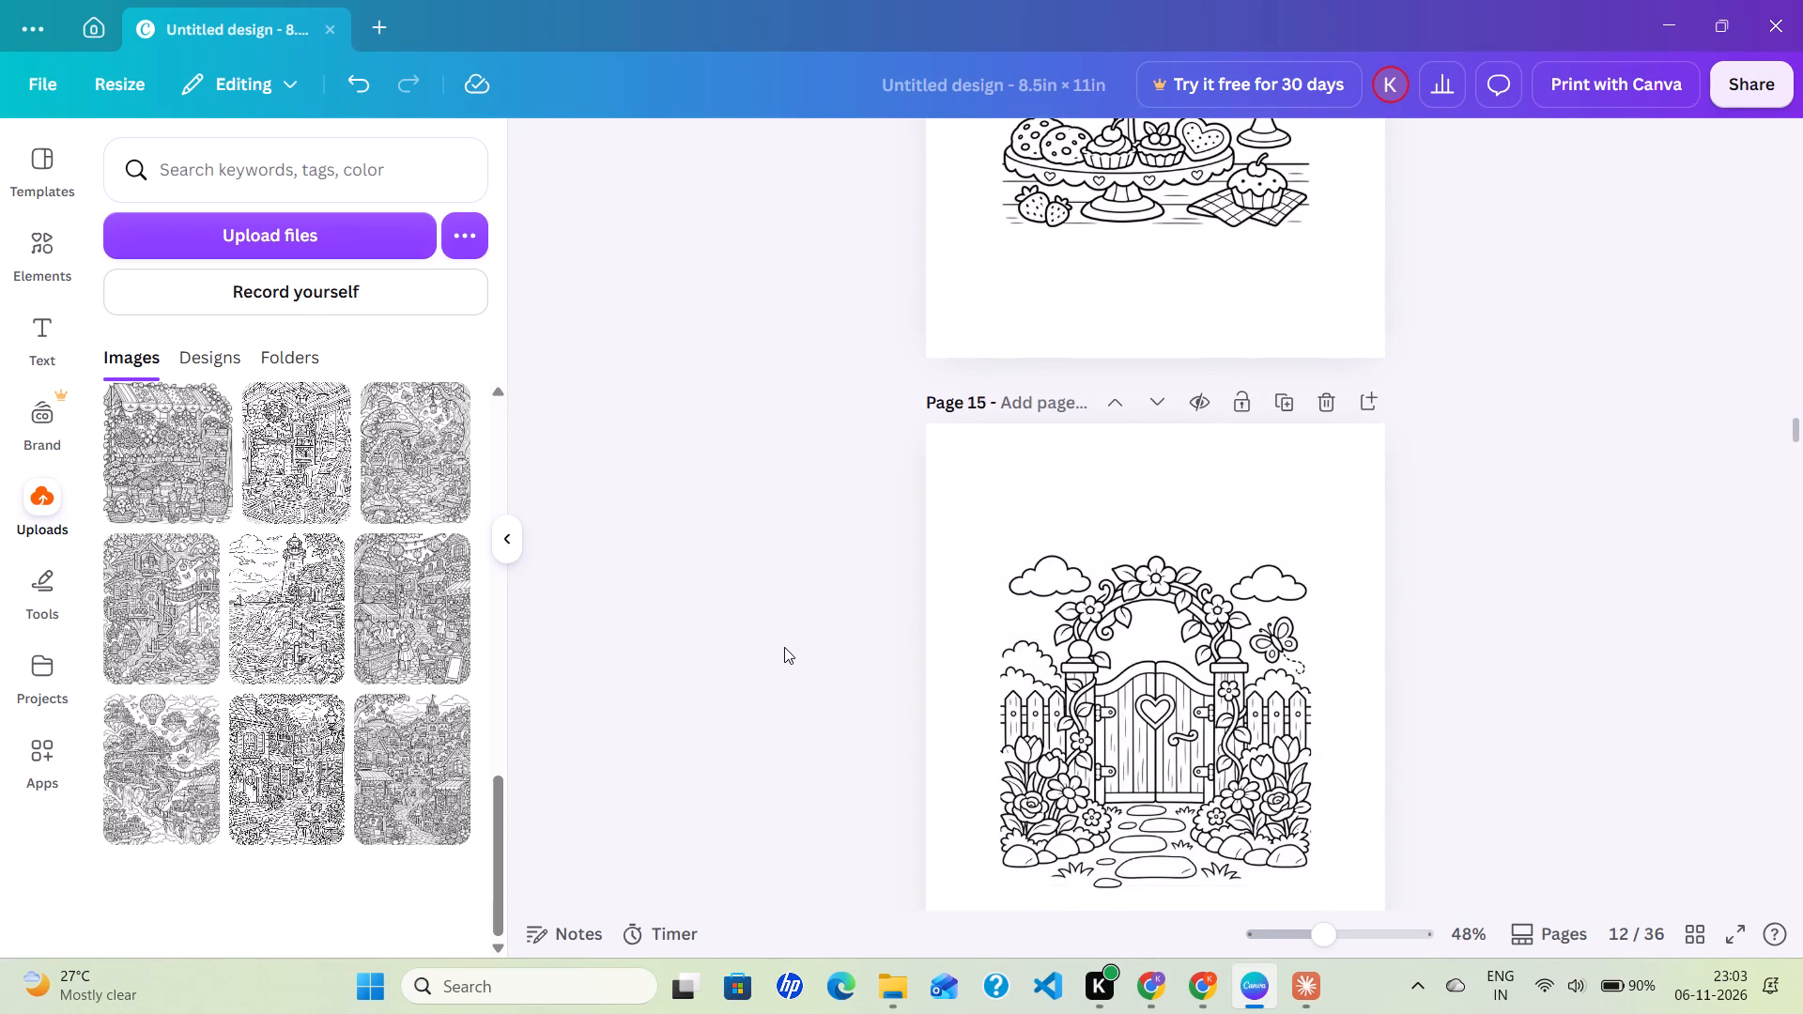
scroll(784, 647, down, 15)
scroll(784, 647, down, 13)
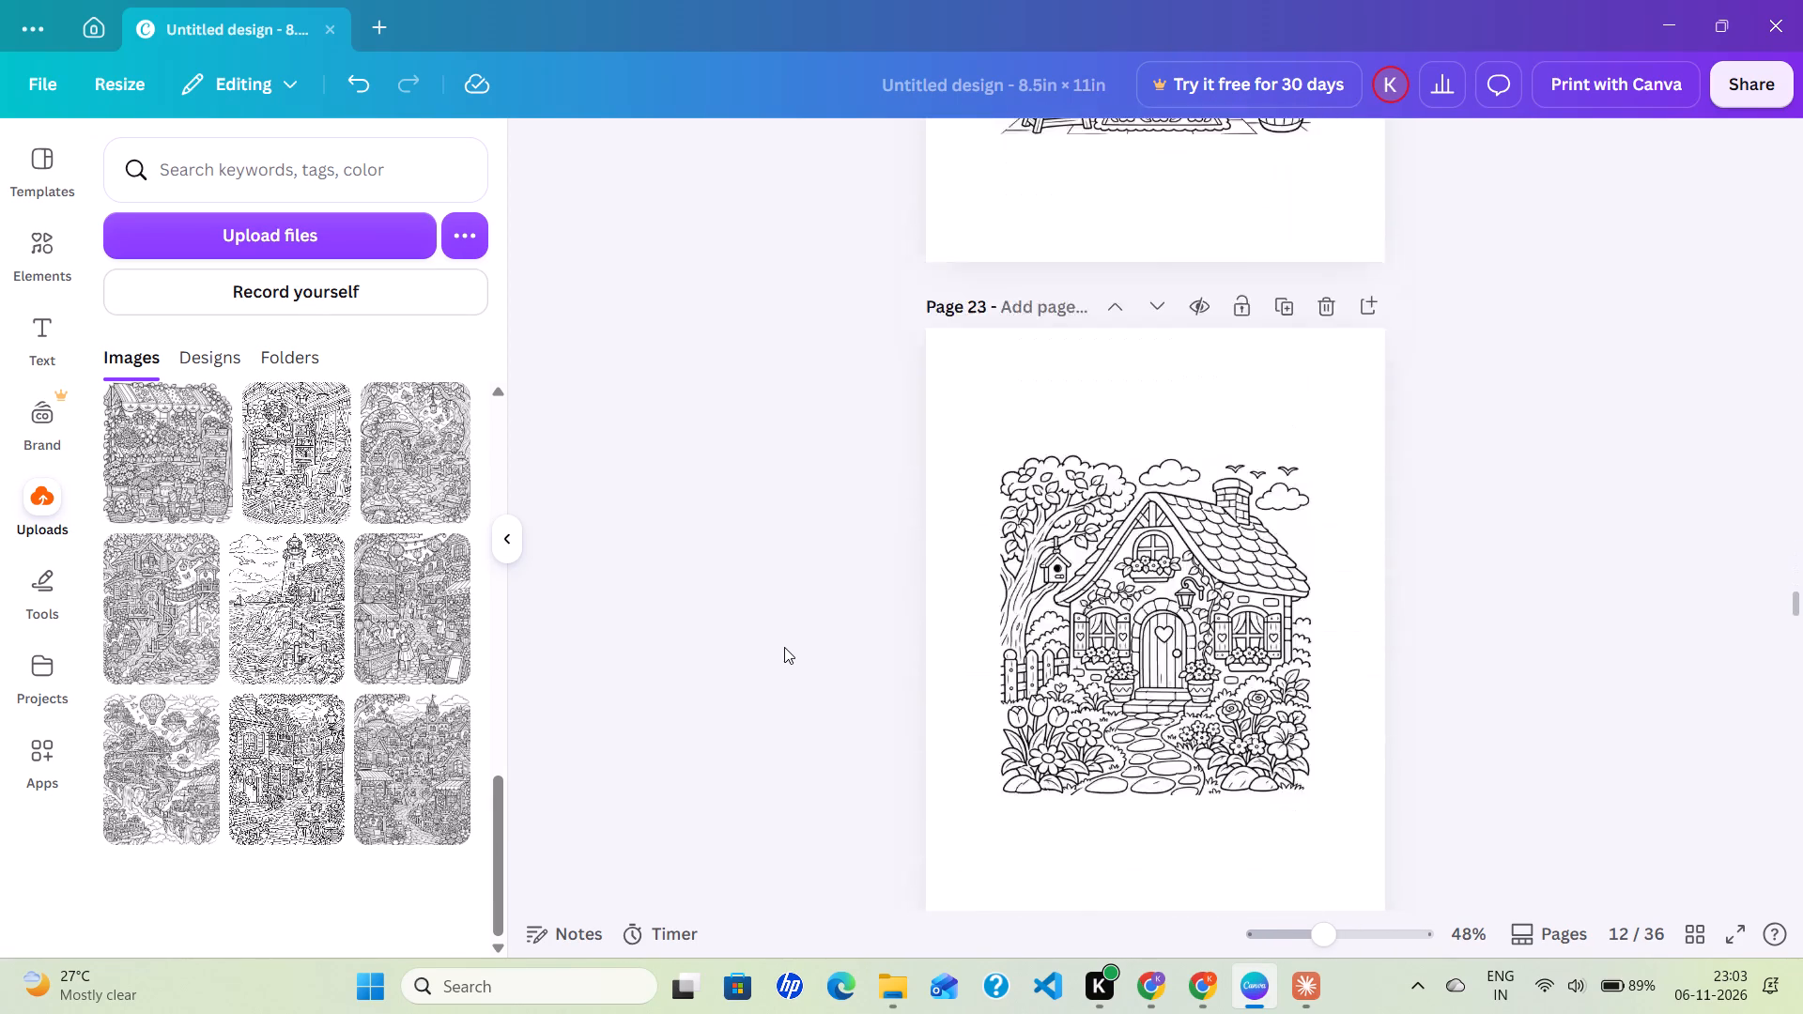
scroll(784, 647, down, 12)
scroll(784, 647, down, 14)
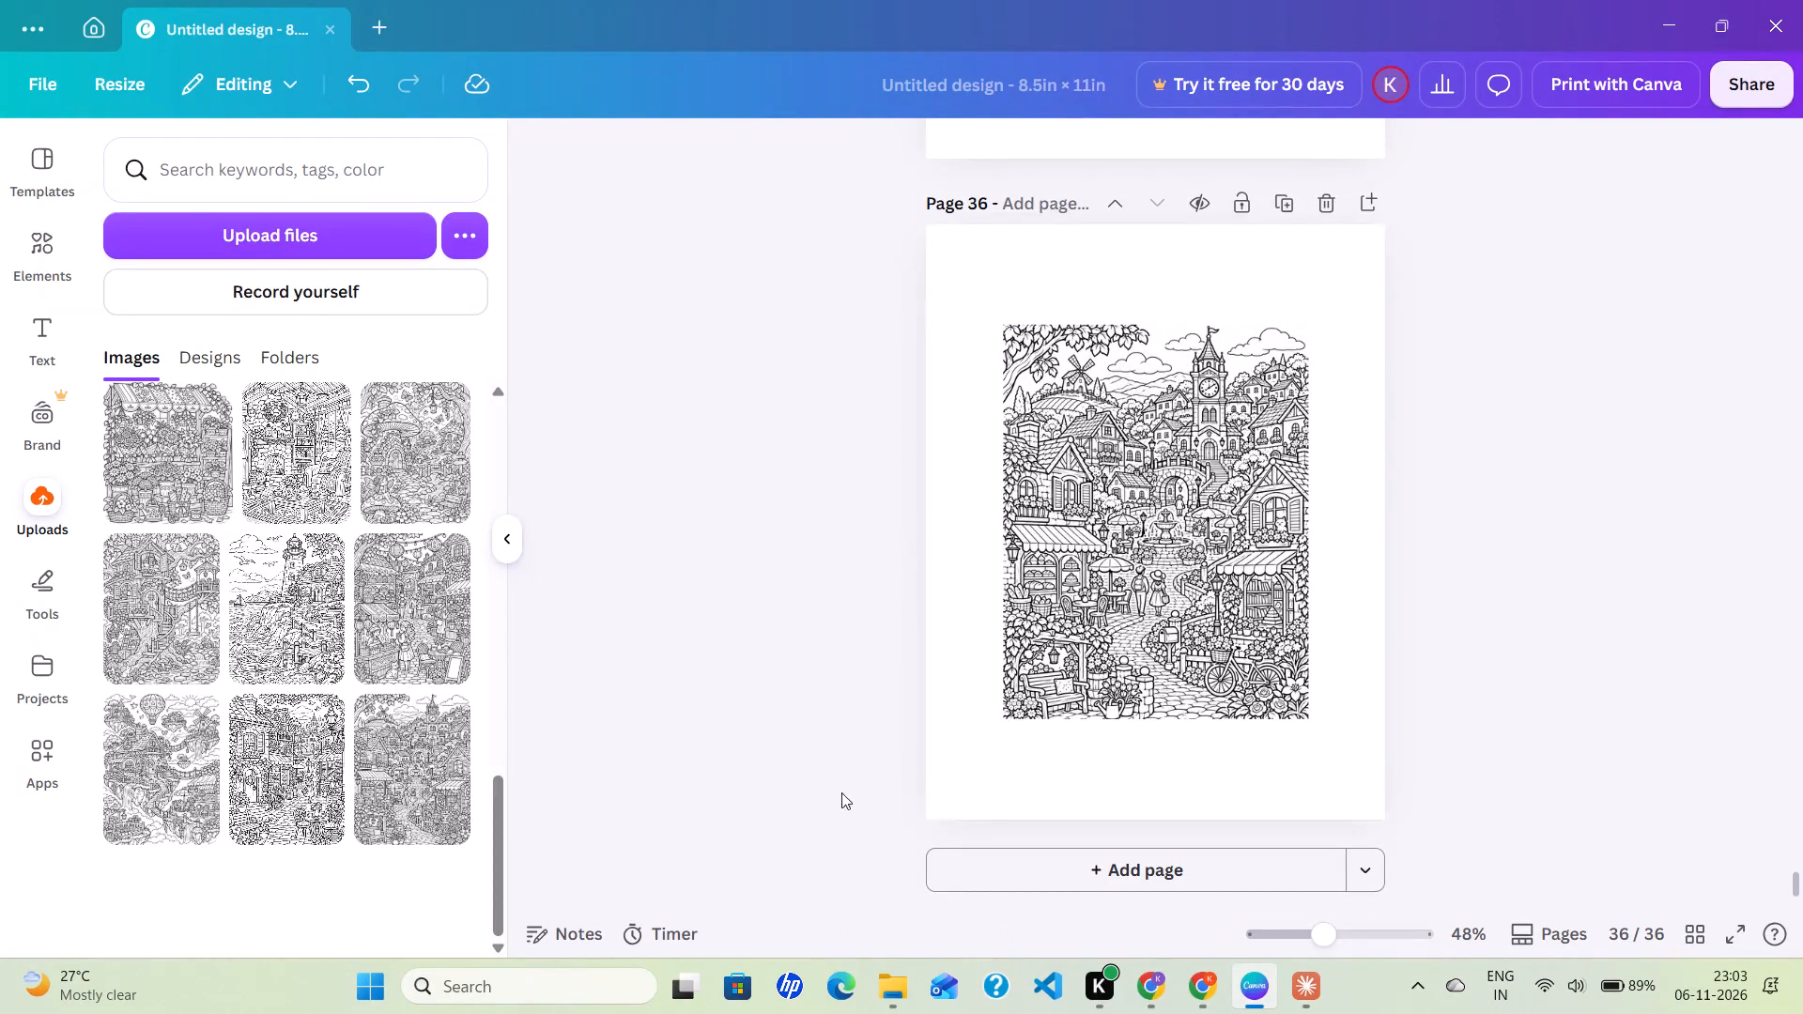
Switch to Chrome and search Google in a new tab for "drawing books for adults pdf".
click(1147, 991)
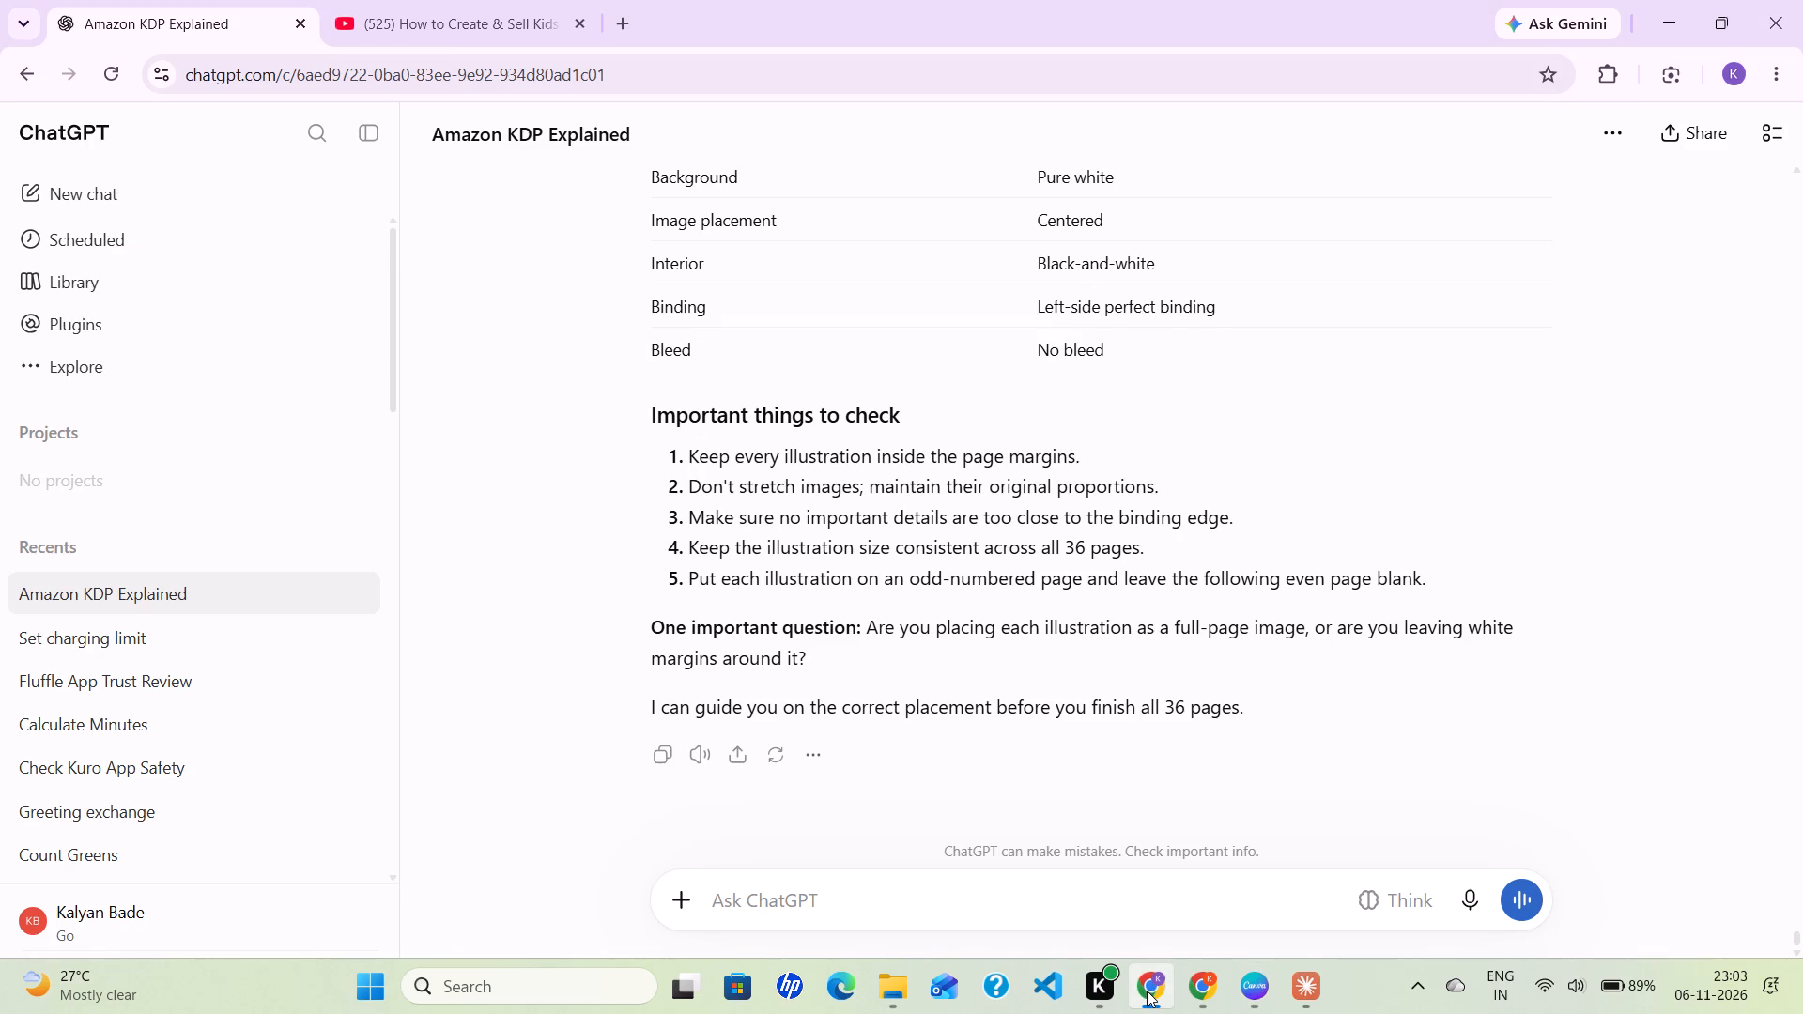
key(ctrl+t)
text(dra)
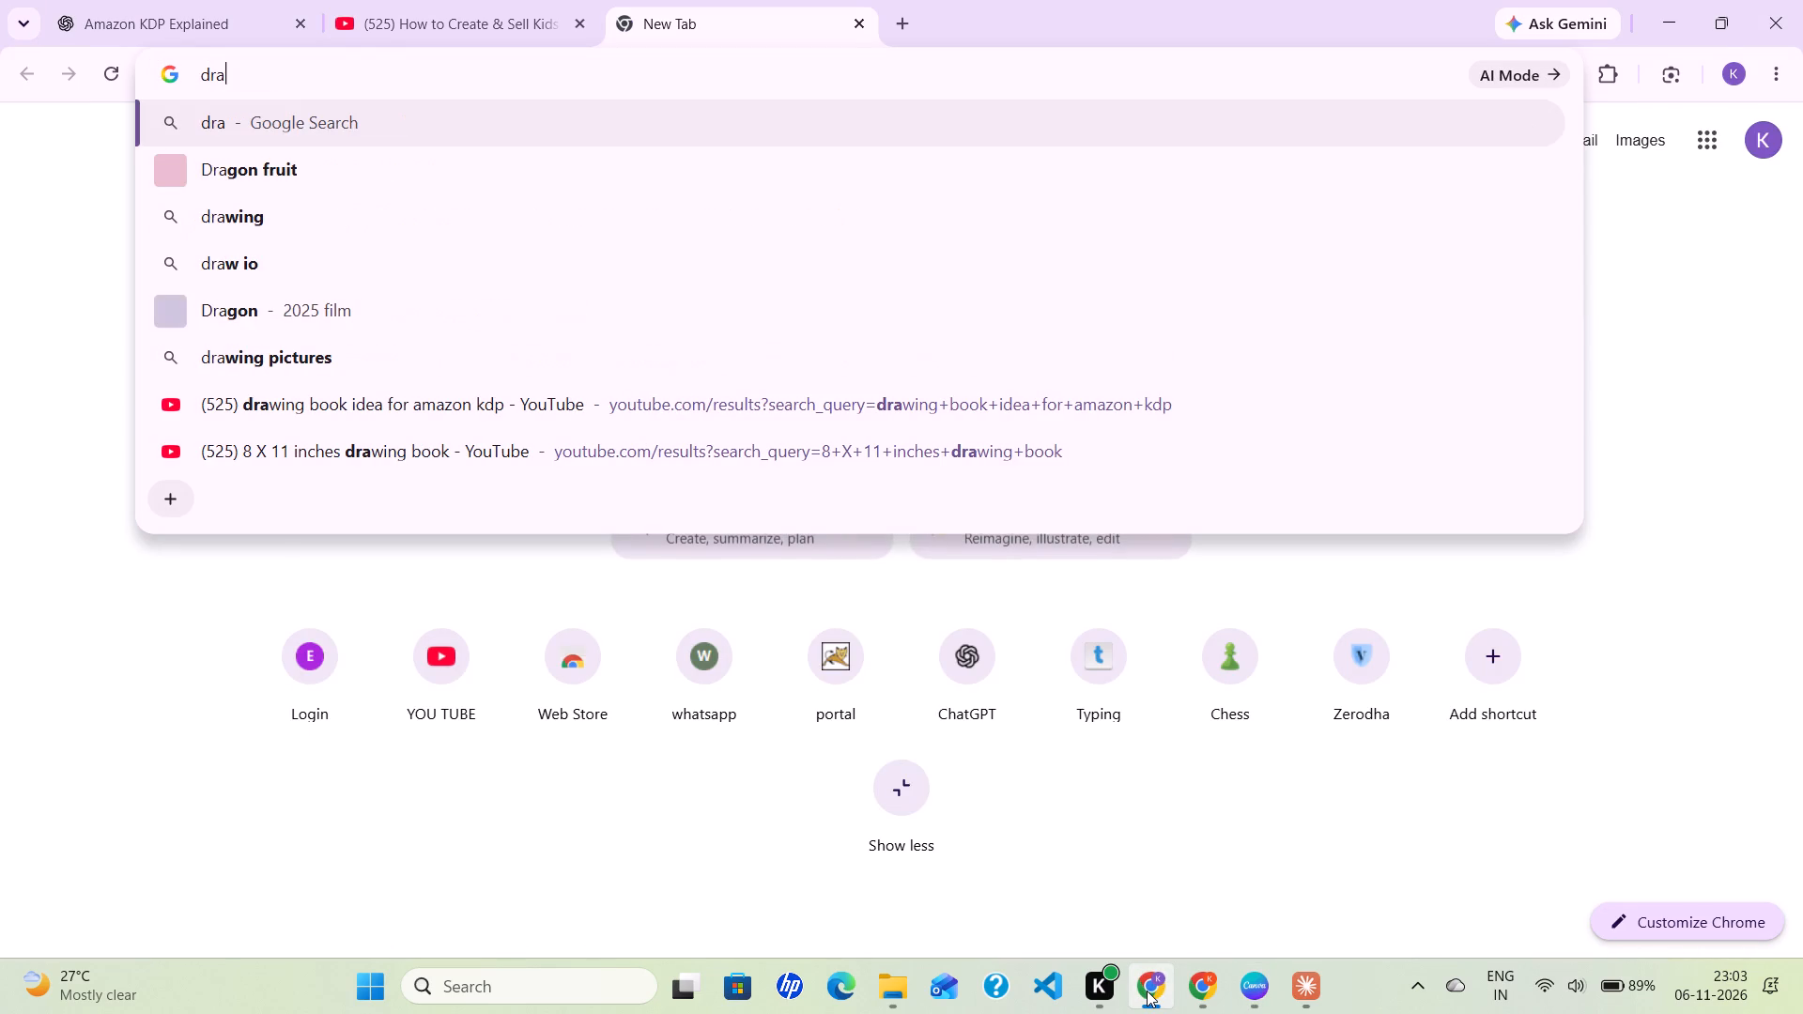
text(wing books p)
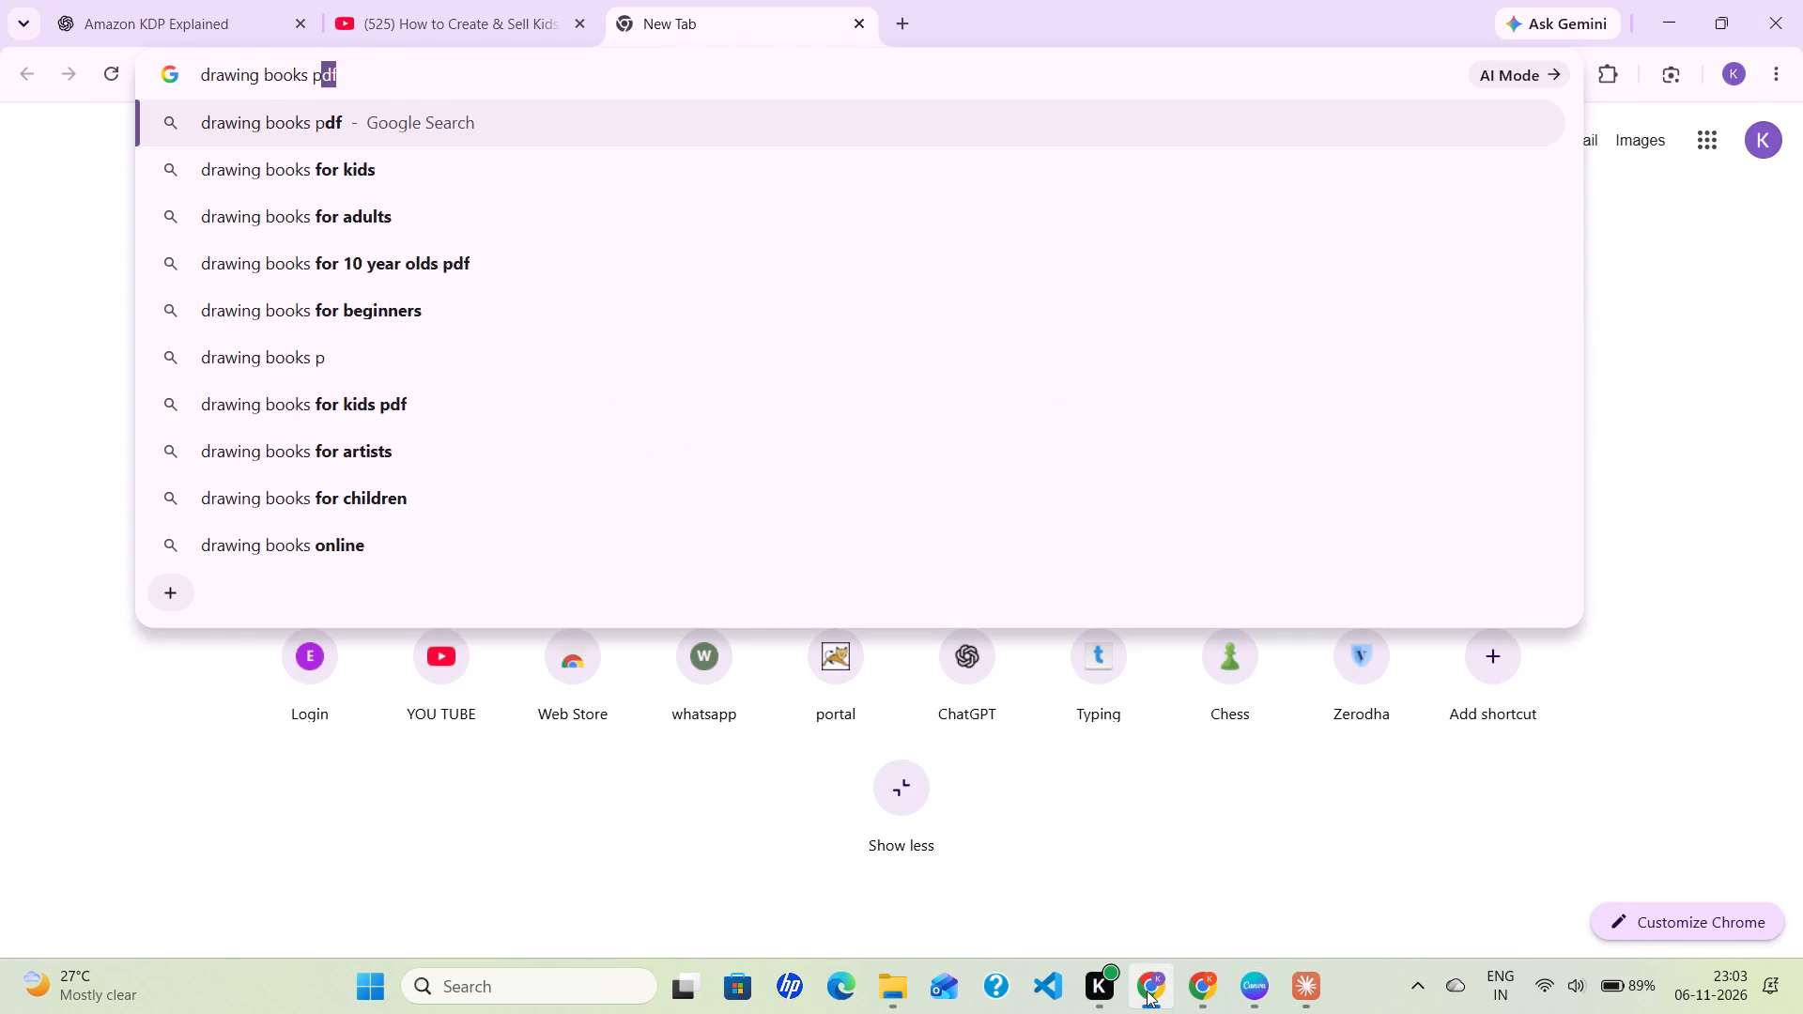
key(BackSpace)
key(BackSpace)
text(for)
key(space)
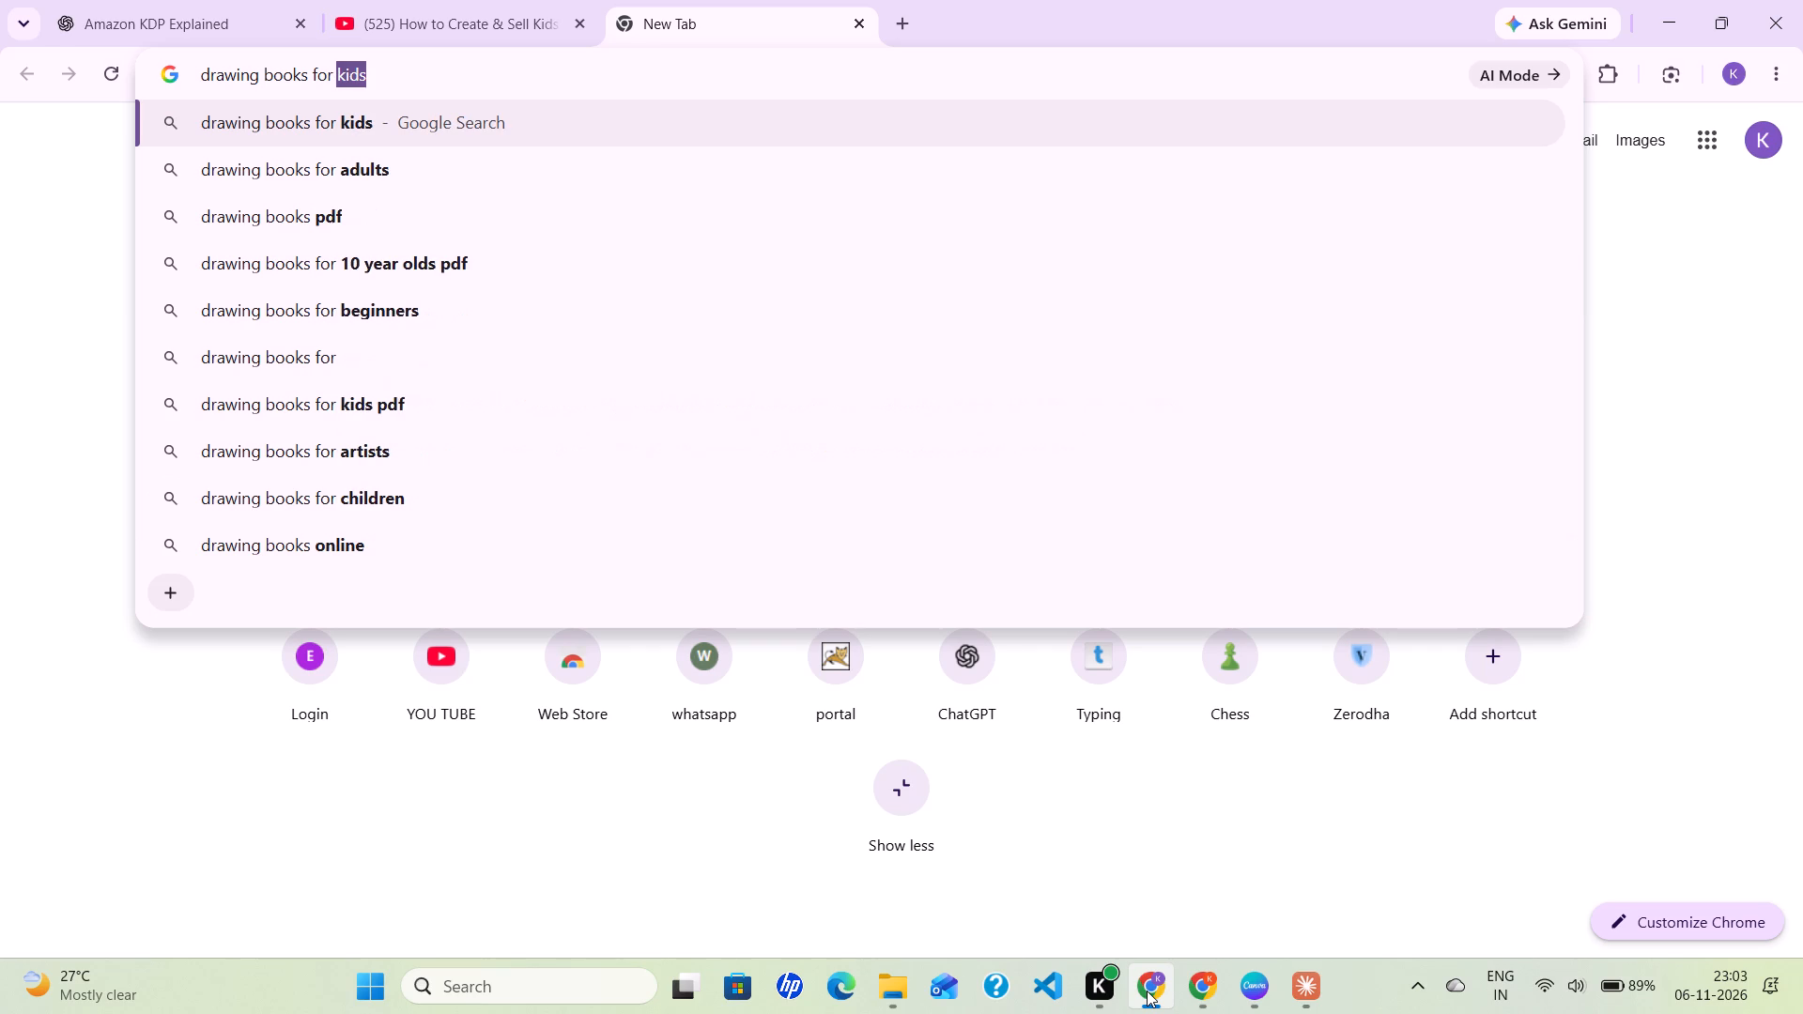
text(adults)
key(space)
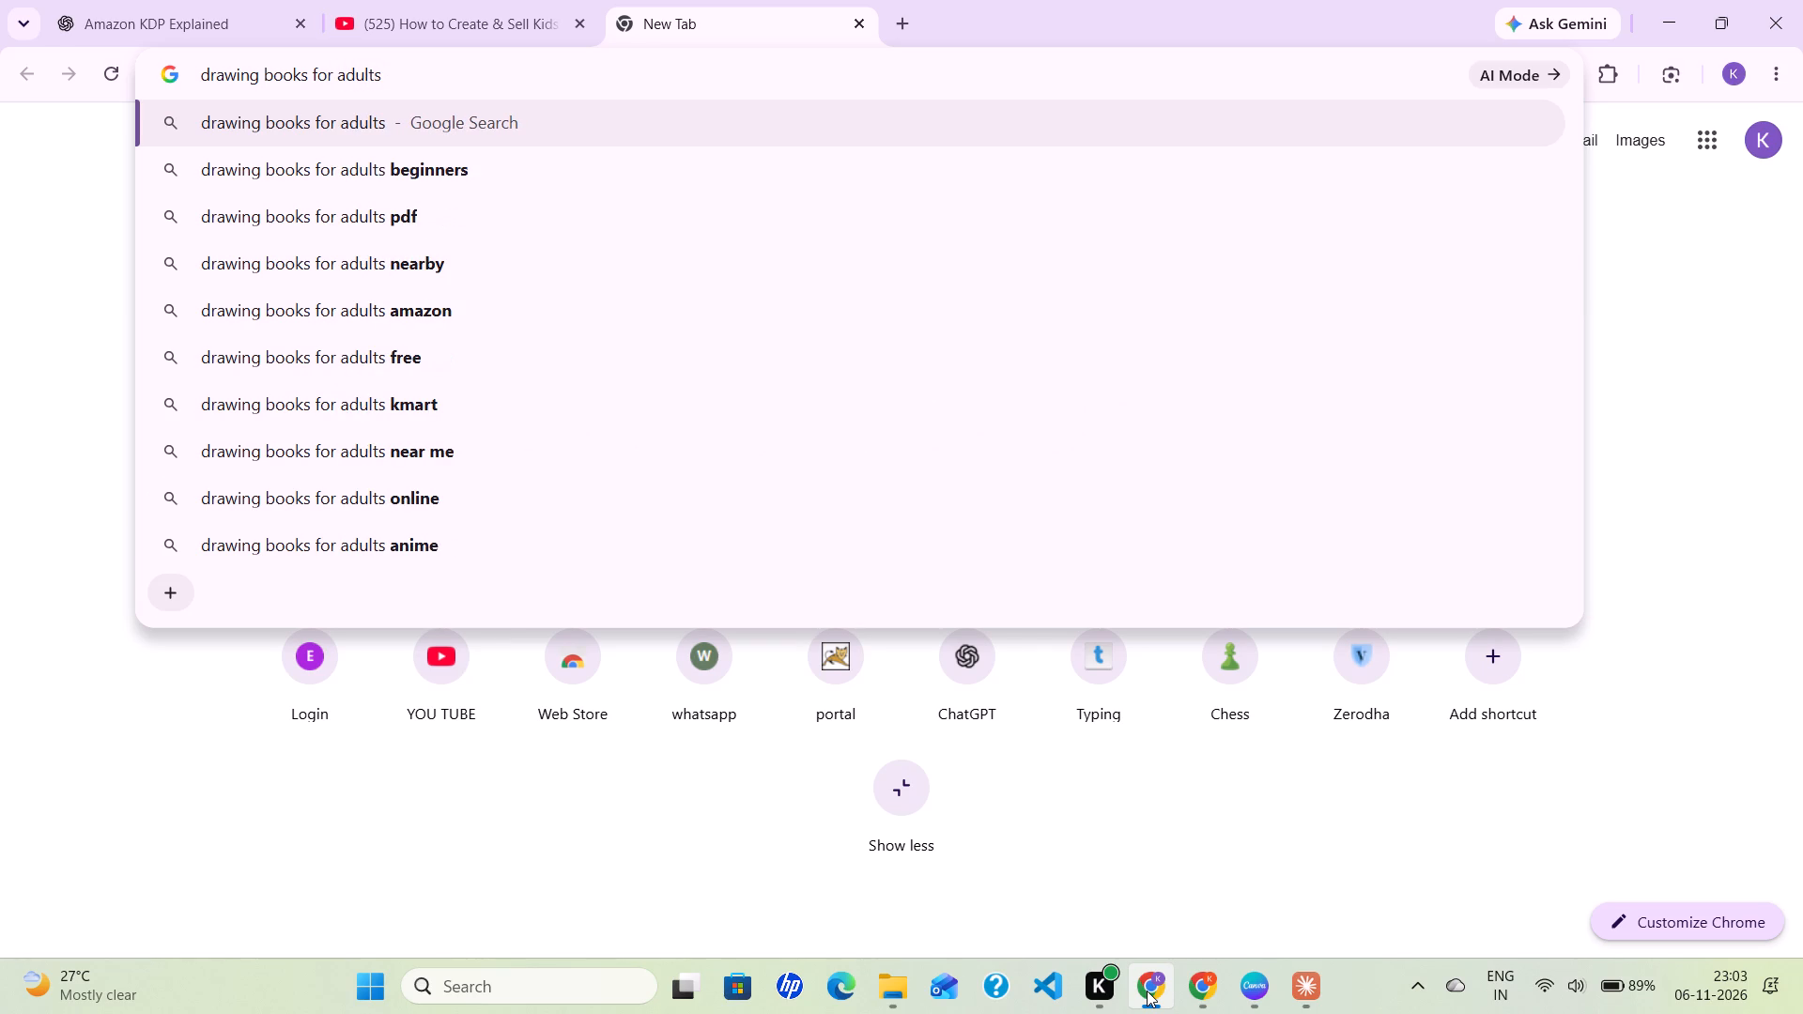
key(Down)
key(Down)
key(Return)
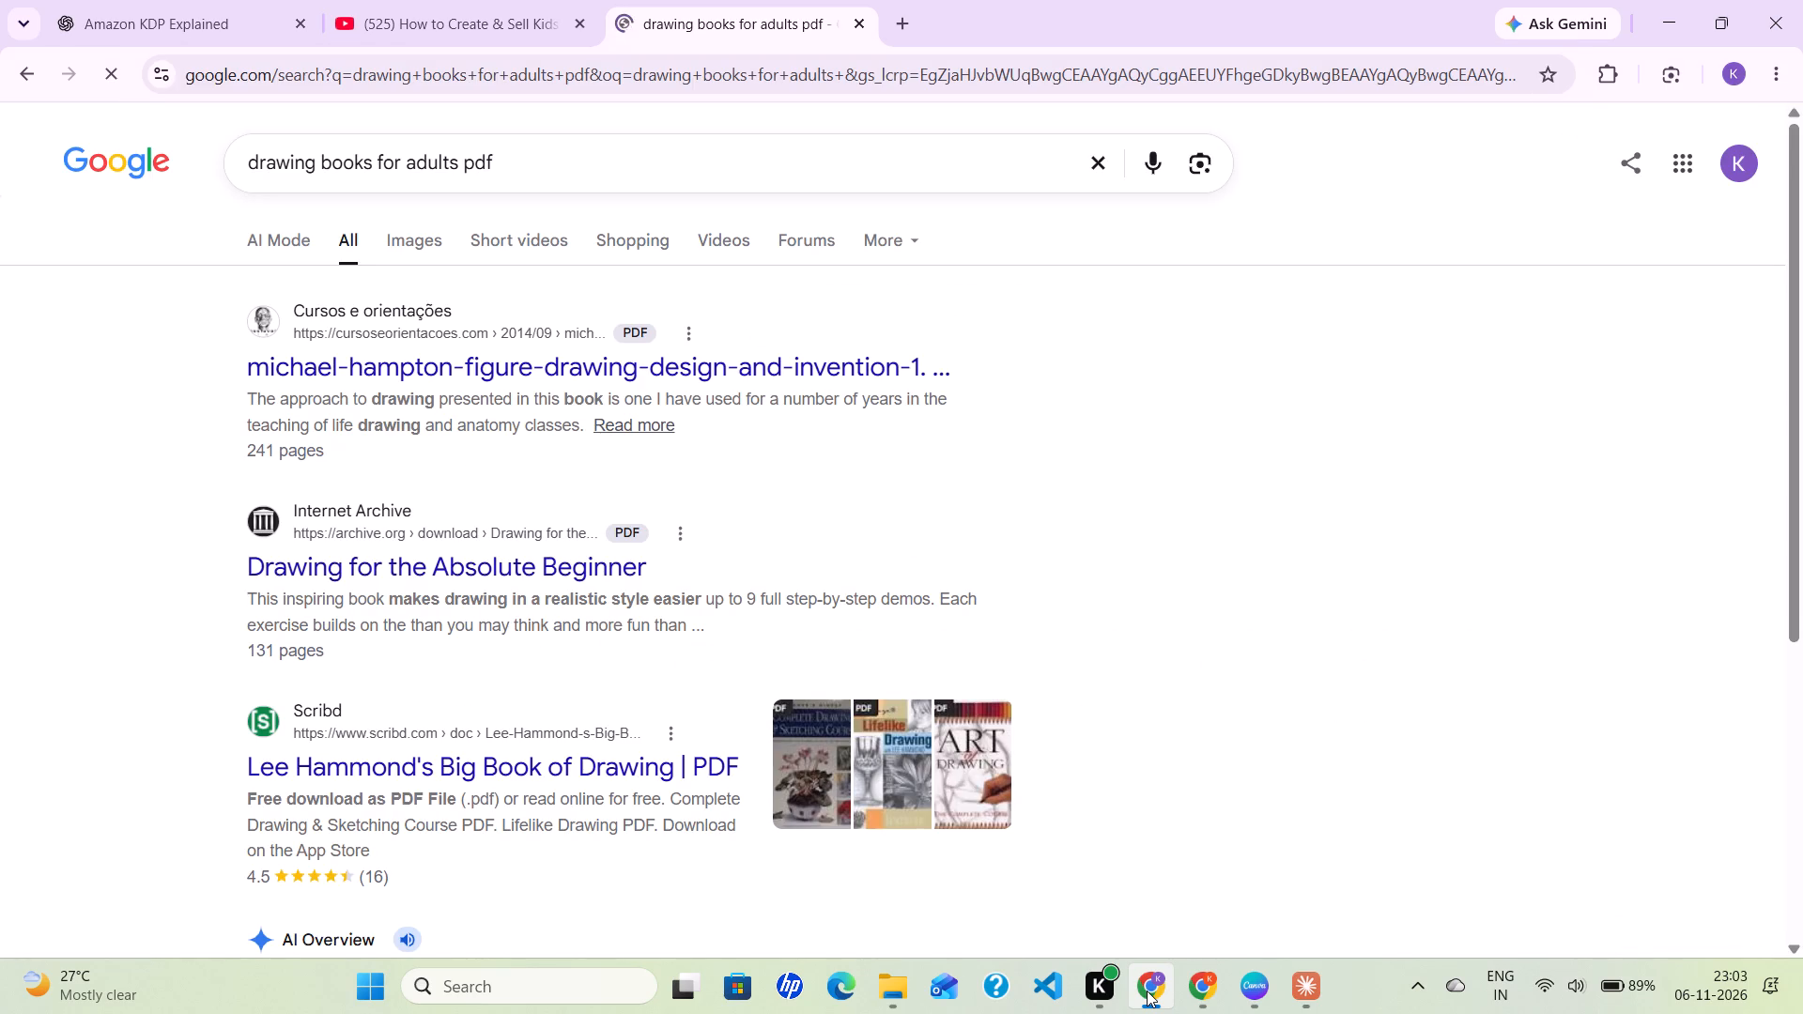
Examine the opening pages of the figure-drawing design and invention PDF, then return to the search results.
click(635, 375)
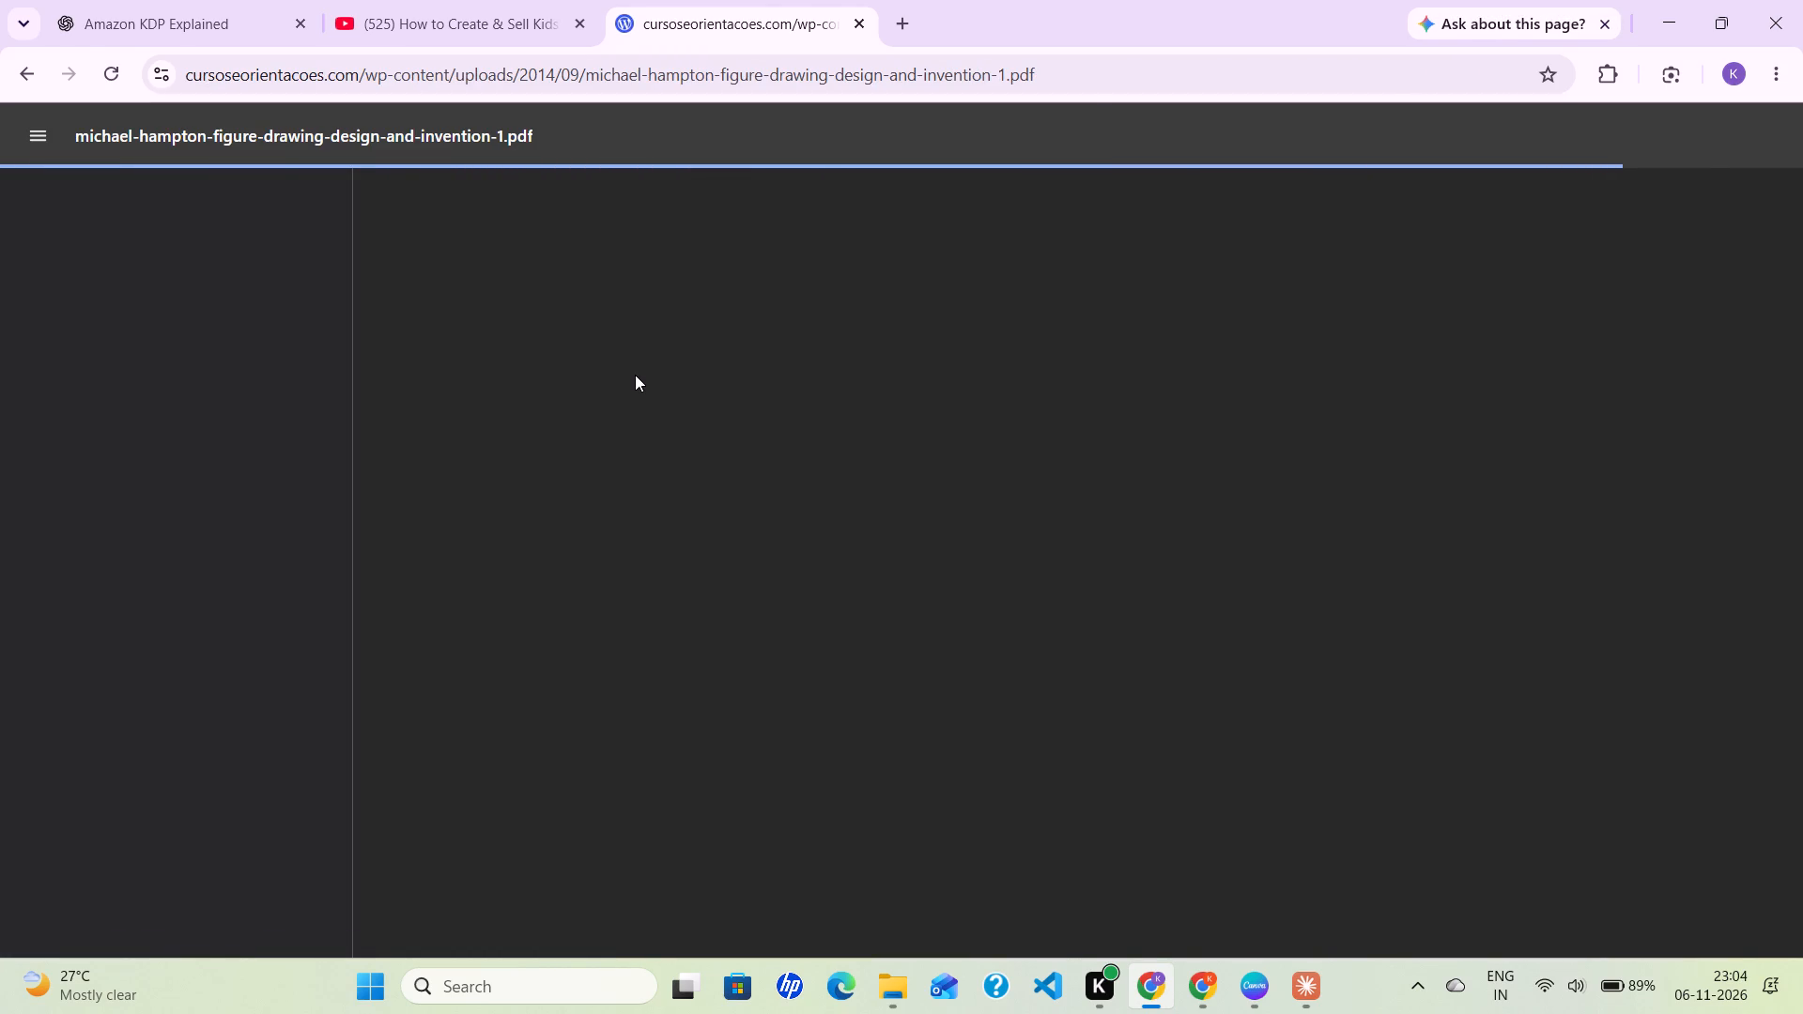
scroll(635, 375, down, 6)
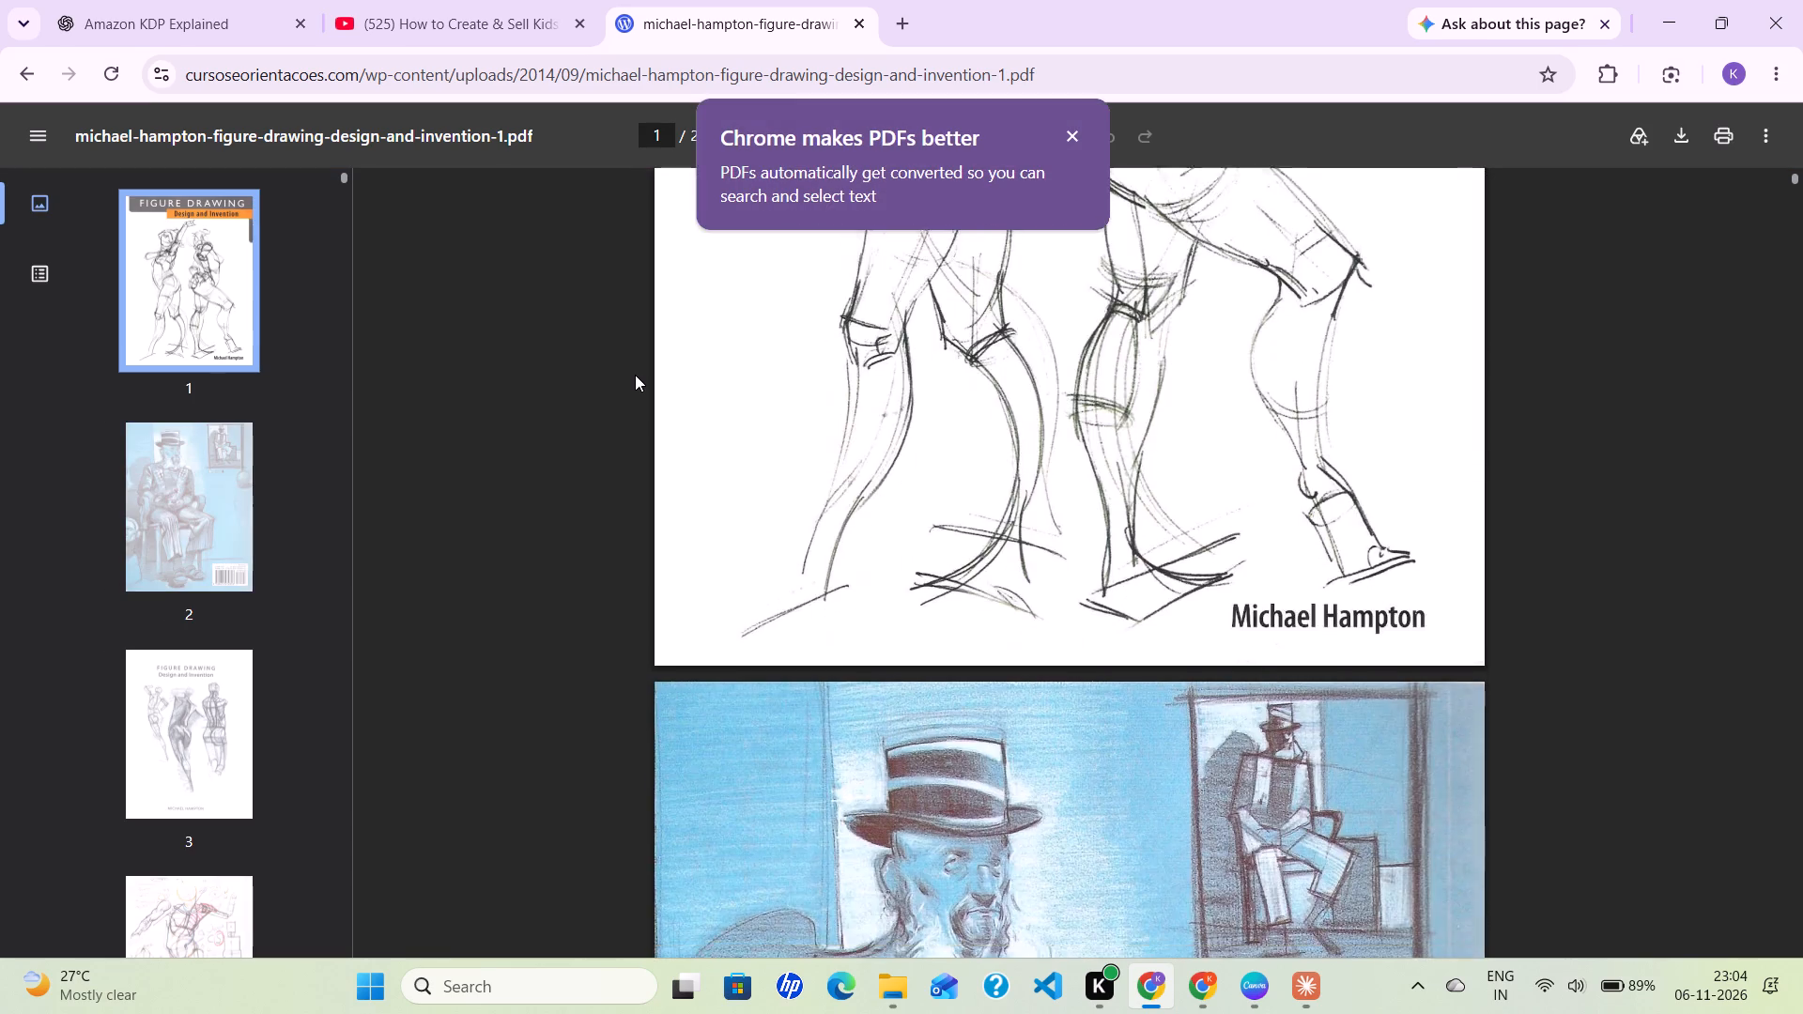
scroll(635, 375, down, 8)
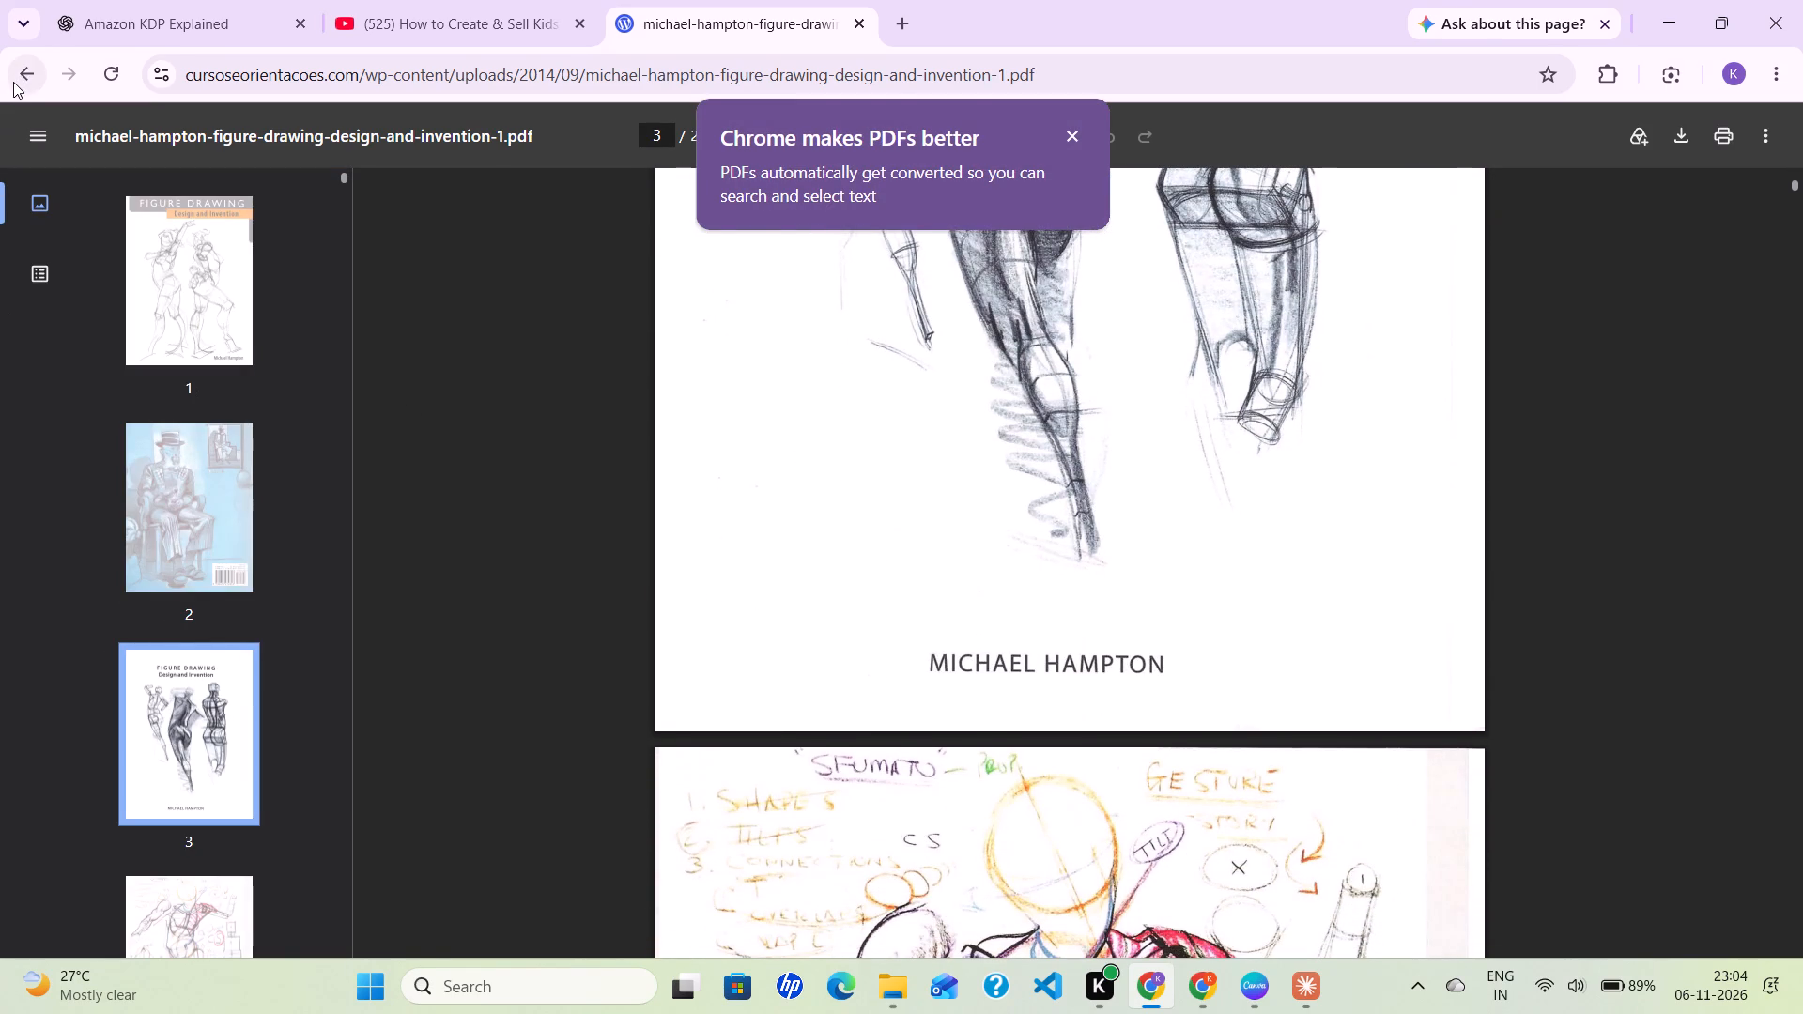
click(13, 82)
scroll(411, 573, down, 3)
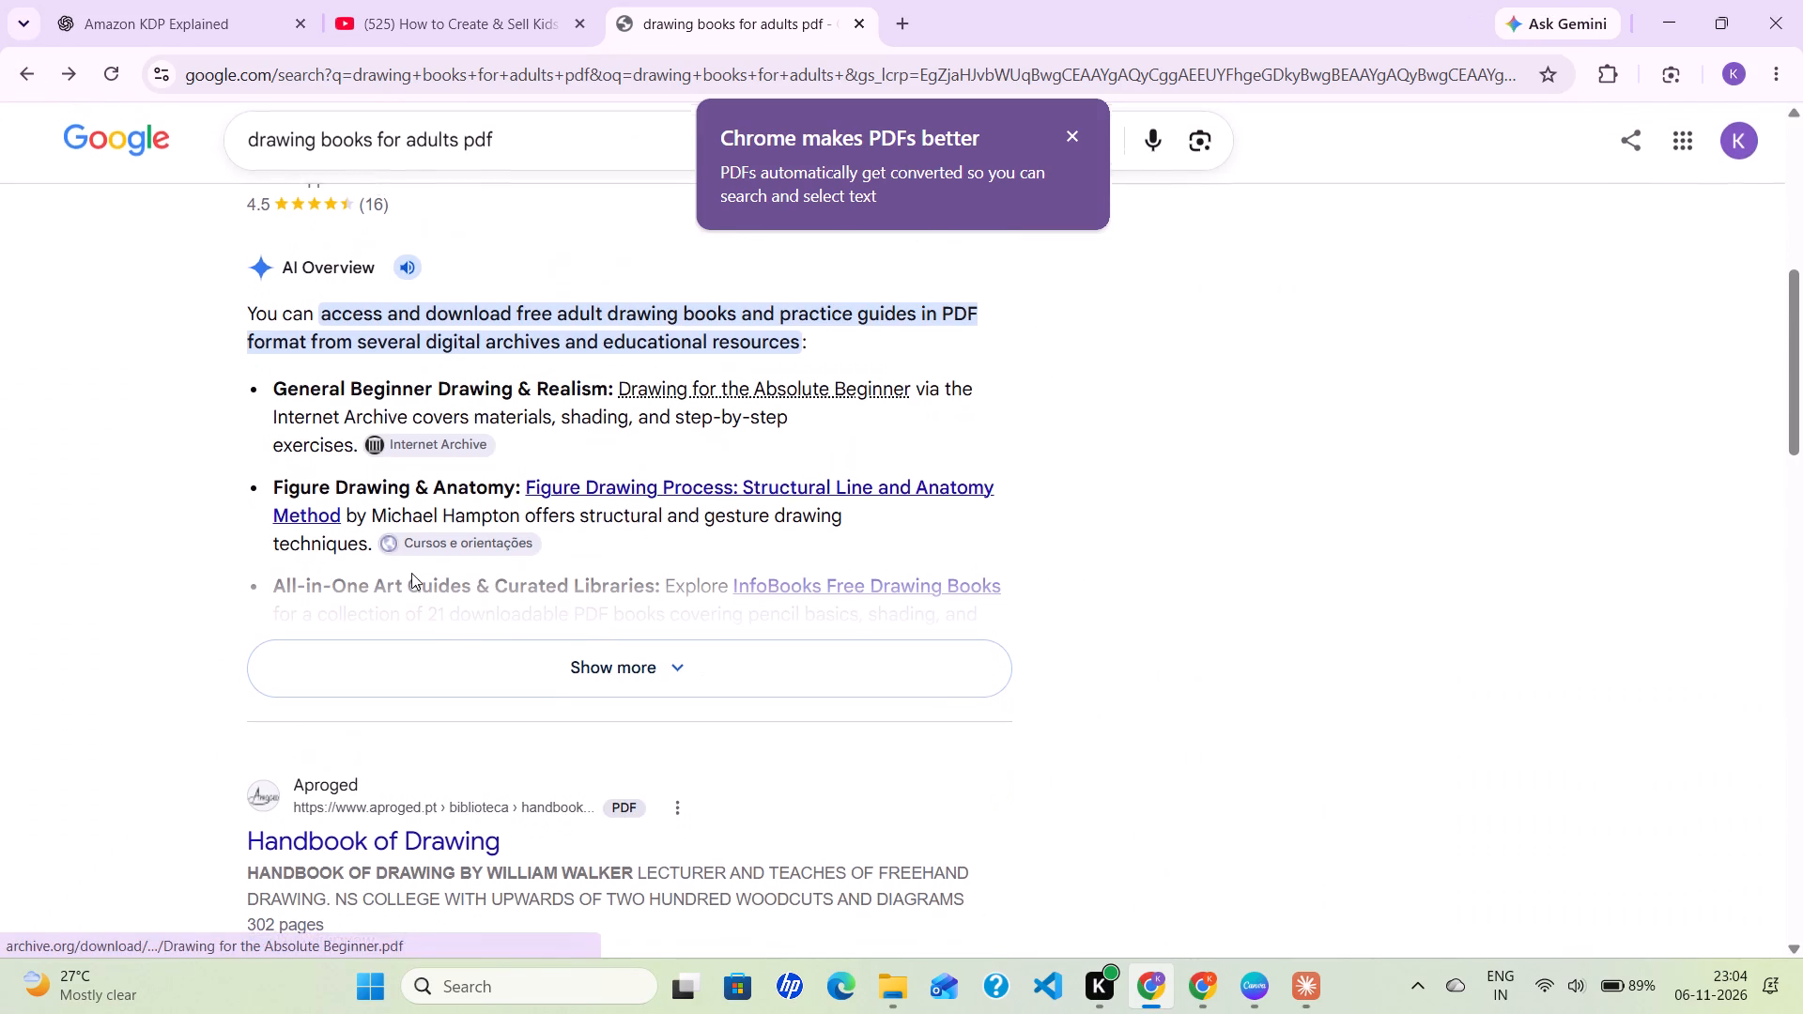
click(1186, 655)
scroll(637, 486, up, 9)
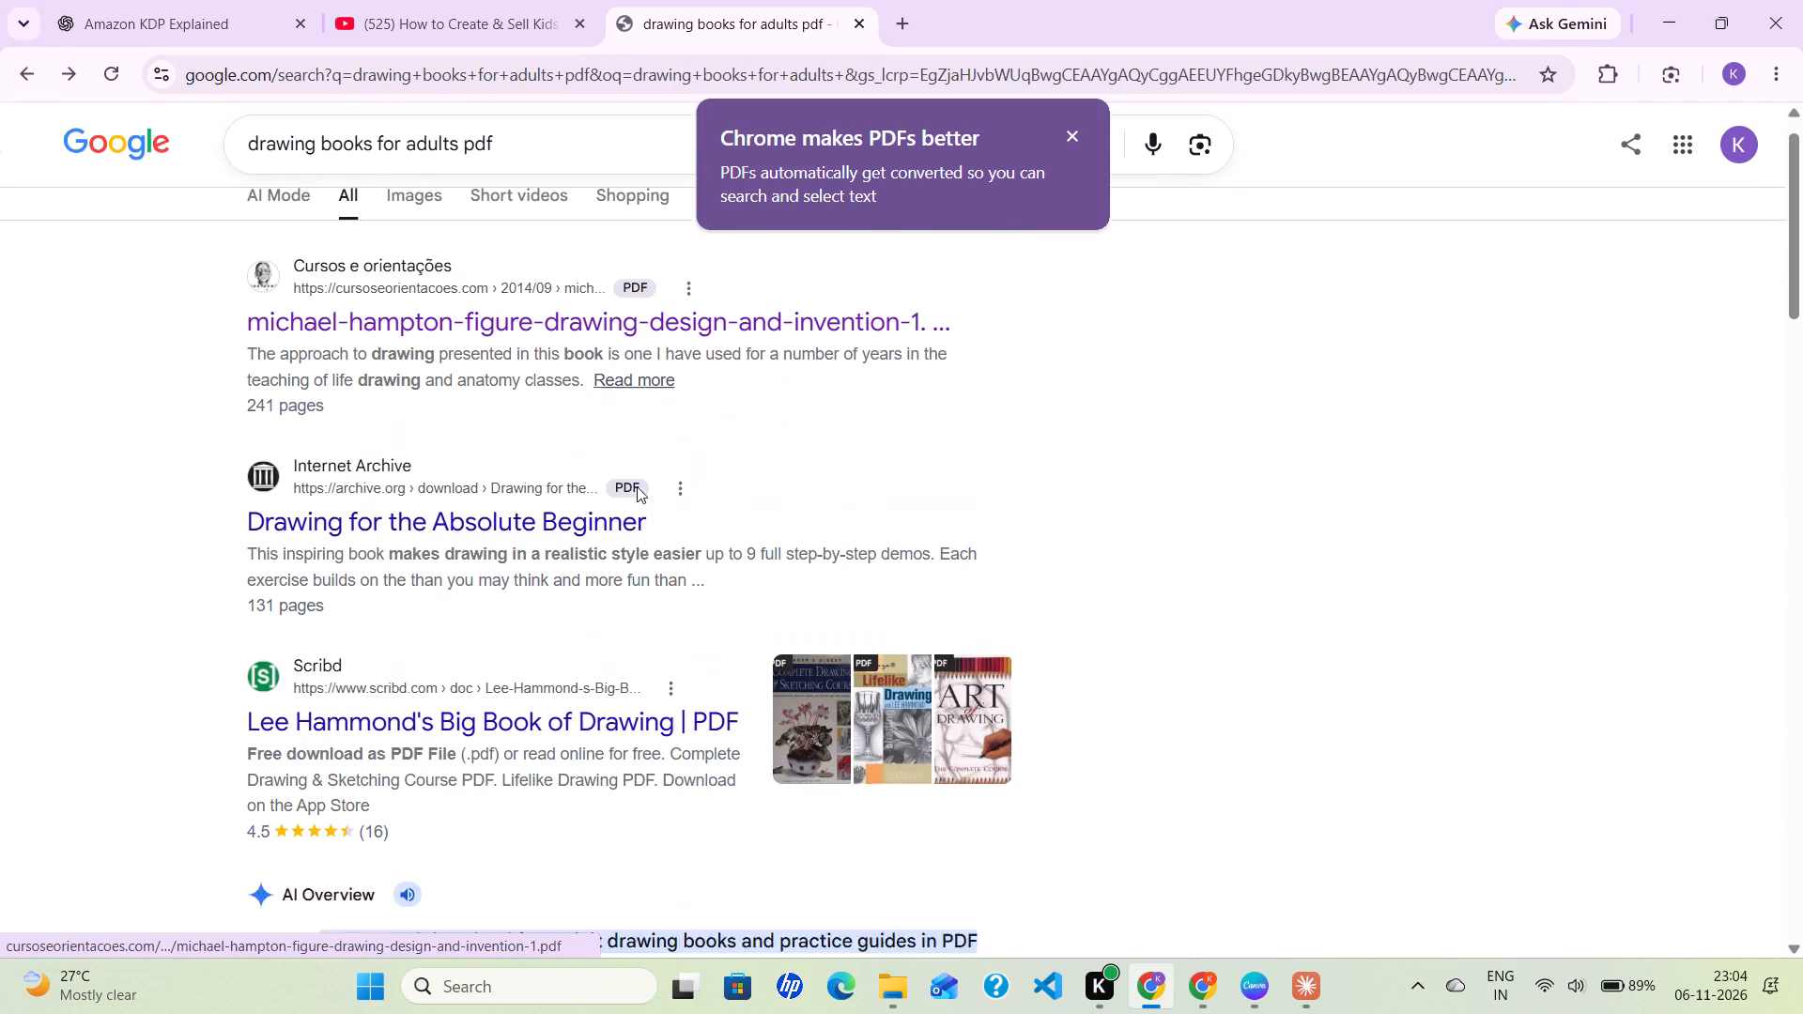
click(1075, 137)
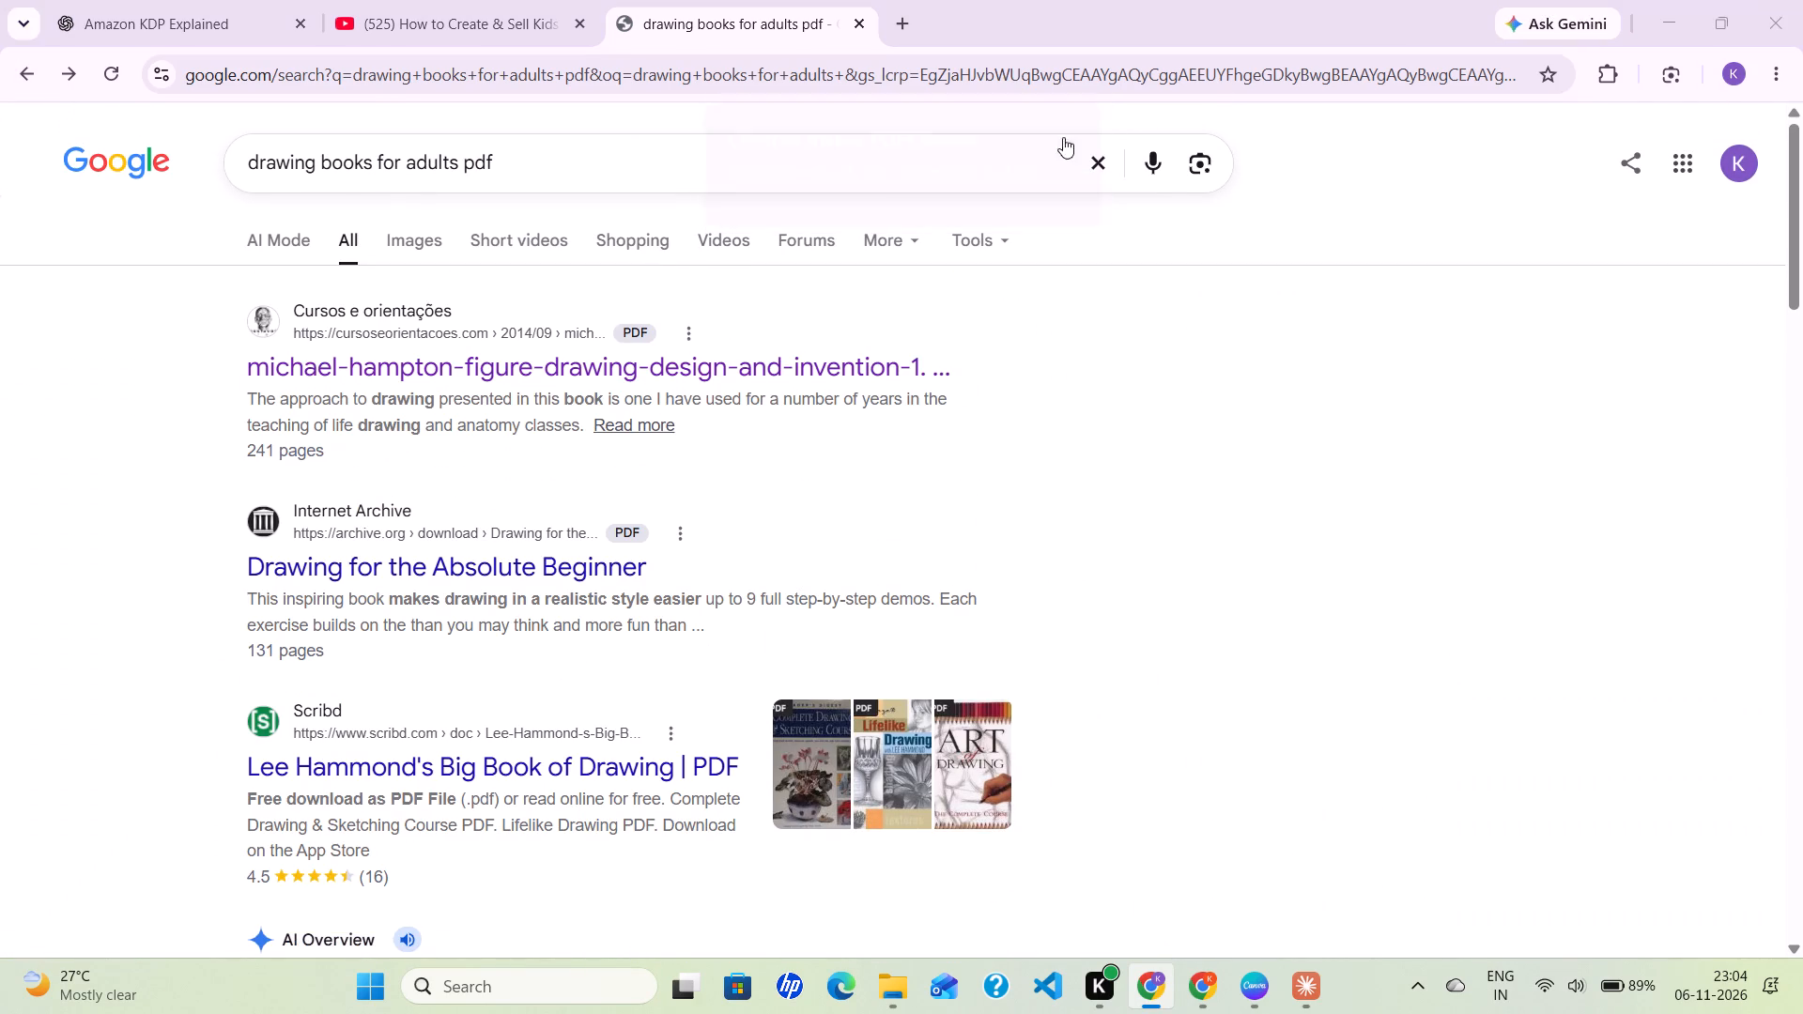
Change the Google search to "drawing books for kids pdf".
click(637, 177)
key(BackSpace)
key(BackSpace)
key(BackSpace)
key(BackSpace)
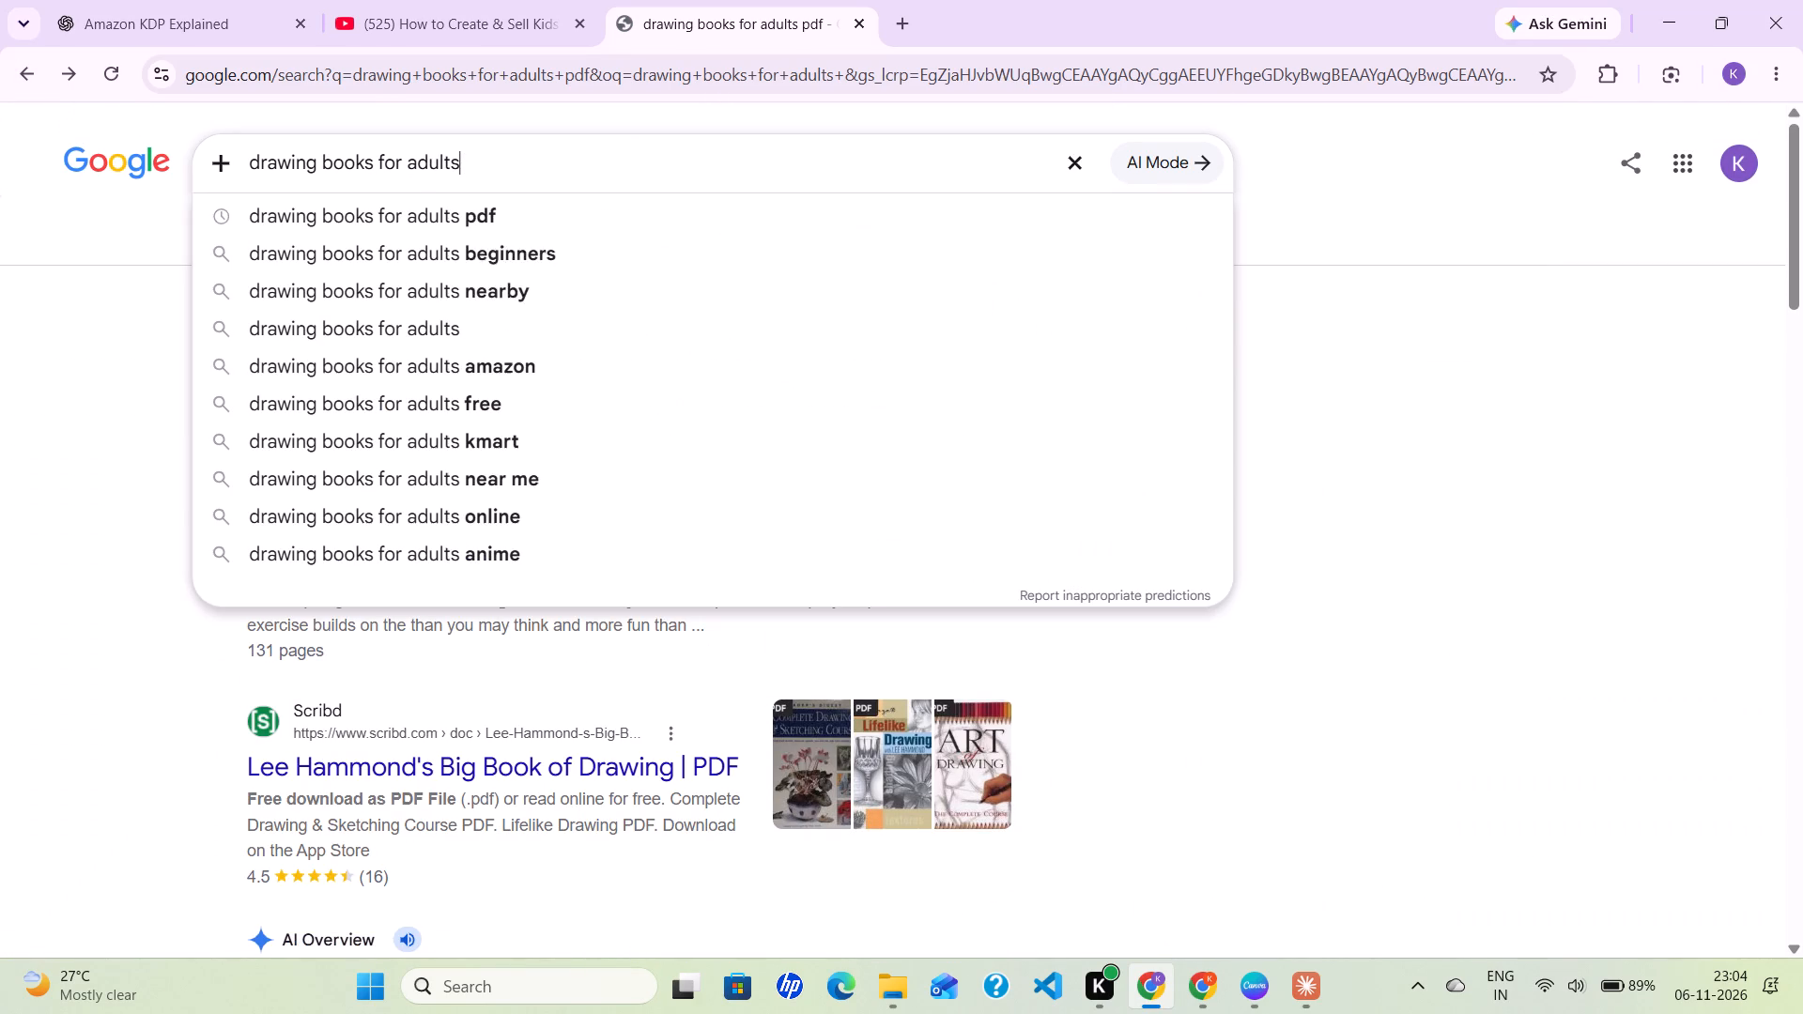
key(BackSpace)
key(BackSpace)
key(BackSpace)
key(BackSpace)
key(BackSpace)
key(BackSpace)
text(kids pf)
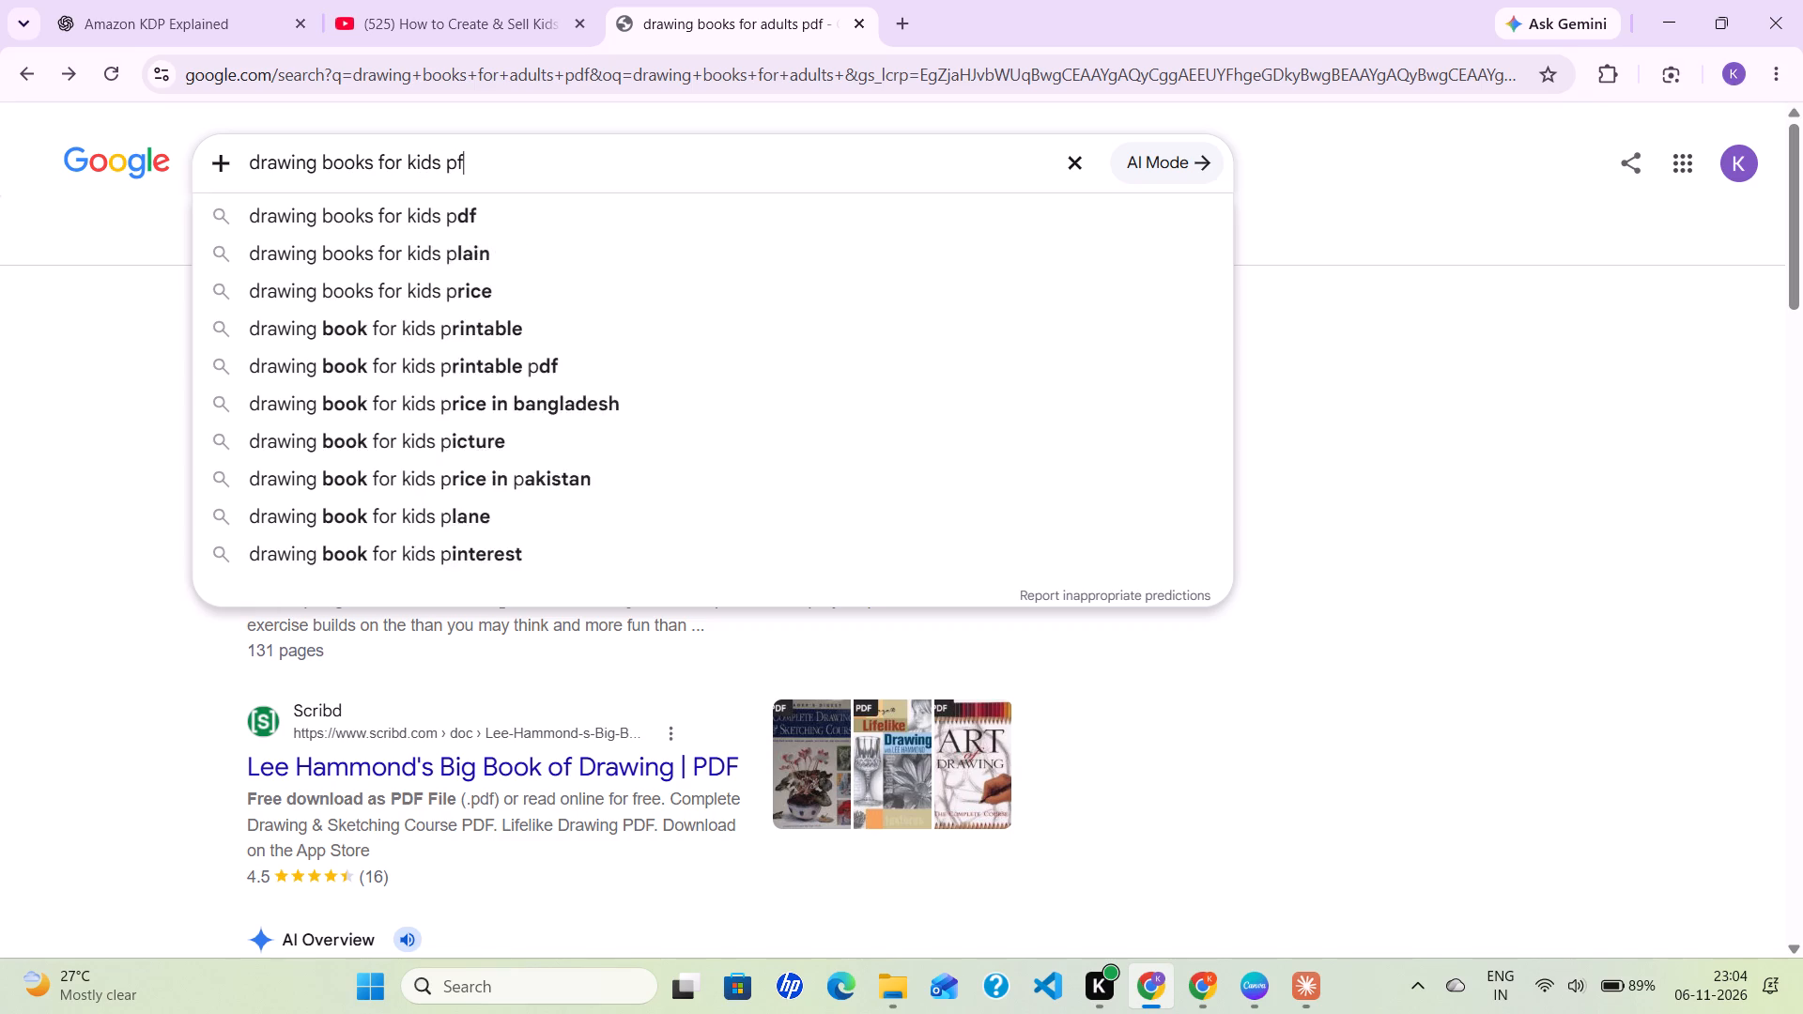
key(BackSpace)
text(df)
key(Return)
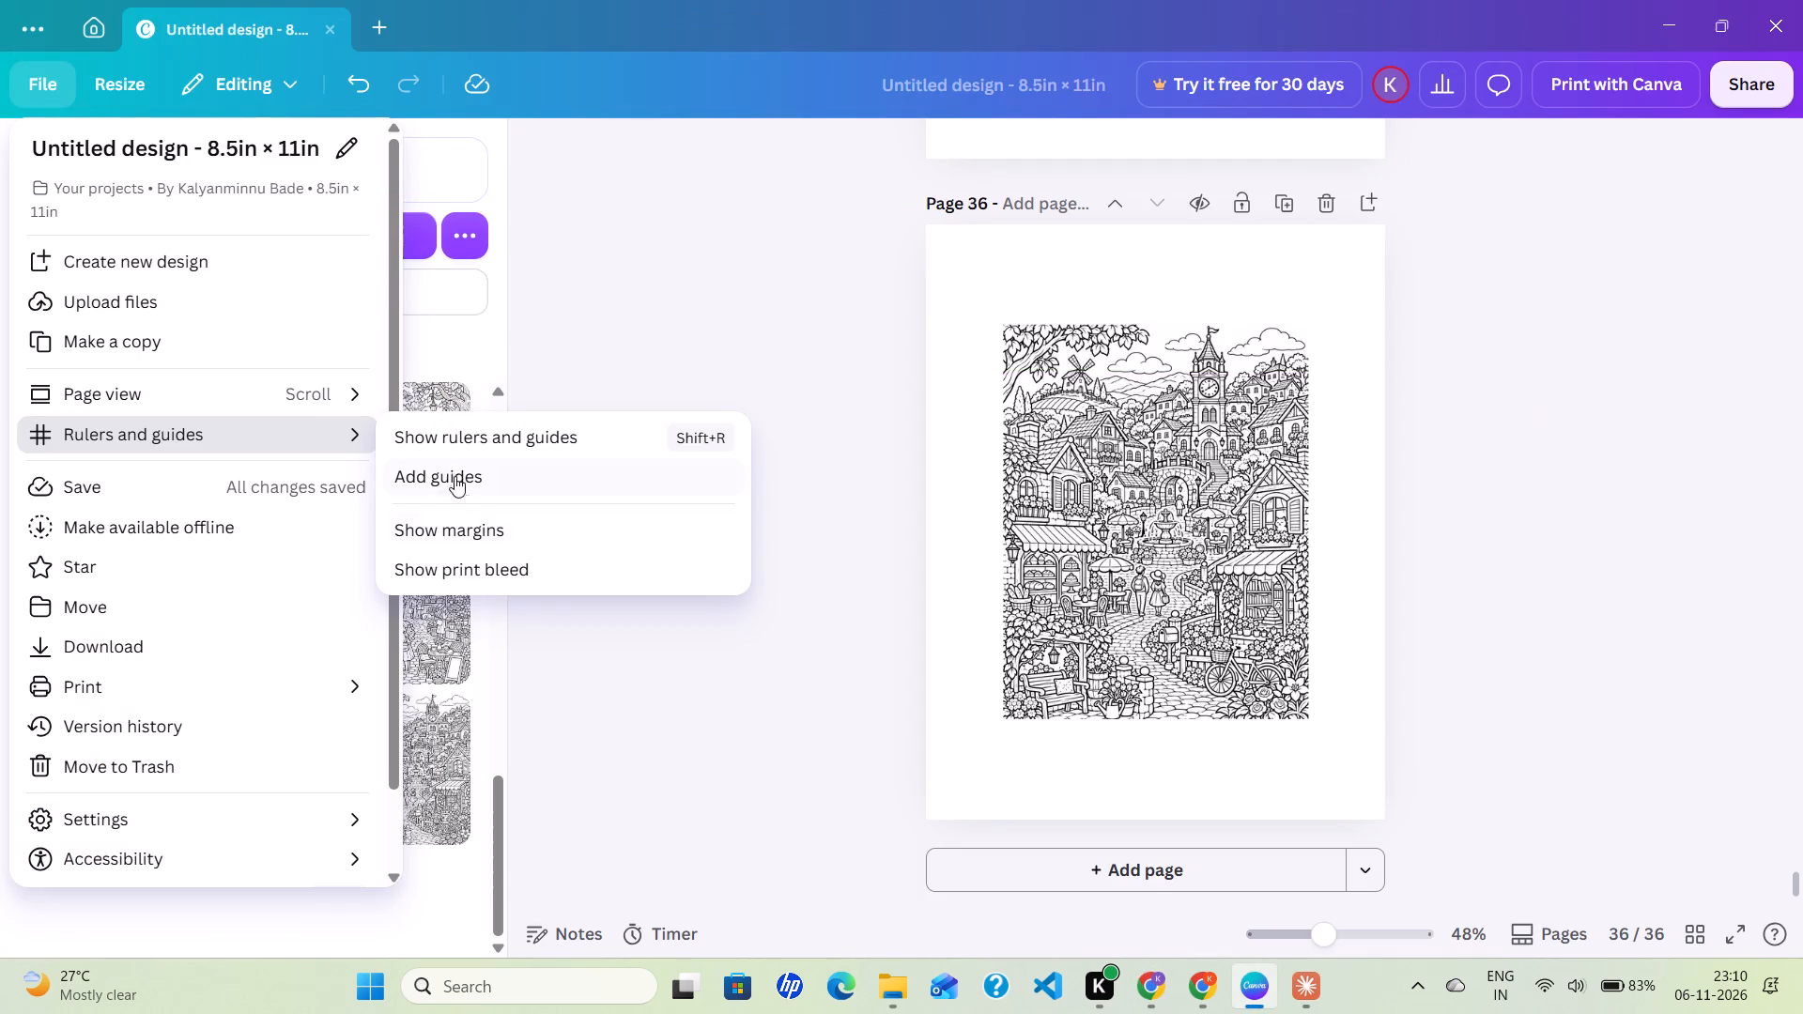
click(450, 470)
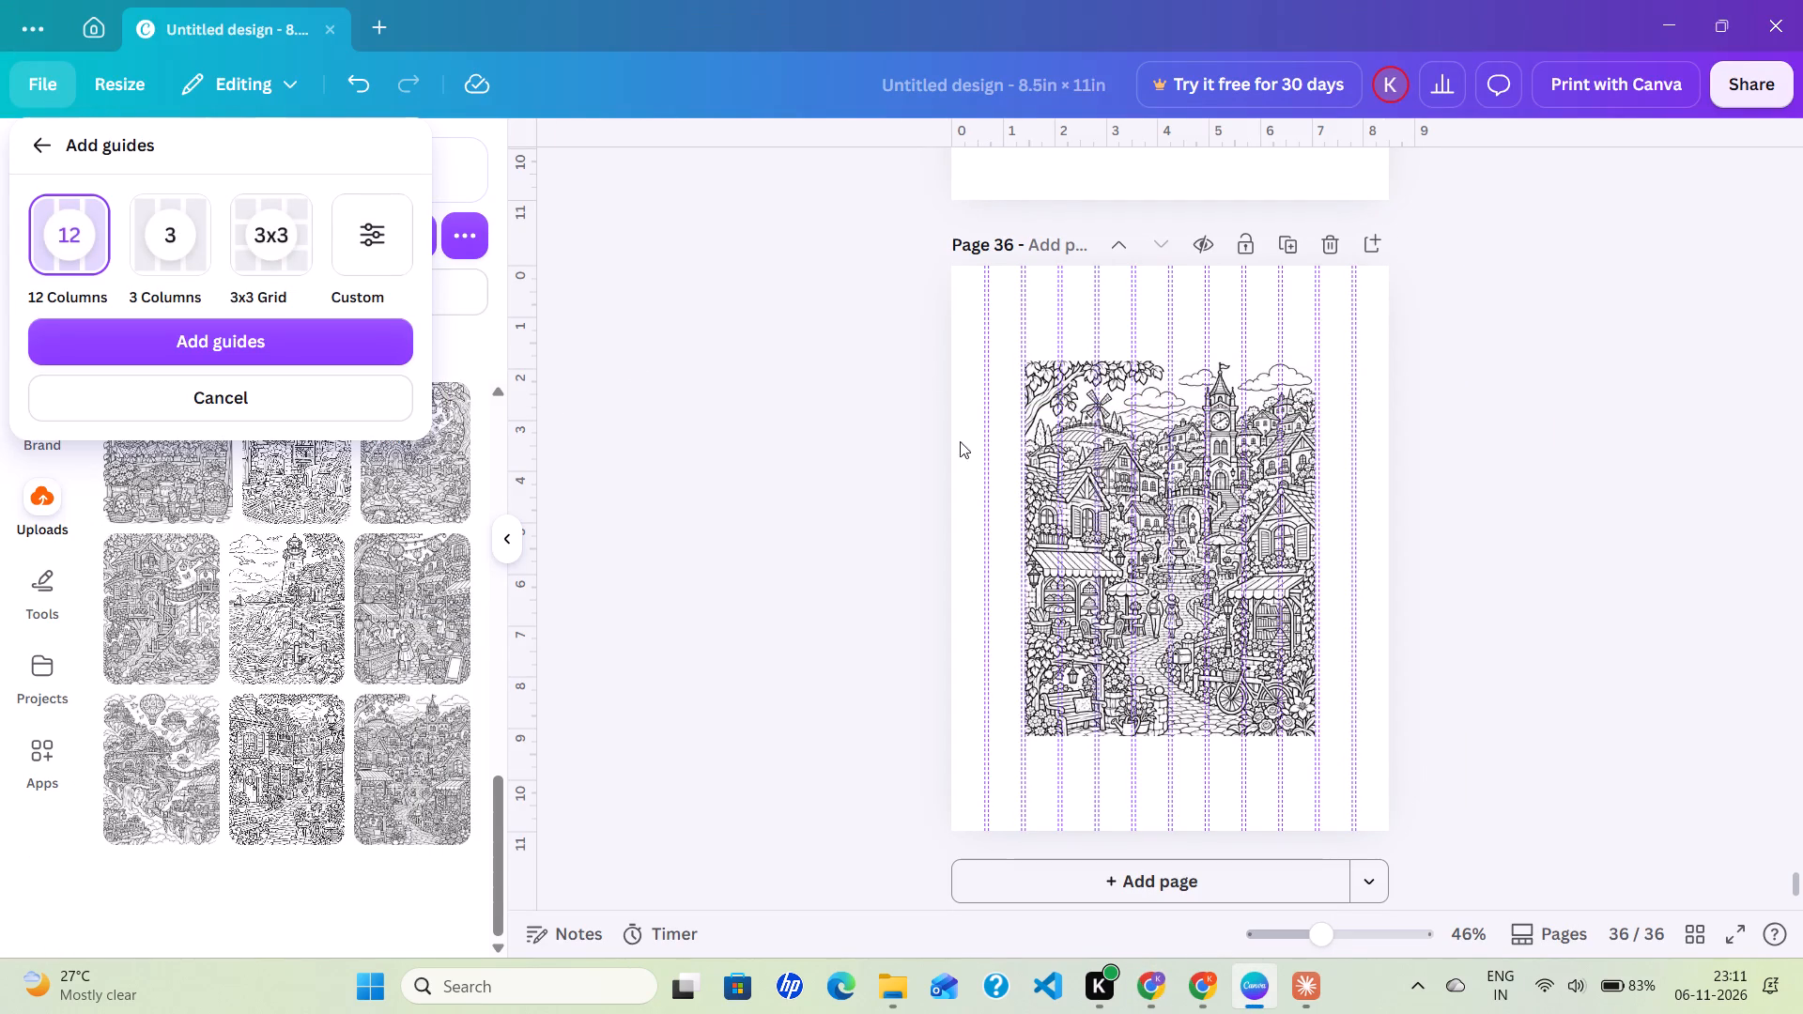
click(1163, 995)
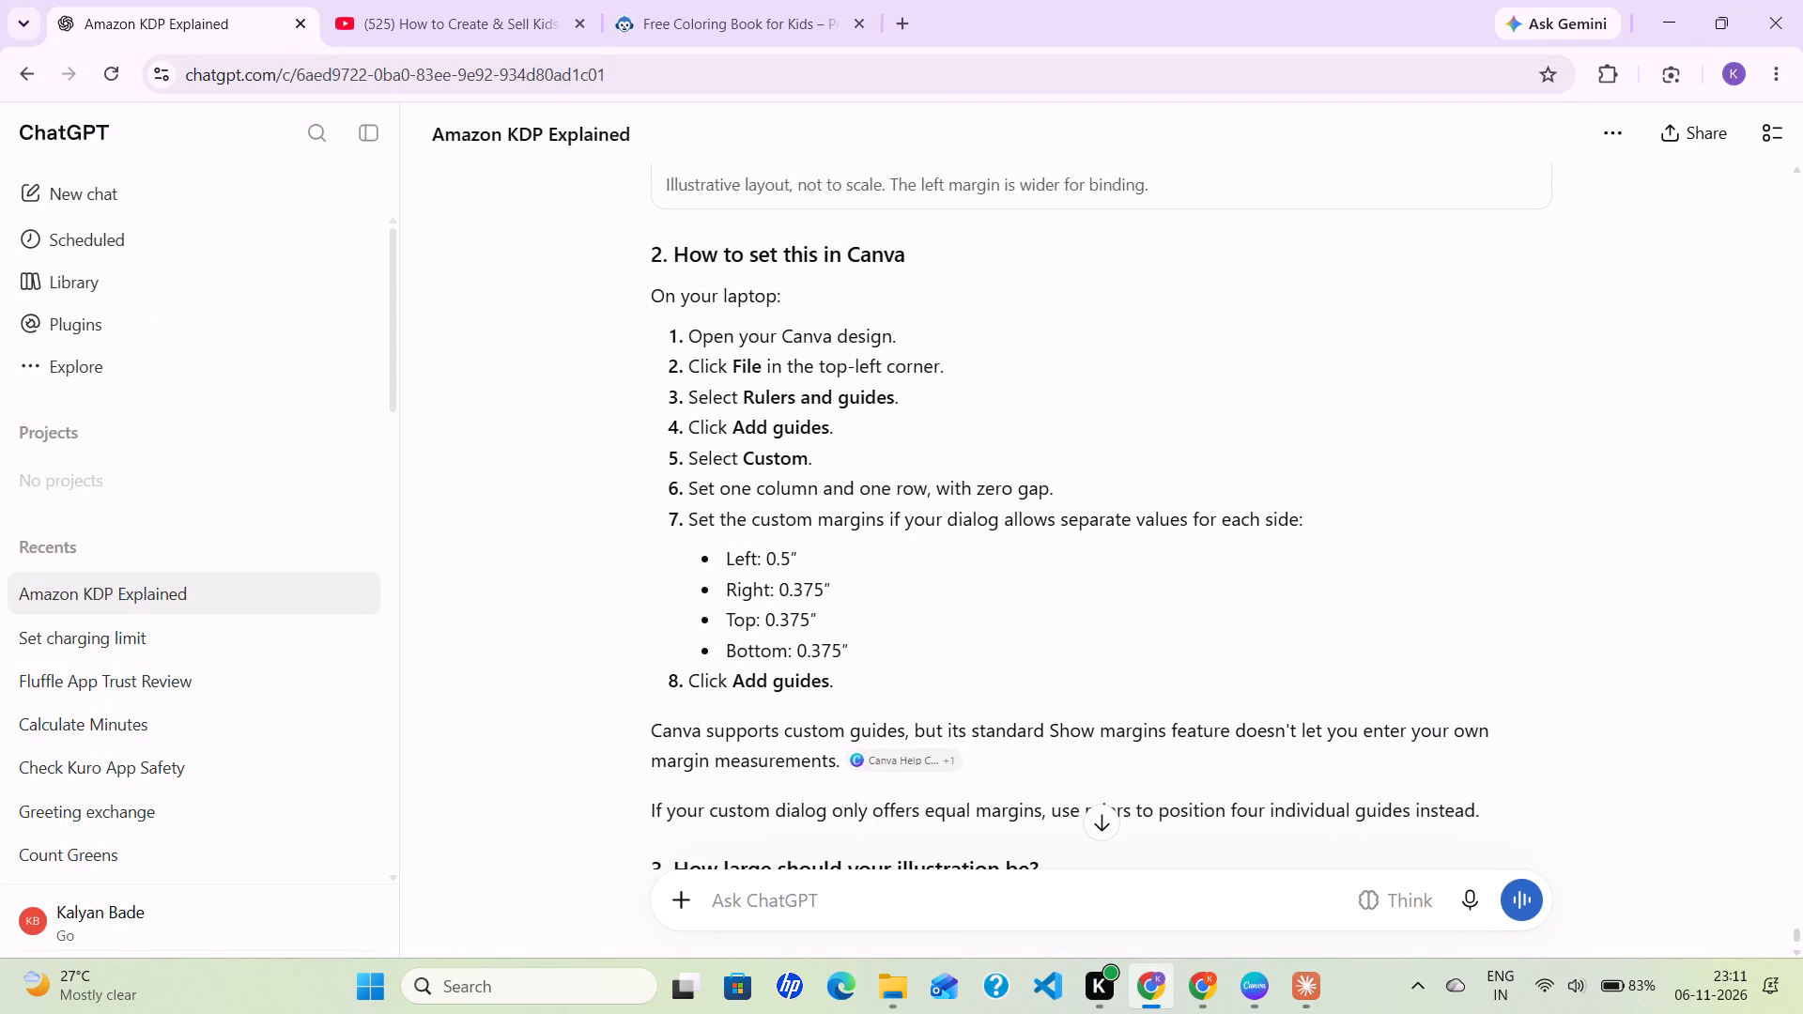
click(1154, 983)
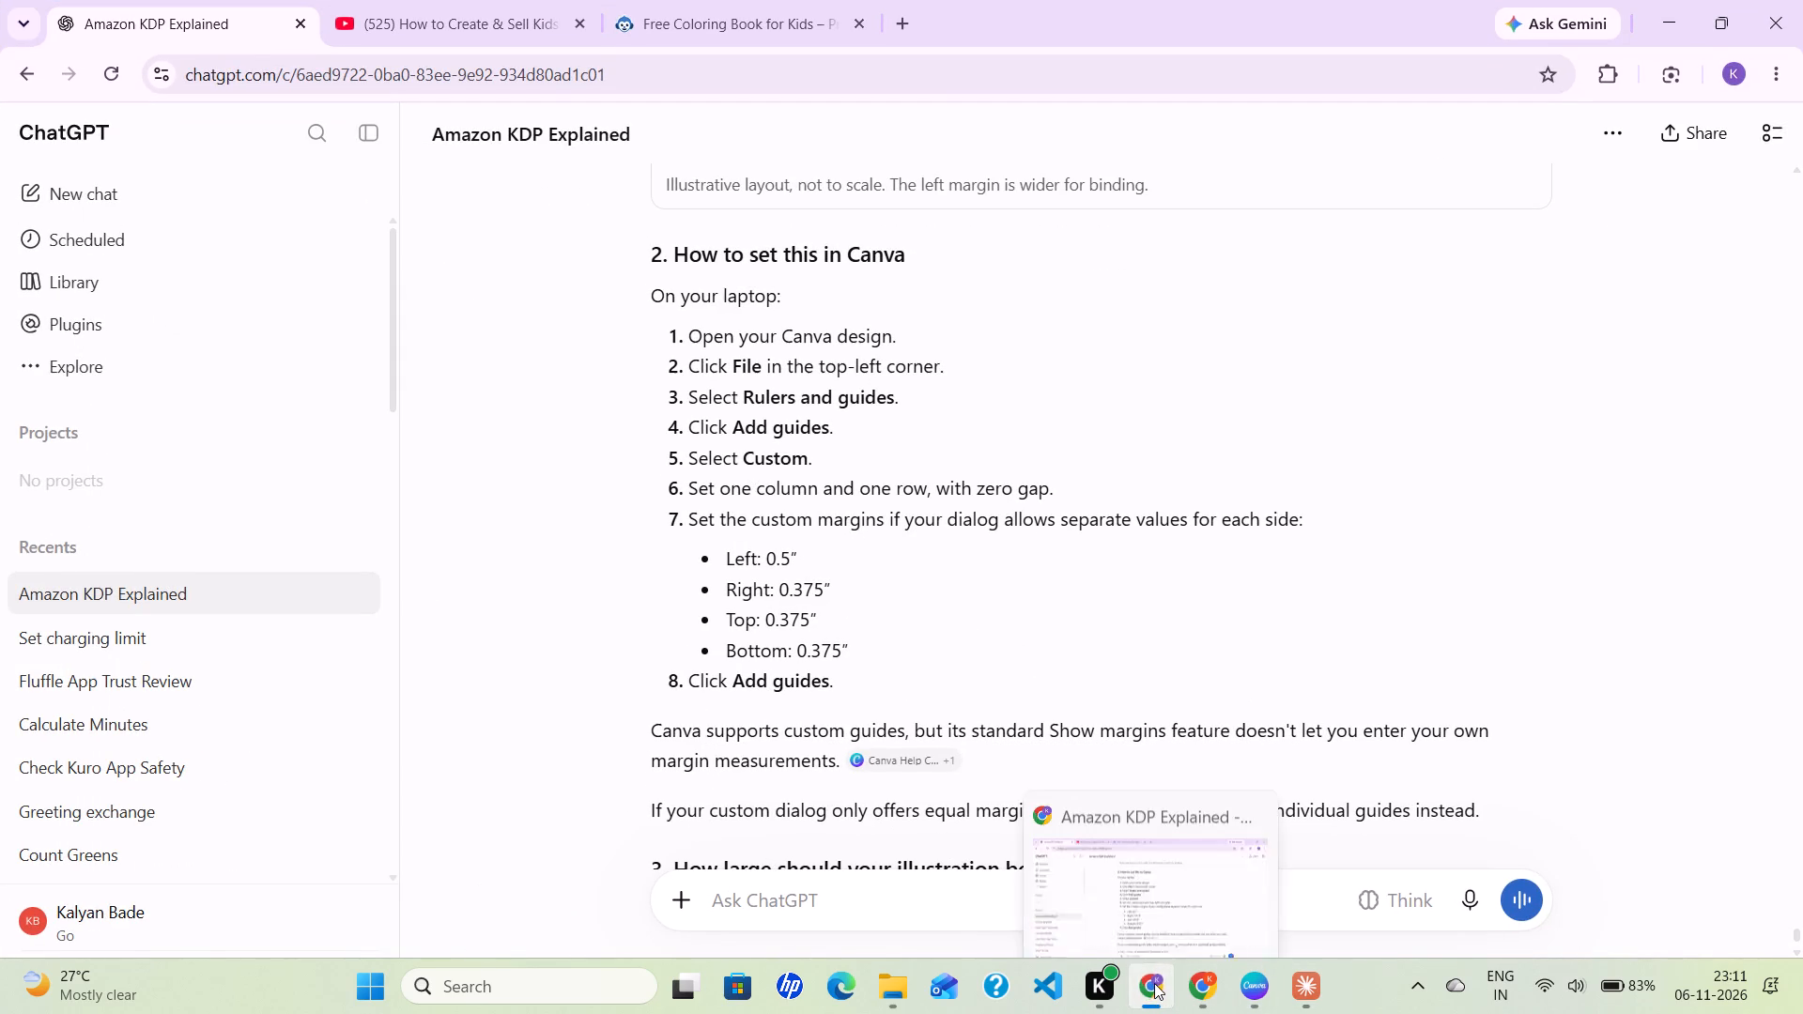
click(359, 233)
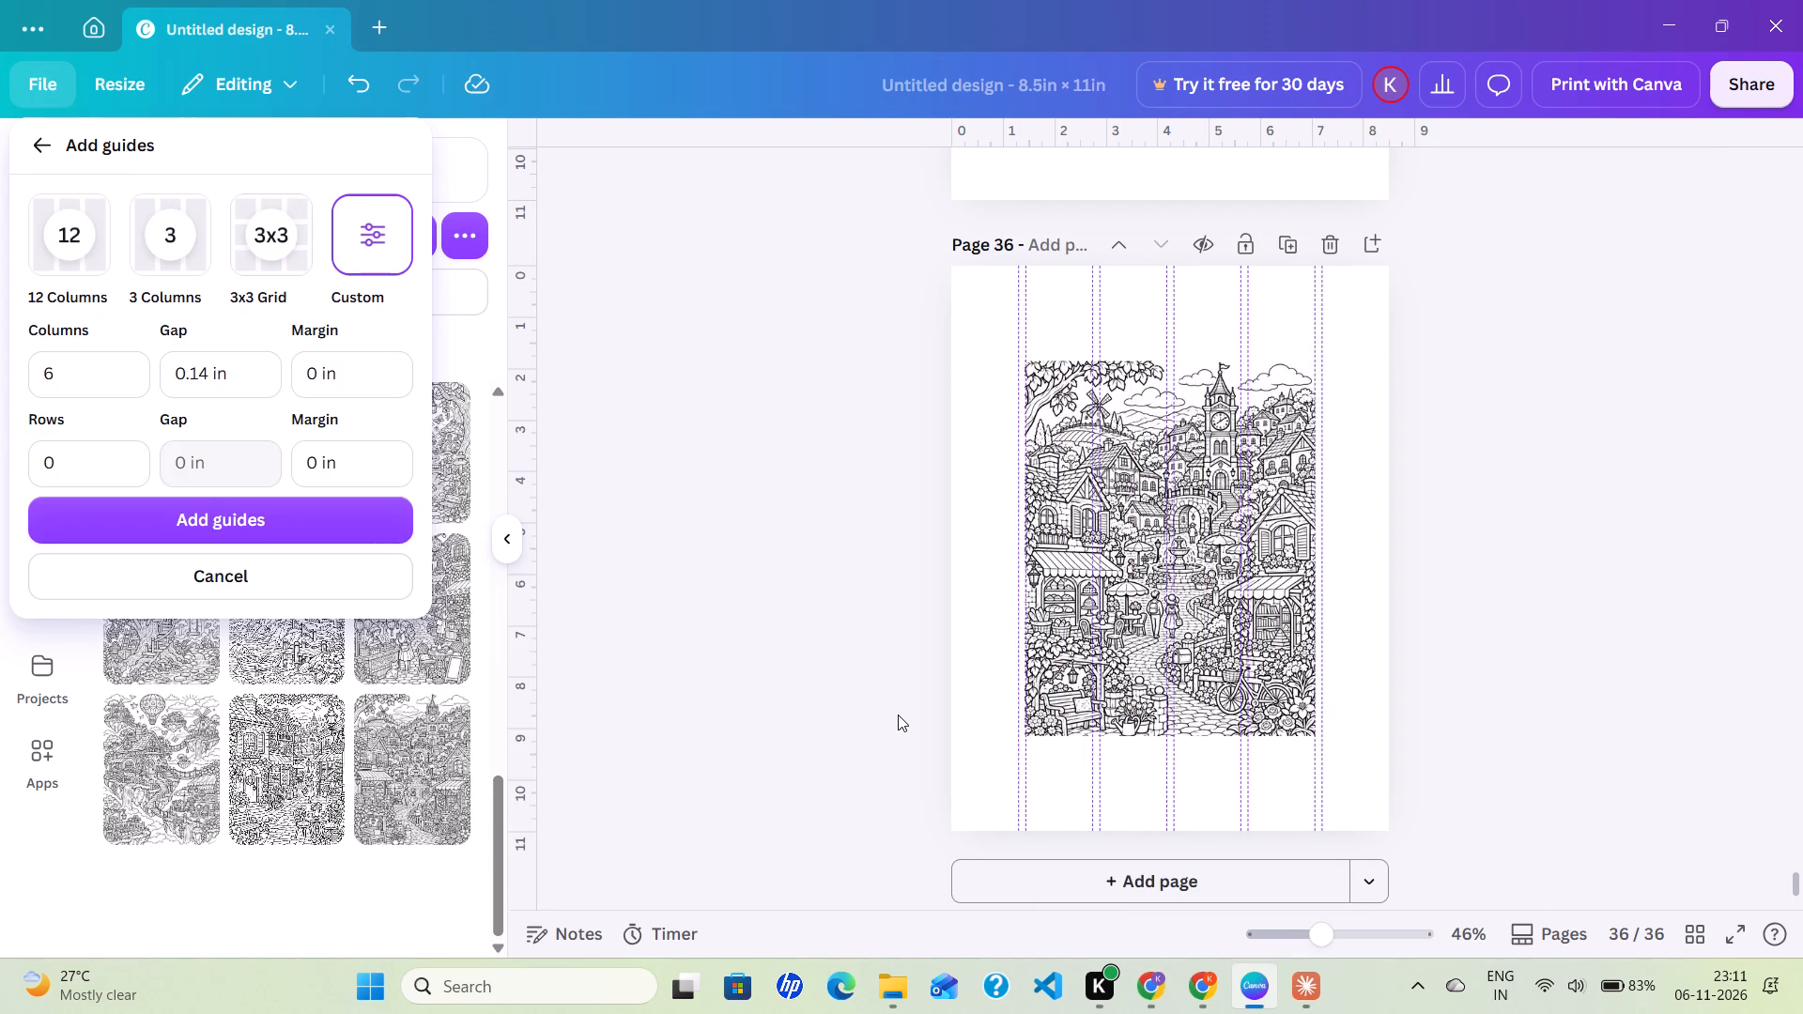
click(1134, 1011)
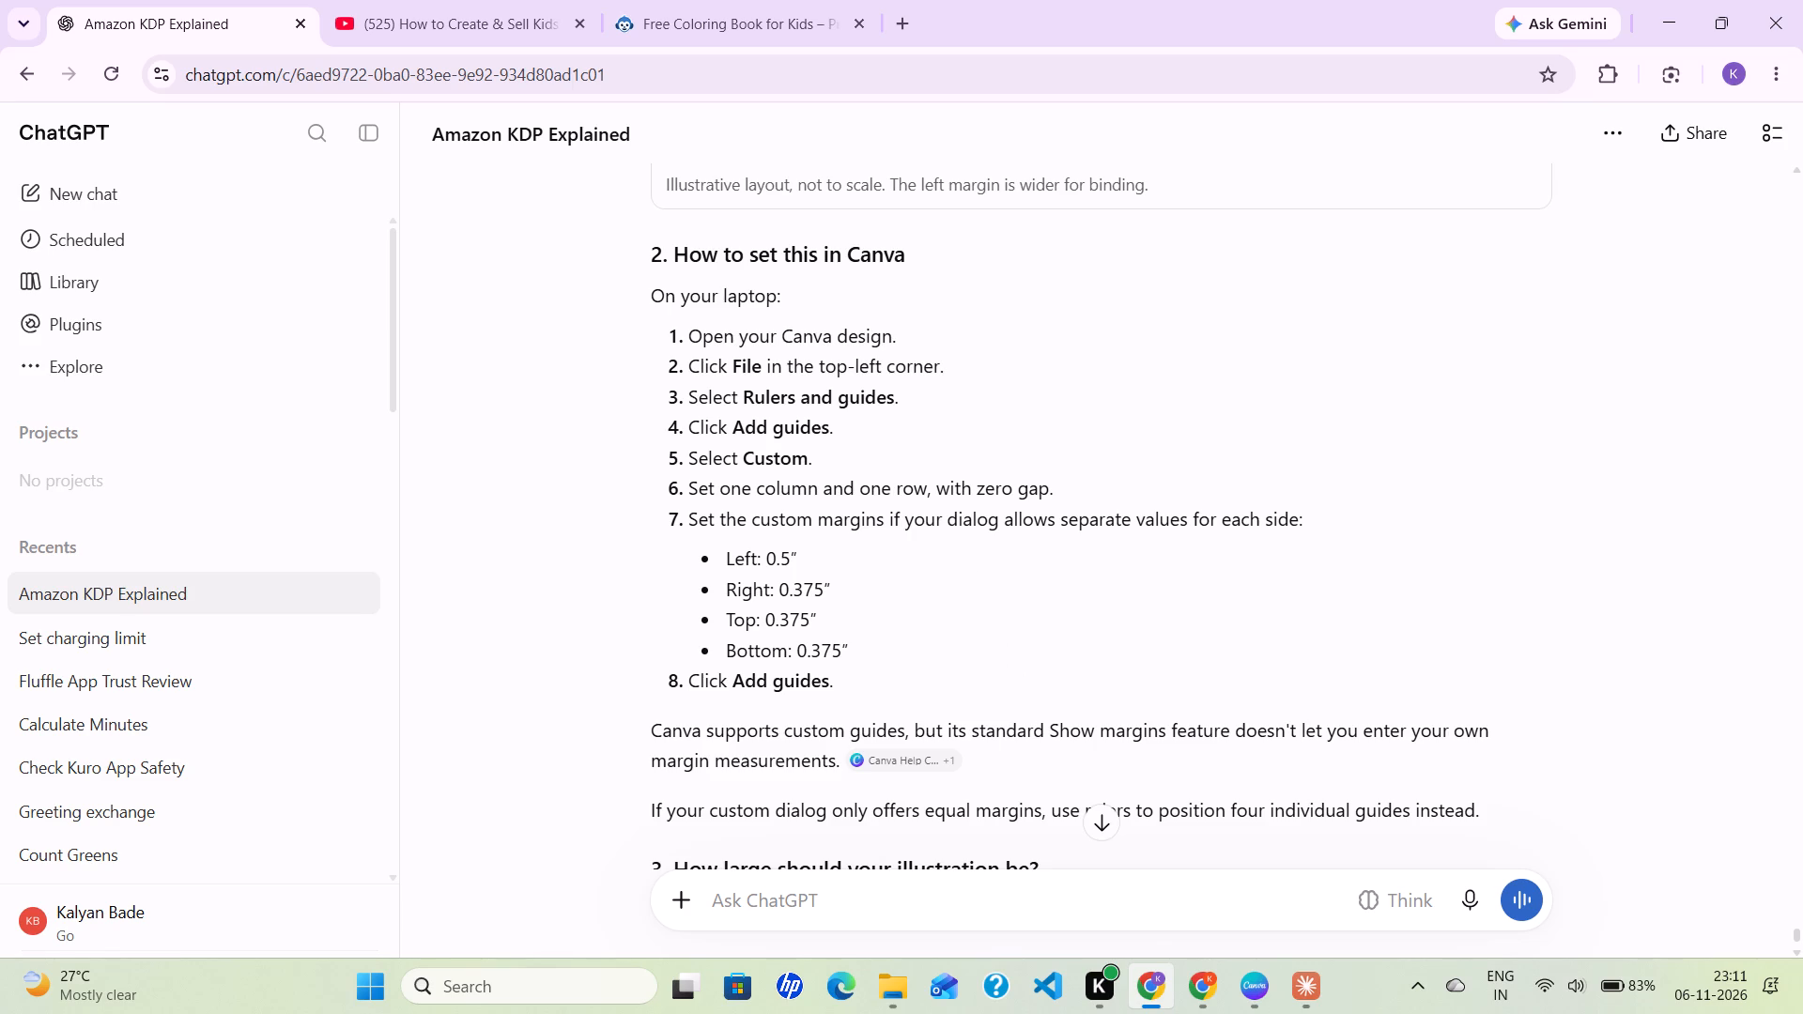
click(1150, 978)
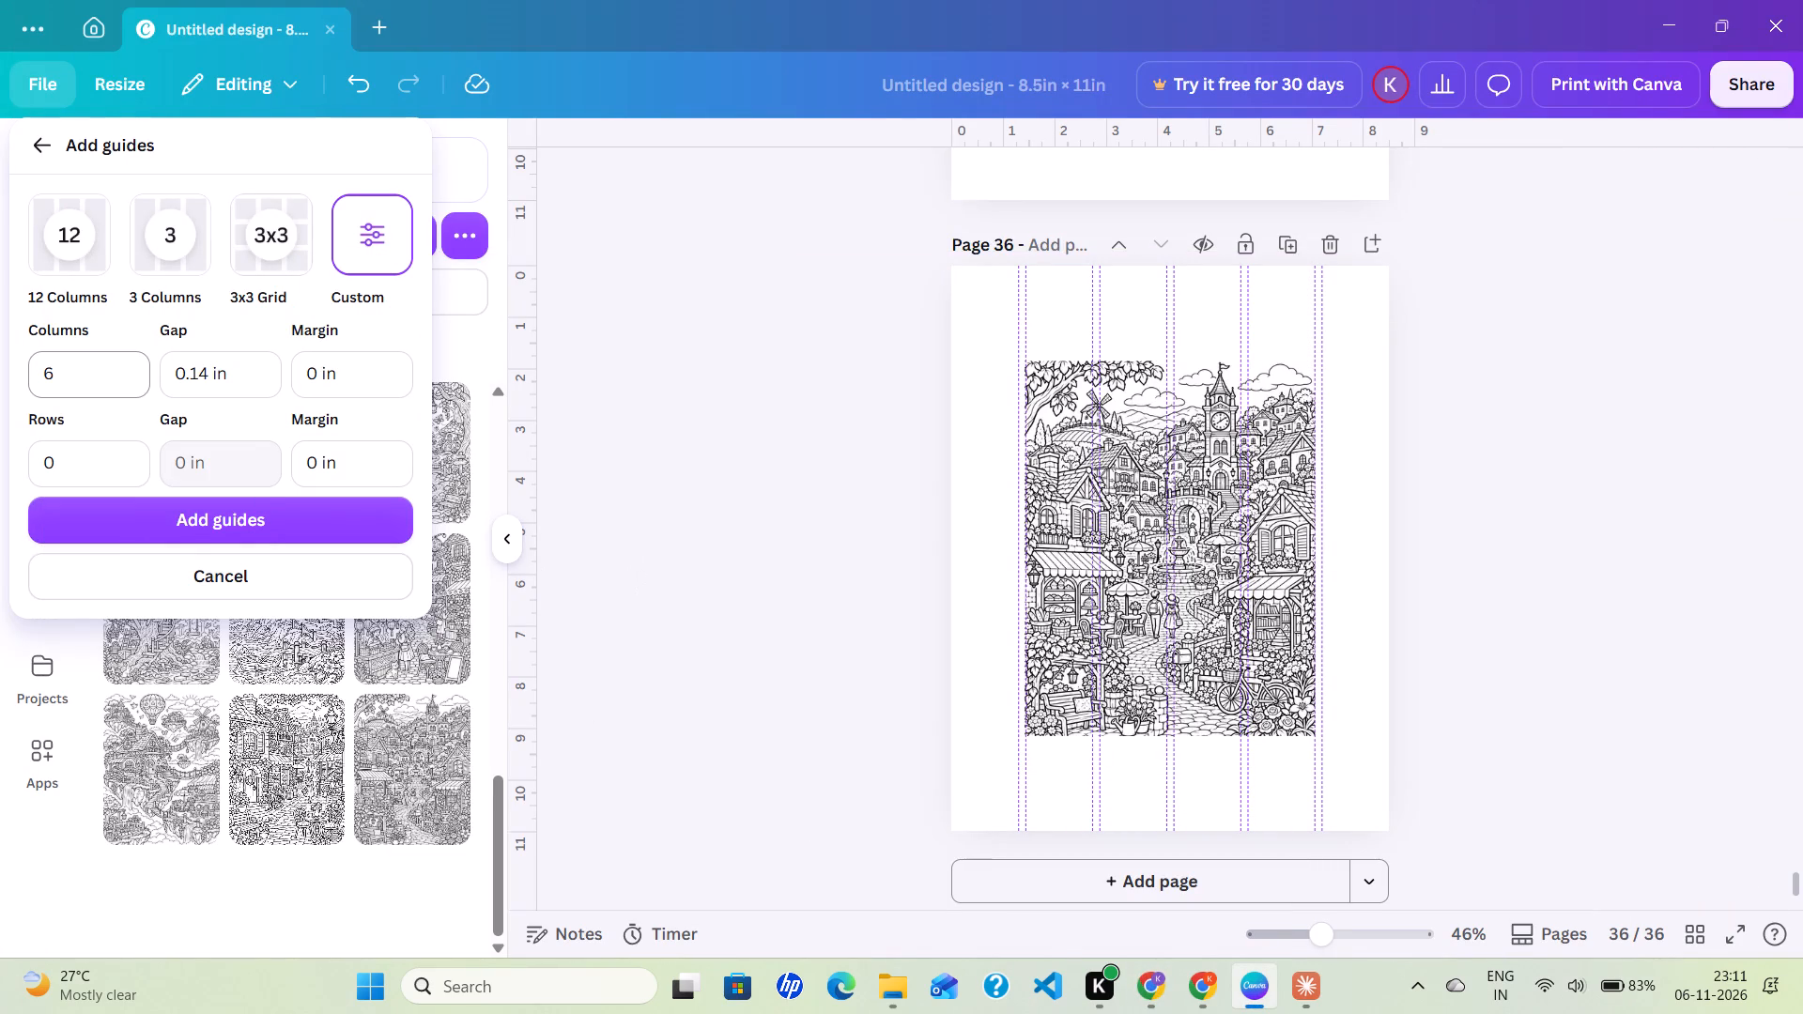
Set the custom guides to 1 column and 1 row, with a gap of 0 in for both.
click(116, 376)
key(BackSpace)
key(1)
click(238, 380)
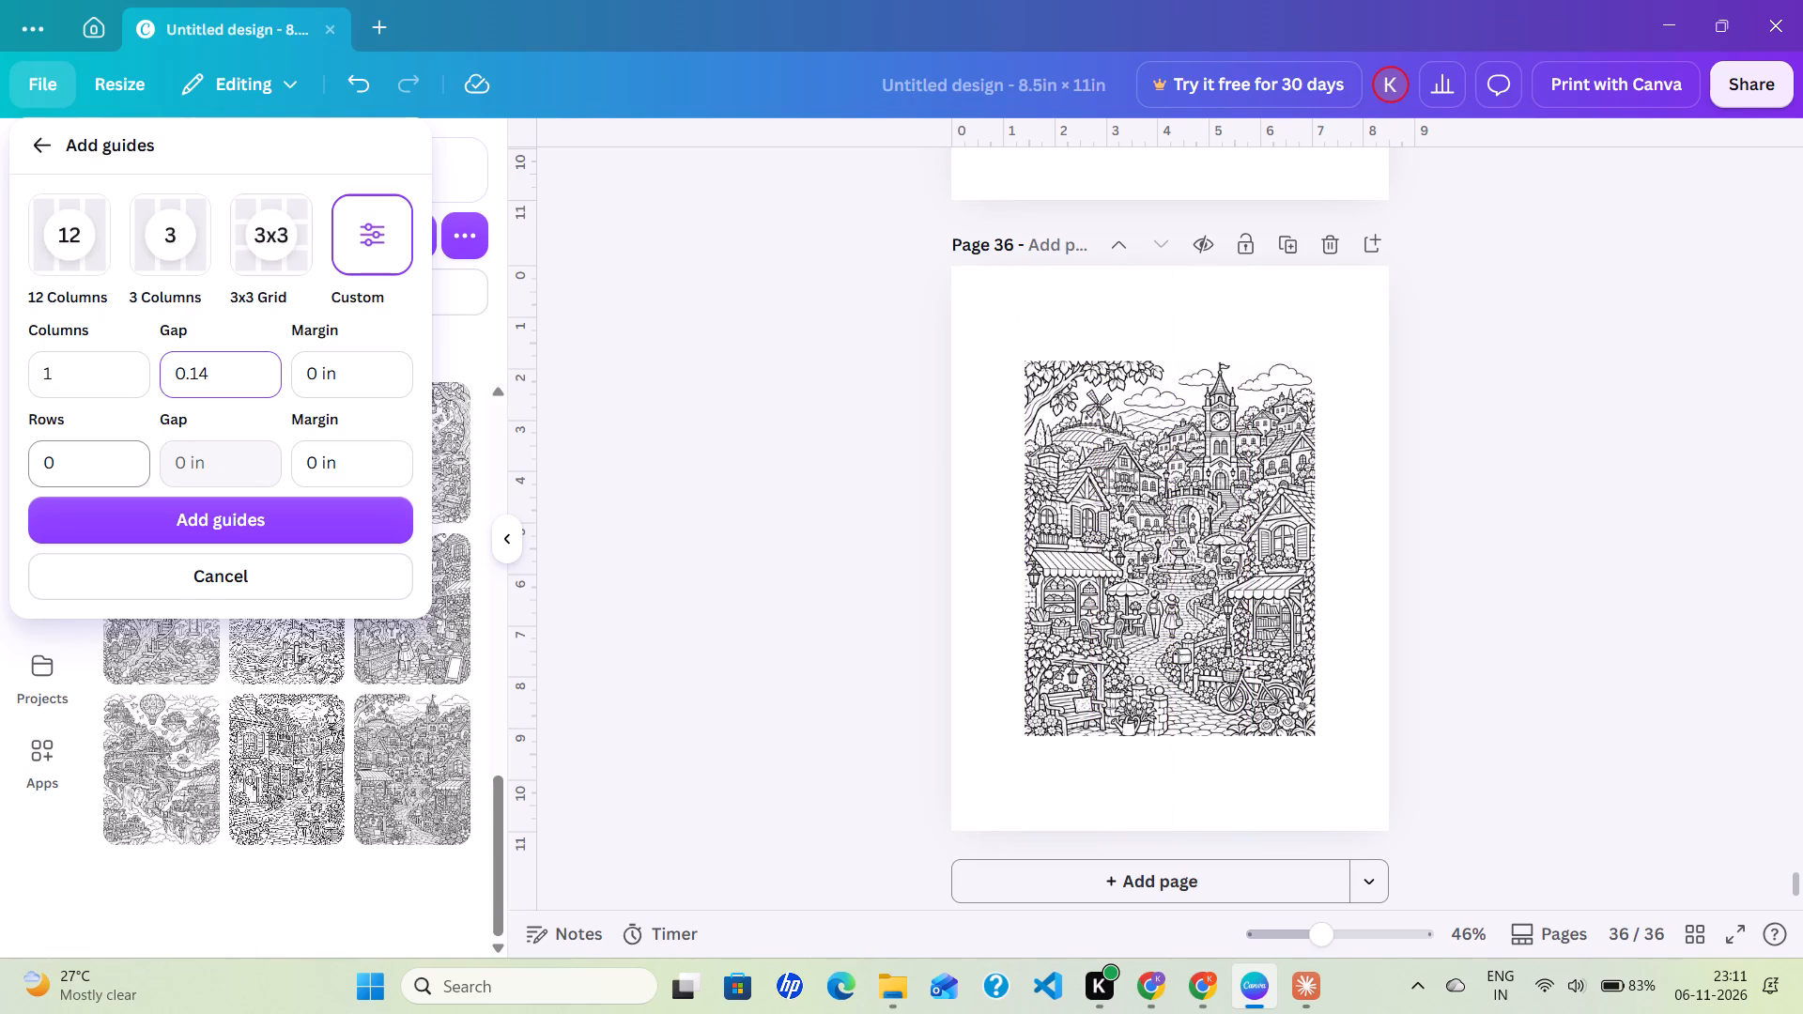
click(77, 456)
key(BackSpace)
key(1)
click(254, 370)
key(BackSpace)
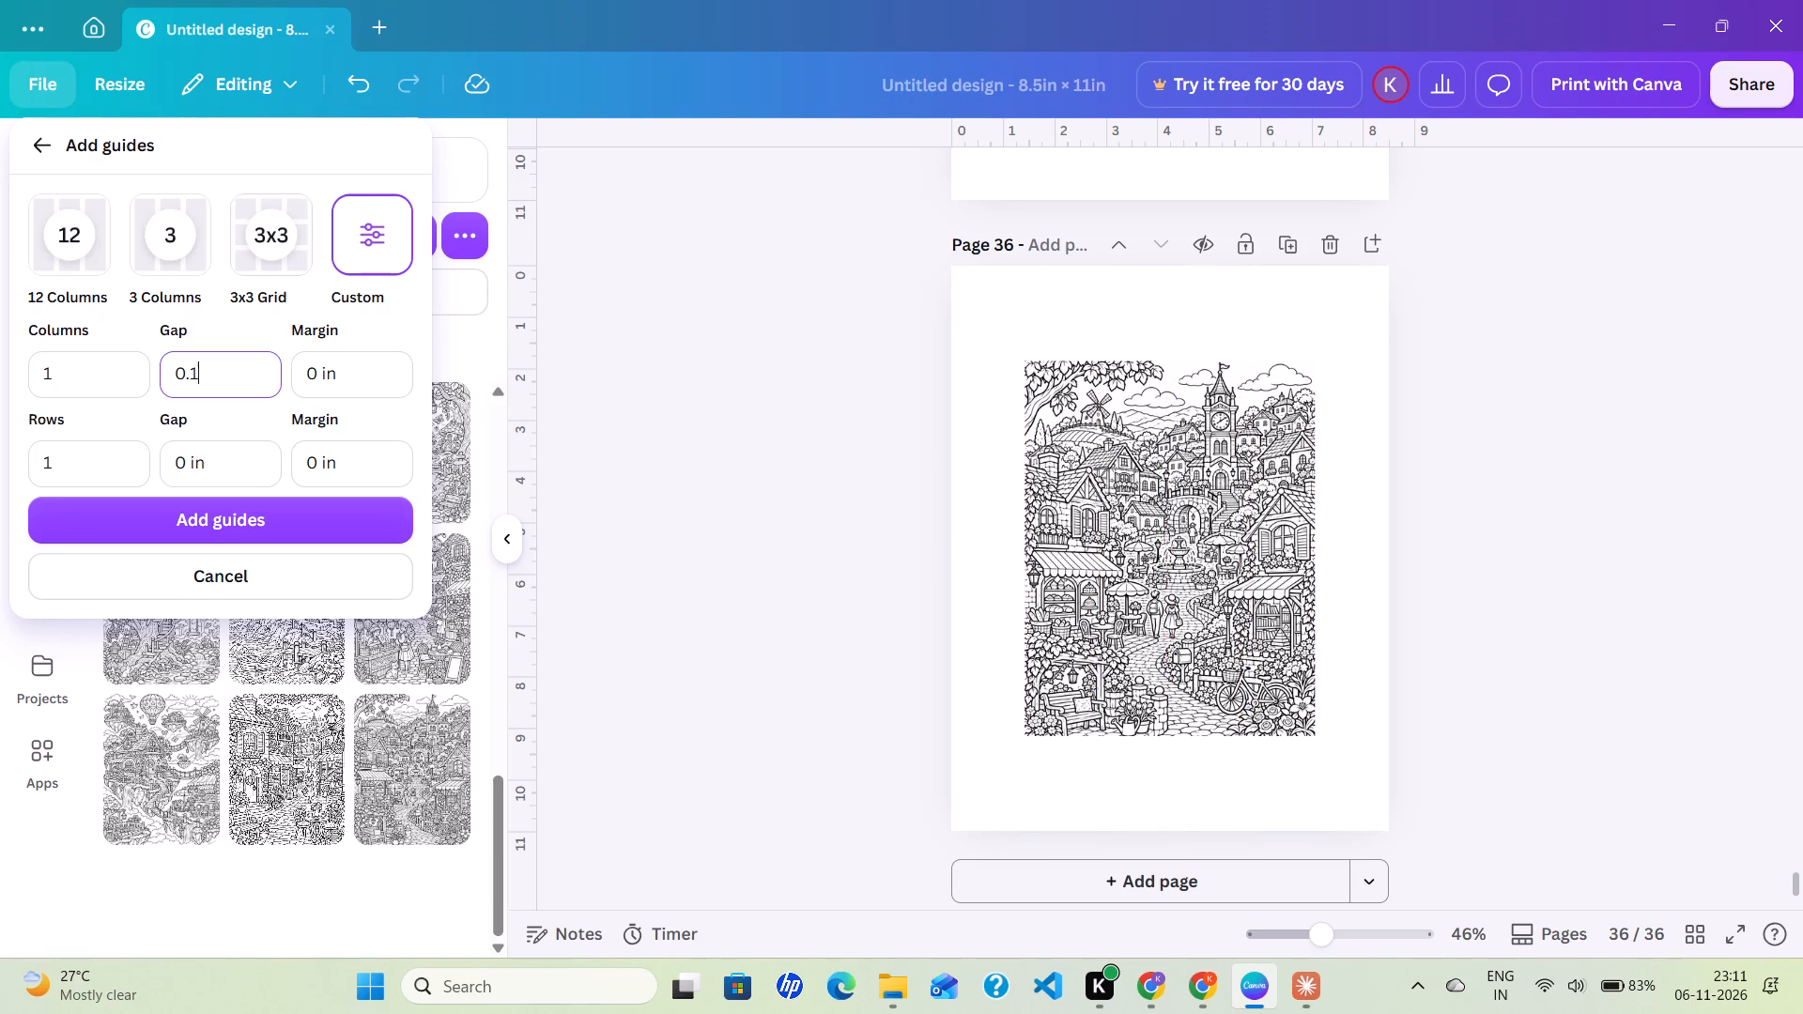
key(BackSpace)
key(BackSpace)
key(BackSpace)
key(0)
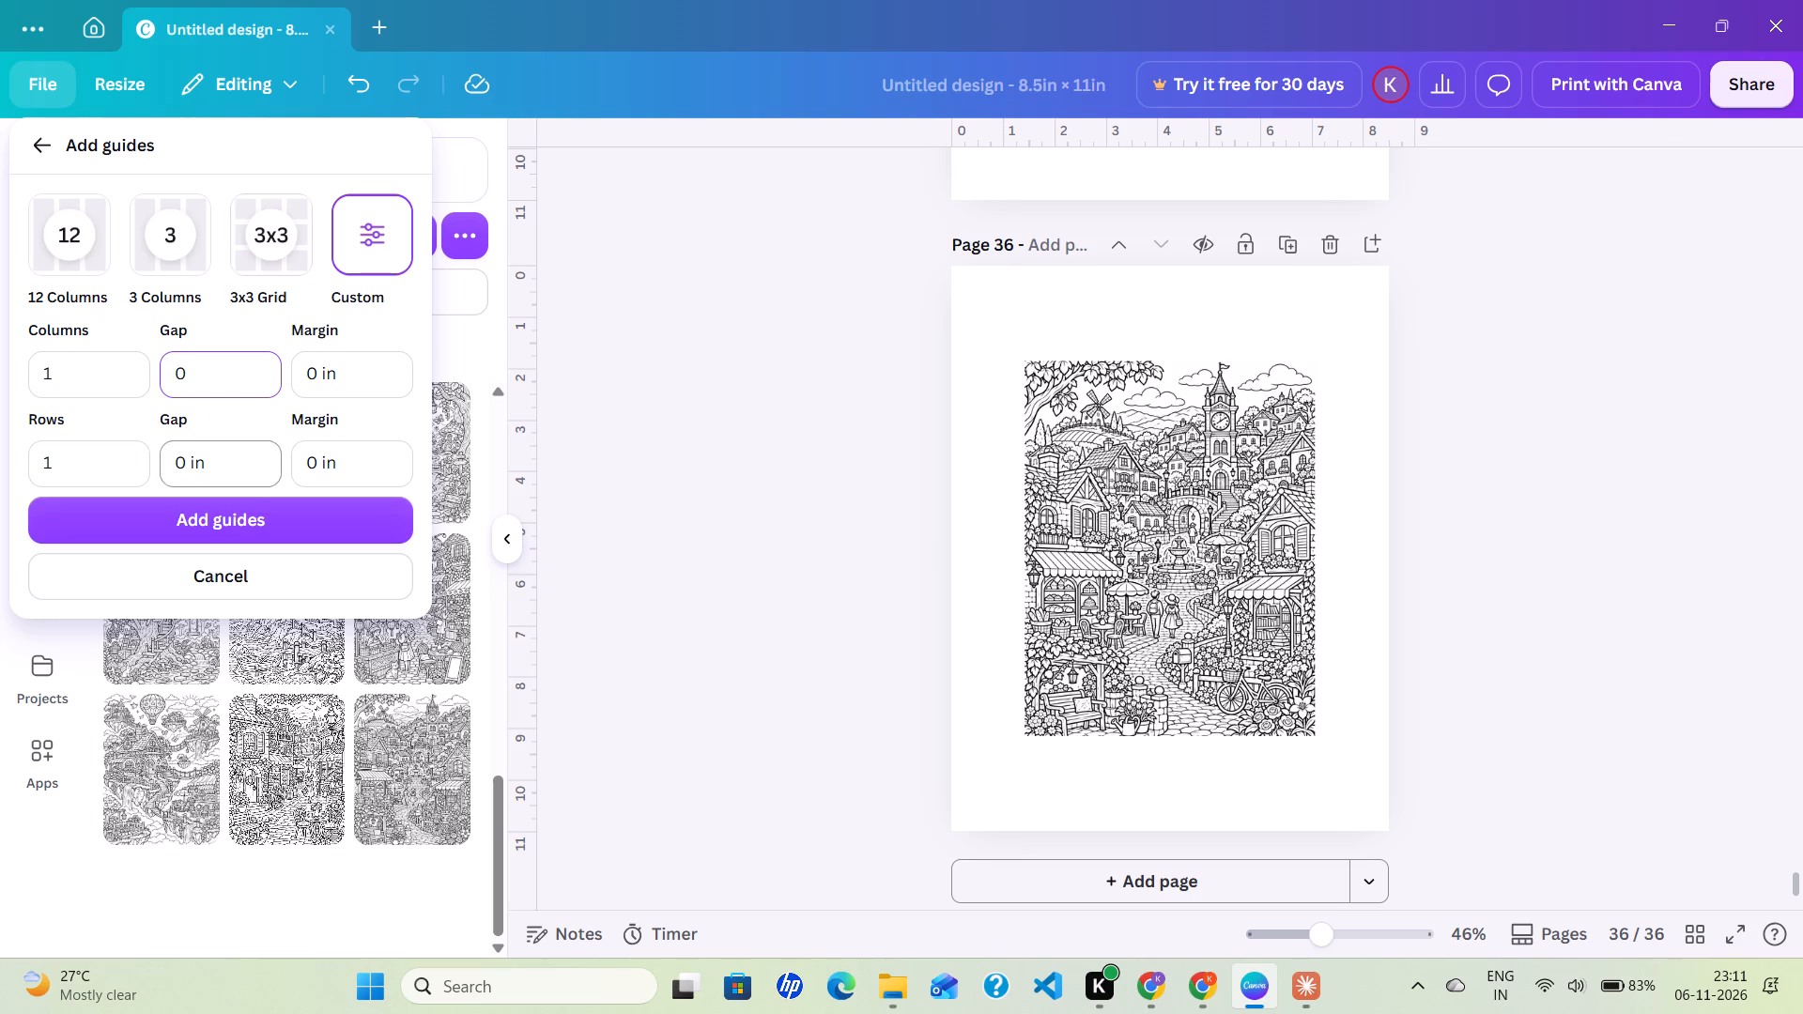
click(256, 476)
key(BackSpace)
key(0)
Recheck ChatGPT's margin instructions, add the custom guides to the Canva design with 0 in margins, and unlock them.
click(1143, 1000)
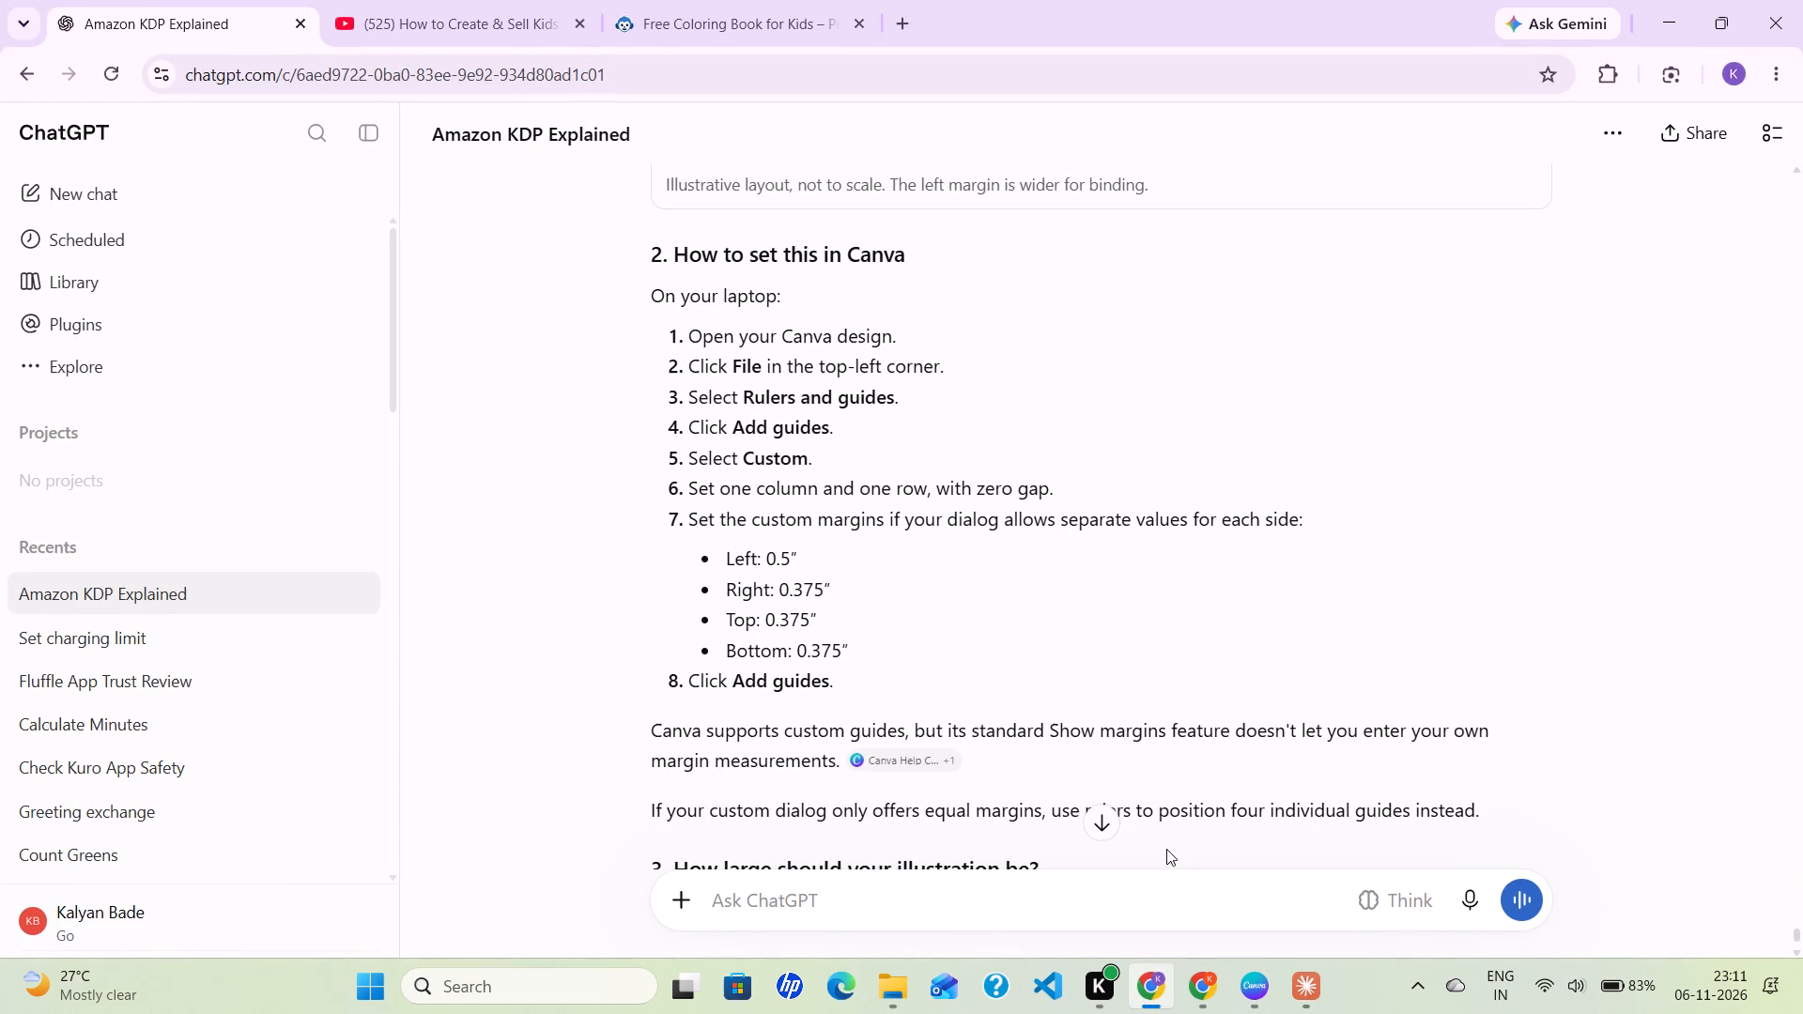
click(1163, 1006)
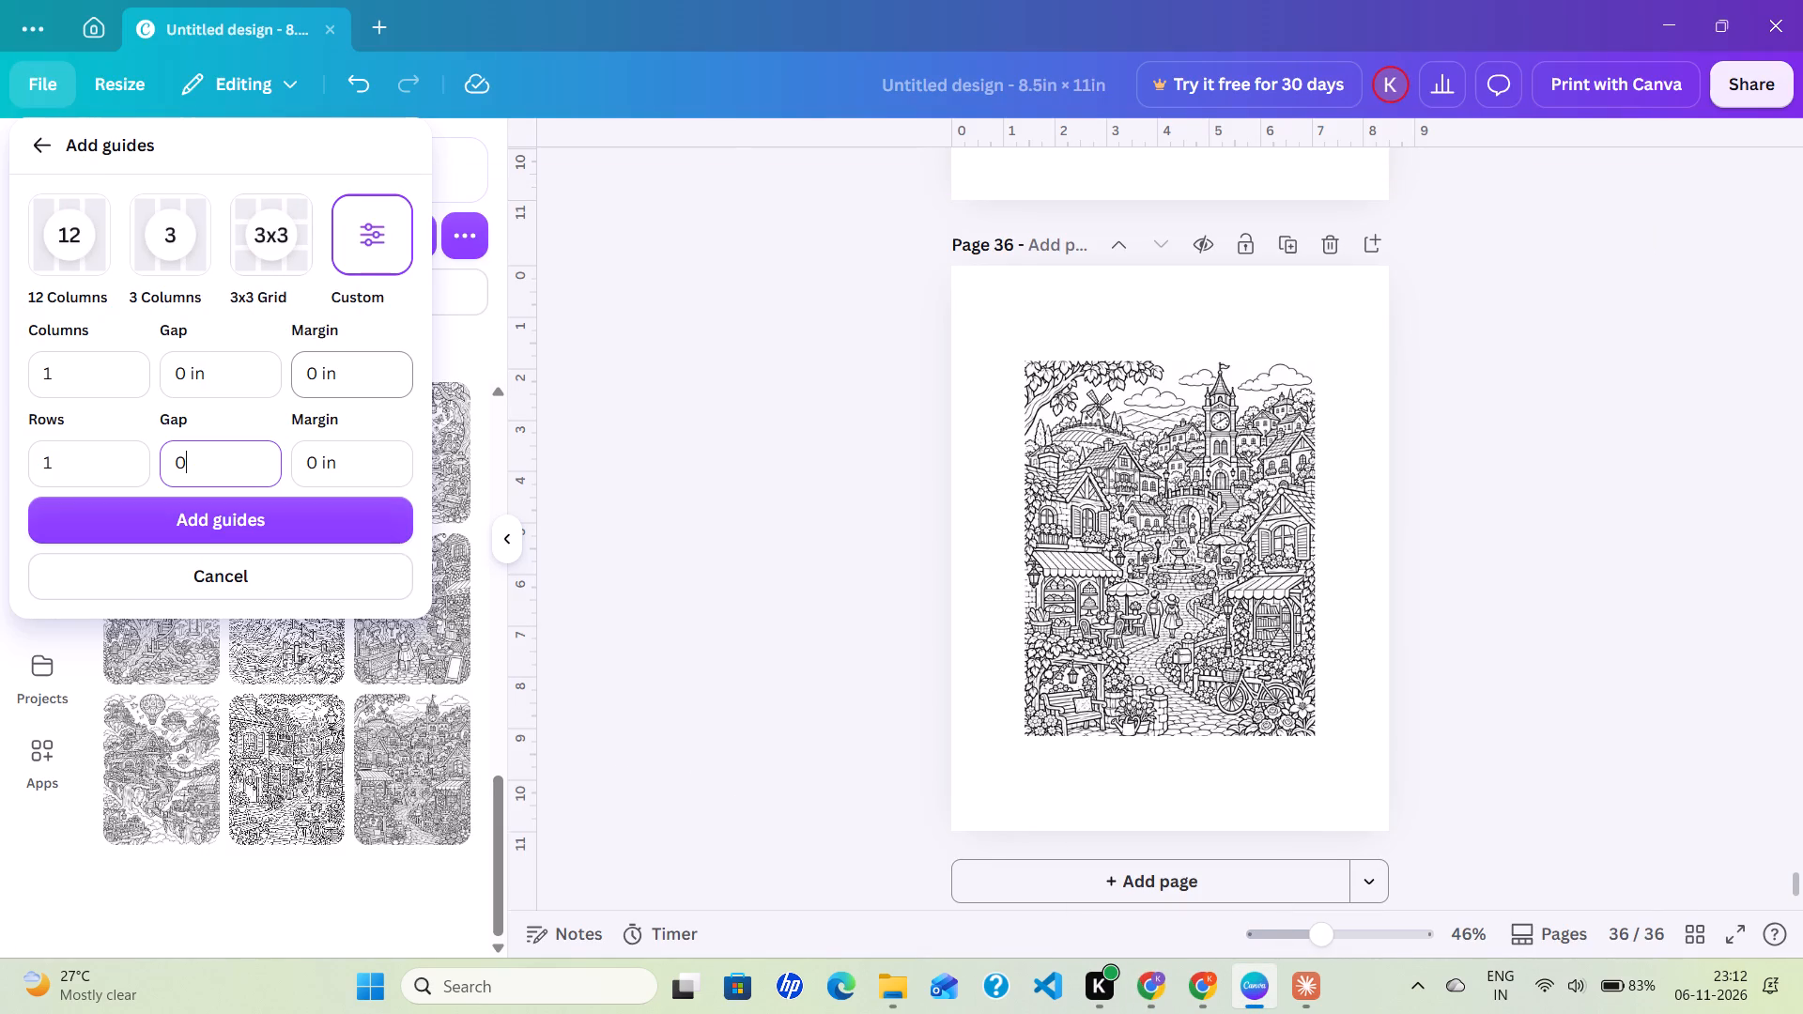
scroll(349, 375, left, 1)
click(1148, 570)
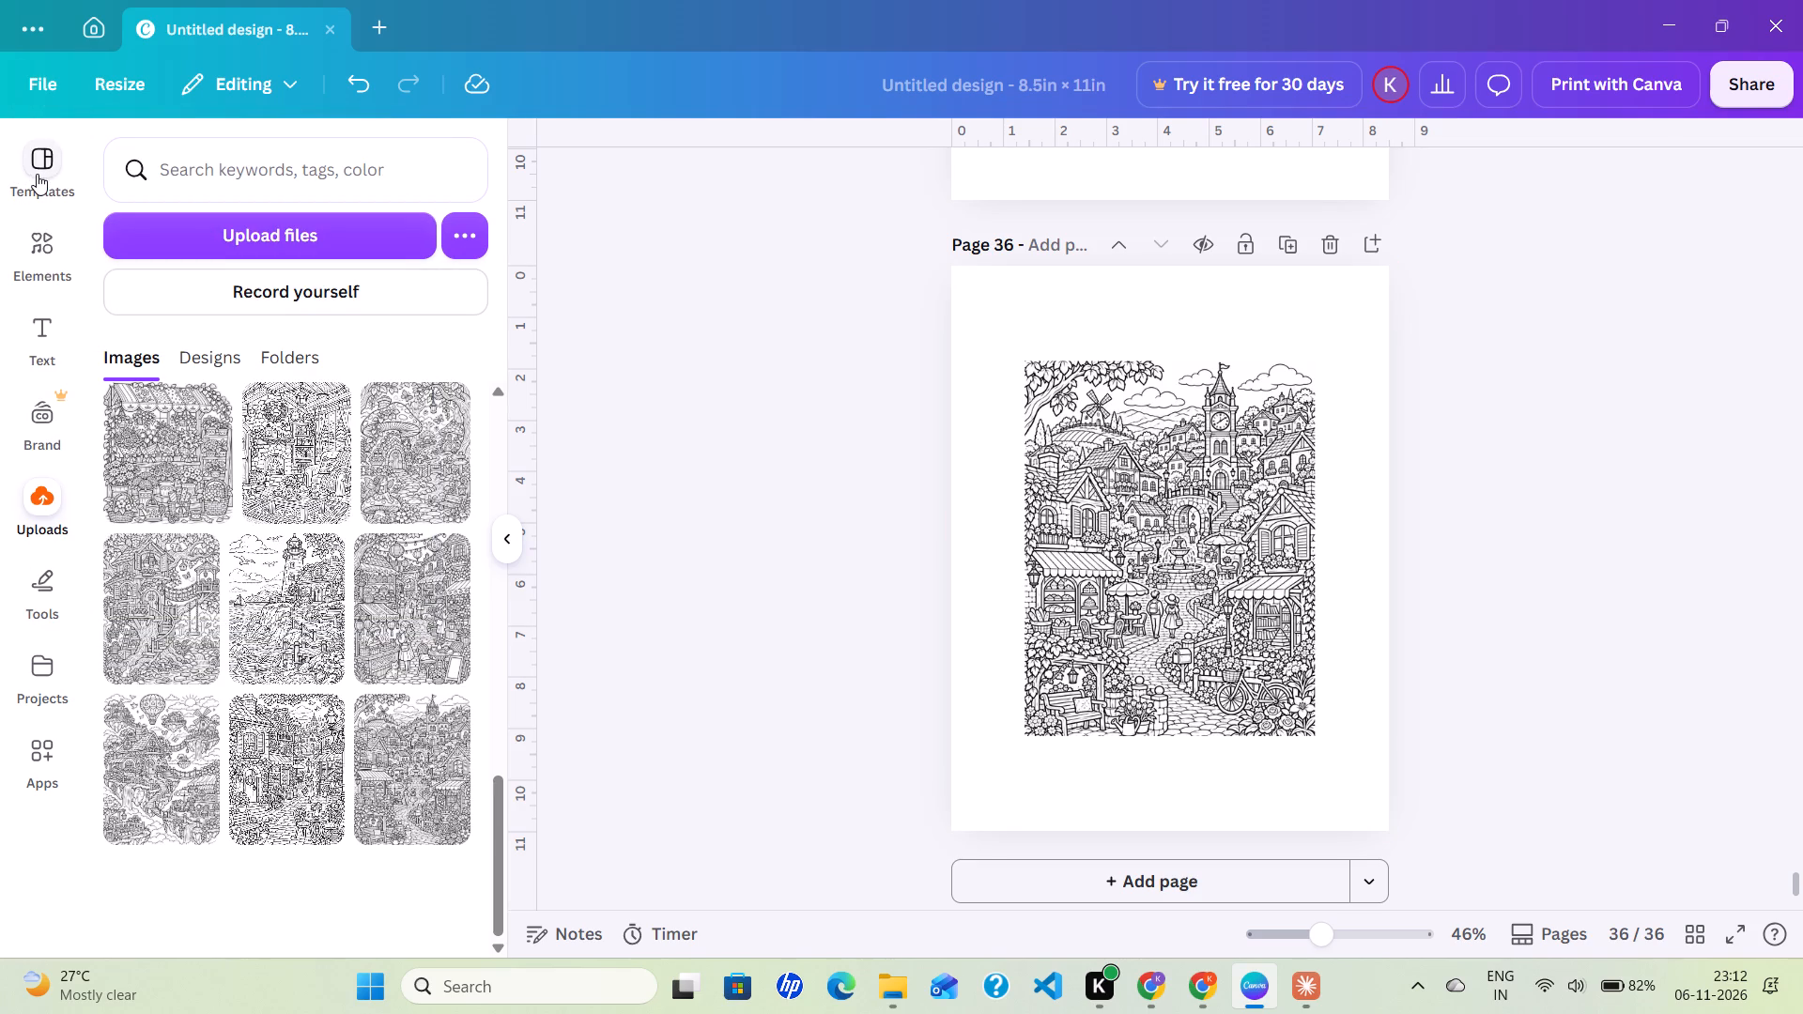
click(991, 526)
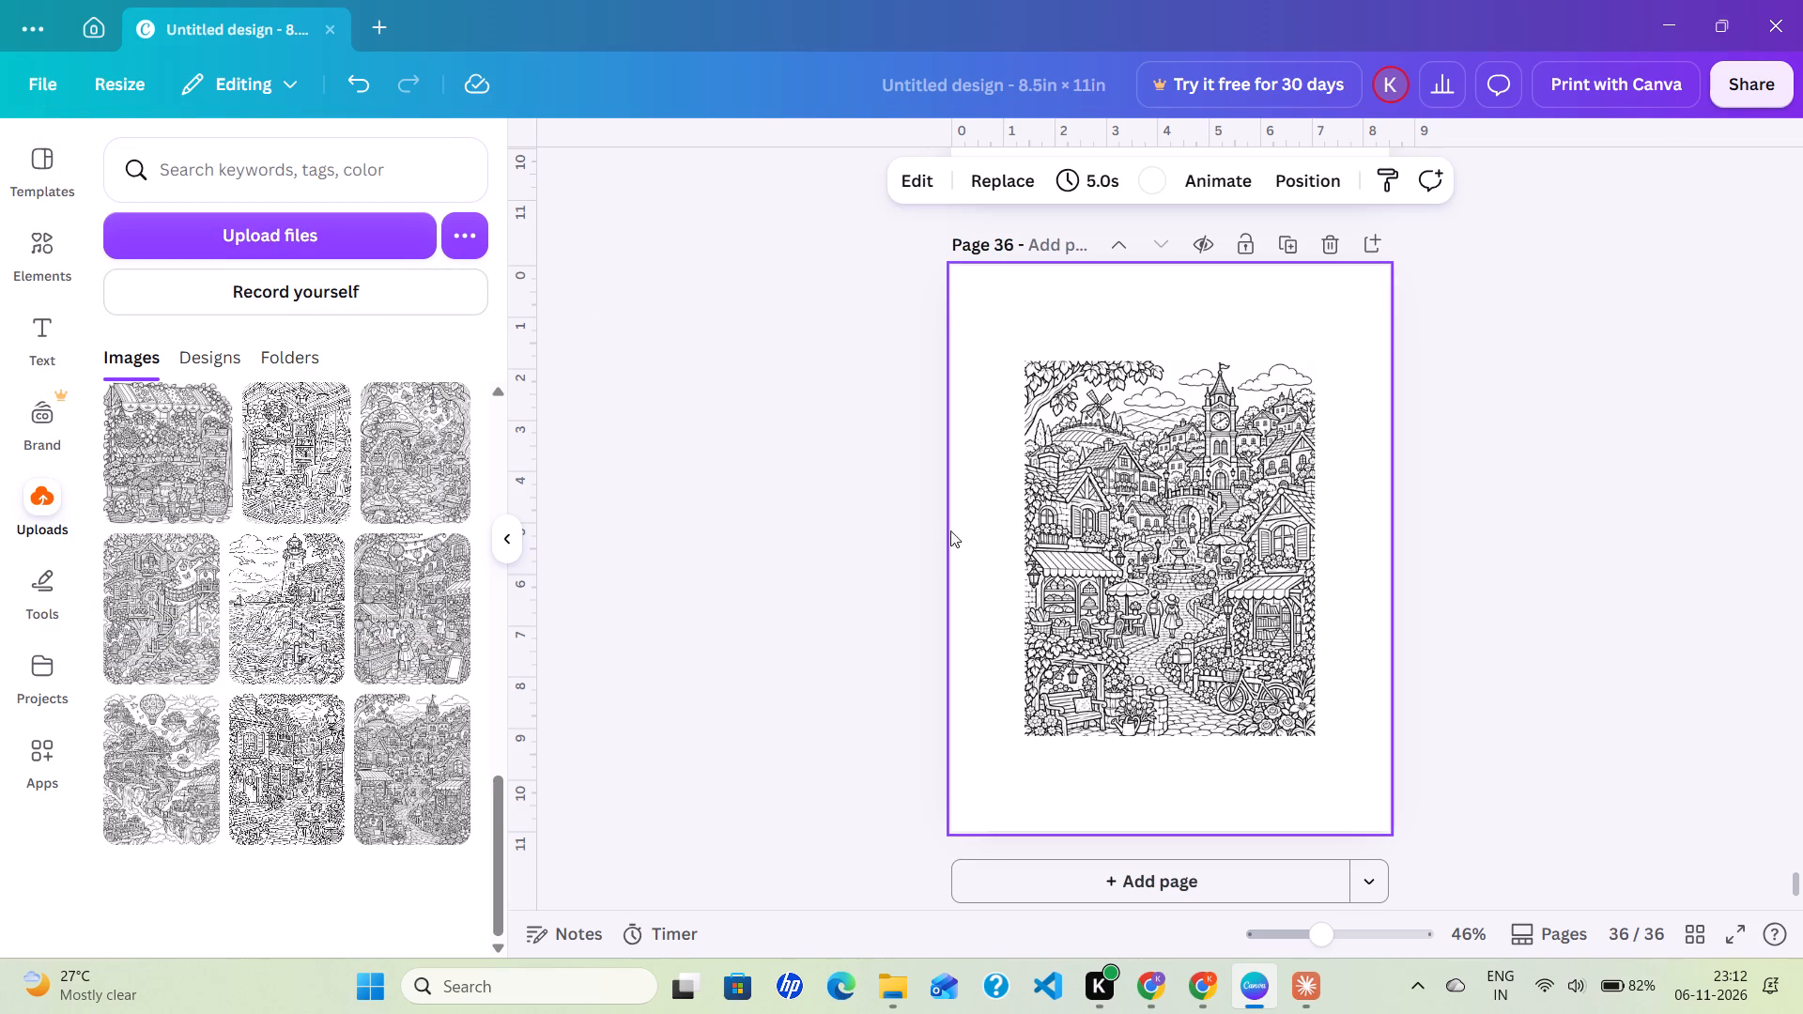
click(43, 70)
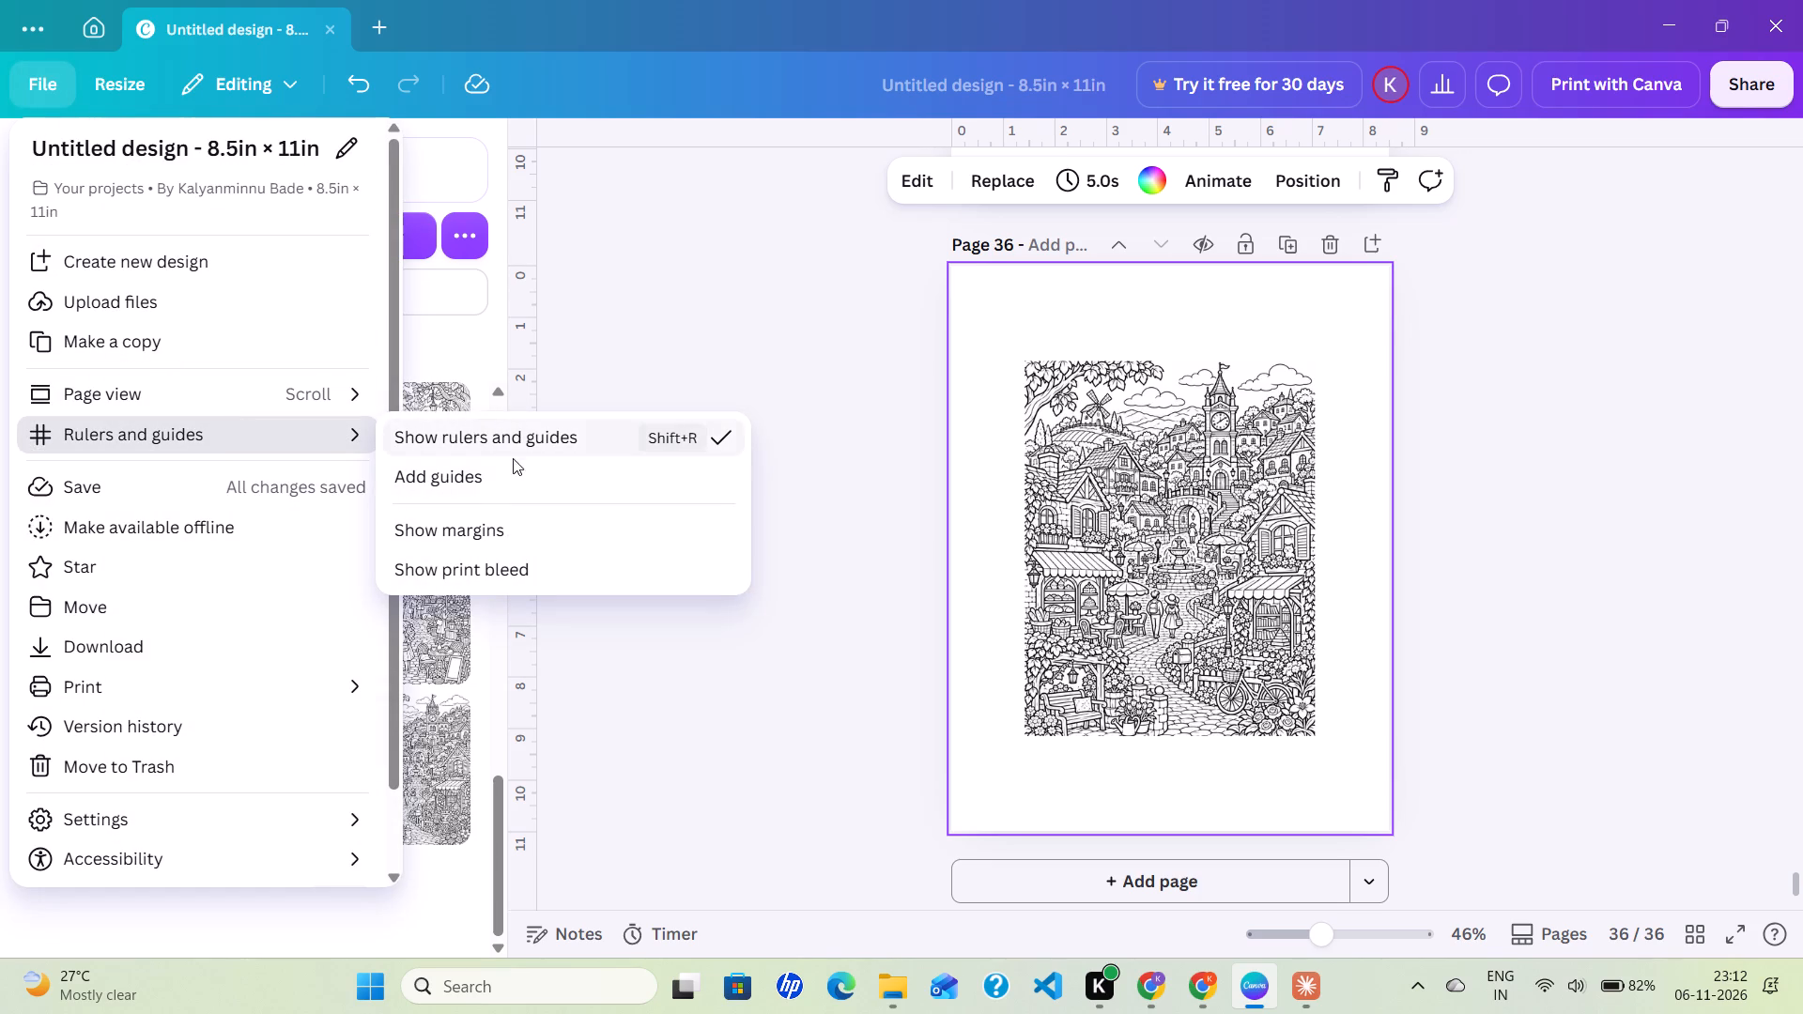
click(514, 470)
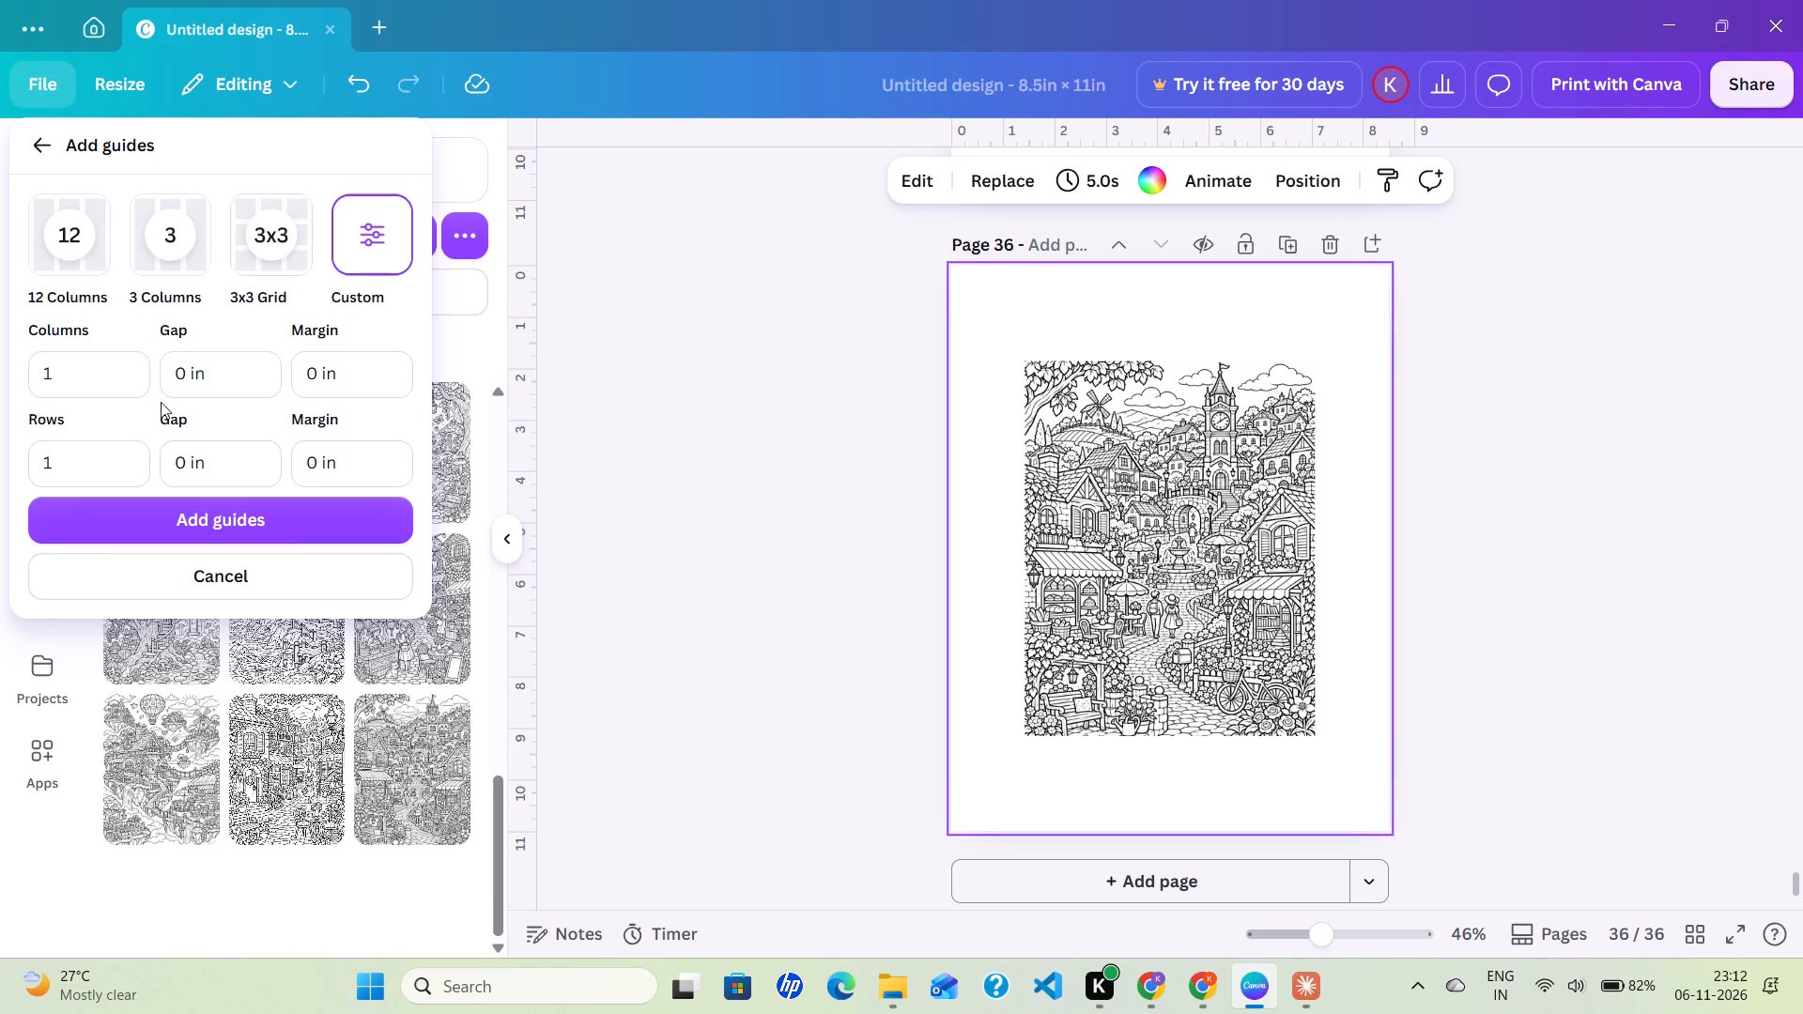
click(234, 523)
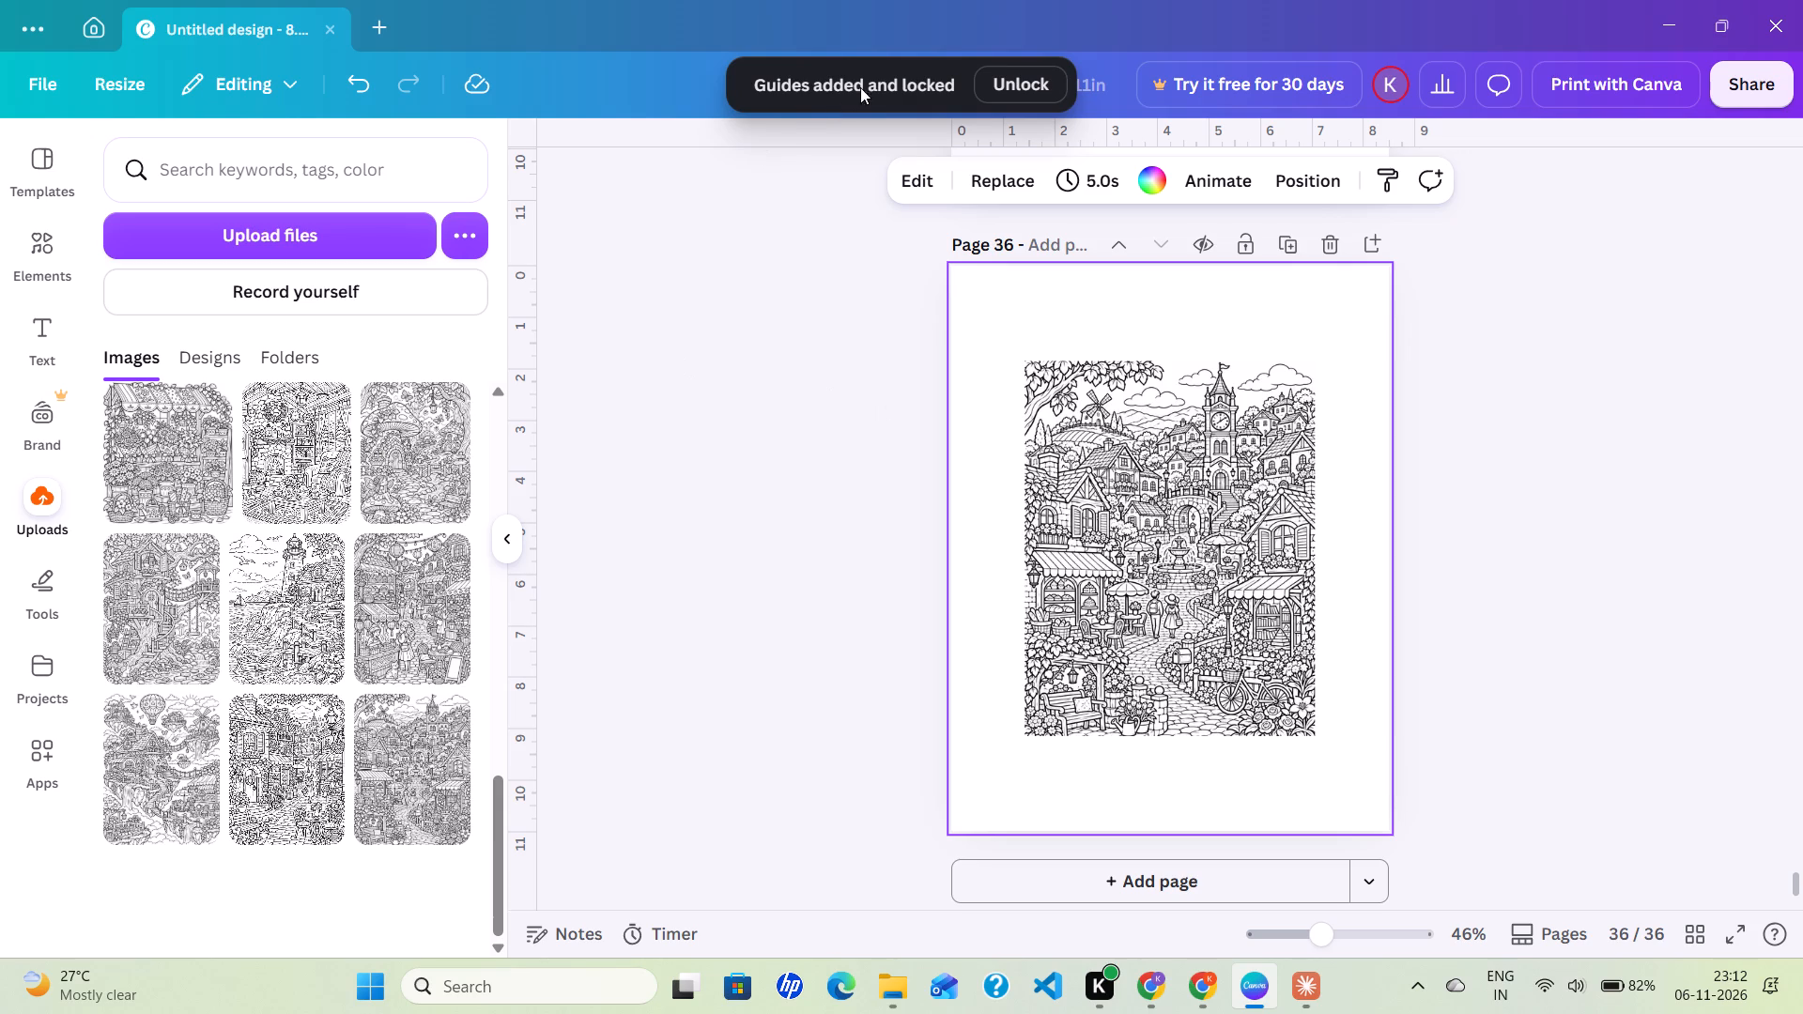
click(990, 95)
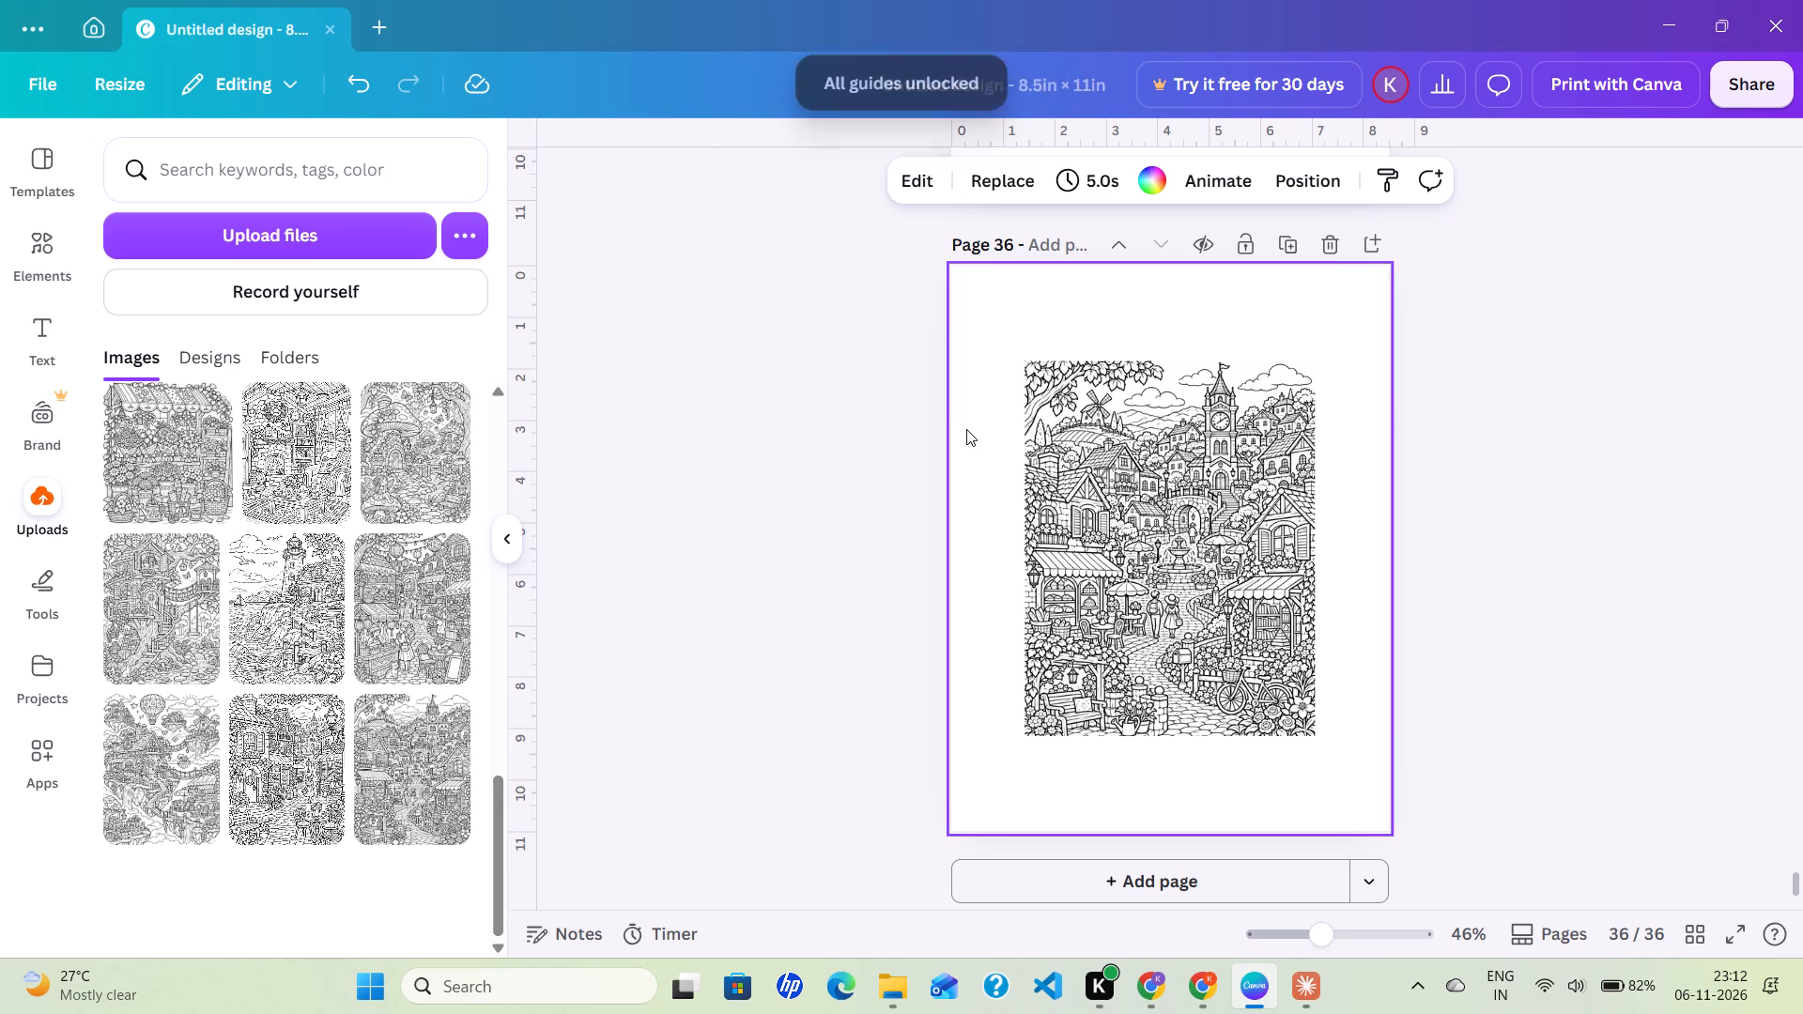
click(884, 89)
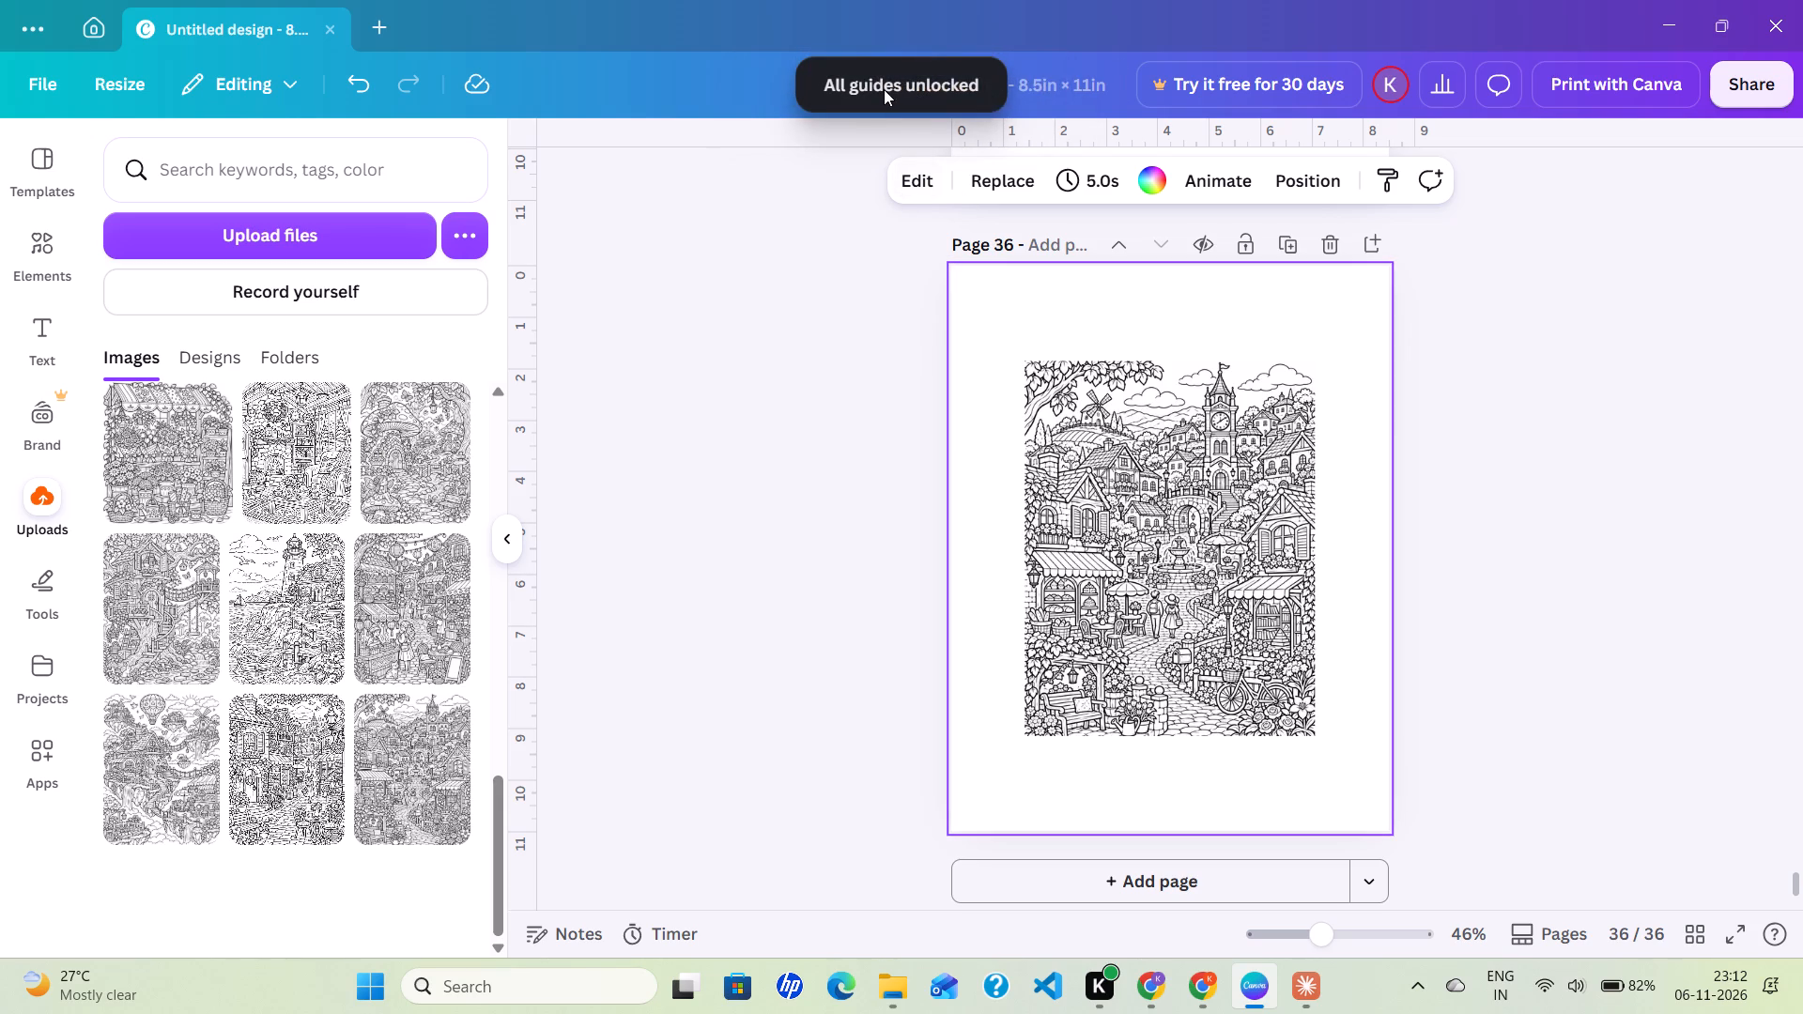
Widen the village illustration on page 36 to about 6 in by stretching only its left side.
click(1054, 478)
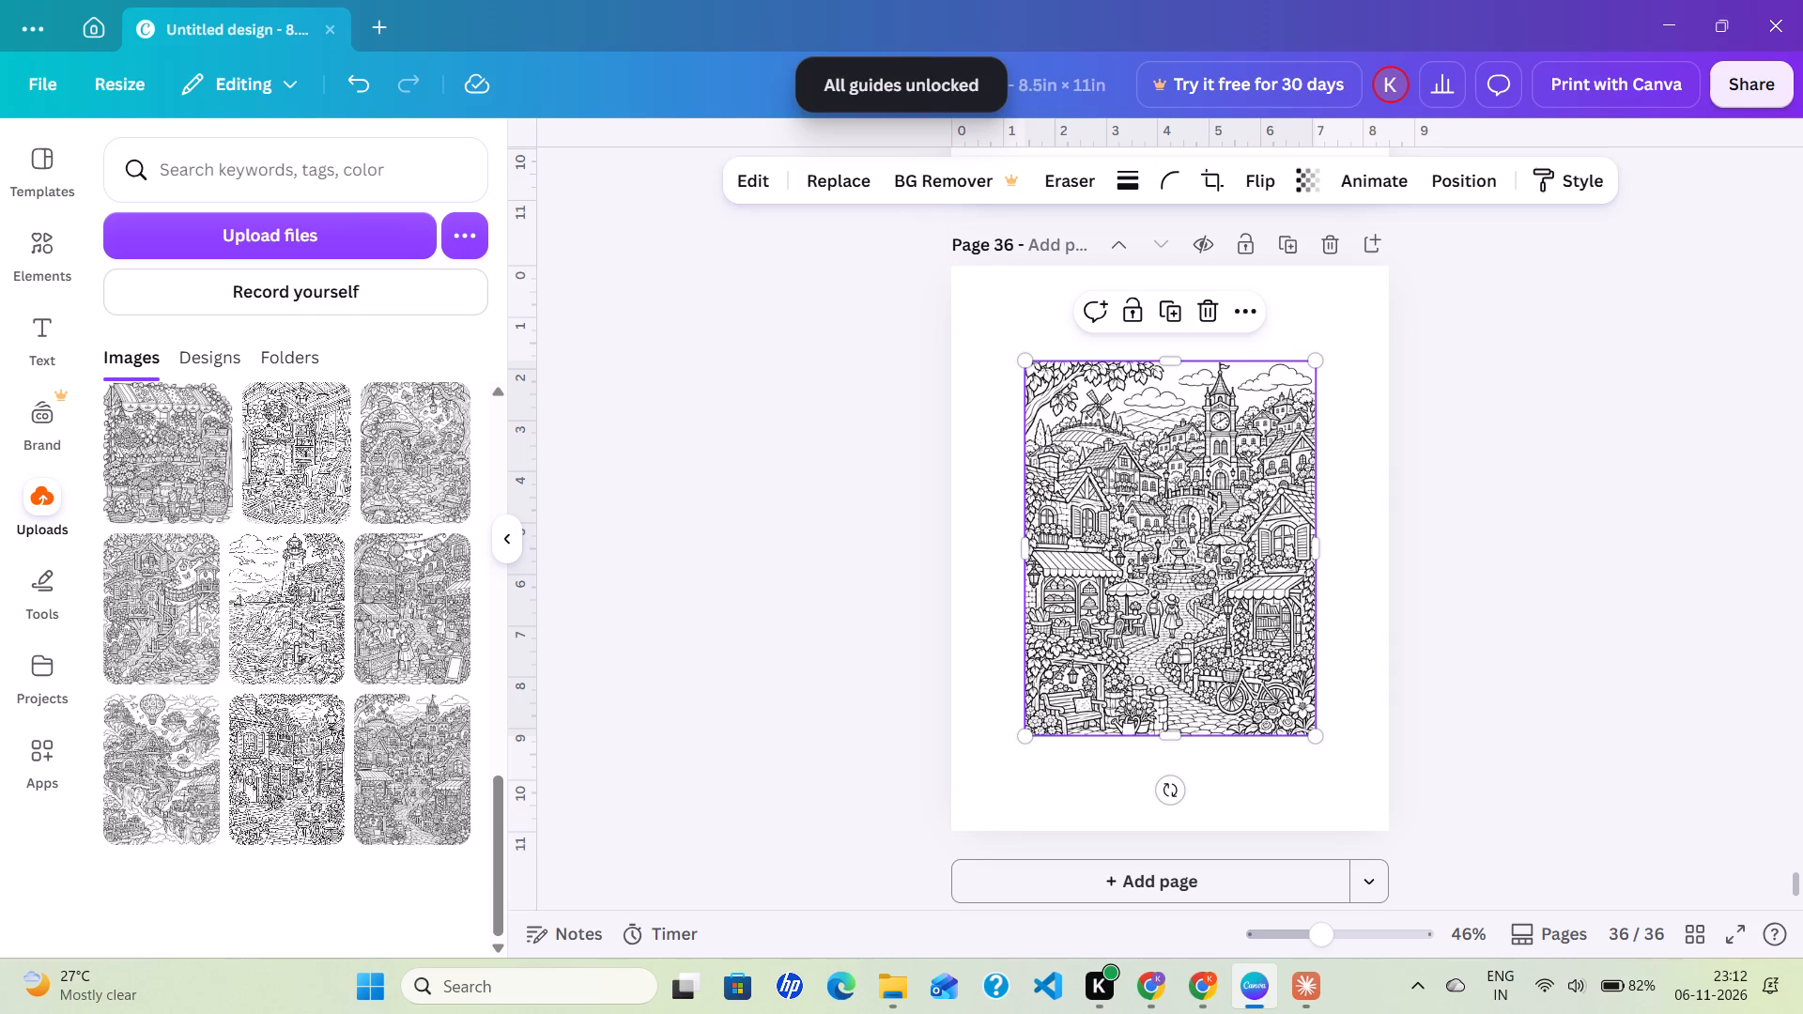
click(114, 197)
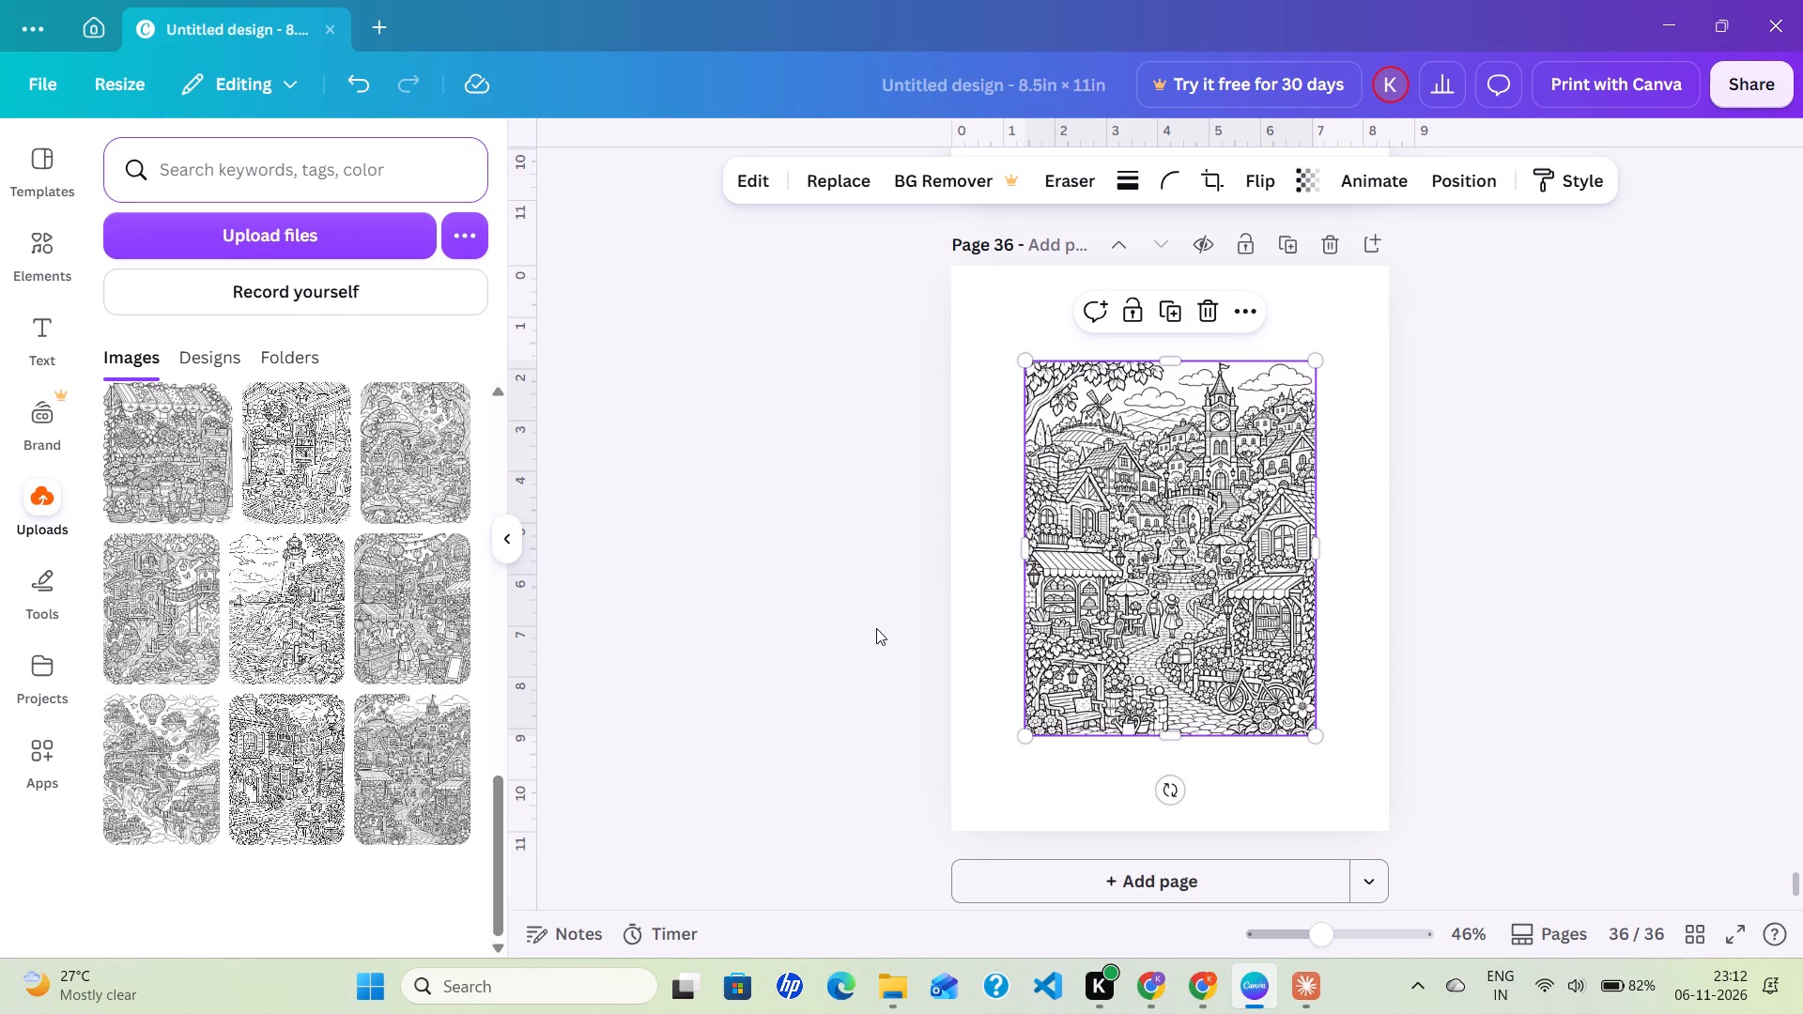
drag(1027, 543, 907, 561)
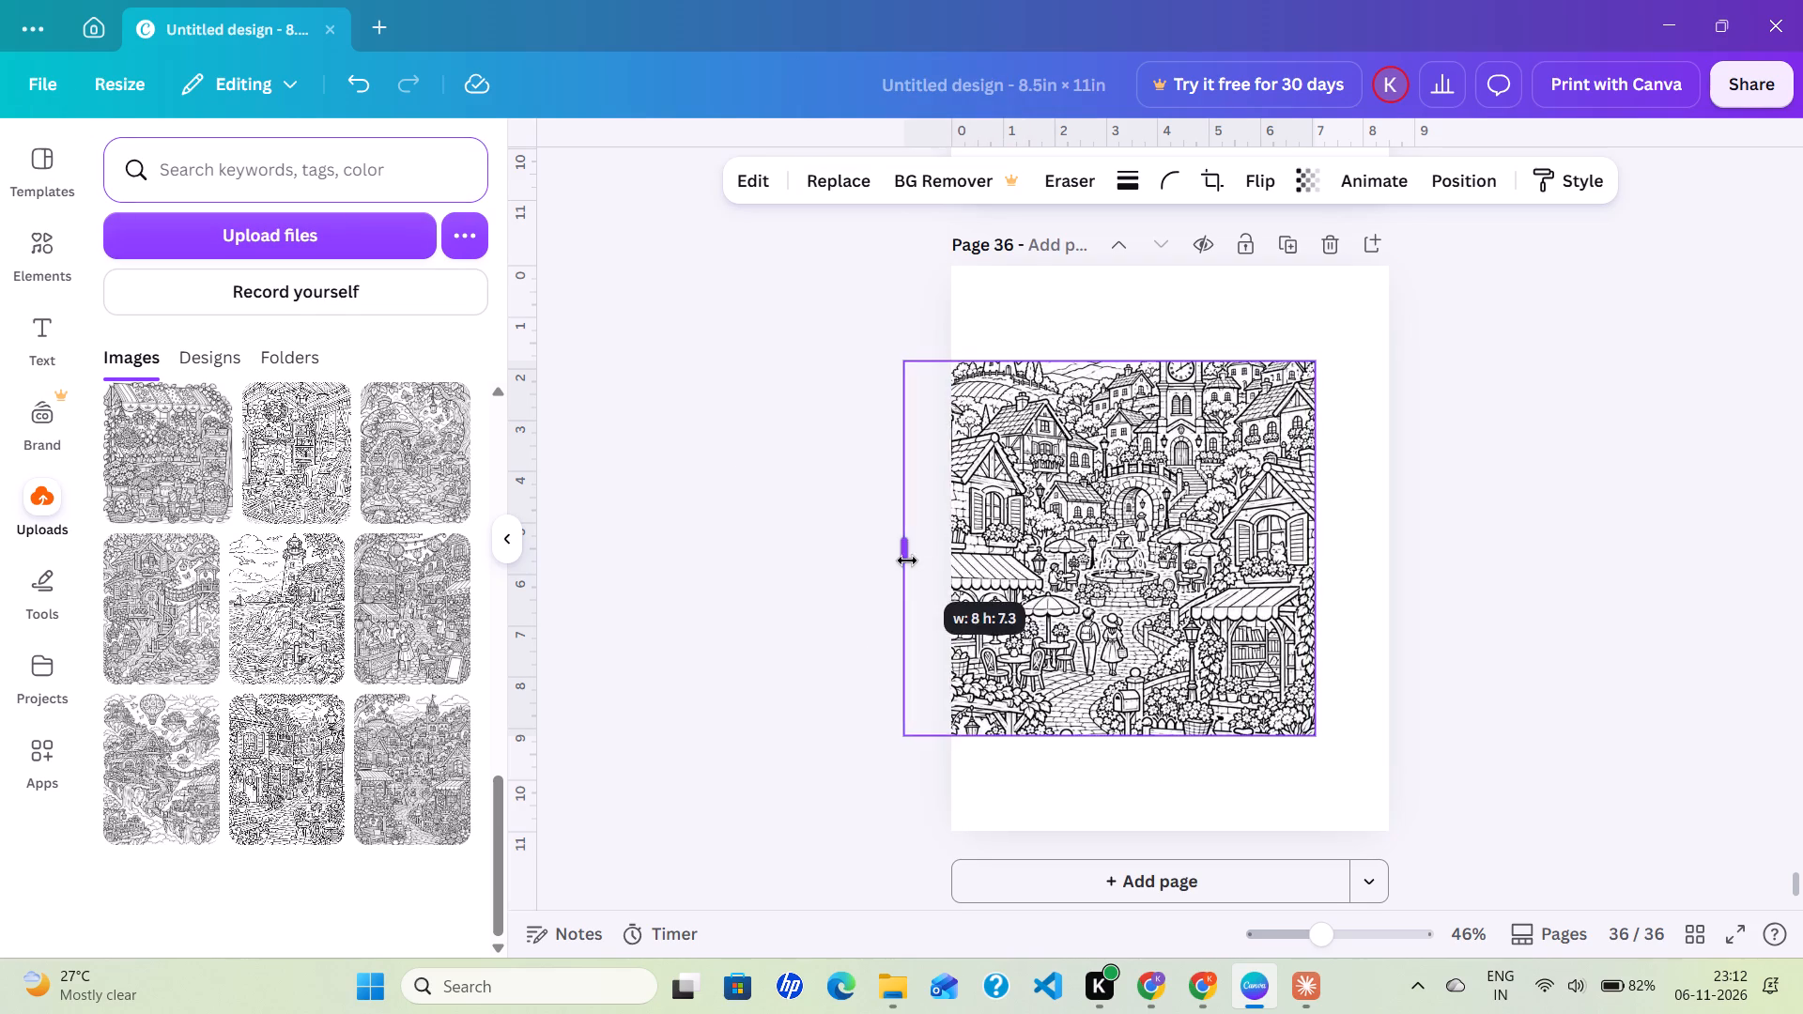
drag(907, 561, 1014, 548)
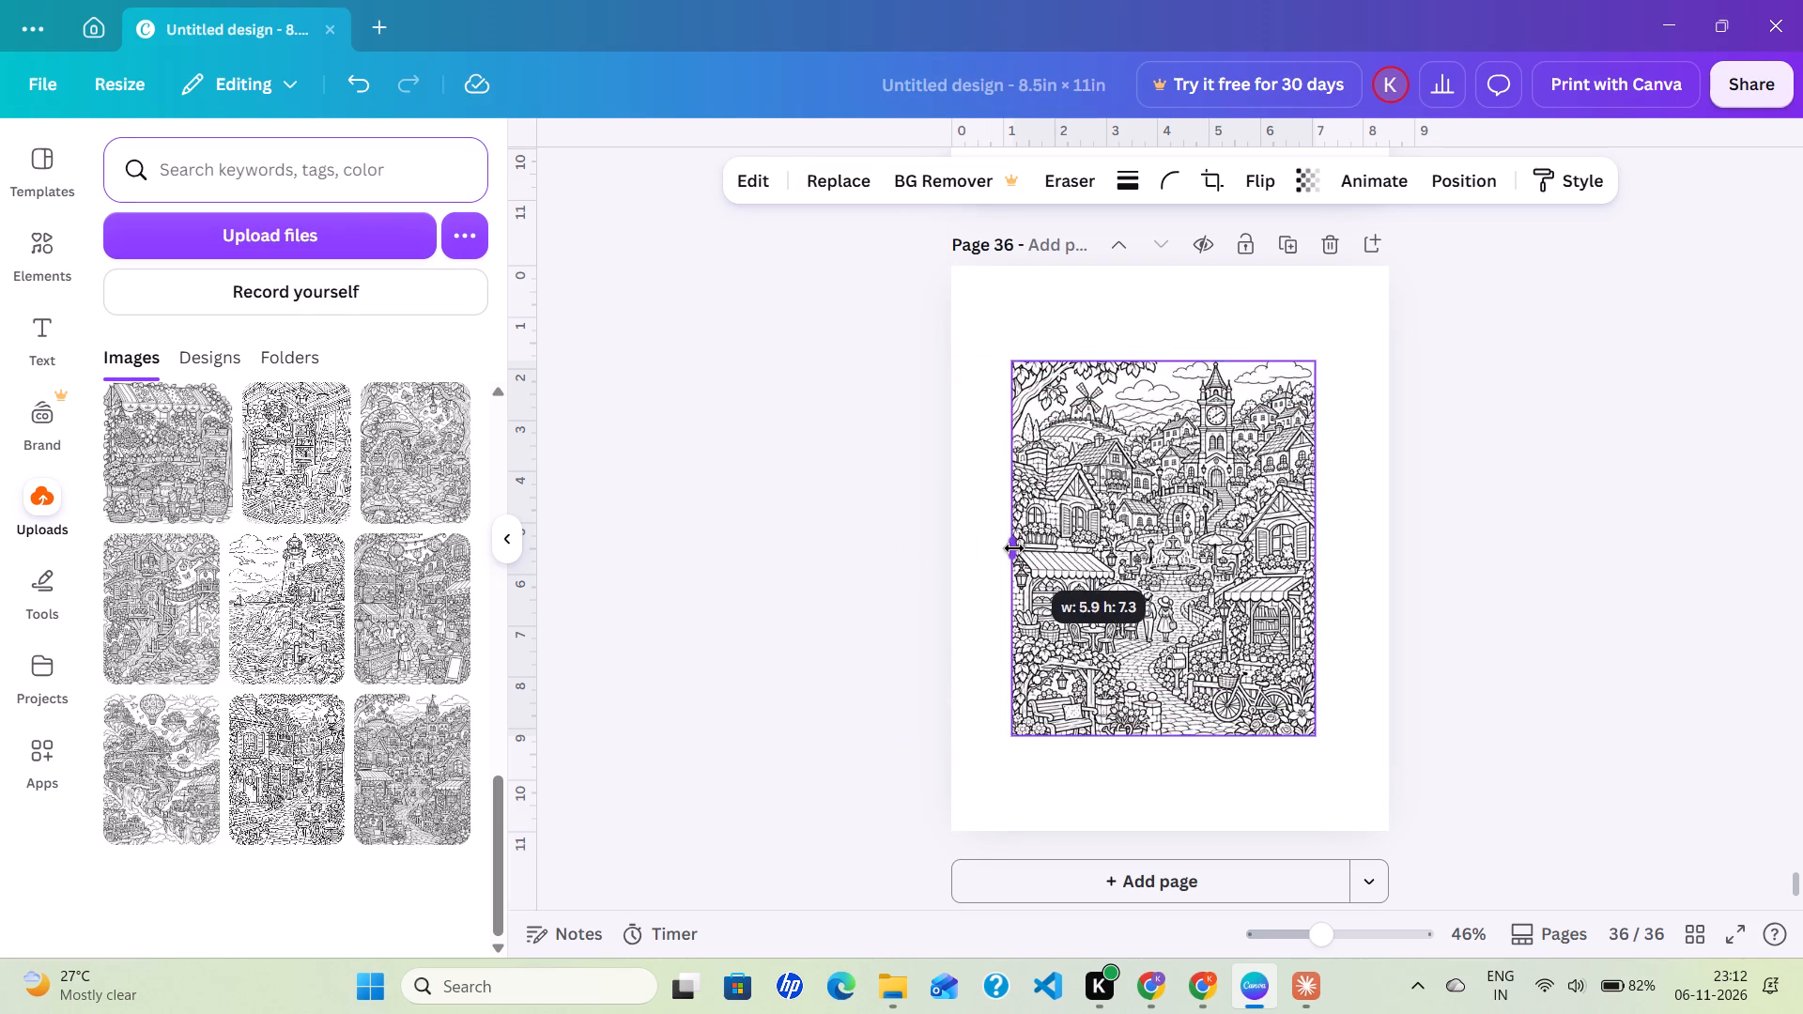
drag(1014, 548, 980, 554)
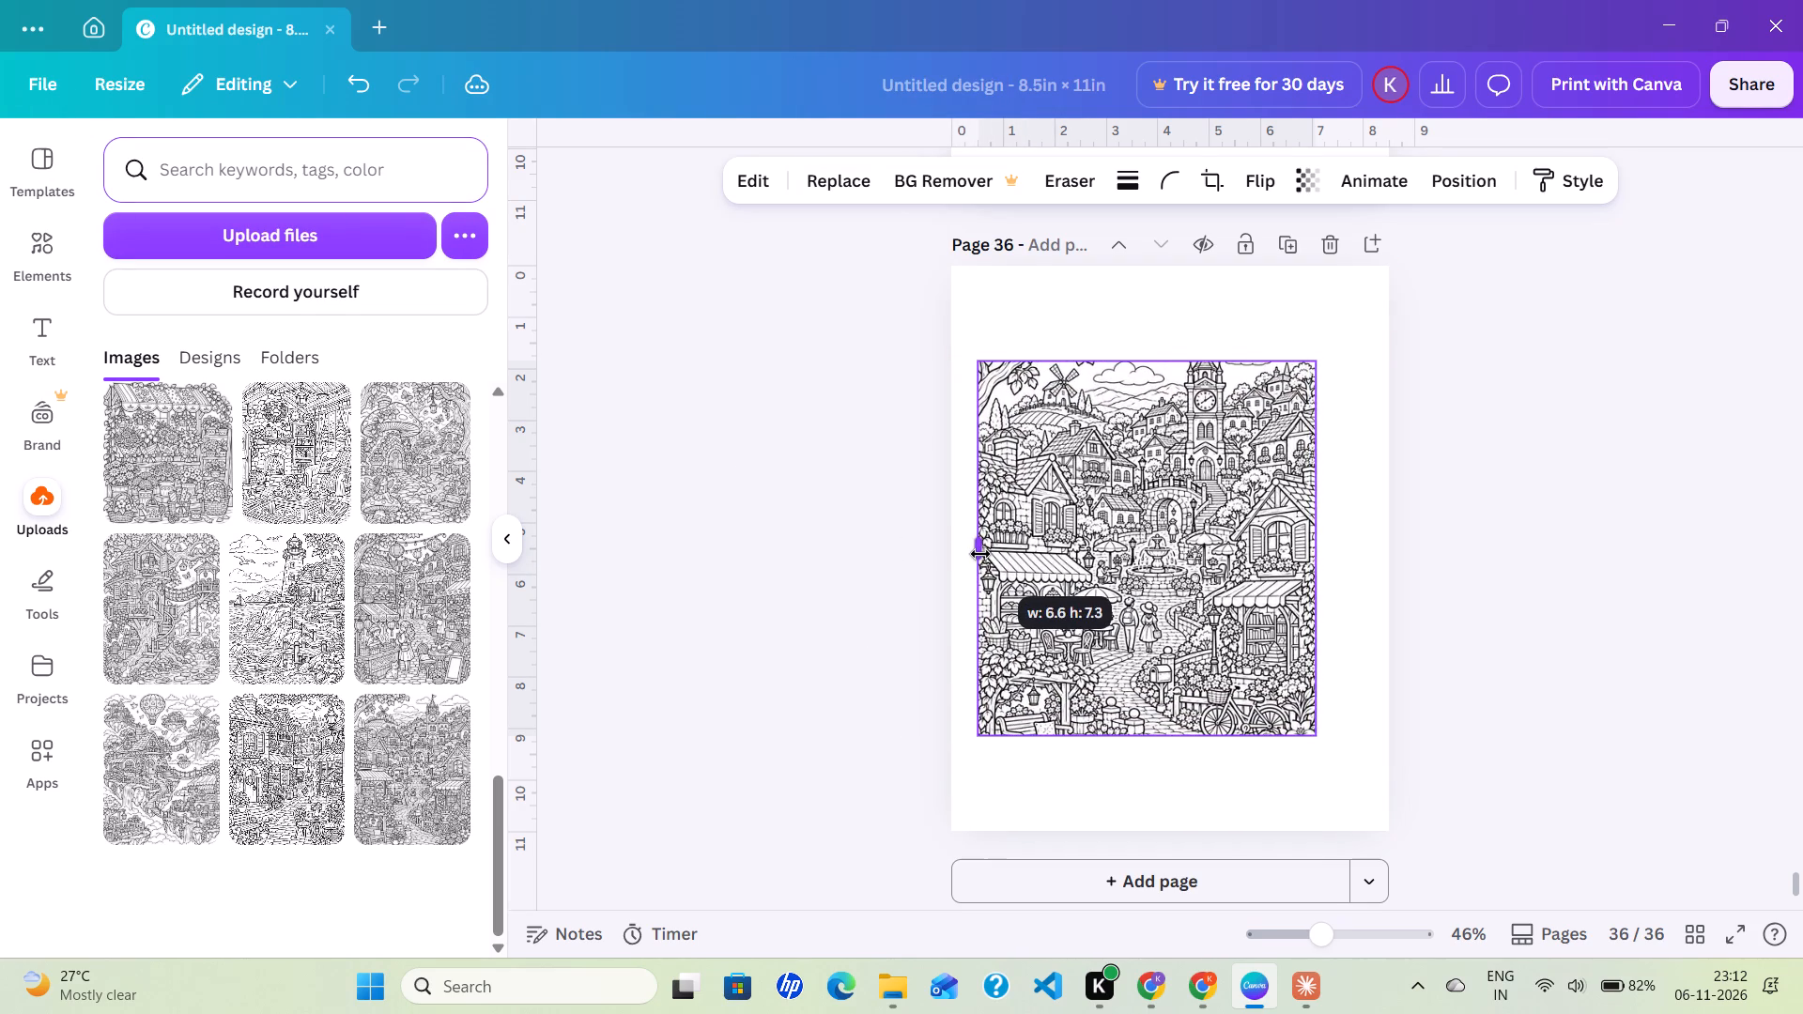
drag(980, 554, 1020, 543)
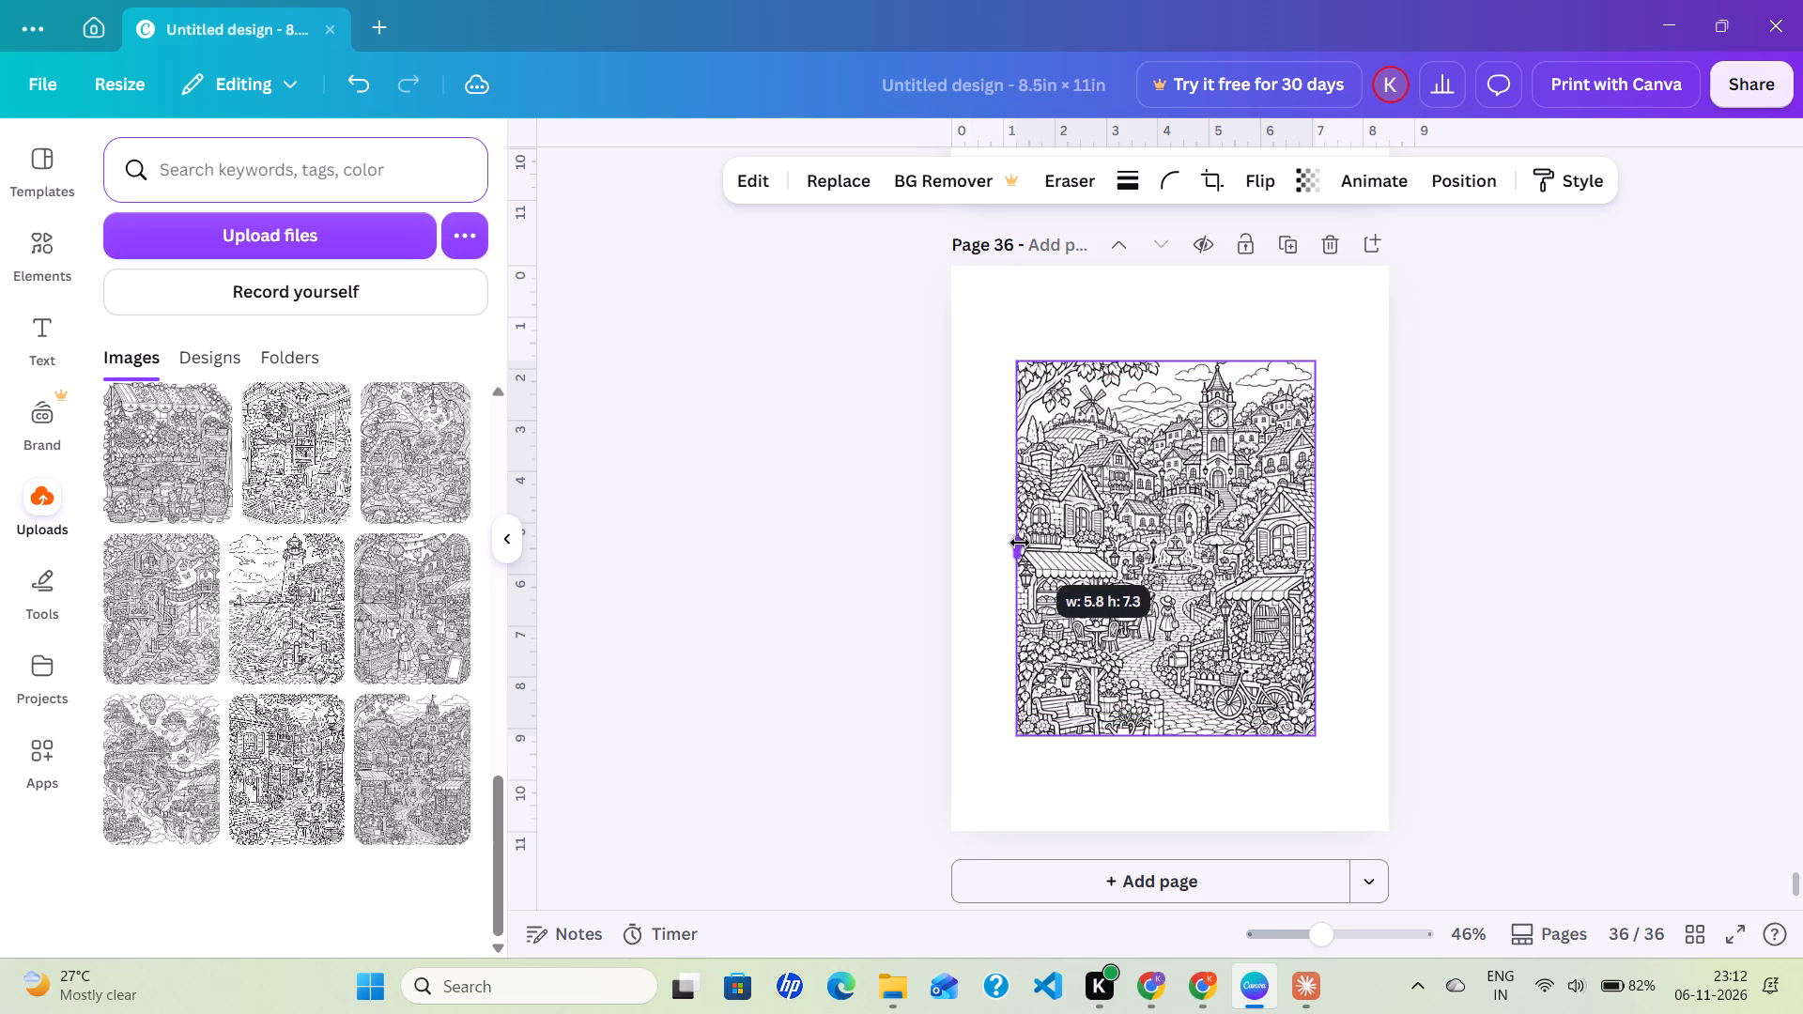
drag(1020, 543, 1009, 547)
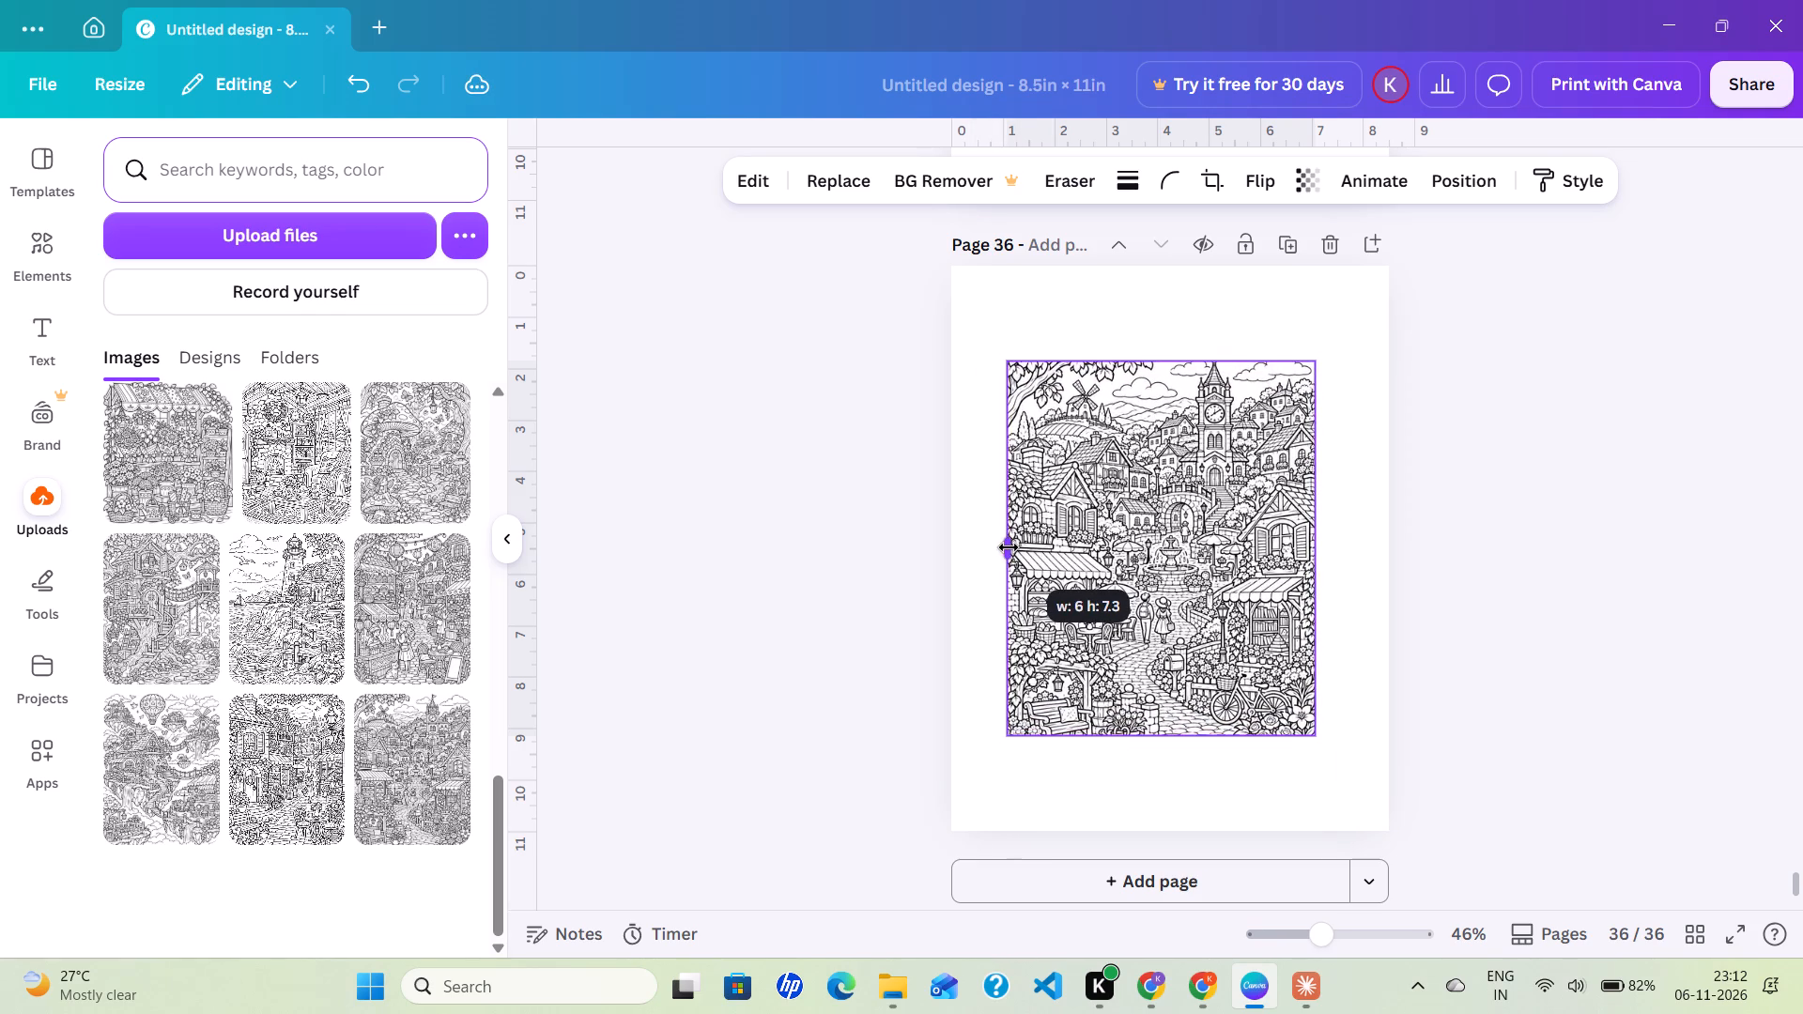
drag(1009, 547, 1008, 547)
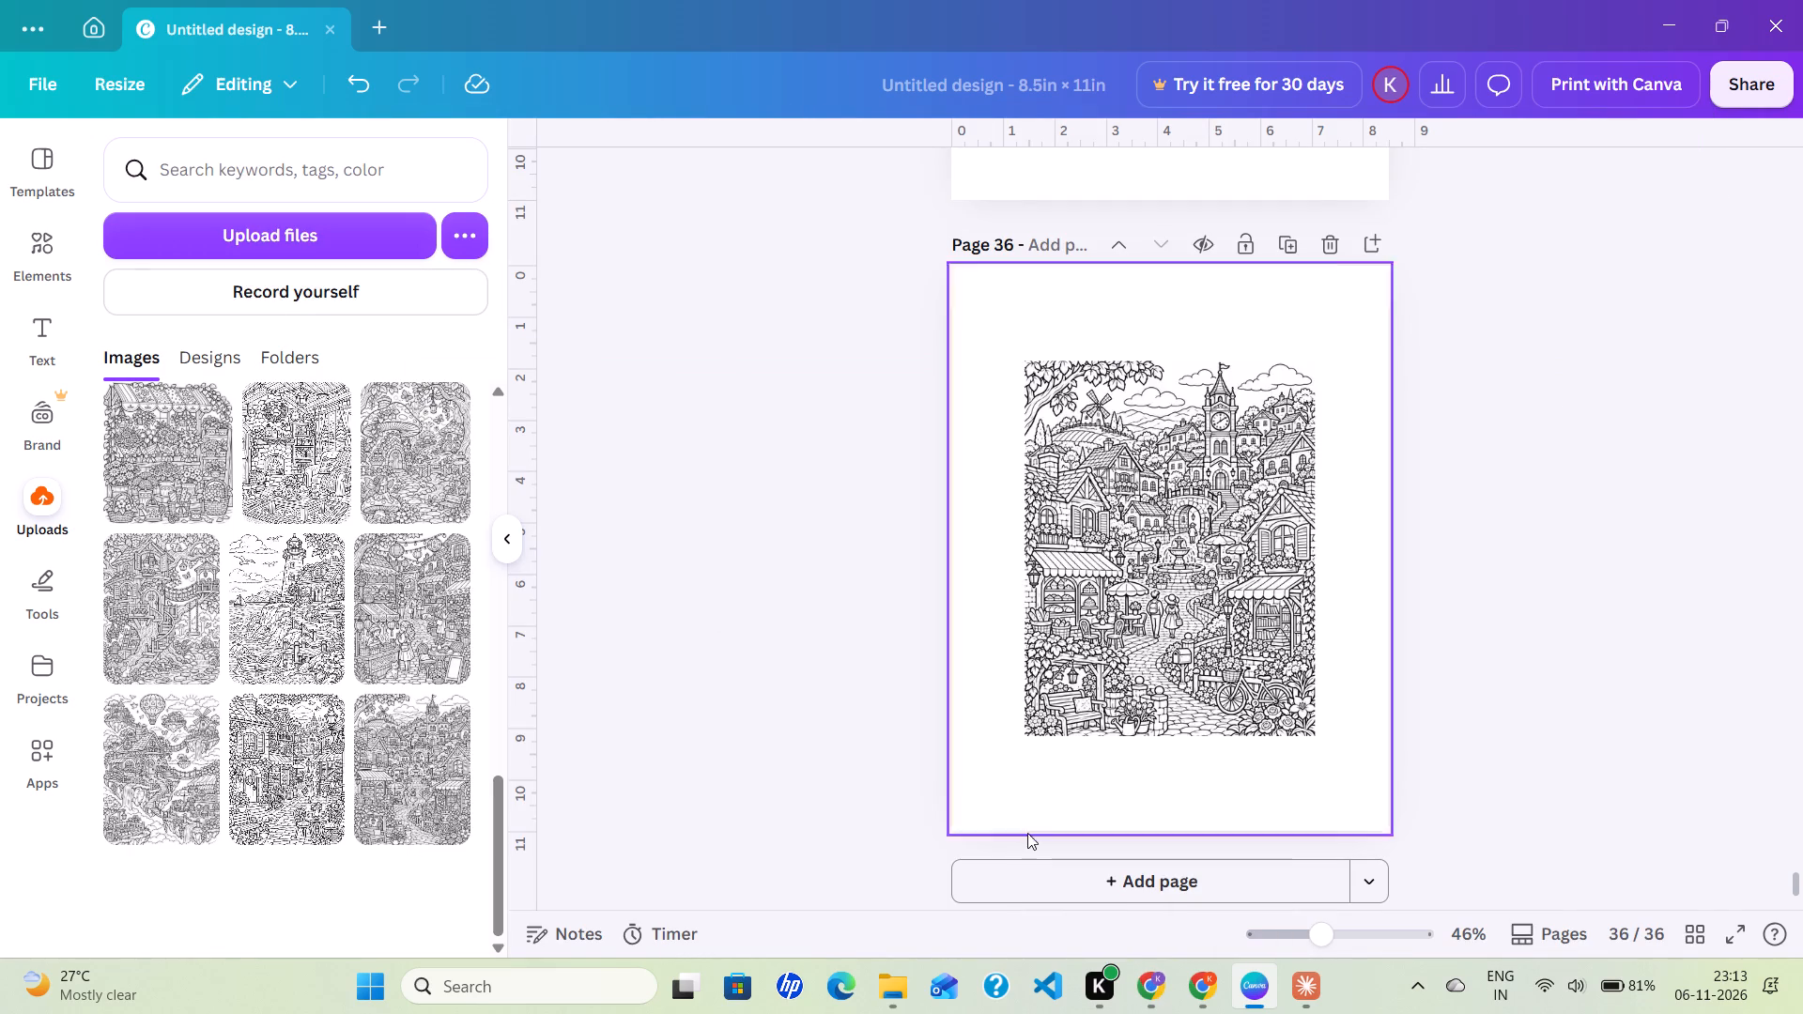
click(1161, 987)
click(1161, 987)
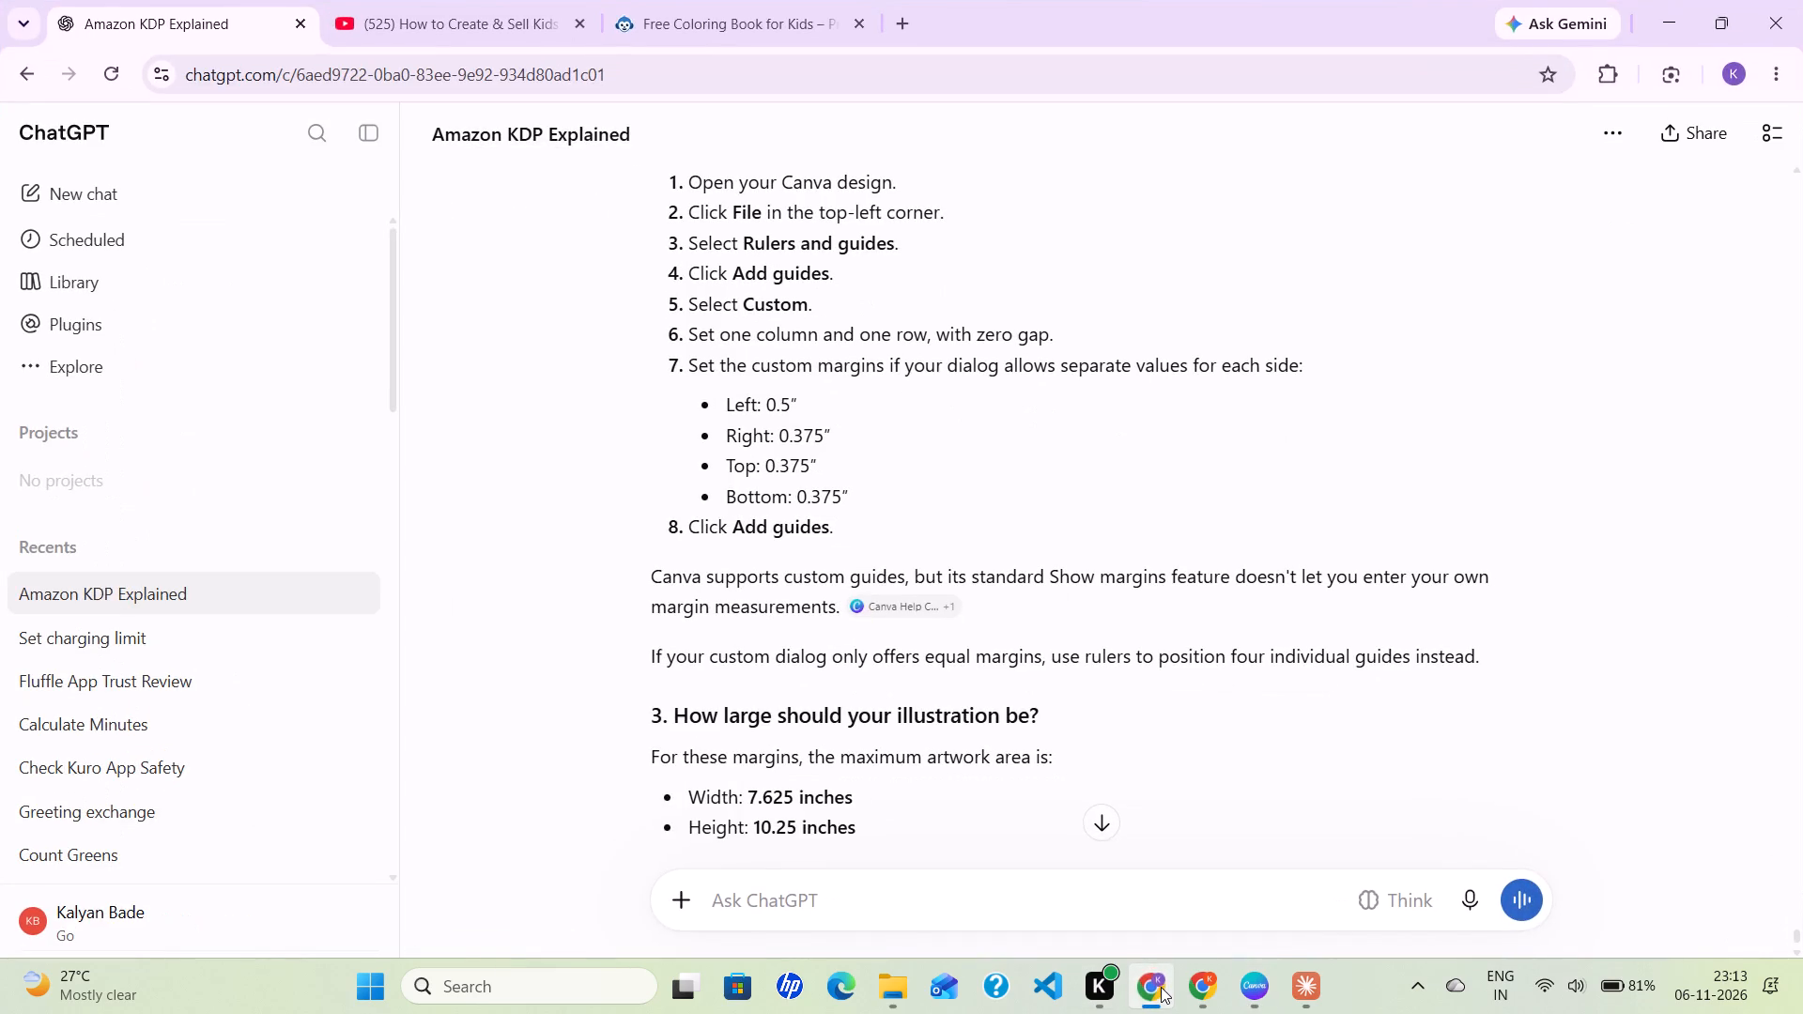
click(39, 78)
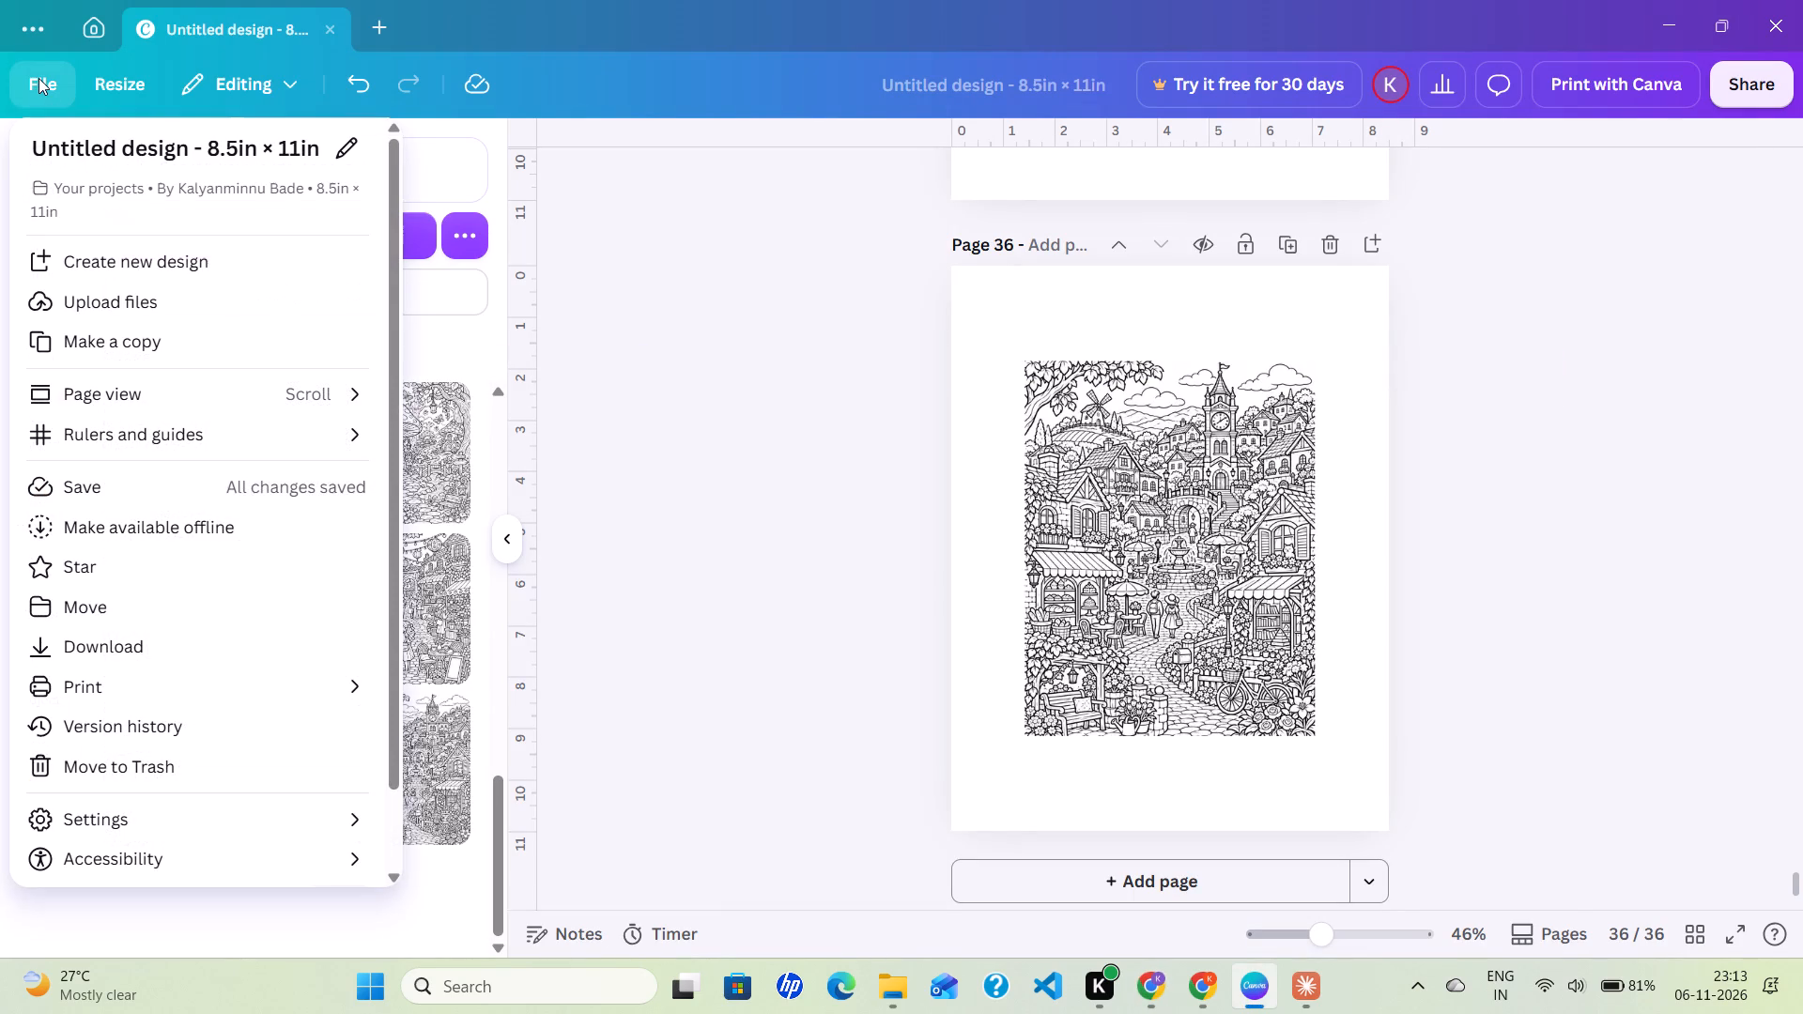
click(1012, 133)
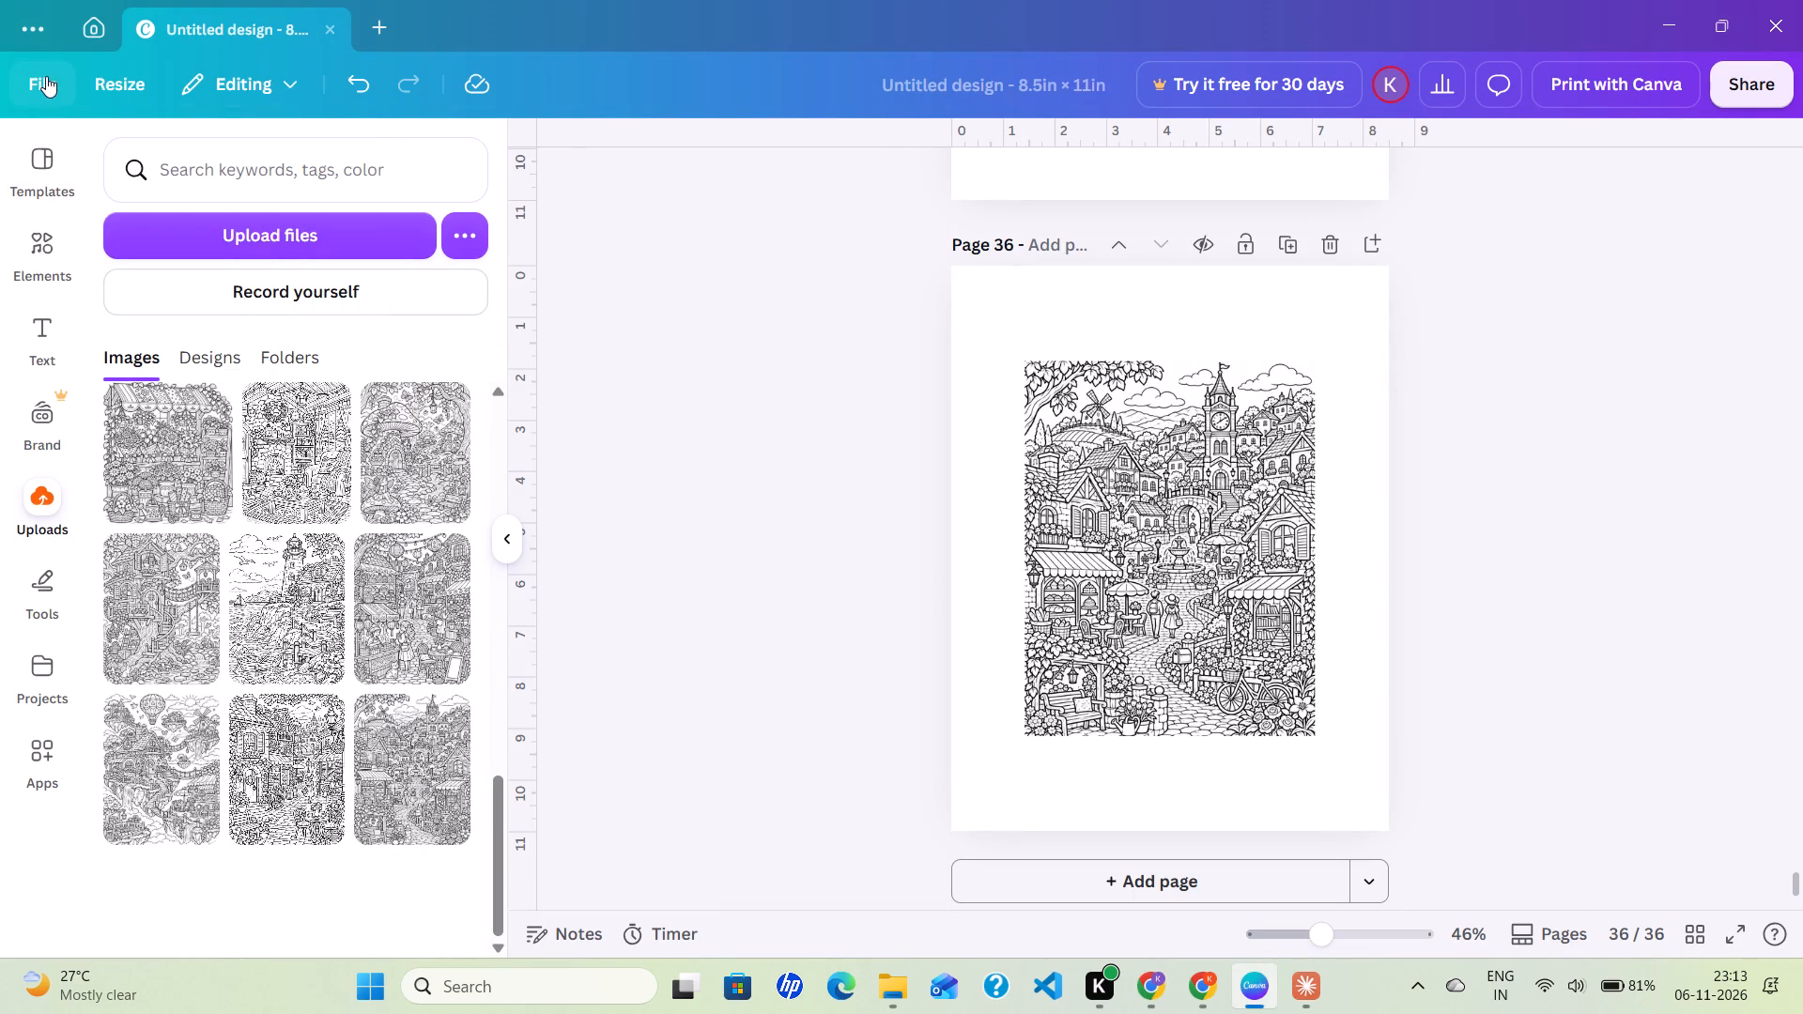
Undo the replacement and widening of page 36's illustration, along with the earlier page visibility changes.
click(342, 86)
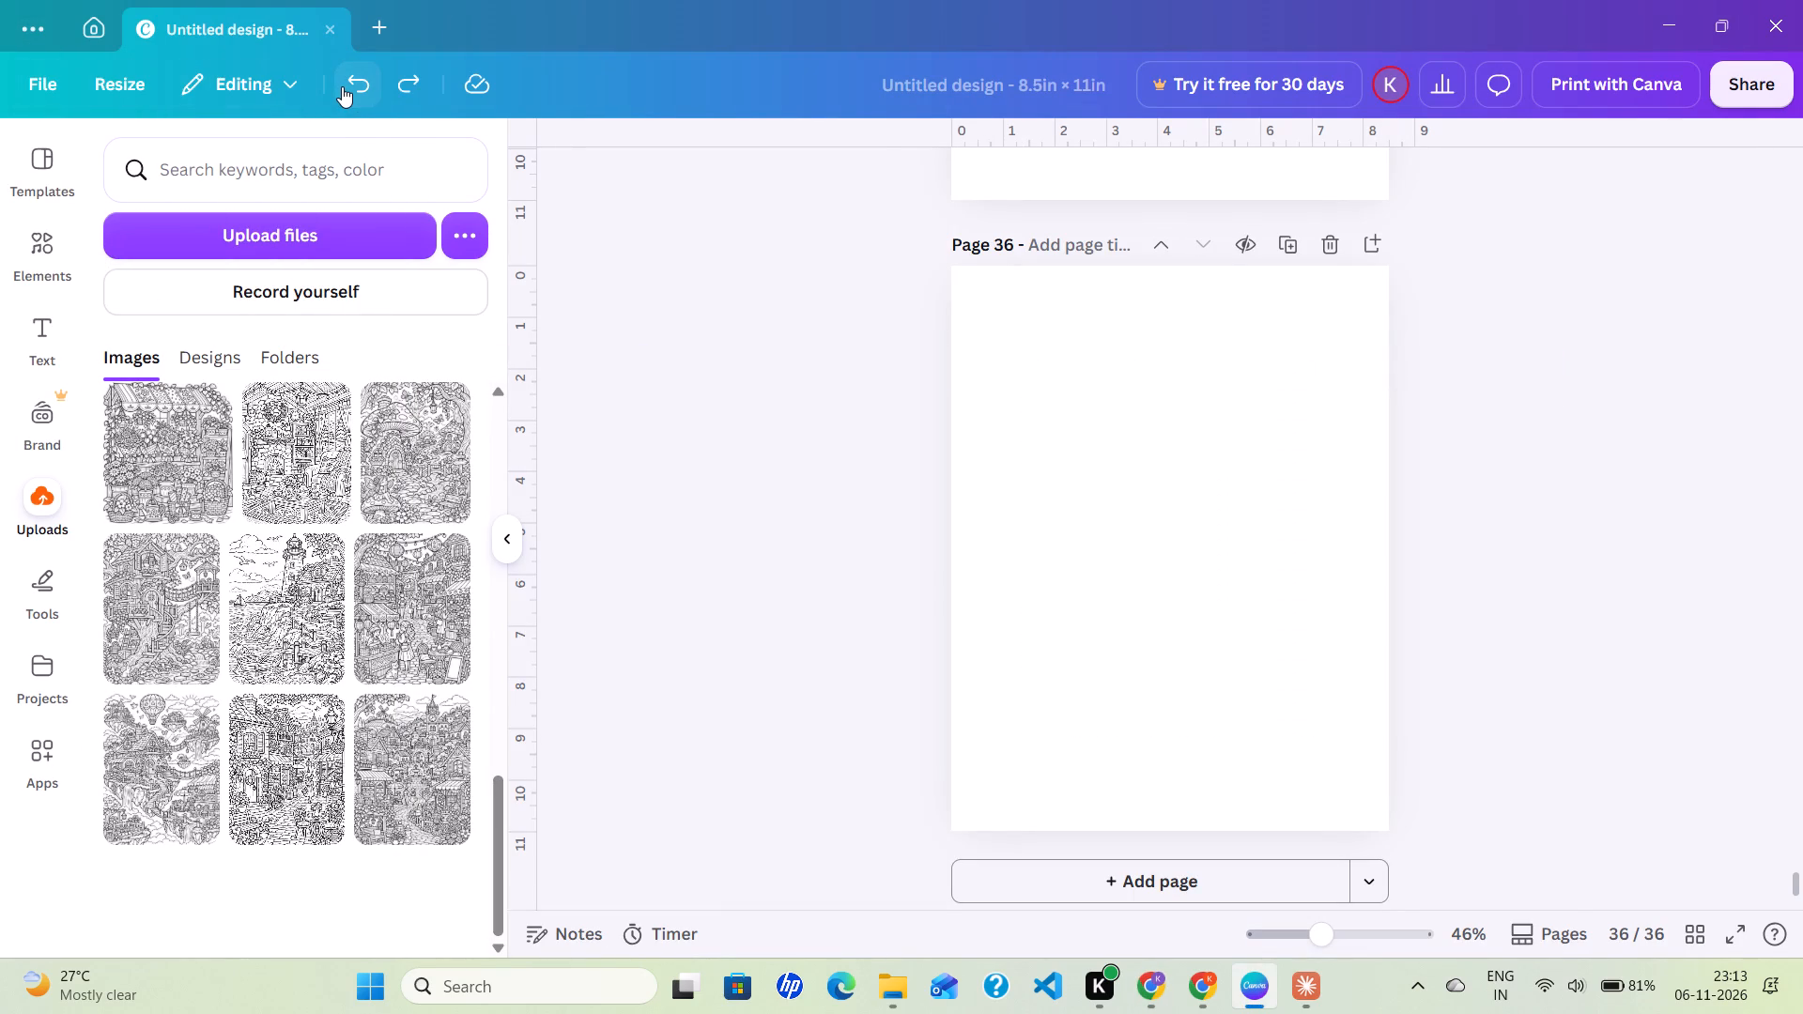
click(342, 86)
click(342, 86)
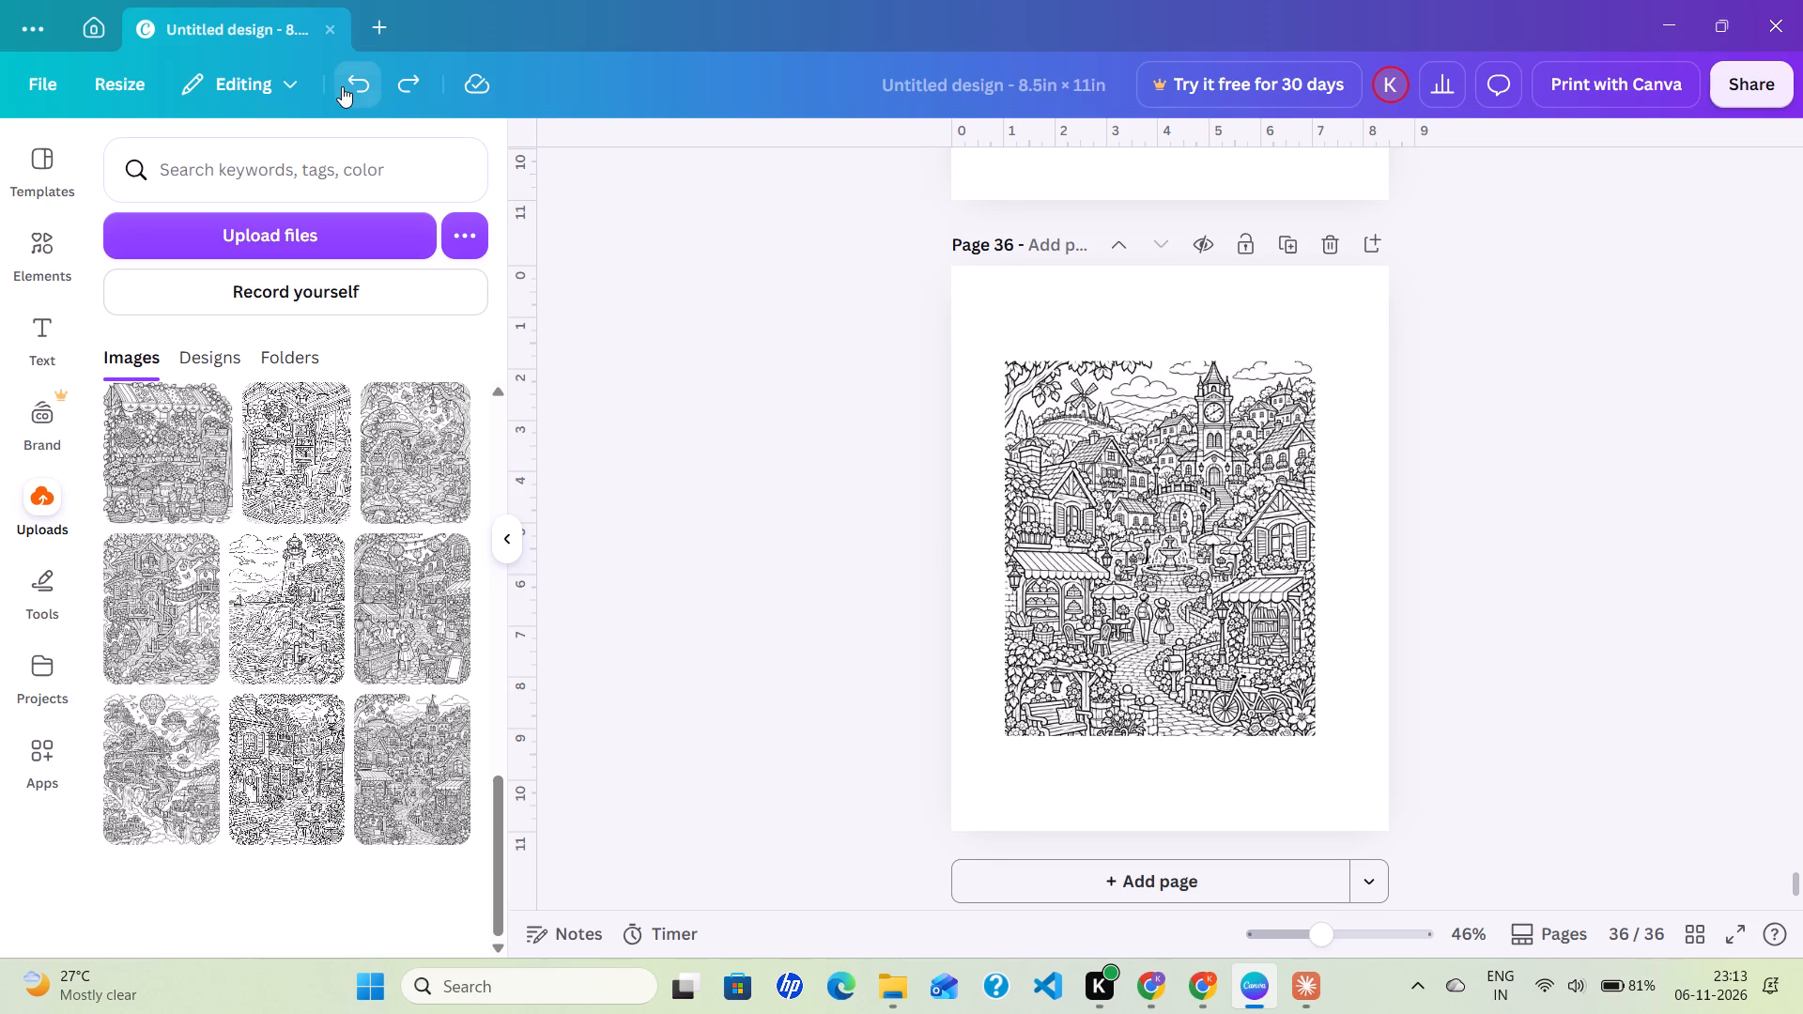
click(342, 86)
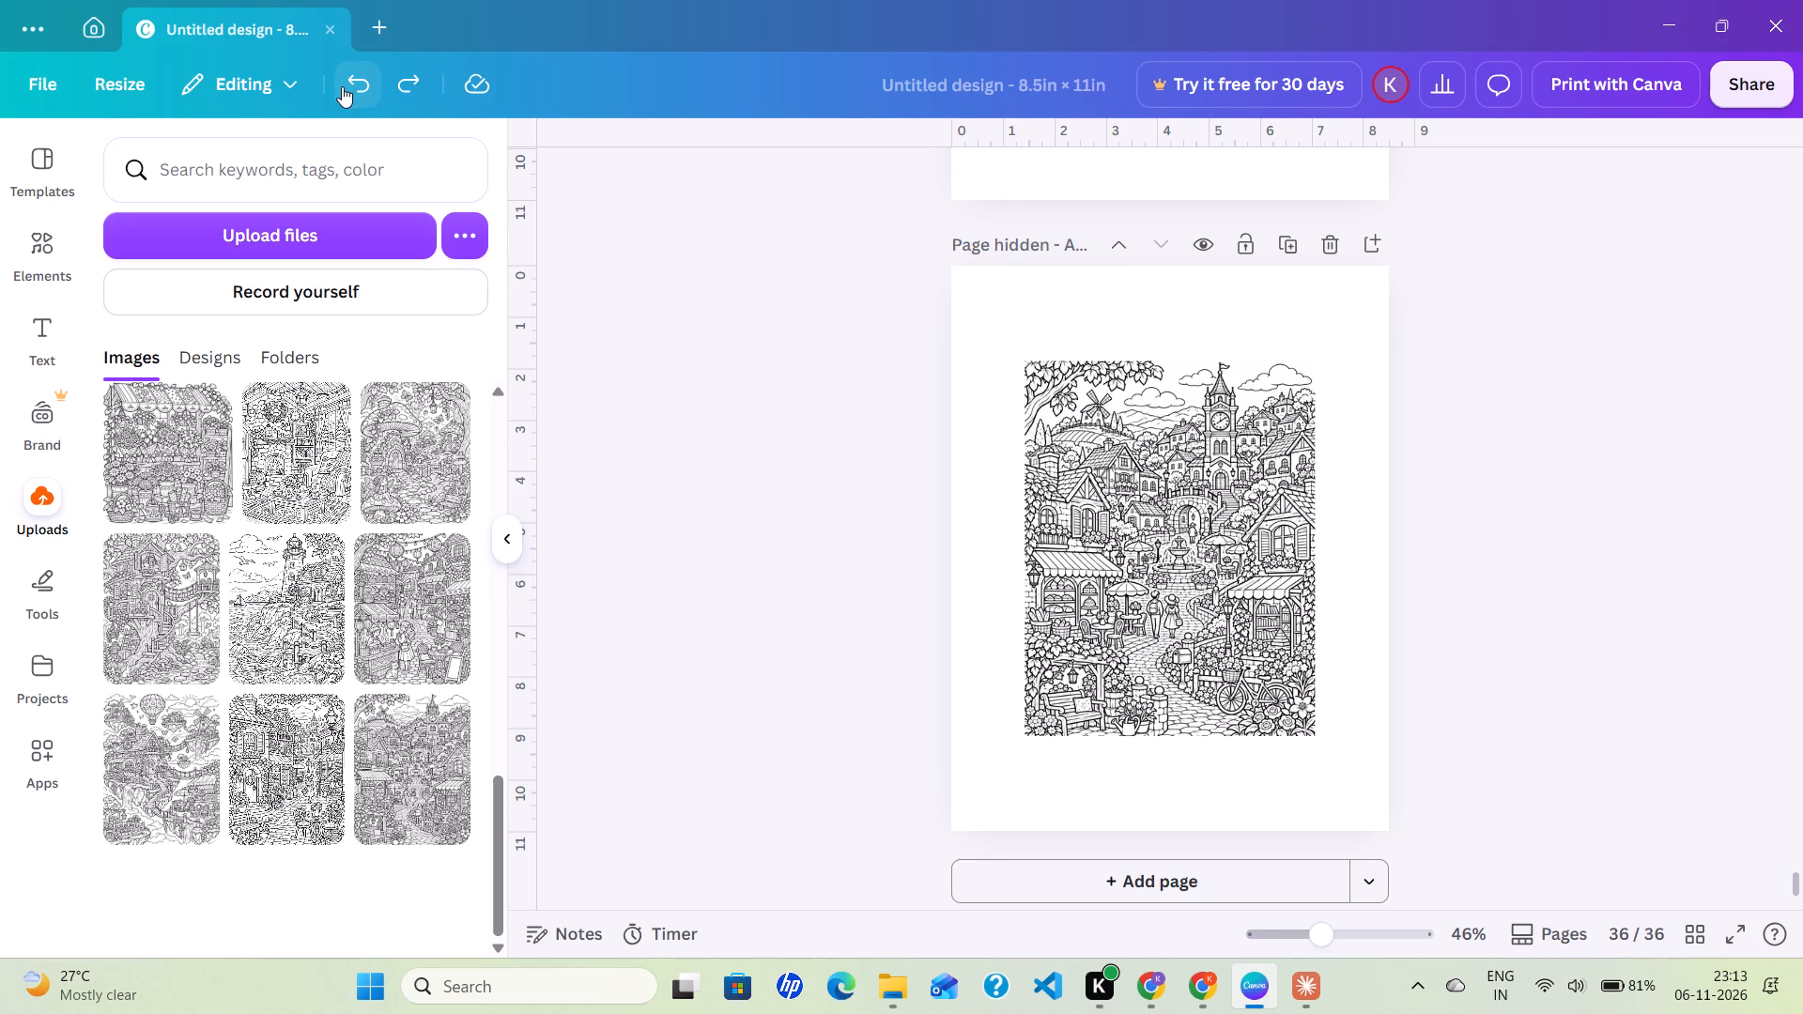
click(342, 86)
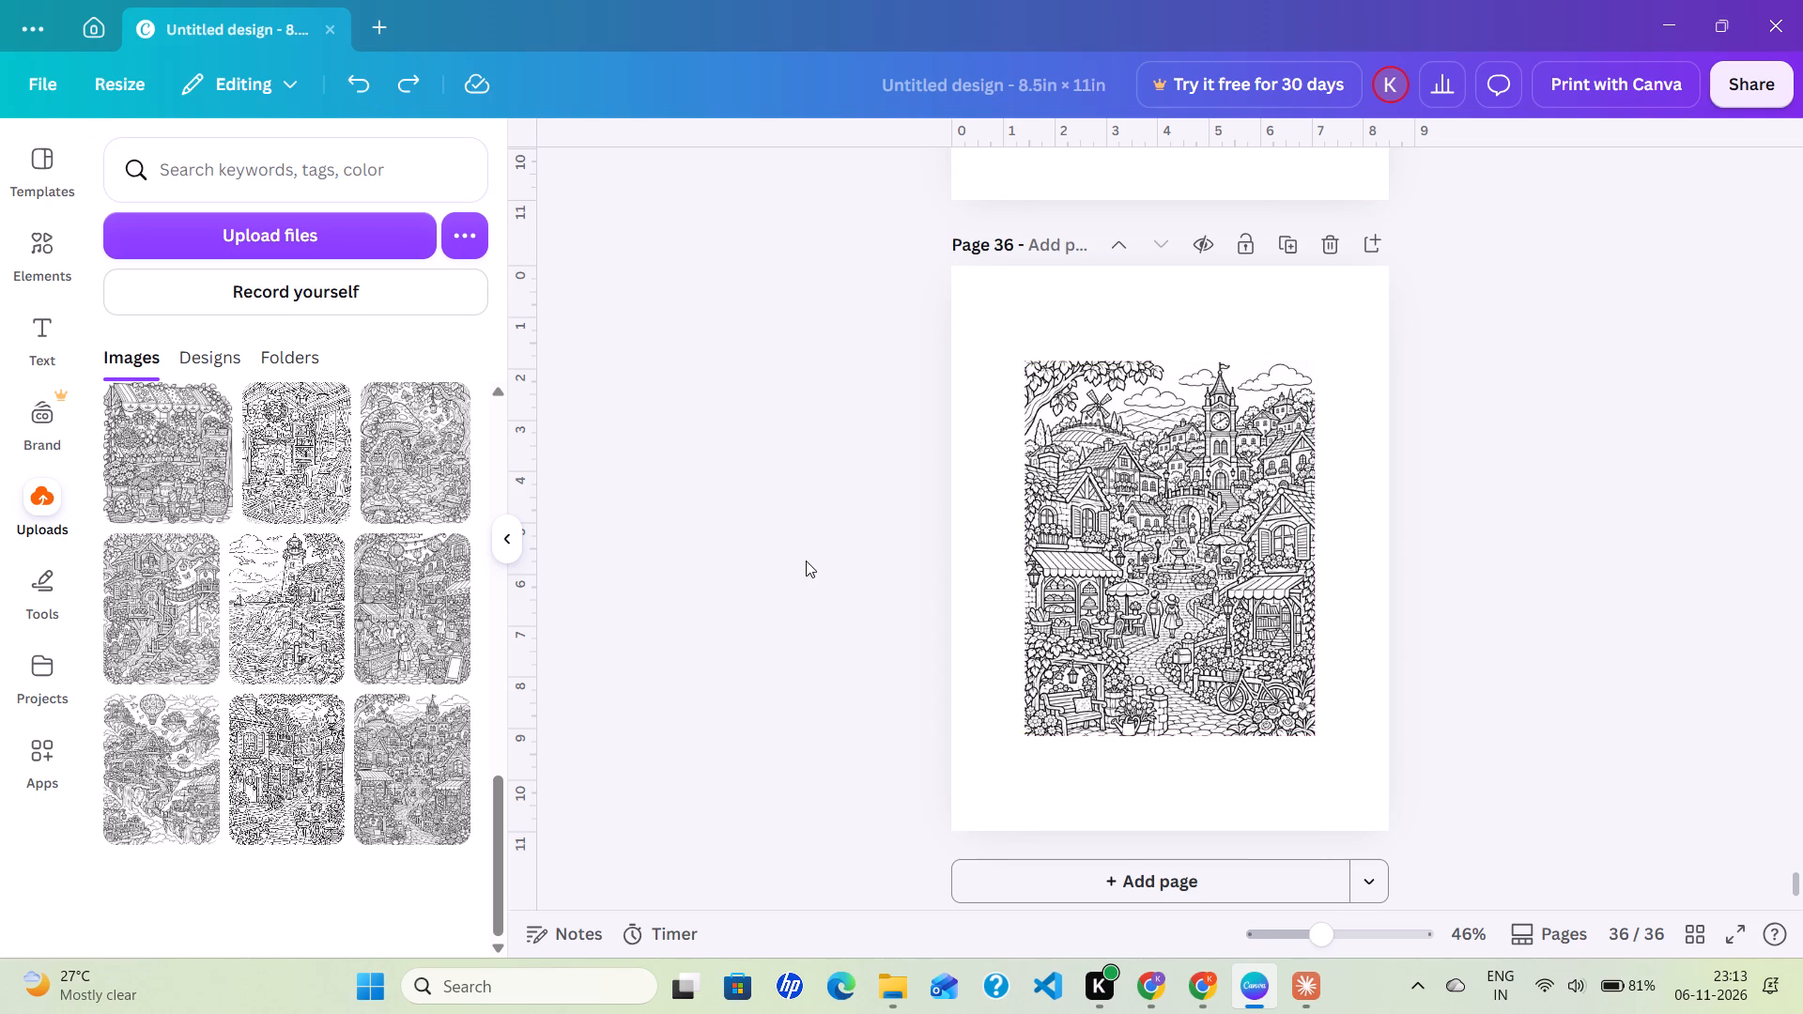
Turn on the display of margins in the Canva design.
scroll(806, 561, right, 5)
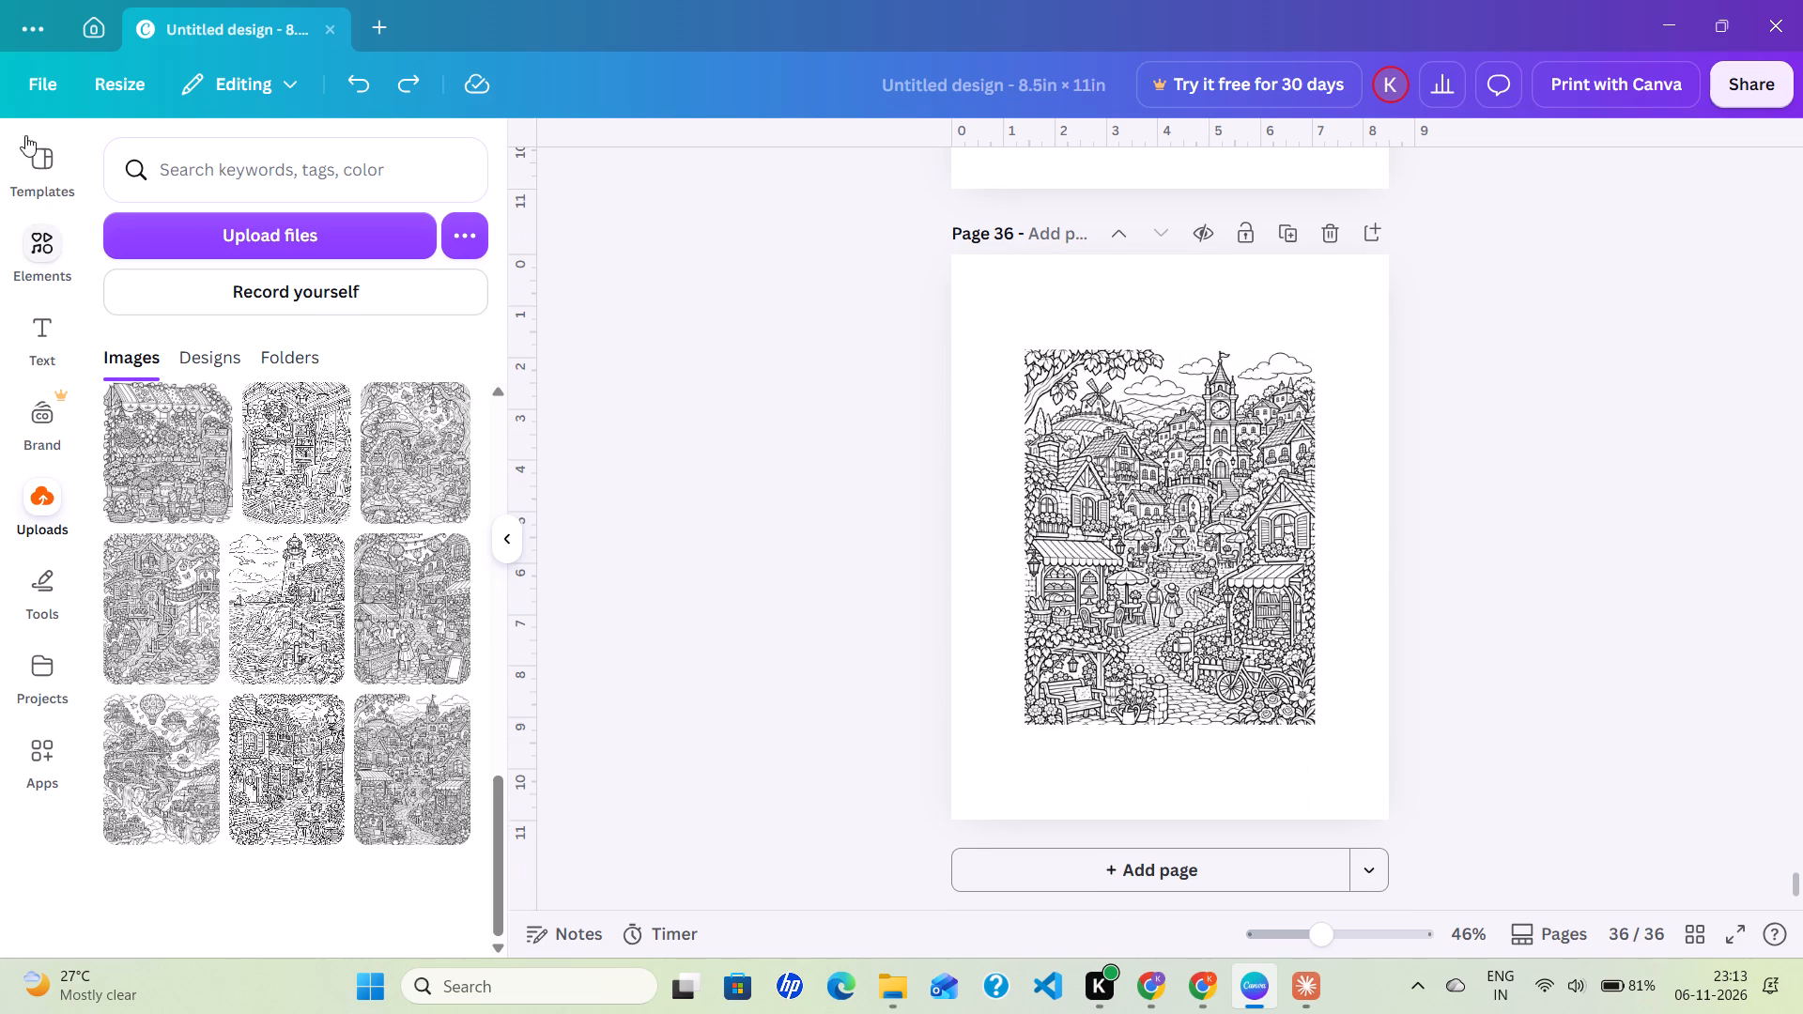
click(35, 84)
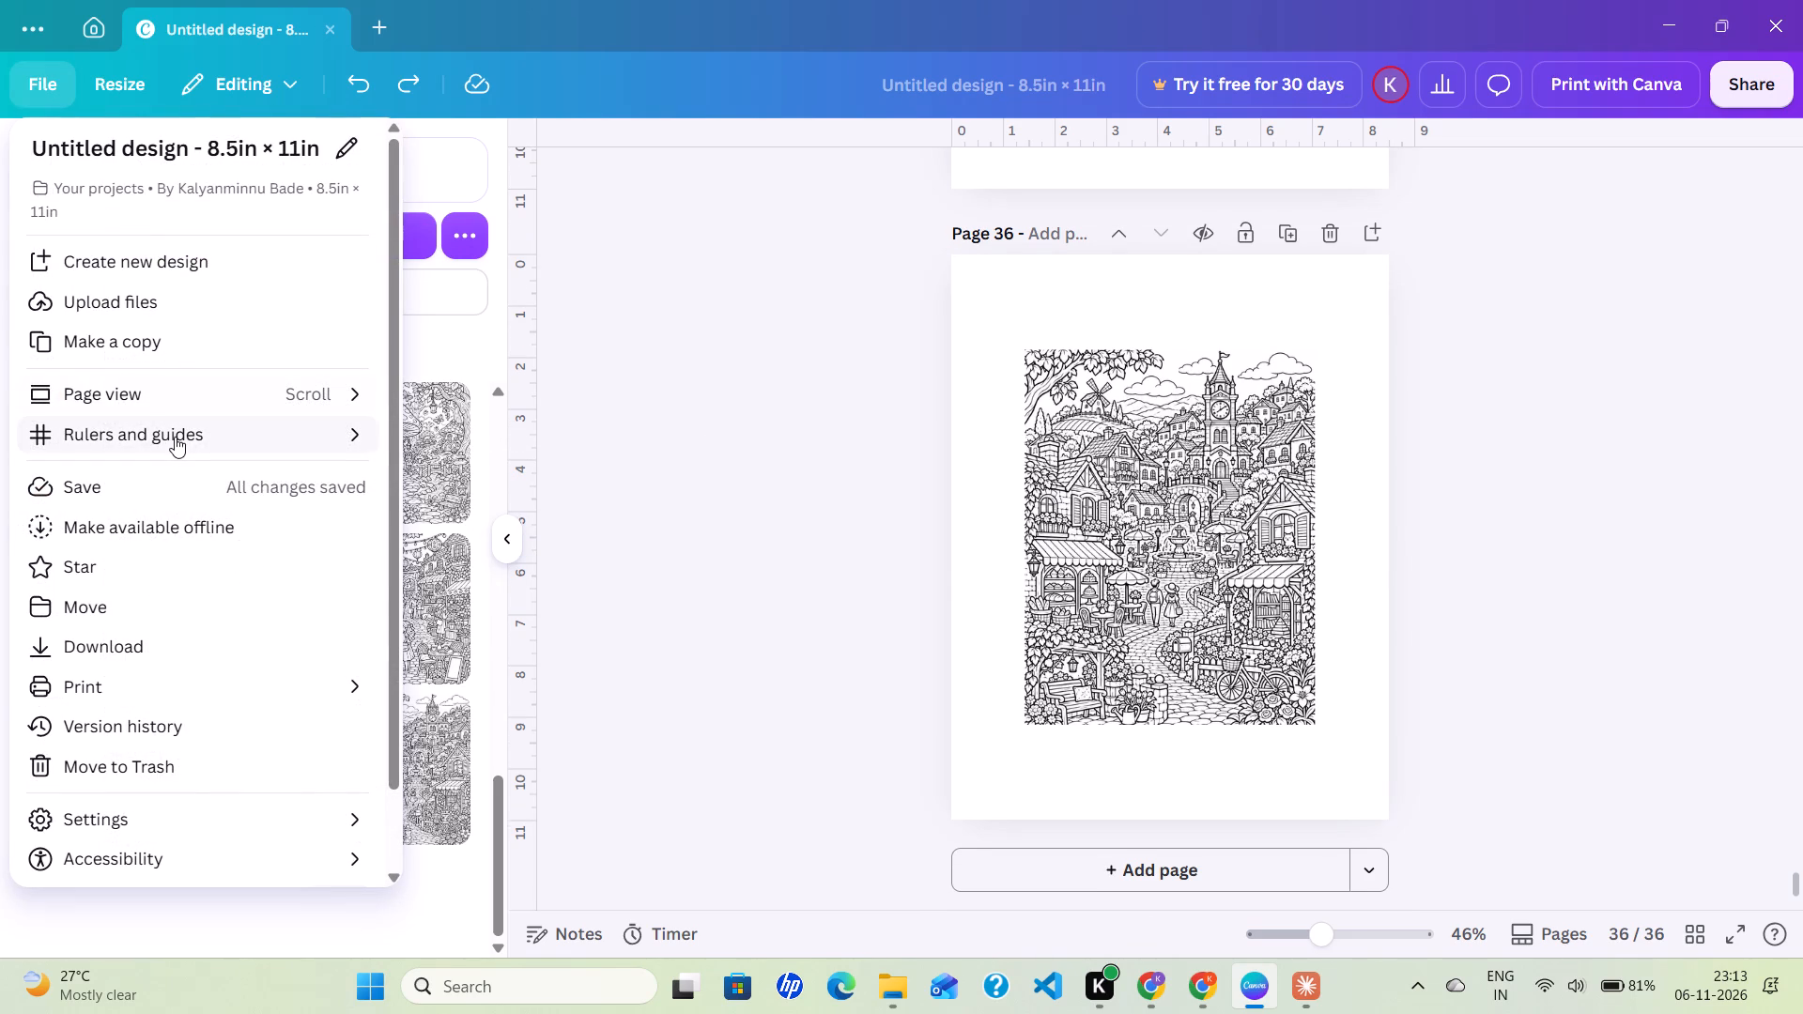
drag(175, 437, 548, 482)
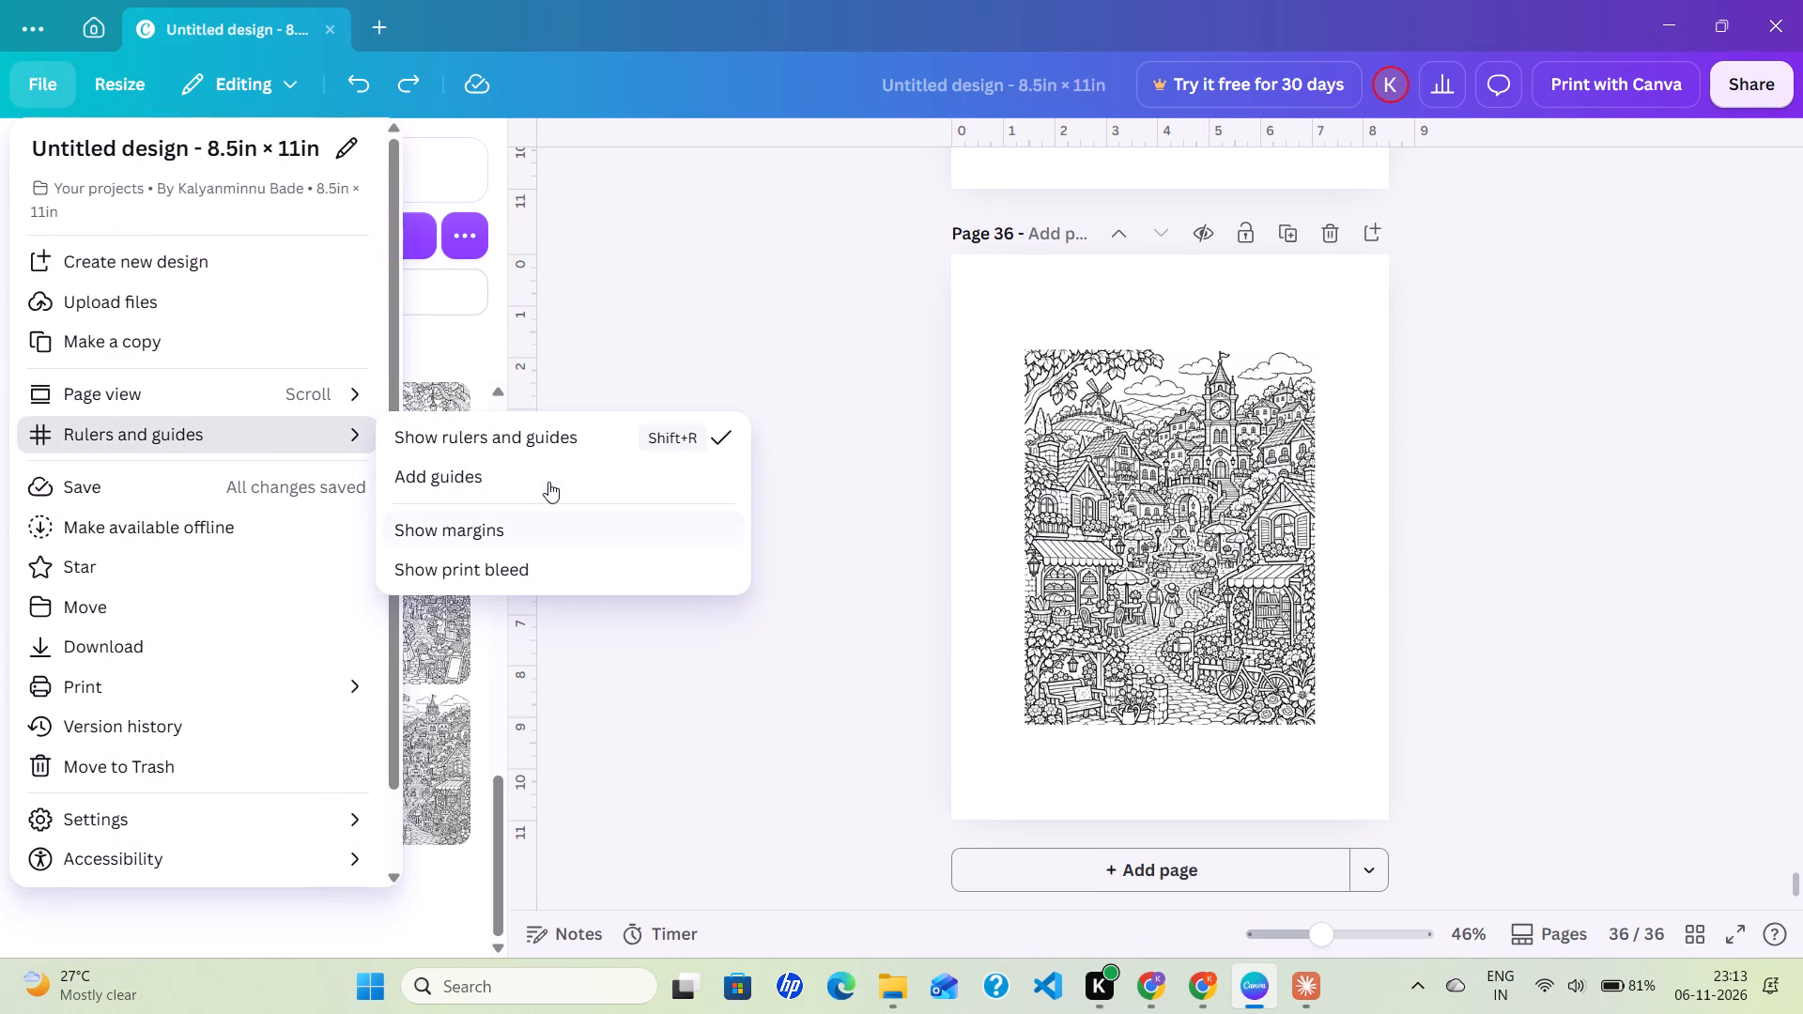
drag(548, 482, 524, 515)
click(524, 515)
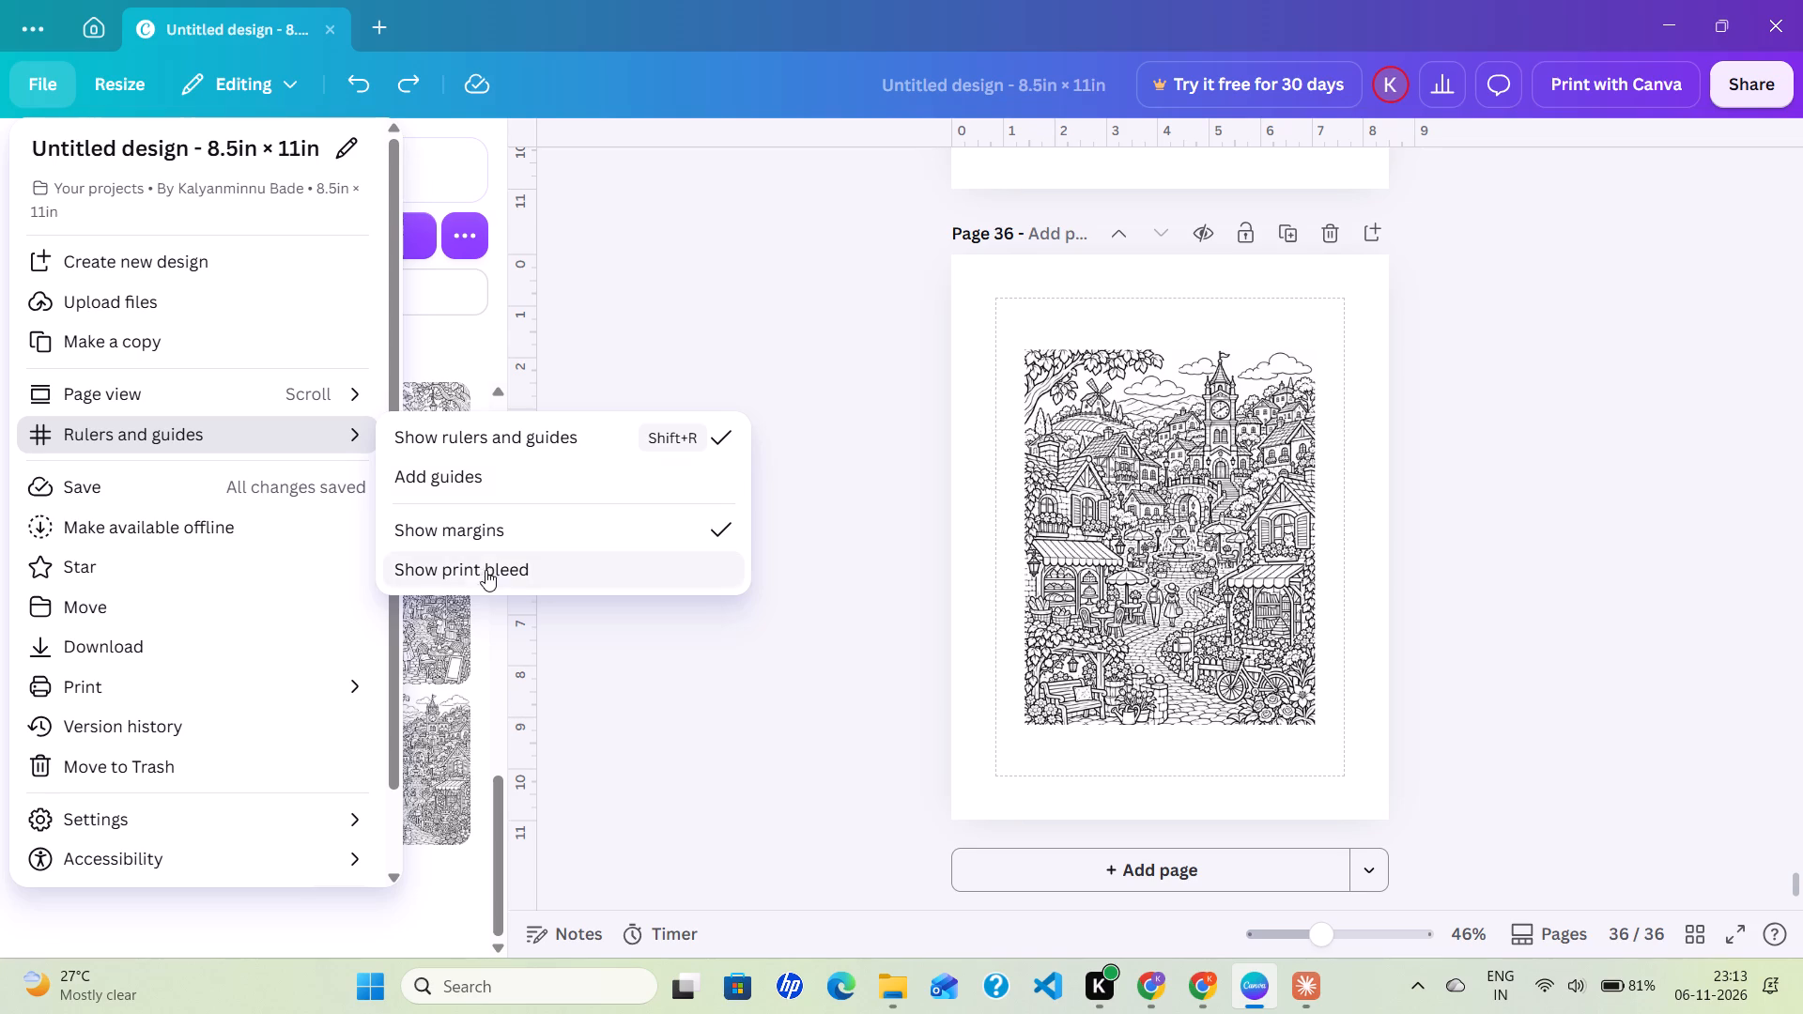
click(1187, 556)
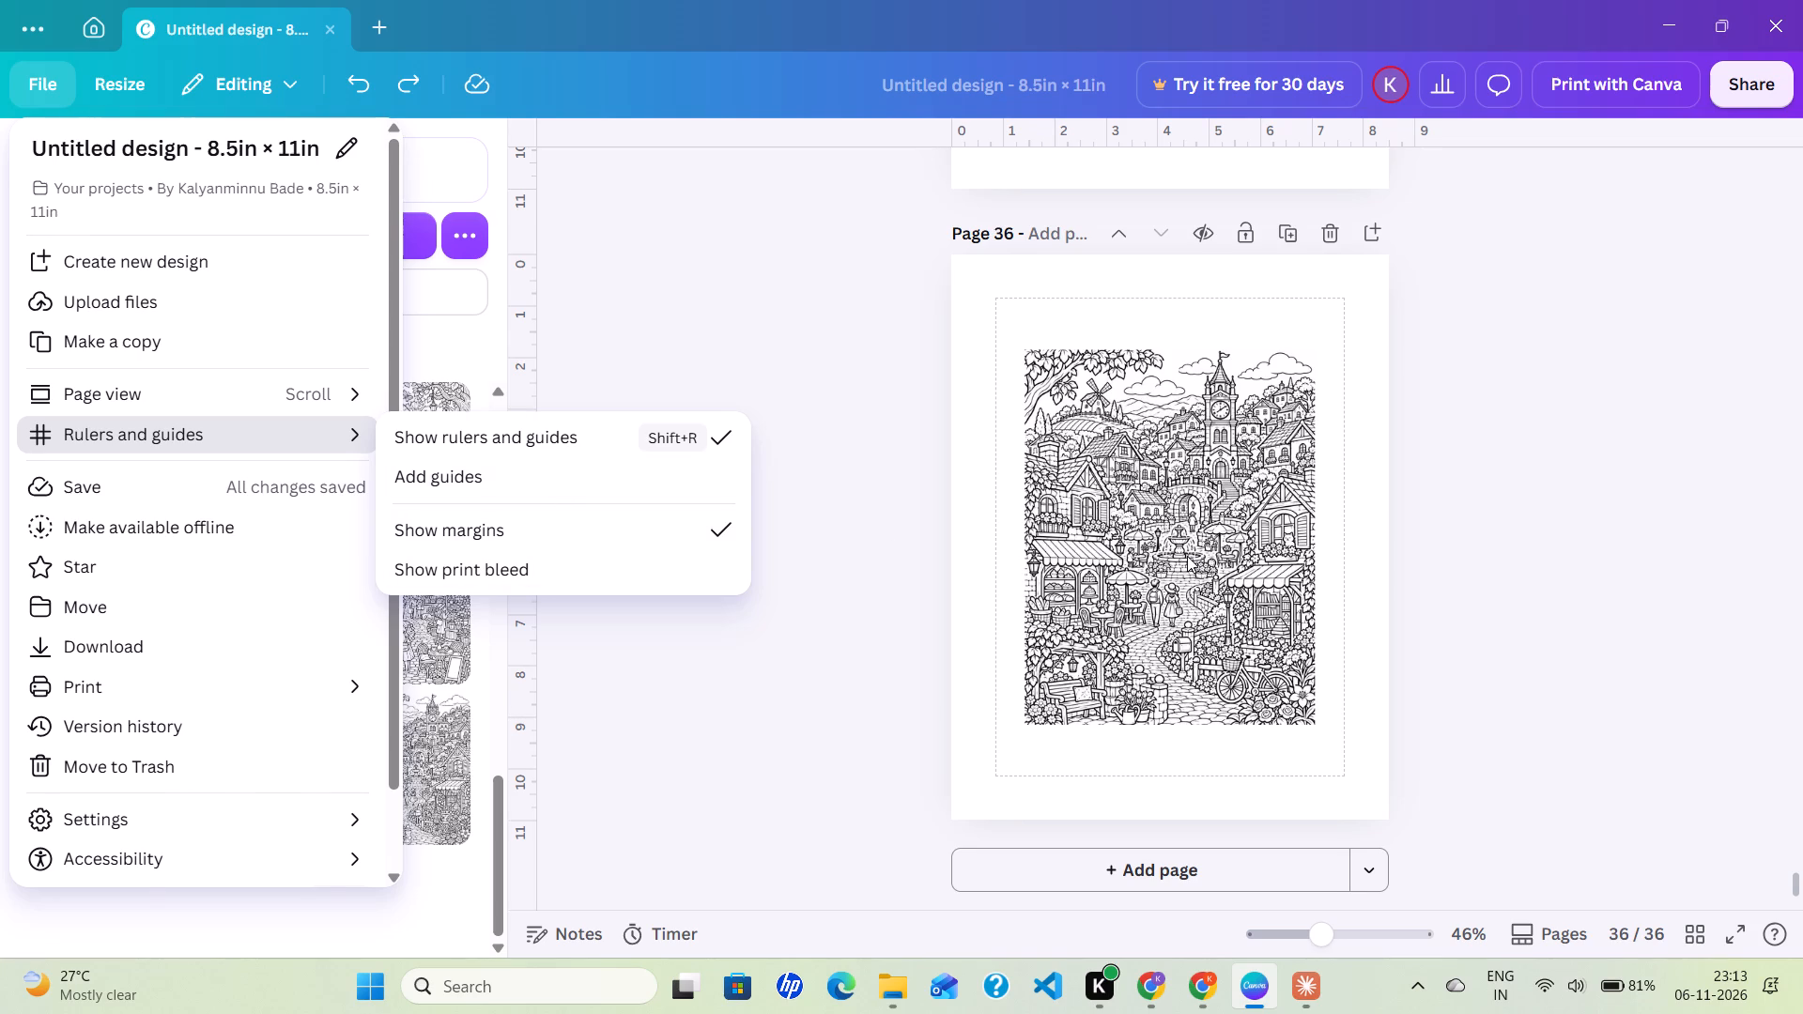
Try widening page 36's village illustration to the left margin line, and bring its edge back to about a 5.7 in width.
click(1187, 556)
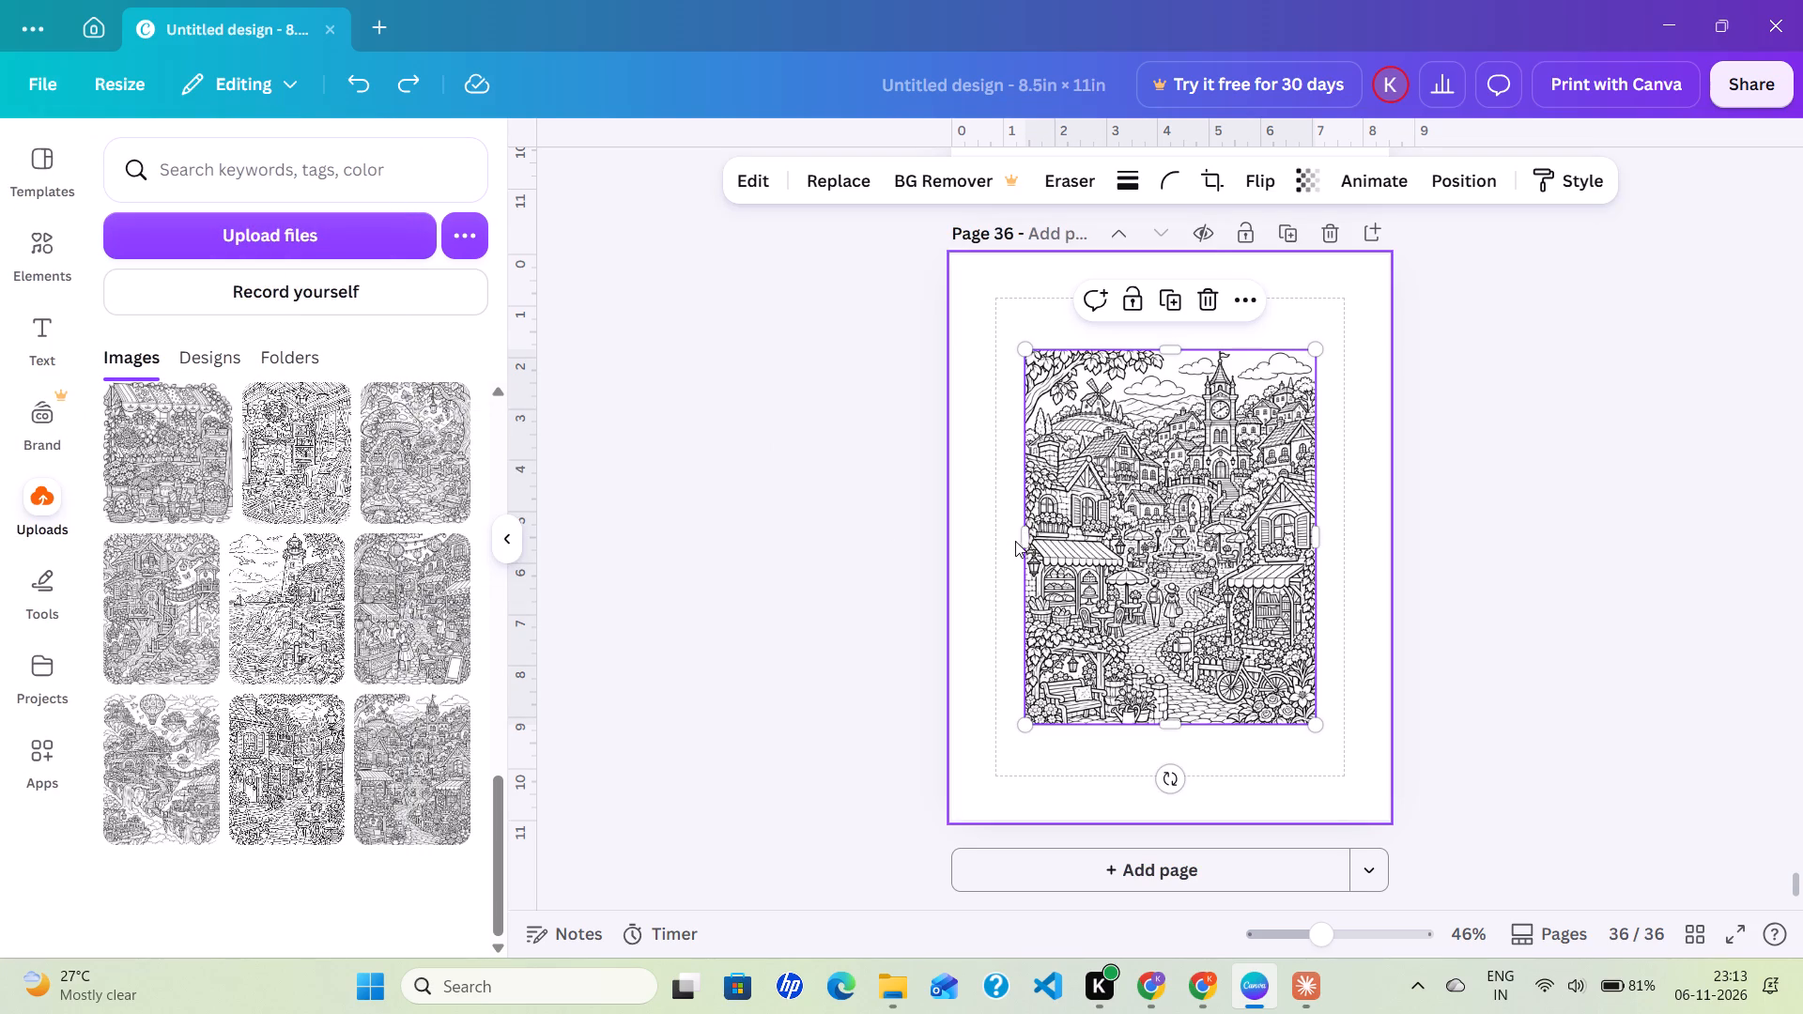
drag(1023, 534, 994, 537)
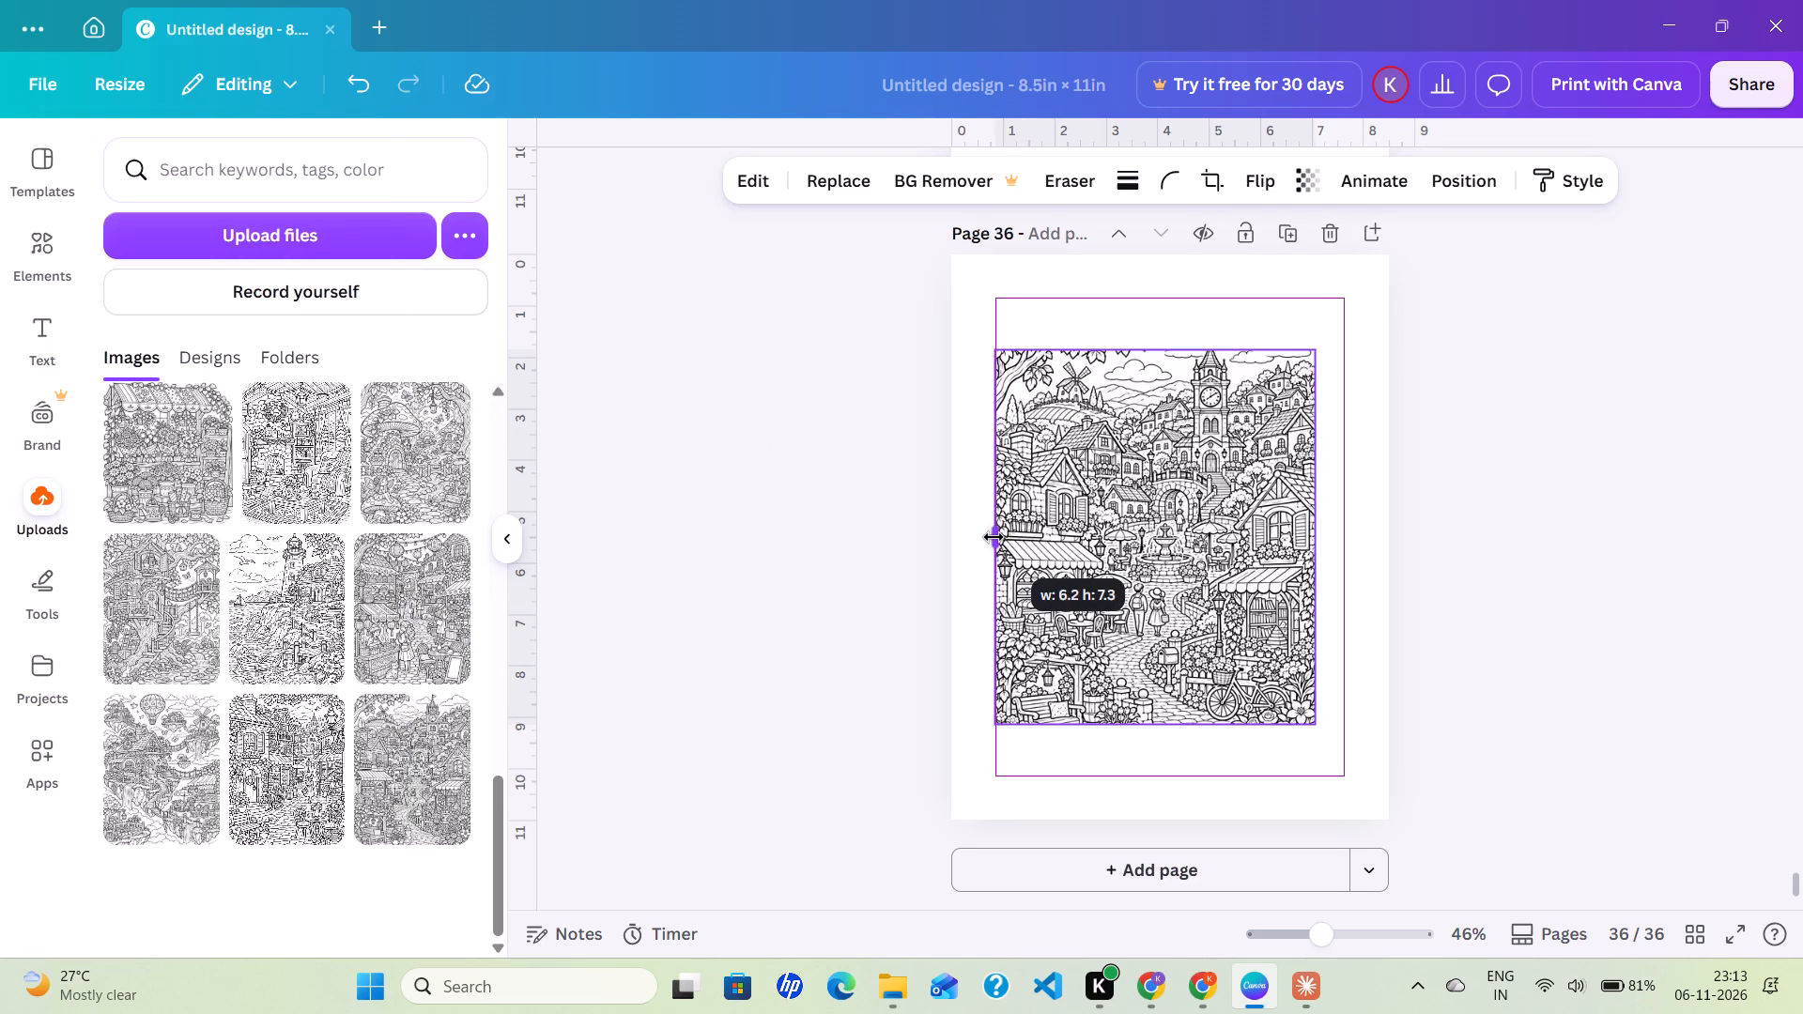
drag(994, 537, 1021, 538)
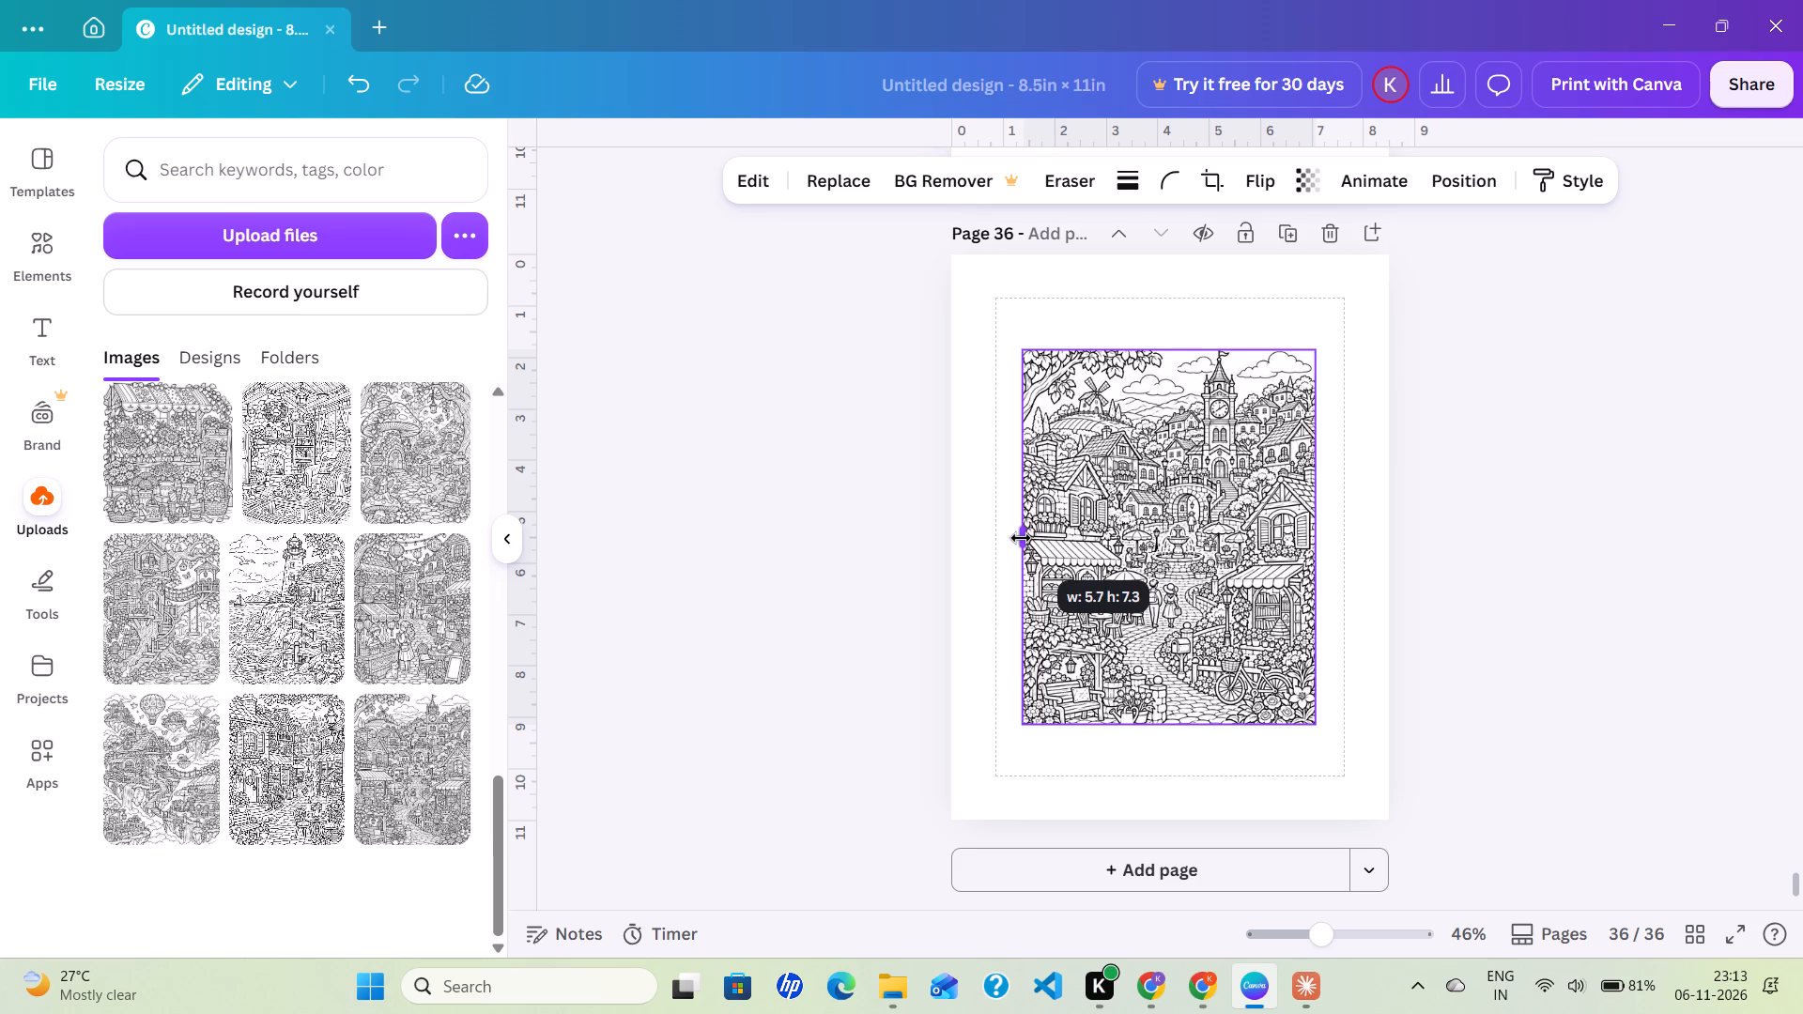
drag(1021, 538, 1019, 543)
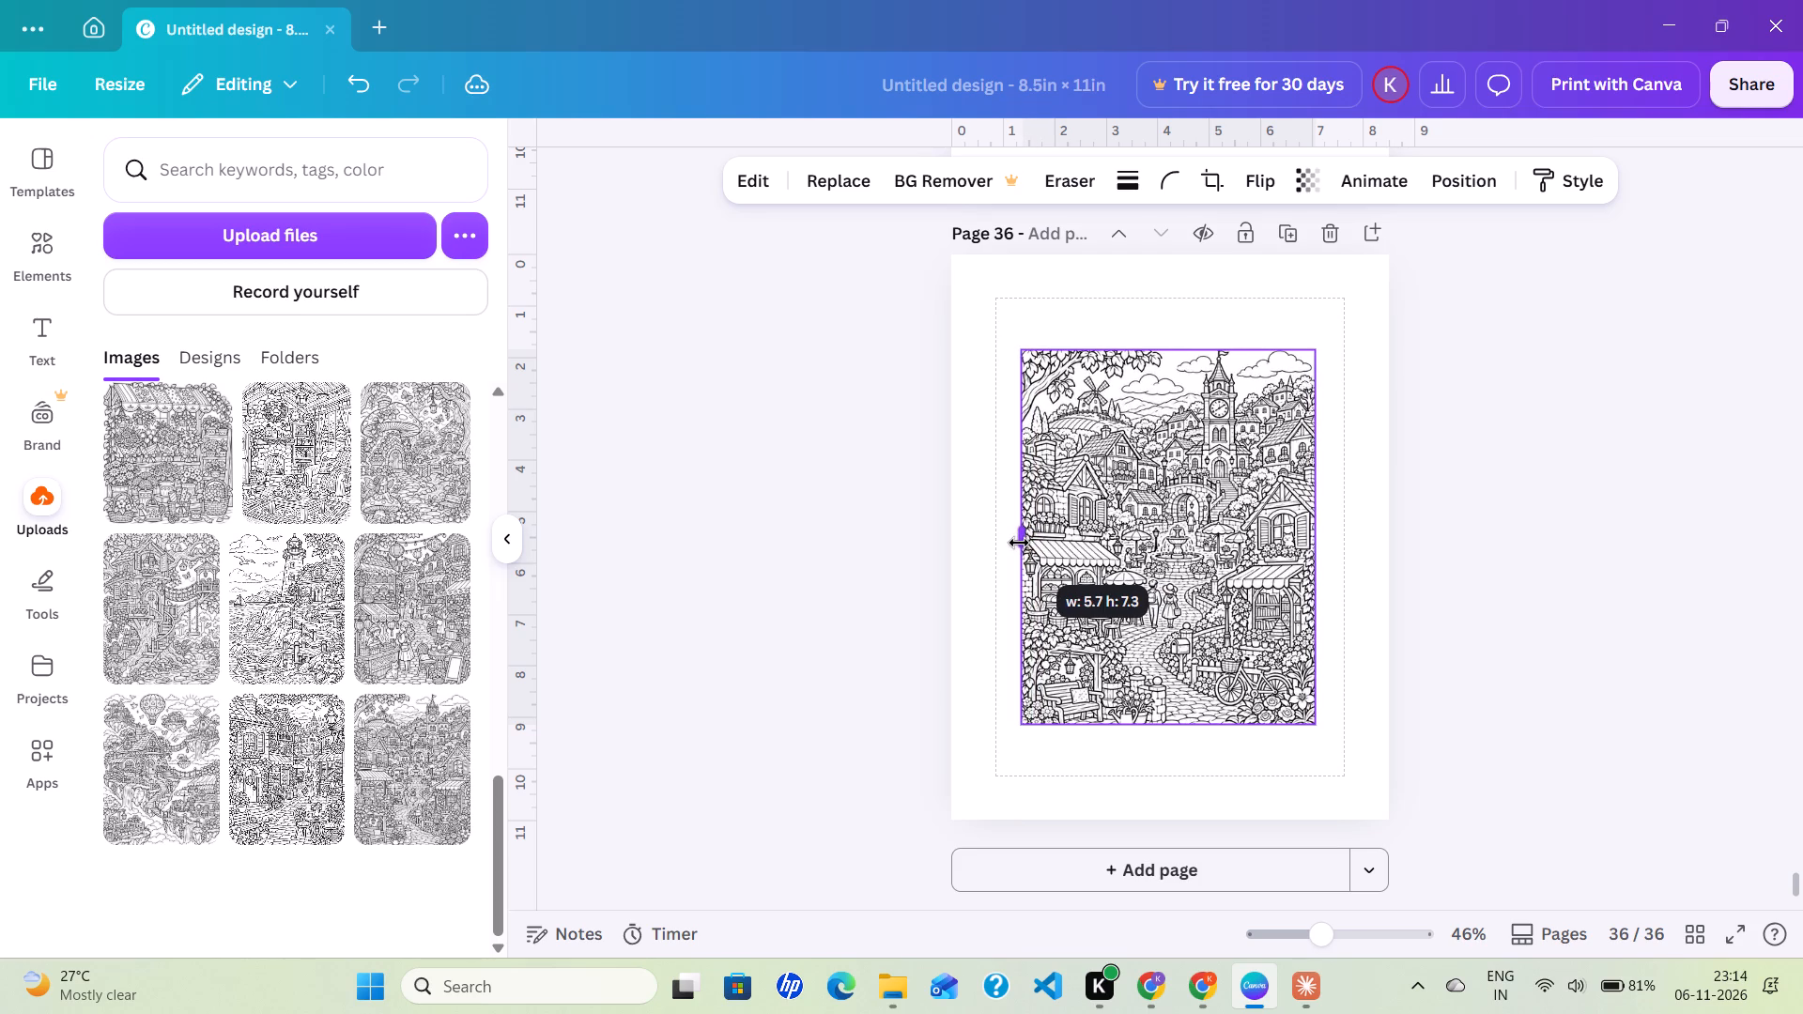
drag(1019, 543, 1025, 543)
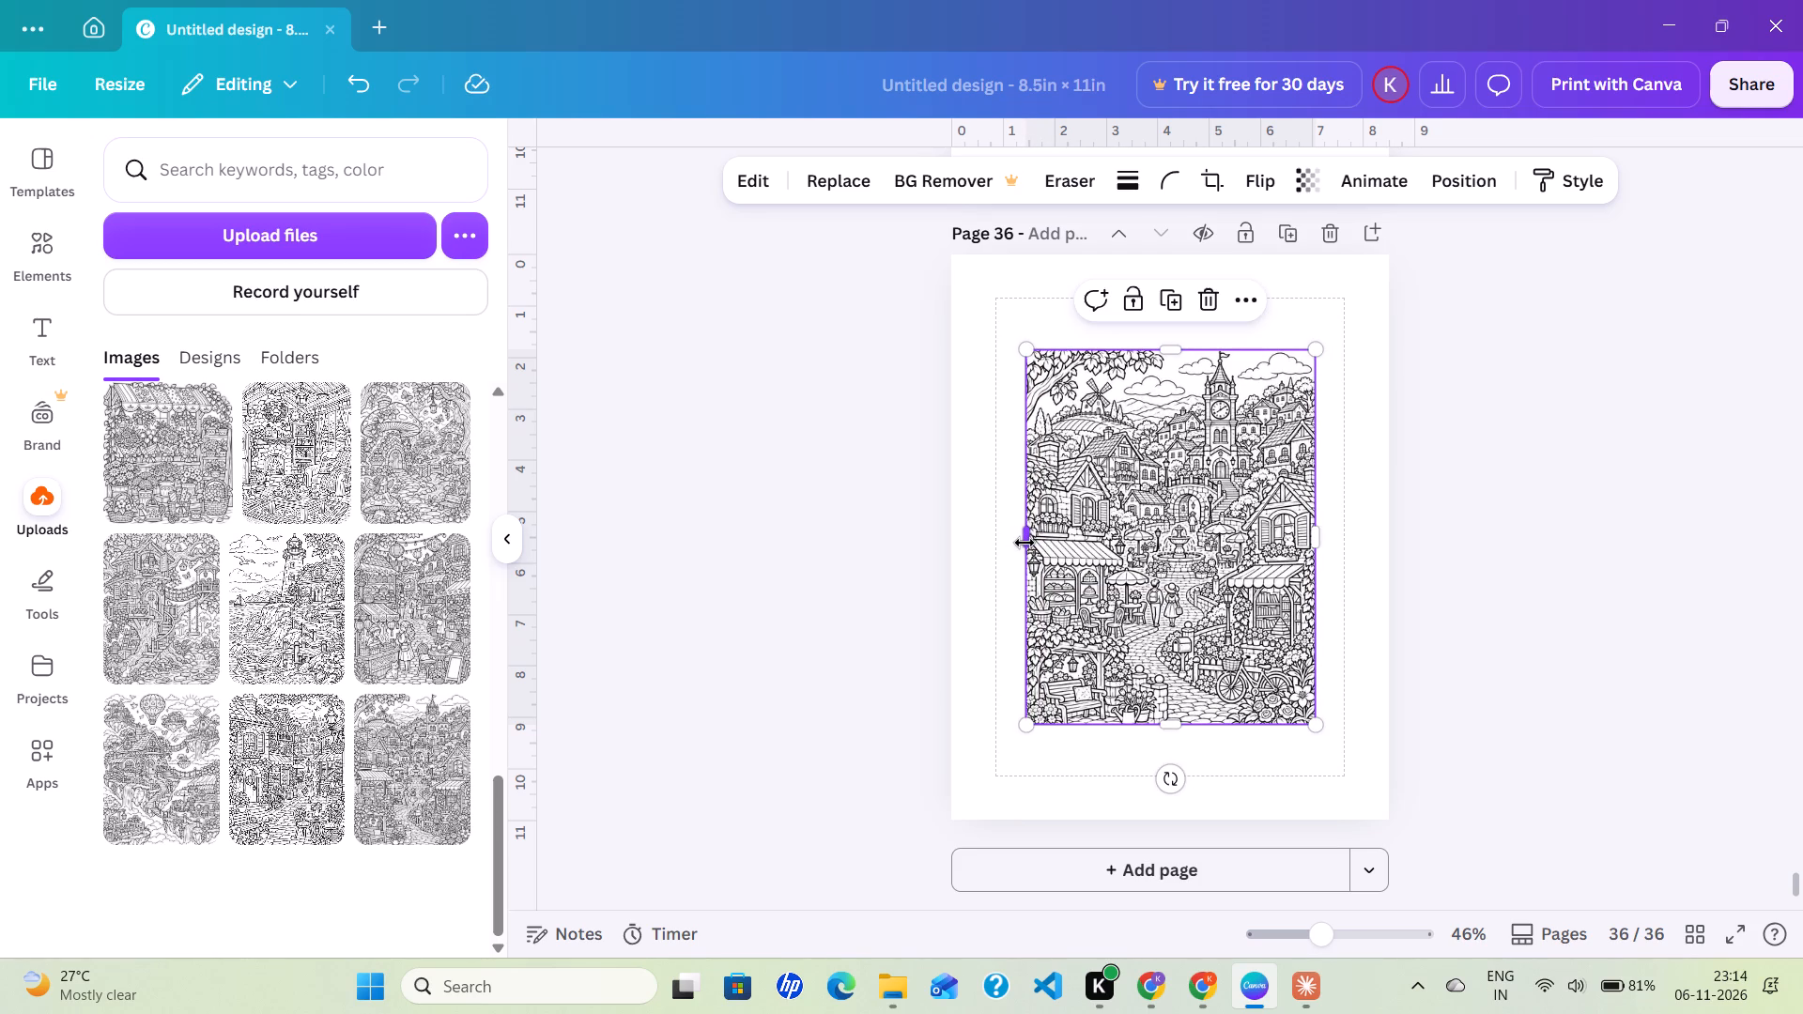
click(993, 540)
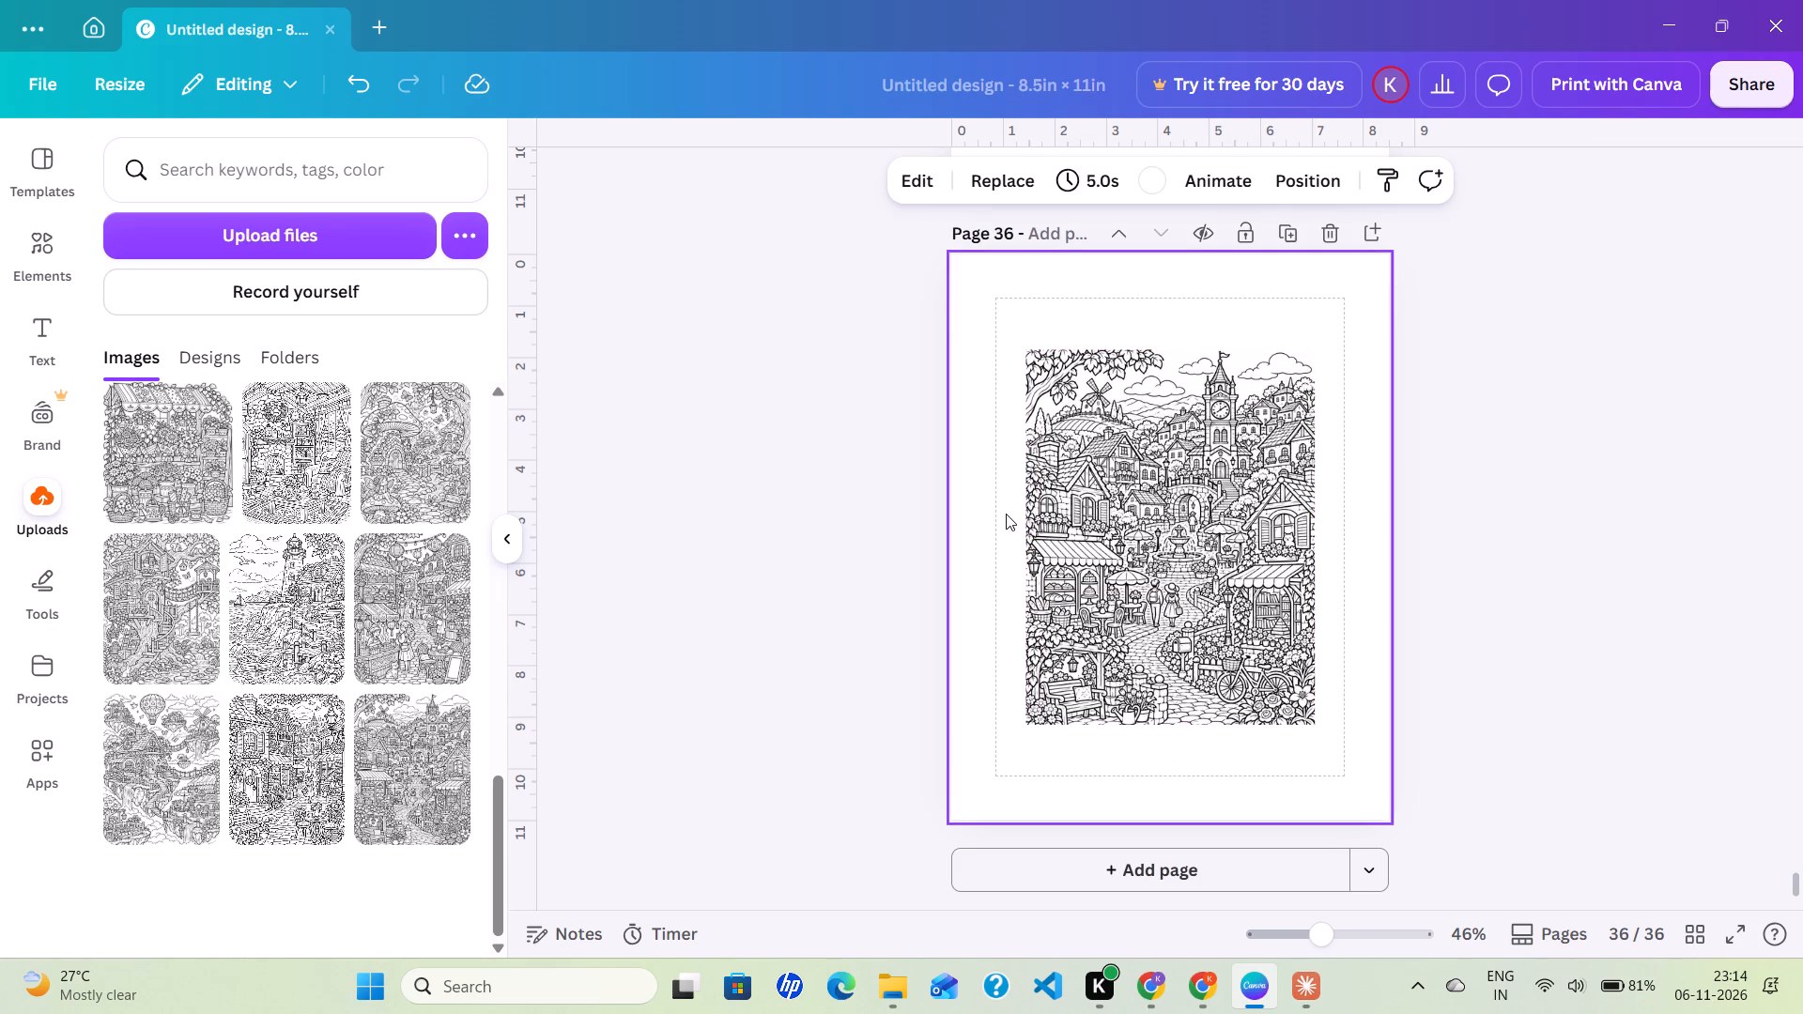
Hide the page margins, trying the print bleed display on and off and the rulers off and on.
click(50, 84)
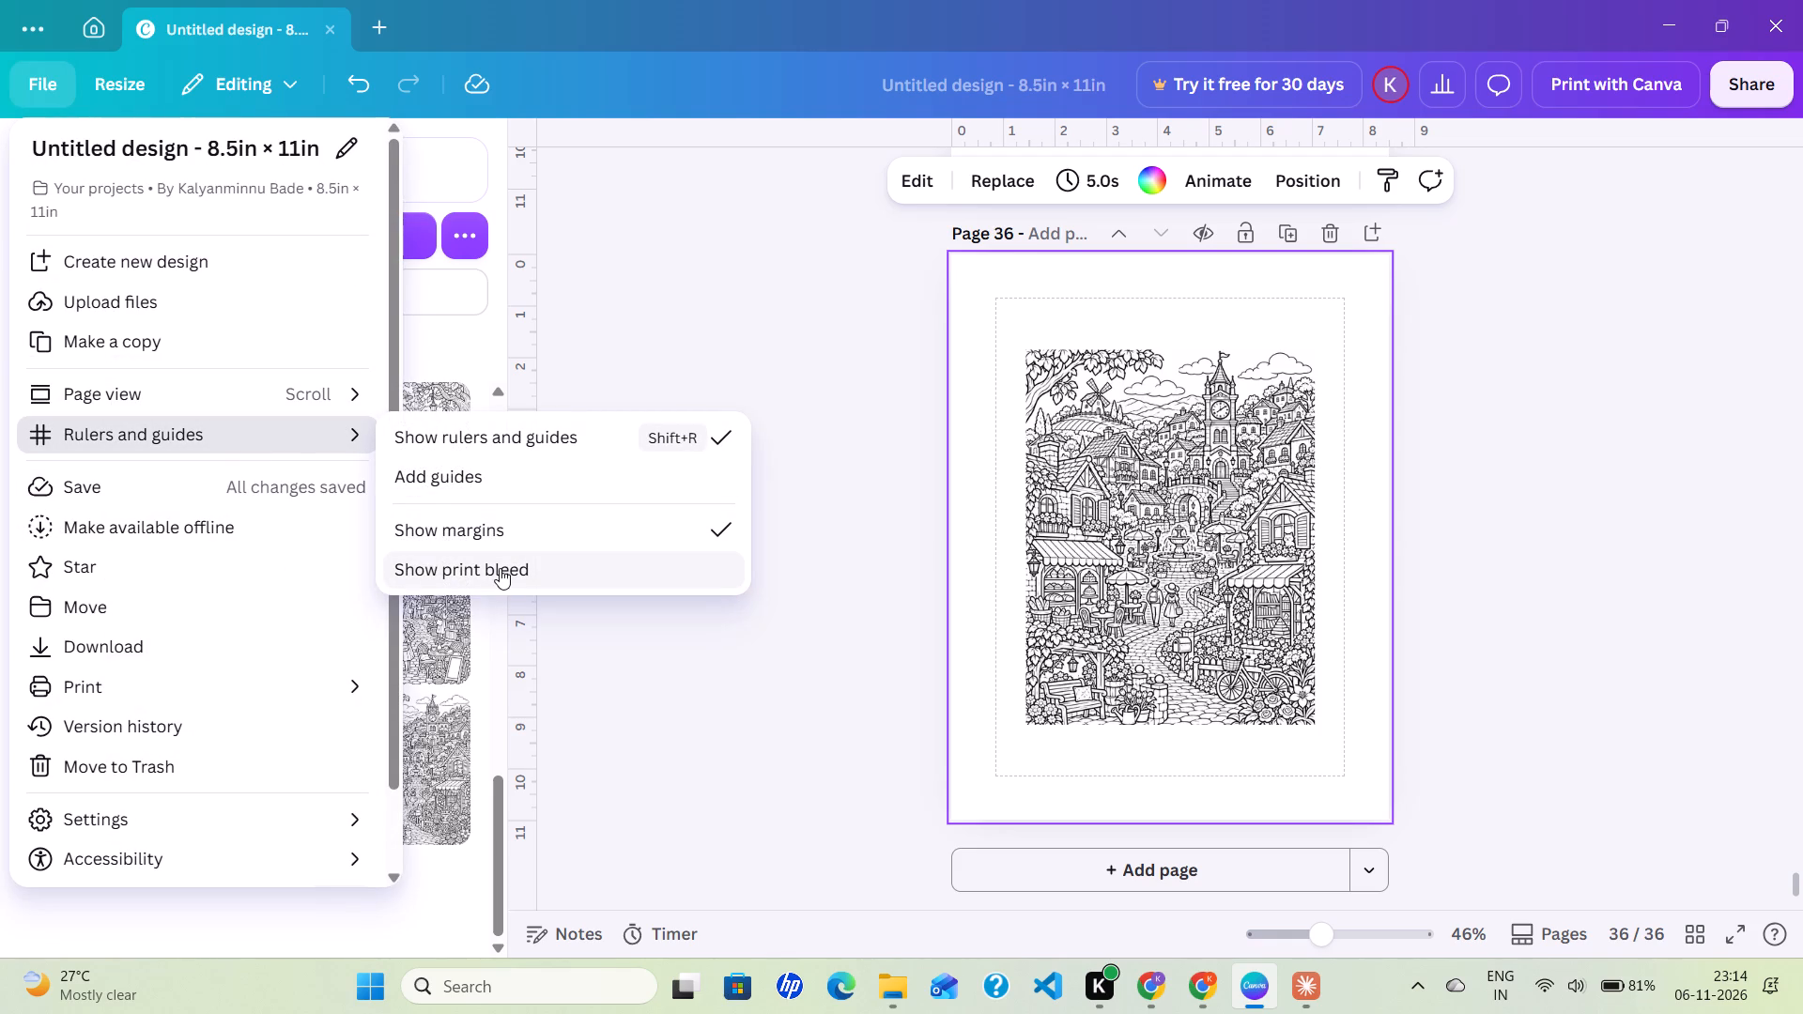
click(523, 565)
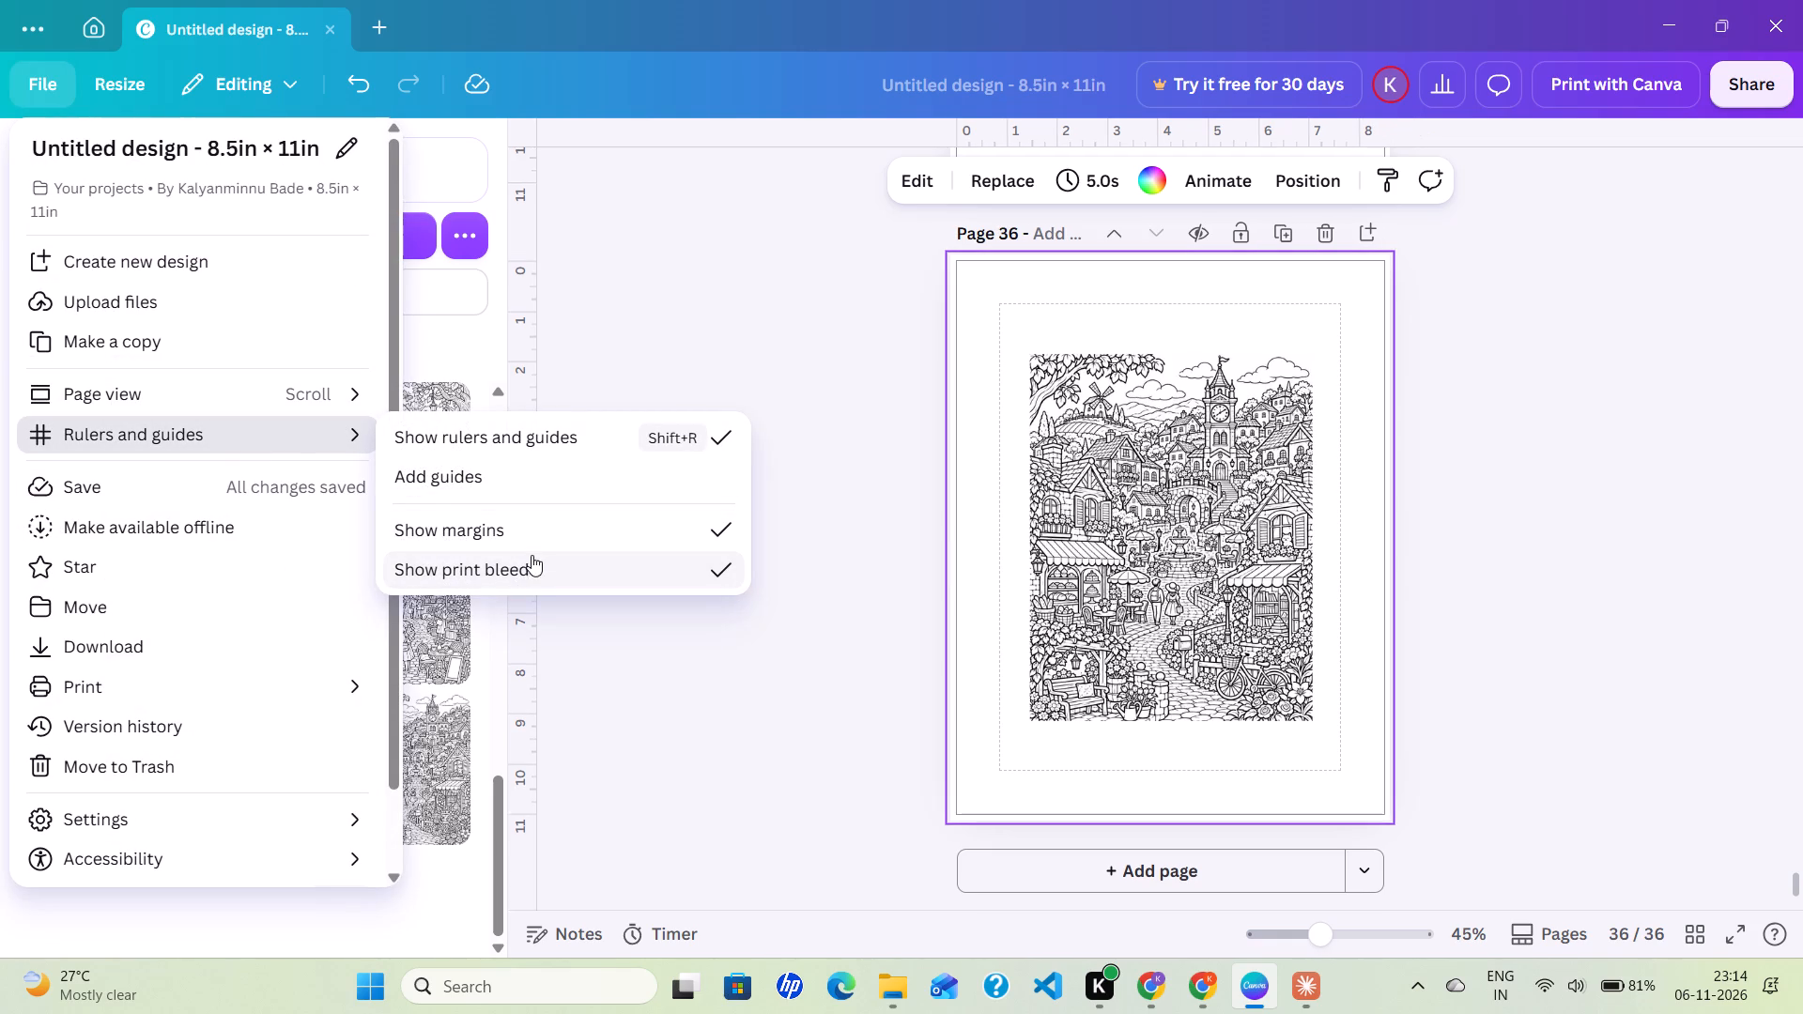
click(570, 551)
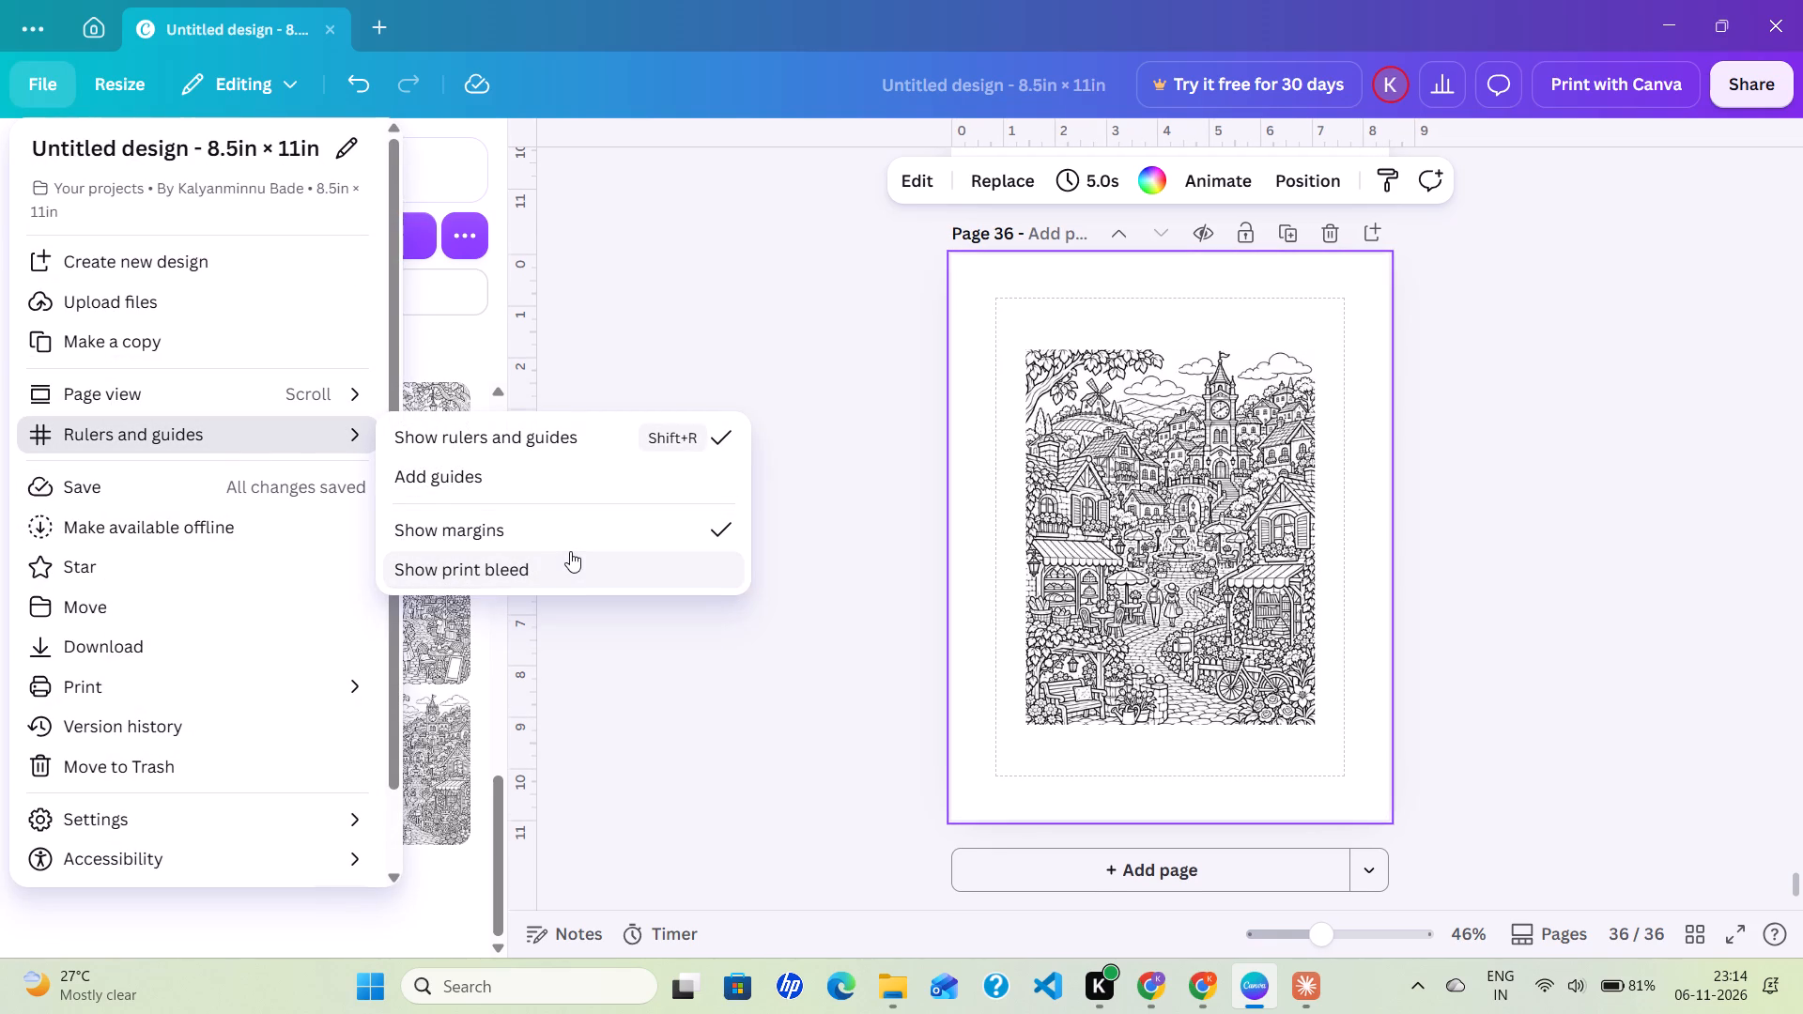
click(574, 526)
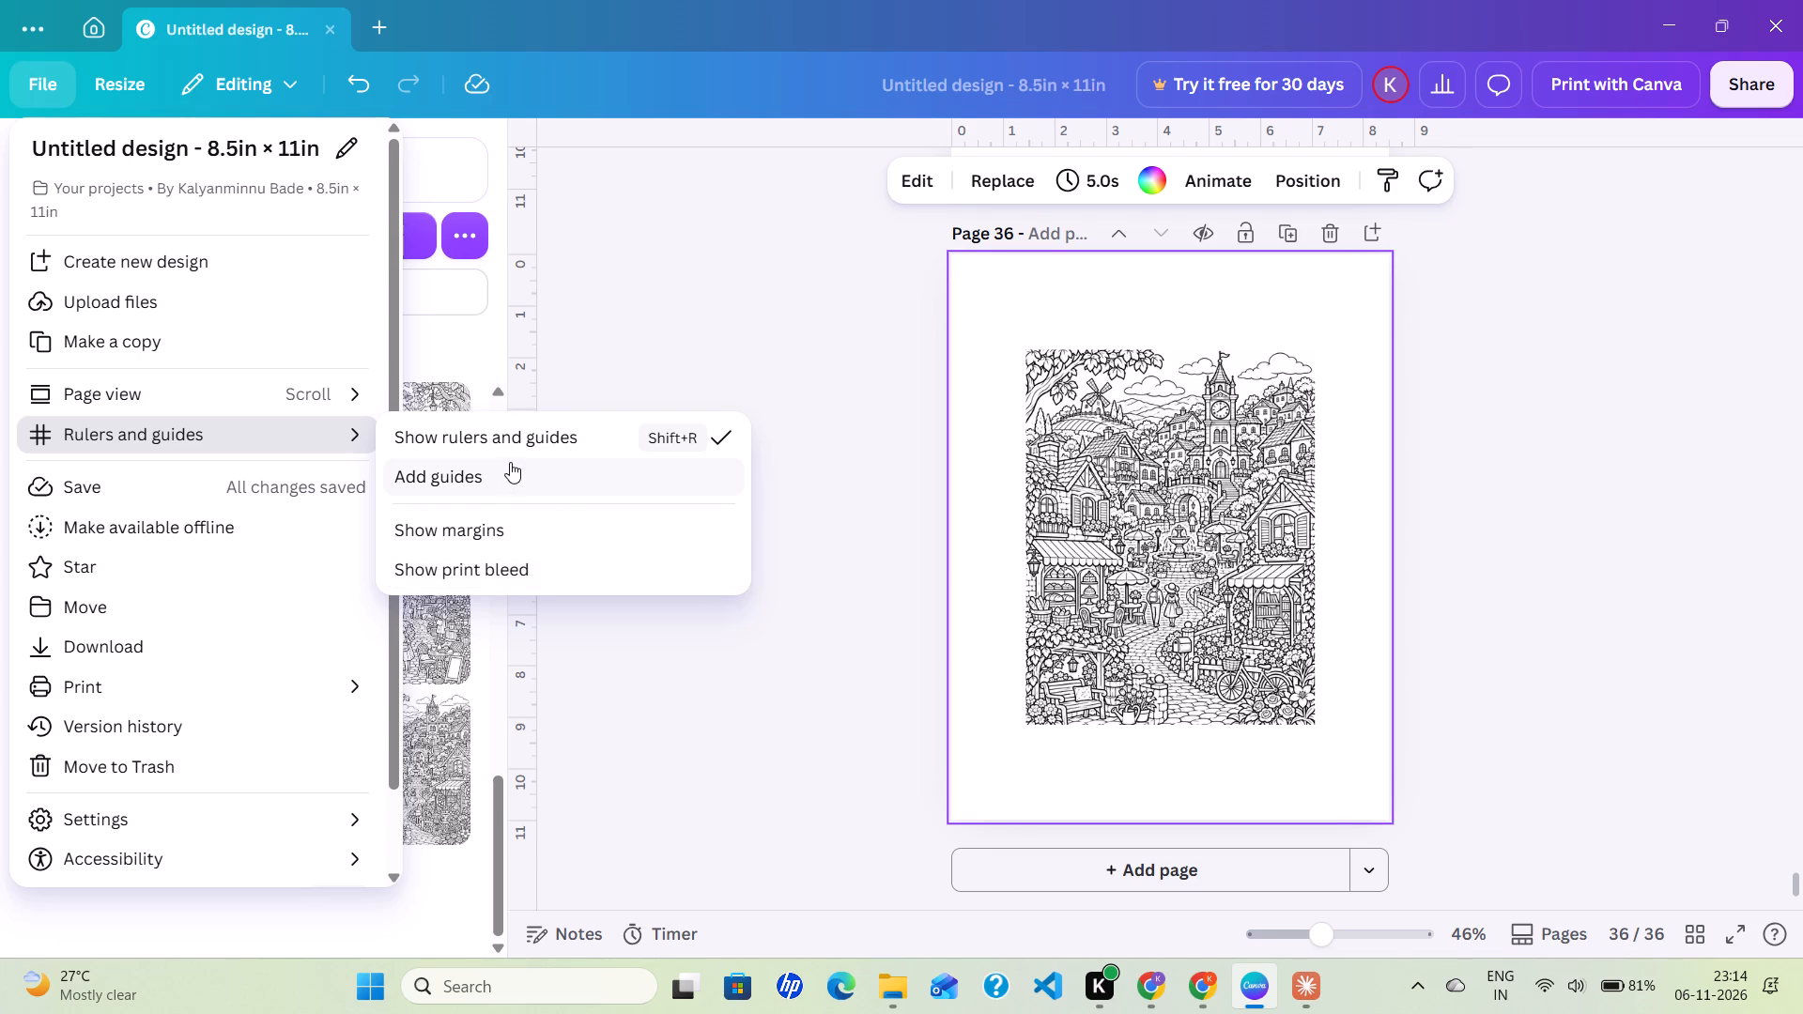
click(572, 430)
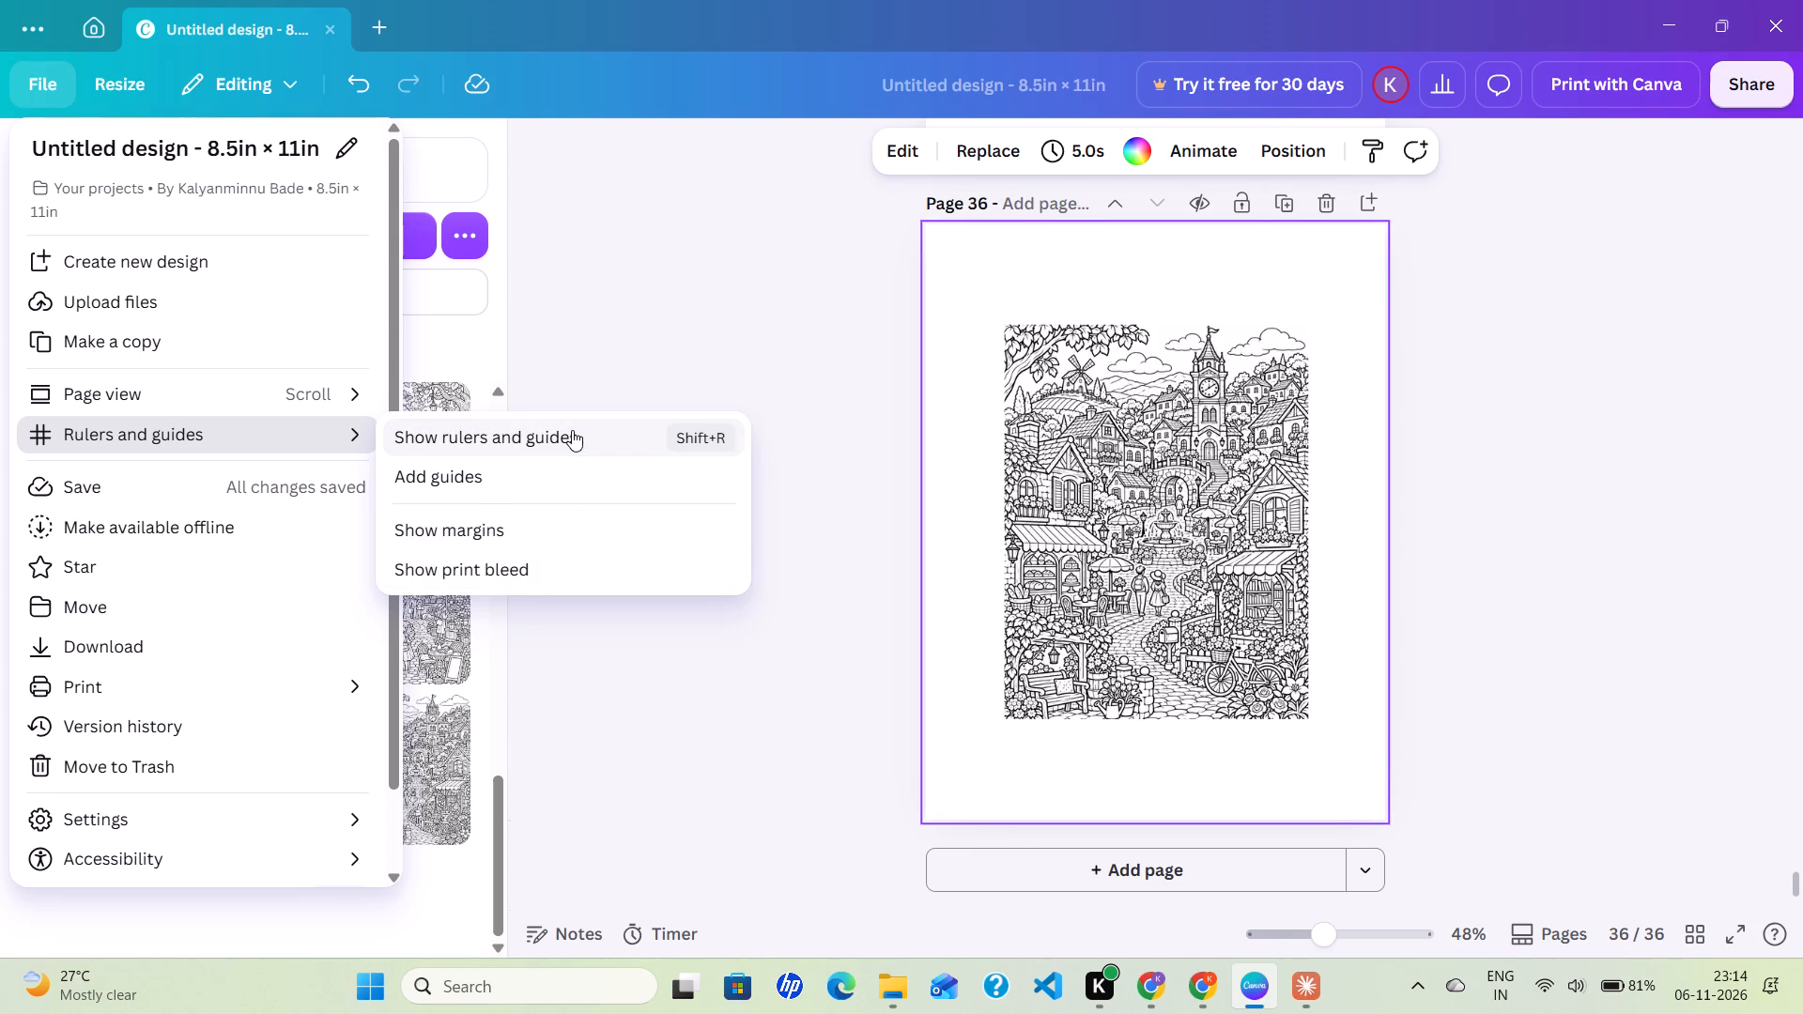
click(572, 430)
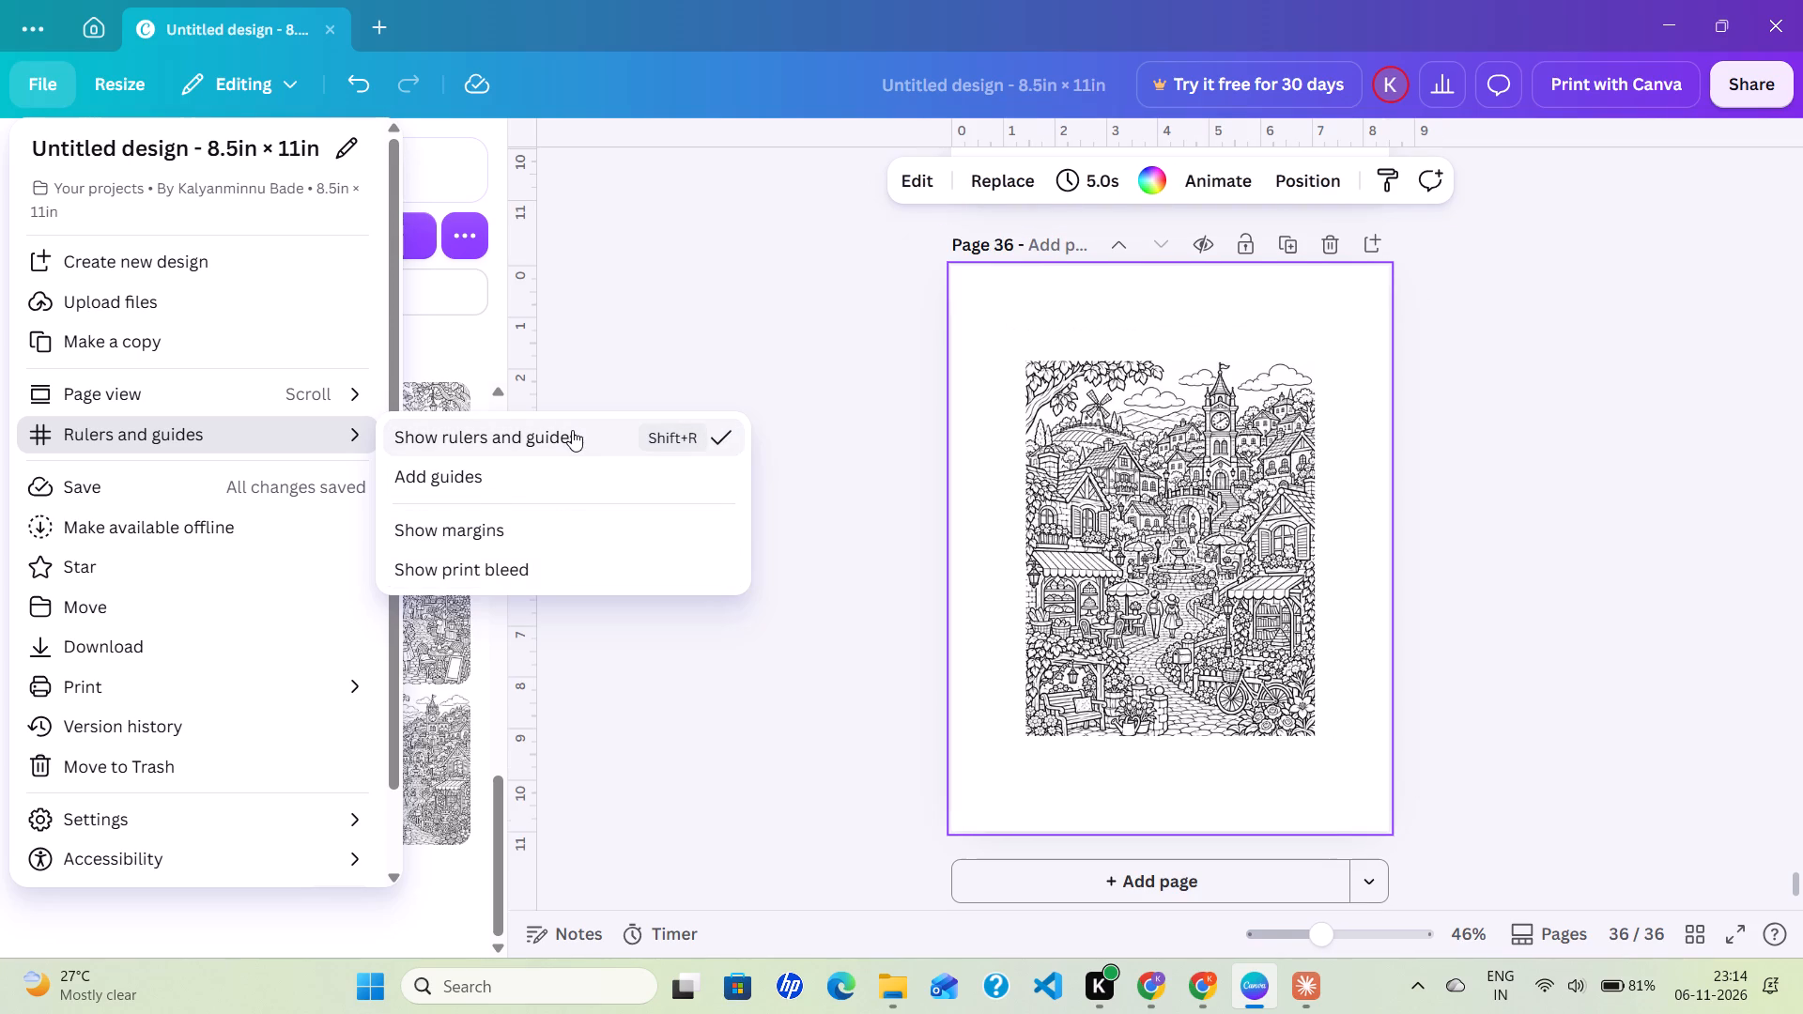
click(558, 480)
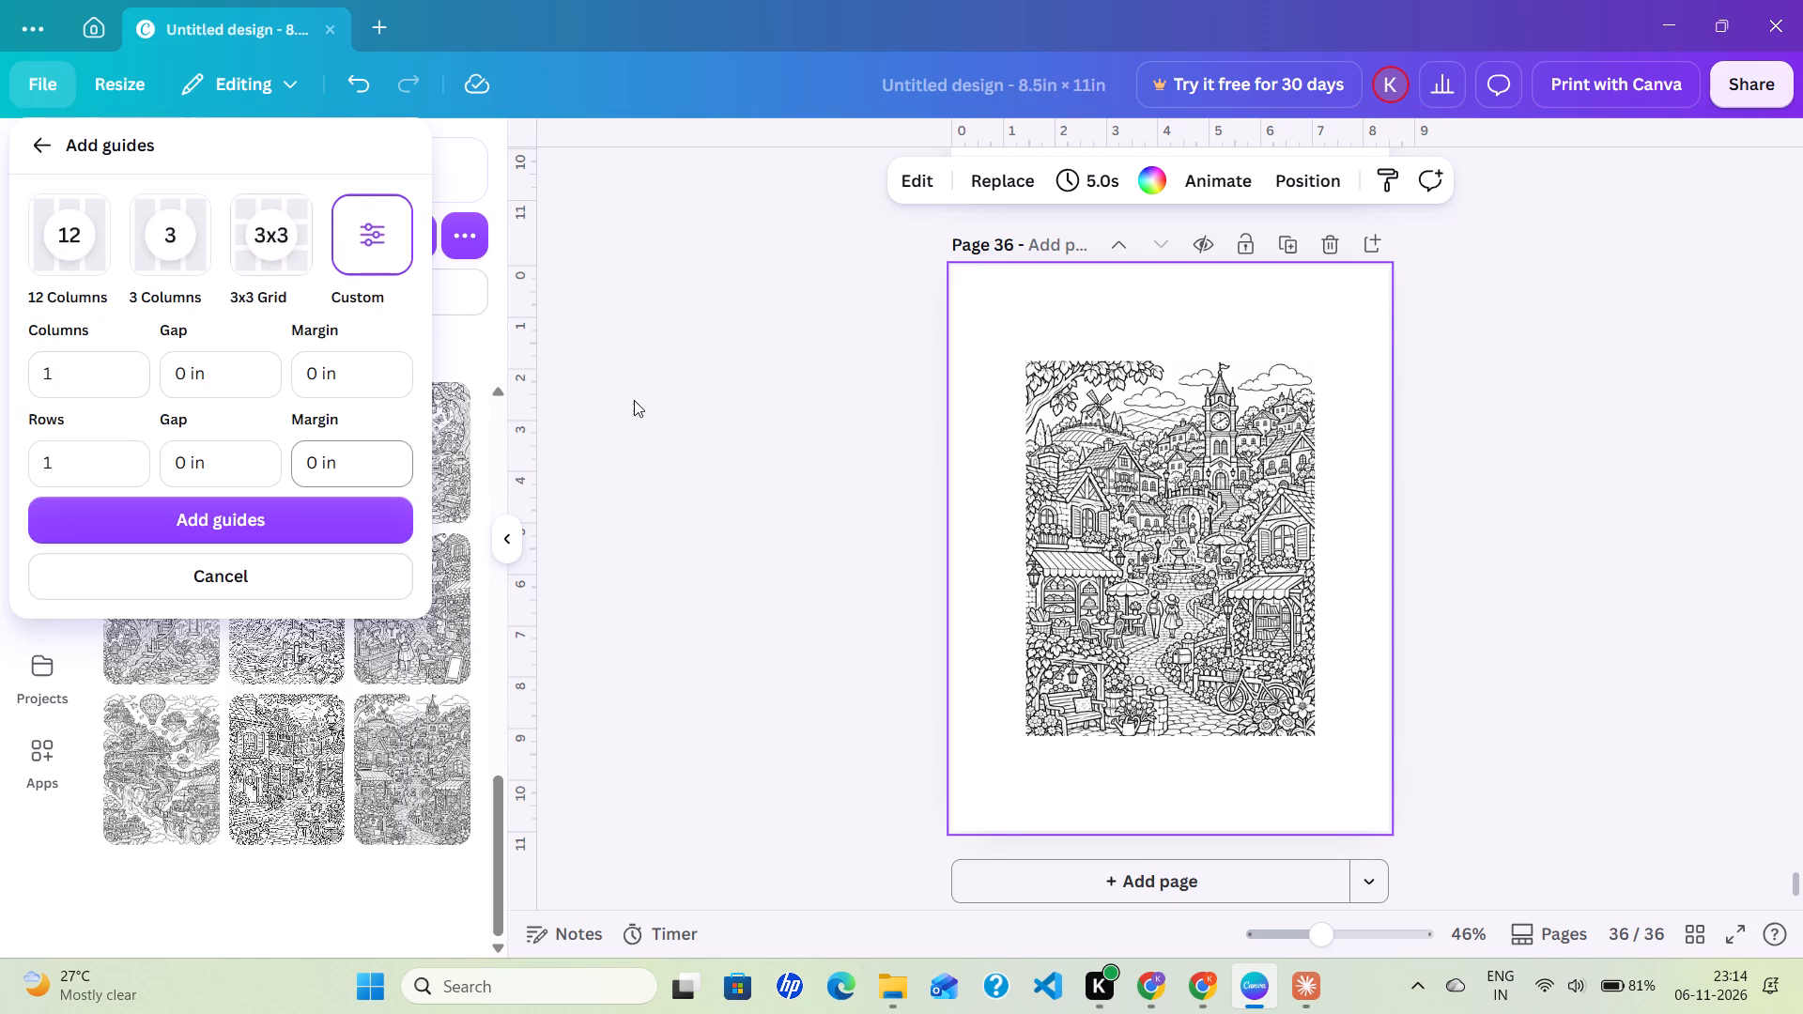
key(Print)
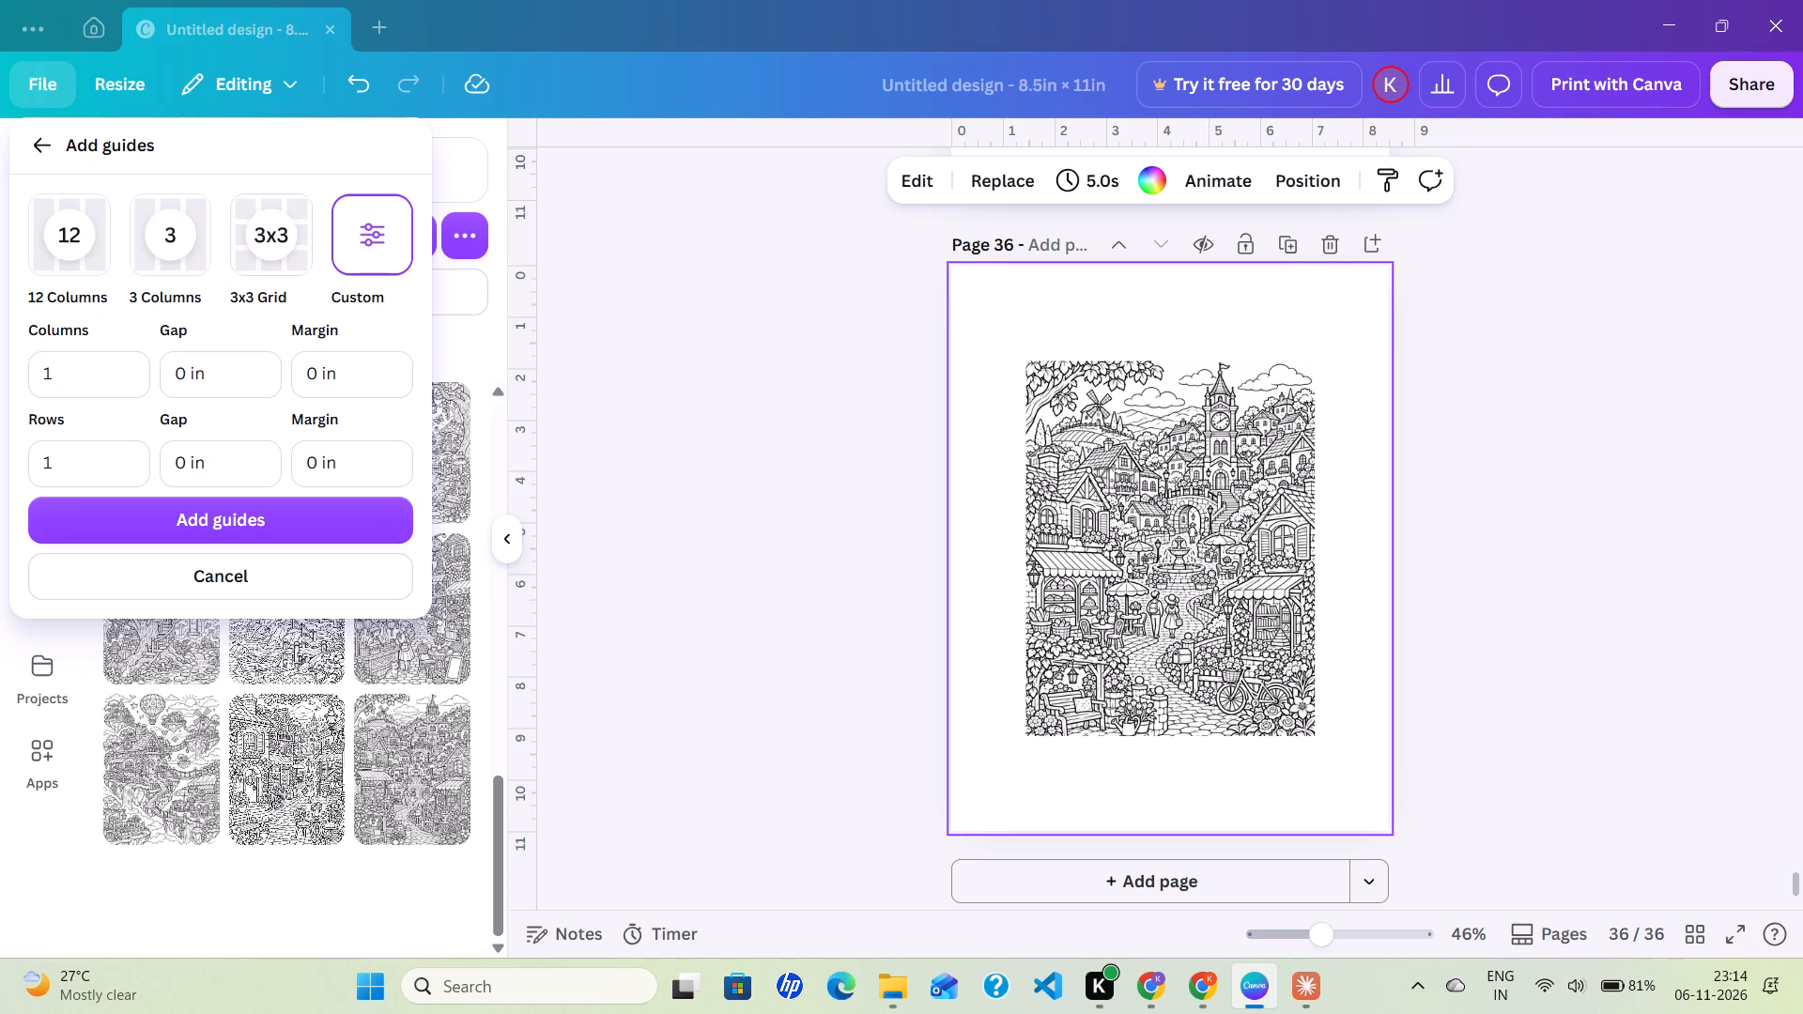
drag(14, 120, 1761, 1012)
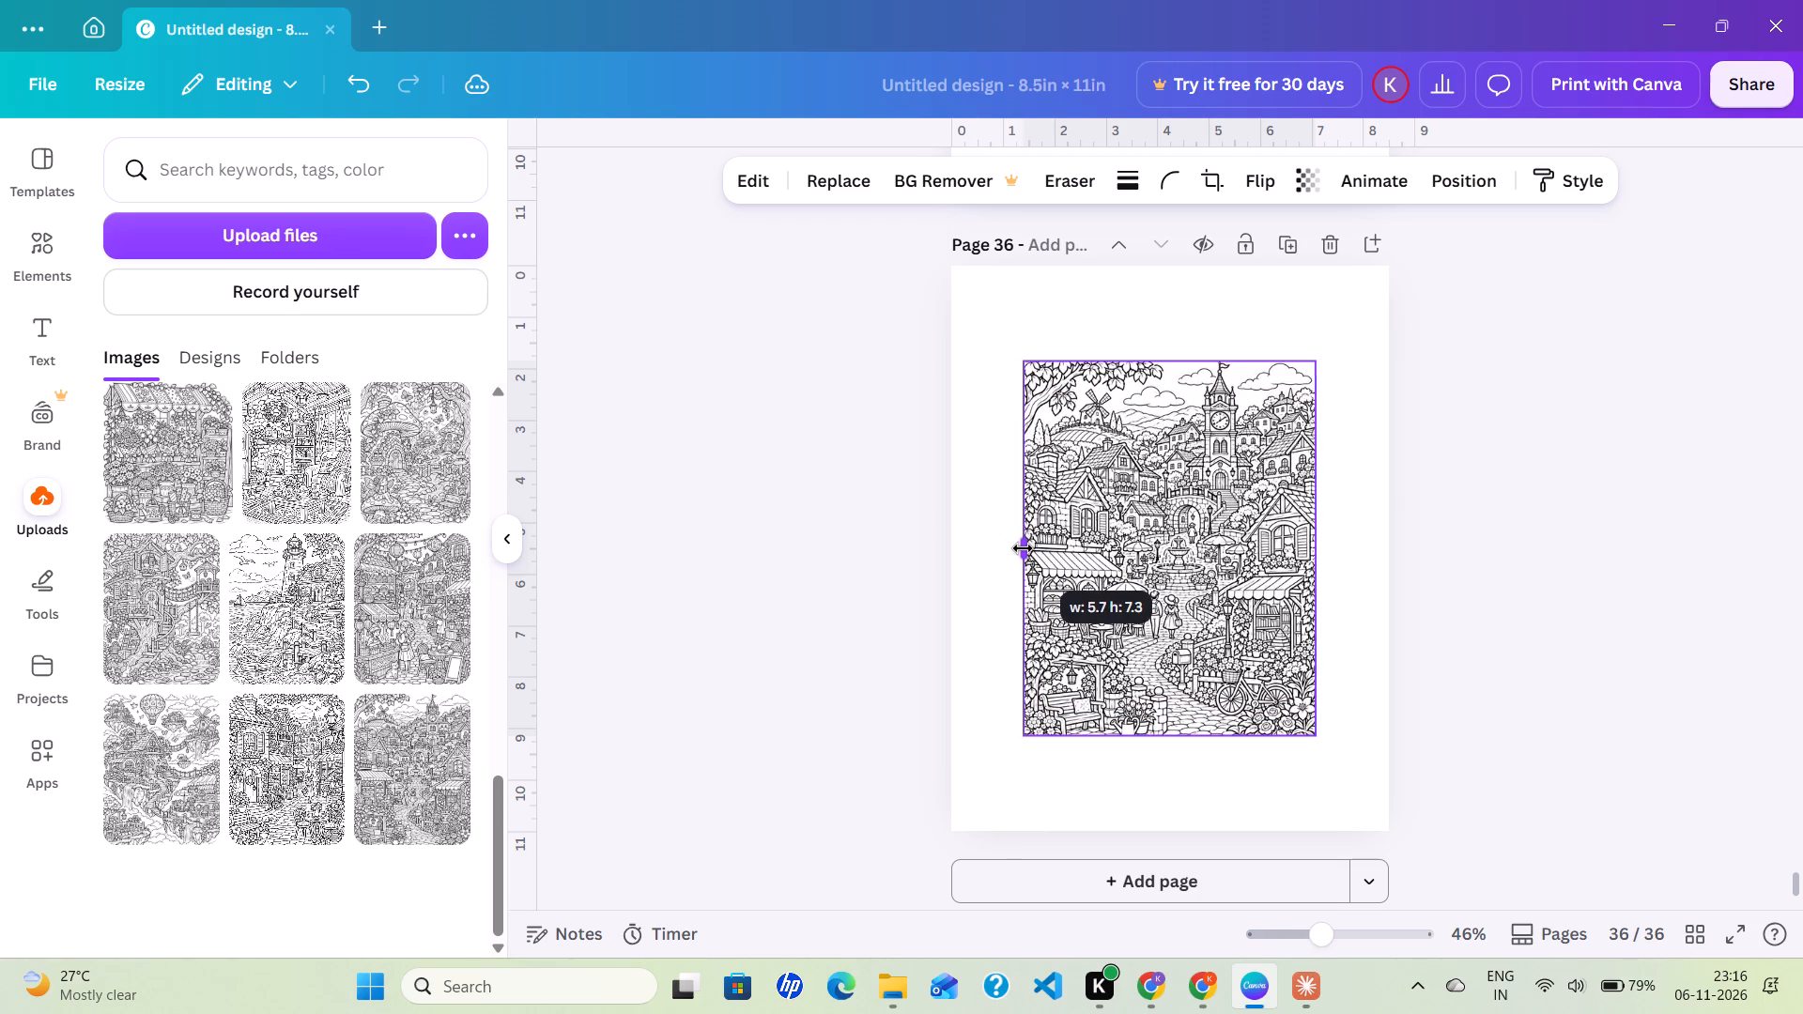
Open YouTube in a new Chrome tab and search for "How to add custom margins in canva".
click(1148, 966)
click(502, 7)
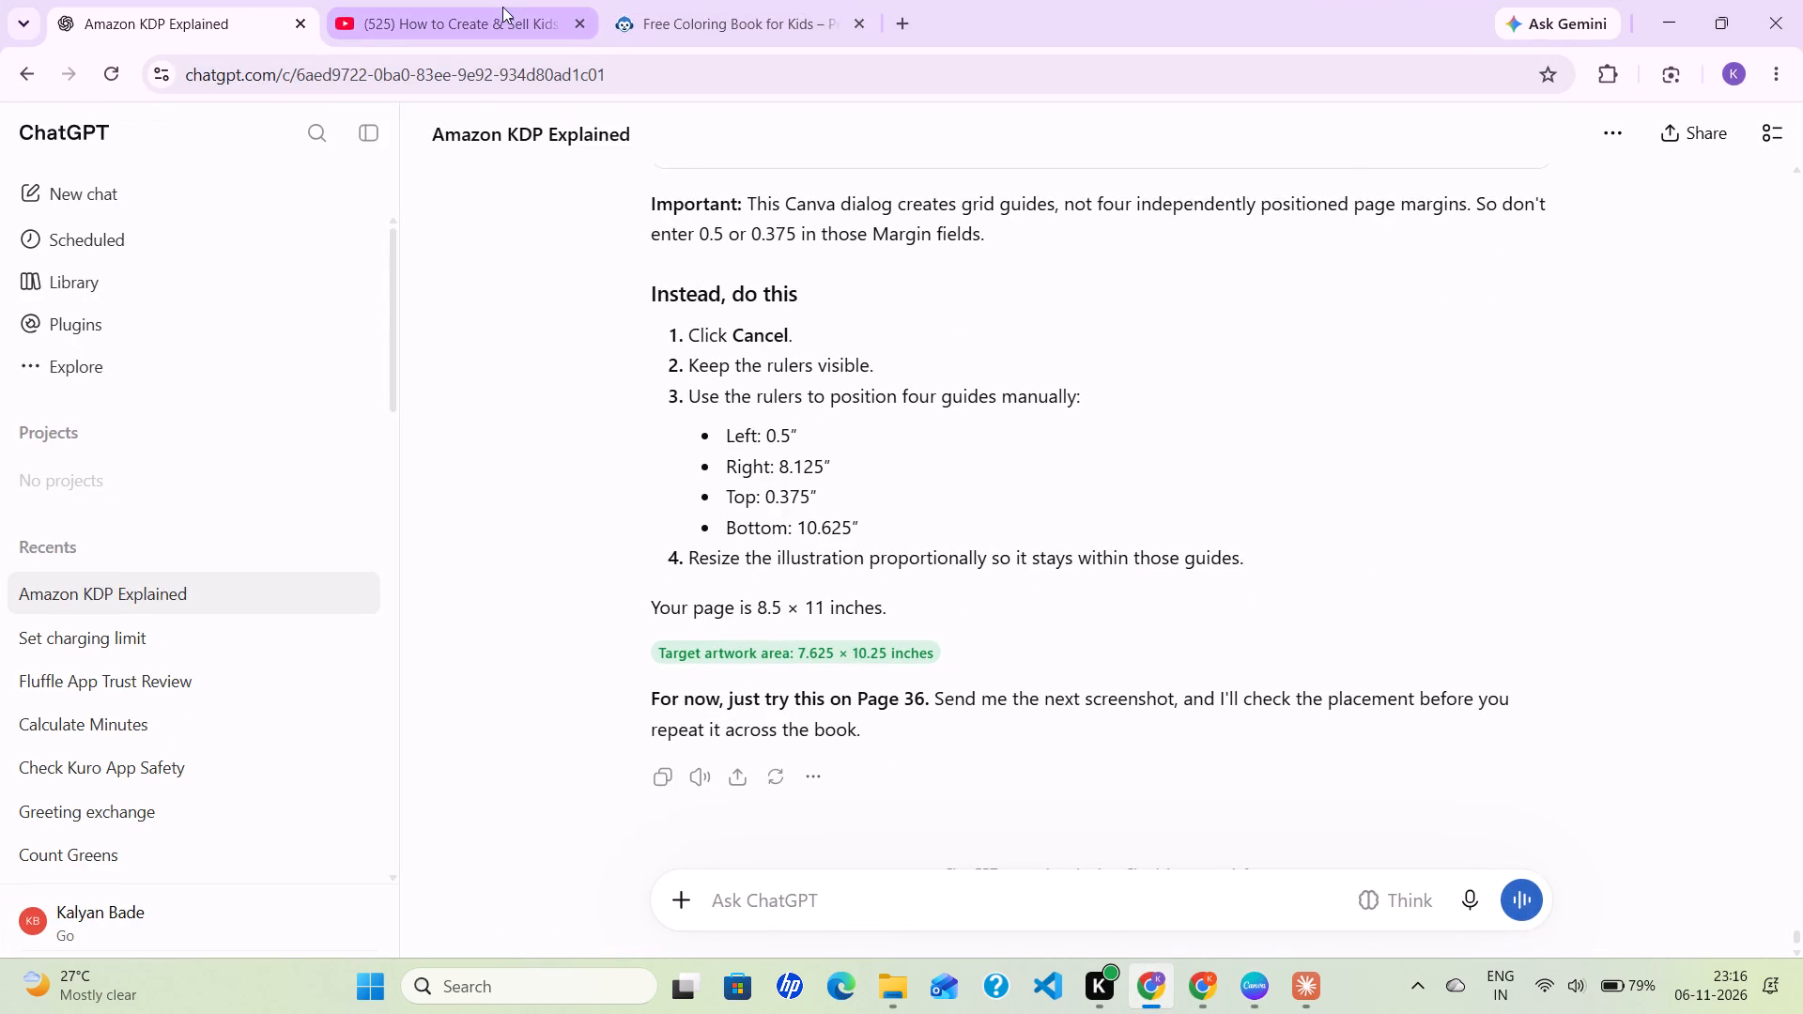
click(914, 27)
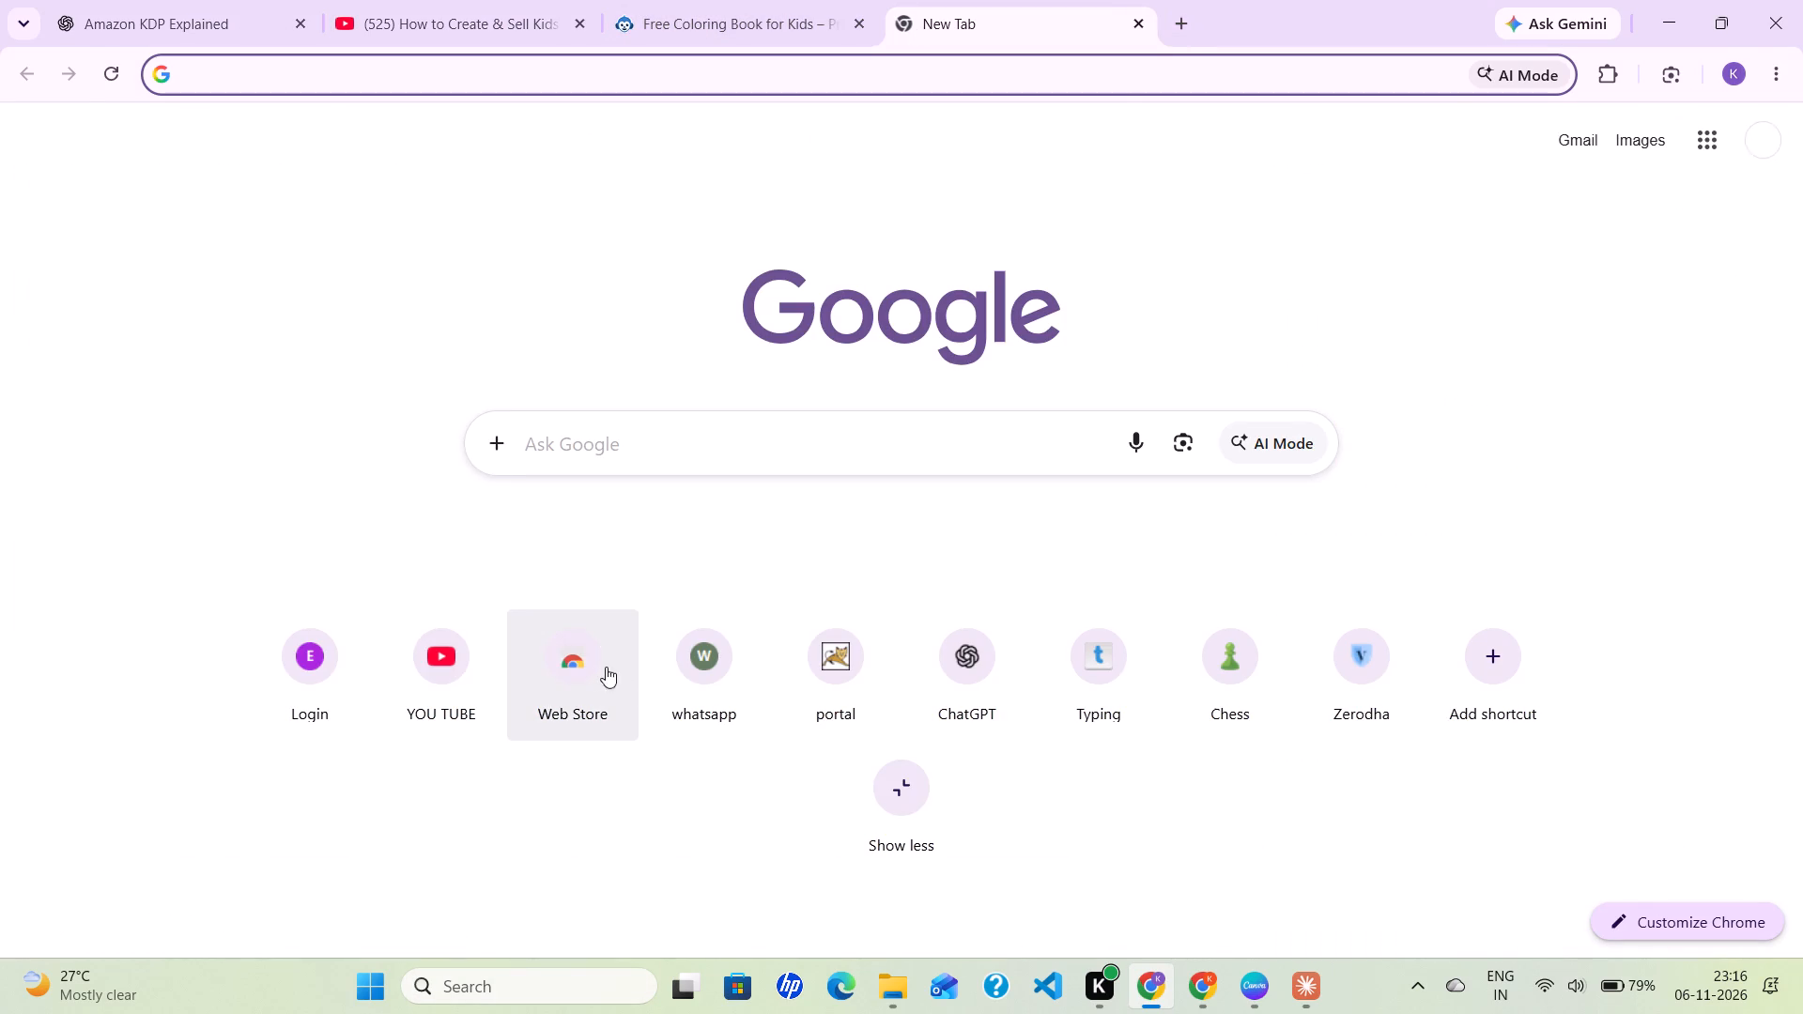
click(439, 668)
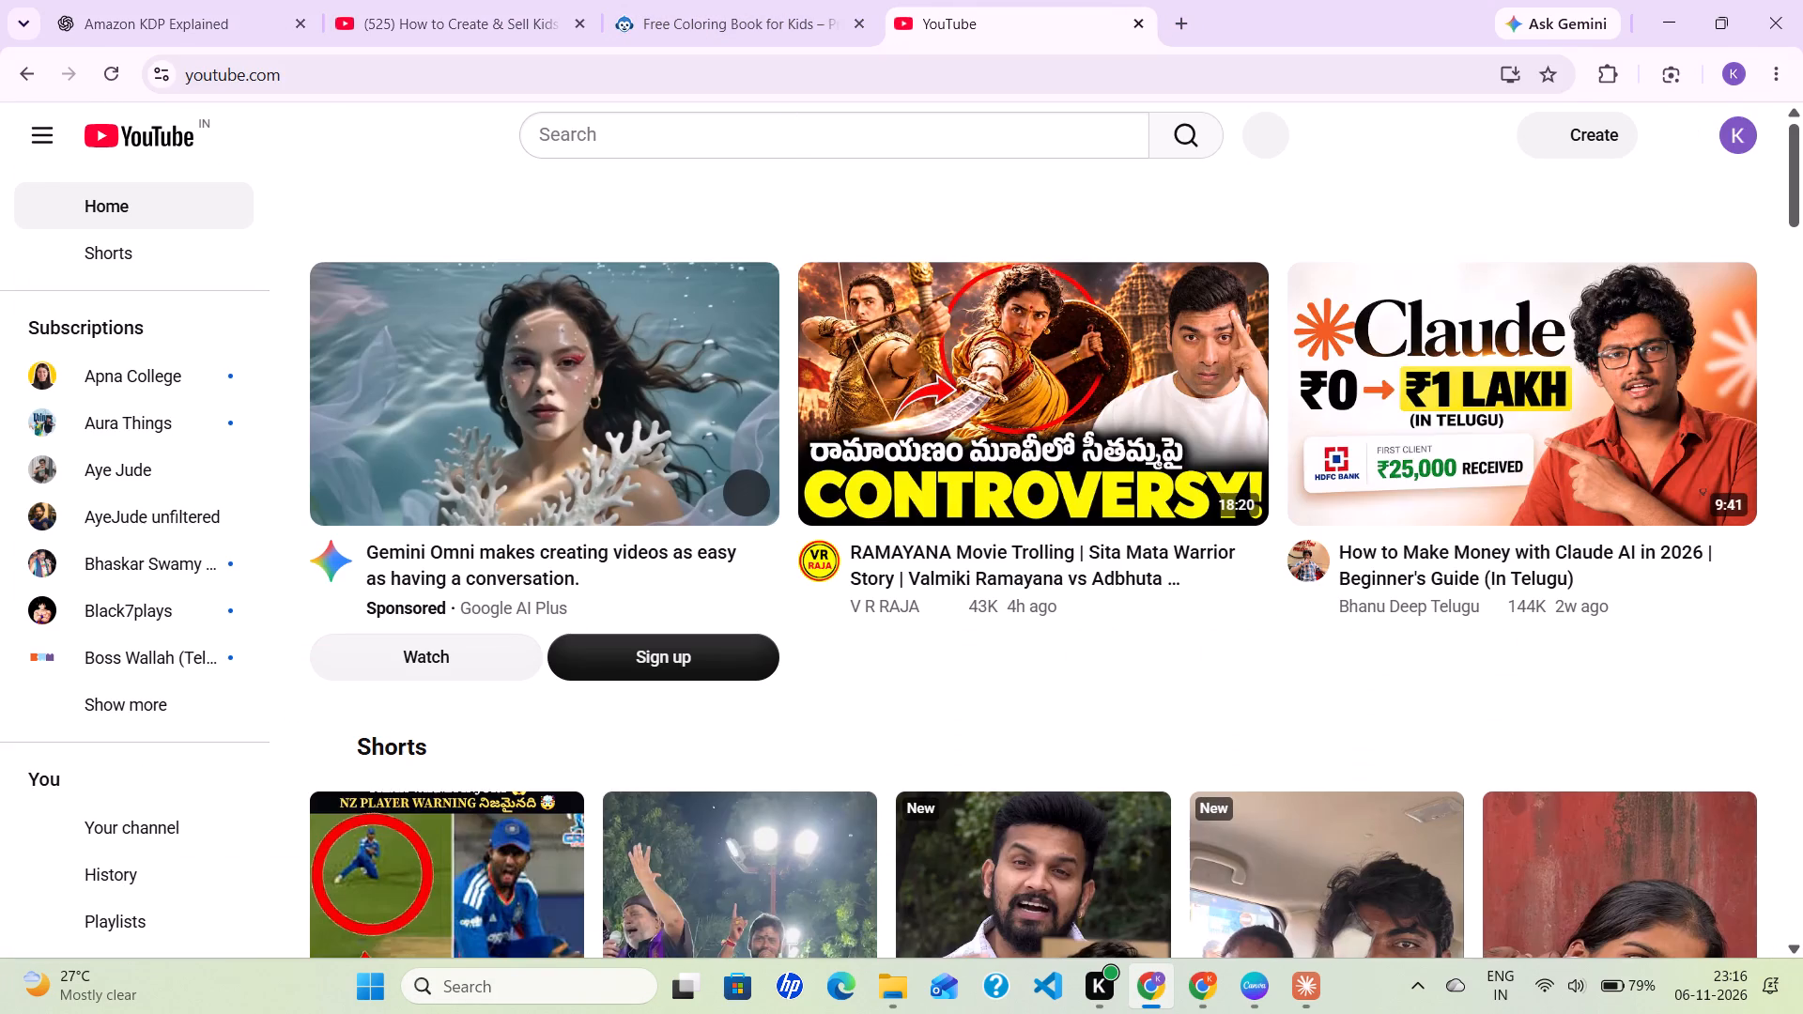
click(785, 134)
text(How to add custom margin)
text(s in)
key(space)
text(canva)
key(Return)
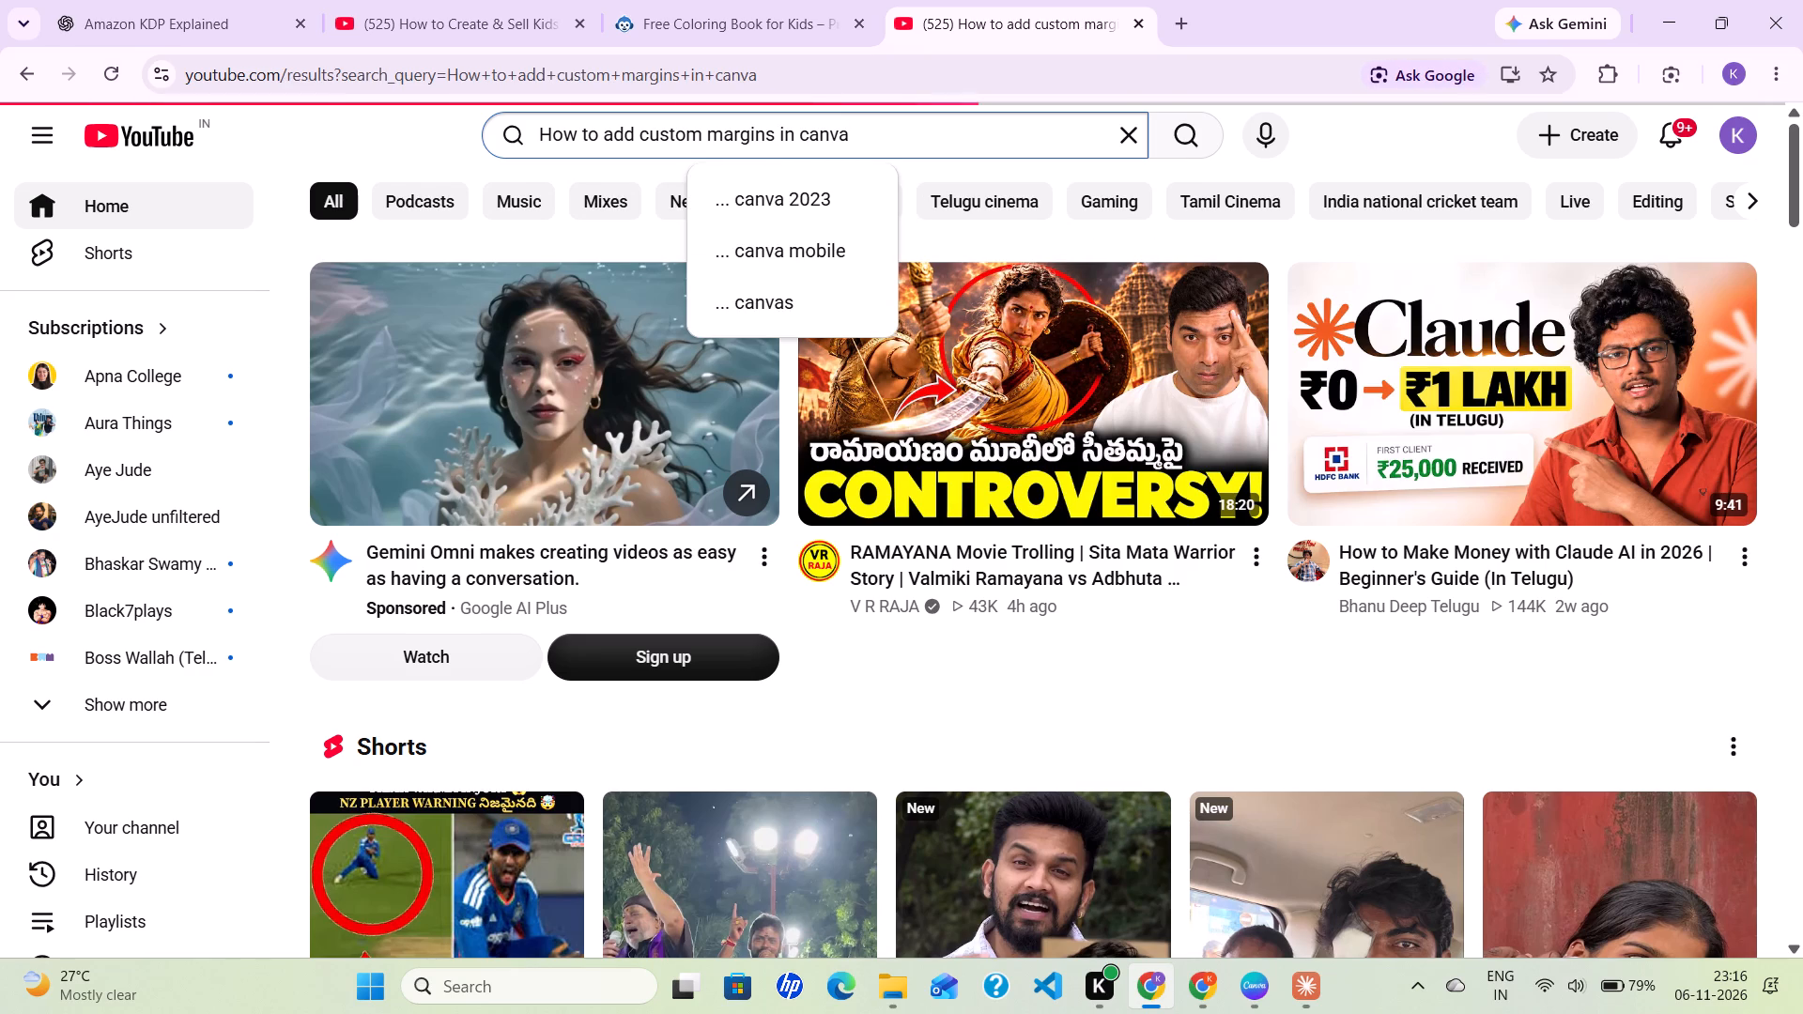
Open the YouTube Short about turning on rulers, guides and margins in Canva.
scroll(1017, 619, down, 3)
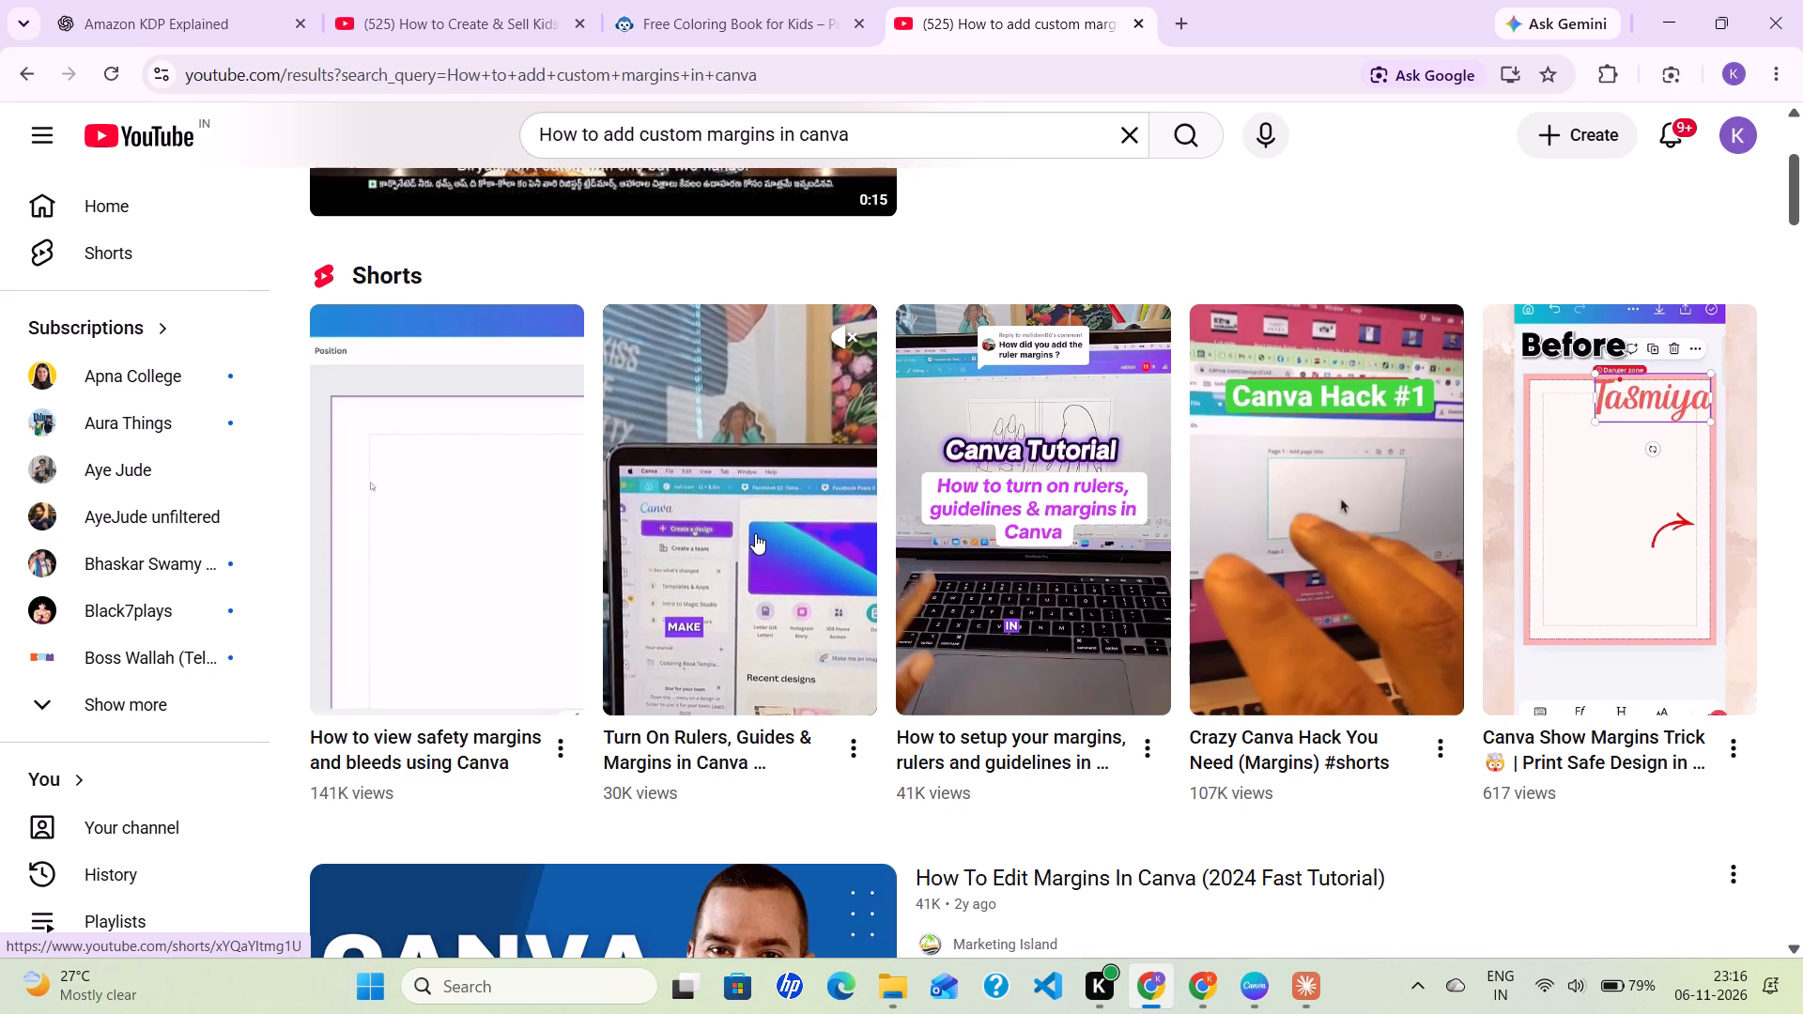
click(755, 533)
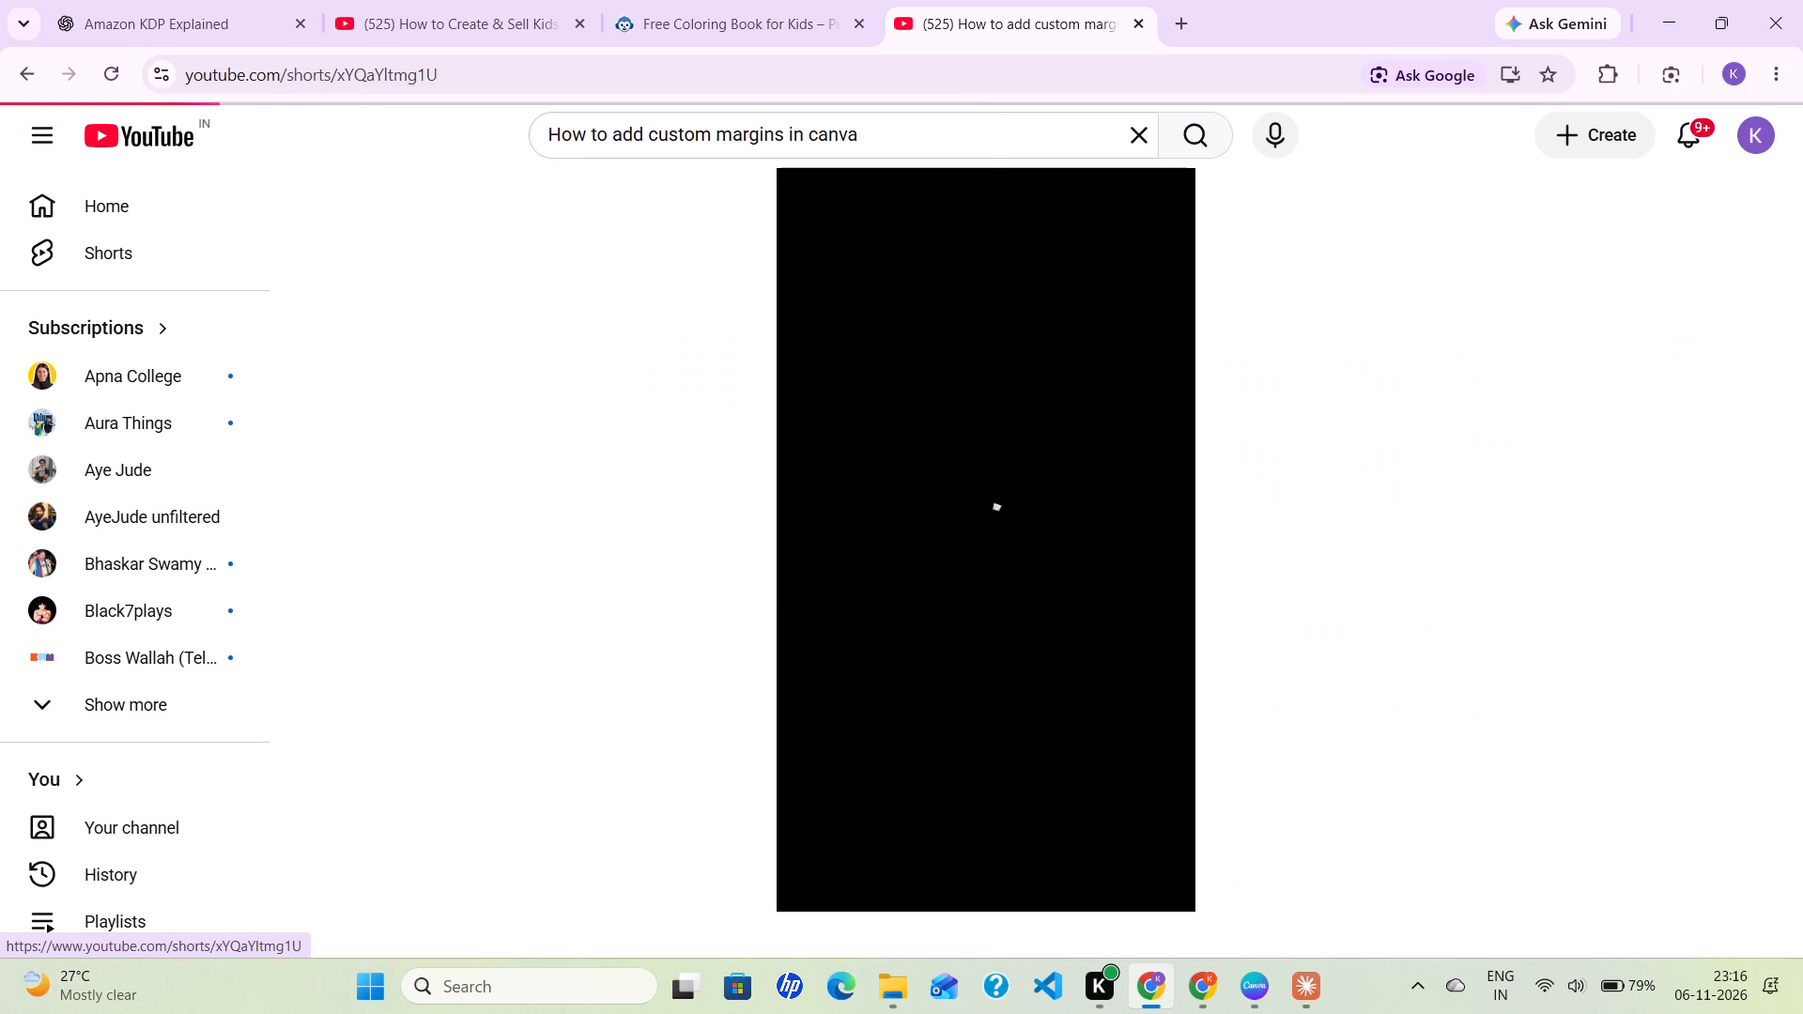
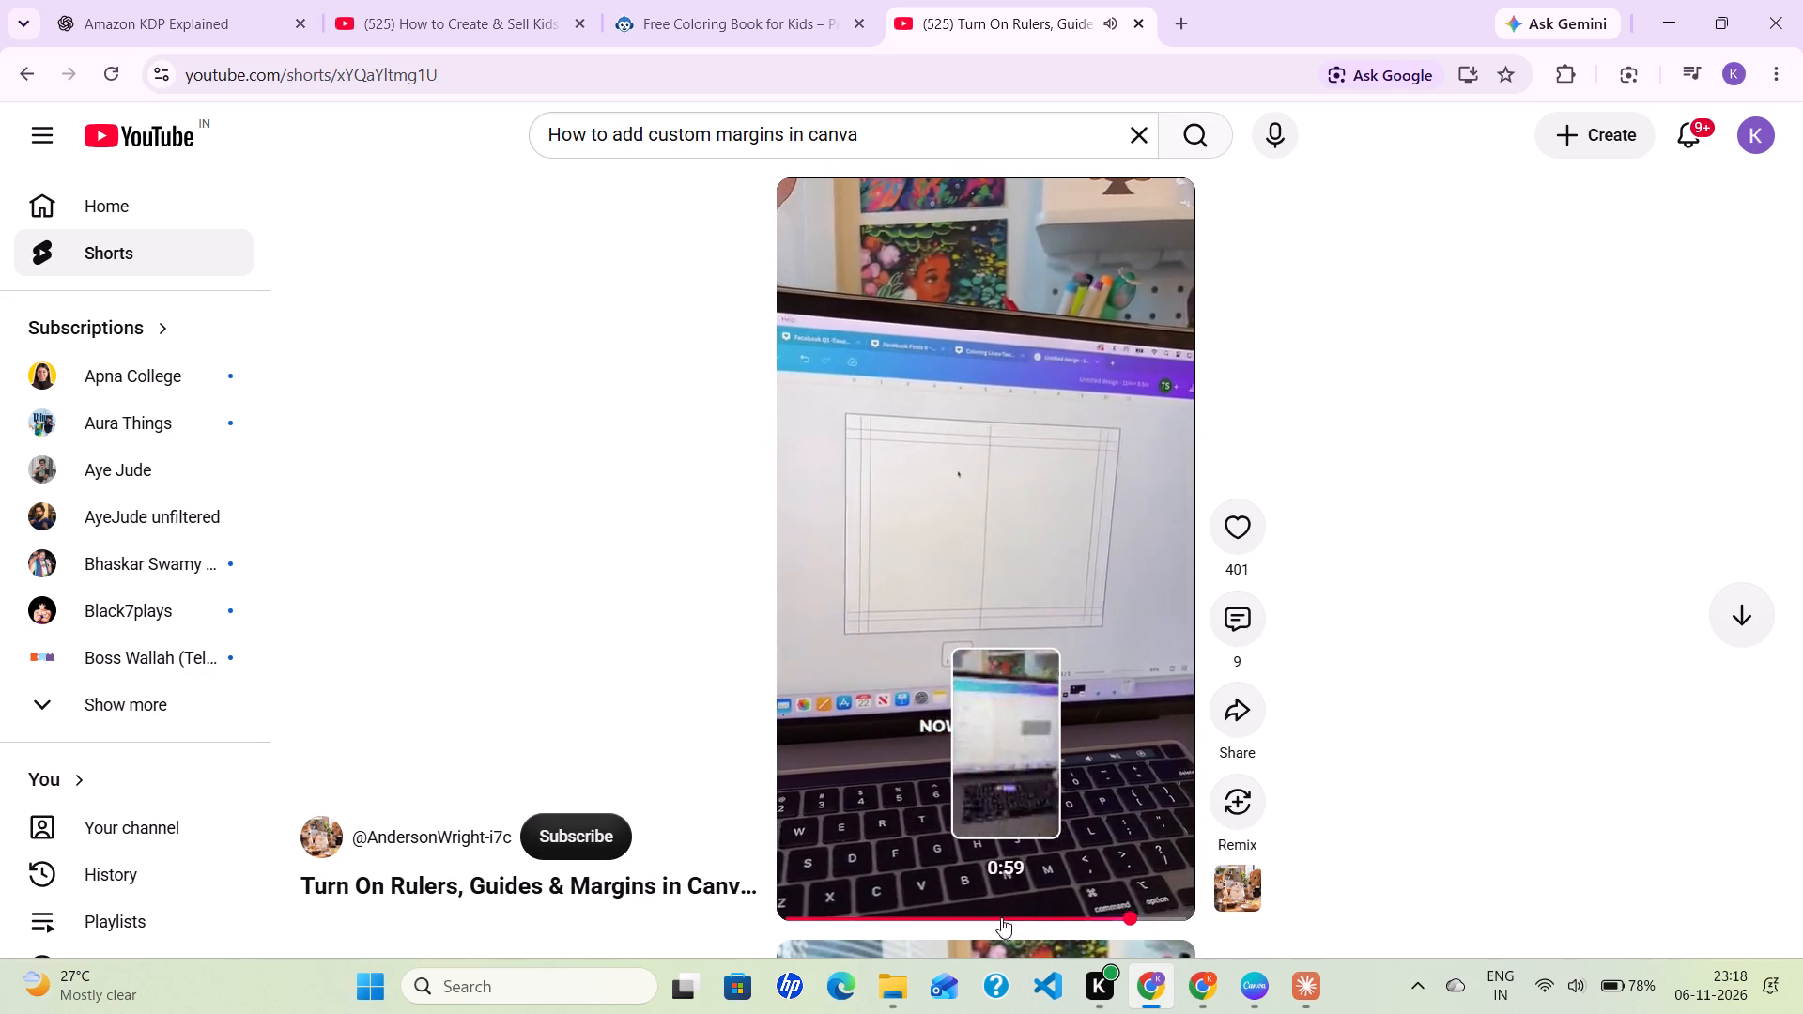
Replay the YouTube Short's section on setting margin measurements and pause it where the width is entered.
click(900, 905)
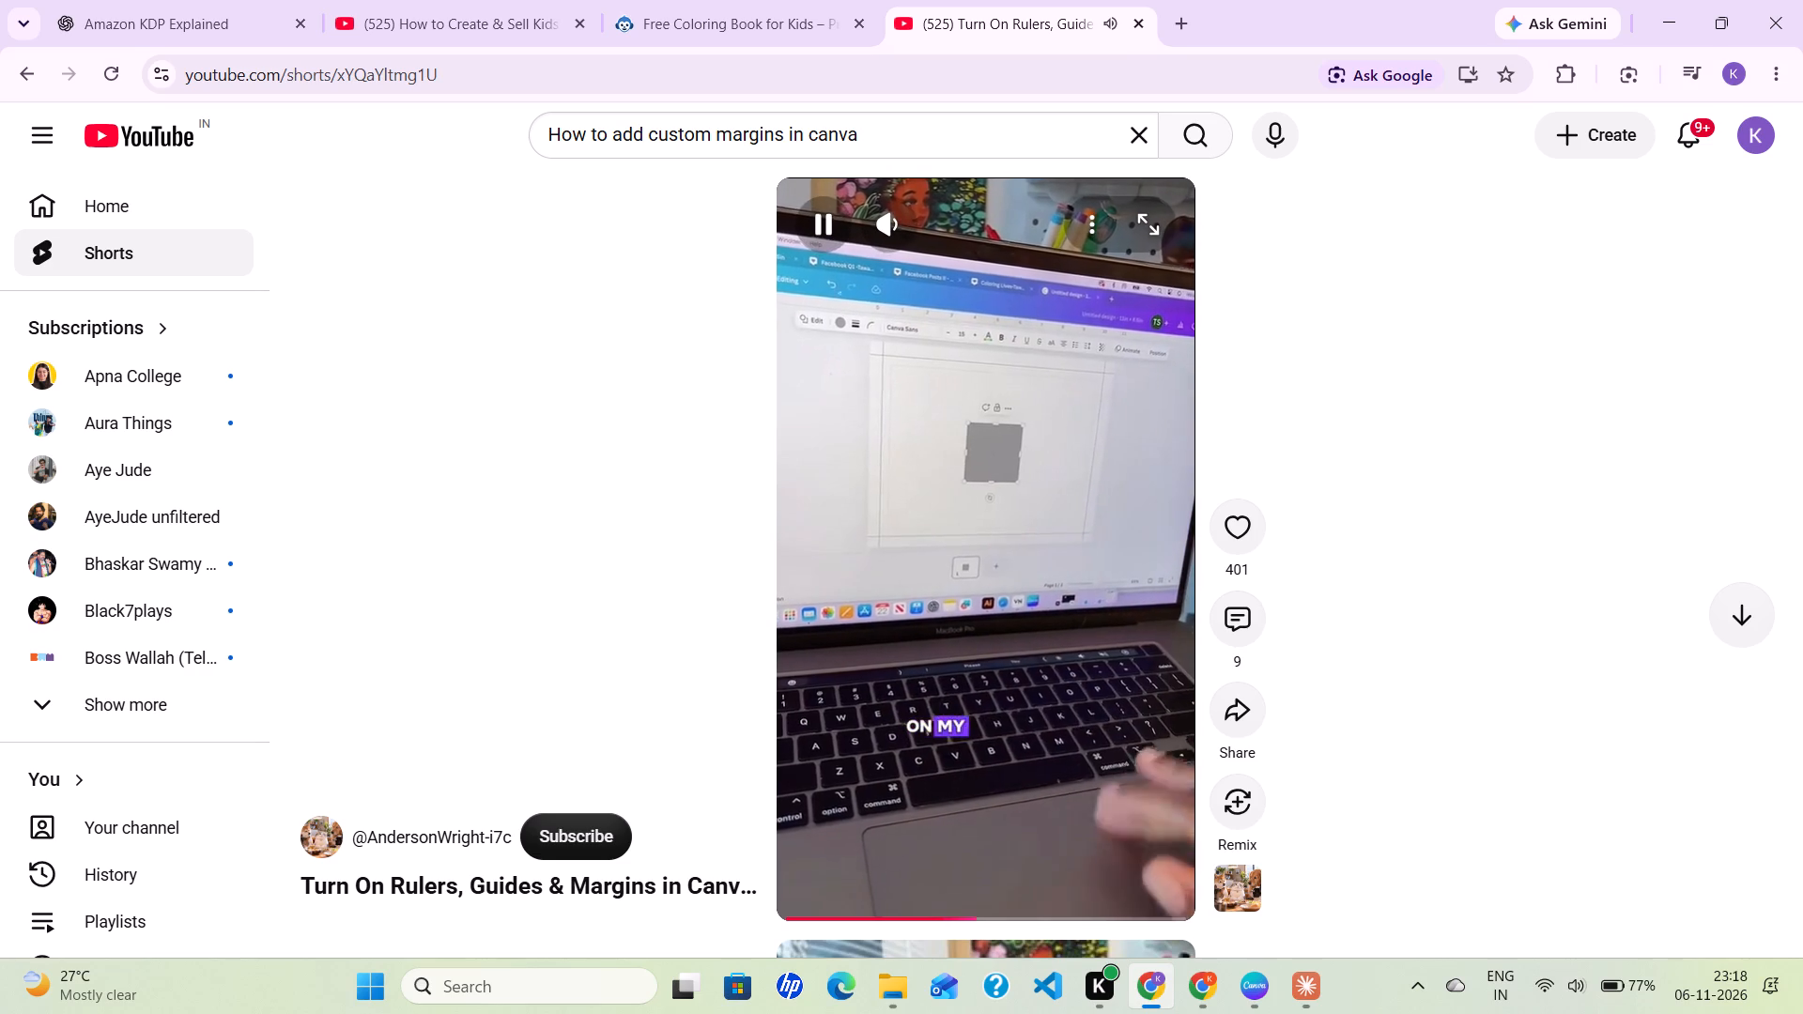
click(993, 654)
click(993, 654)
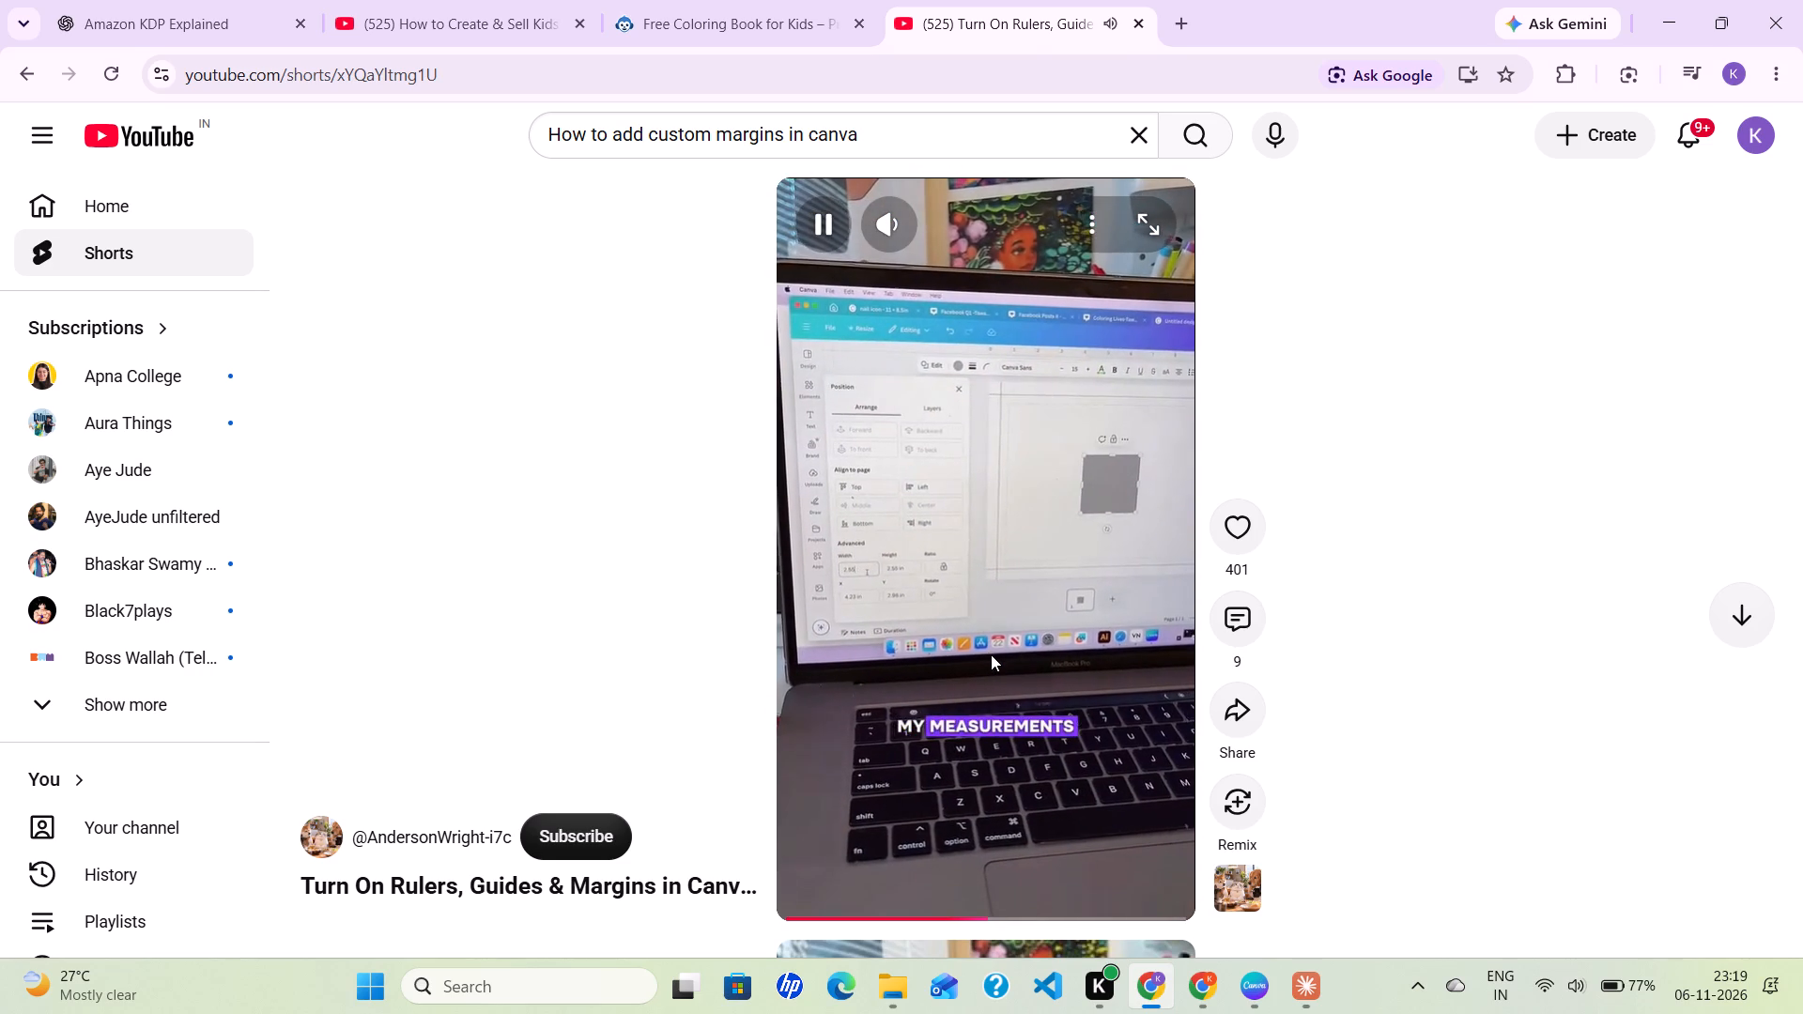
click(991, 654)
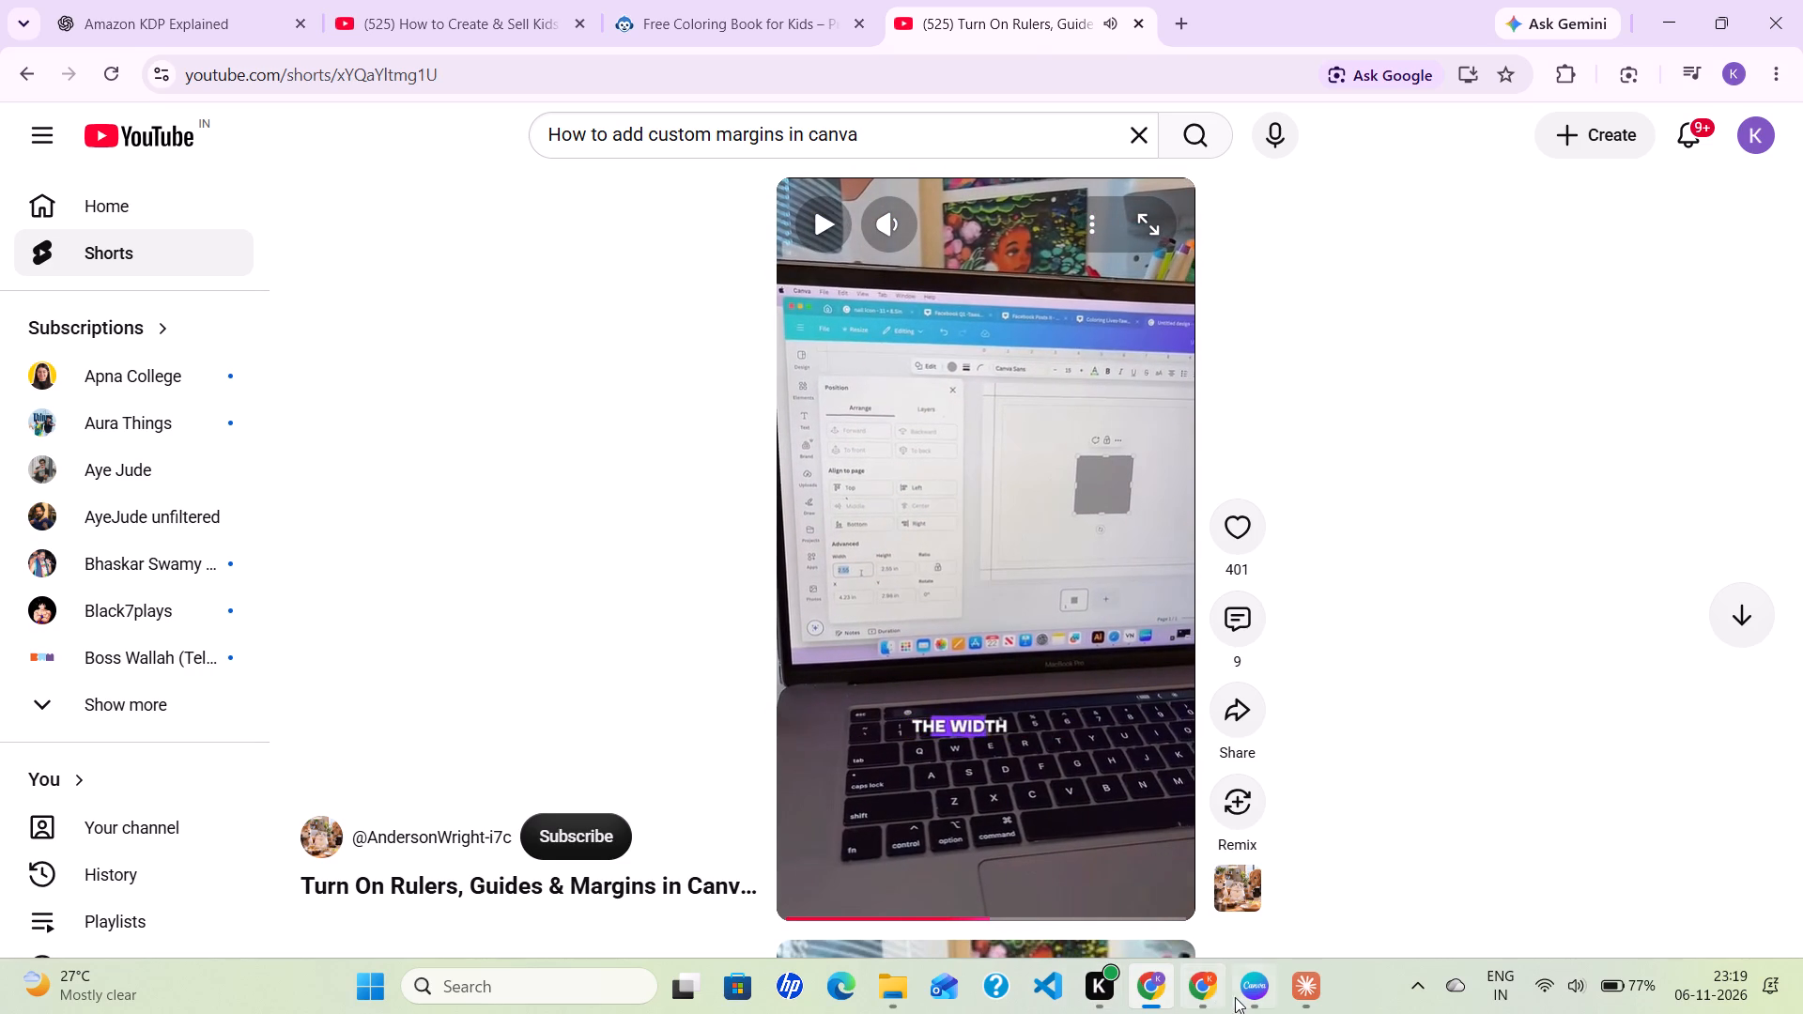
Switch back to Canva and turn on margin display for the design.
click(1150, 984)
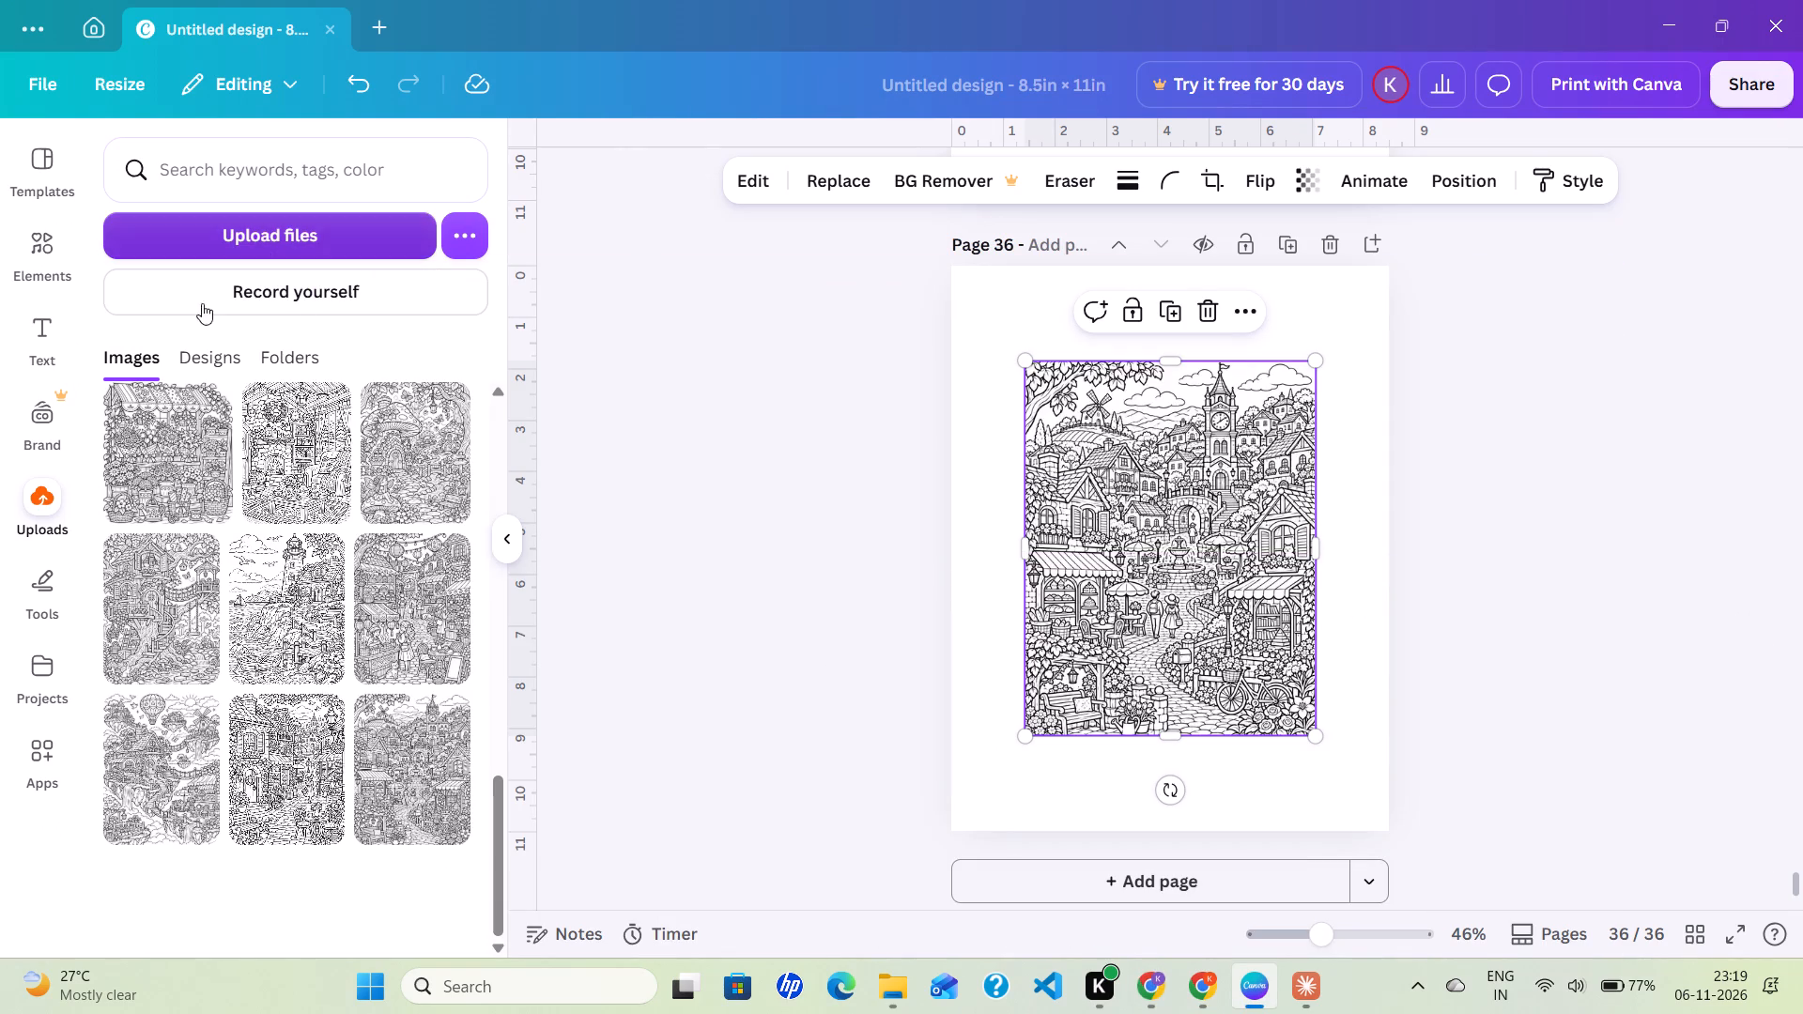
click(208, 374)
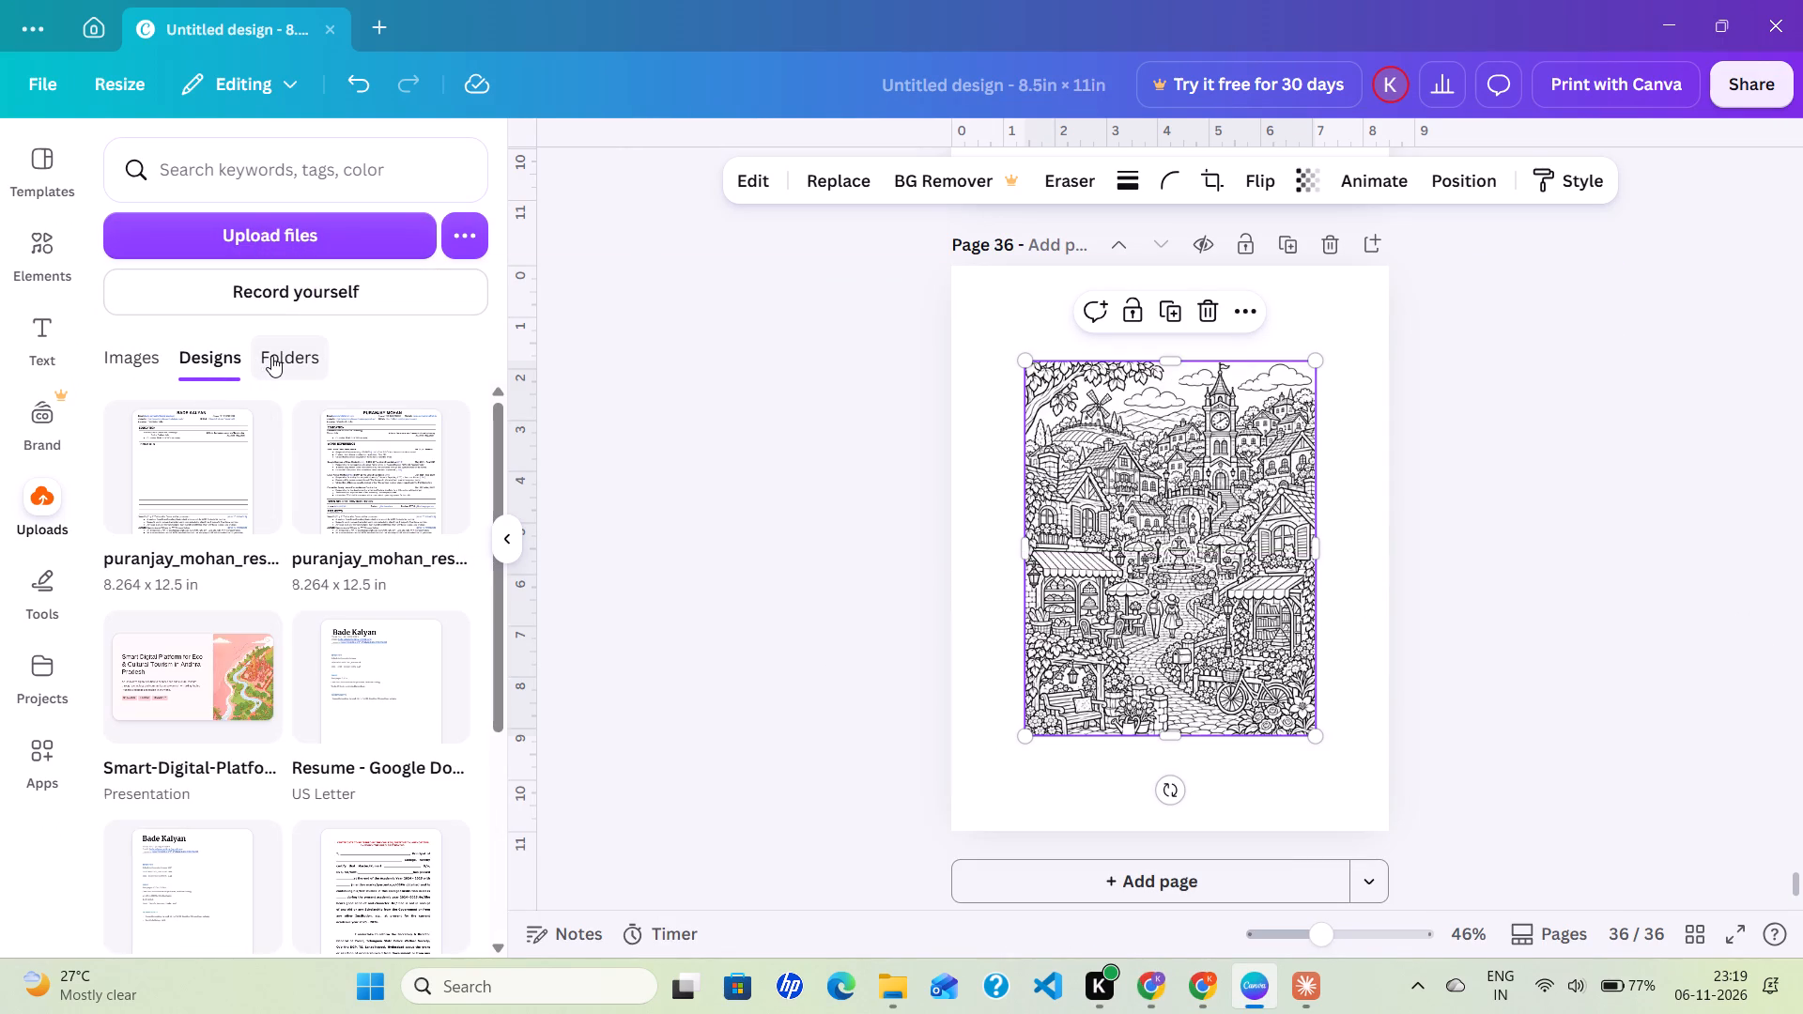
click(271, 356)
click(134, 360)
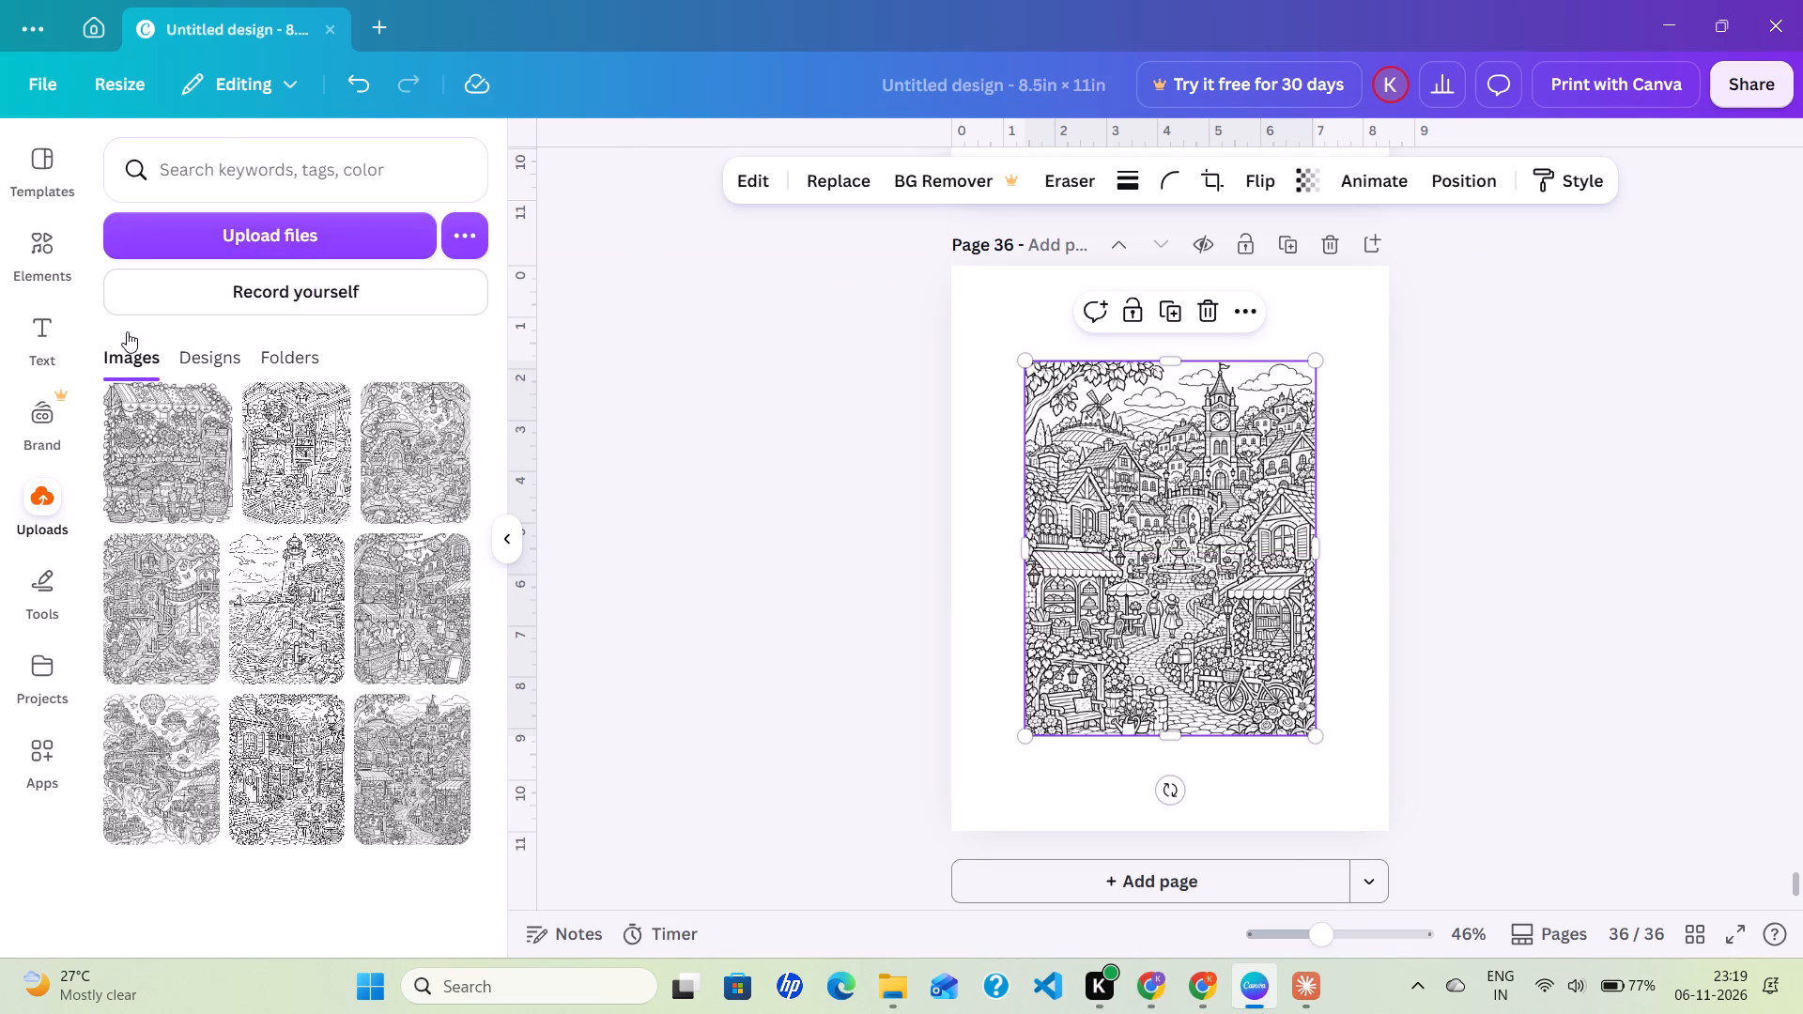
click(44, 94)
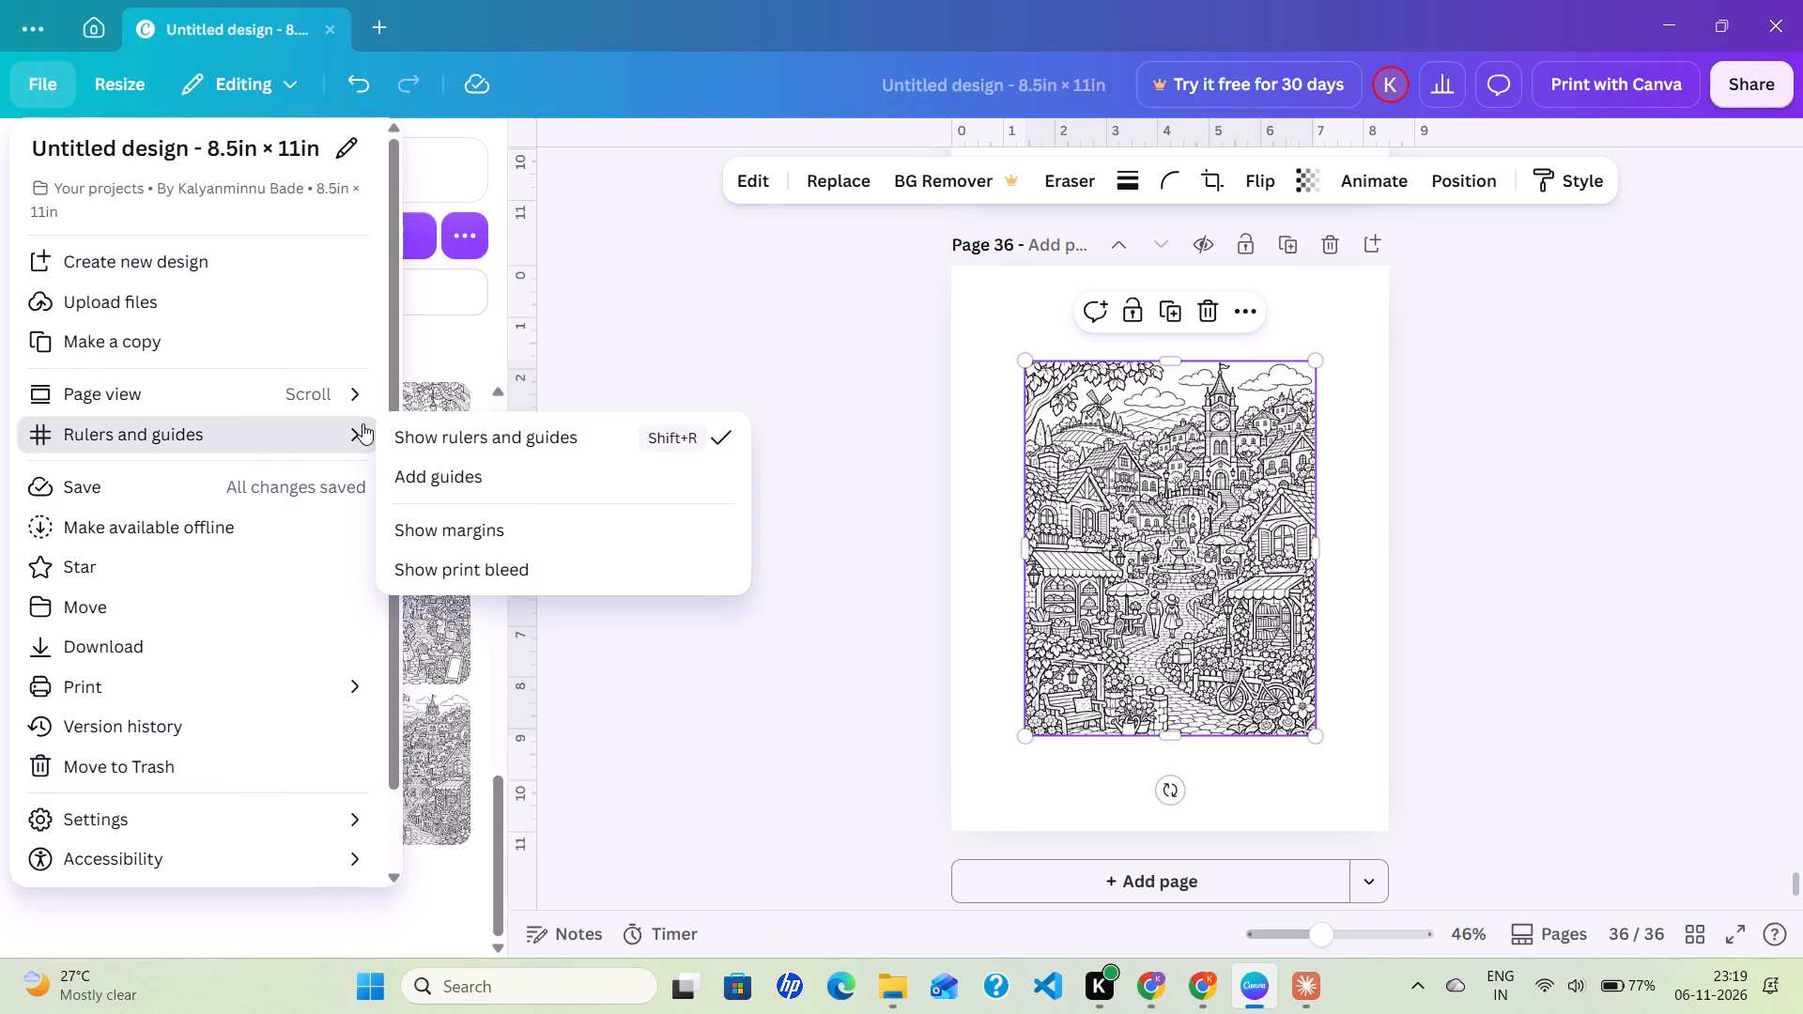
click(523, 533)
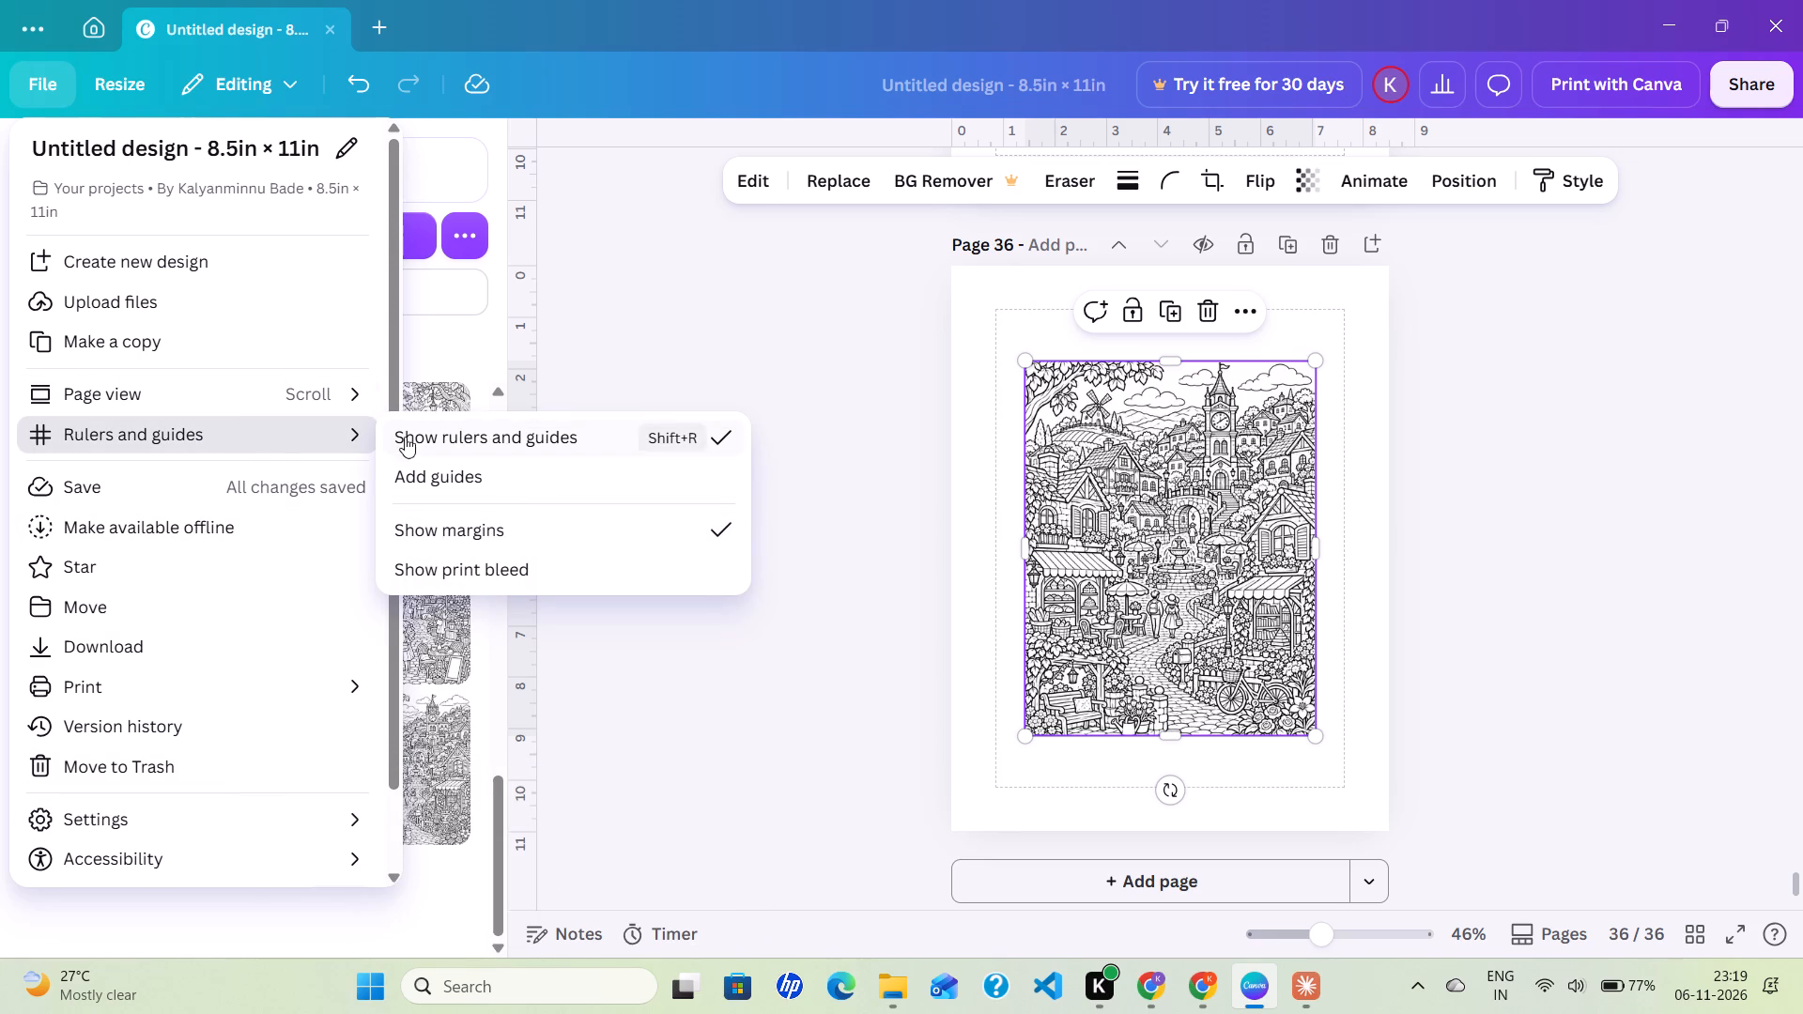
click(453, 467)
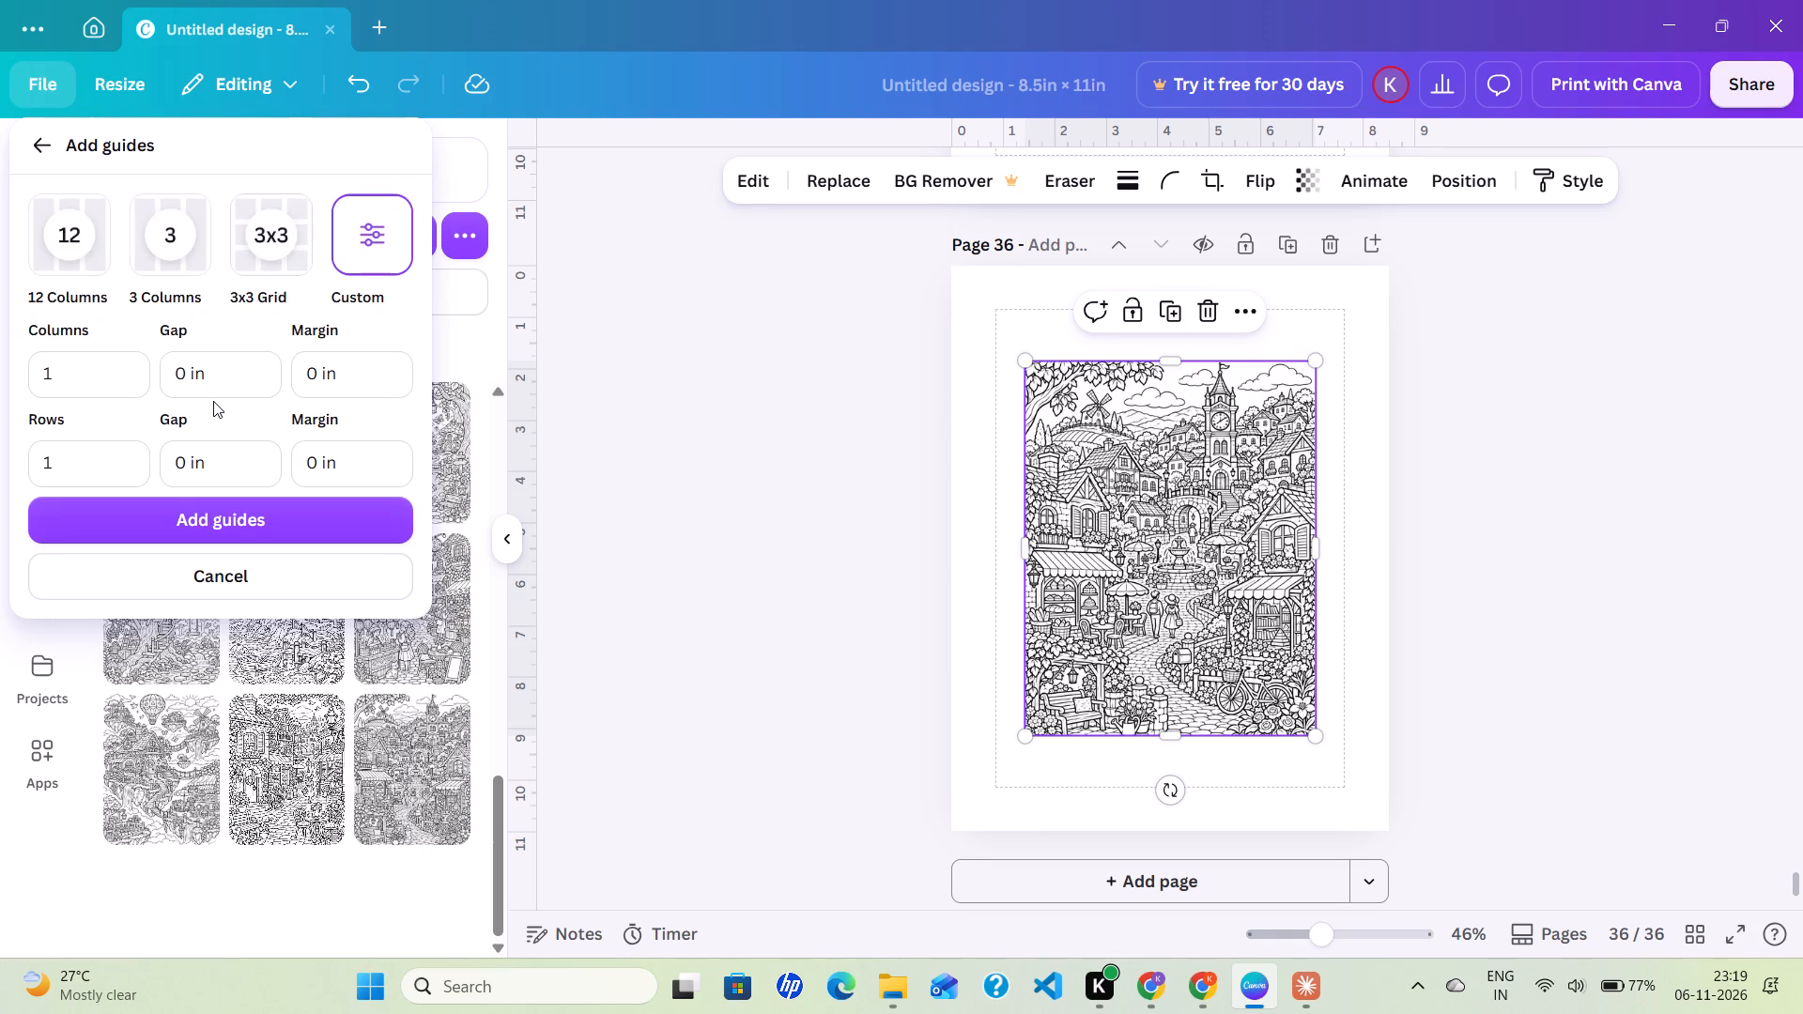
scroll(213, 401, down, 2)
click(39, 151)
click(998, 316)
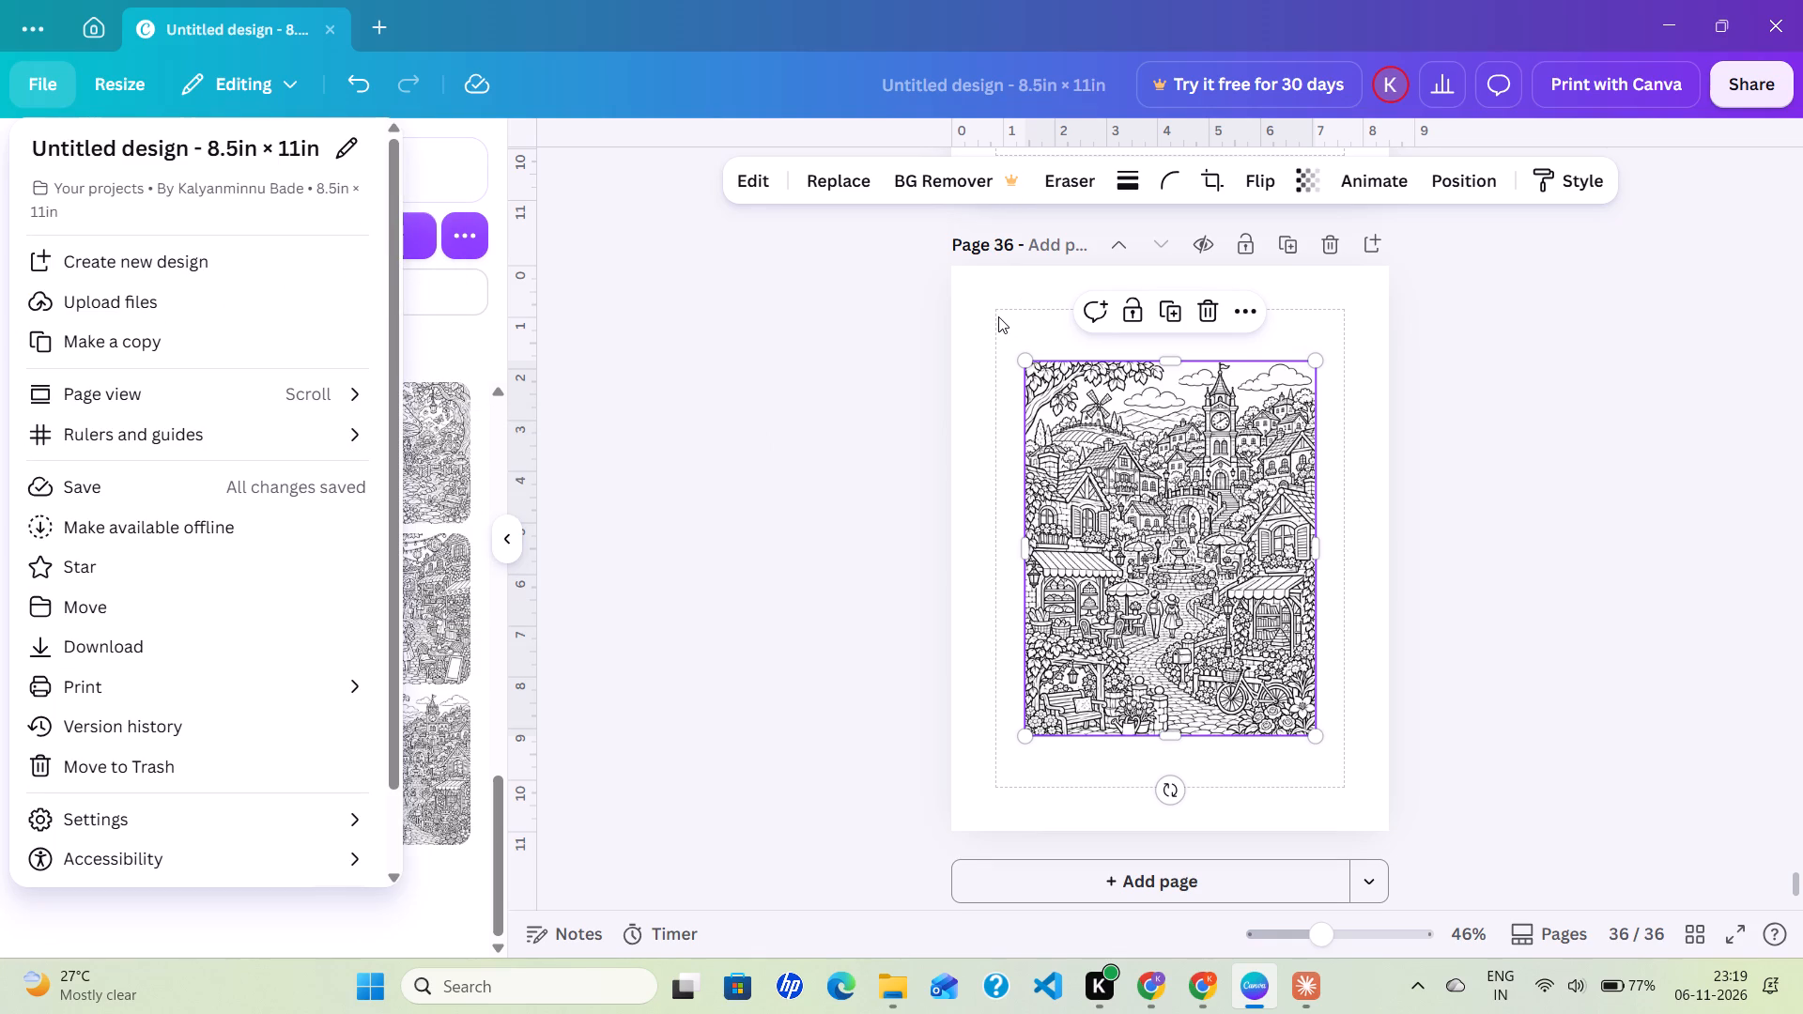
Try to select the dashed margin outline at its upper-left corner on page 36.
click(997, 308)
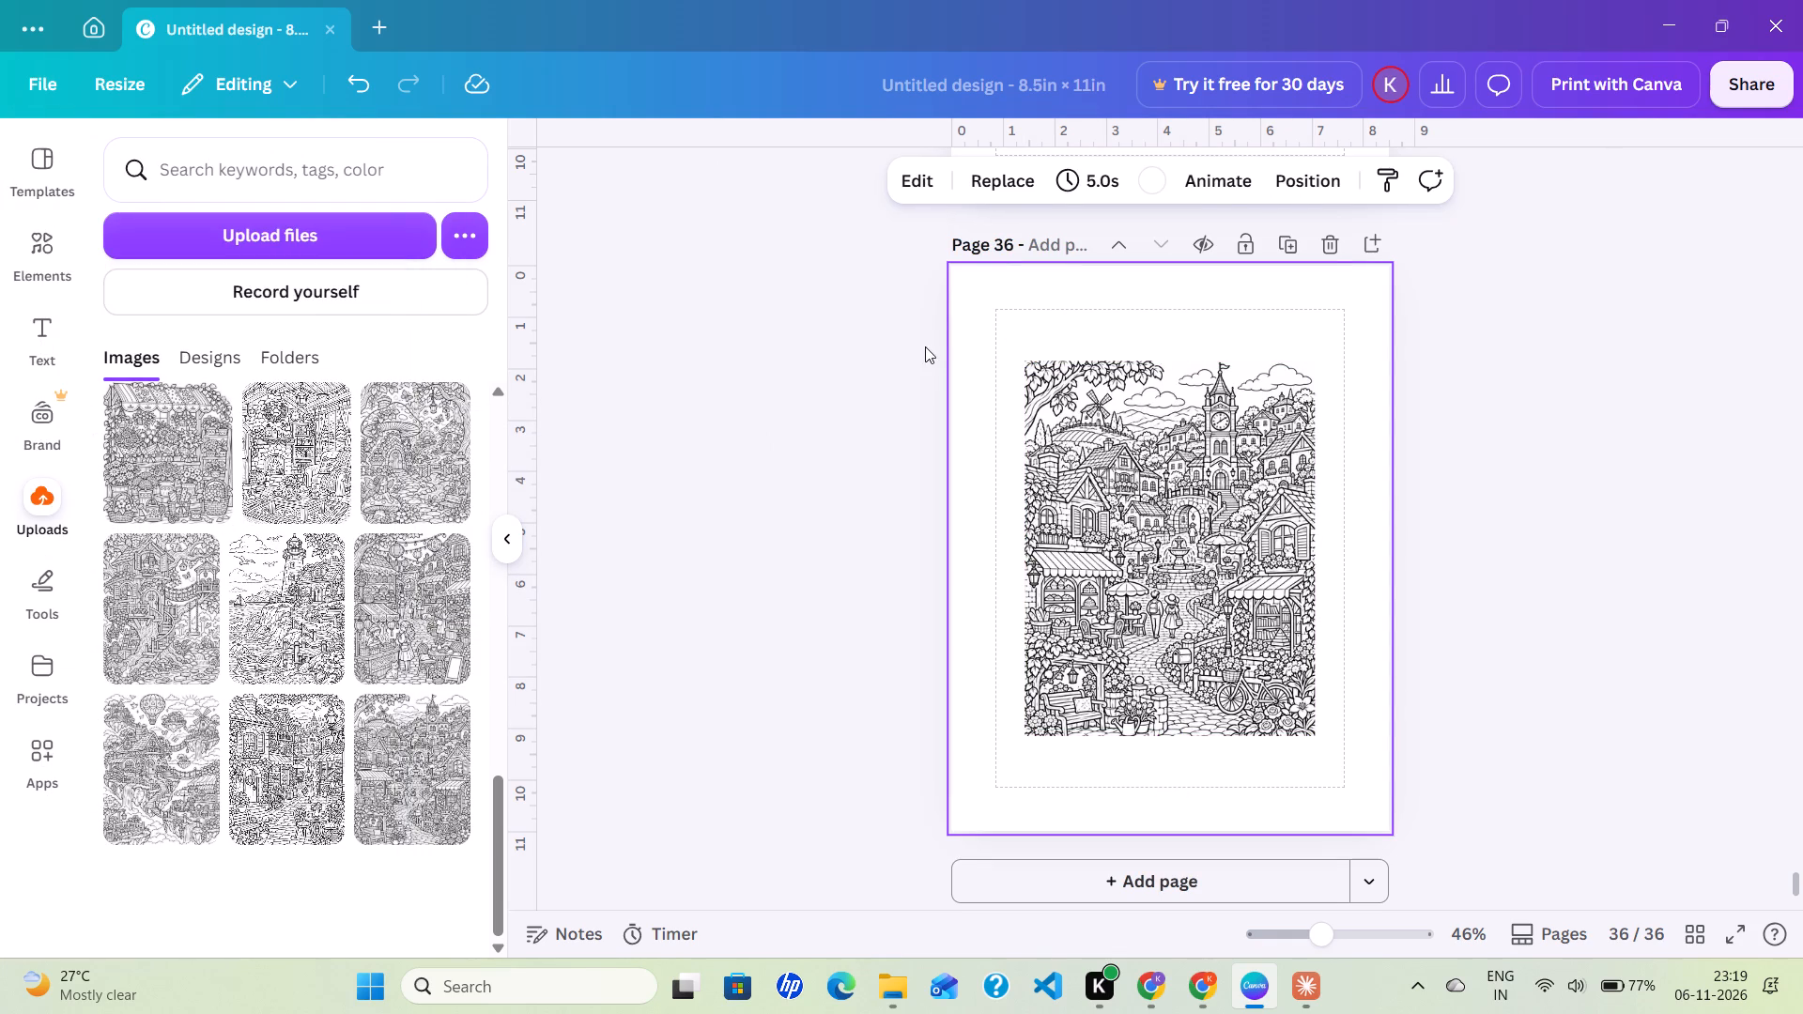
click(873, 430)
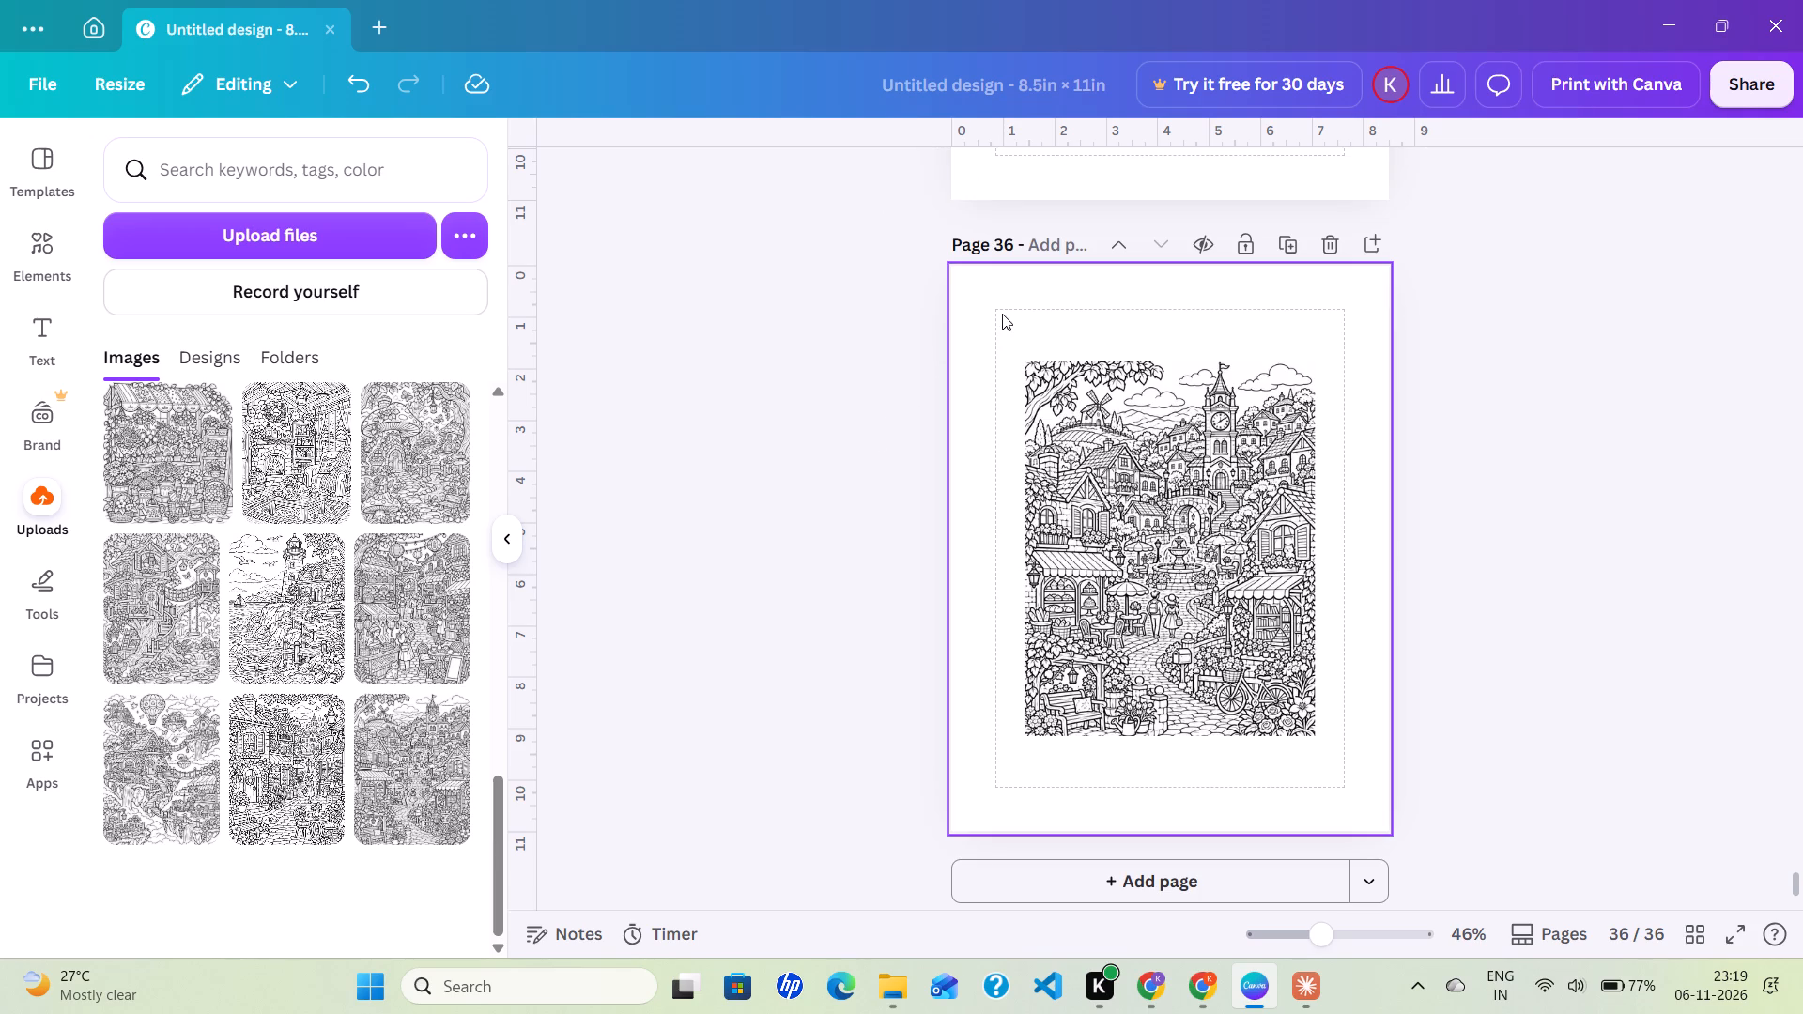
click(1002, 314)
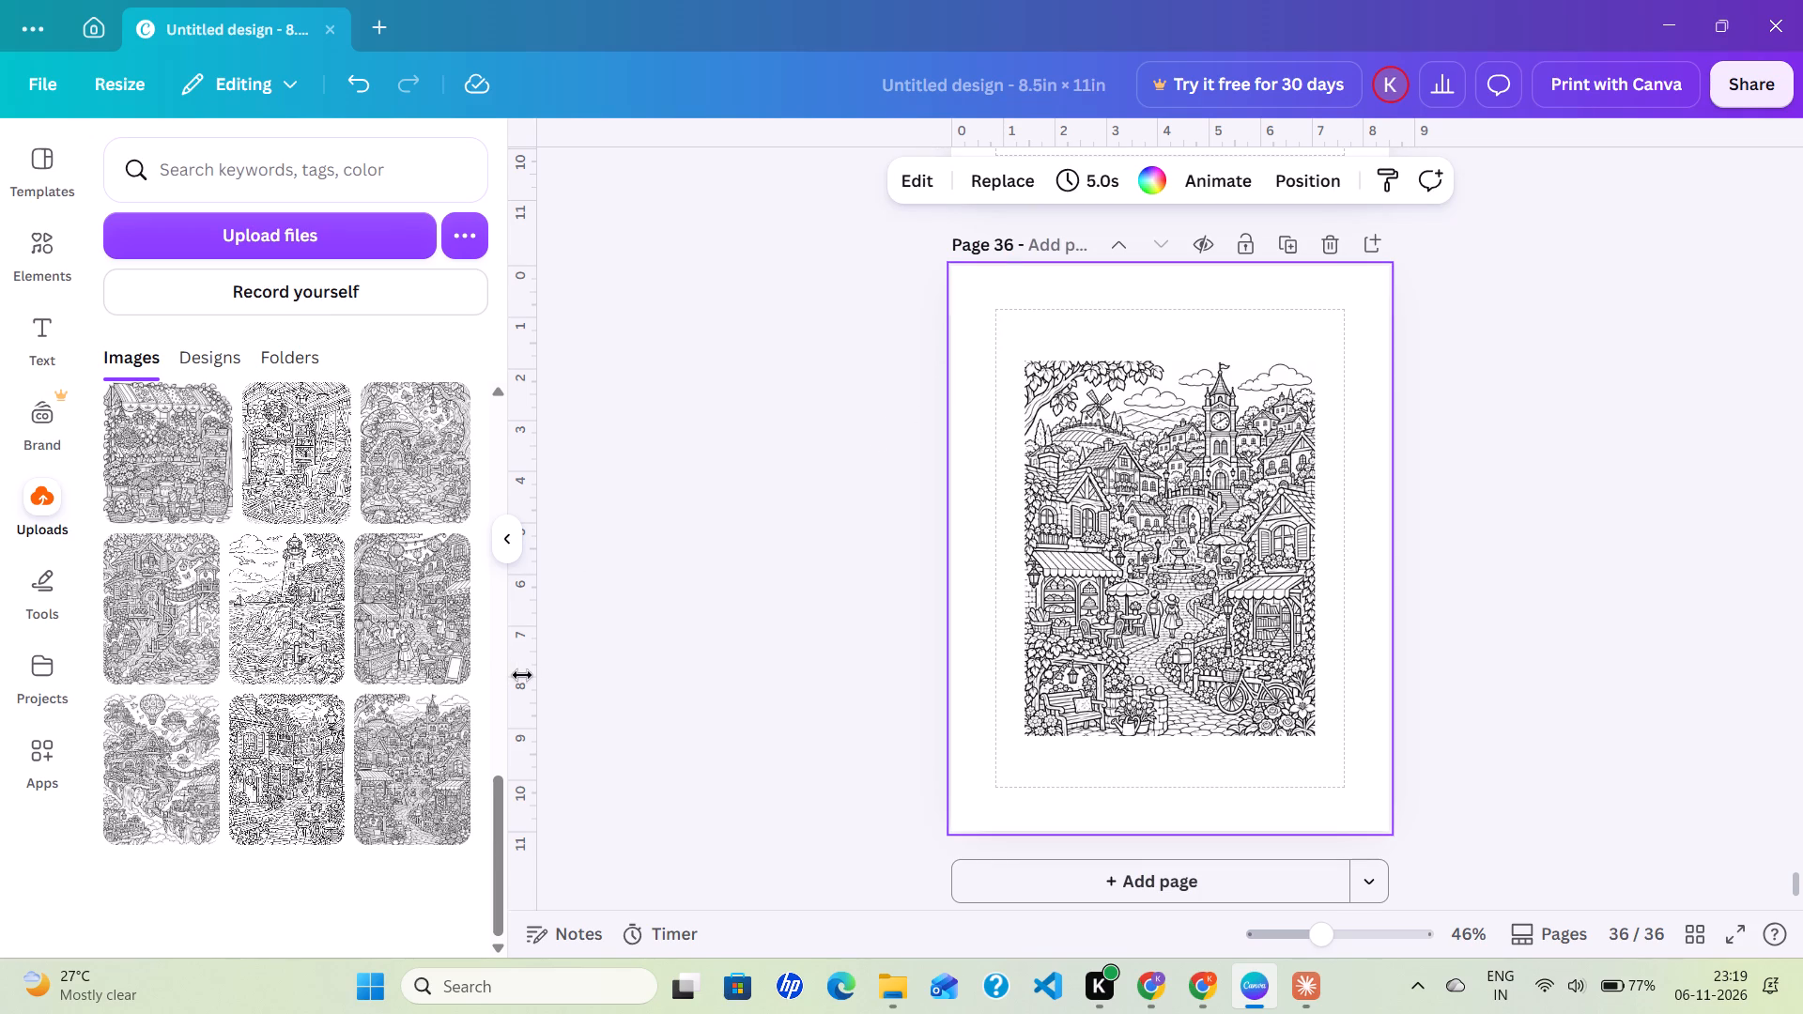
Place a vertical ruler guide on page 36 about 0.51 in from the page's left edge.
drag(529, 675, 677, 626)
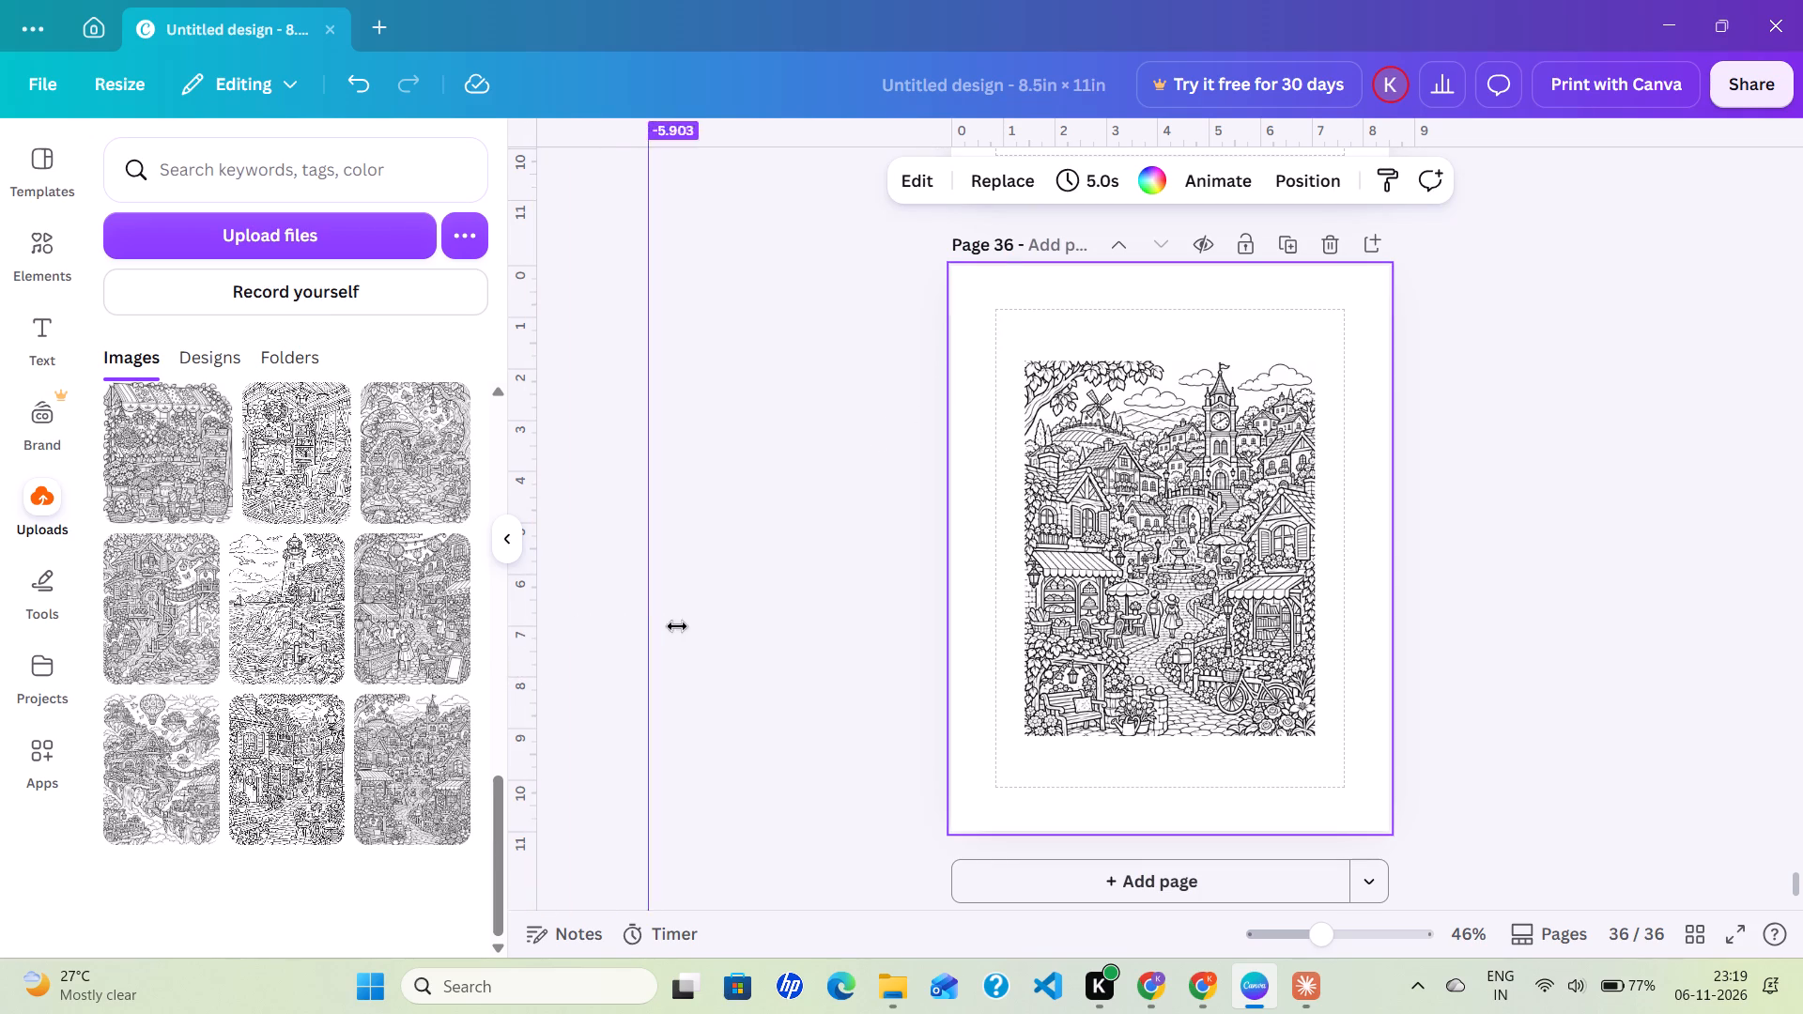
drag(677, 626, 975, 625)
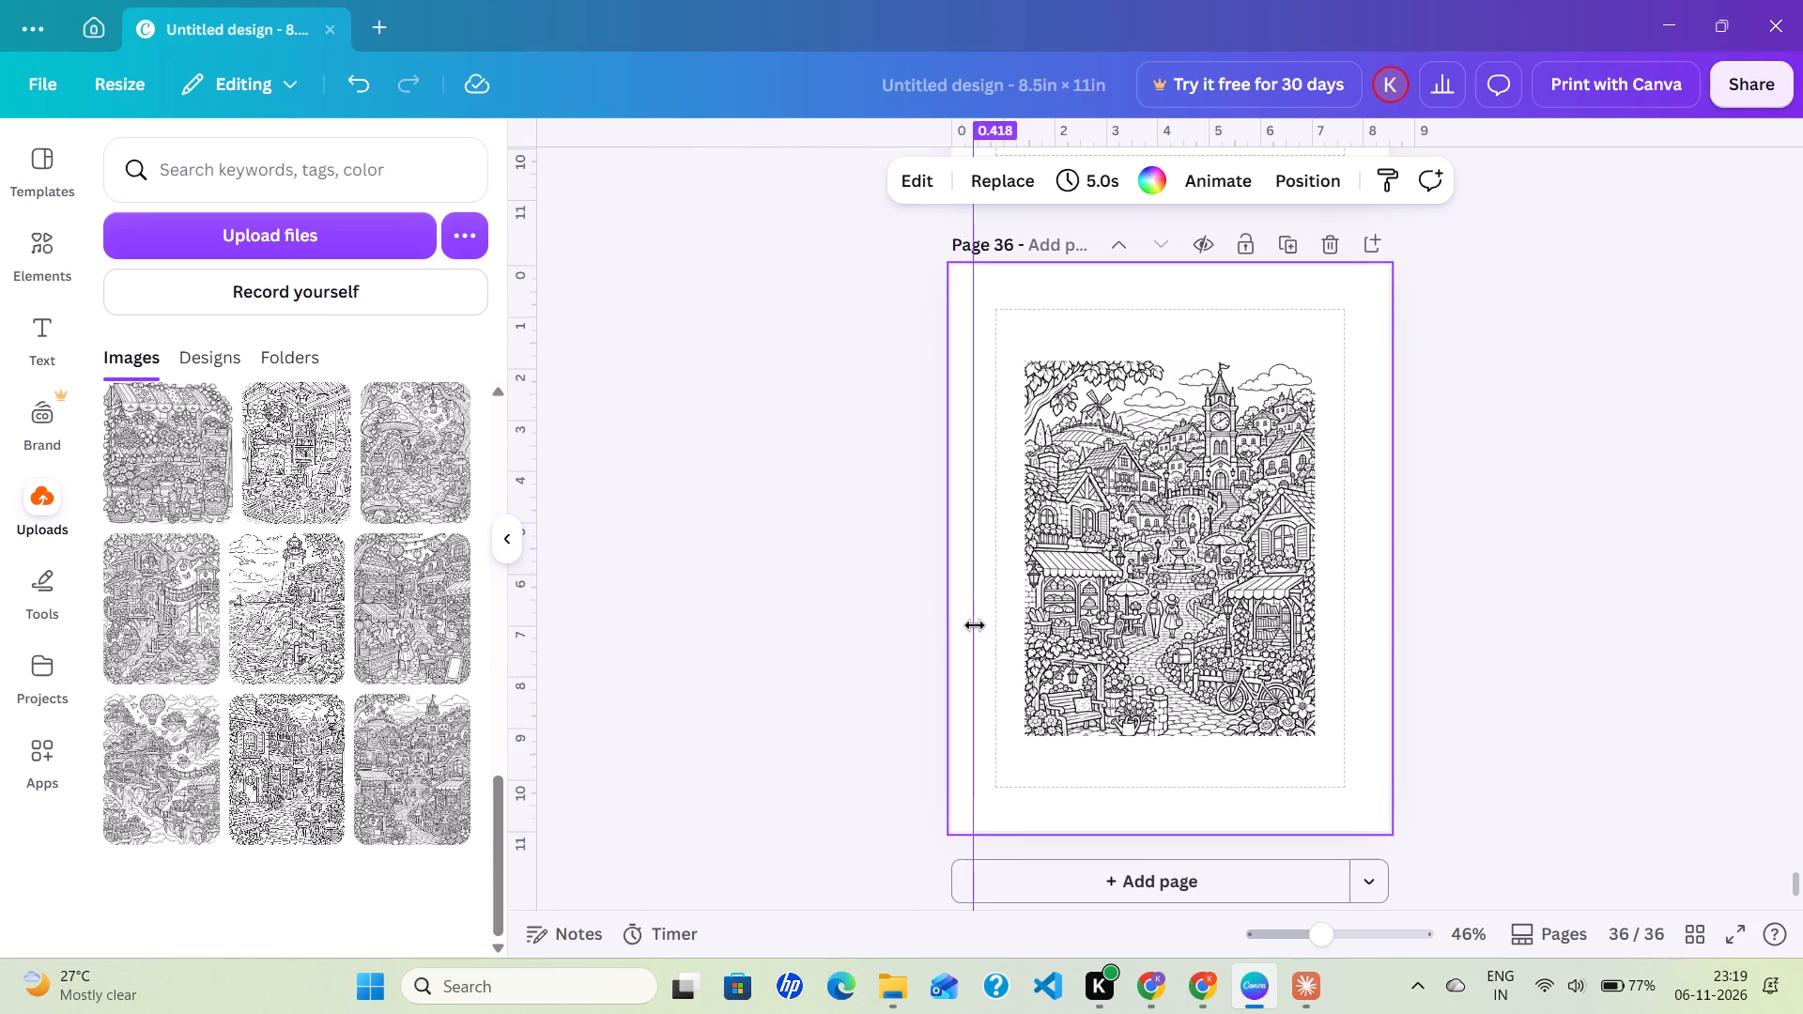
drag(975, 625, 982, 625)
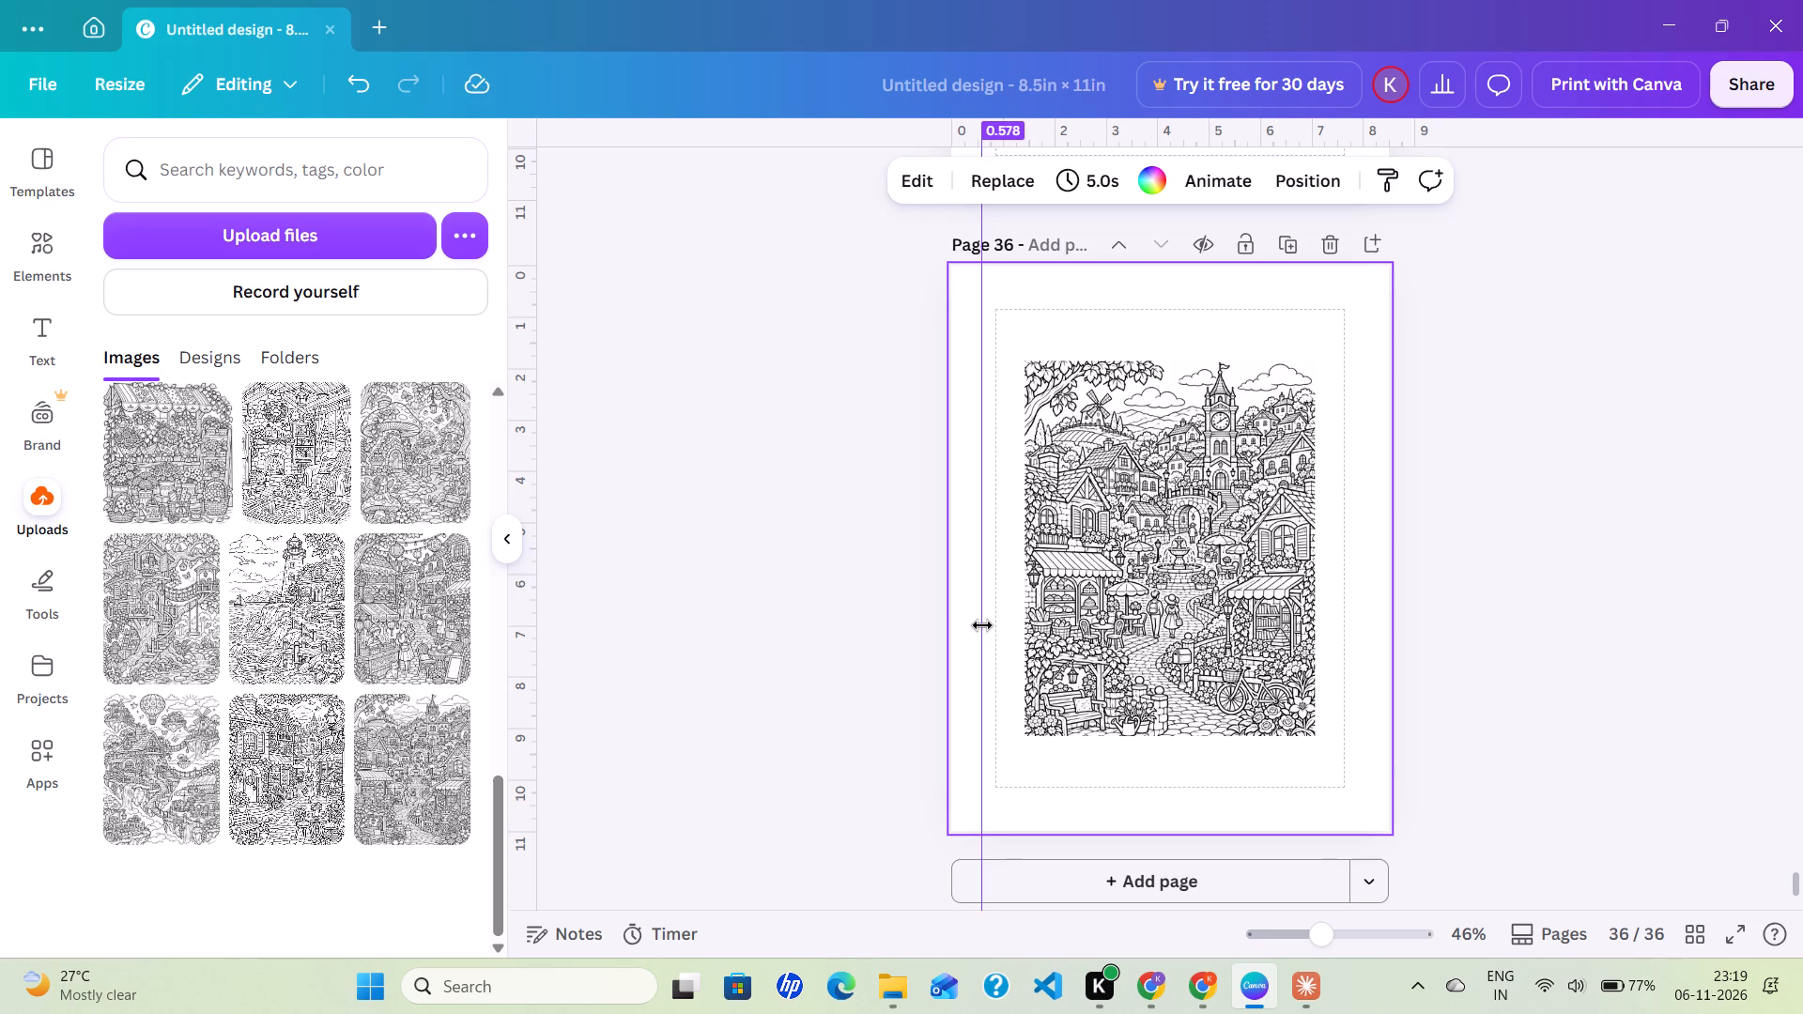
drag(982, 625, 978, 622)
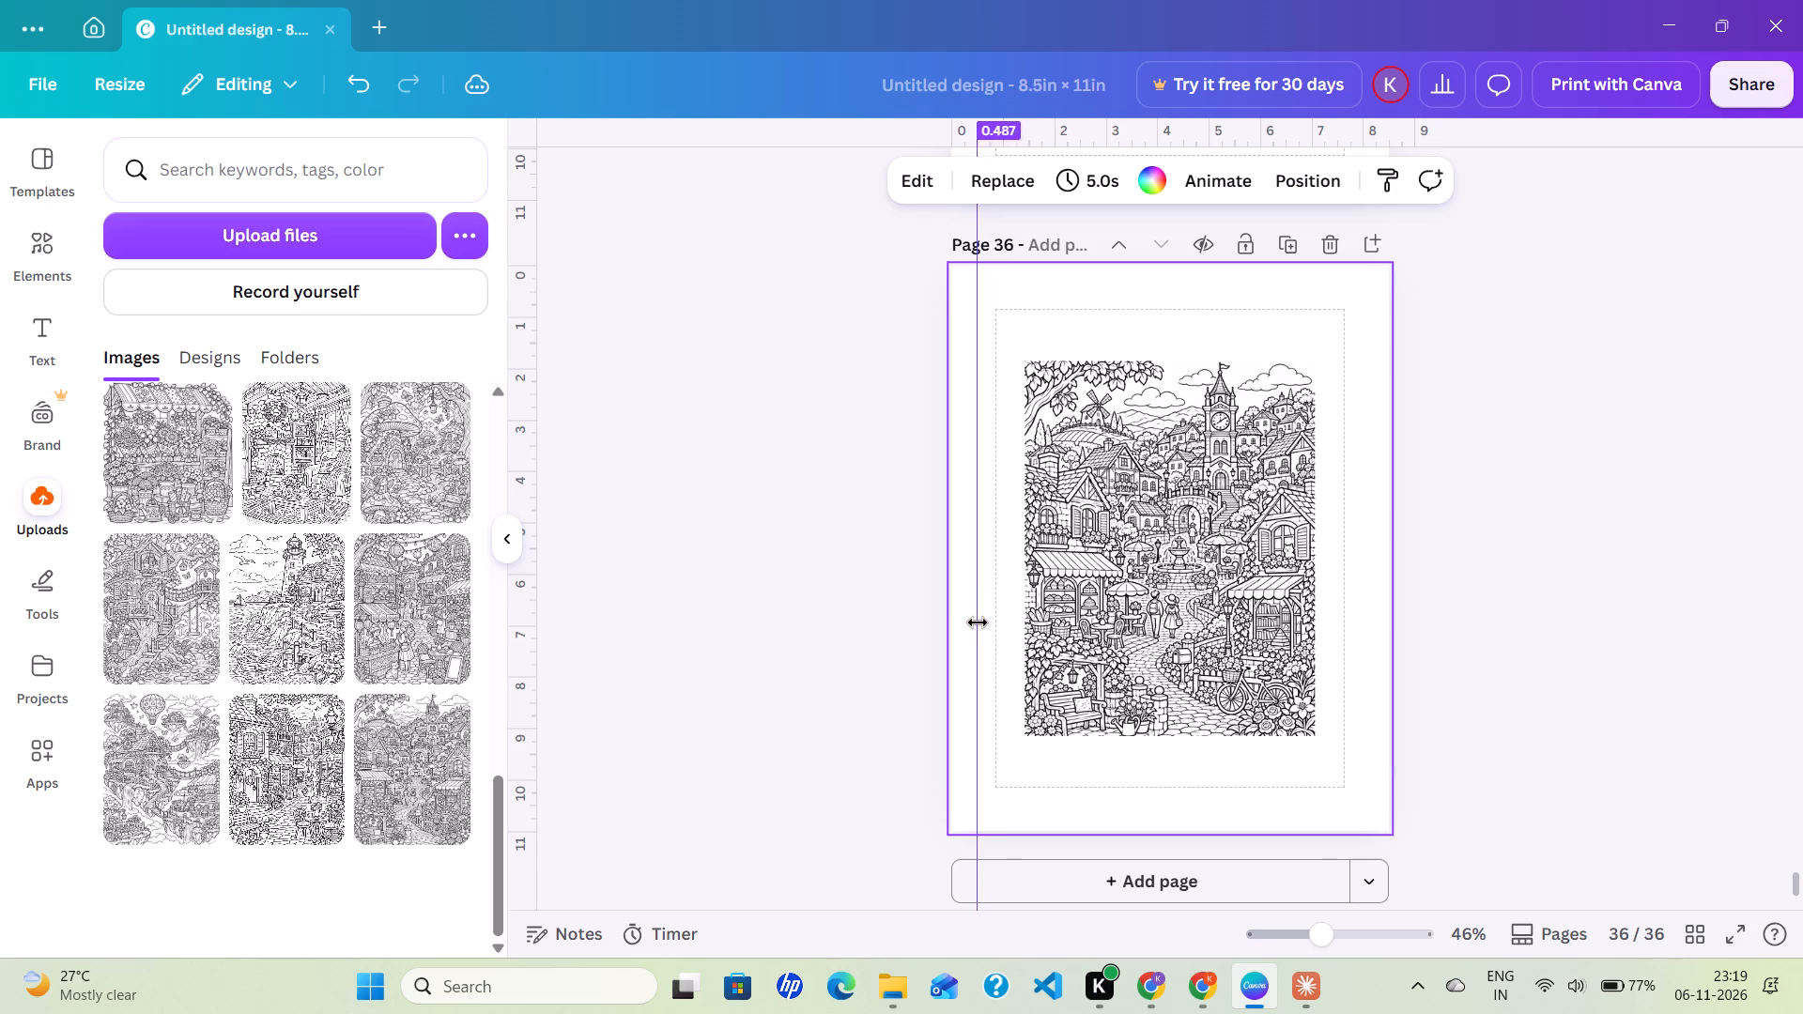
drag(978, 622, 979, 622)
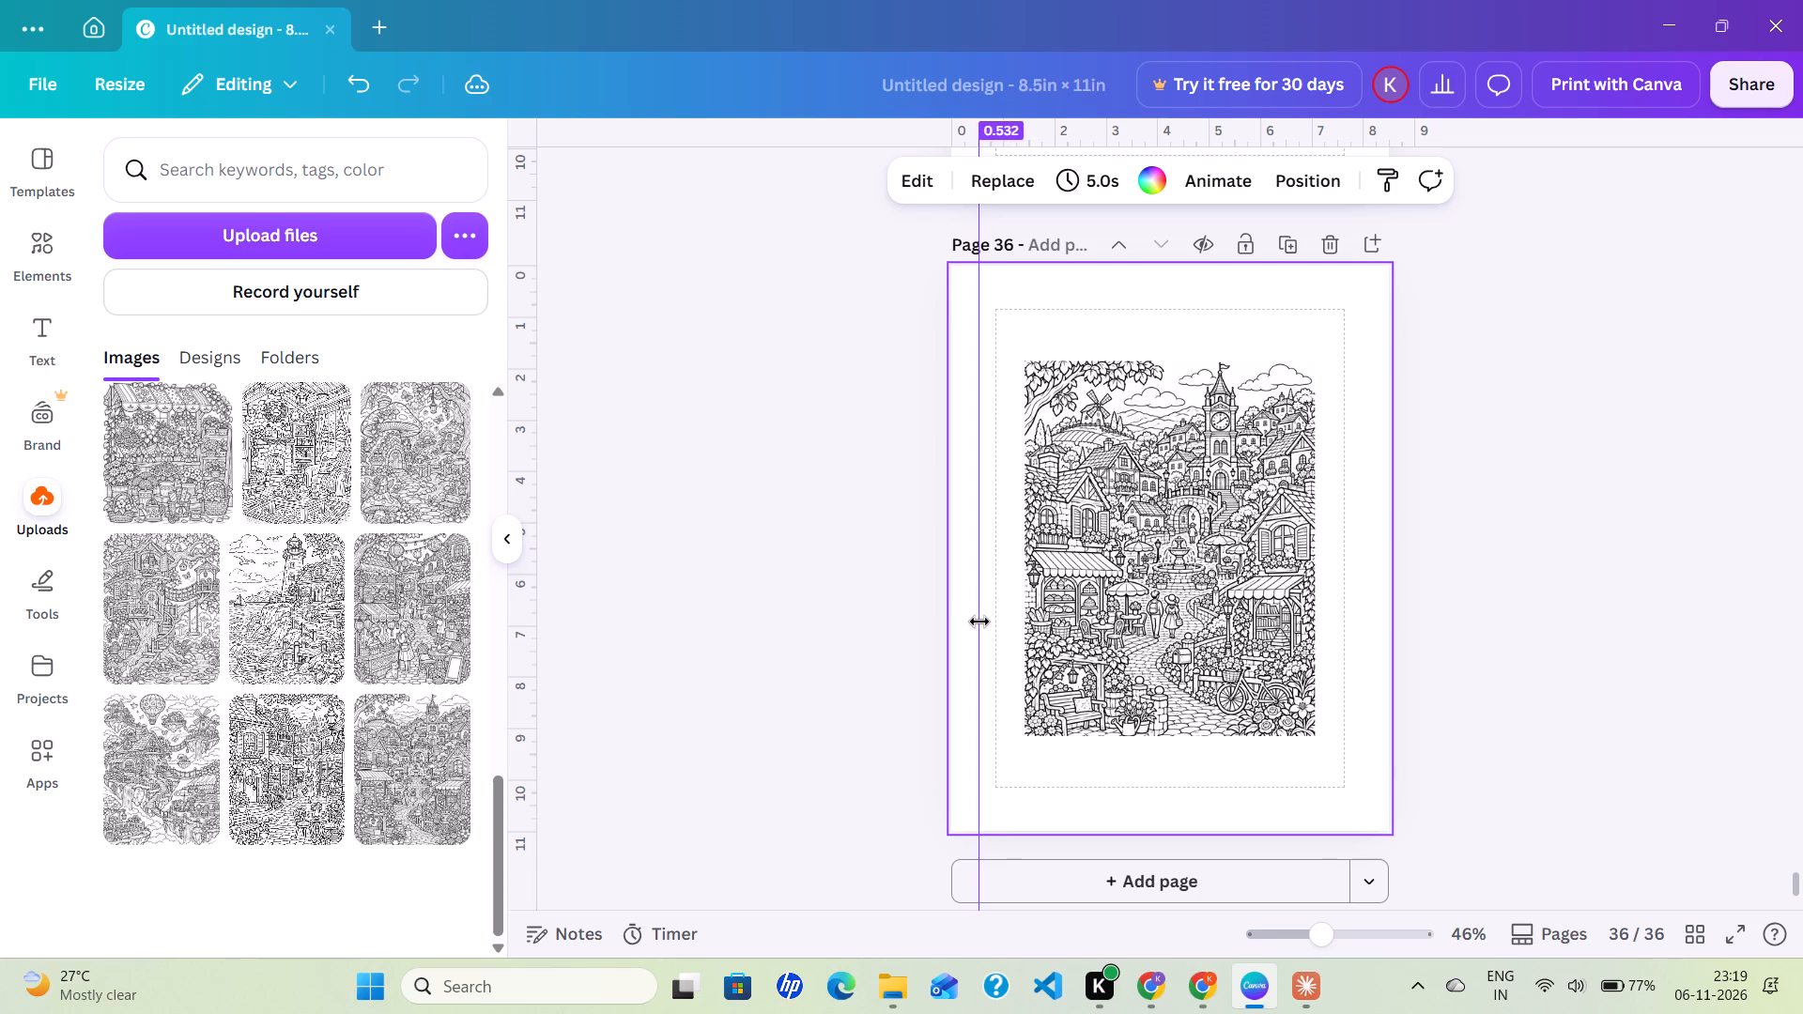
drag(979, 622, 978, 622)
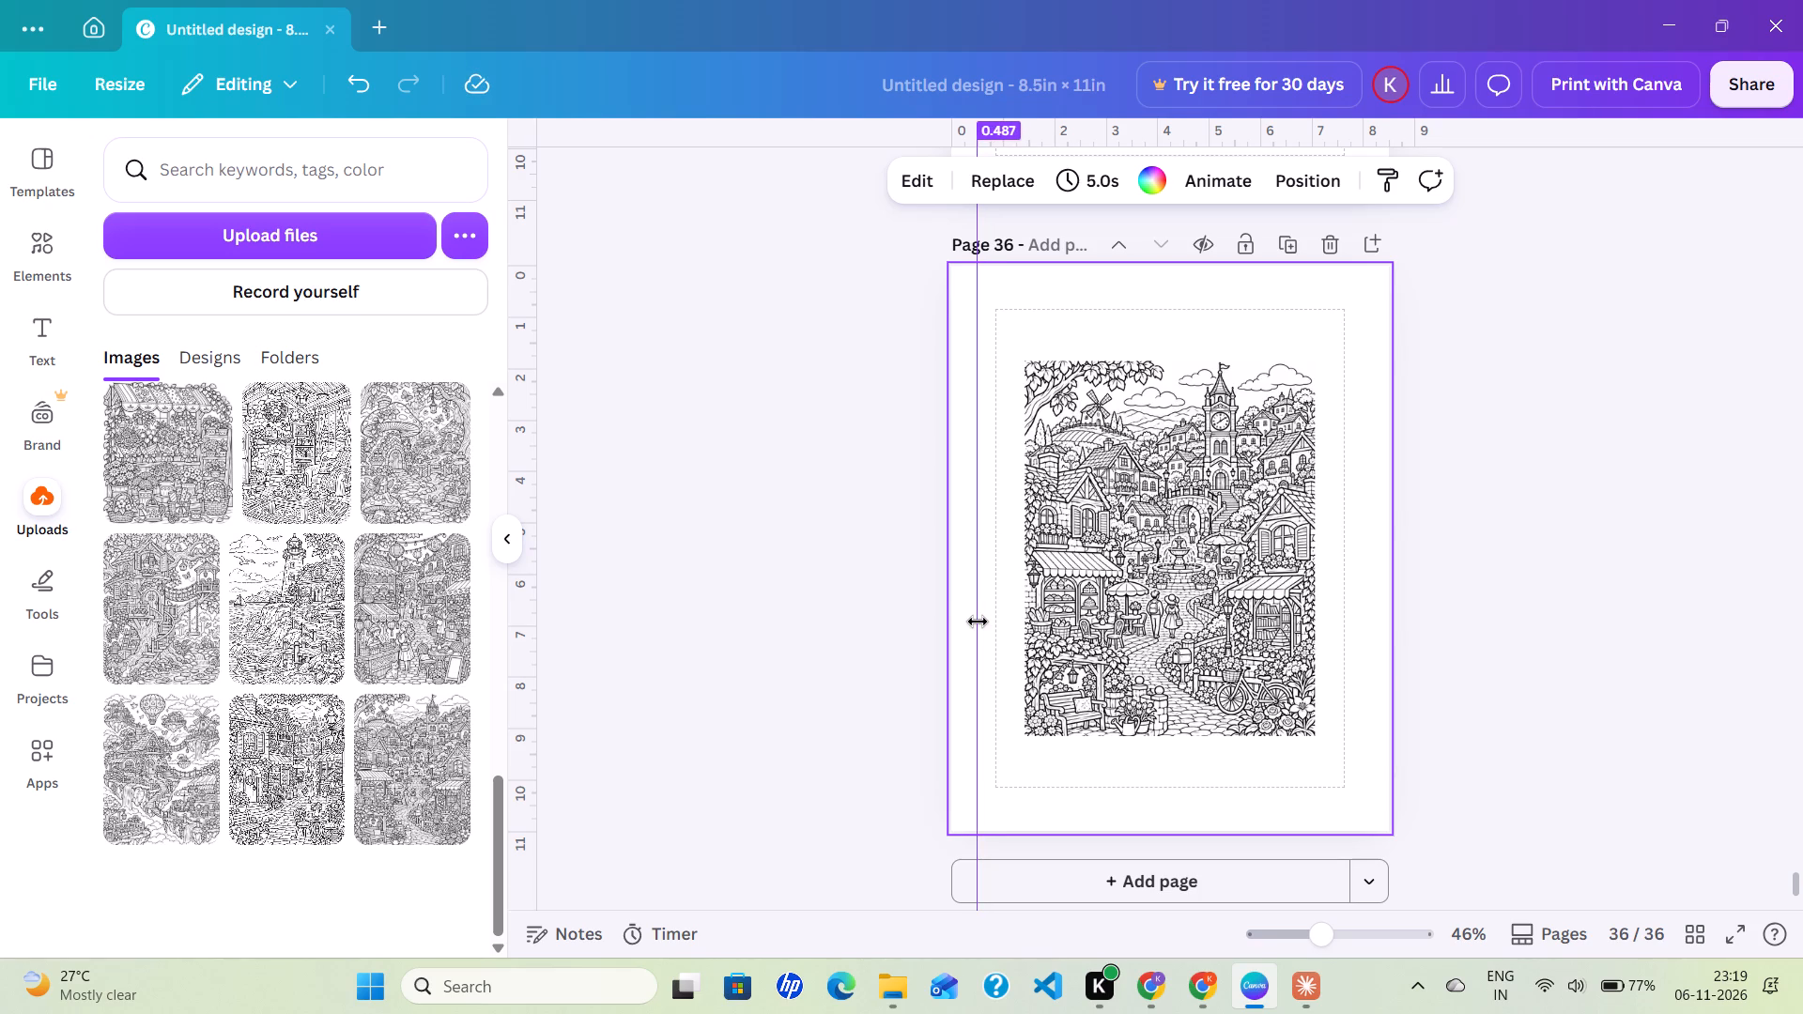
drag(978, 622, 979, 622)
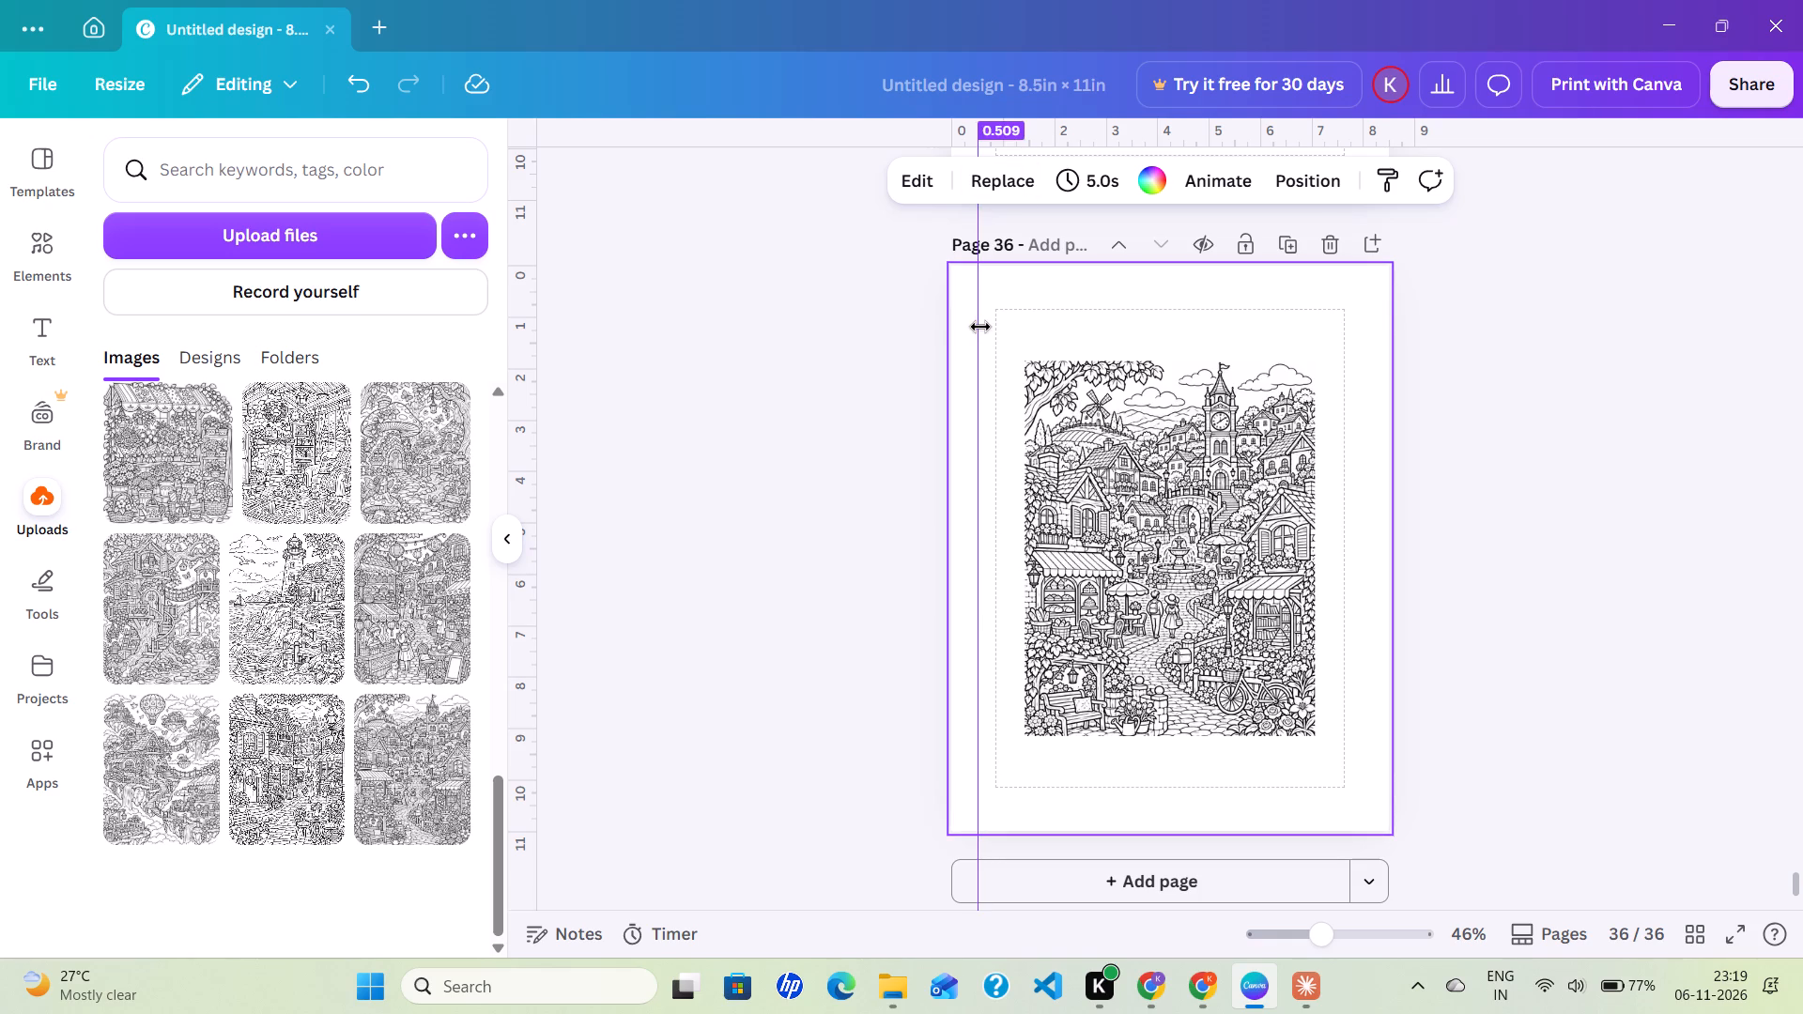
click(980, 327)
double_click(980, 327)
click(980, 327)
drag(980, 327, 985, 232)
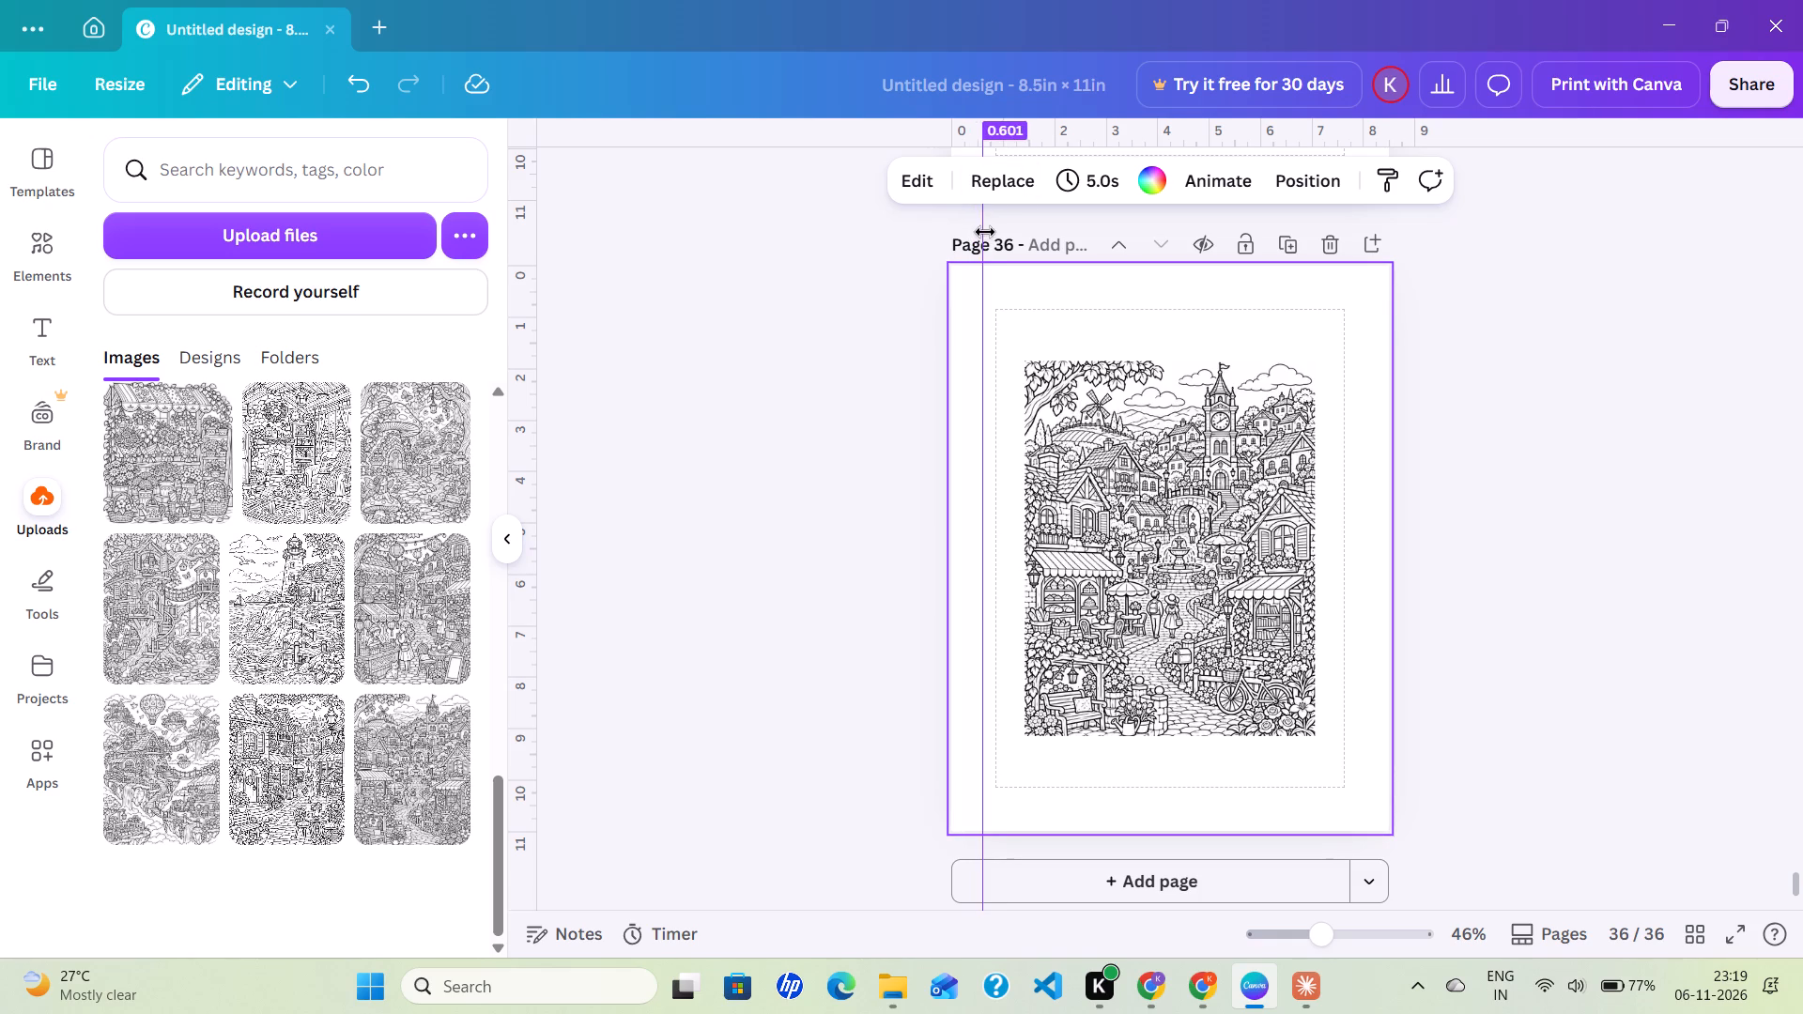
drag(985, 232, 980, 231)
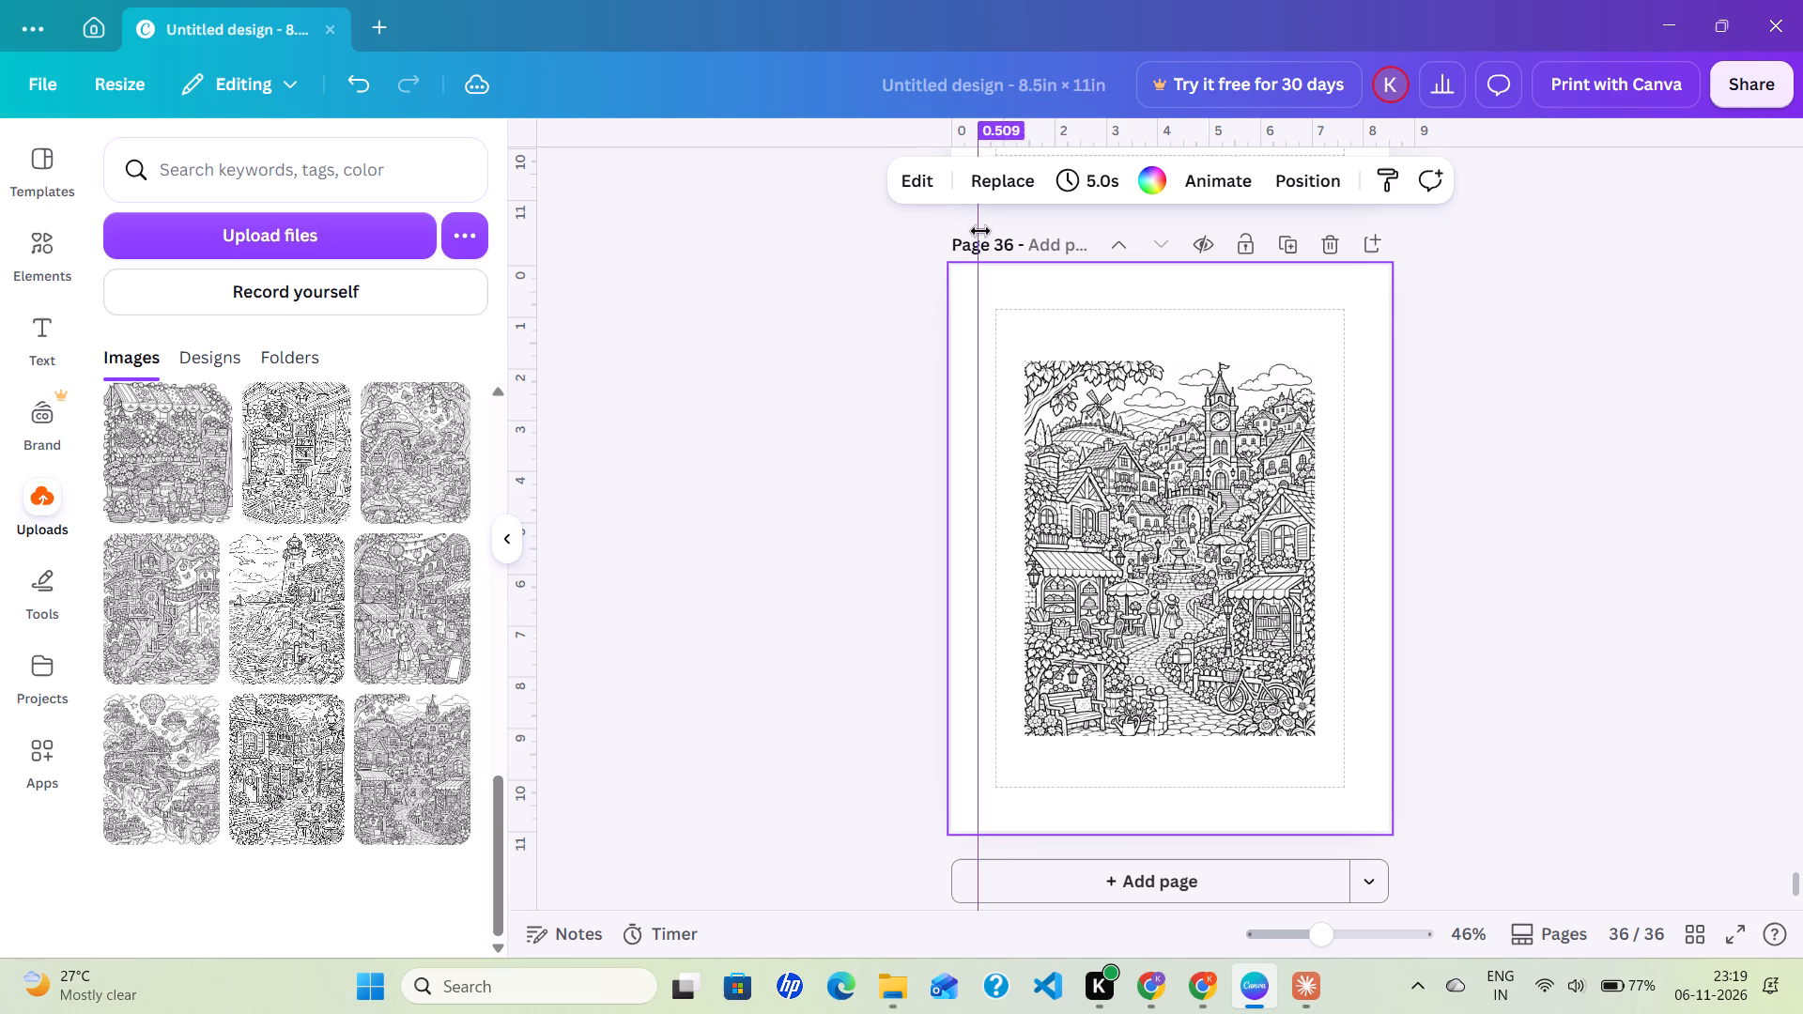
drag(980, 231, 979, 231)
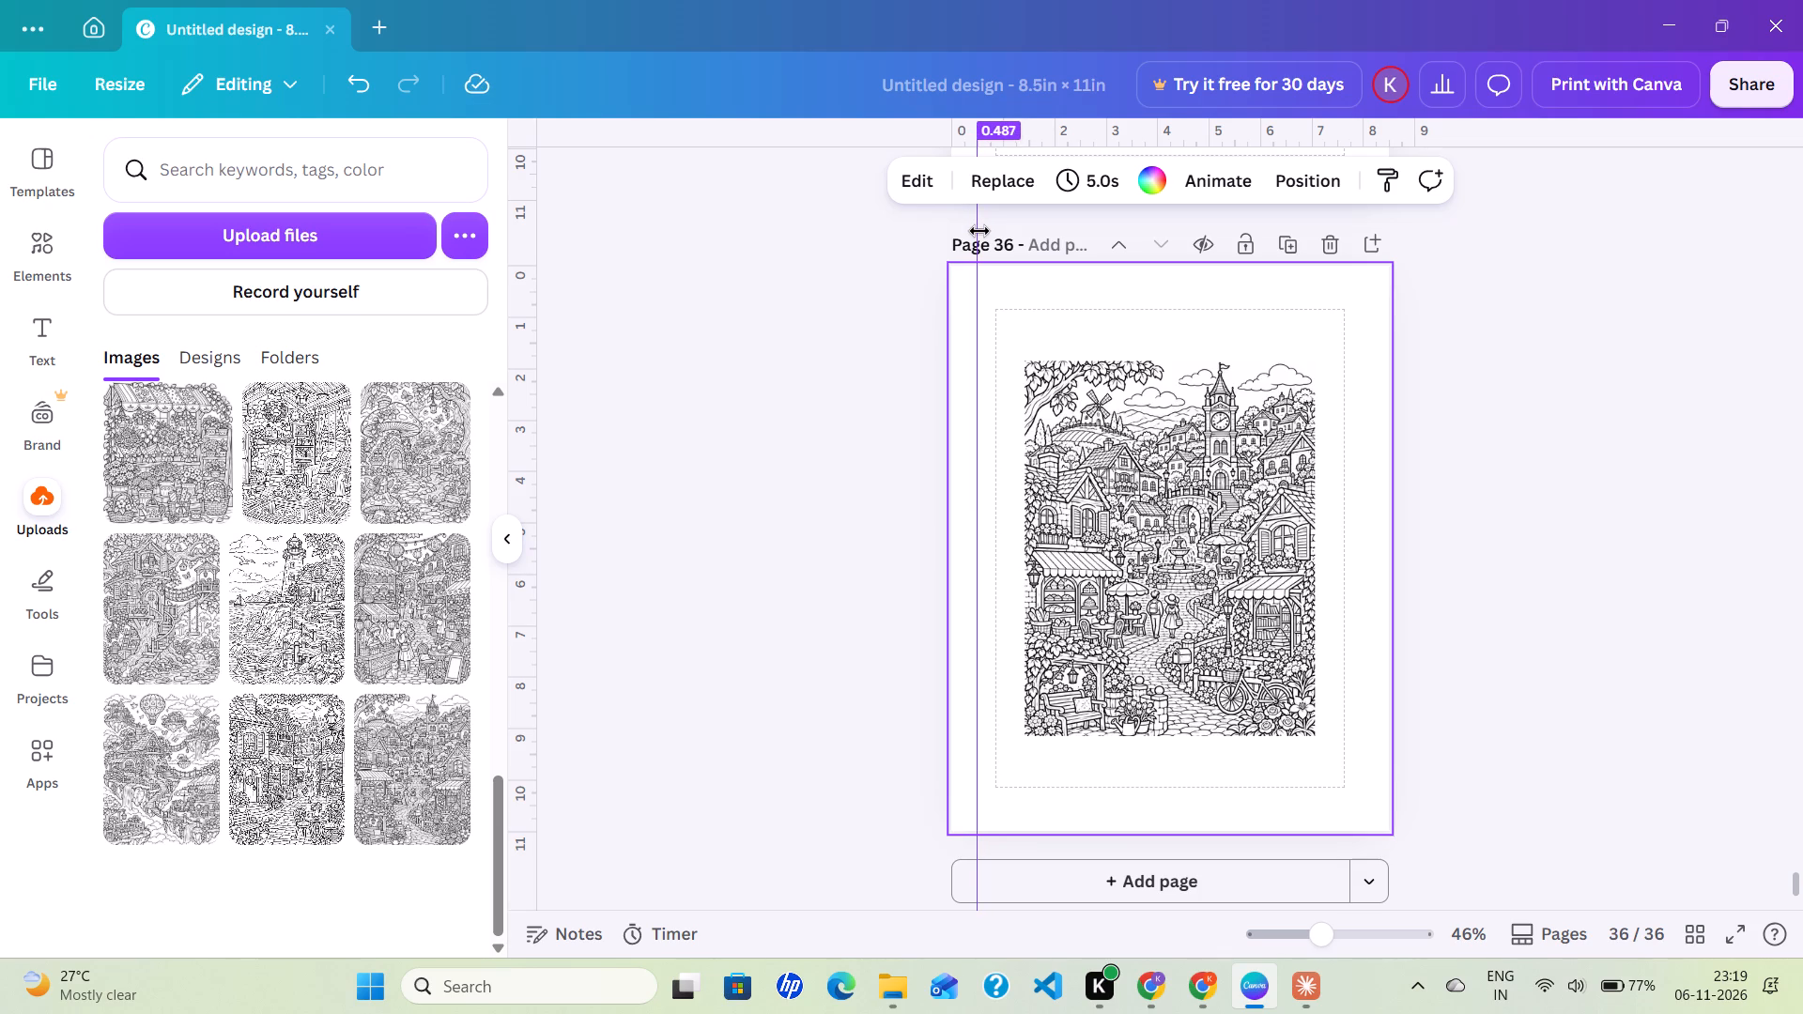
drag(979, 231, 980, 231)
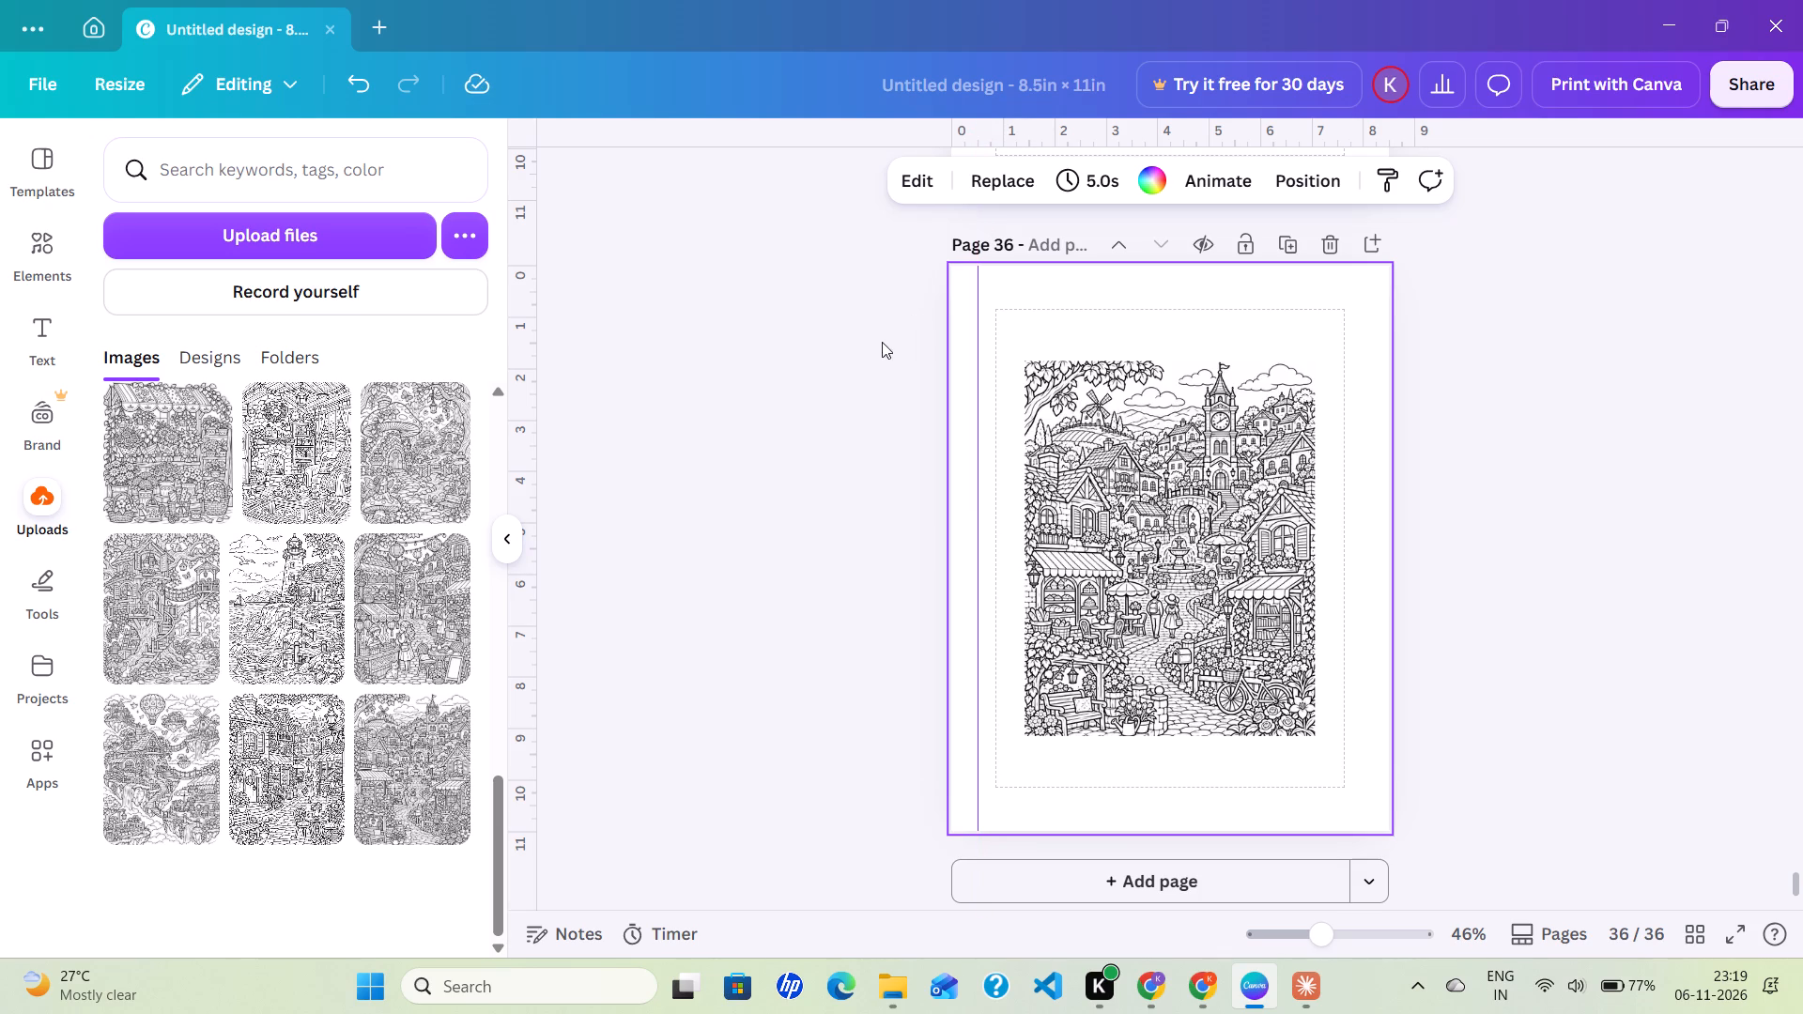
click(865, 531)
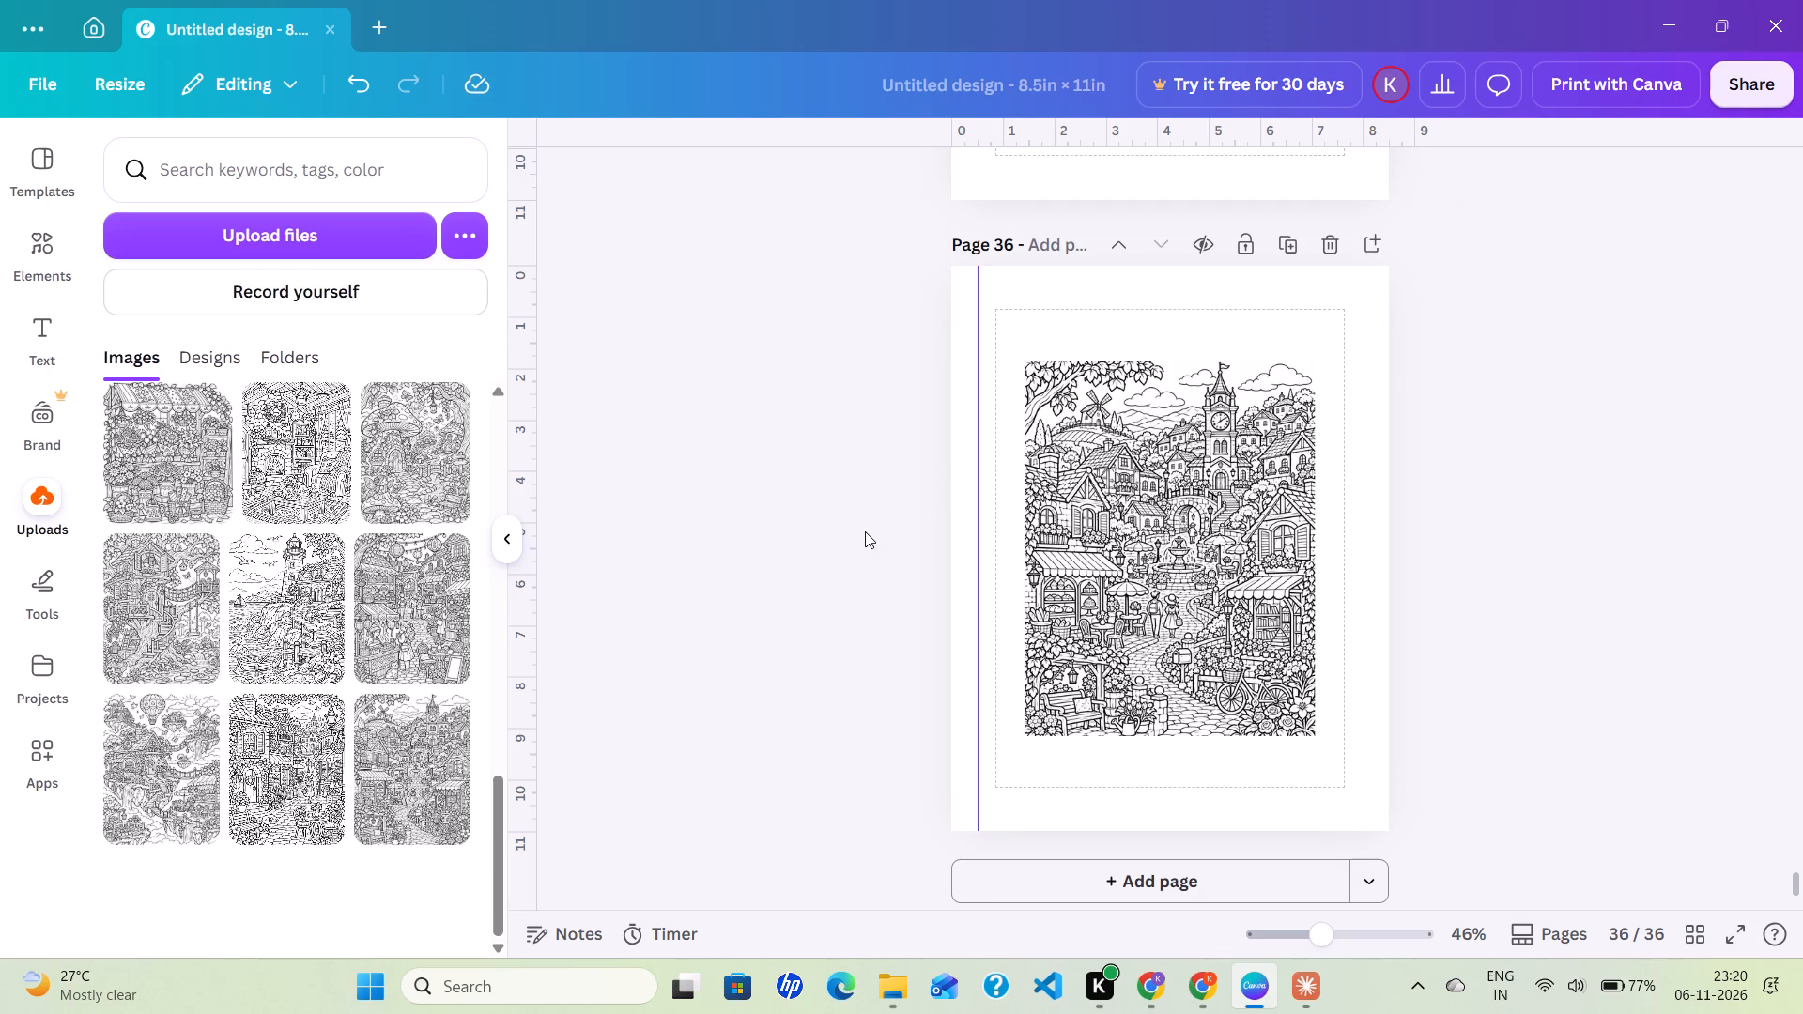
Place a horizontal ruler guide on page 36 about 0.37 in below the page's top edge.
scroll(867, 594, up, 3)
scroll(867, 594, down, 2)
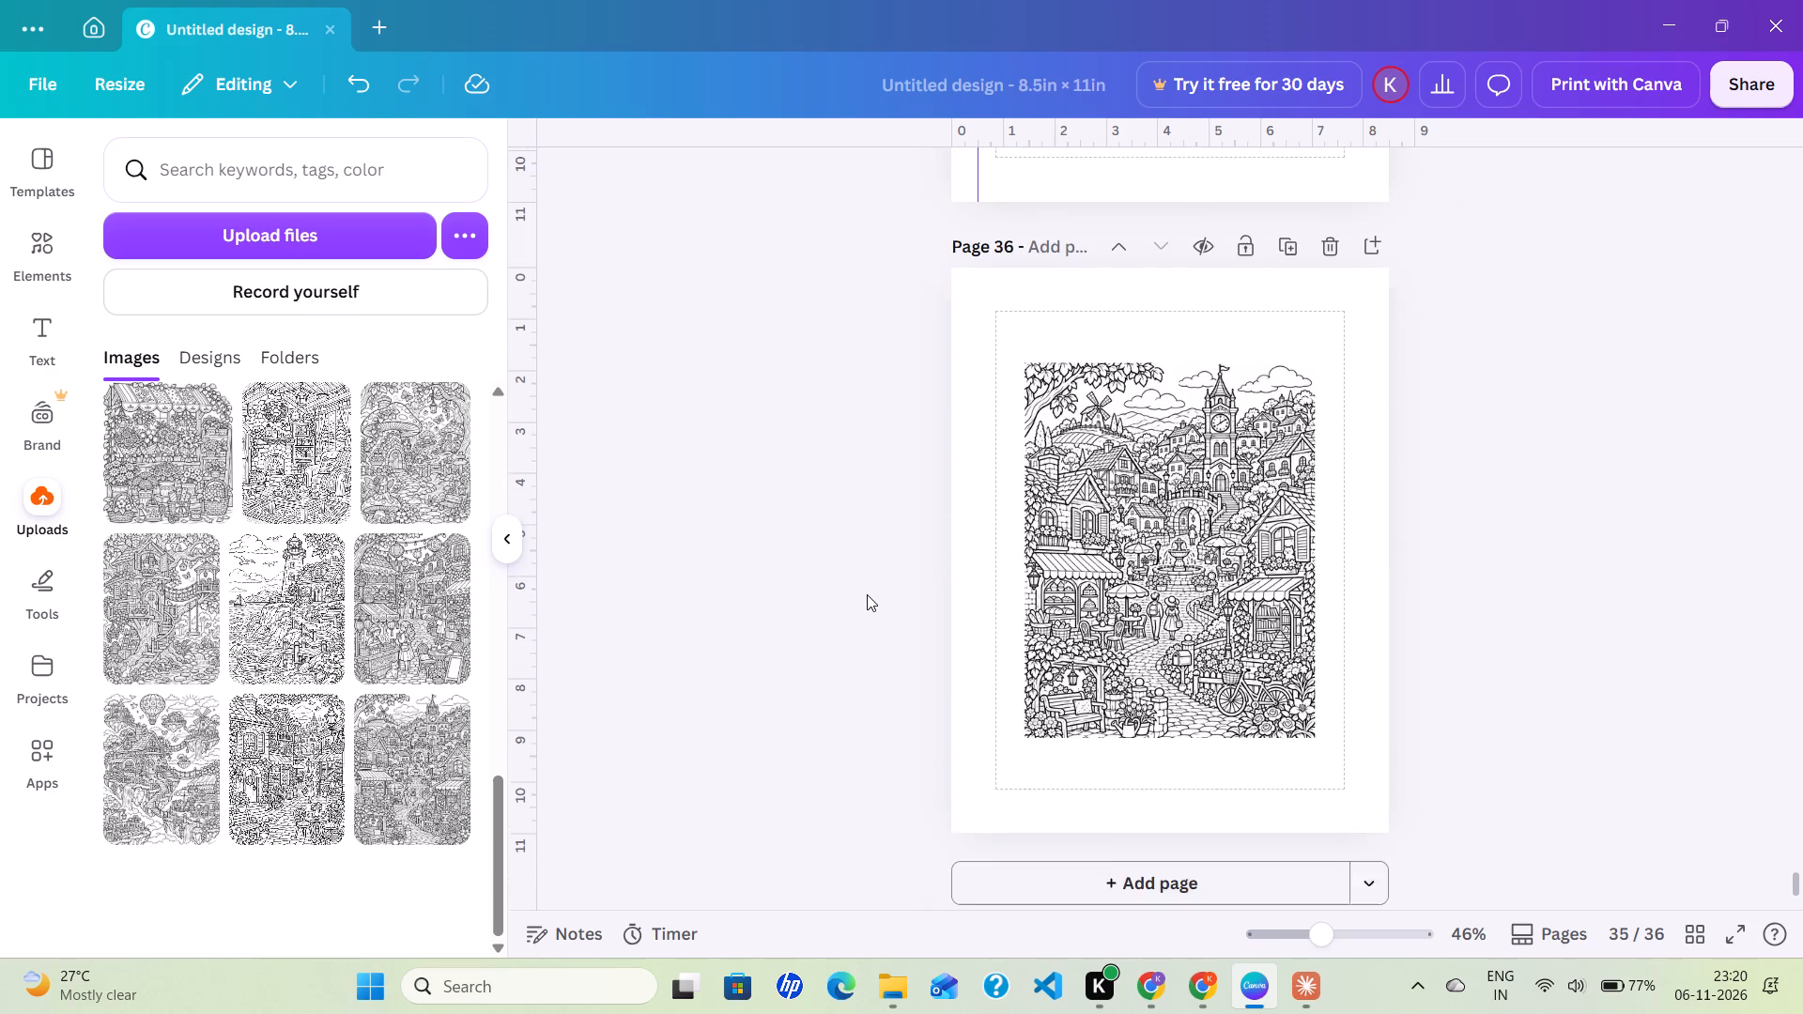
scroll(867, 594, down, 1)
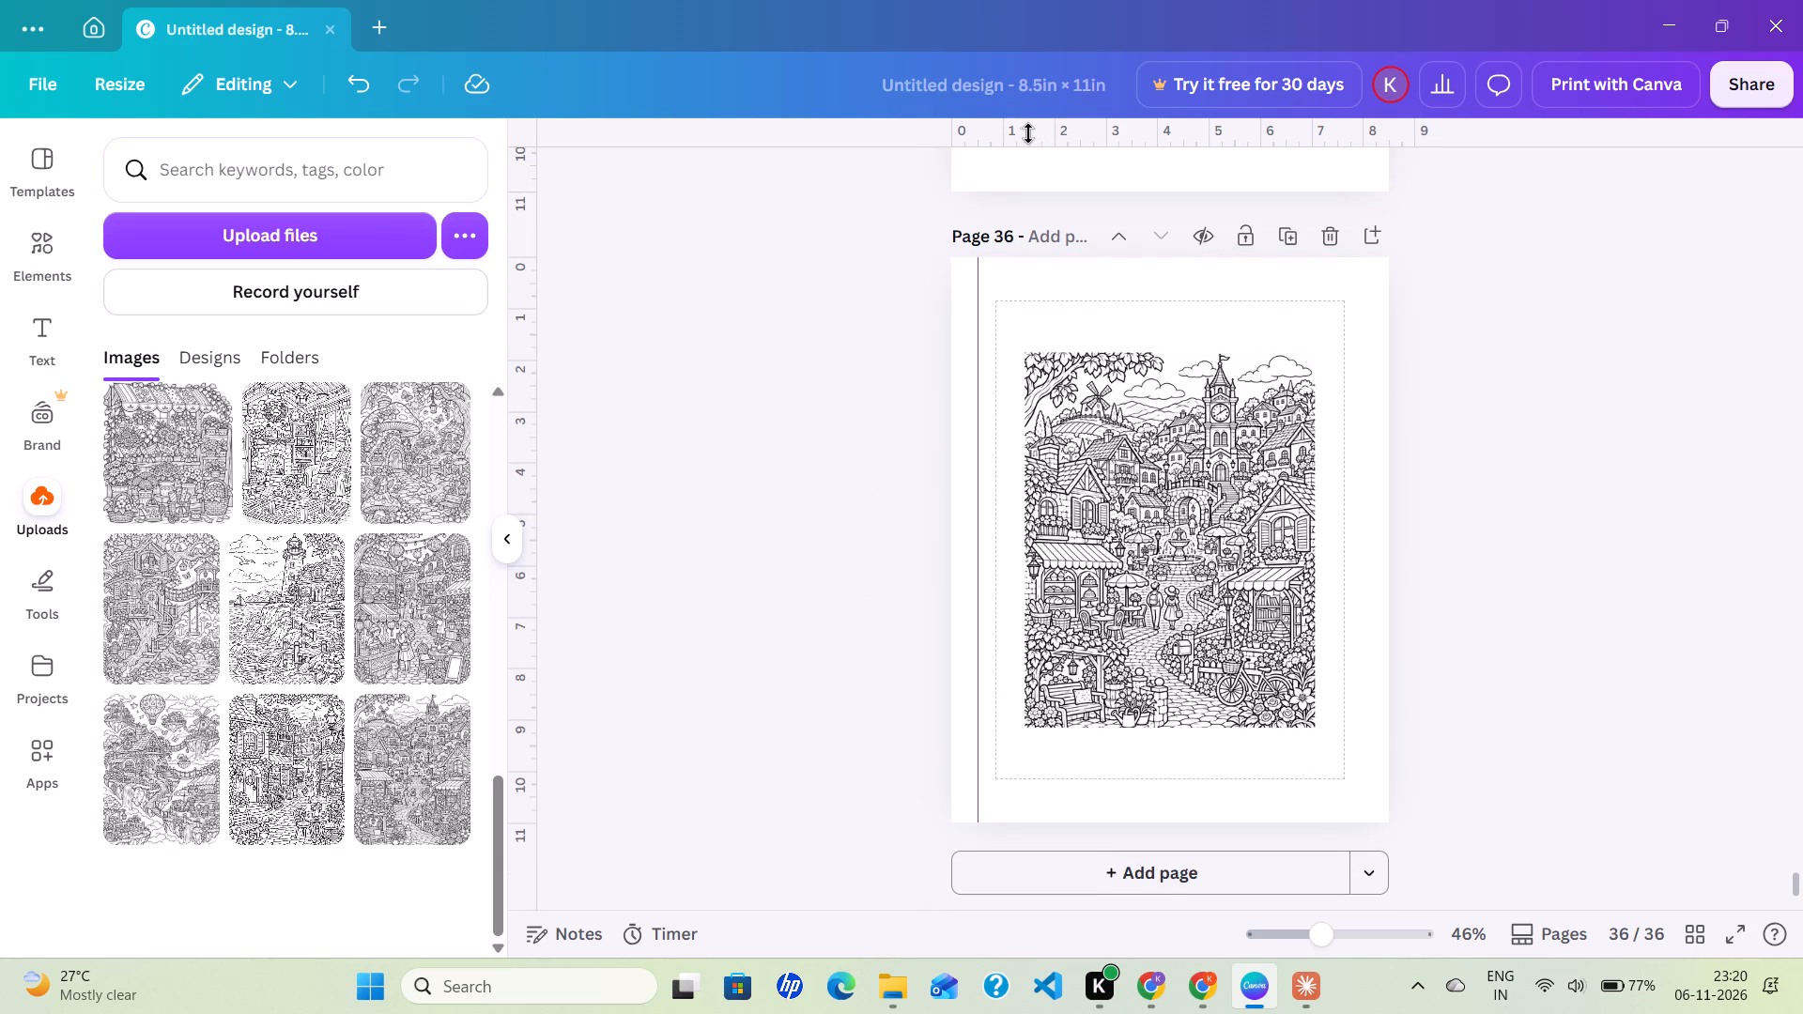
drag(1083, 136, 1097, 278)
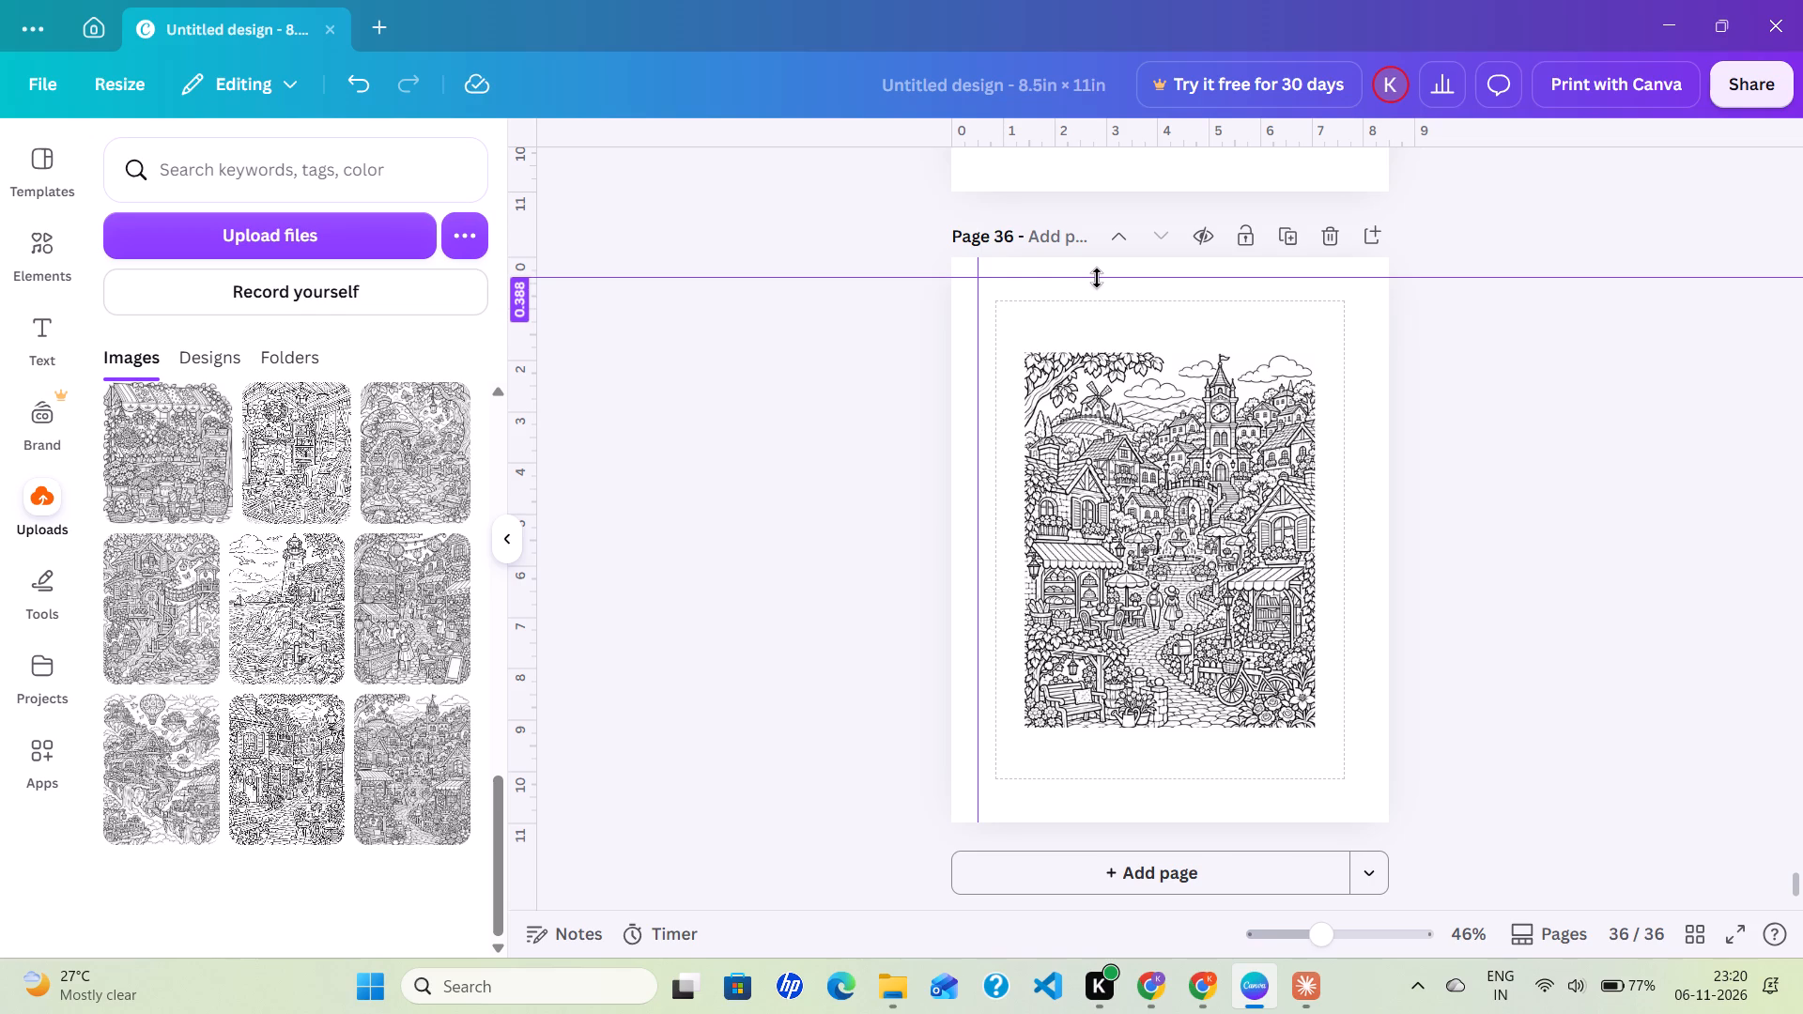
drag(1097, 278, 1102, 281)
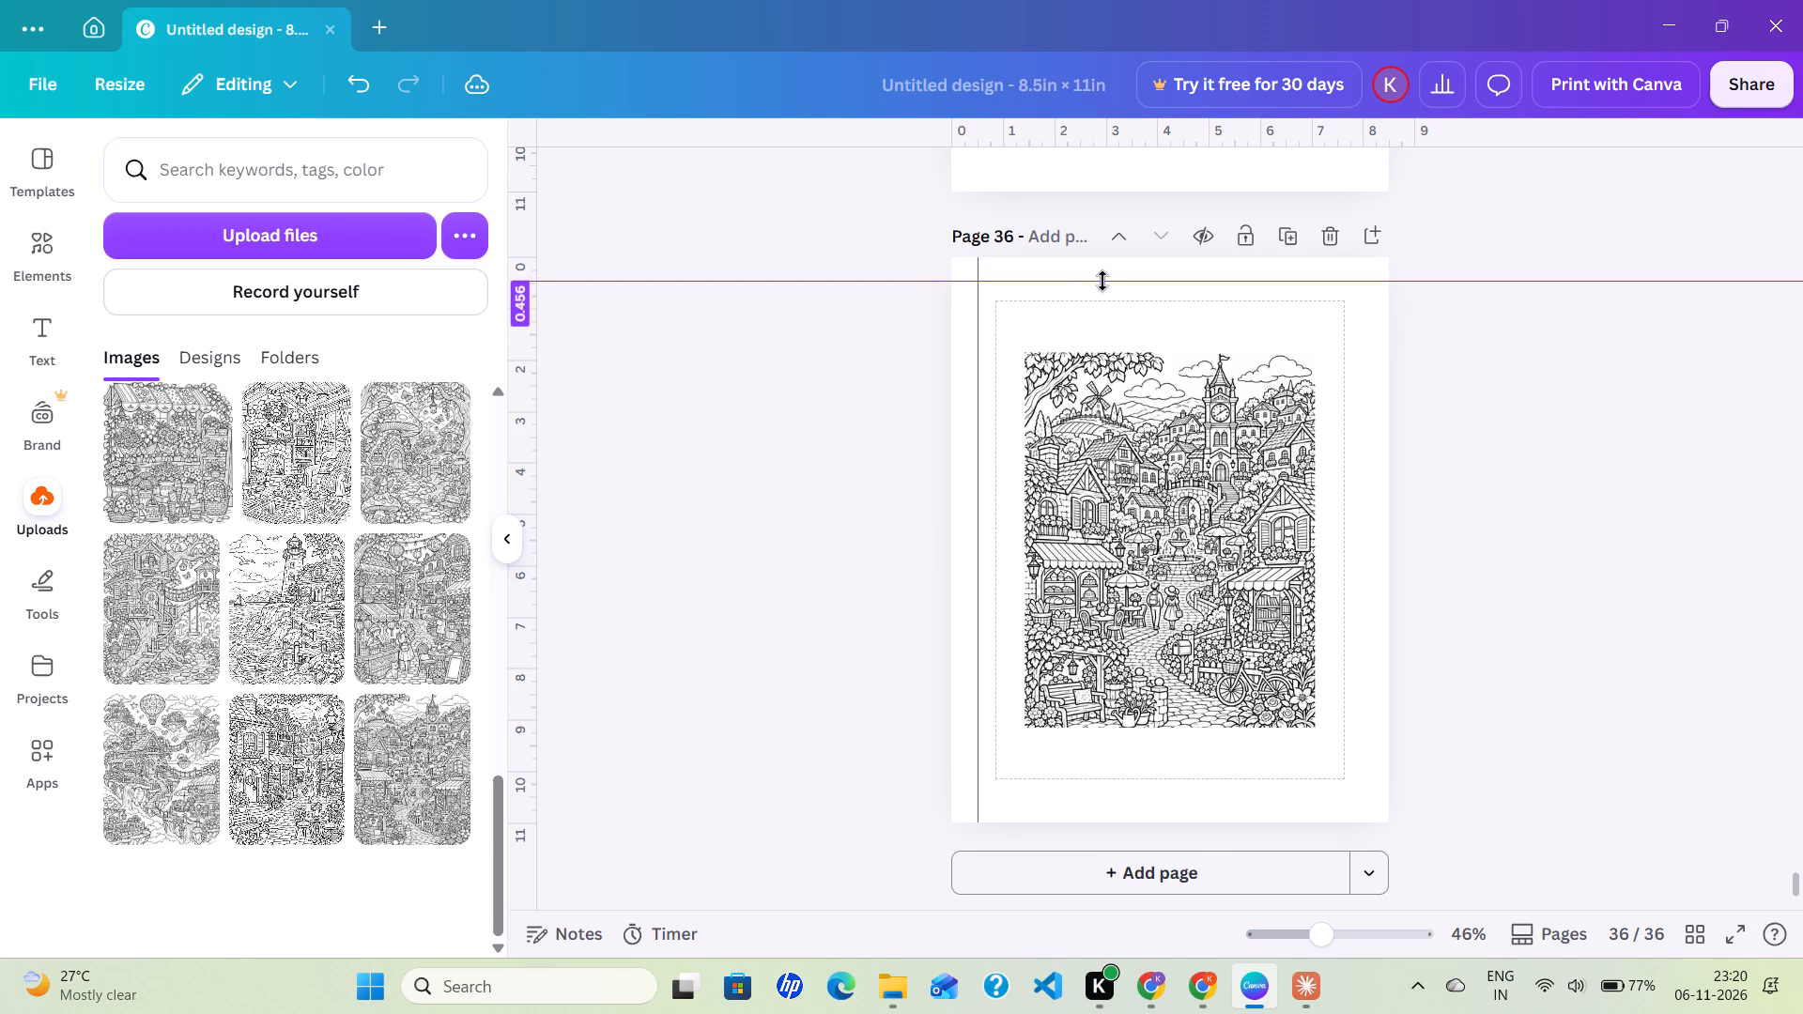
drag(1102, 281, 1107, 278)
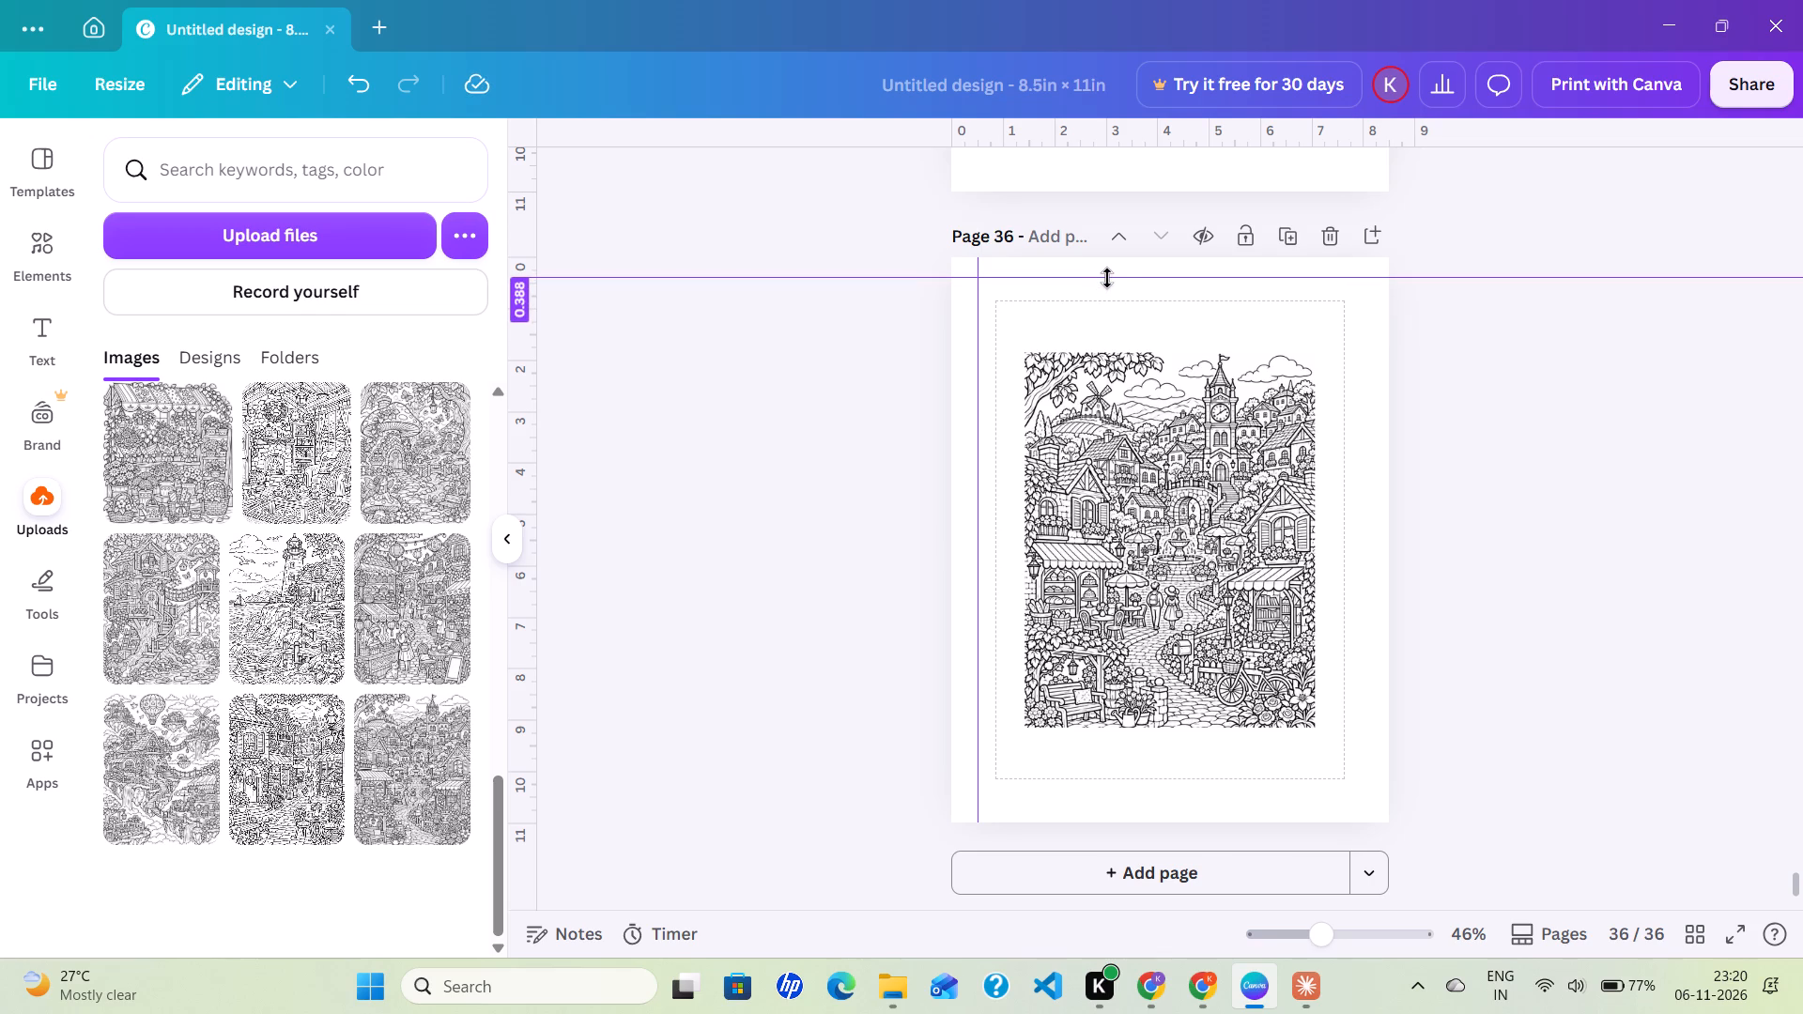
drag(1107, 278, 1107, 280)
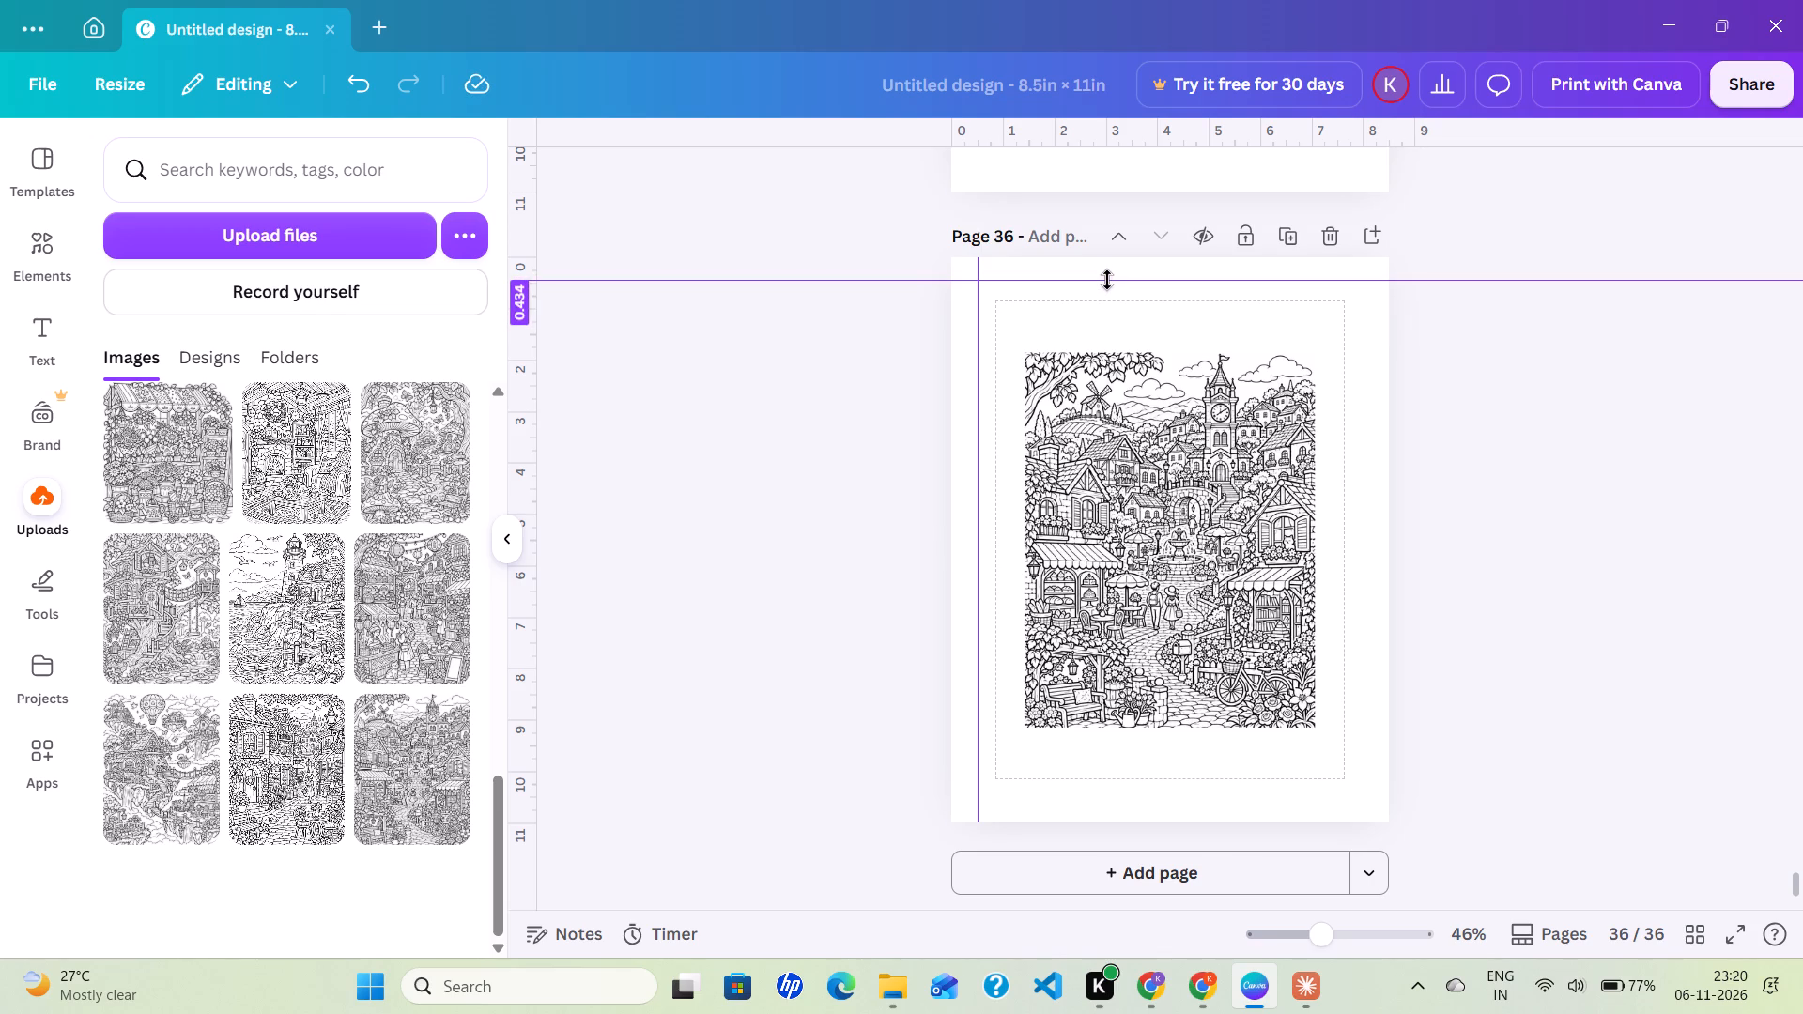
drag(1107, 280, 1111, 277)
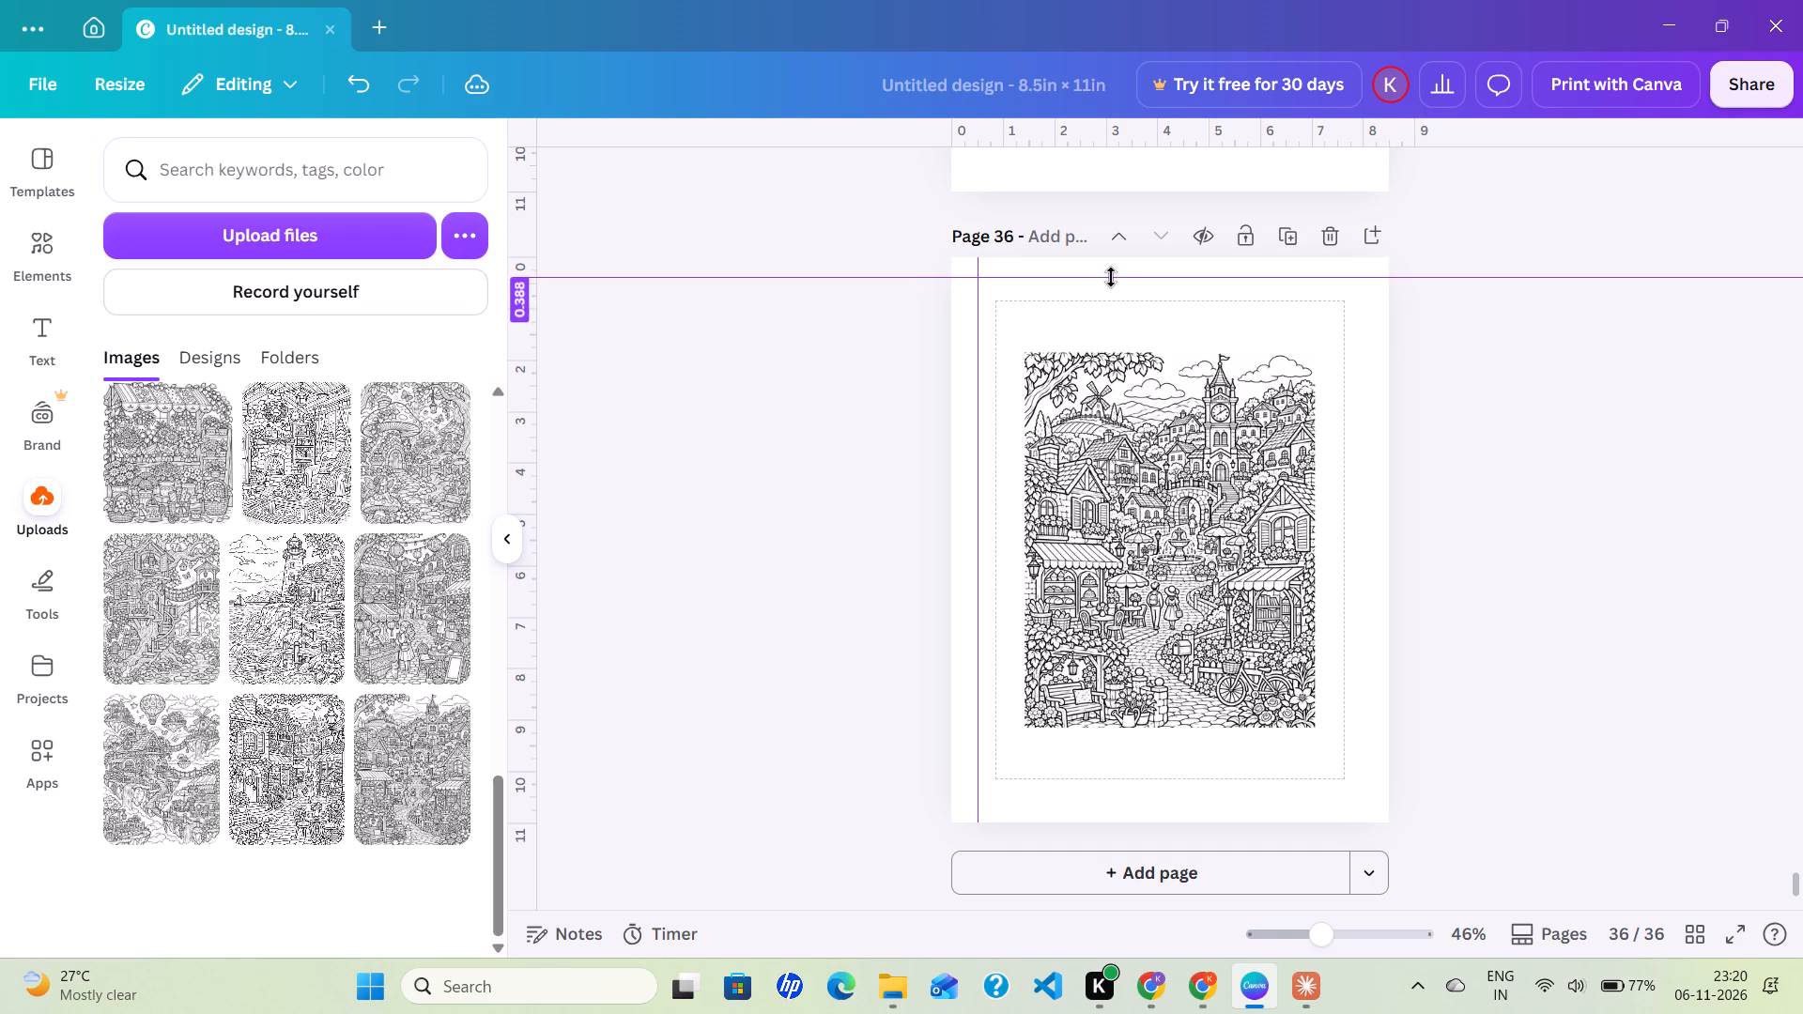
drag(1111, 277, 1112, 276)
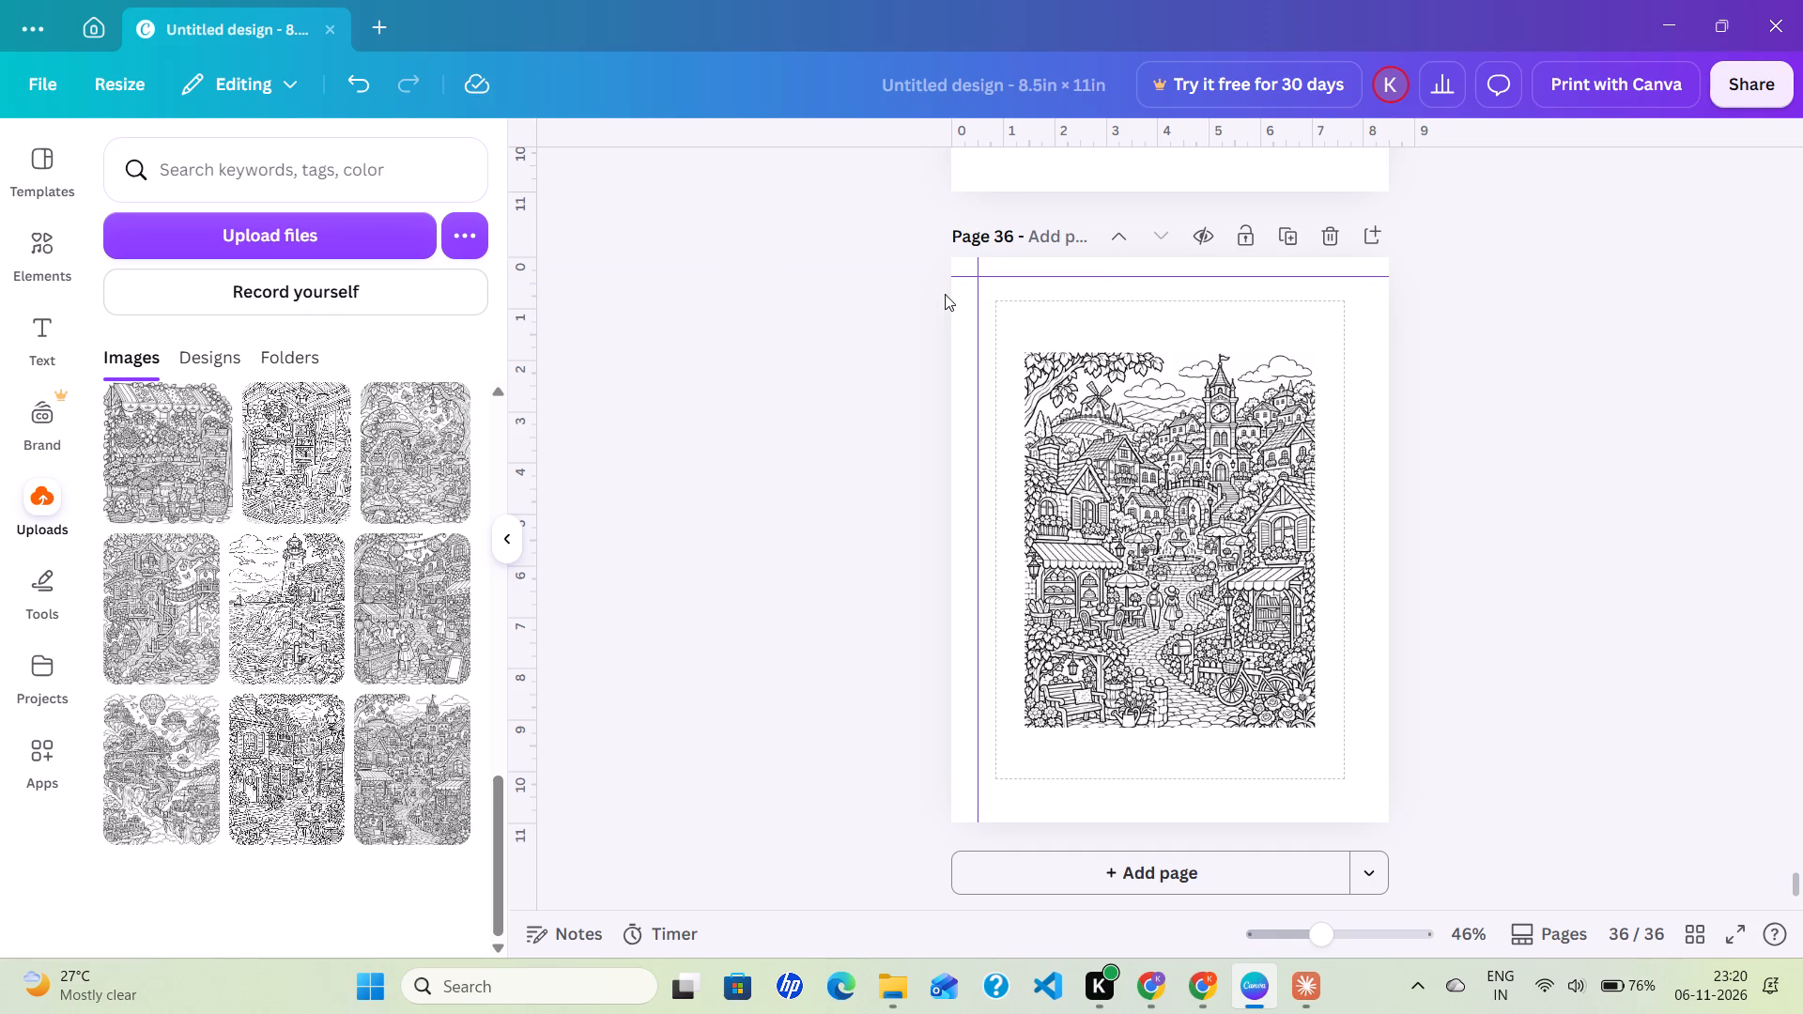
double_click(960, 276)
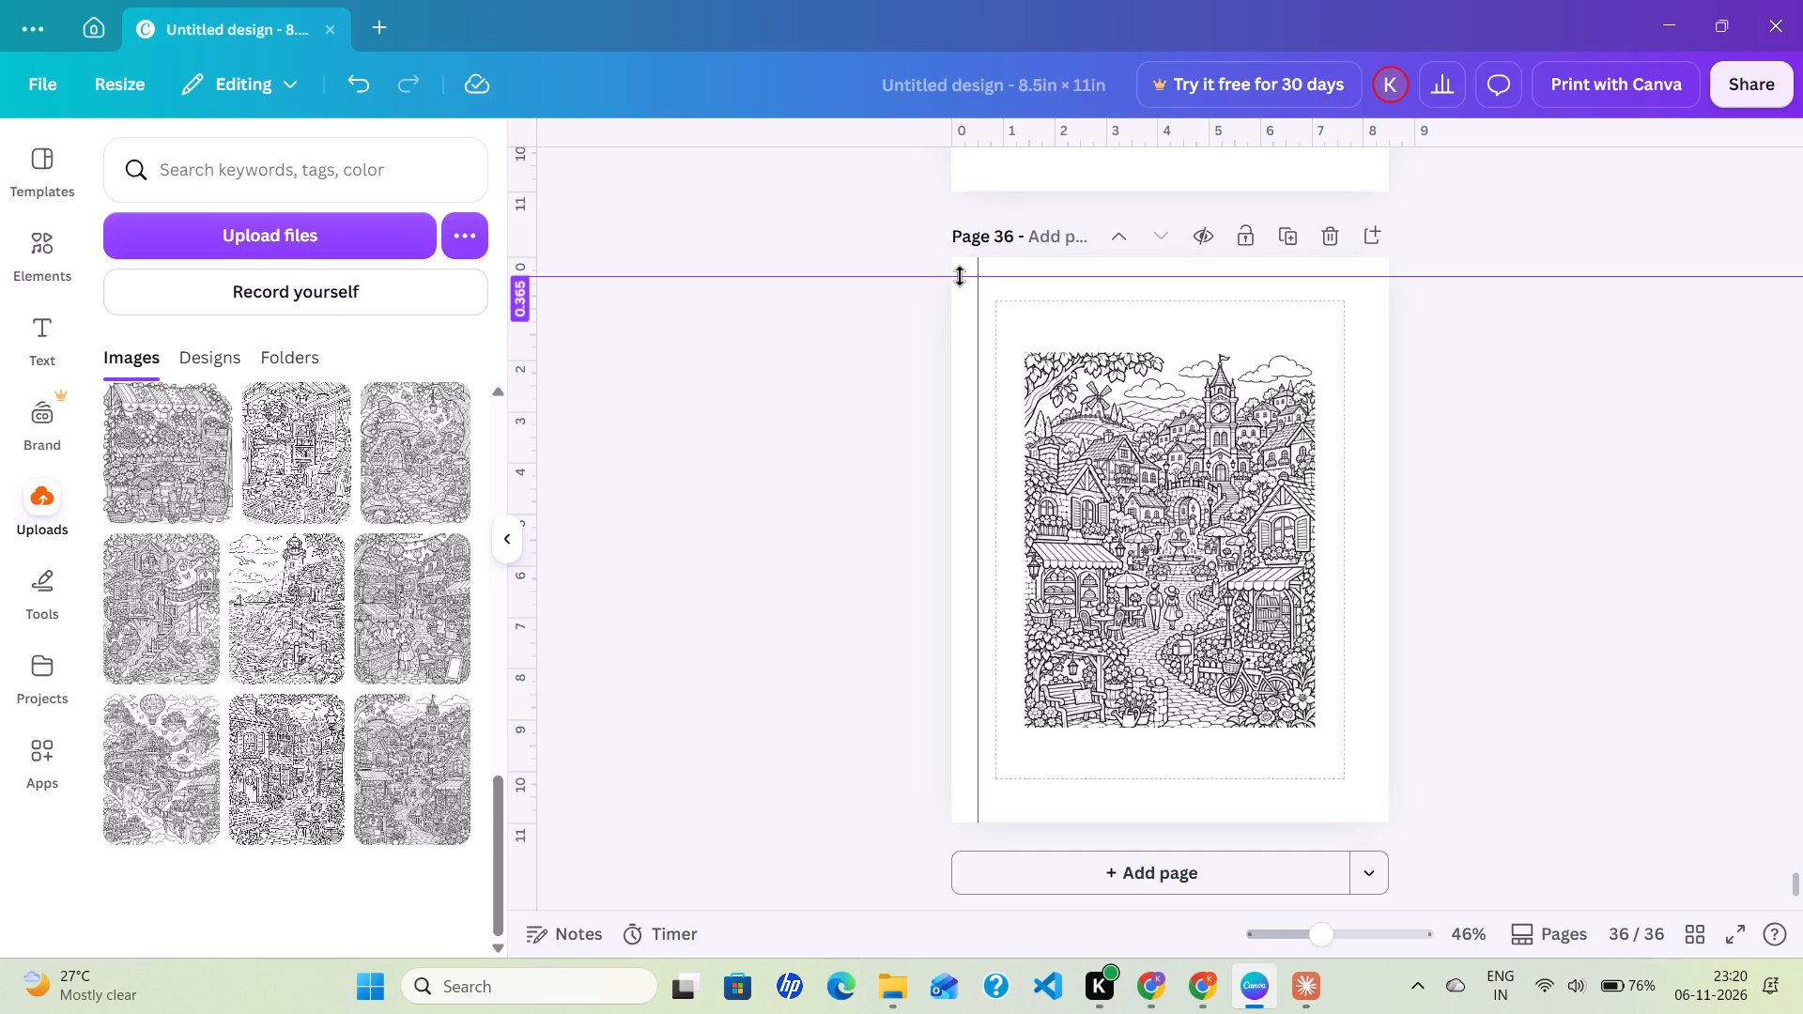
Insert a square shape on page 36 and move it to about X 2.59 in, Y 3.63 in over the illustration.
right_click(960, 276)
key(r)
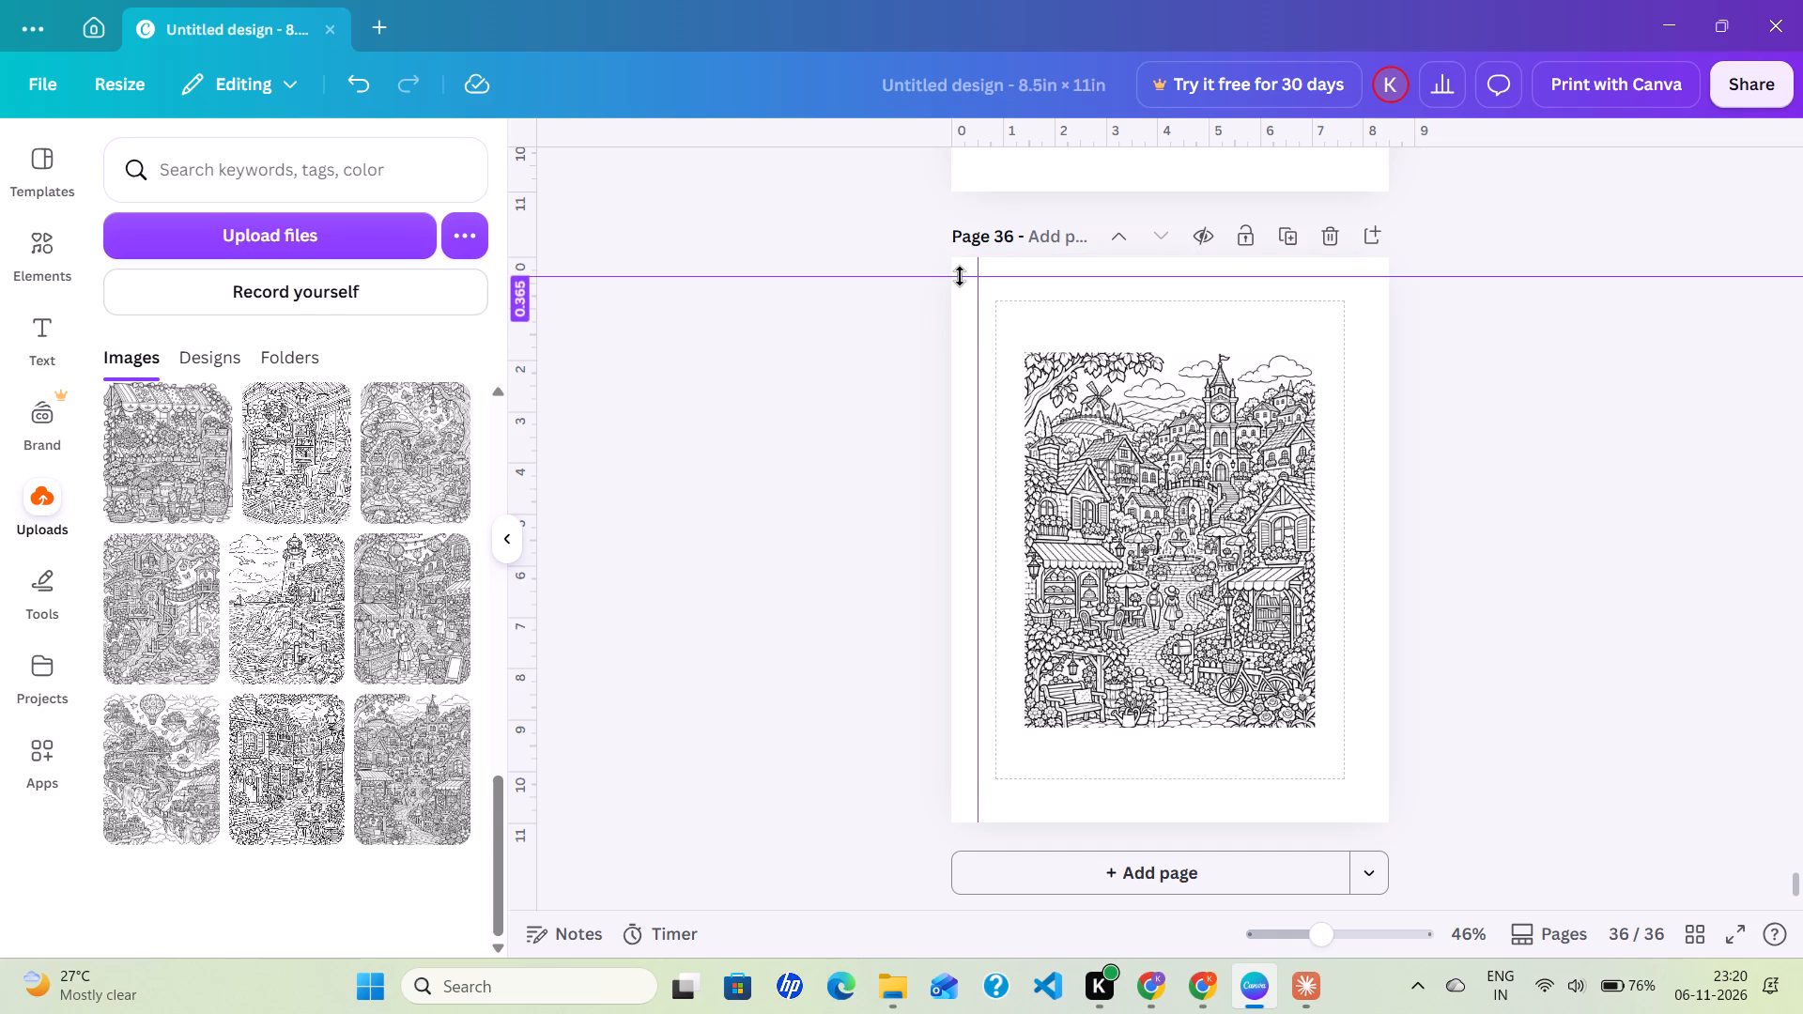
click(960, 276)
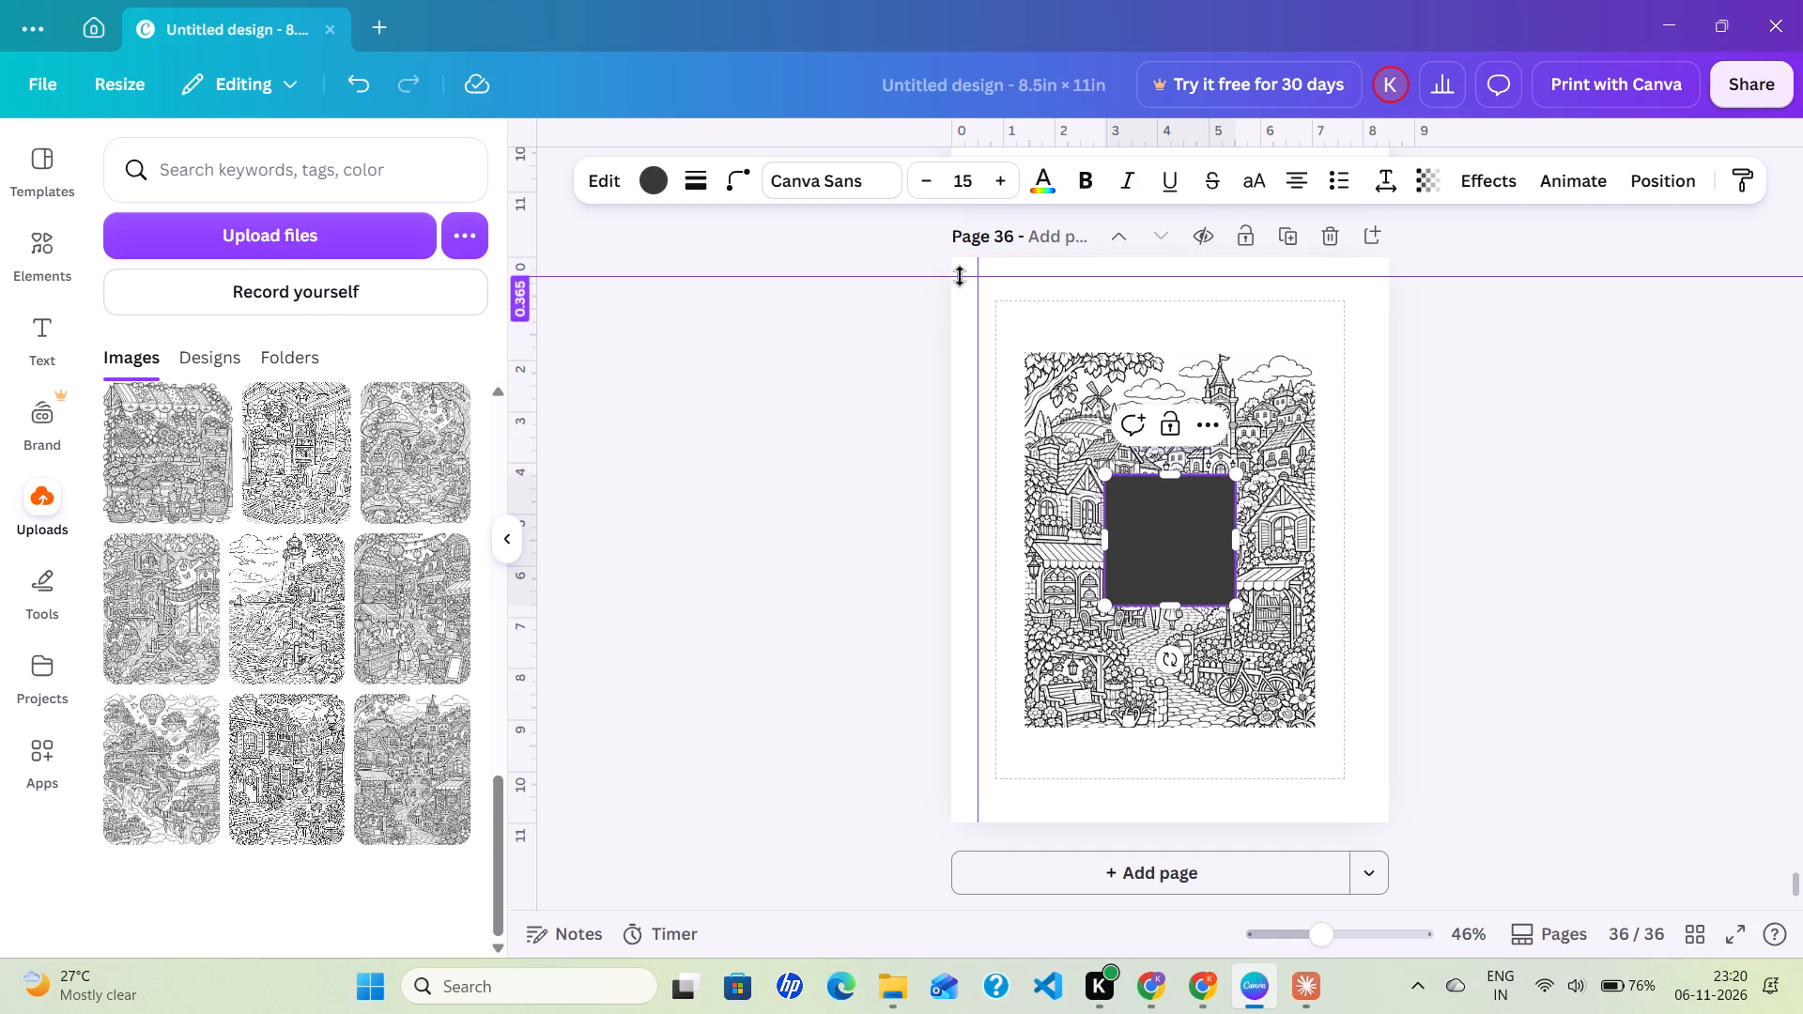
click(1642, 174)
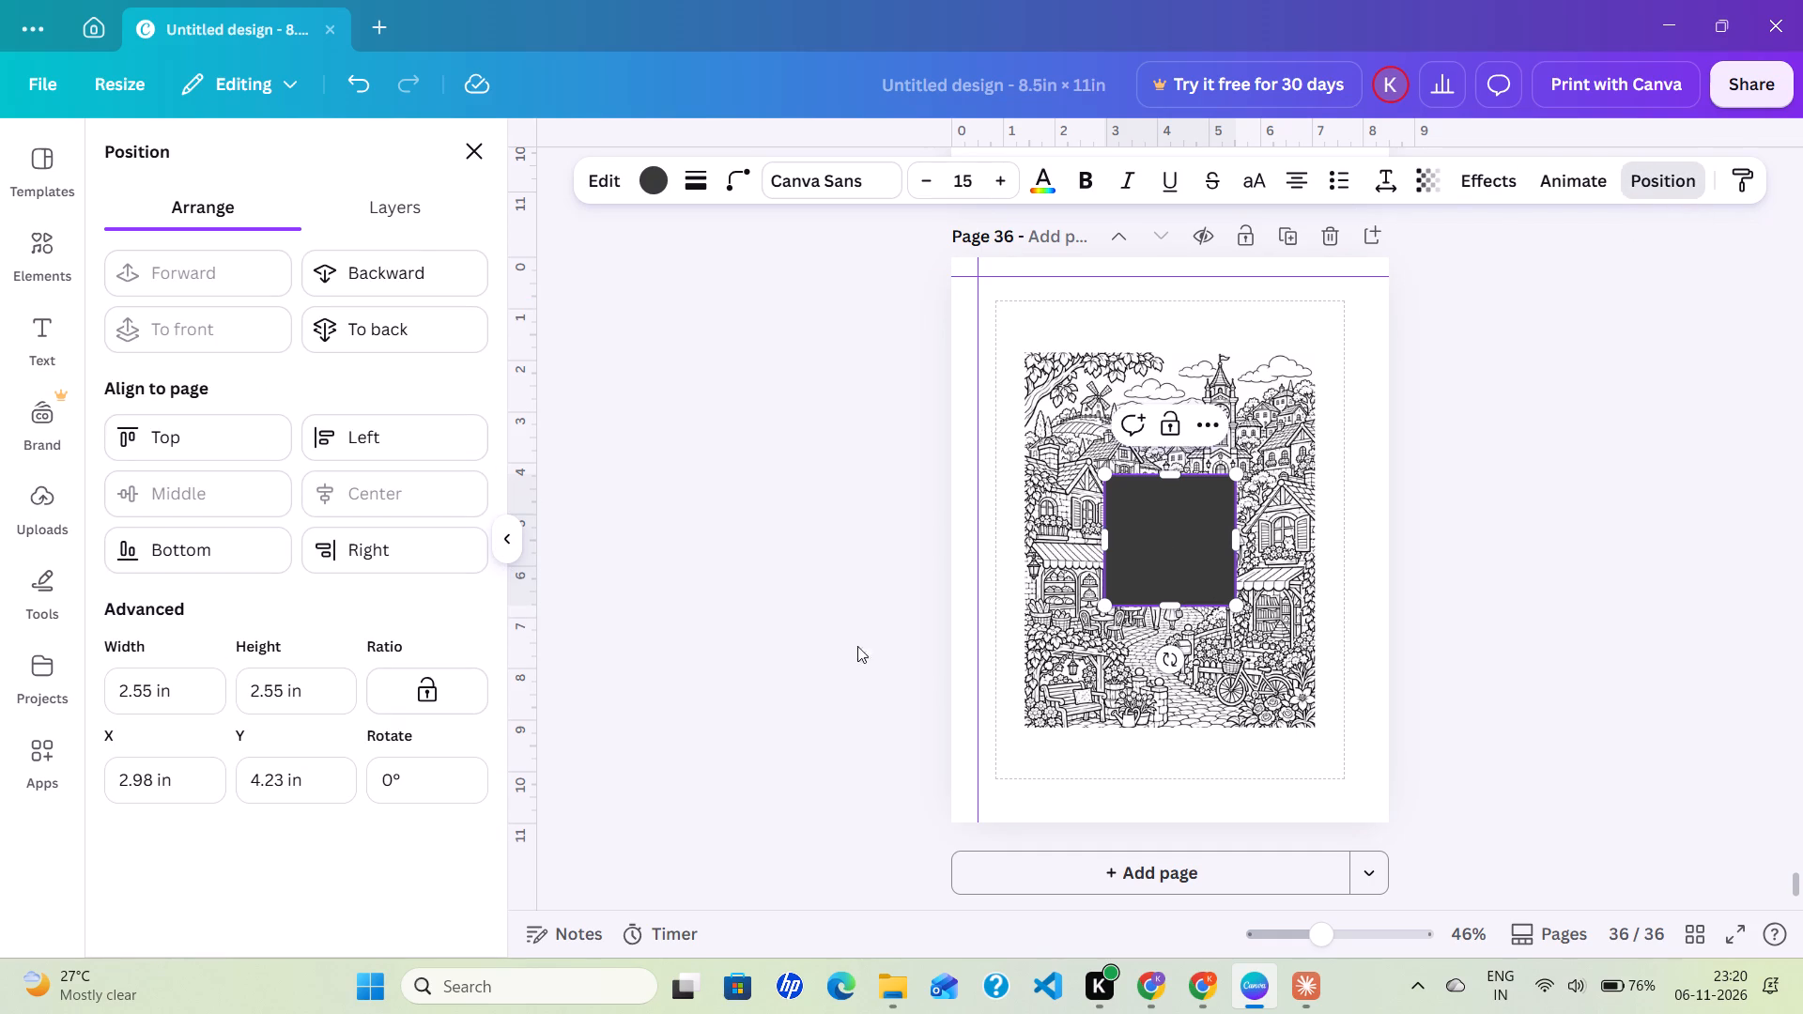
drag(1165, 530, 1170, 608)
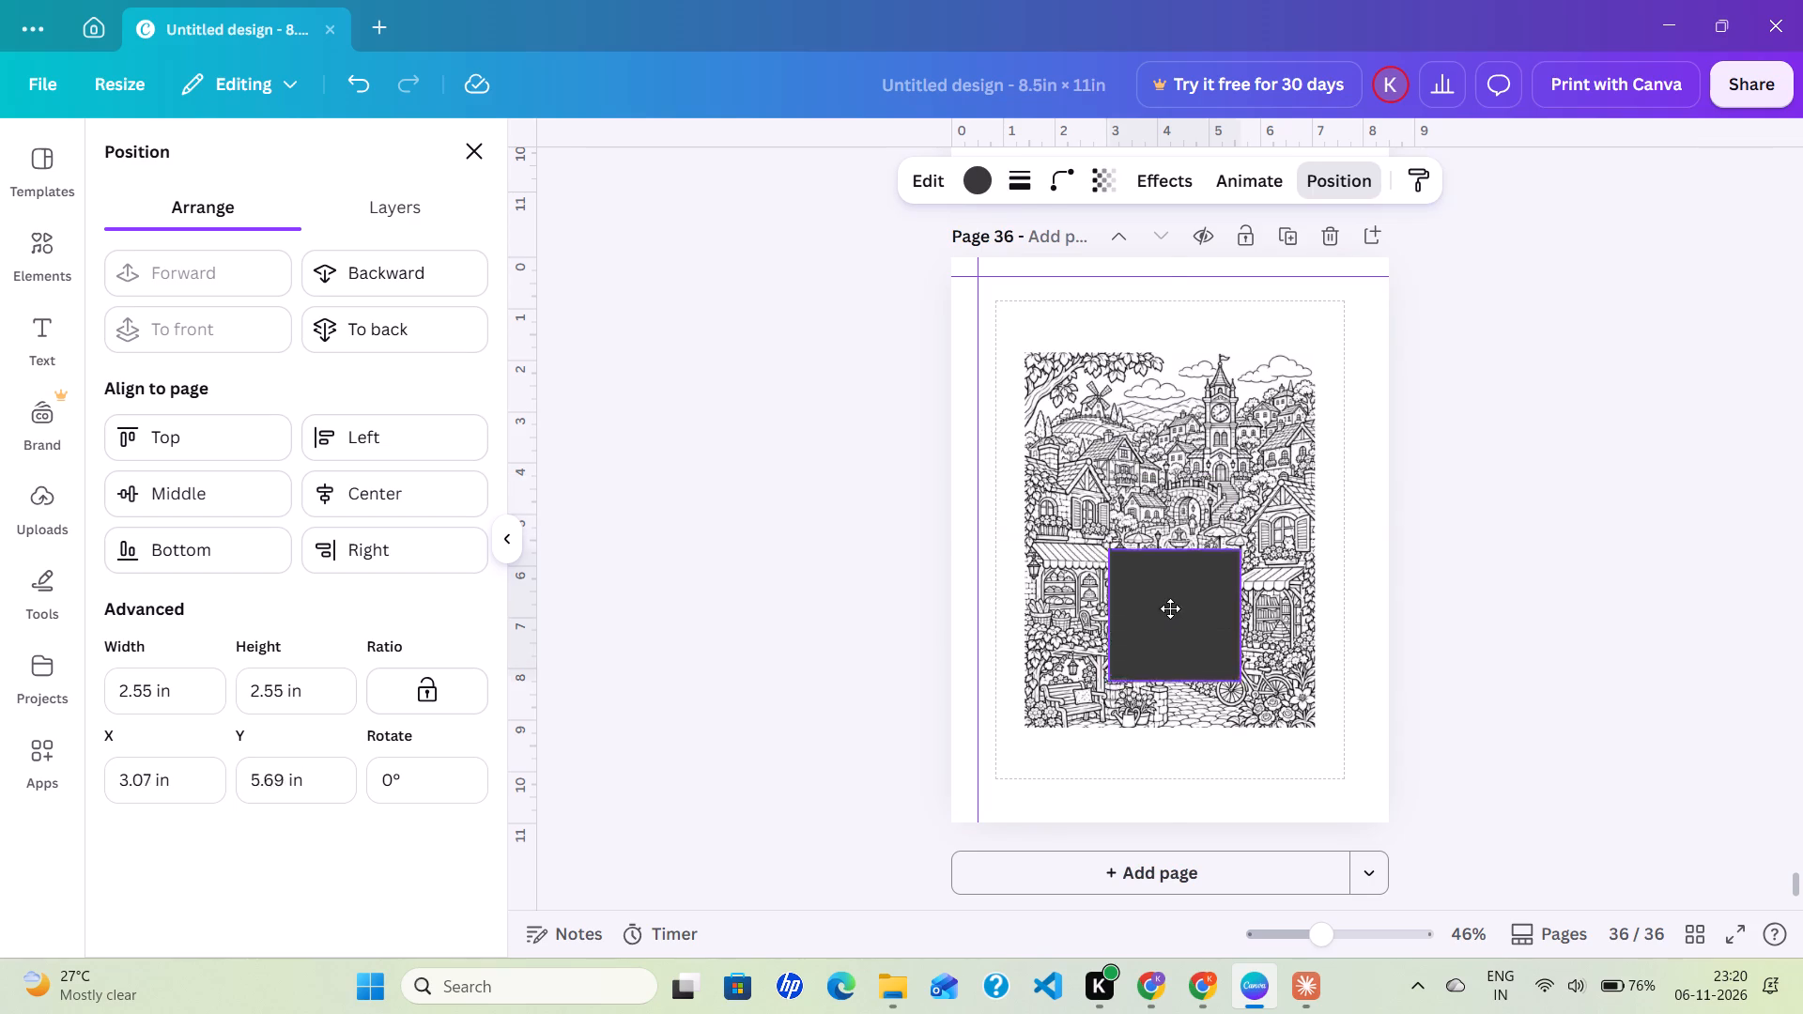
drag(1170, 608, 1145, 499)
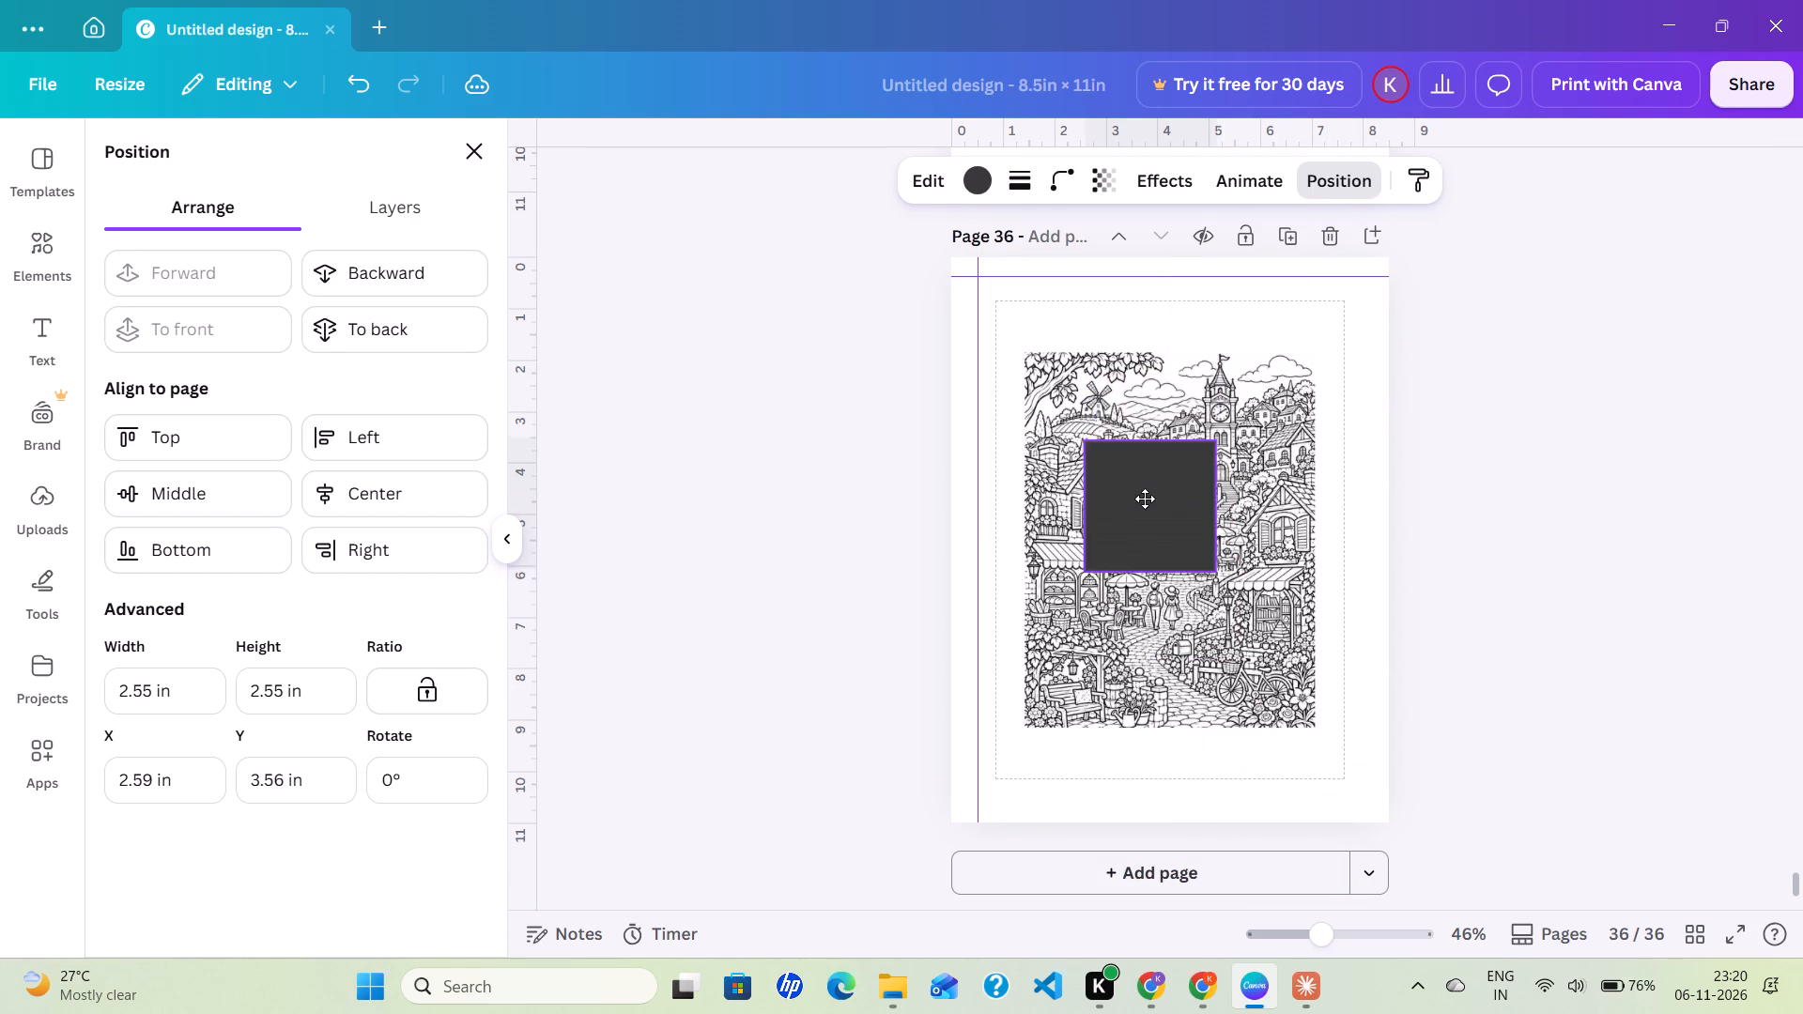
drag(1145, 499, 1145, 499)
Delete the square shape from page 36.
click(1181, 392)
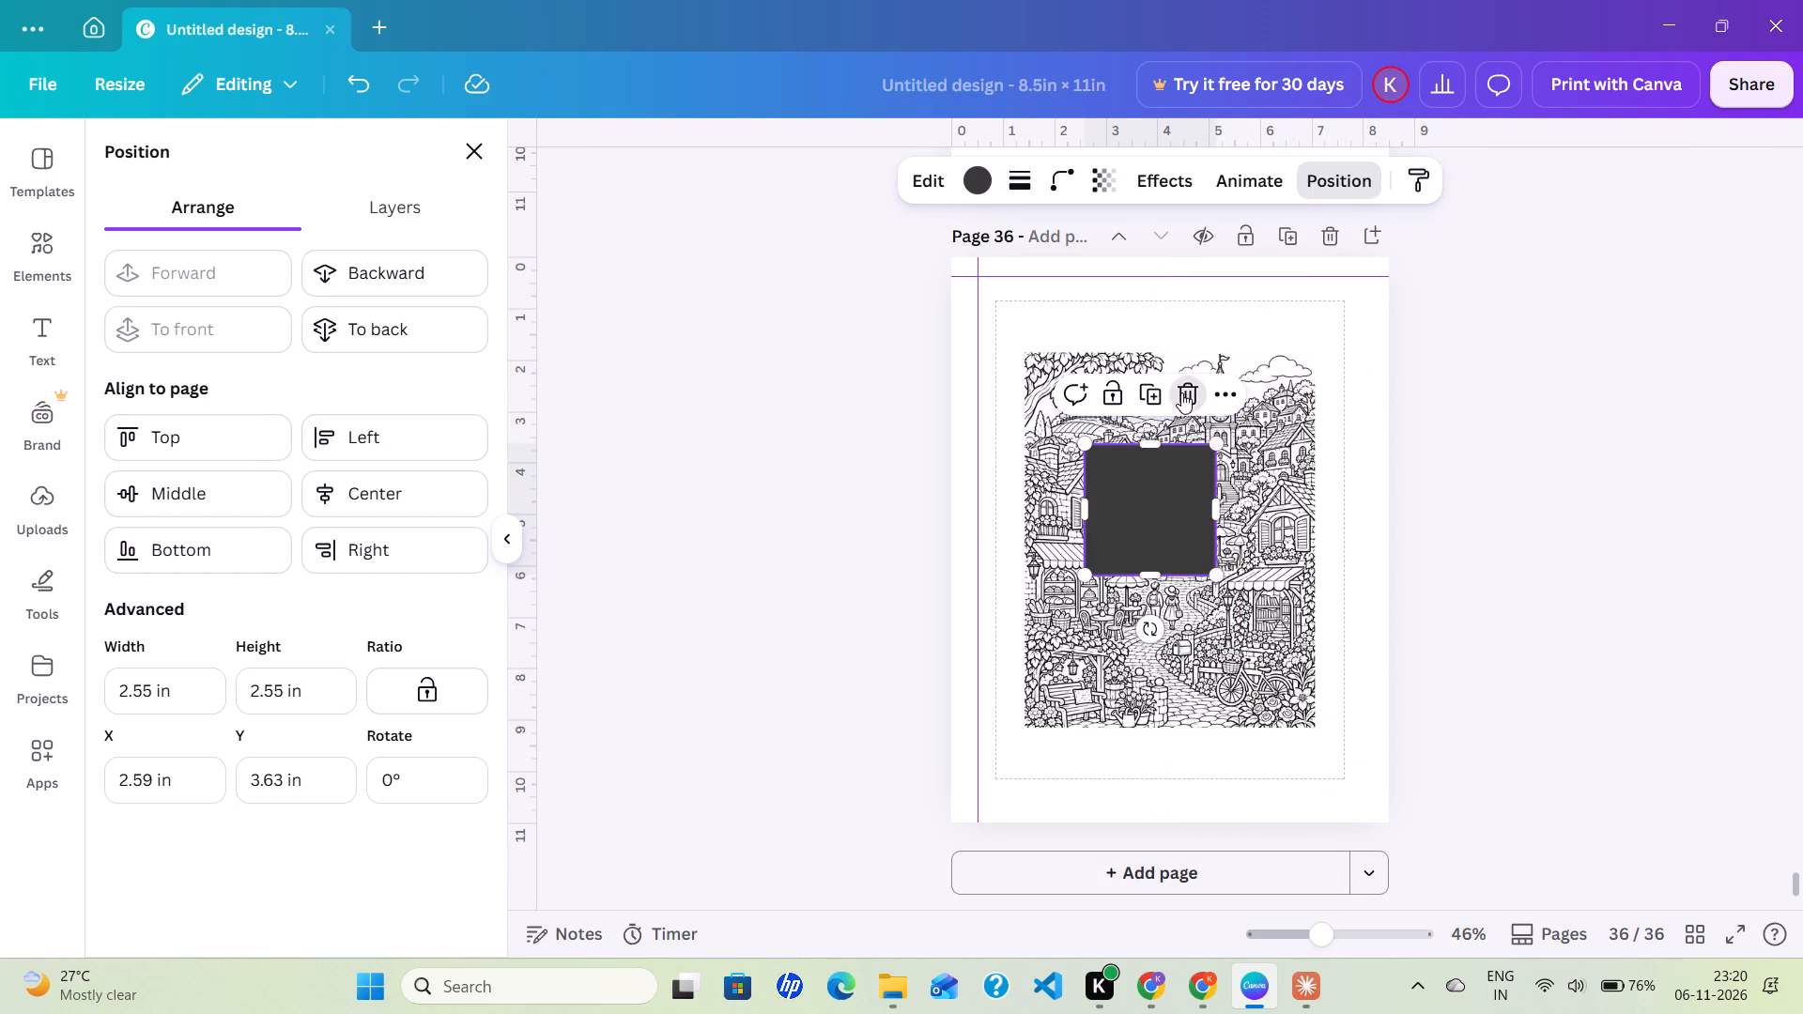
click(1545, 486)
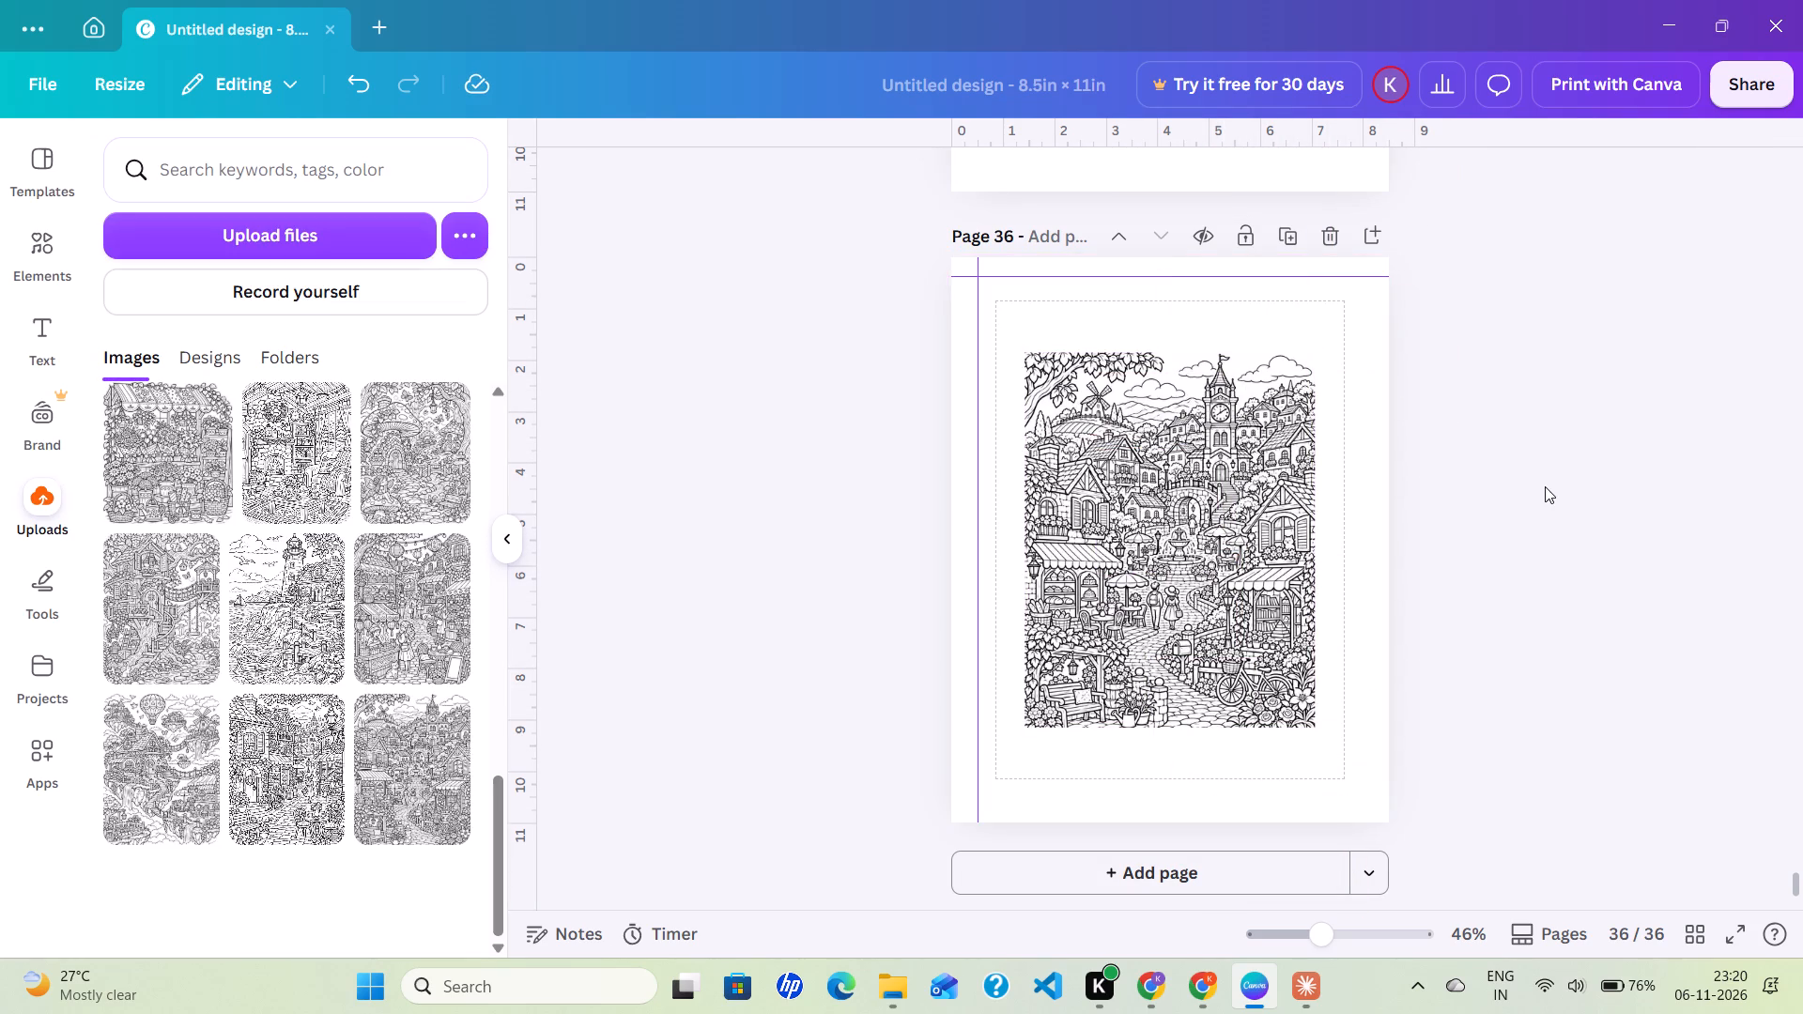
Remove the vertical and horizontal ruler guides from page 36.
drag(978, 560, 510, 610)
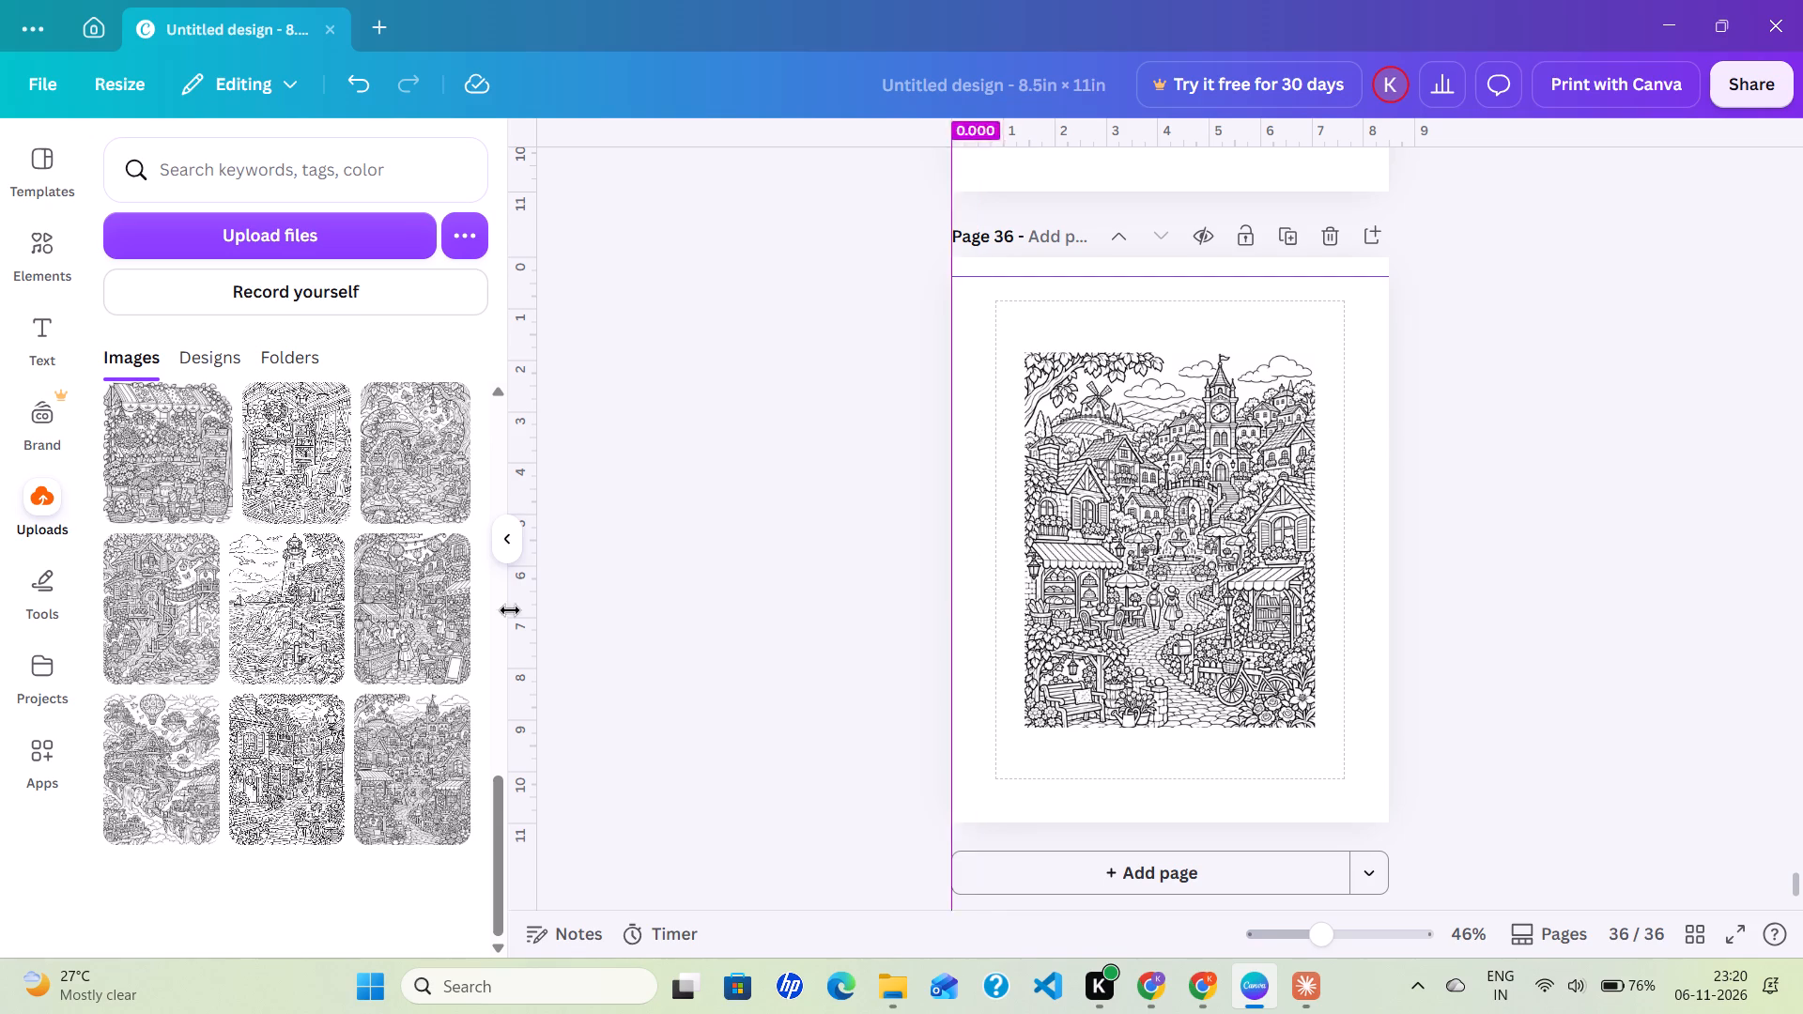
drag(510, 610, 200, 605)
drag(1055, 276, 994, 8)
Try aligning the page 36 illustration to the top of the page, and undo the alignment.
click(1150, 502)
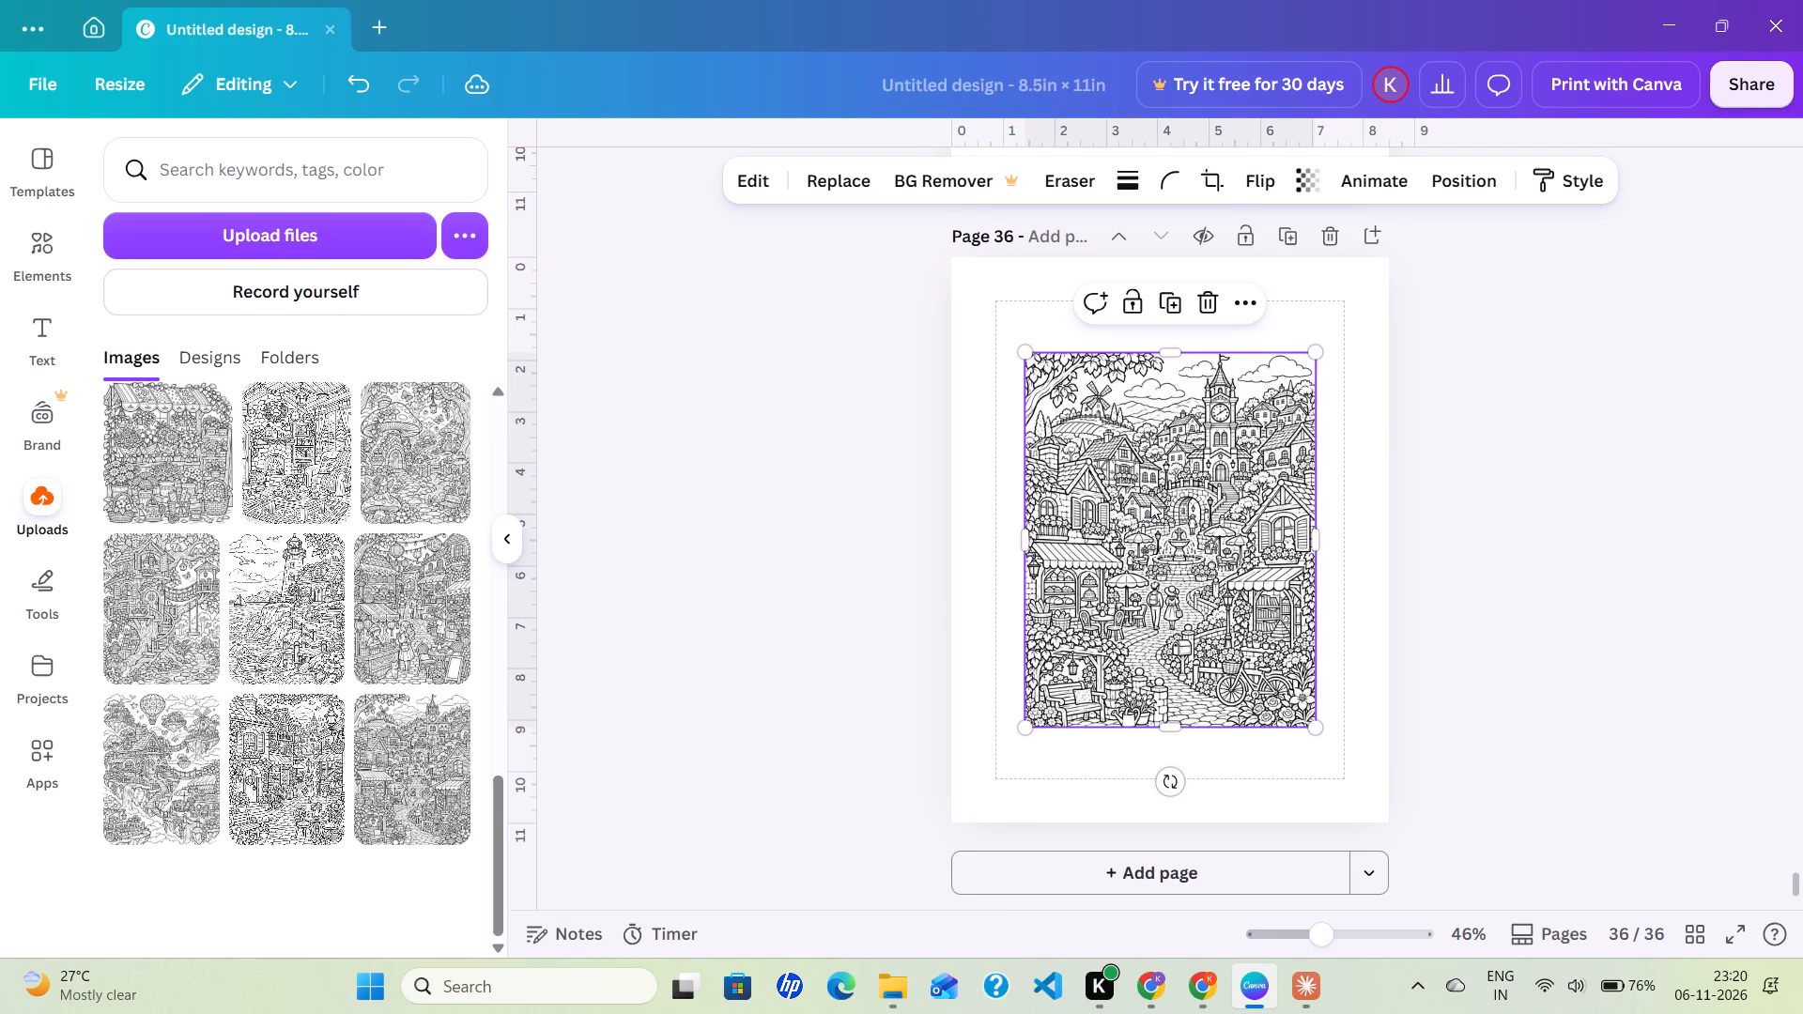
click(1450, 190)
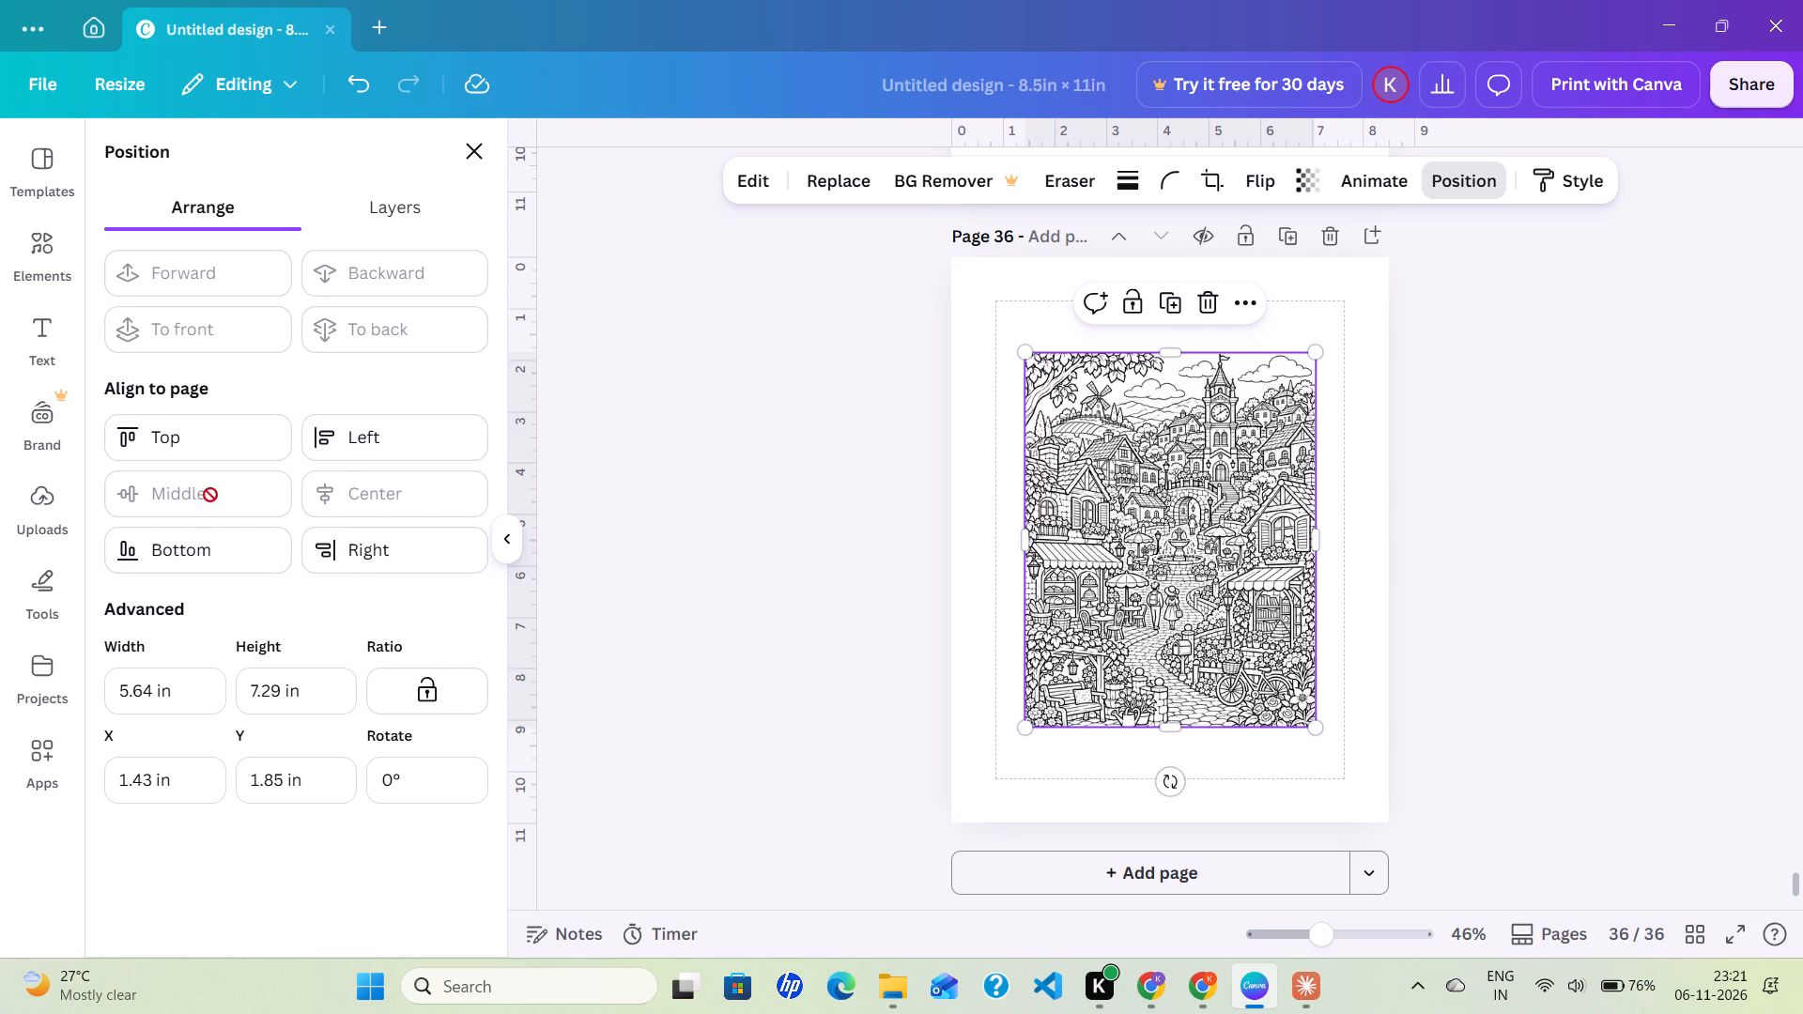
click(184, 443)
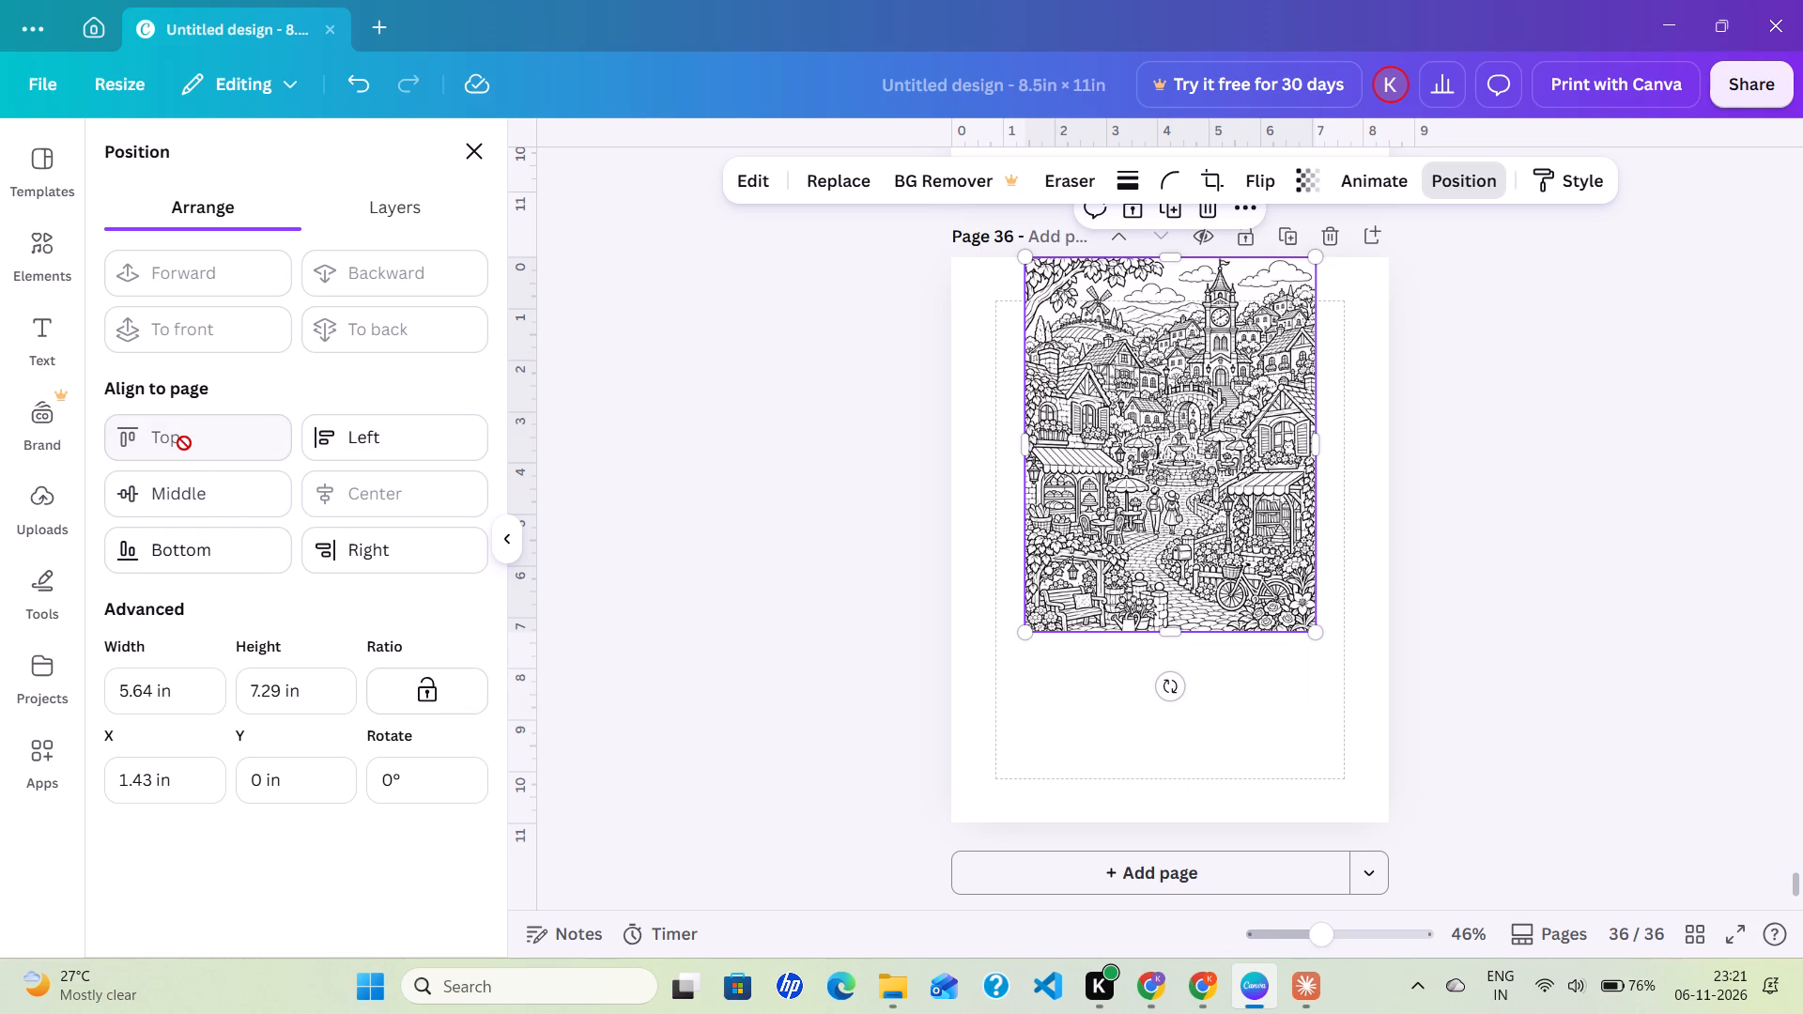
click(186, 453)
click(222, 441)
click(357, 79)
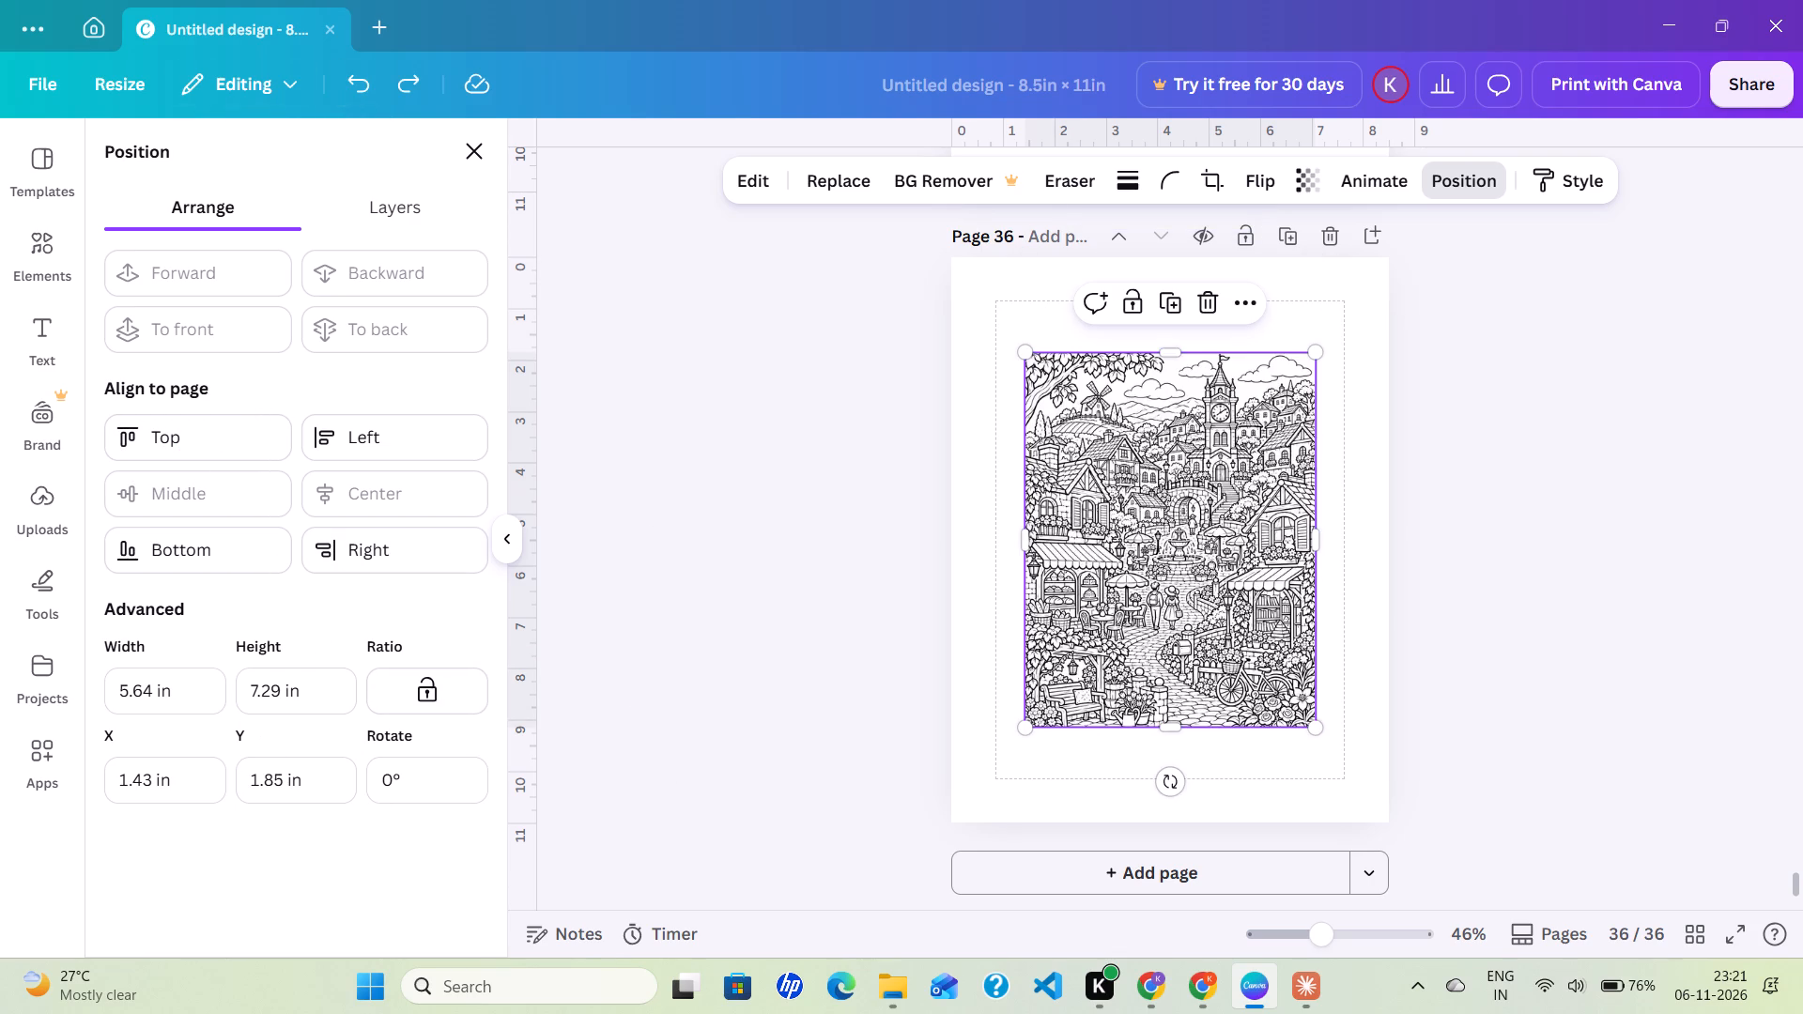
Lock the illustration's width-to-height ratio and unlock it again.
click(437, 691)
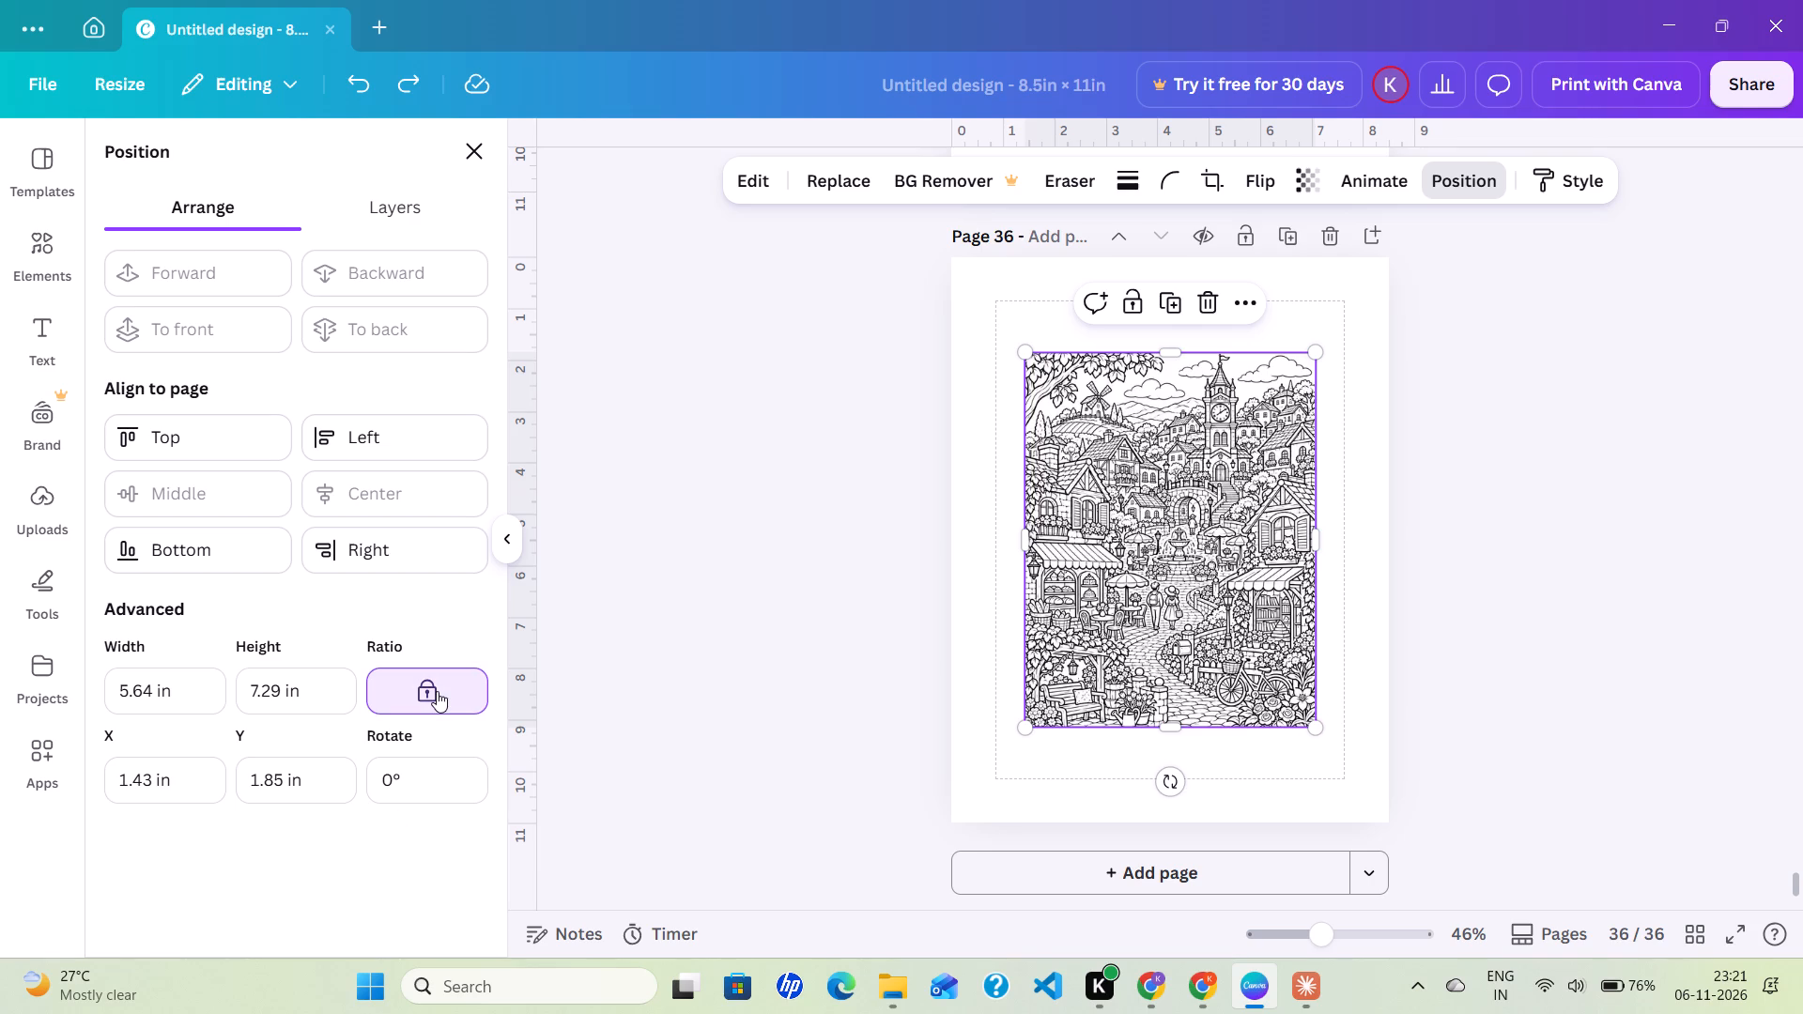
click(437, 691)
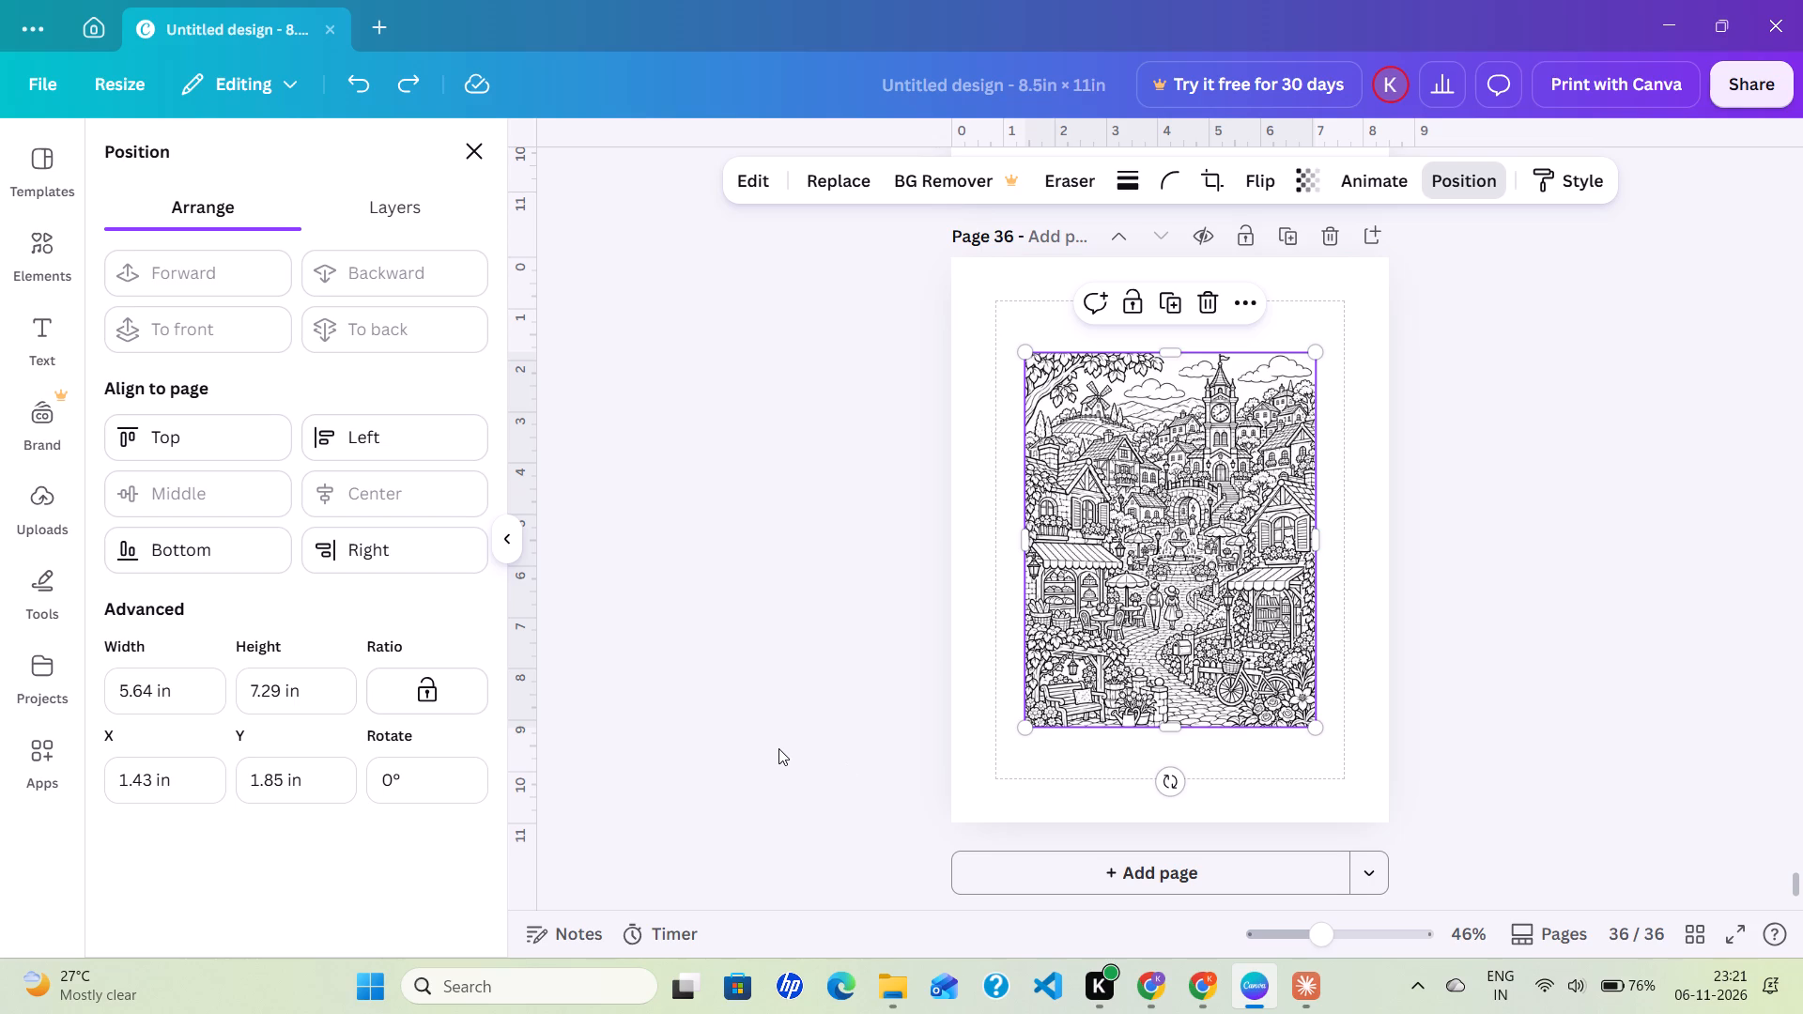
key(Print)
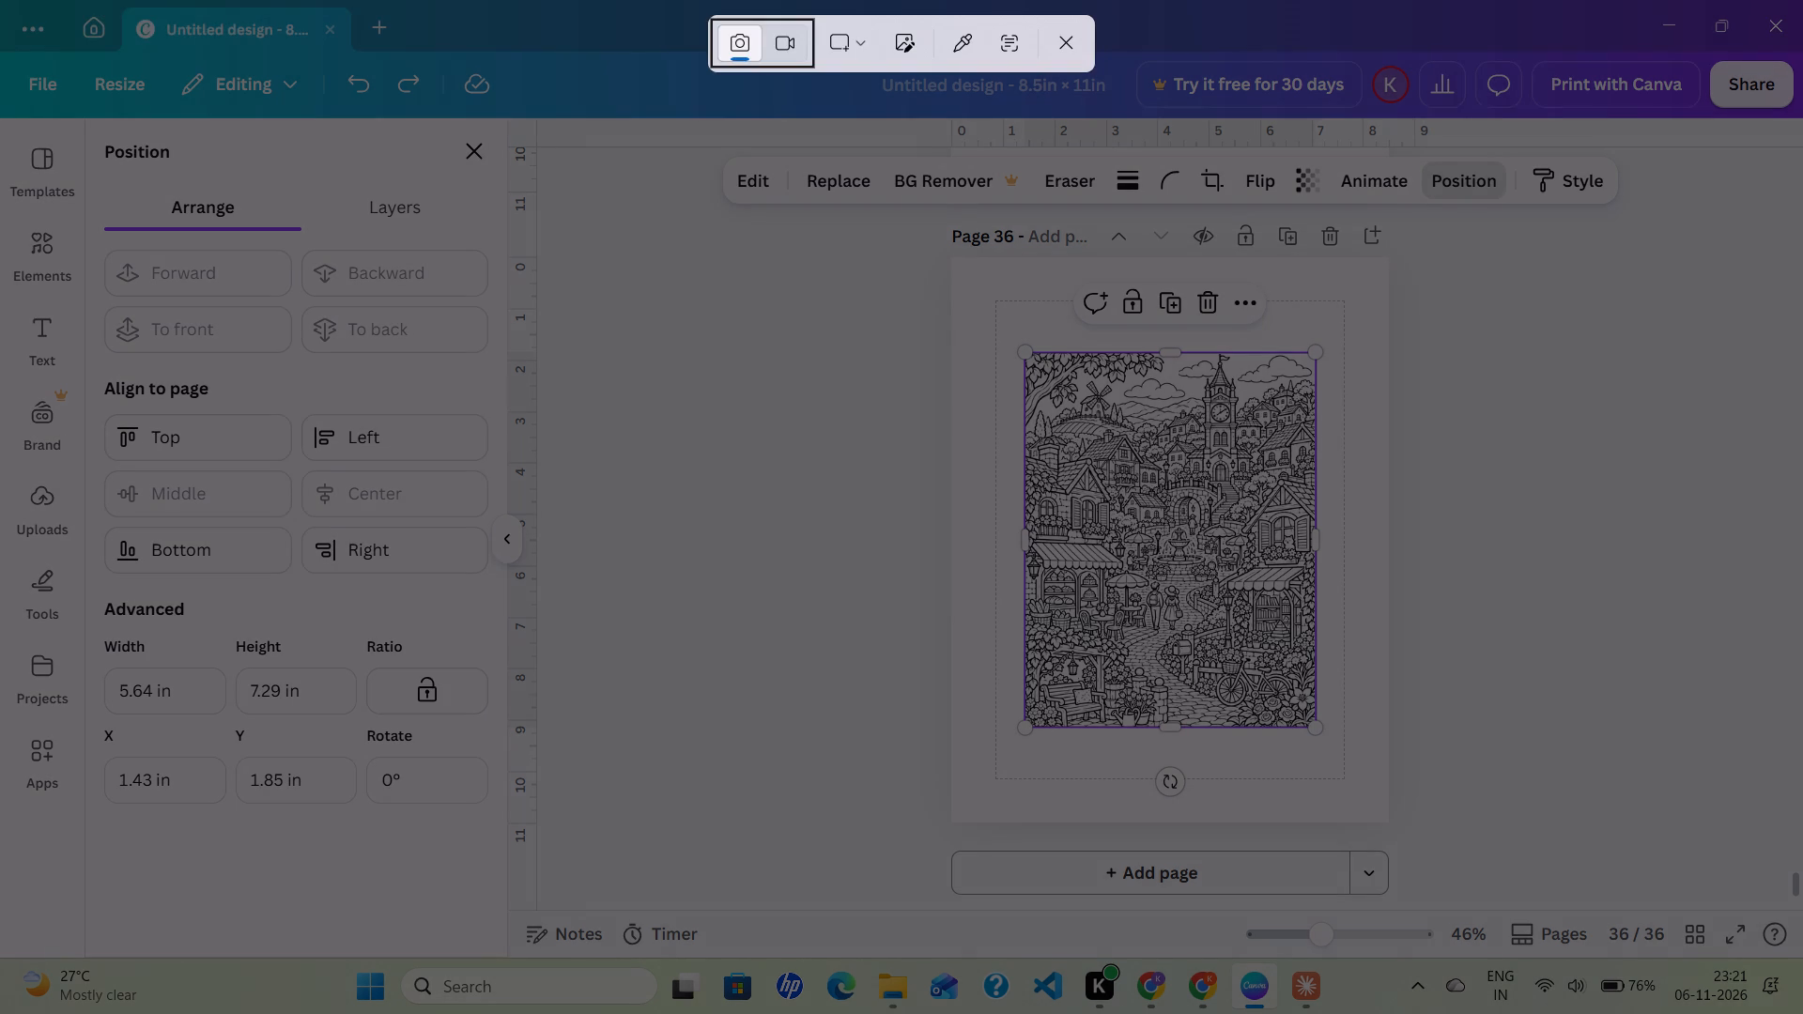
drag(85, 134, 513, 936)
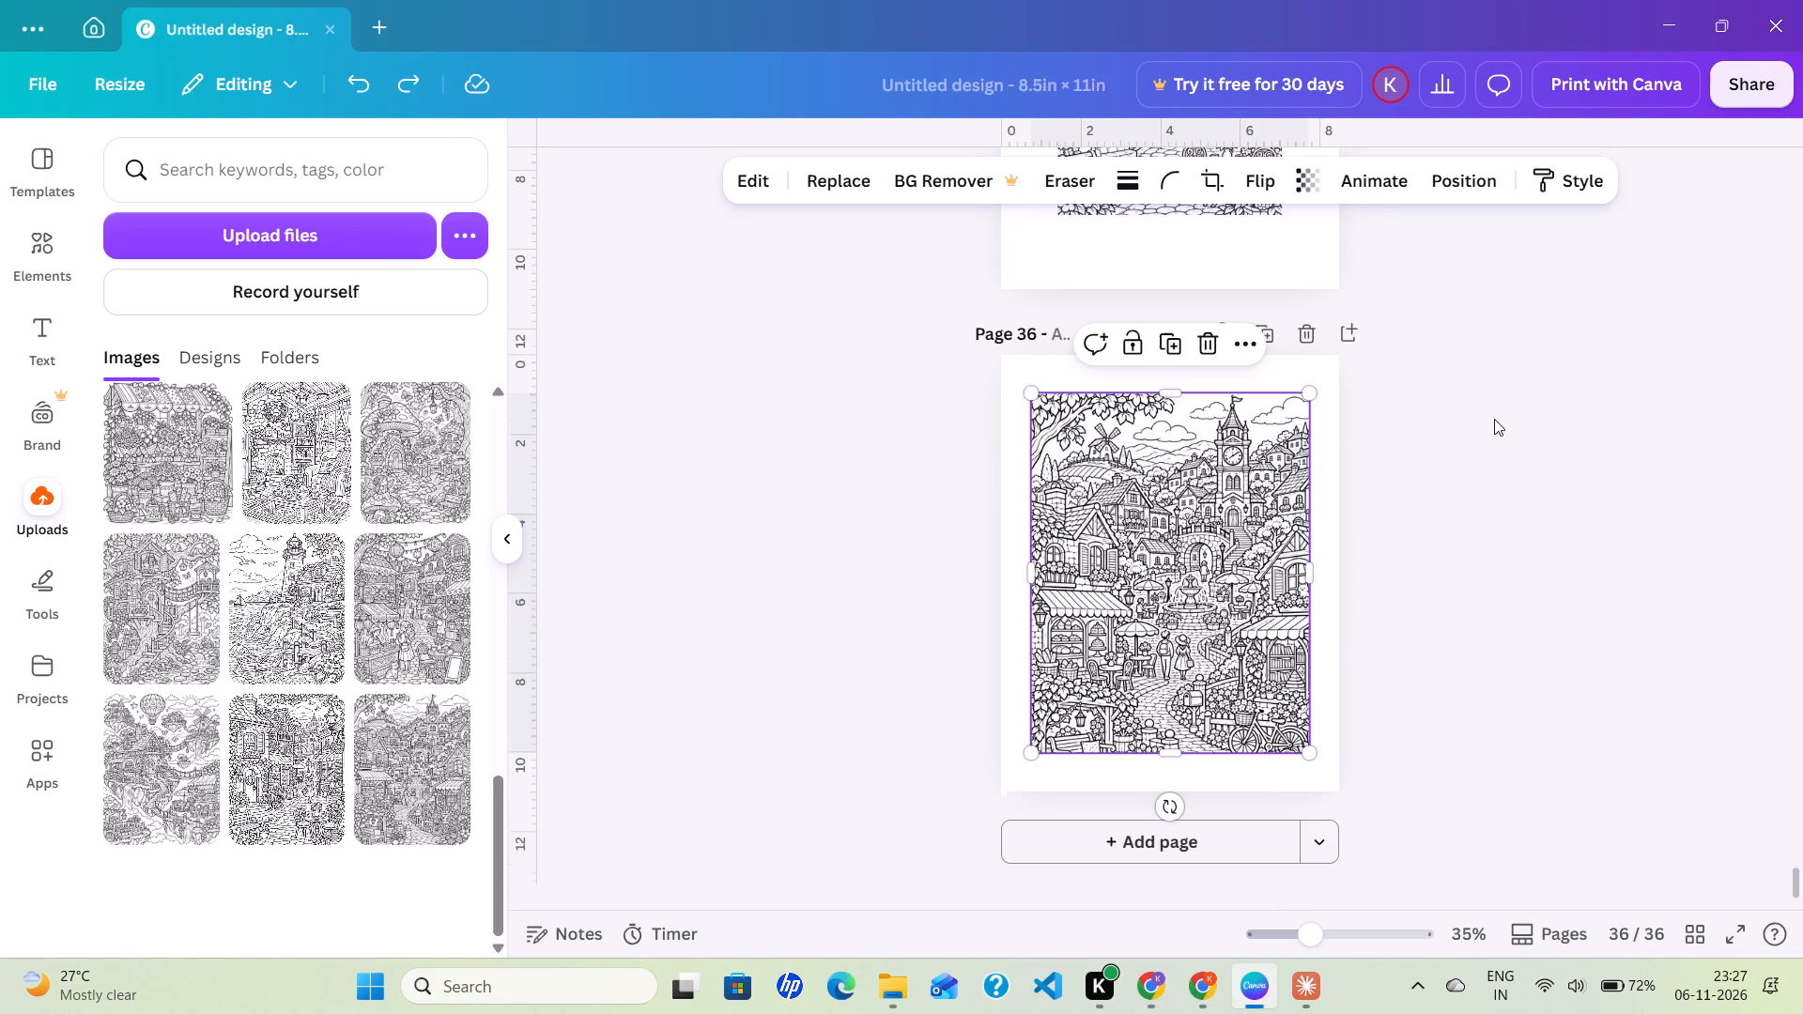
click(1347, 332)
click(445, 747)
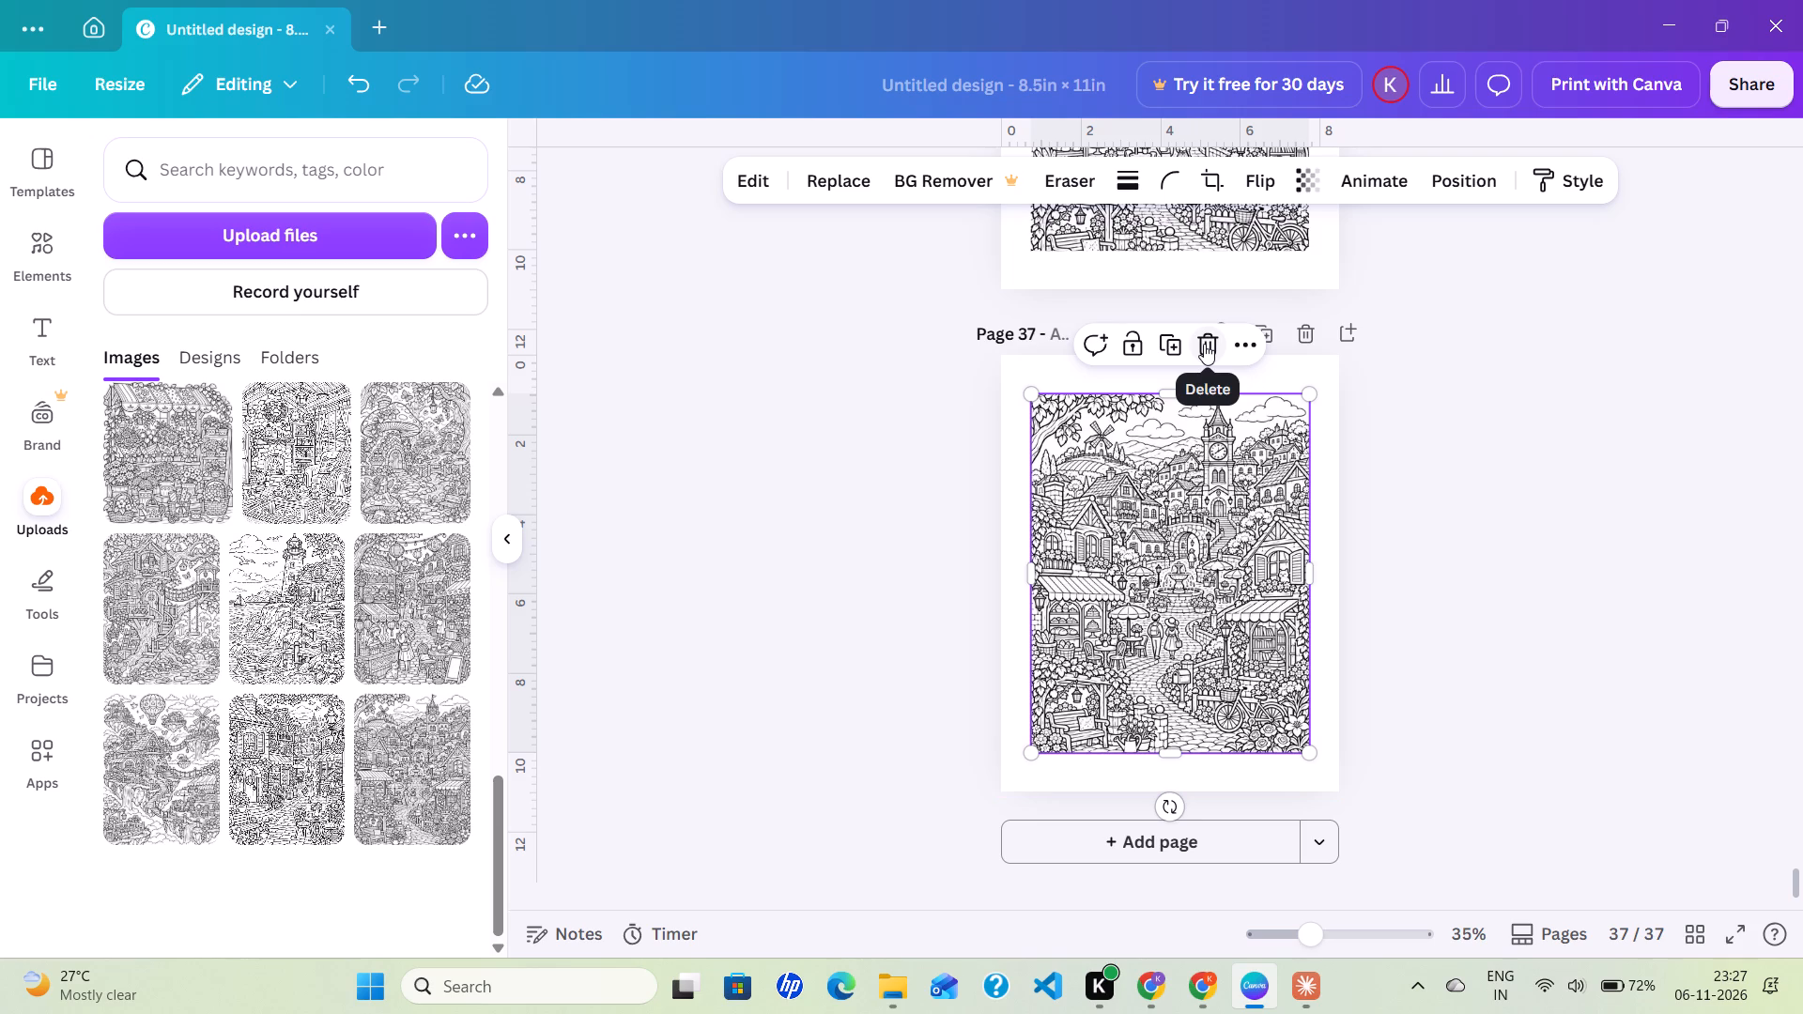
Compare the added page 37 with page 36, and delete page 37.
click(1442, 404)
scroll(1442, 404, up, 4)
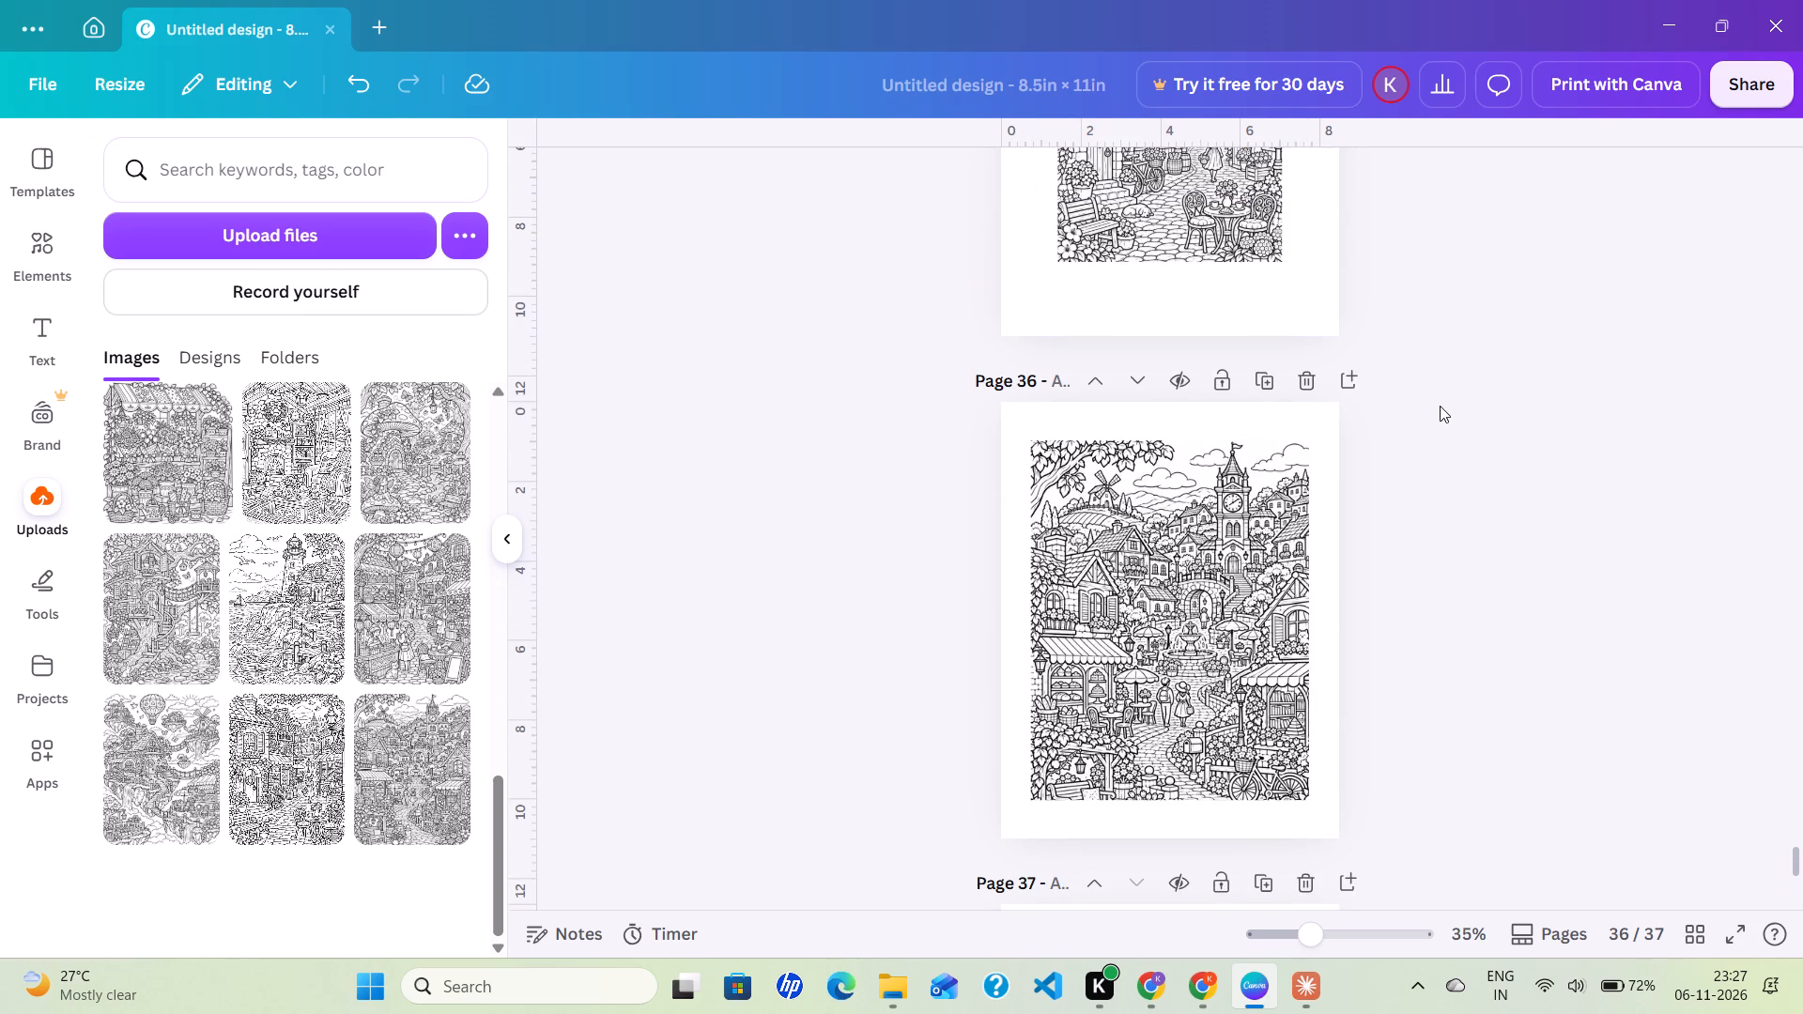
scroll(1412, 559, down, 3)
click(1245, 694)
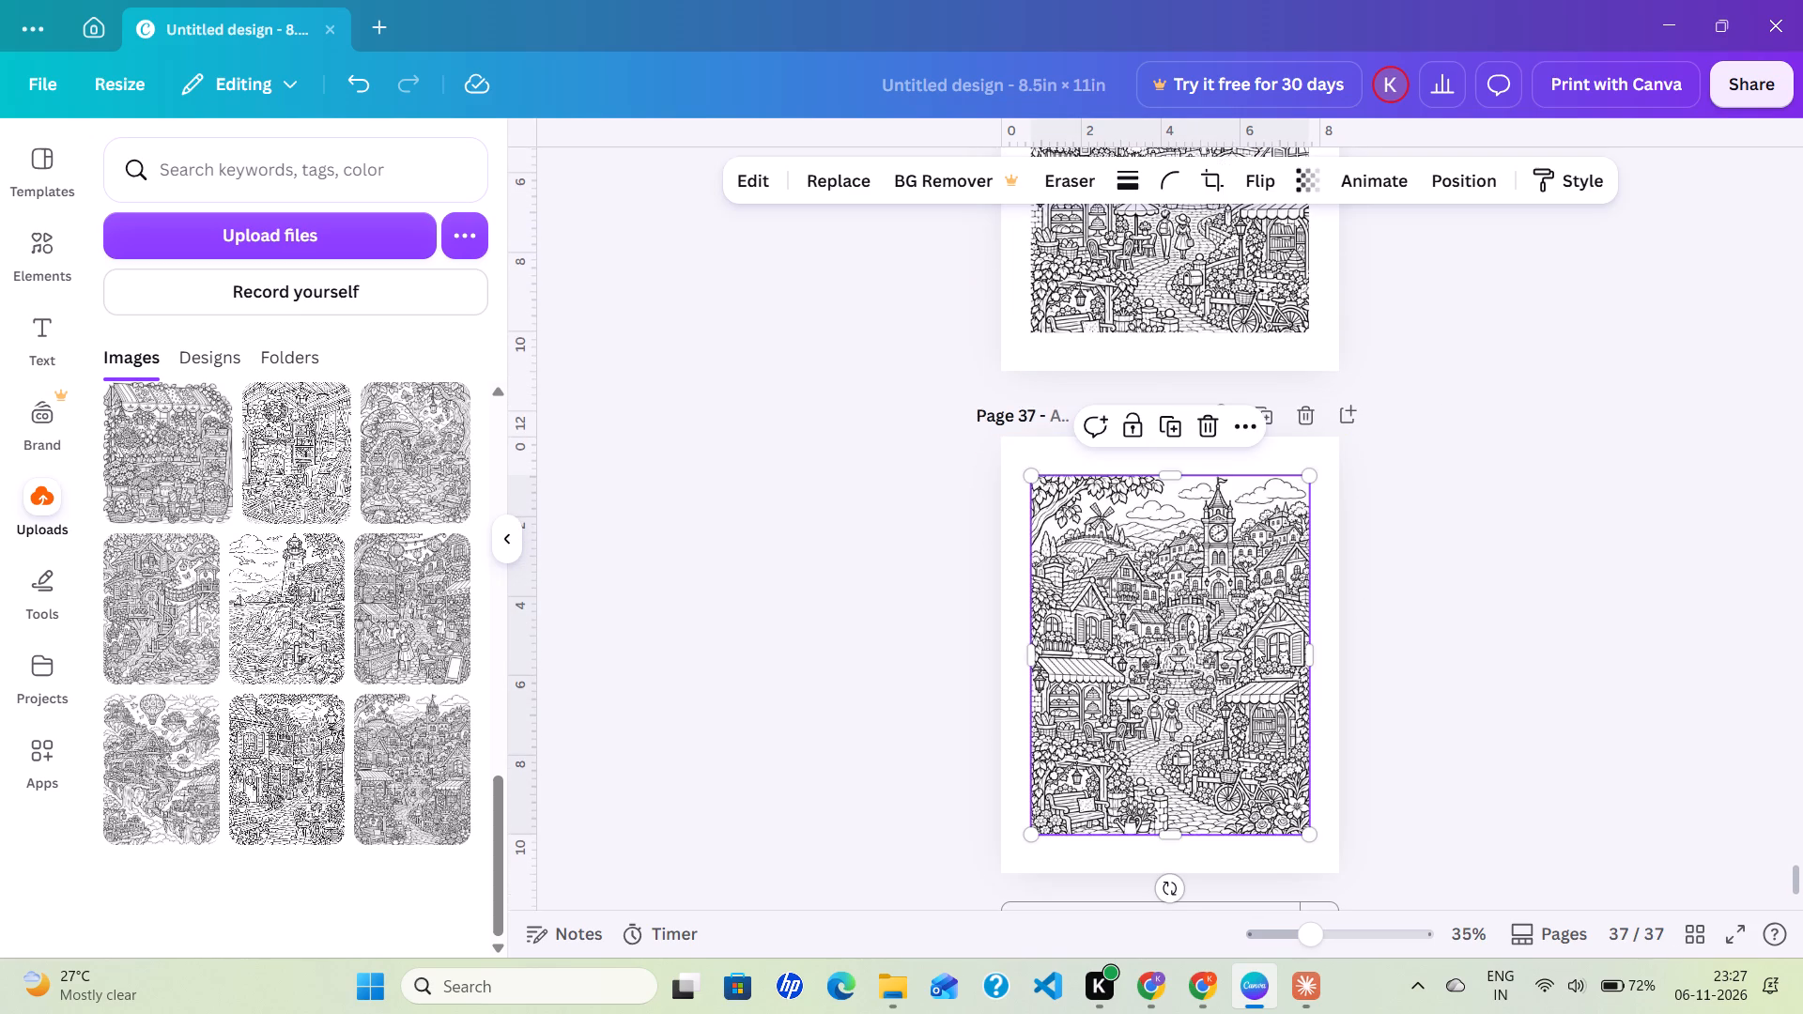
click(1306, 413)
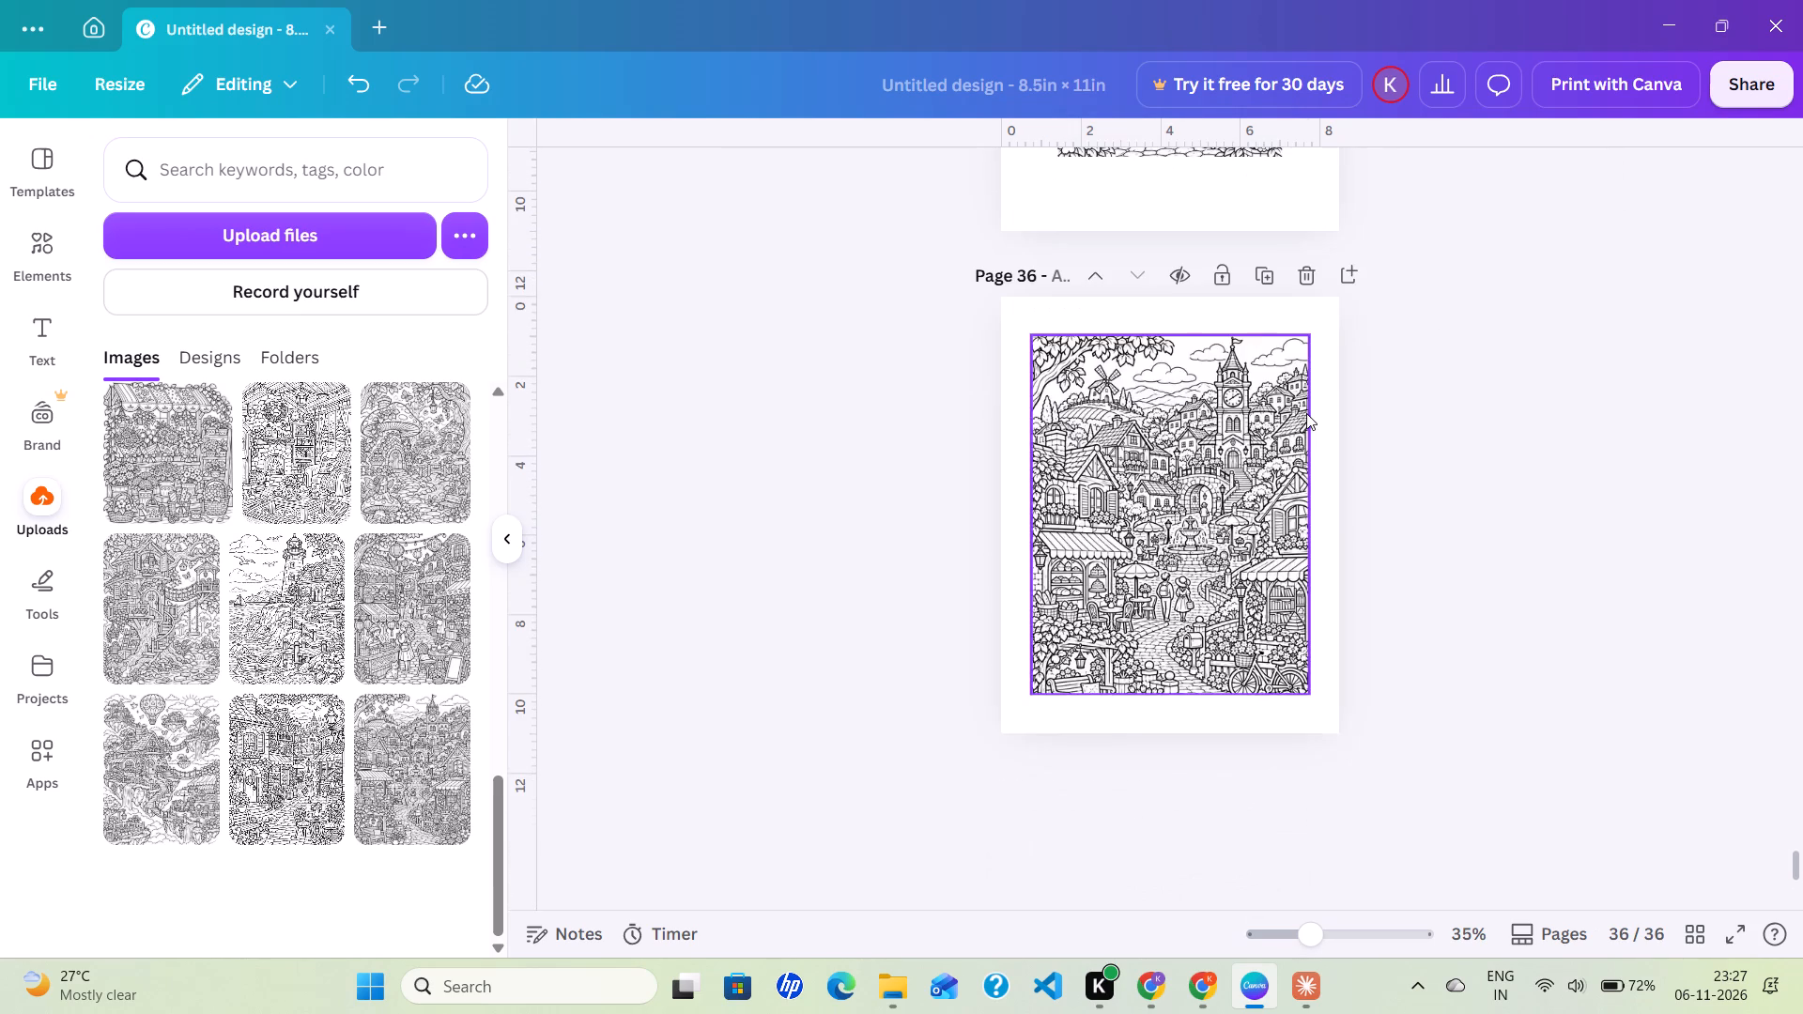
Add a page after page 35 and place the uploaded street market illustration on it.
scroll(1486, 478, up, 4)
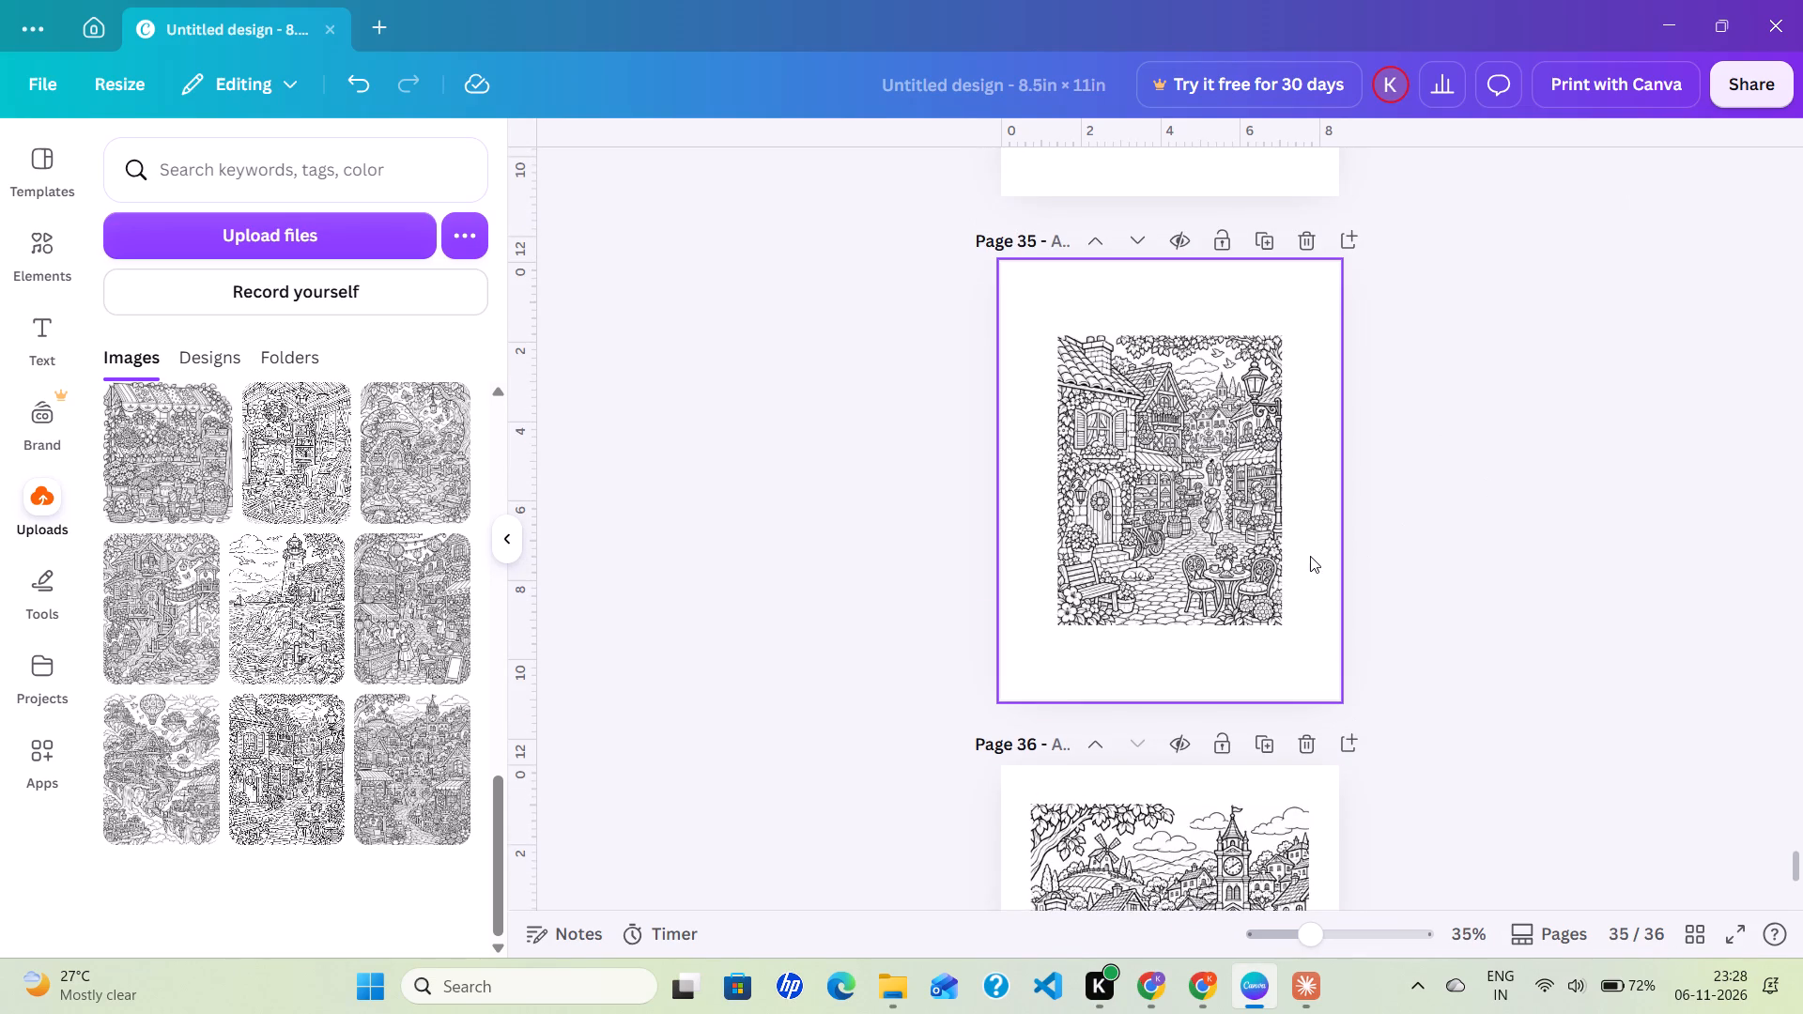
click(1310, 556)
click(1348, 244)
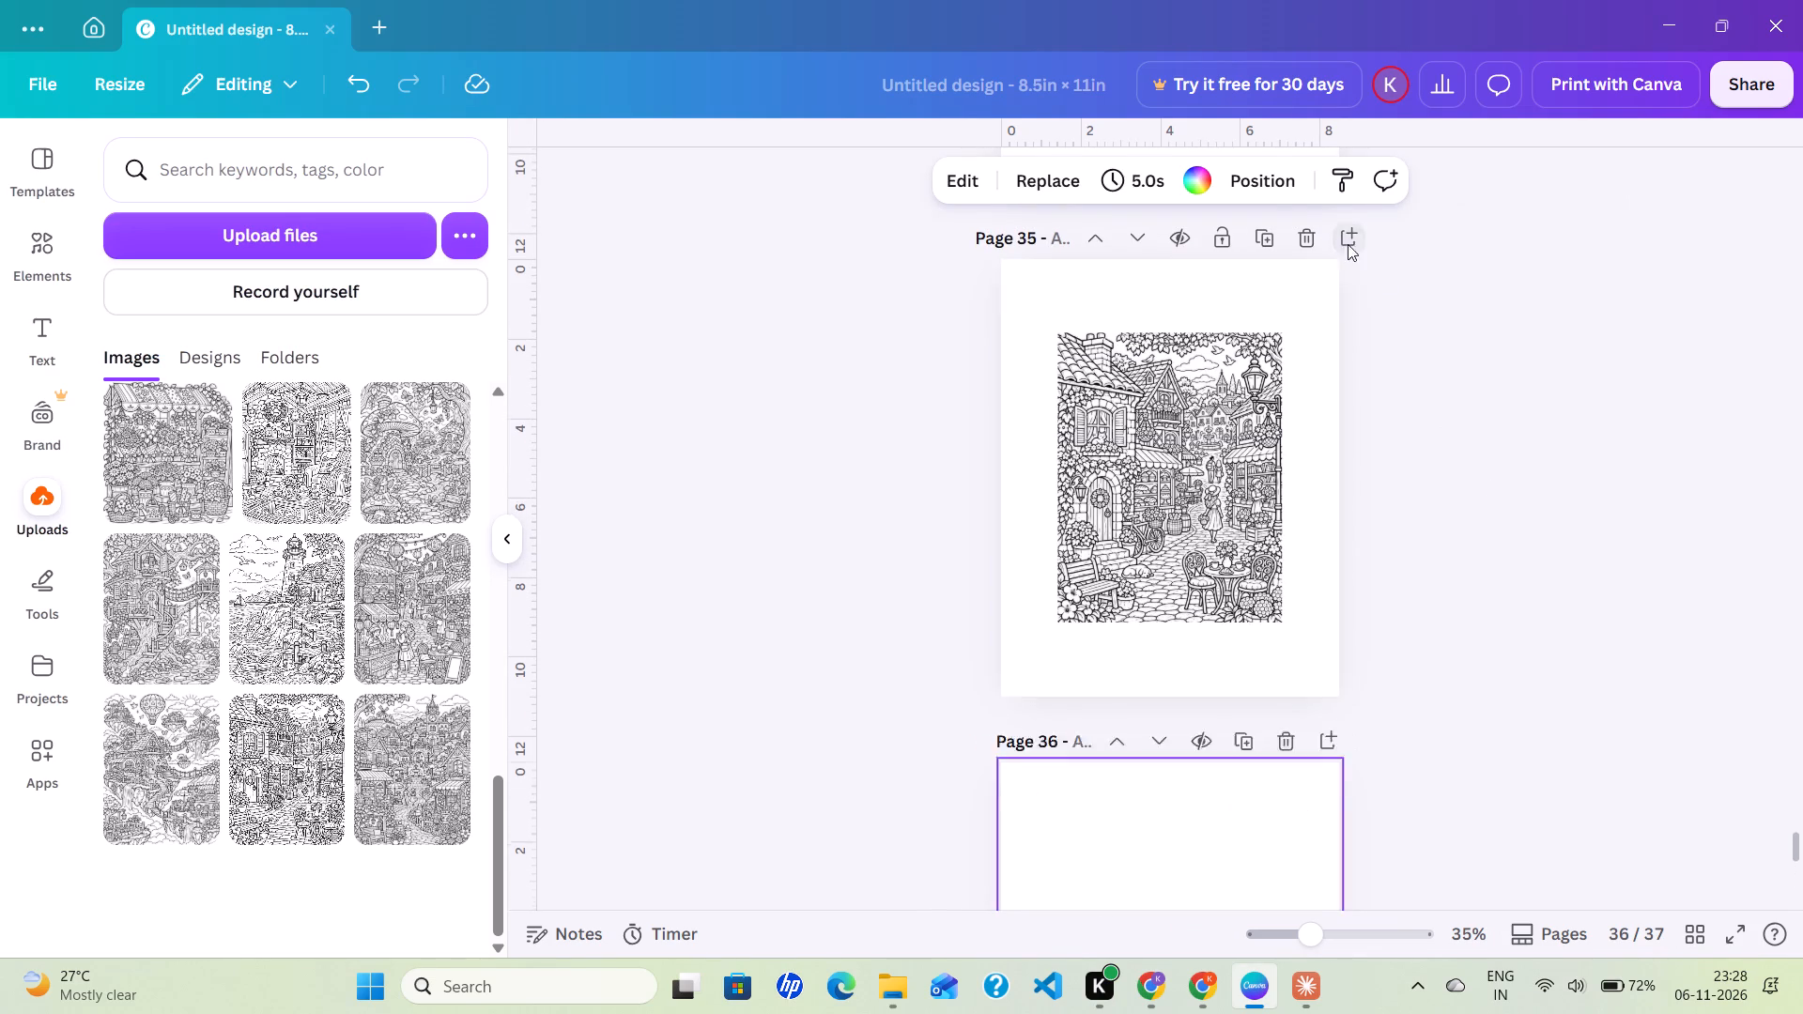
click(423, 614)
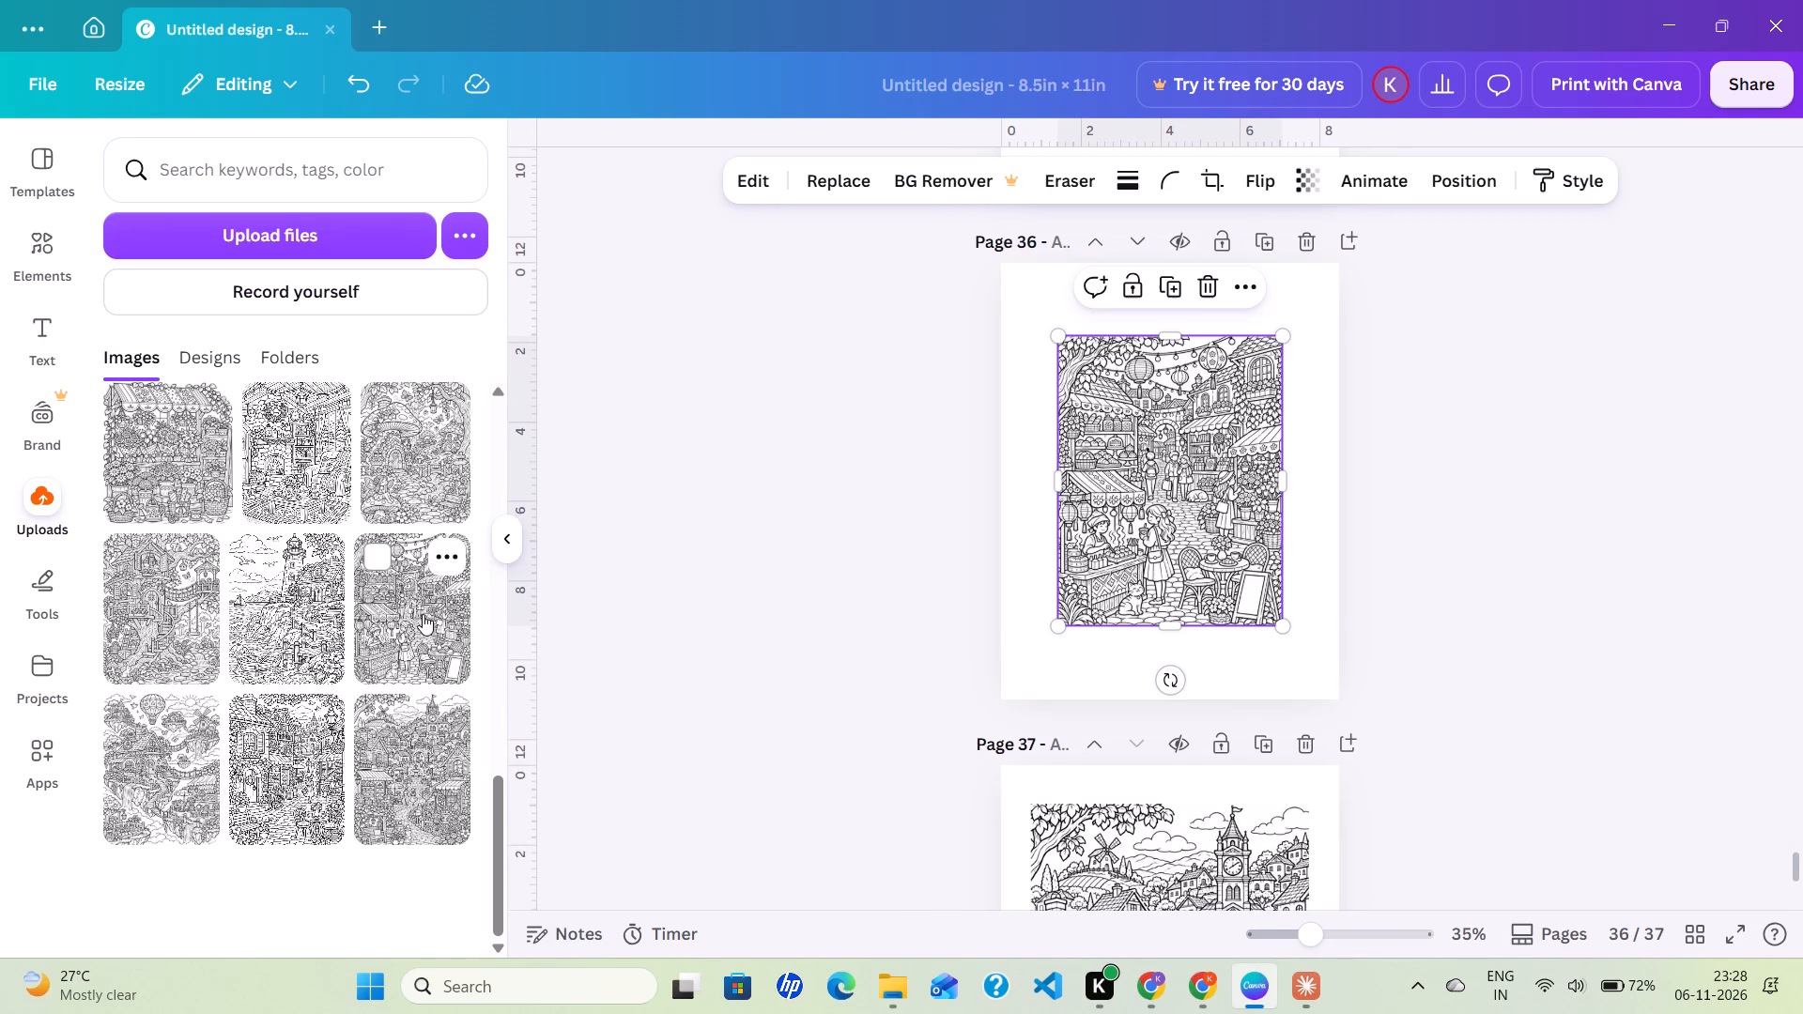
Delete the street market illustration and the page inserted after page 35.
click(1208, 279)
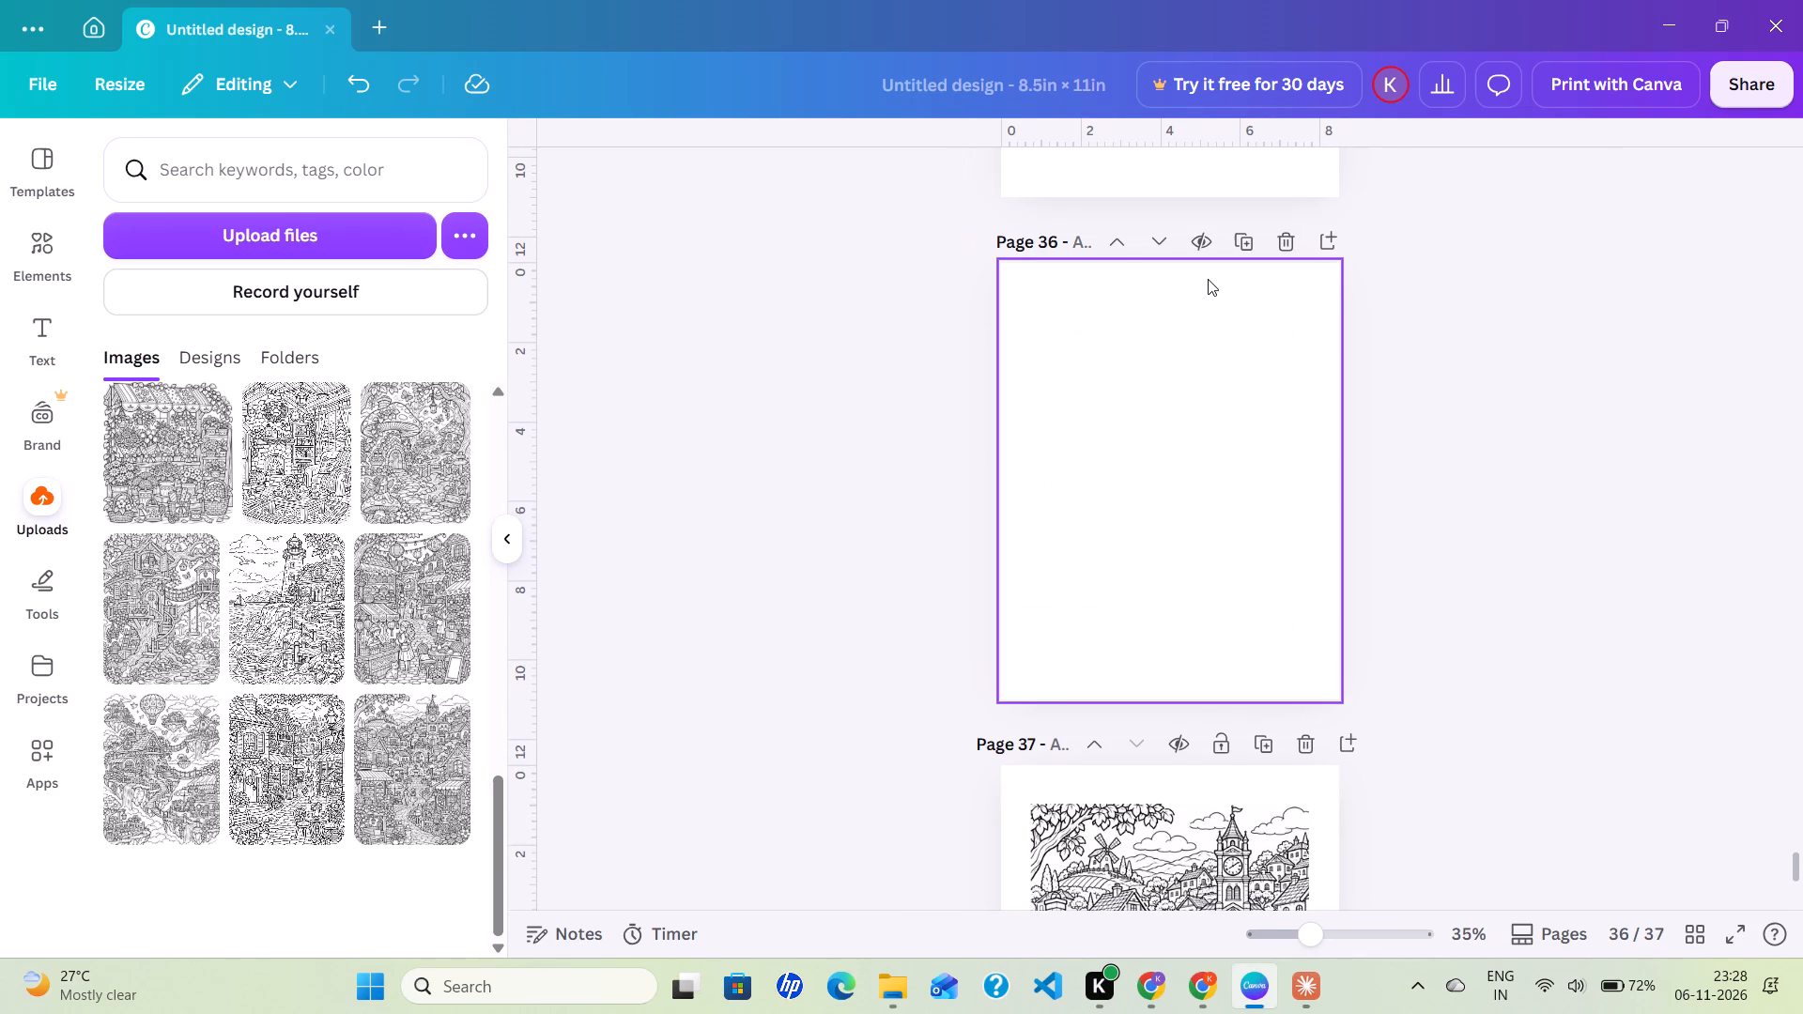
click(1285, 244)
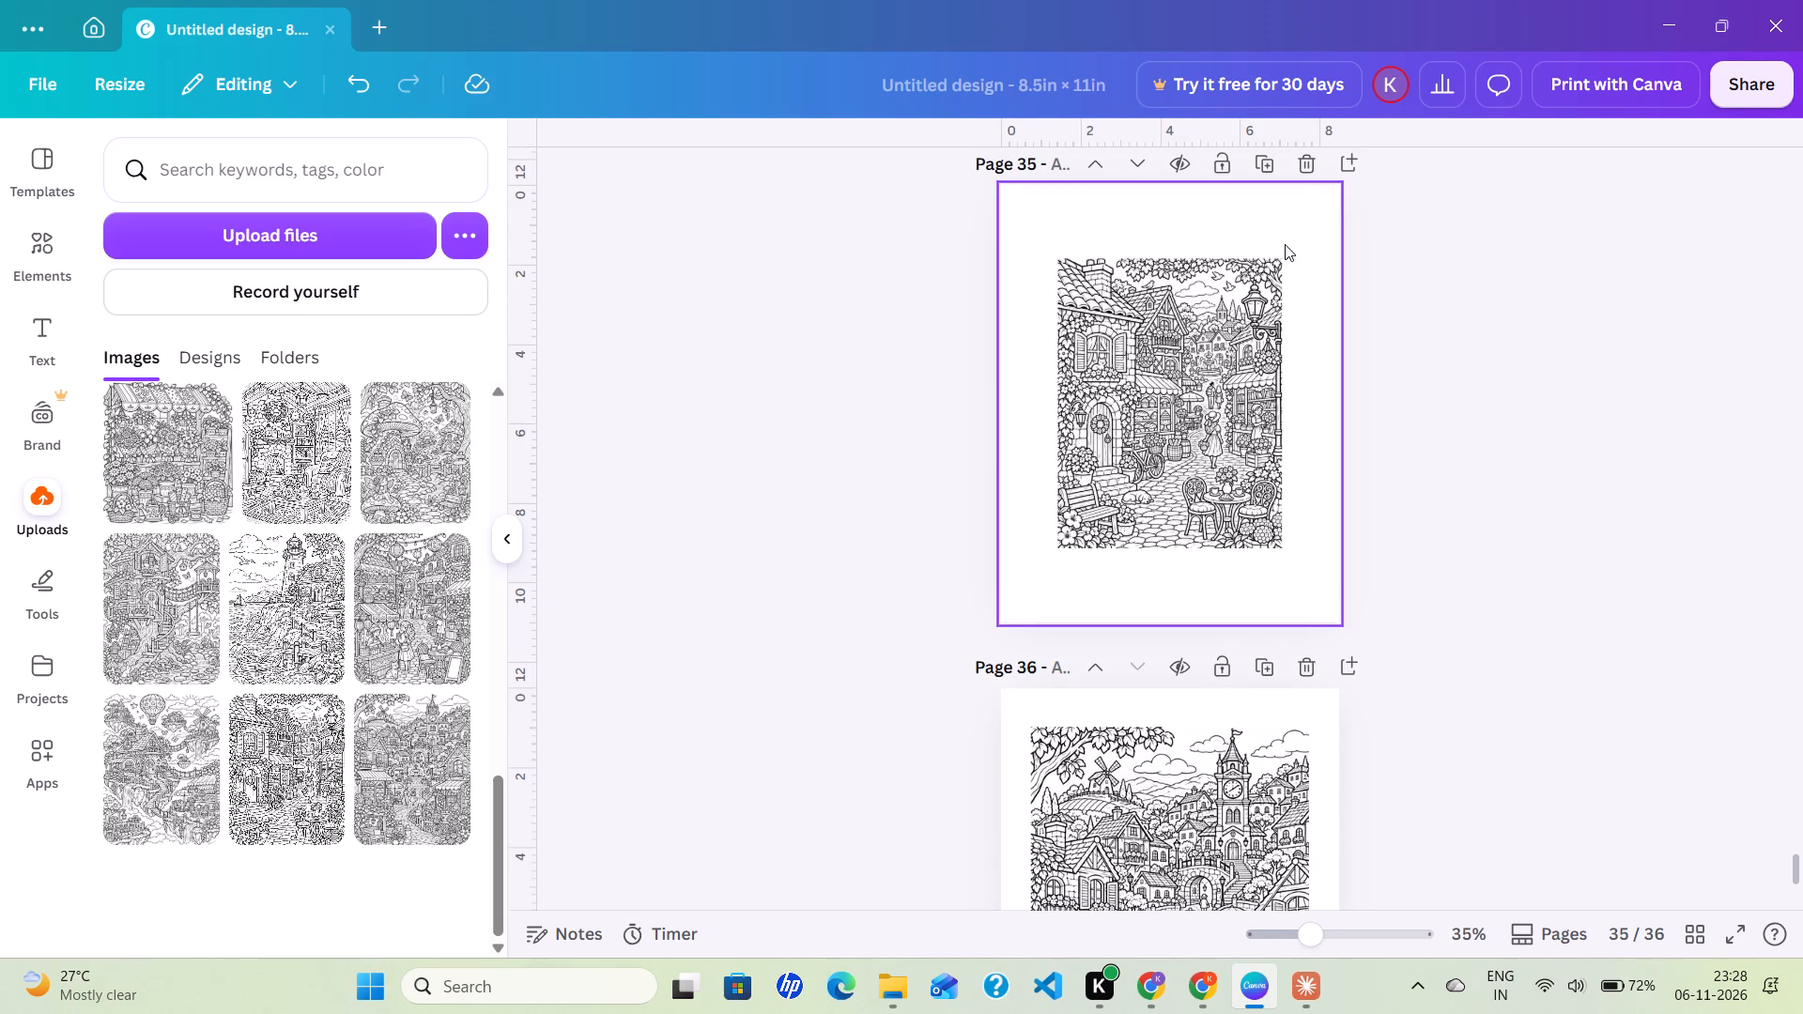
Delete the illustration on page 36, and remove page 35 and the emptied last page.
scroll(1539, 631, down, 7)
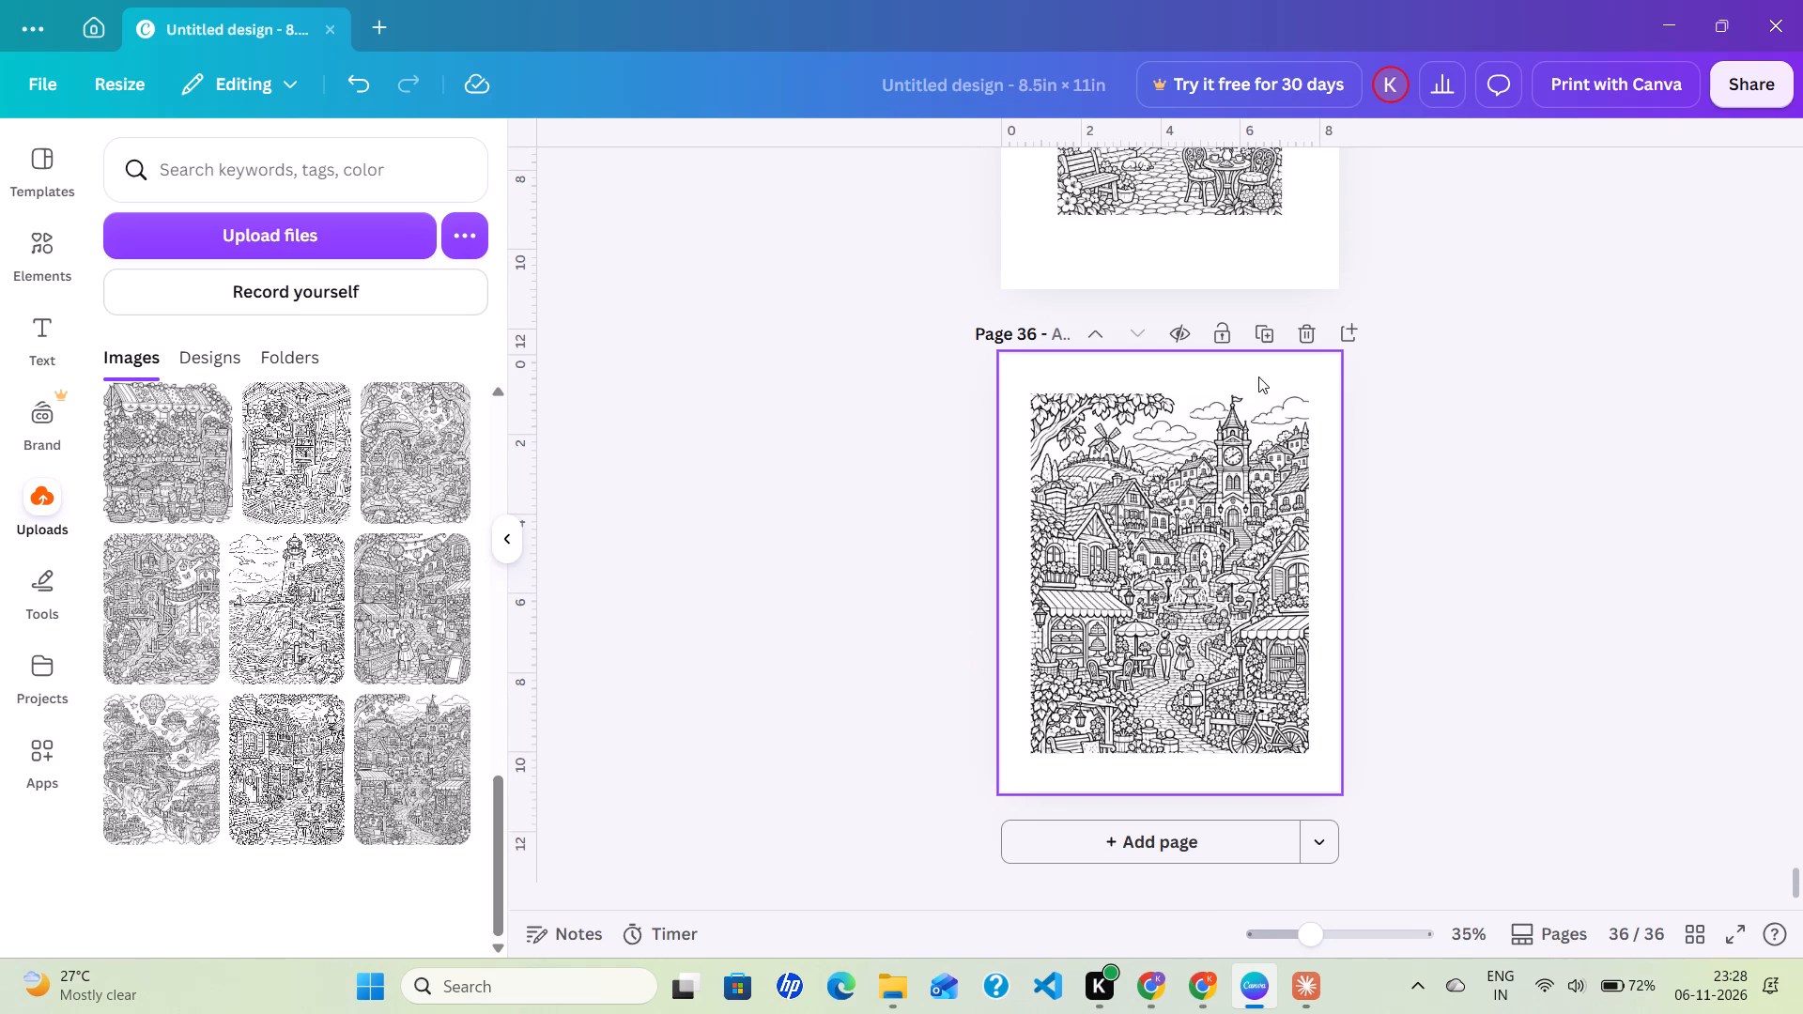
click(1183, 560)
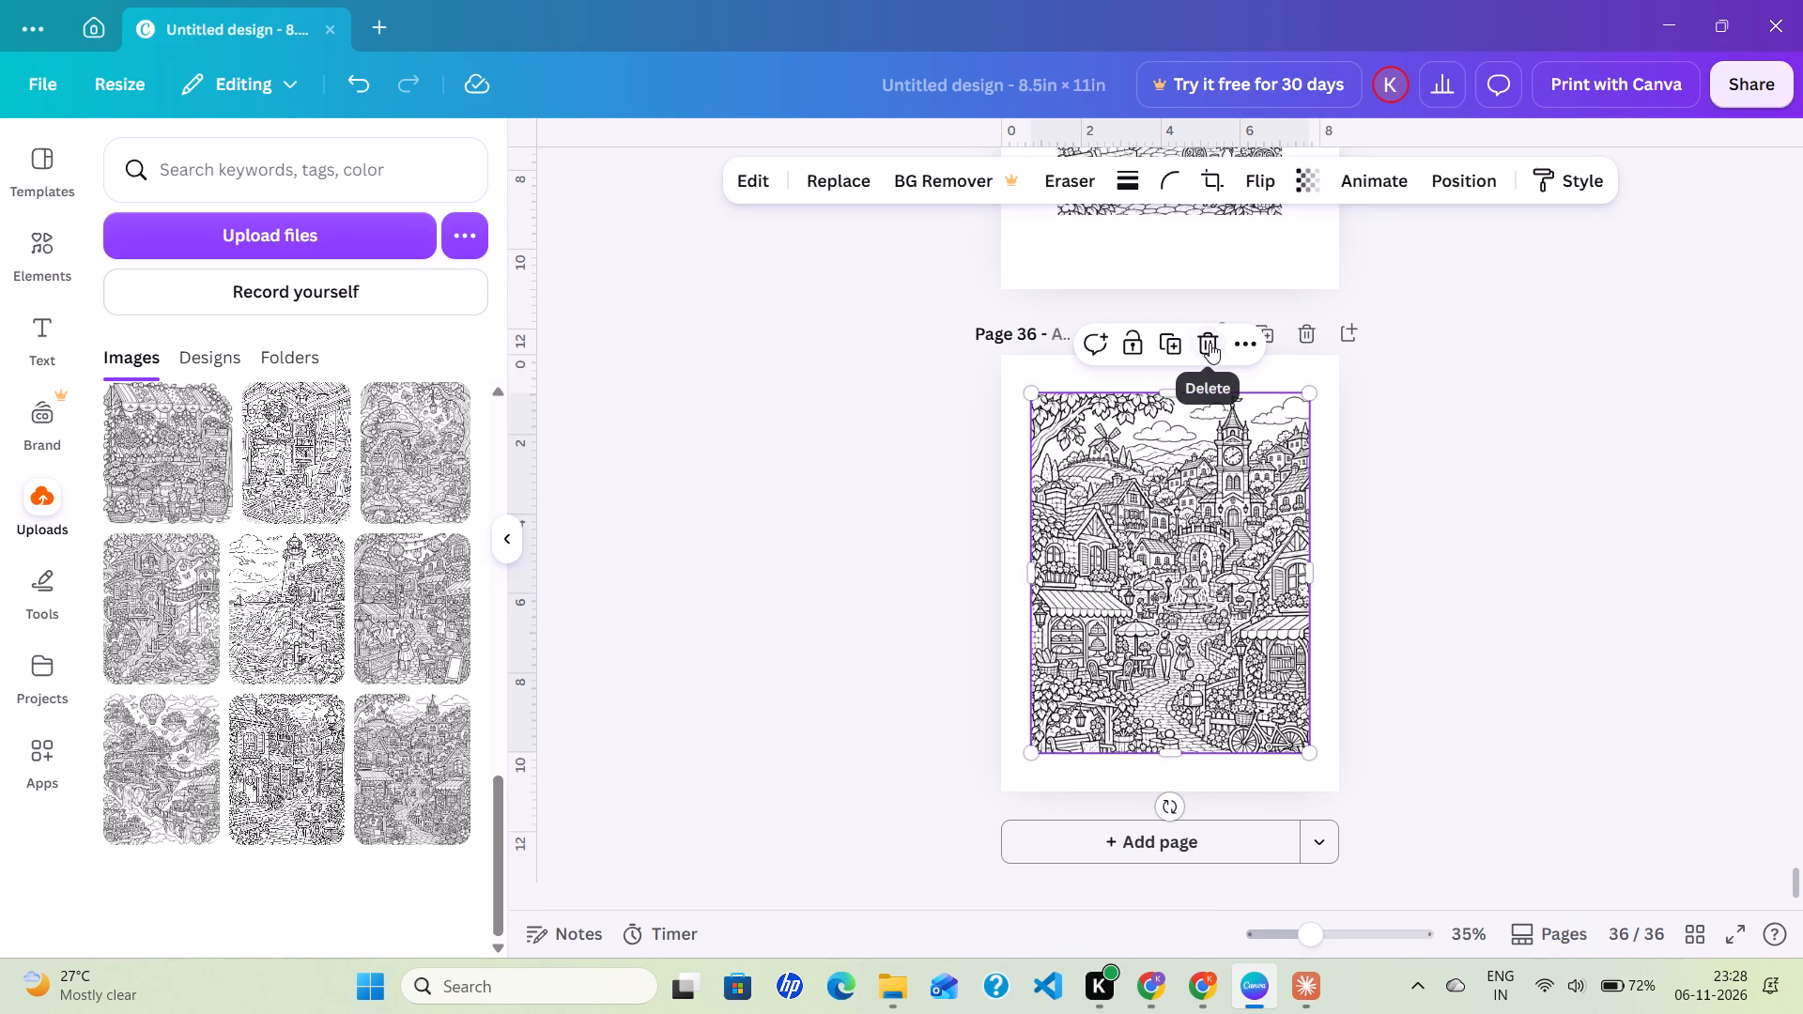
click(1210, 343)
scroll(1293, 263, up, 4)
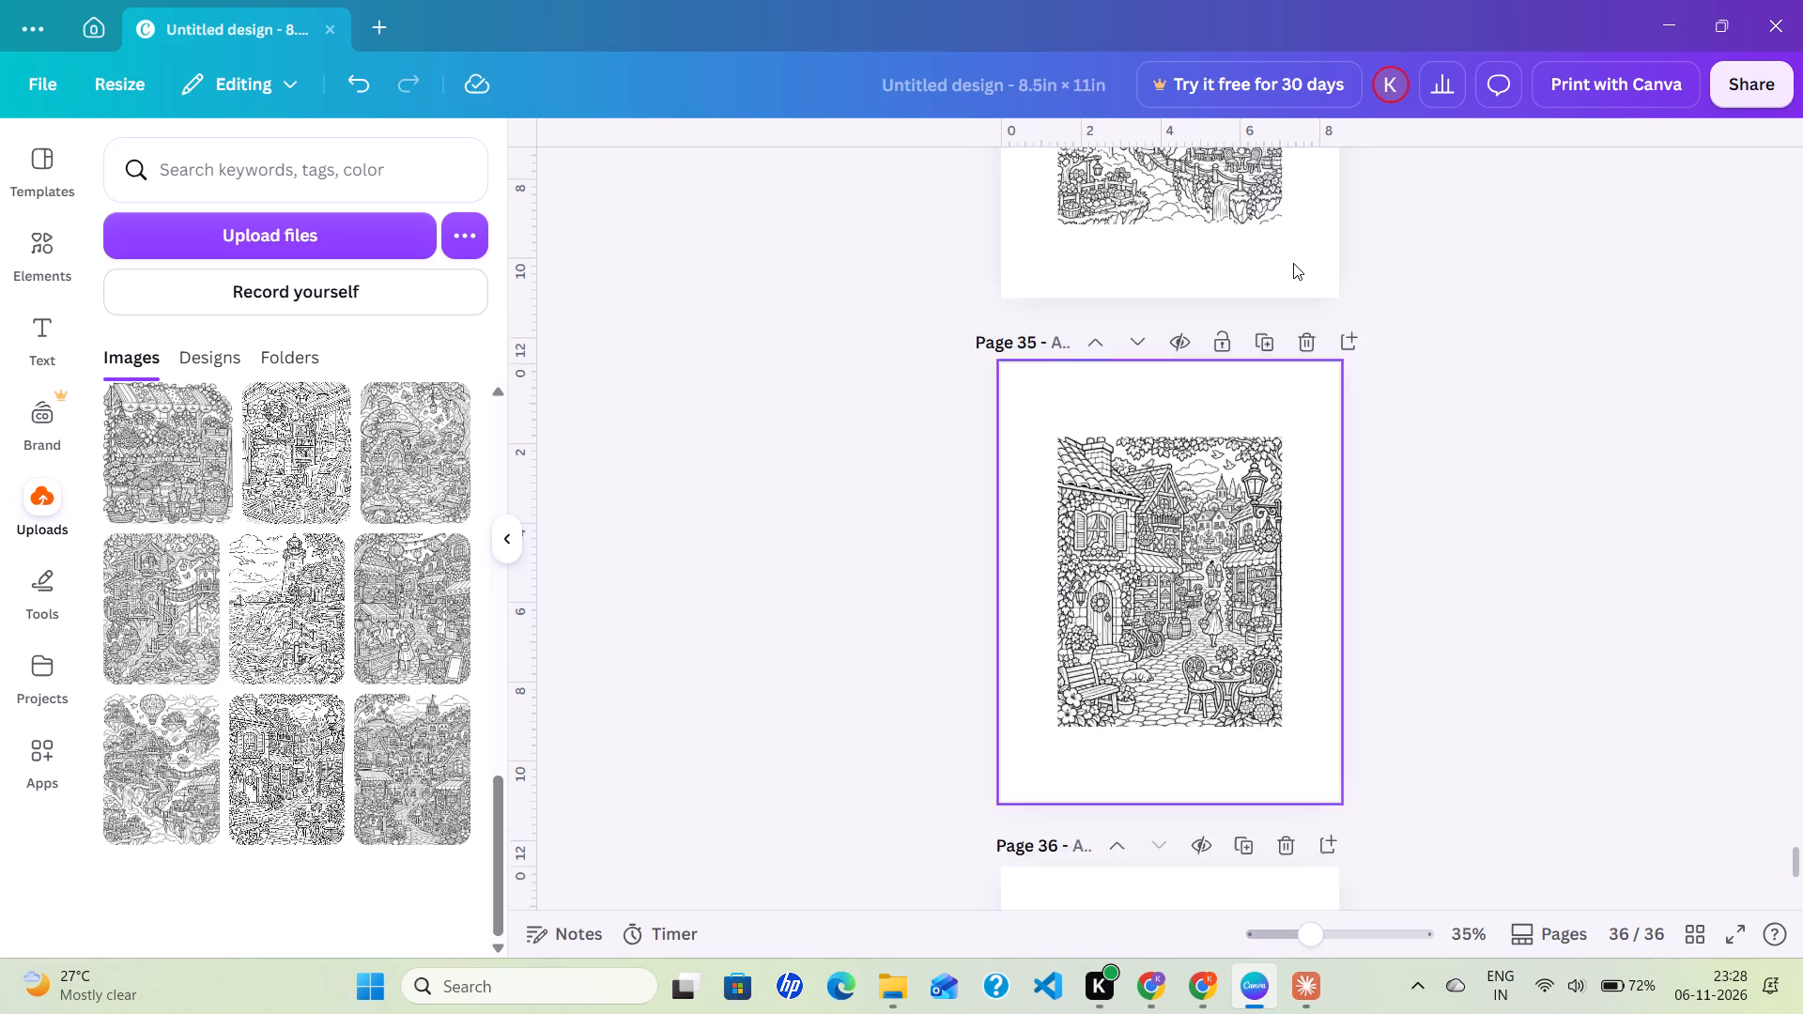
scroll(1293, 263, up, 1)
click(1304, 389)
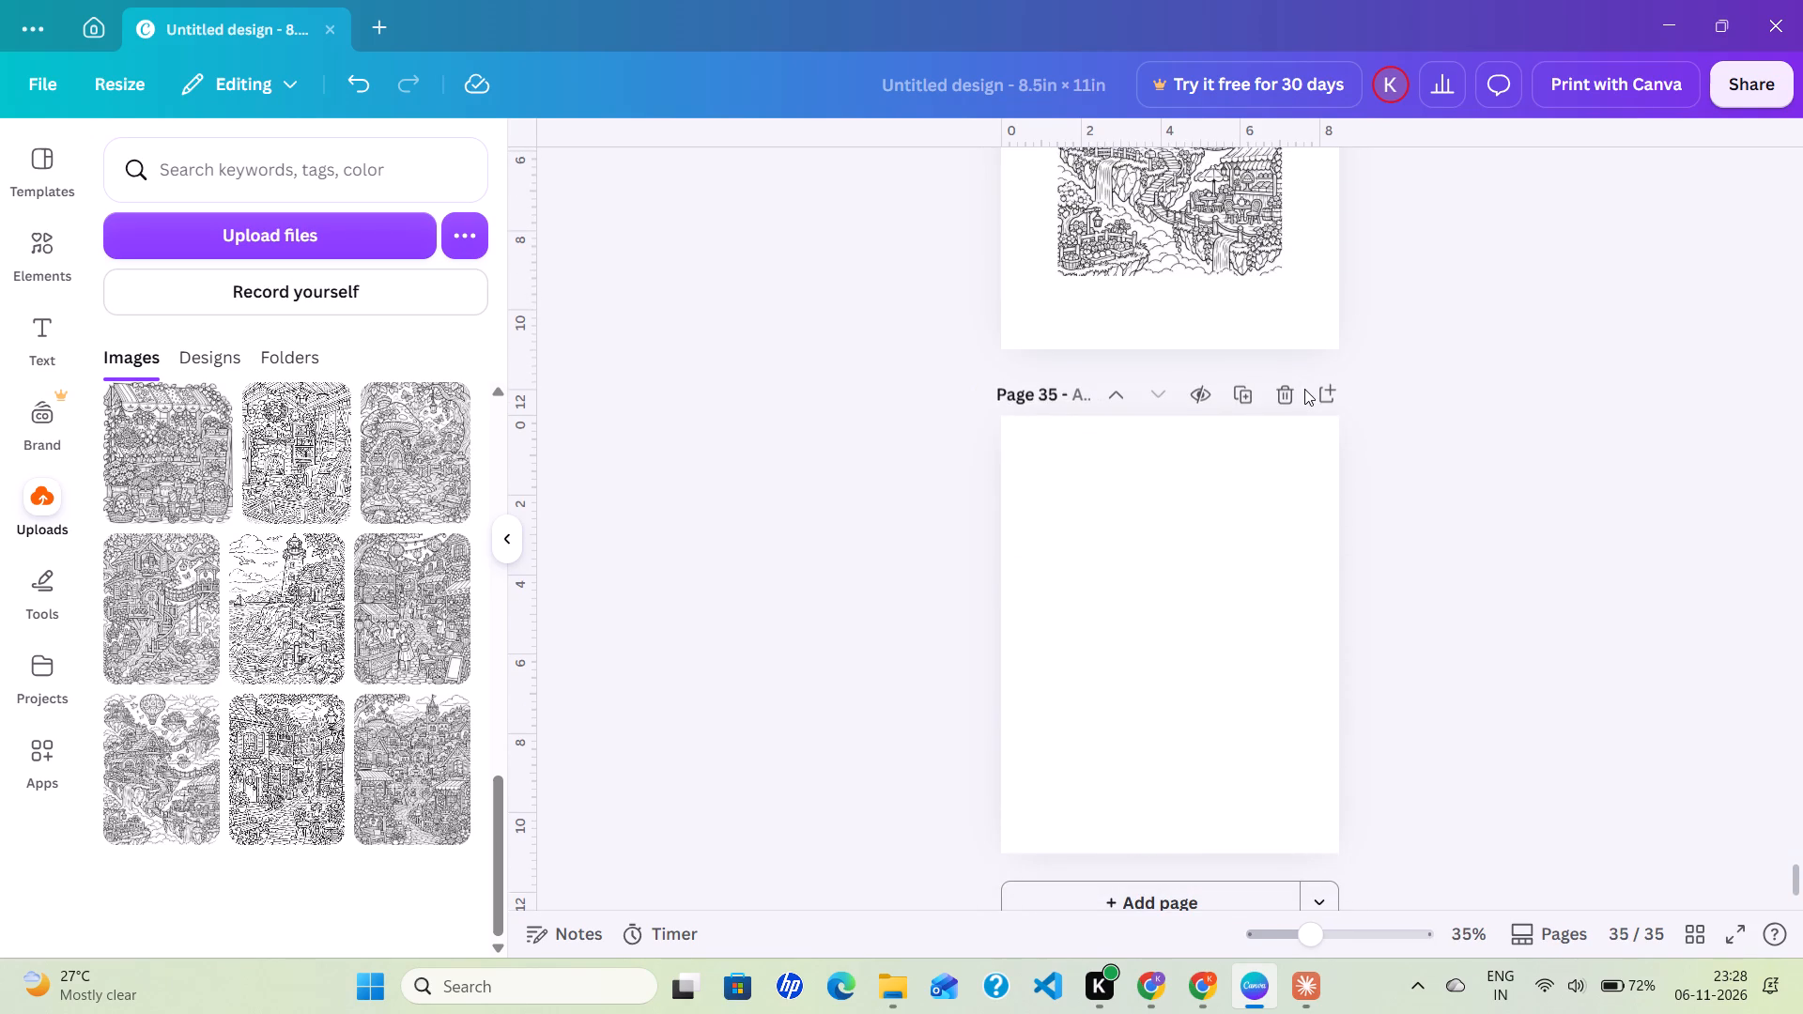
click(1279, 393)
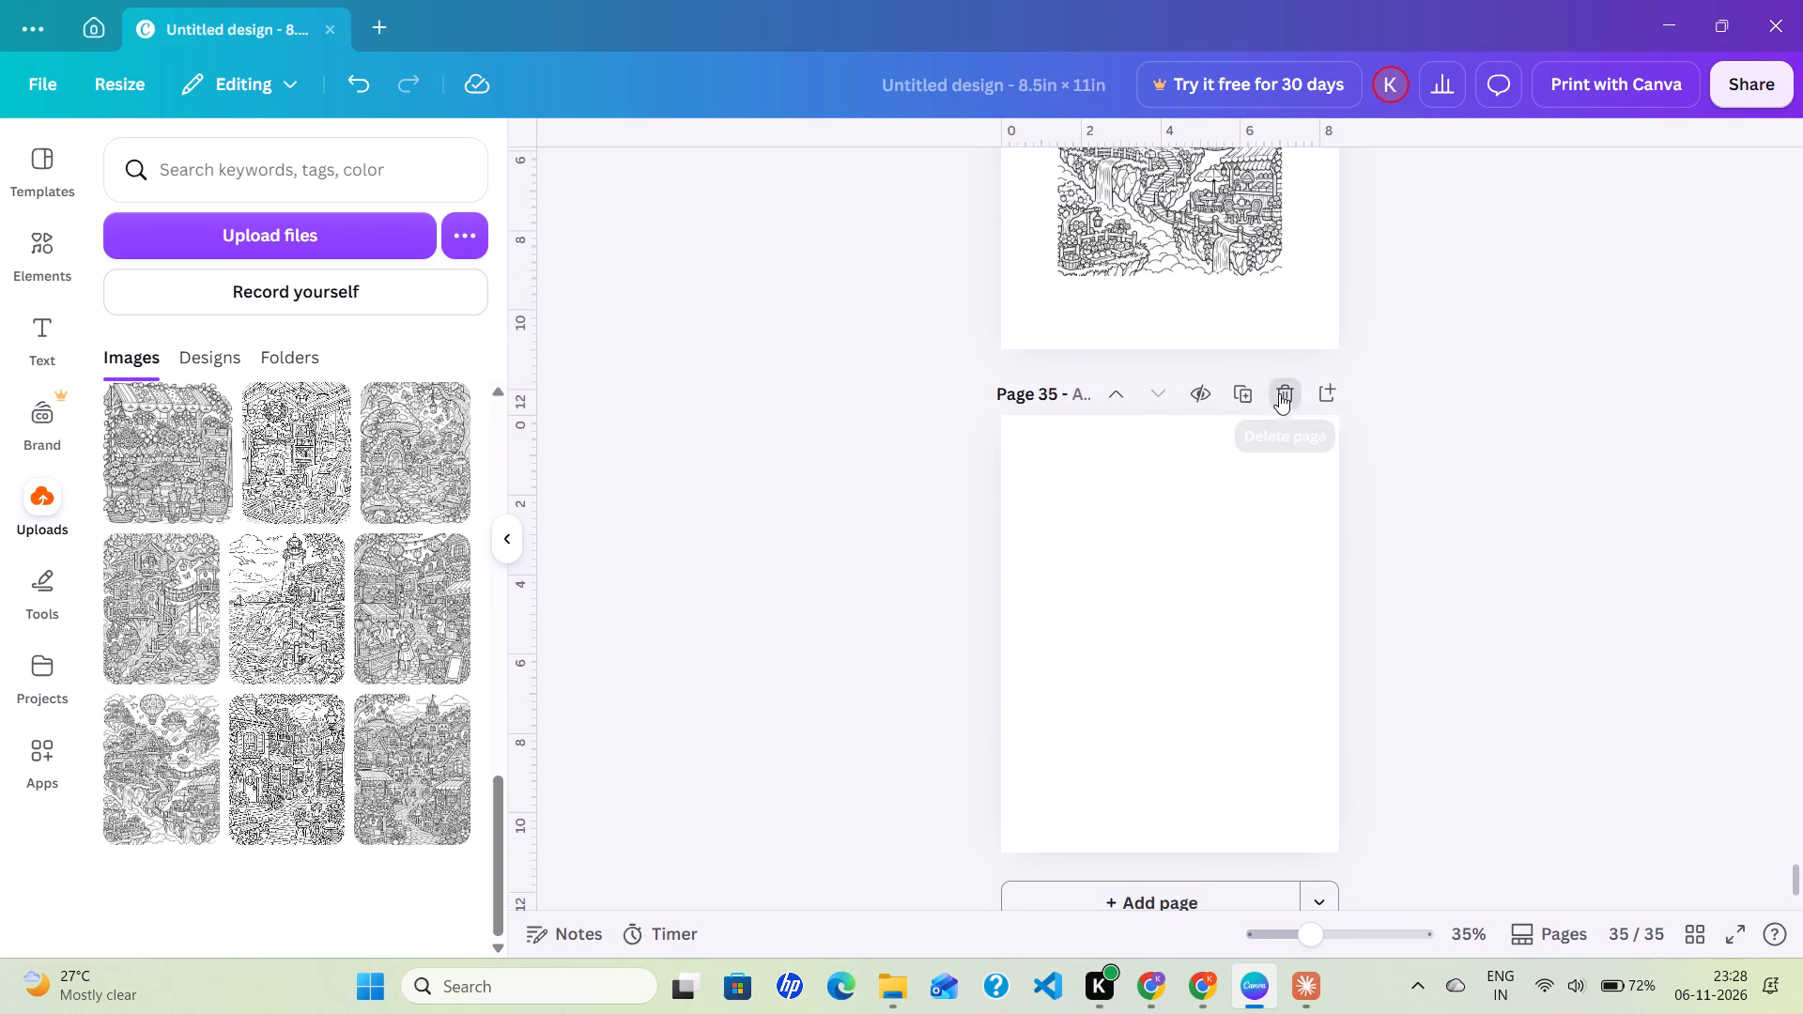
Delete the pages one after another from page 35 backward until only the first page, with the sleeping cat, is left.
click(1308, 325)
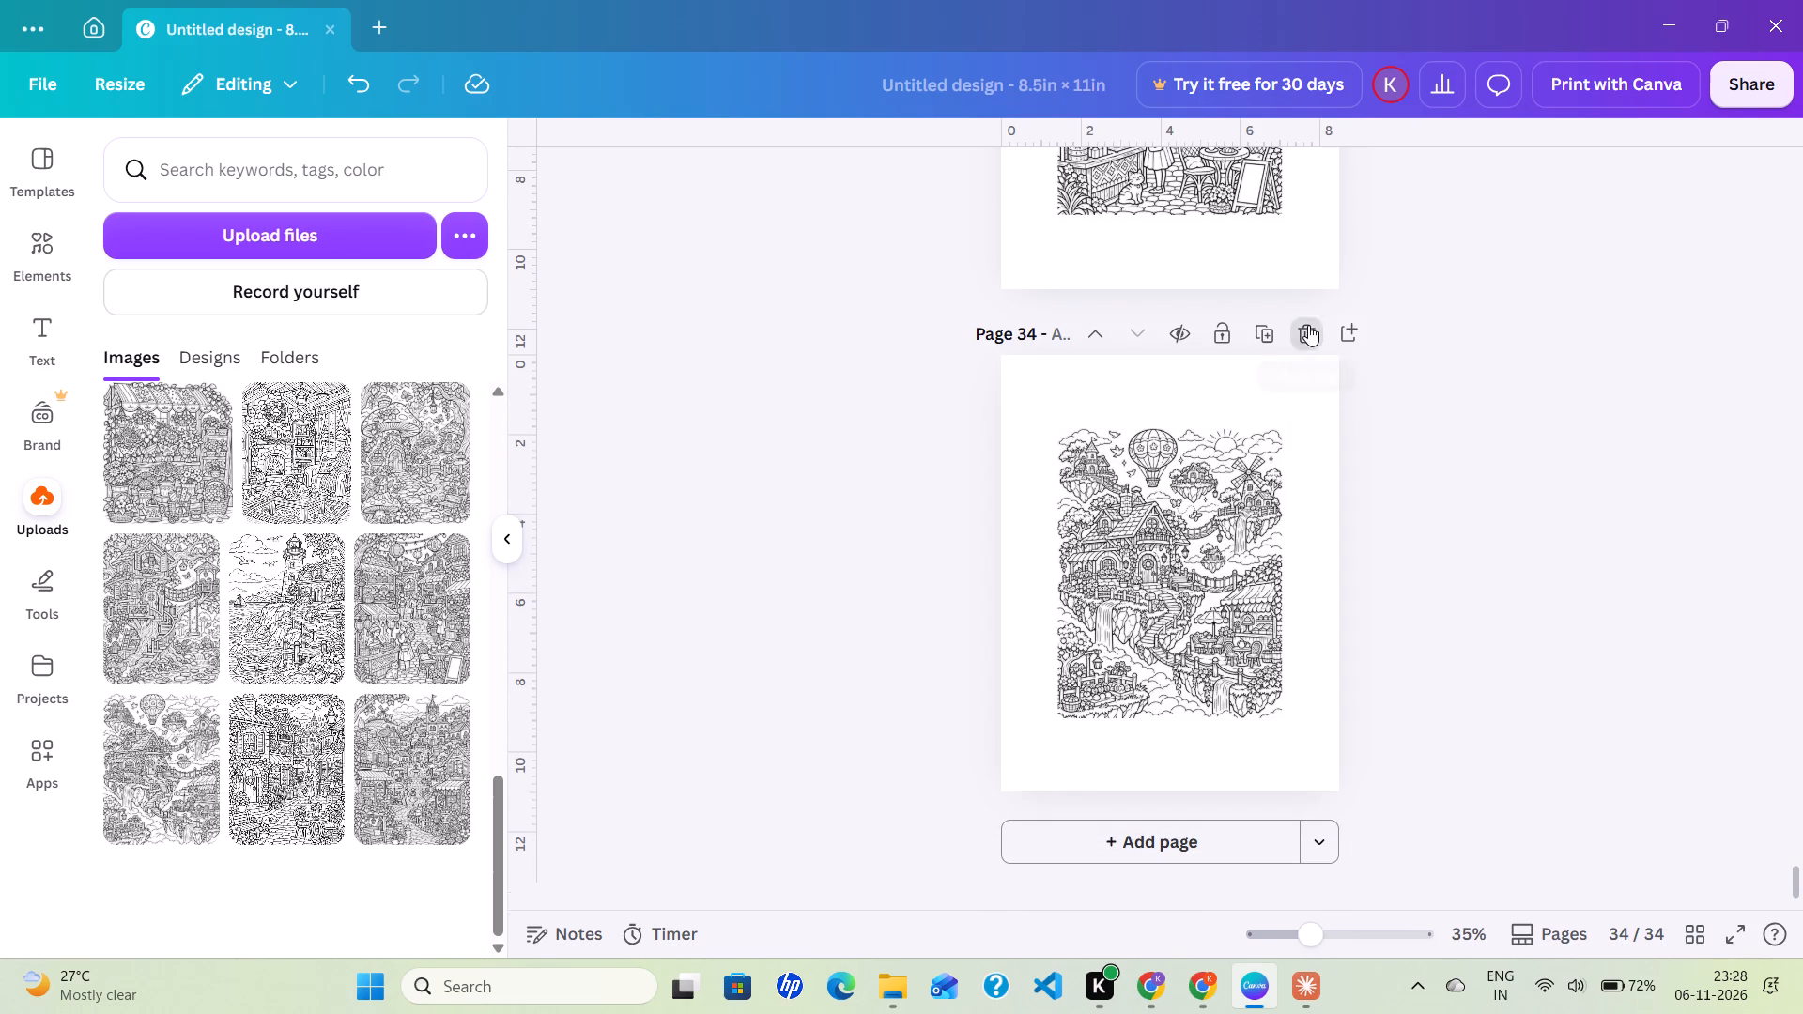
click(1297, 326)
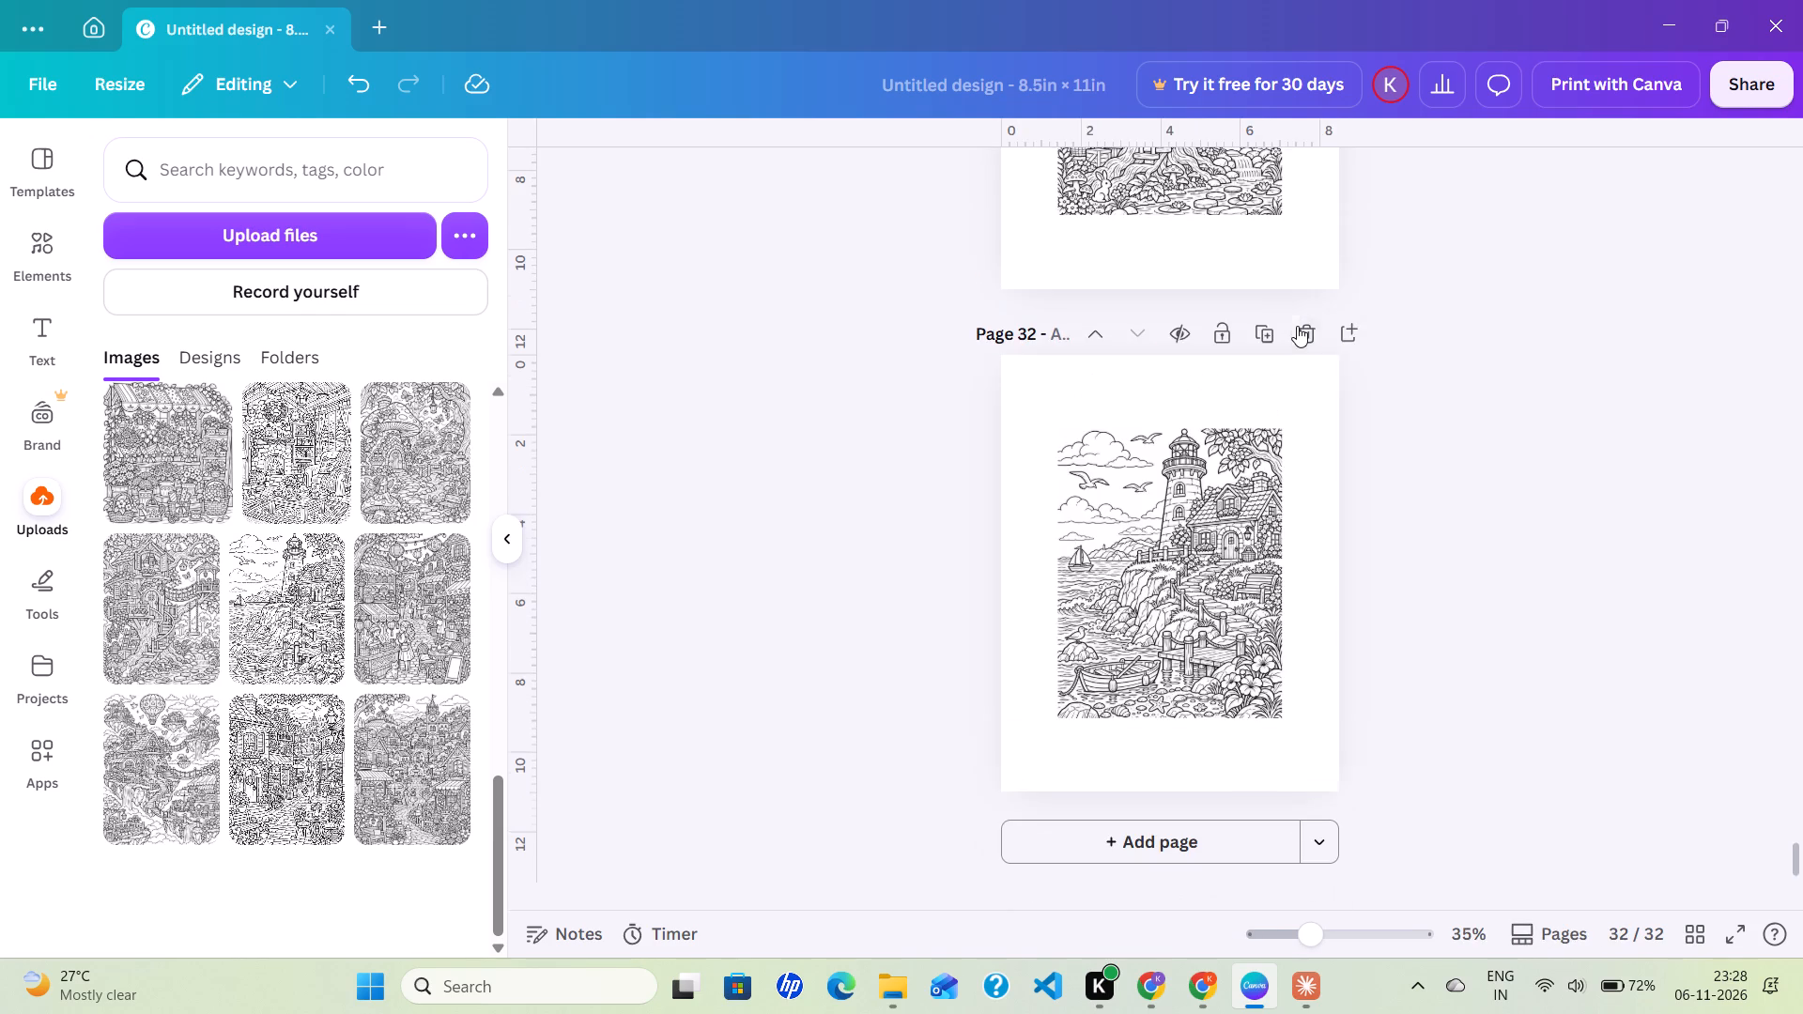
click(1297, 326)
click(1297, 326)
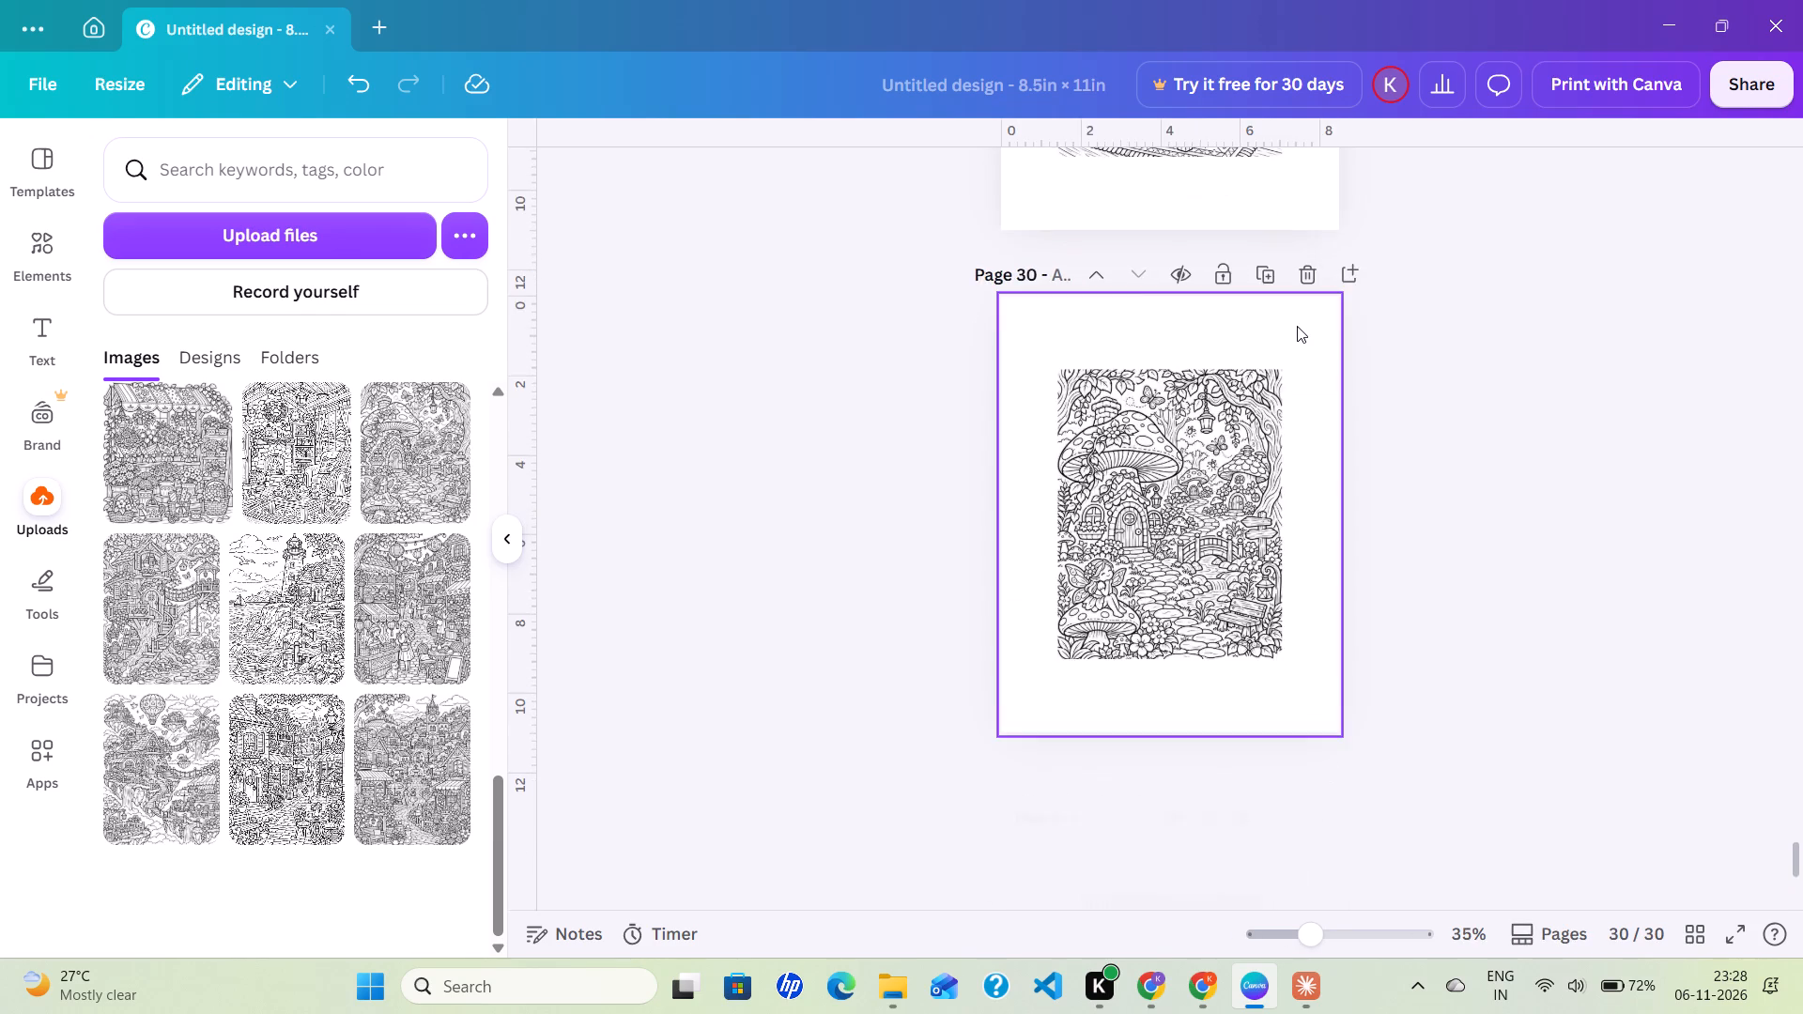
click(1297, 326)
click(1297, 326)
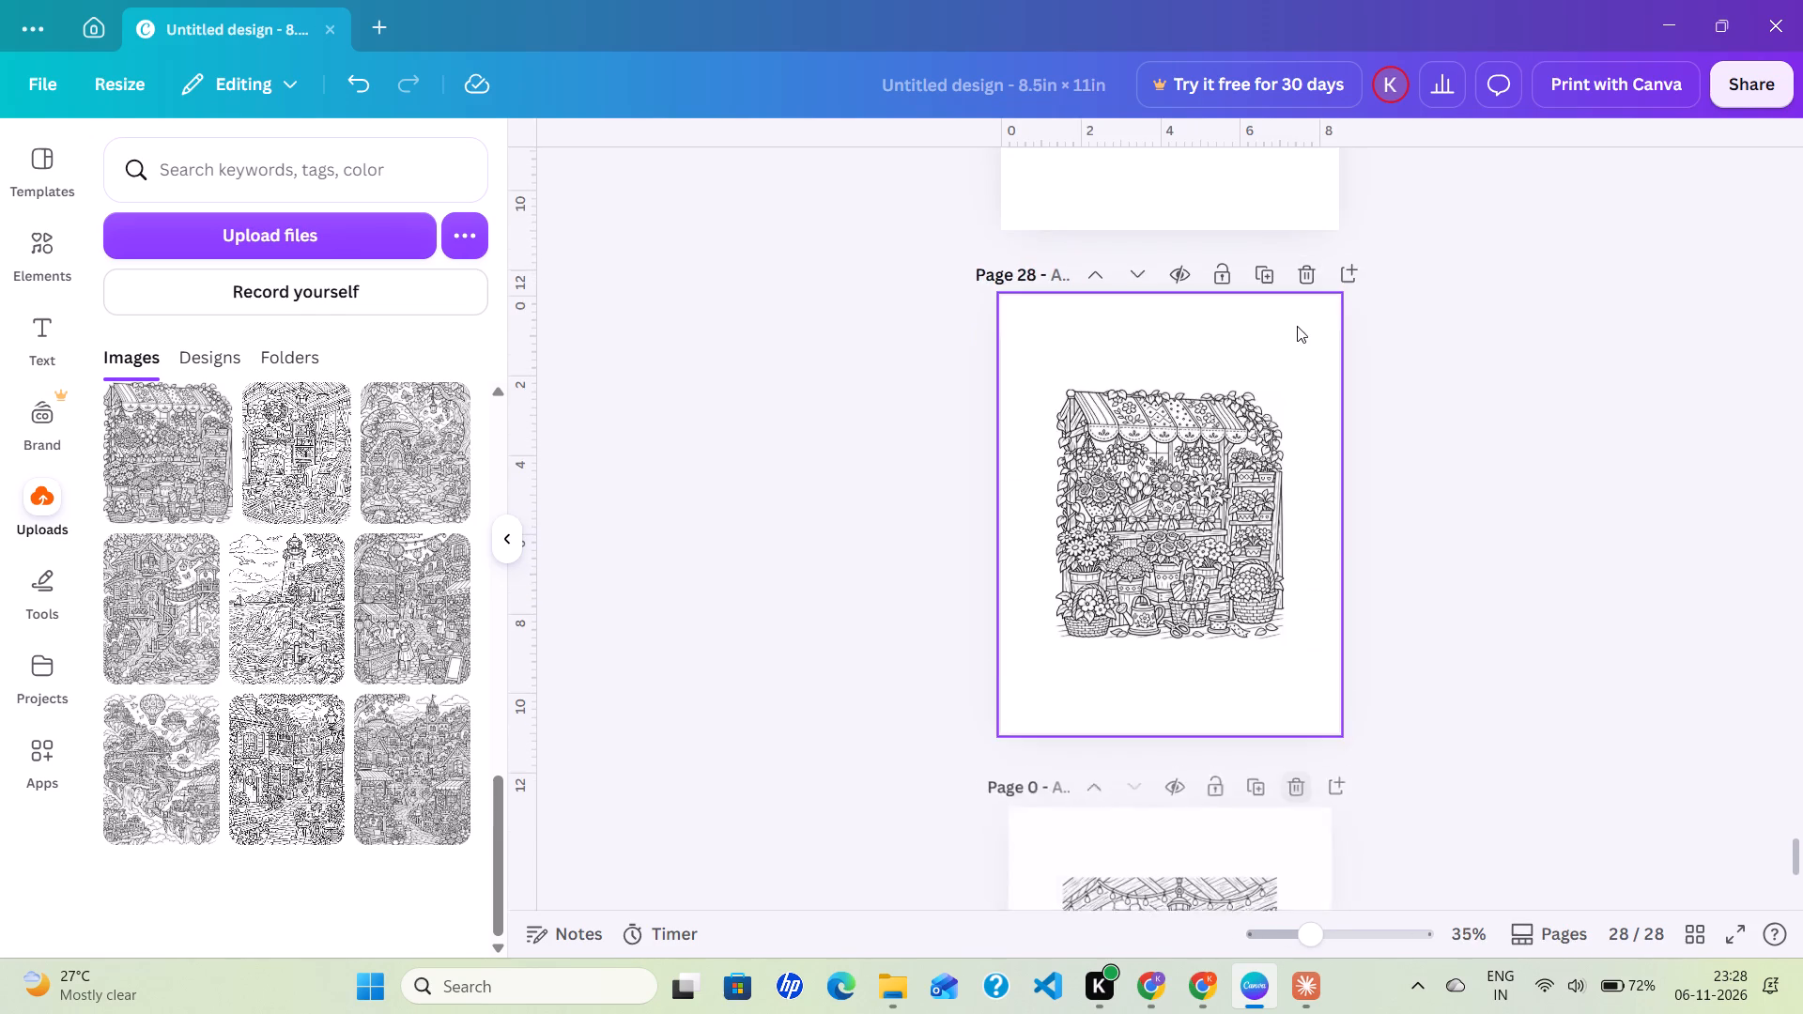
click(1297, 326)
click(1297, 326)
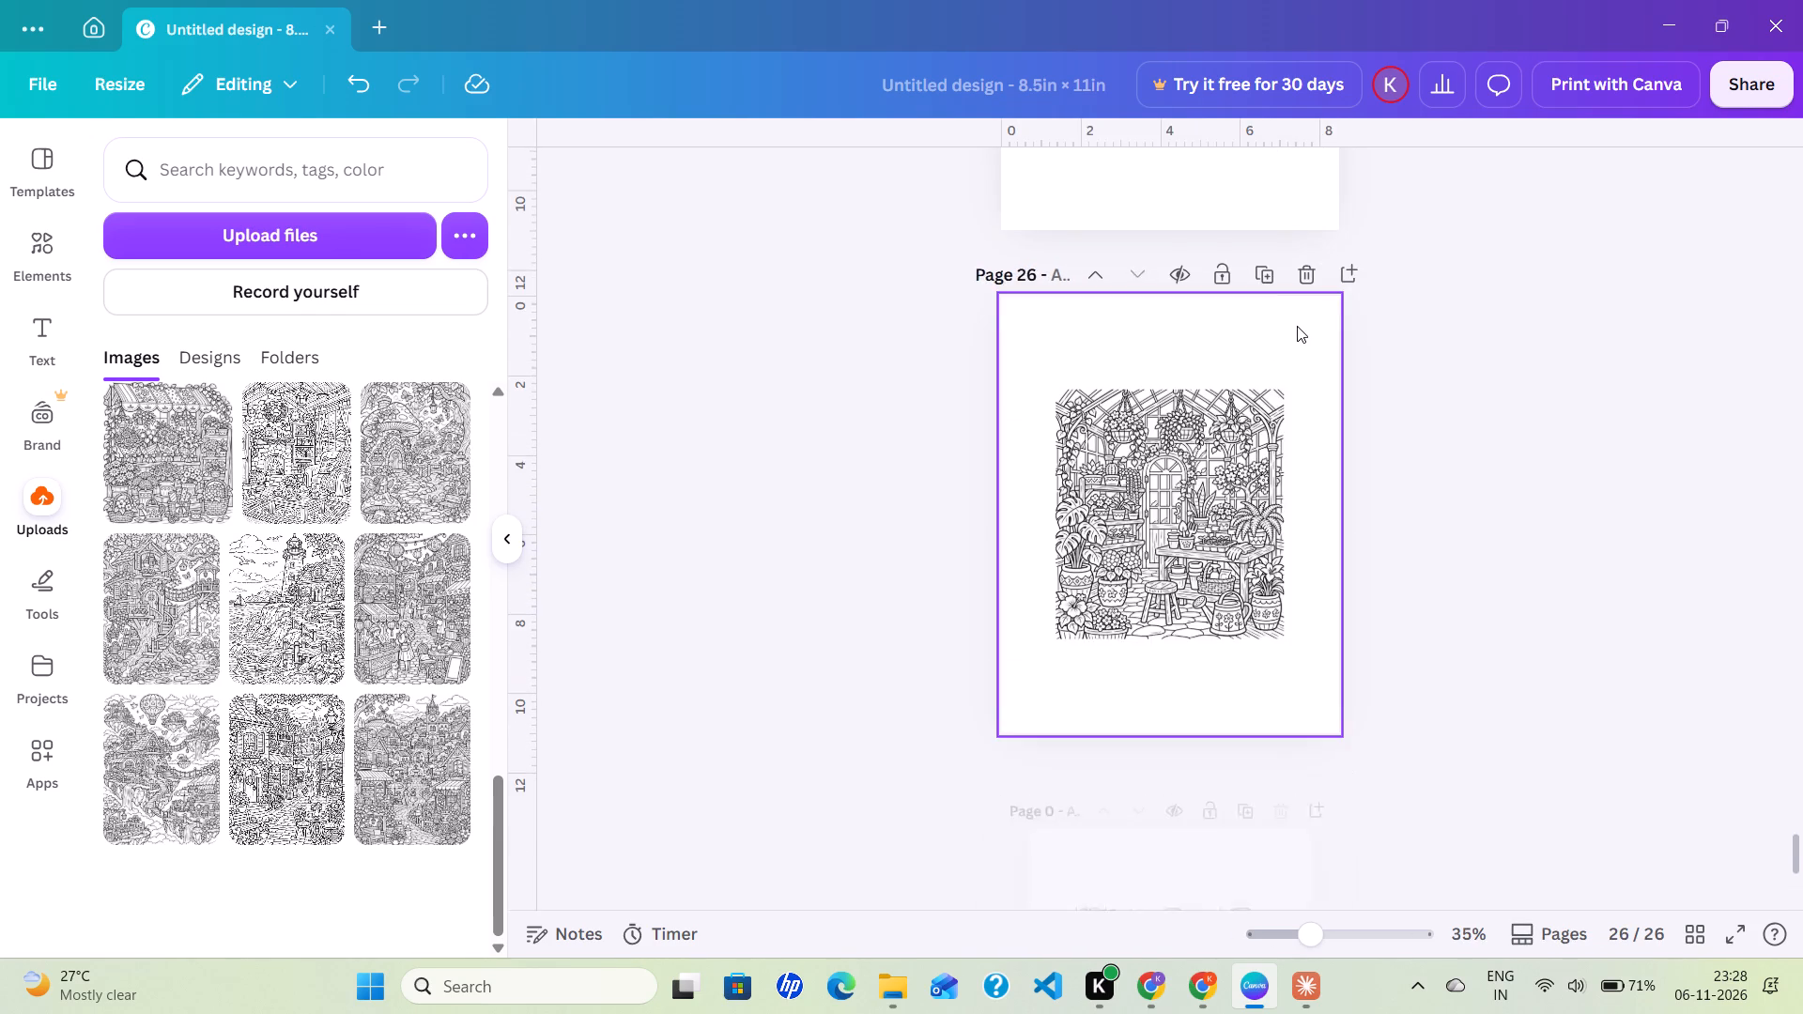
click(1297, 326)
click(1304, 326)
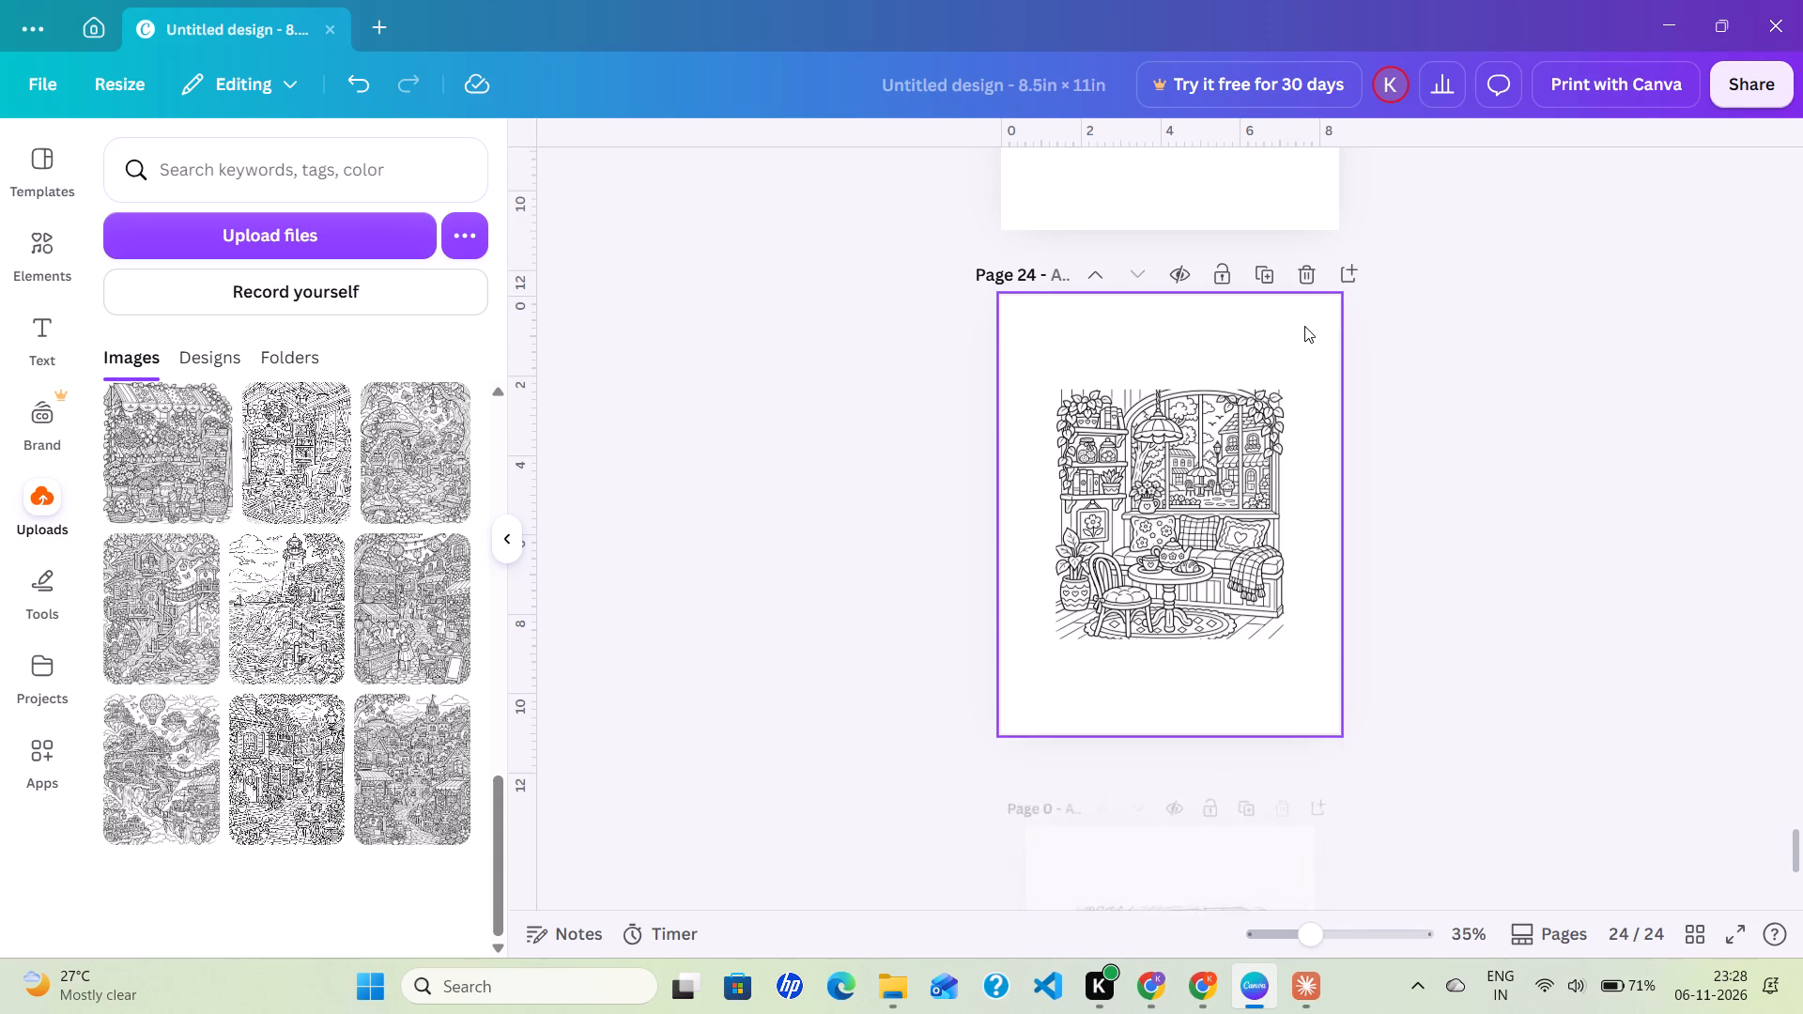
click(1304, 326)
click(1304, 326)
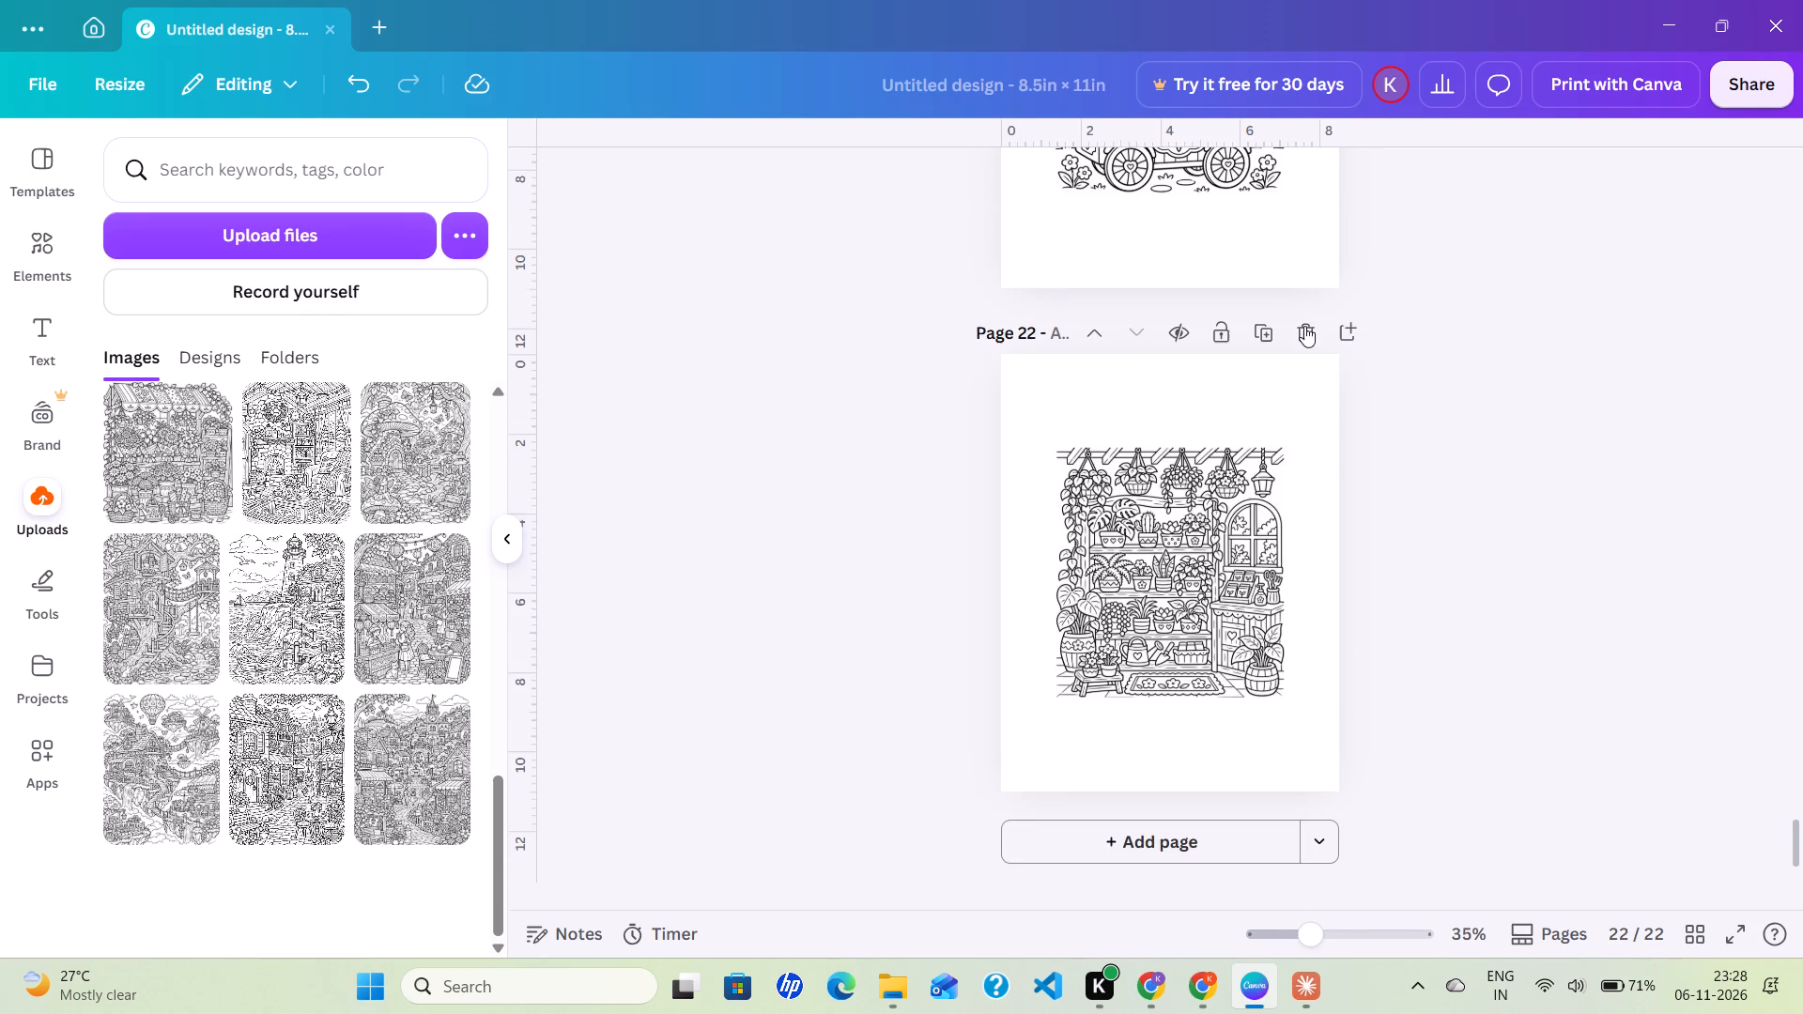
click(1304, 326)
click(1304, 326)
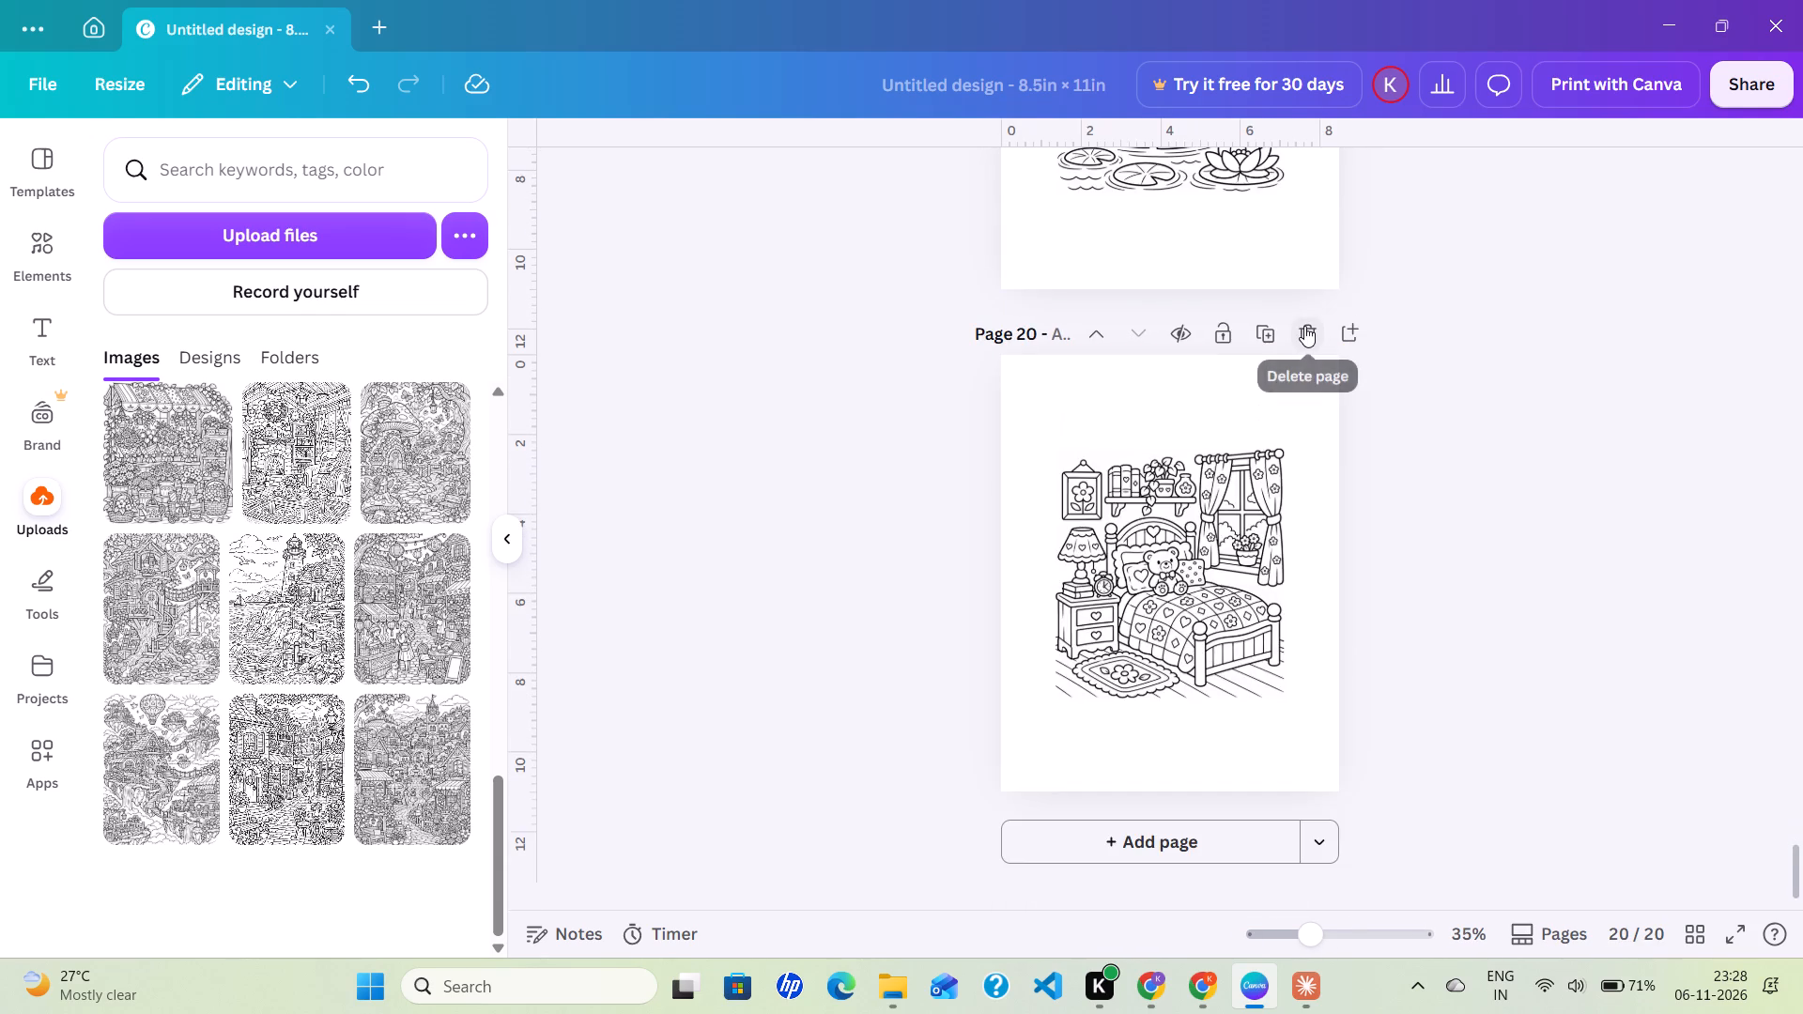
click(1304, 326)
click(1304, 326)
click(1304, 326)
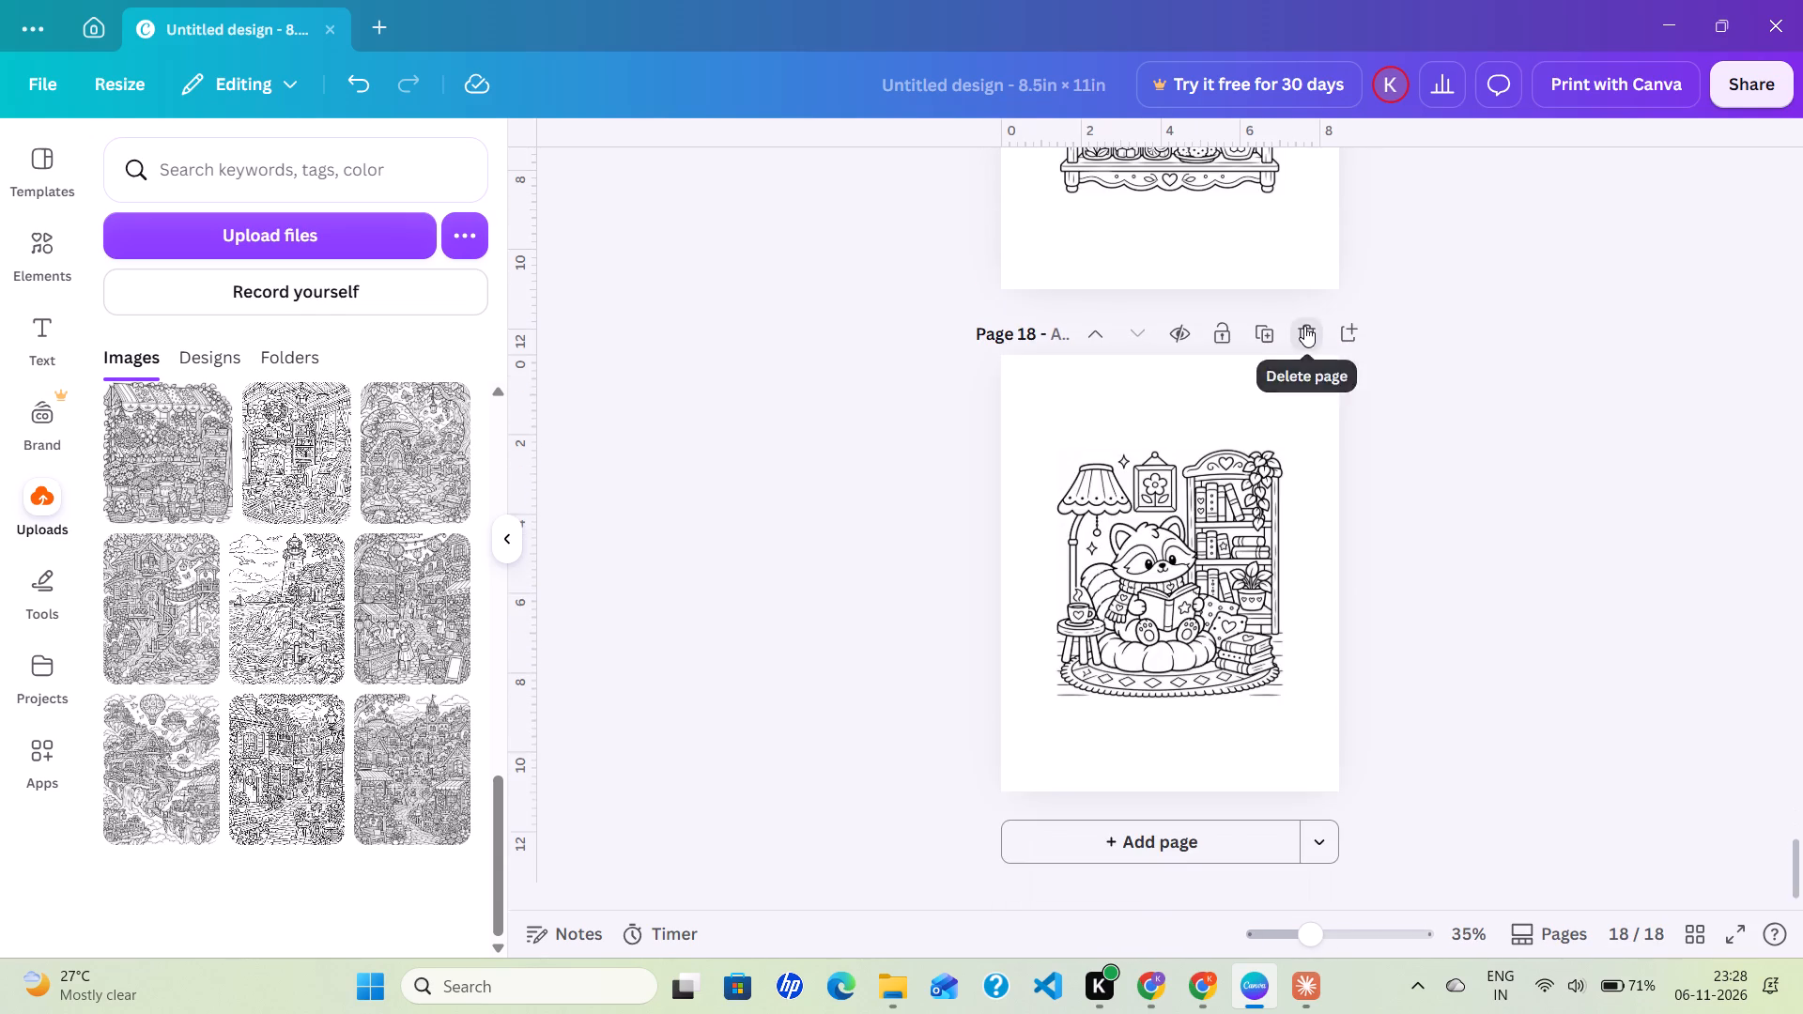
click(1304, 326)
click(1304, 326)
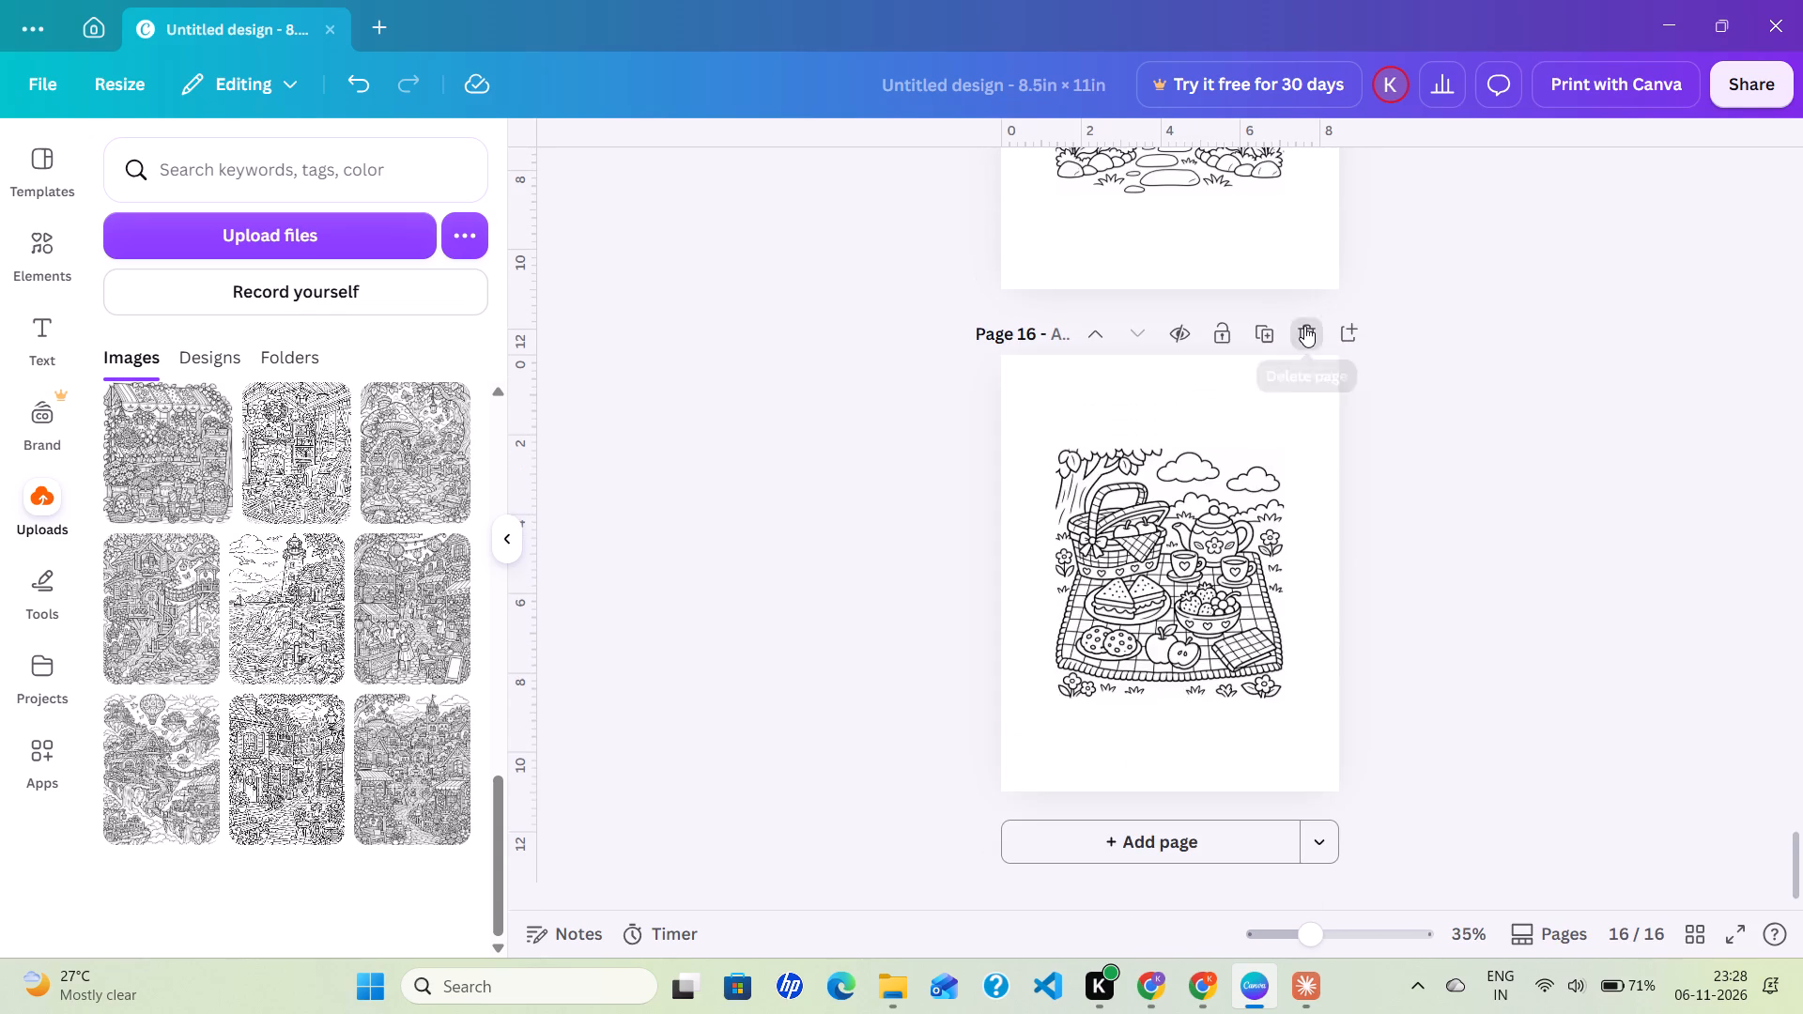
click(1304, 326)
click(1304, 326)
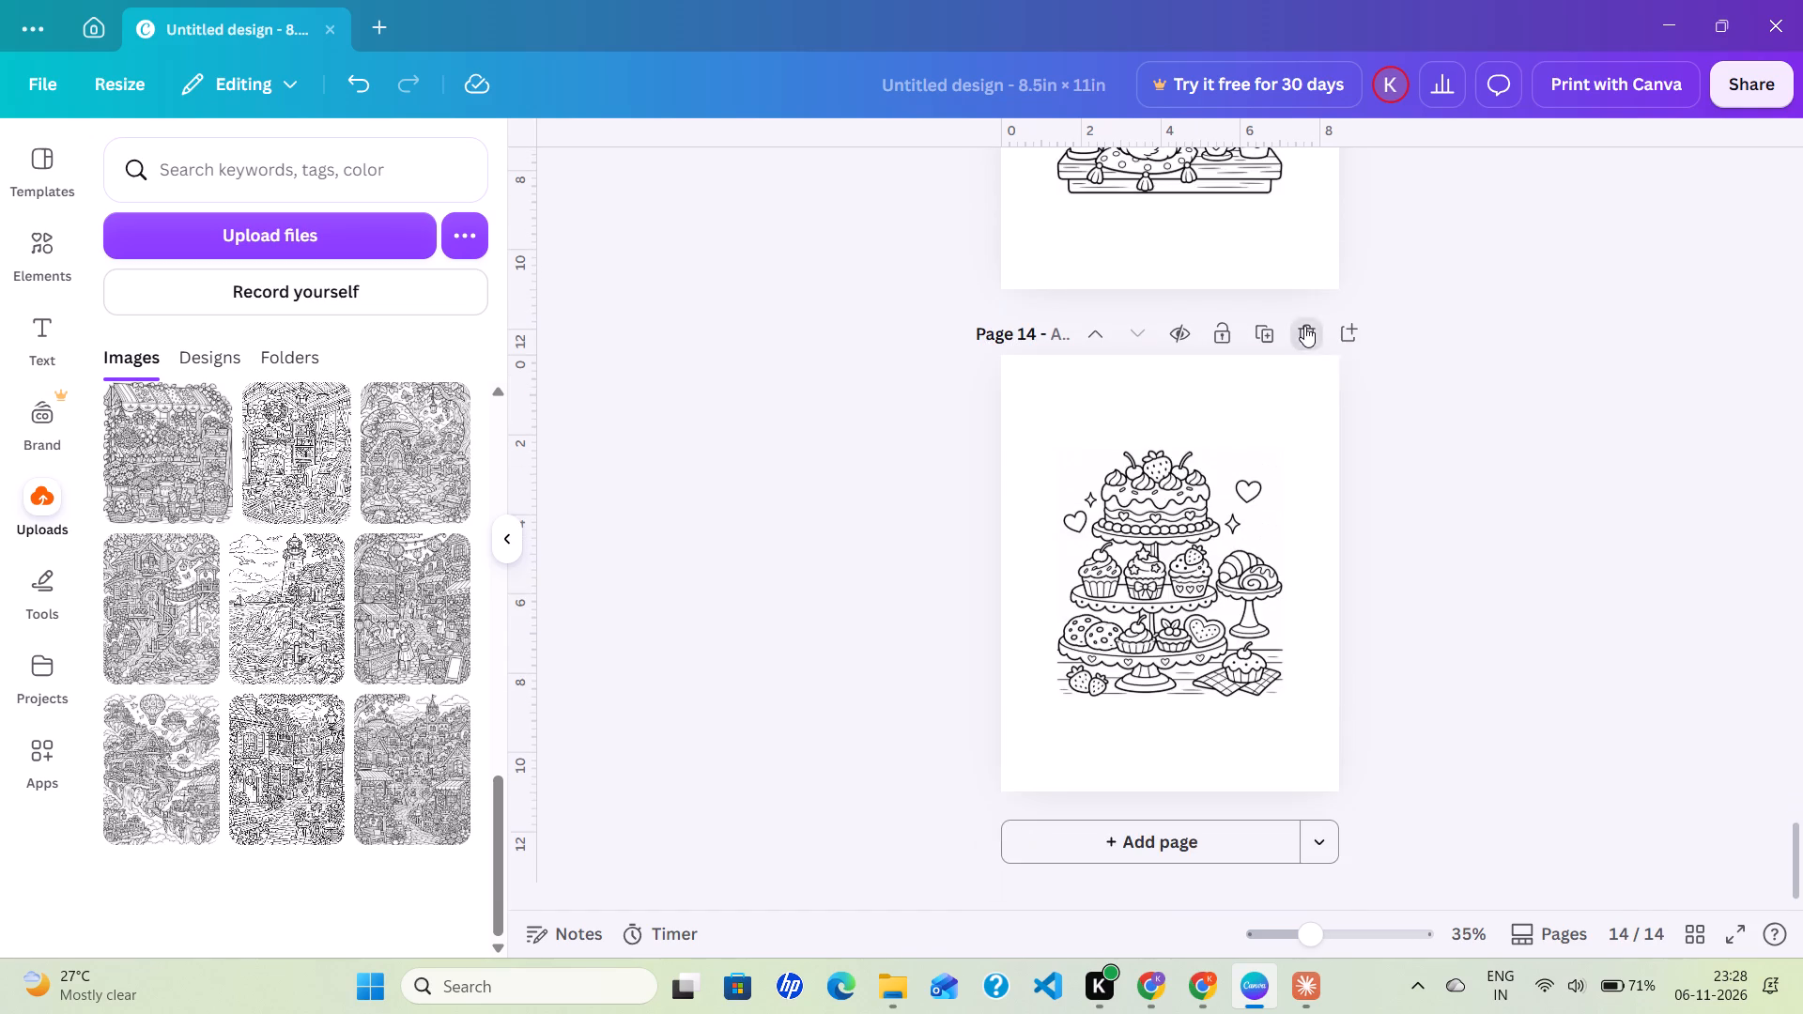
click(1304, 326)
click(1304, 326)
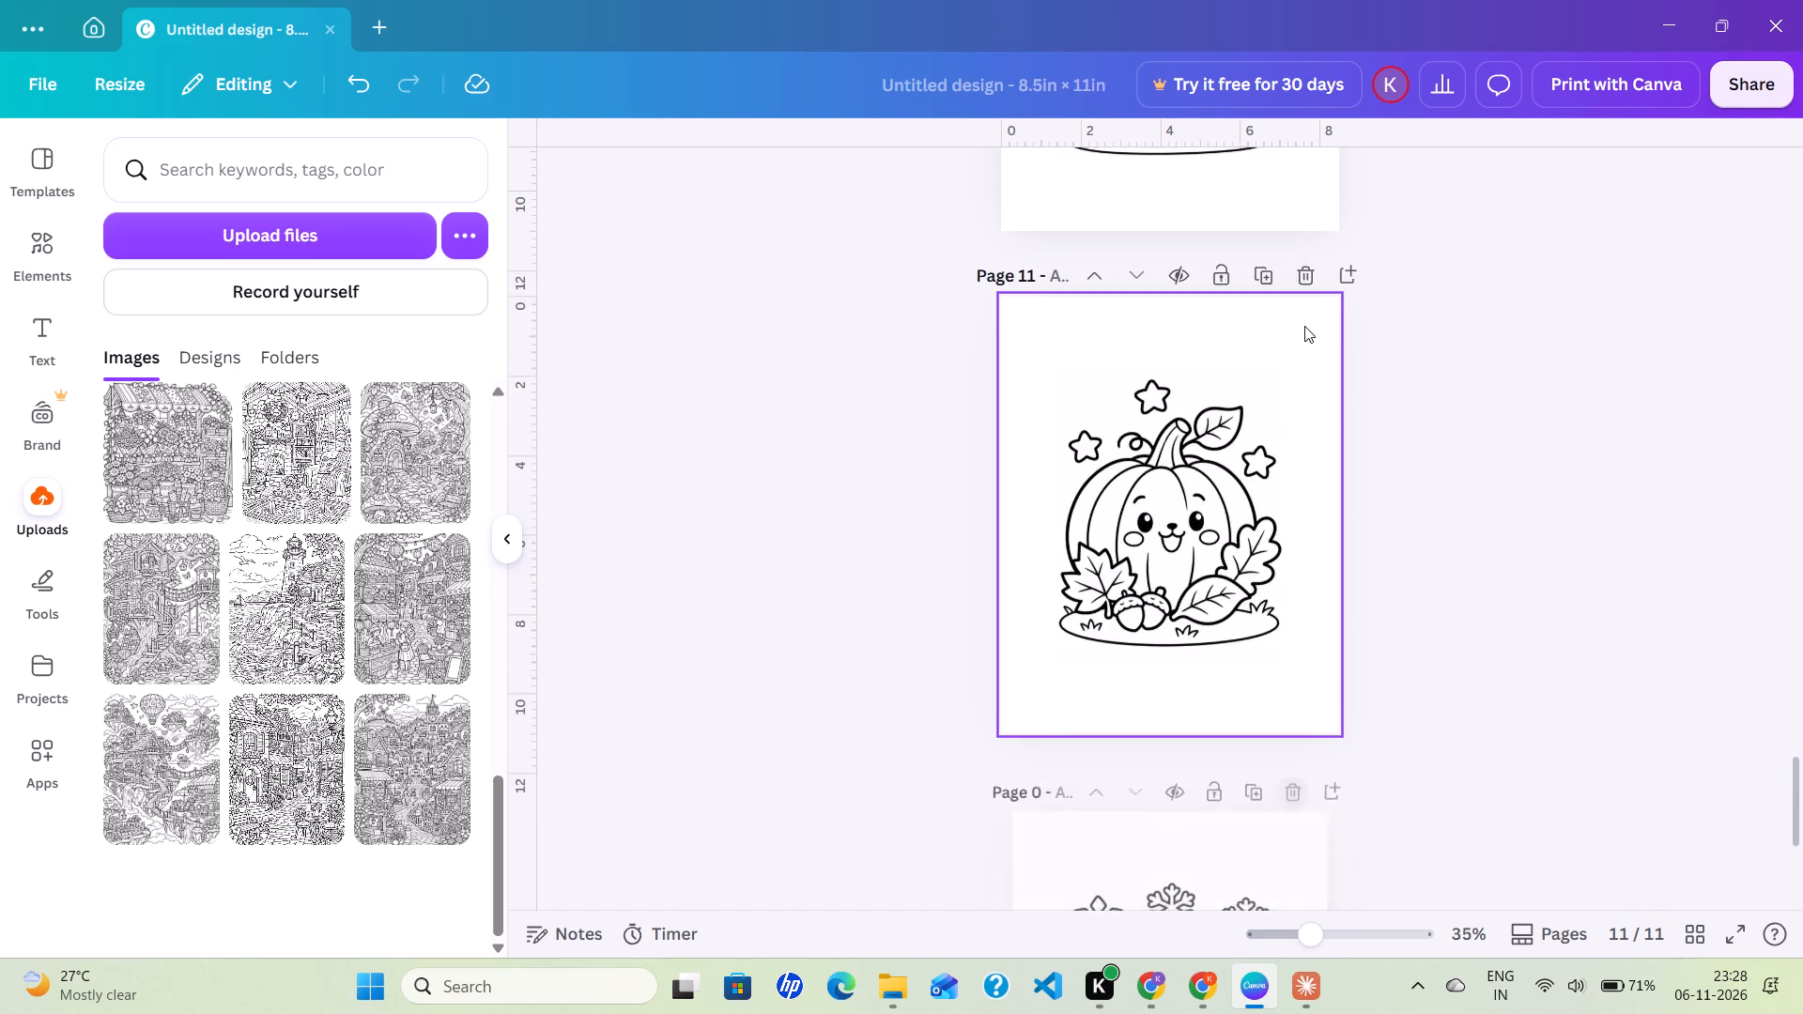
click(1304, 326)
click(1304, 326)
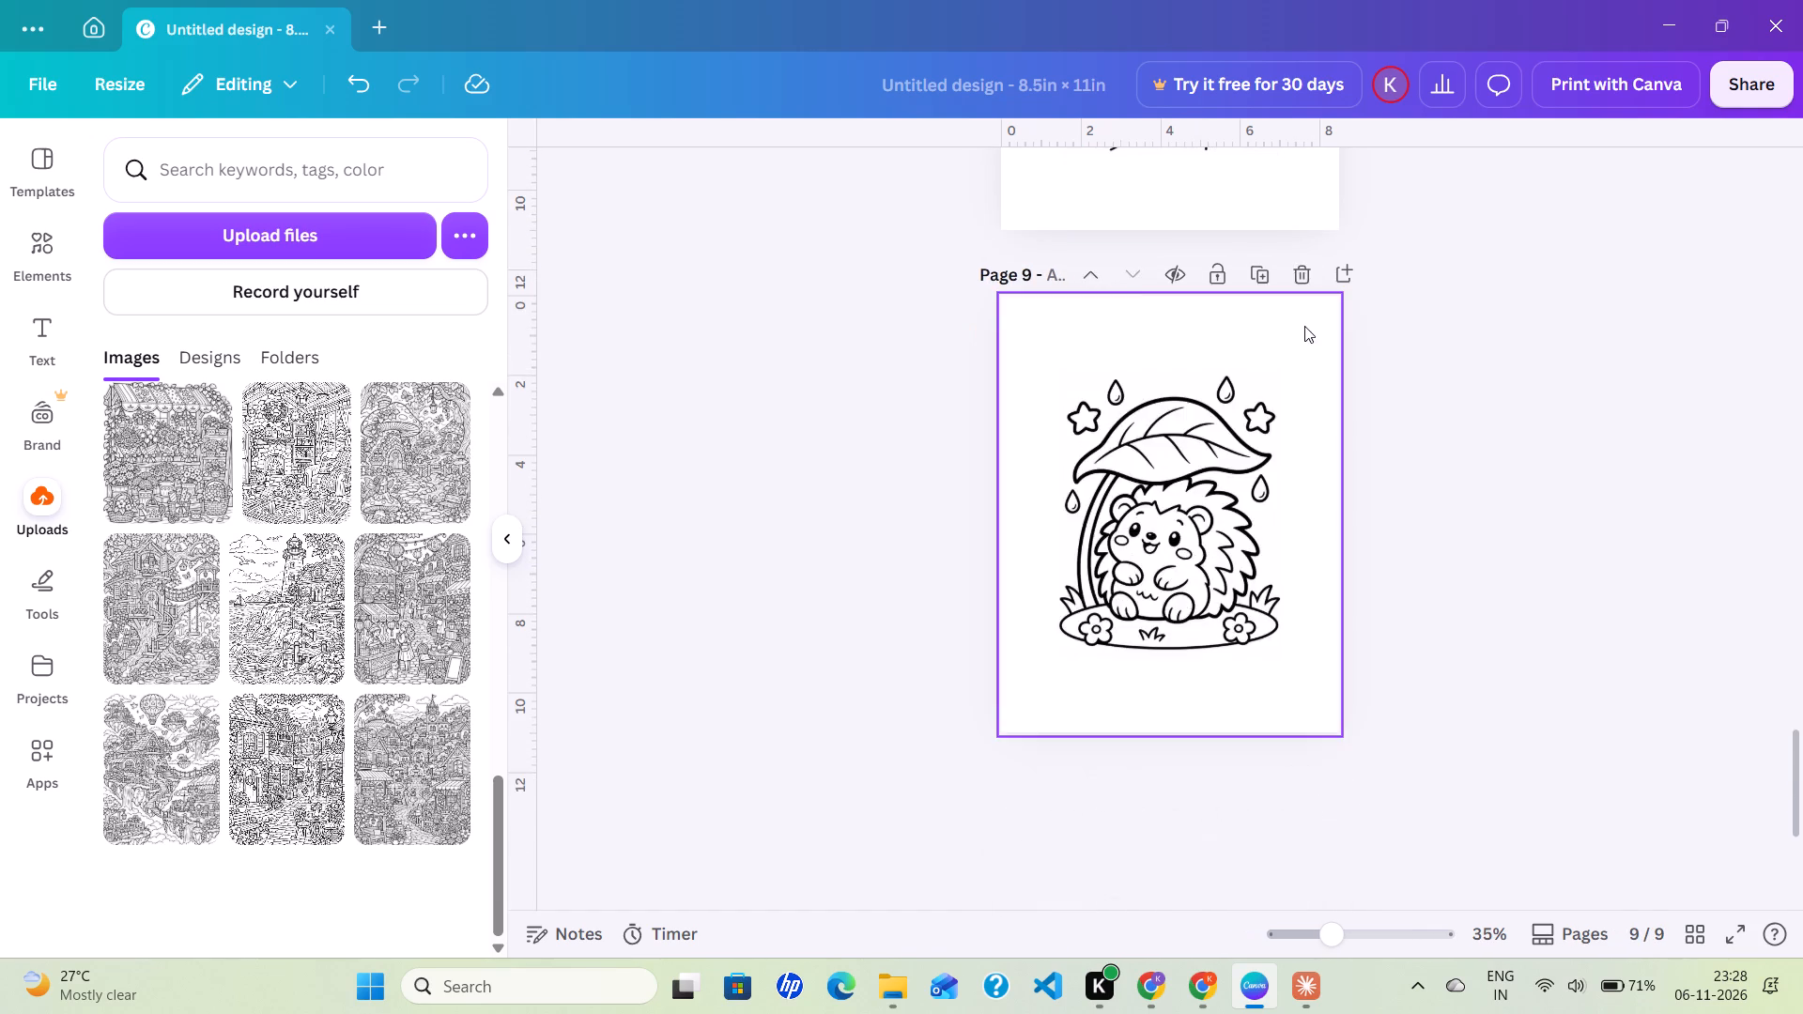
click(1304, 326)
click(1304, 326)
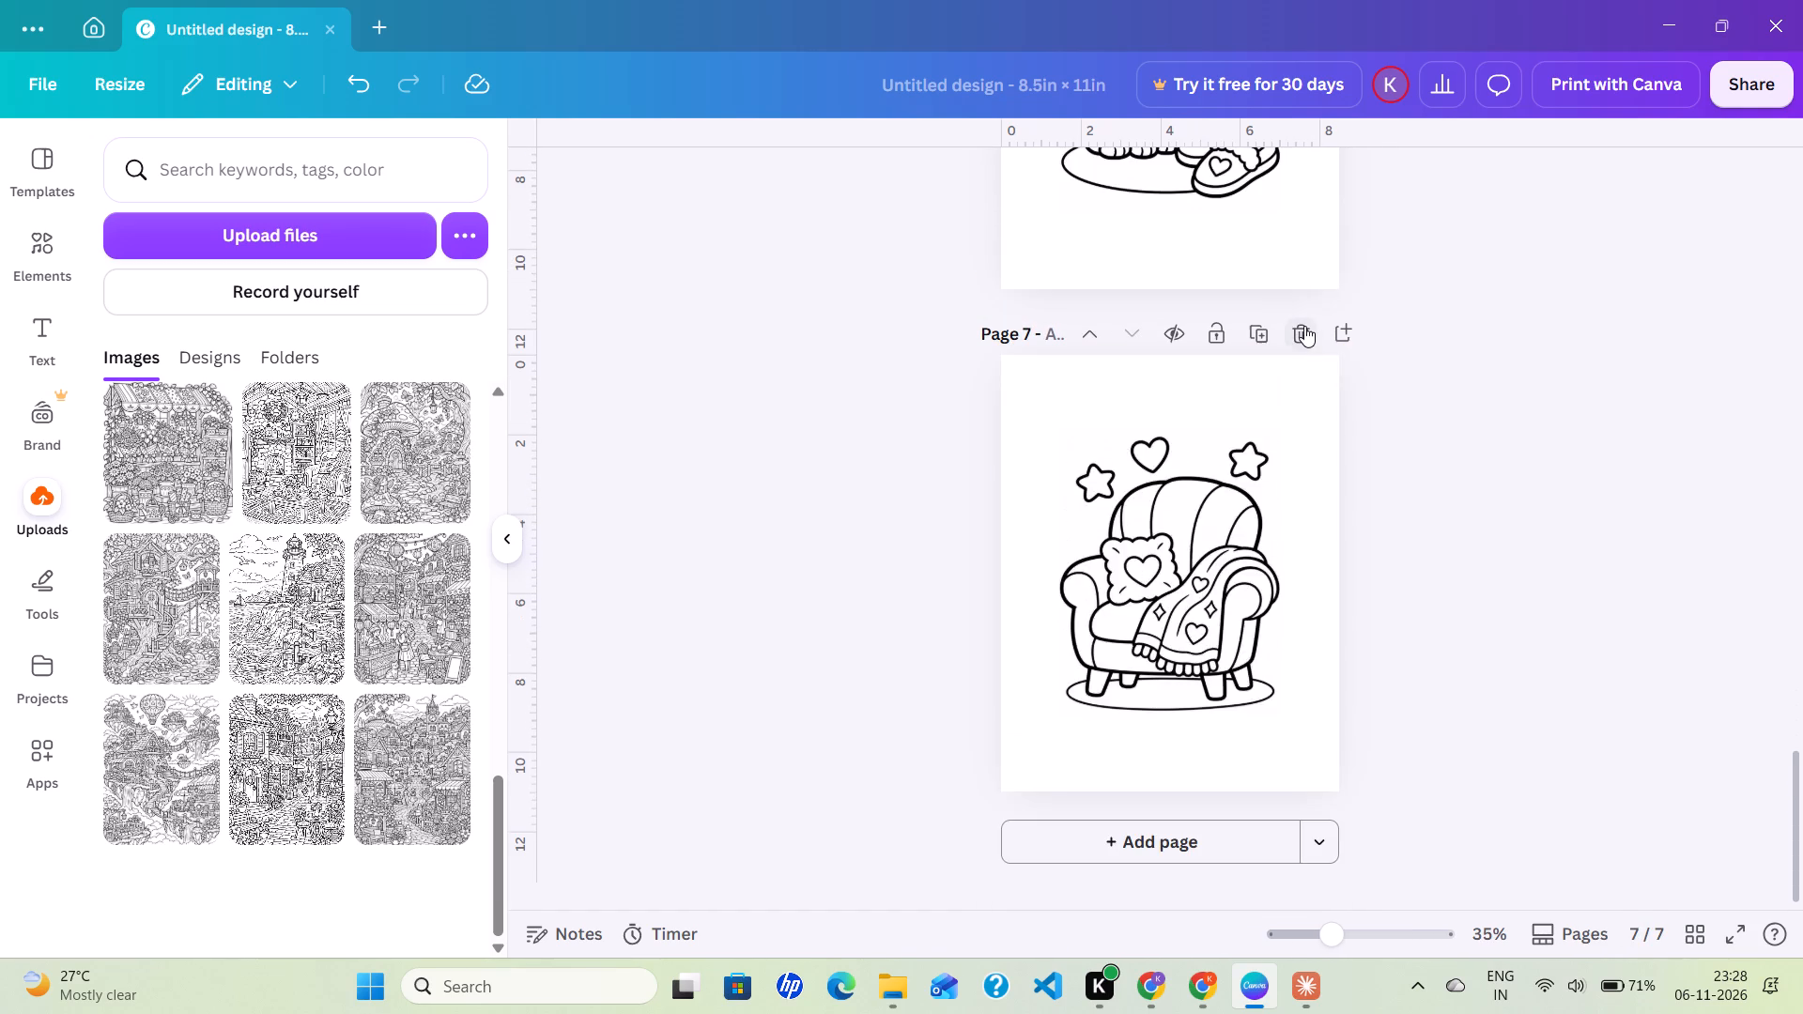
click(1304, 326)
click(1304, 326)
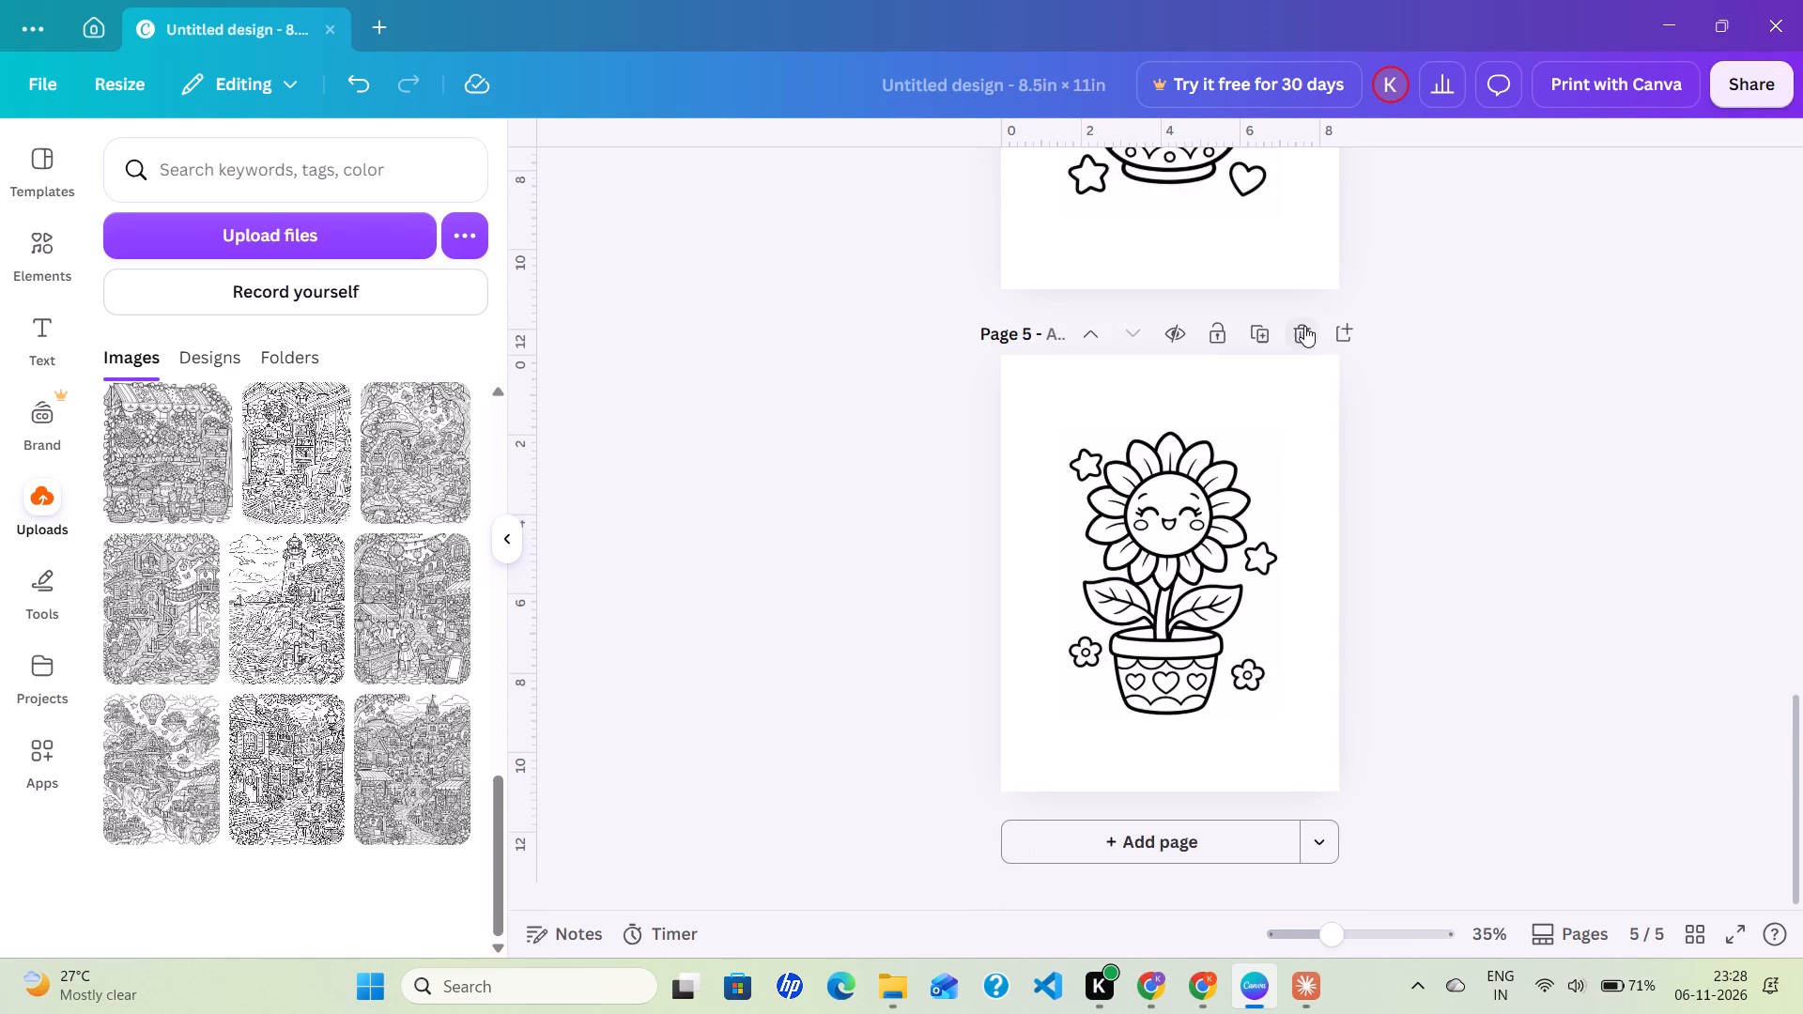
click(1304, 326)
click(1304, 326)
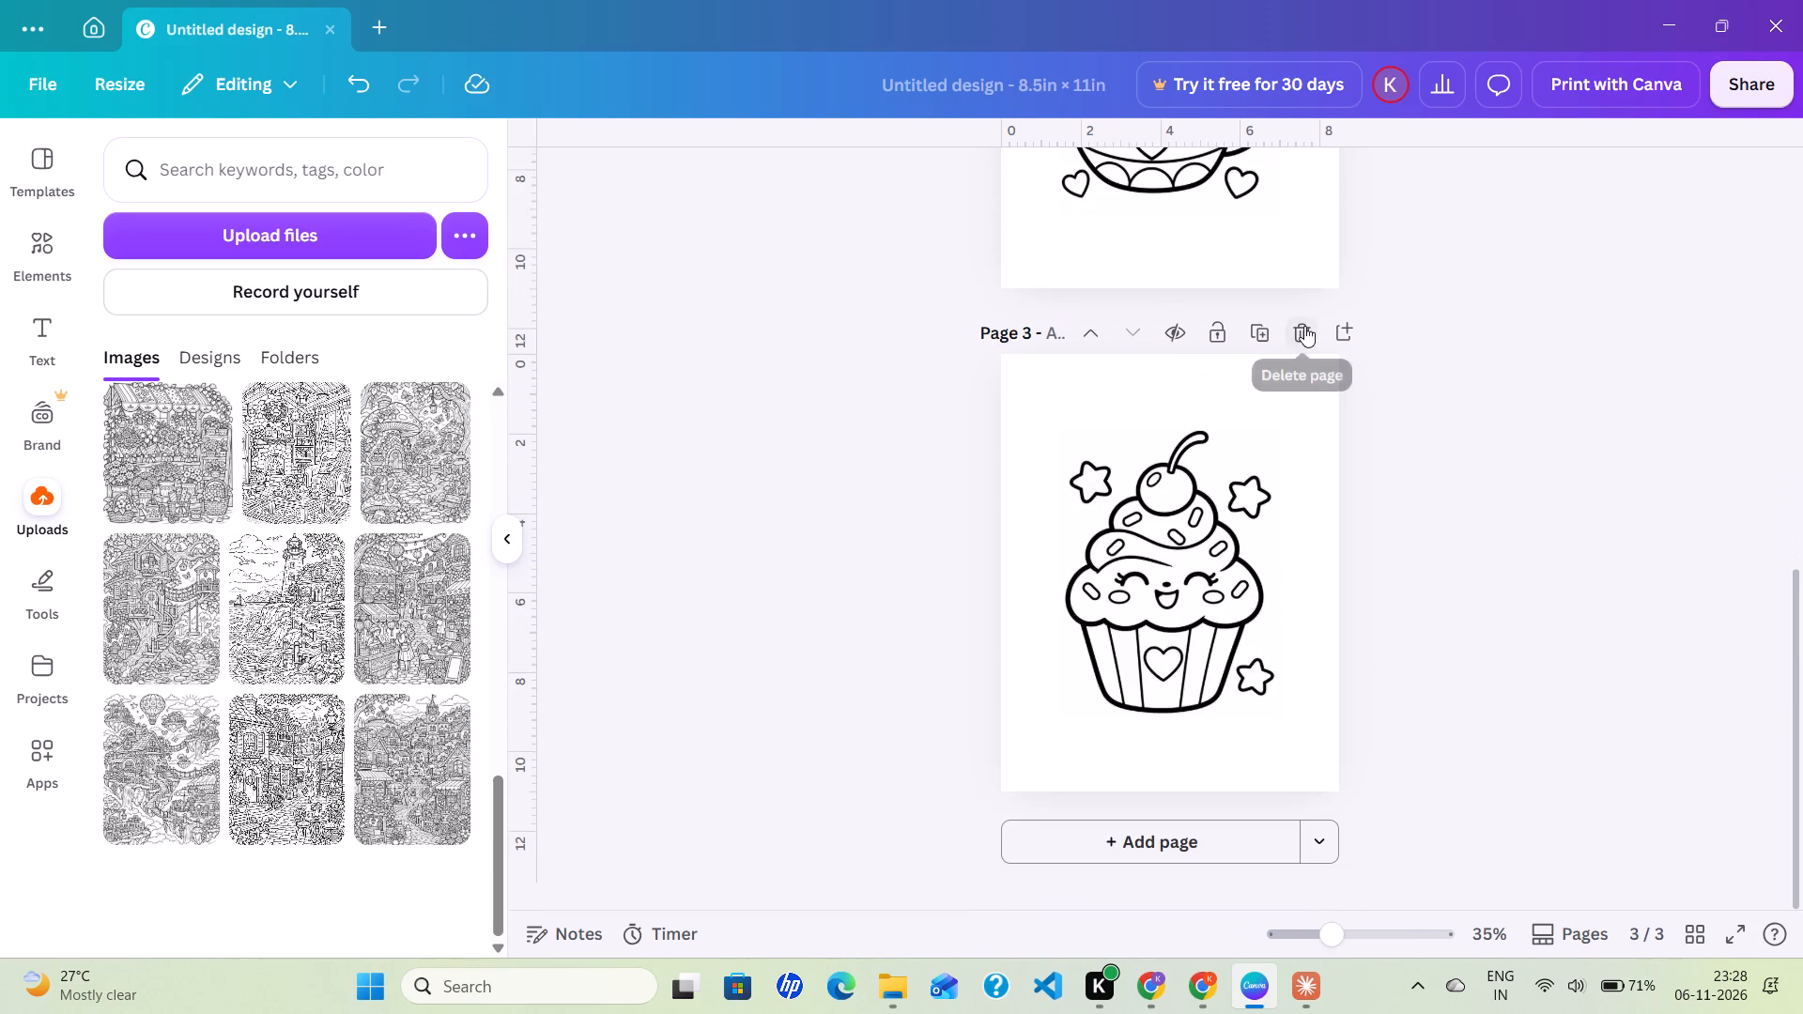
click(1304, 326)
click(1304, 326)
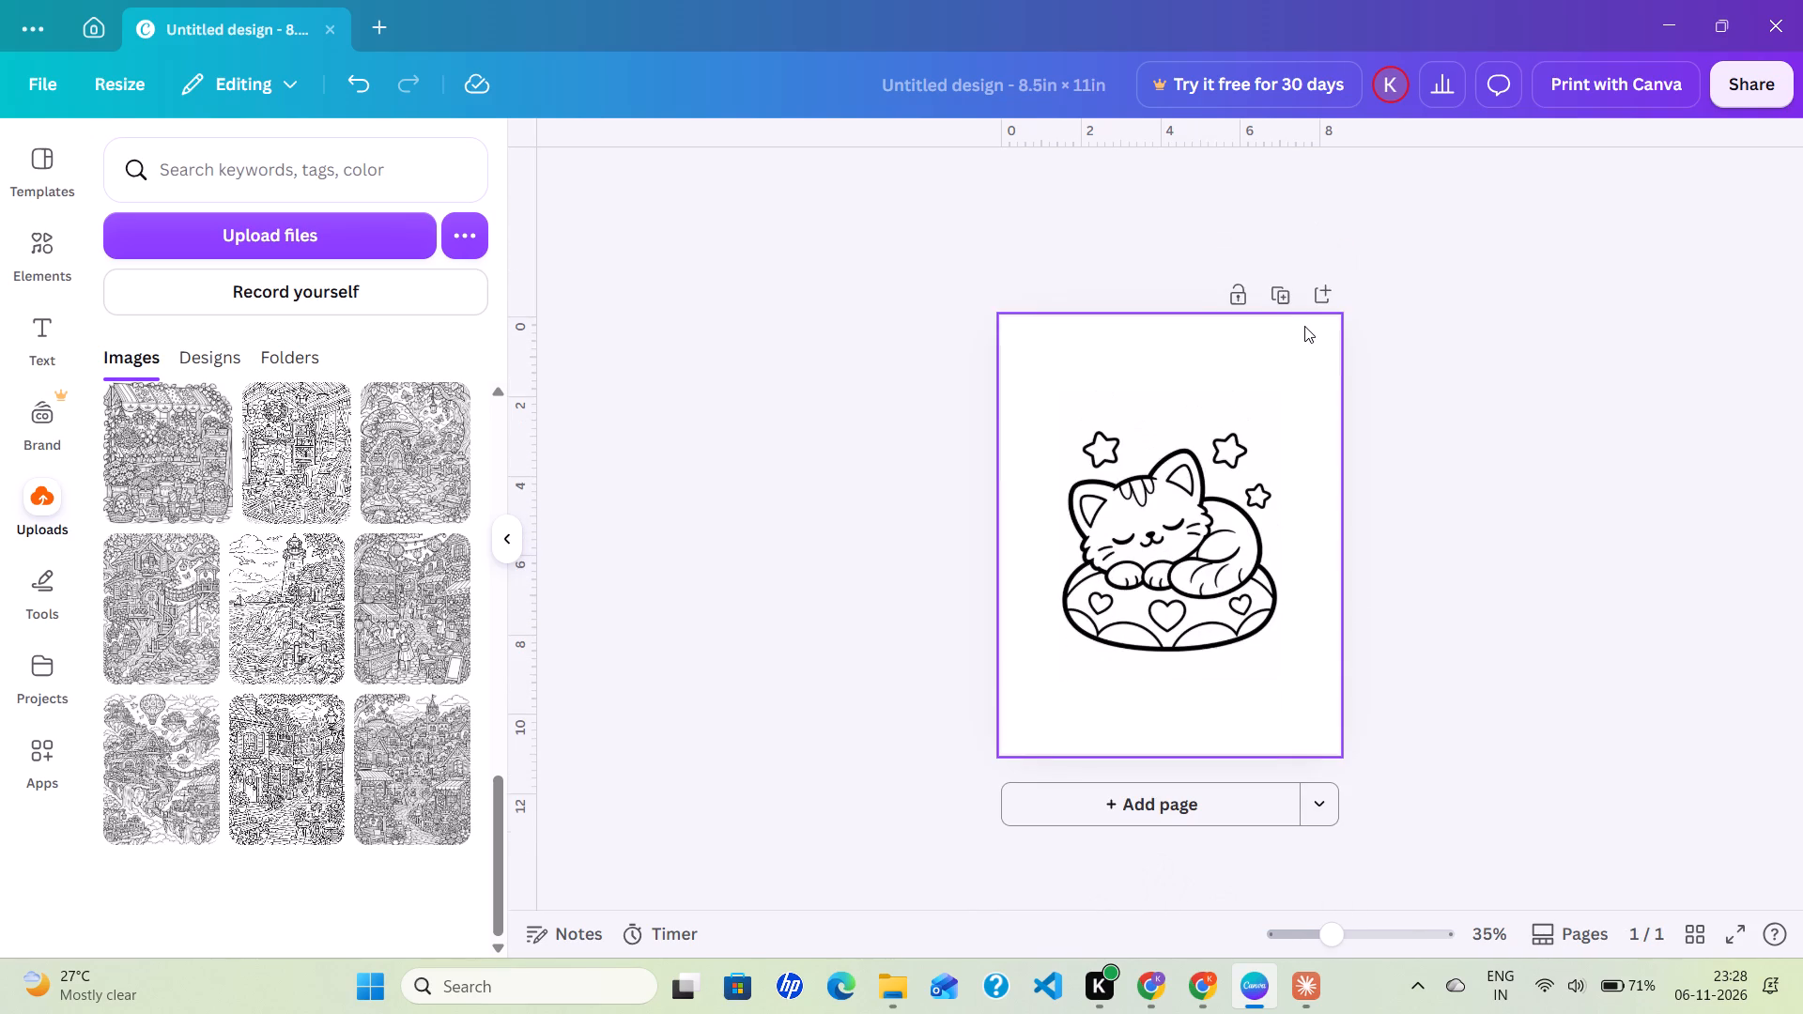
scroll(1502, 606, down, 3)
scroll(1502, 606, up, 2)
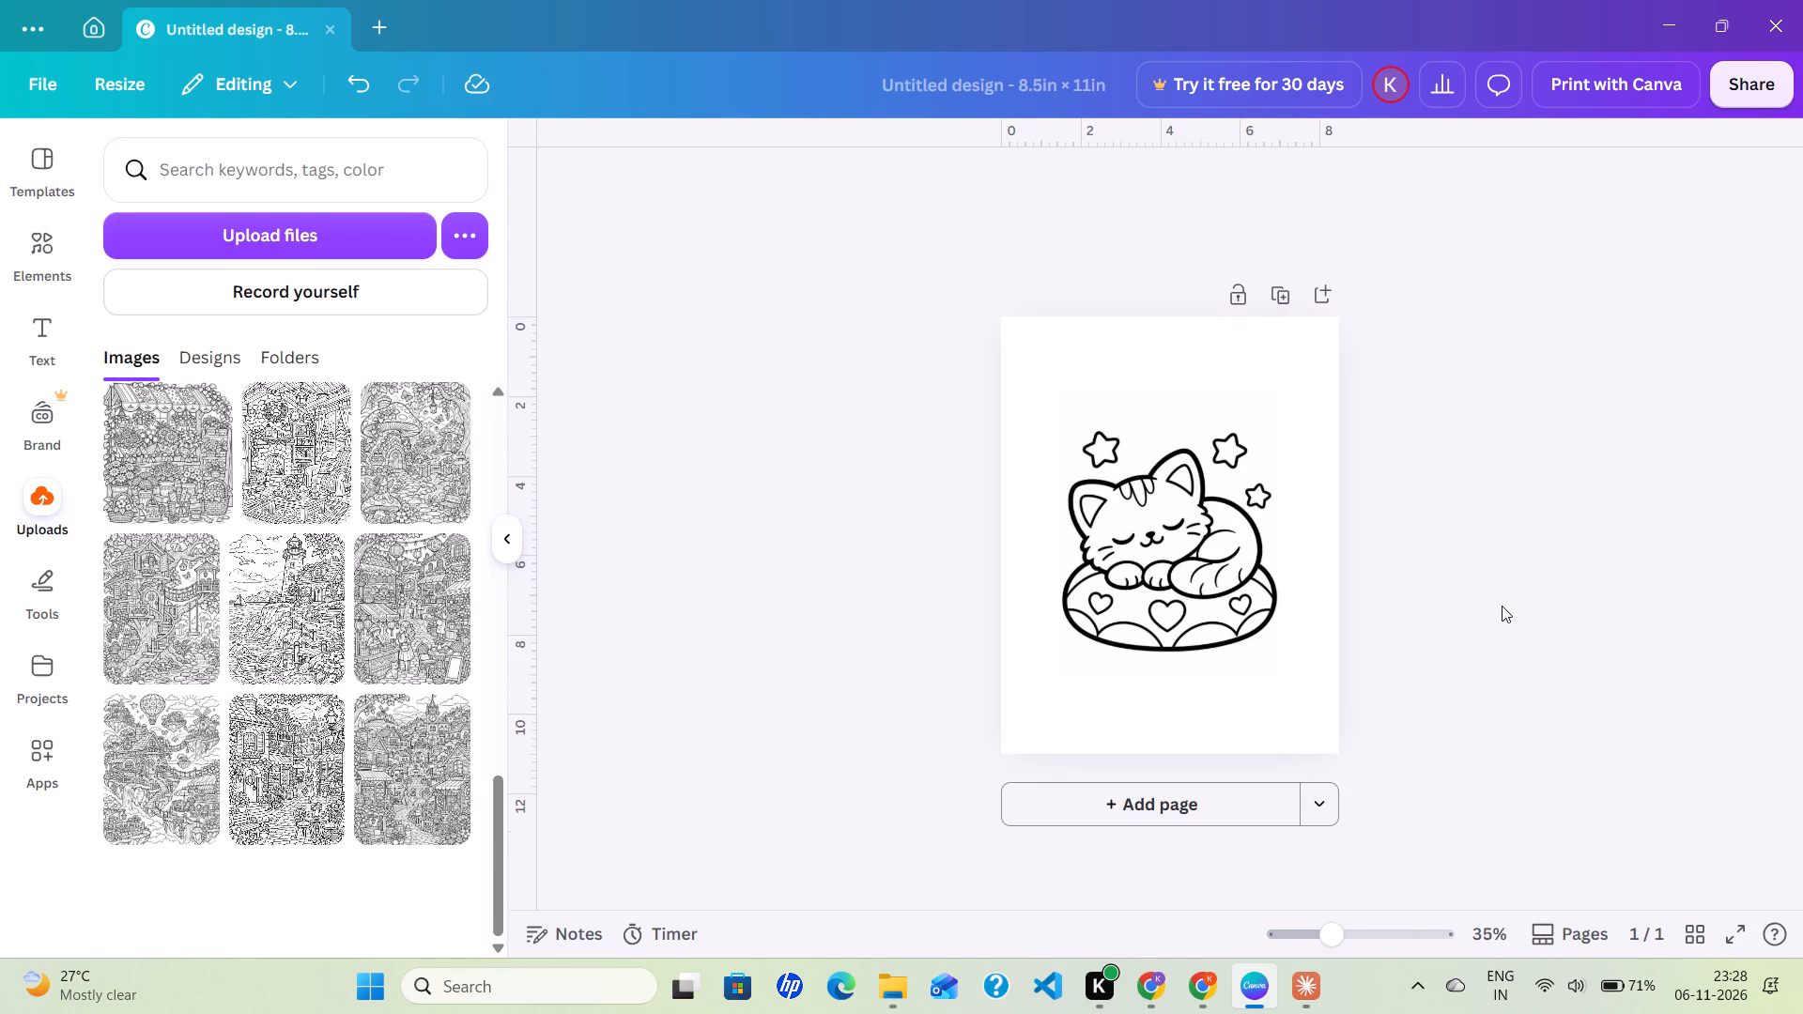
Undo the page deletions back to the 37-page version that ends with the large town illustration.
click(359, 79)
triple_click(359, 79)
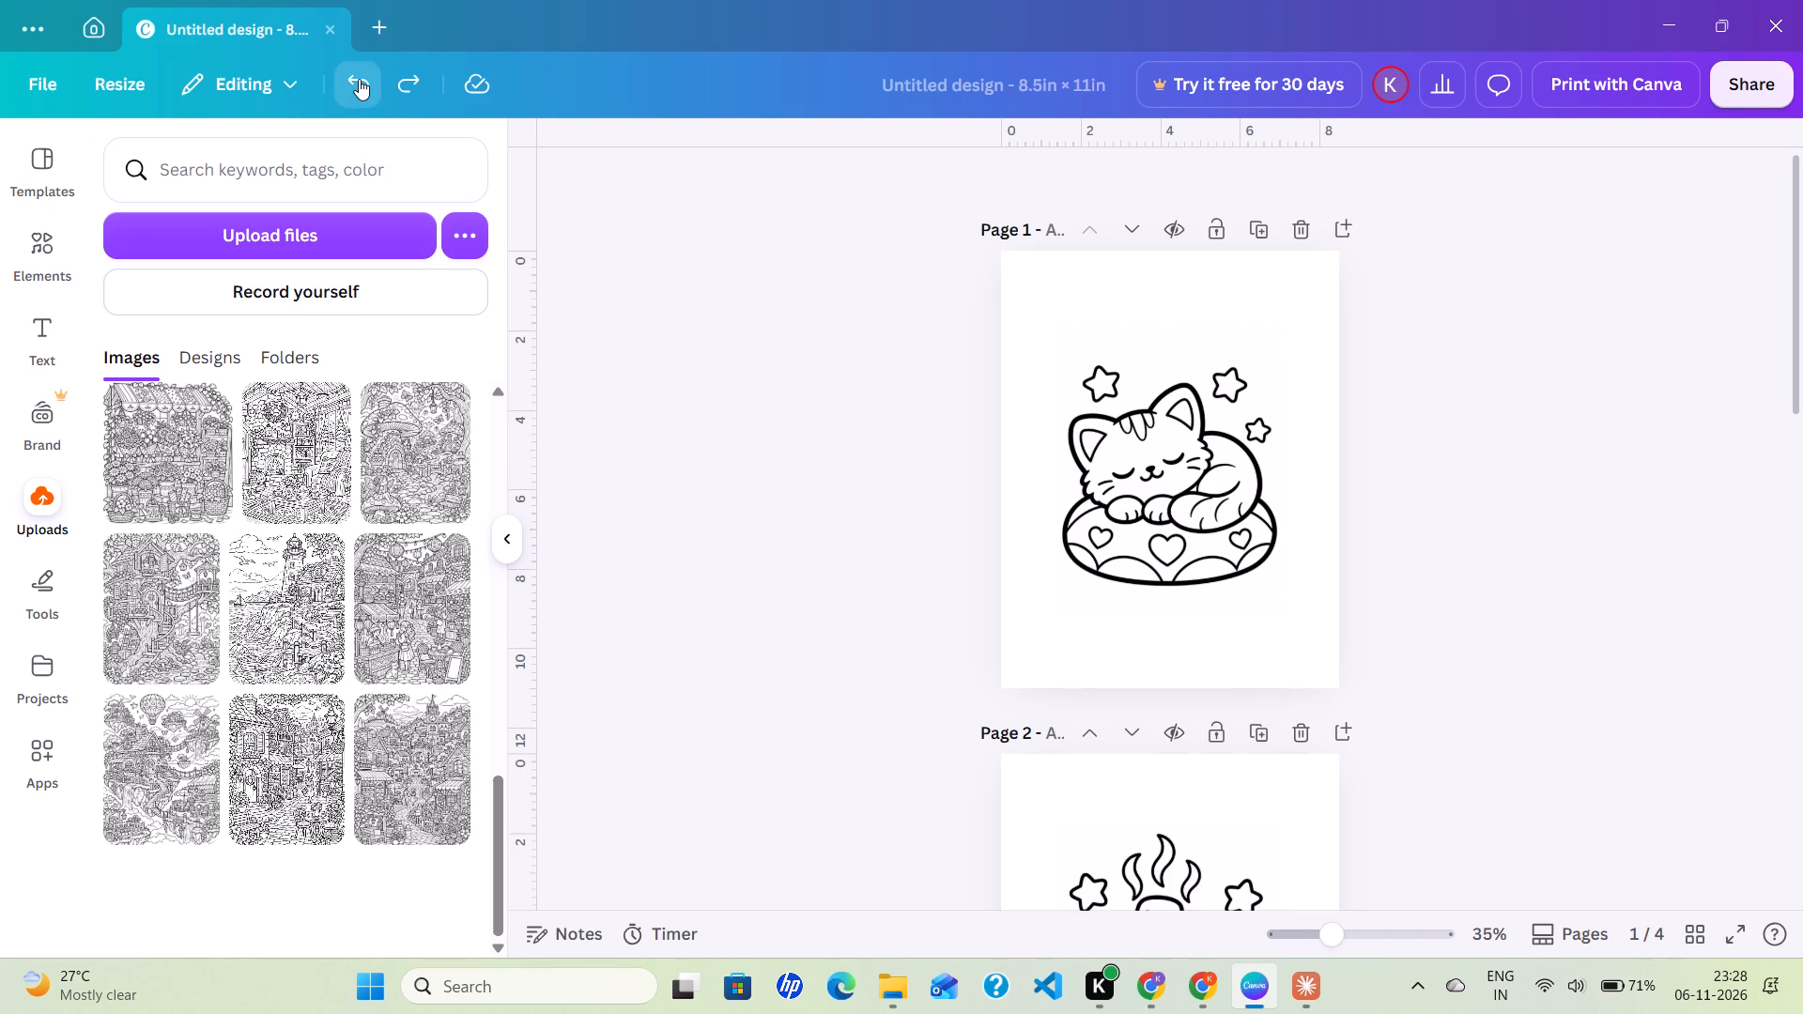
double_click(359, 79)
triple_click(359, 79)
triple_click(359, 79)
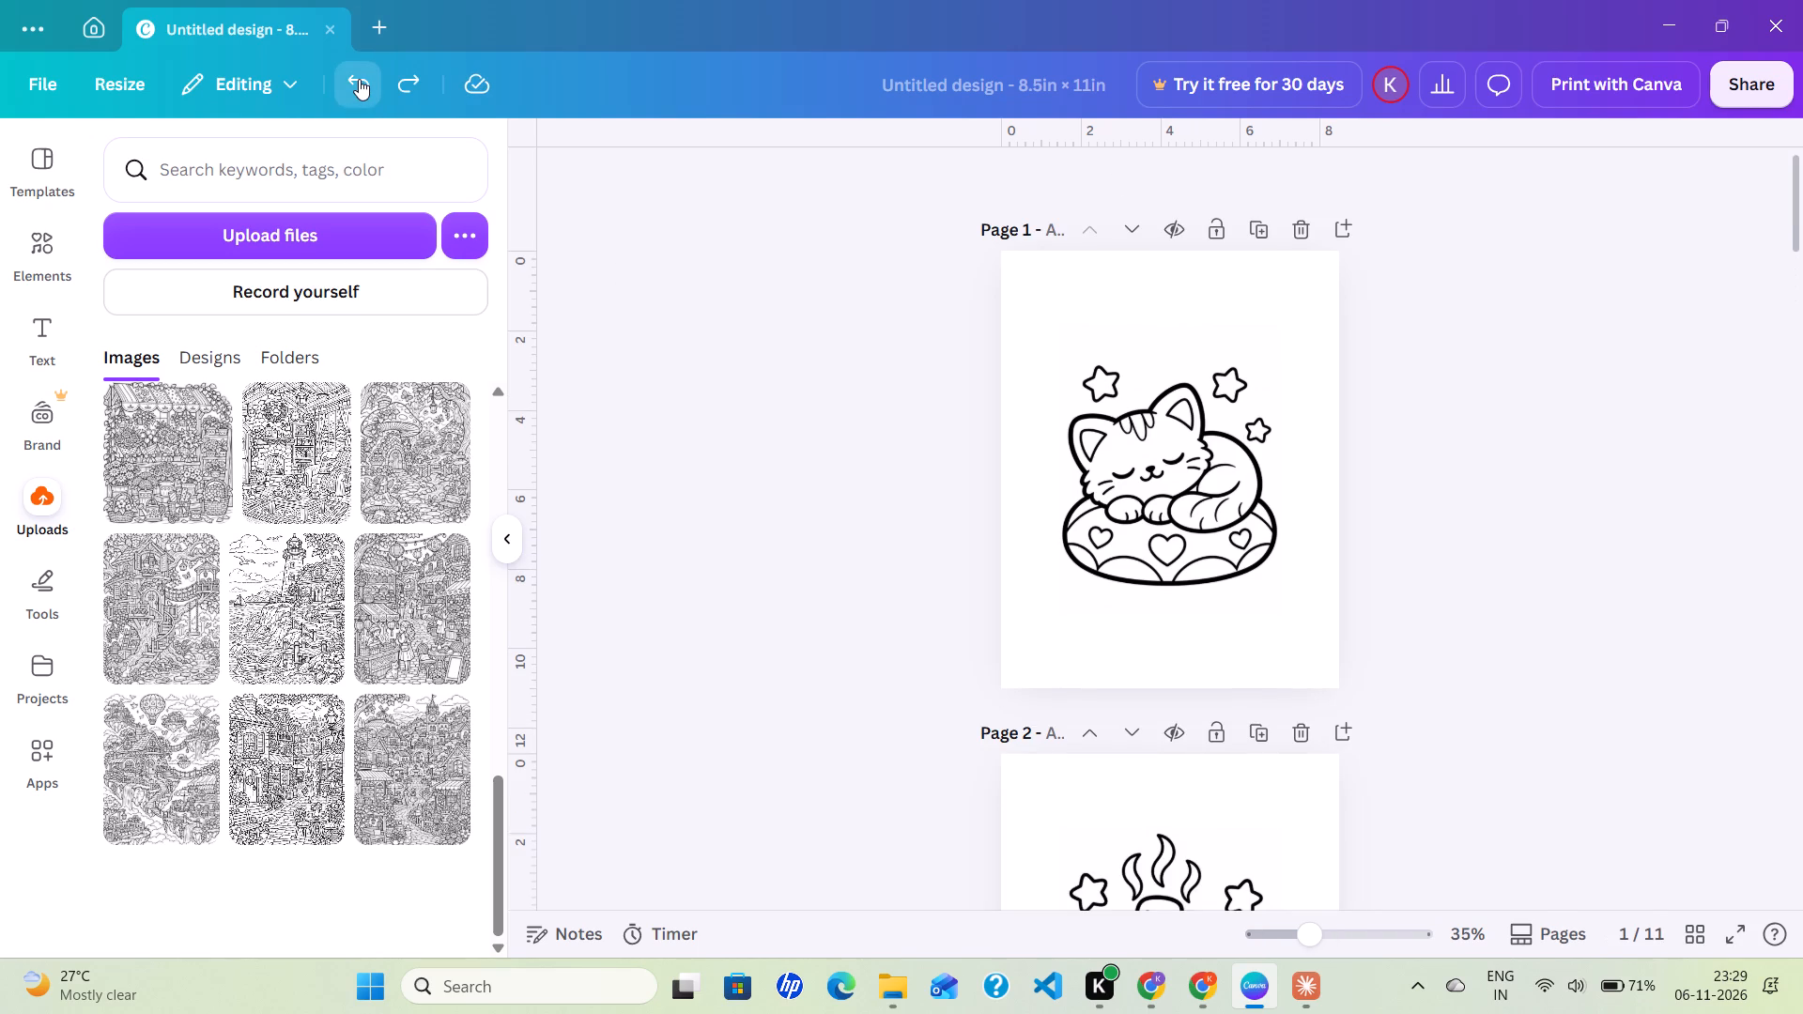
triple_click(359, 79)
triple_click(359, 79)
triple_click(359, 79)
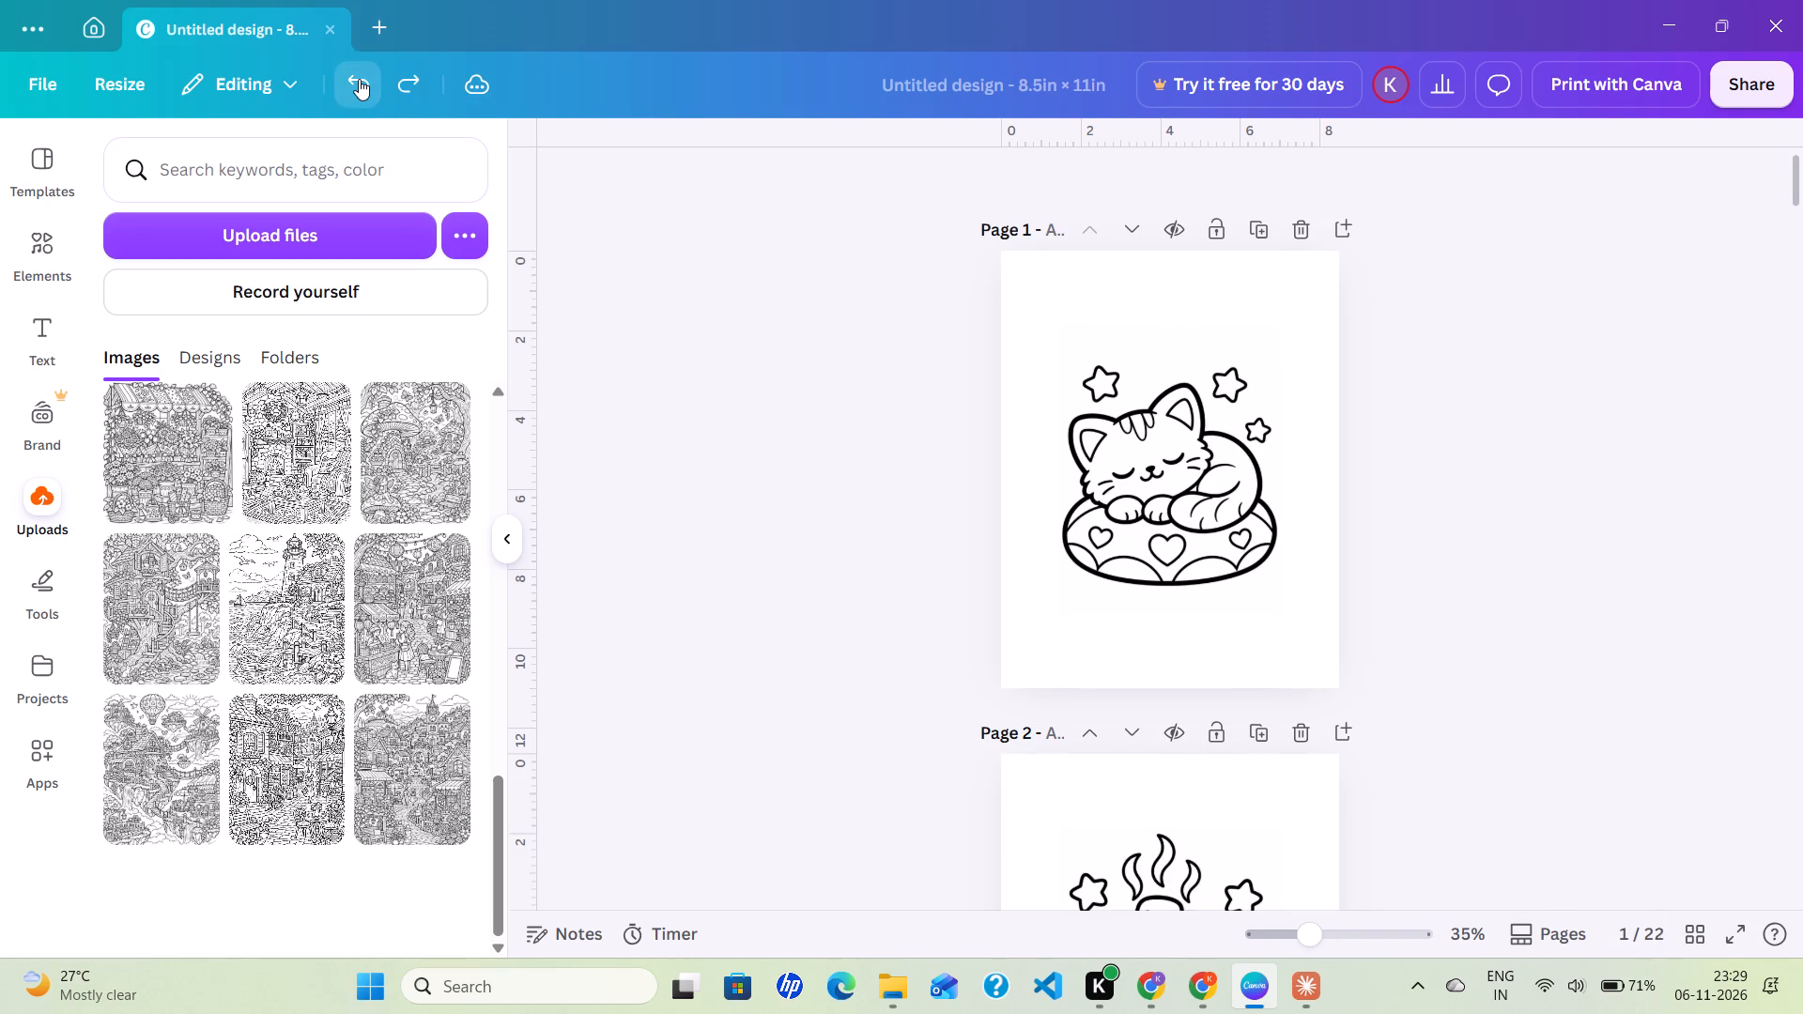
triple_click(359, 79)
triple_click(359, 79)
triple_click(359, 79)
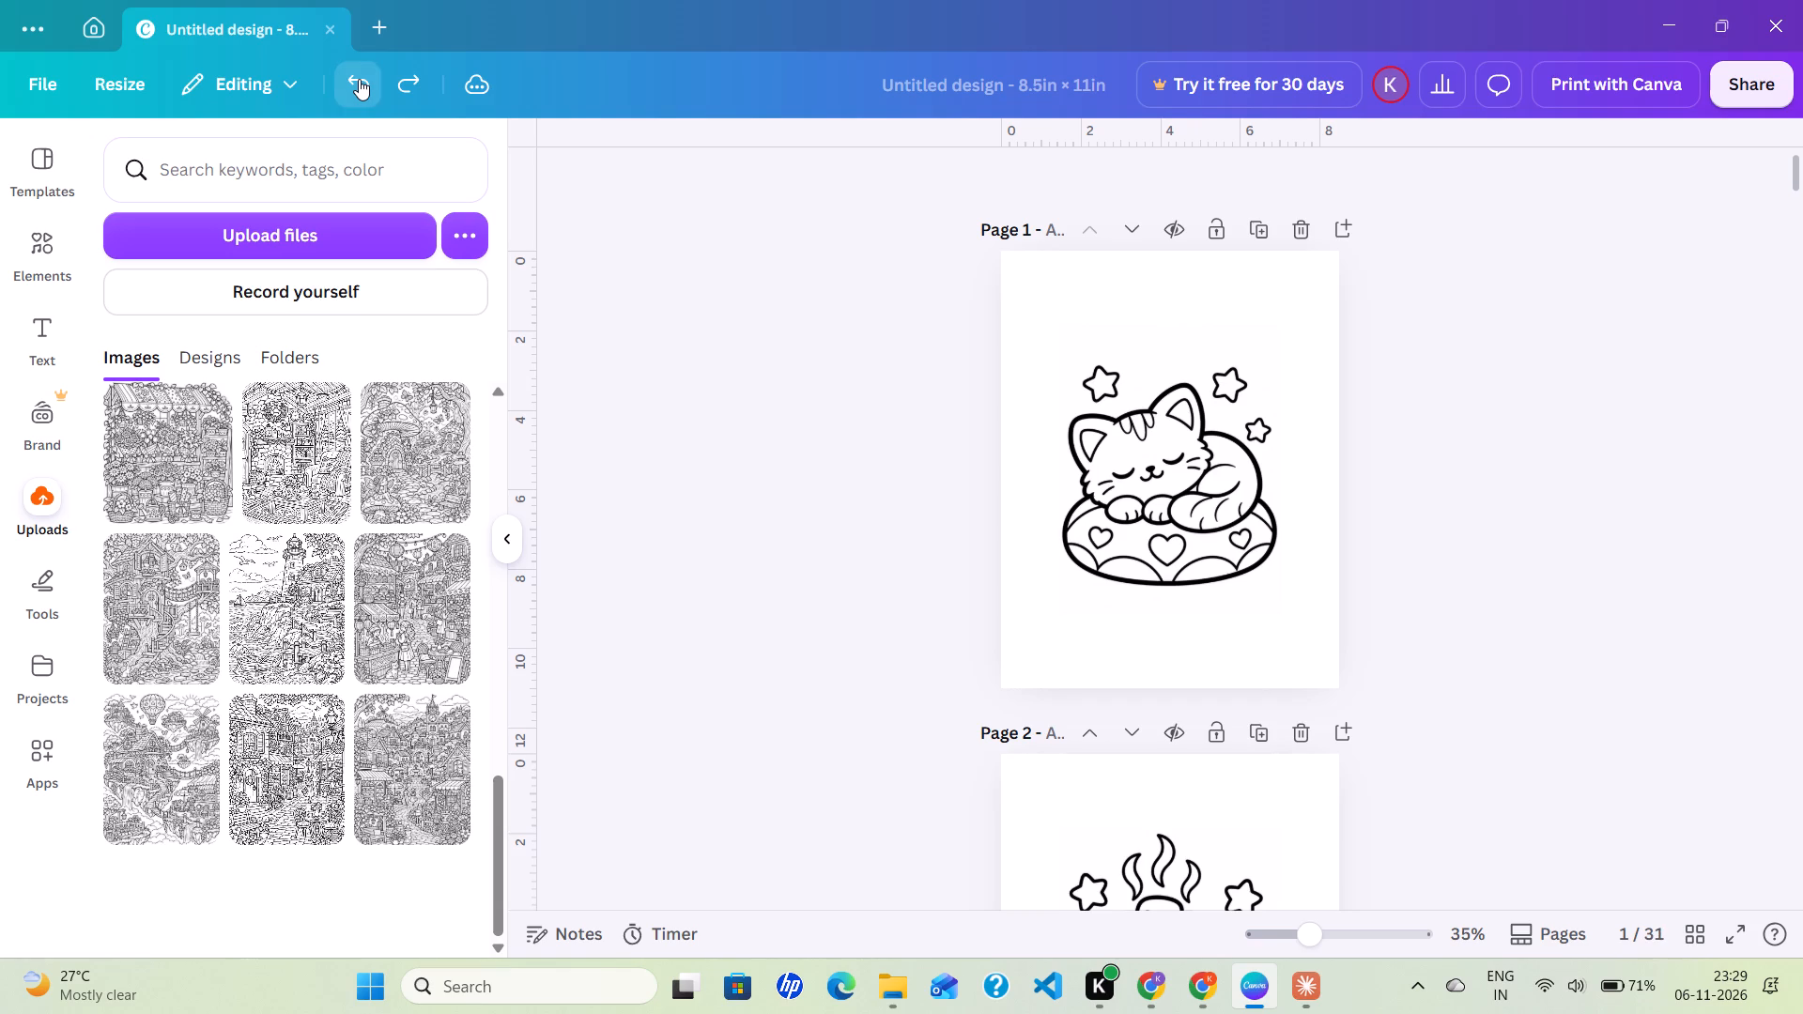
triple_click(359, 79)
triple_click(359, 79)
click(359, 79)
Delete the blank page 36 between the village street page and the large town illustration page.
scroll(917, 553, down, 8)
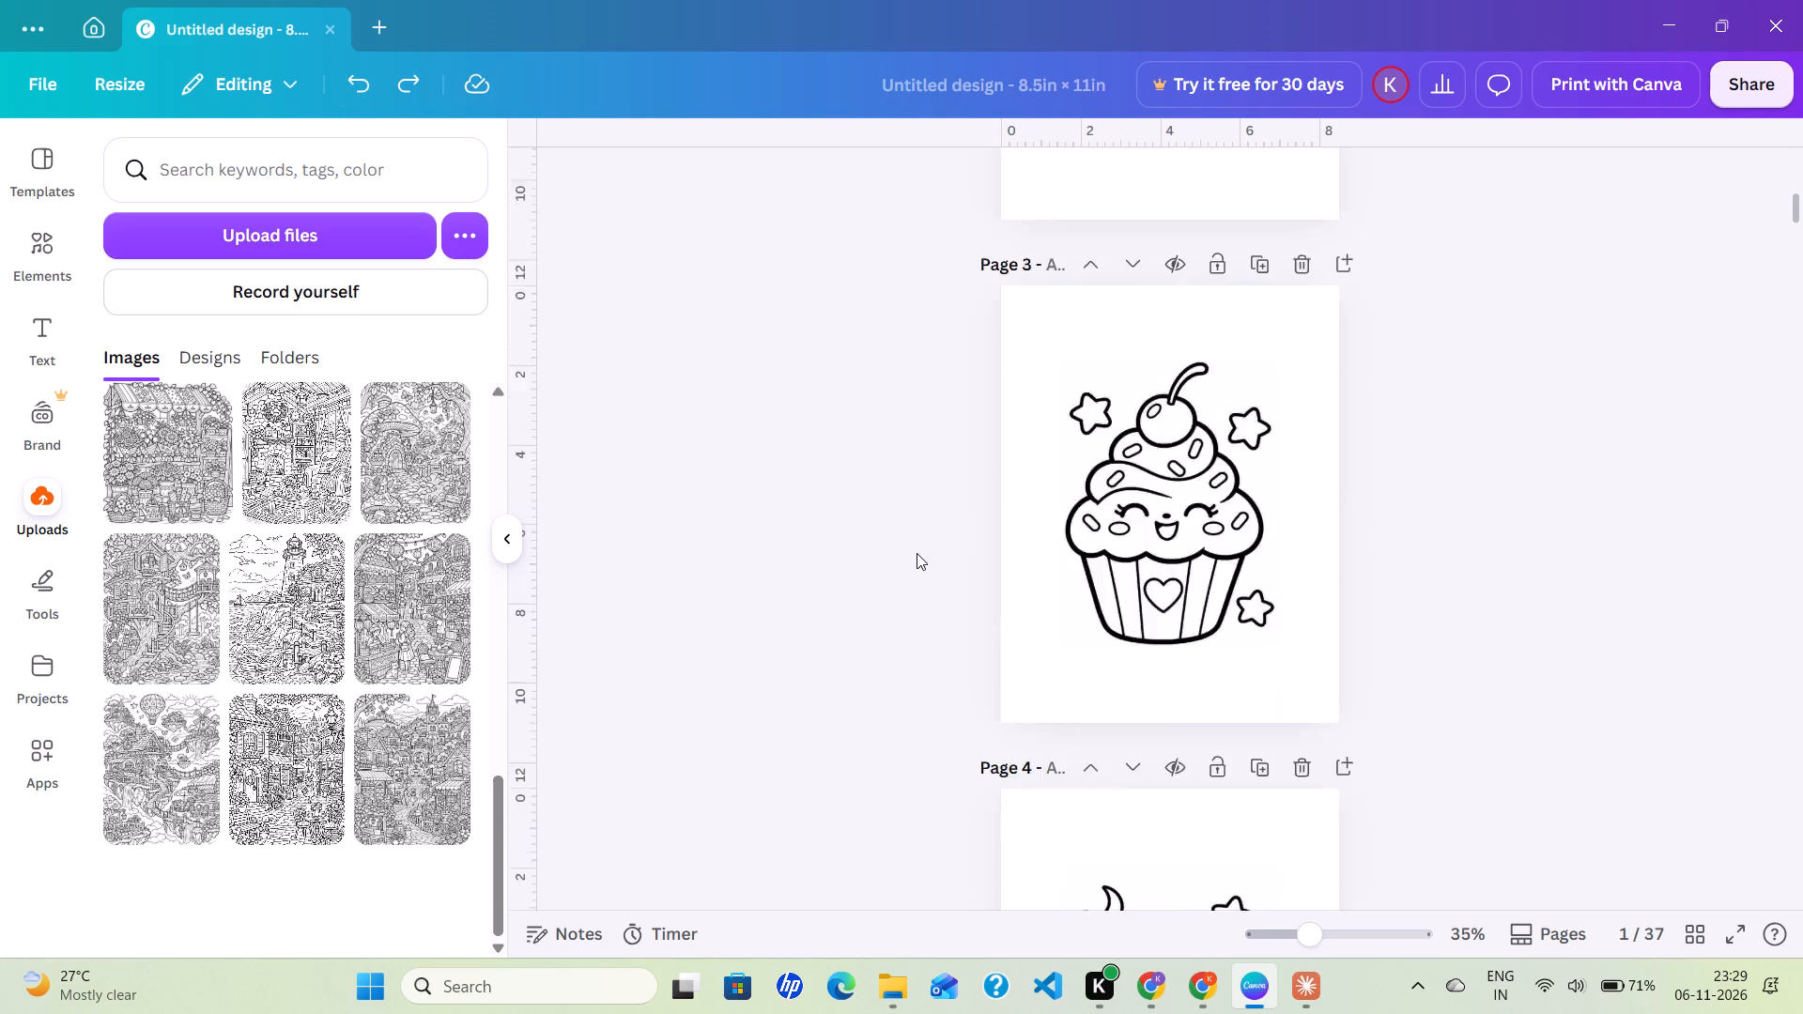
scroll(917, 553, down, 20)
scroll(917, 553, down, 17)
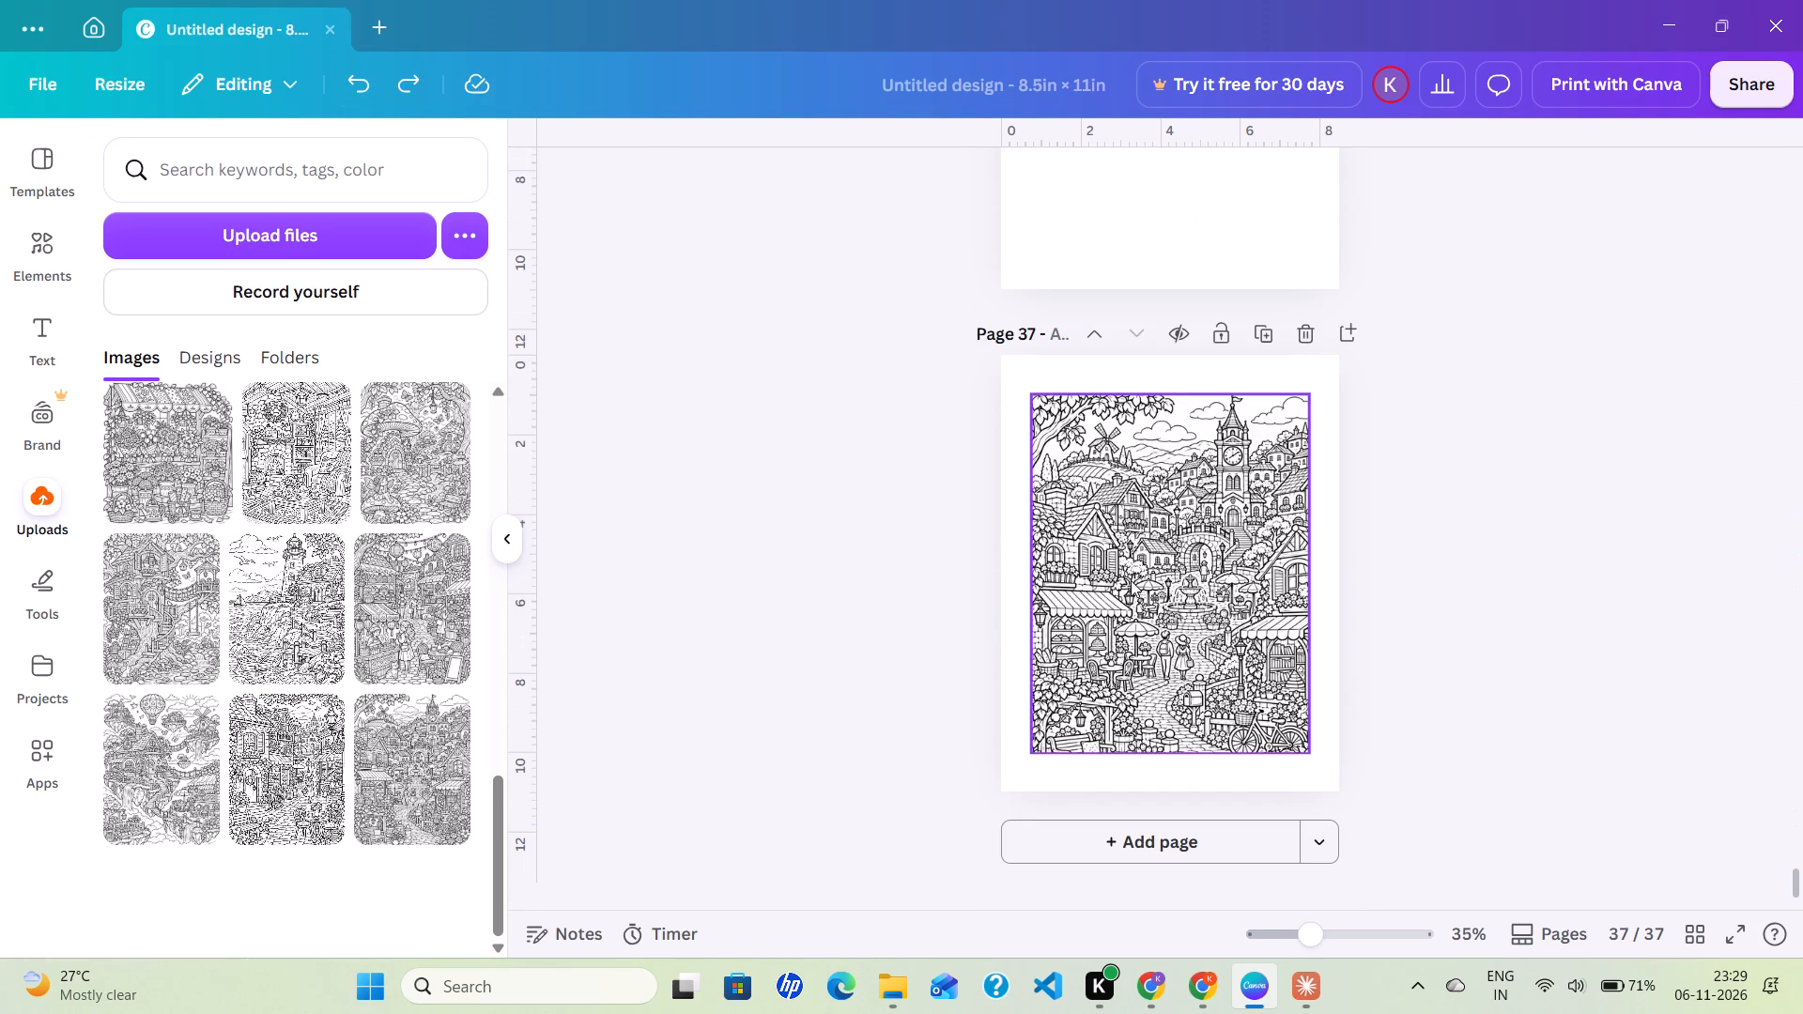
click(1316, 470)
scroll(1316, 470, up, 1)
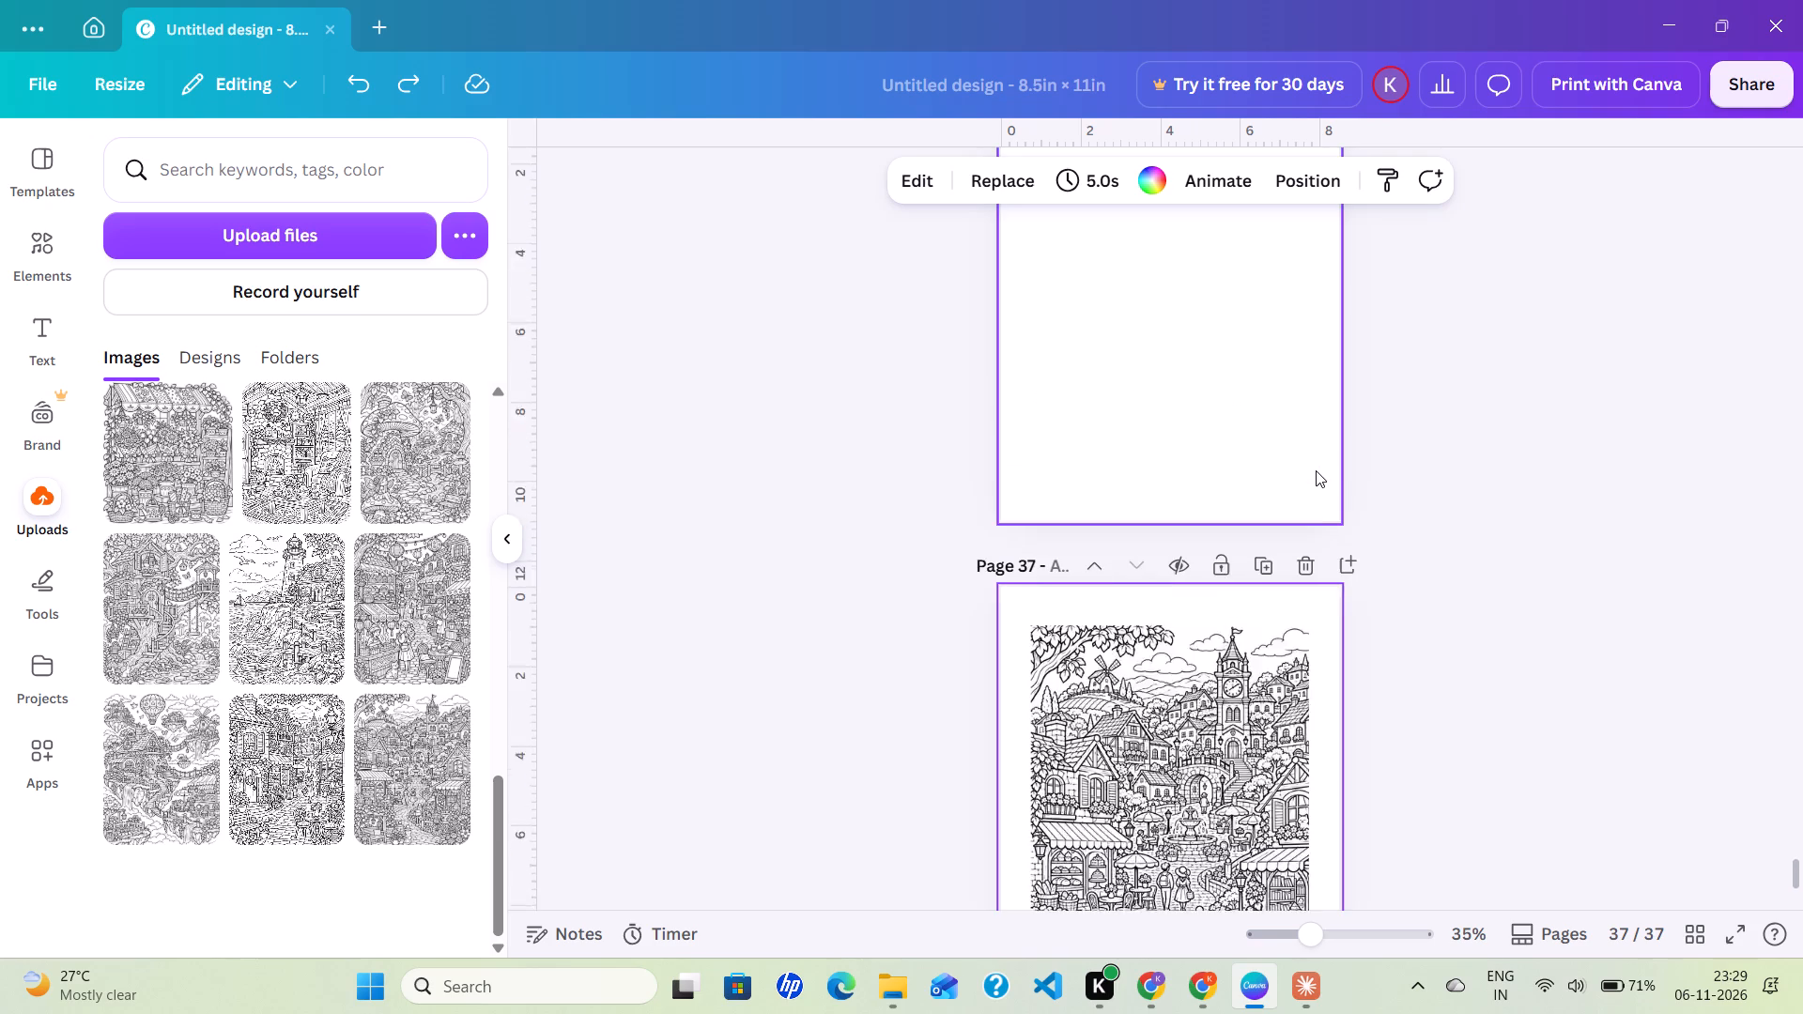
scroll(1316, 470, up, 1)
click(1530, 537)
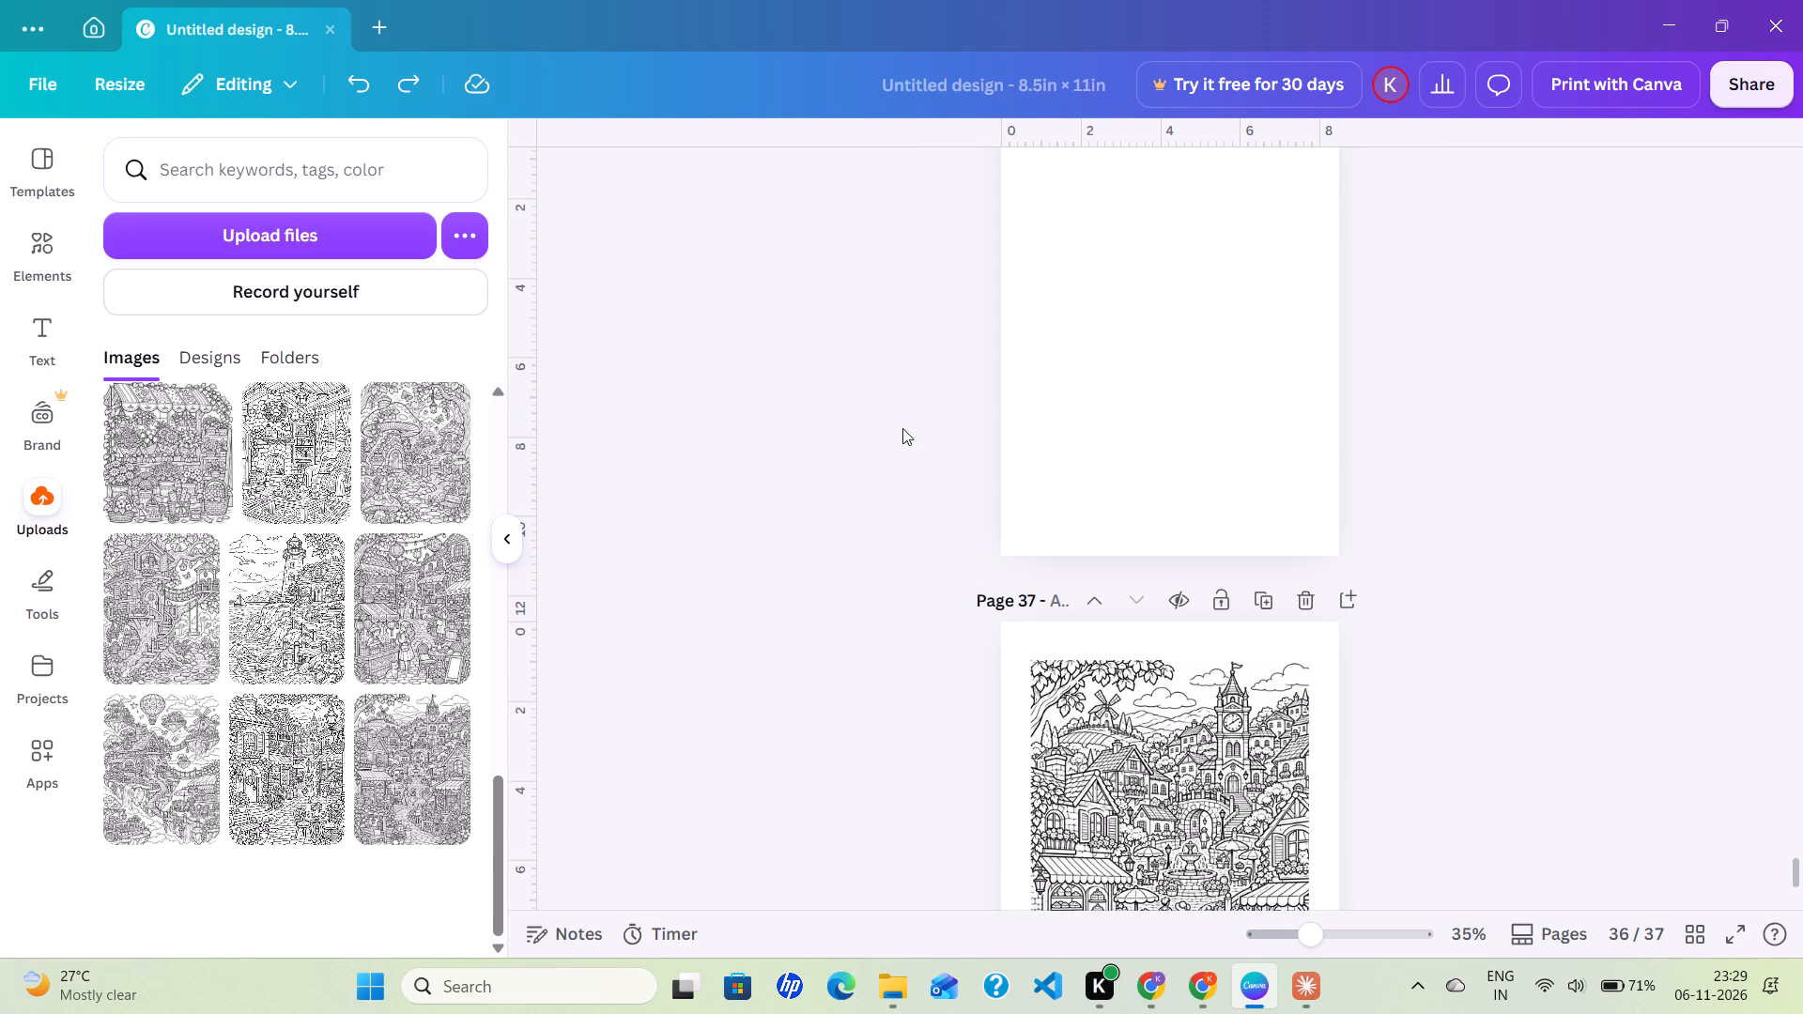
scroll(898, 413, up, 3)
click(1184, 790)
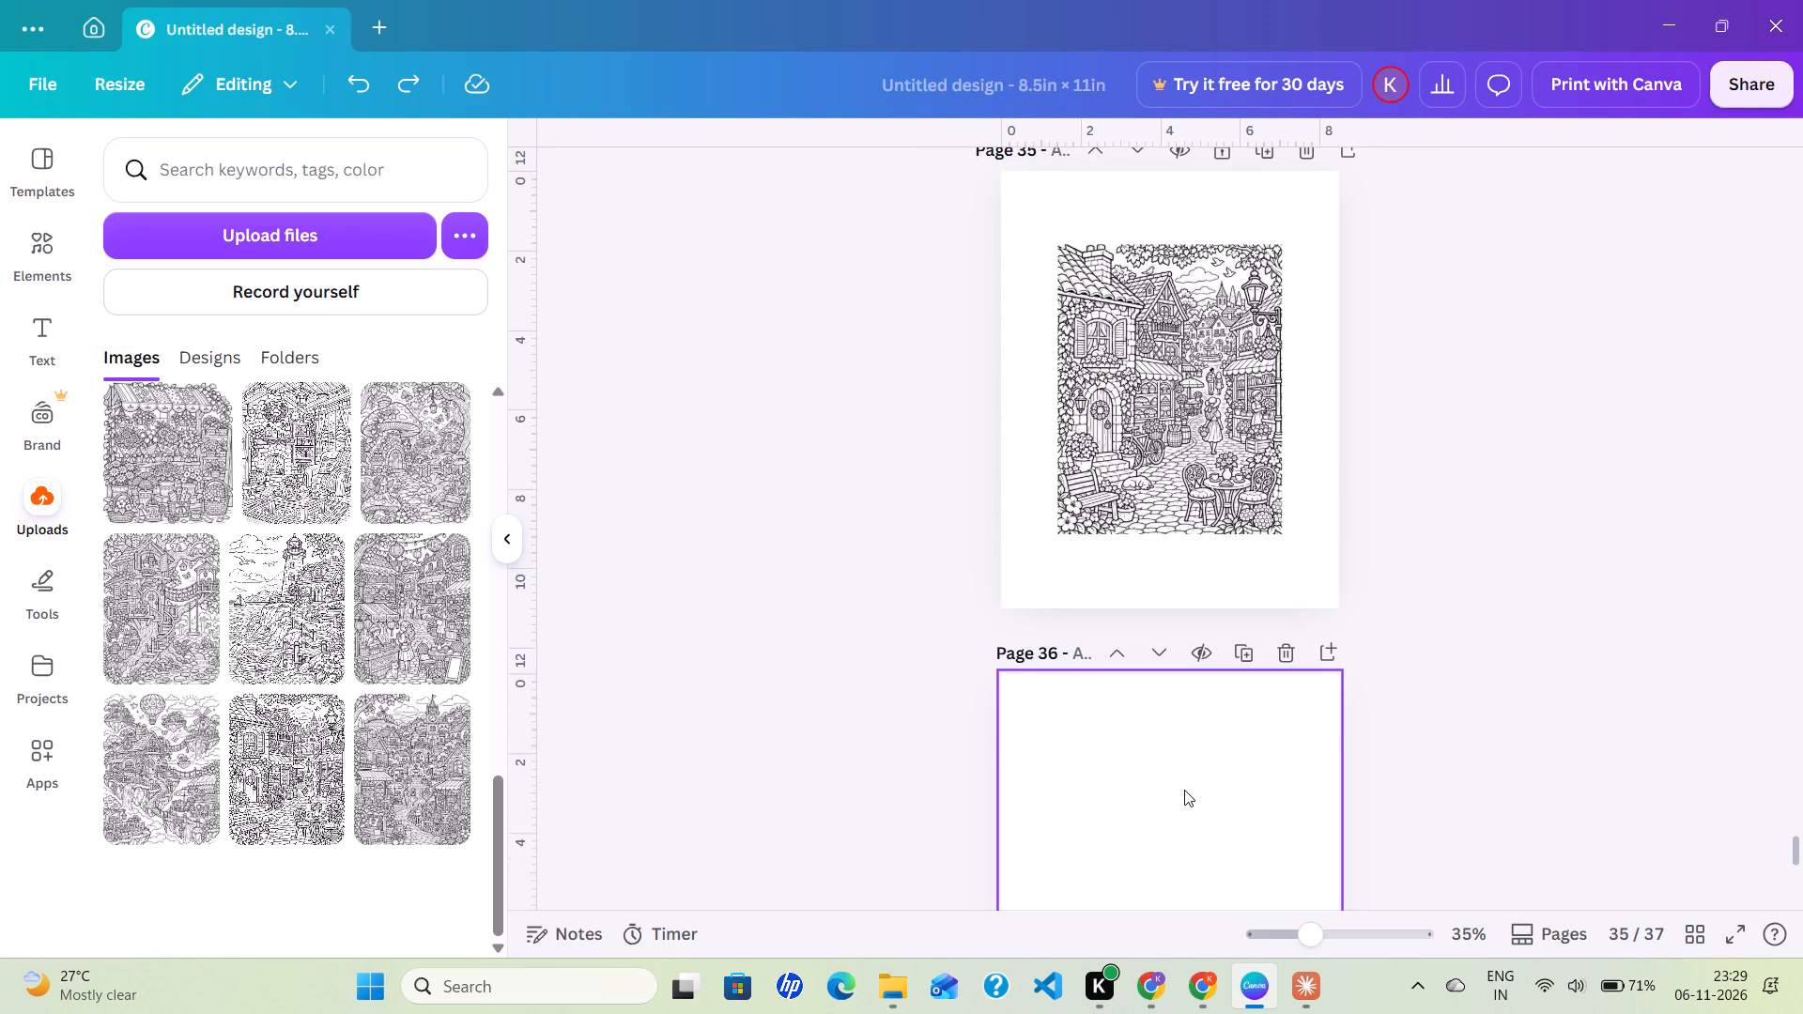
click(1284, 657)
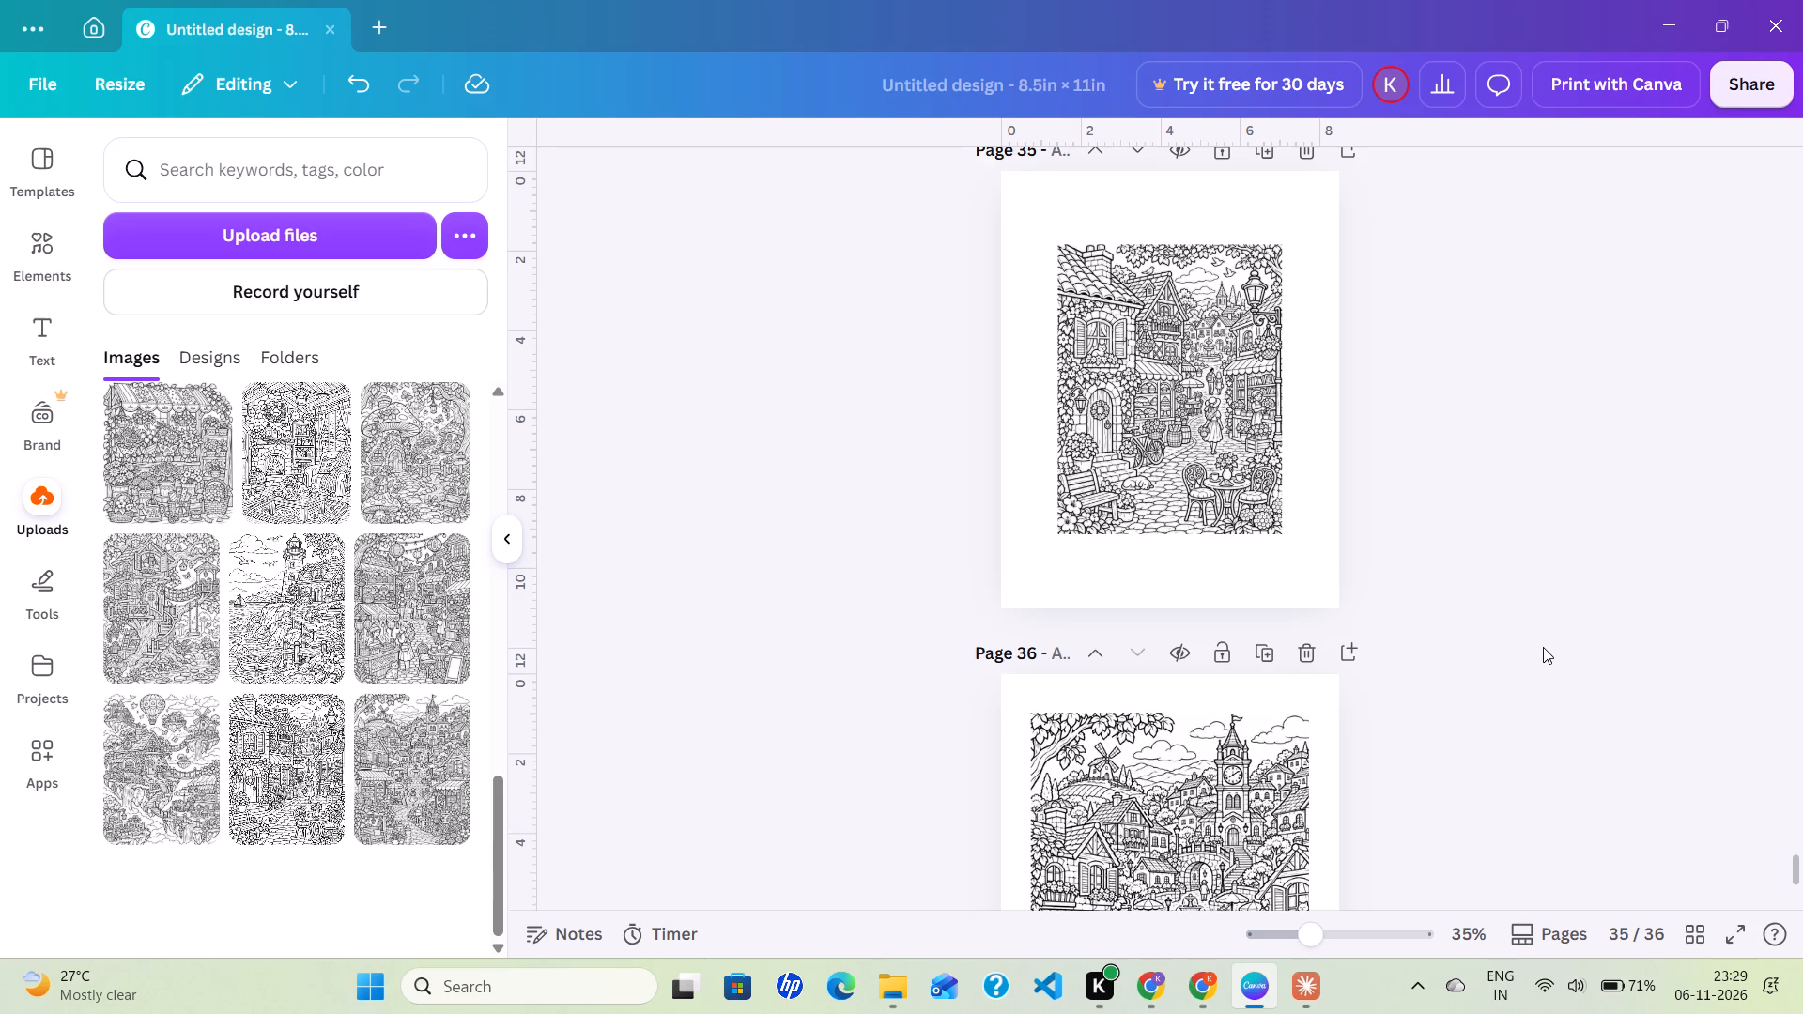
Delete the pages one after another from the first page onward until only the large town illustration page is left.
scroll(1543, 647, up, 1)
scroll(846, 424, up, 20)
scroll(846, 424, up, 7)
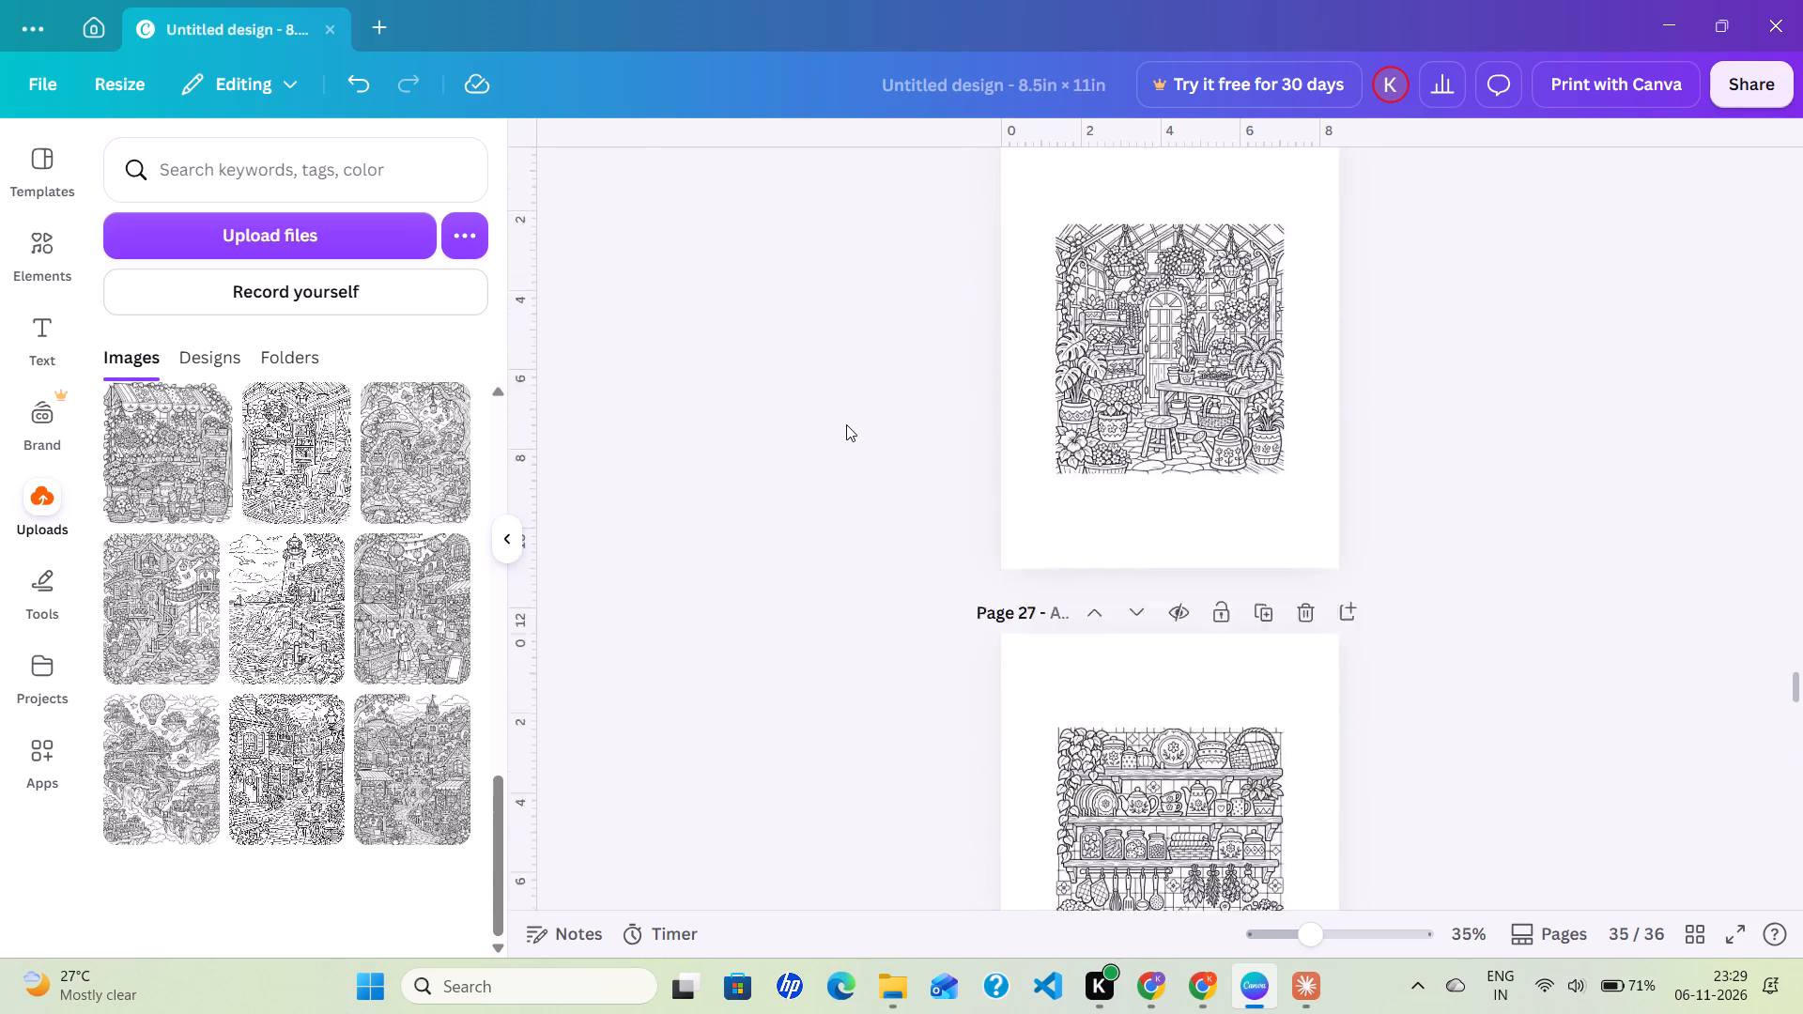
scroll(846, 424, up, 20)
scroll(846, 424, up, 16)
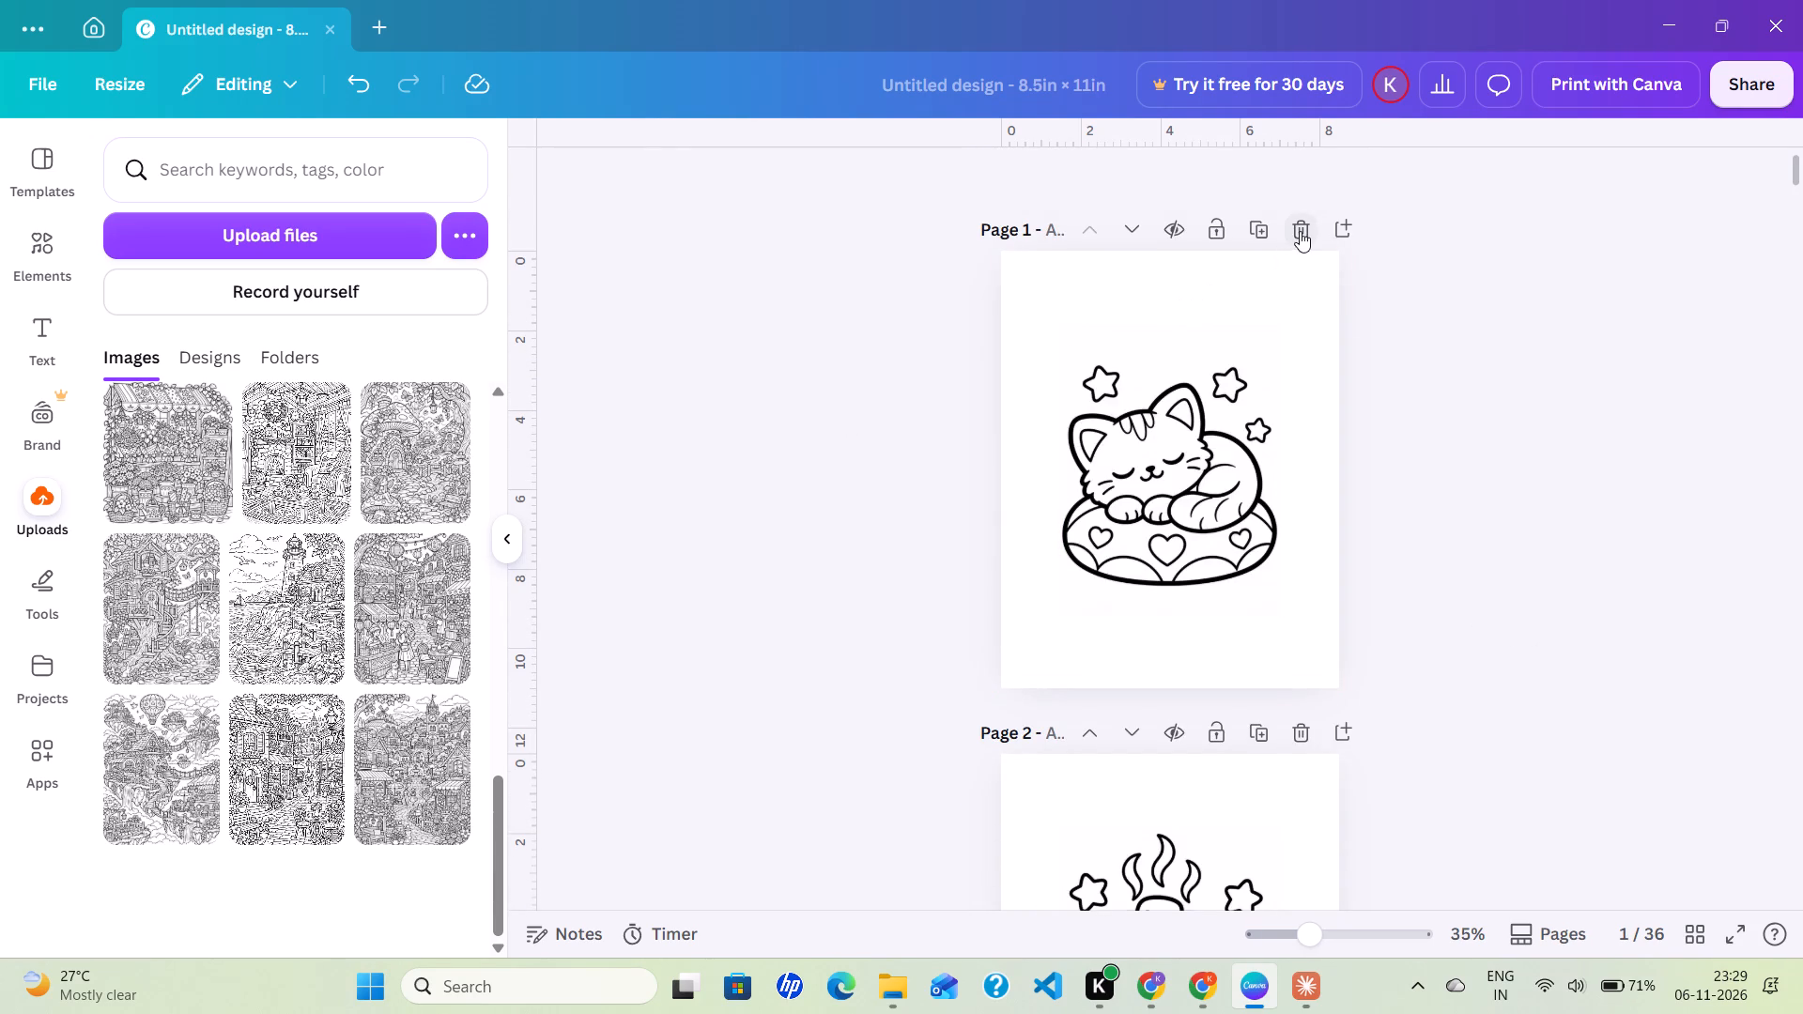
click(1300, 231)
click(1300, 231)
click(1300, 231)
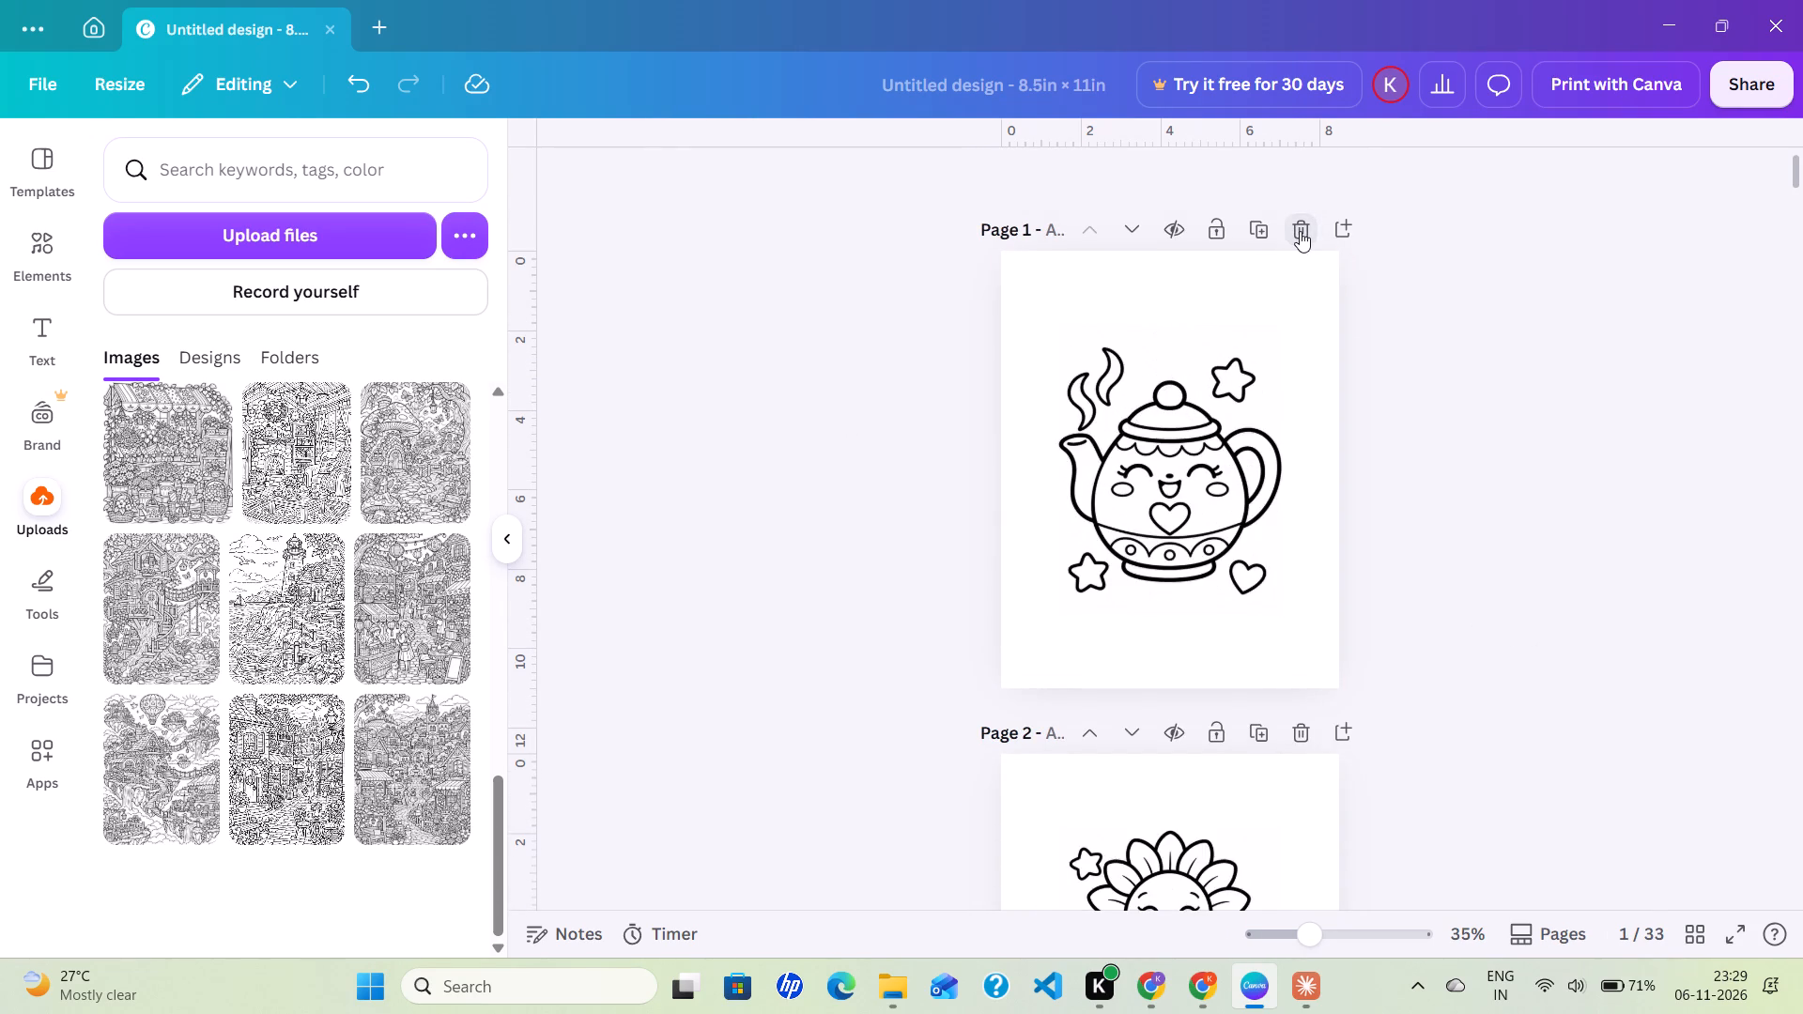
click(1300, 231)
click(1300, 231)
triple_click(1300, 231)
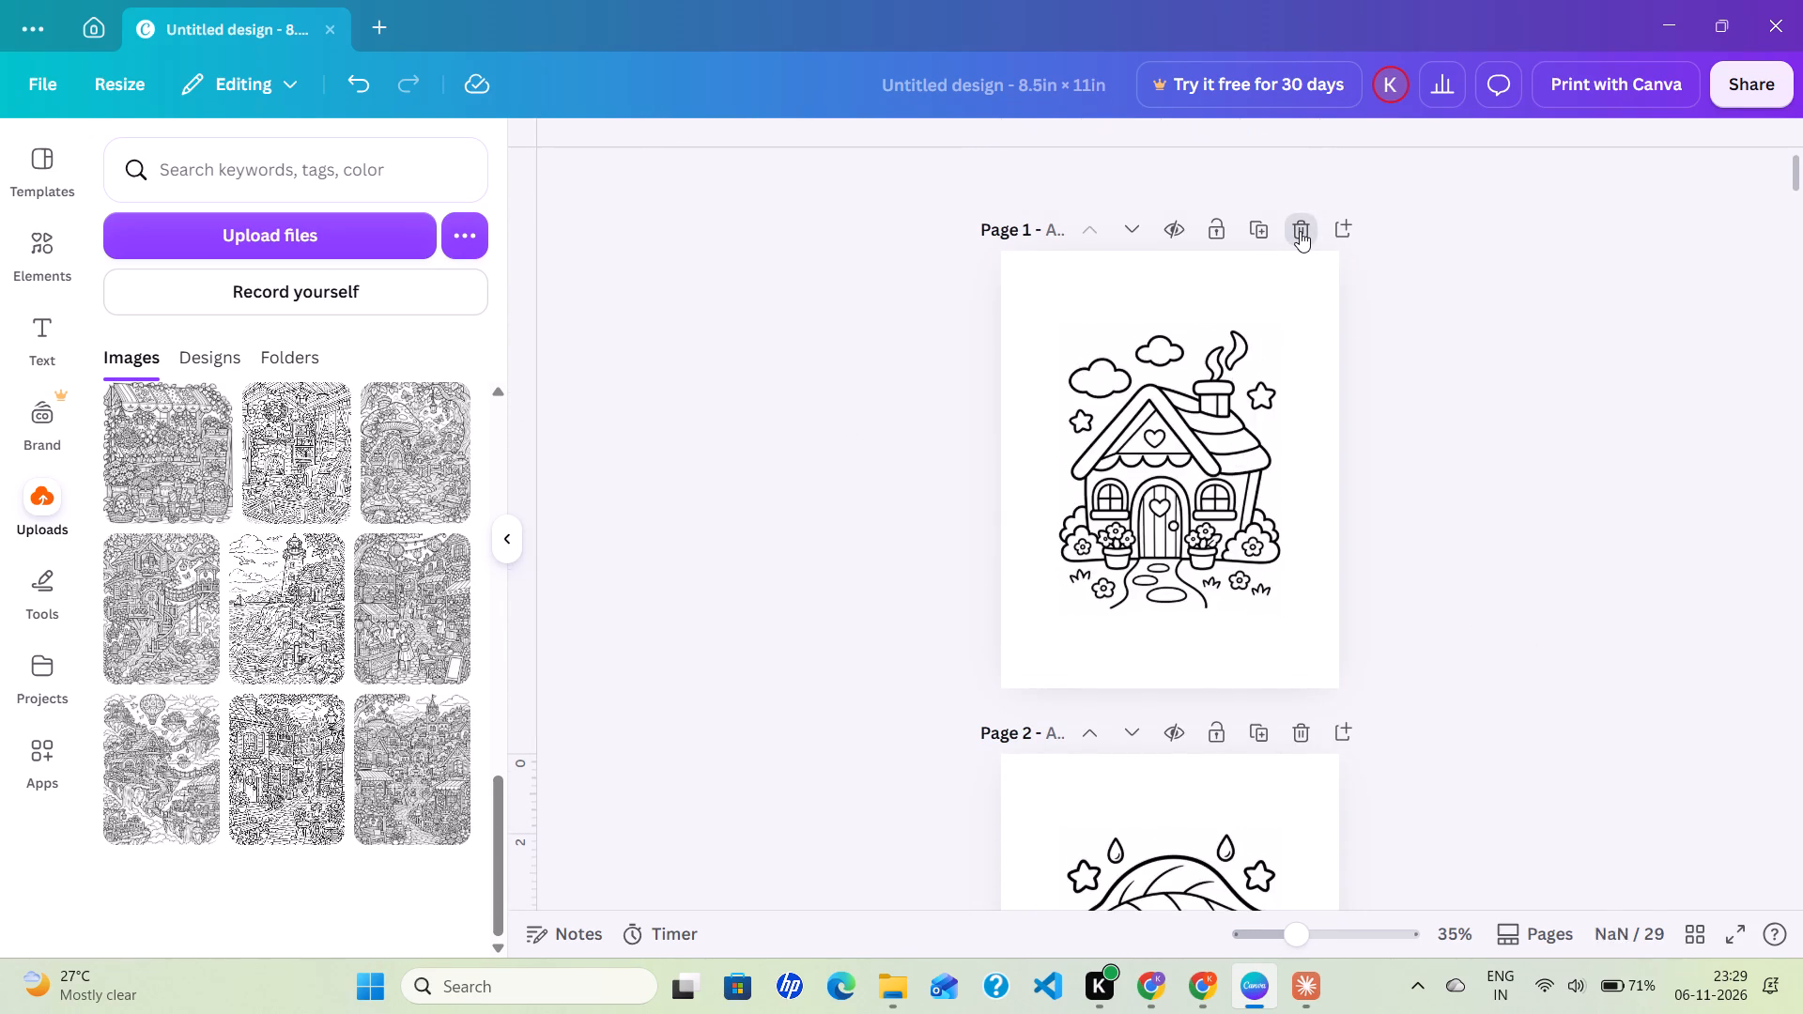
triple_click(1300, 231)
triple_click(1300, 231)
triple_click(1300, 231)
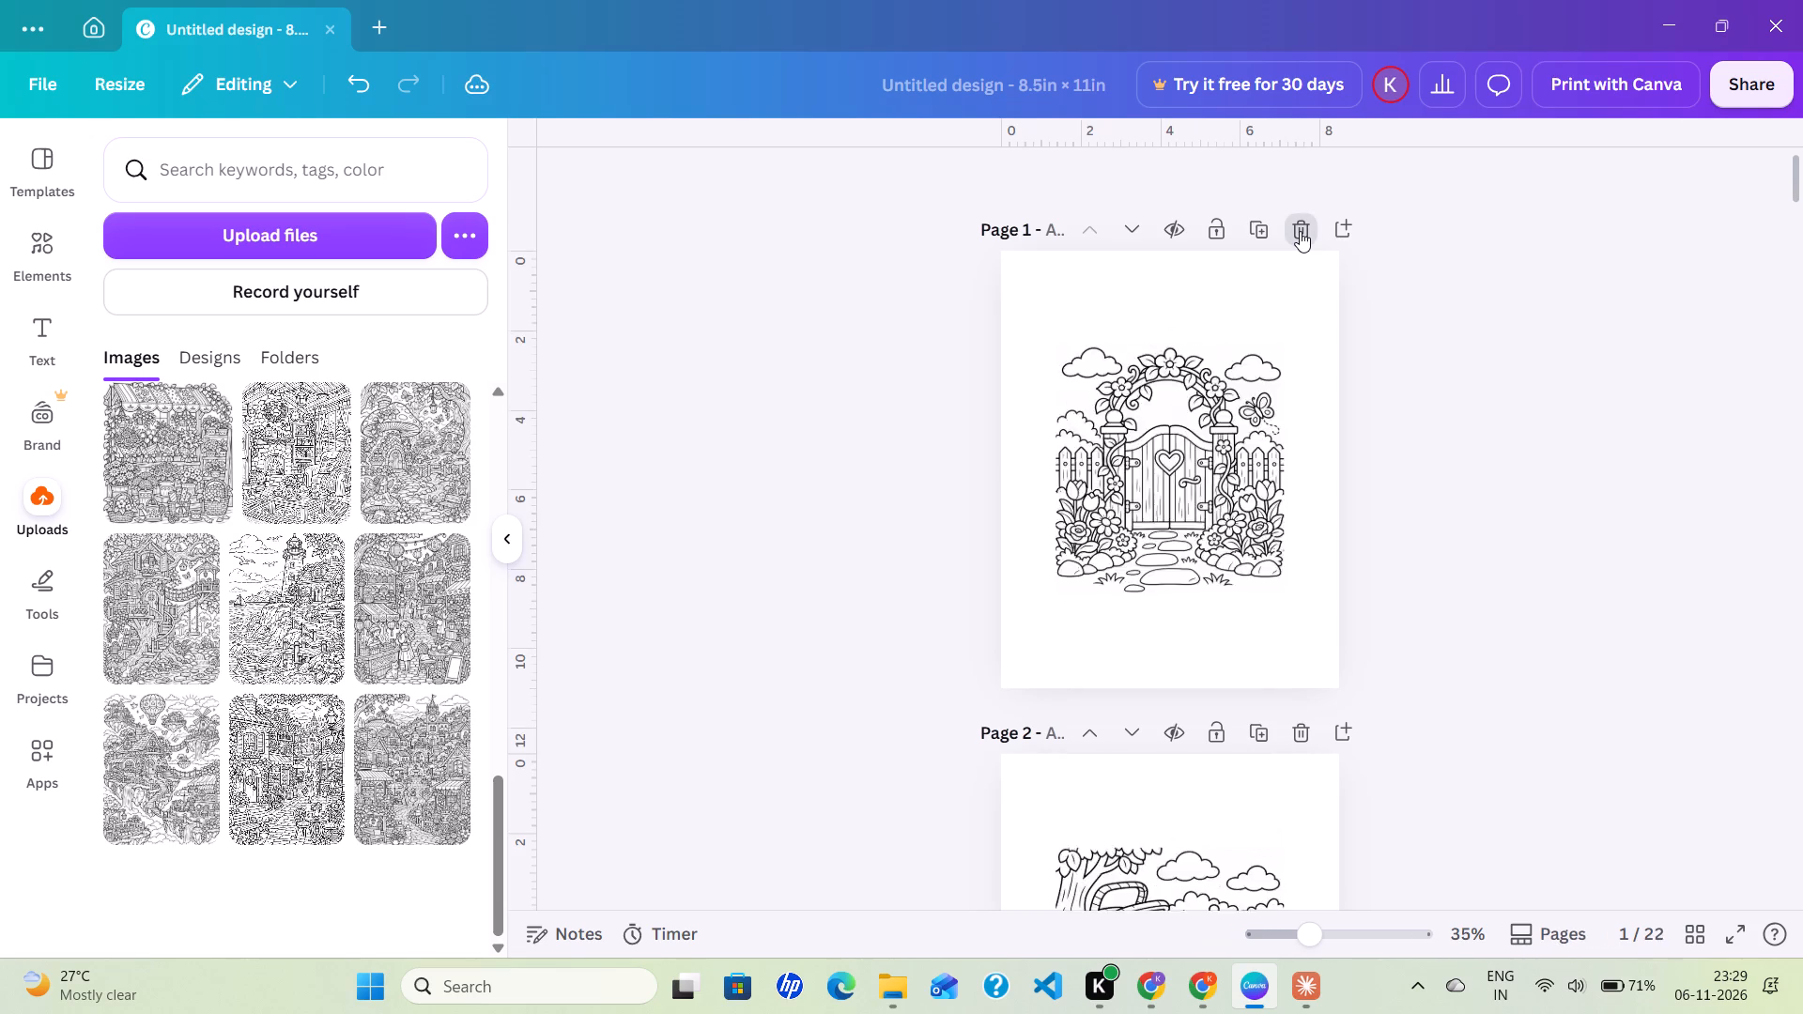
triple_click(1300, 231)
triple_click(1300, 231)
triple_click(1300, 231)
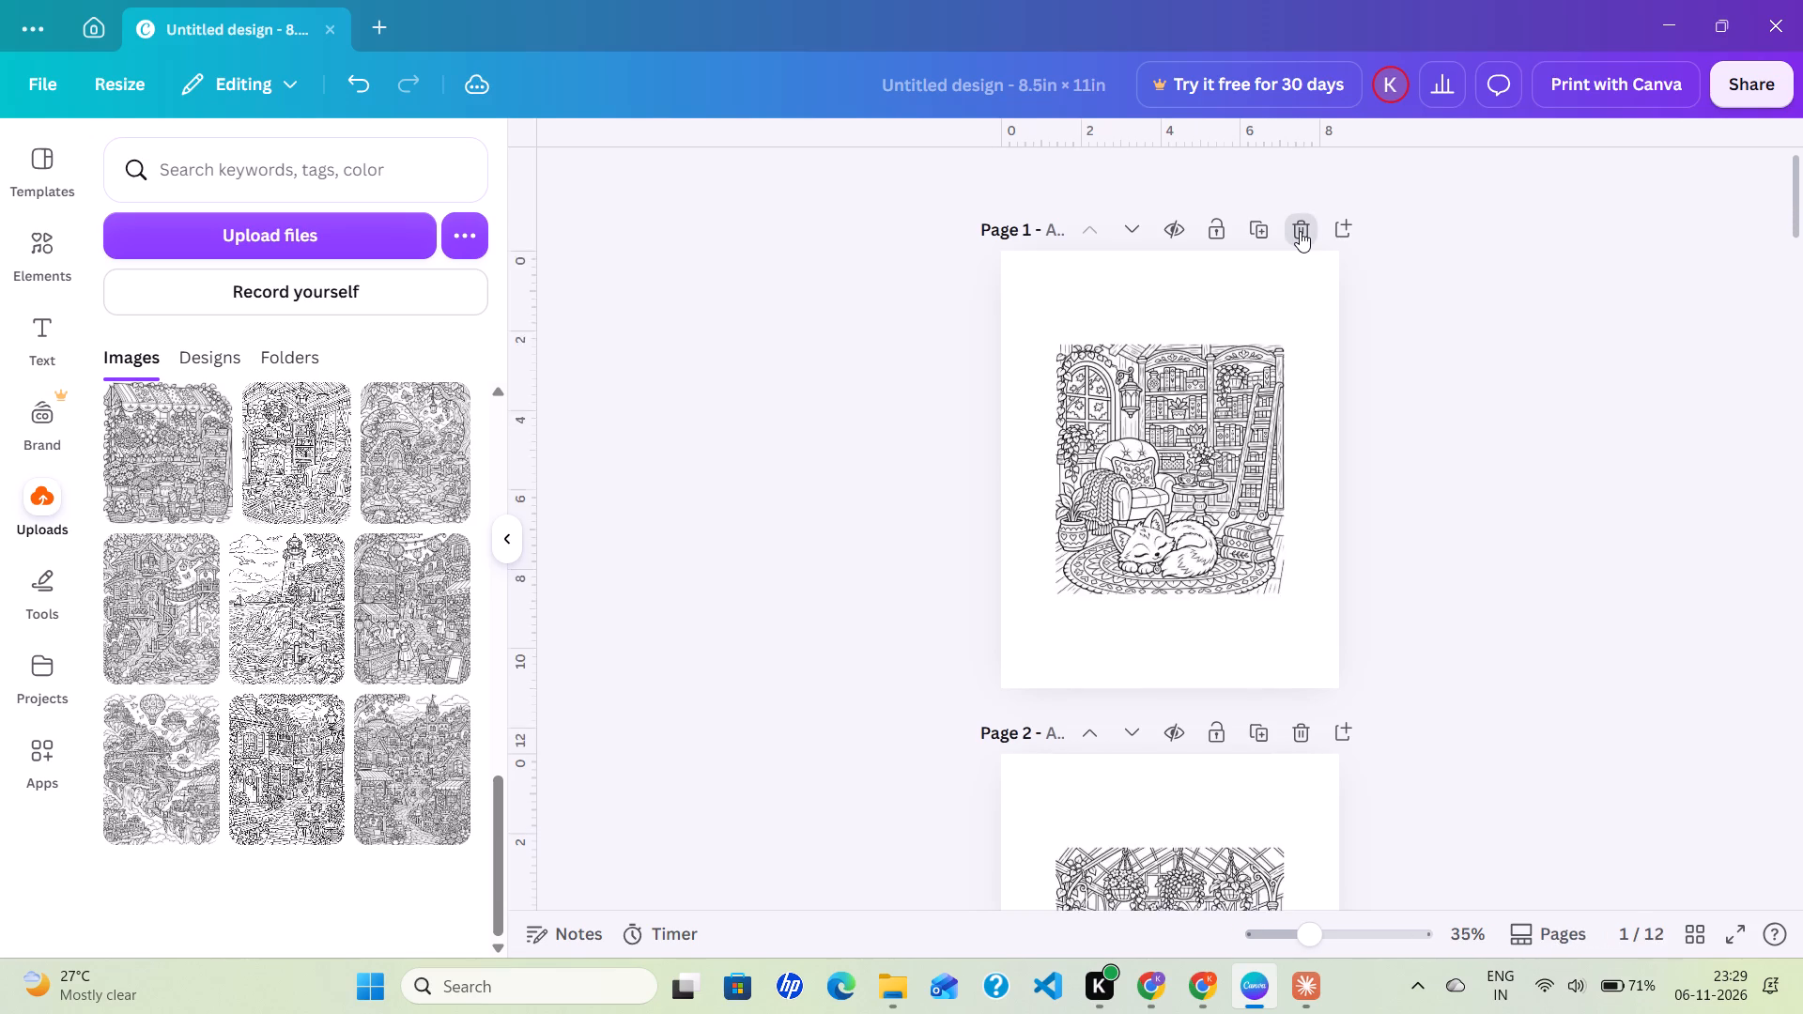
triple_click(1300, 231)
triple_click(1300, 231)
triple_click(1300, 231)
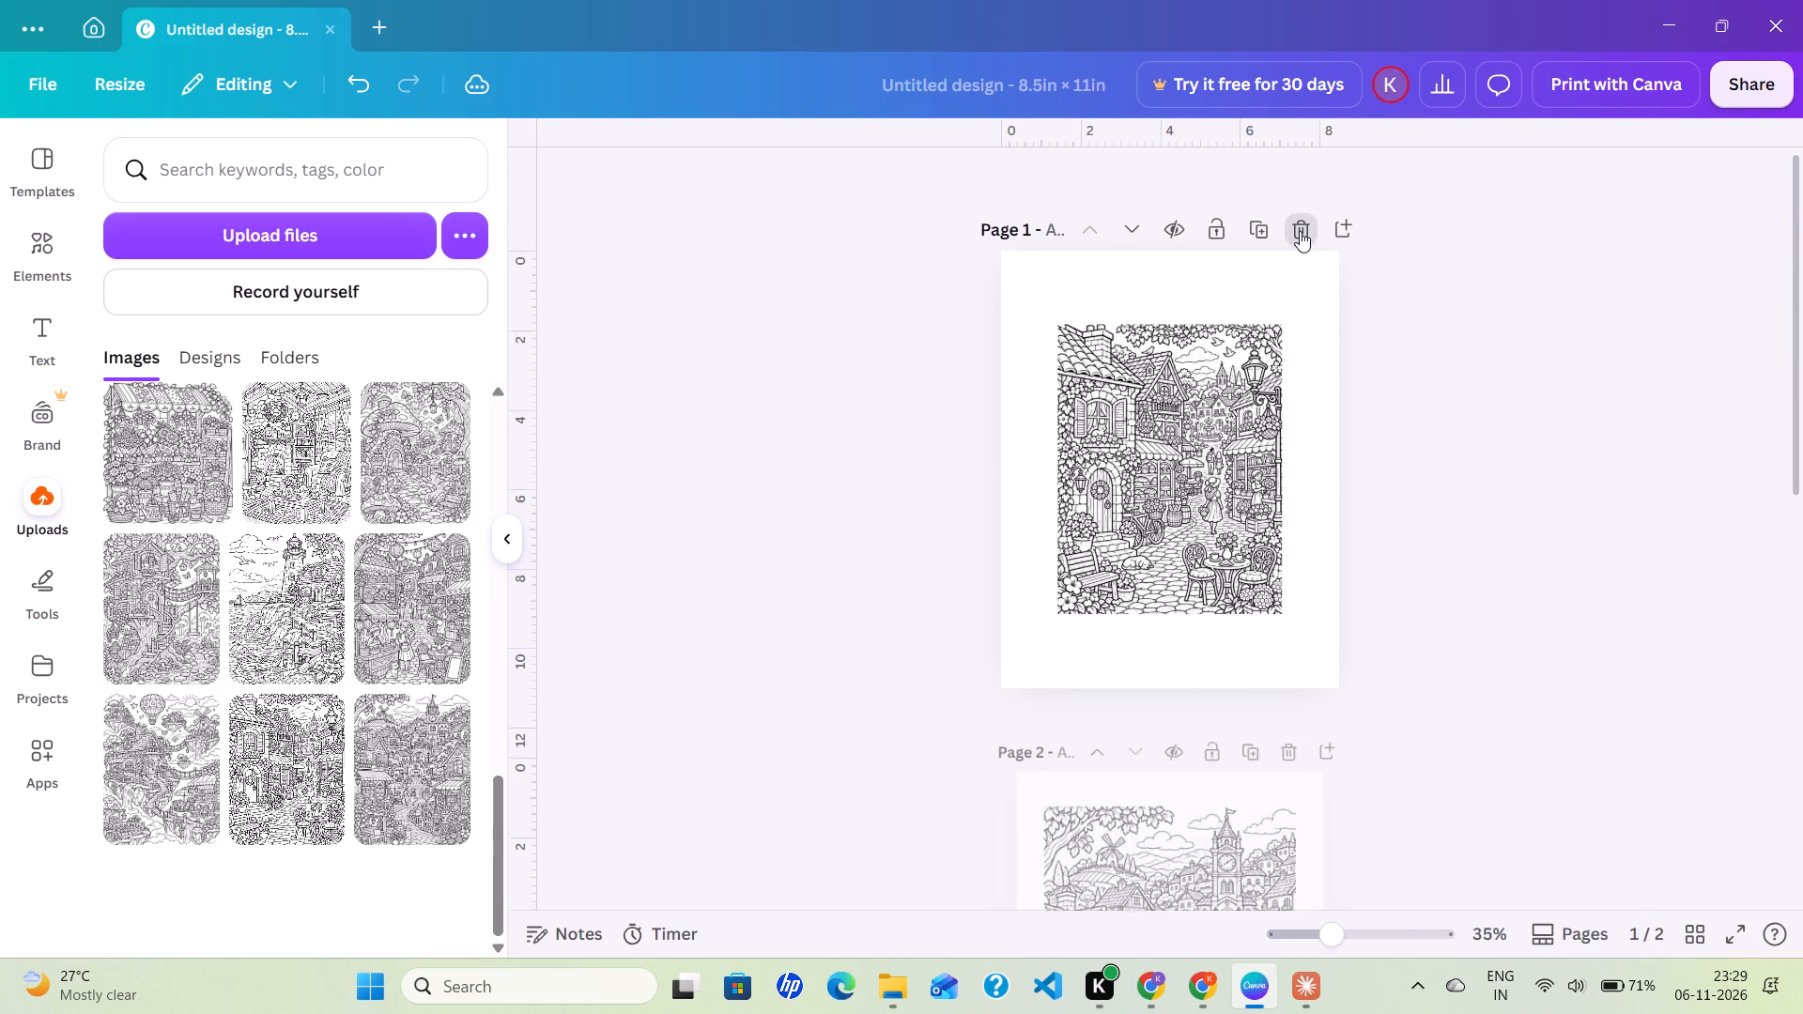
double_click(1300, 231)
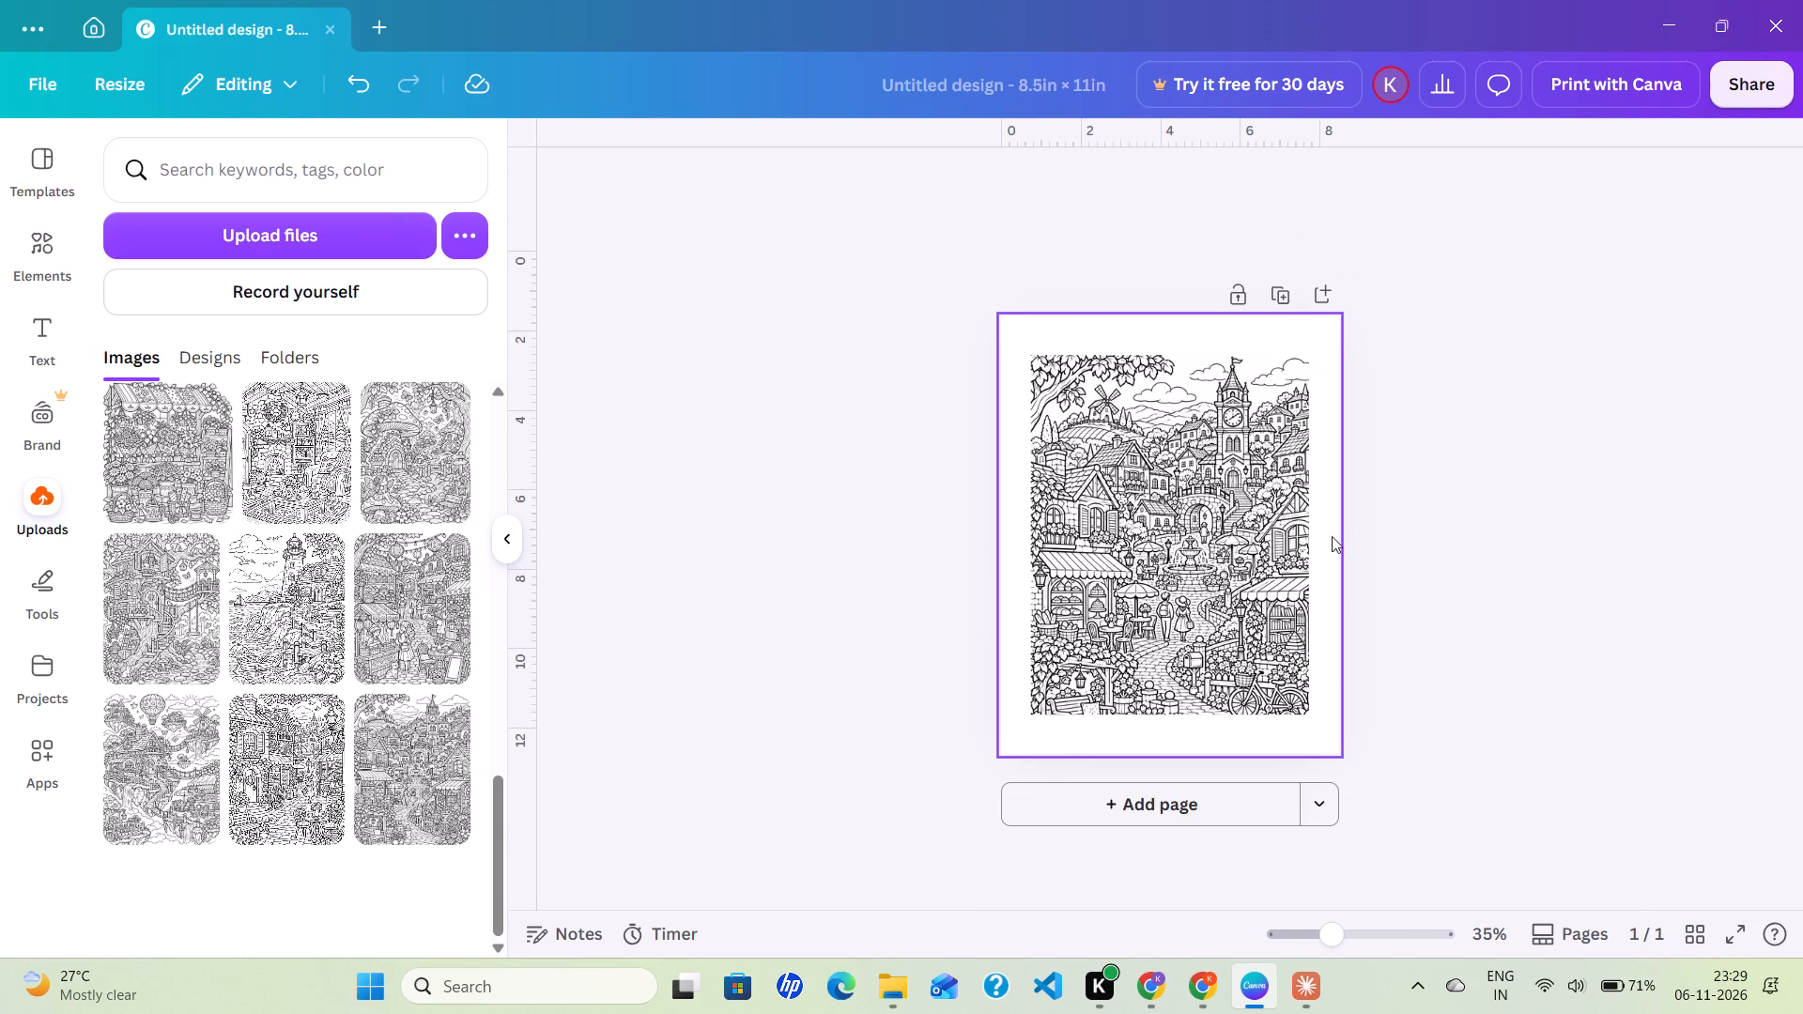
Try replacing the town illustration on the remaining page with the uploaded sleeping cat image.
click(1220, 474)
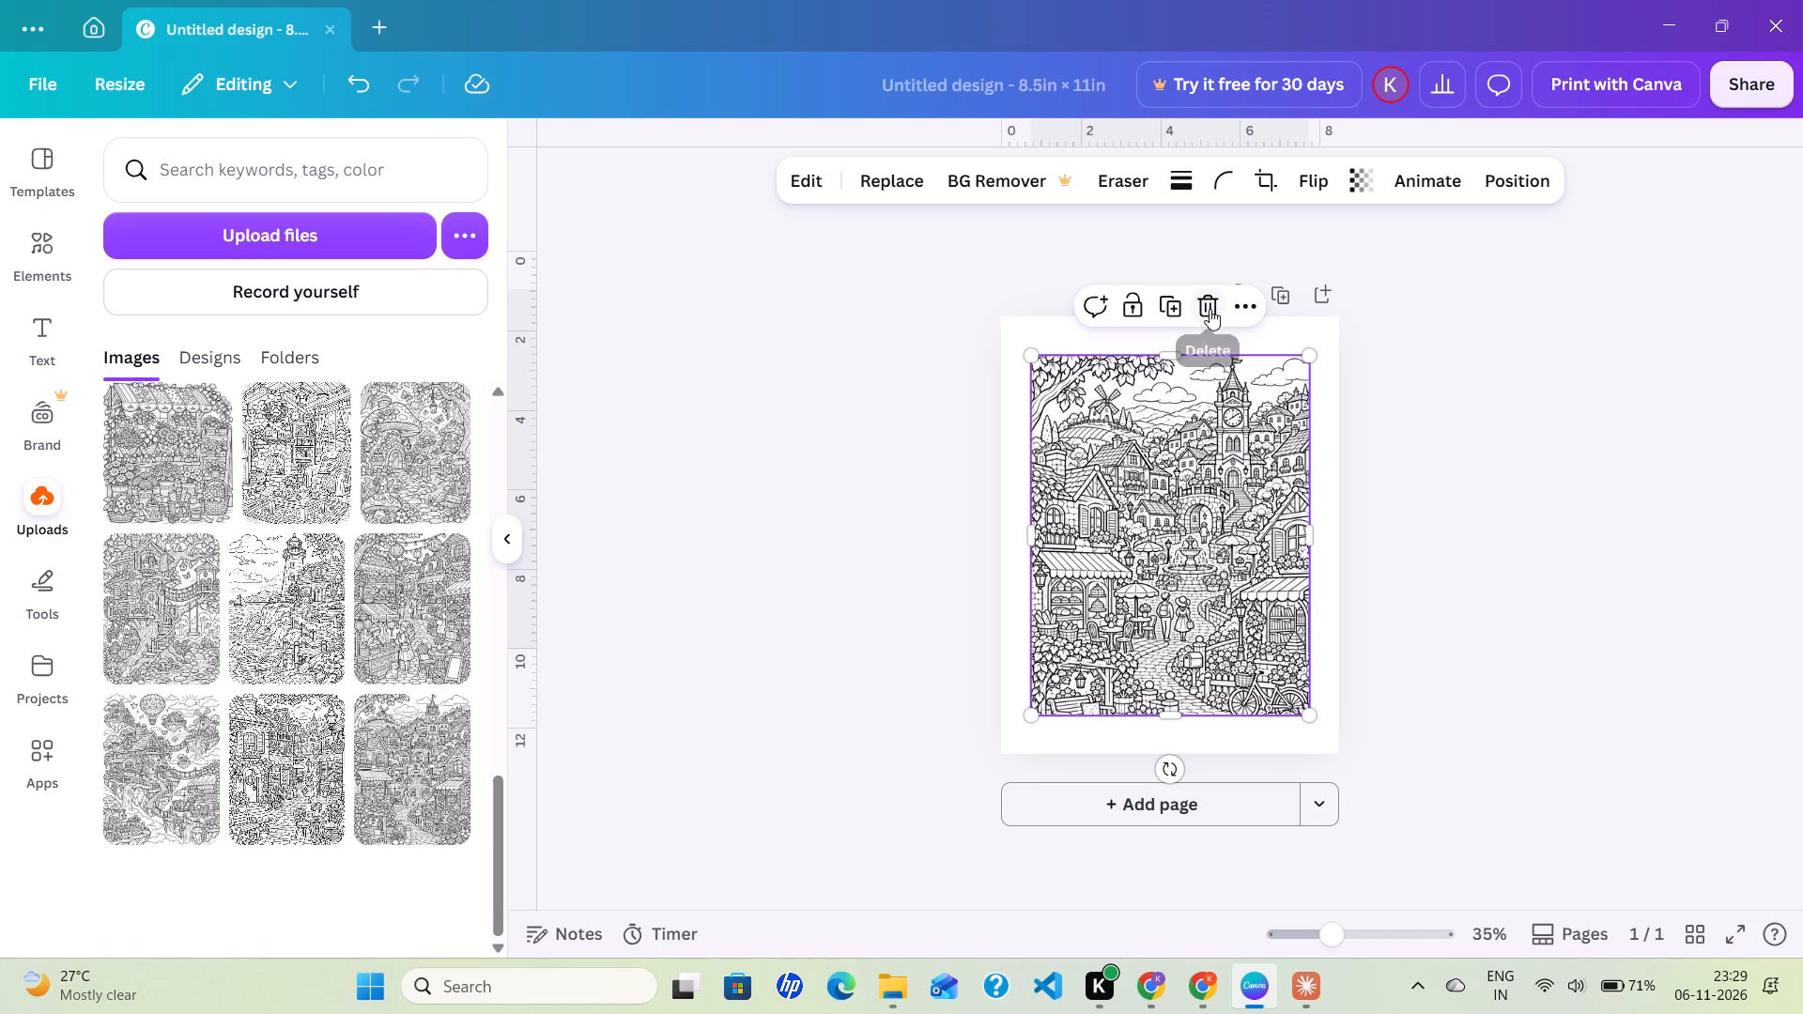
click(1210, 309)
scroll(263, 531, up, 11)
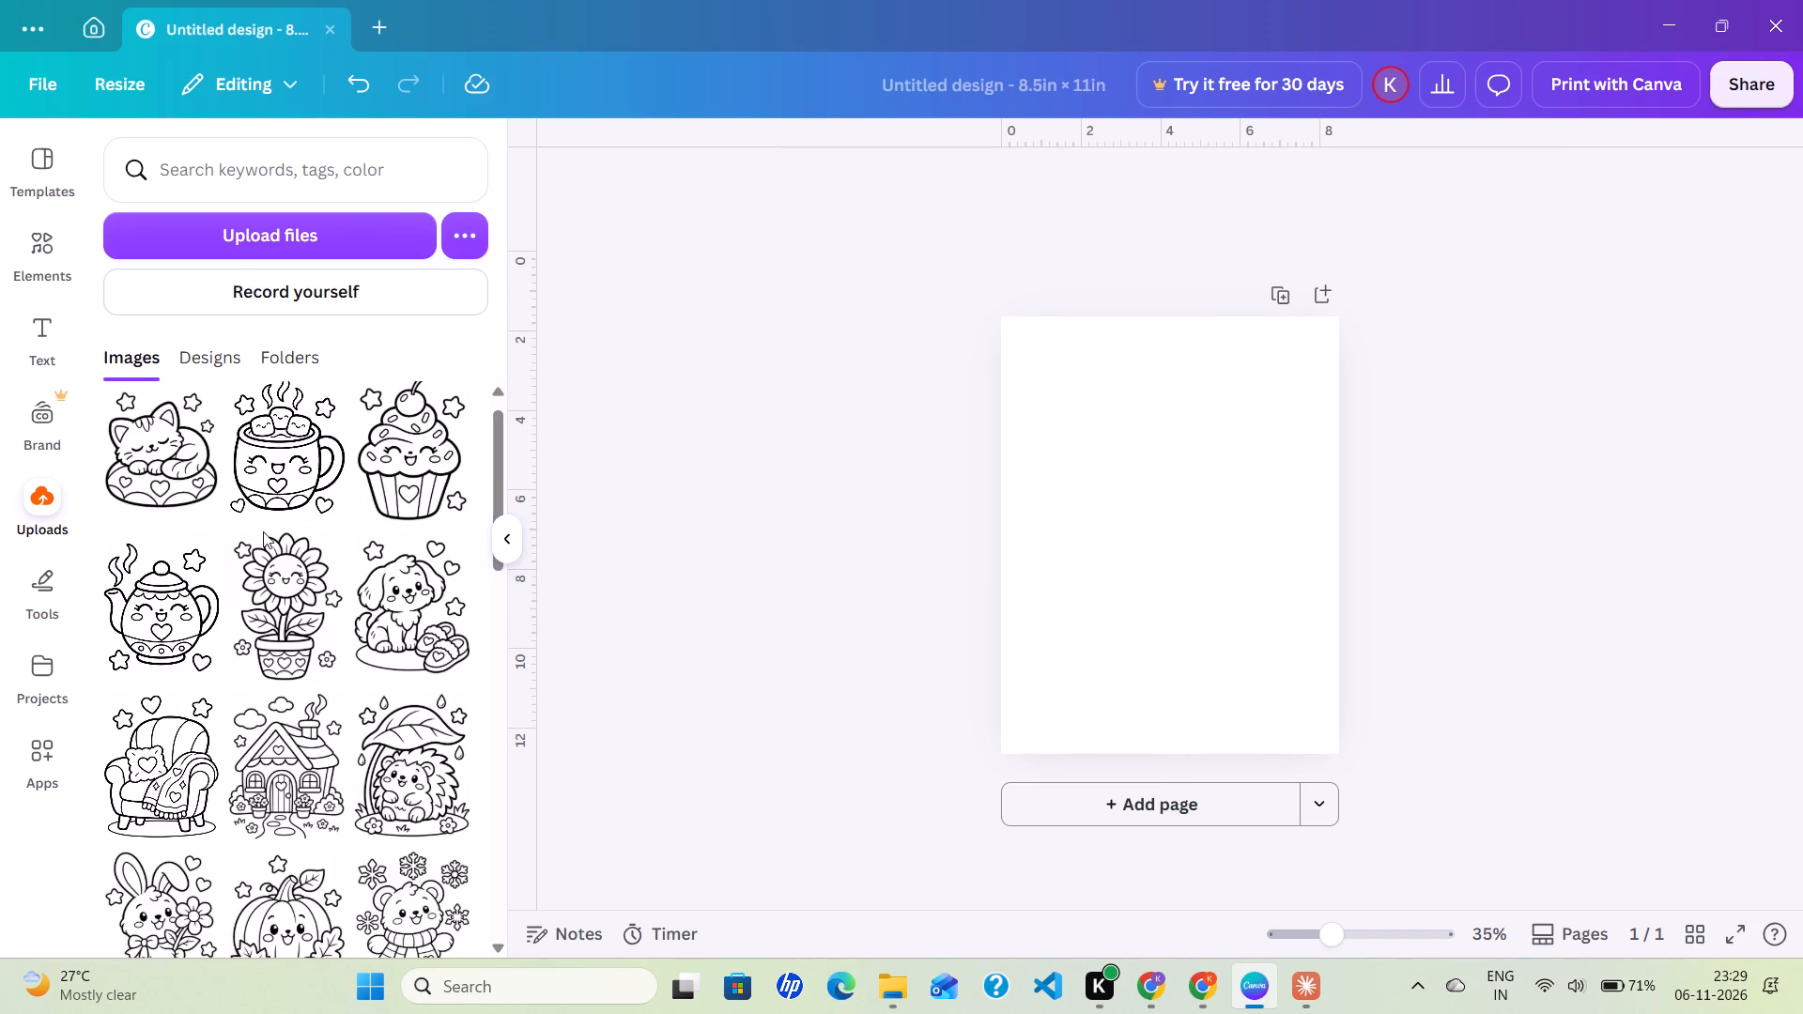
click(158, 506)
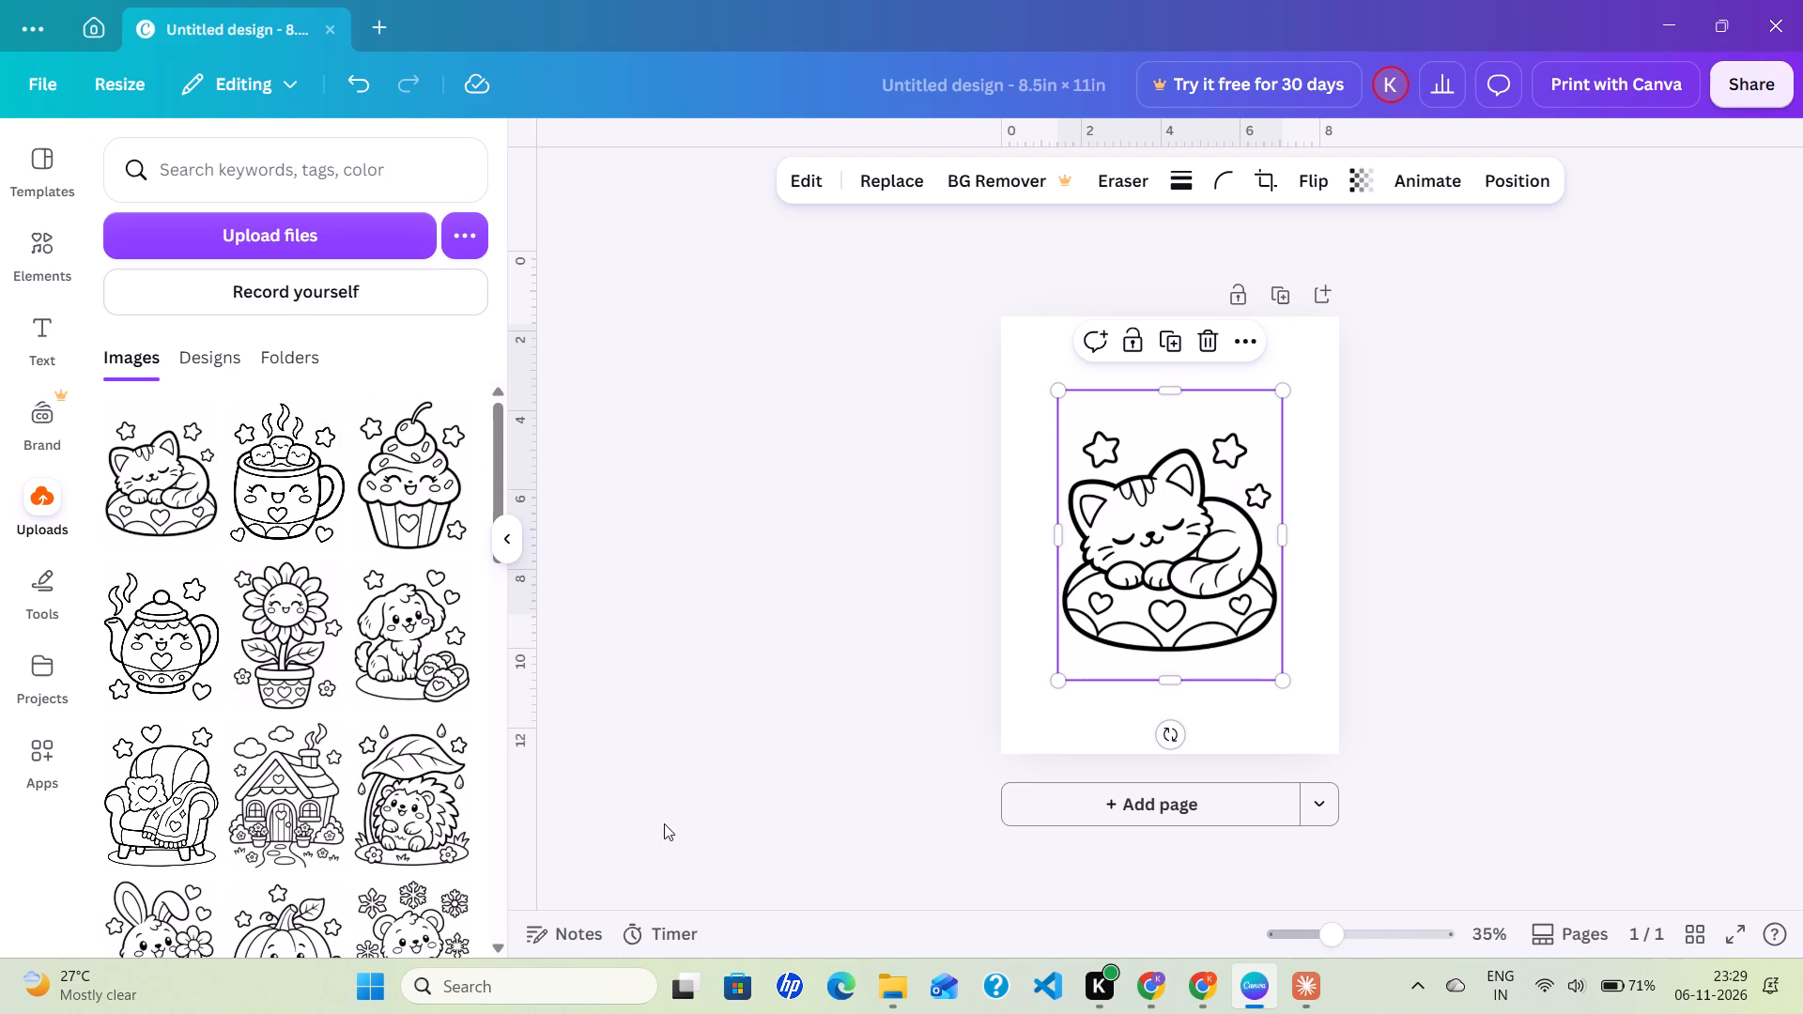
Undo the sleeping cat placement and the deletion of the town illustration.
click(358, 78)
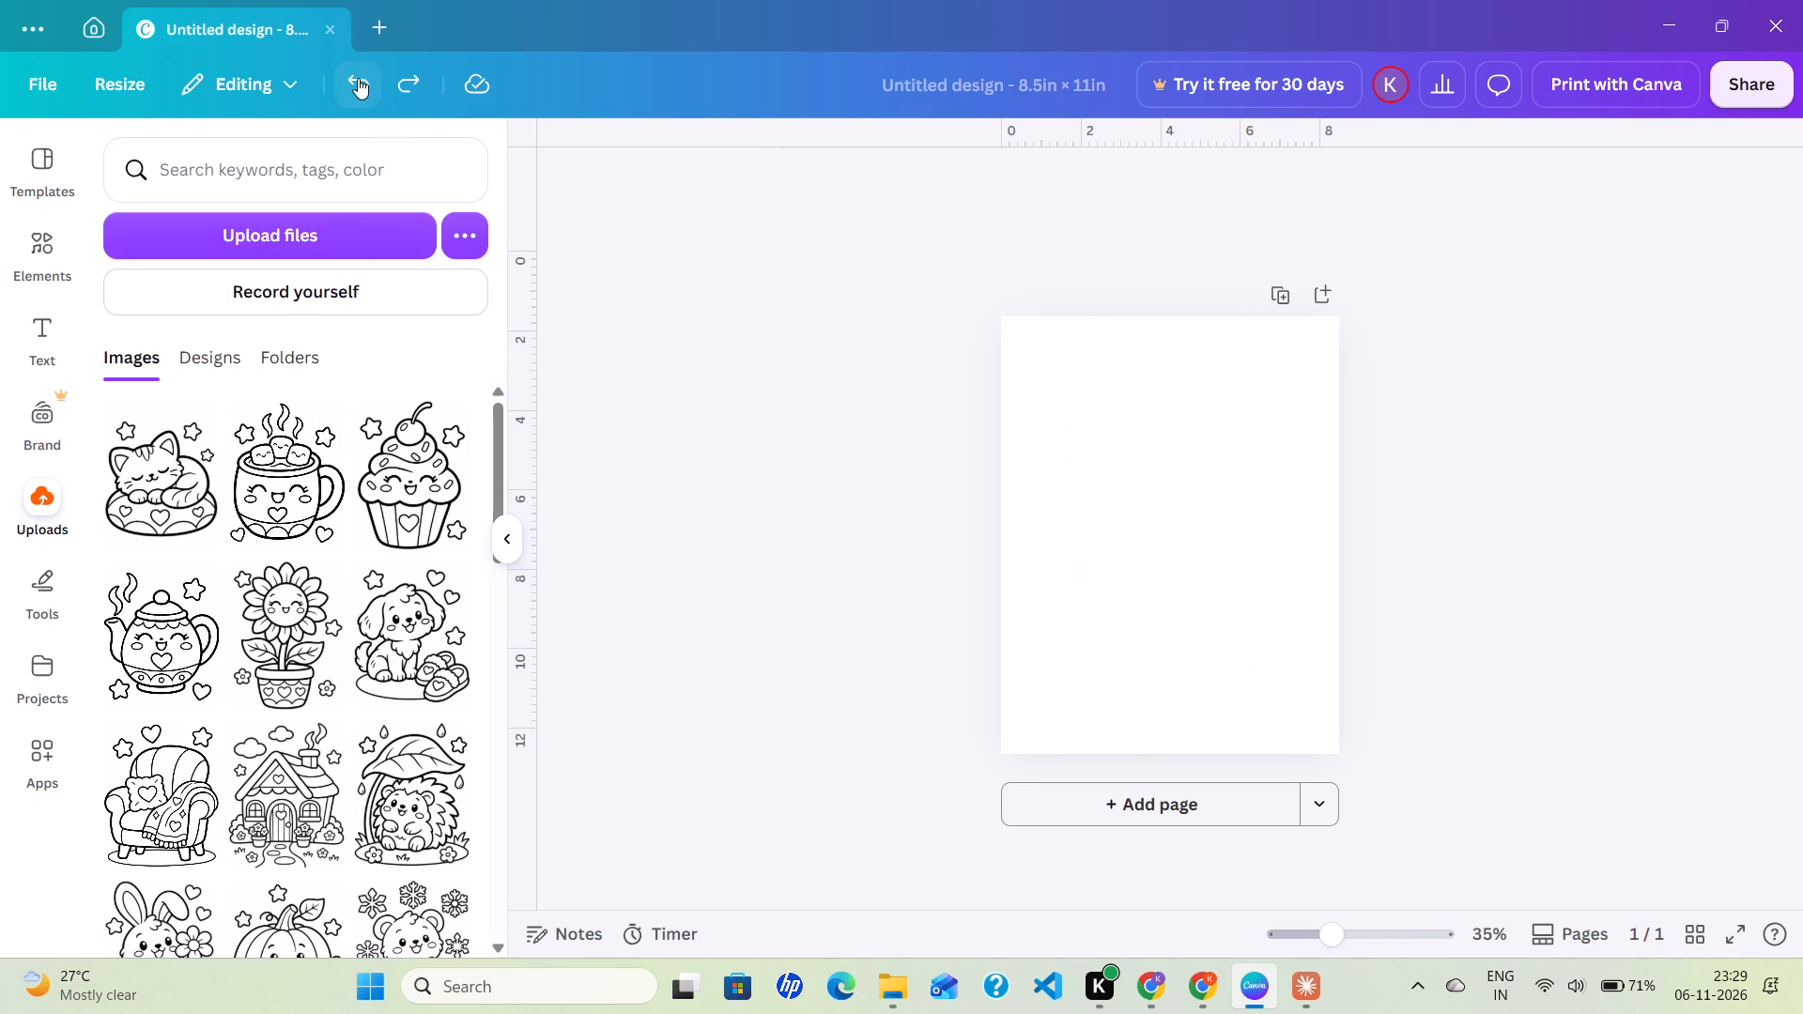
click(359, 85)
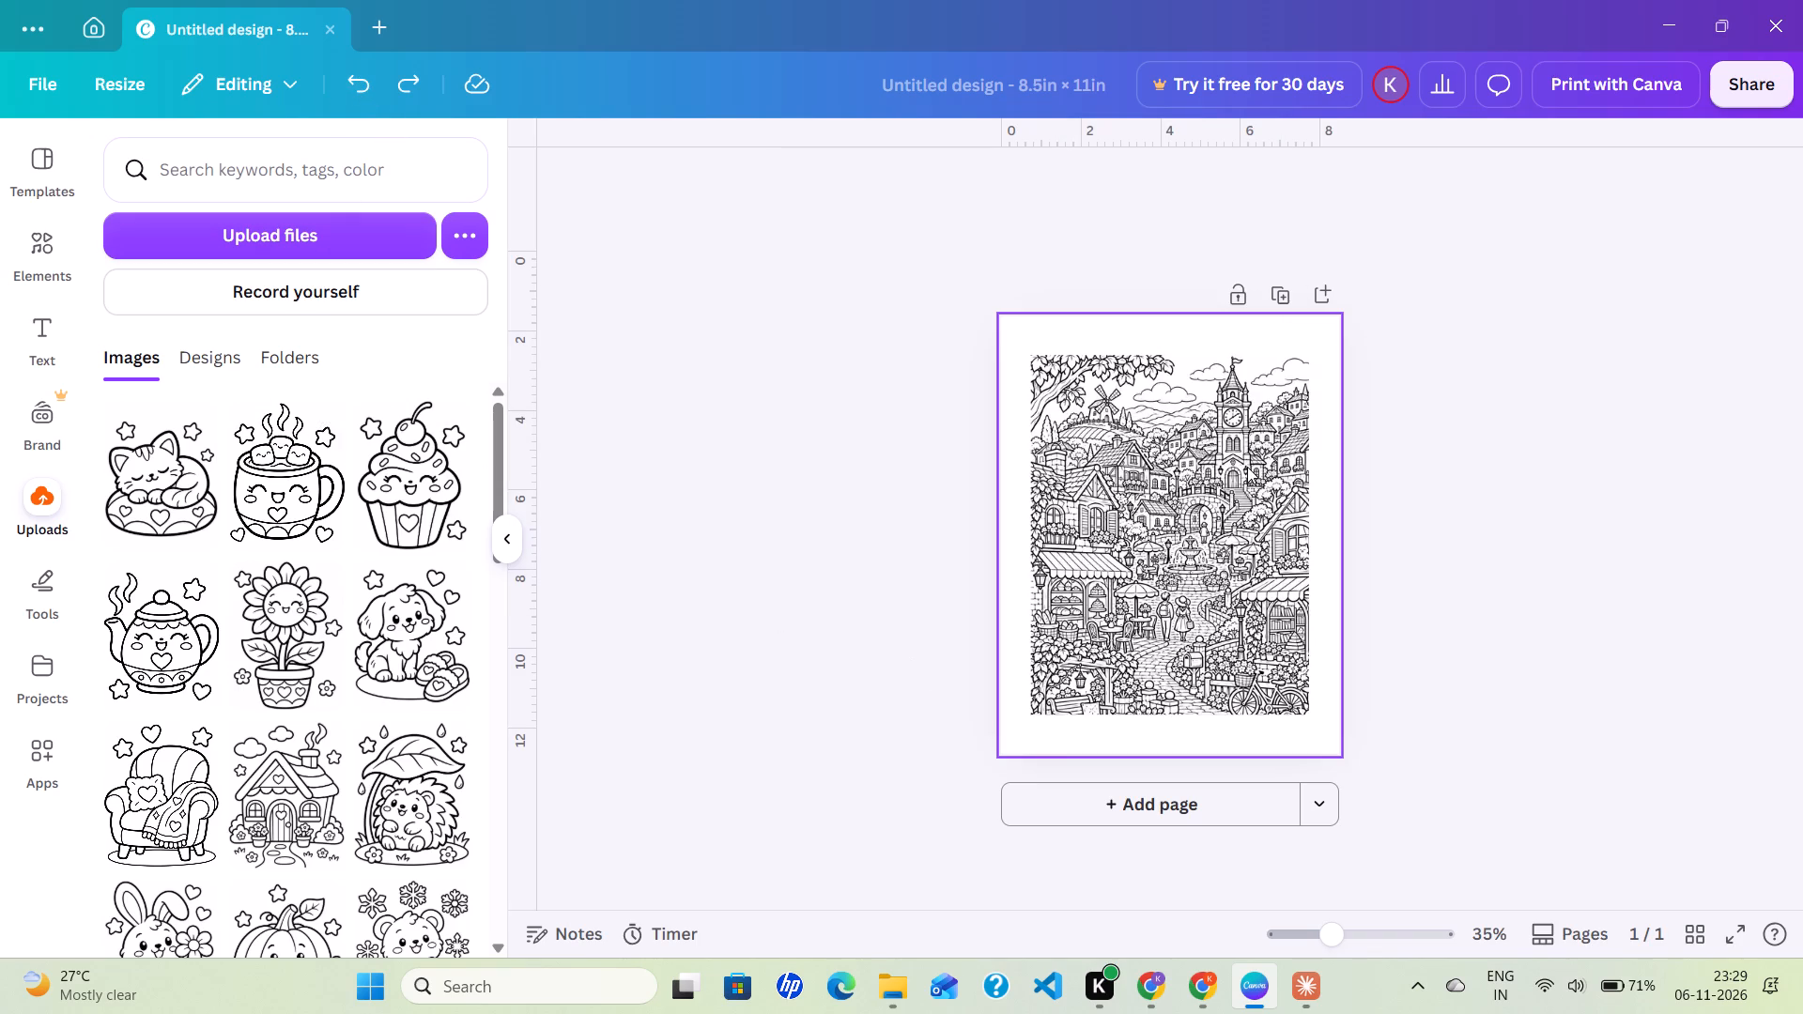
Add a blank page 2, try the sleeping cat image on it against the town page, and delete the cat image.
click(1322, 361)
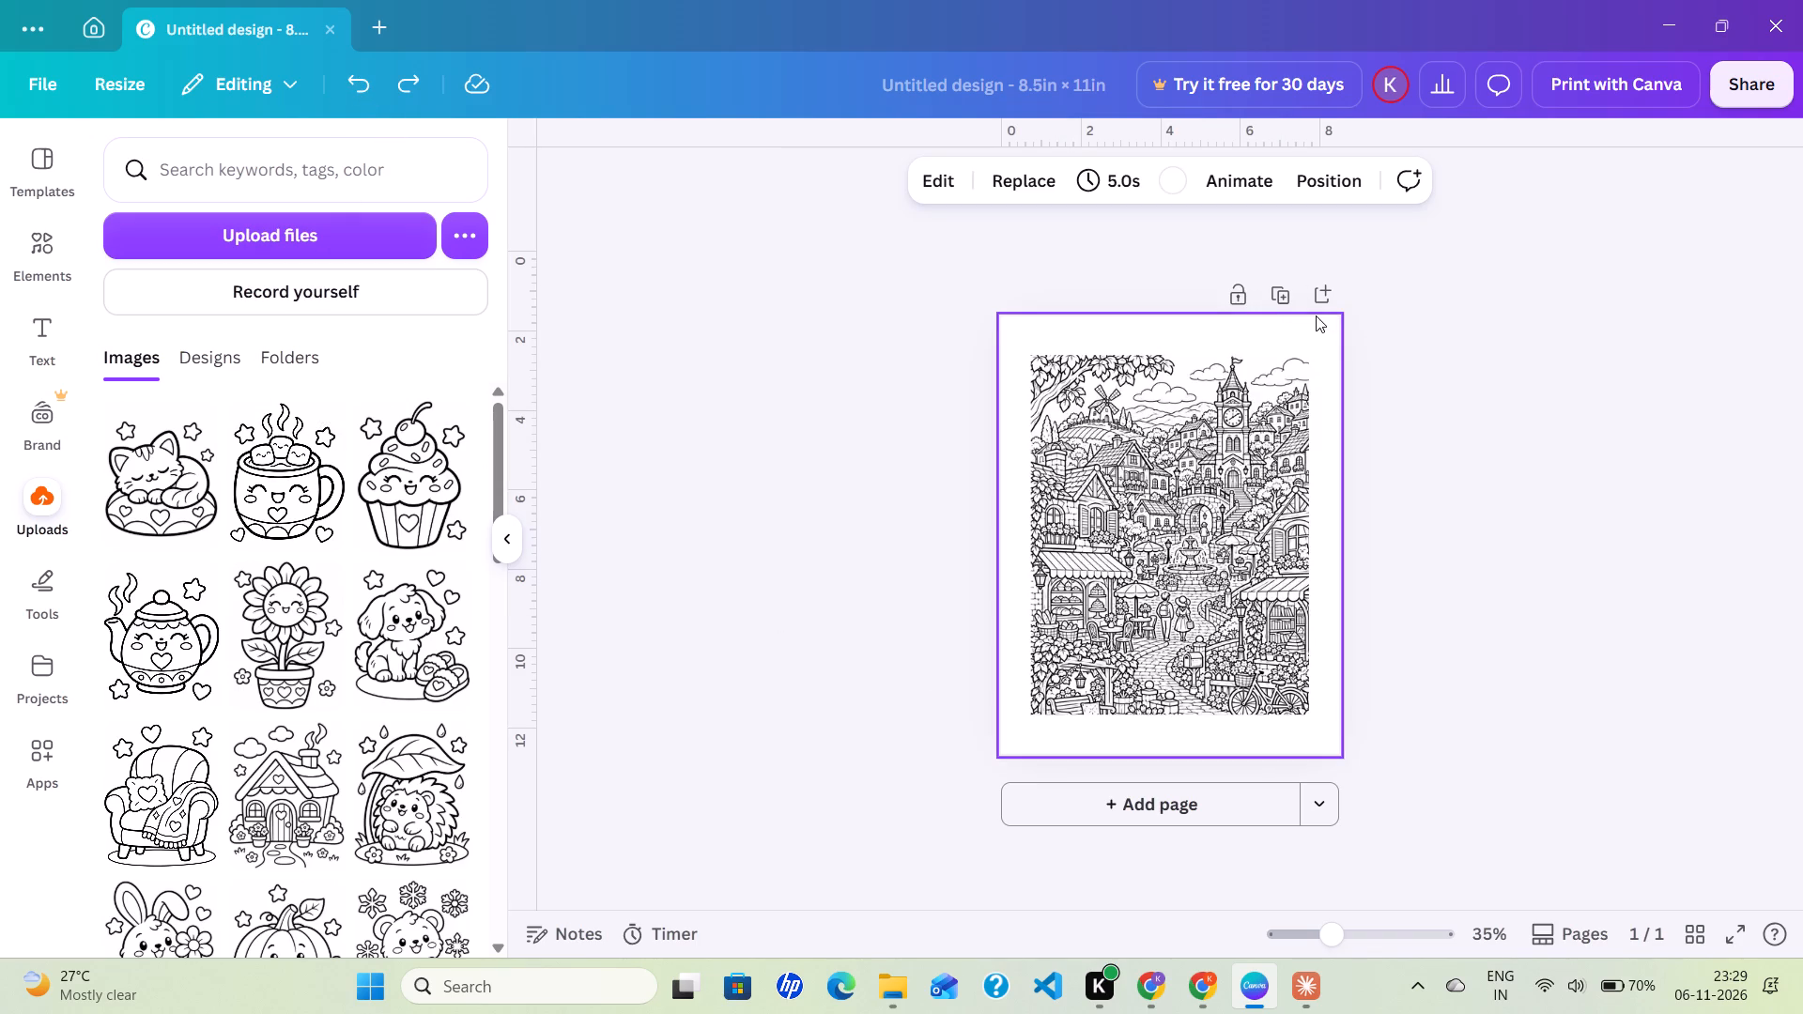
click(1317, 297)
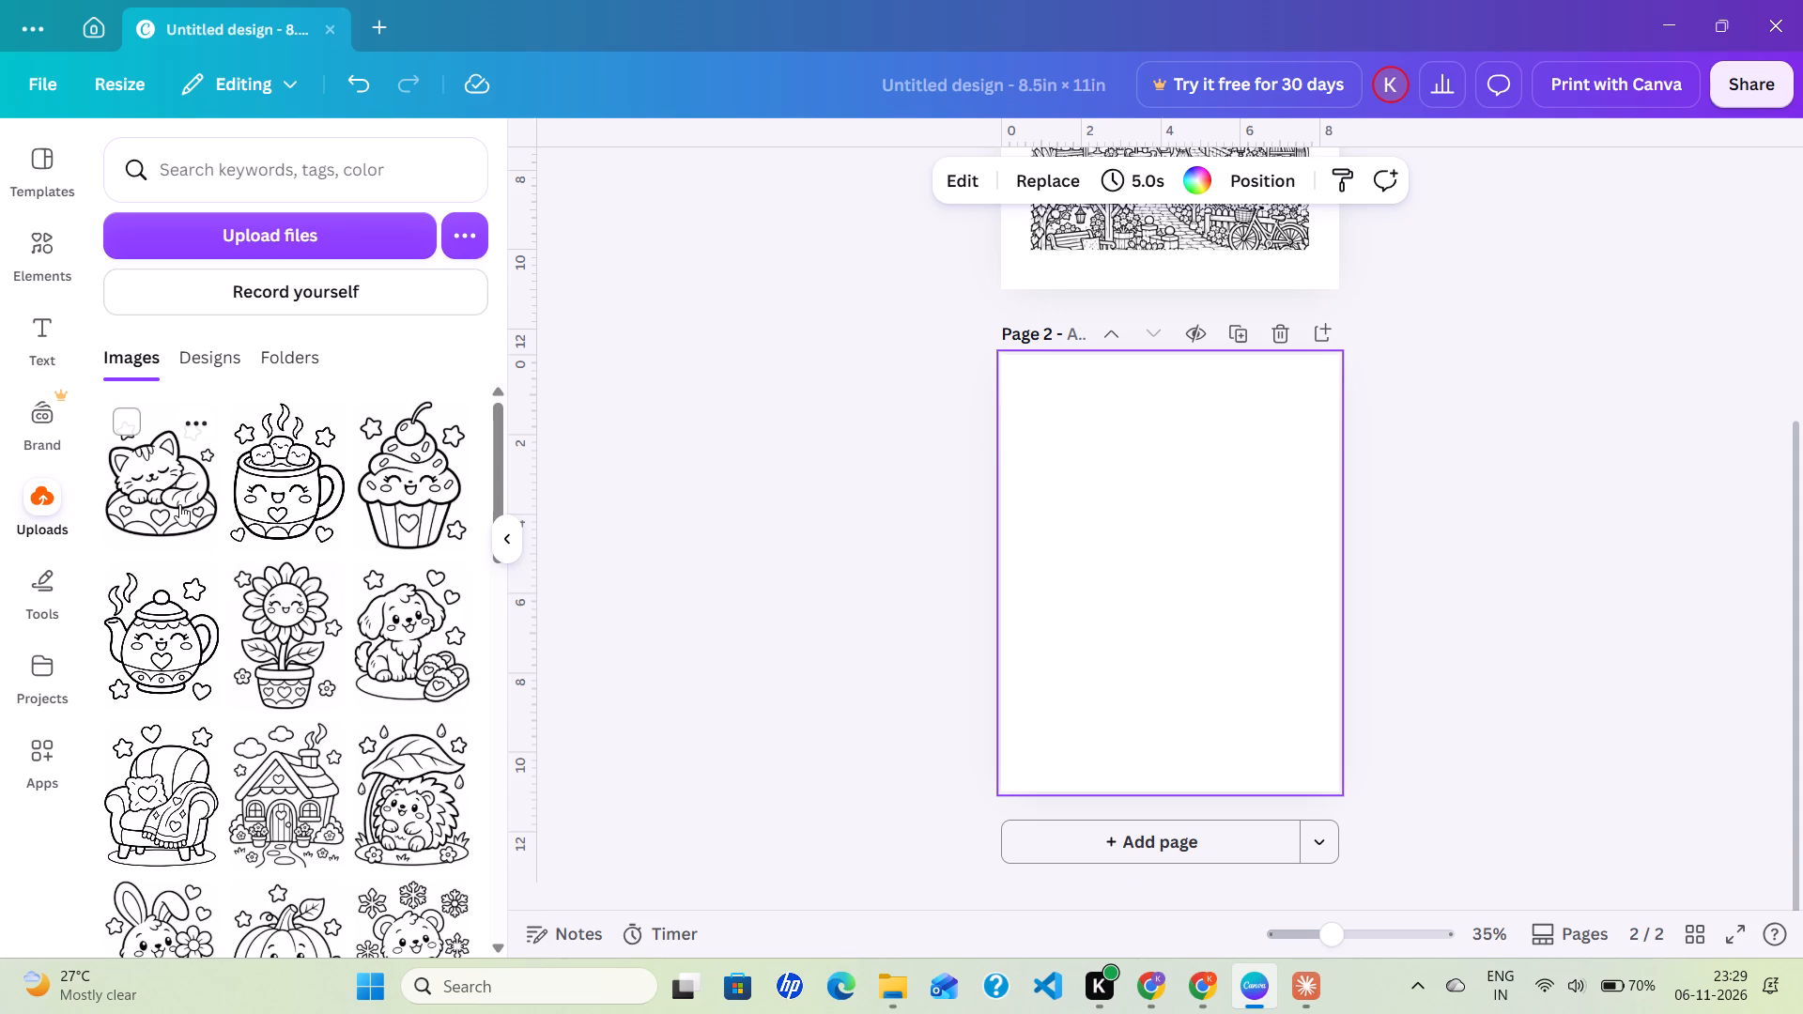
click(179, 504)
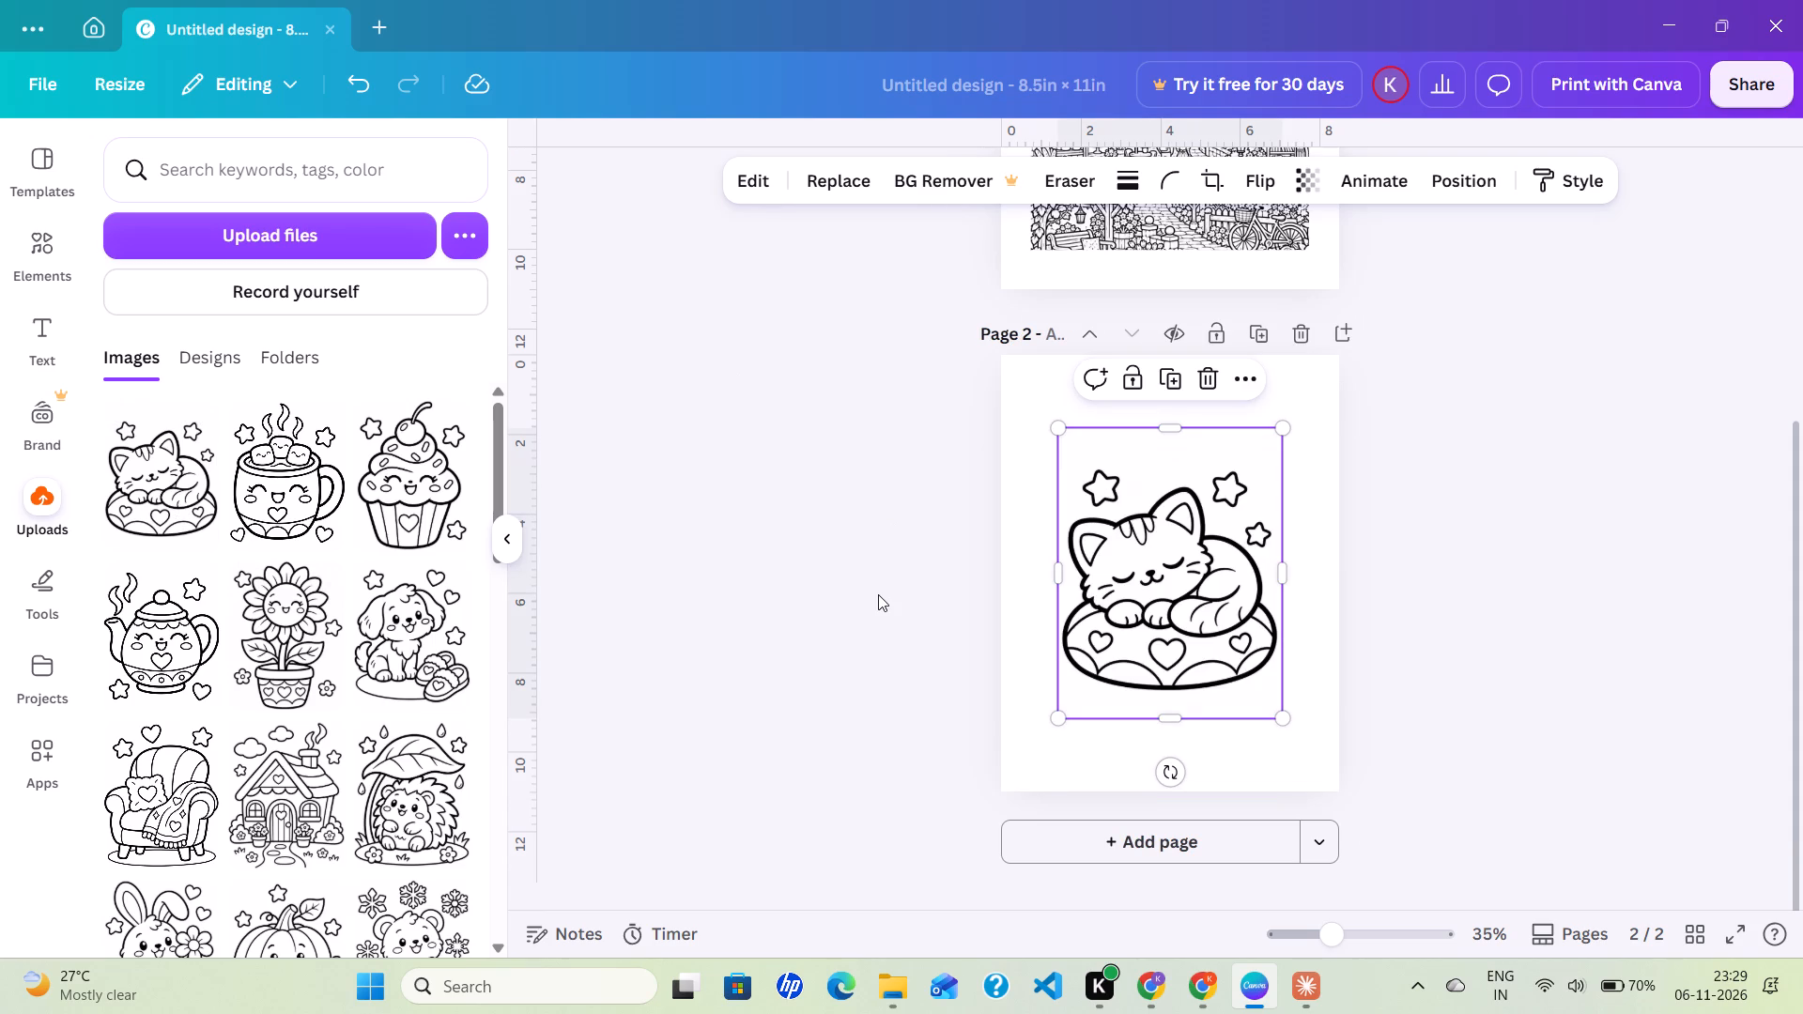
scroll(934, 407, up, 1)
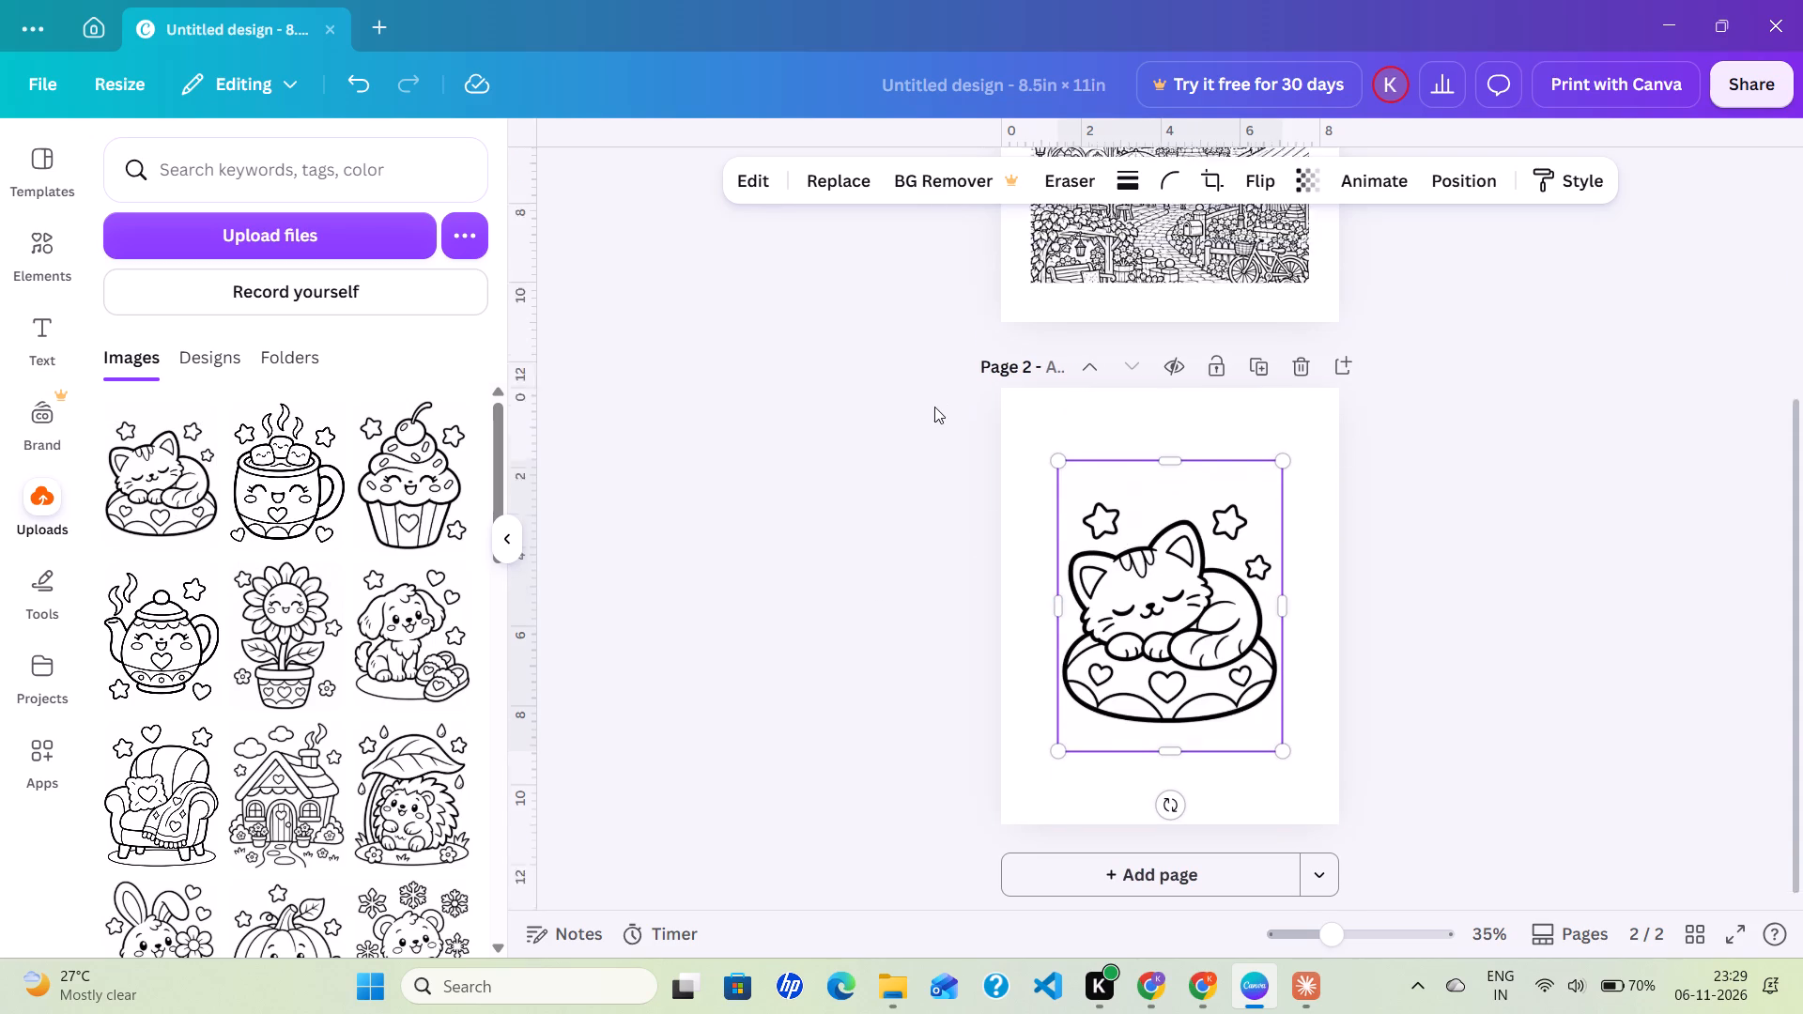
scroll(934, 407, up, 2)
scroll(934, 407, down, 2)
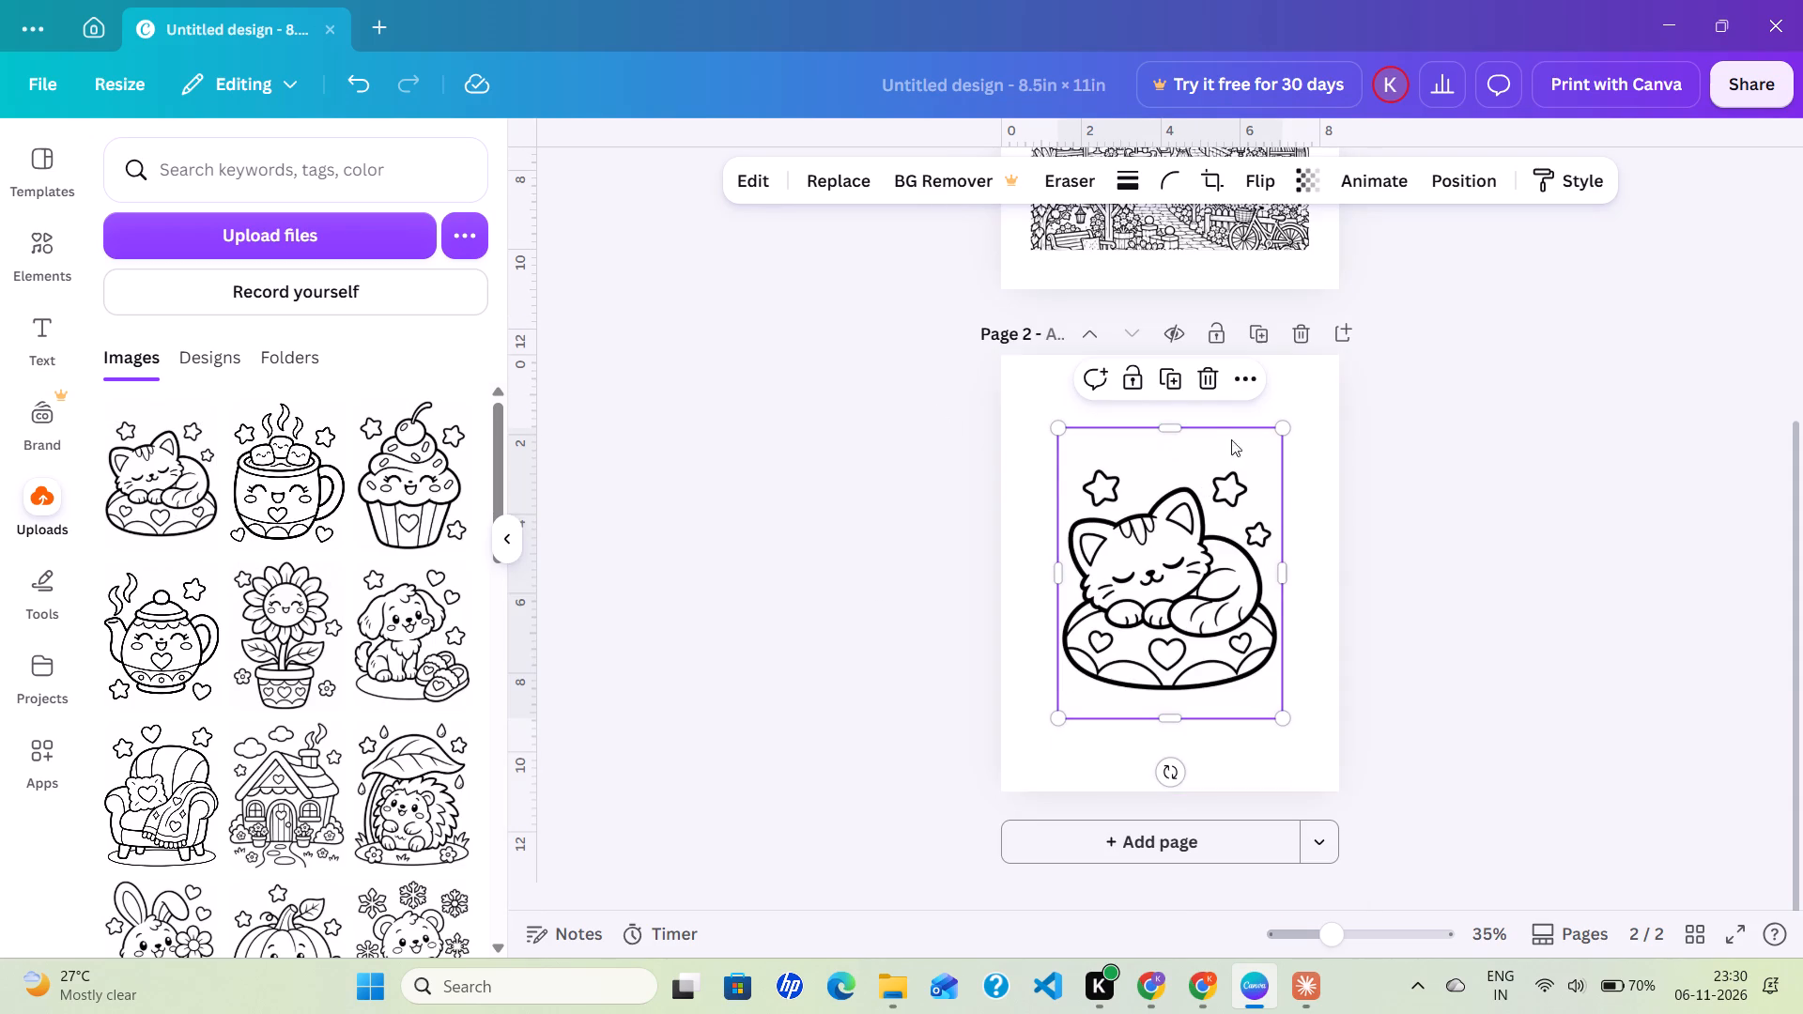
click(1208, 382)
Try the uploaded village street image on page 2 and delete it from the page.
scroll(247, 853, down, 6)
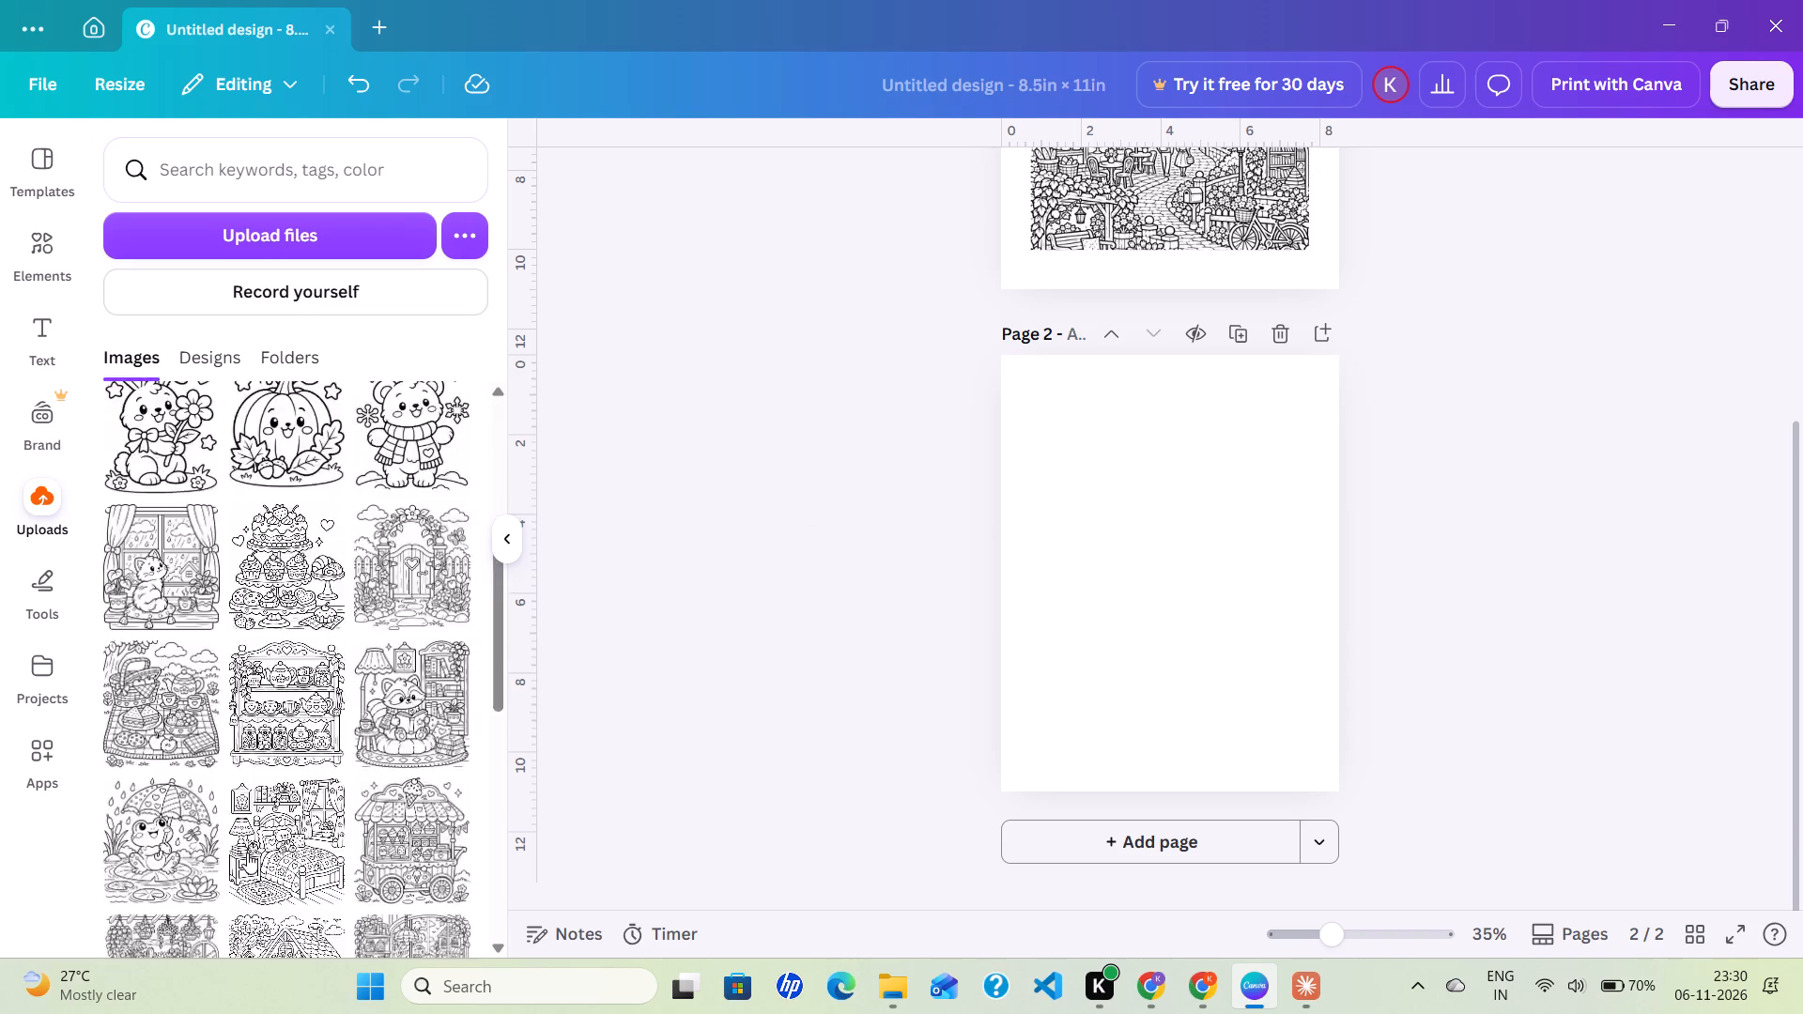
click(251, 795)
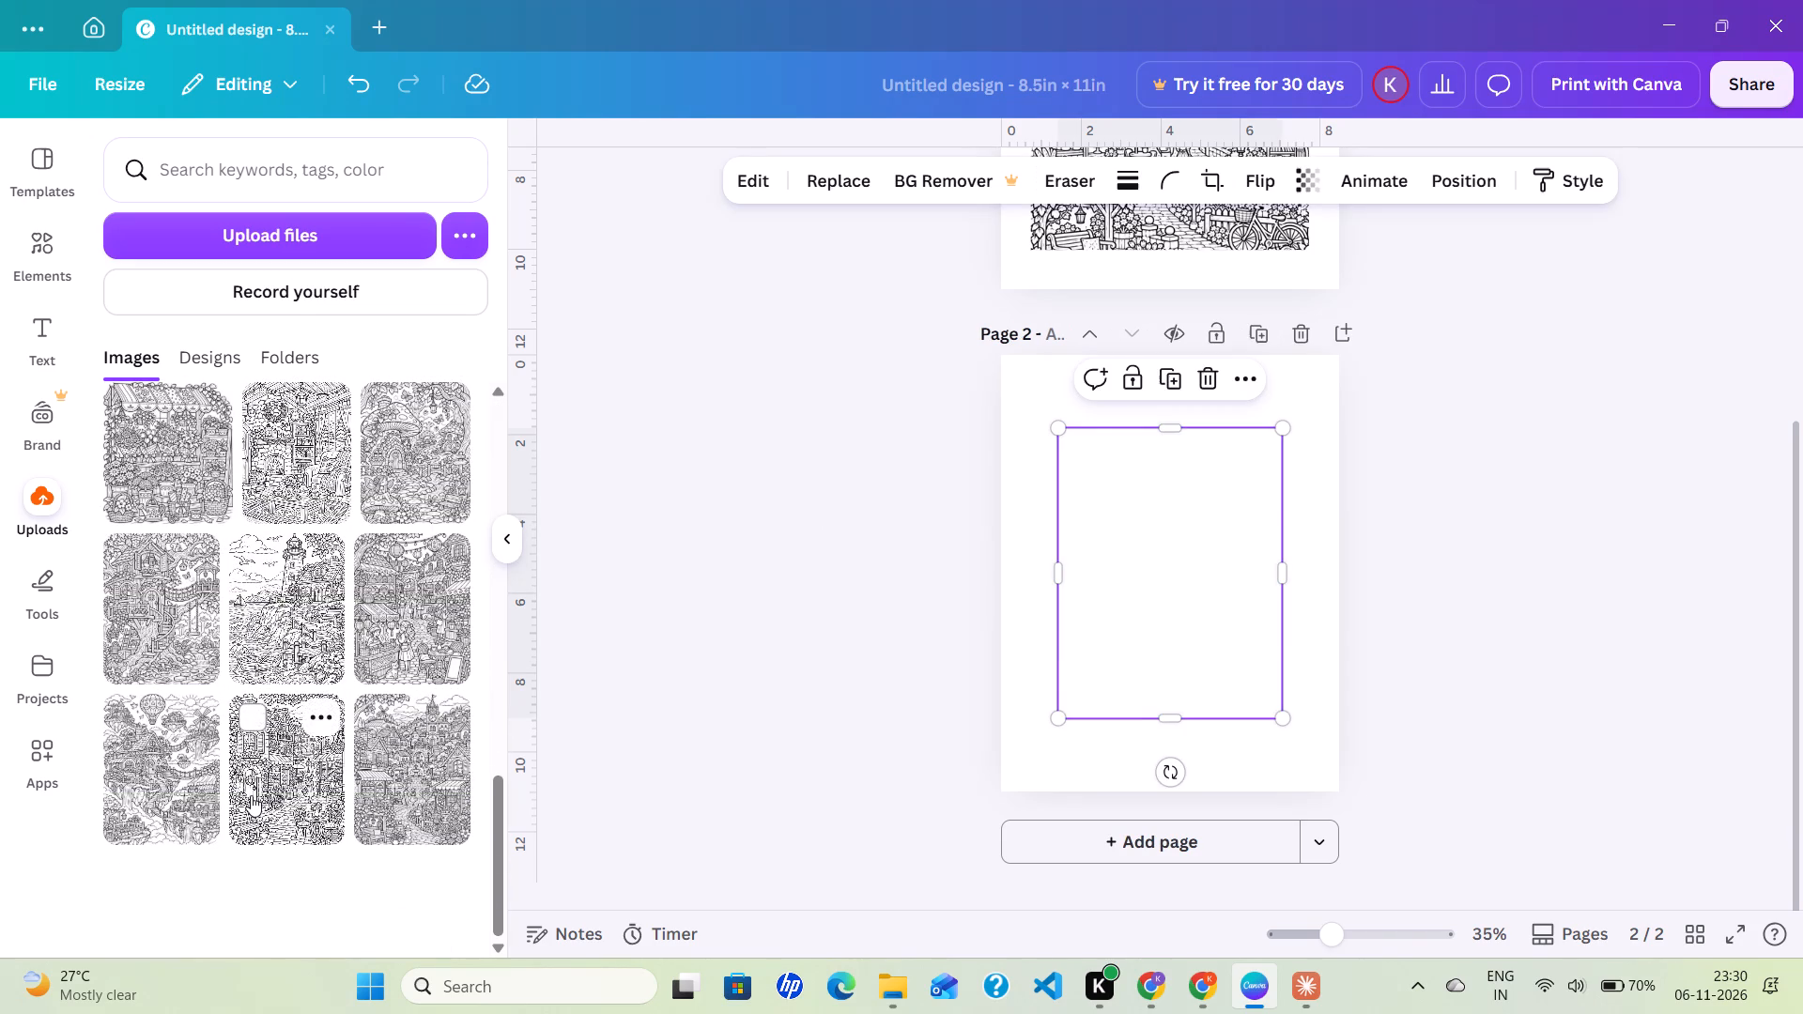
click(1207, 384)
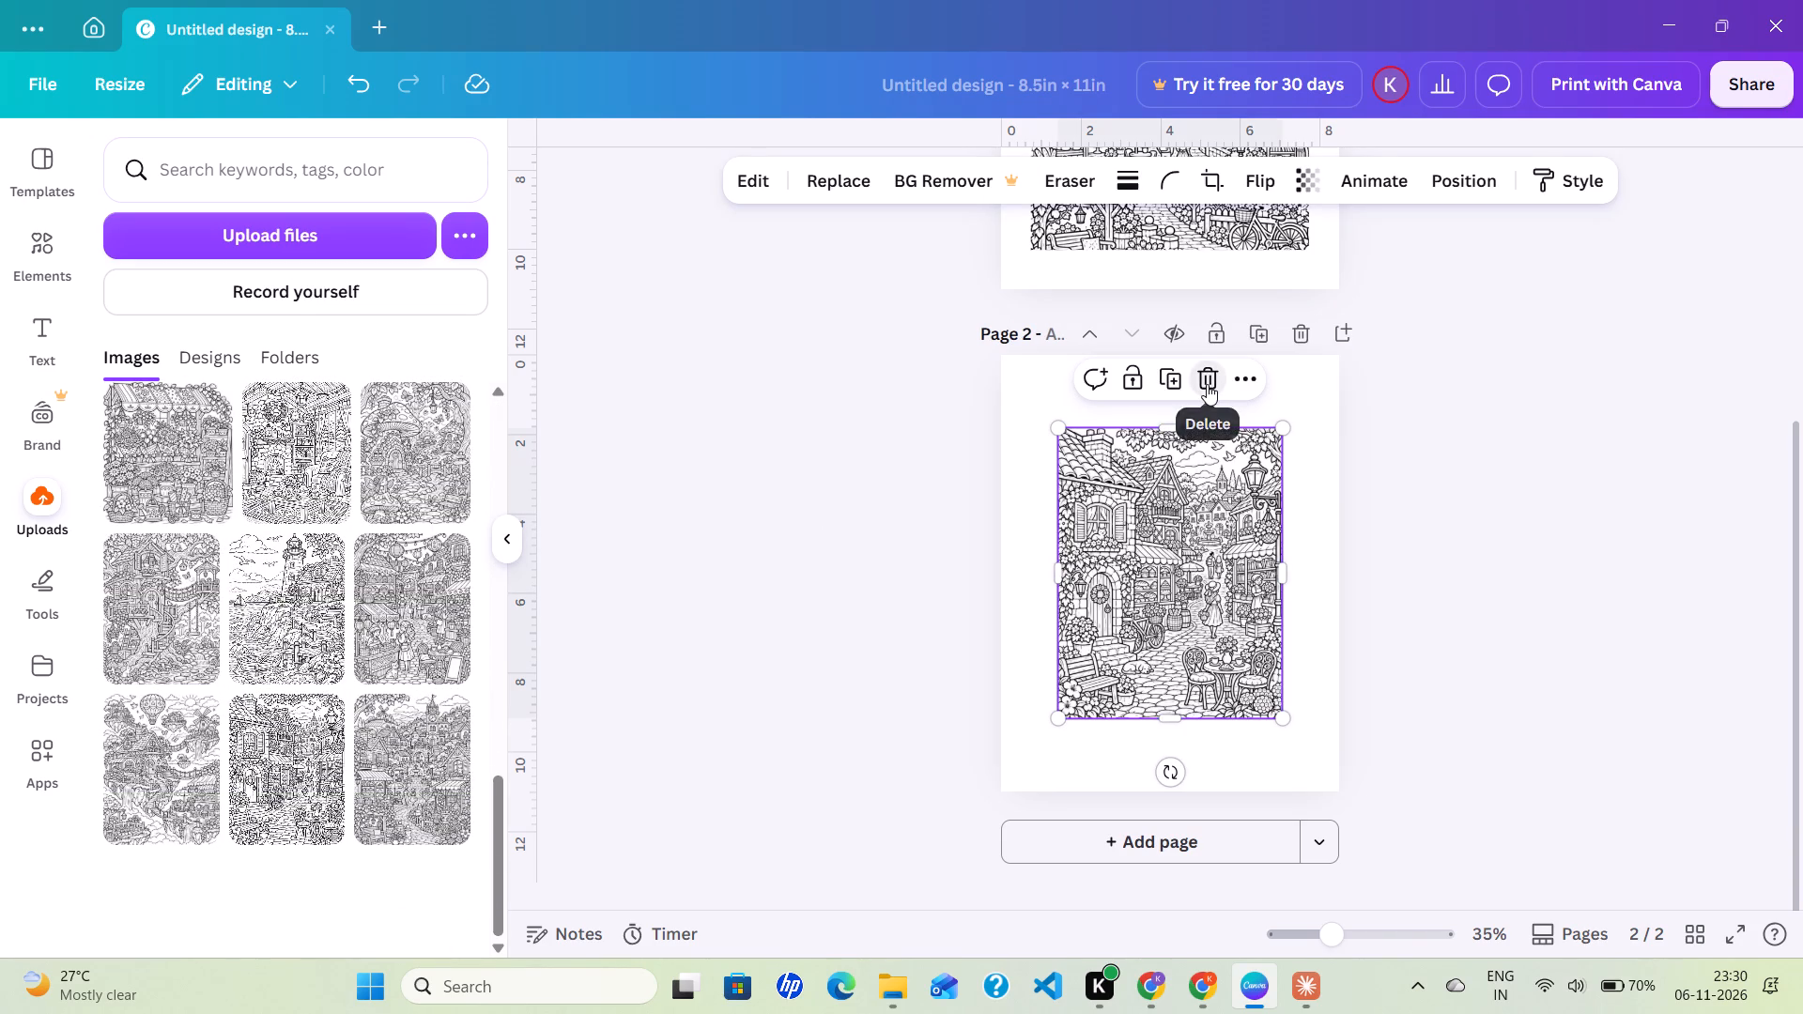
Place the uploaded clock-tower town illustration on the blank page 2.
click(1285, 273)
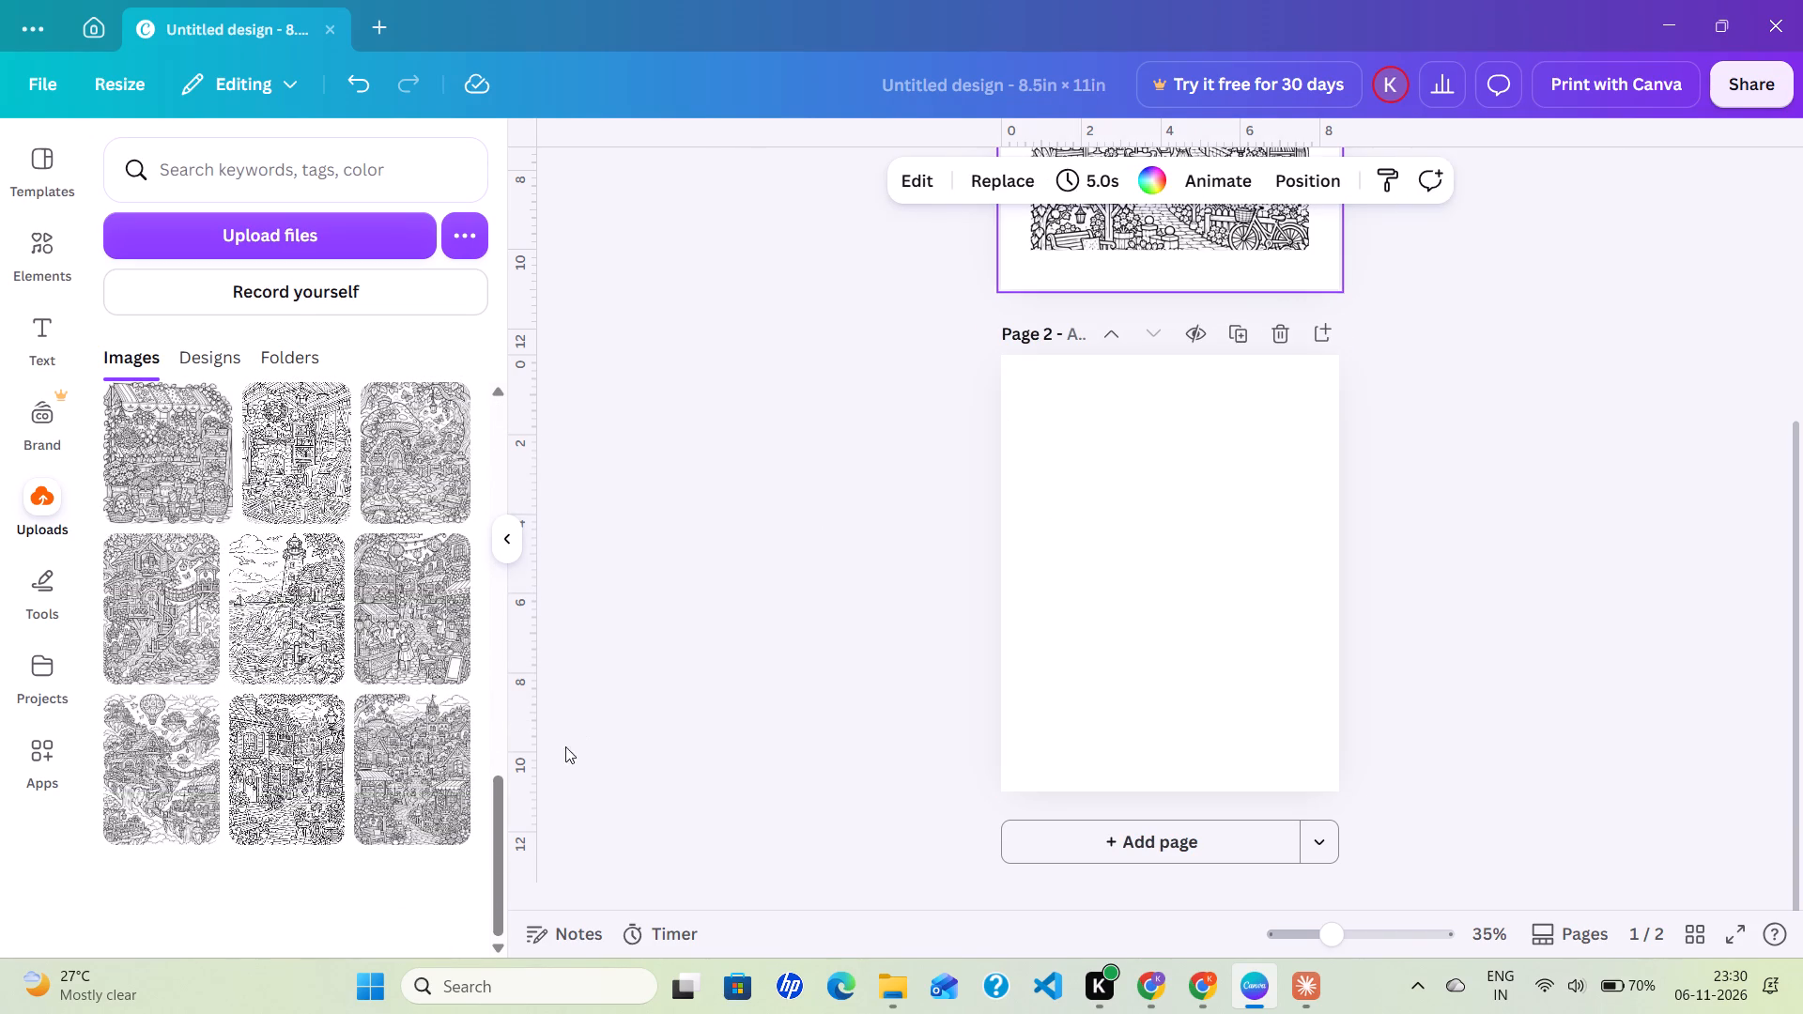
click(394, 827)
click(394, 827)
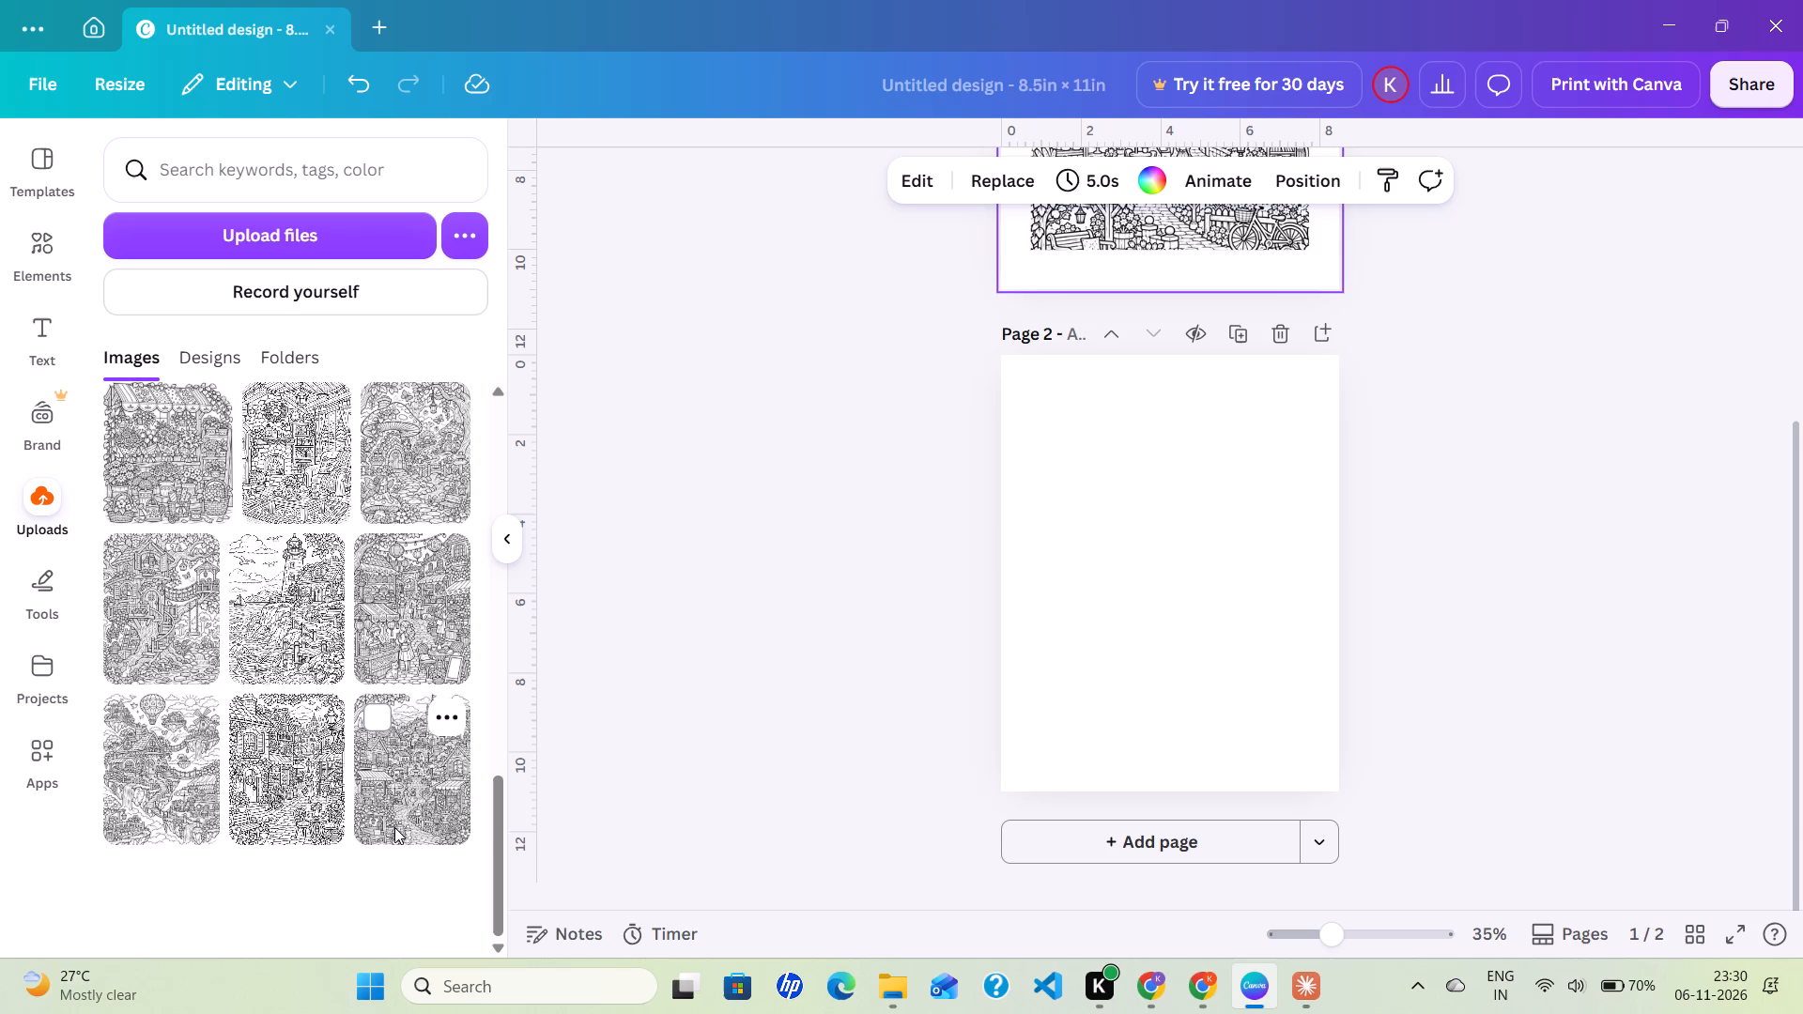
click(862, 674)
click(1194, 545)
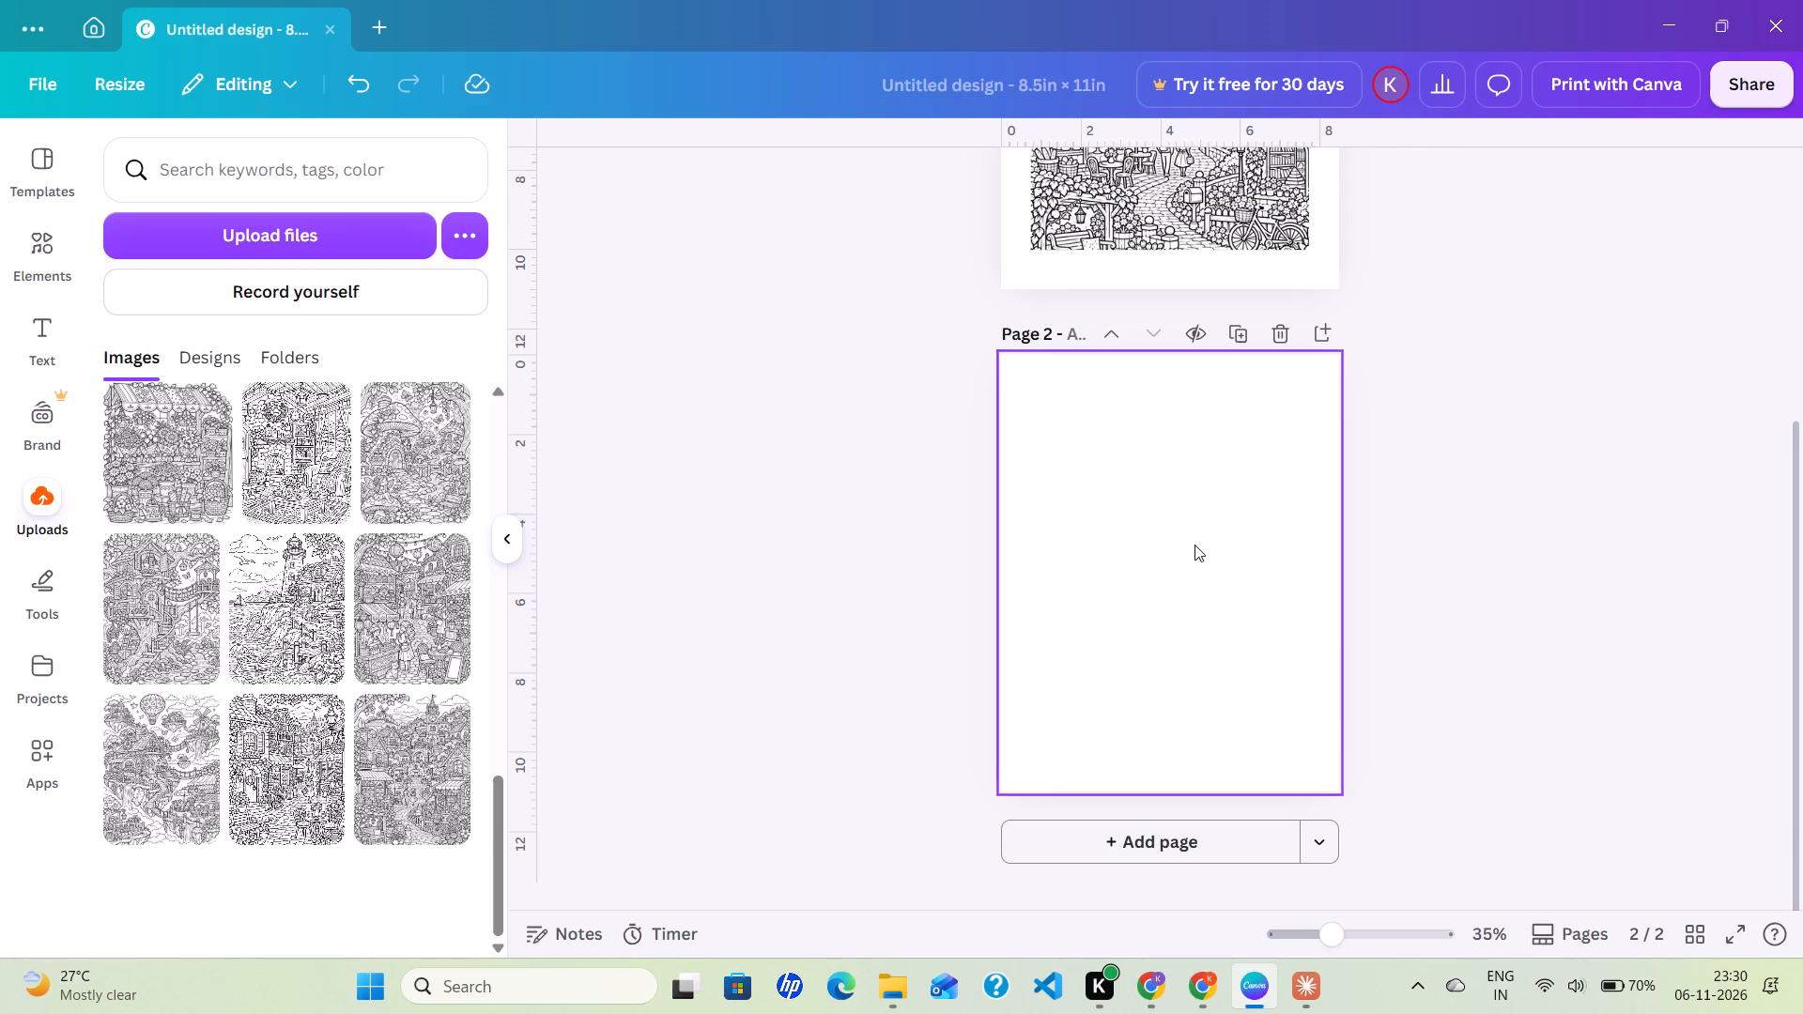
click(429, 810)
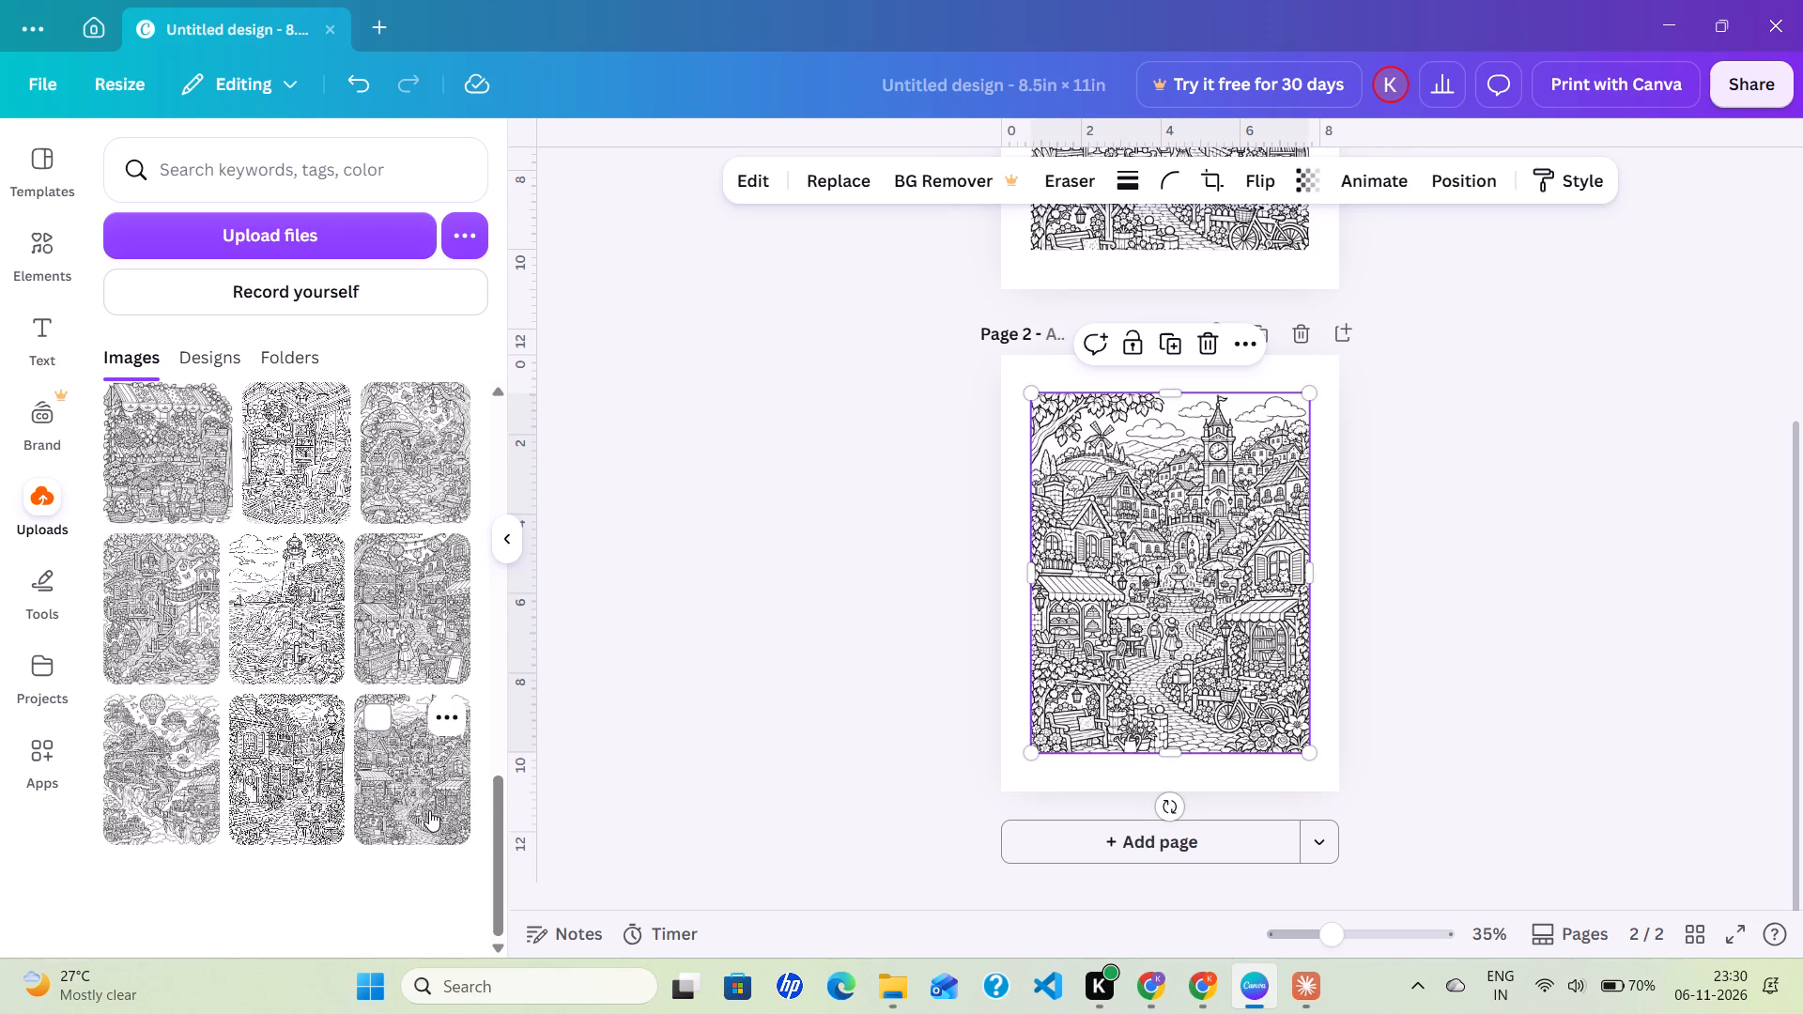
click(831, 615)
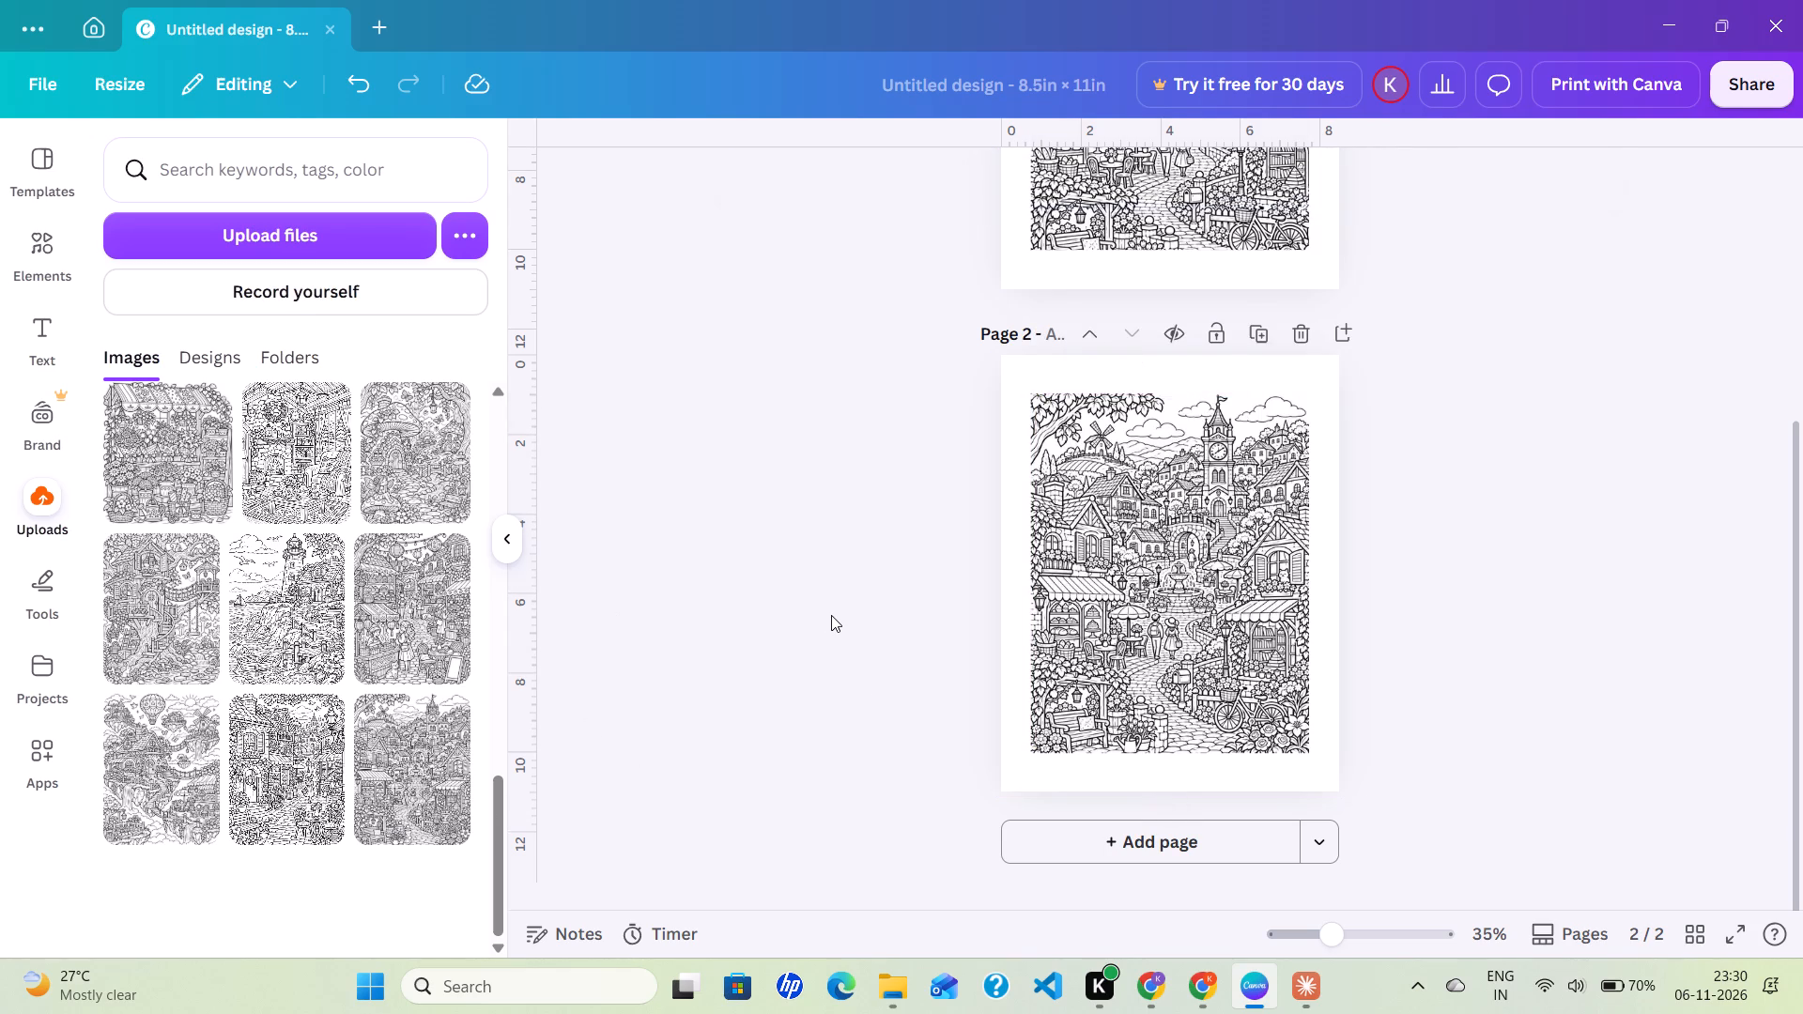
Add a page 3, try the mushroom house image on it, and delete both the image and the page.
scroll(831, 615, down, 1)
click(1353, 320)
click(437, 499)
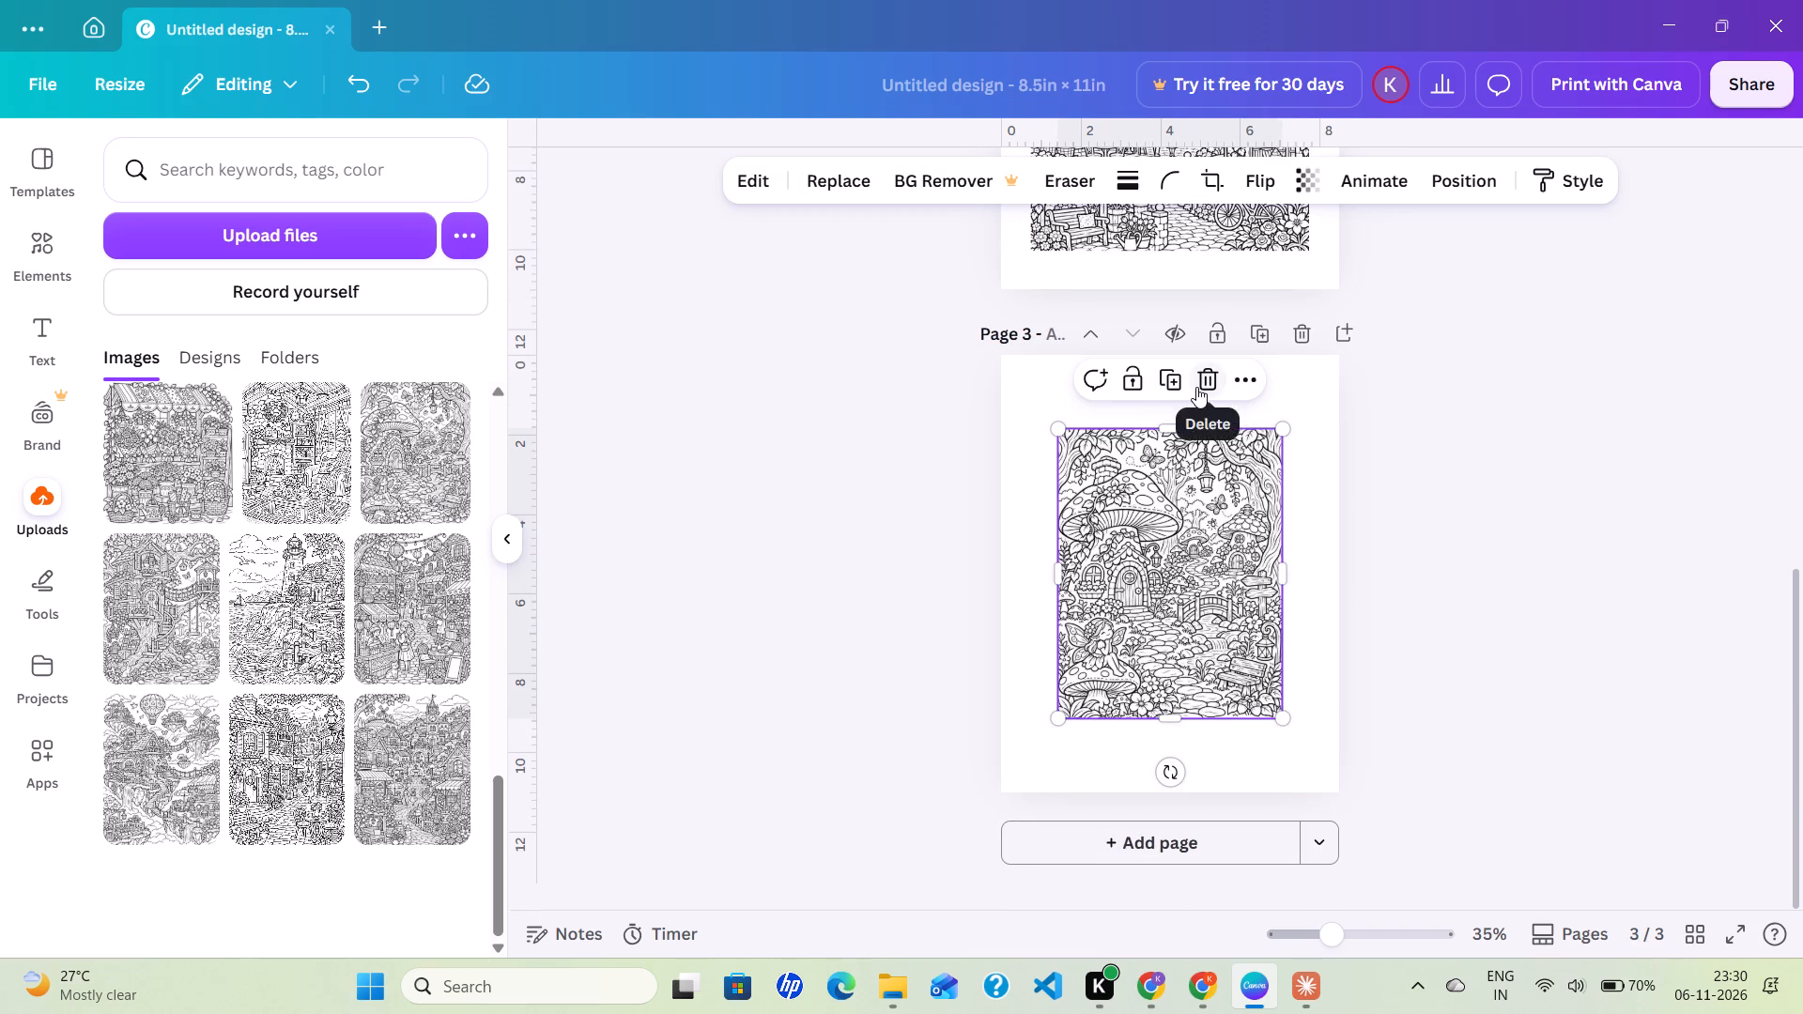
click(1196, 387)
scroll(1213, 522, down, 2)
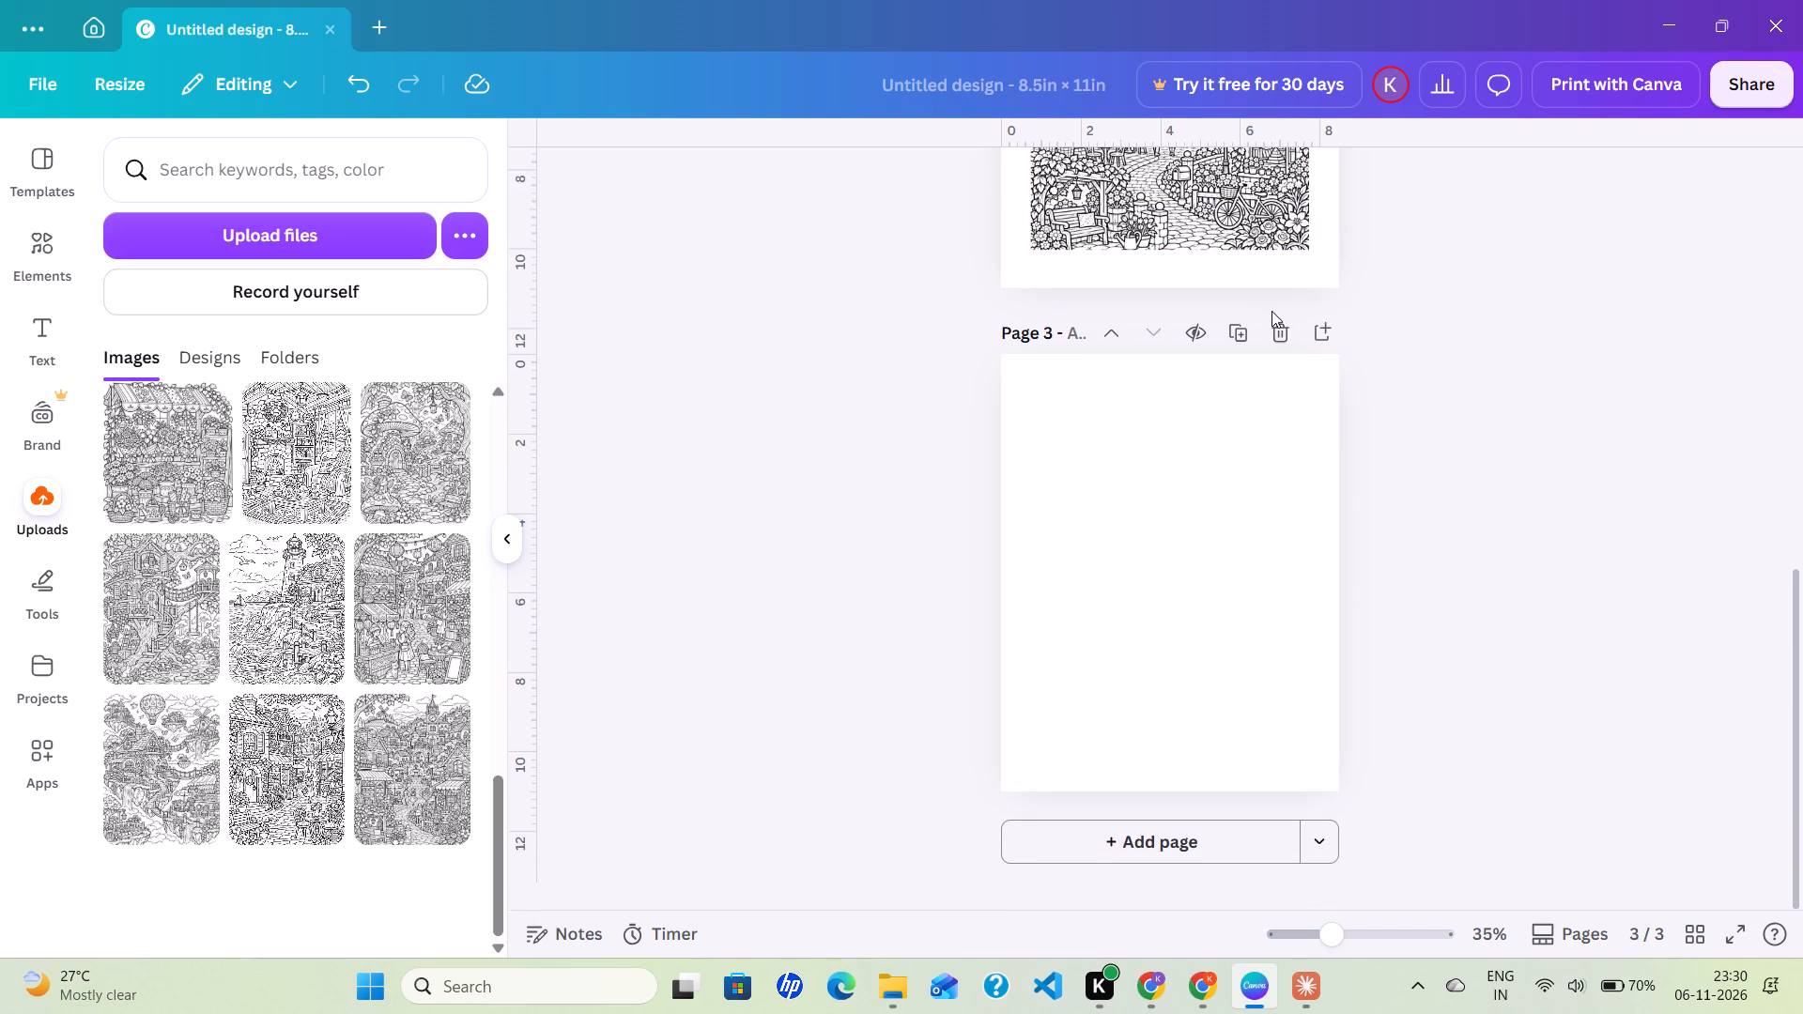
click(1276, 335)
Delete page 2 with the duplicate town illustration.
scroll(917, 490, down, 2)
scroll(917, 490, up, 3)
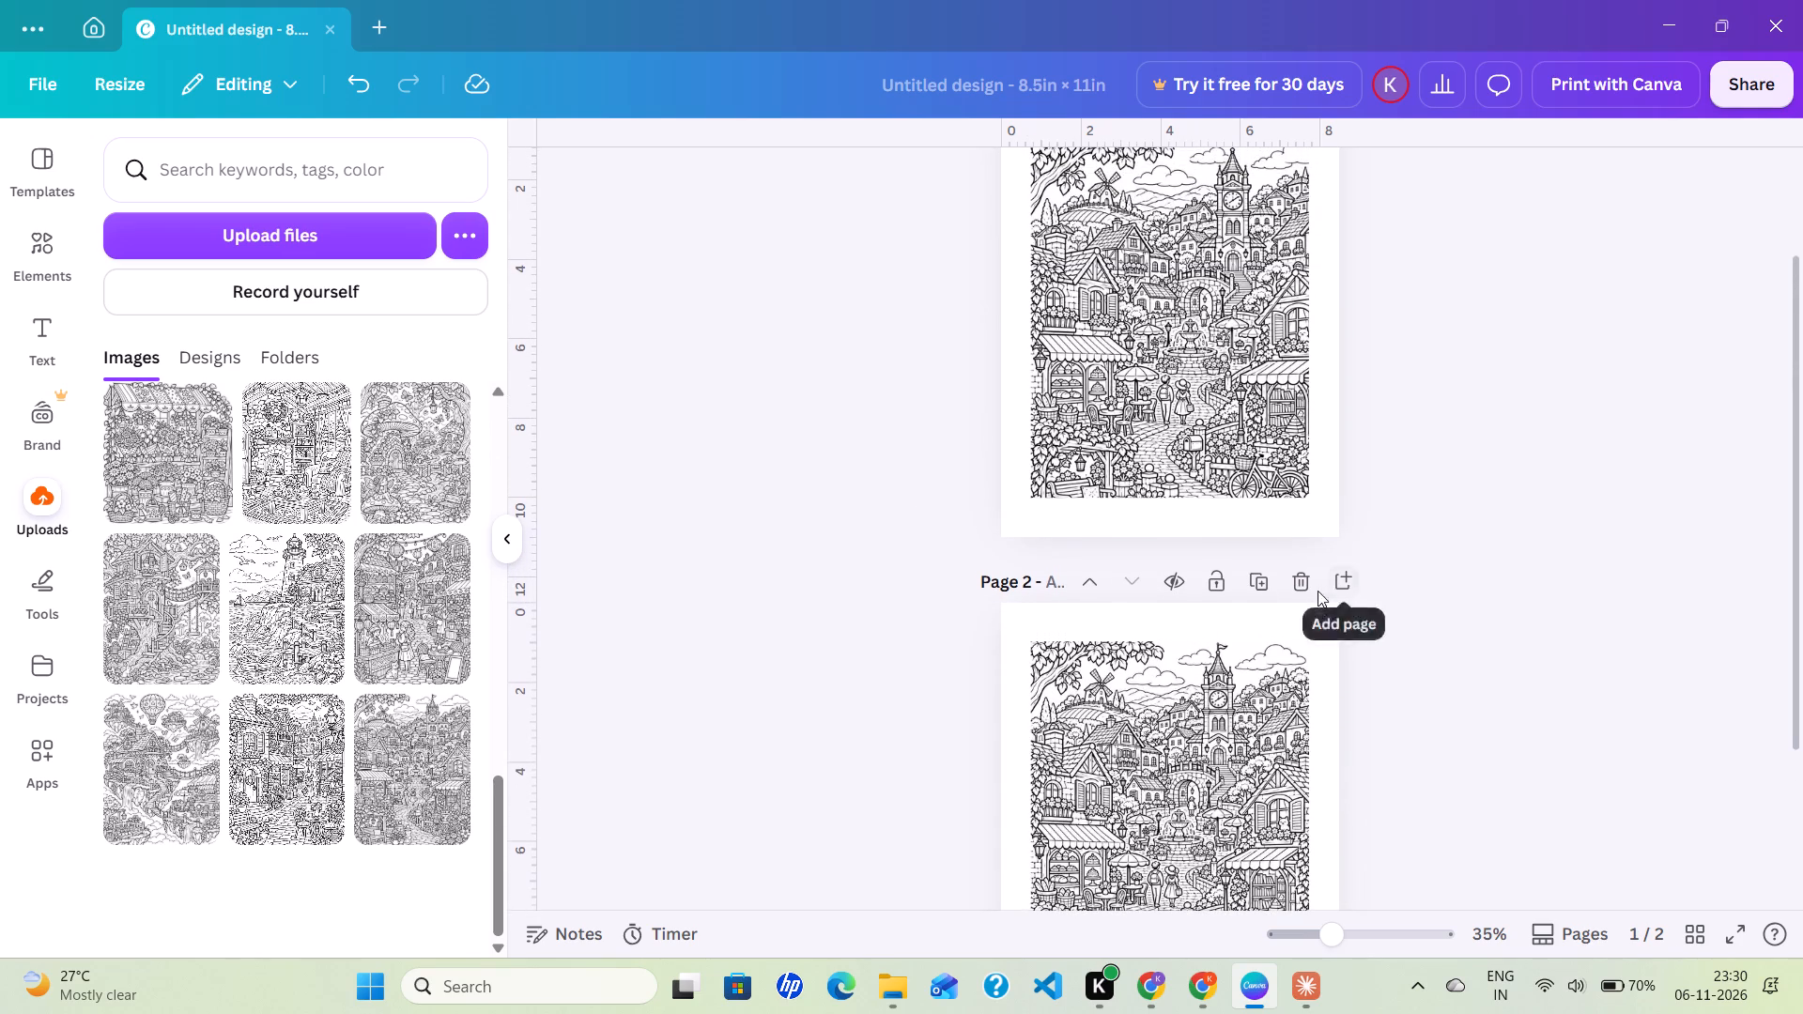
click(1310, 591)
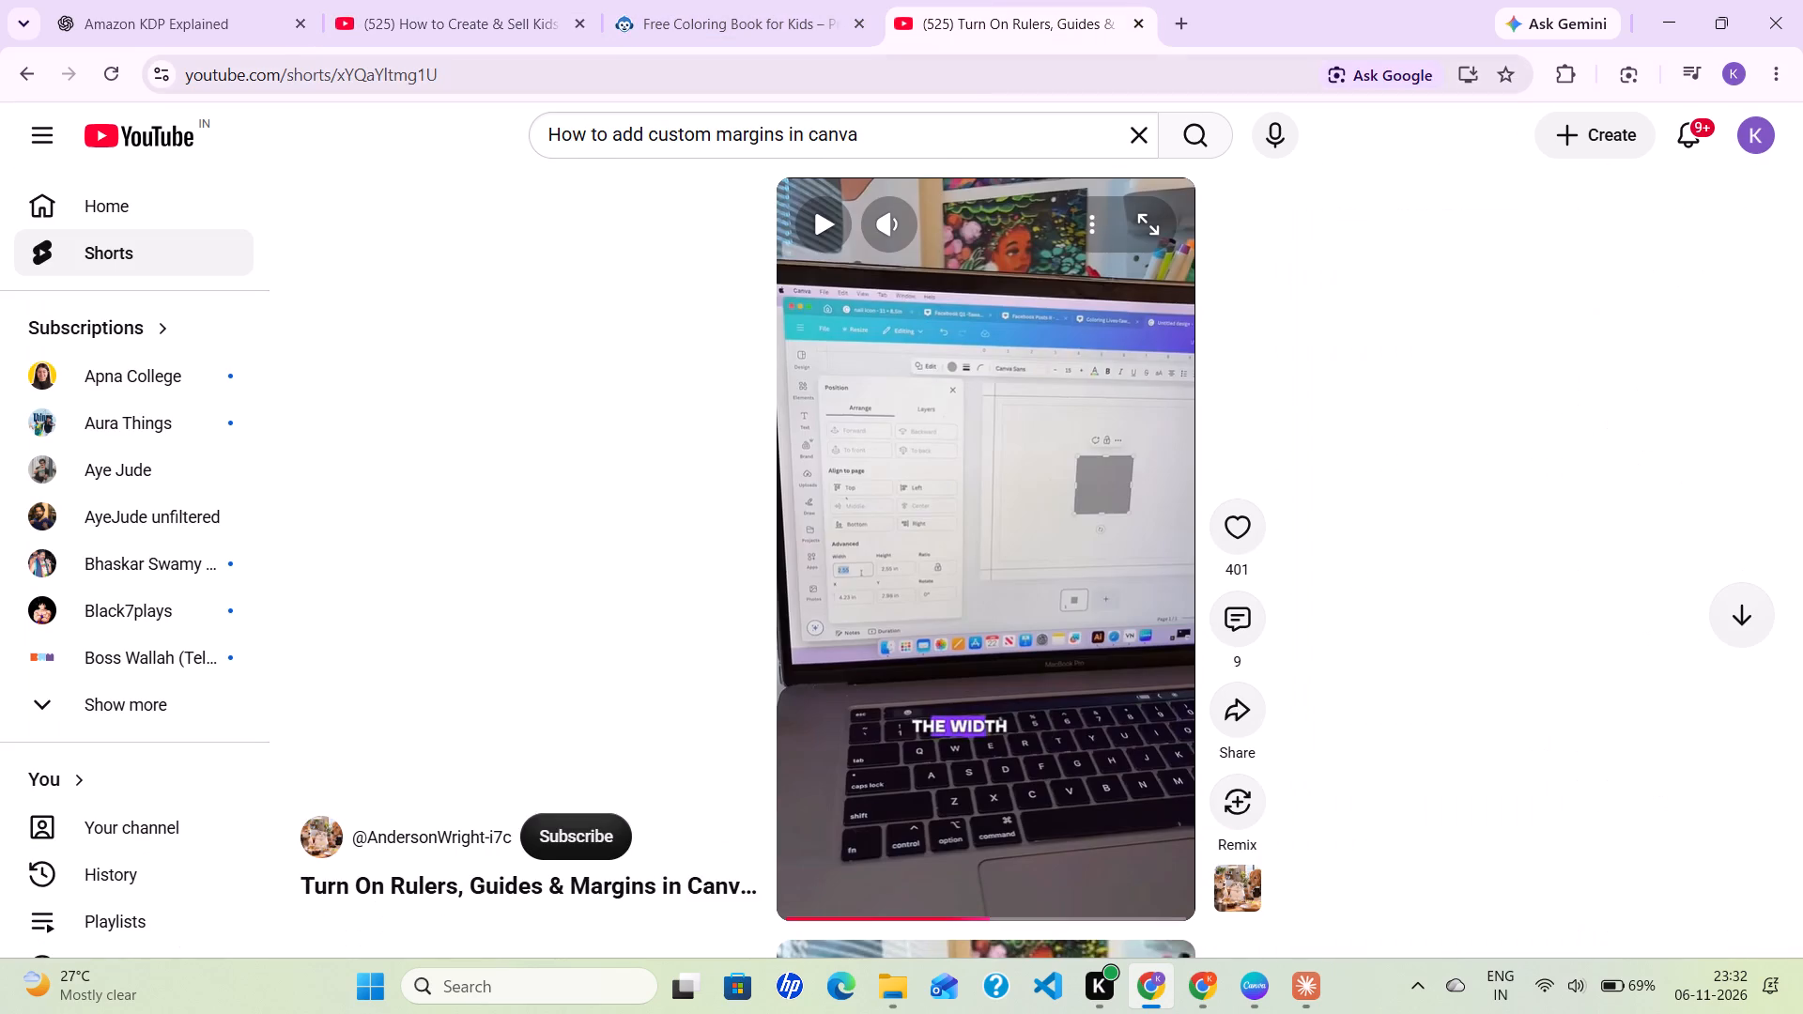
click(24, 85)
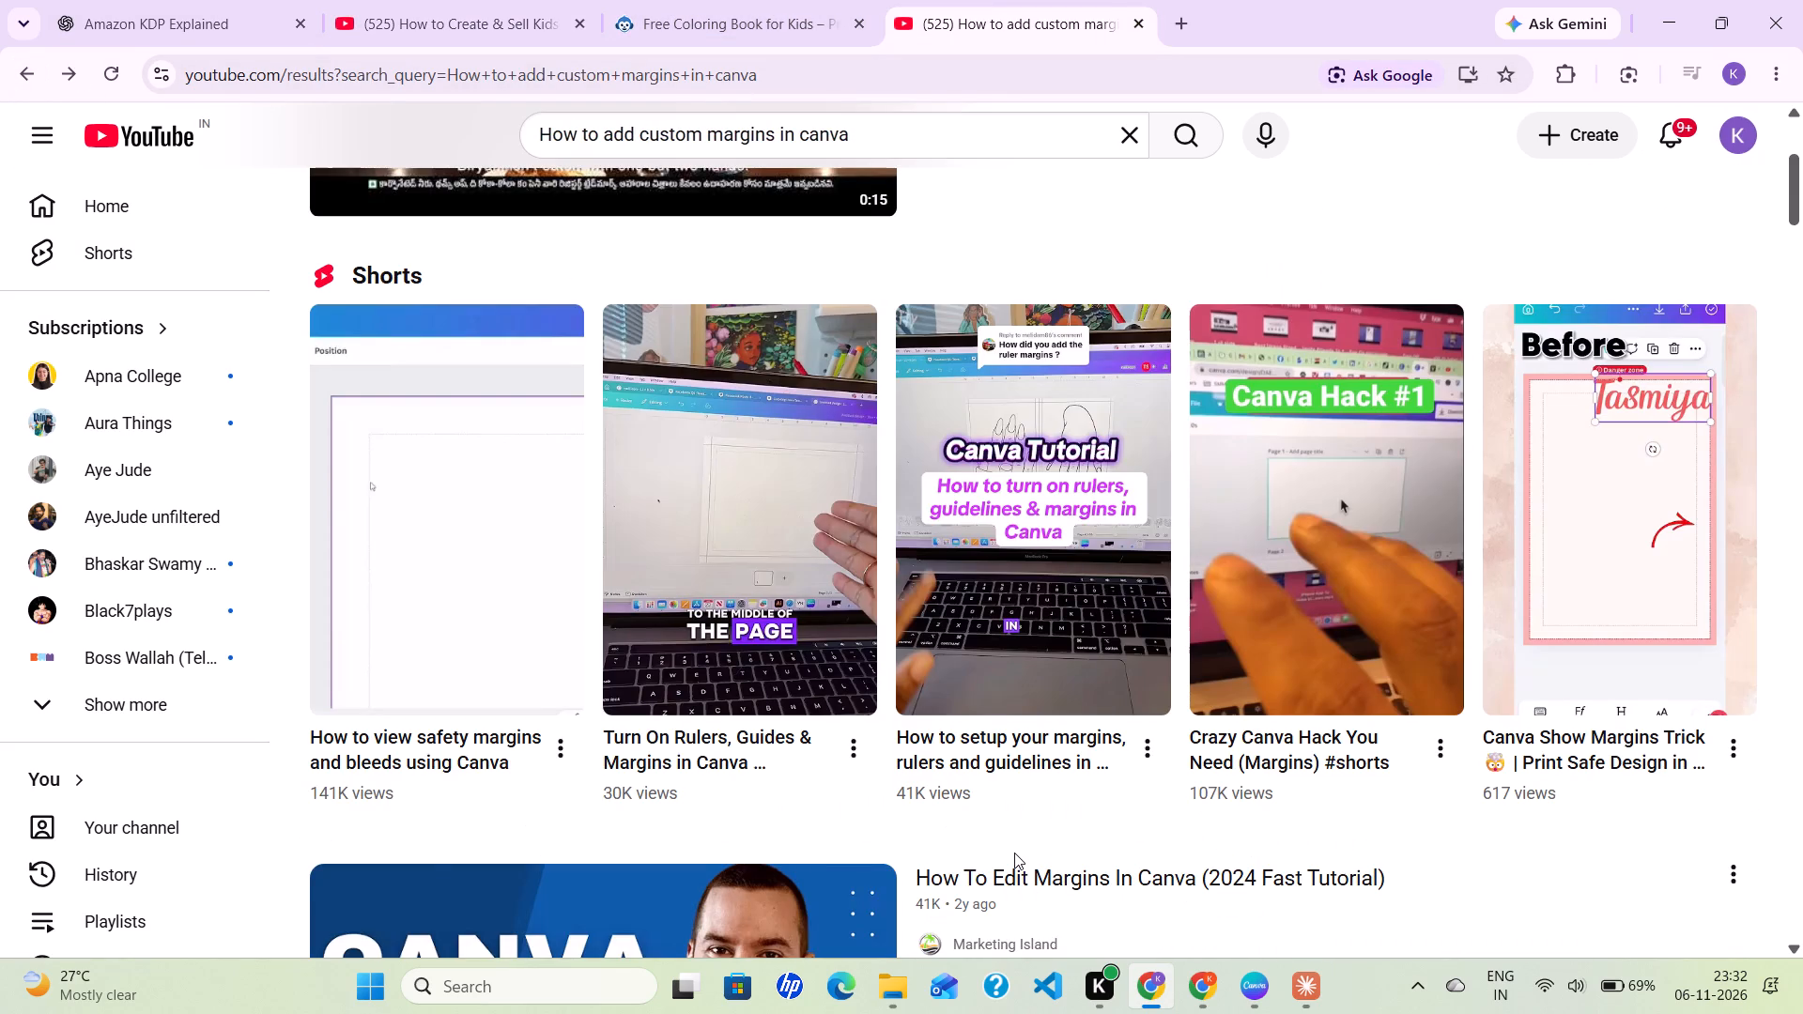
scroll(1014, 853, down, 3)
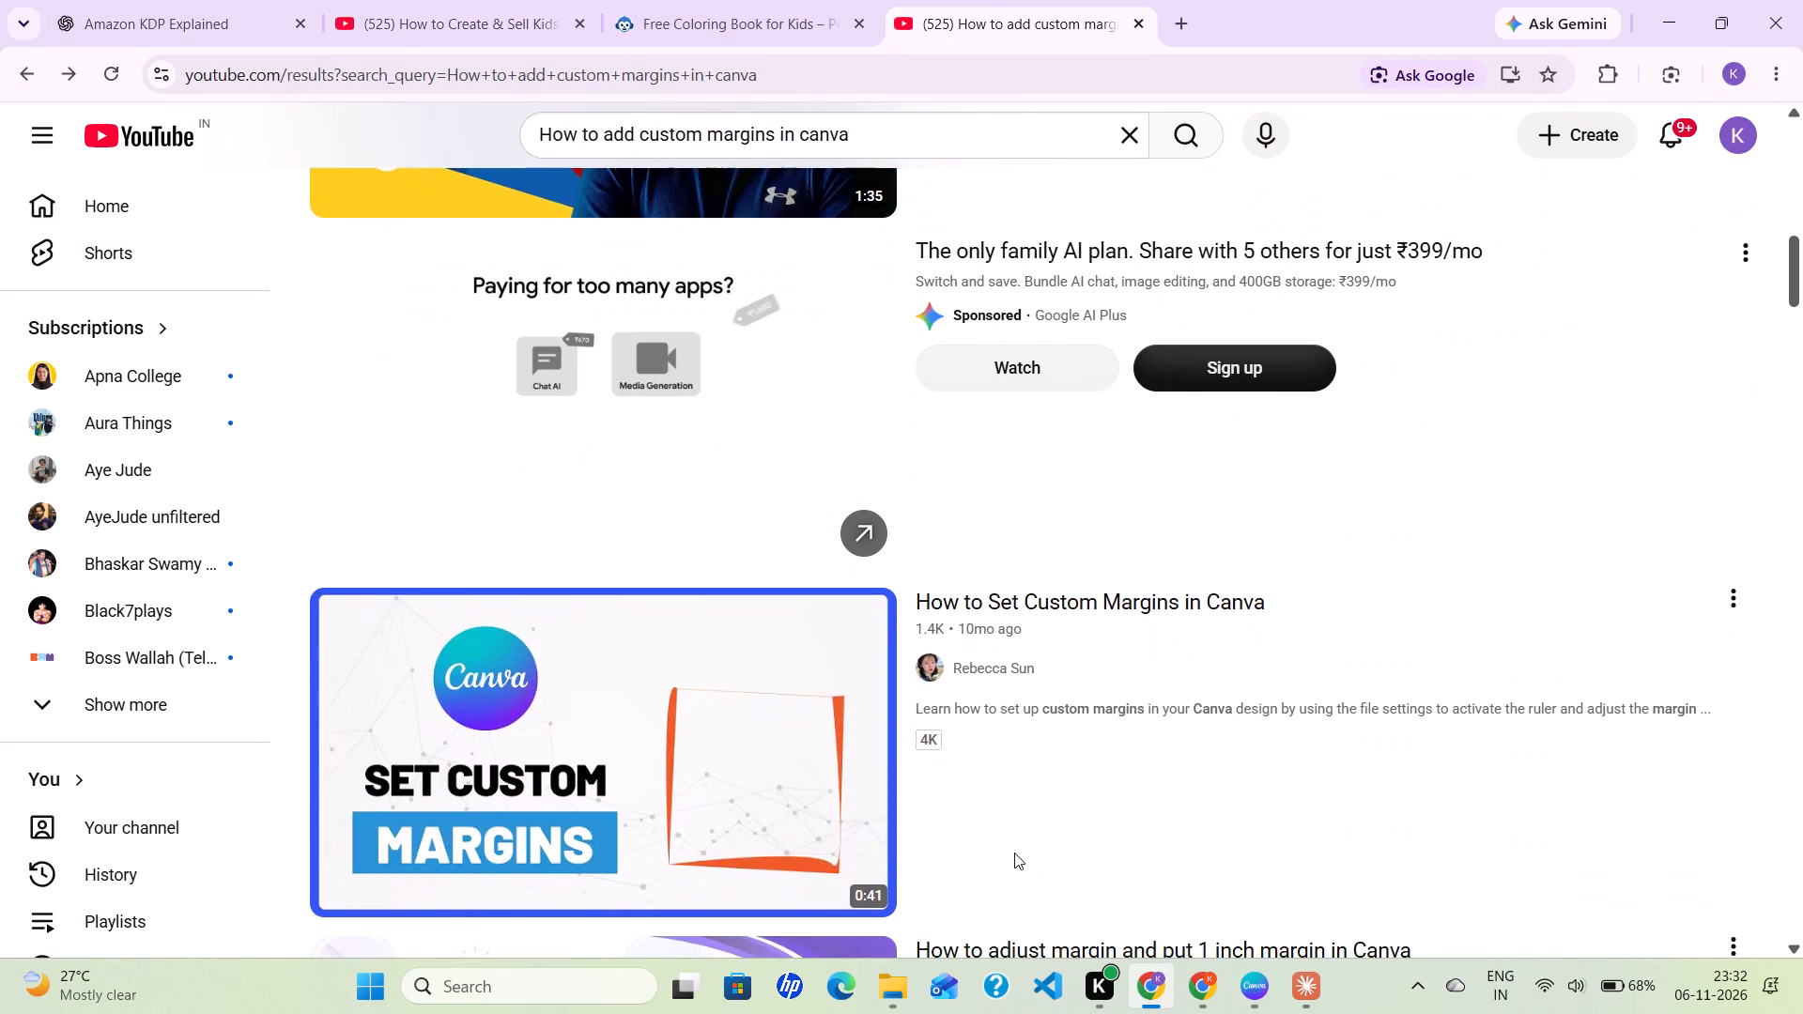
scroll(1014, 853, down, 2)
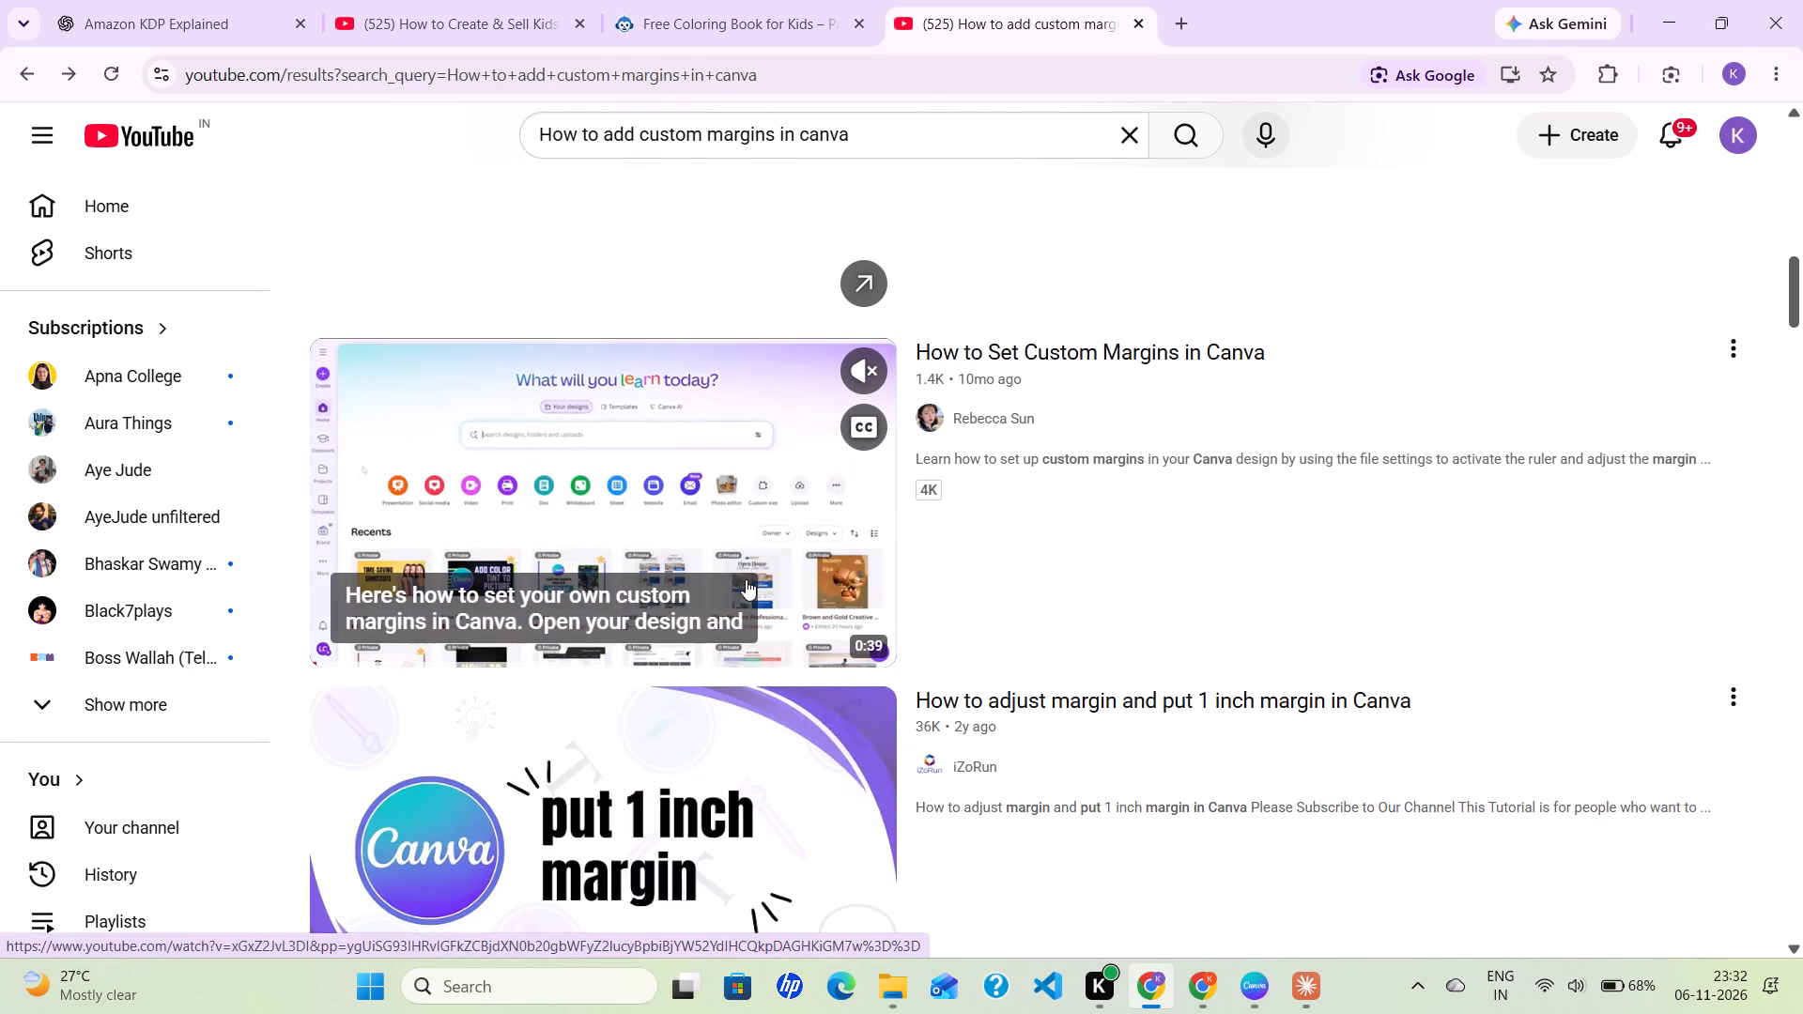
click(675, 515)
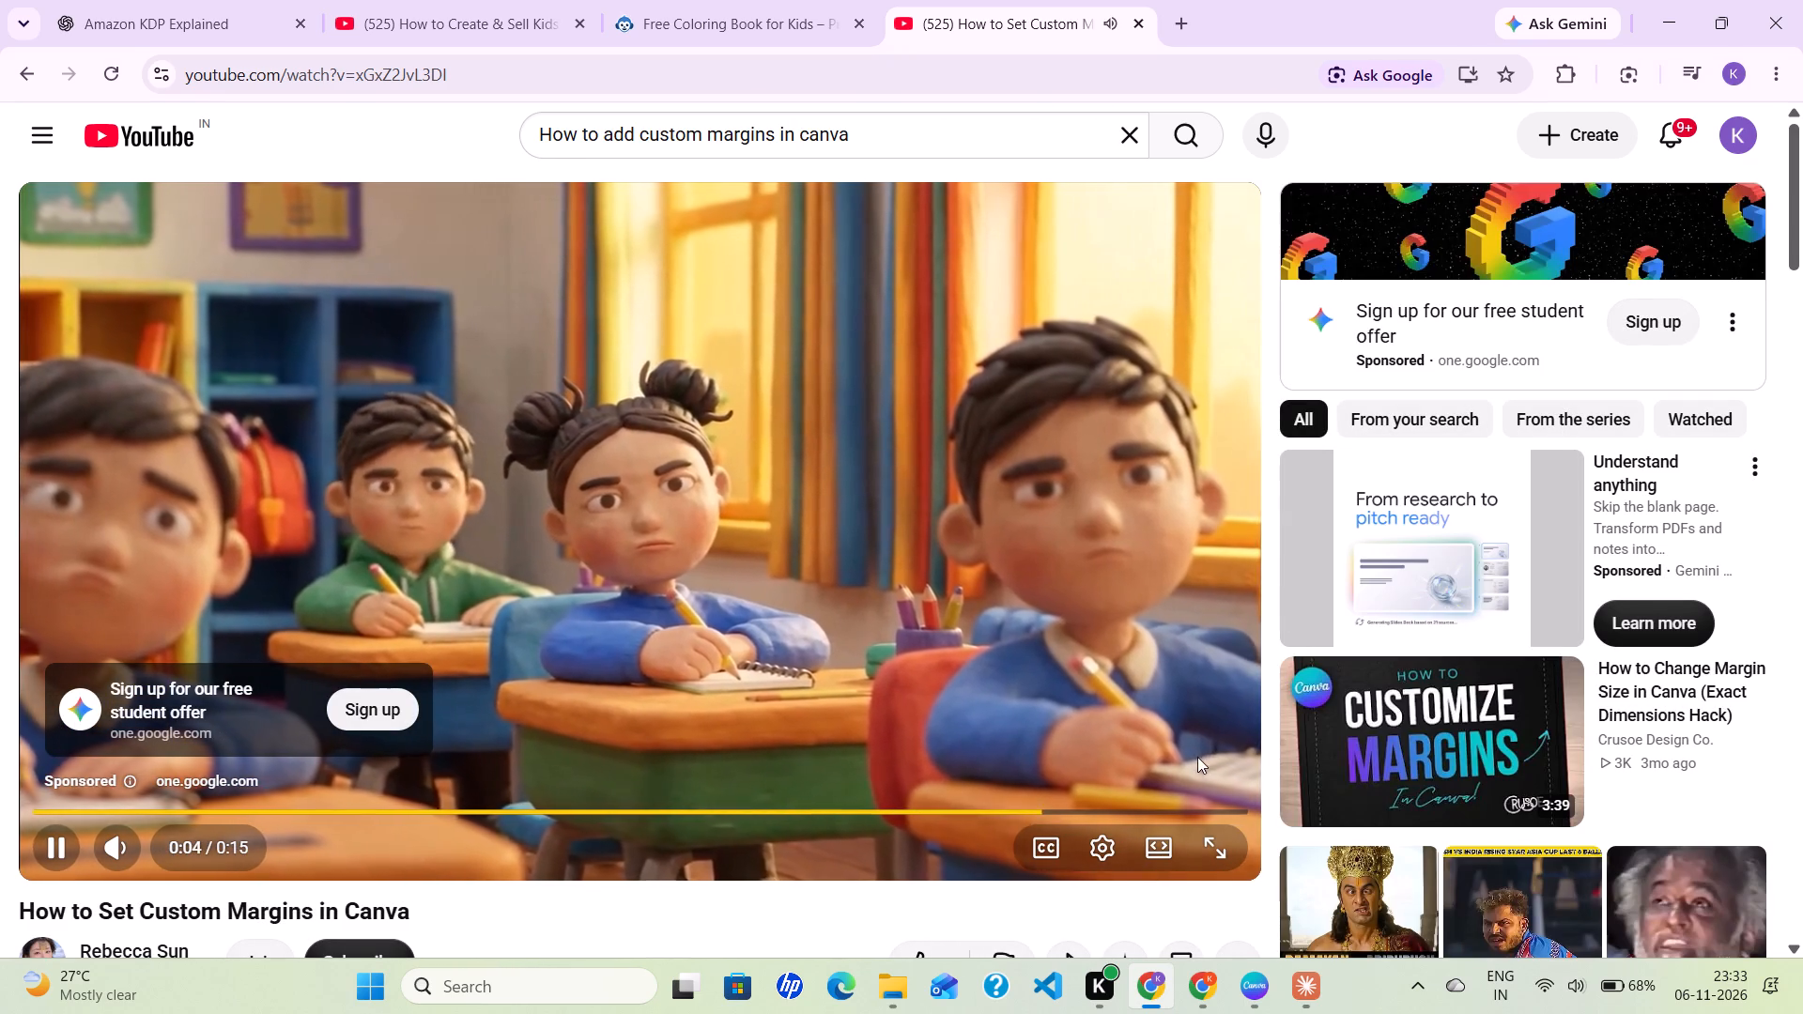
double_click(1197, 781)
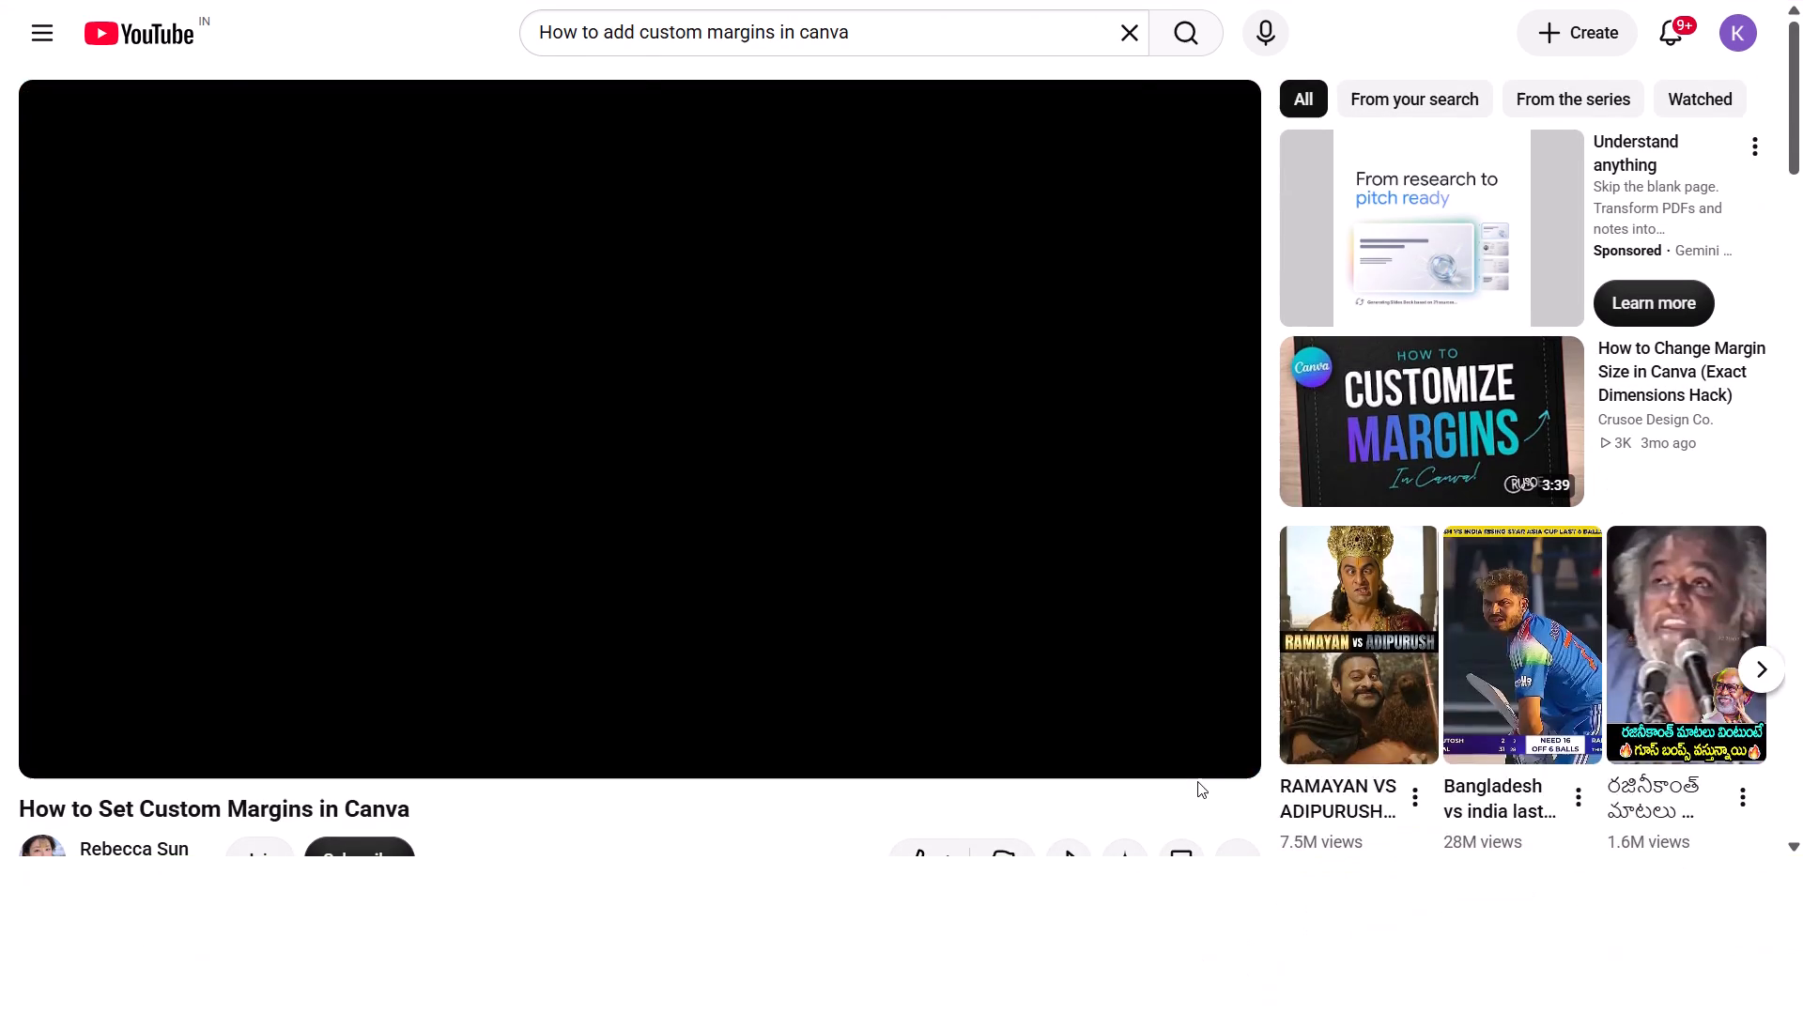
key(f)
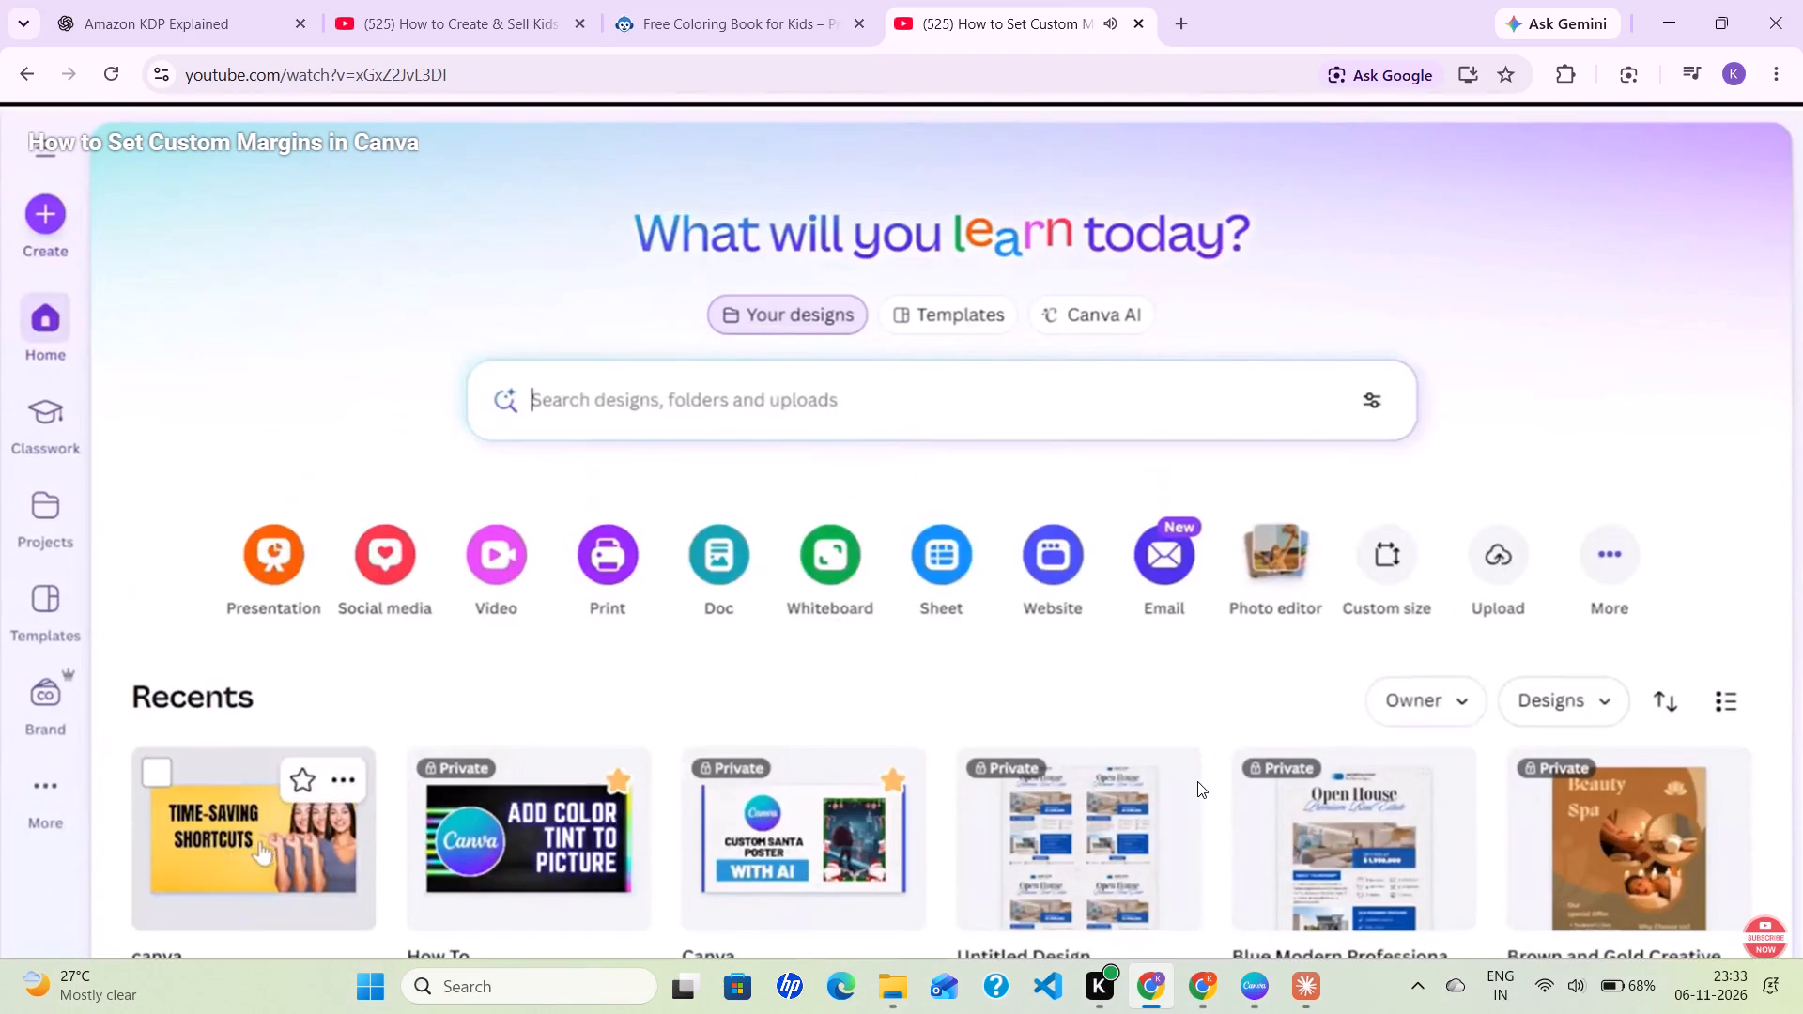
key(Right)
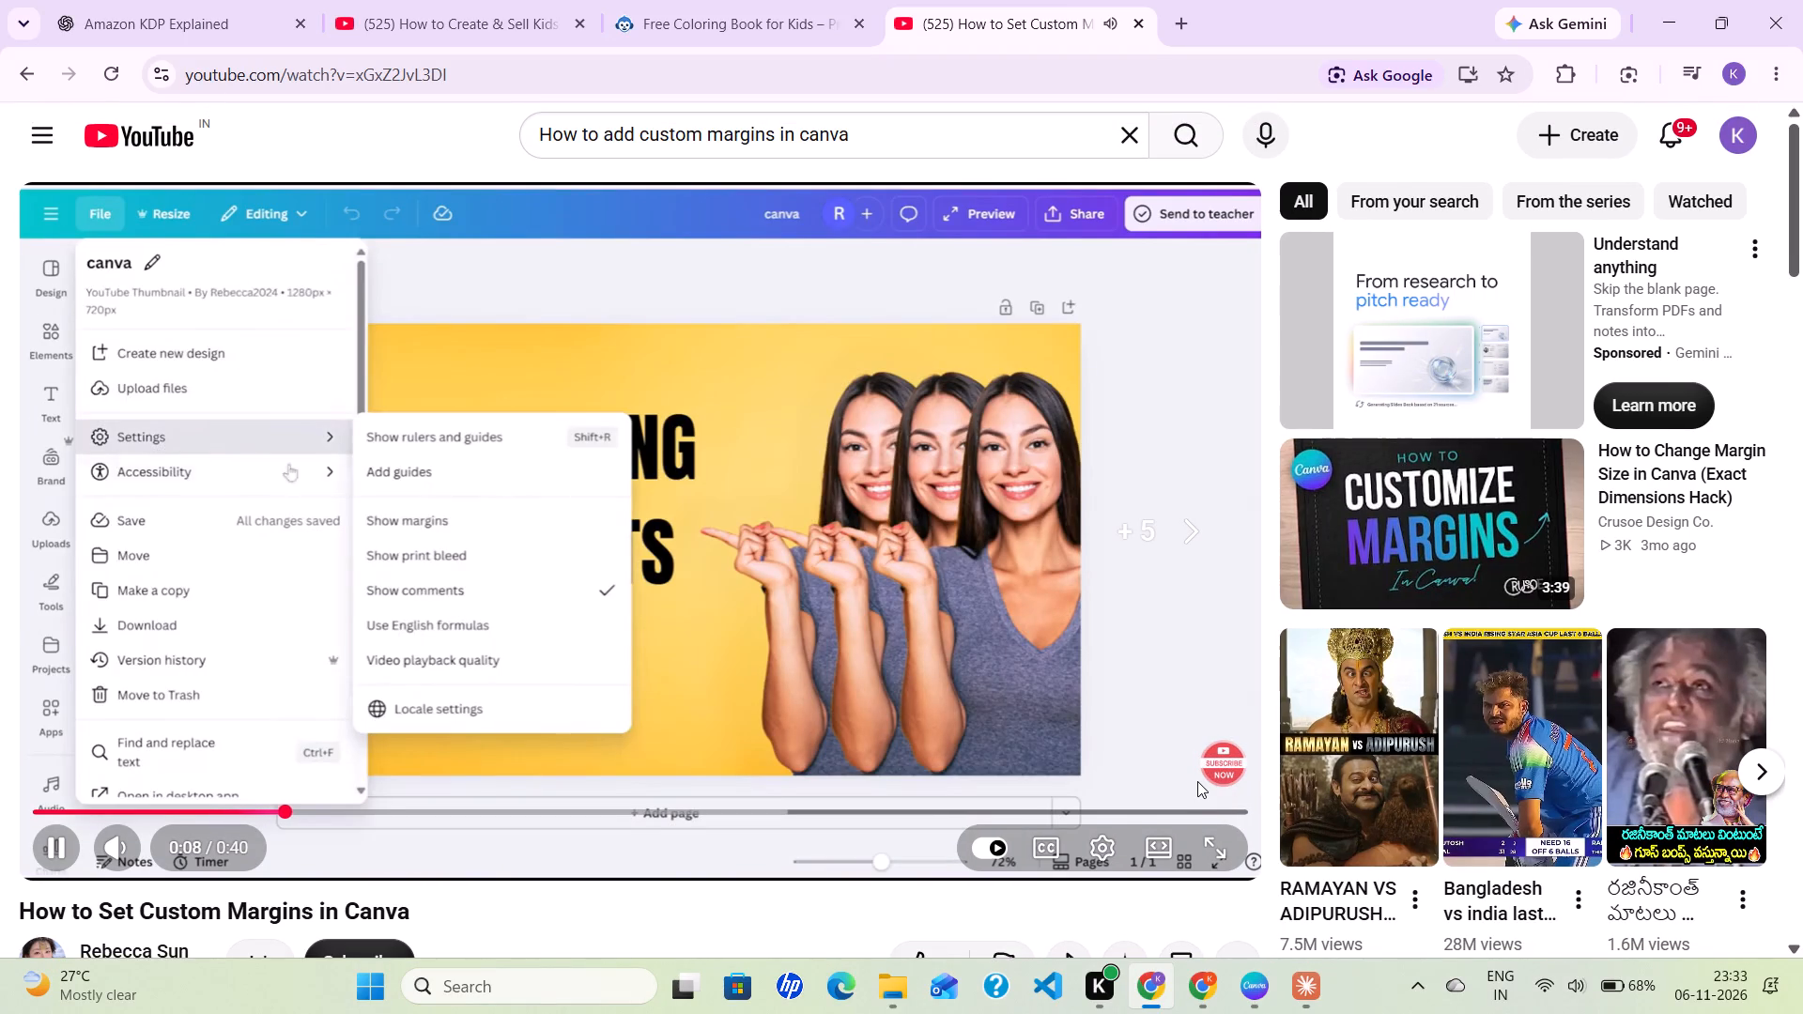
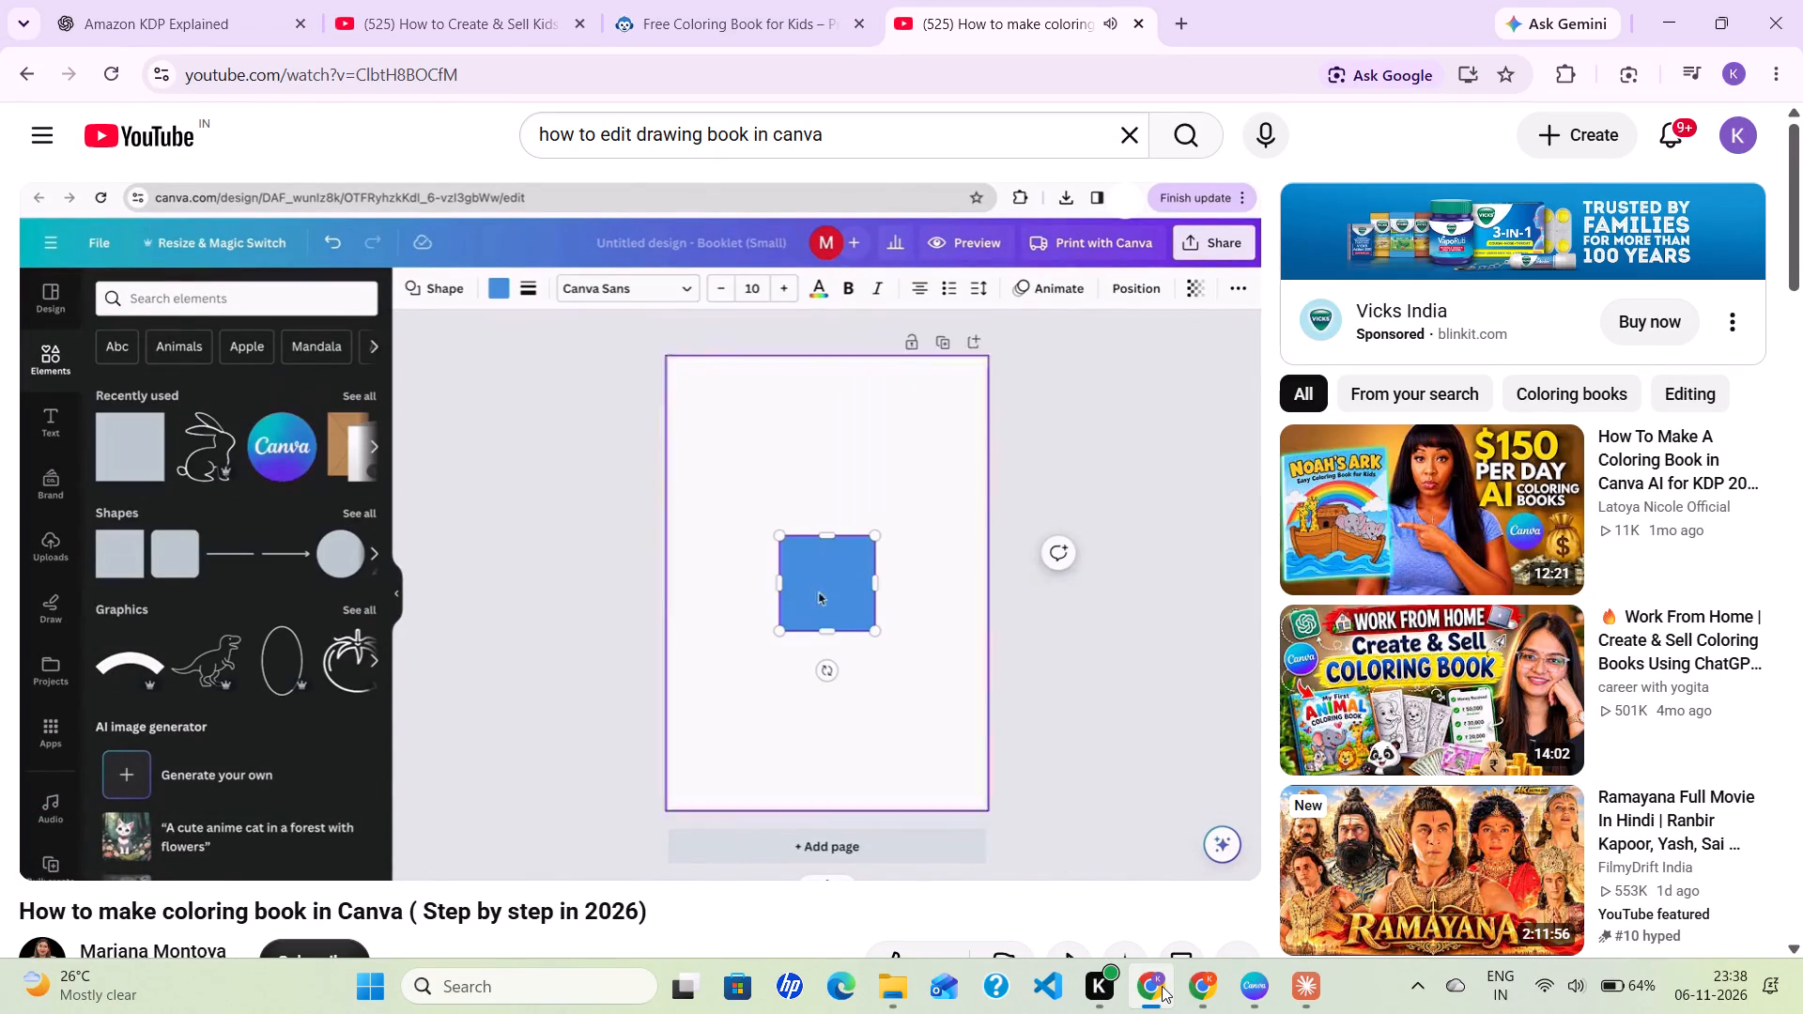
Pause the tutorial video, switch to the Canva design and add a basic square shape to the blank page.
key(space)
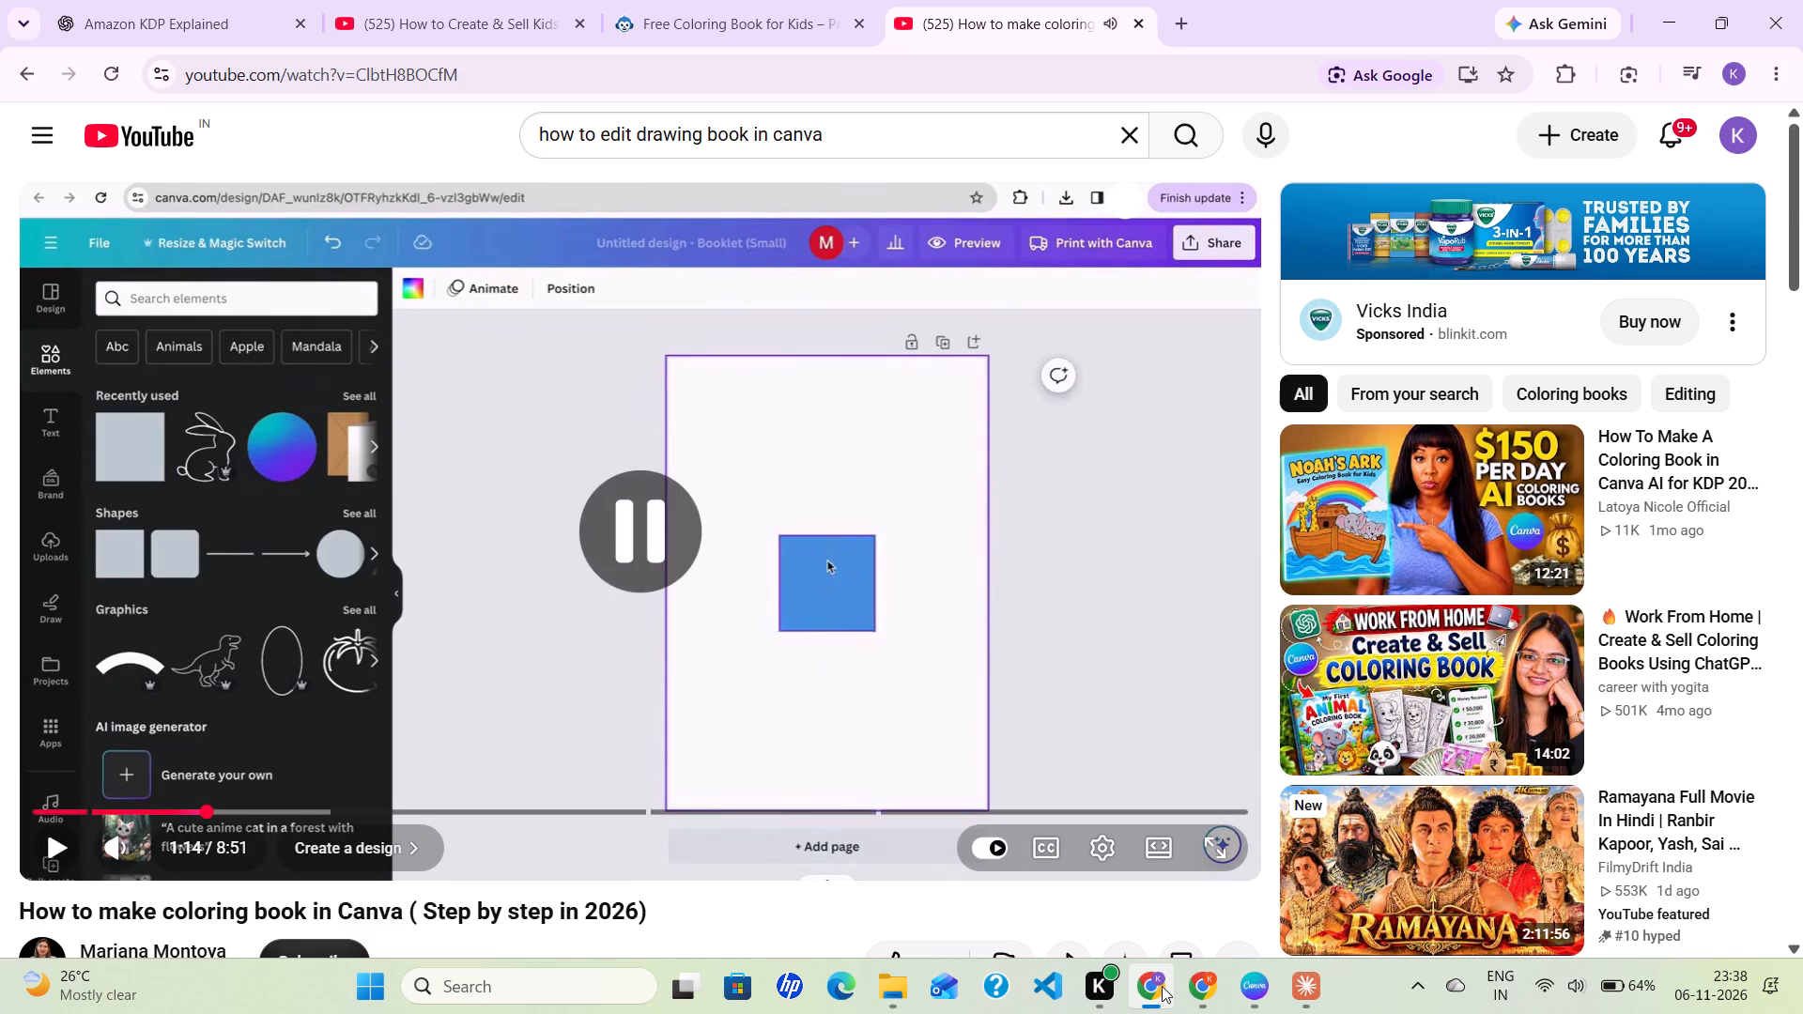
click(1208, 993)
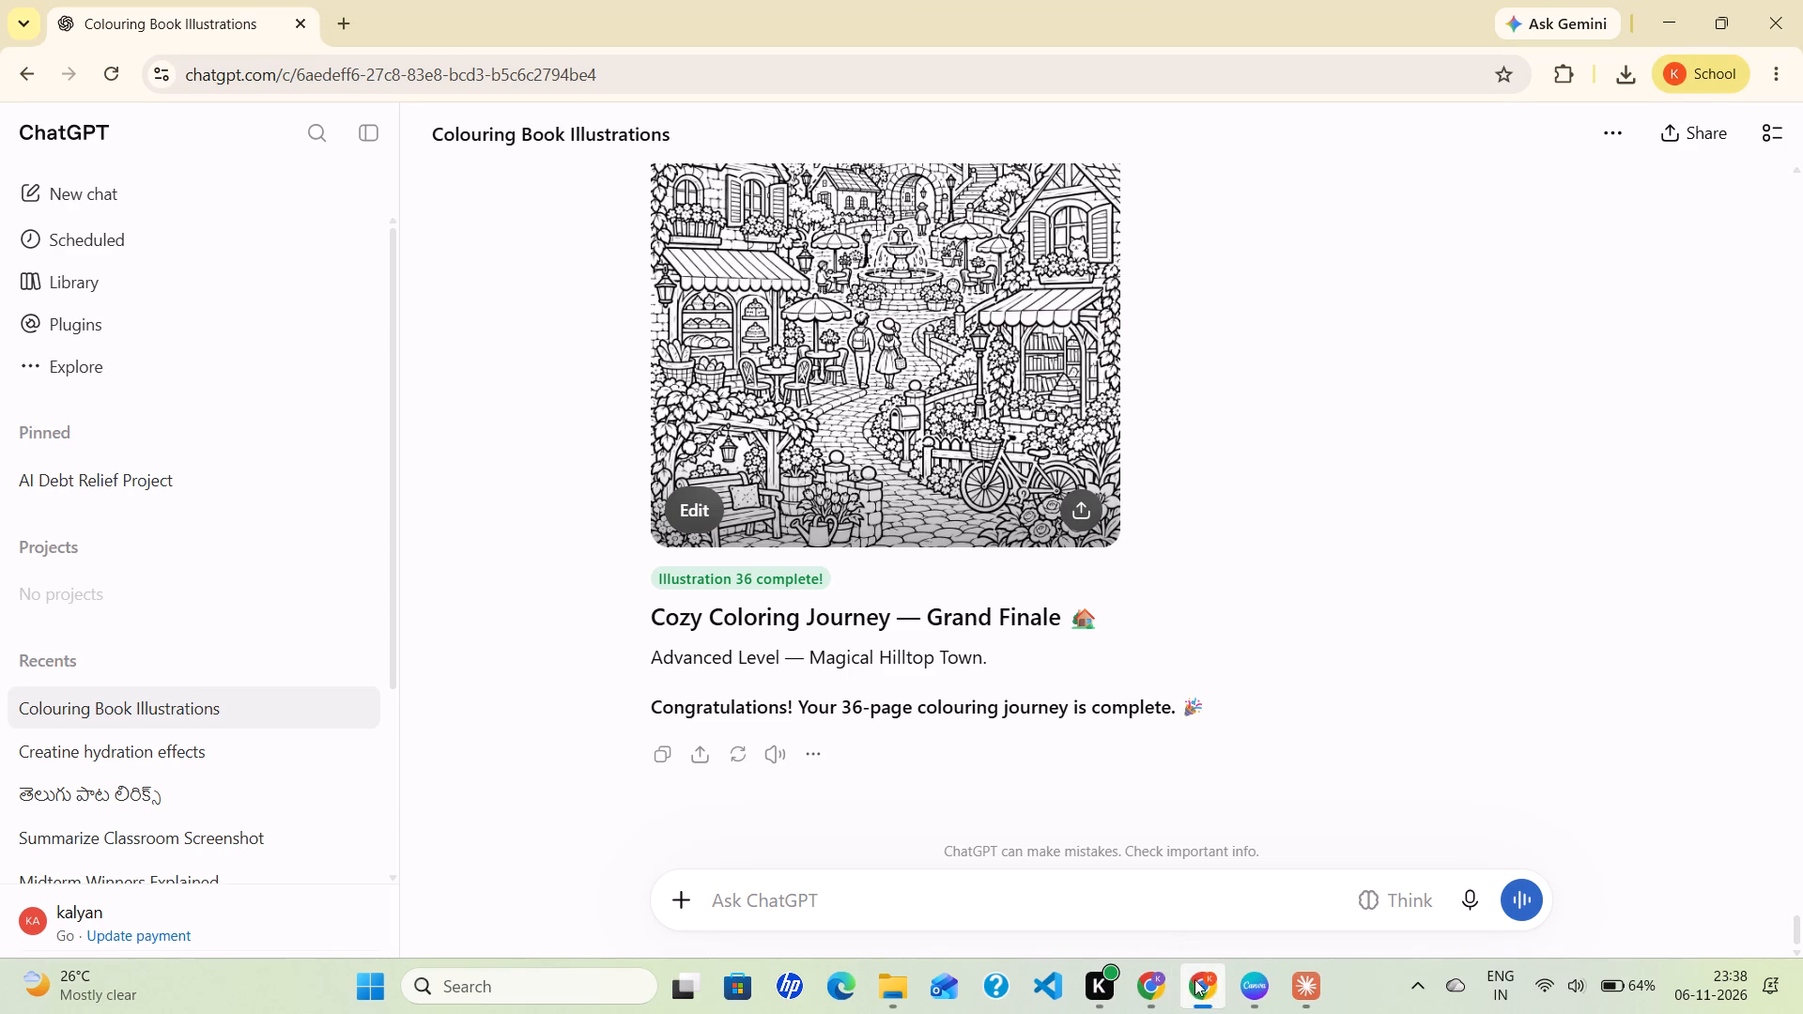
click(1238, 985)
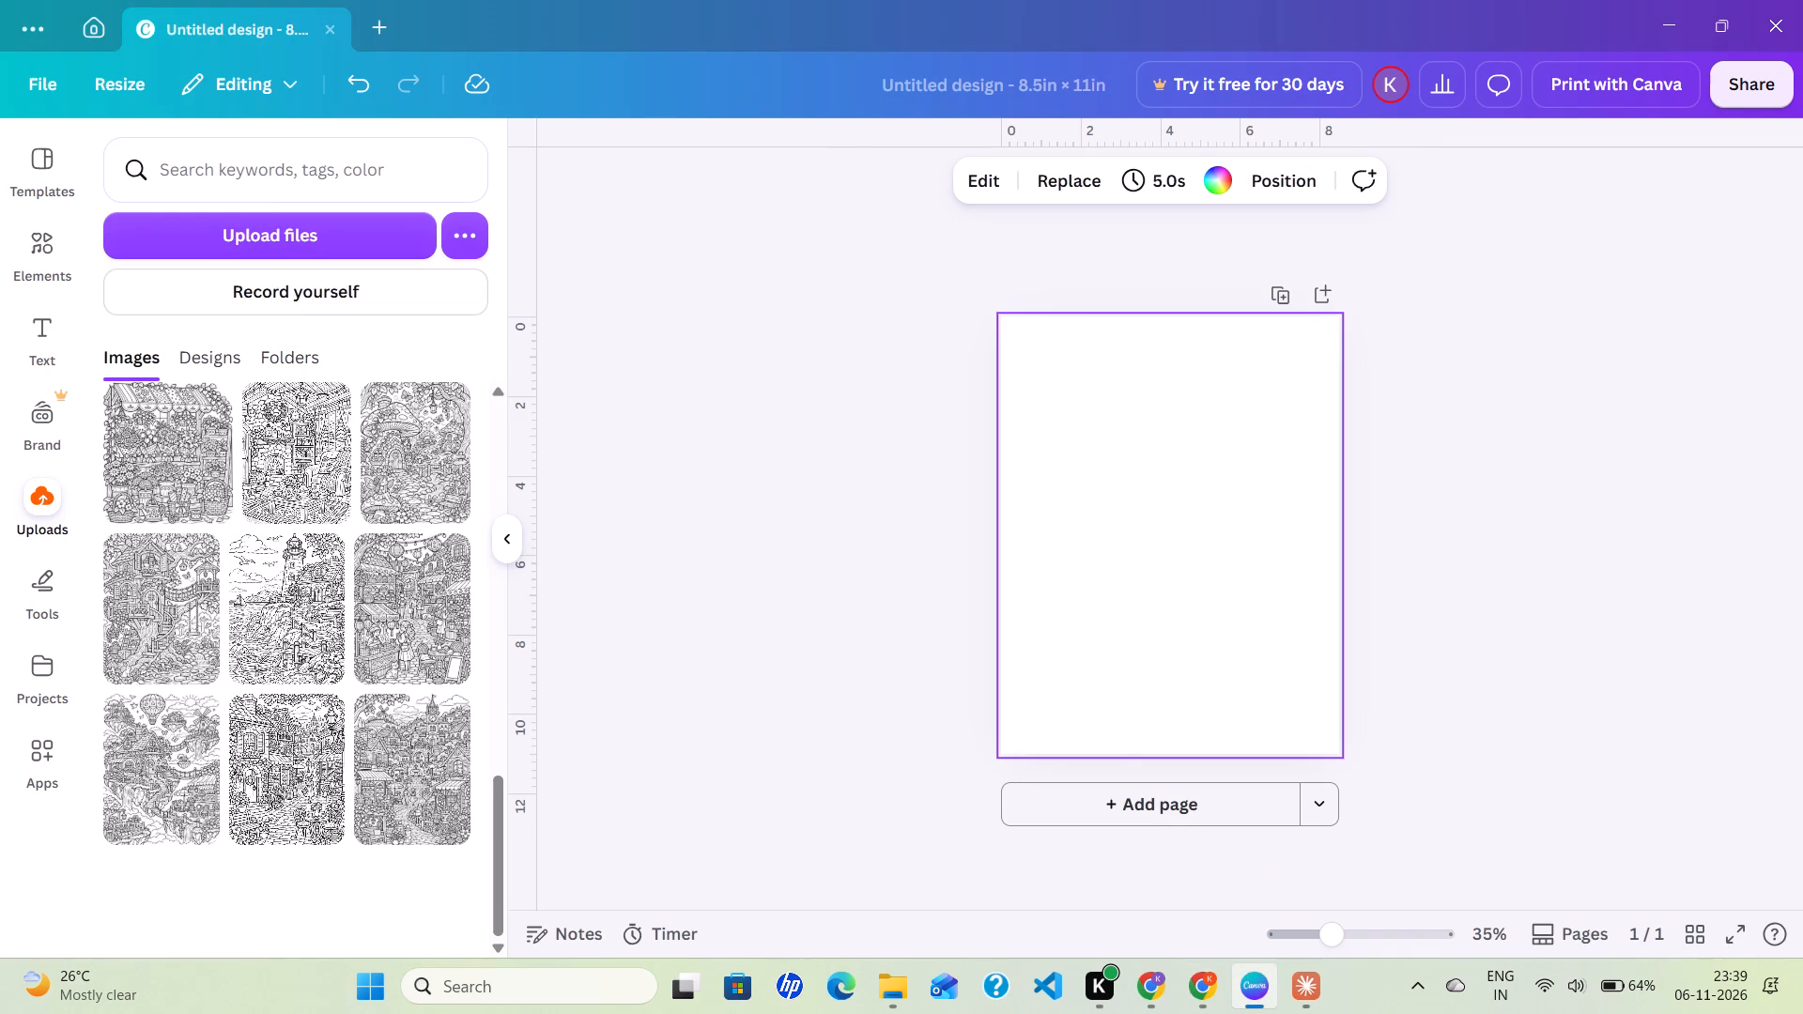
click(54, 252)
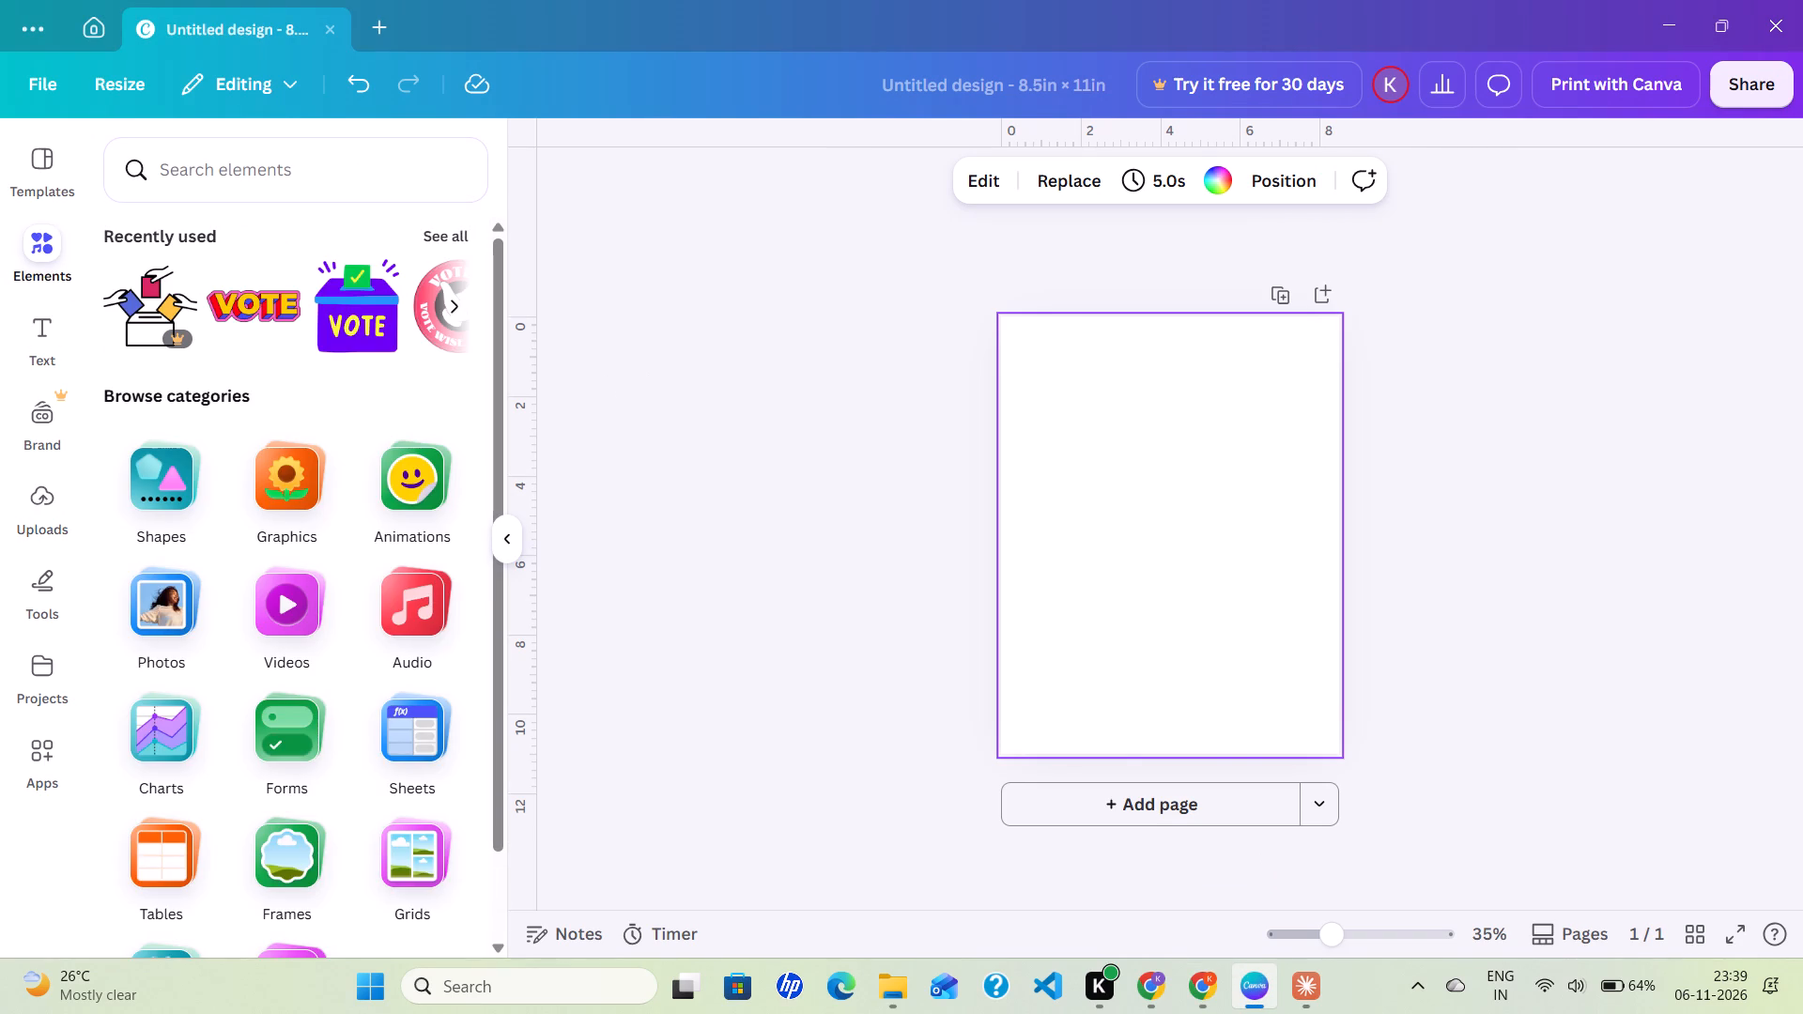
click(152, 514)
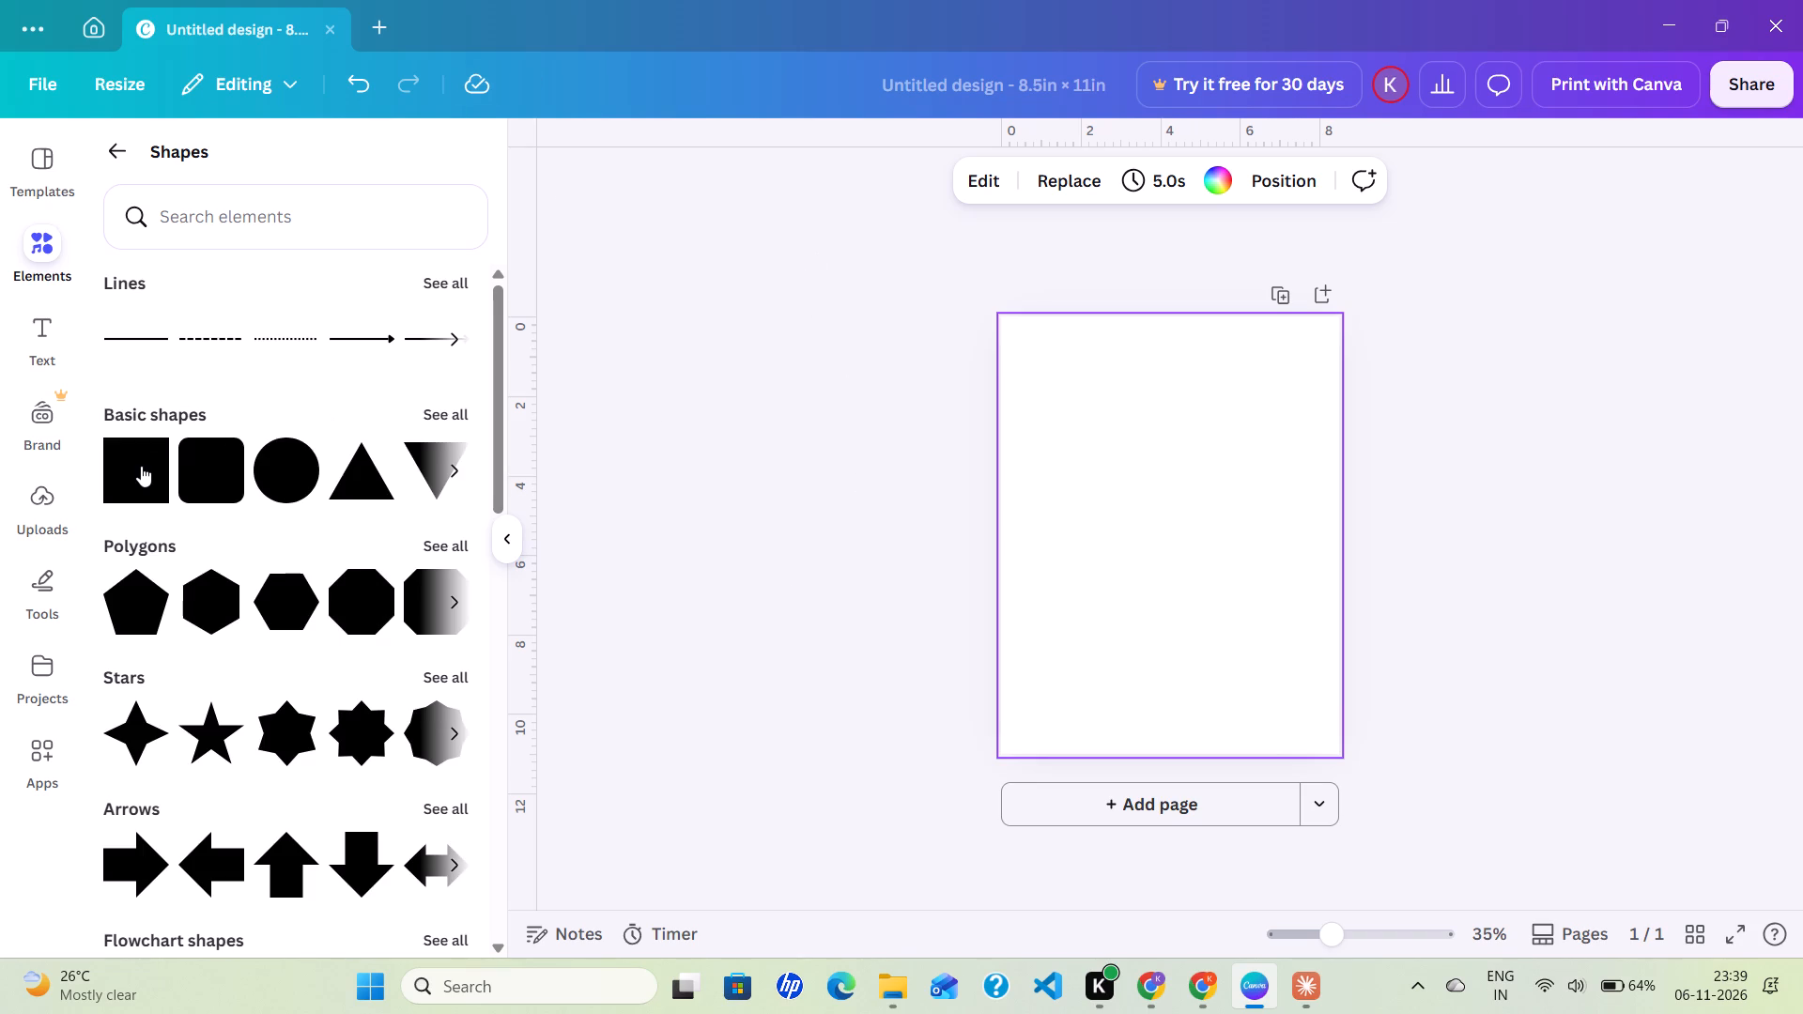
click(126, 467)
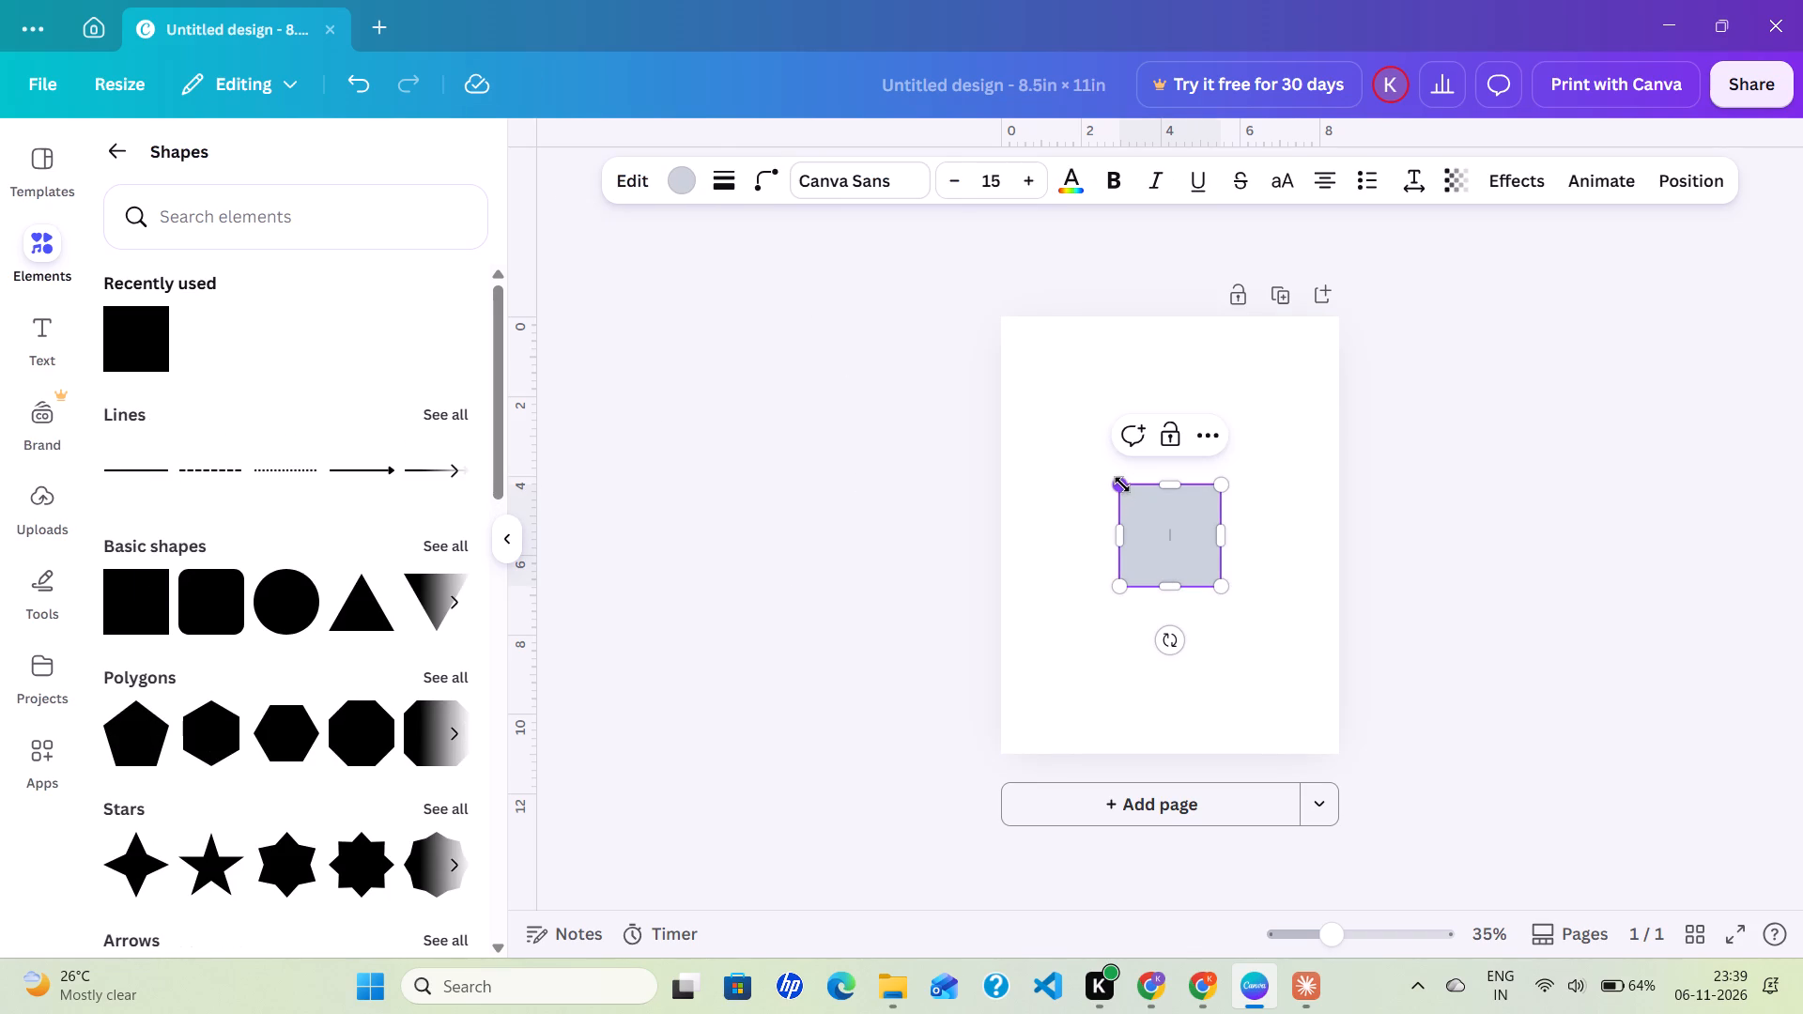
Resize the square into a page frame about 6.8 by 9.3 in, matching the page's margin guides.
drag(1122, 484, 1044, 352)
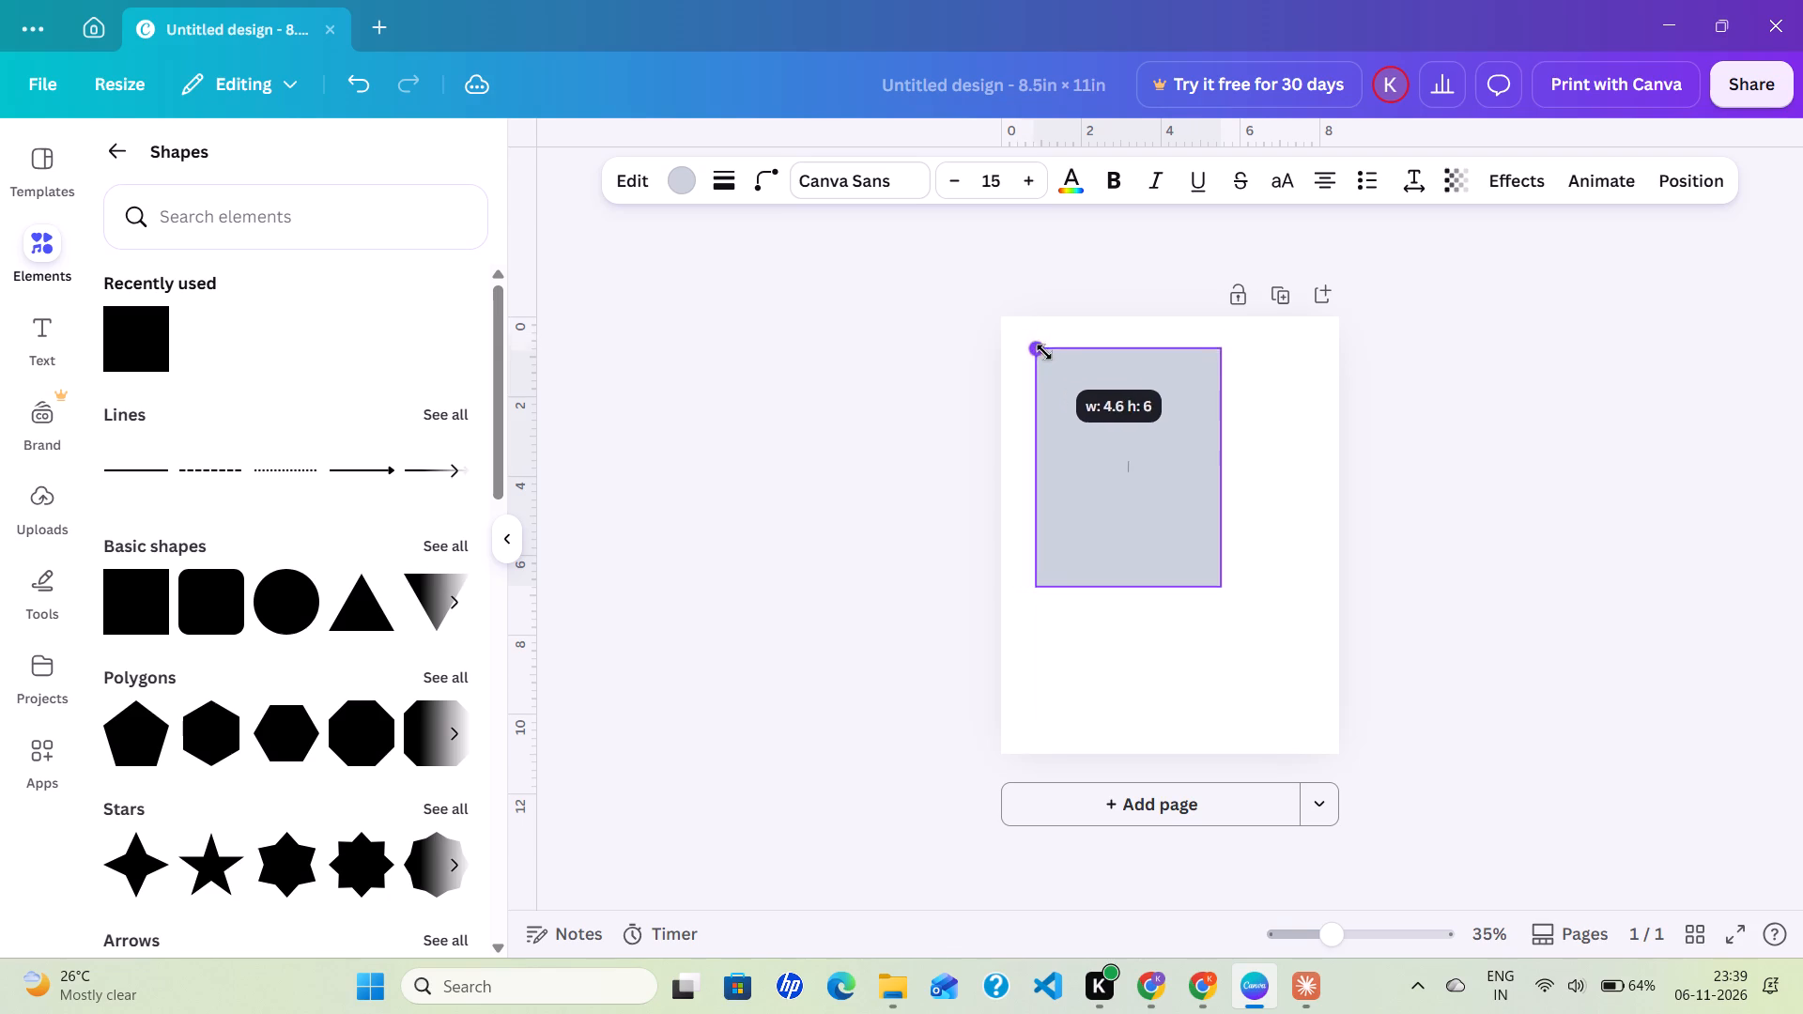
drag(1044, 352, 1035, 346)
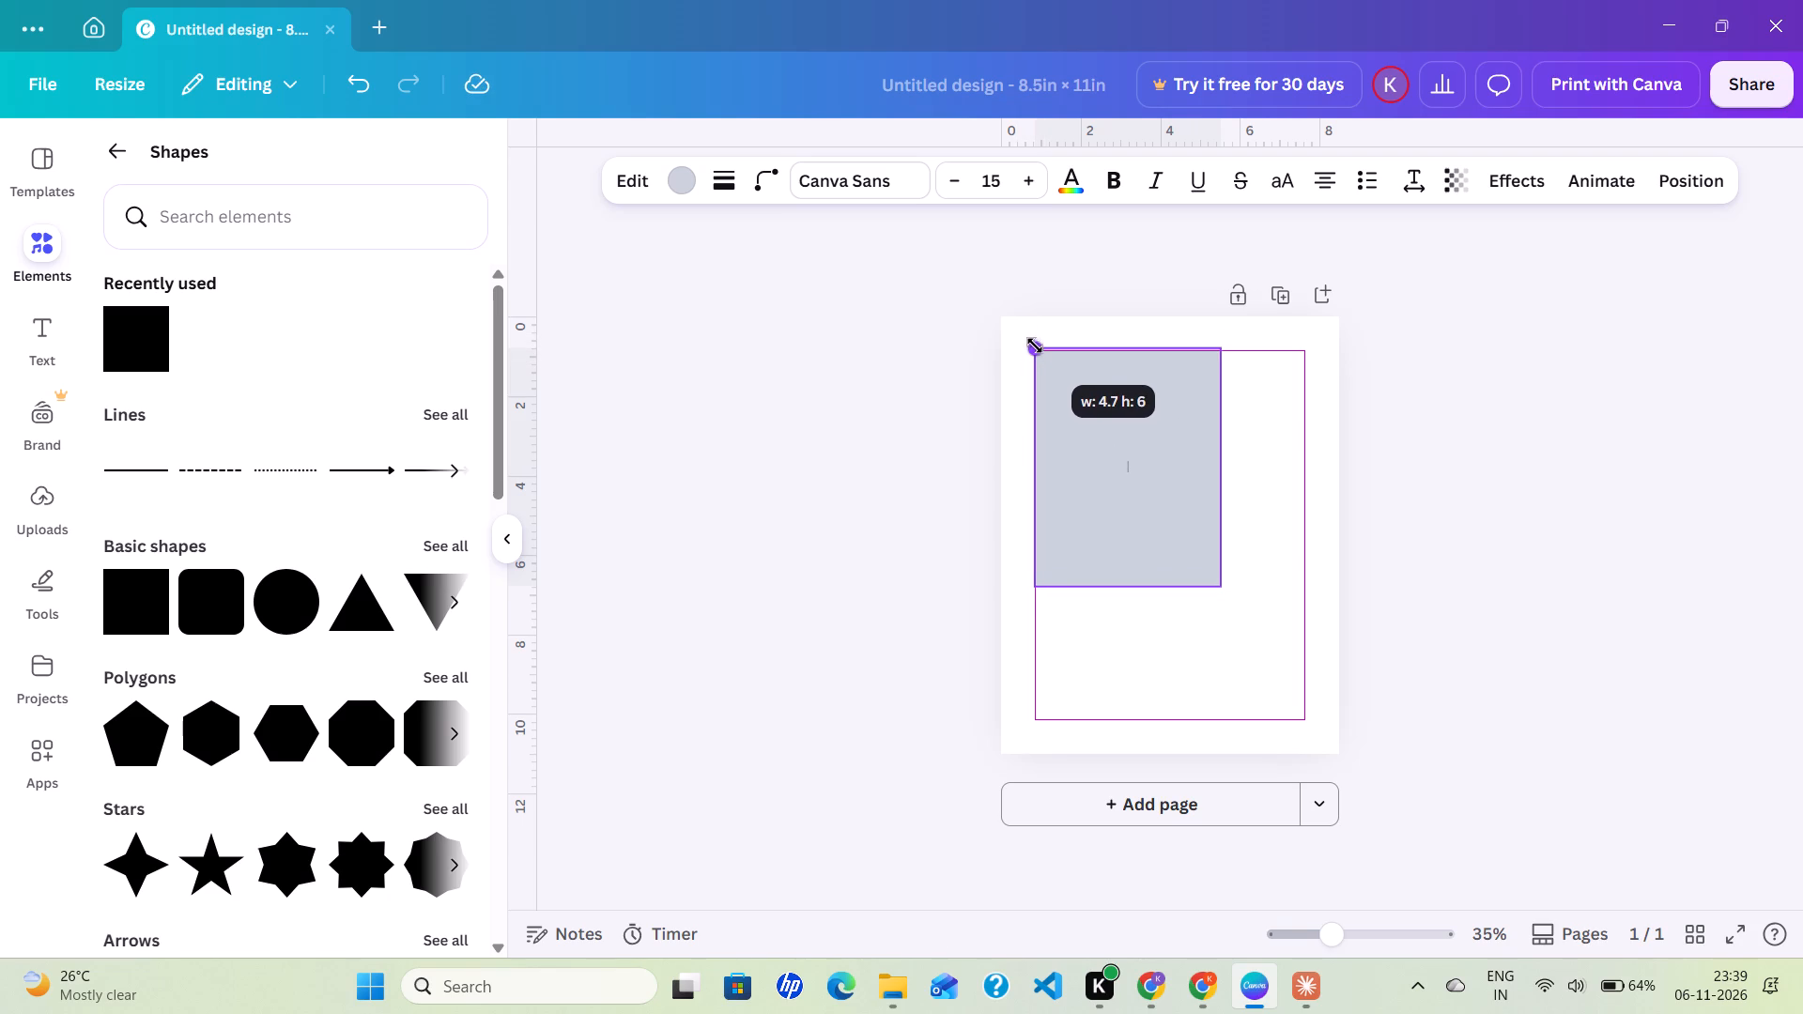
drag(1035, 346, 1037, 351)
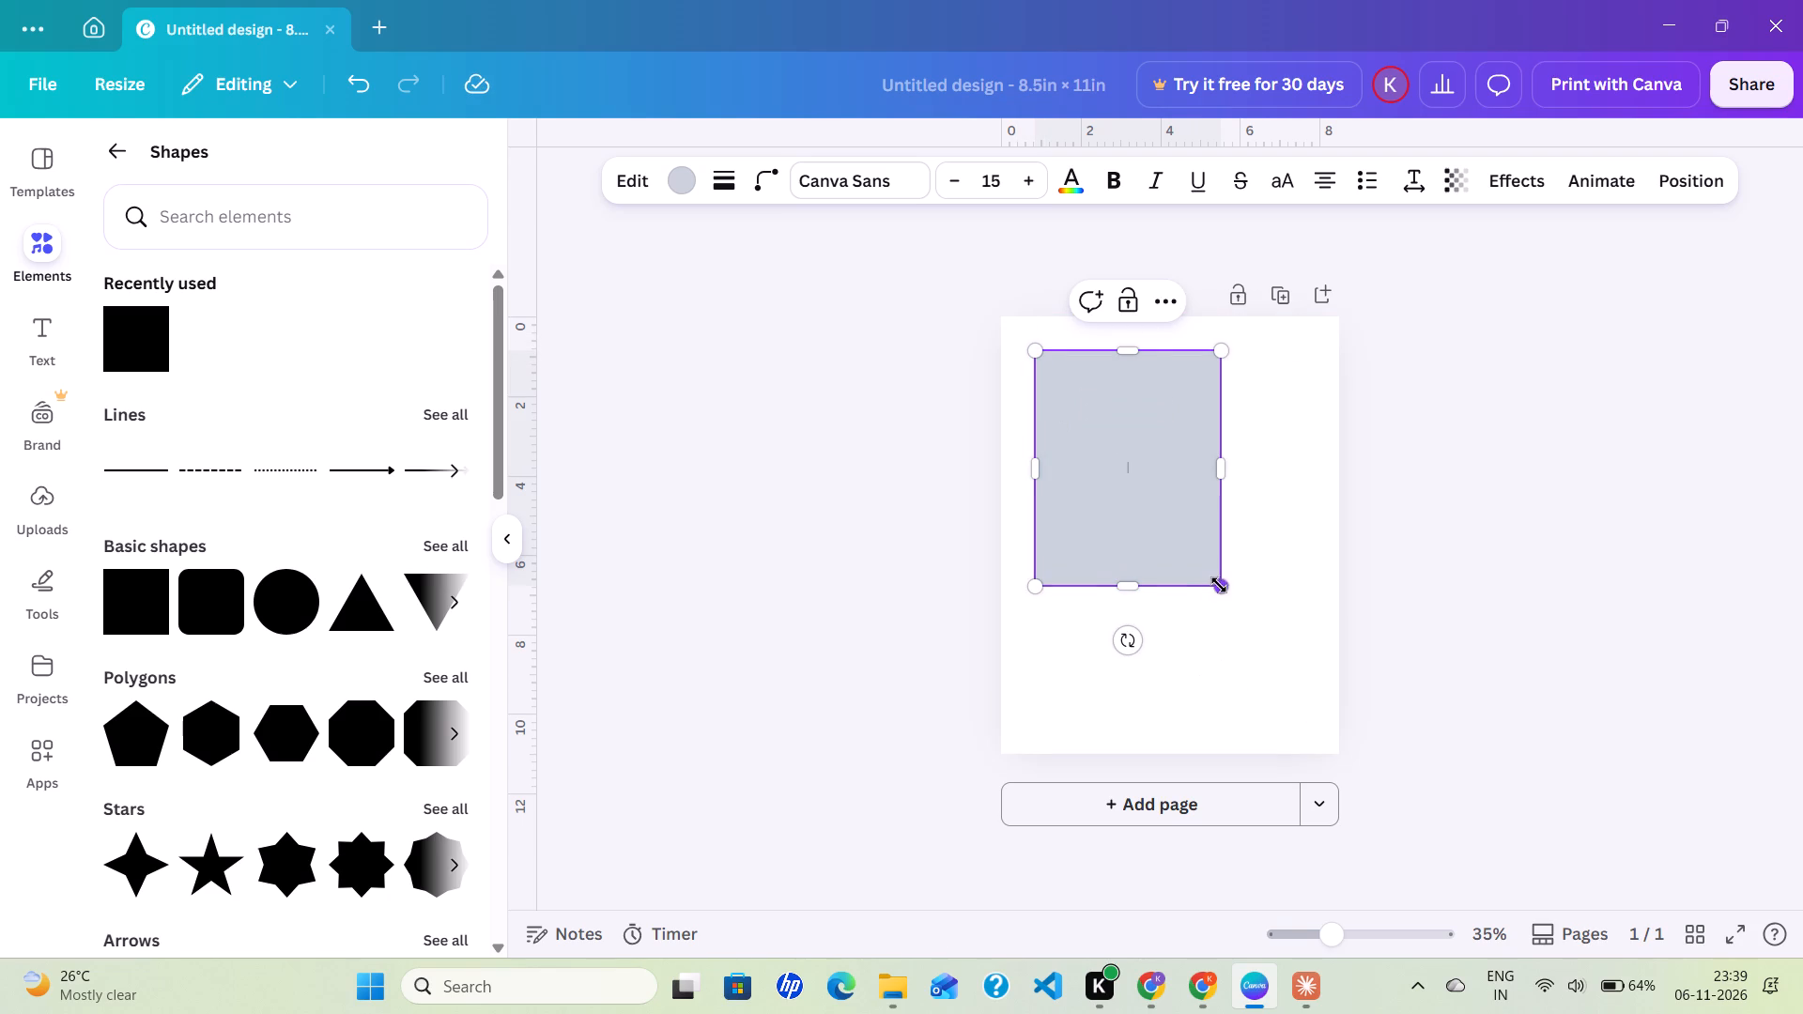
drag(1220, 584, 1304, 729)
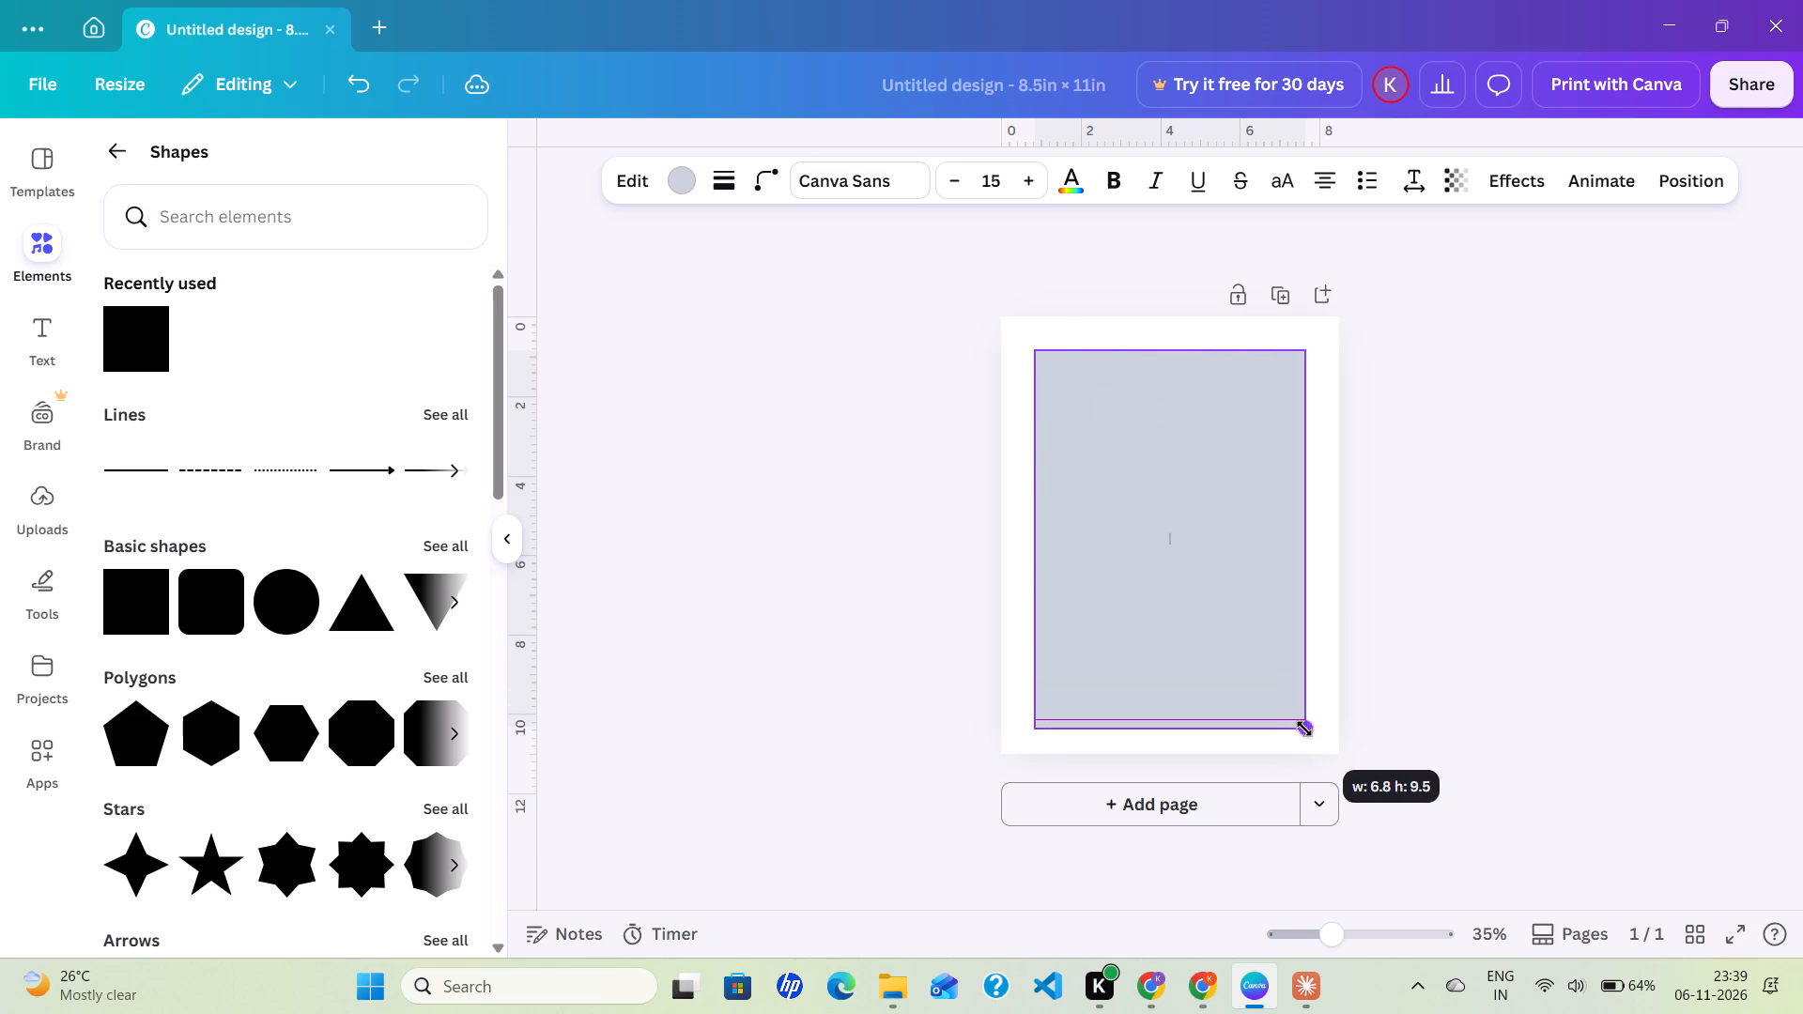
drag(1304, 729, 1299, 715)
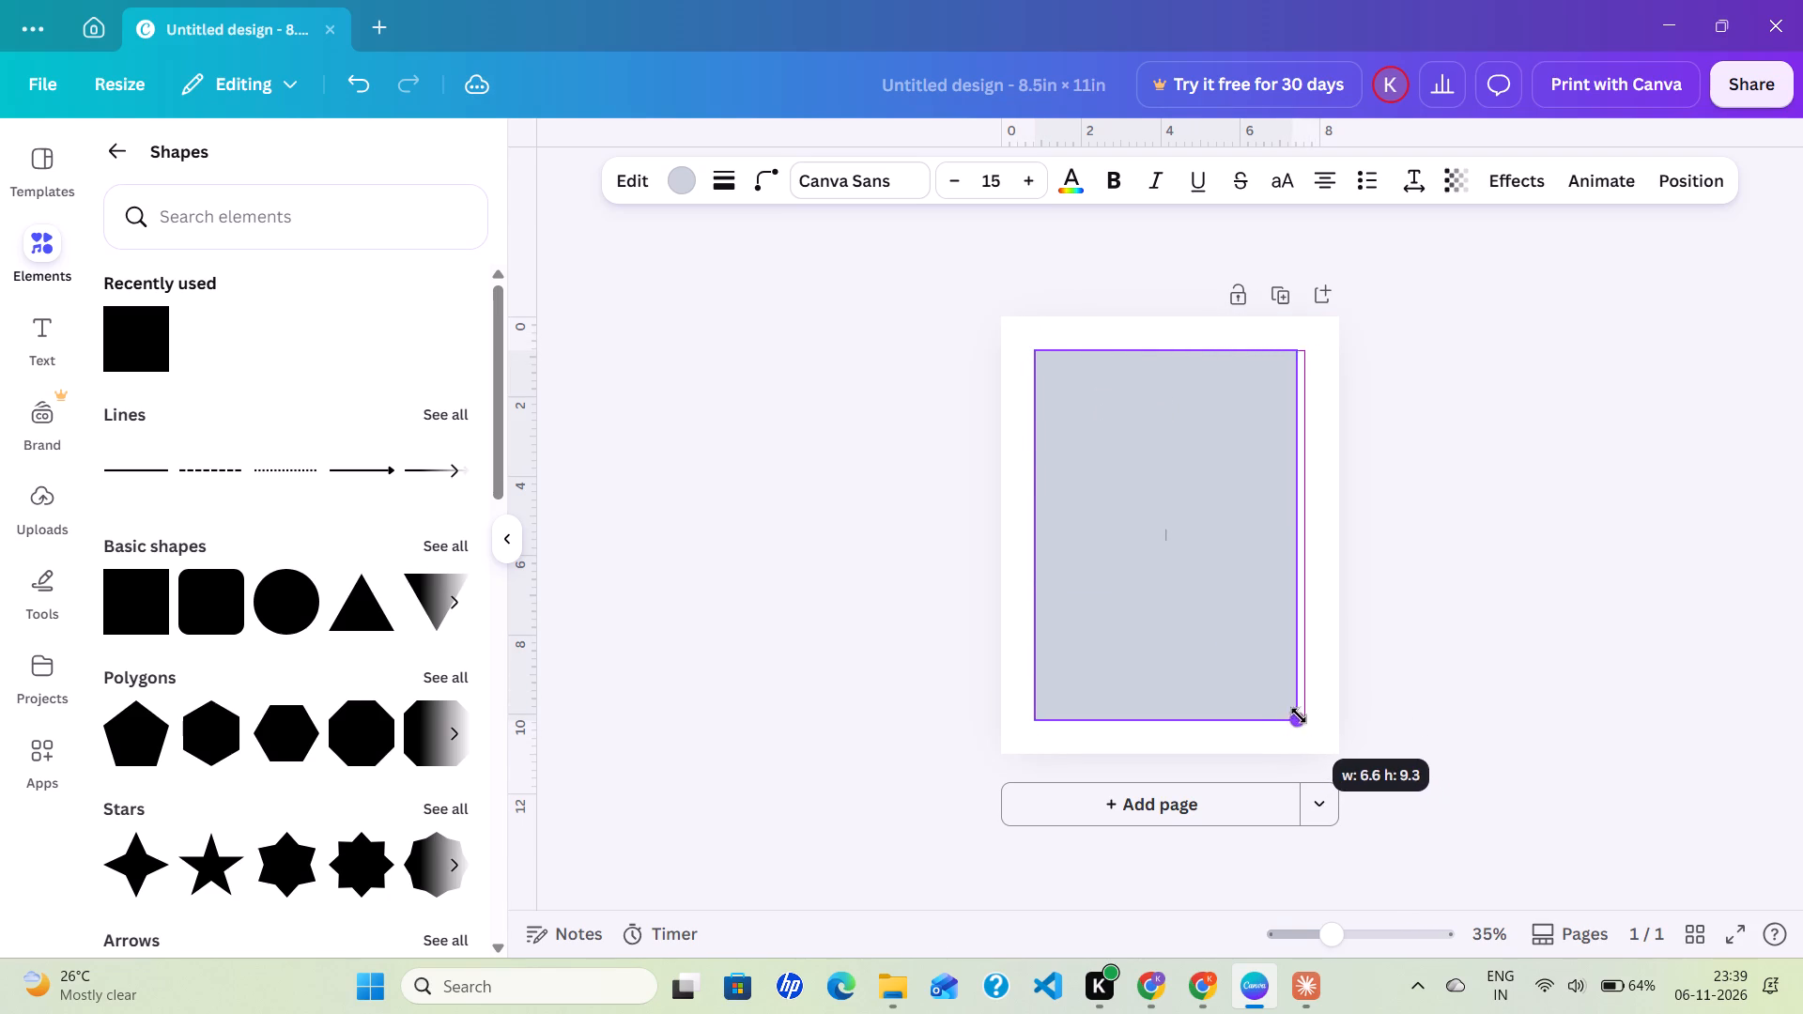
drag(1299, 715, 1304, 716)
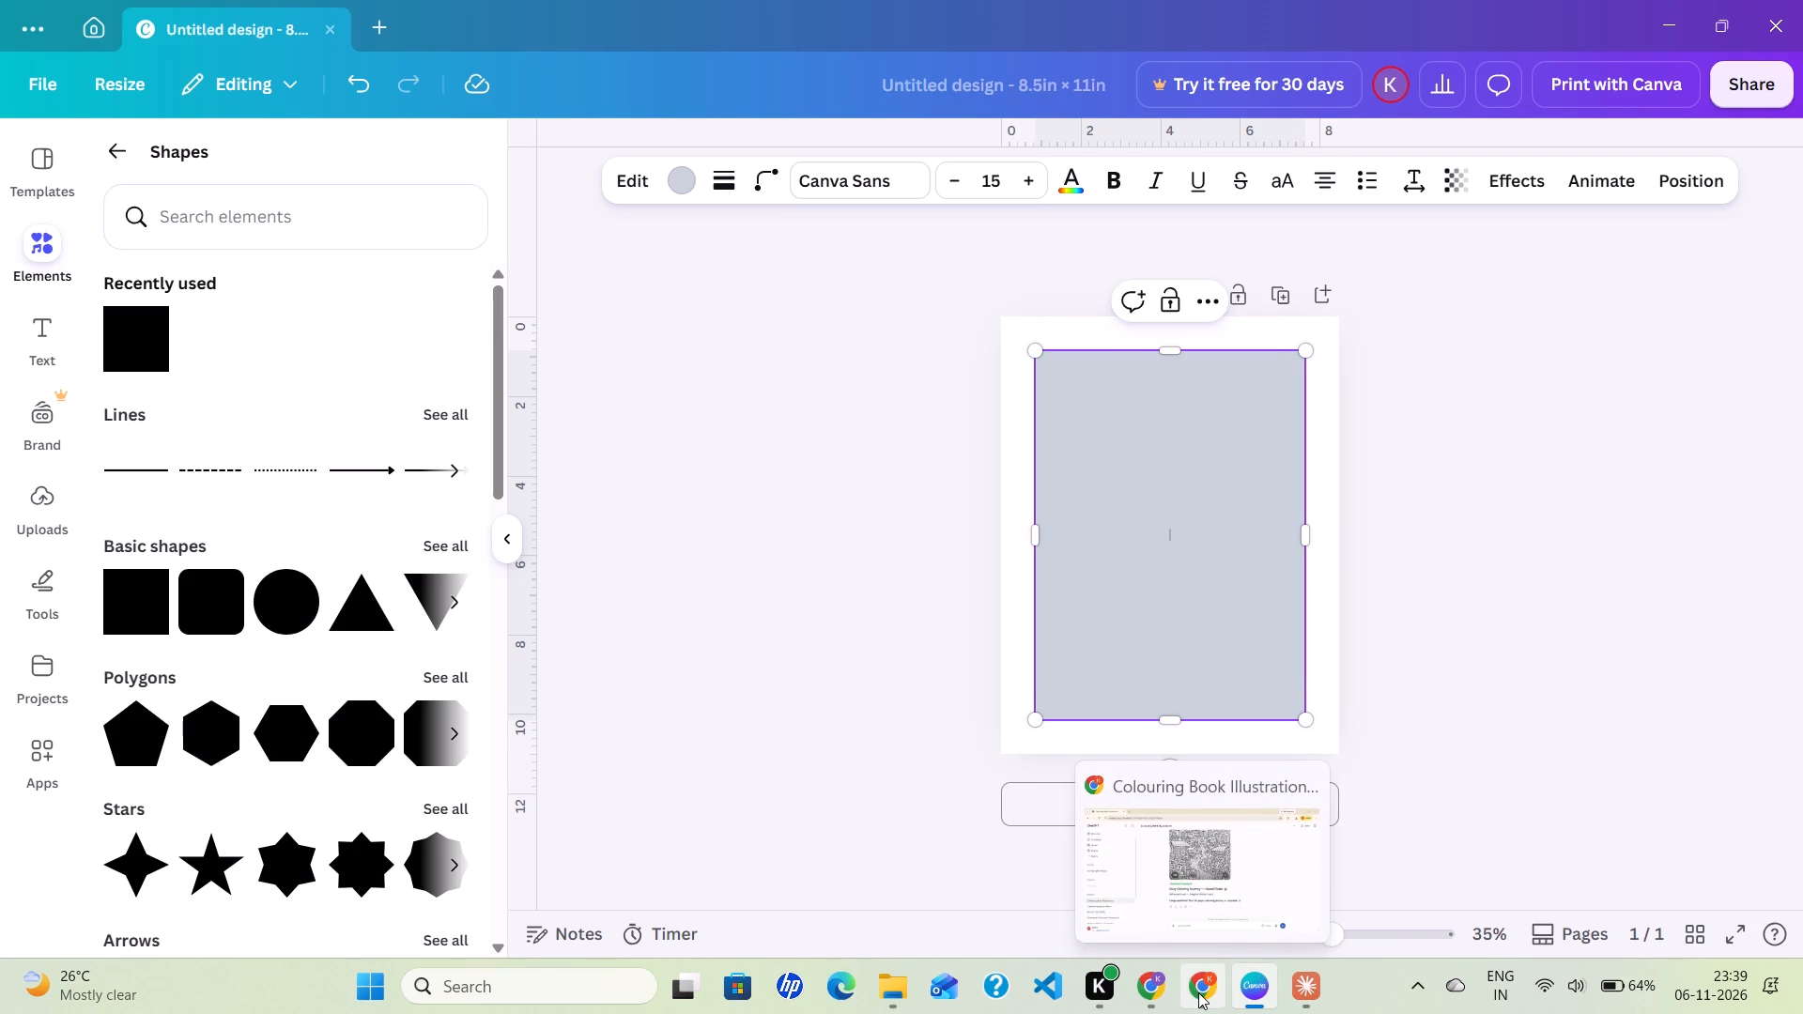
Review in the YouTube tutorial how the square is enlarged on the page and given a border.
click(1159, 991)
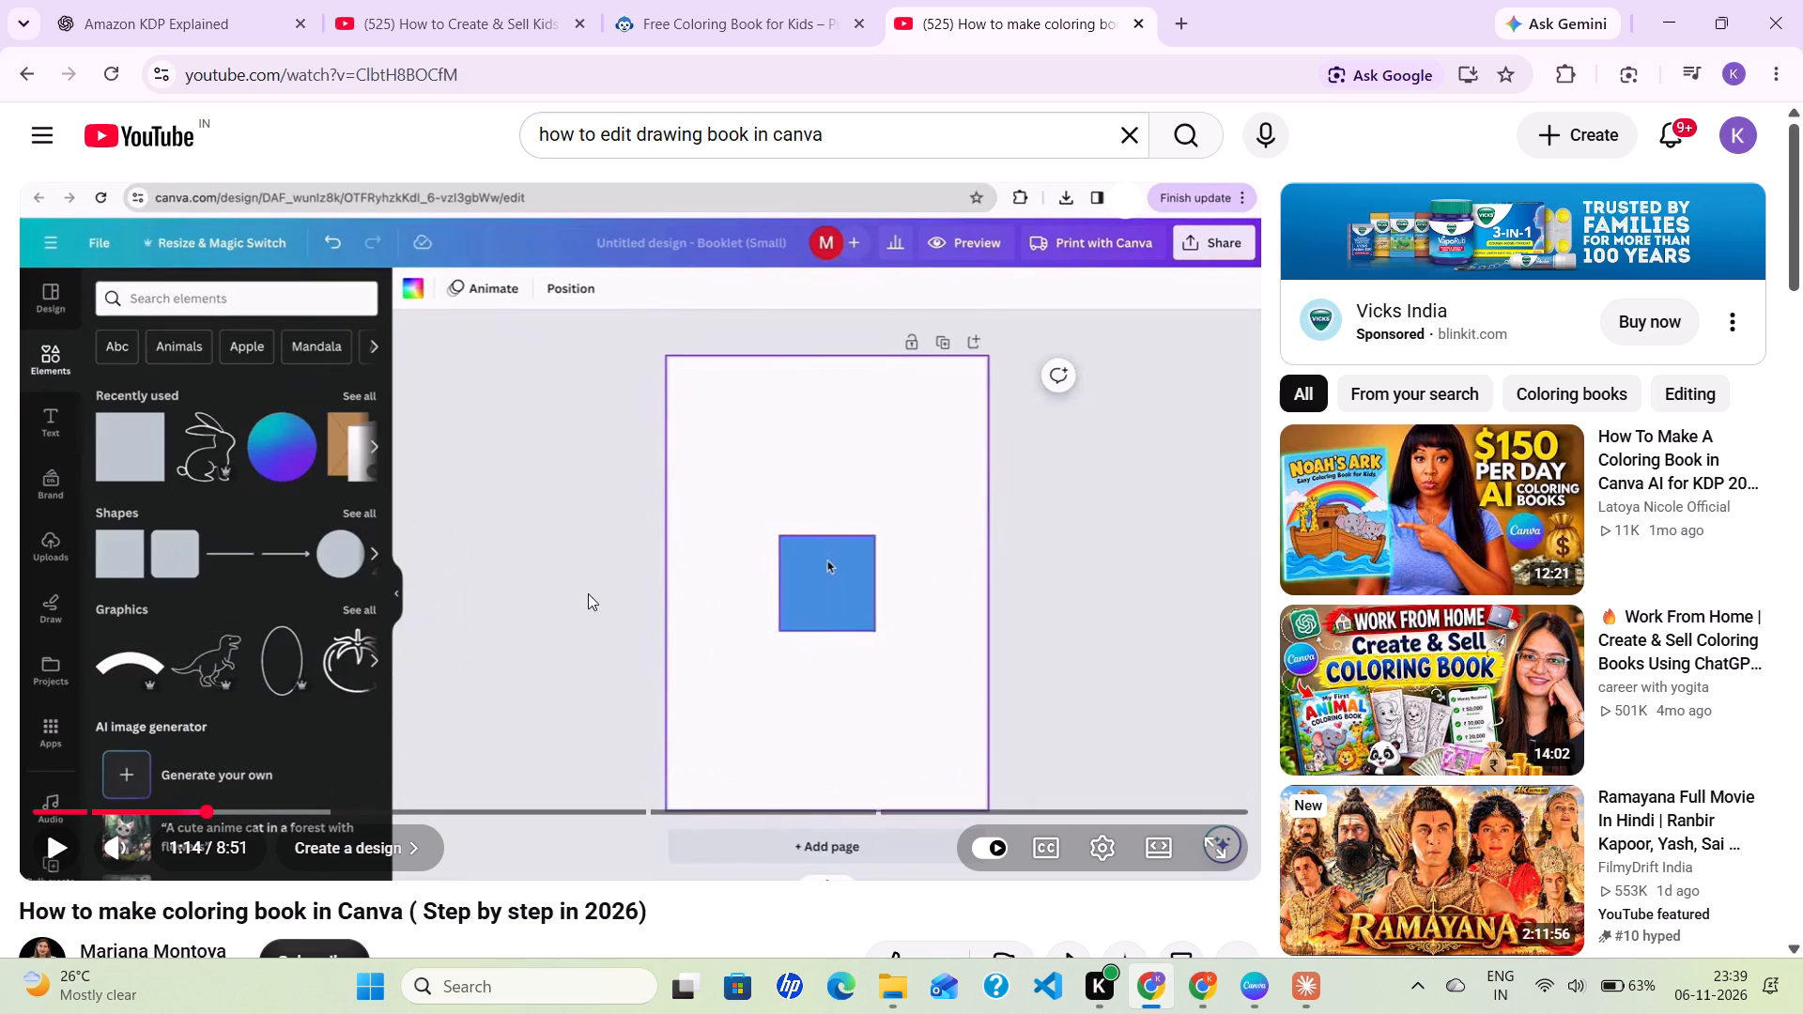
key(space)
key(Right)
key(Right)
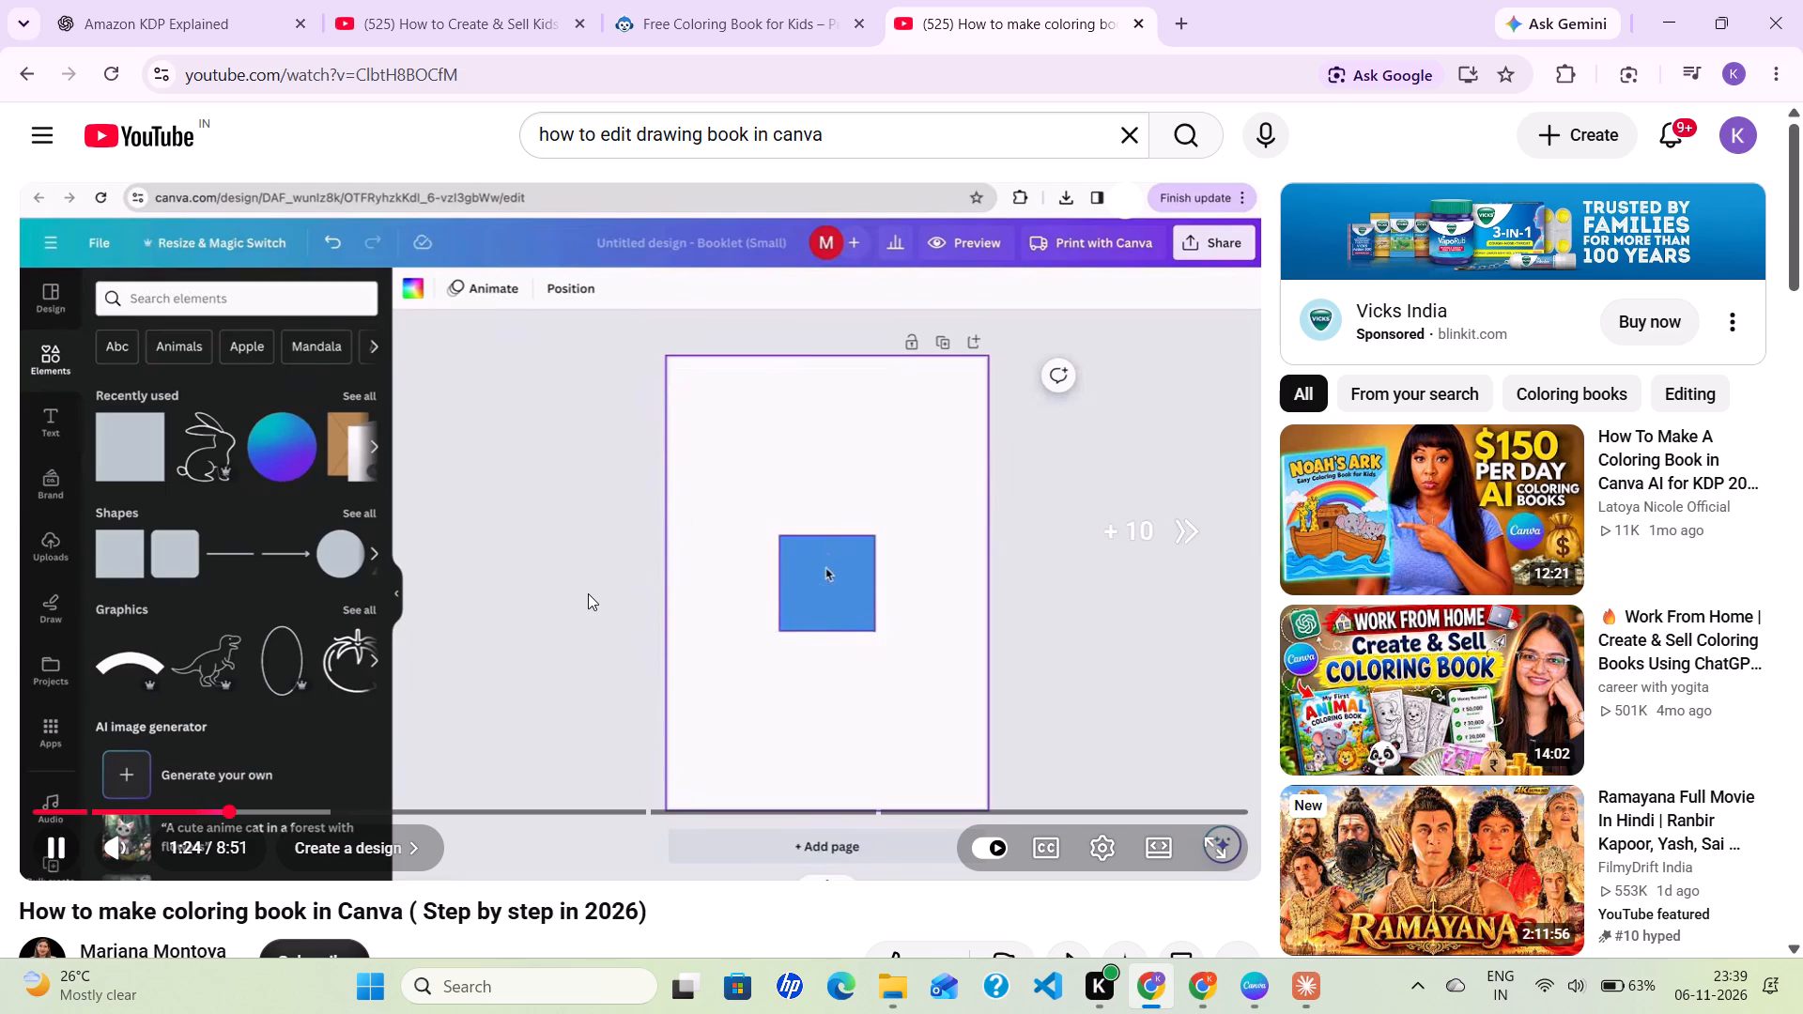
key(Right)
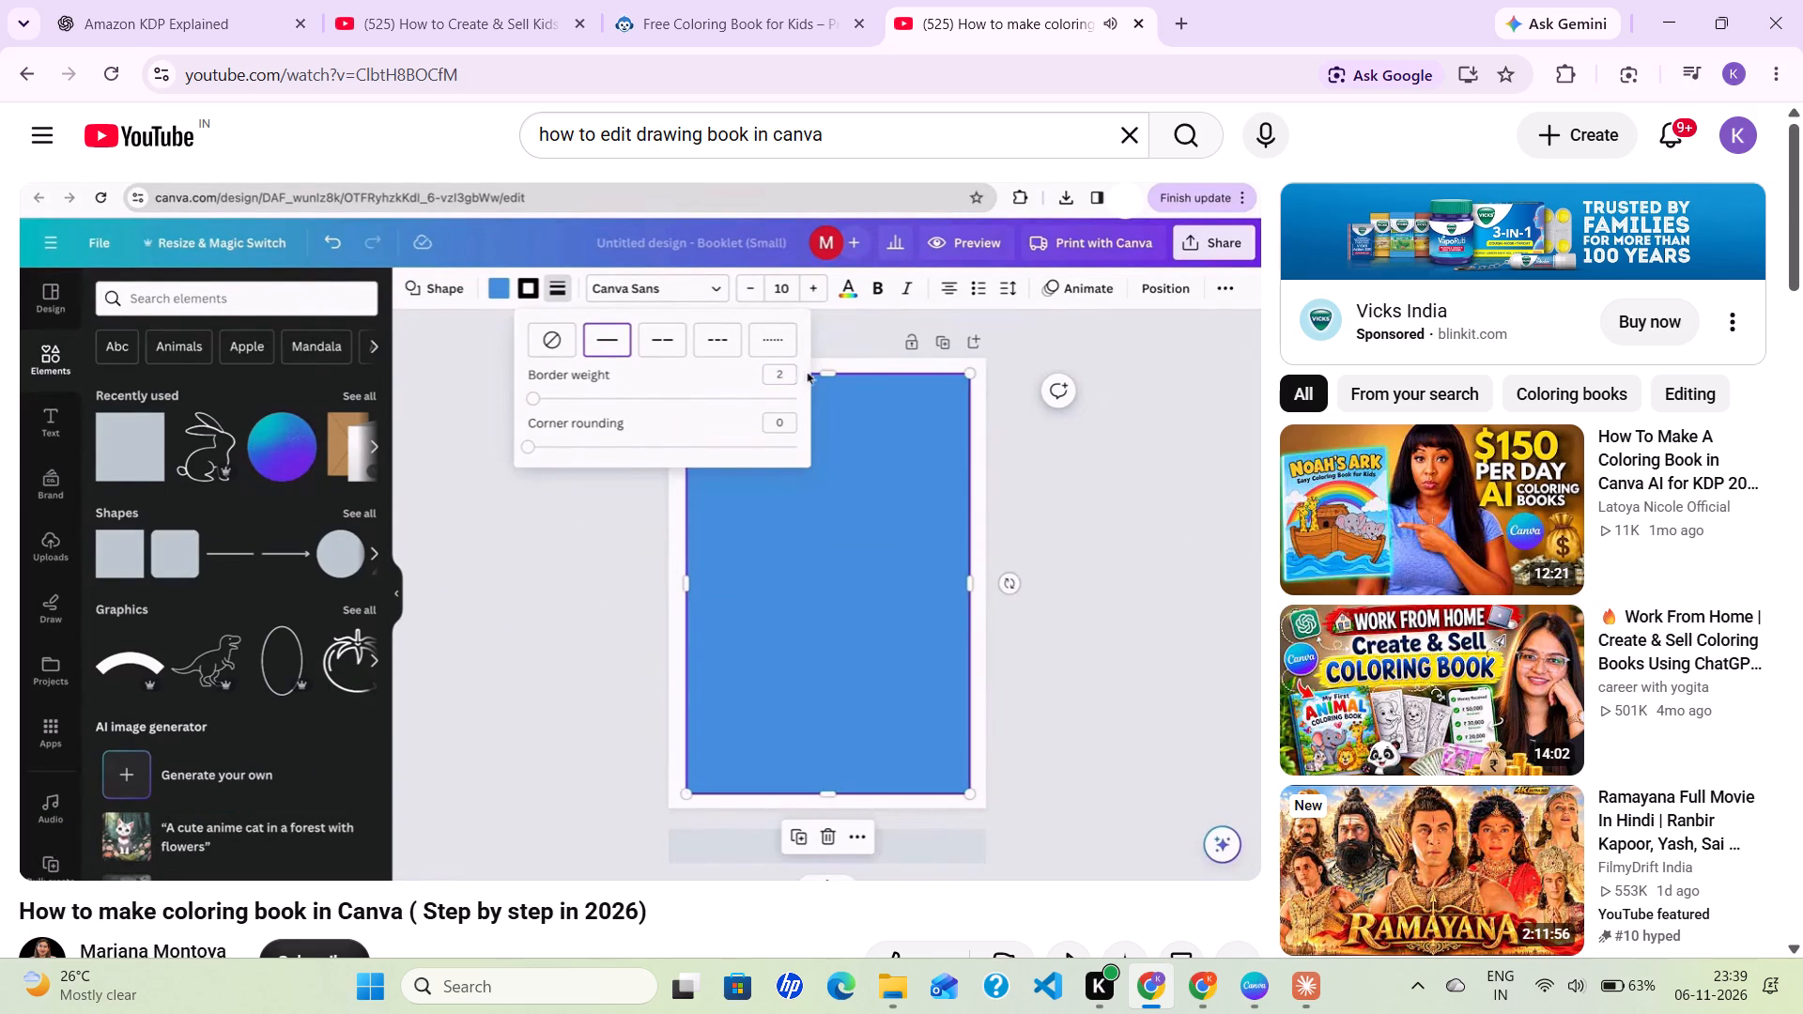
key(space)
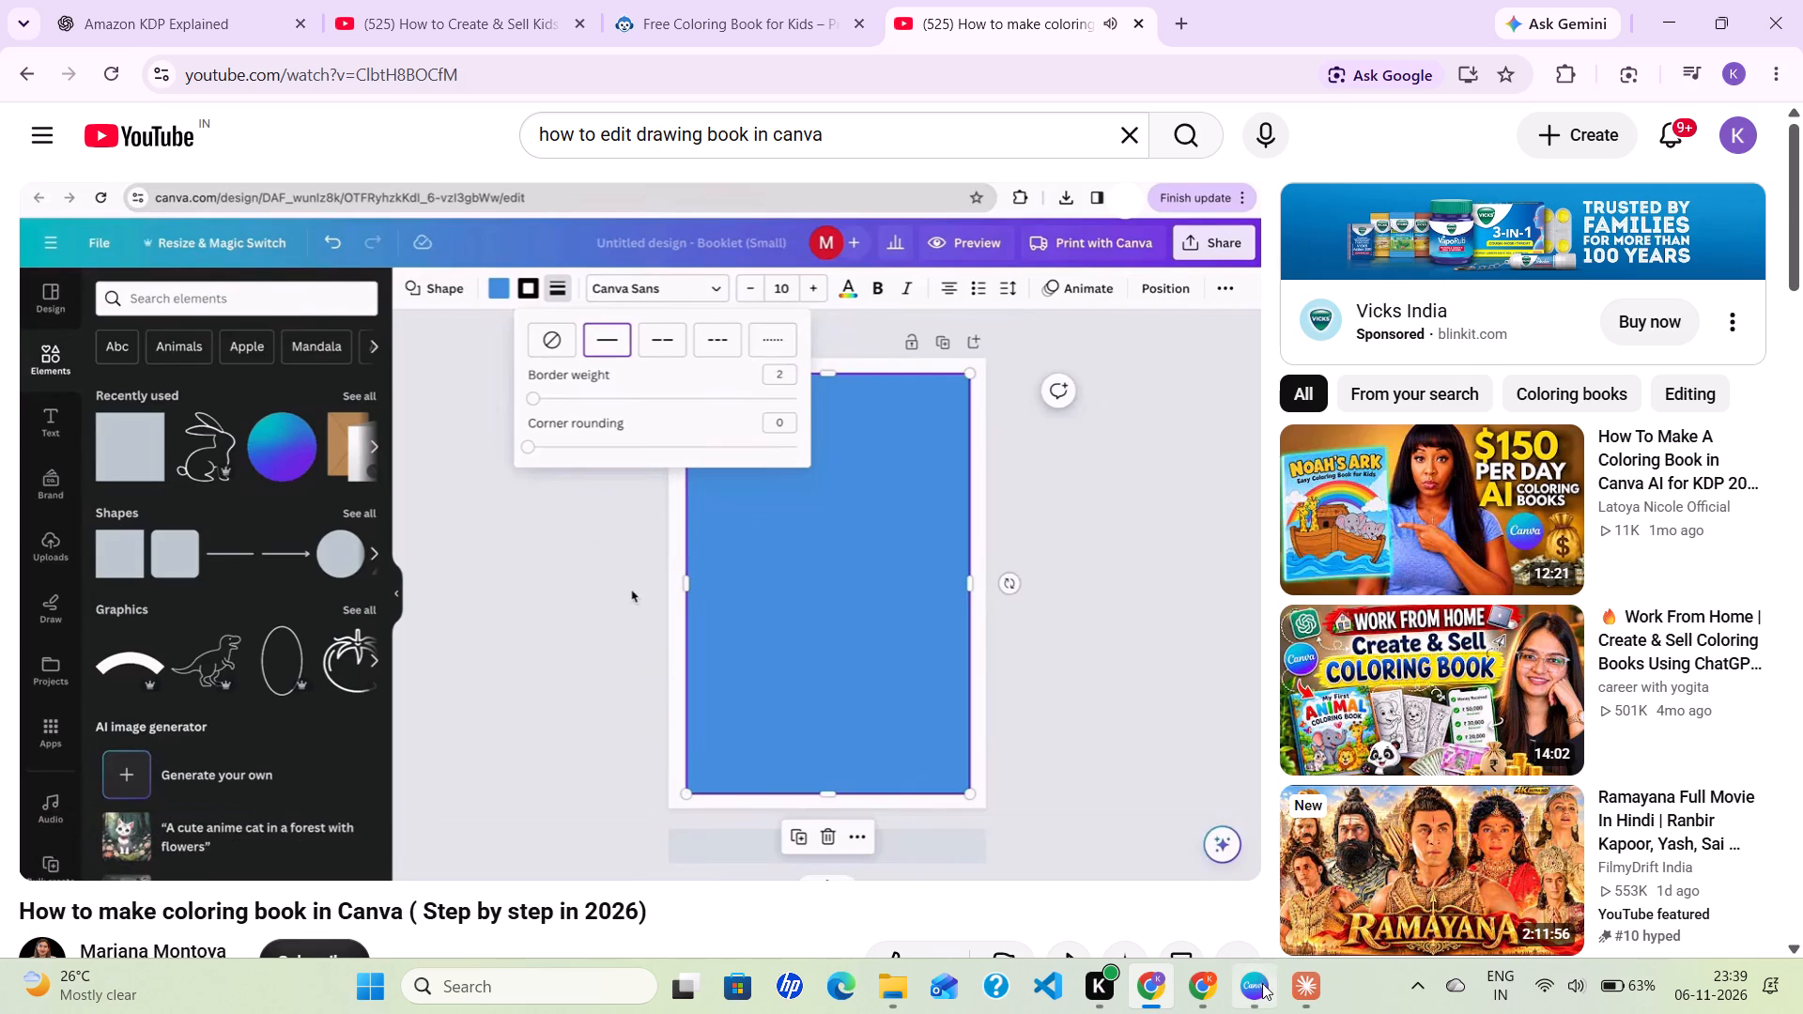
click(1262, 983)
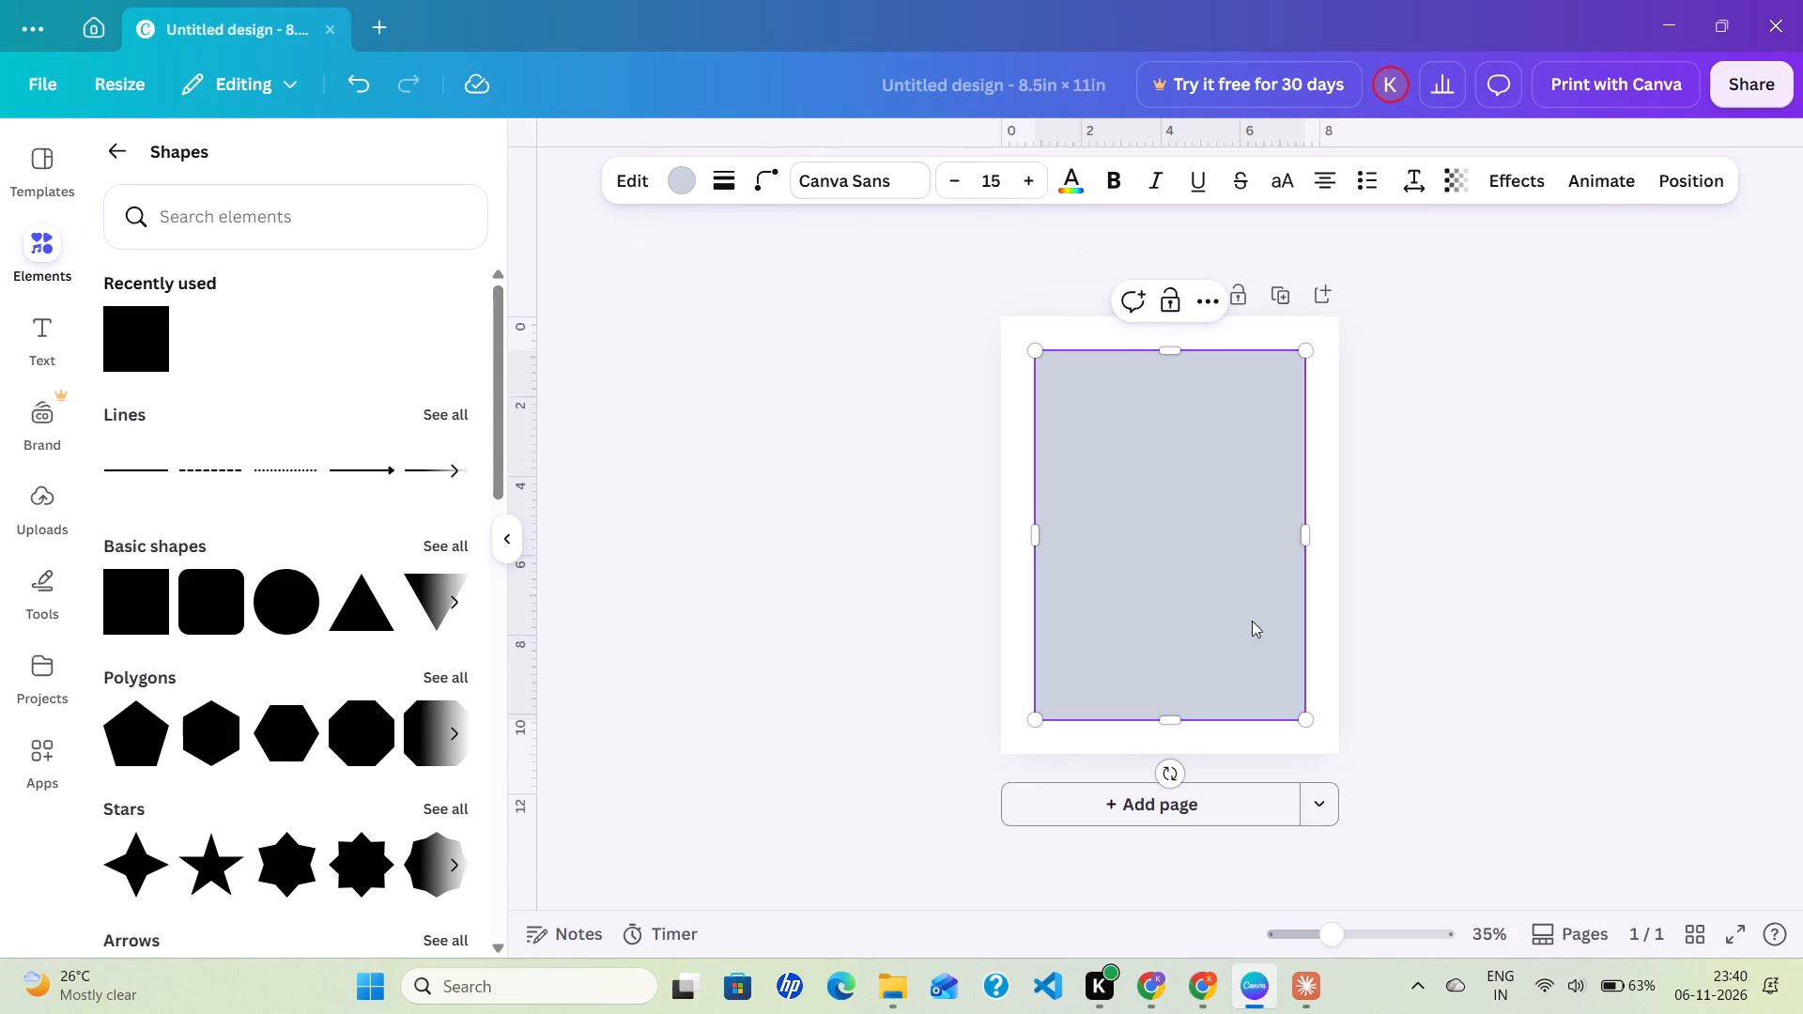
click(1147, 991)
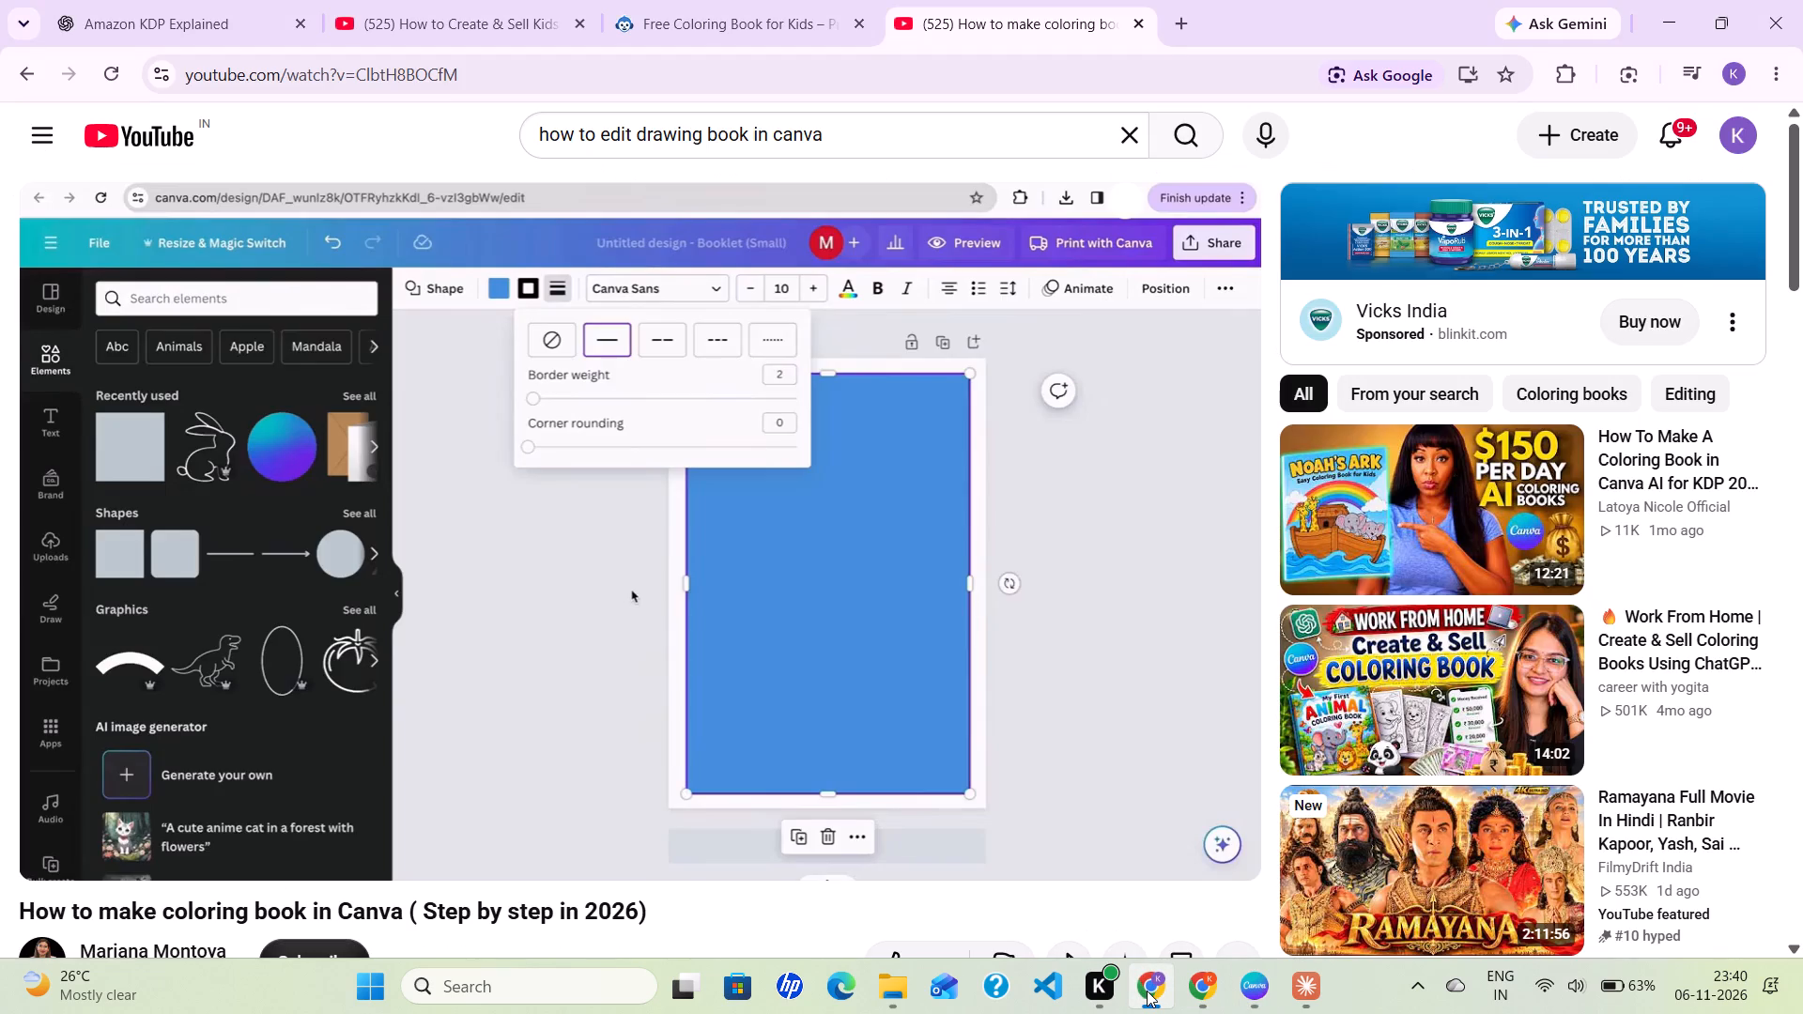
key(space)
key(Left)
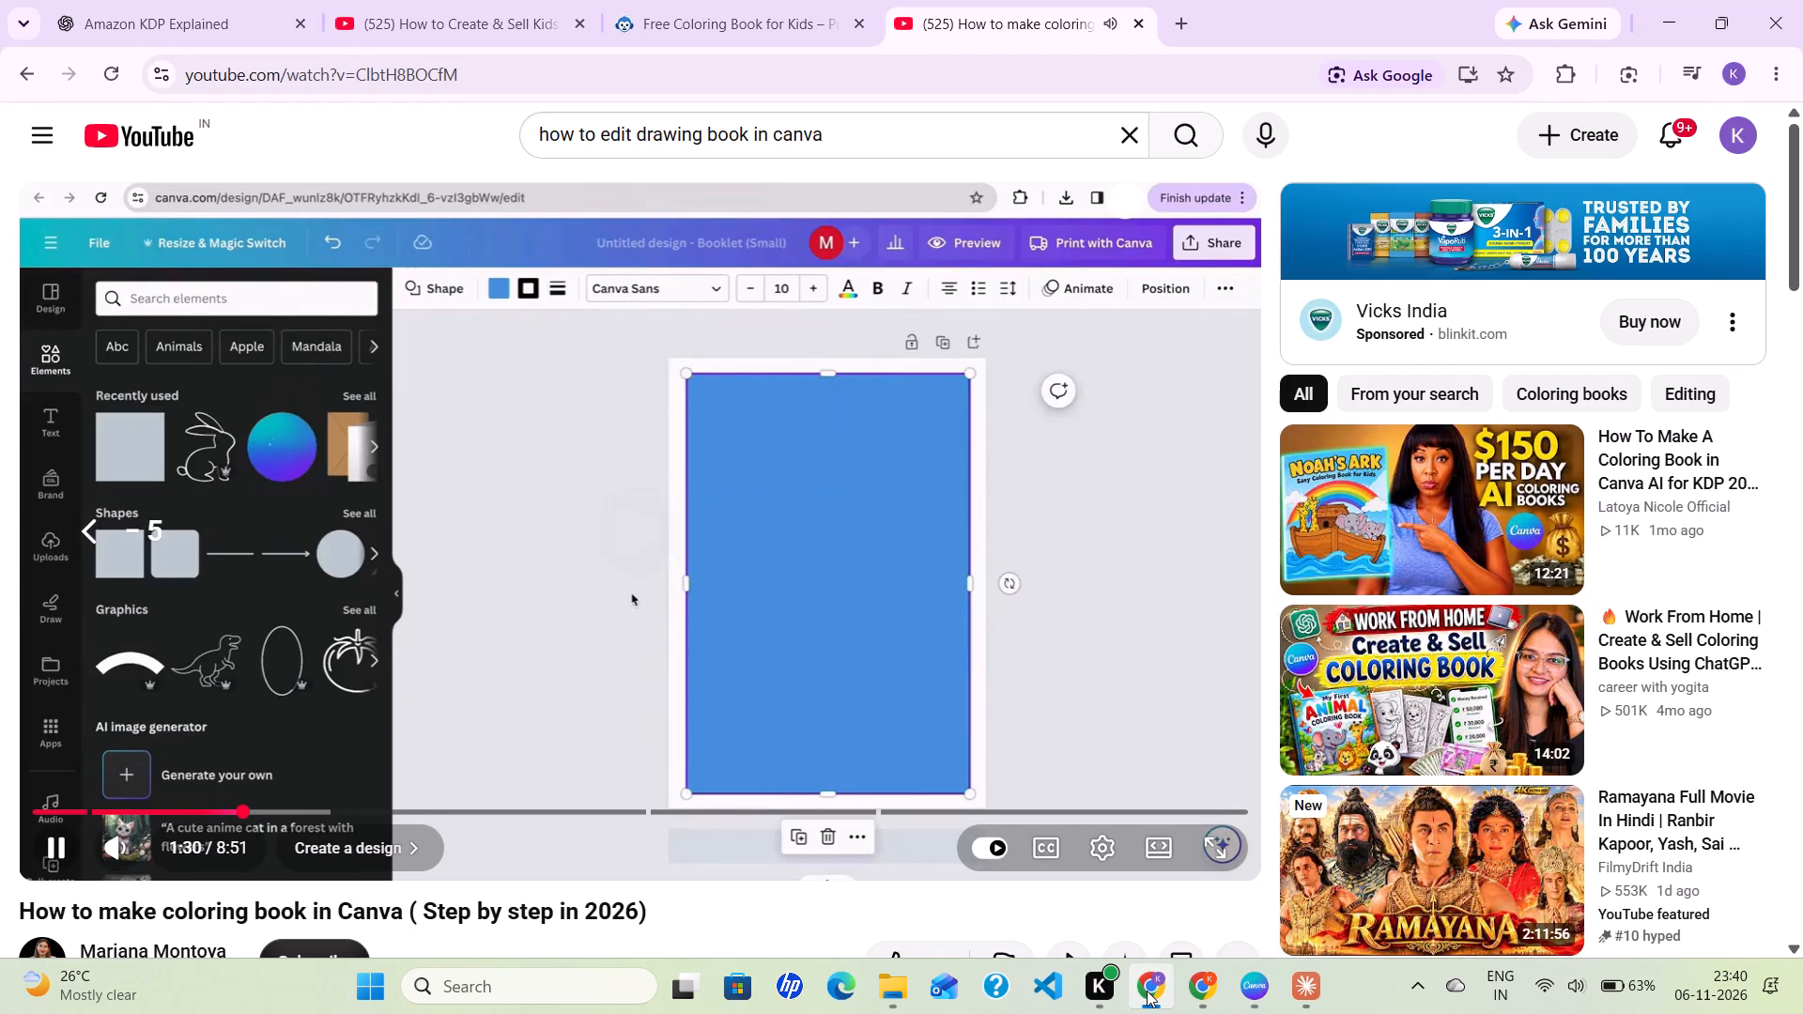
key(Left)
key(Left)
key(Left)
key(Left)
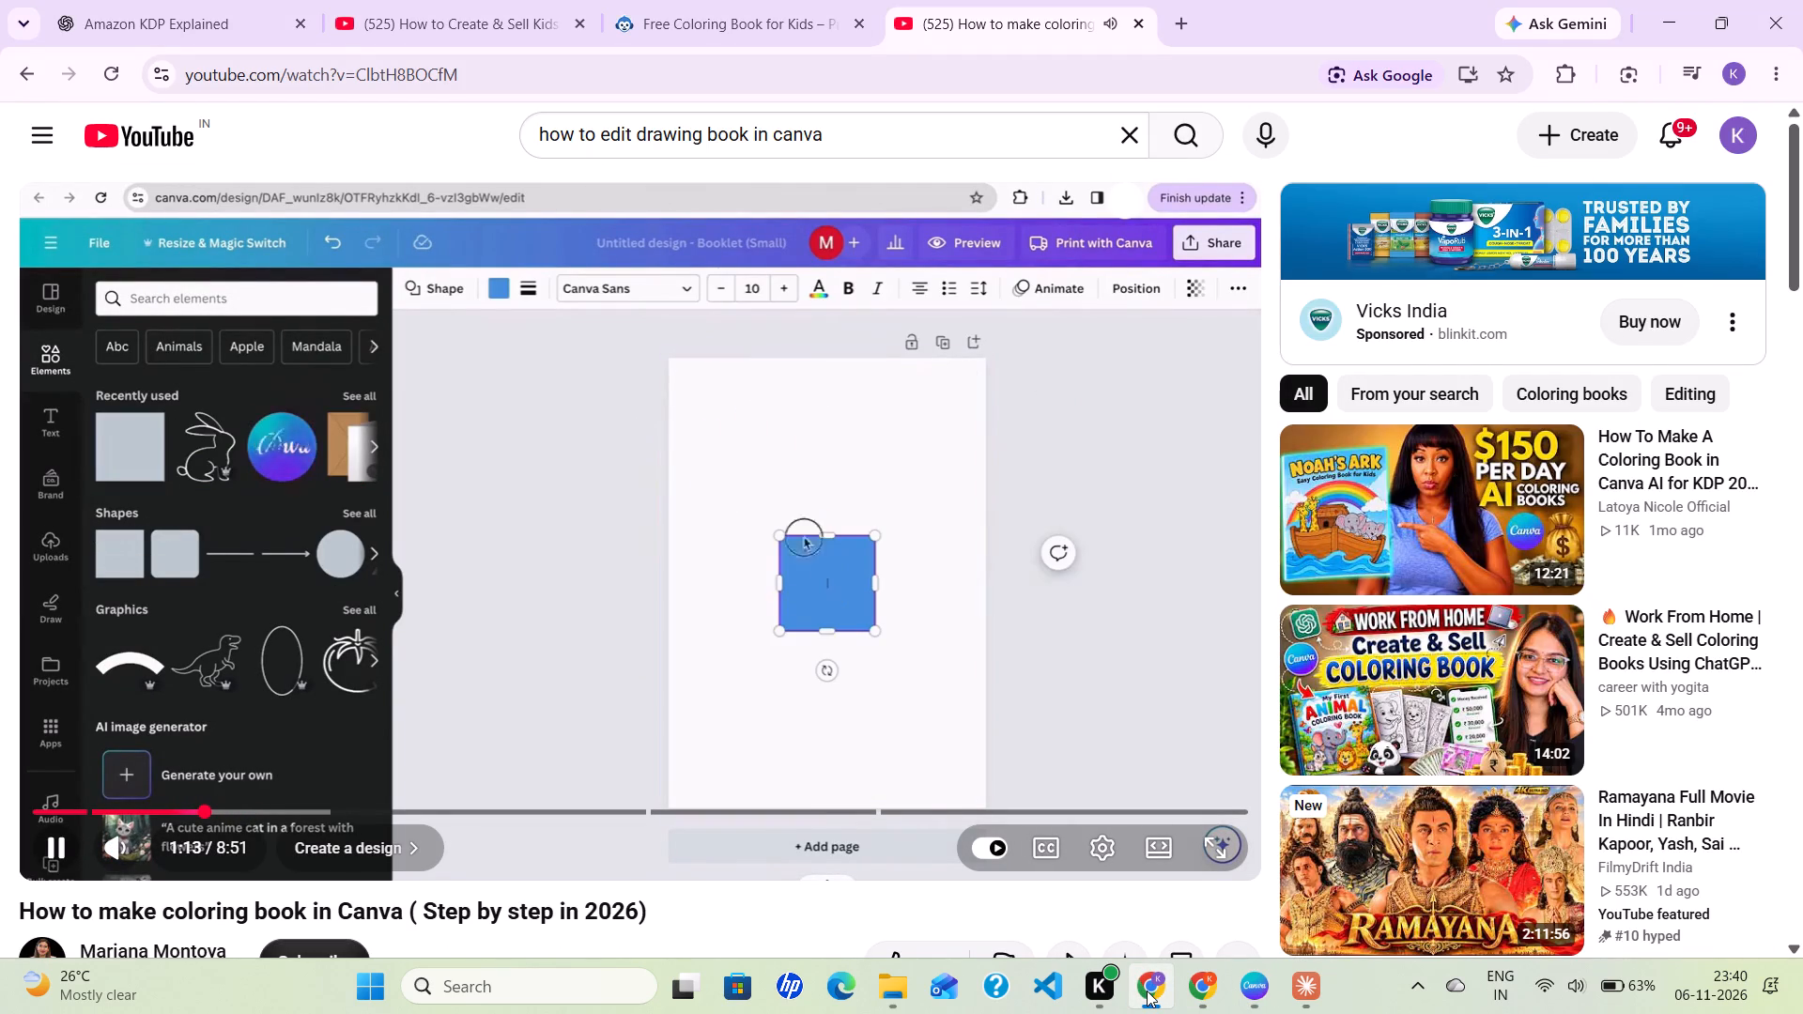
key(space)
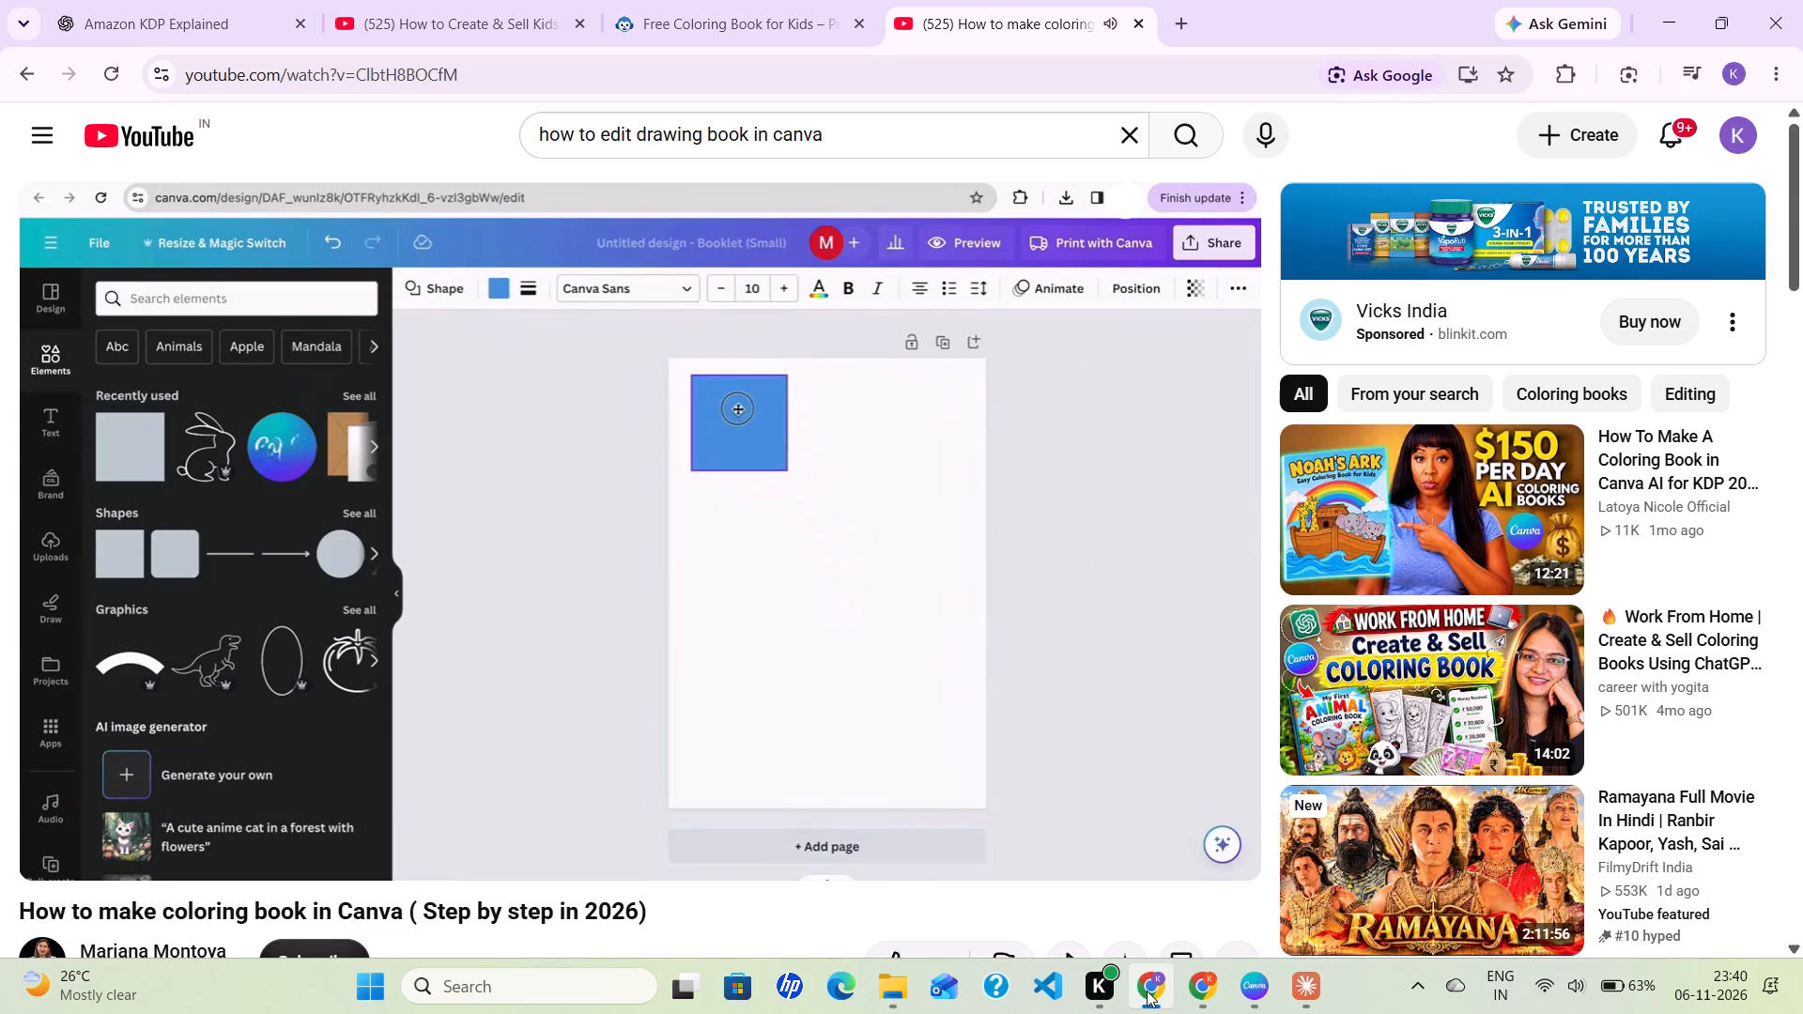
click(1206, 986)
click(1802, 0)
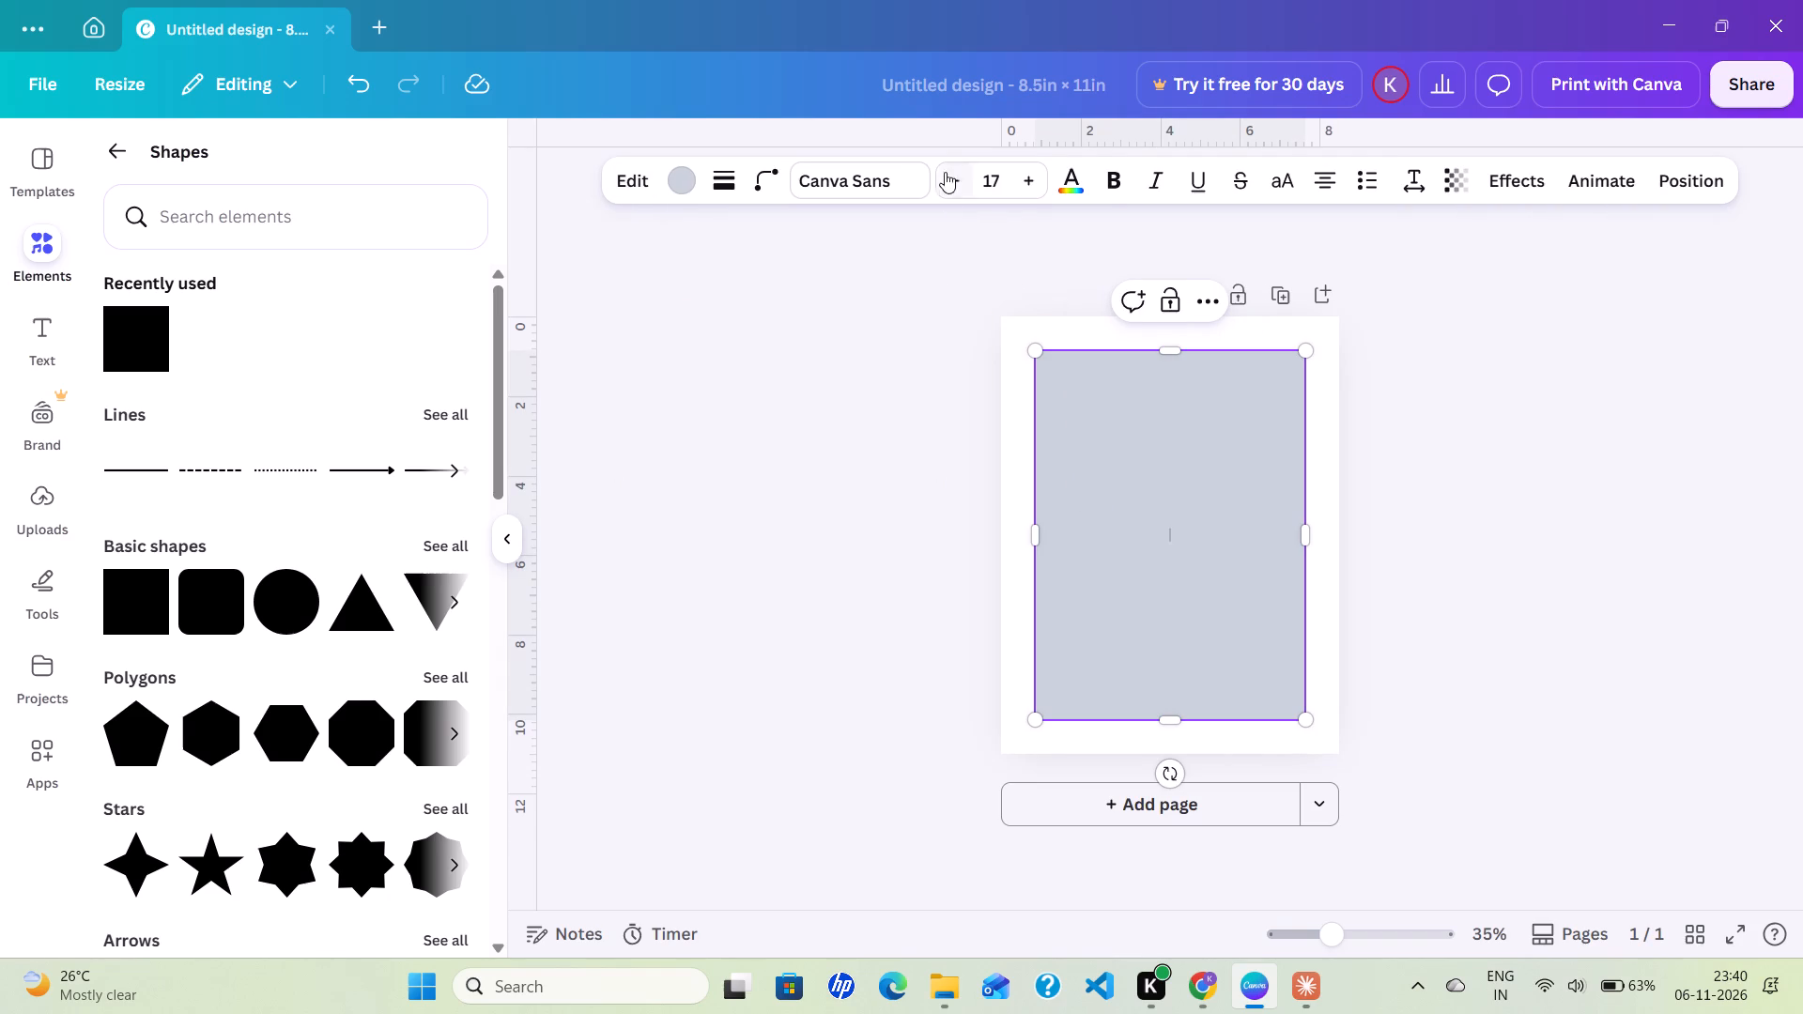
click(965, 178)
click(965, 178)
Give the page rectangle a solid border with a stroke weight of 4.
click(725, 175)
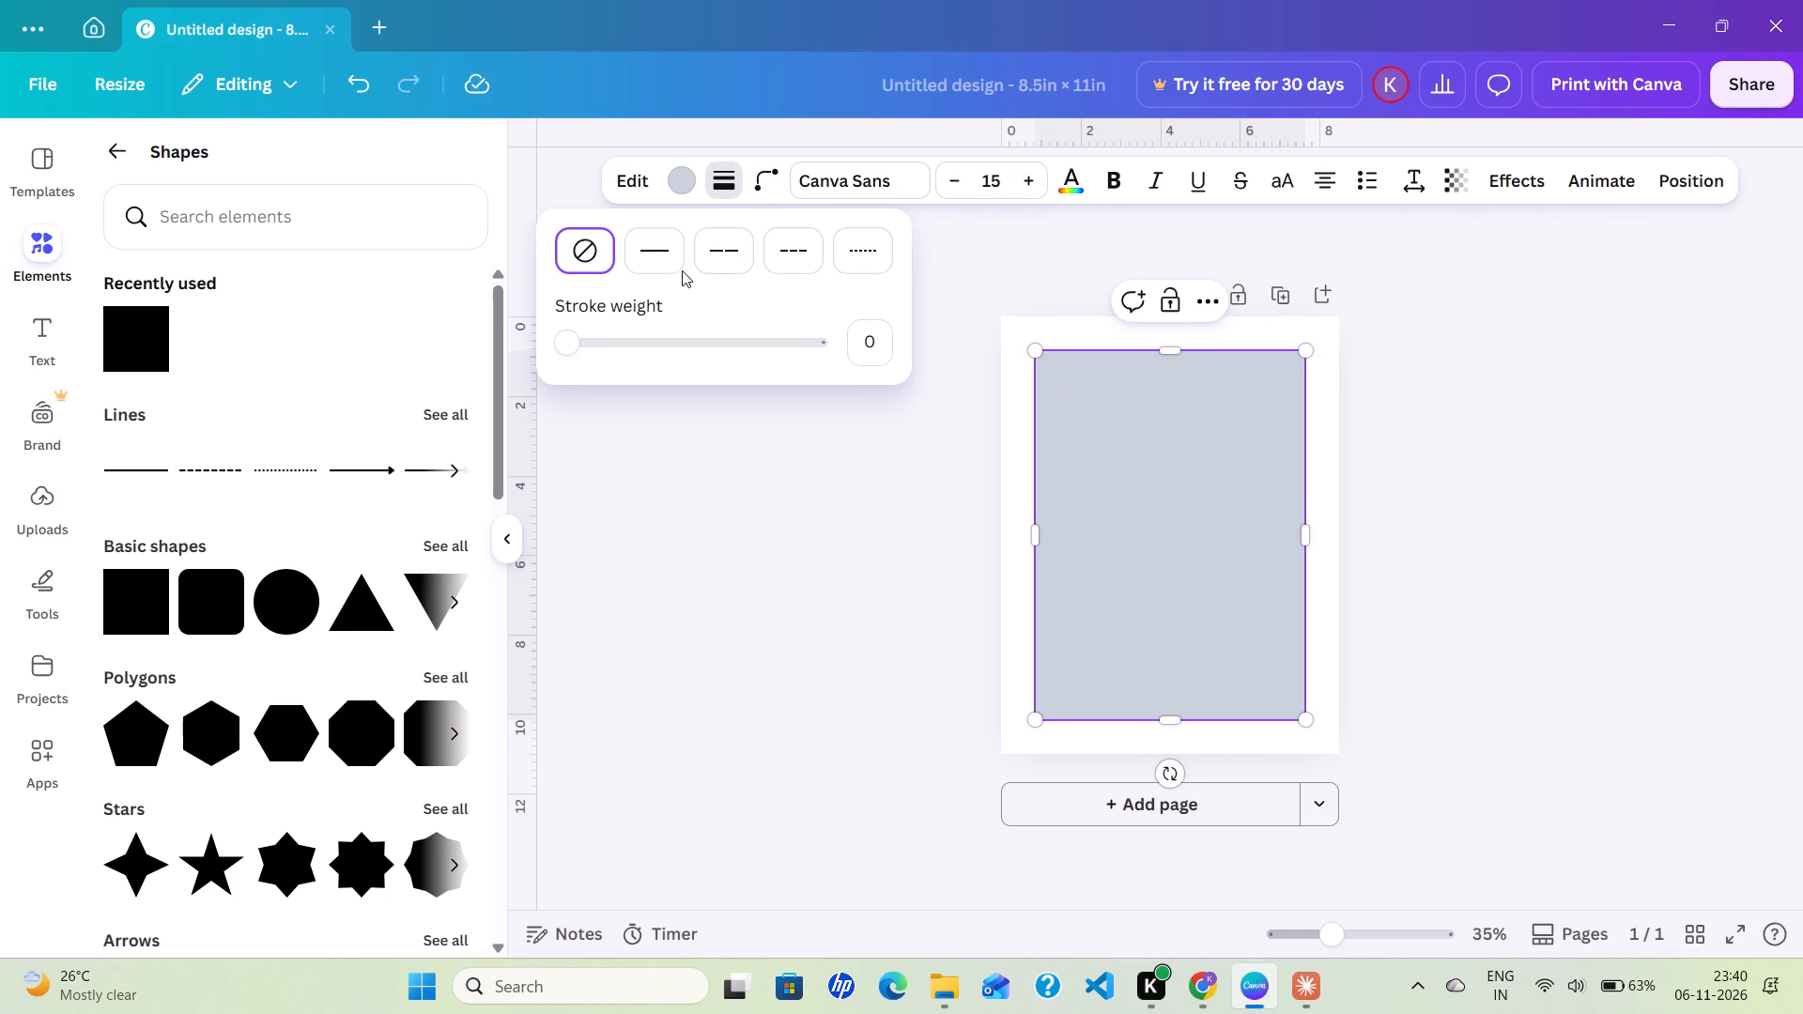
click(650, 251)
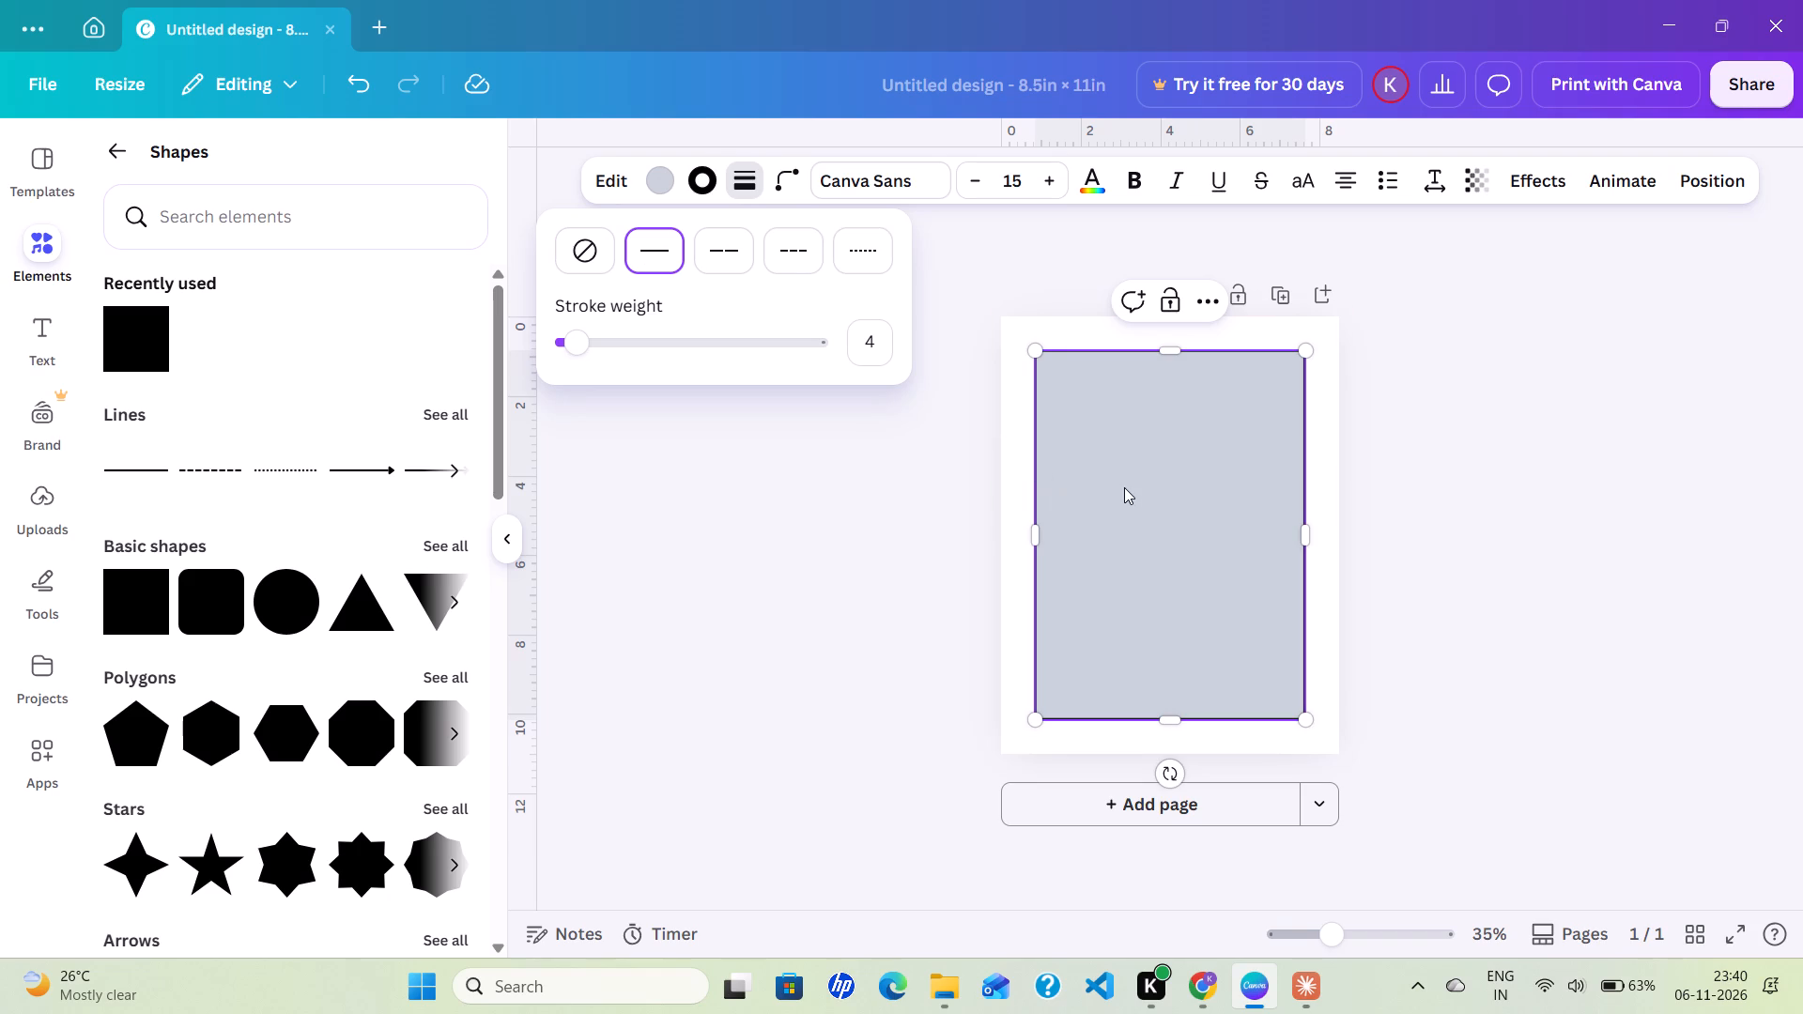
click(1124, 487)
click(1131, 465)
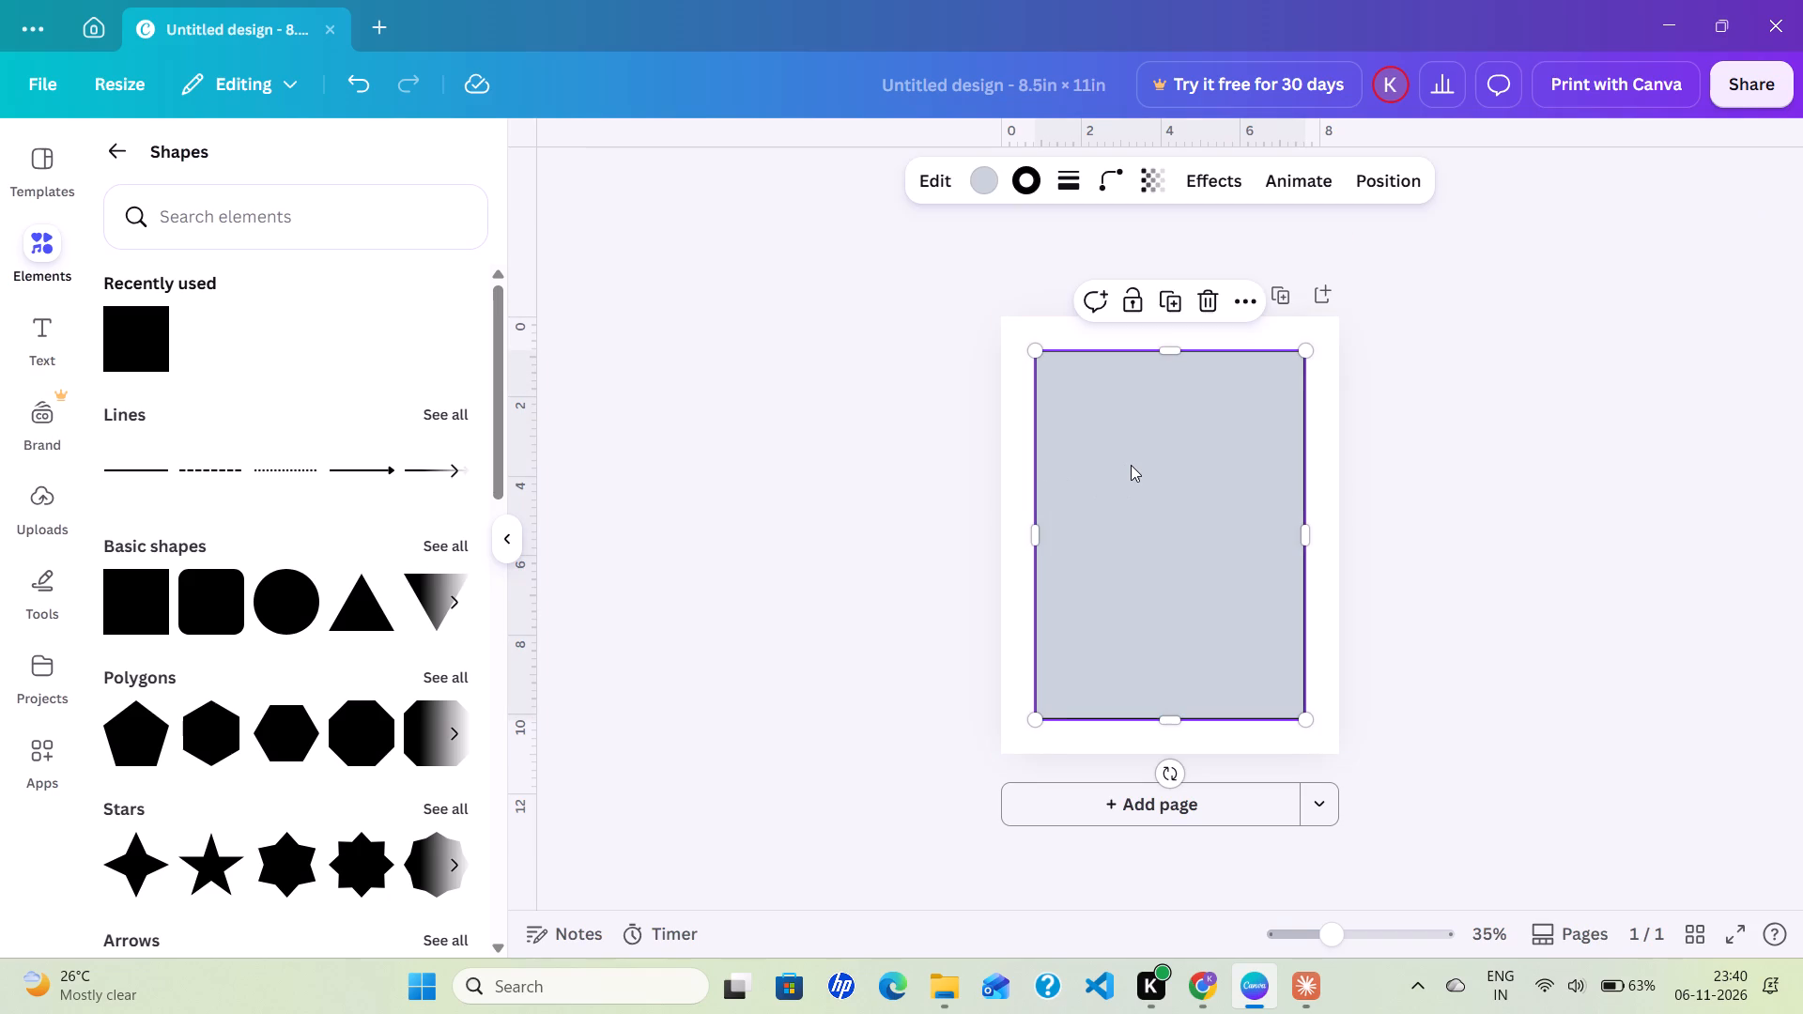
click(863, 467)
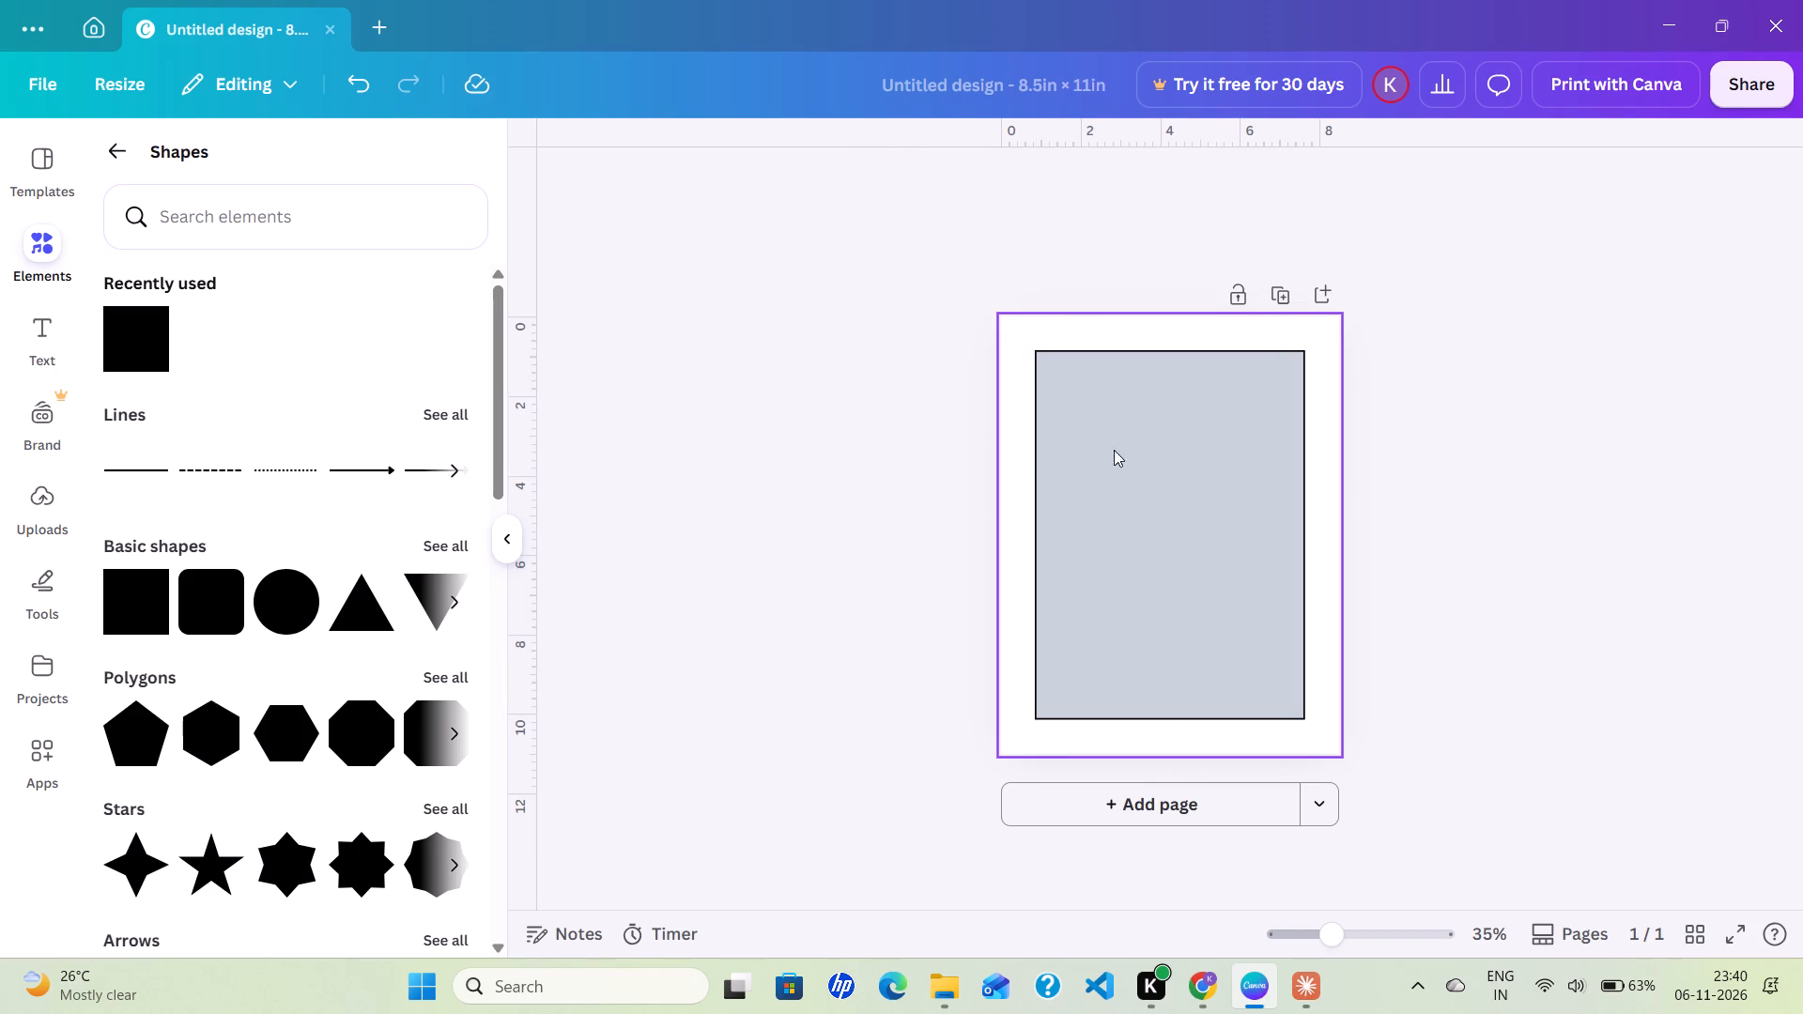
click(834, 635)
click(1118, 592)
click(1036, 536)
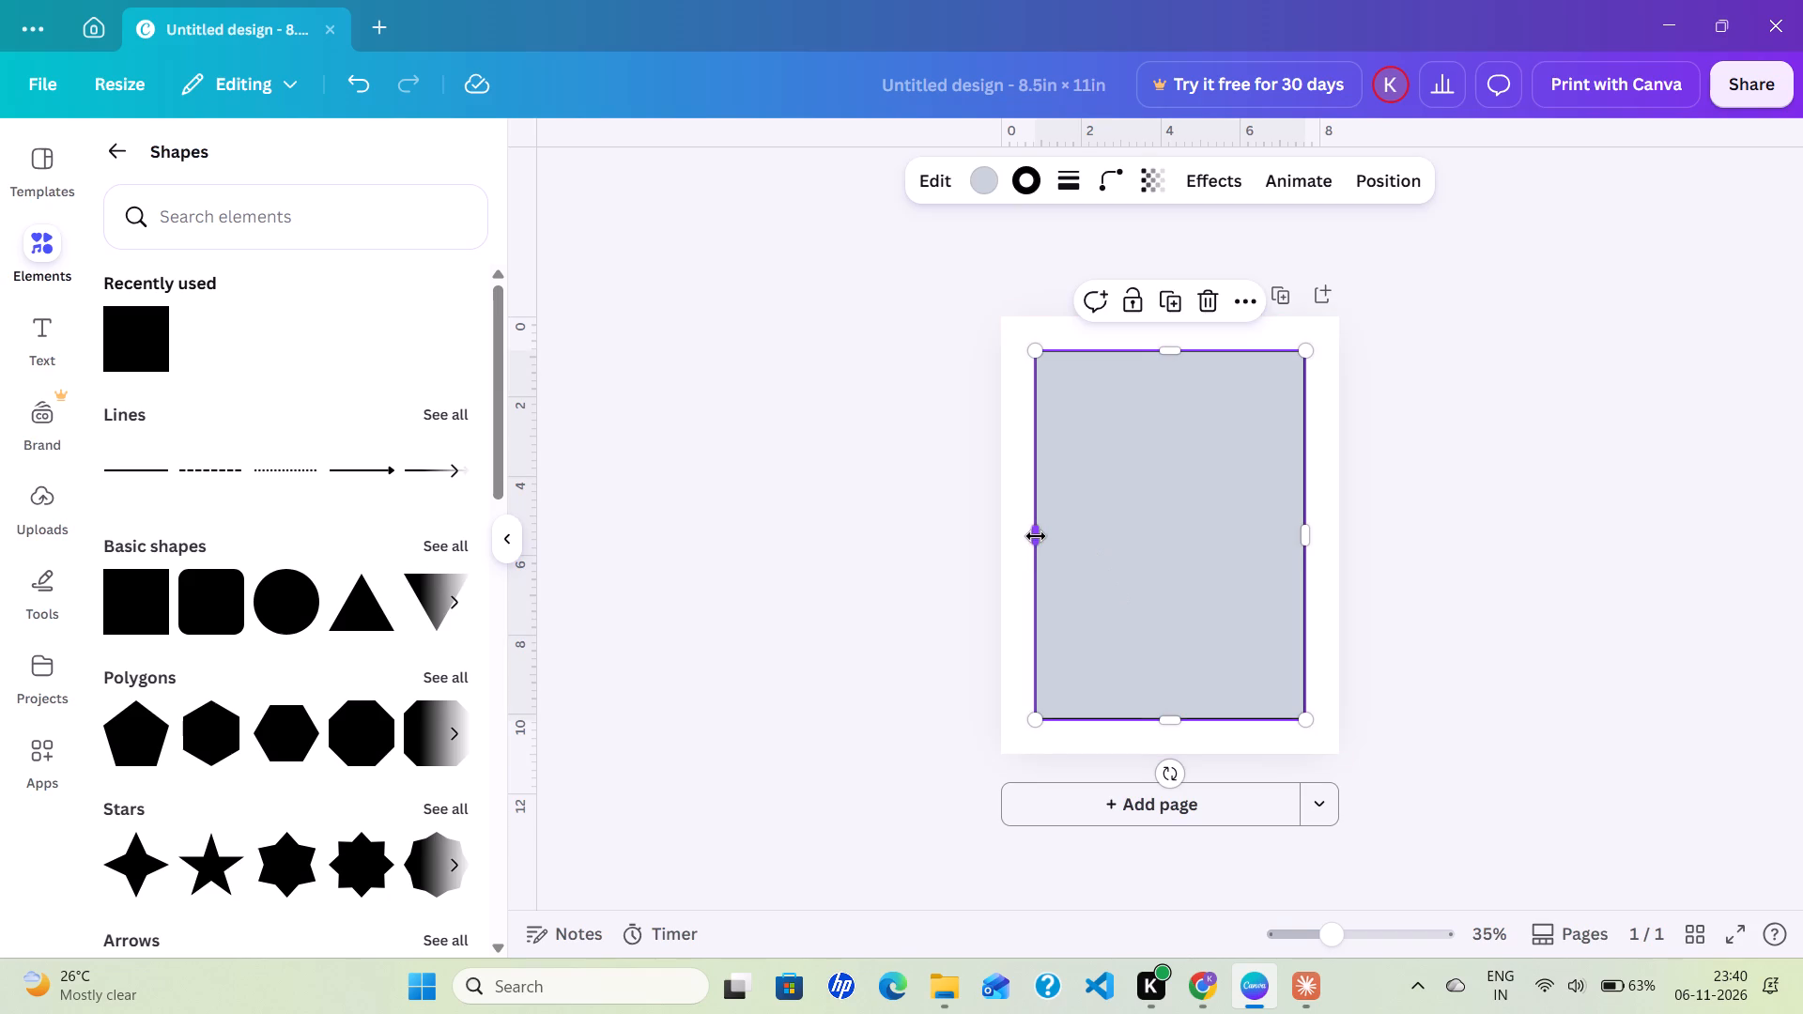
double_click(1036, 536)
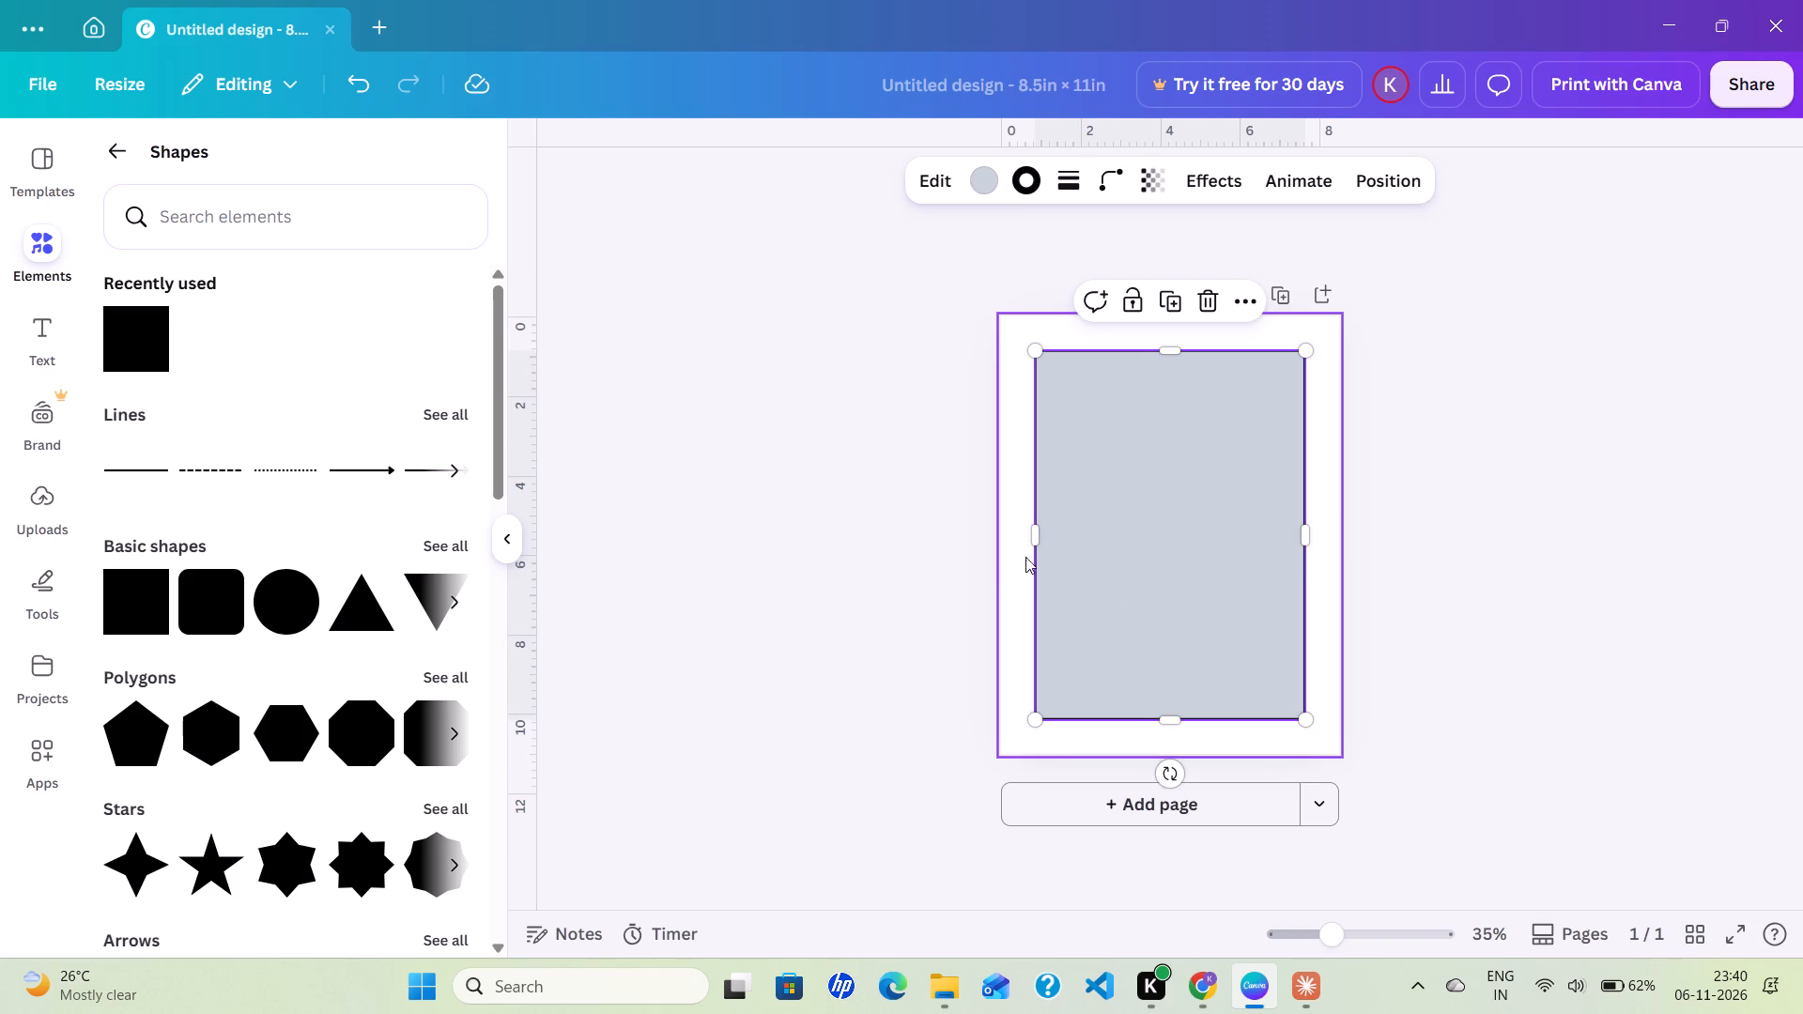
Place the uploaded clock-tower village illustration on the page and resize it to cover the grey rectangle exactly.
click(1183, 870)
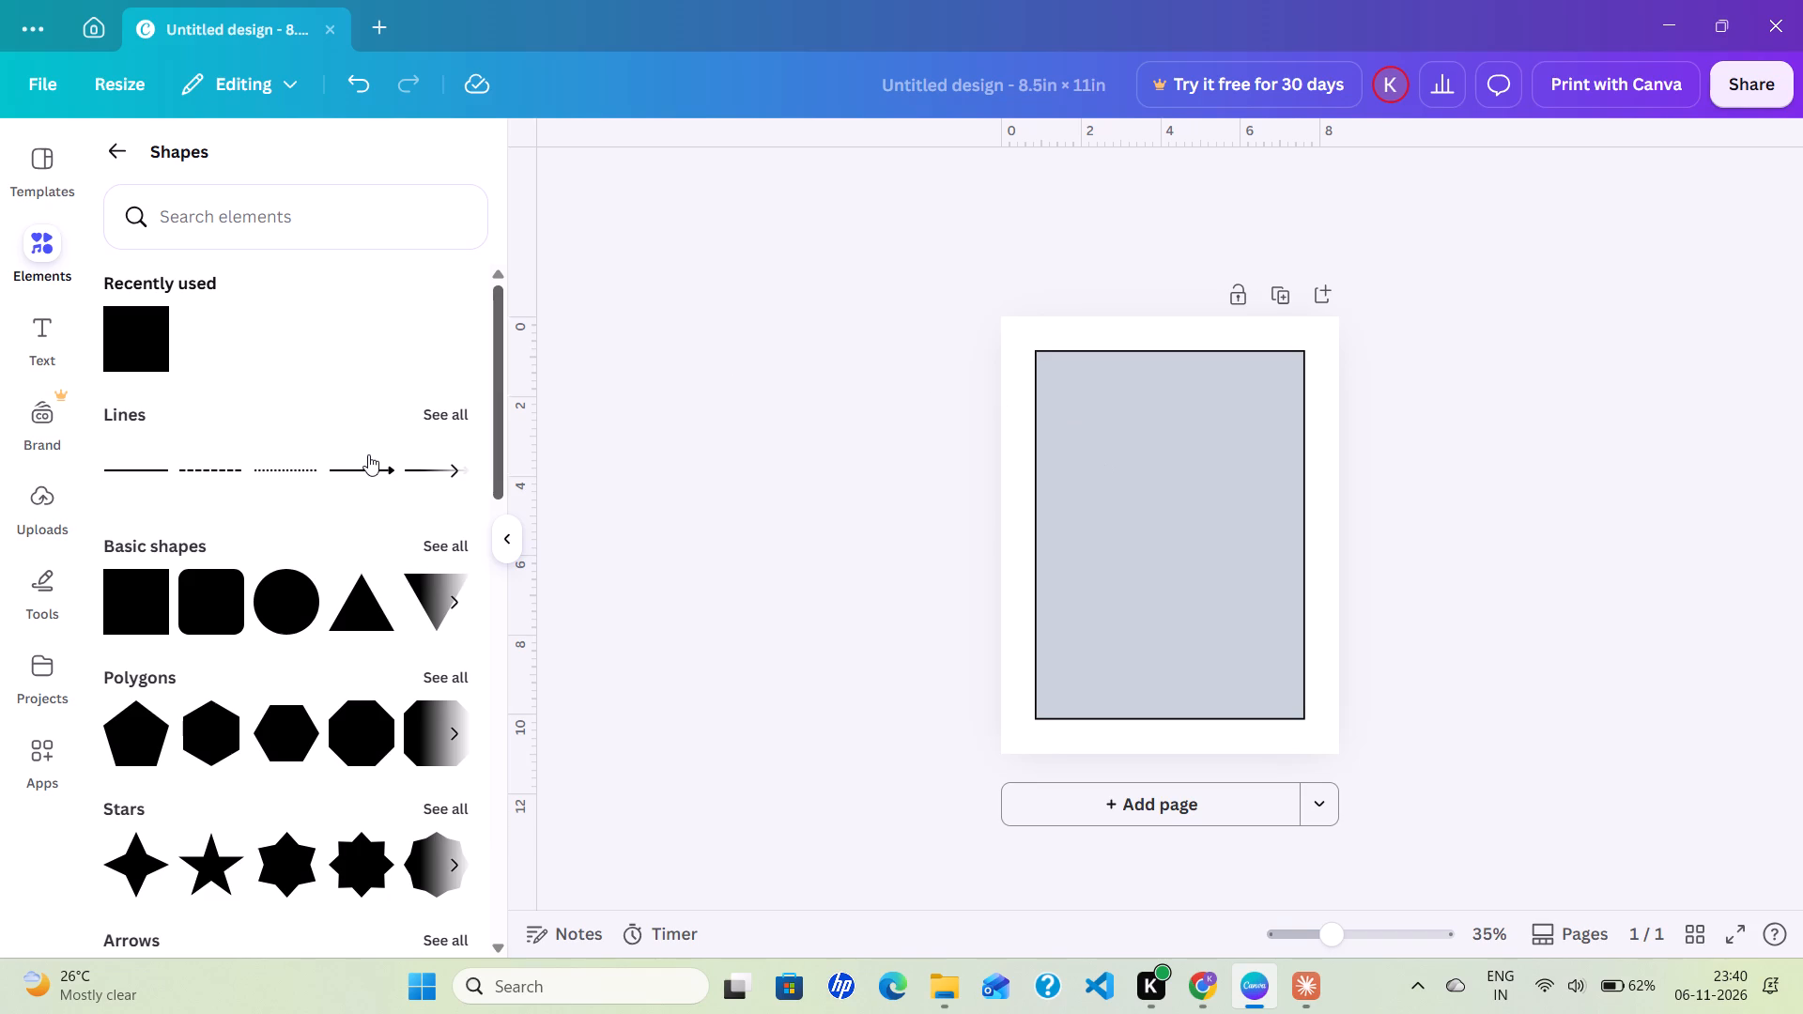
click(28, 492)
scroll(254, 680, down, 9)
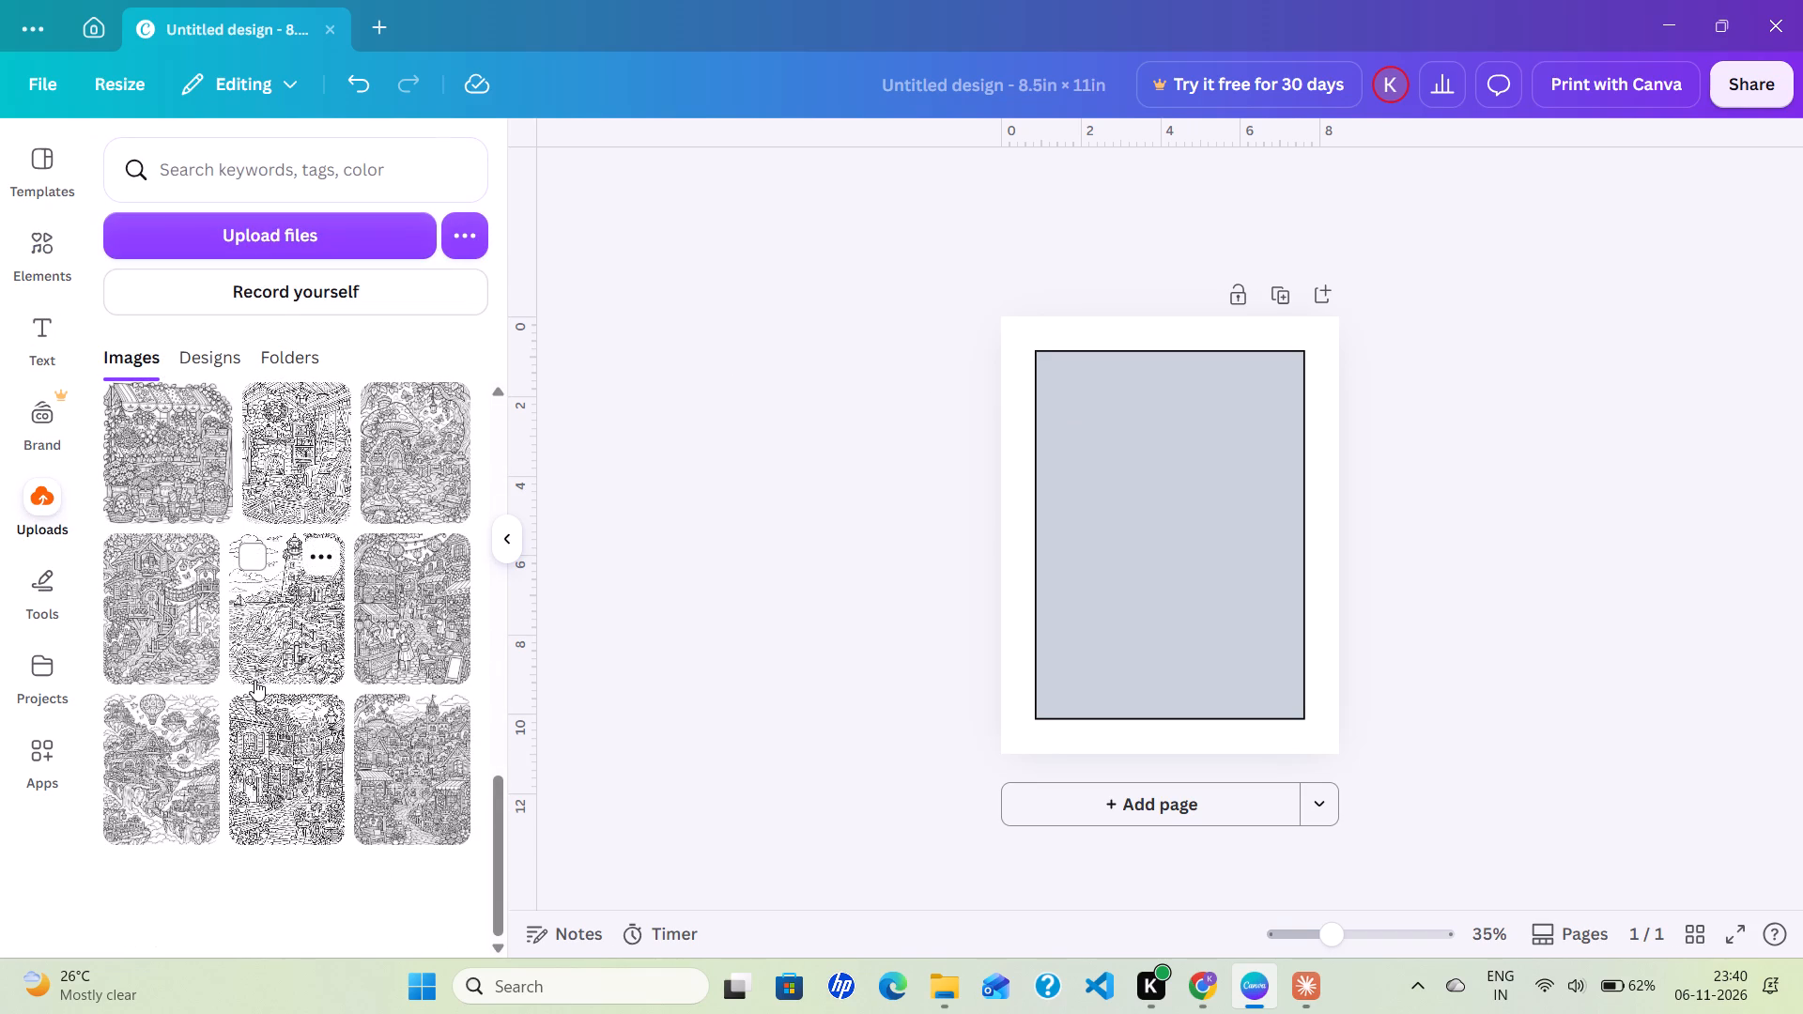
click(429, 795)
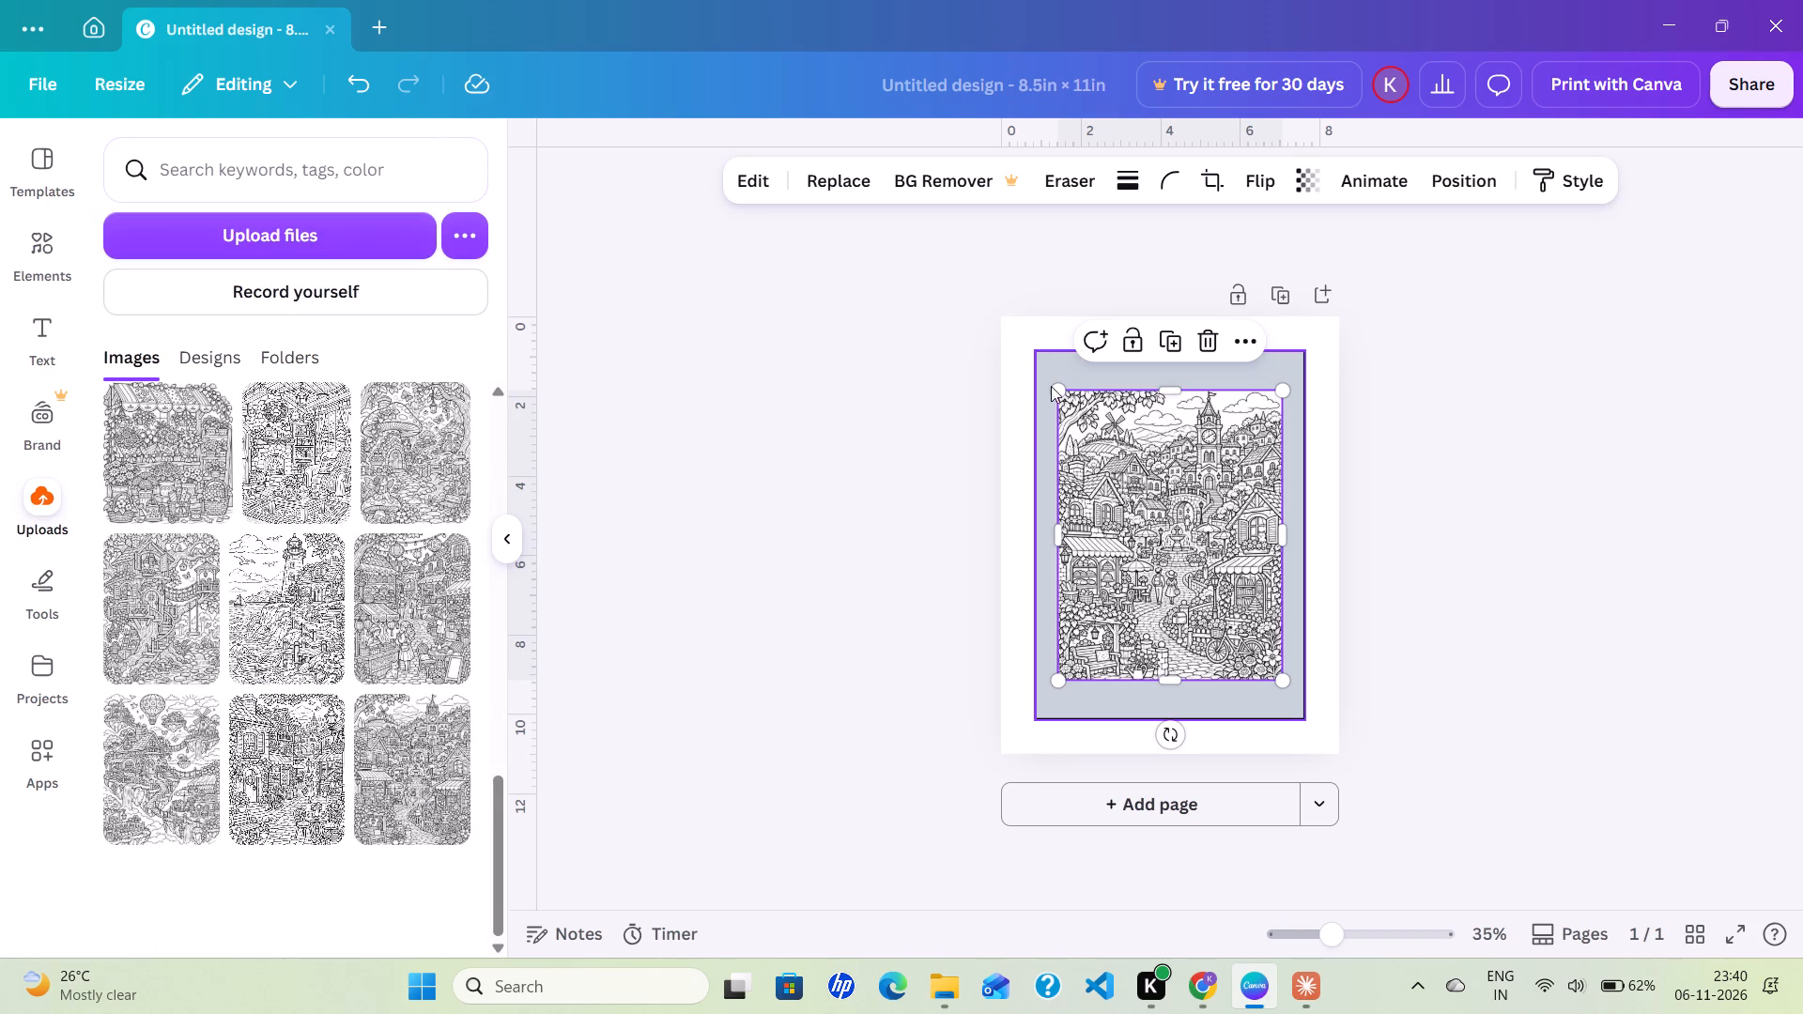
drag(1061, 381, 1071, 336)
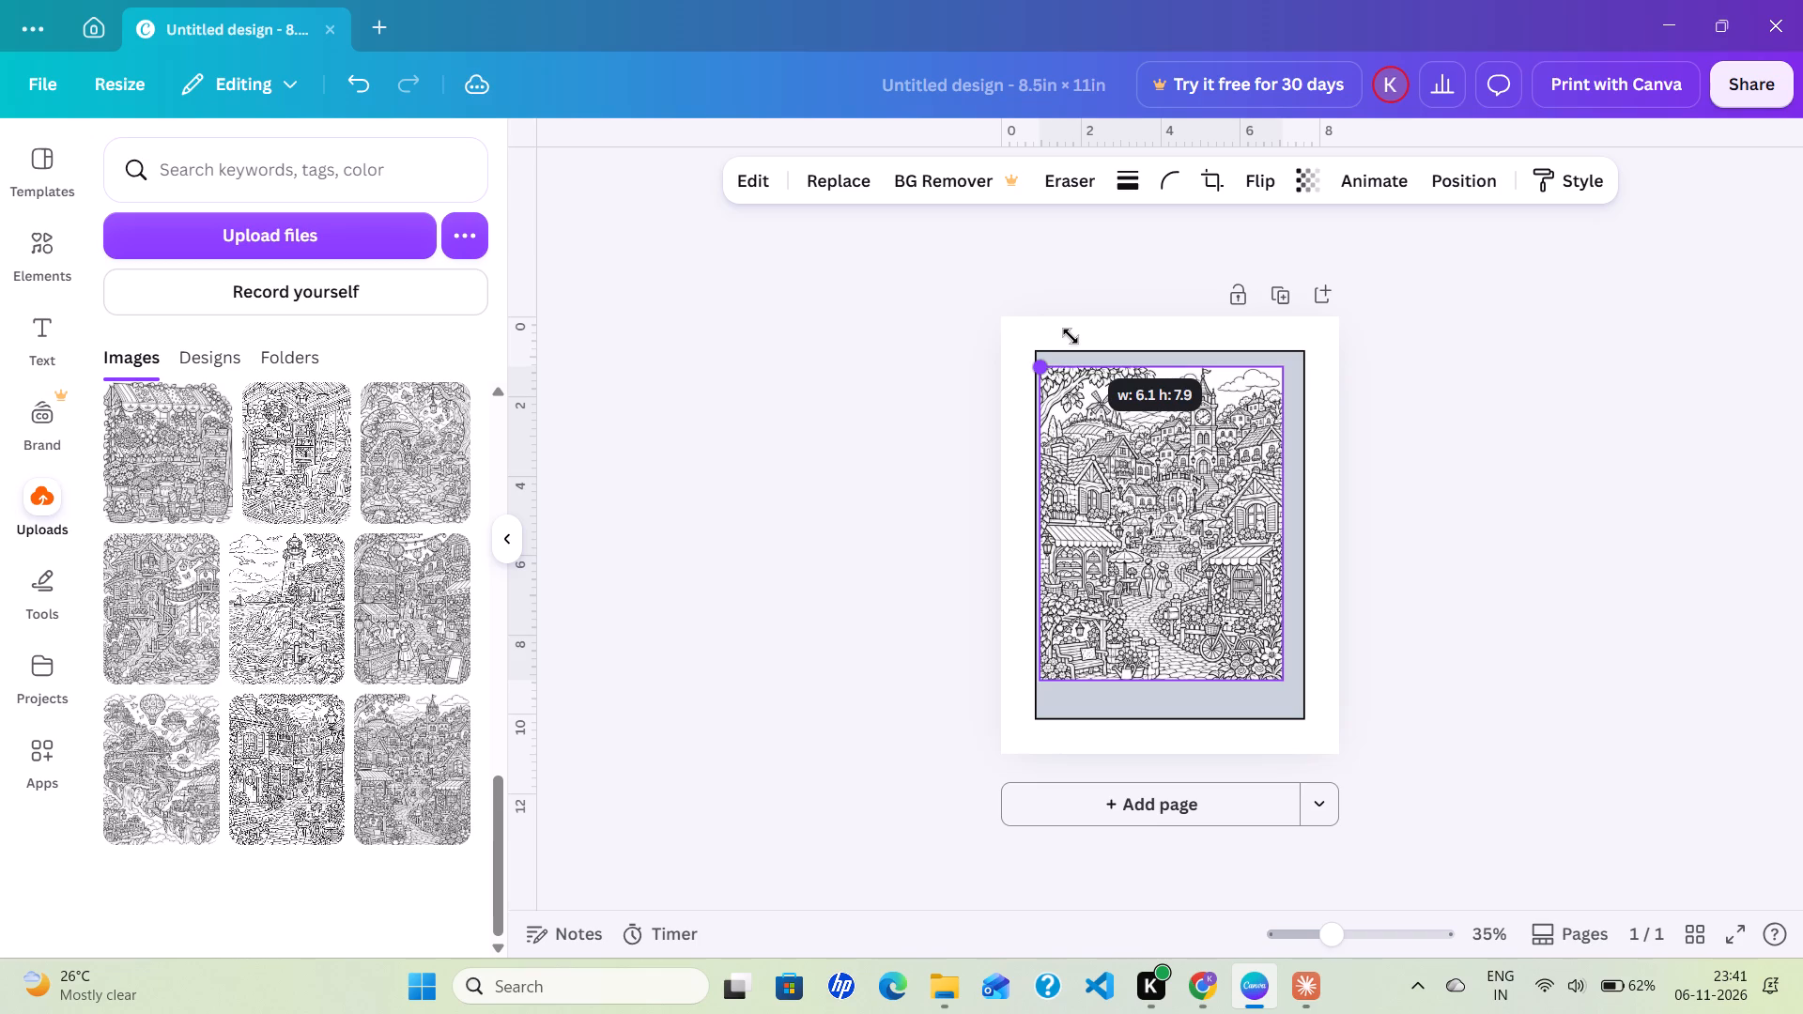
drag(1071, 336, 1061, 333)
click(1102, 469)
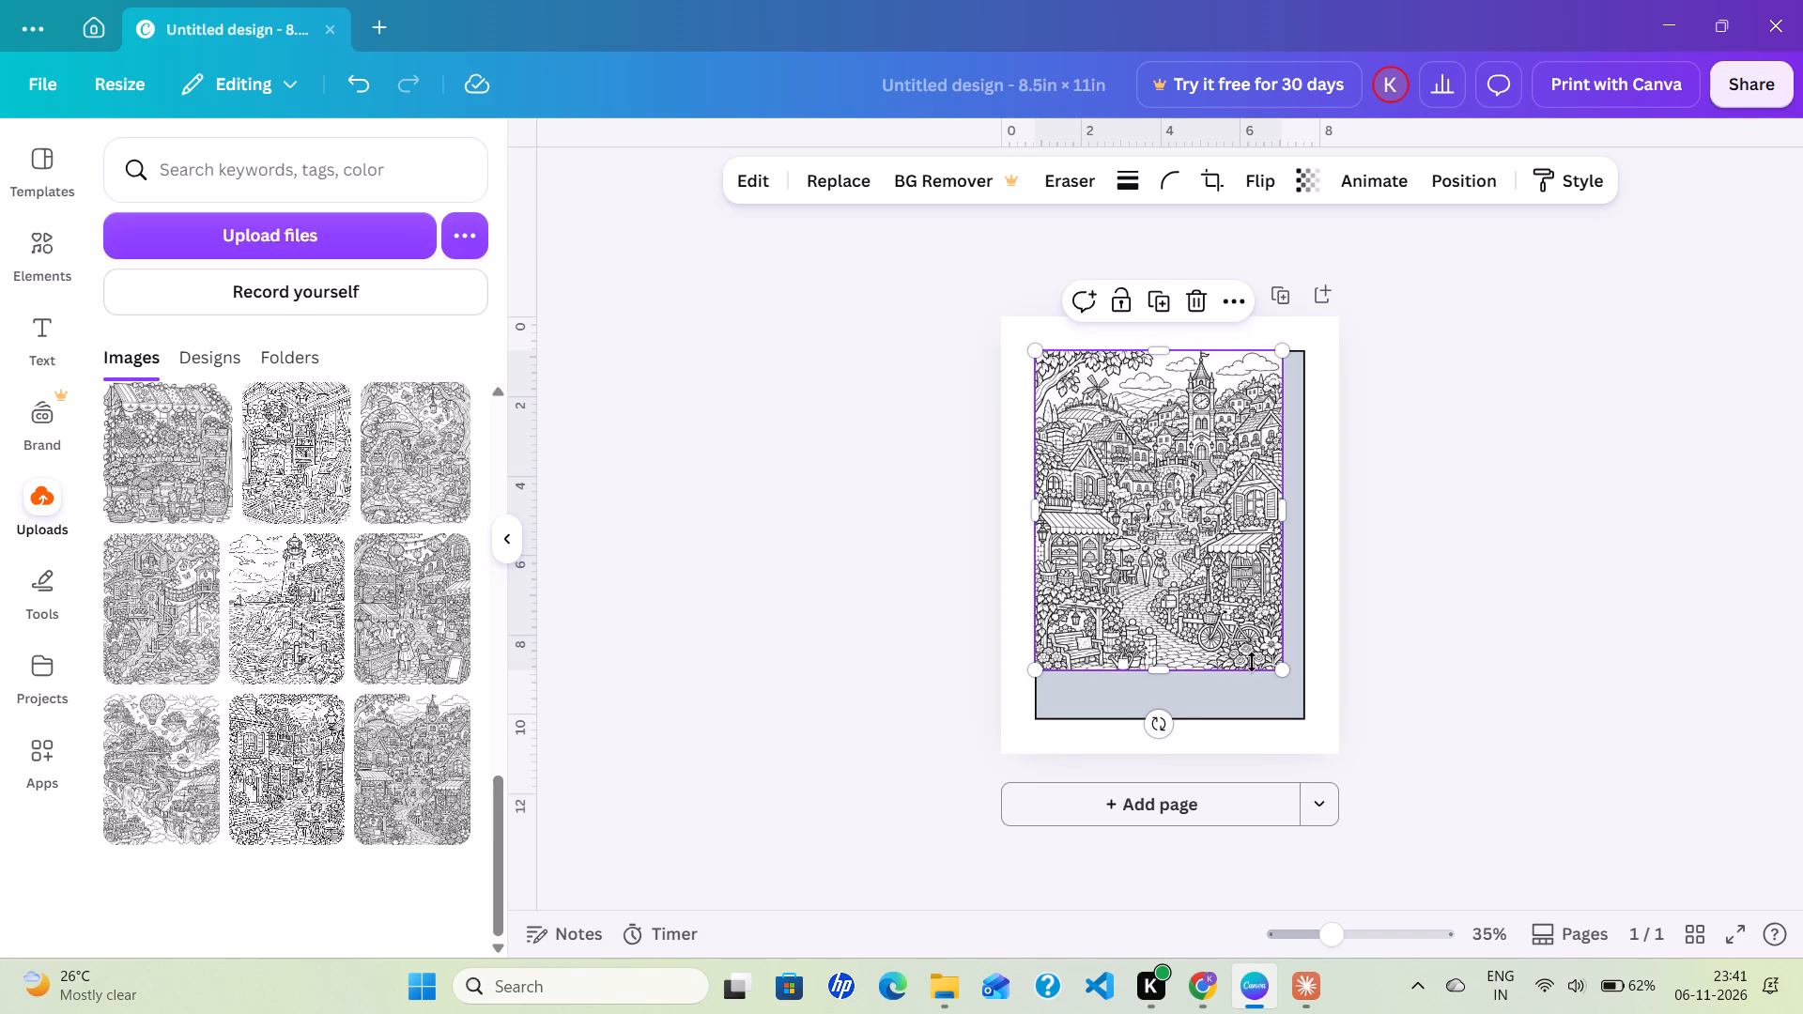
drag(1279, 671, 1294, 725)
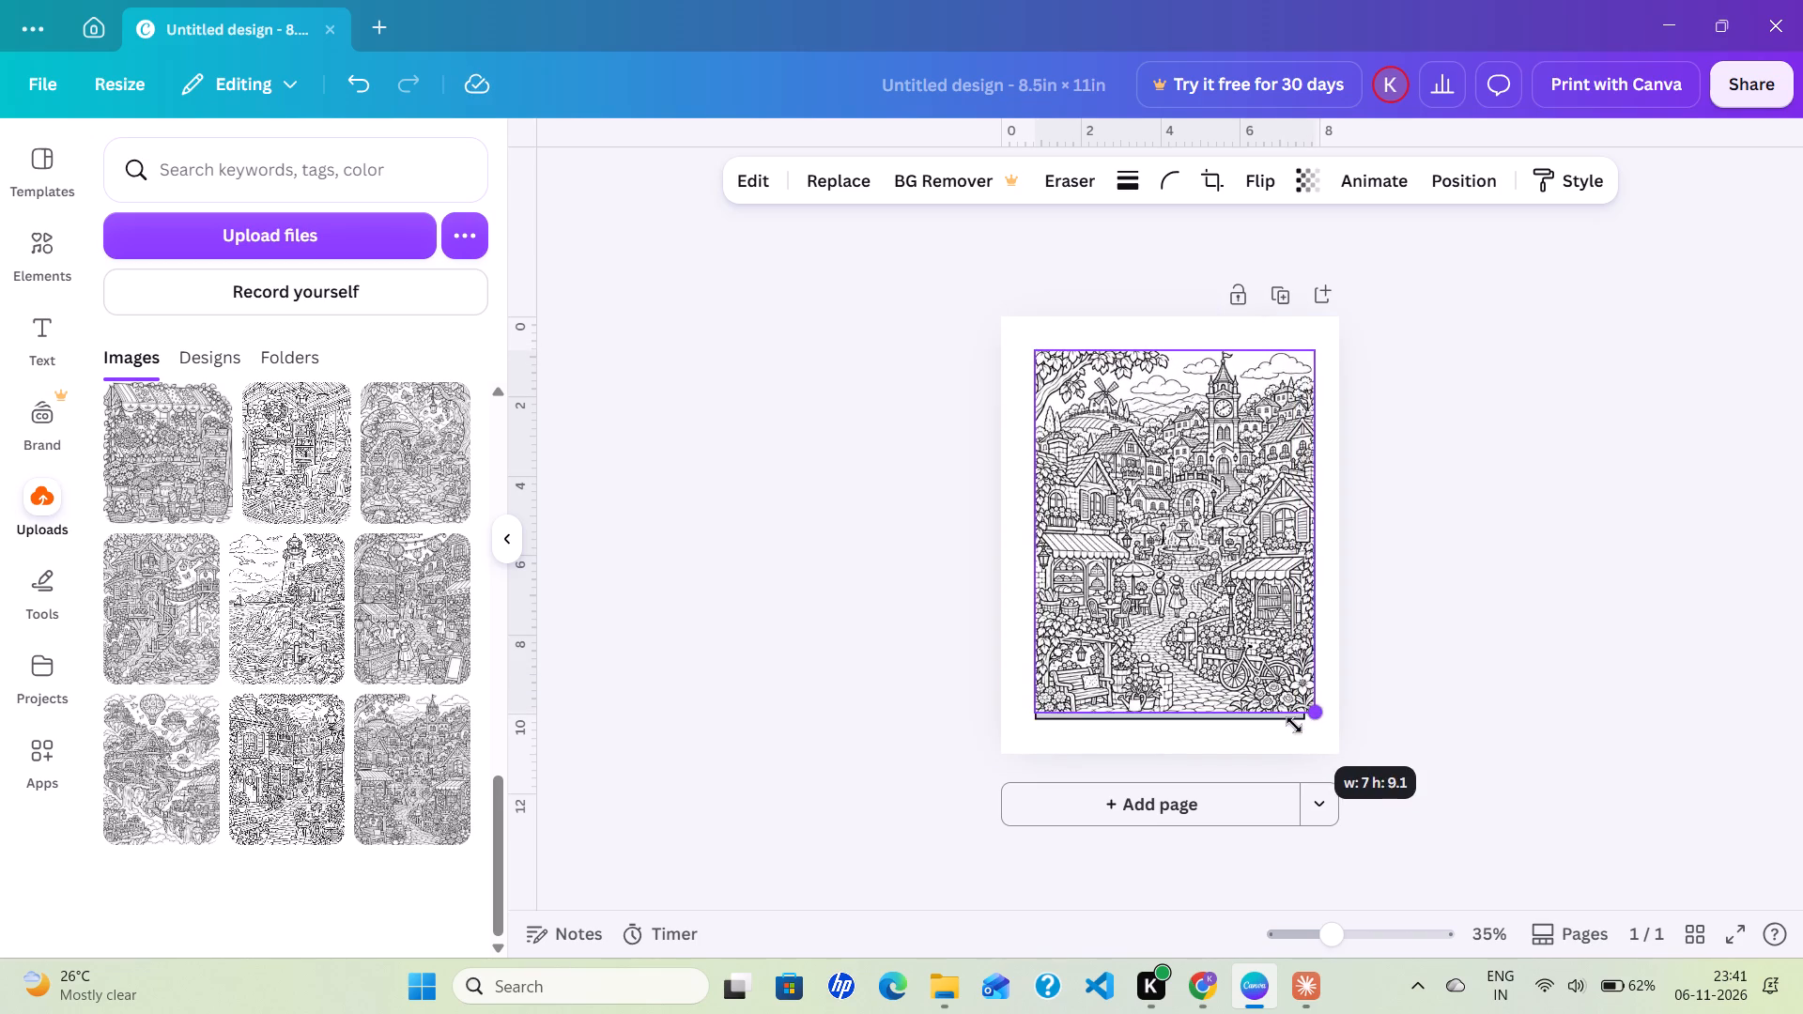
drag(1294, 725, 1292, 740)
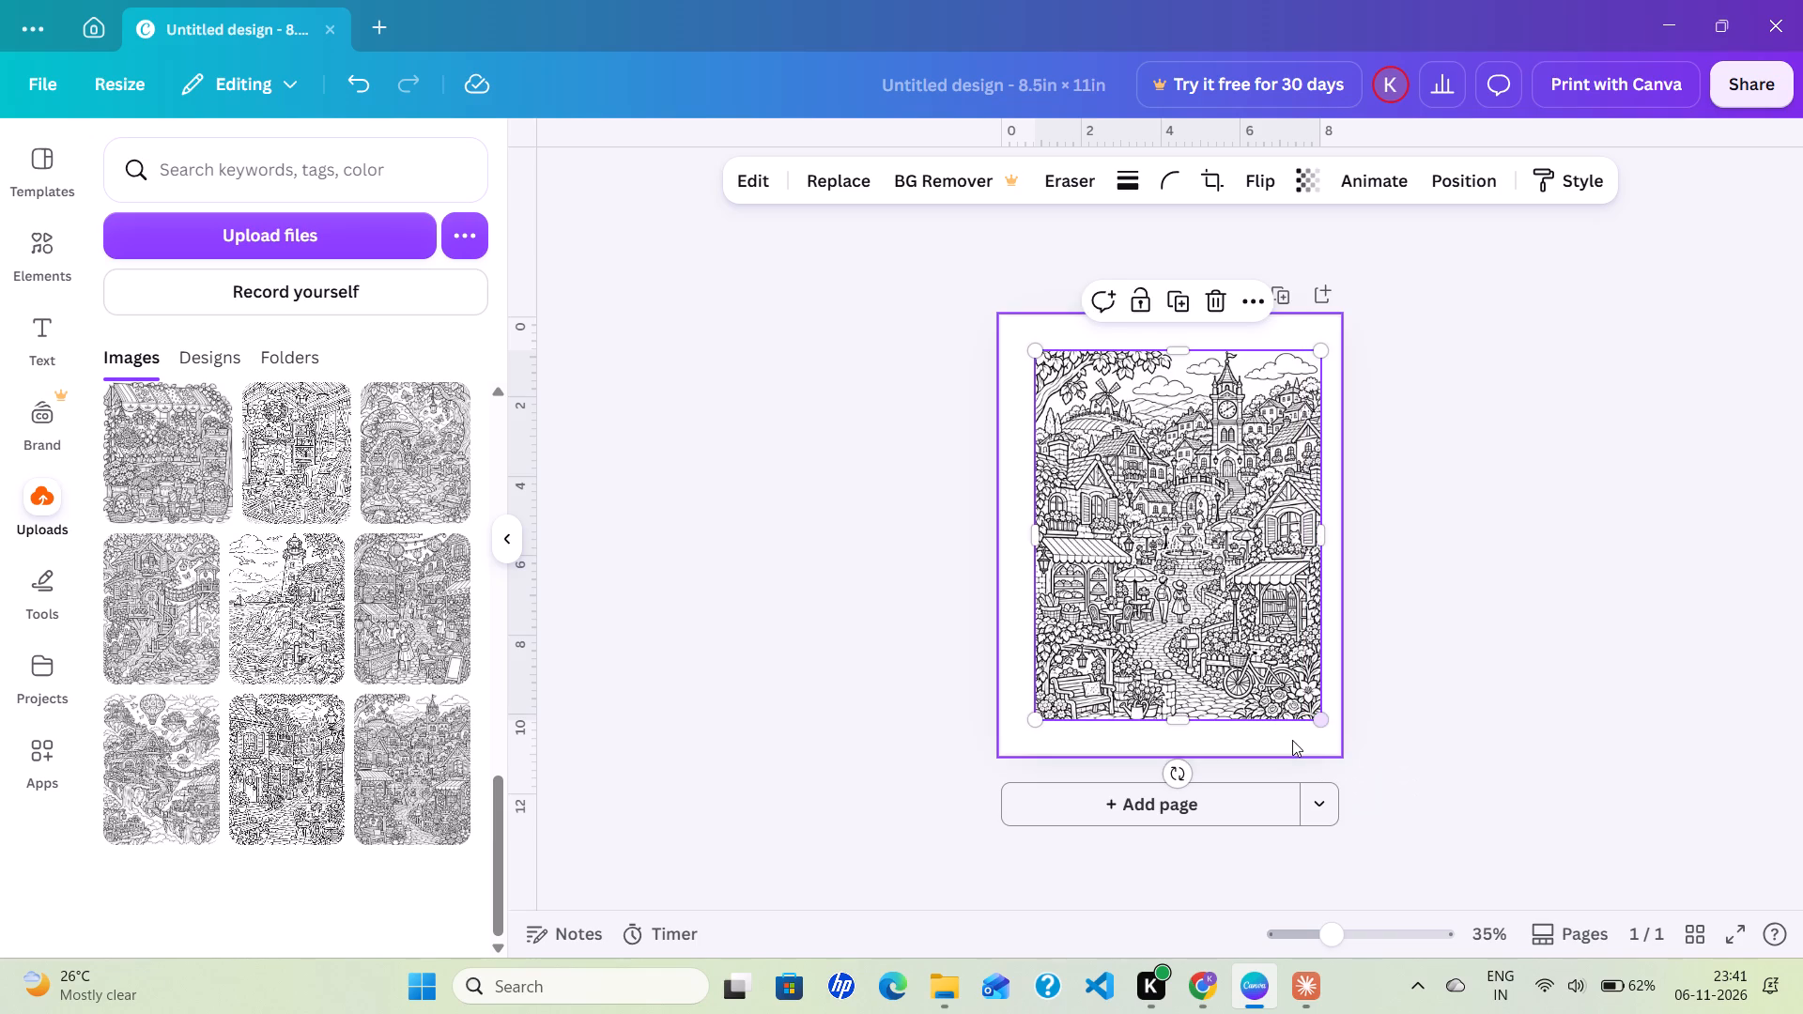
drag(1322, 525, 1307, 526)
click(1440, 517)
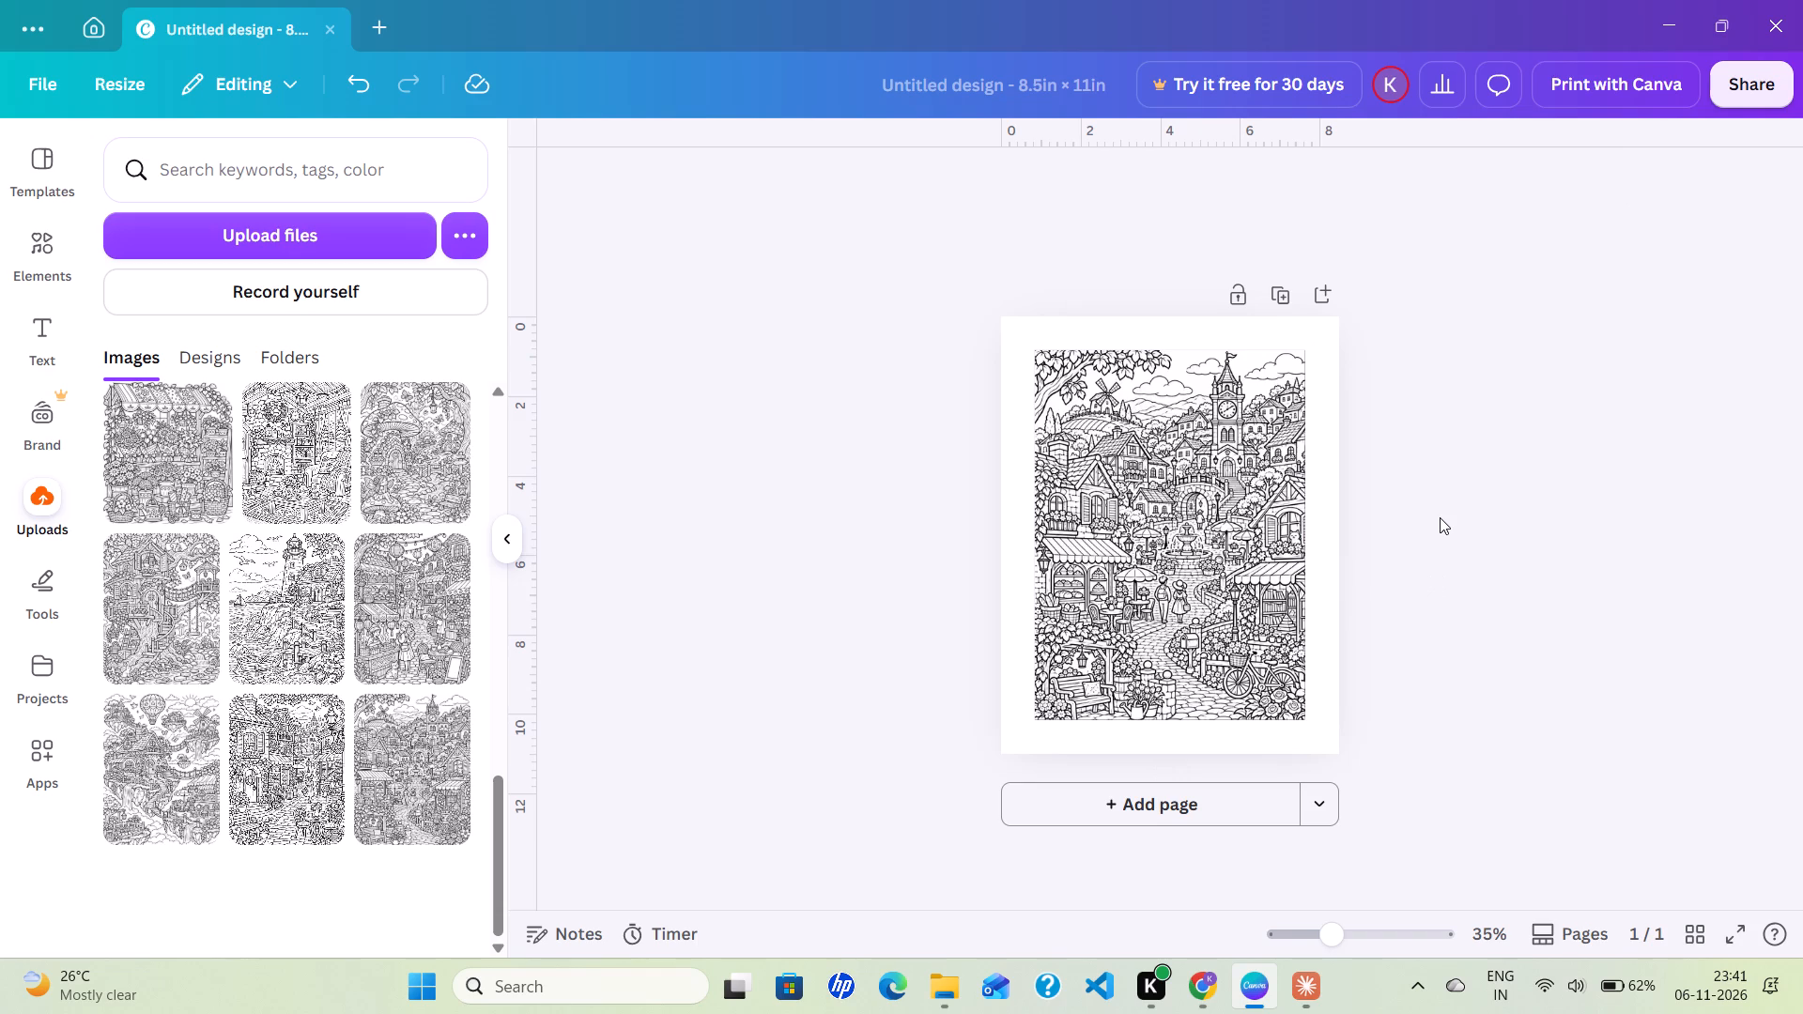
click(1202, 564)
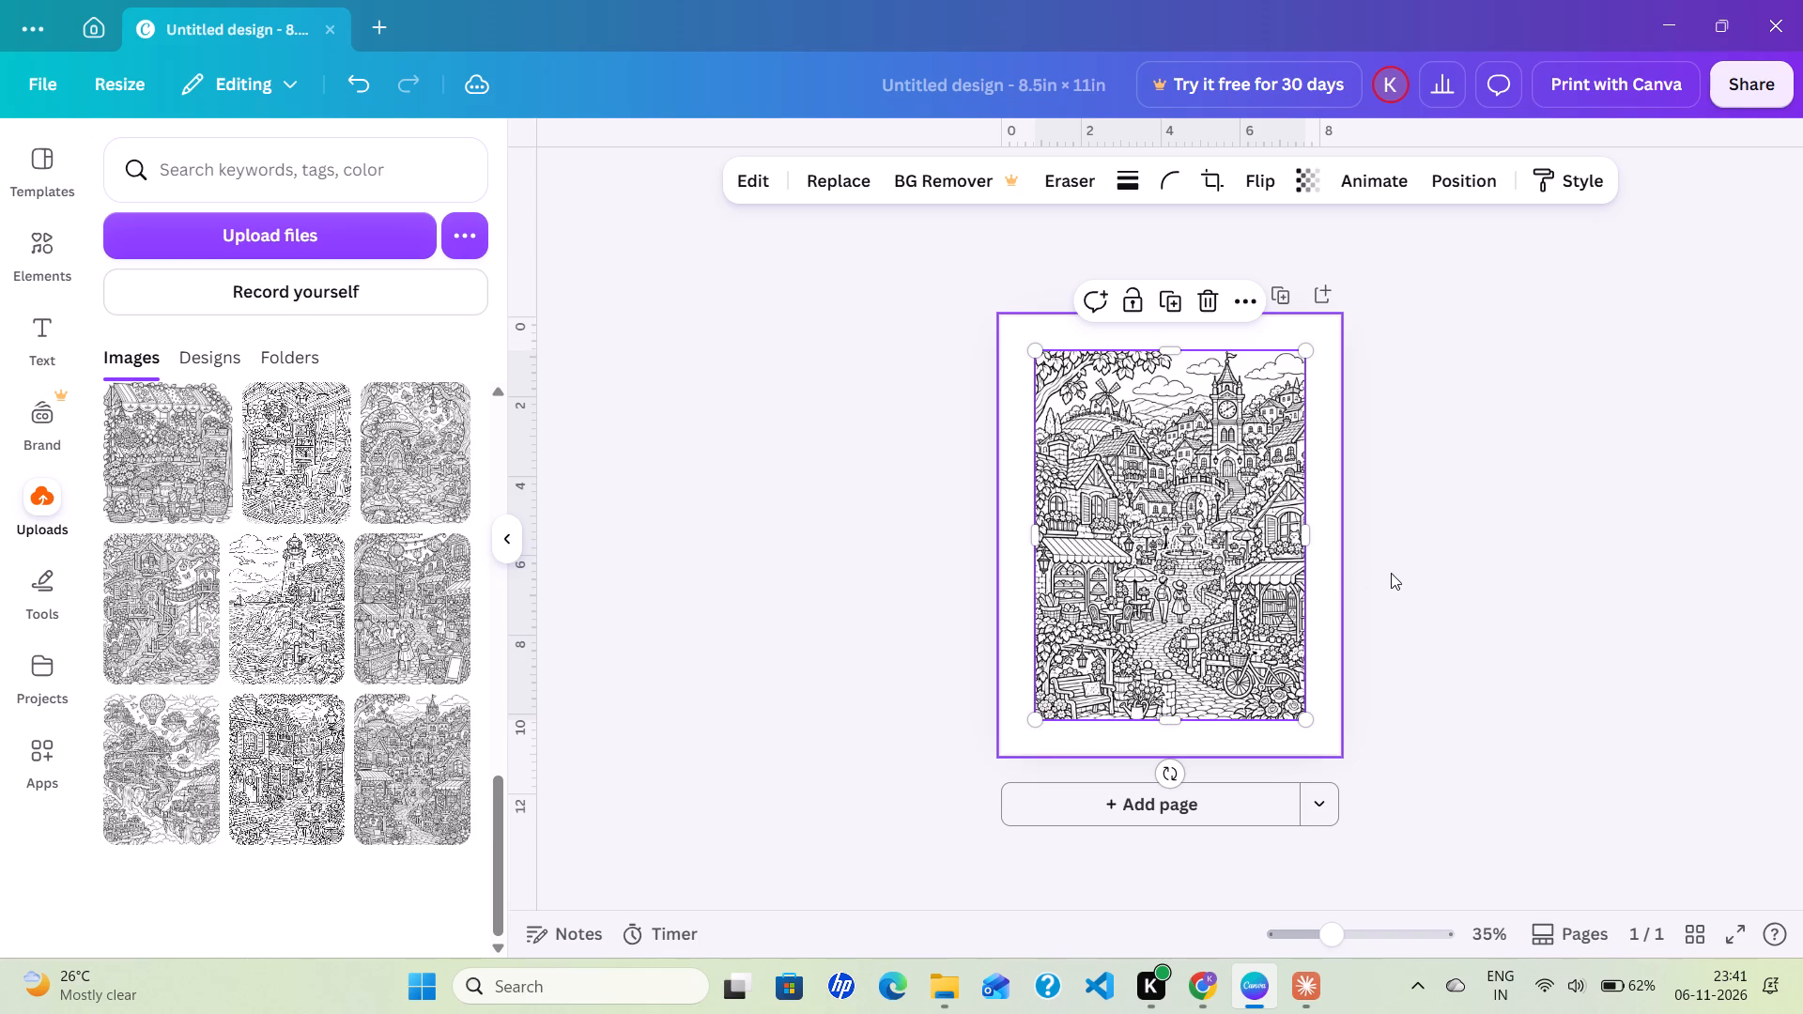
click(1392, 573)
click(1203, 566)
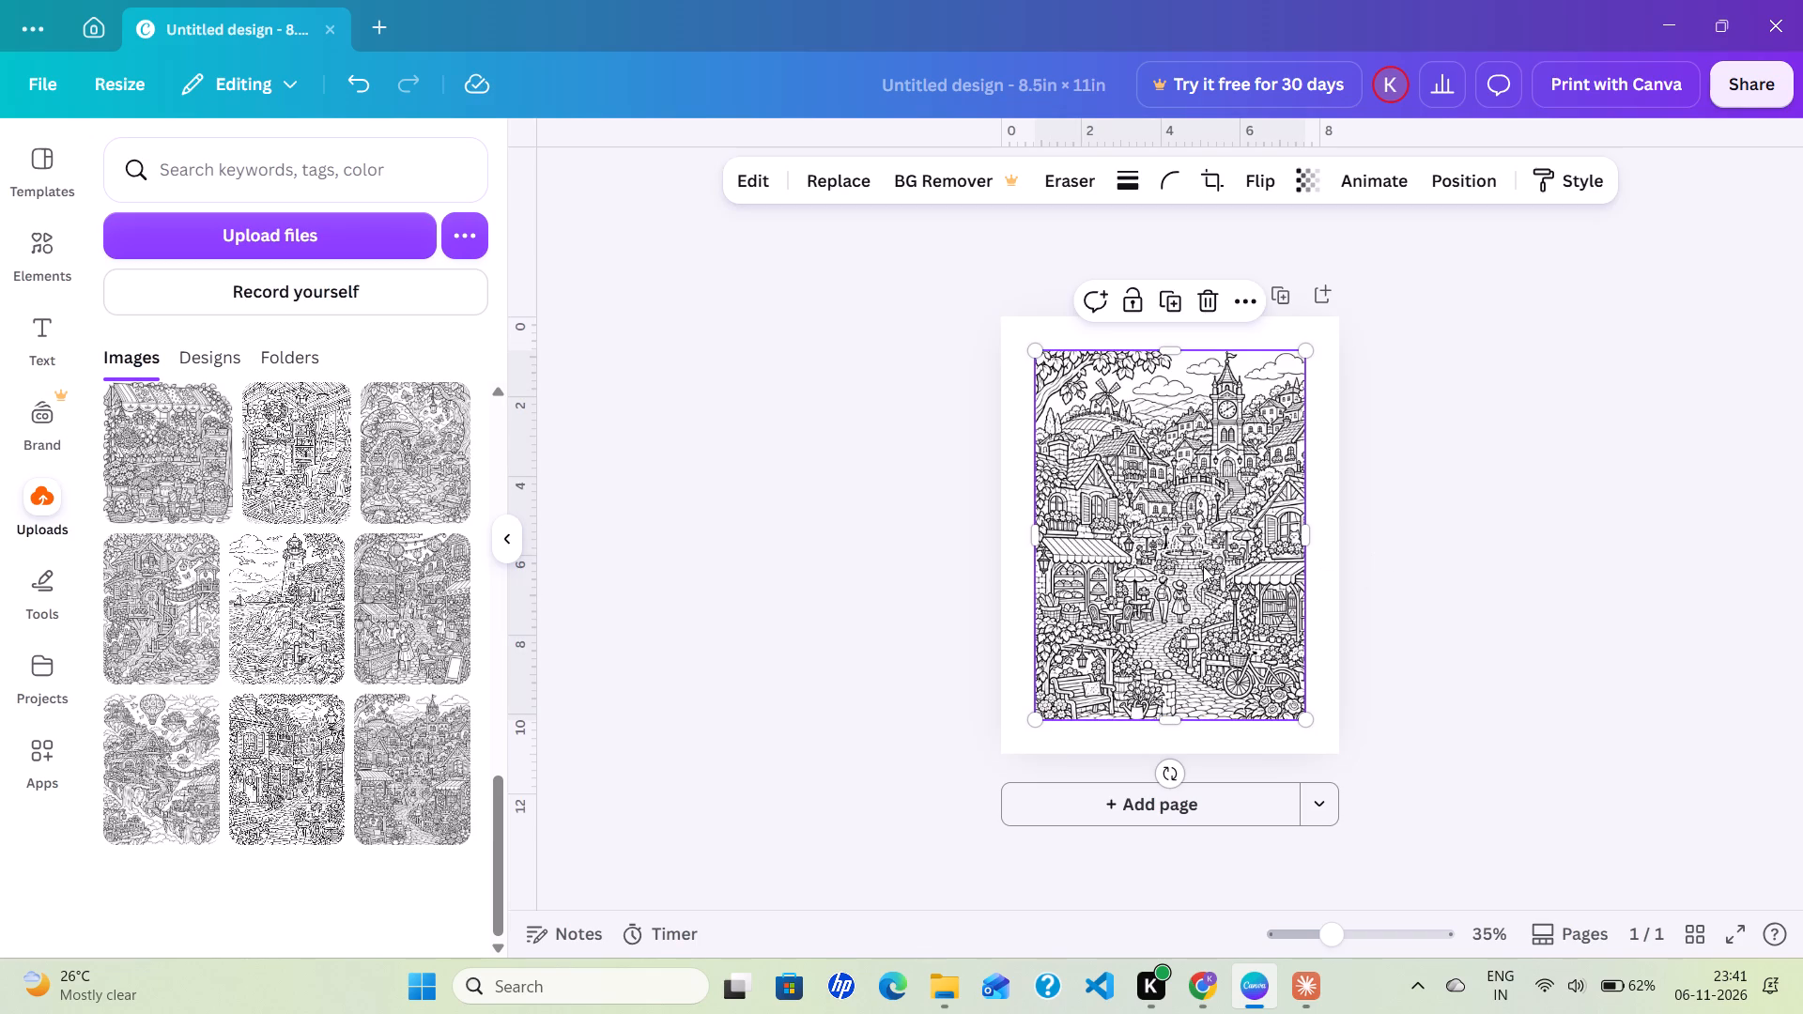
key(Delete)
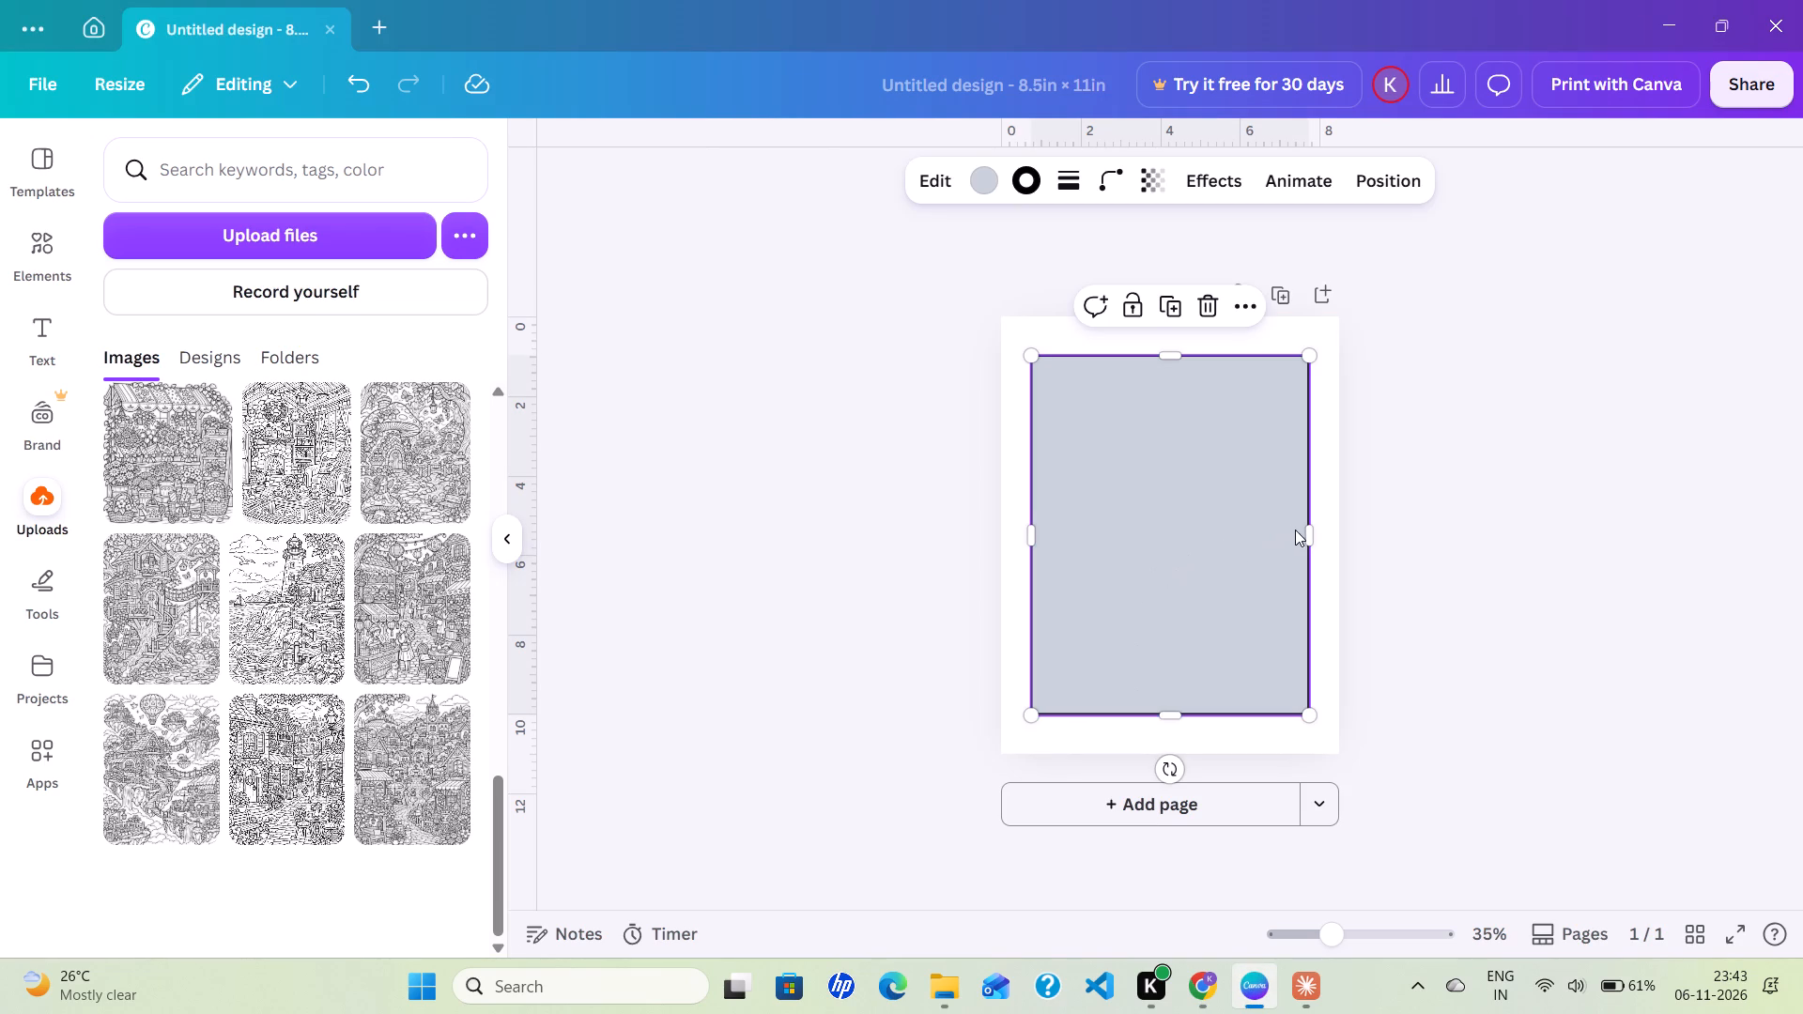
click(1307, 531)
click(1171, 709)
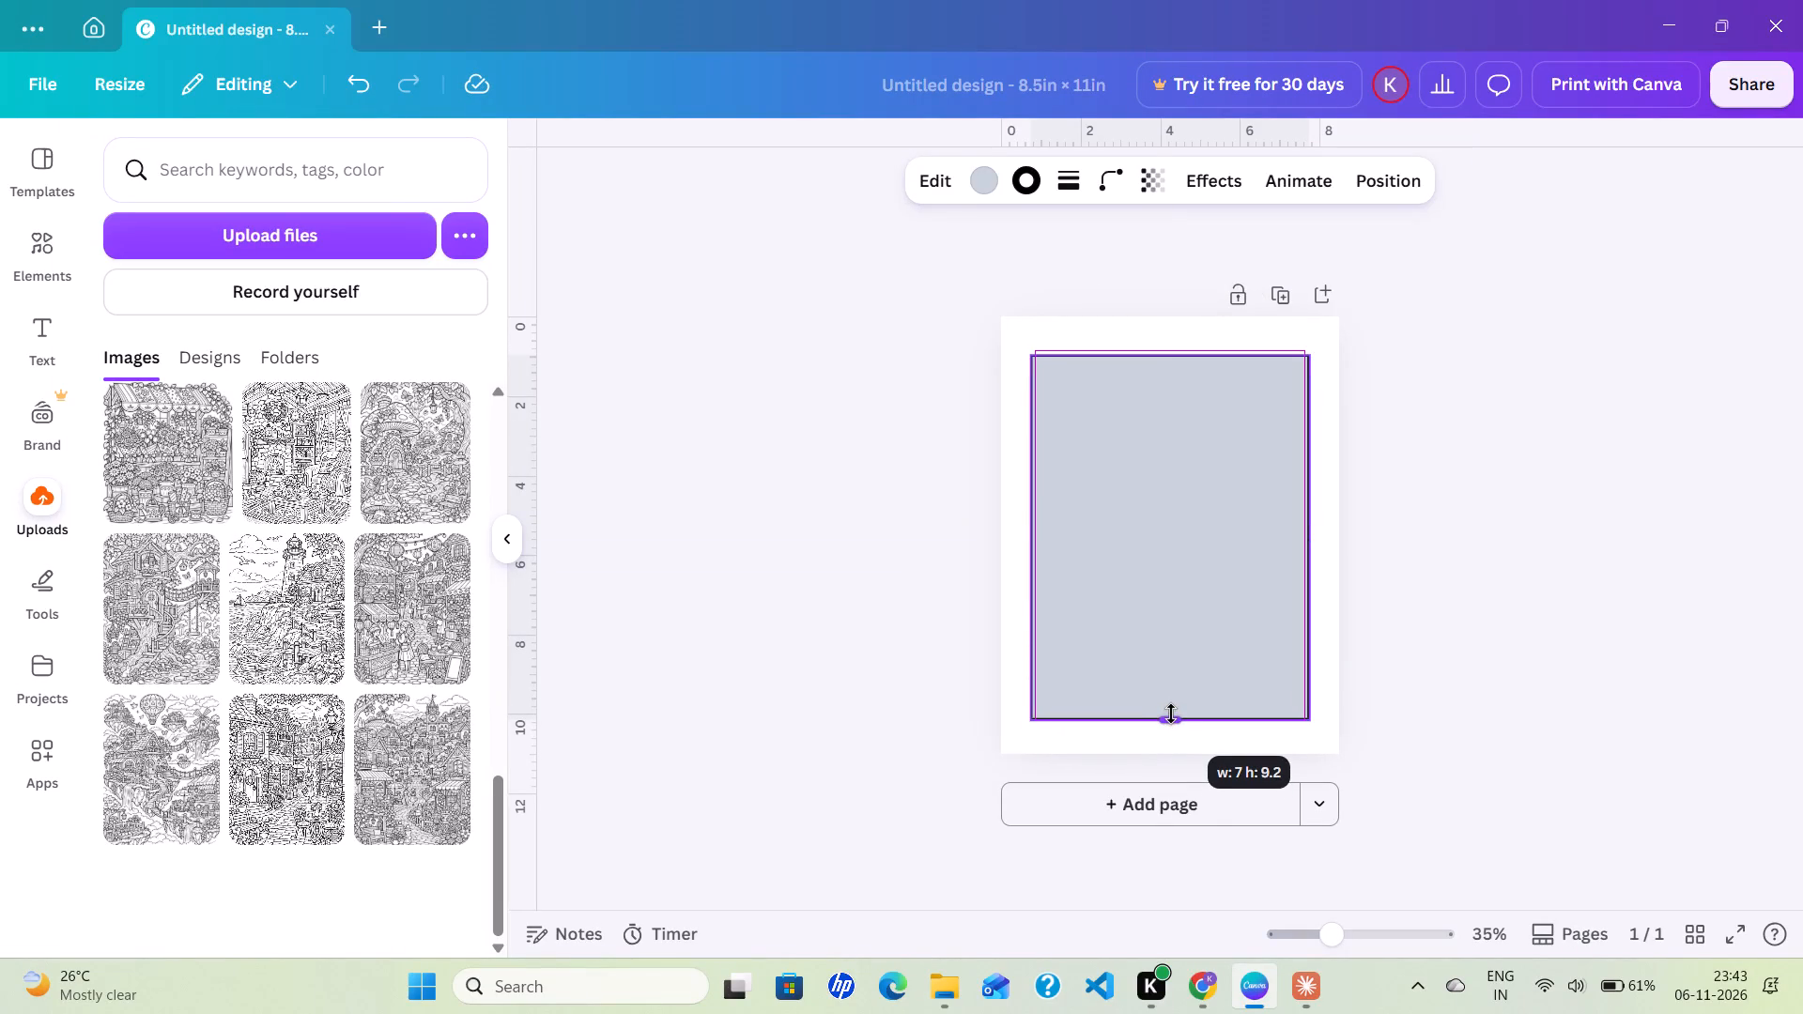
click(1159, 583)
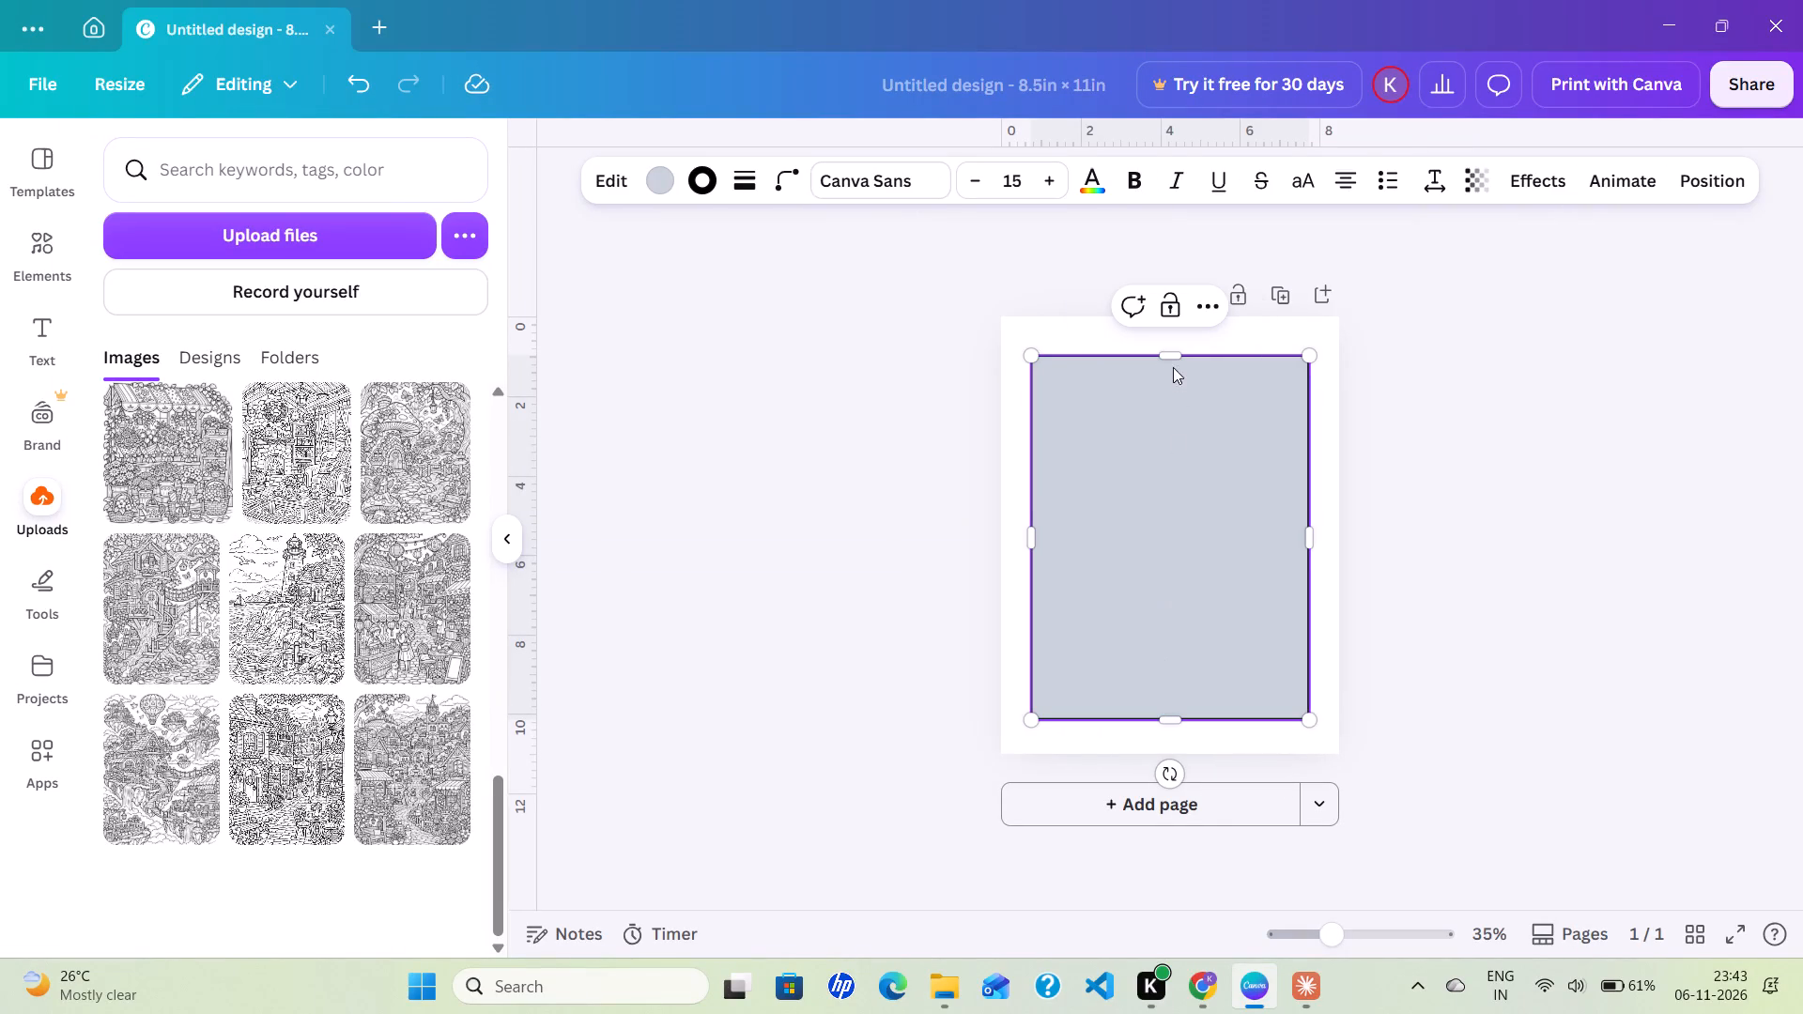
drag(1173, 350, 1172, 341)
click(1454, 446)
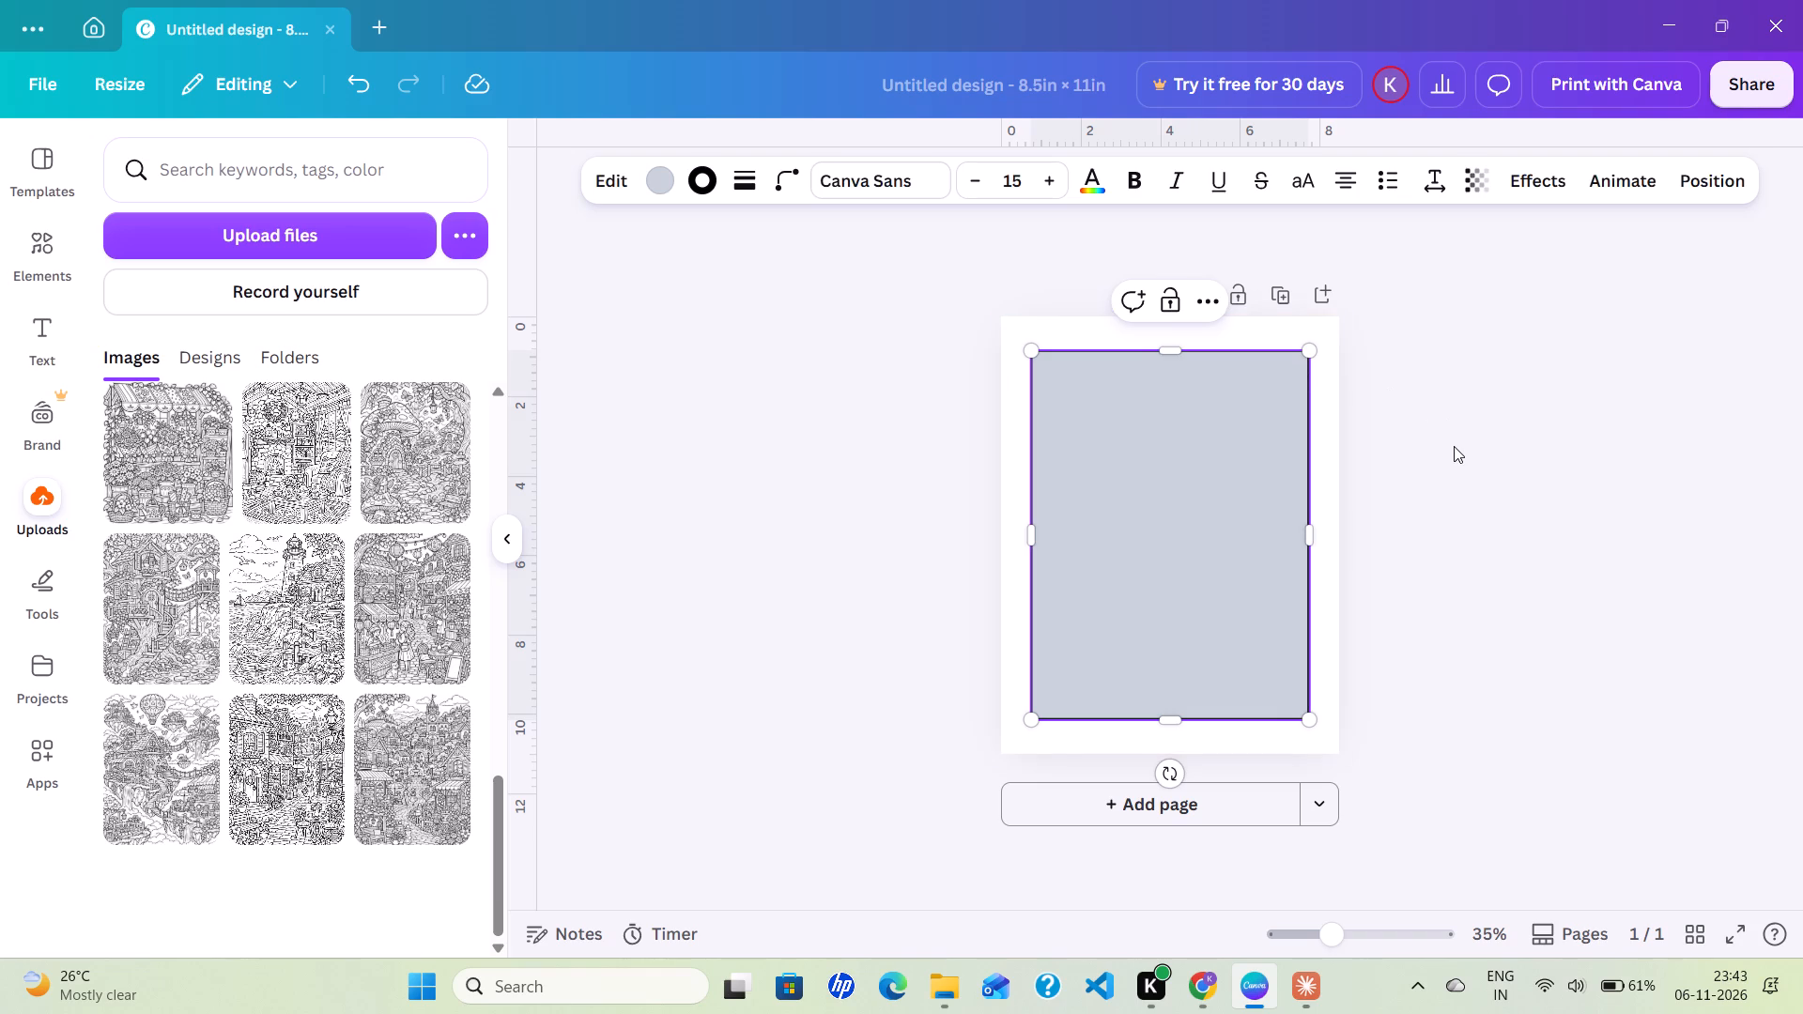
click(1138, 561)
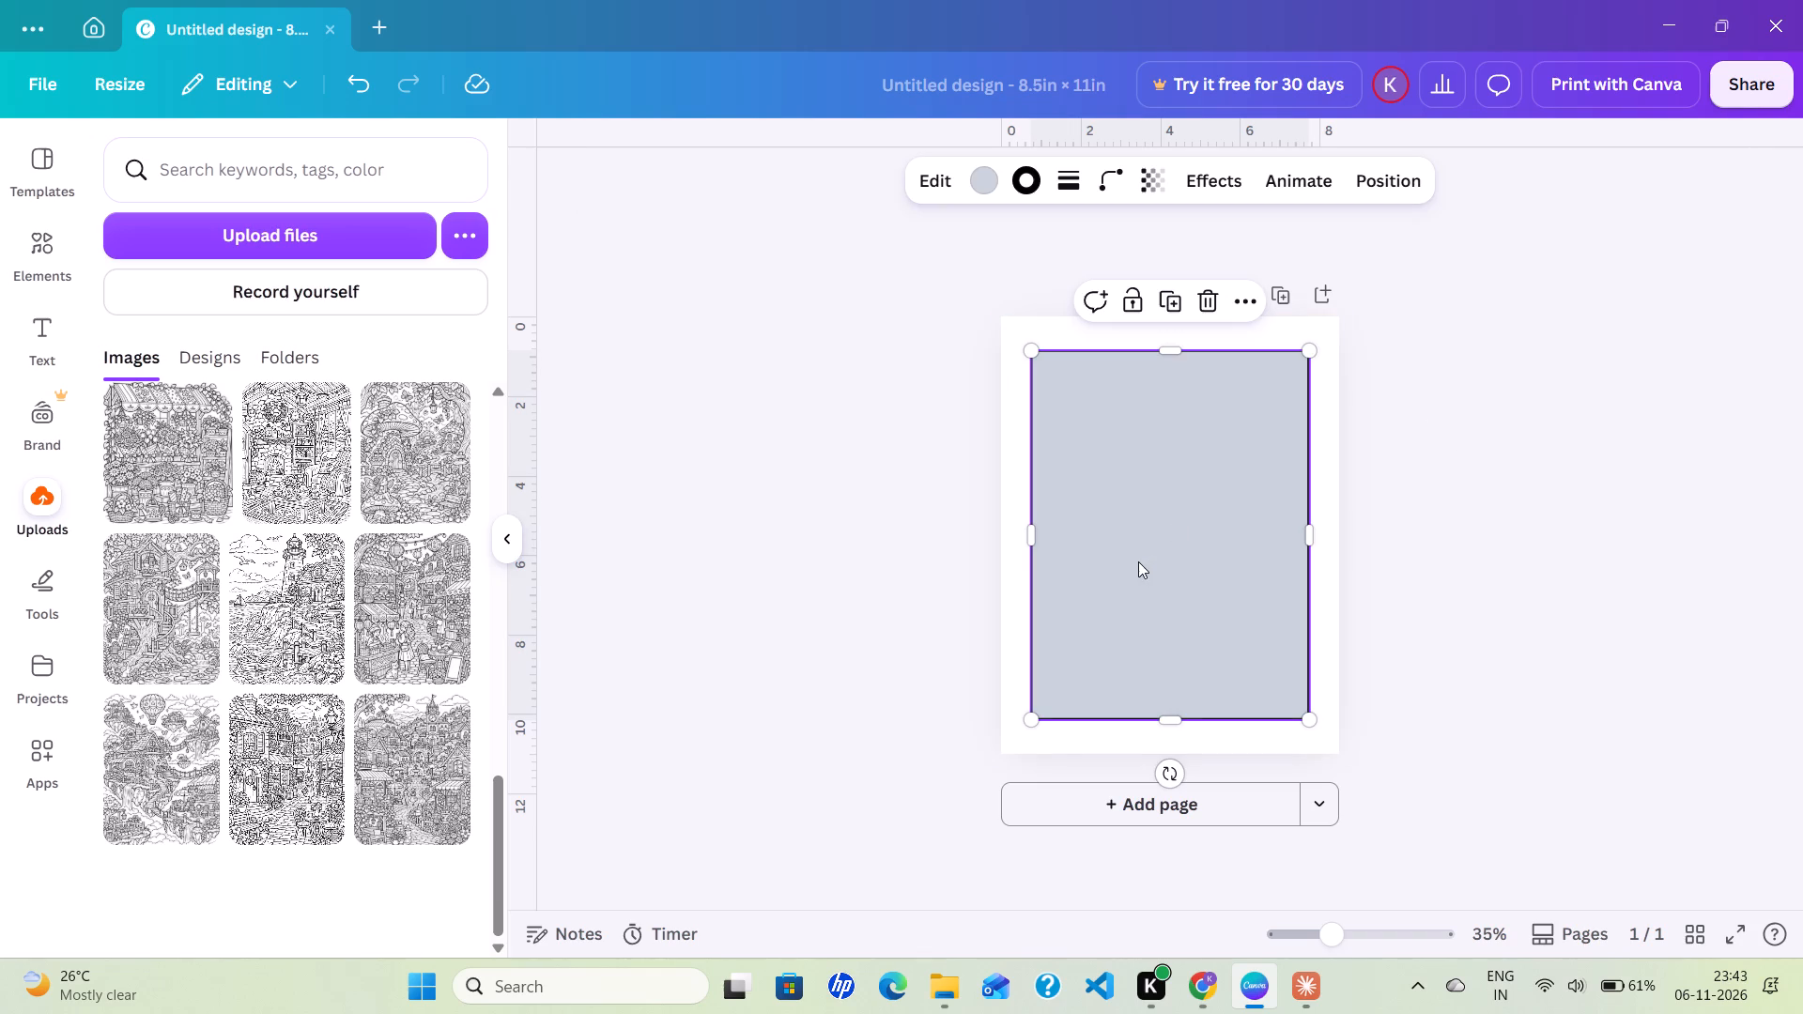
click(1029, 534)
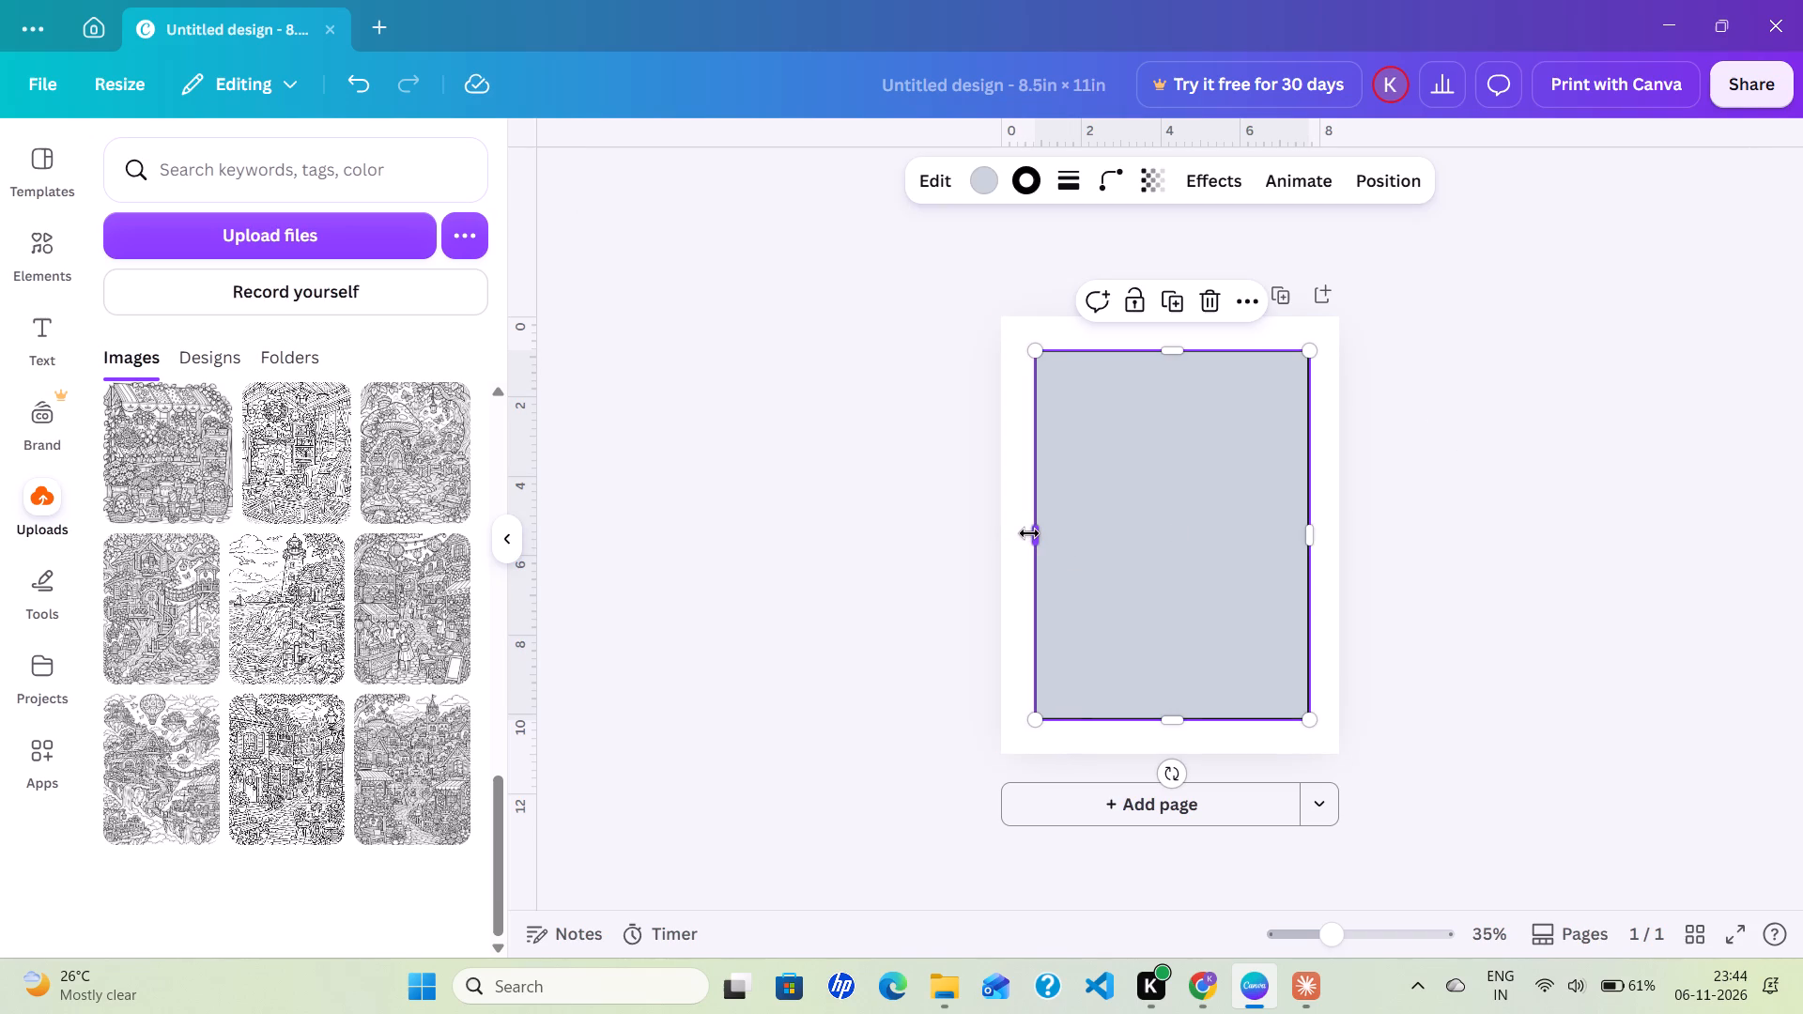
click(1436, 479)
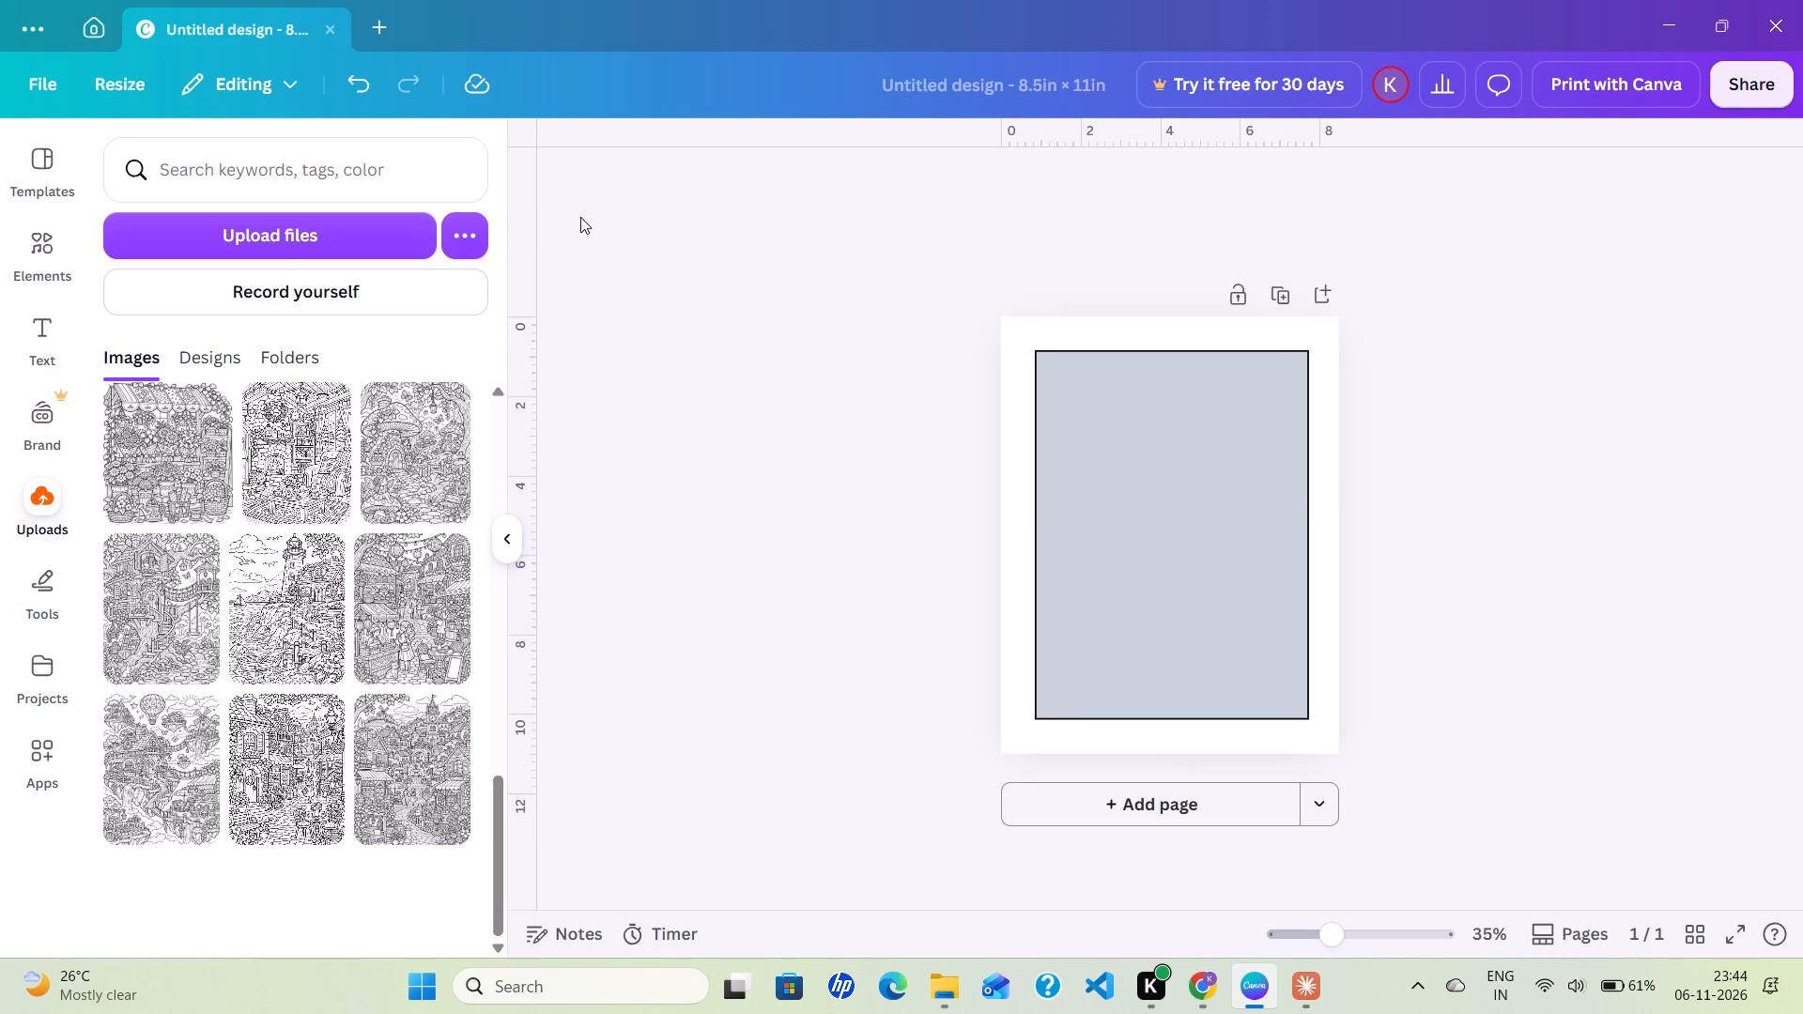
Undo the rectangle's edge adjustments and its preceding vertical repositioning.
click(352, 90)
click(352, 90)
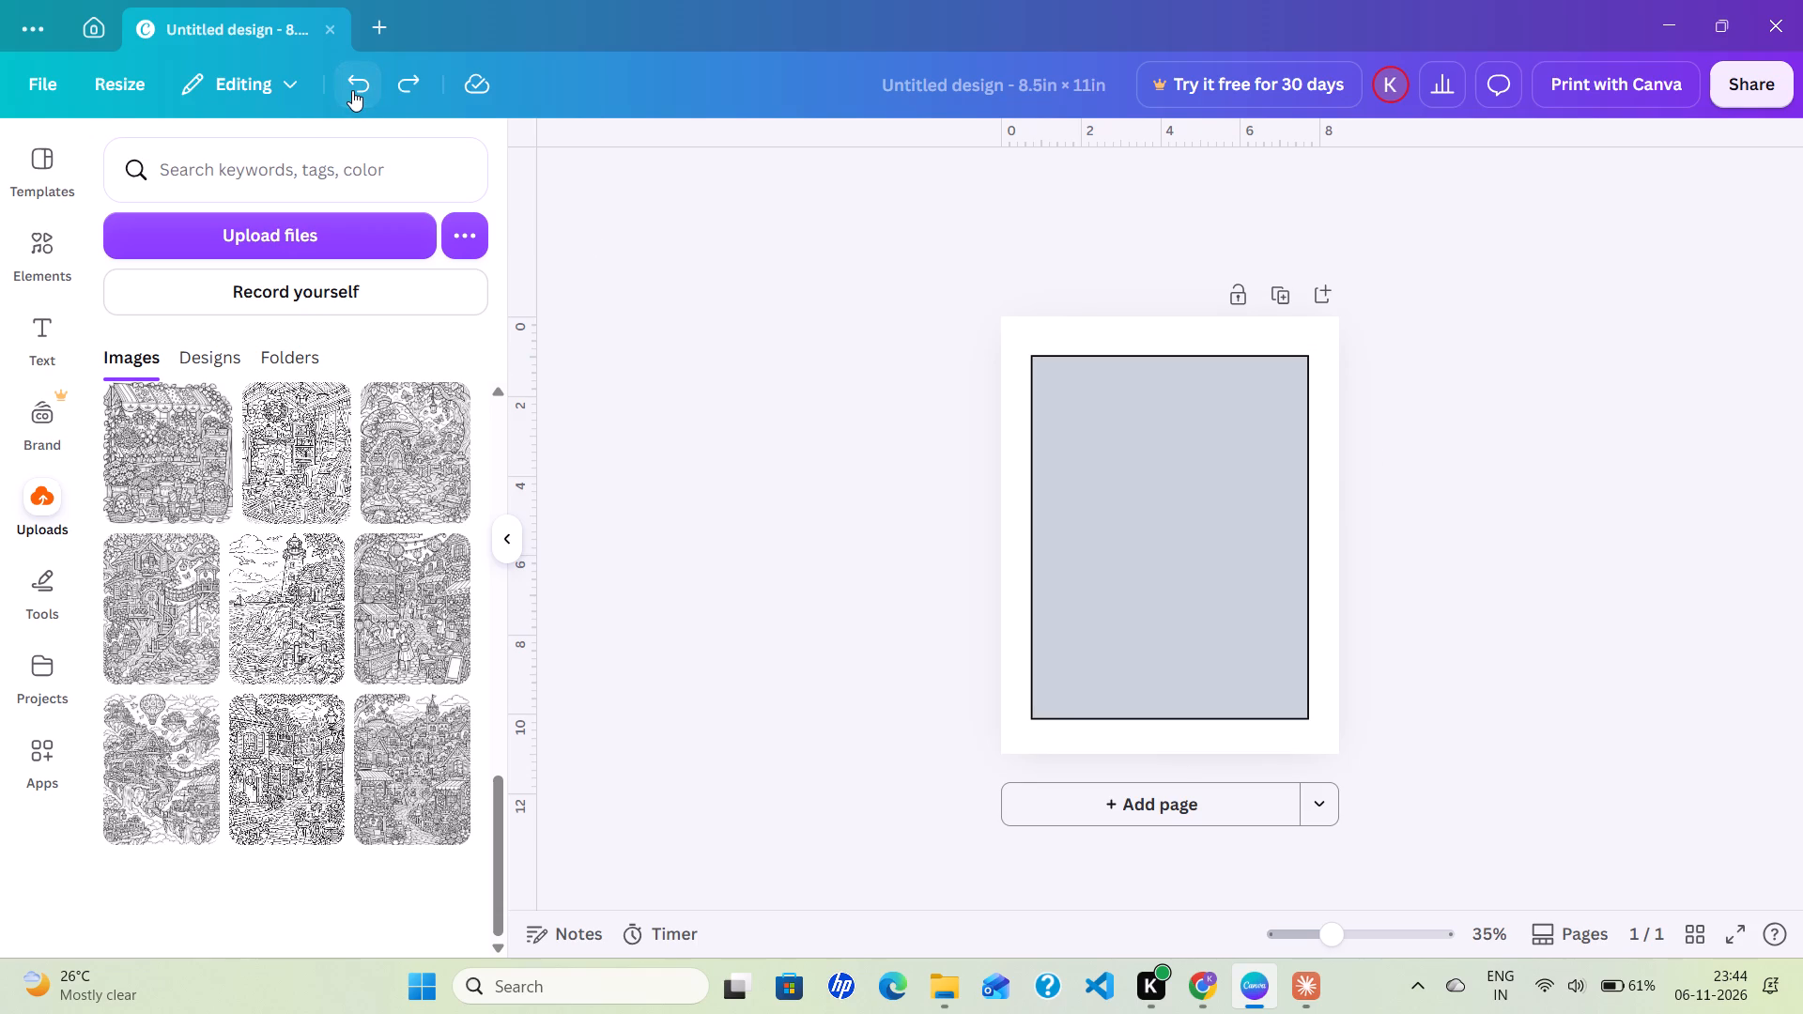
click(352, 90)
click(357, 90)
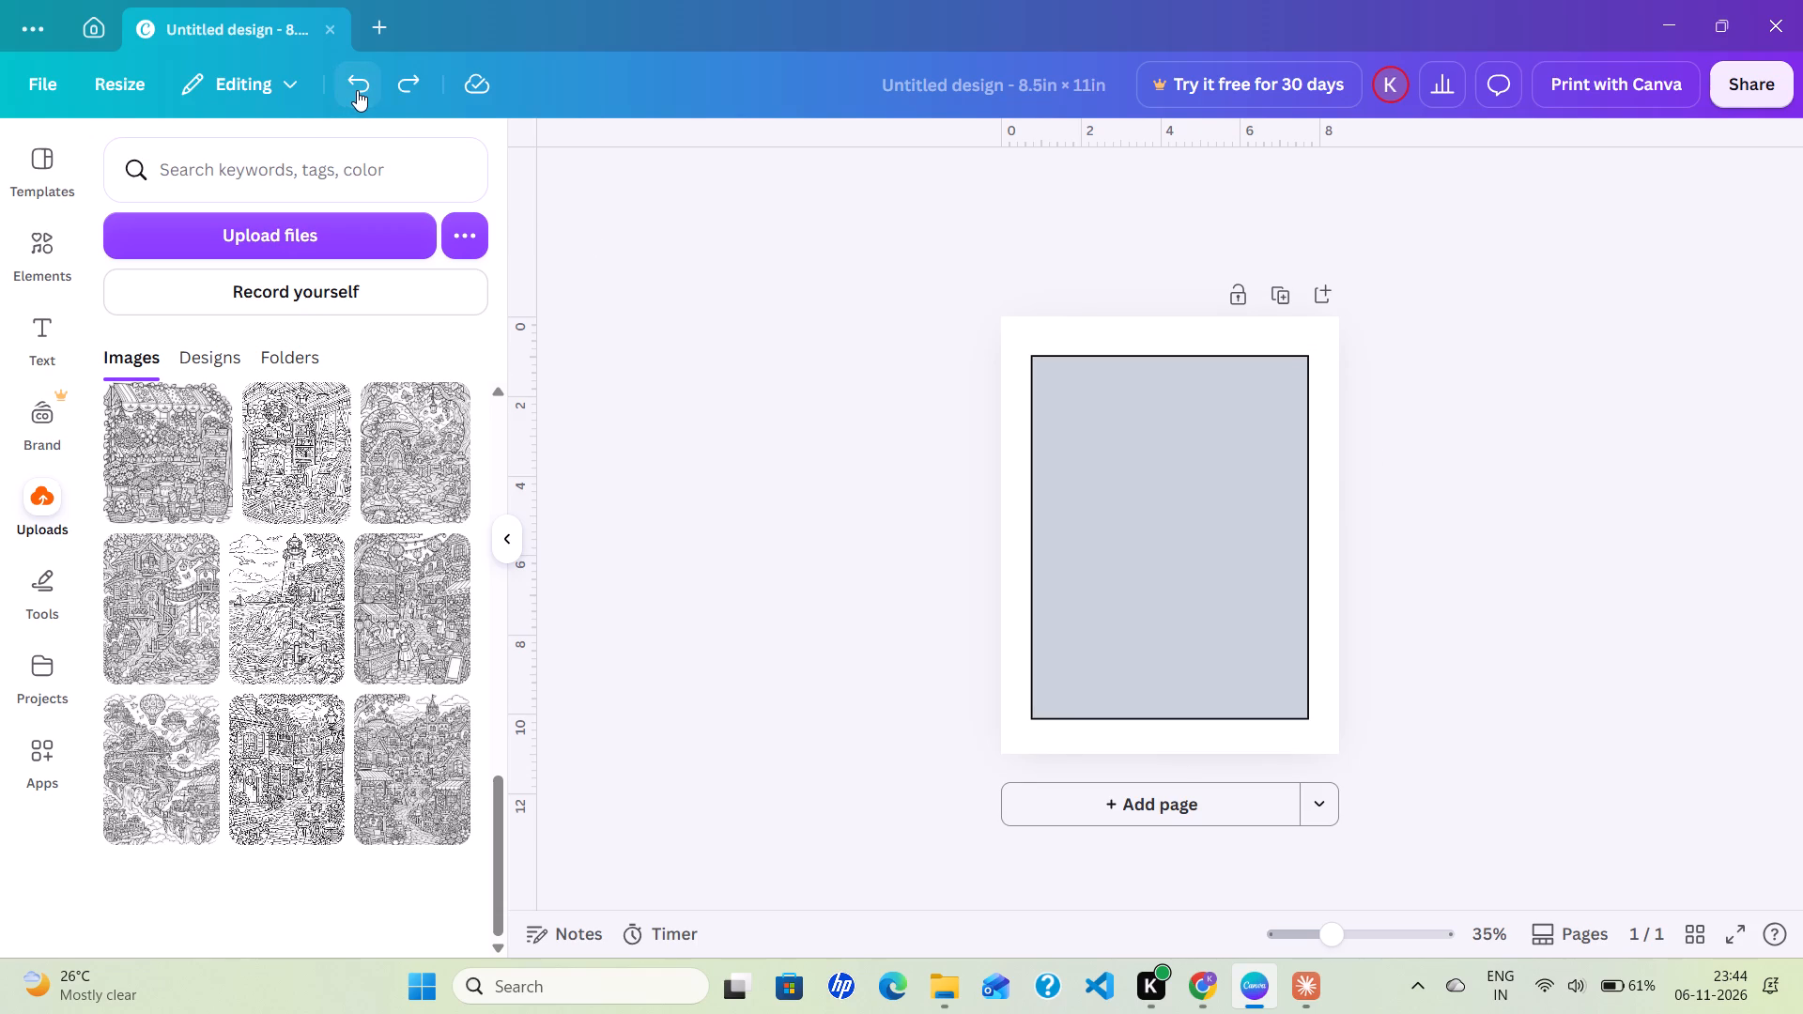
click(357, 90)
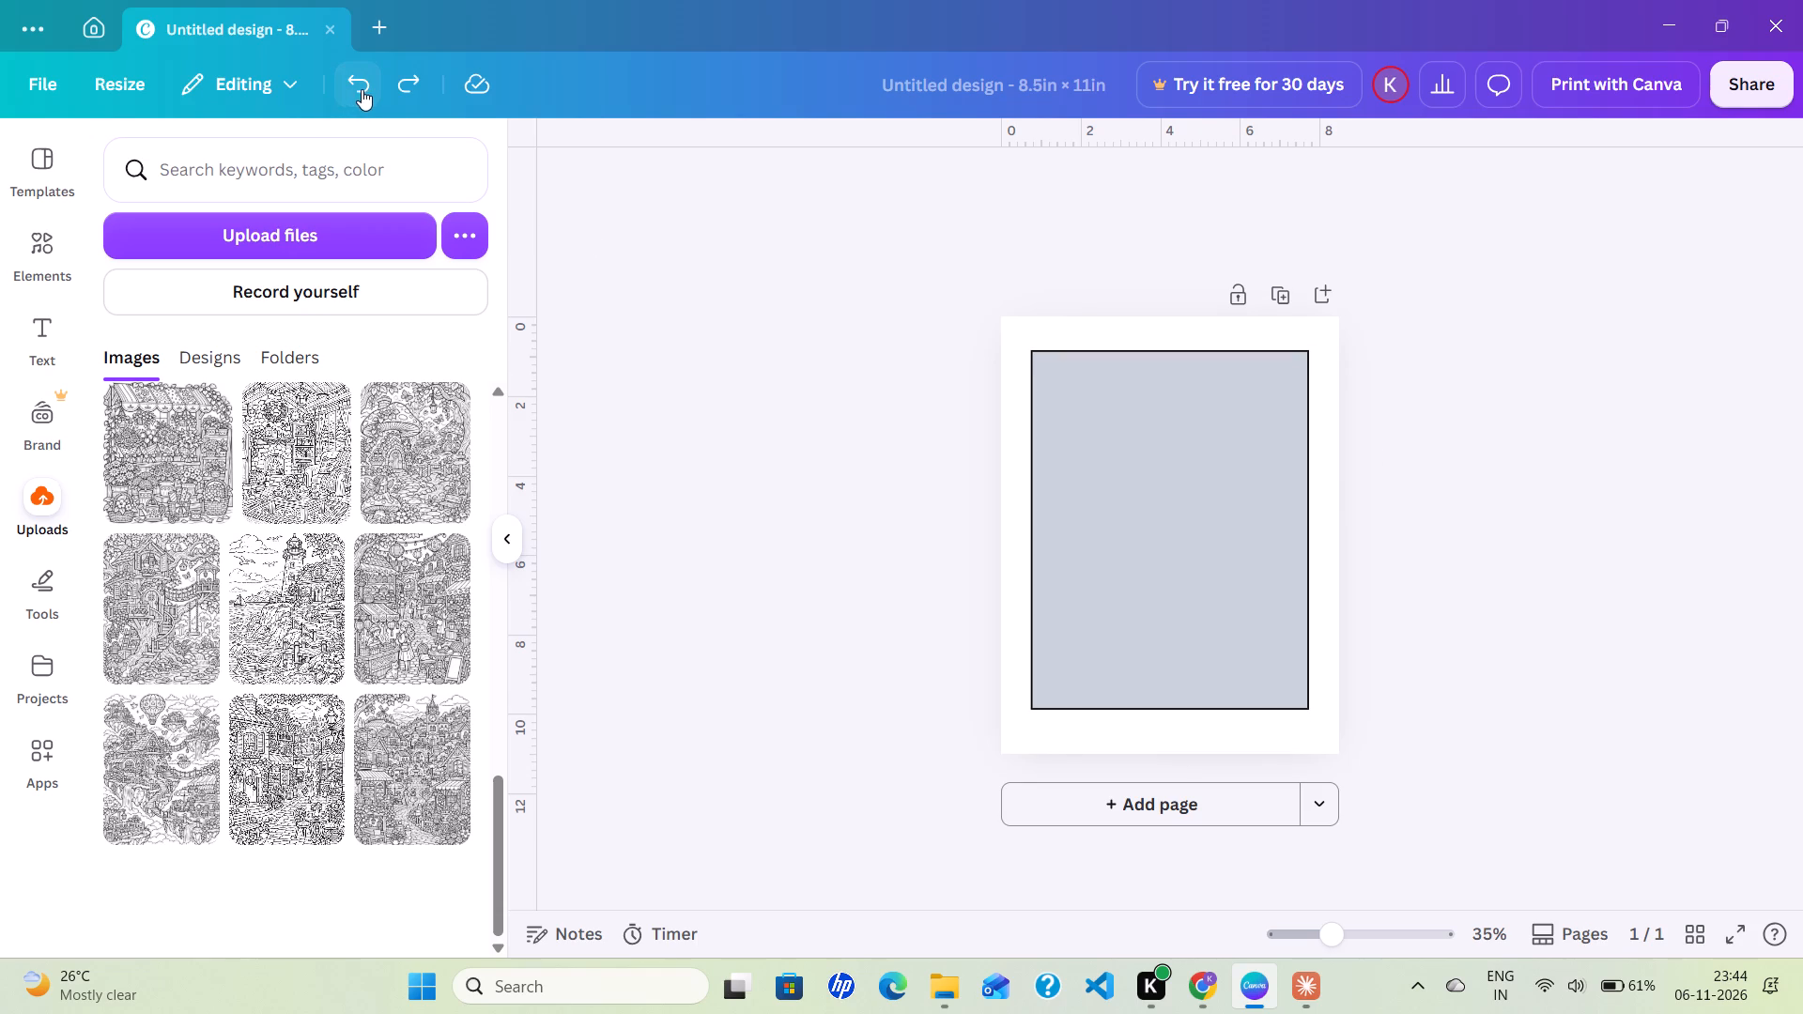
Lock the page rectangle's width-to-height ratio in its advanced position settings.
click(1088, 539)
click(1362, 188)
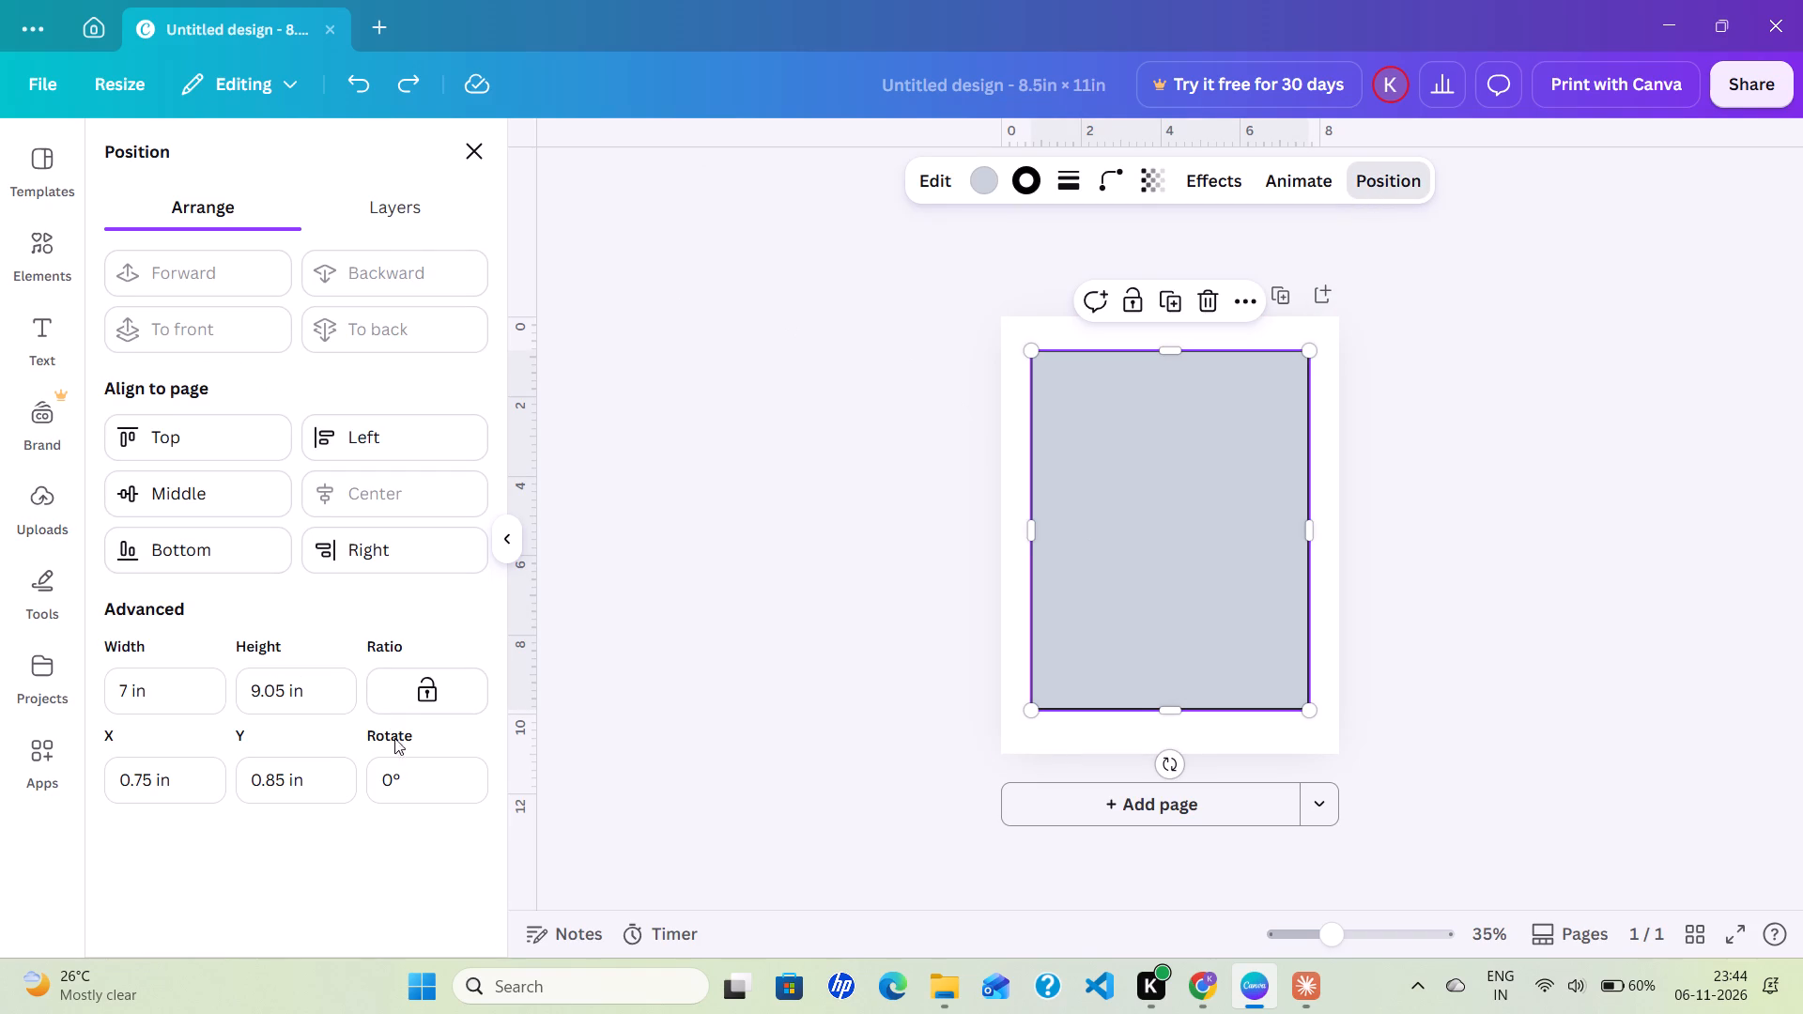
click(459, 681)
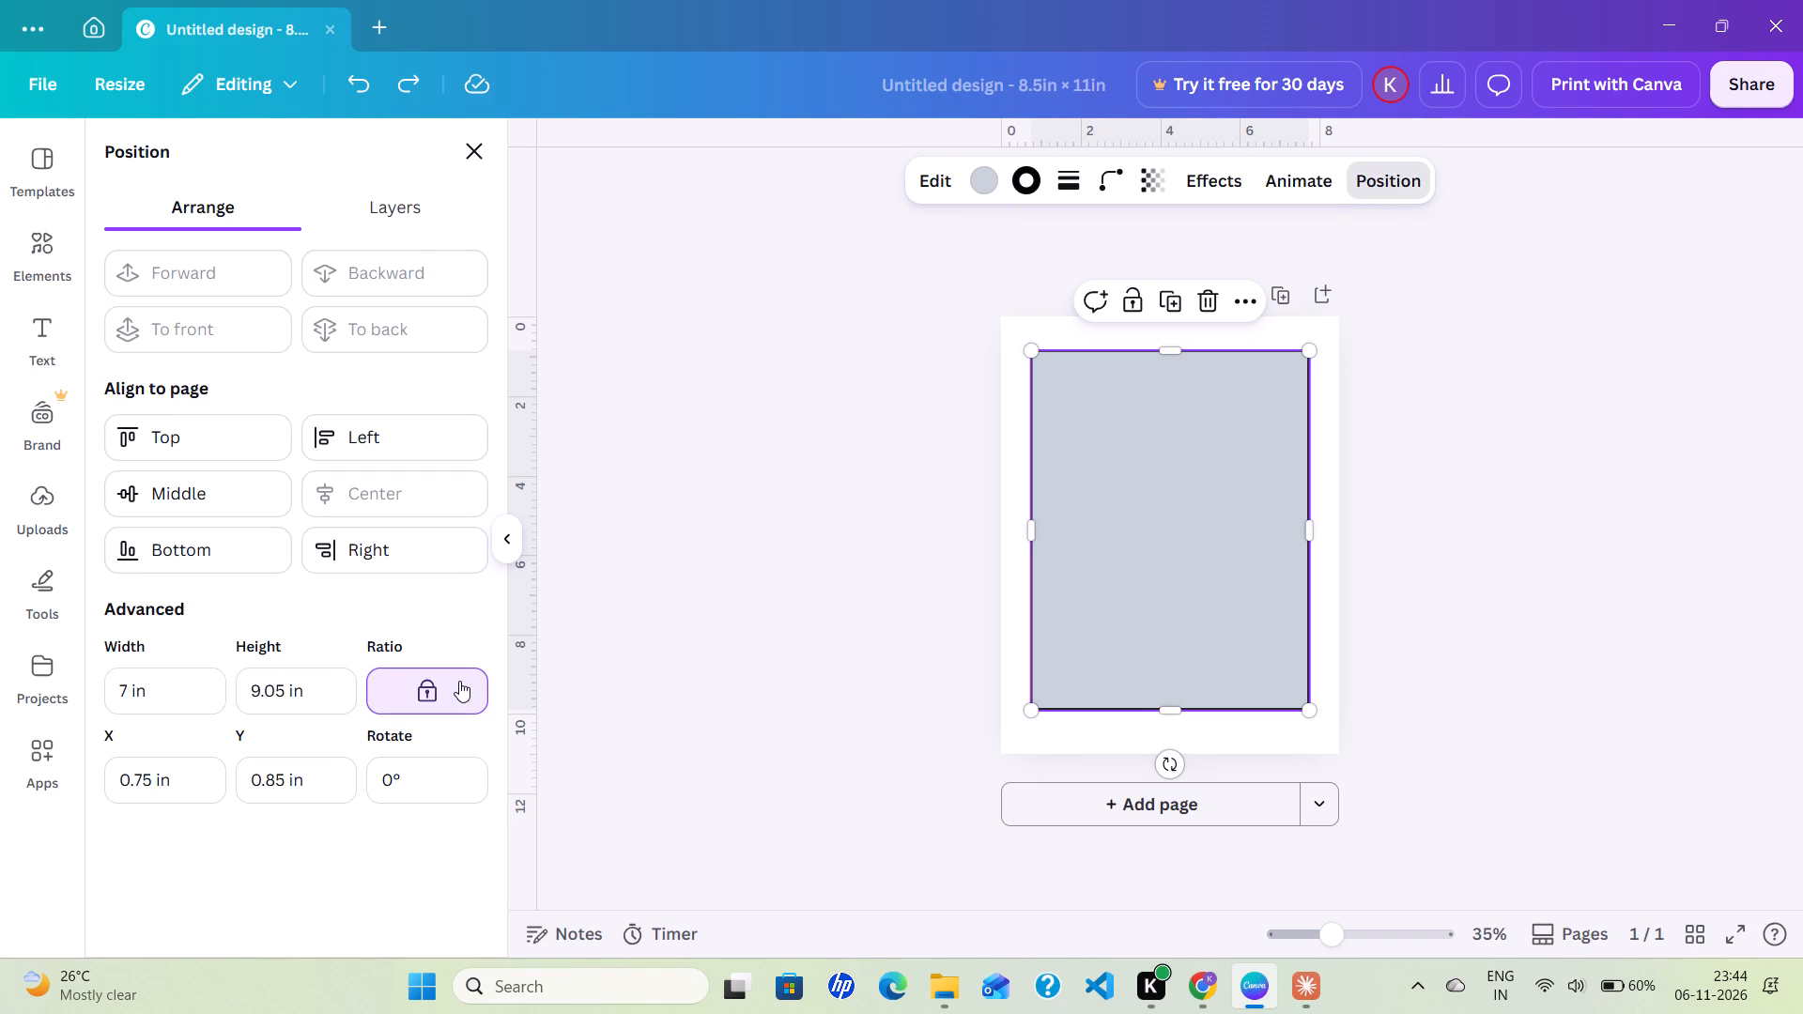
click(685, 643)
click(685, 643)
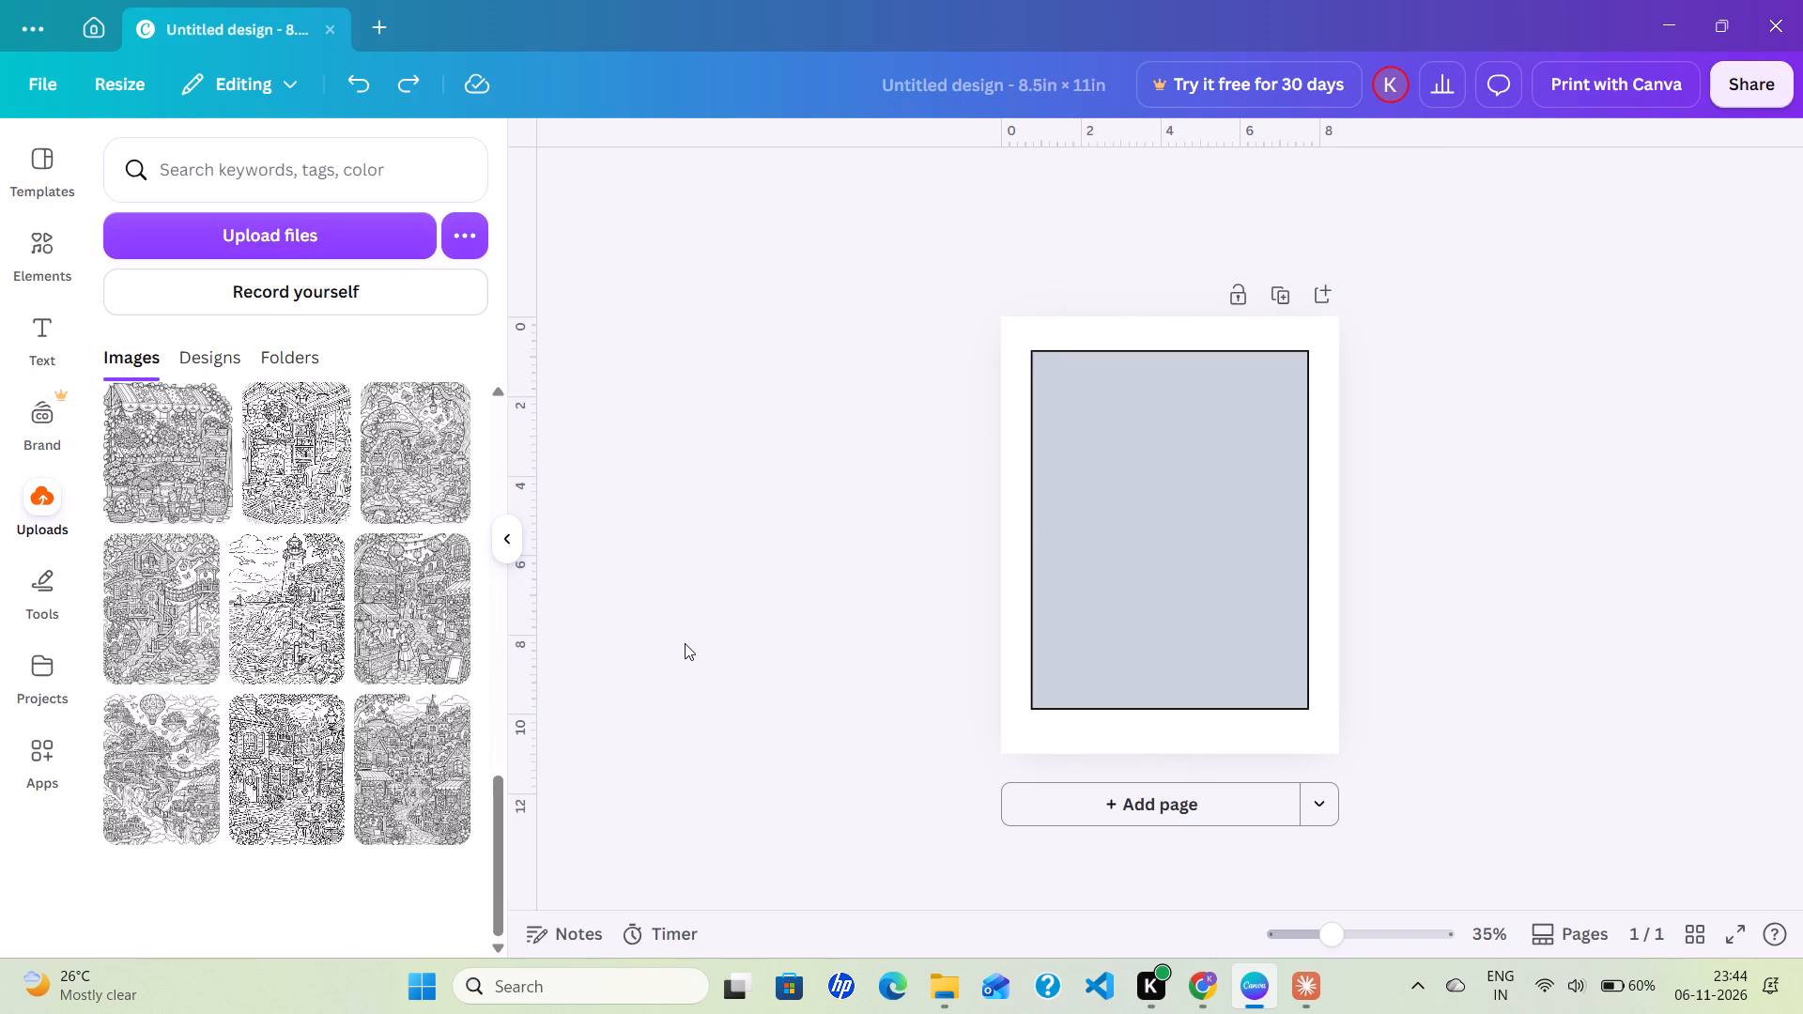
Stretch the page rectangle's bottom edge down closer to the page's lower edge, keeping its width and top edge.
click(1145, 491)
drag(1176, 705, 1176, 718)
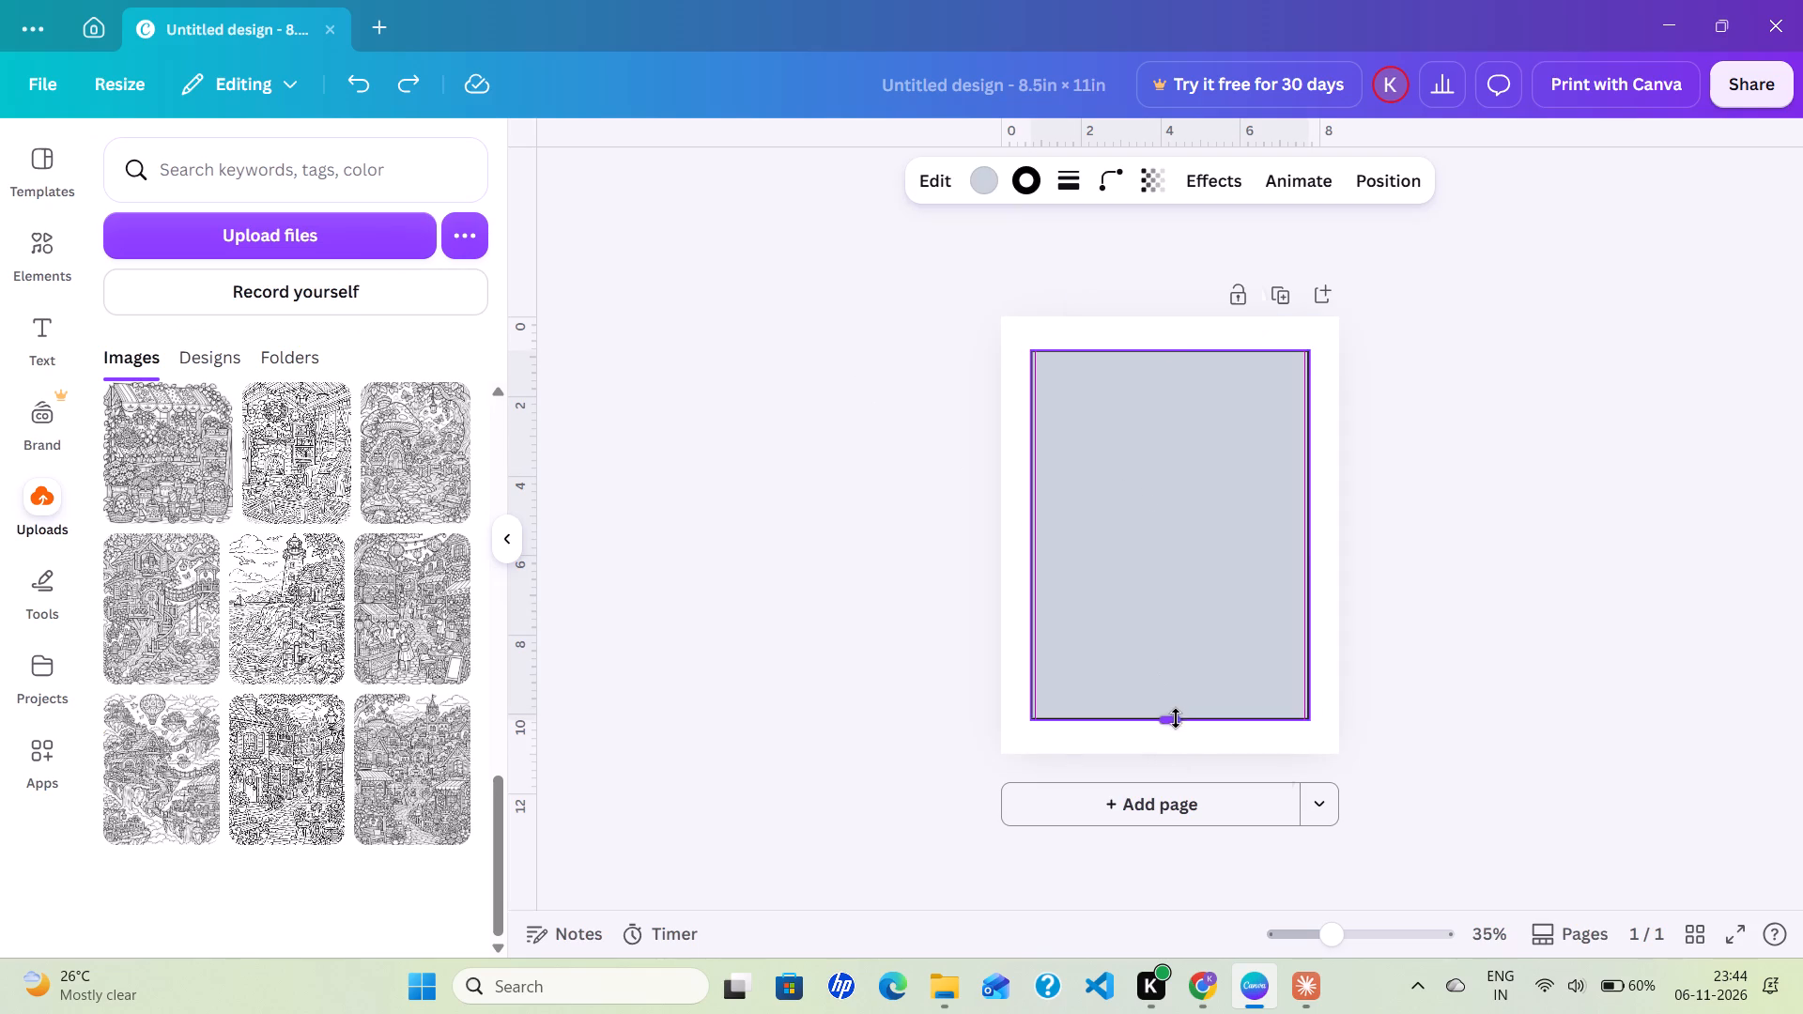
drag(1176, 718, 1173, 725)
click(1502, 587)
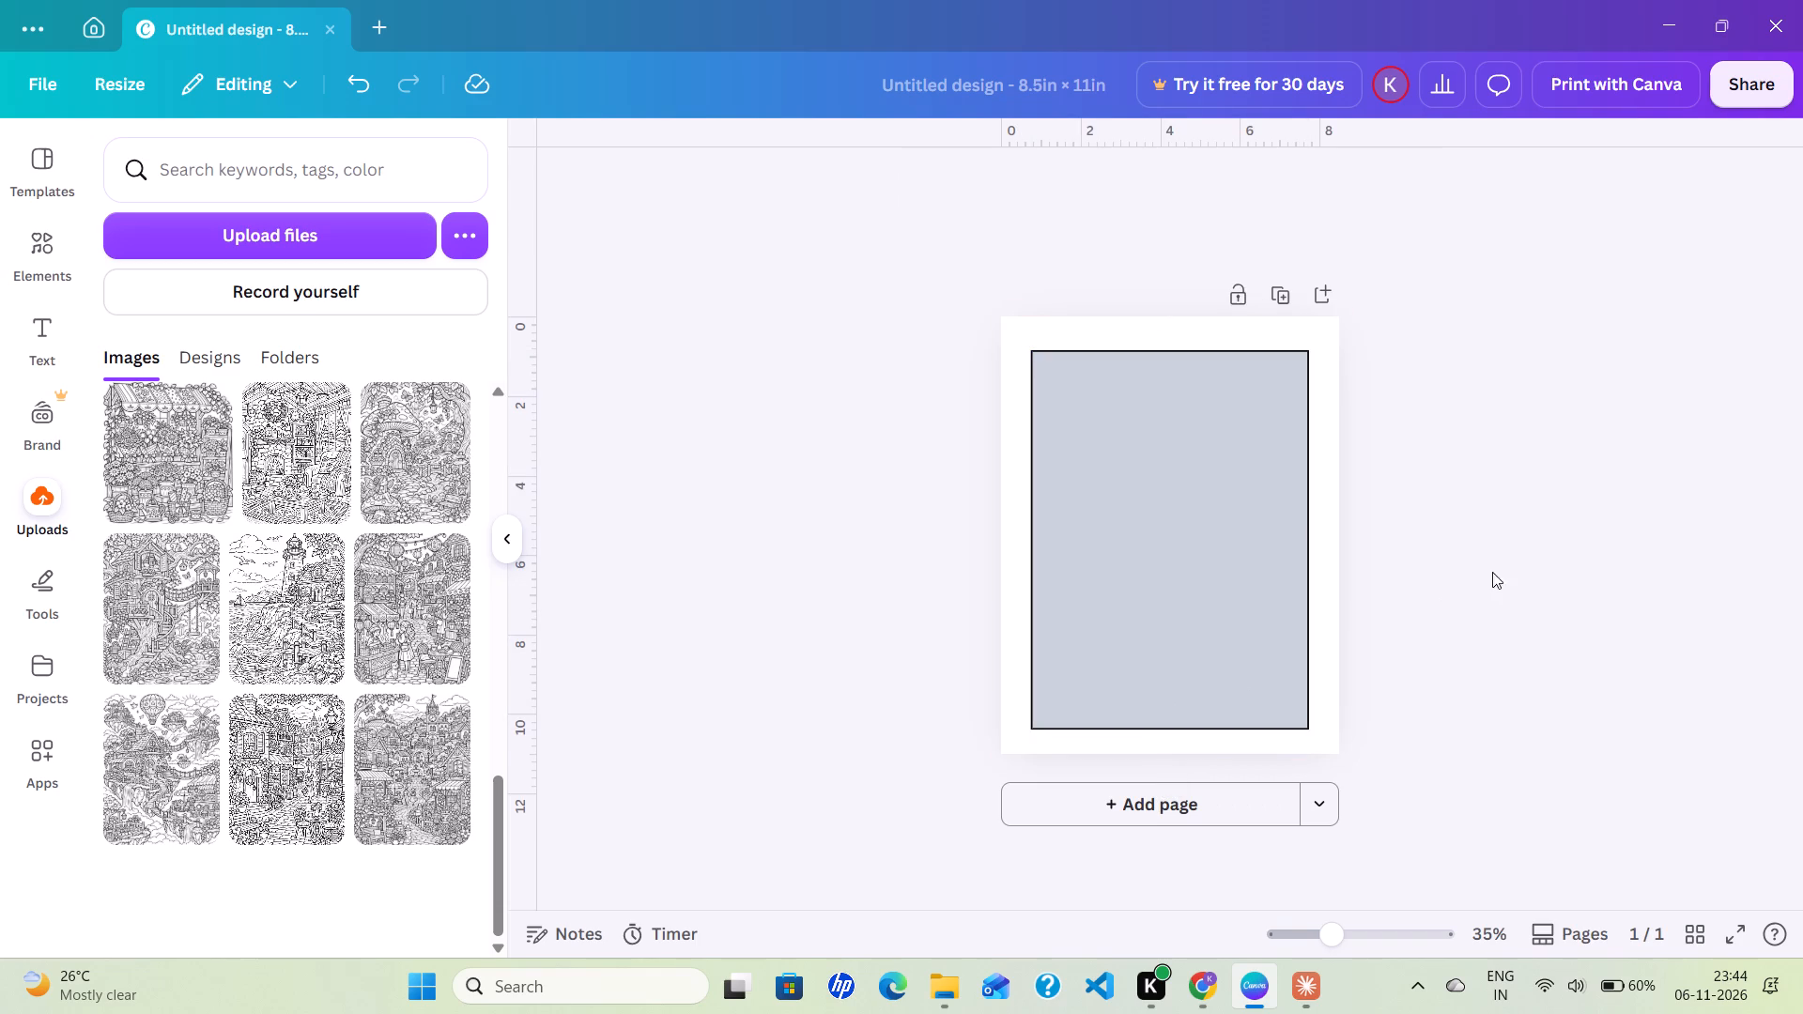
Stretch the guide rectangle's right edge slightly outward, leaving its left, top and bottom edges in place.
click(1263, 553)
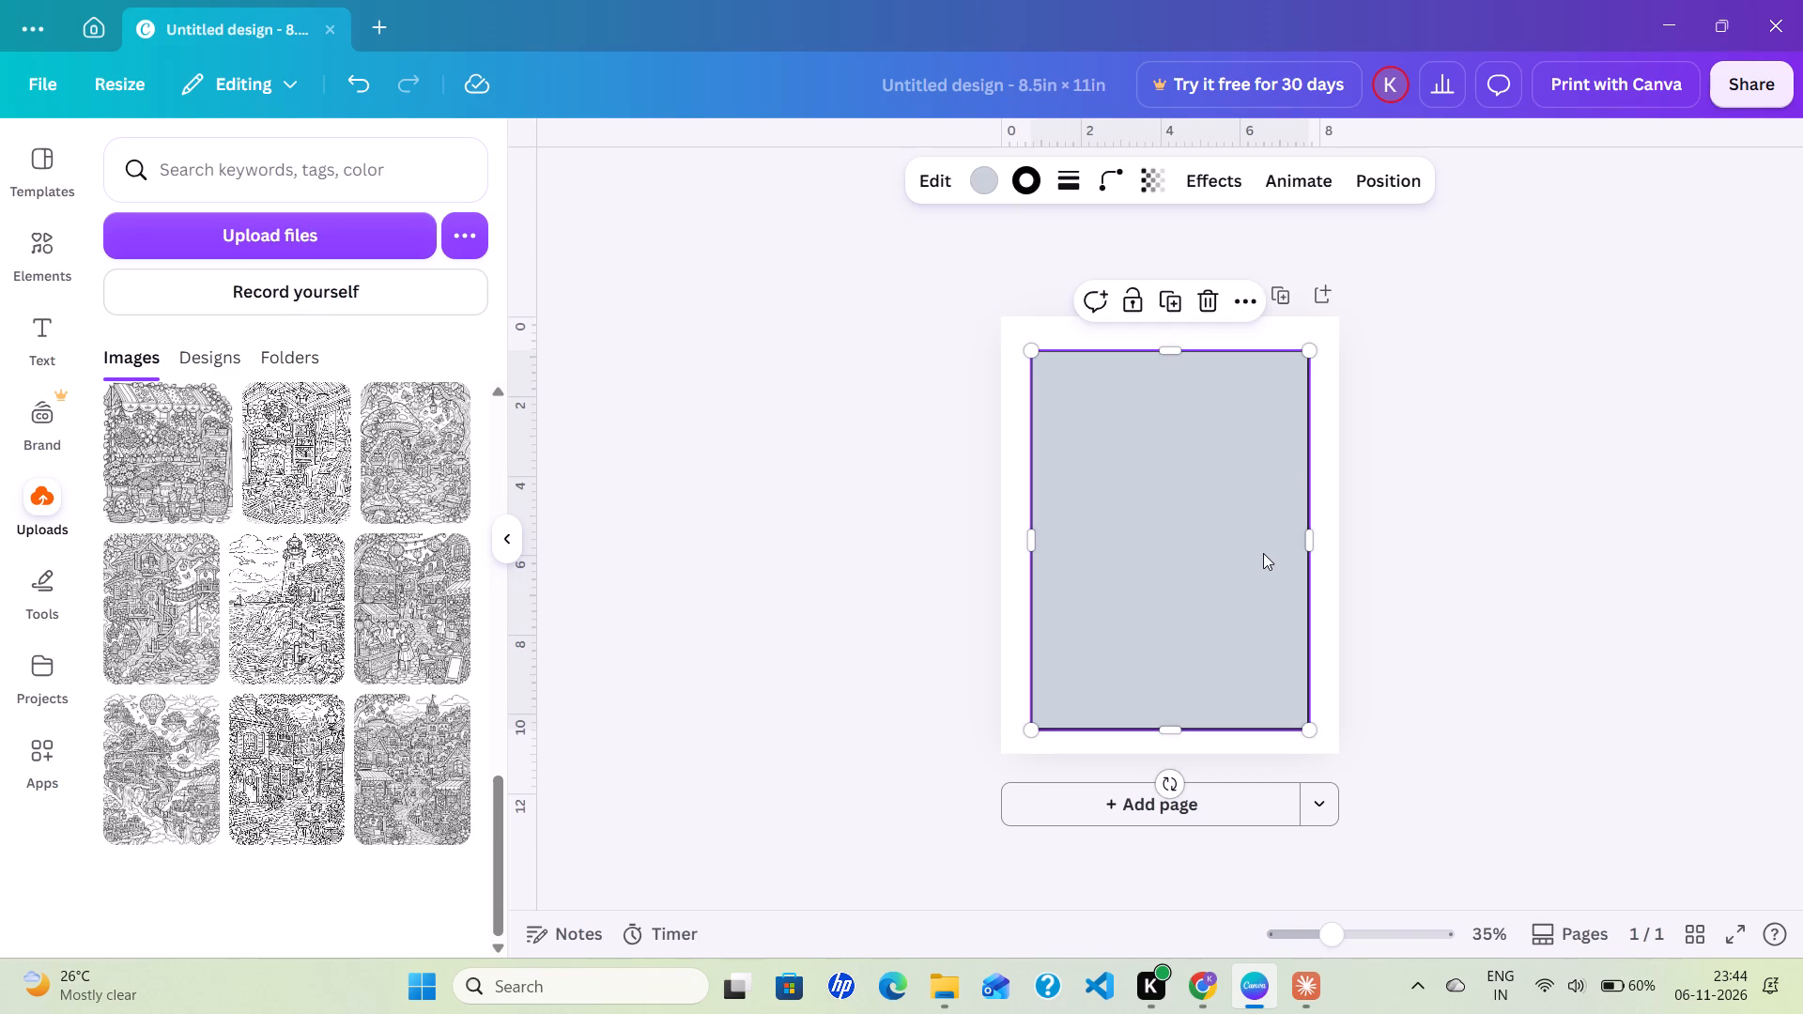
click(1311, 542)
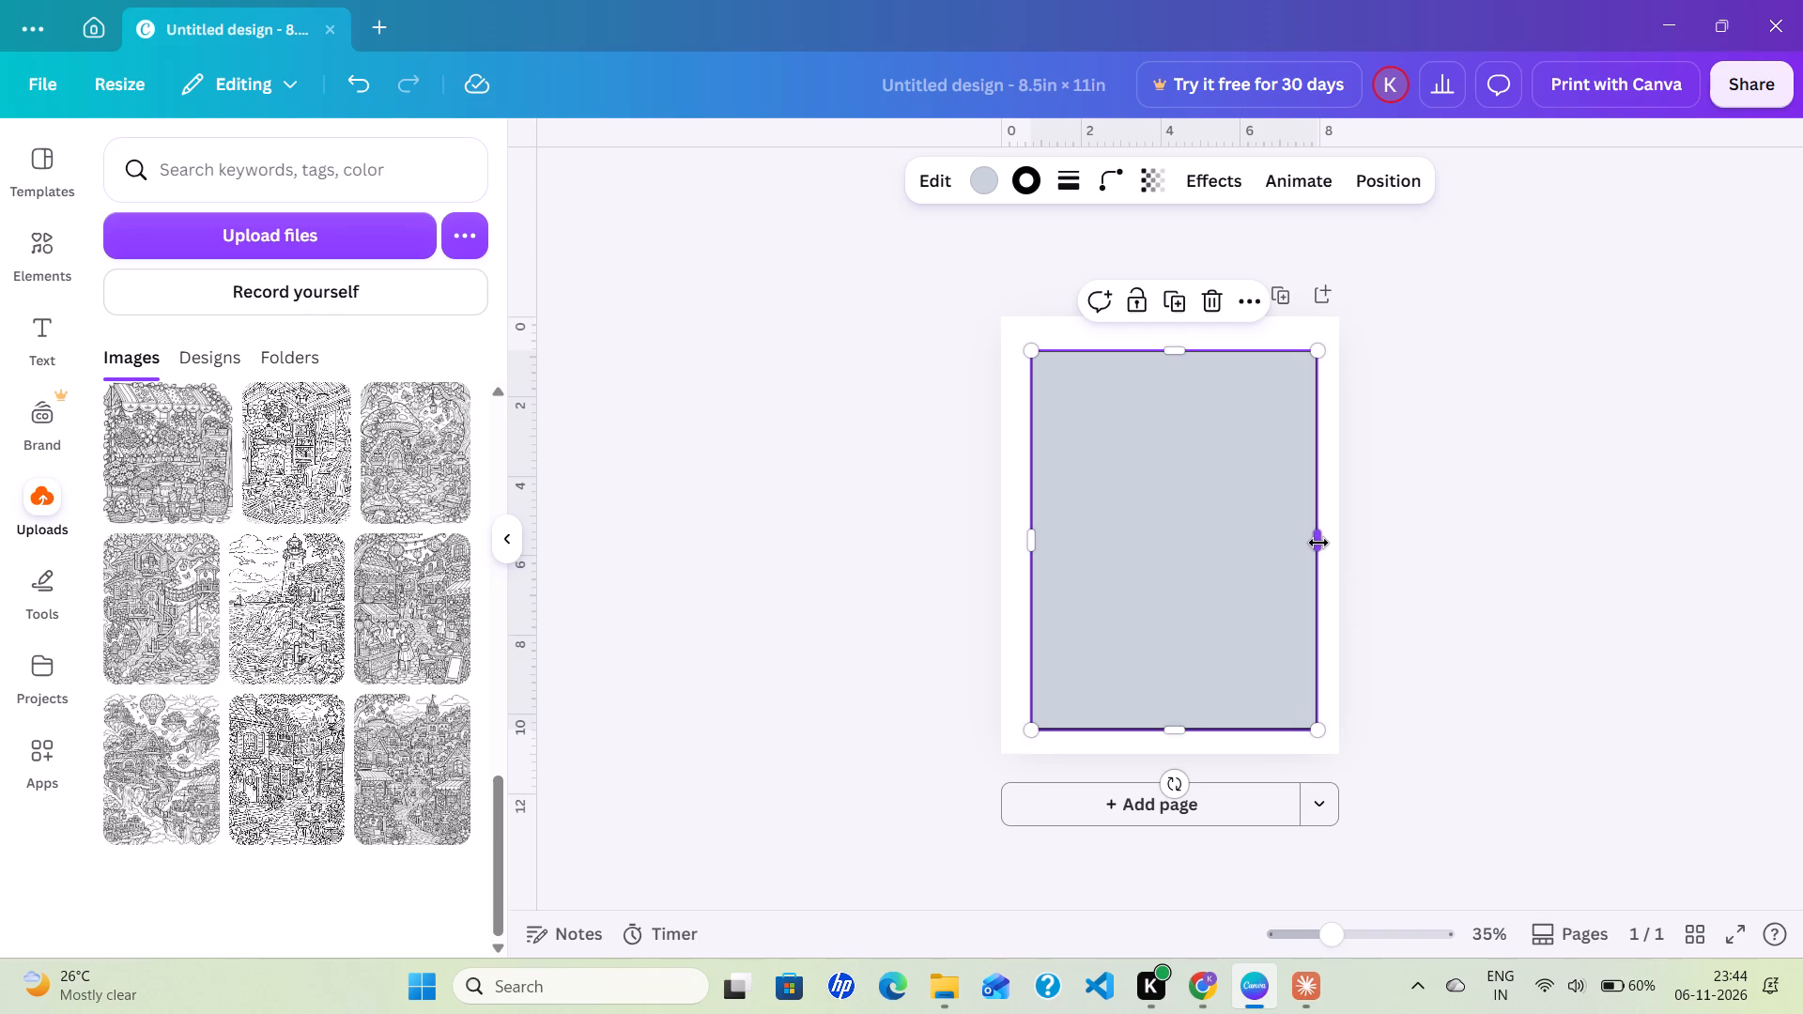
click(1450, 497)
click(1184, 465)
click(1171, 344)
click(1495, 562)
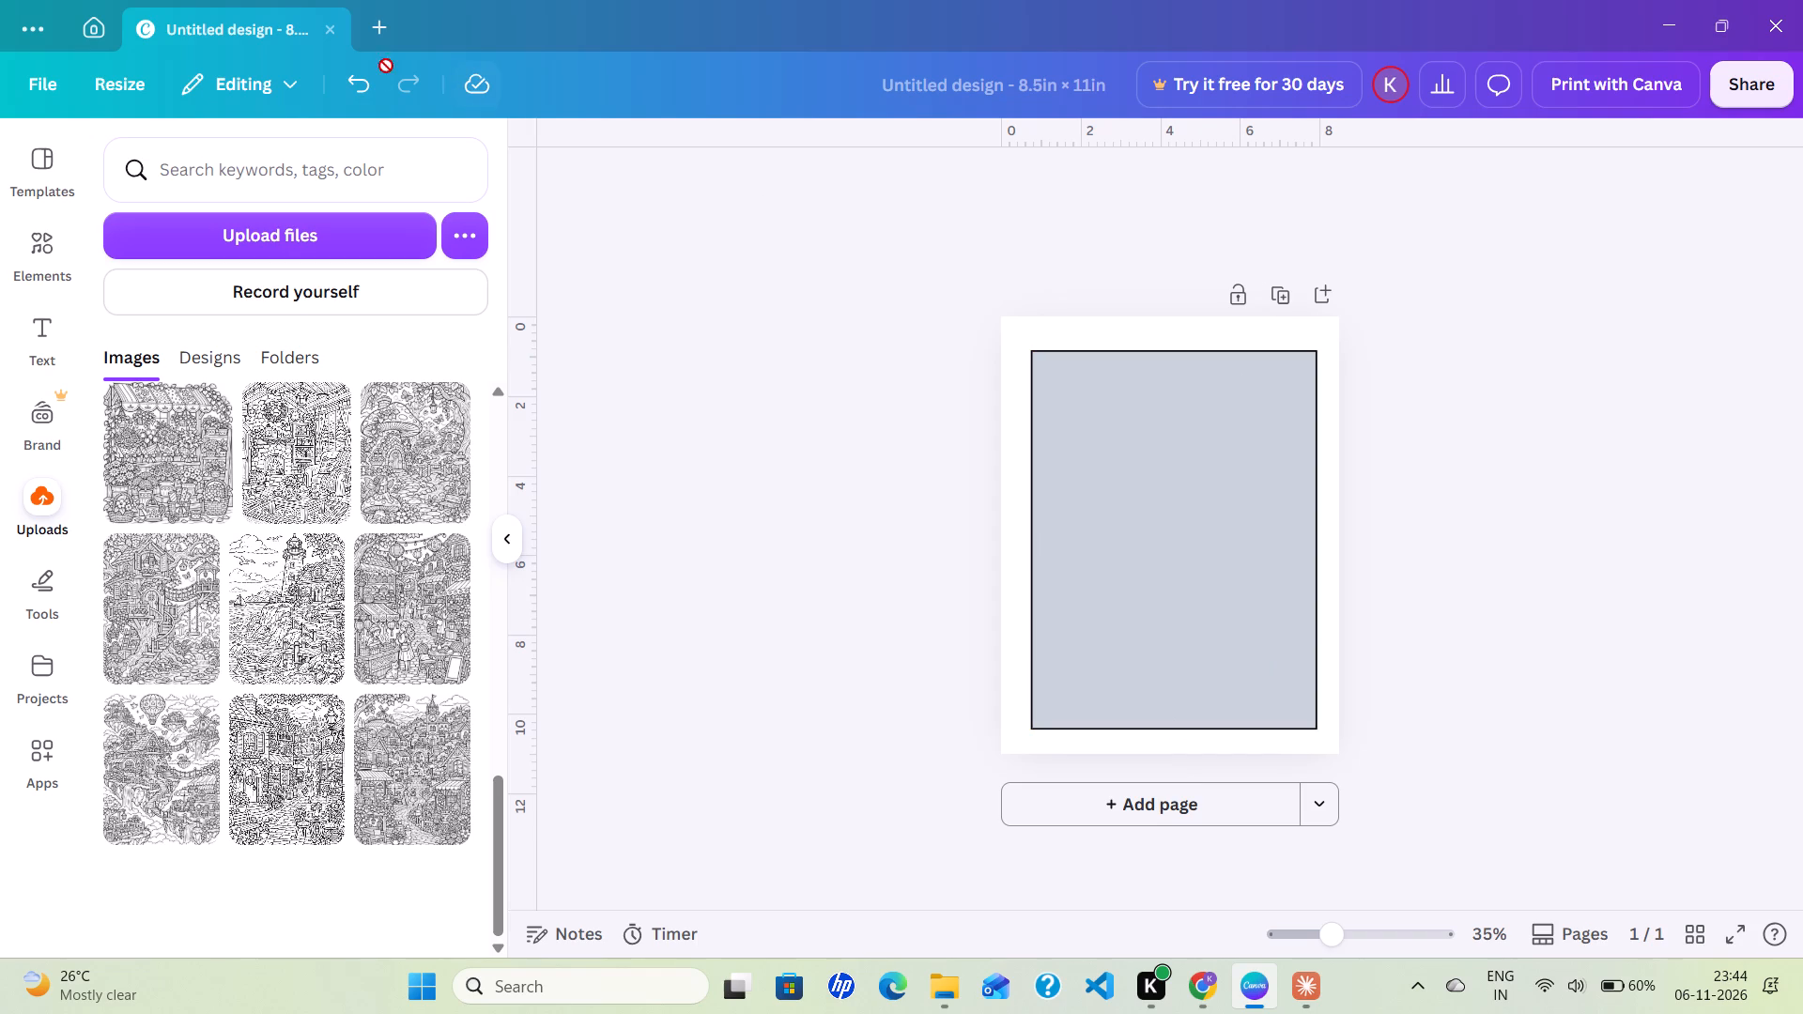
Undo the recent edits back to the stage where the smaller village illustration sat over the guide rectangle.
triple_click(358, 94)
triple_click(358, 94)
triple_click(358, 94)
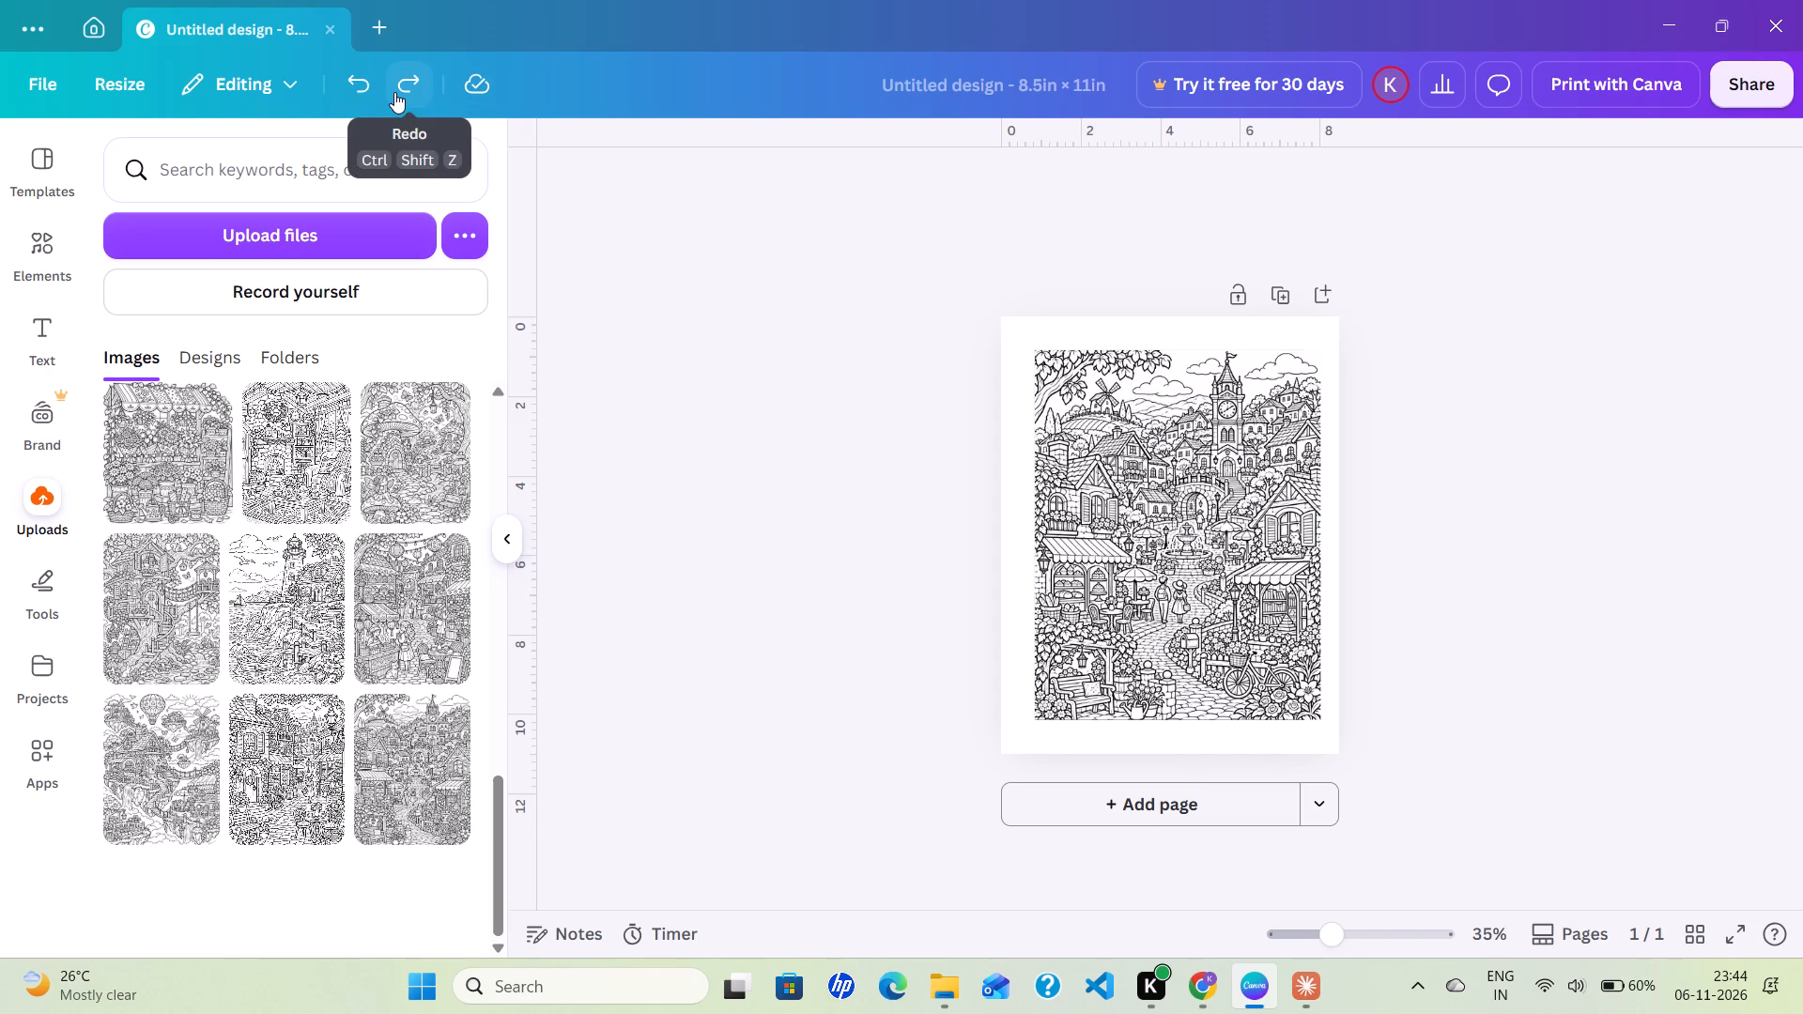
click(1186, 497)
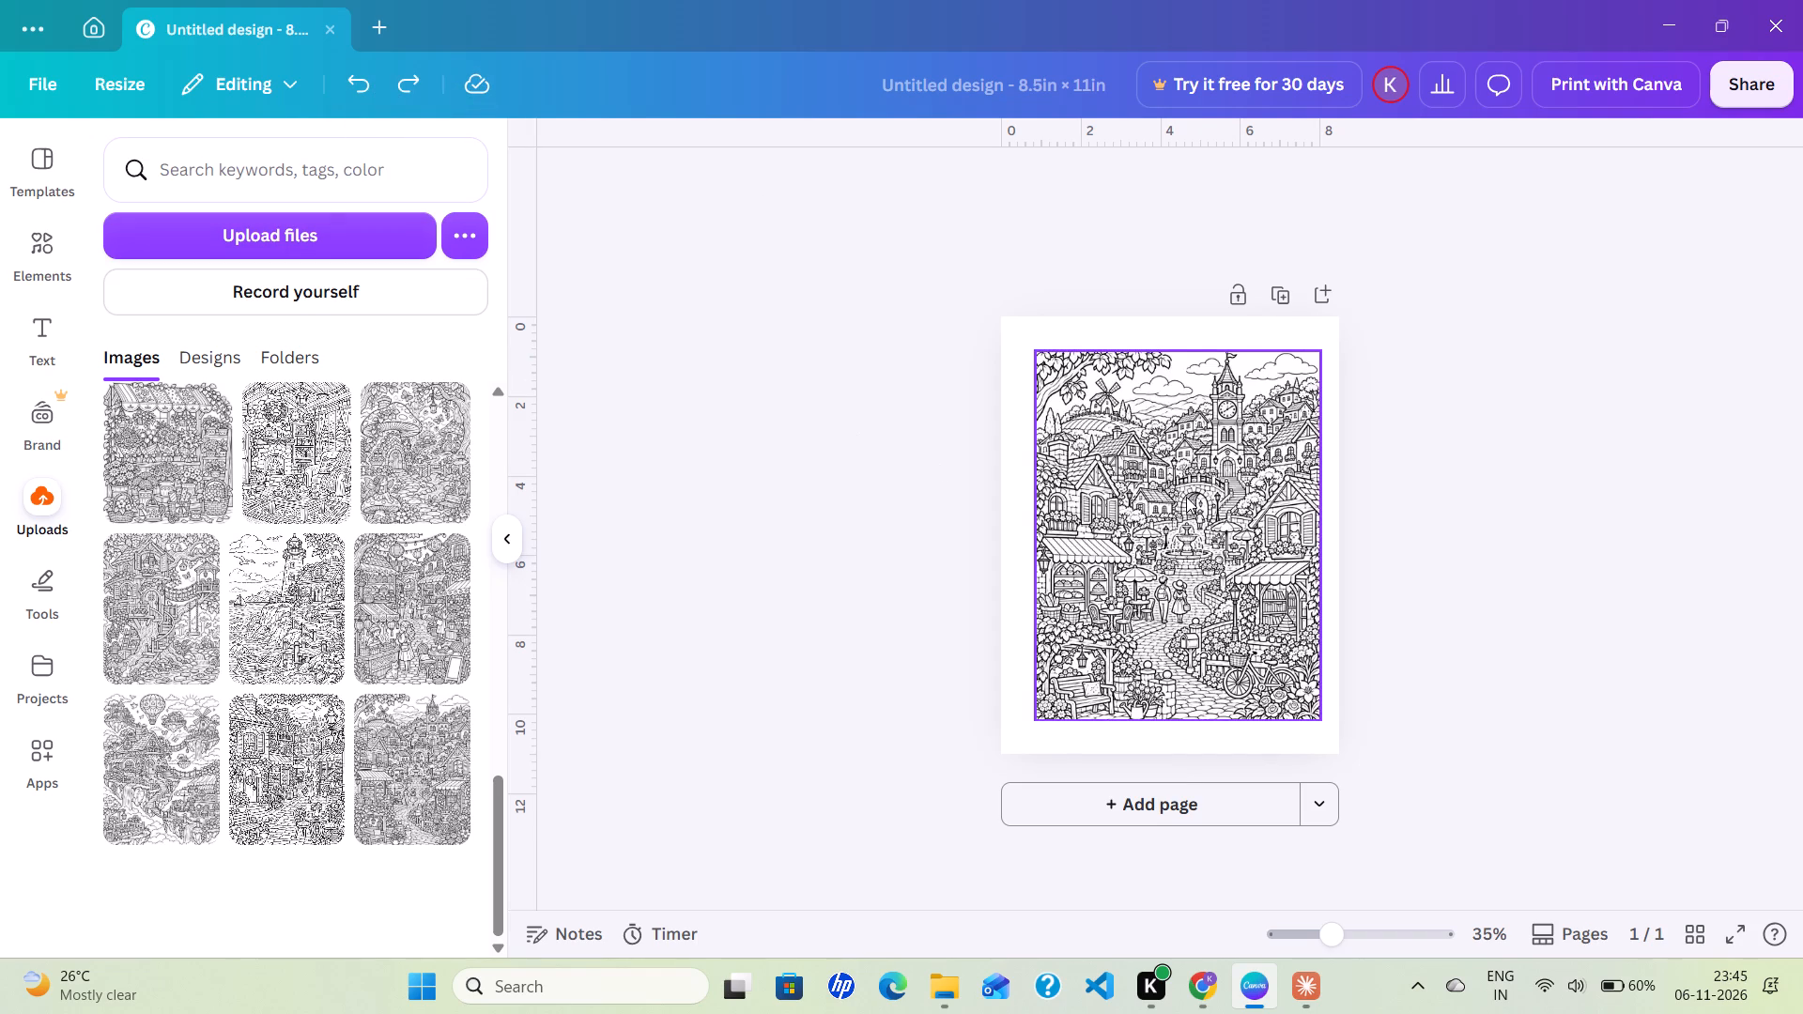
click(1446, 188)
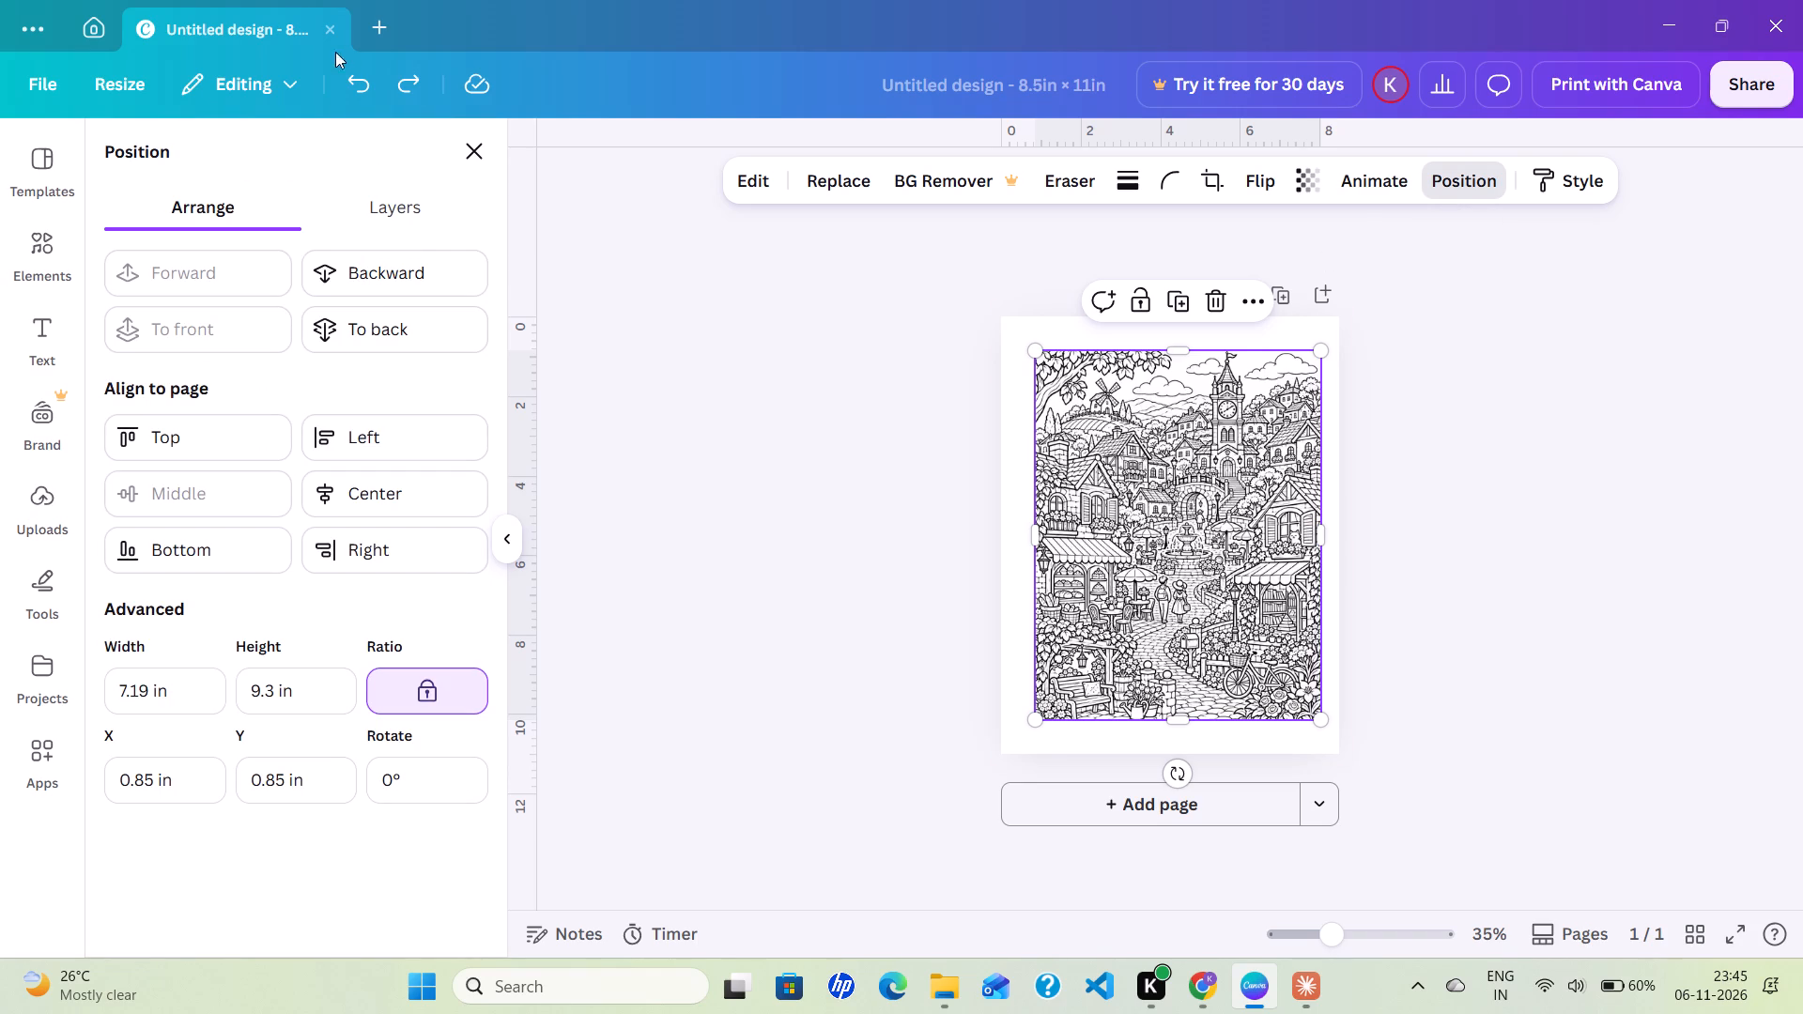
click(360, 94)
click(360, 94)
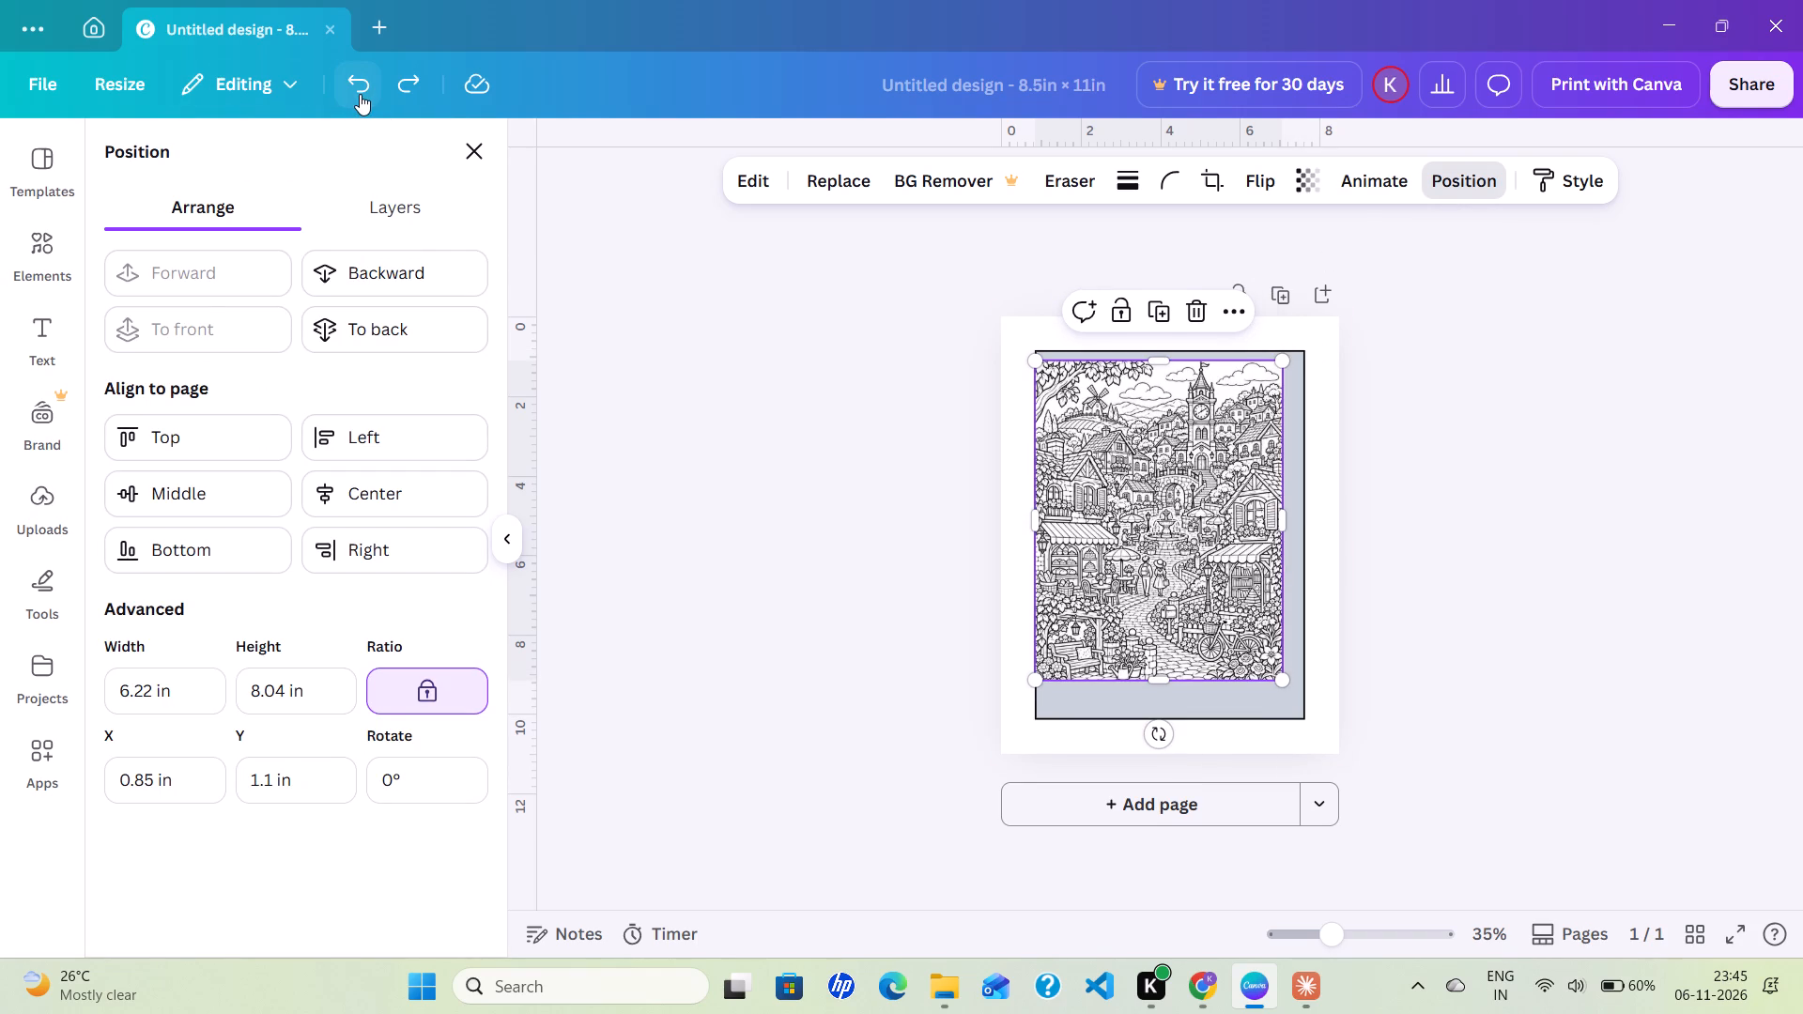
Delete the village illustration lying over the guide rectangle.
click(1194, 315)
click(1190, 508)
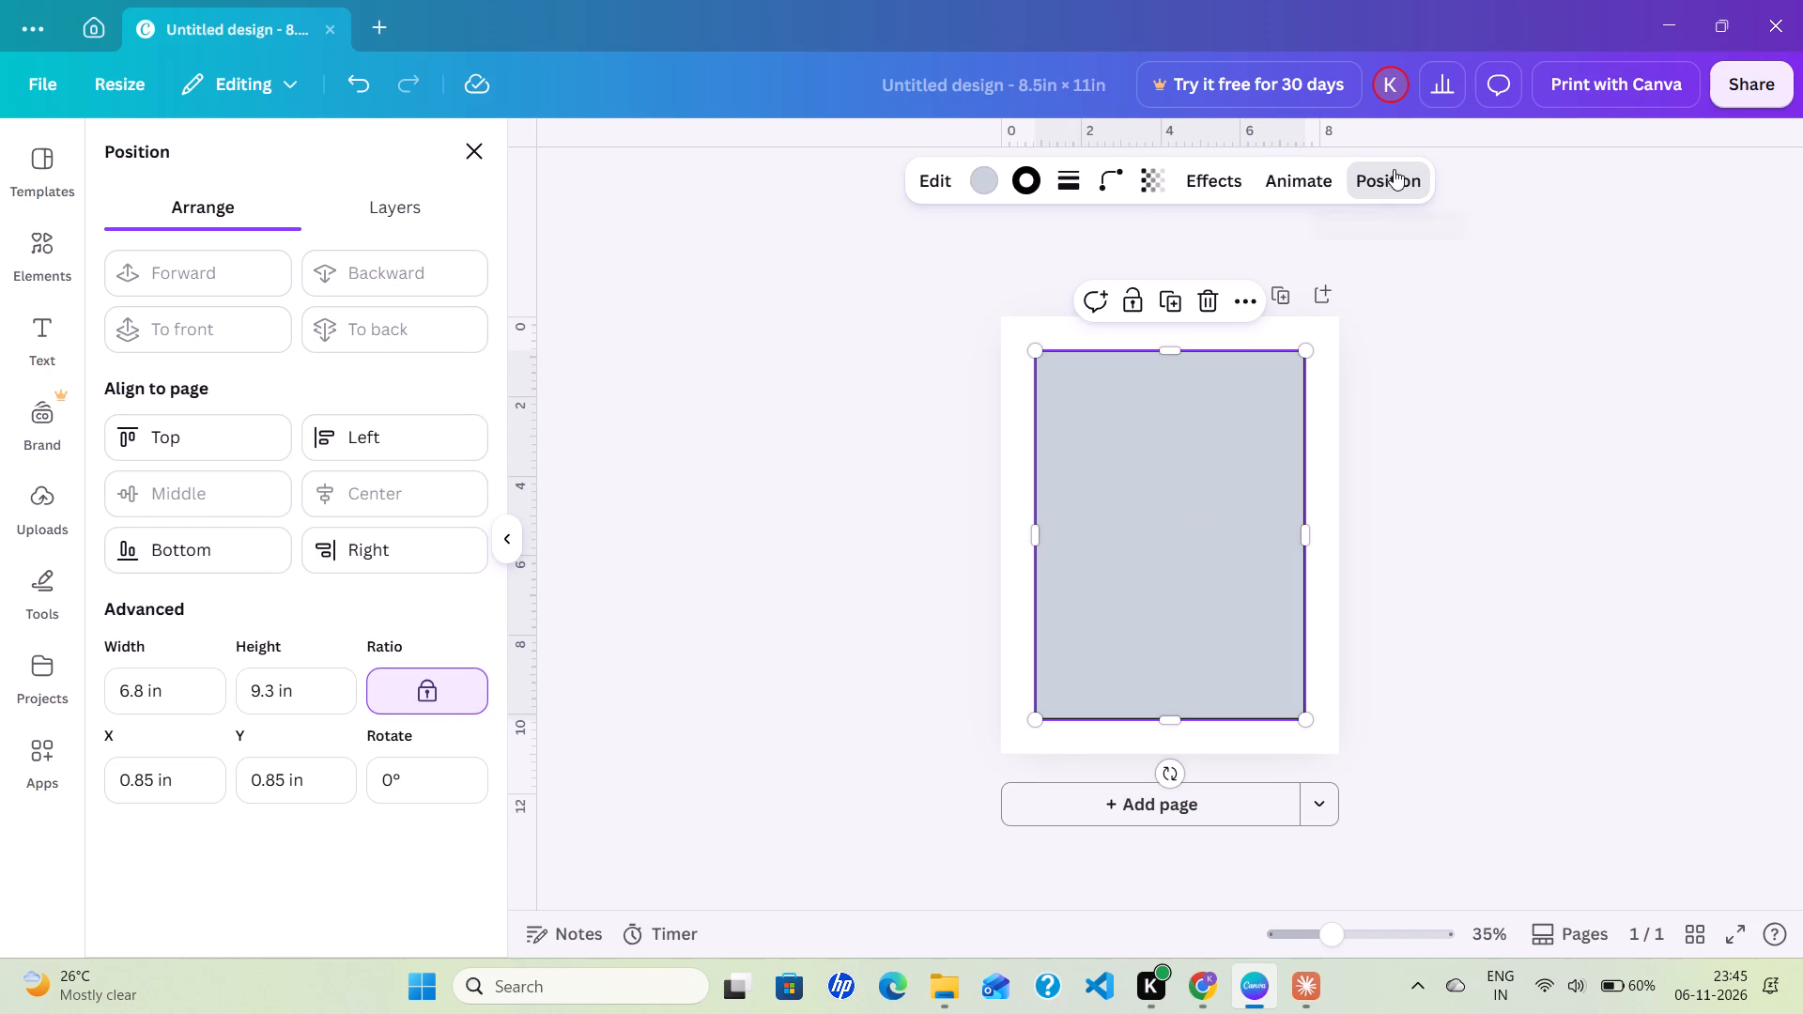
click(1394, 169)
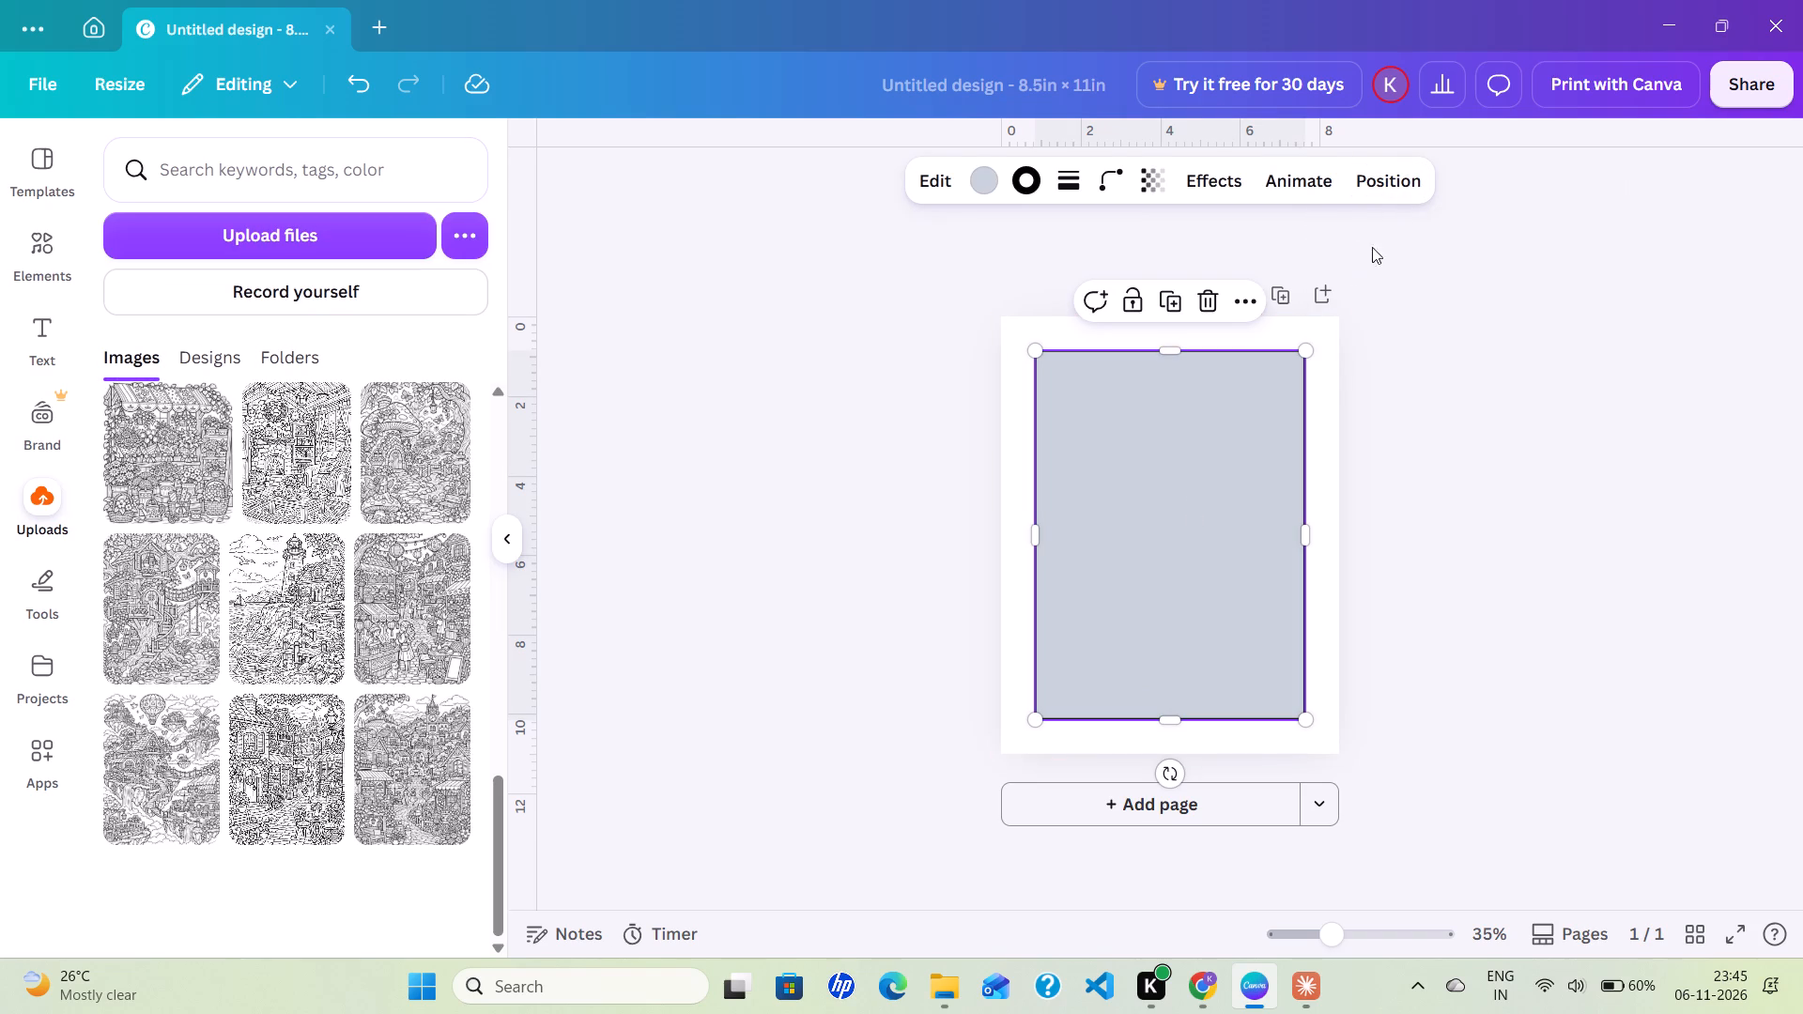
click(1144, 607)
click(1178, 559)
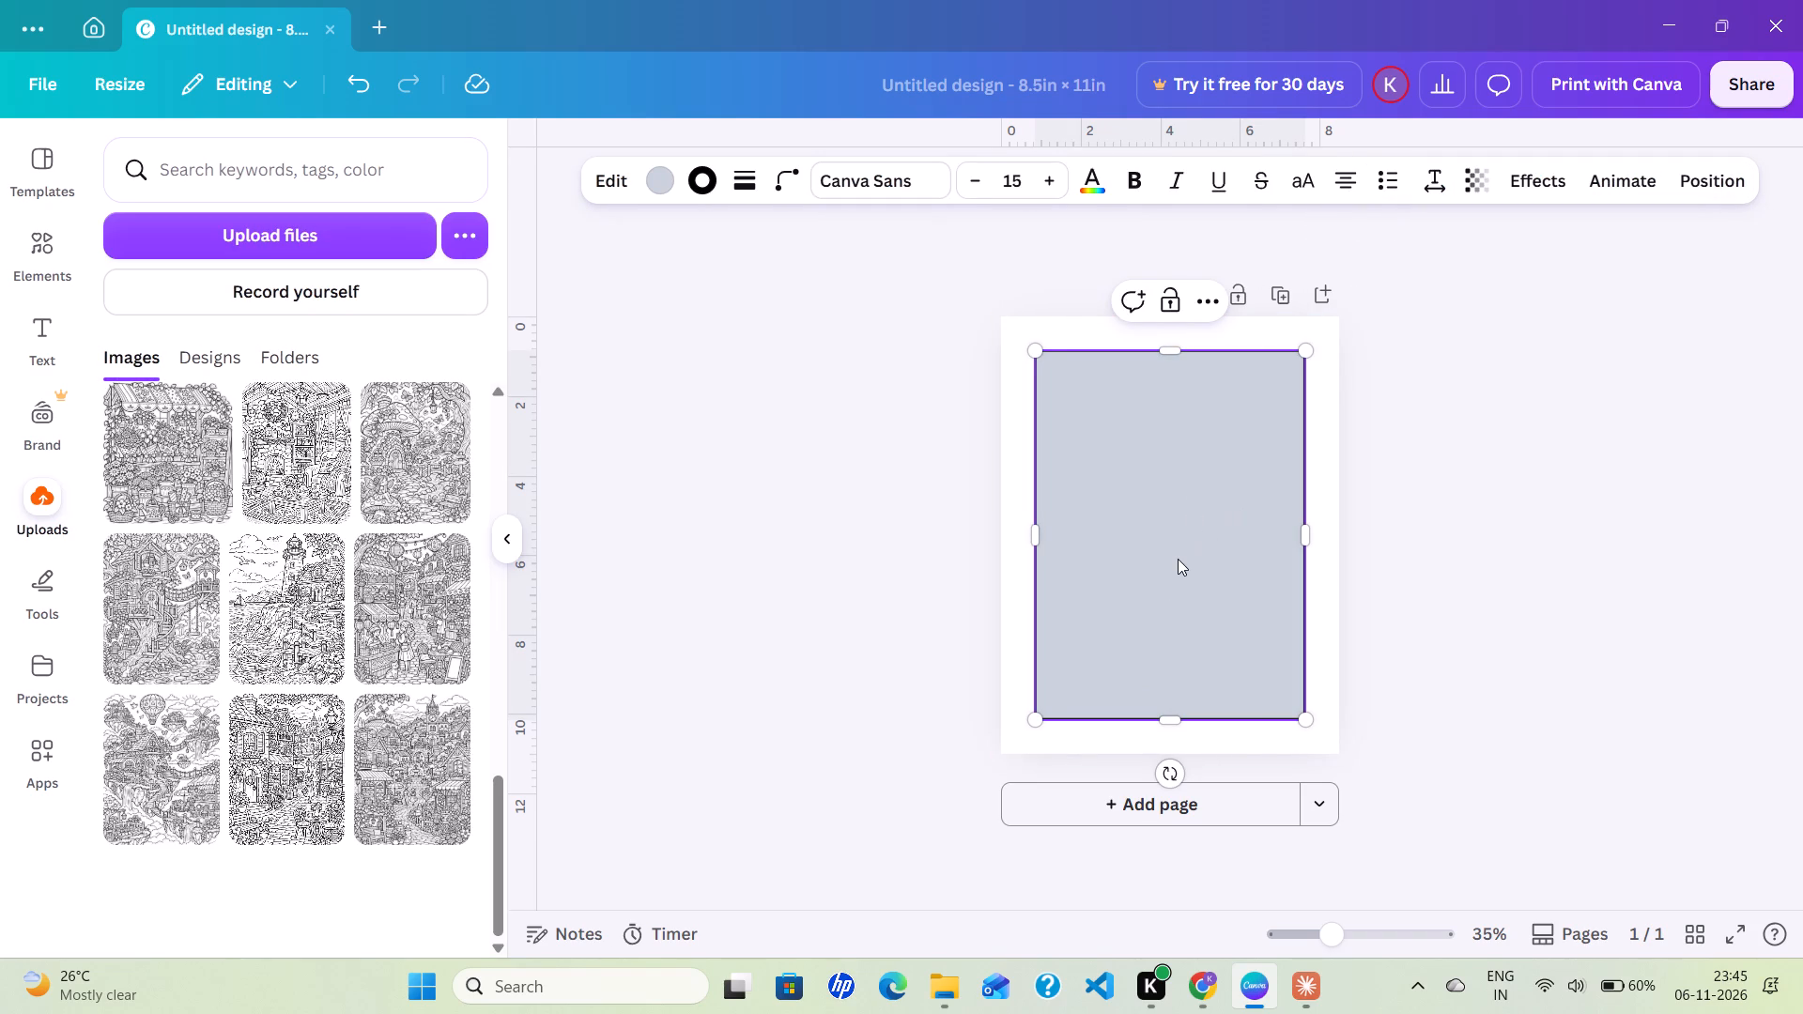
click(1218, 465)
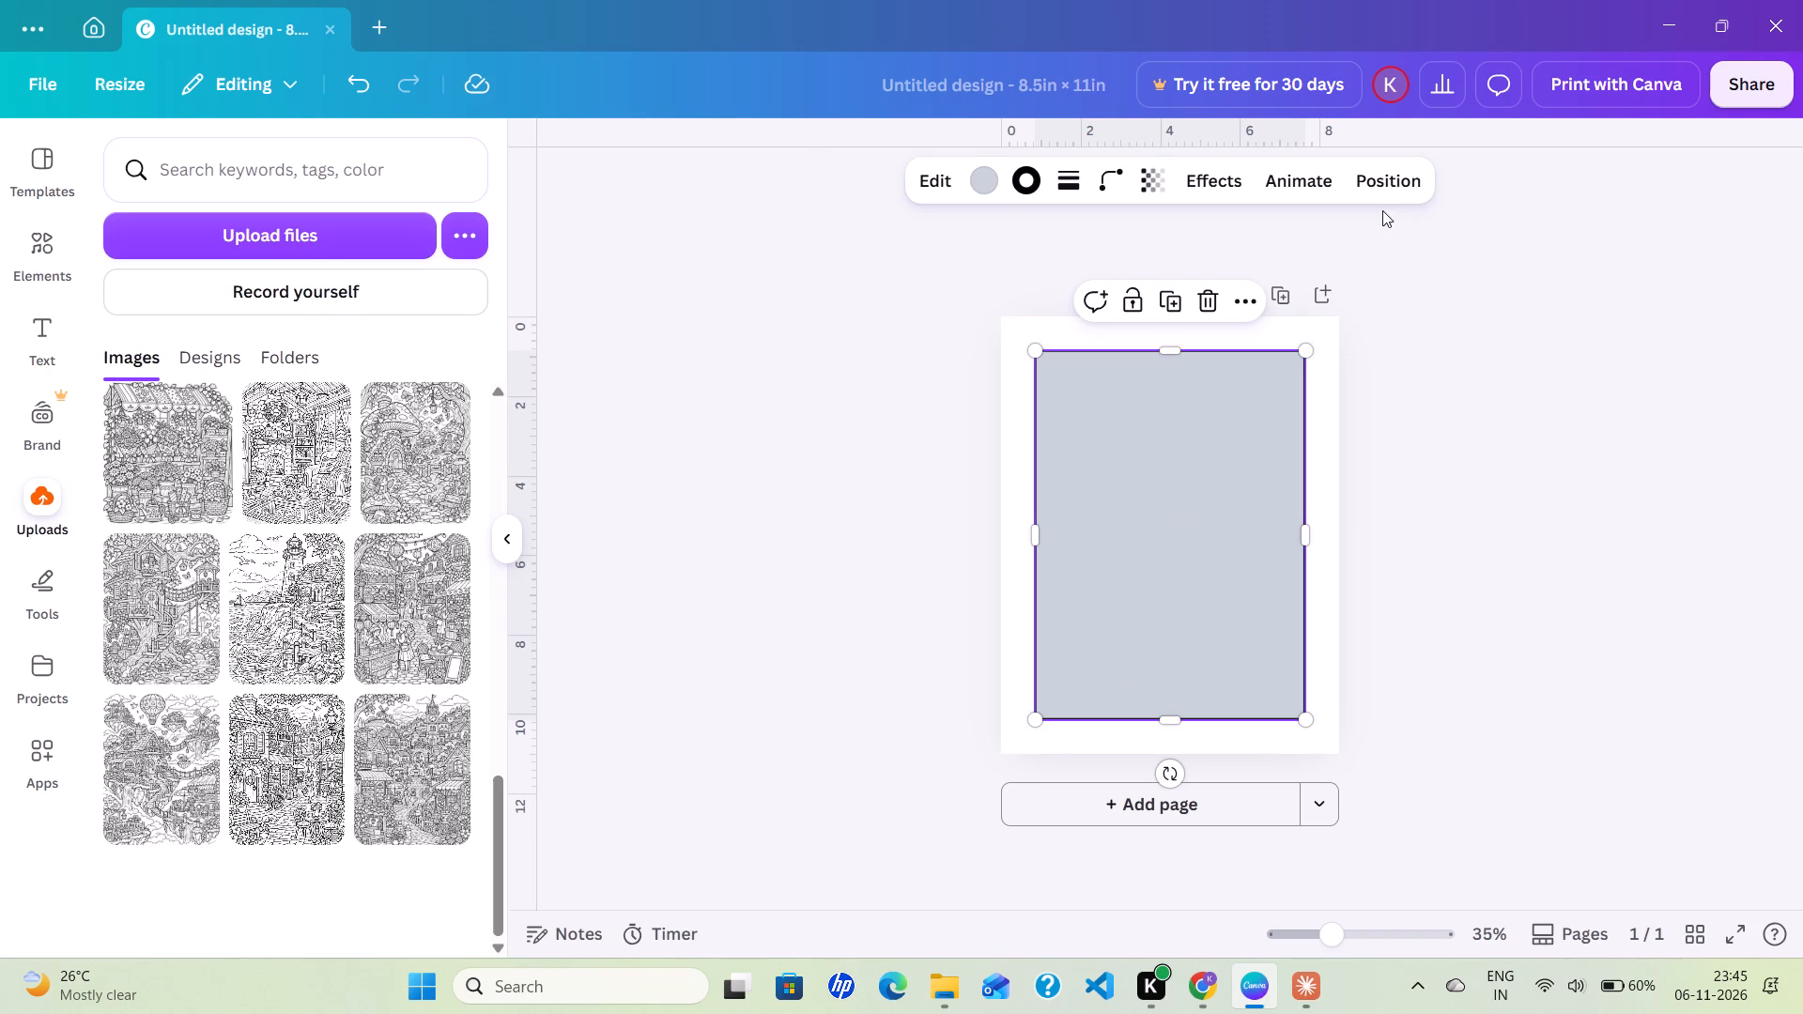
click(1376, 189)
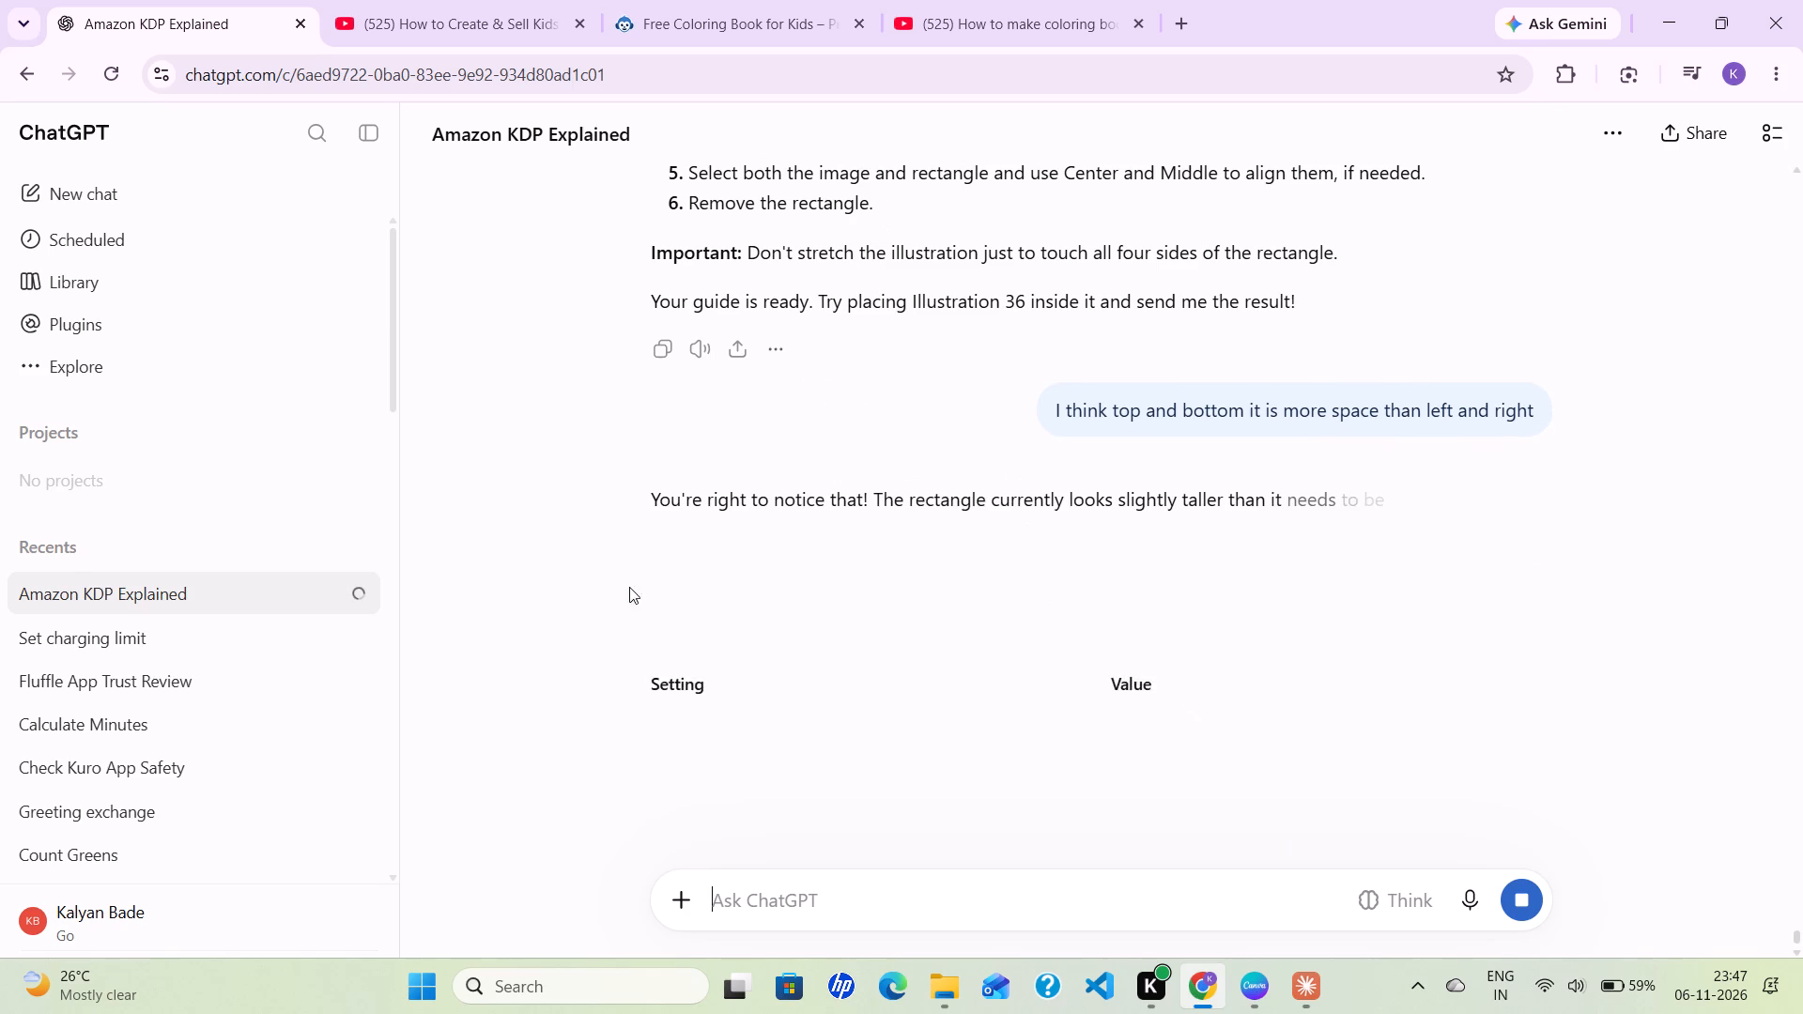
Read ChatGPT's reply for the recommended margins, rectangle size and X and Y position.
click(944, 493)
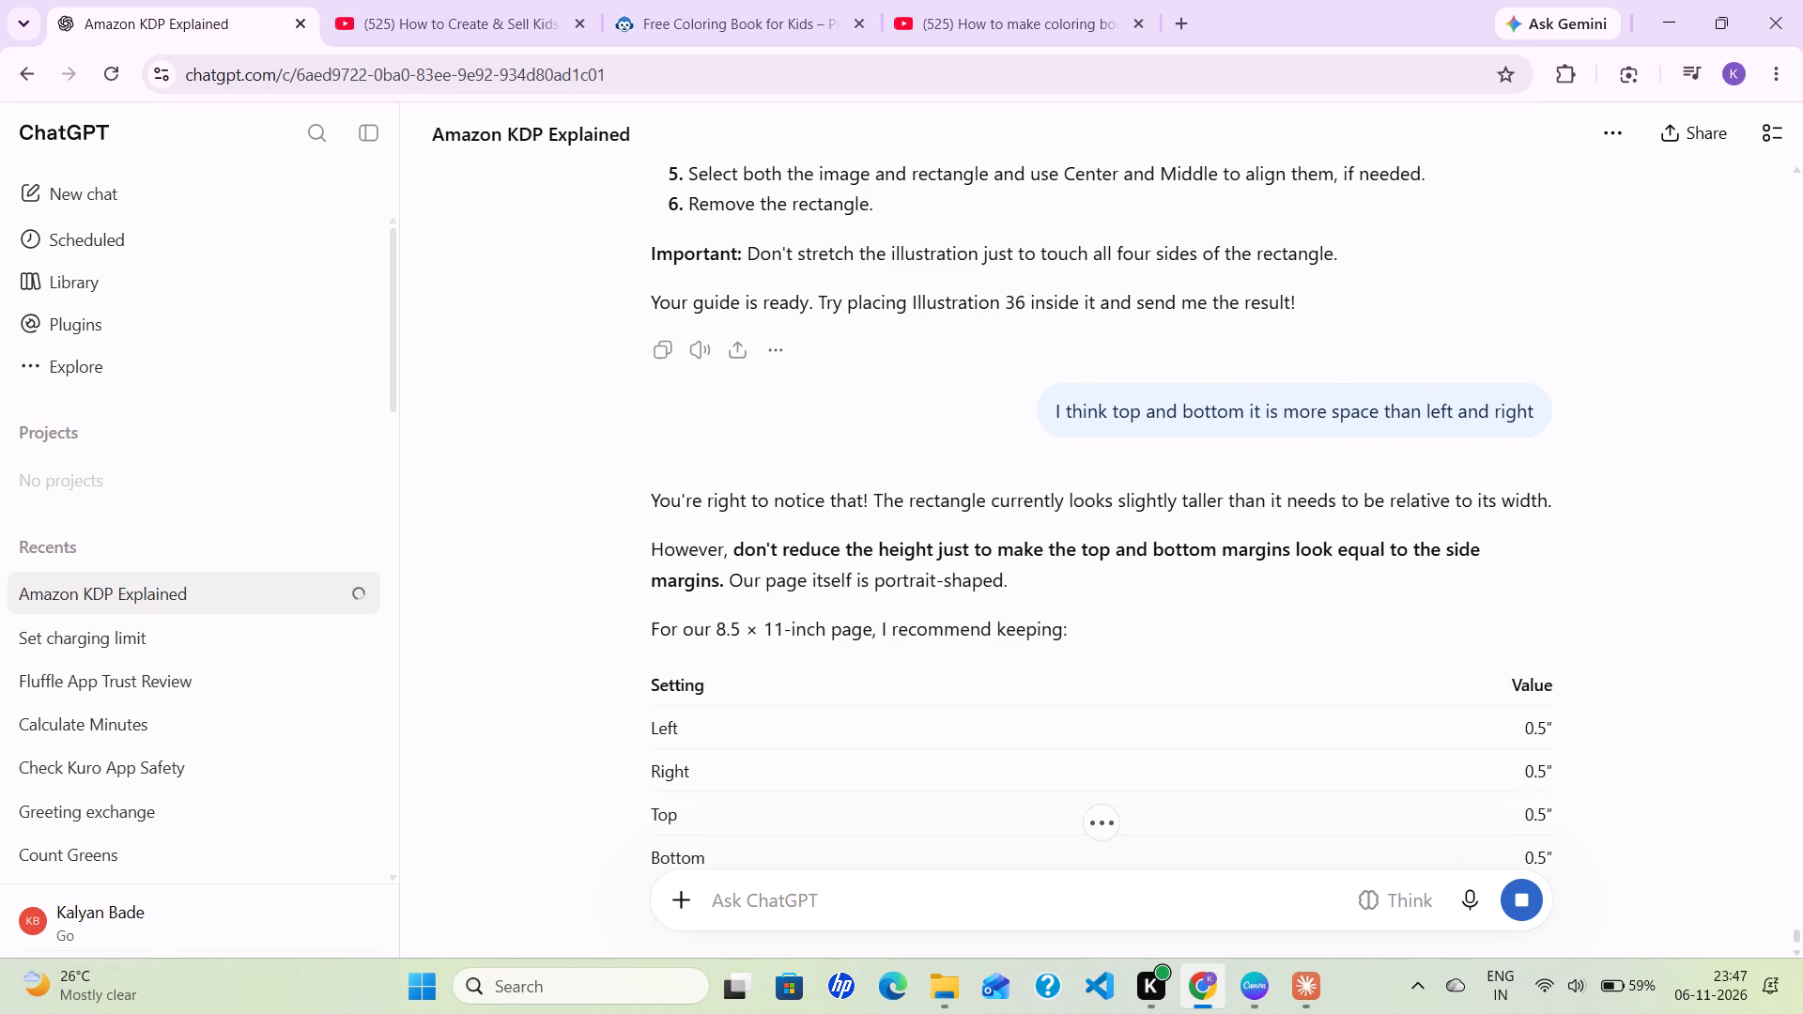
scroll(593, 716, down, 1)
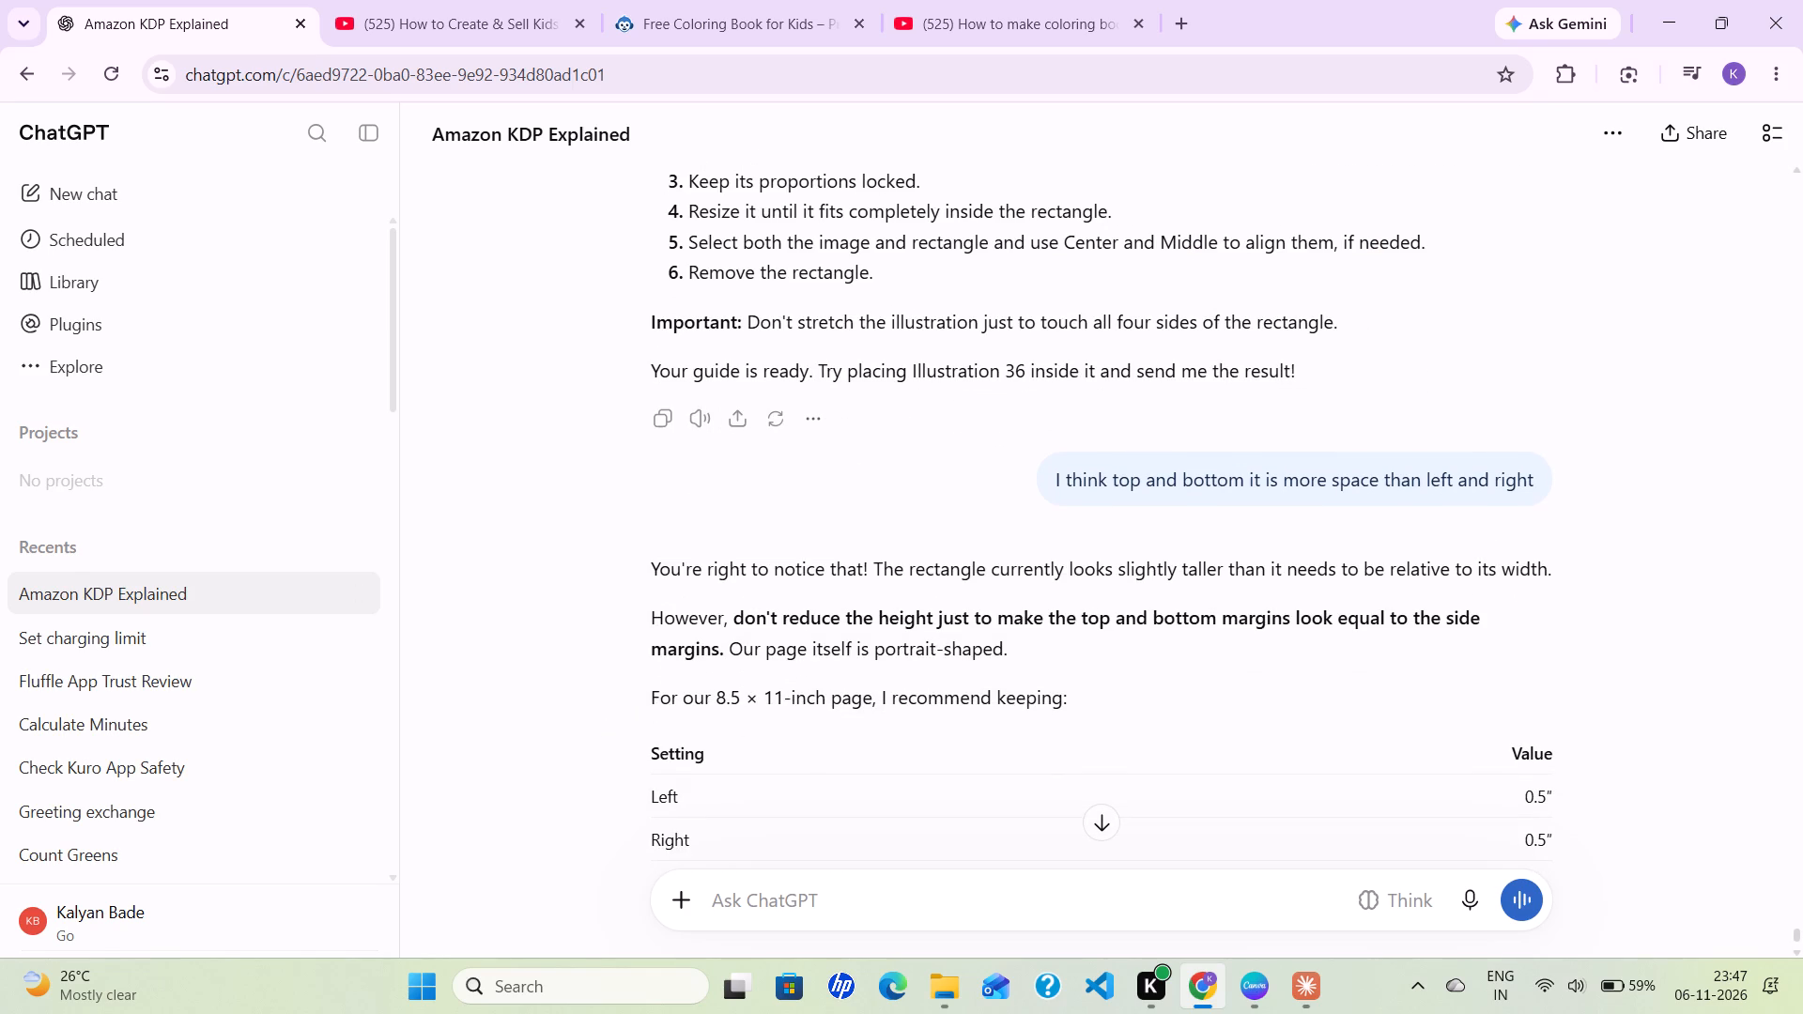
scroll(716, 671, down, 1)
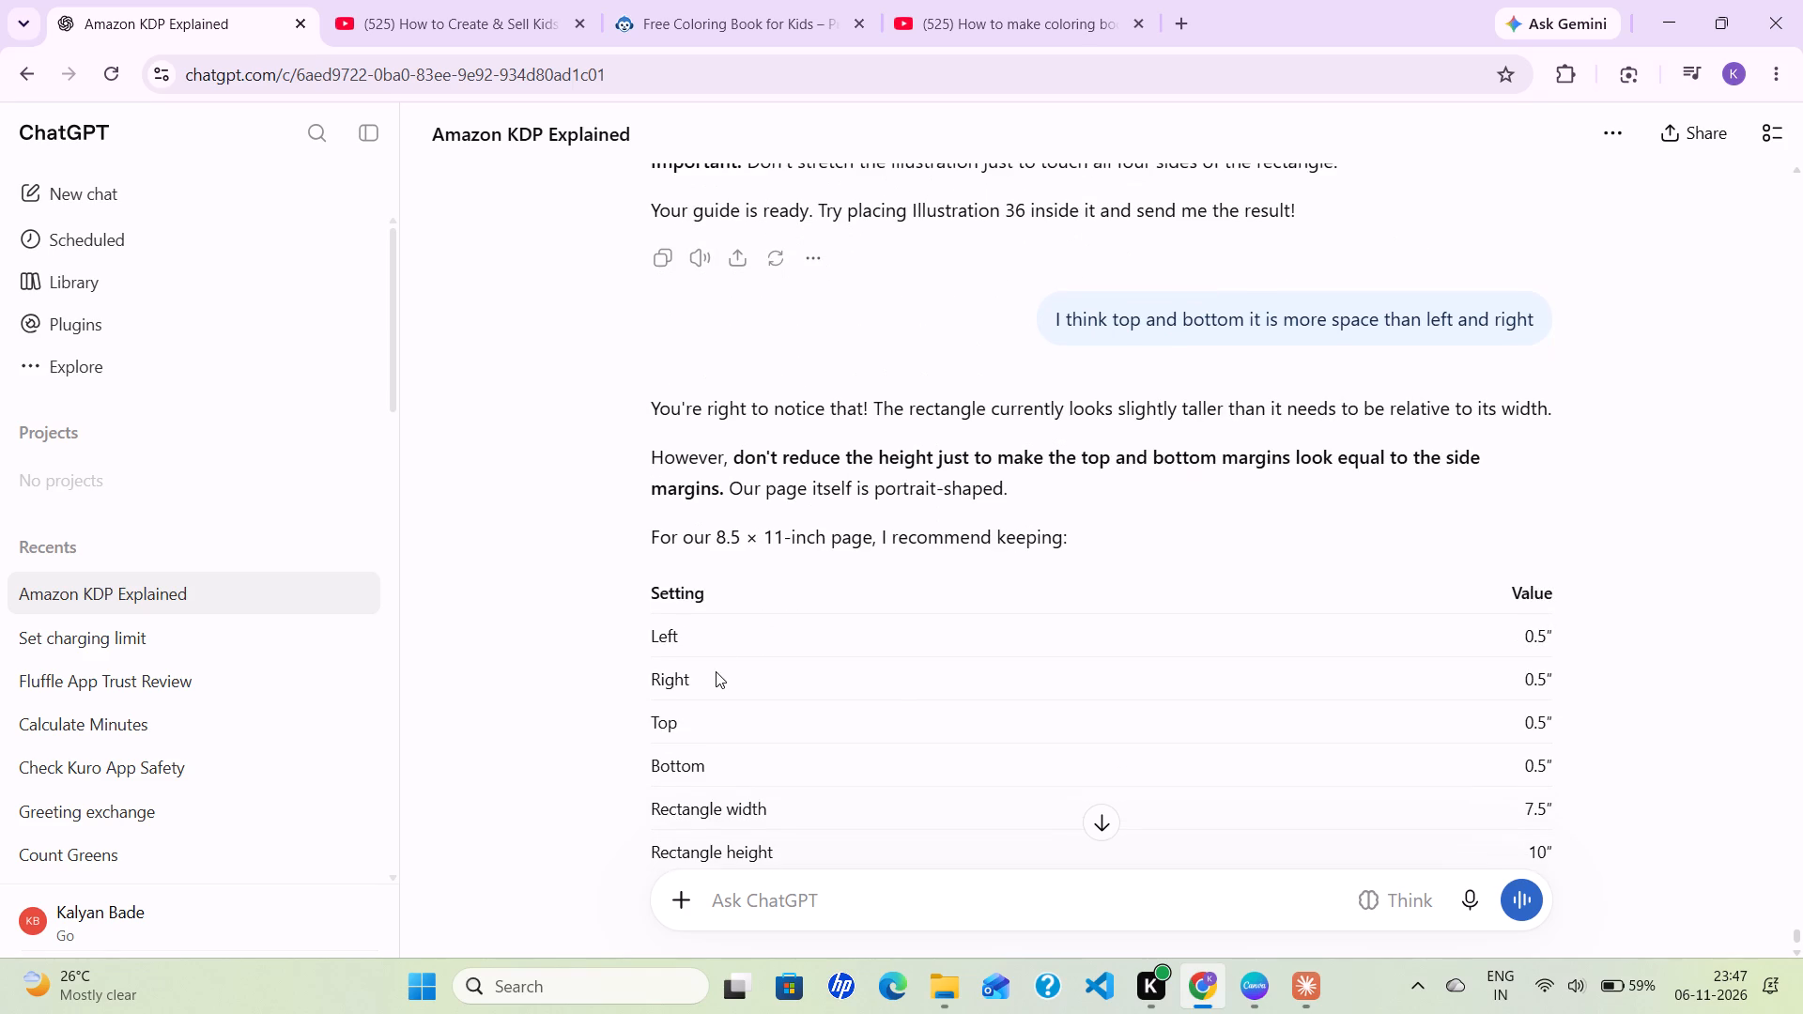
scroll(606, 638, down, 1)
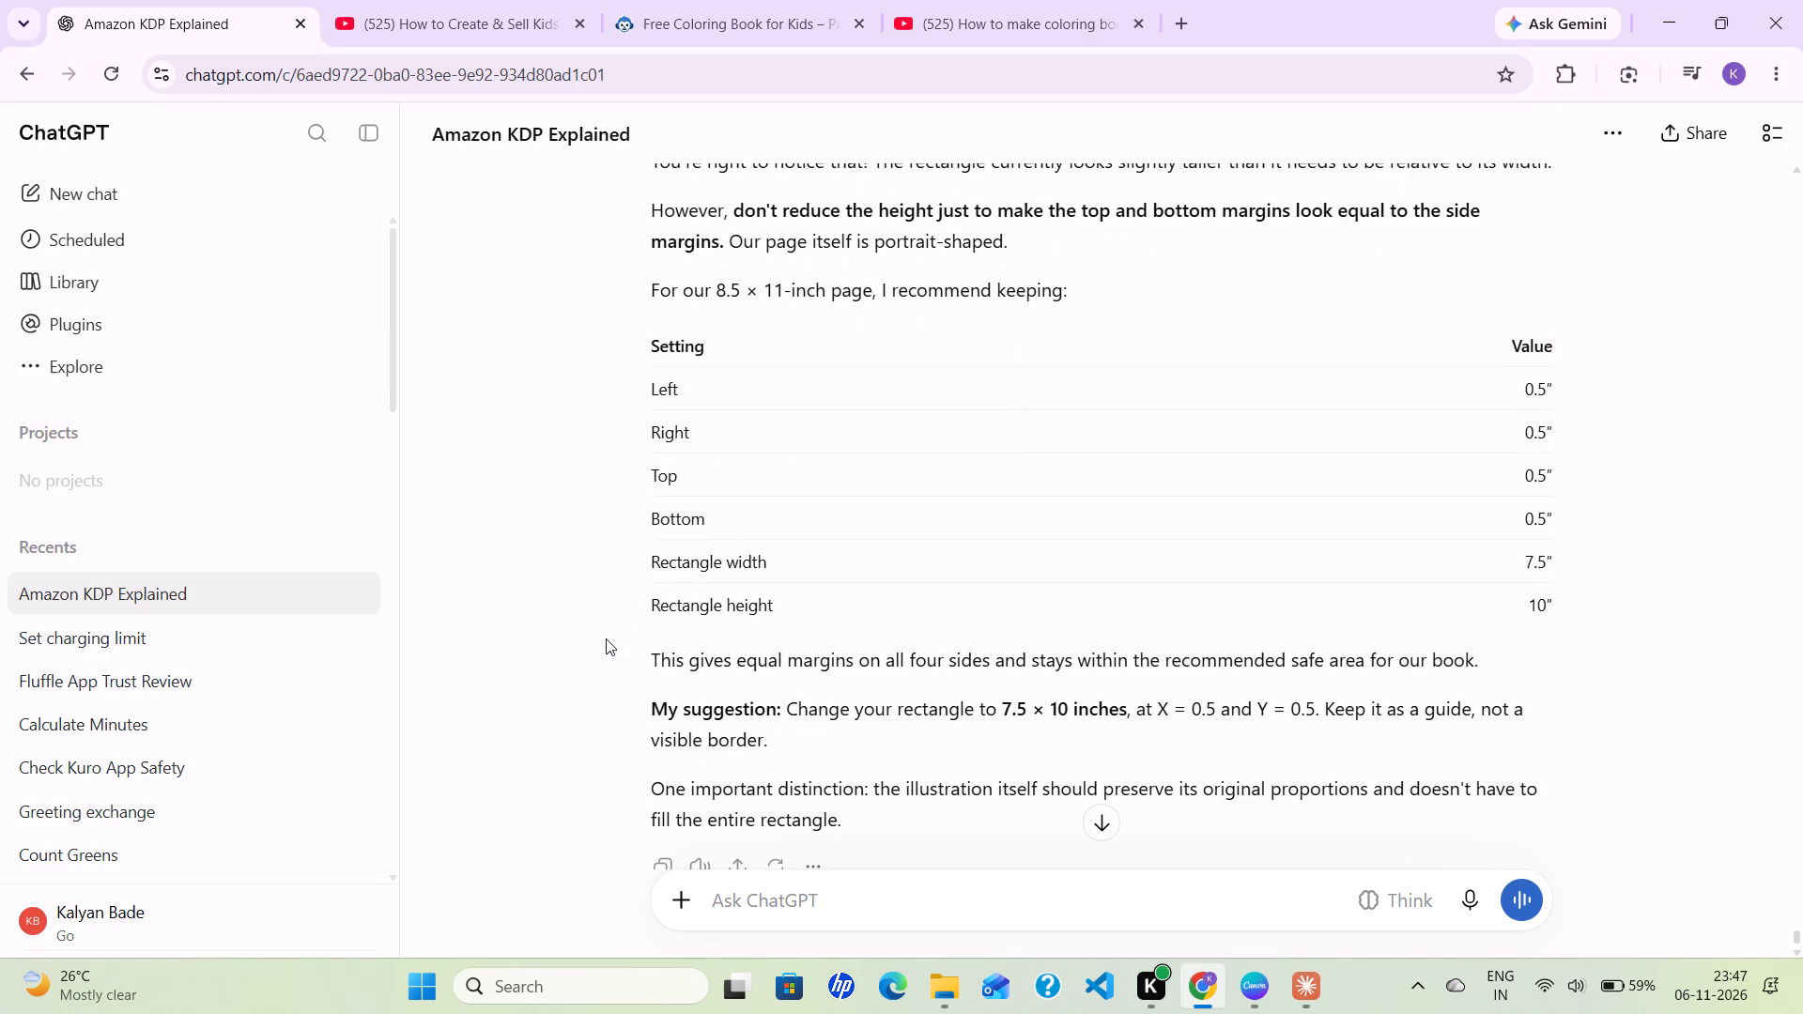
scroll(606, 638, down, 2)
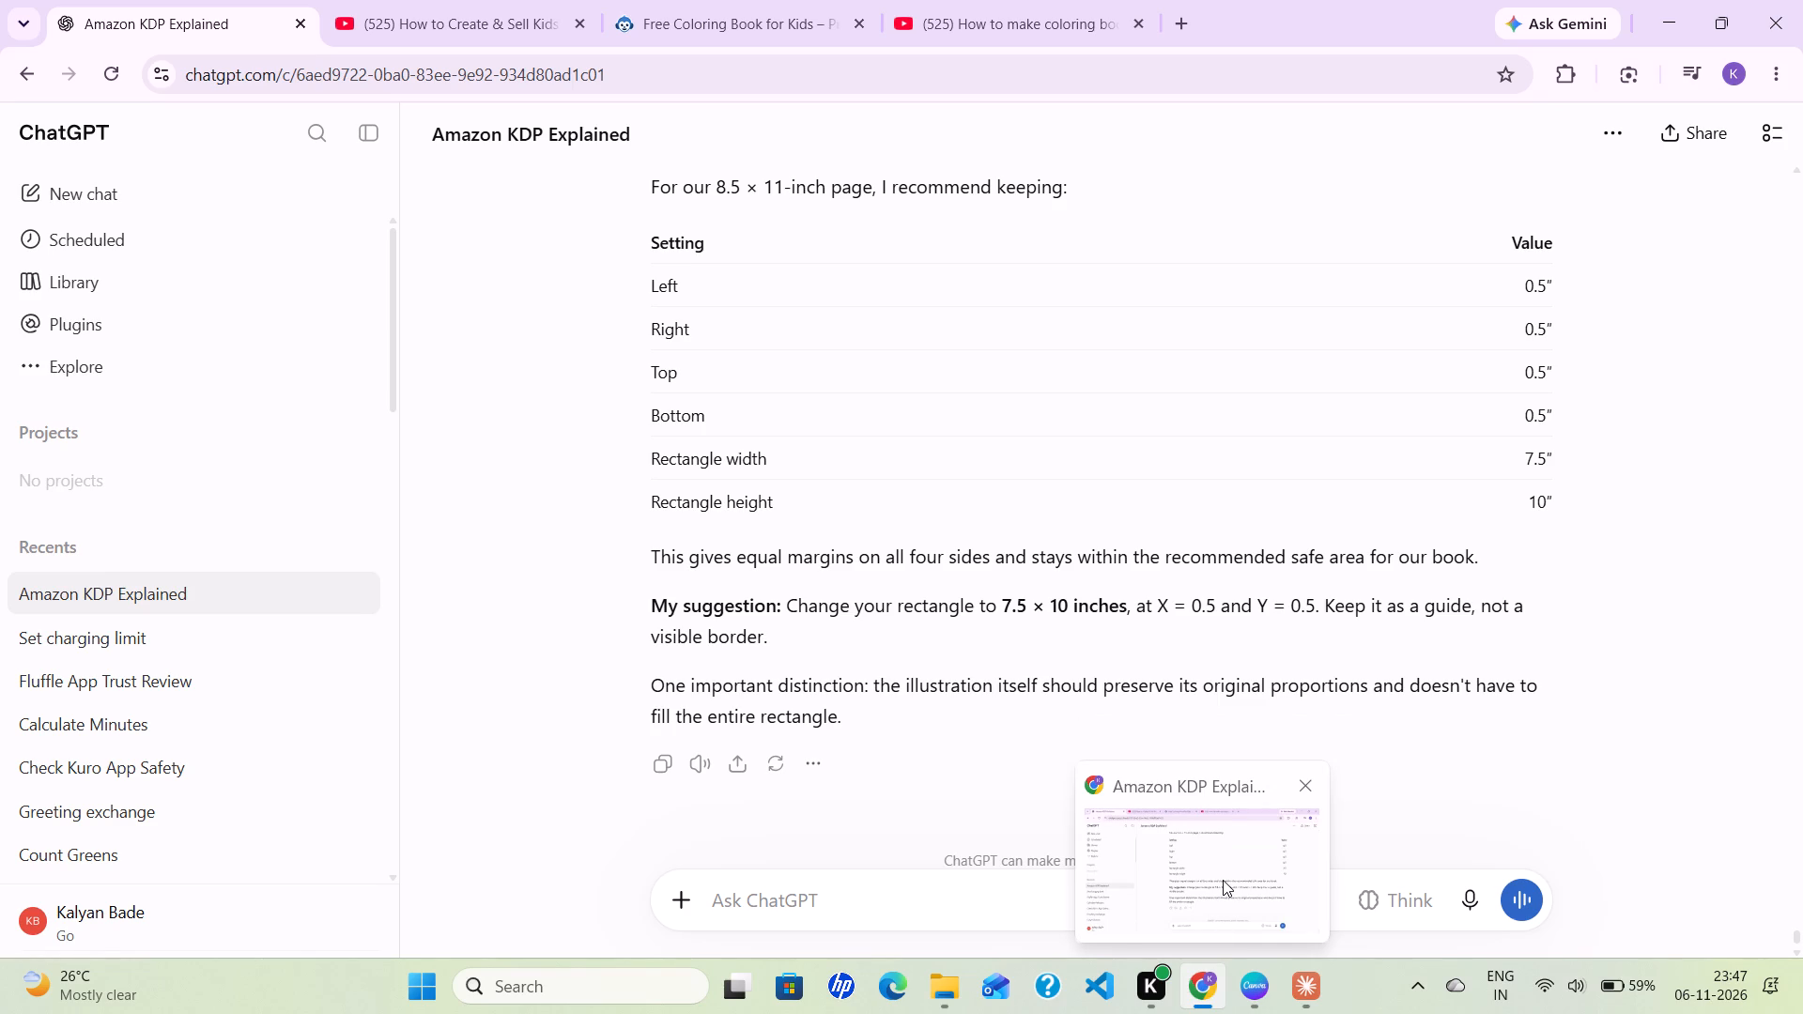
click(1223, 880)
Back in Canva, unlock the guide rectangle's width-to-height ratio and set its width to 7.5 in.
click(1245, 994)
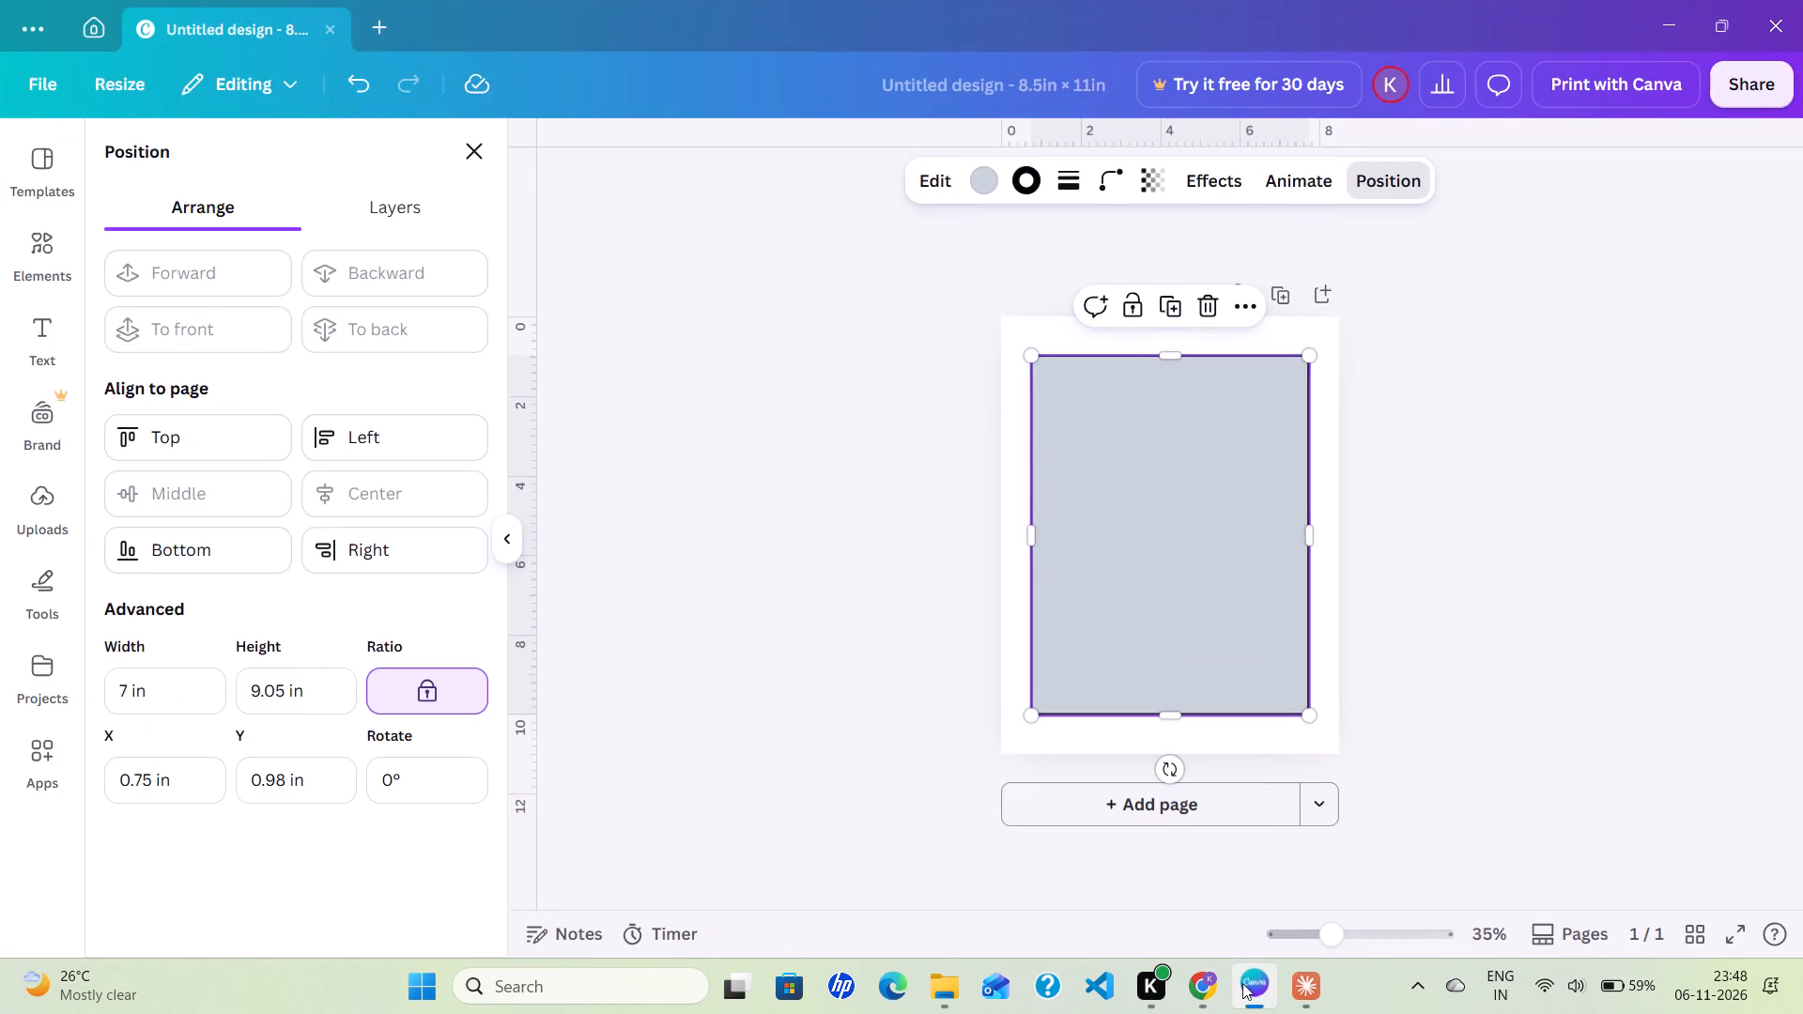
click(417, 697)
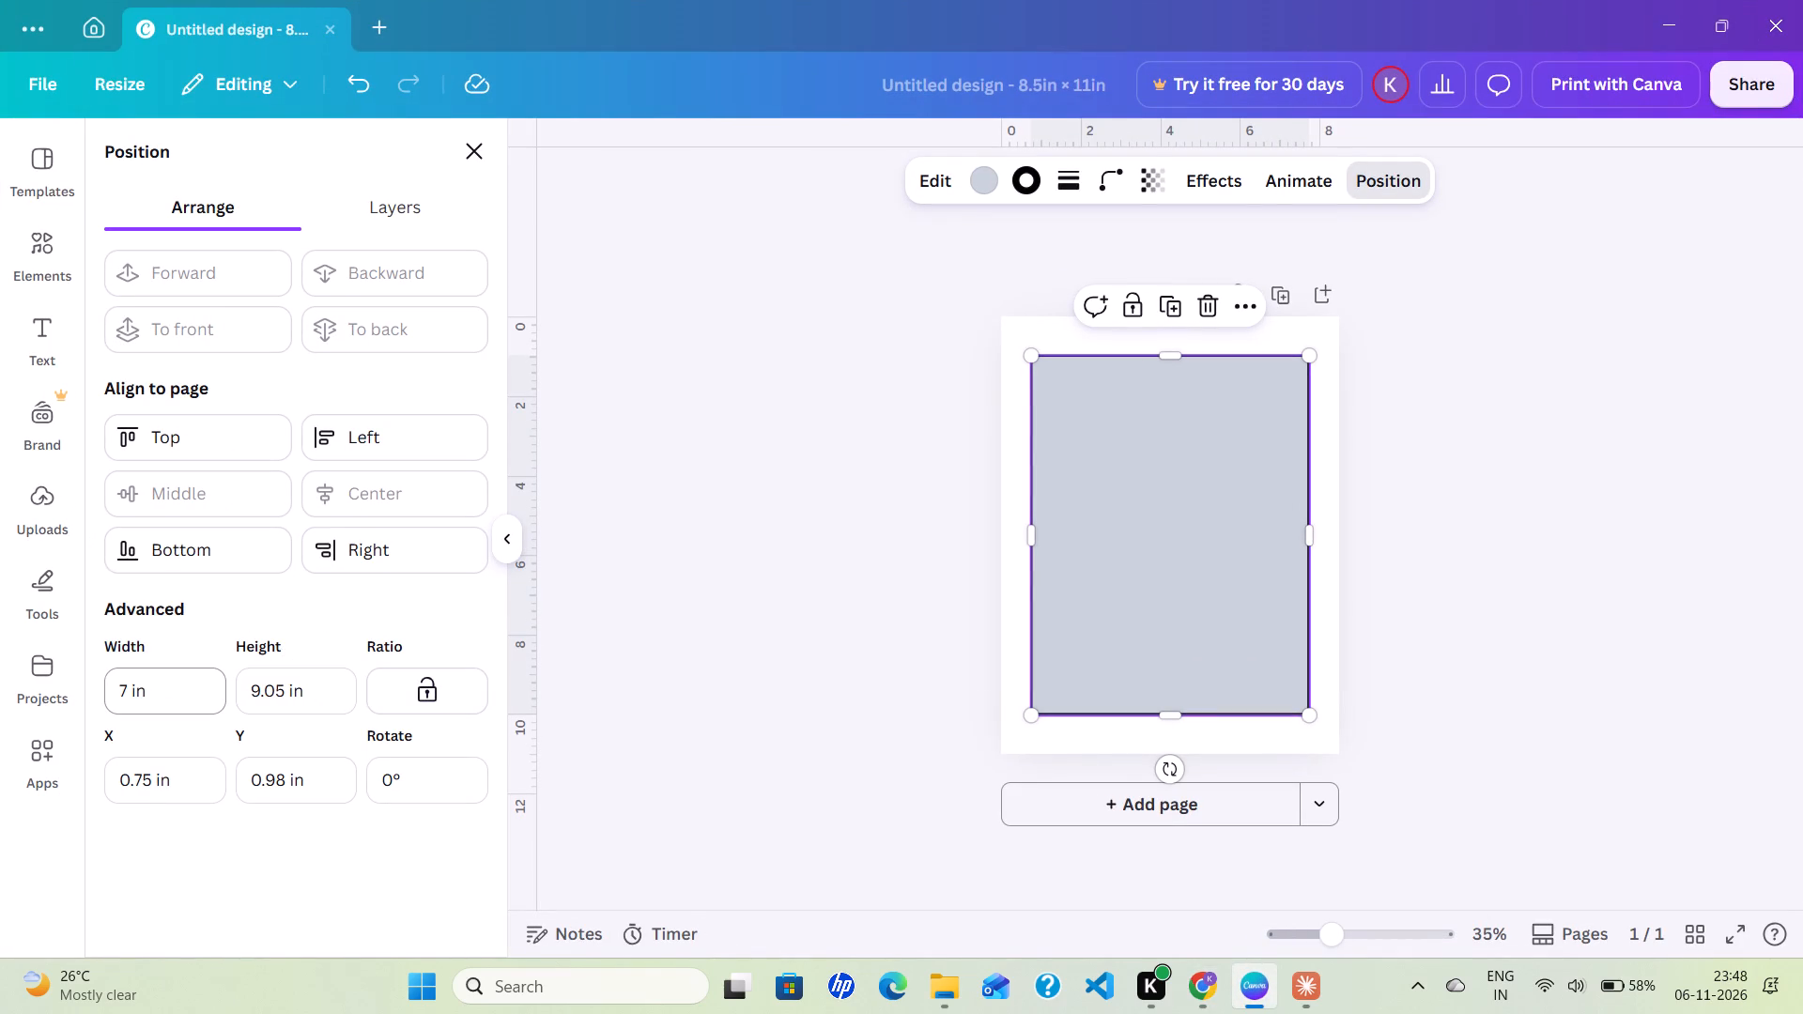
click(146, 699)
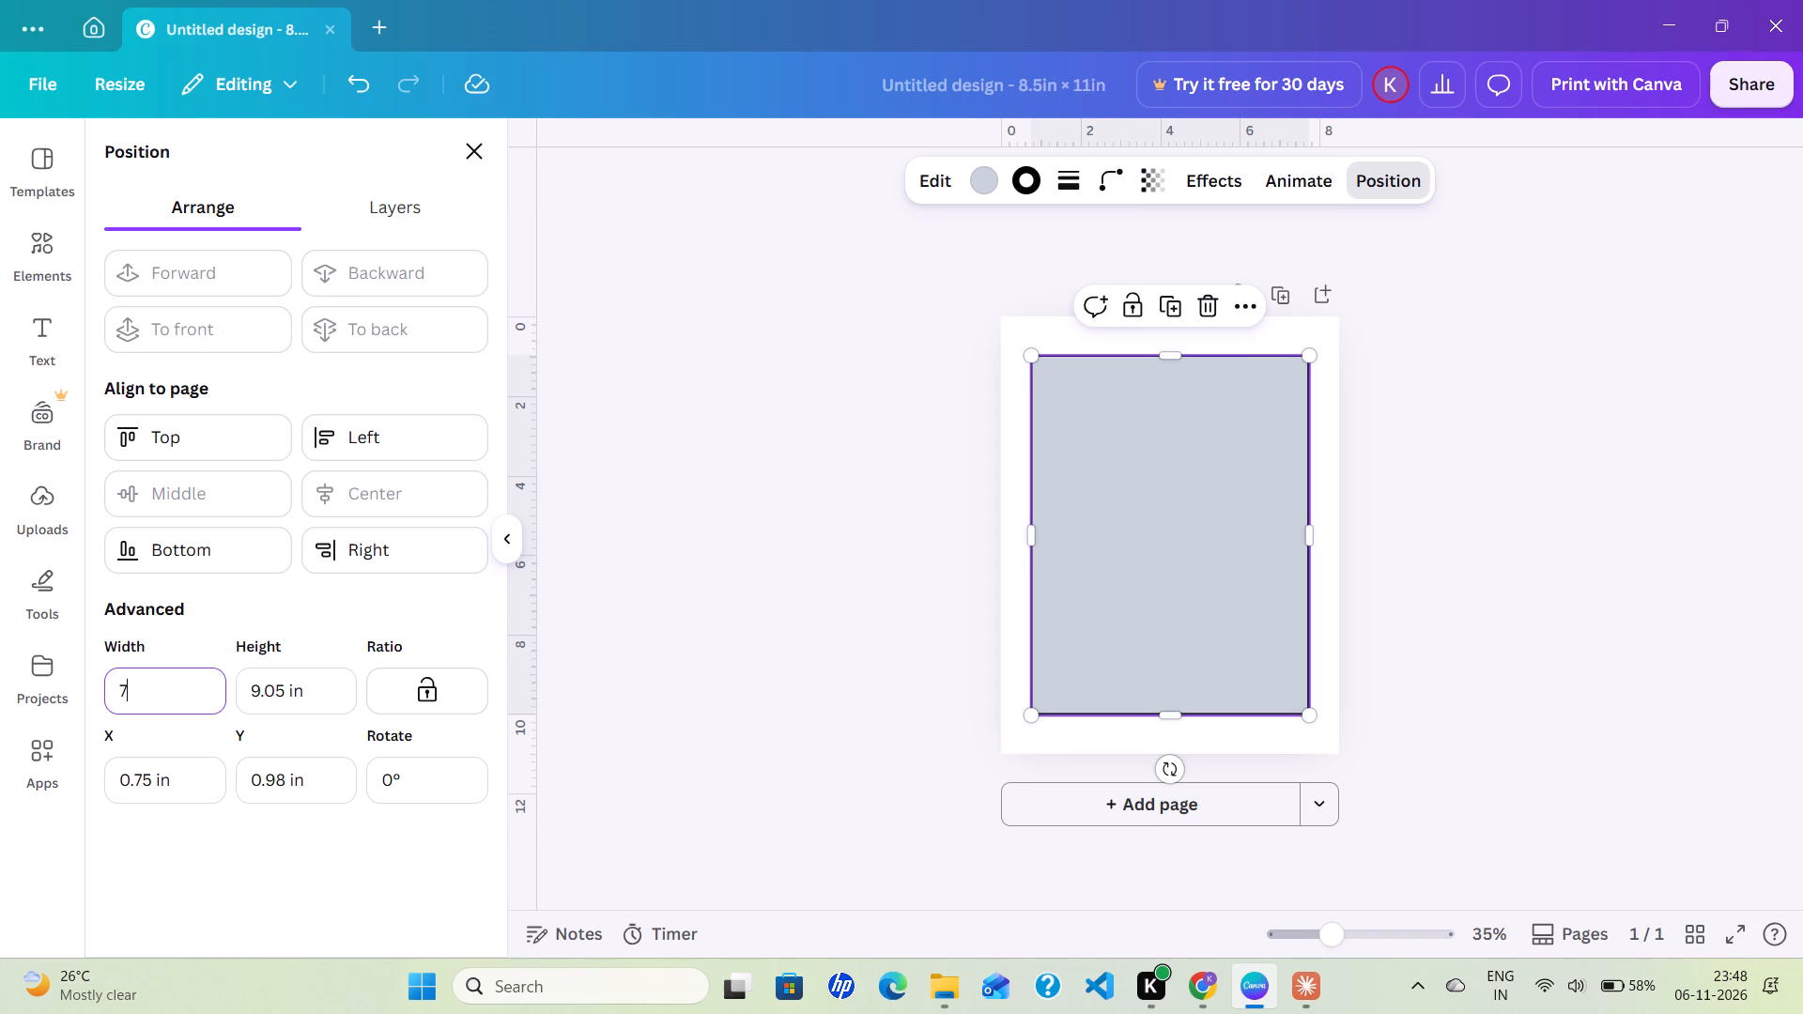
text(.5)
Set the guide rectangle's height to 10 in.
click(306, 689)
key(BackSpace)
key(BackSpace)
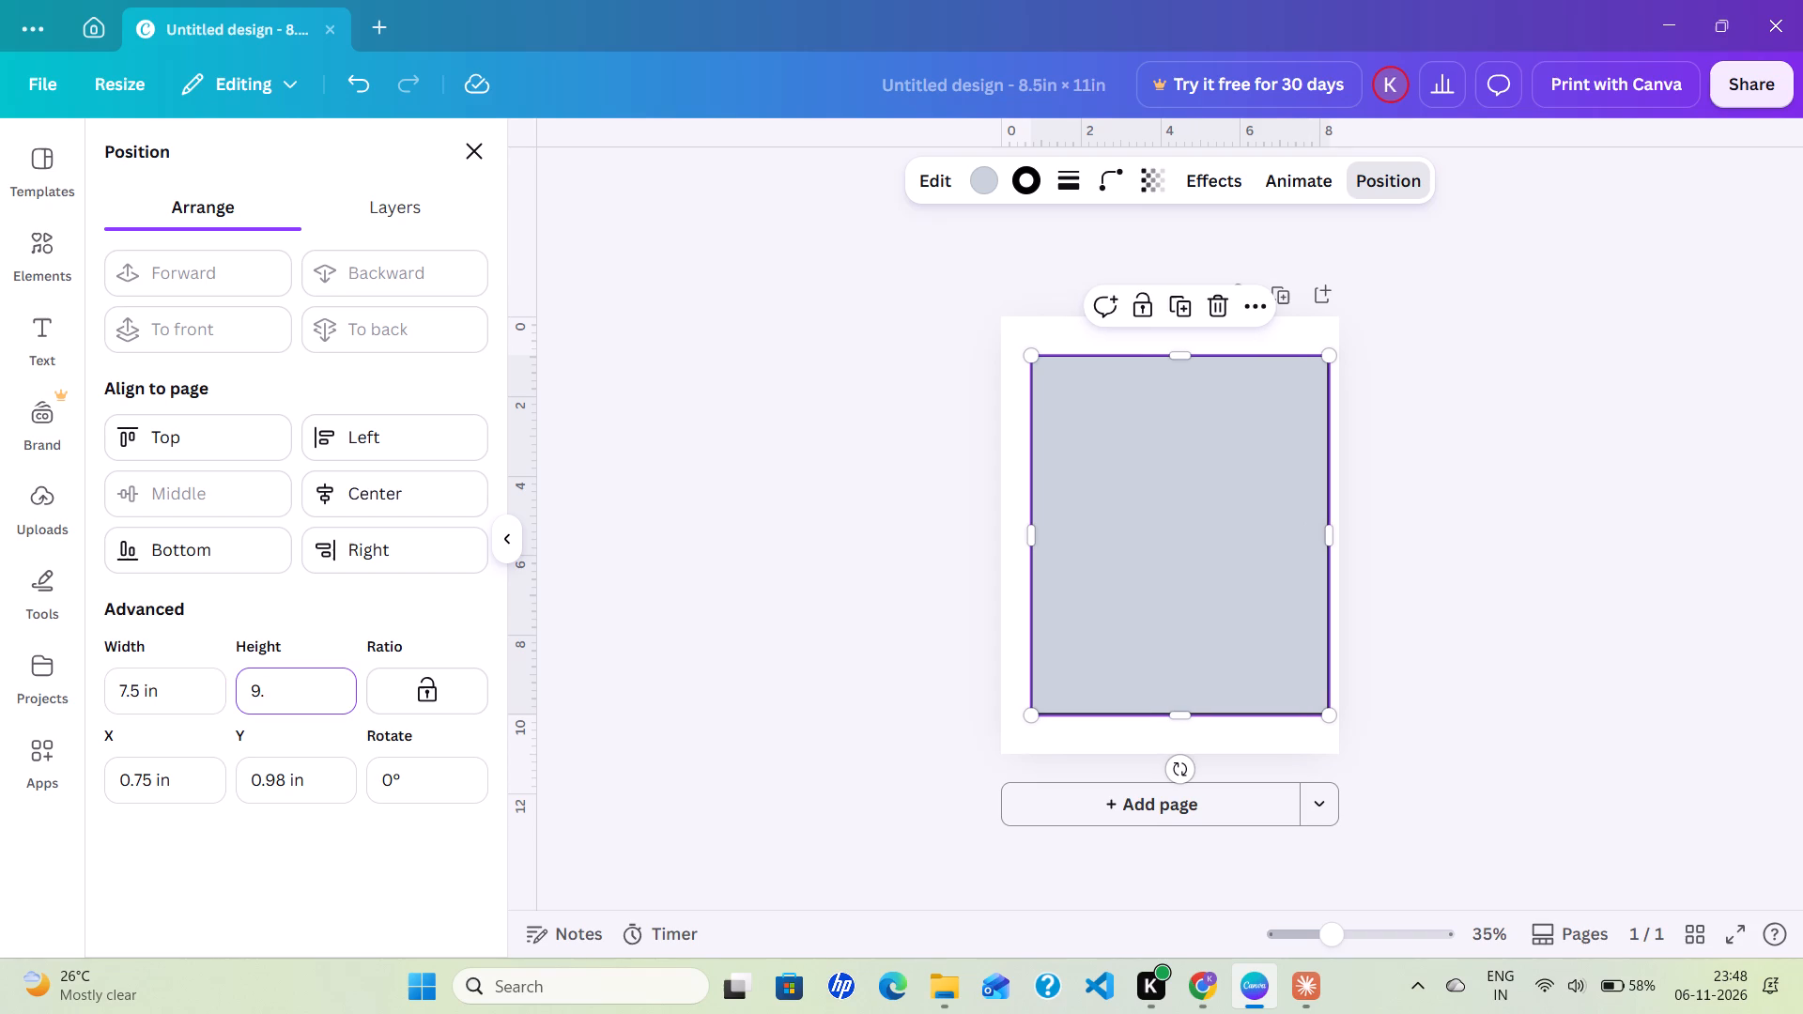
key(BackSpace)
key(BackSpace)
text(10)
Set the guide rectangle's X position to 0.5 in.
click(177, 787)
key(BackSpace)
key(BackSpace)
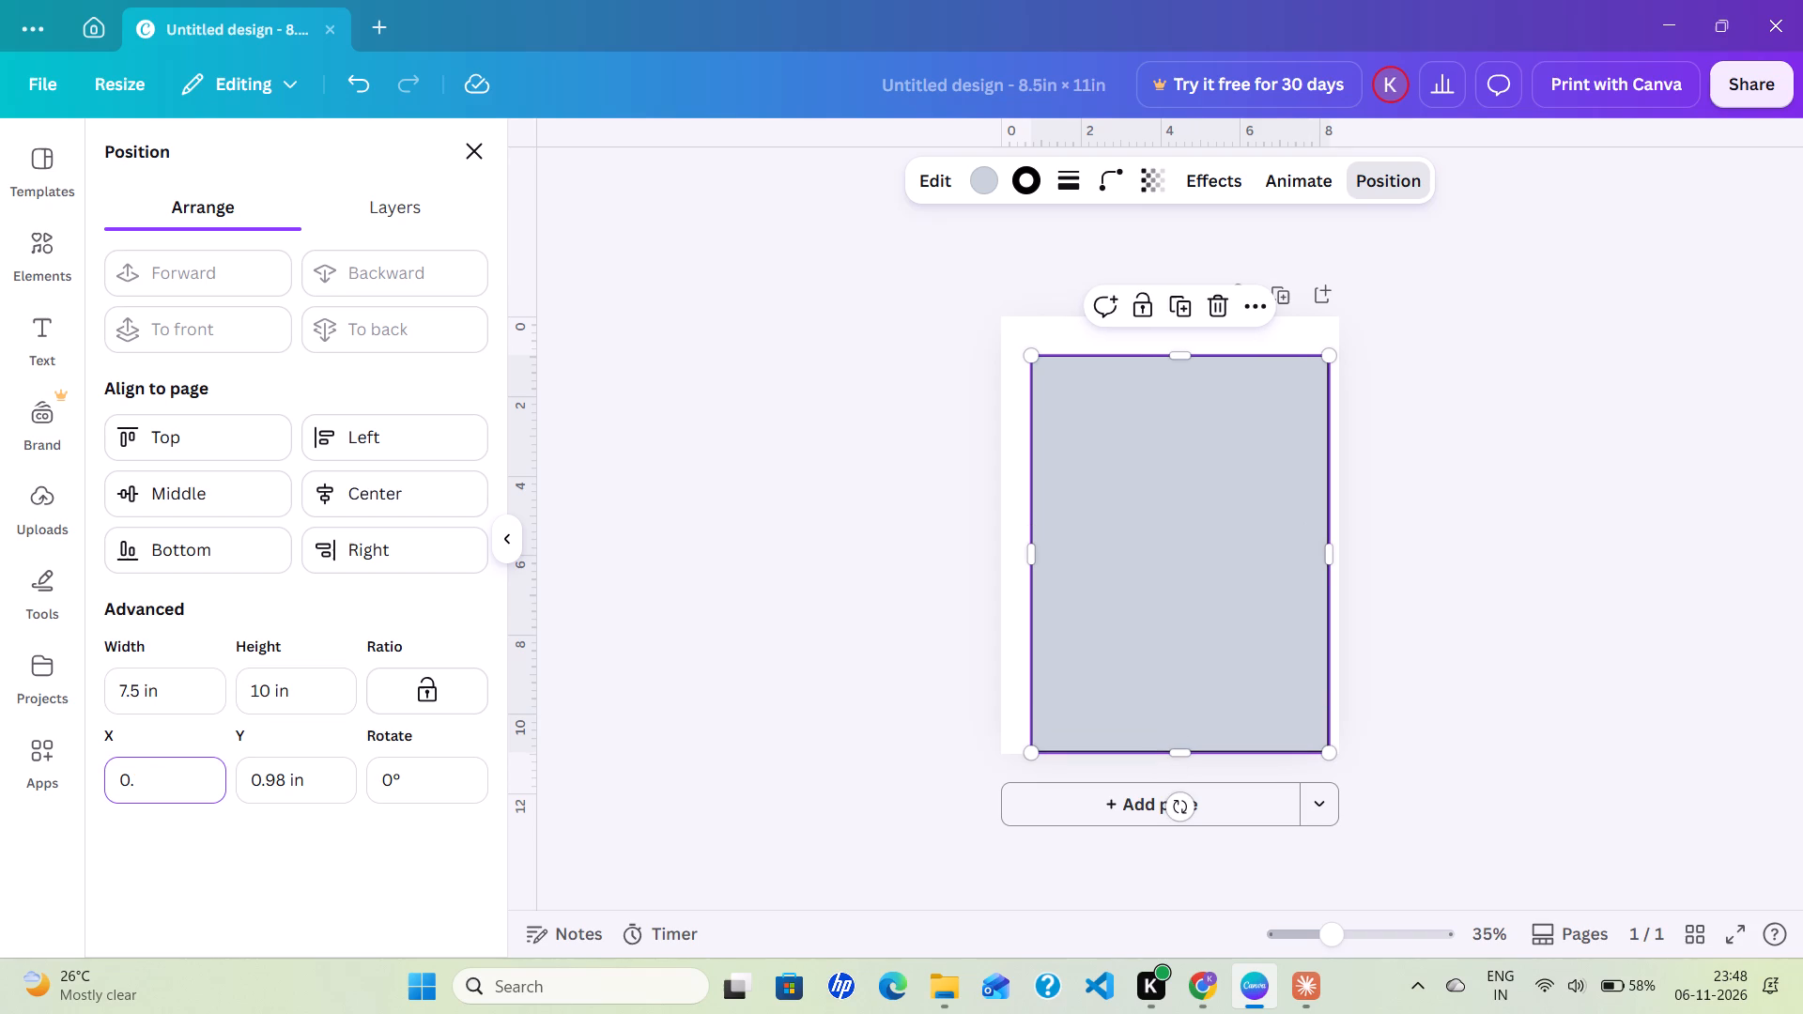
key(5)
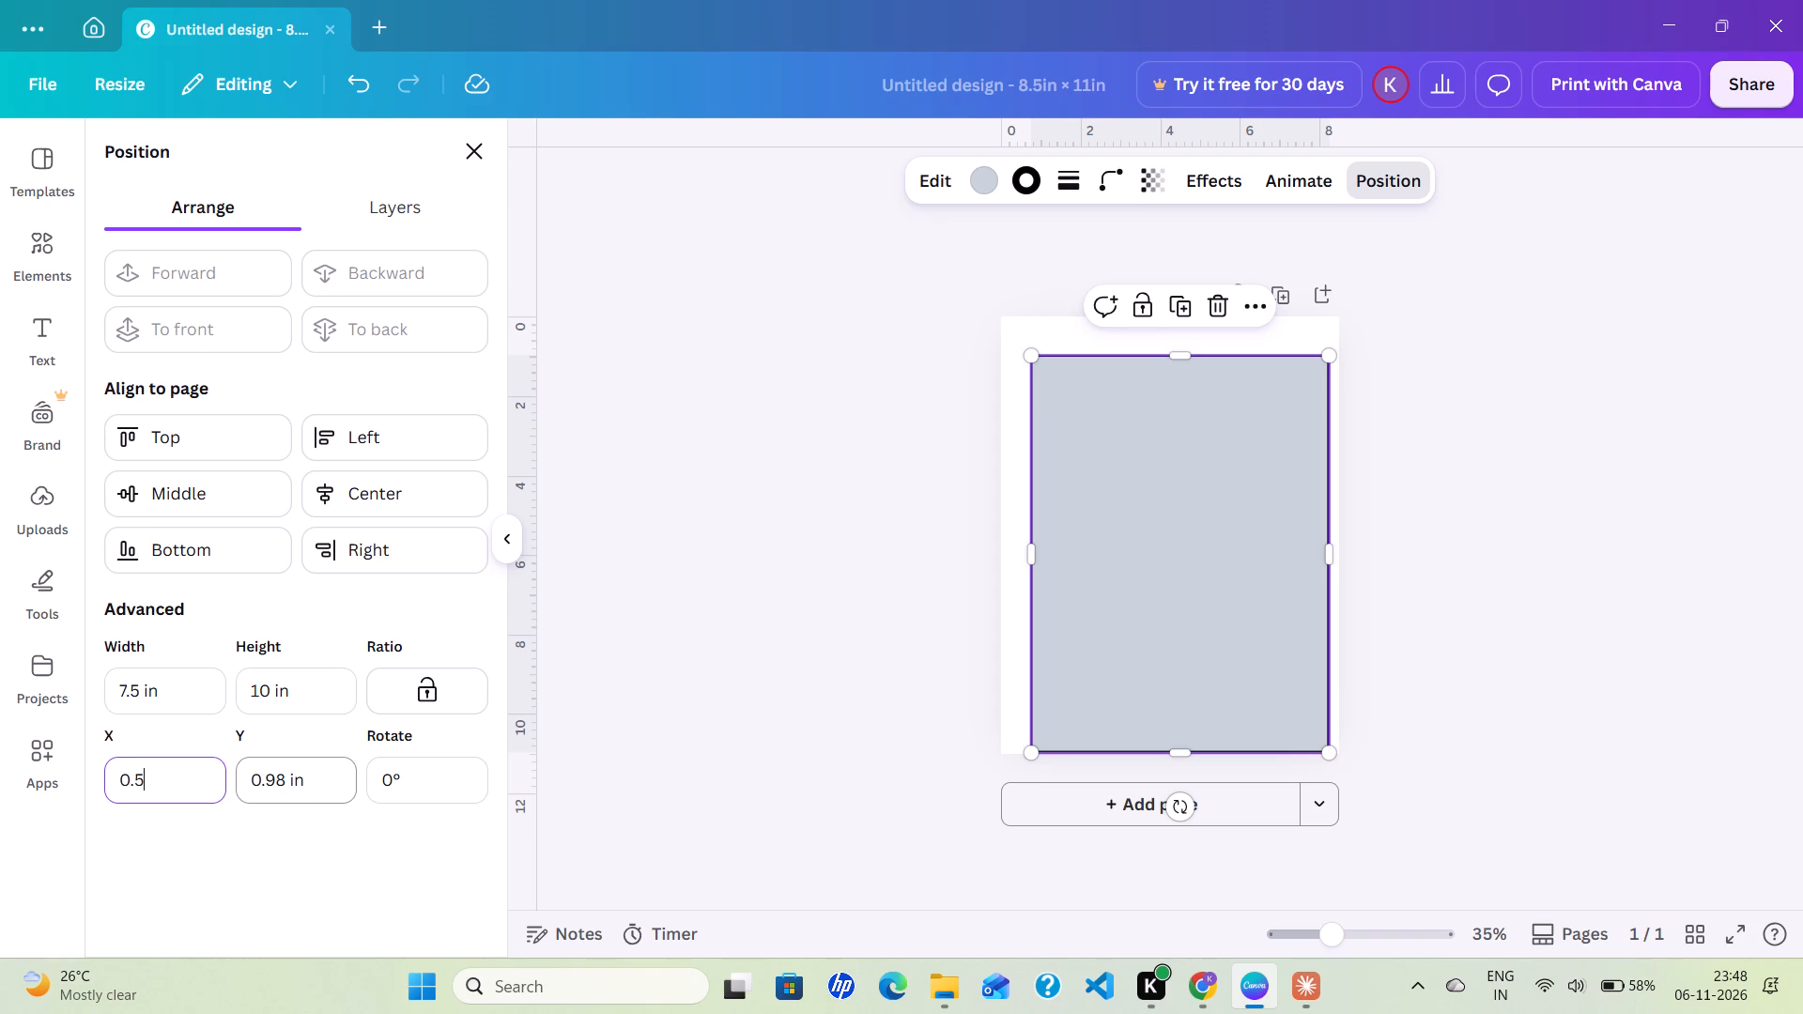
Set the guide rectangle's Y position to 0.5 in and lock its width-to-height ratio.
click(315, 791)
key(BackSpace)
key(BackSpace)
key(5)
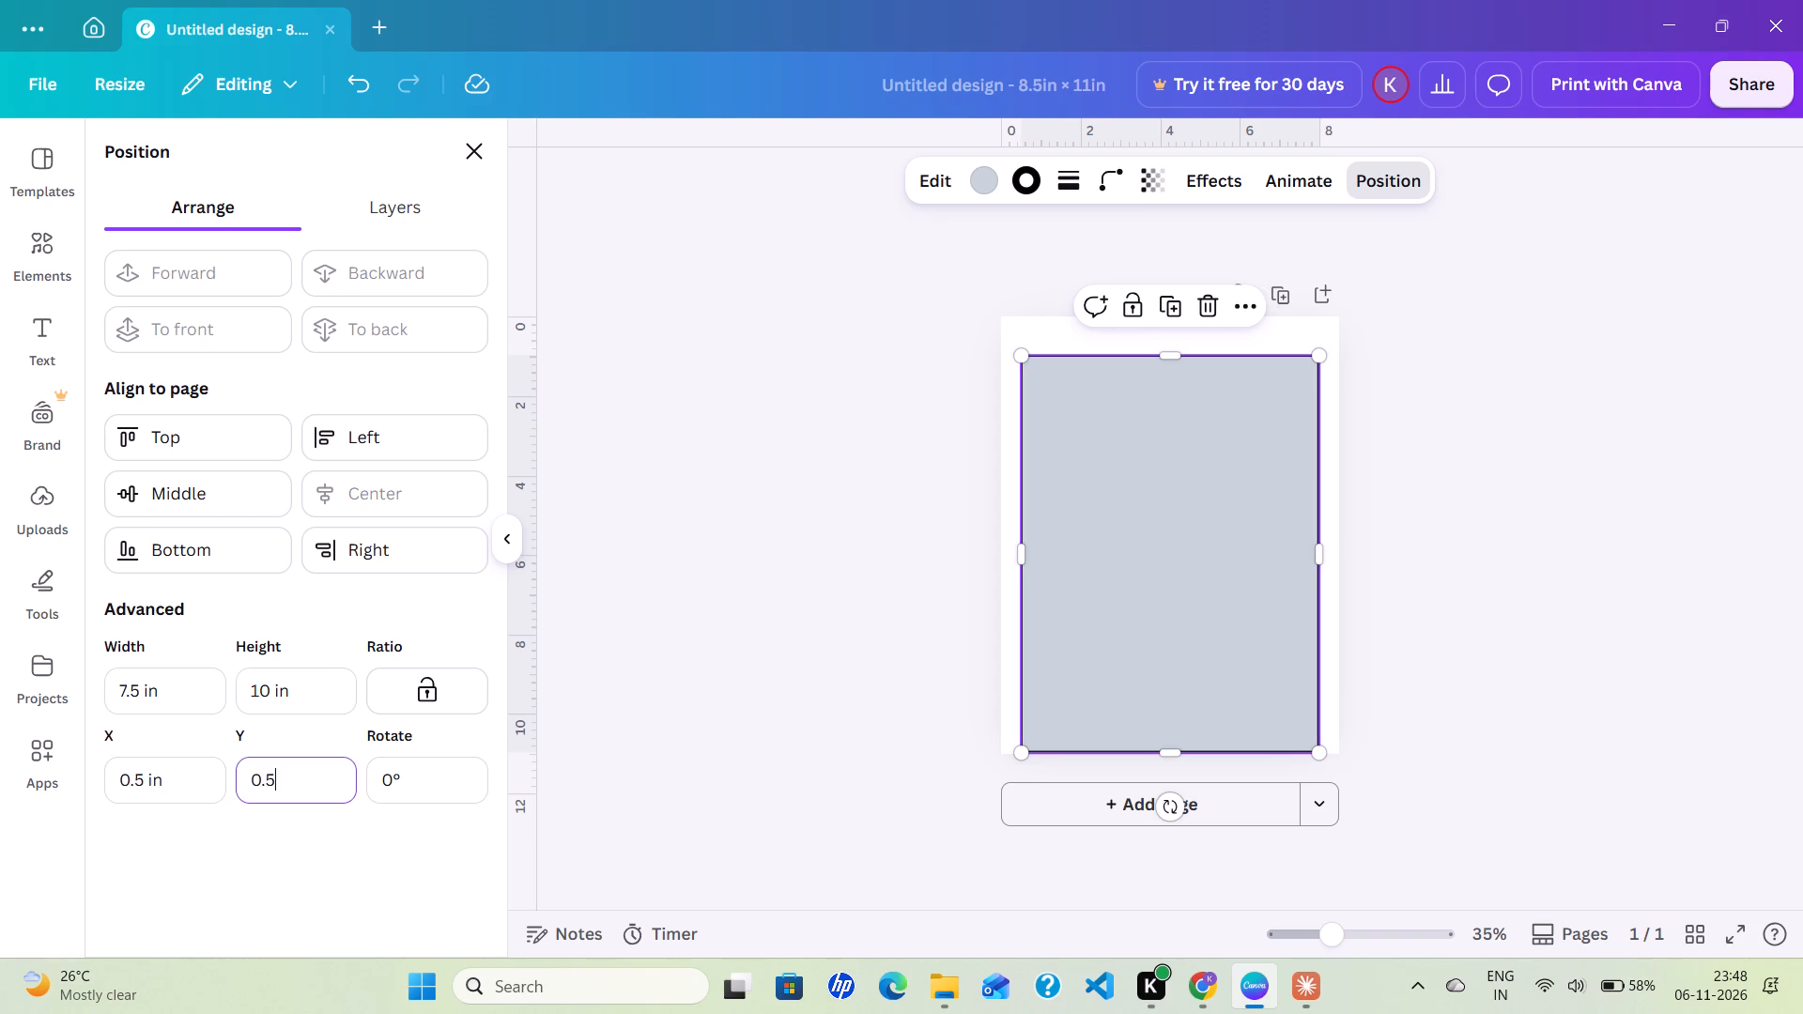
click(427, 689)
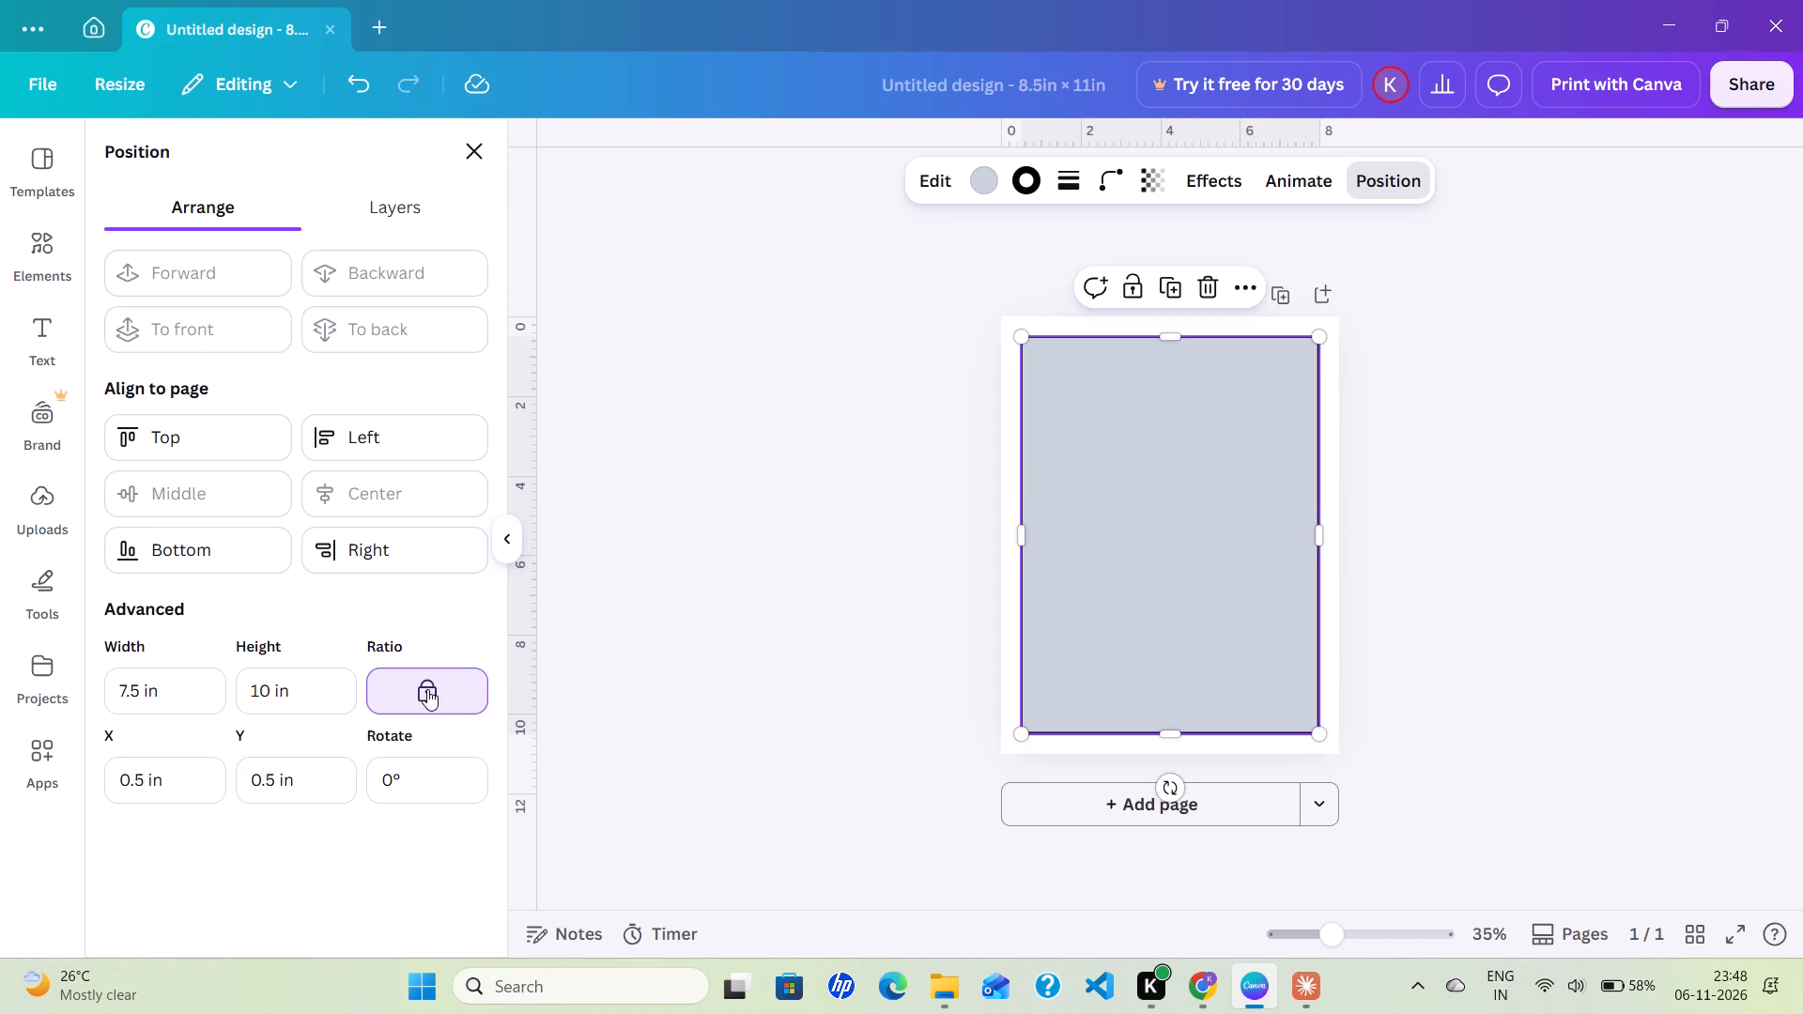
click(733, 638)
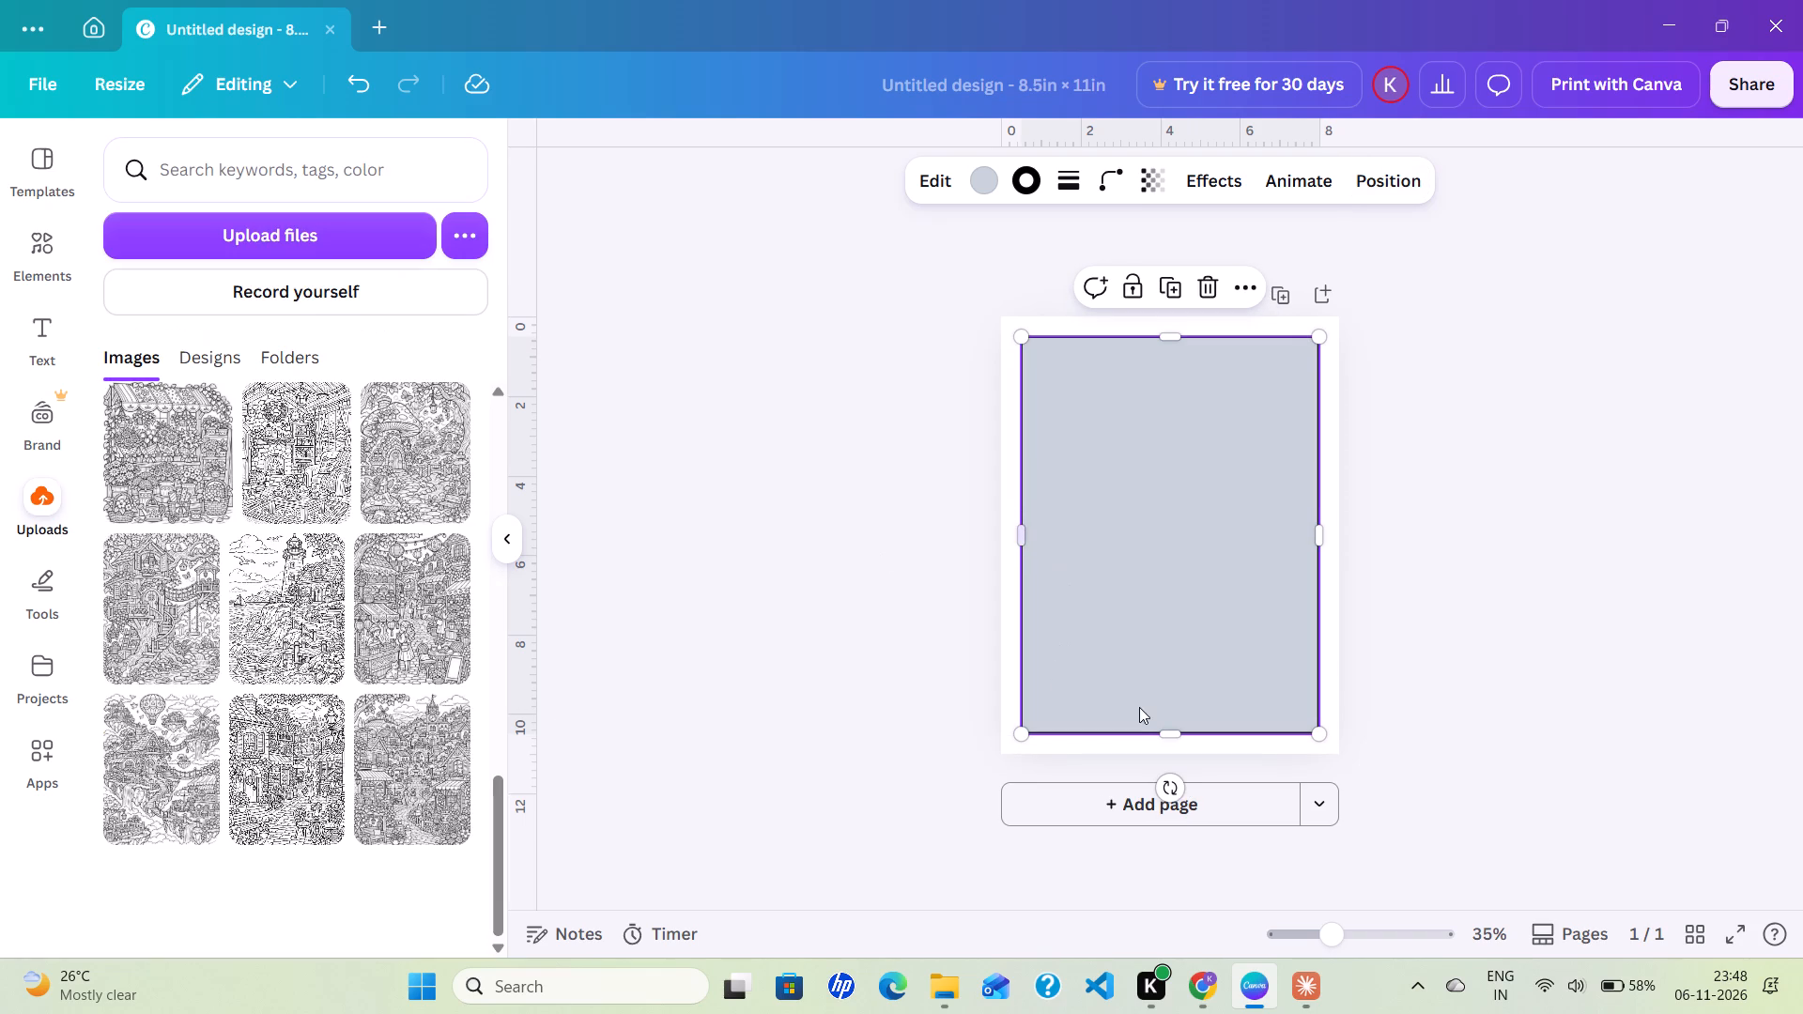
click(1391, 615)
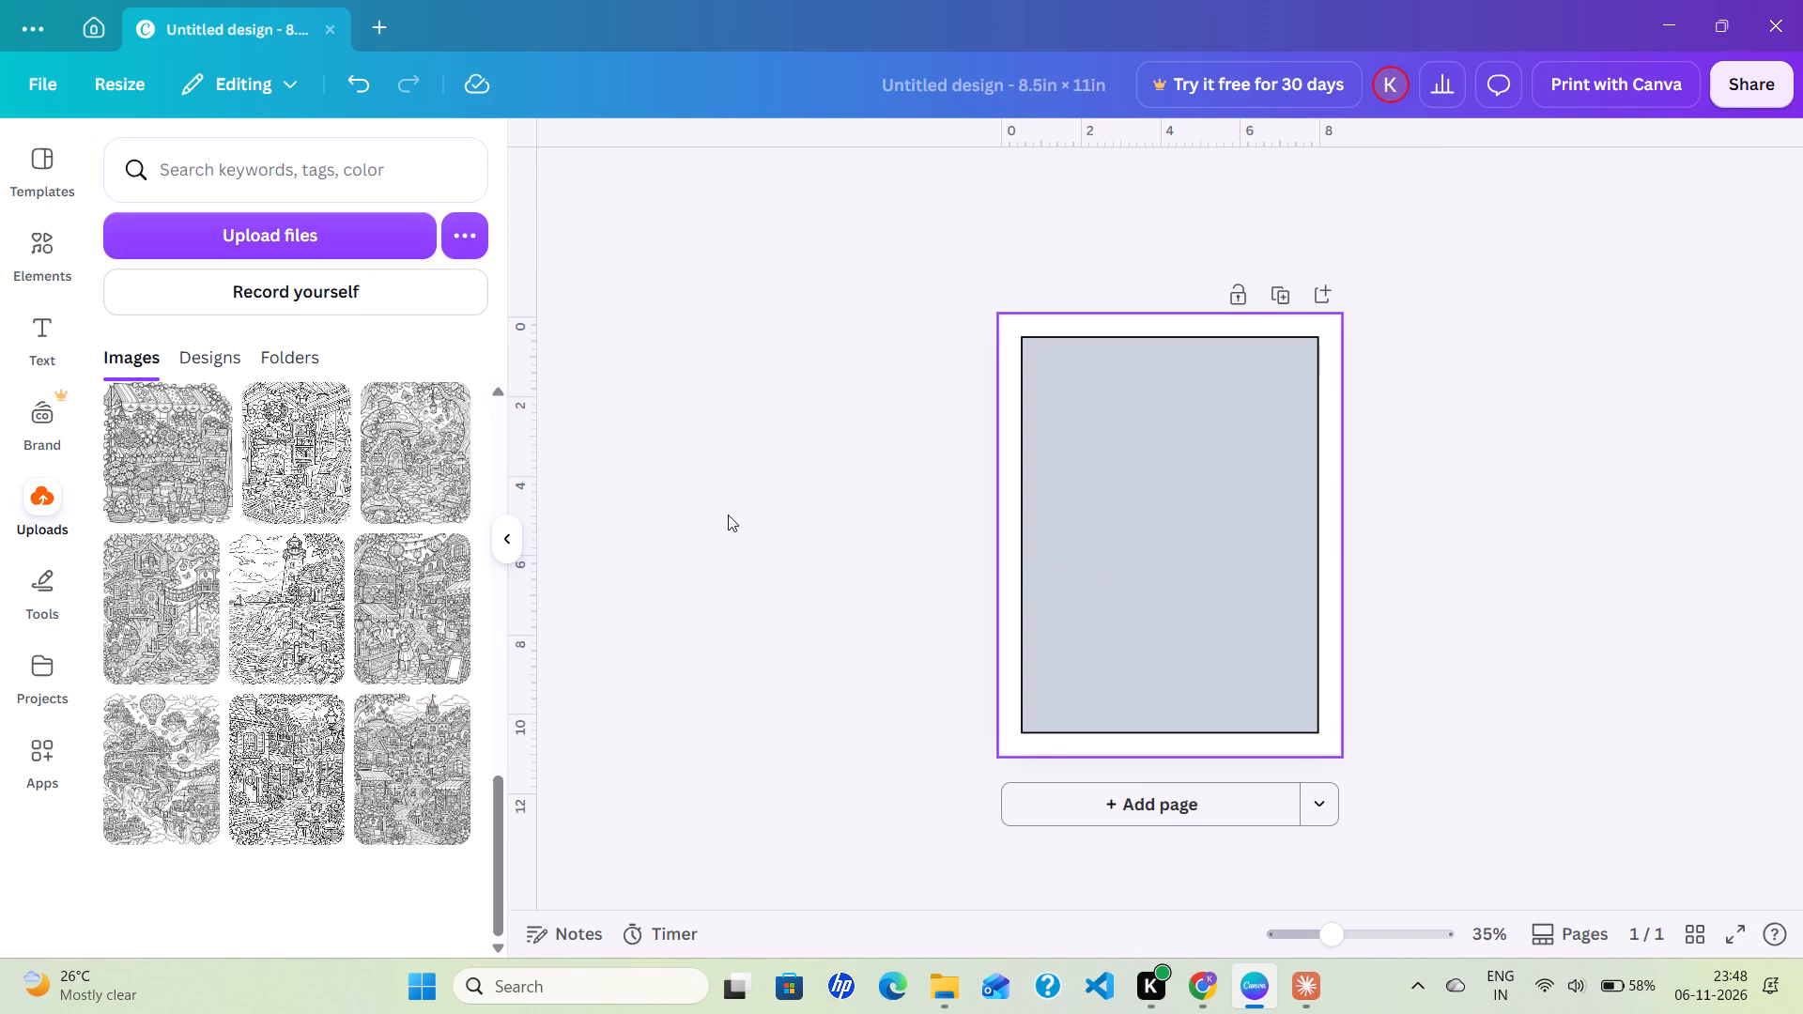
Add the uploaded illustration of a cat sleeping on a heart-patterned cushion to the page.
scroll(218, 562, up, 7)
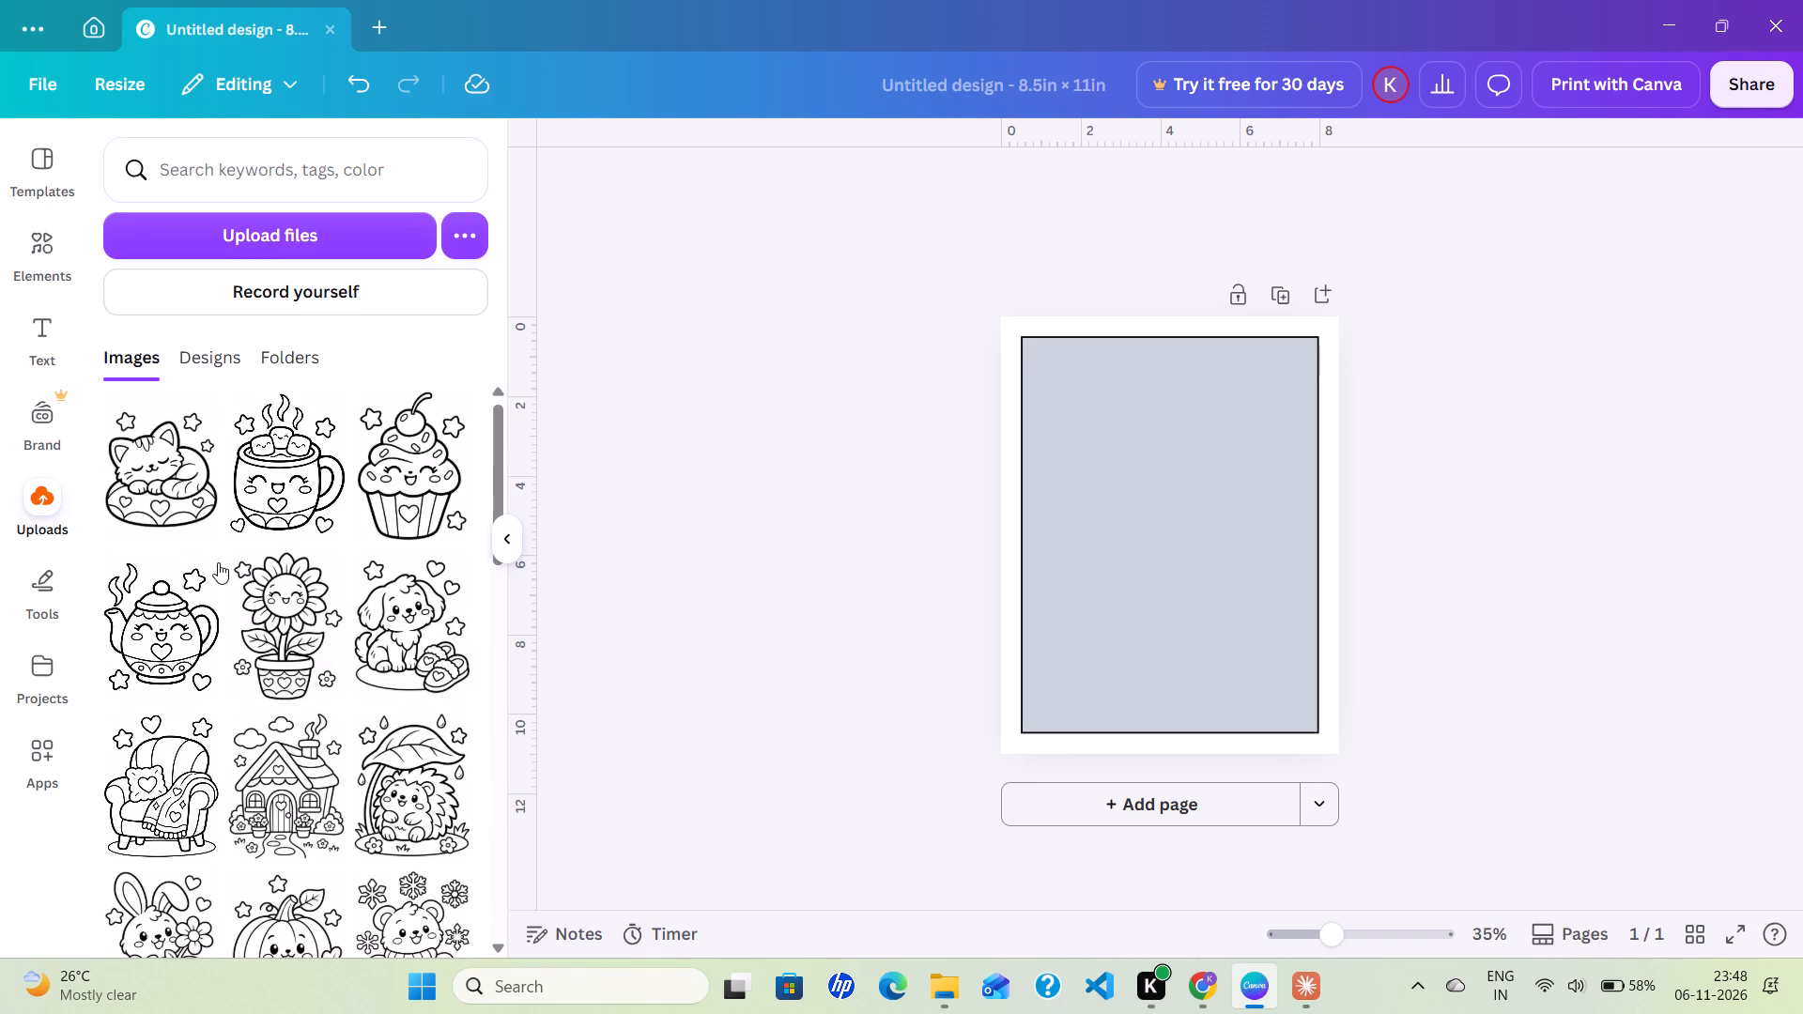
click(154, 481)
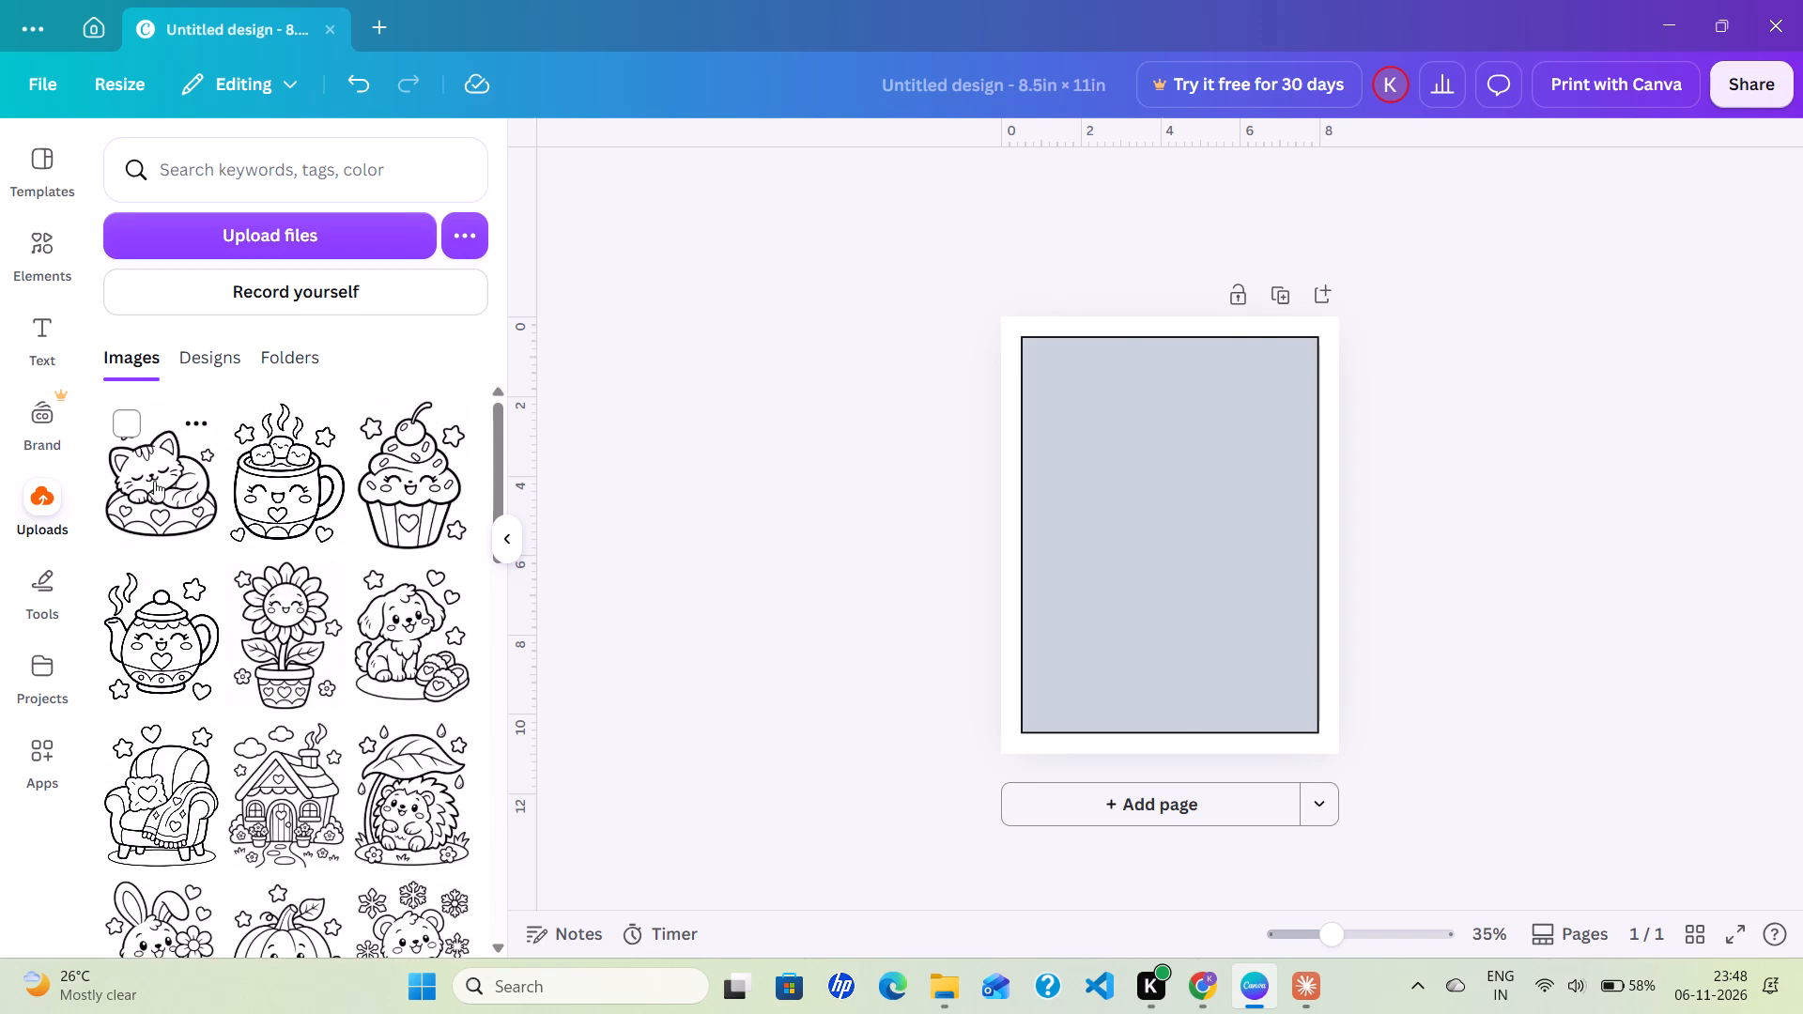
click(1059, 401)
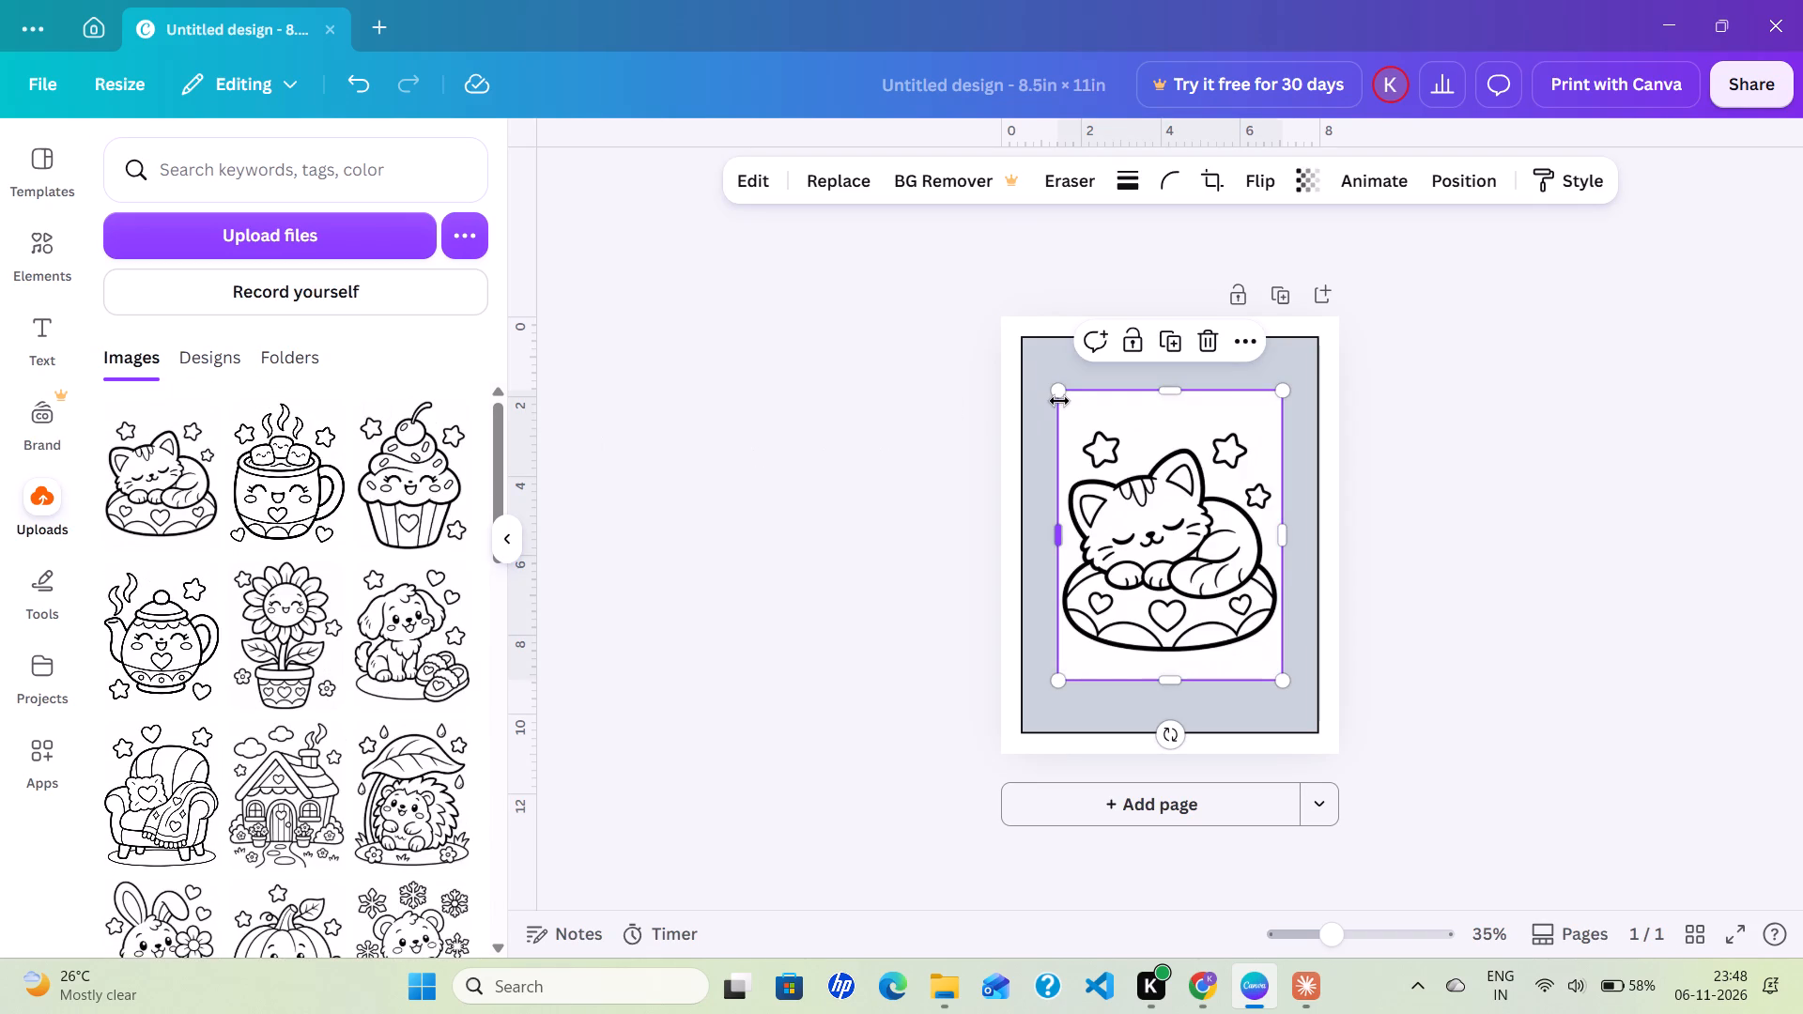
click(825, 557)
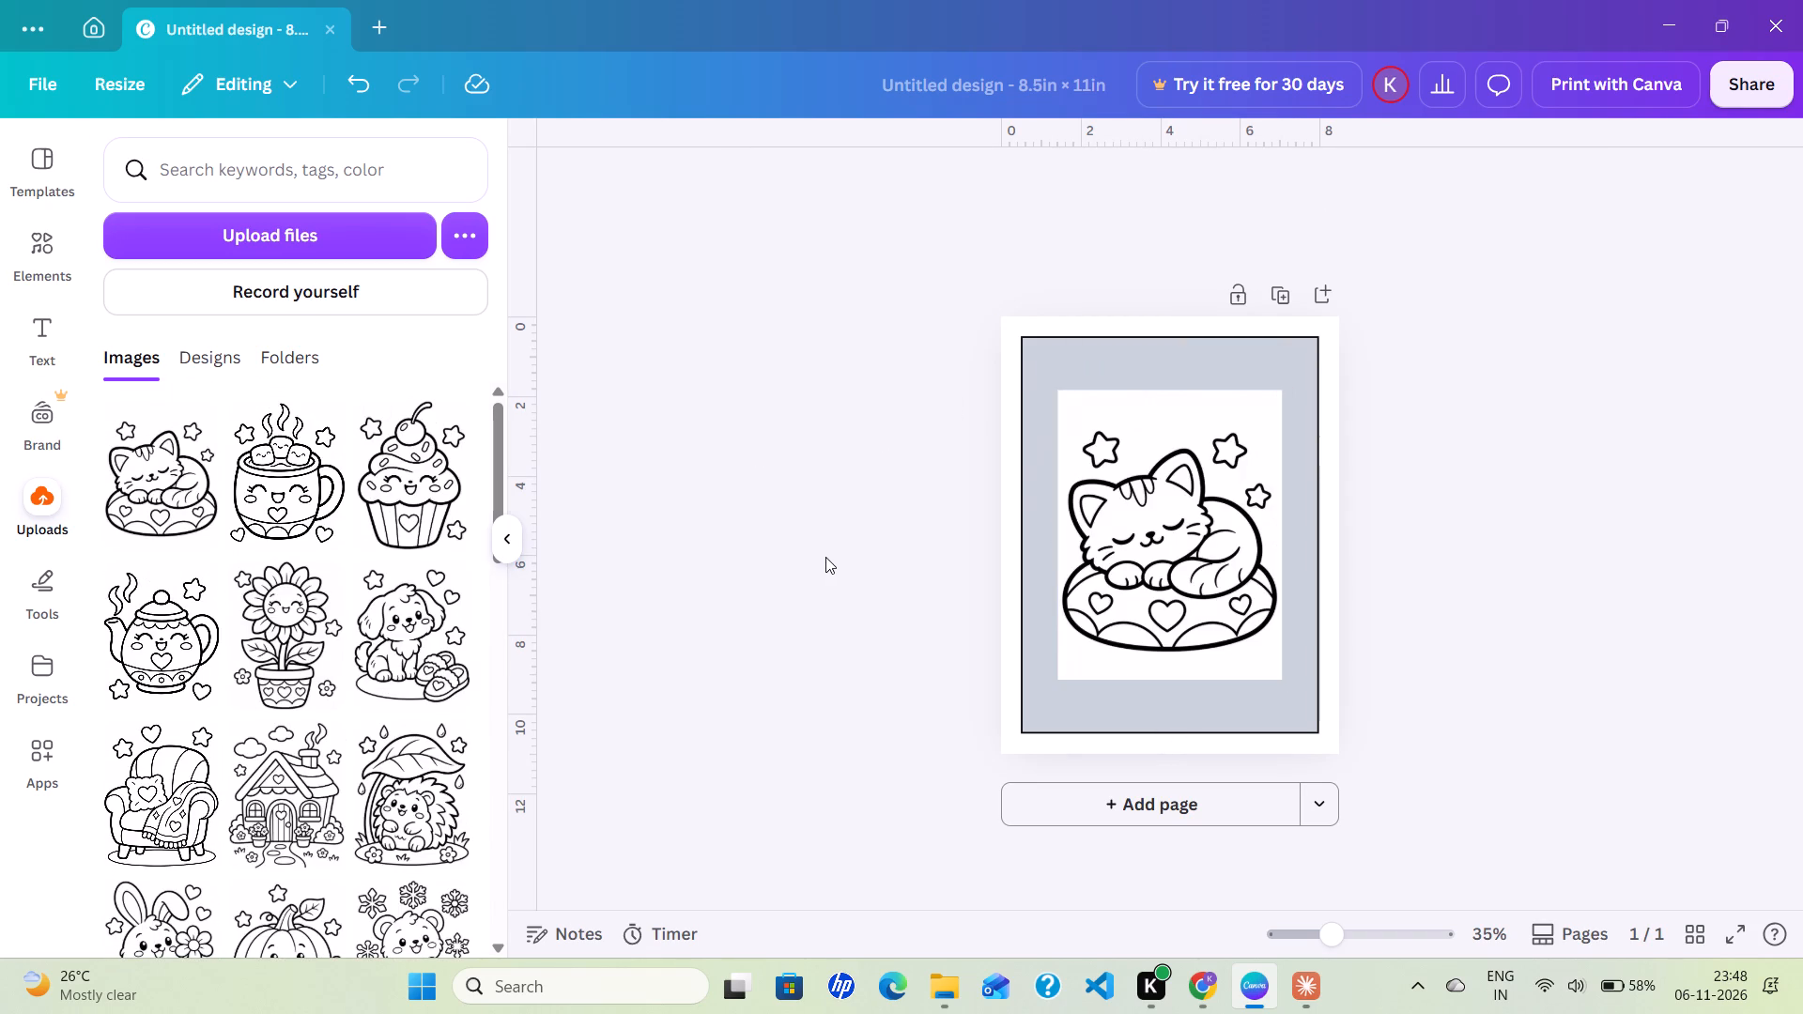
Enlarge the cat illustration to cover the guide rectangle, matching its top-left corner, width and bottom edge.
click(1118, 499)
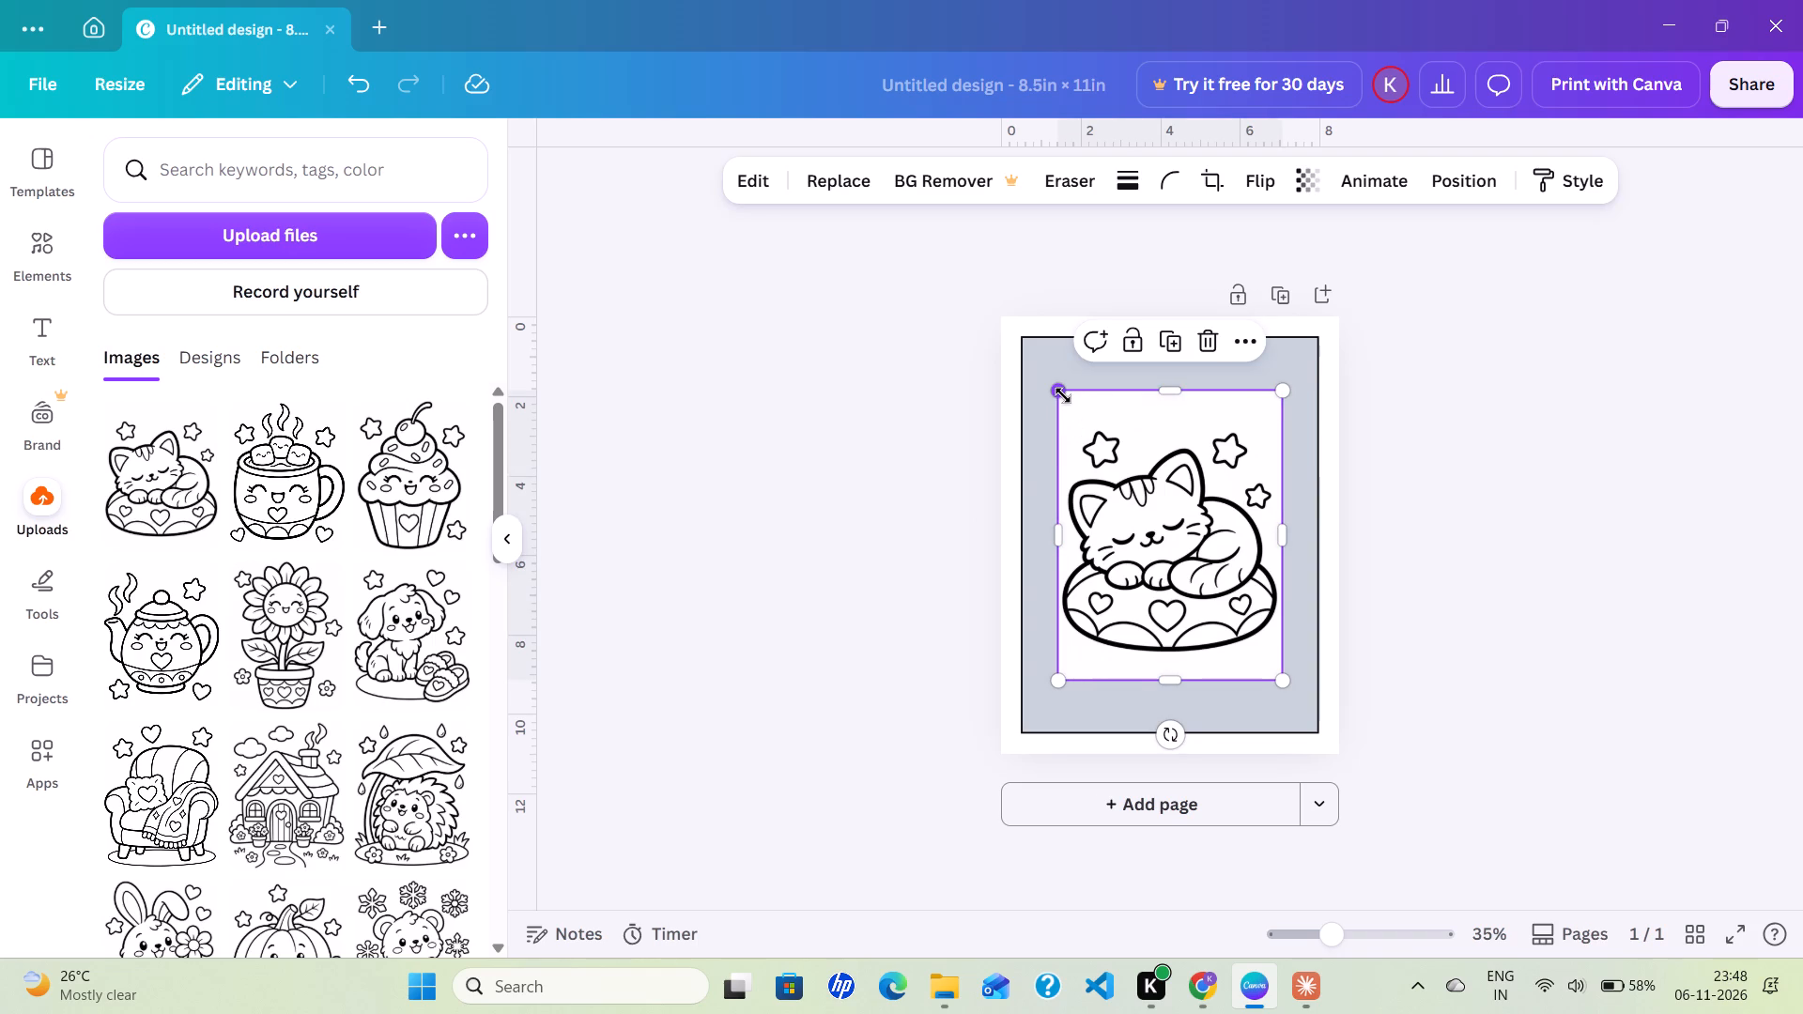
drag(1063, 395, 1029, 336)
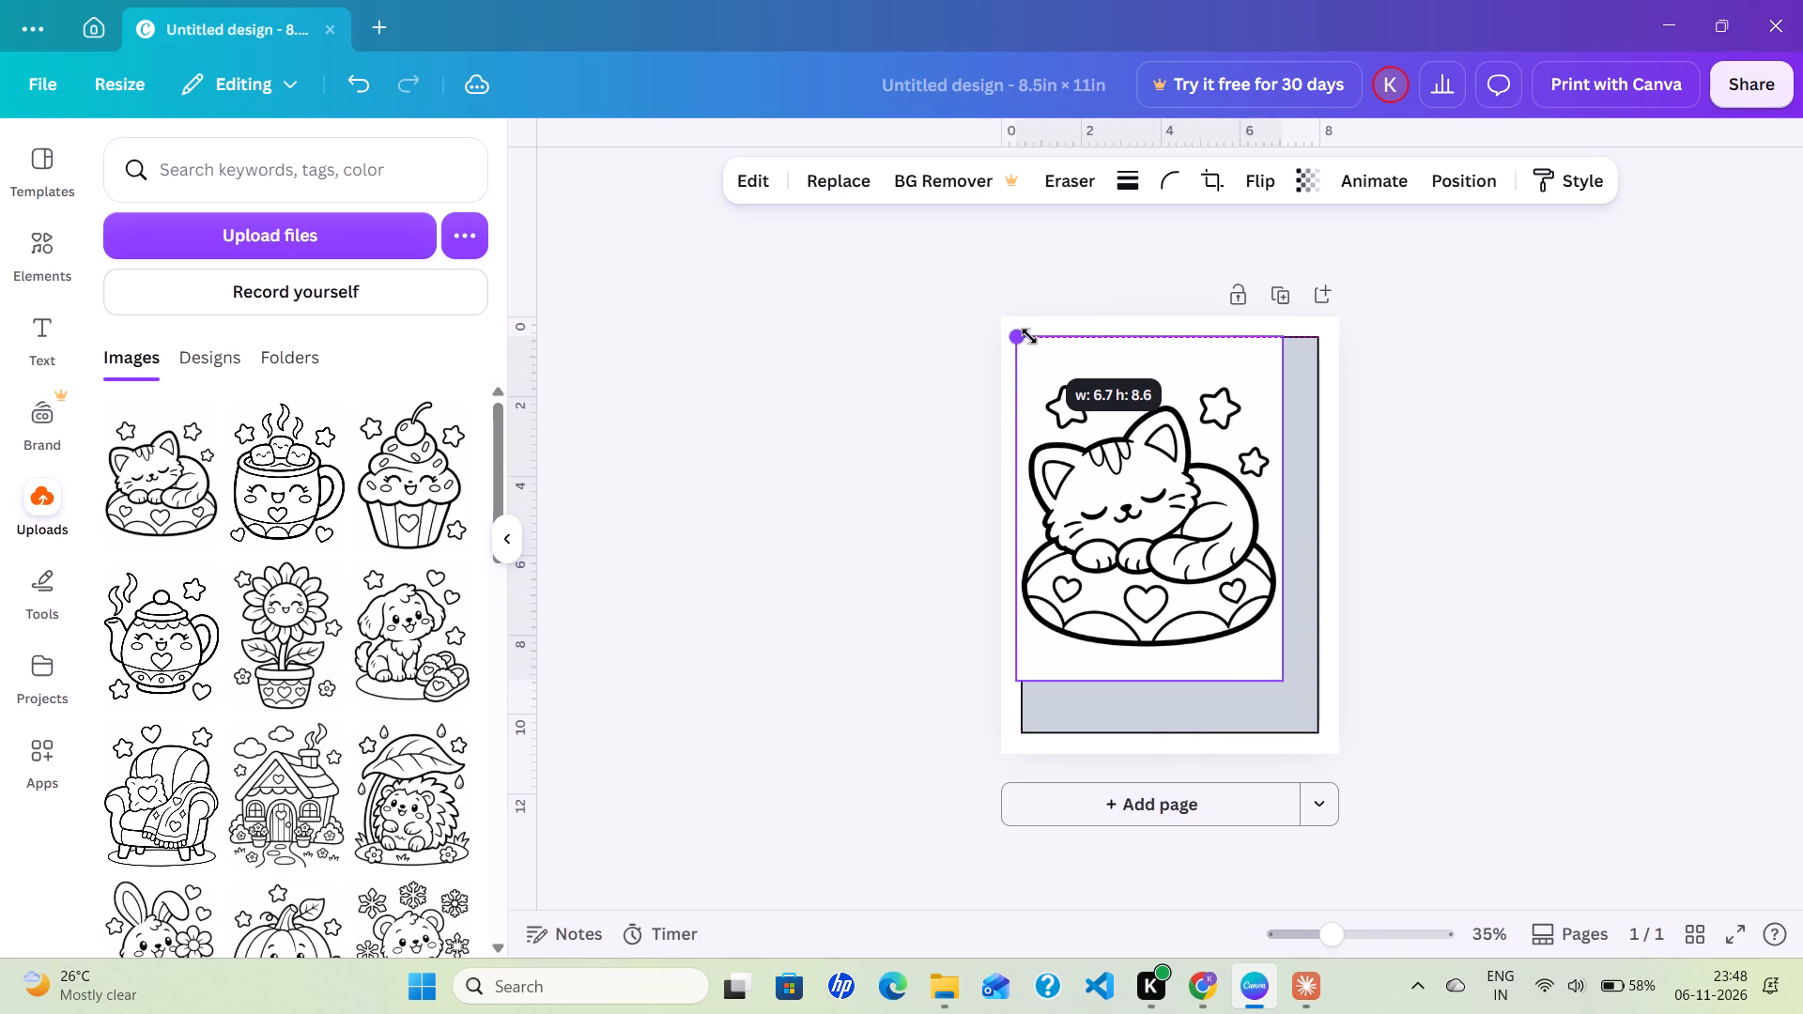
drag(1029, 336, 1050, 333)
click(1104, 465)
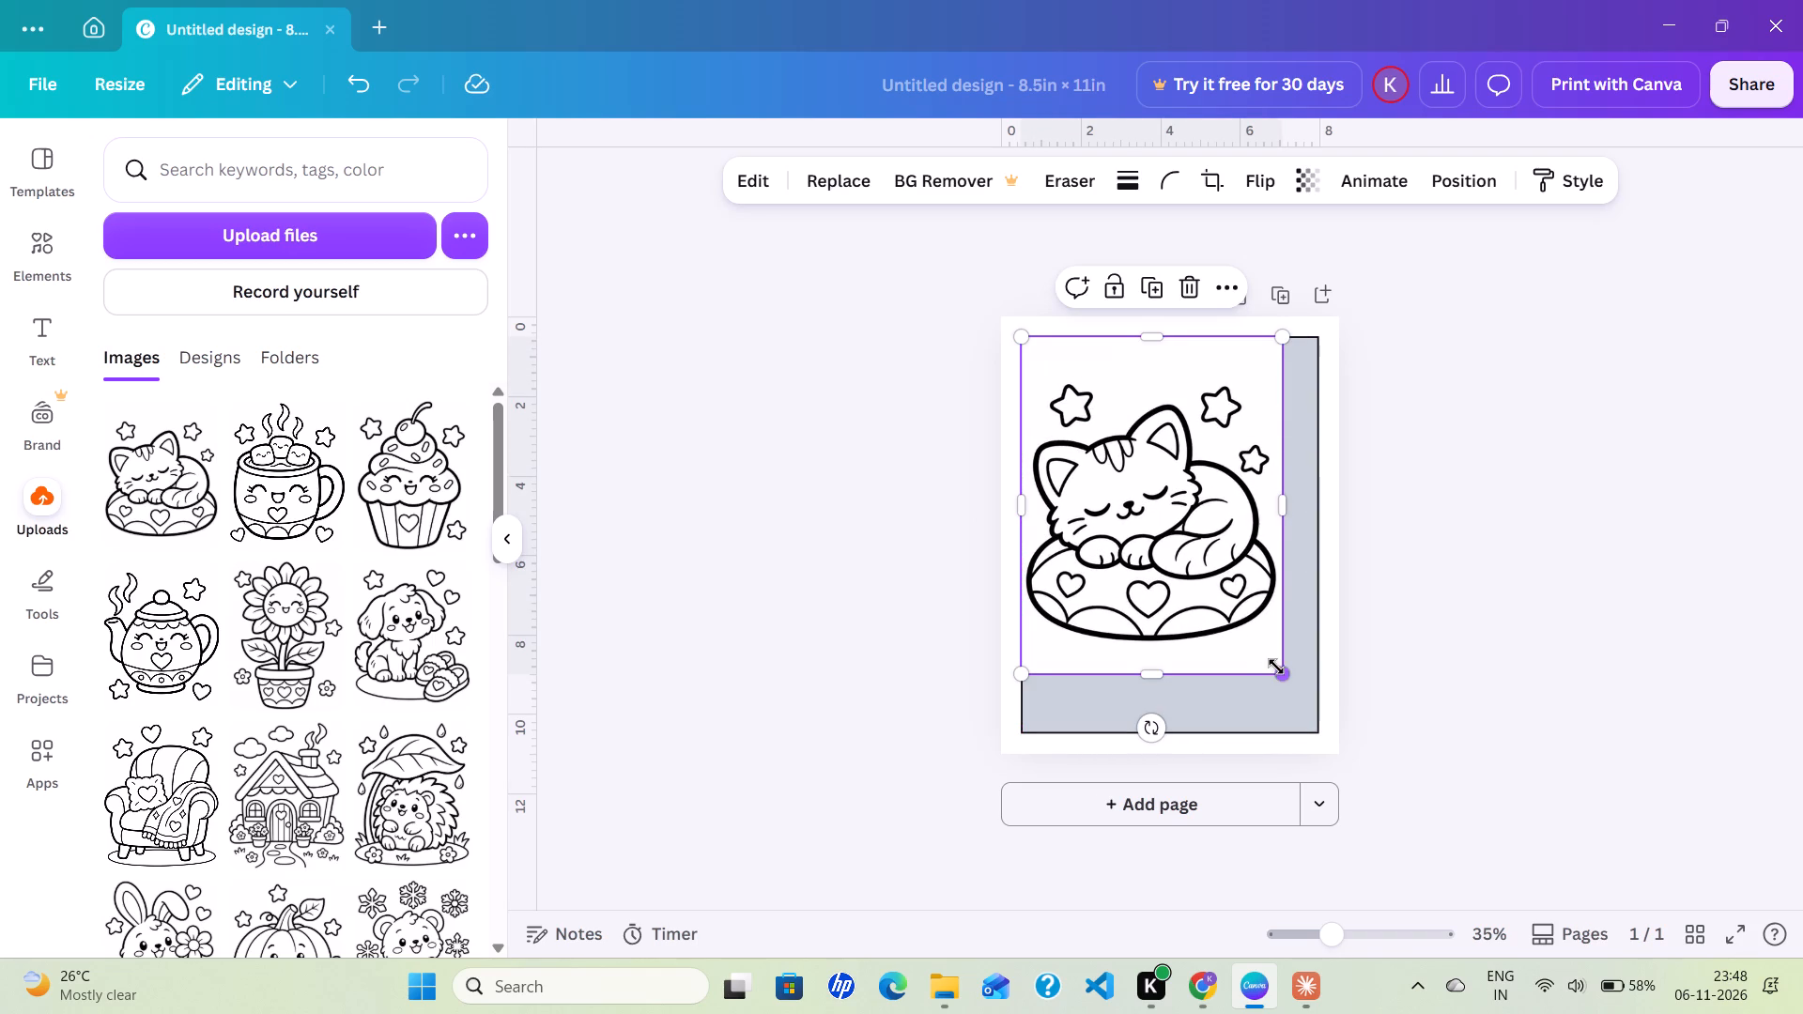
drag(1276, 667, 1287, 730)
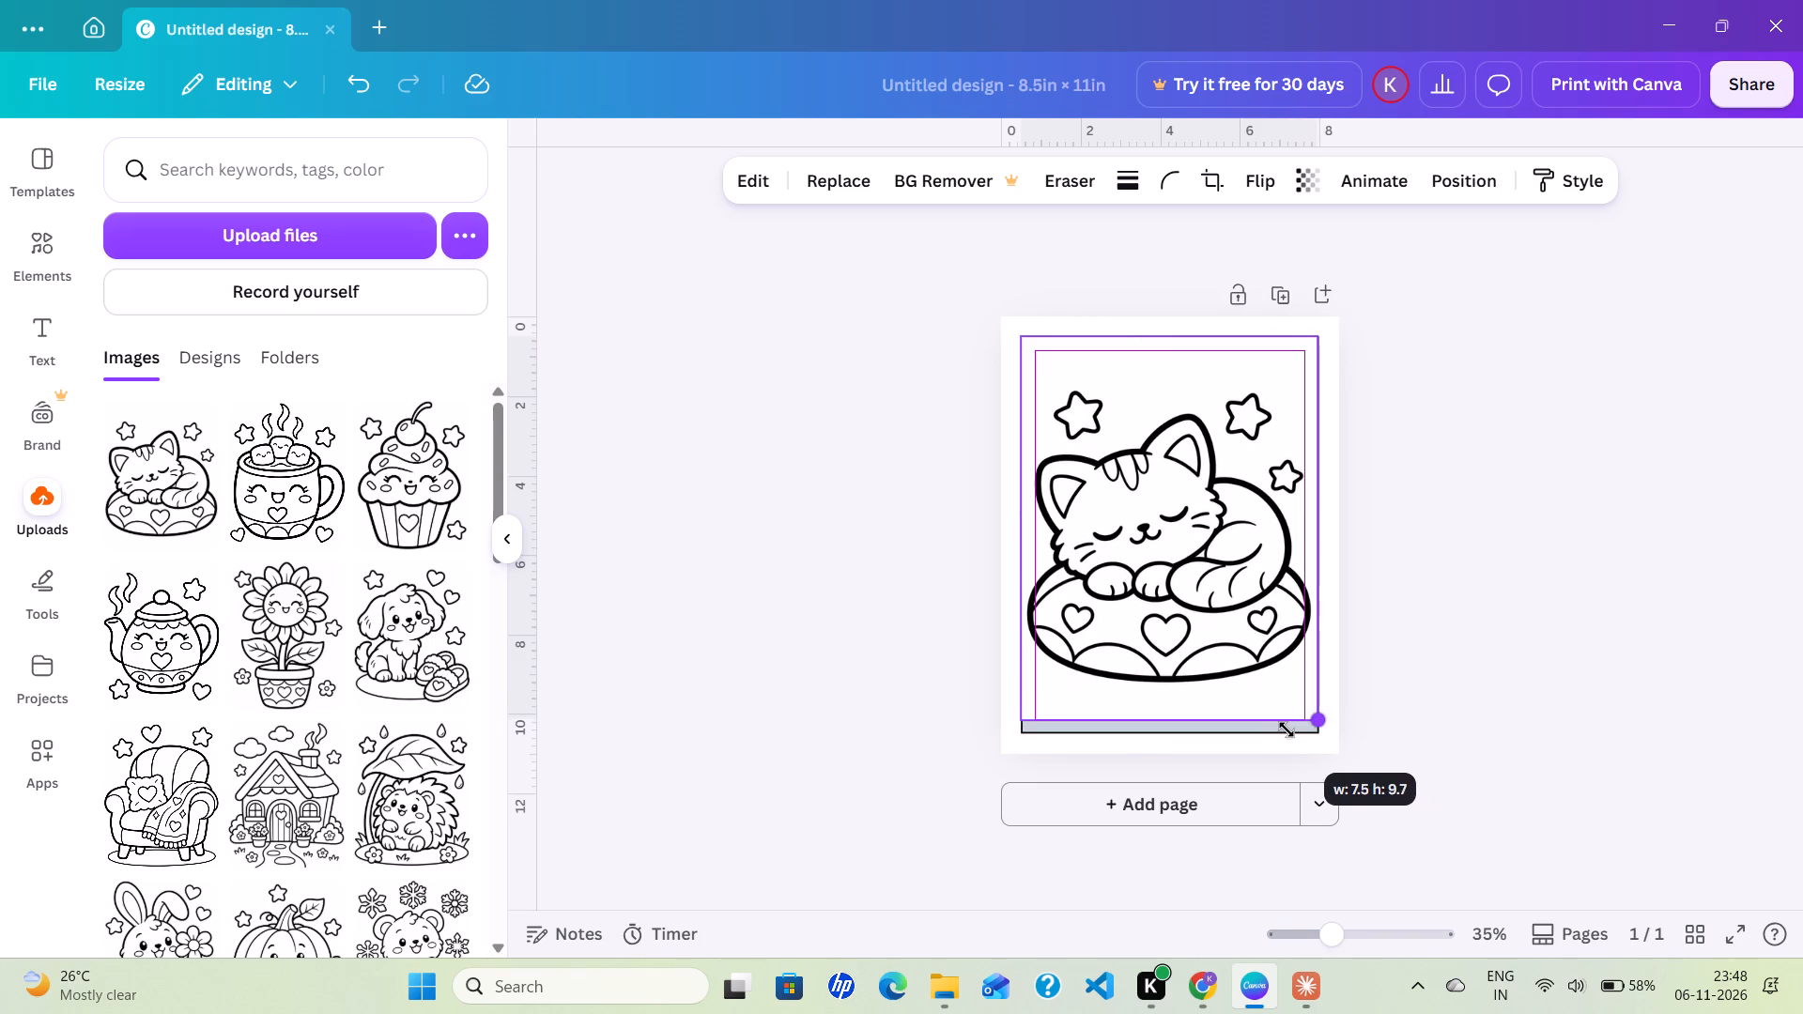
drag(1287, 730, 1287, 739)
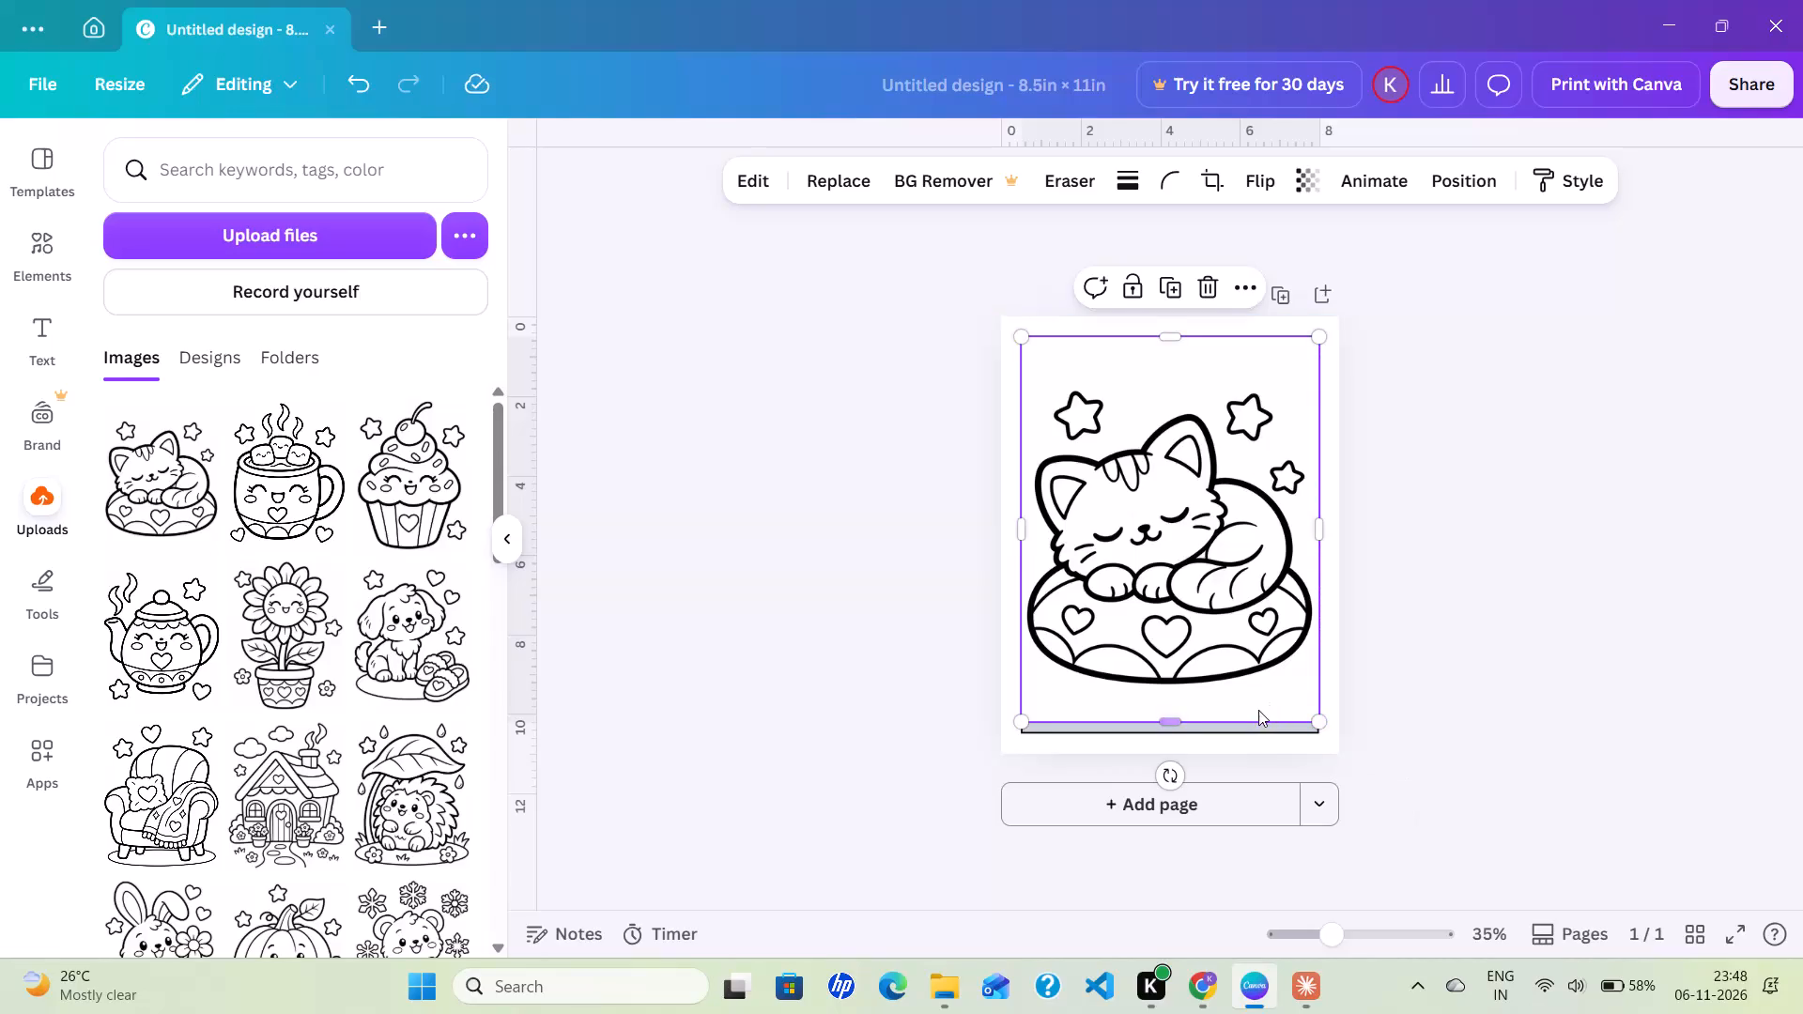
click(1313, 715)
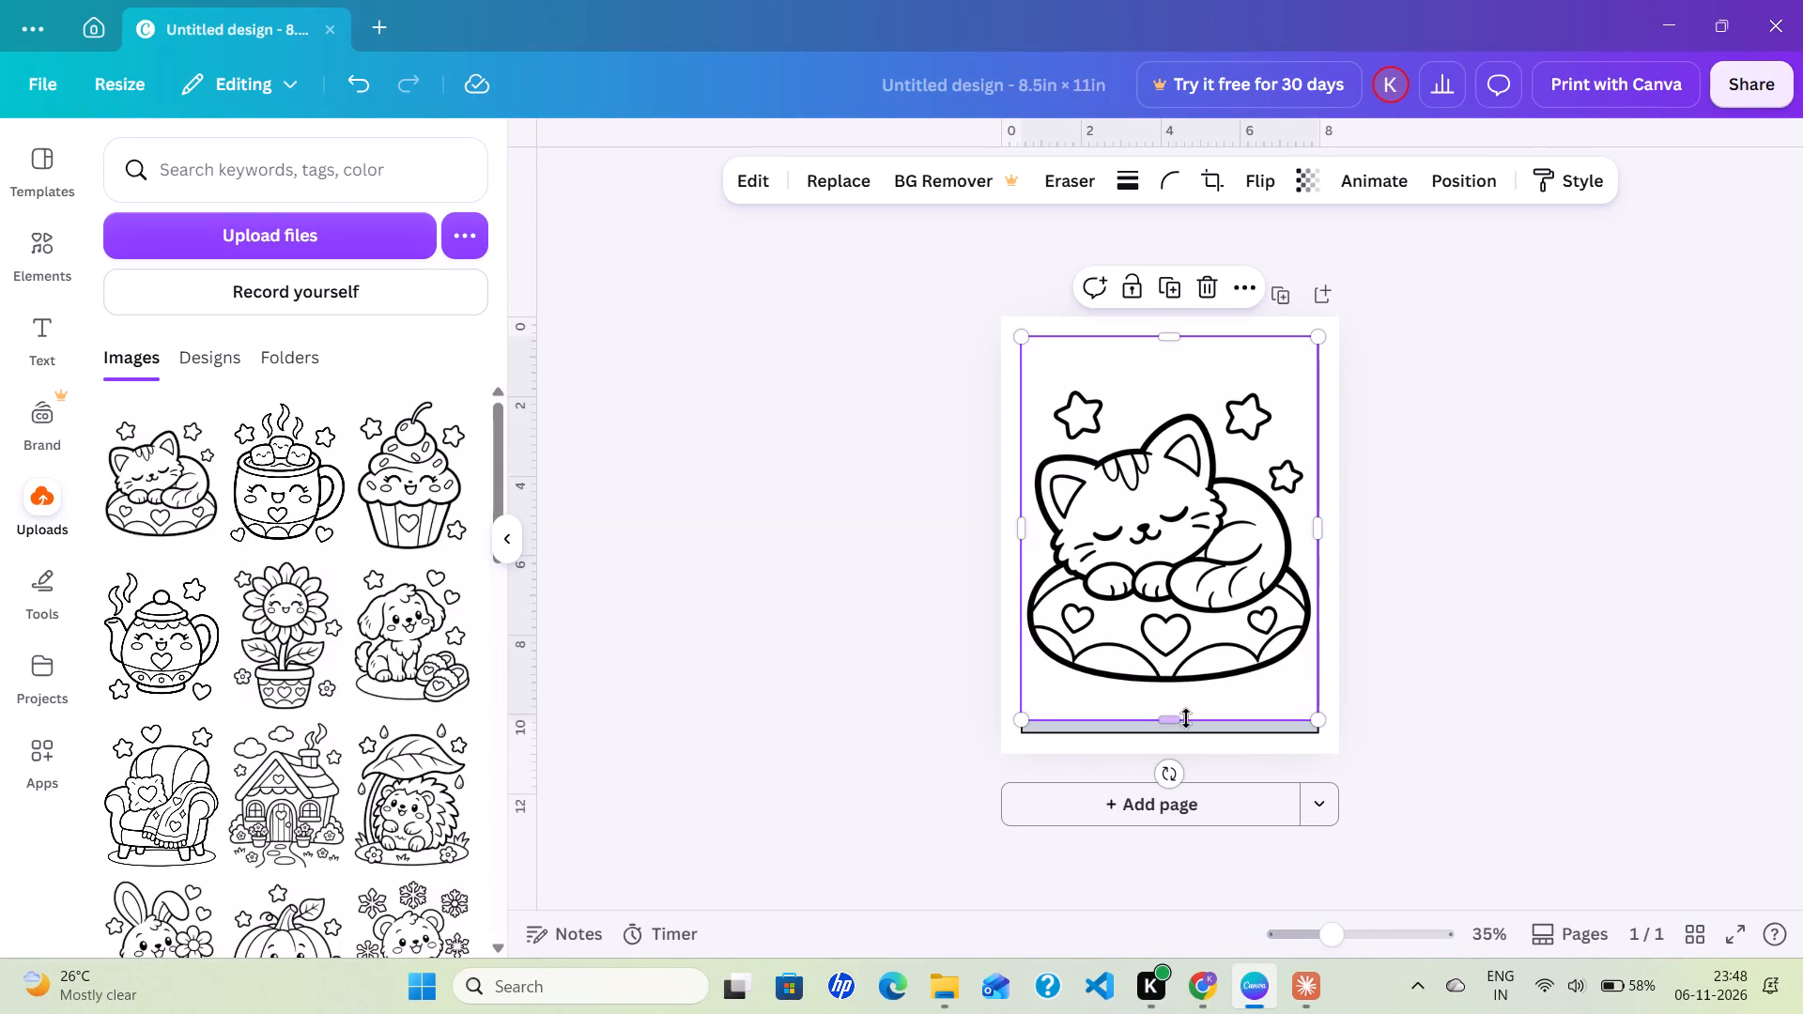
drag(1175, 716, 1175, 730)
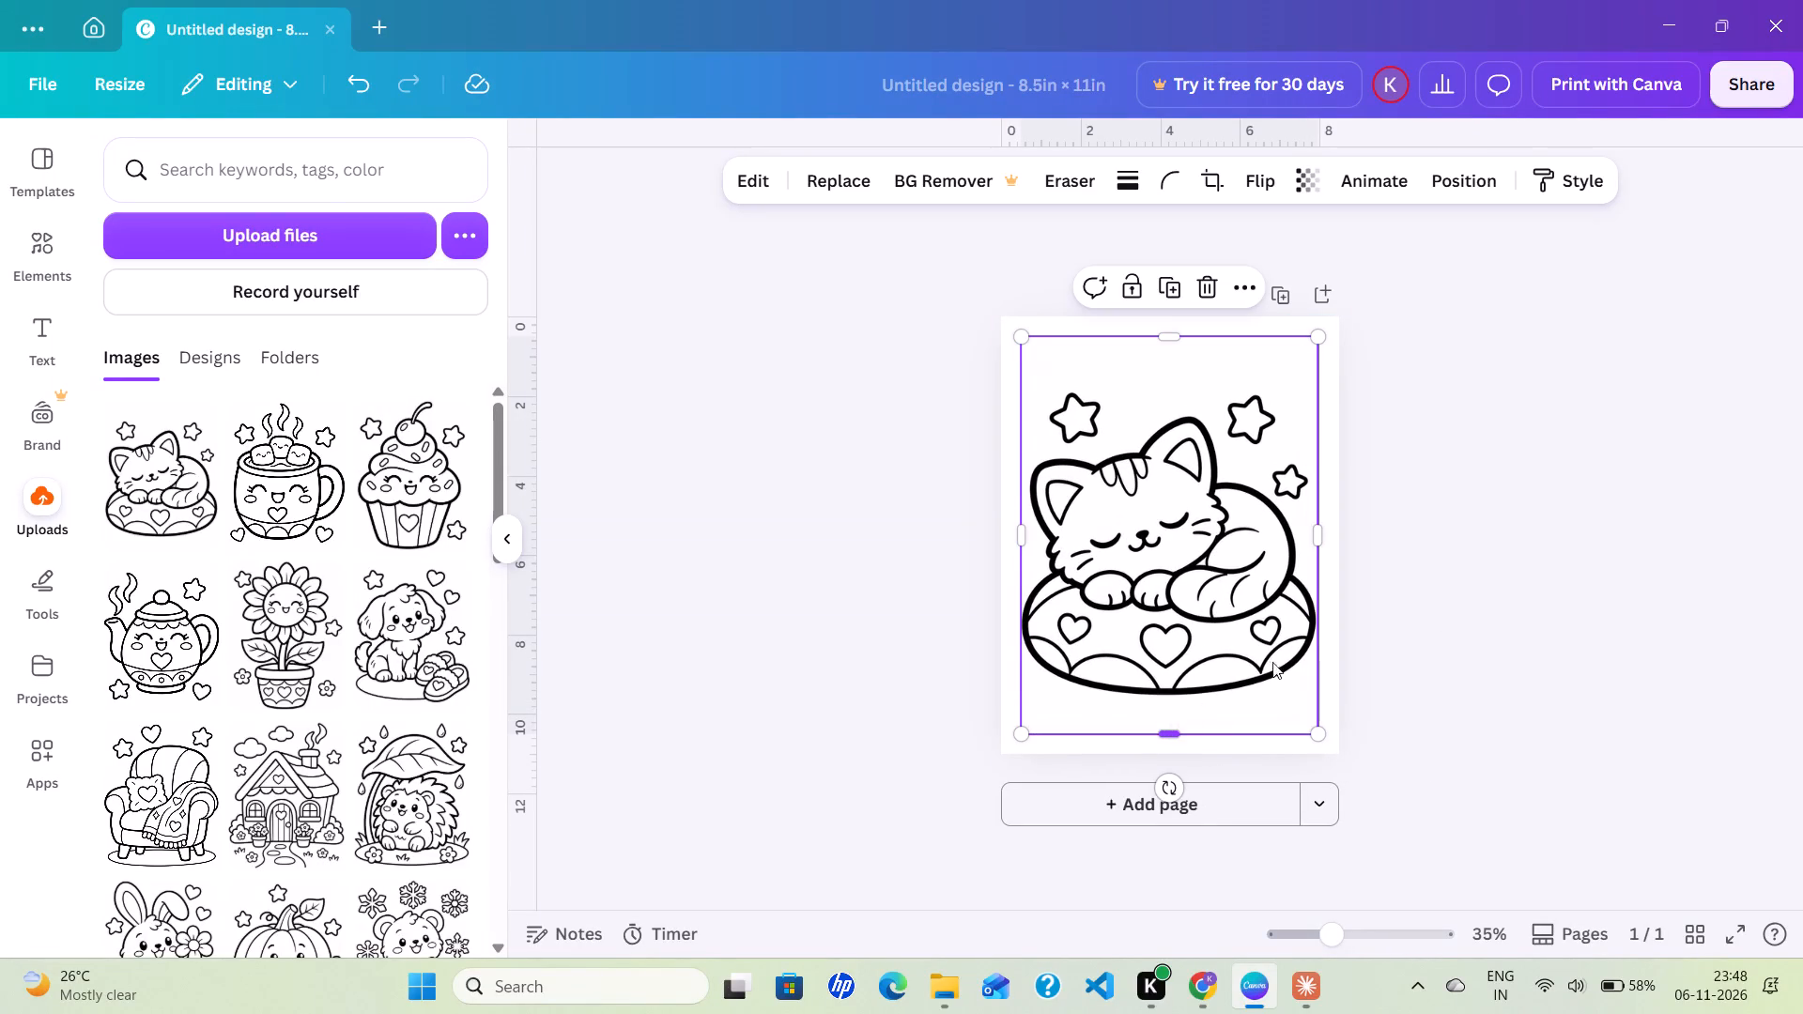
click(1484, 613)
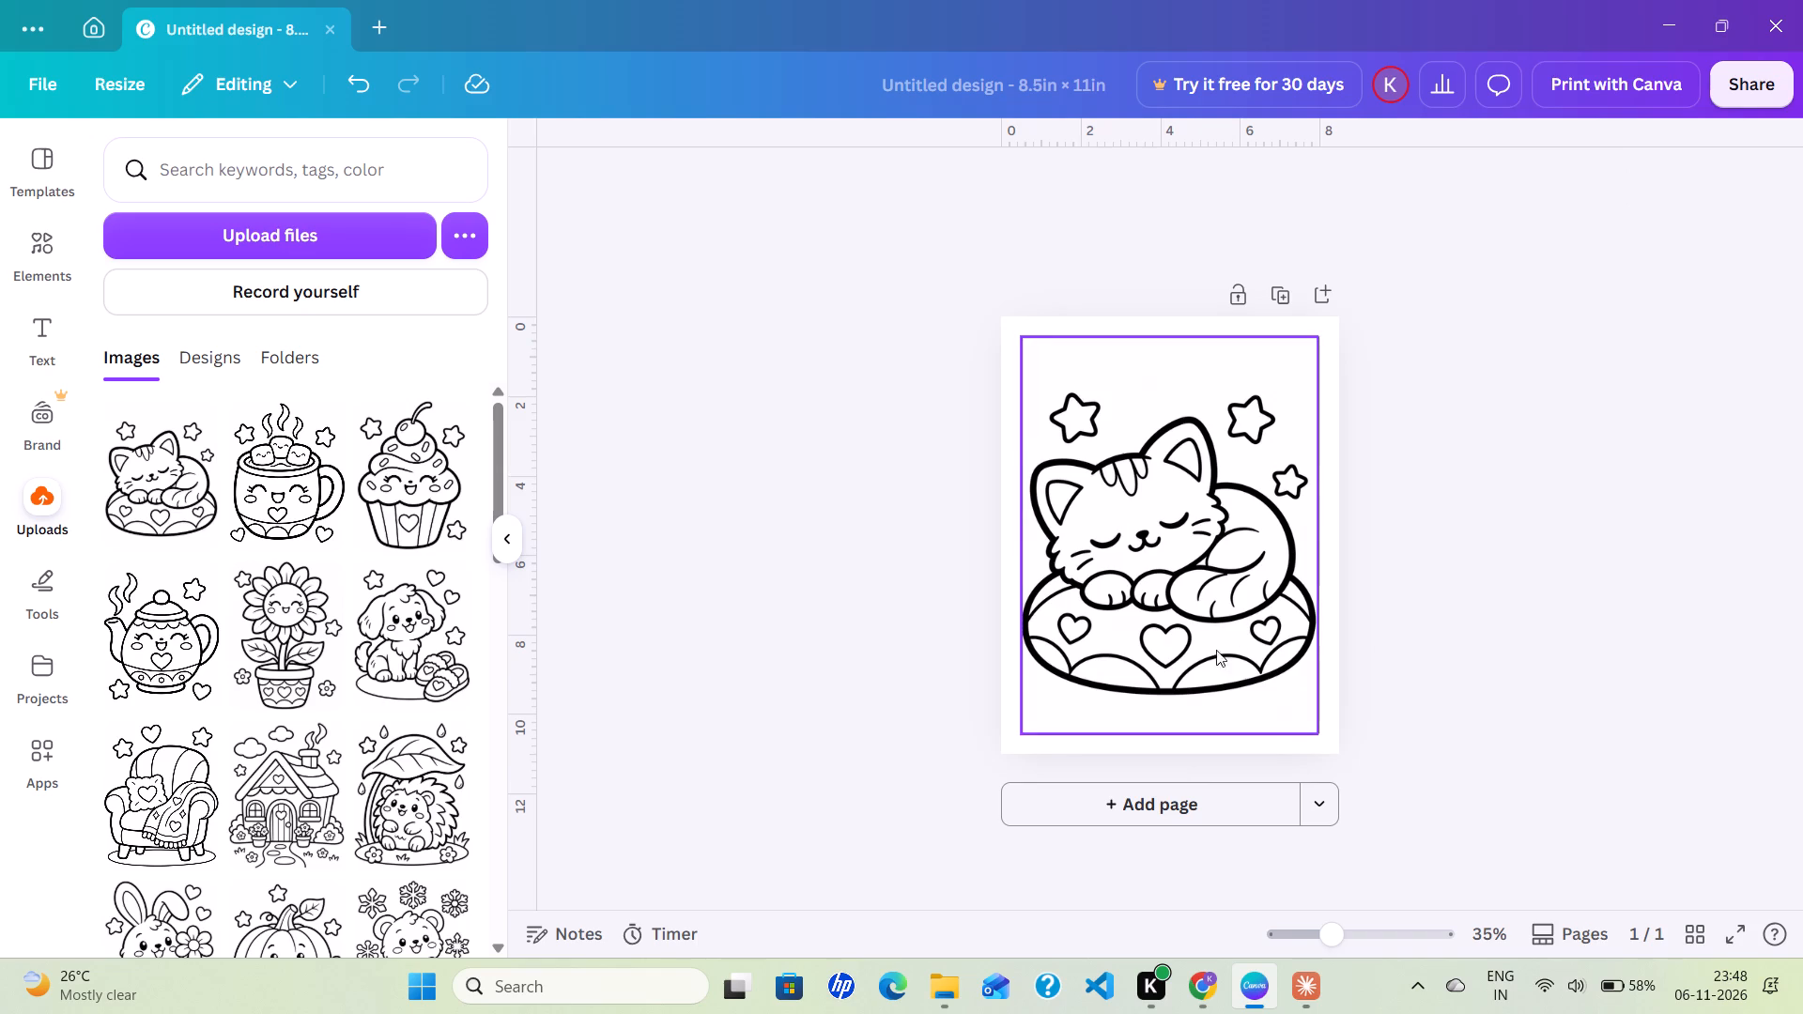
Fine-tune the cat illustration's right edge so it lines up with the guide rectangle's right edge.
click(1179, 579)
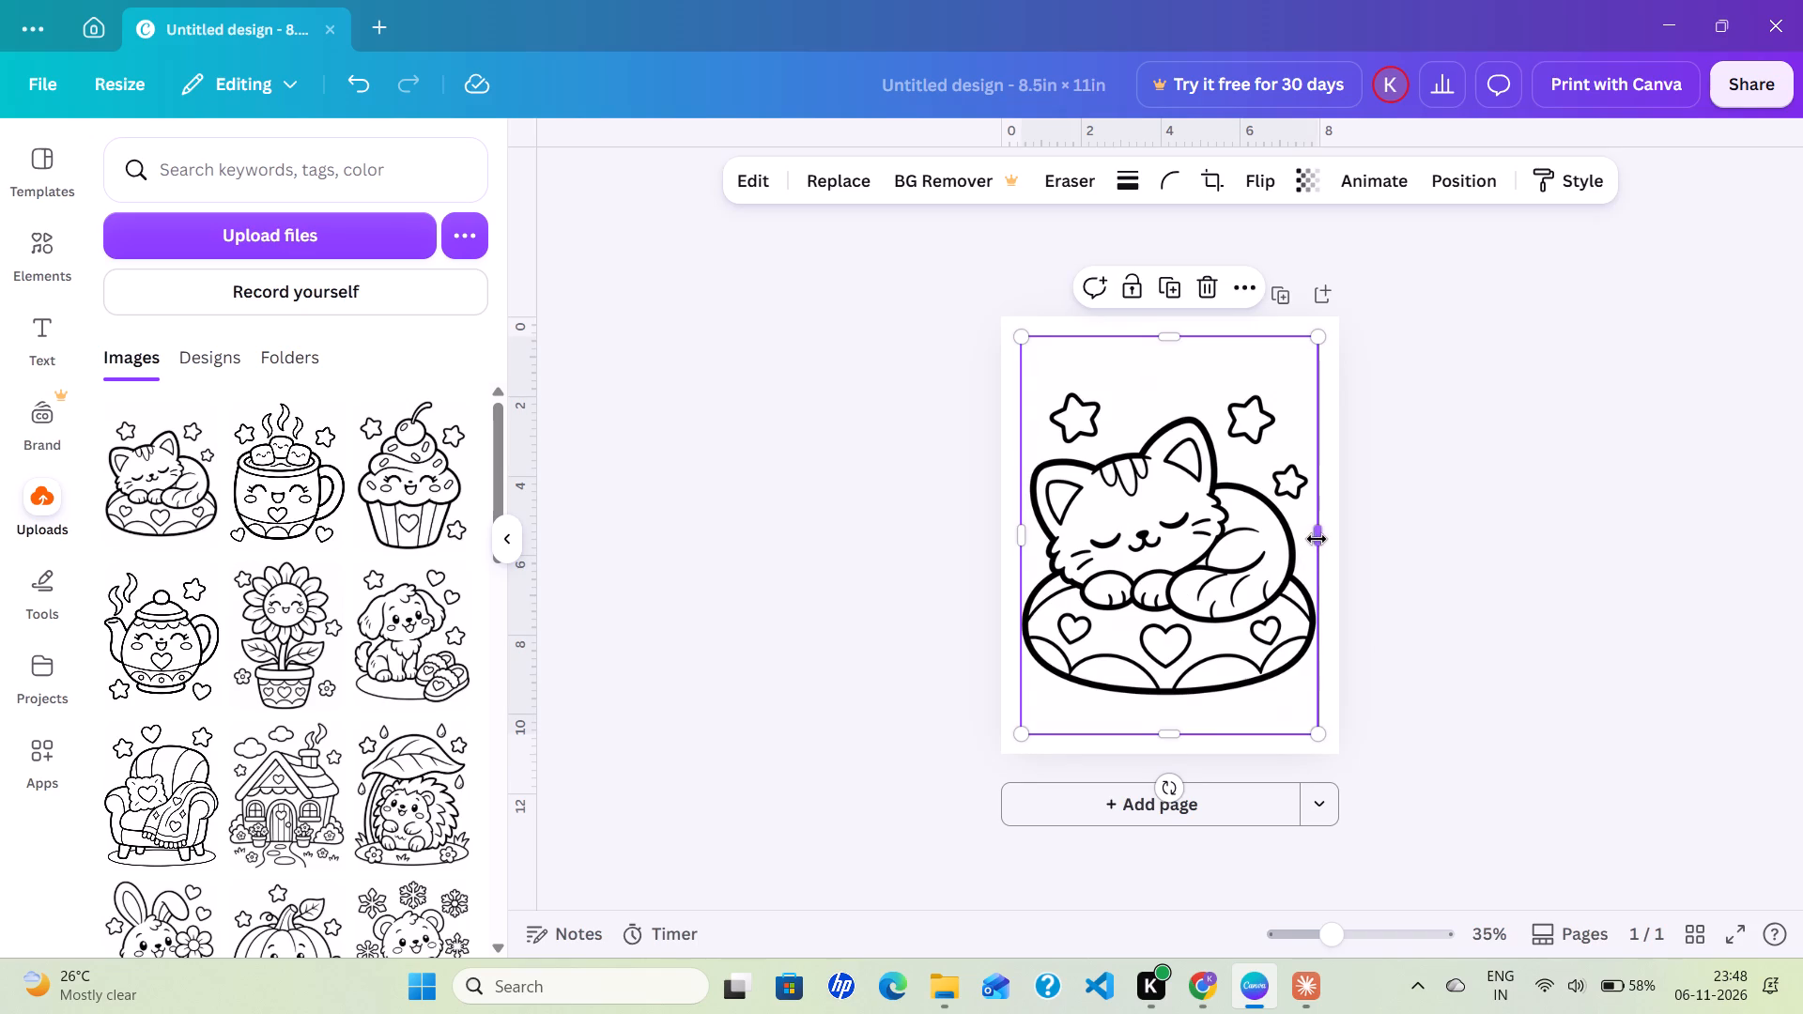
drag(1317, 539, 1326, 539)
click(1455, 534)
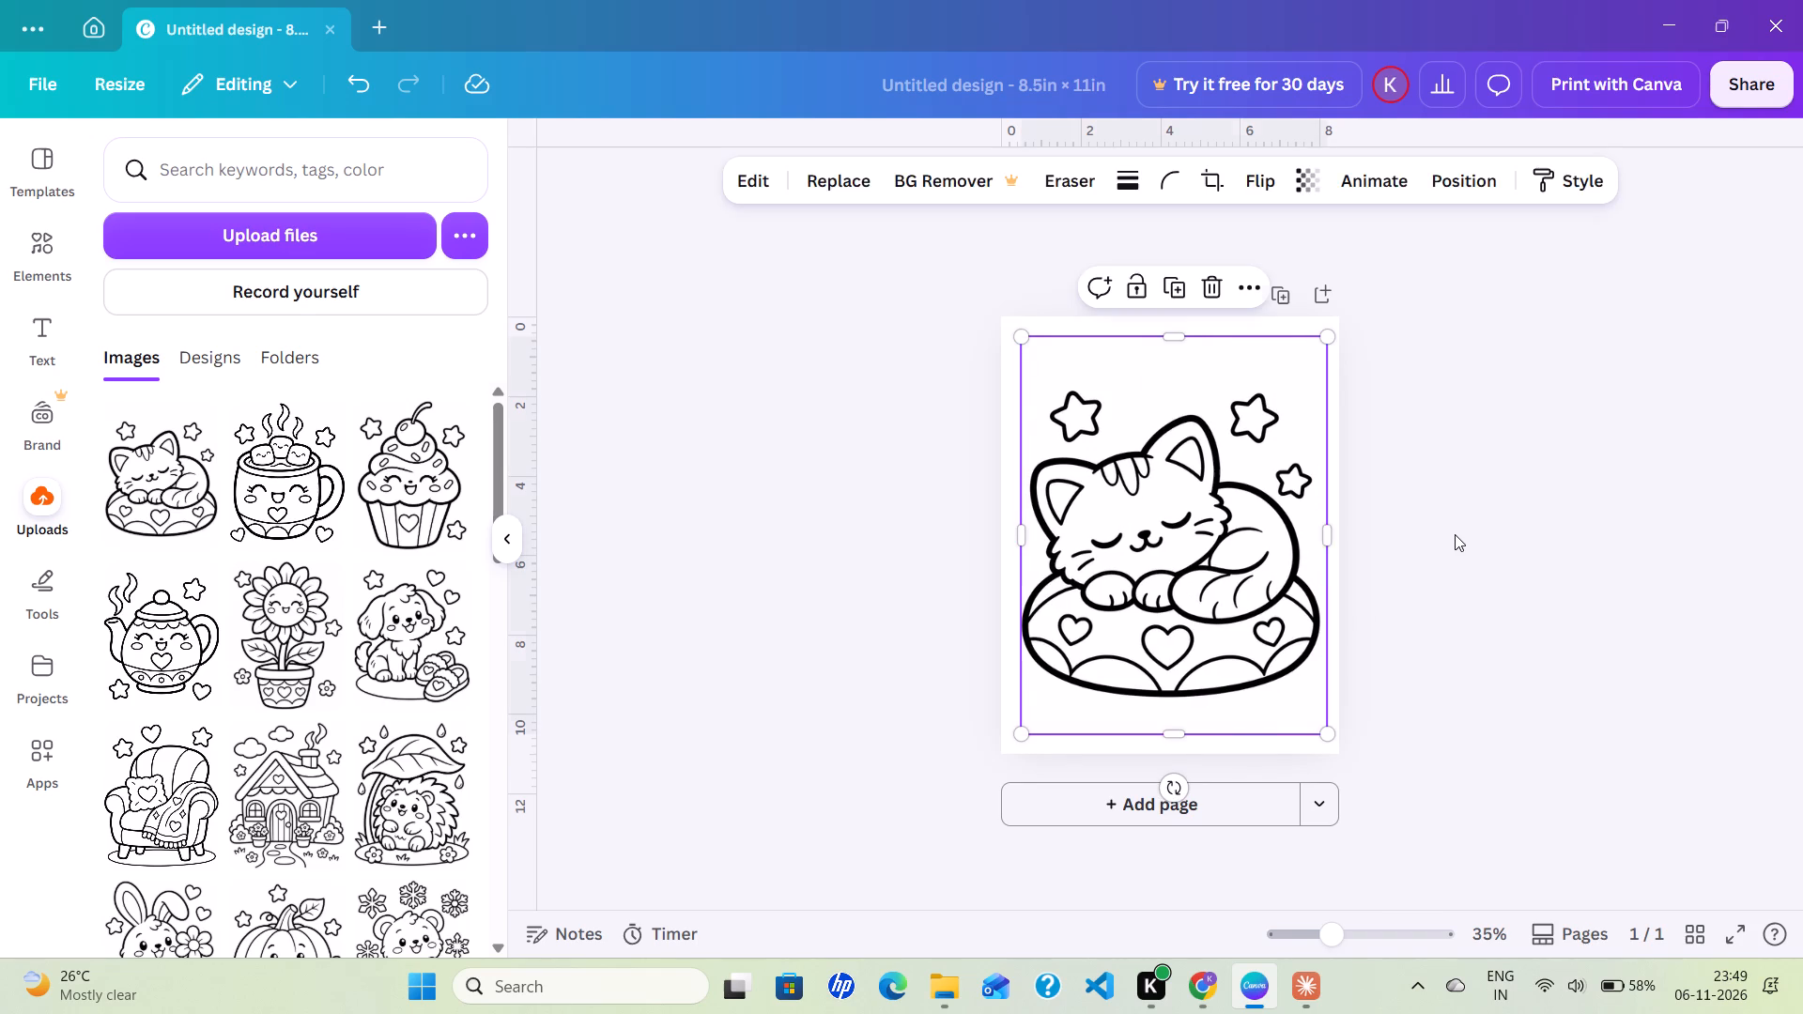
click(1207, 545)
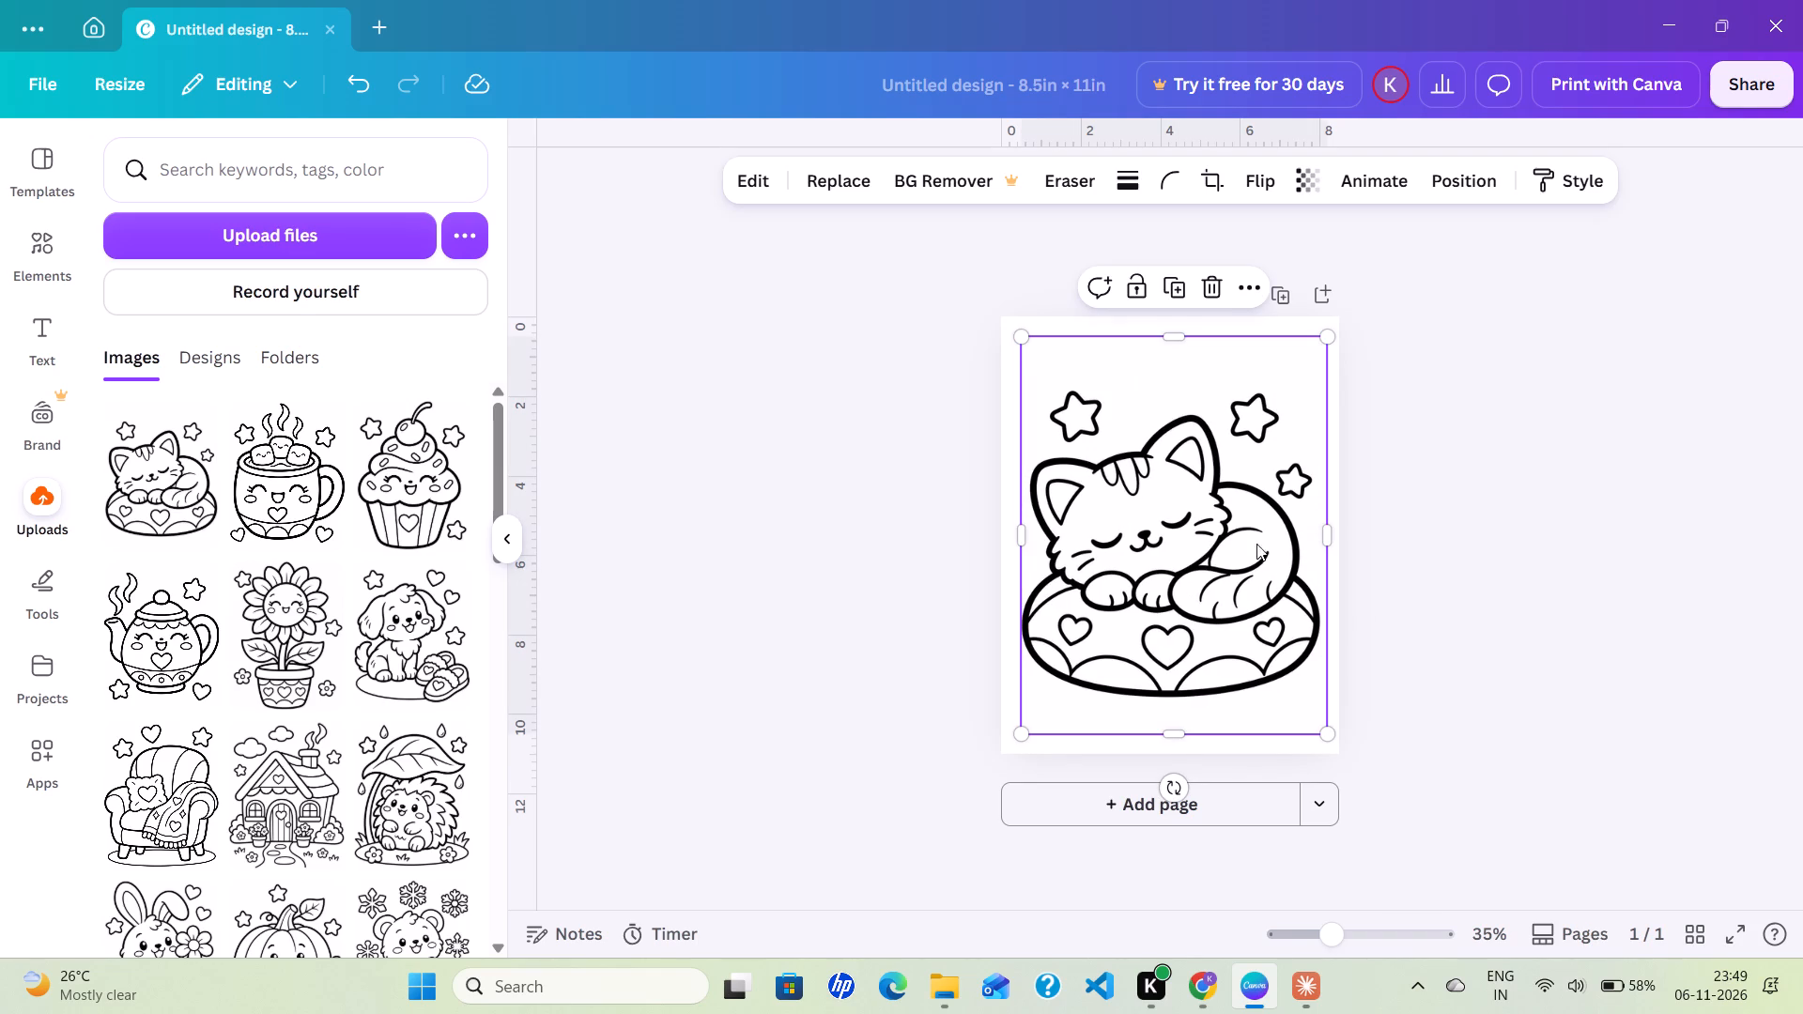
drag(1321, 537, 1312, 534)
click(1471, 524)
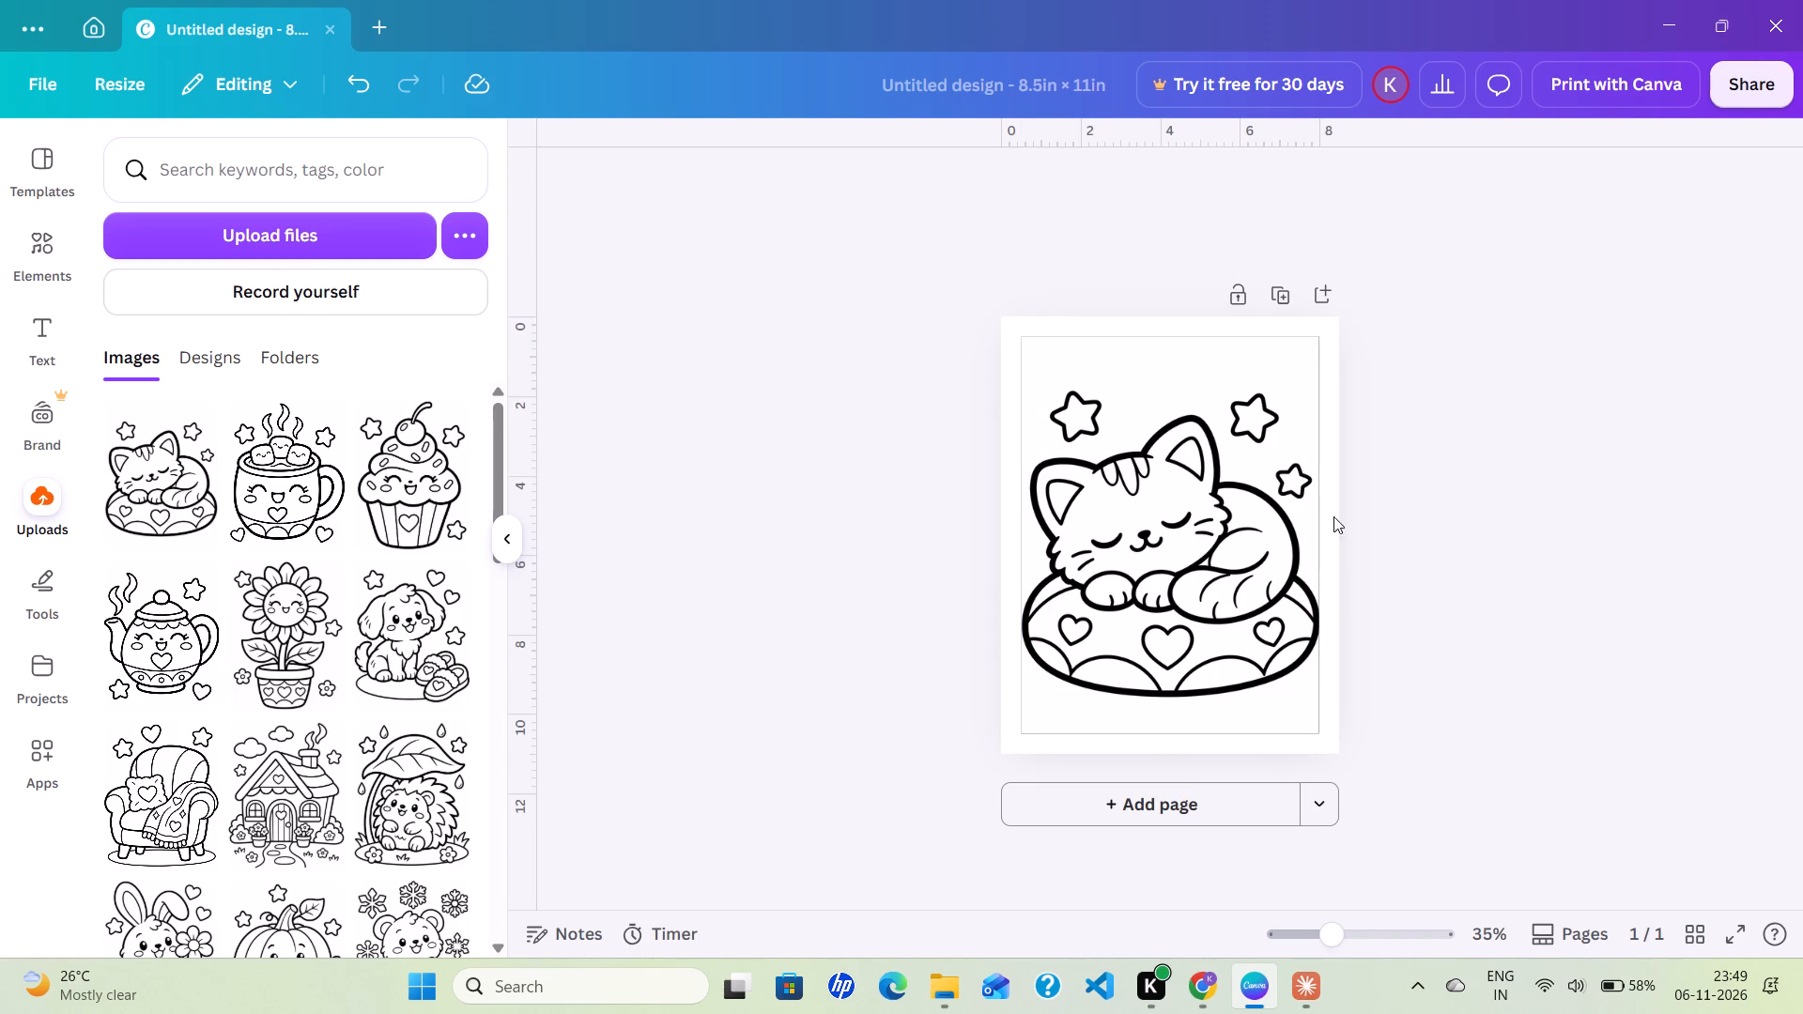
Duplicate the cat page to create page 2.
click(1225, 554)
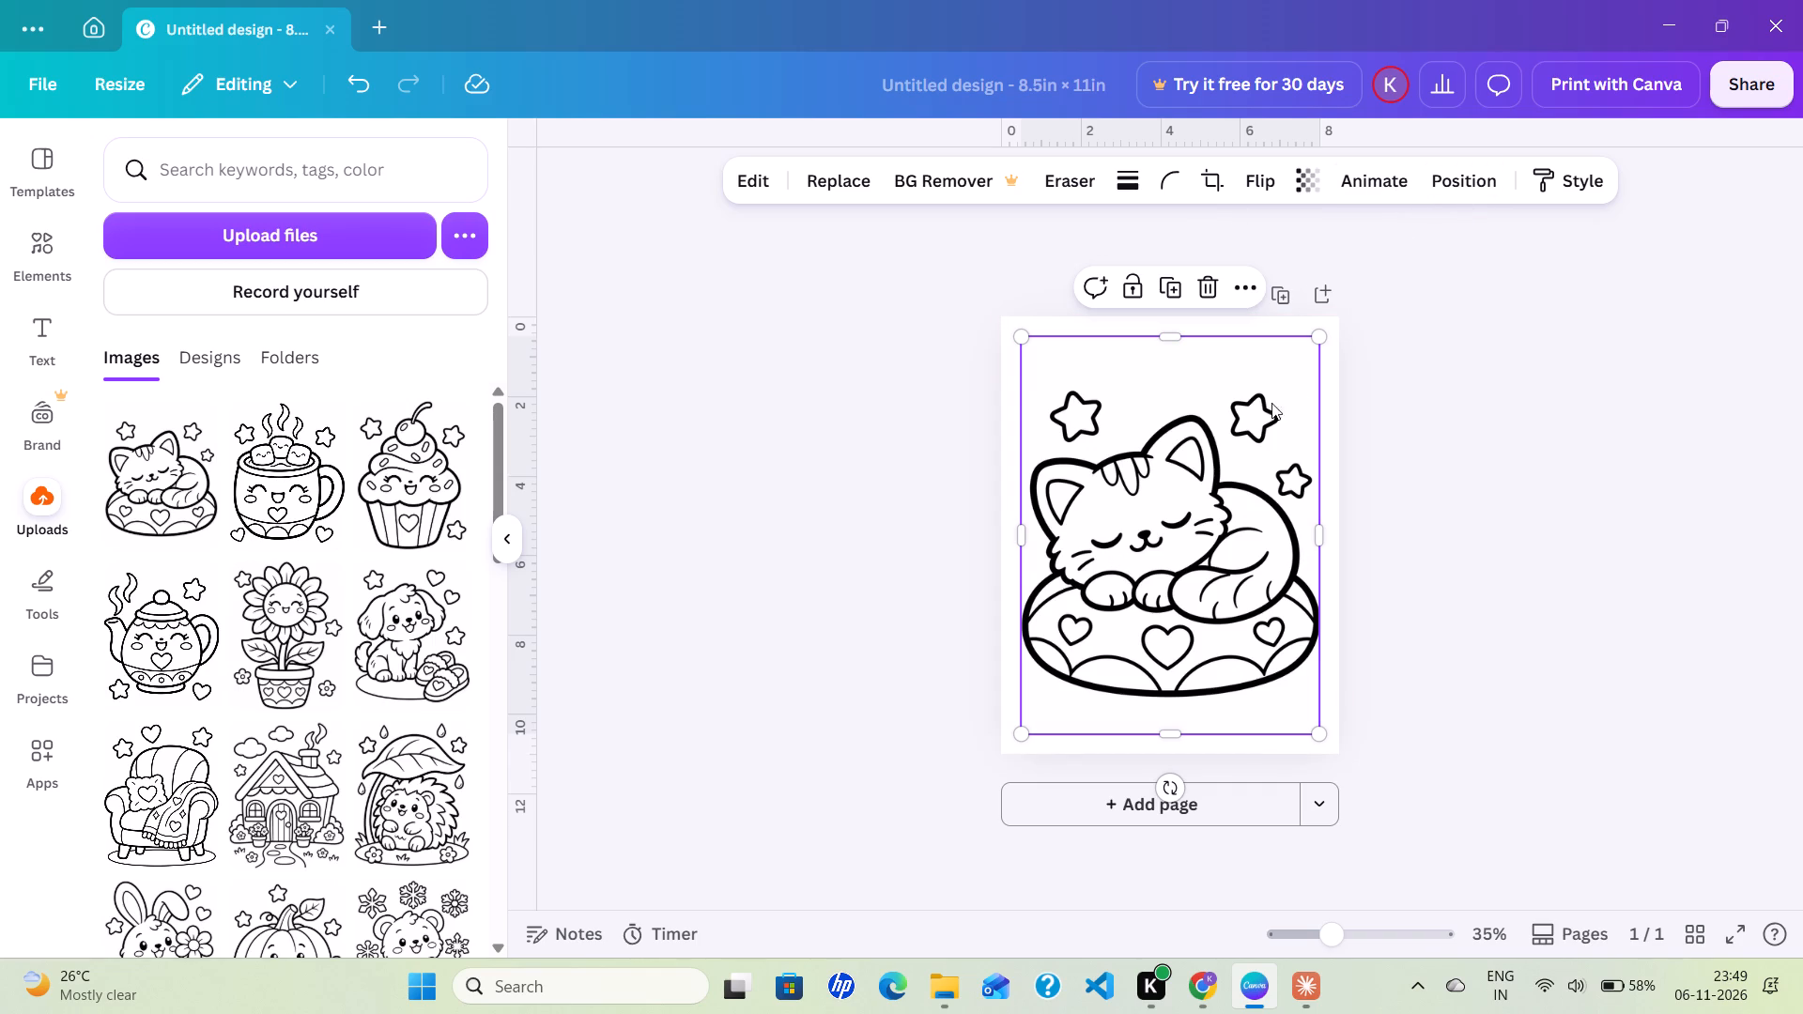
click(1282, 293)
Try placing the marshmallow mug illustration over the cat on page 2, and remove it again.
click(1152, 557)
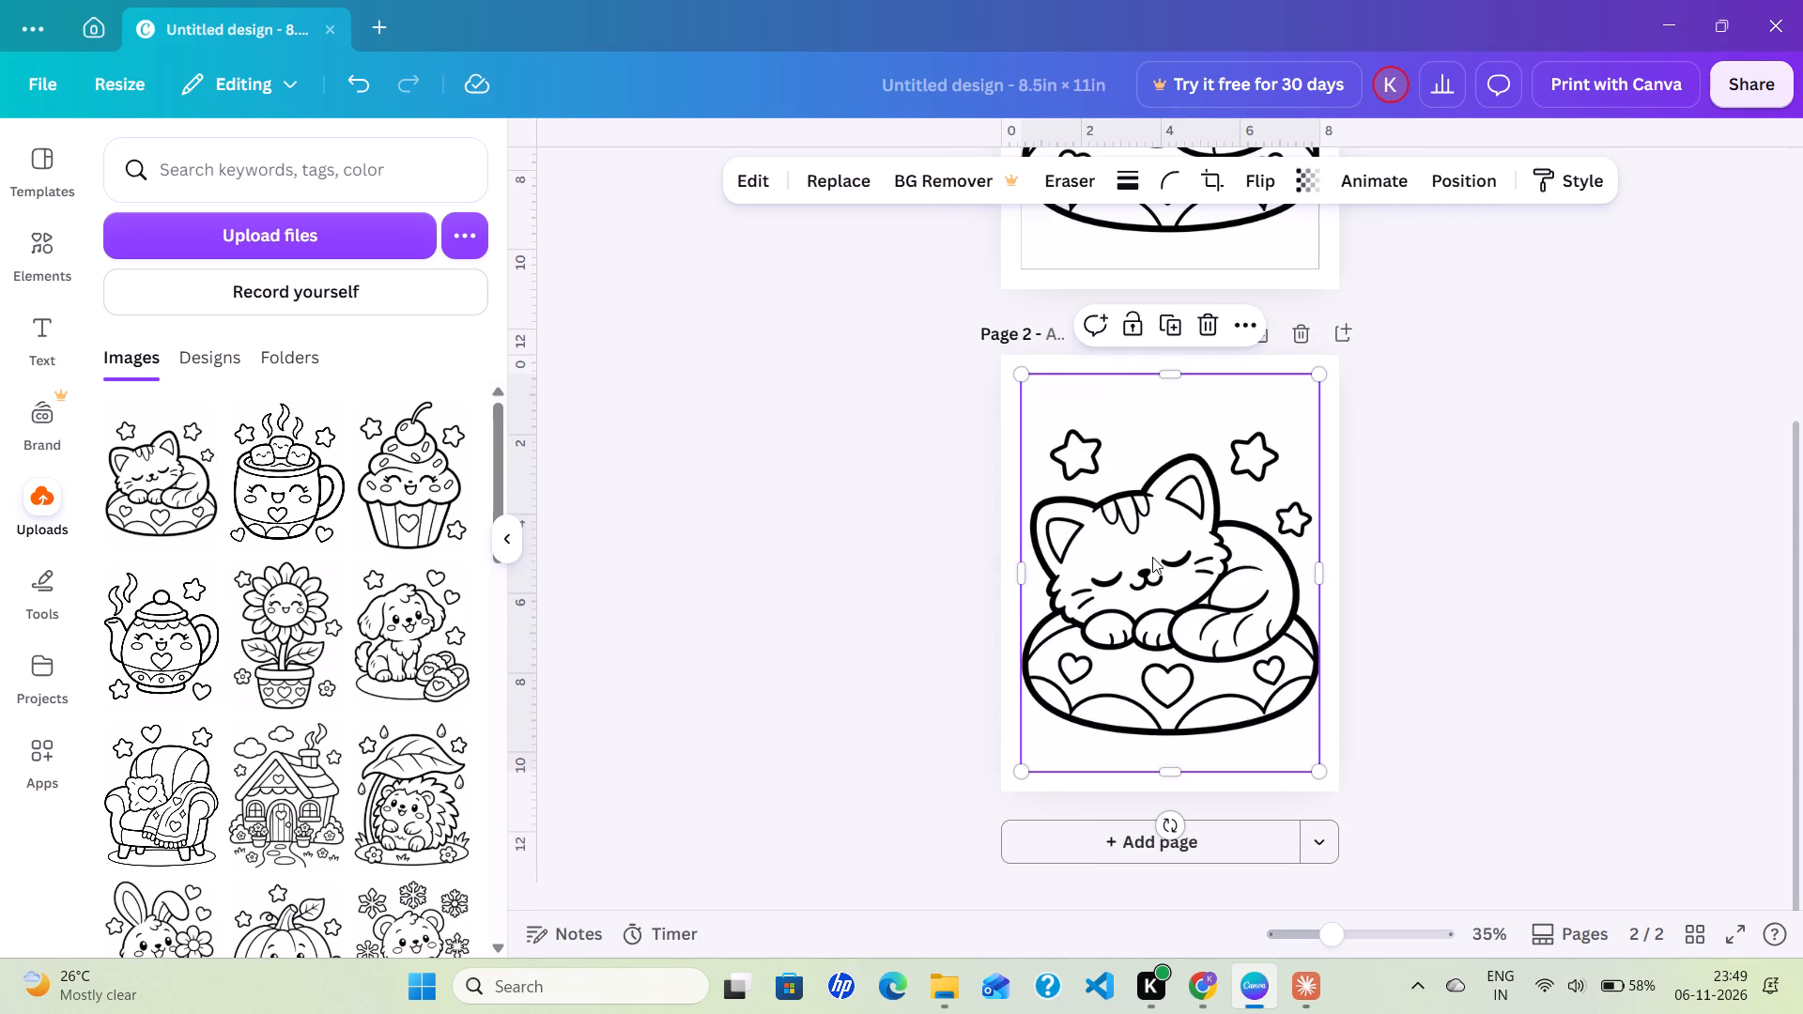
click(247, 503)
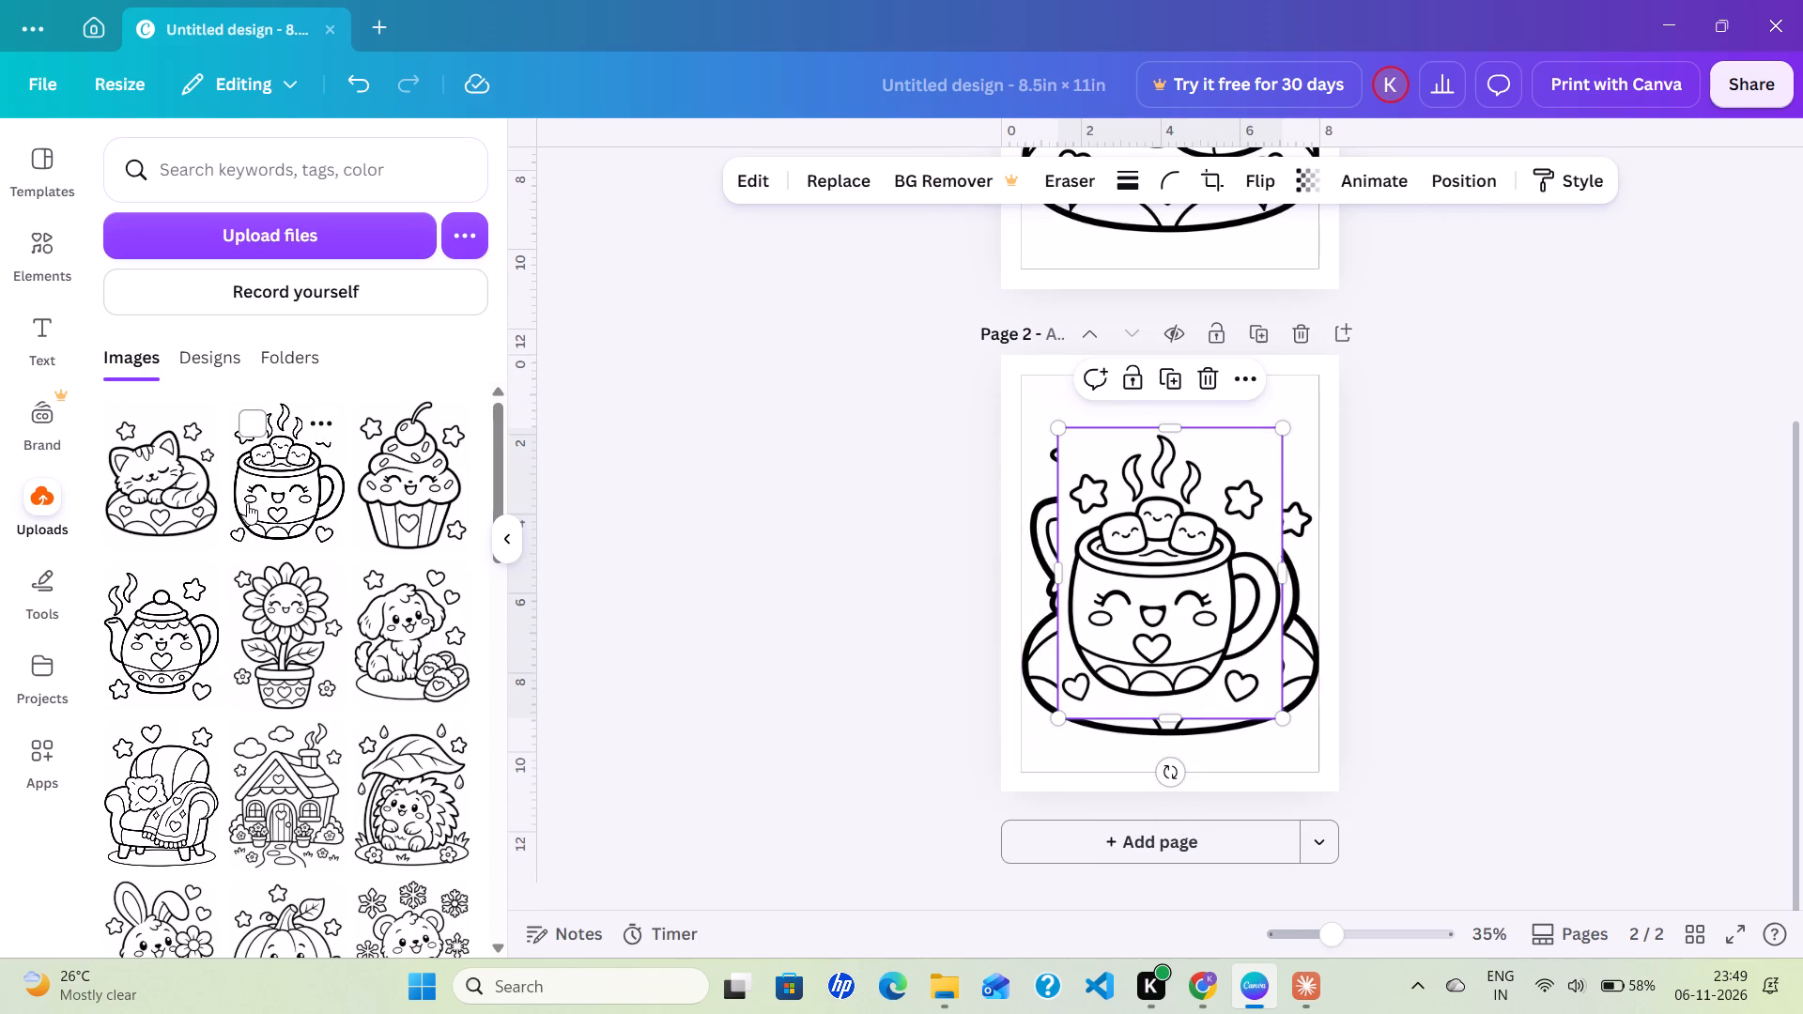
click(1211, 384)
Delete the cat illustration from page 2, keeping the guide rectangle.
click(1115, 622)
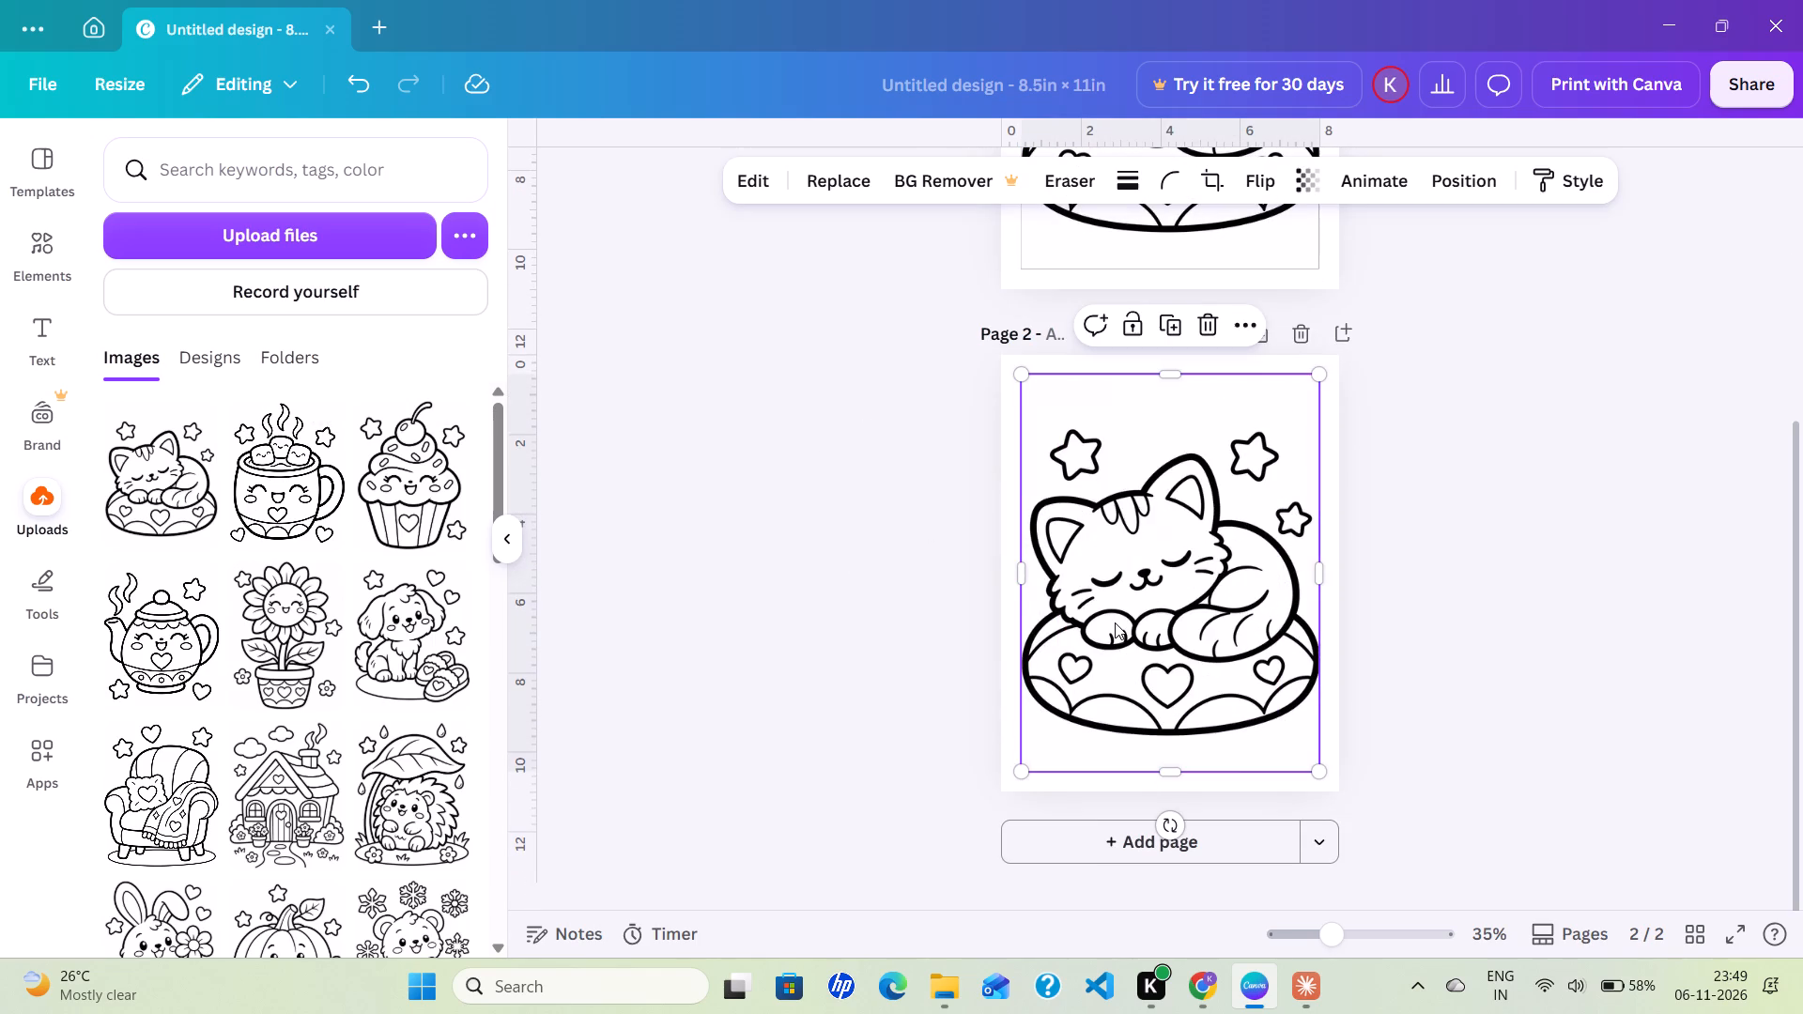
key(Delete)
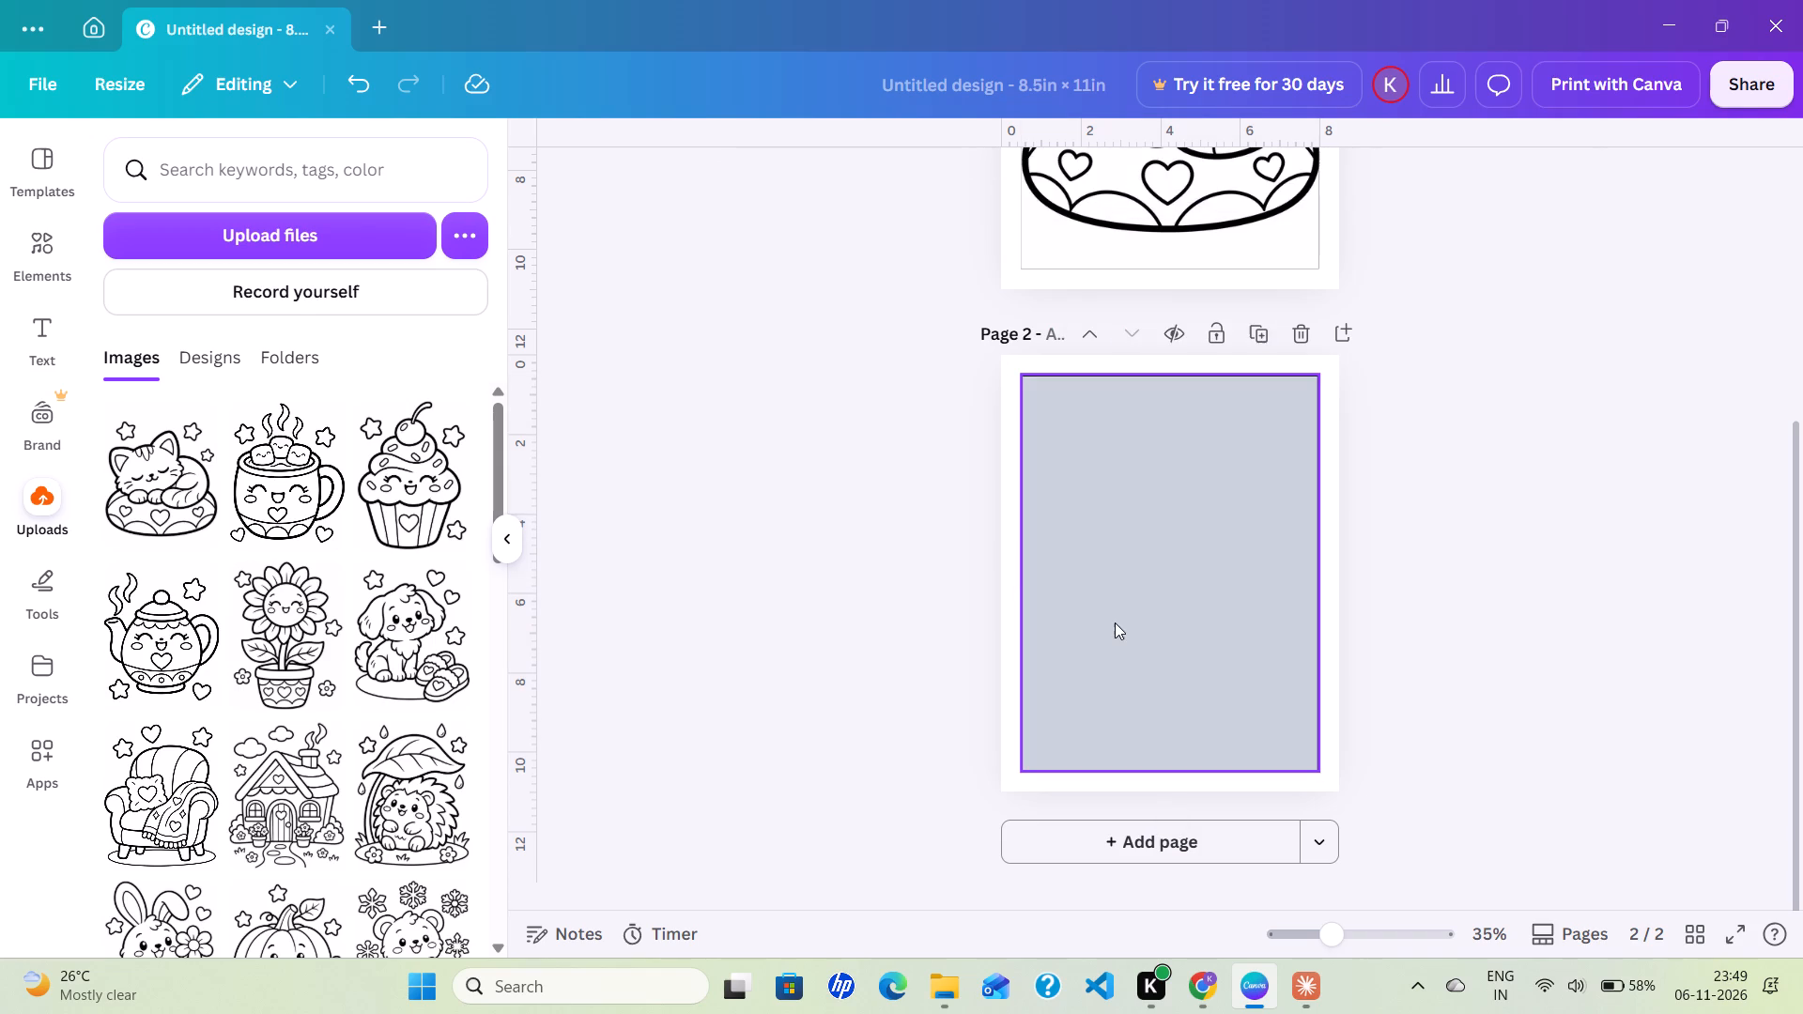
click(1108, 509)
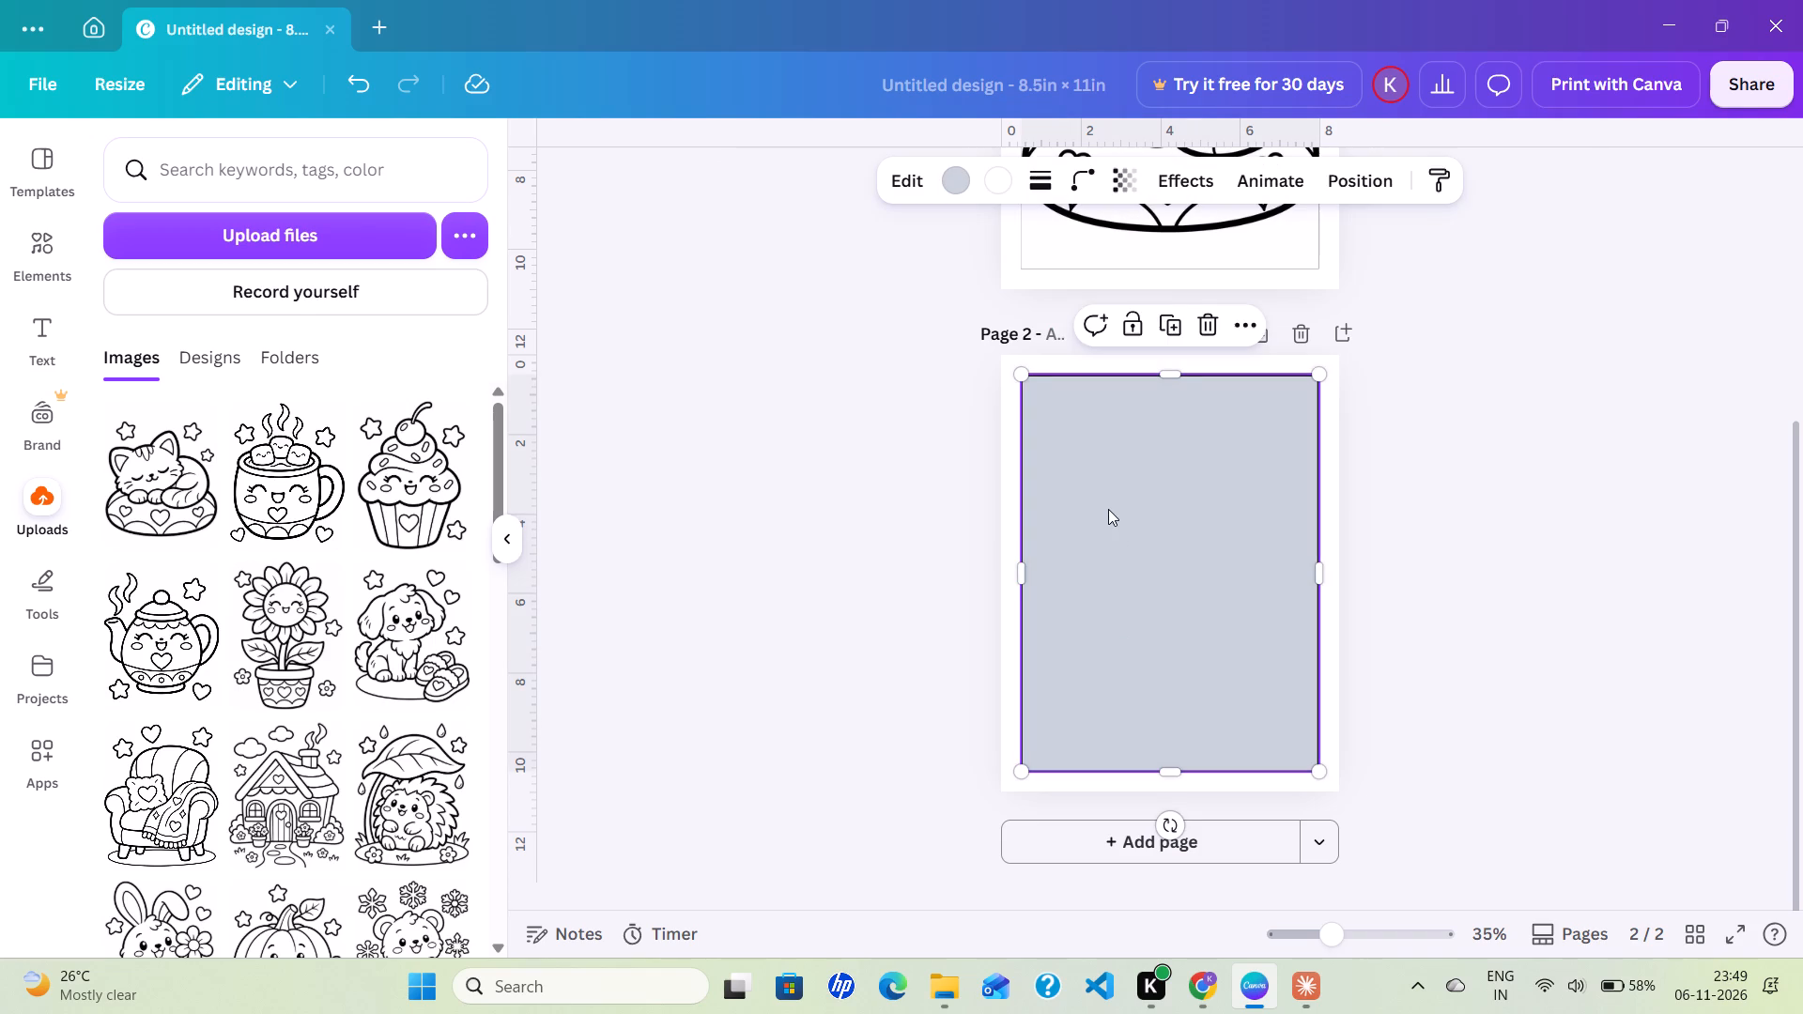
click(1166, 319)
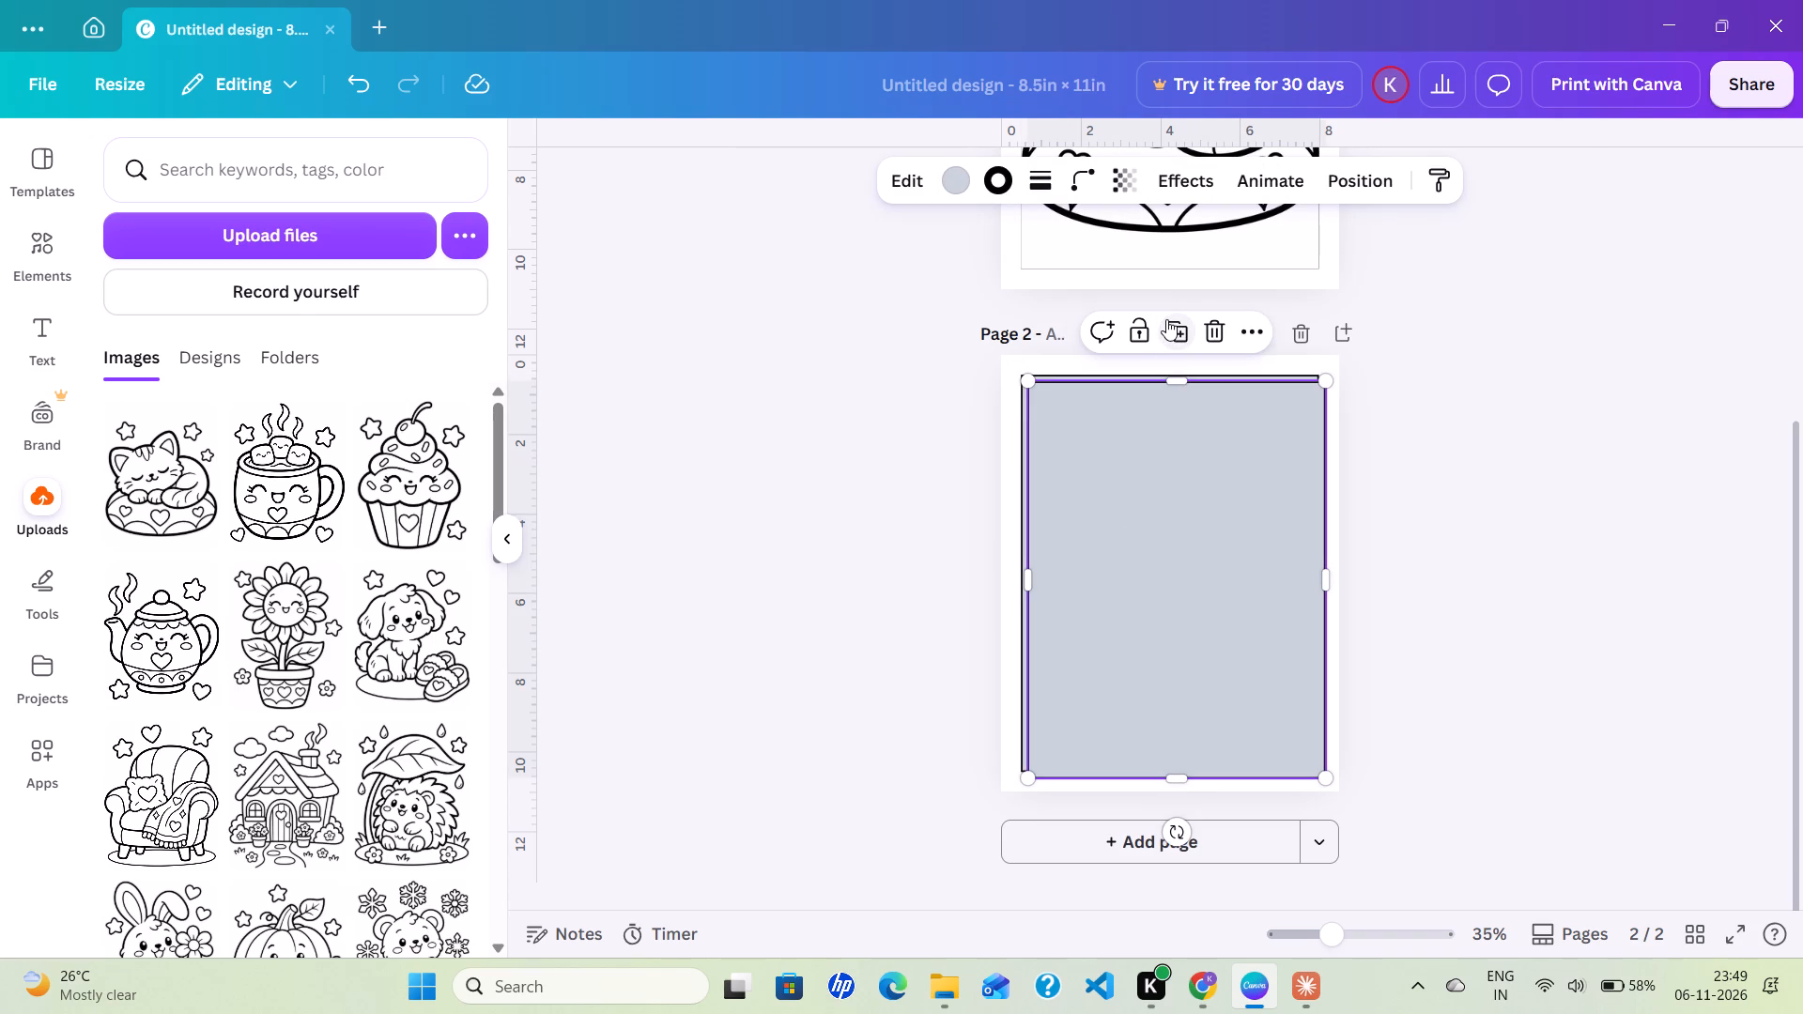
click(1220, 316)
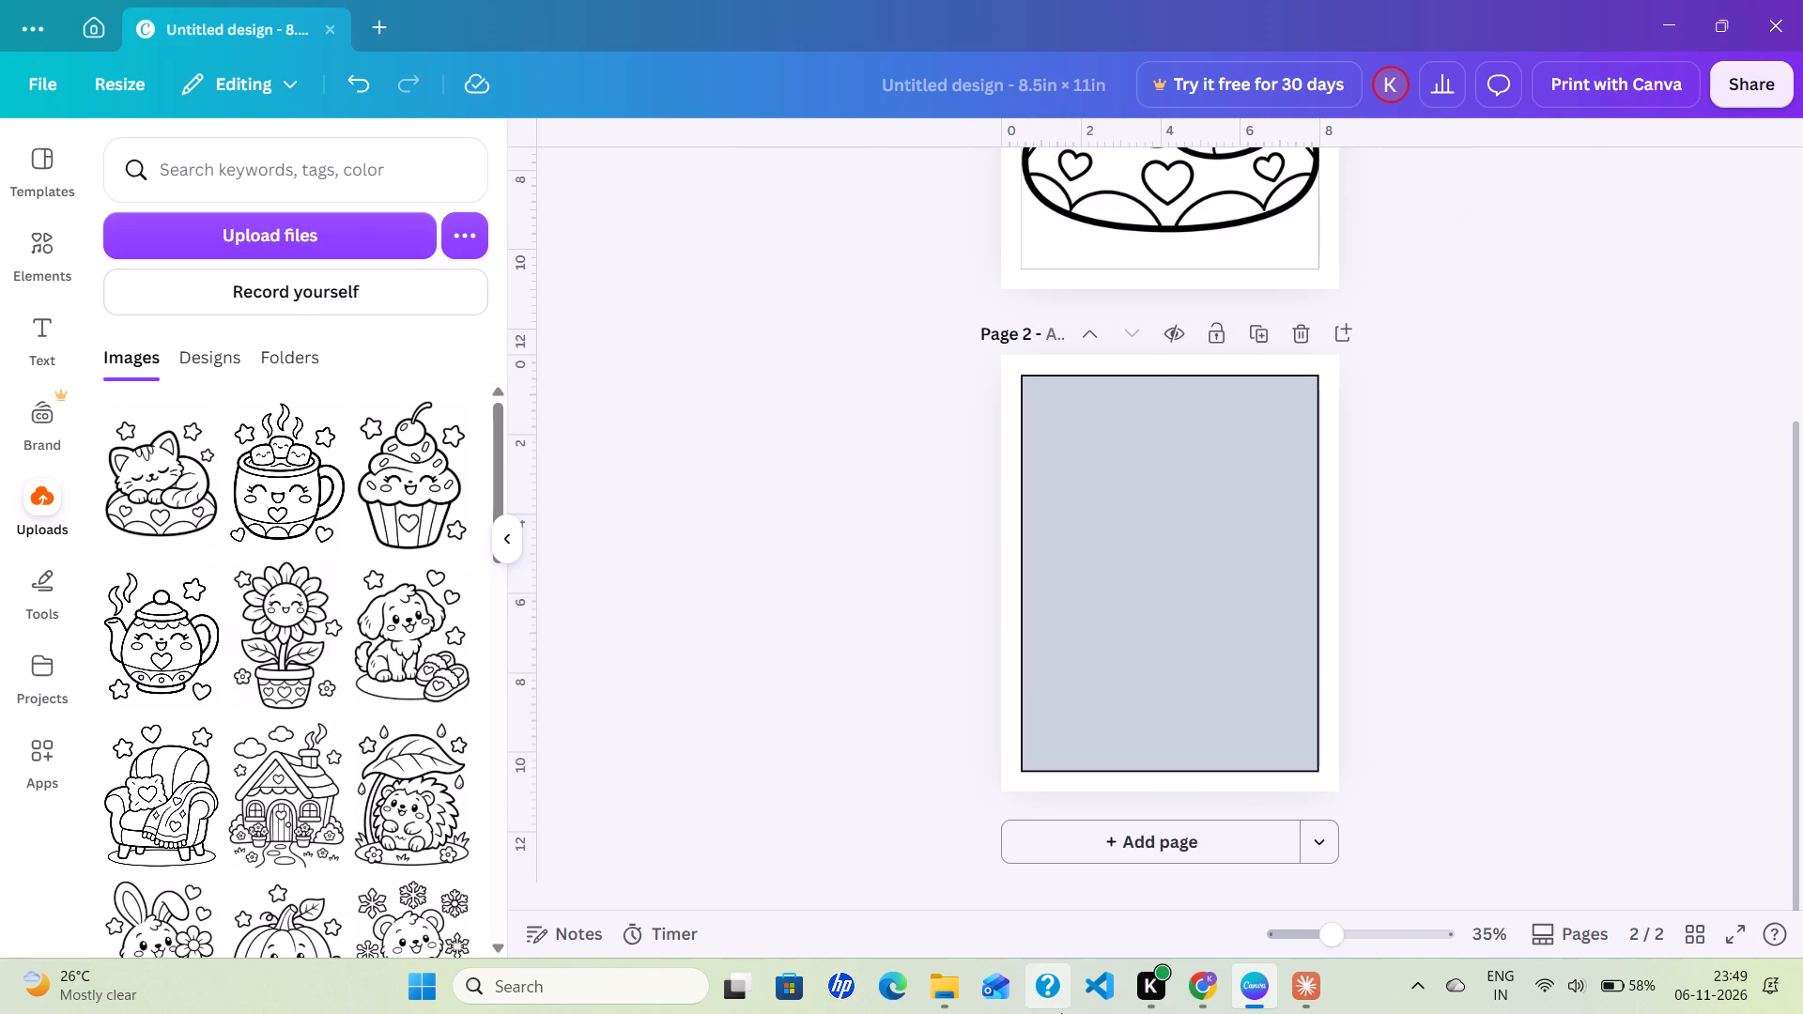
Switch to Chrome and watch how the YouTube tutorial on making a coloring book in Canva handles the guide rectangle's color.
click(1194, 988)
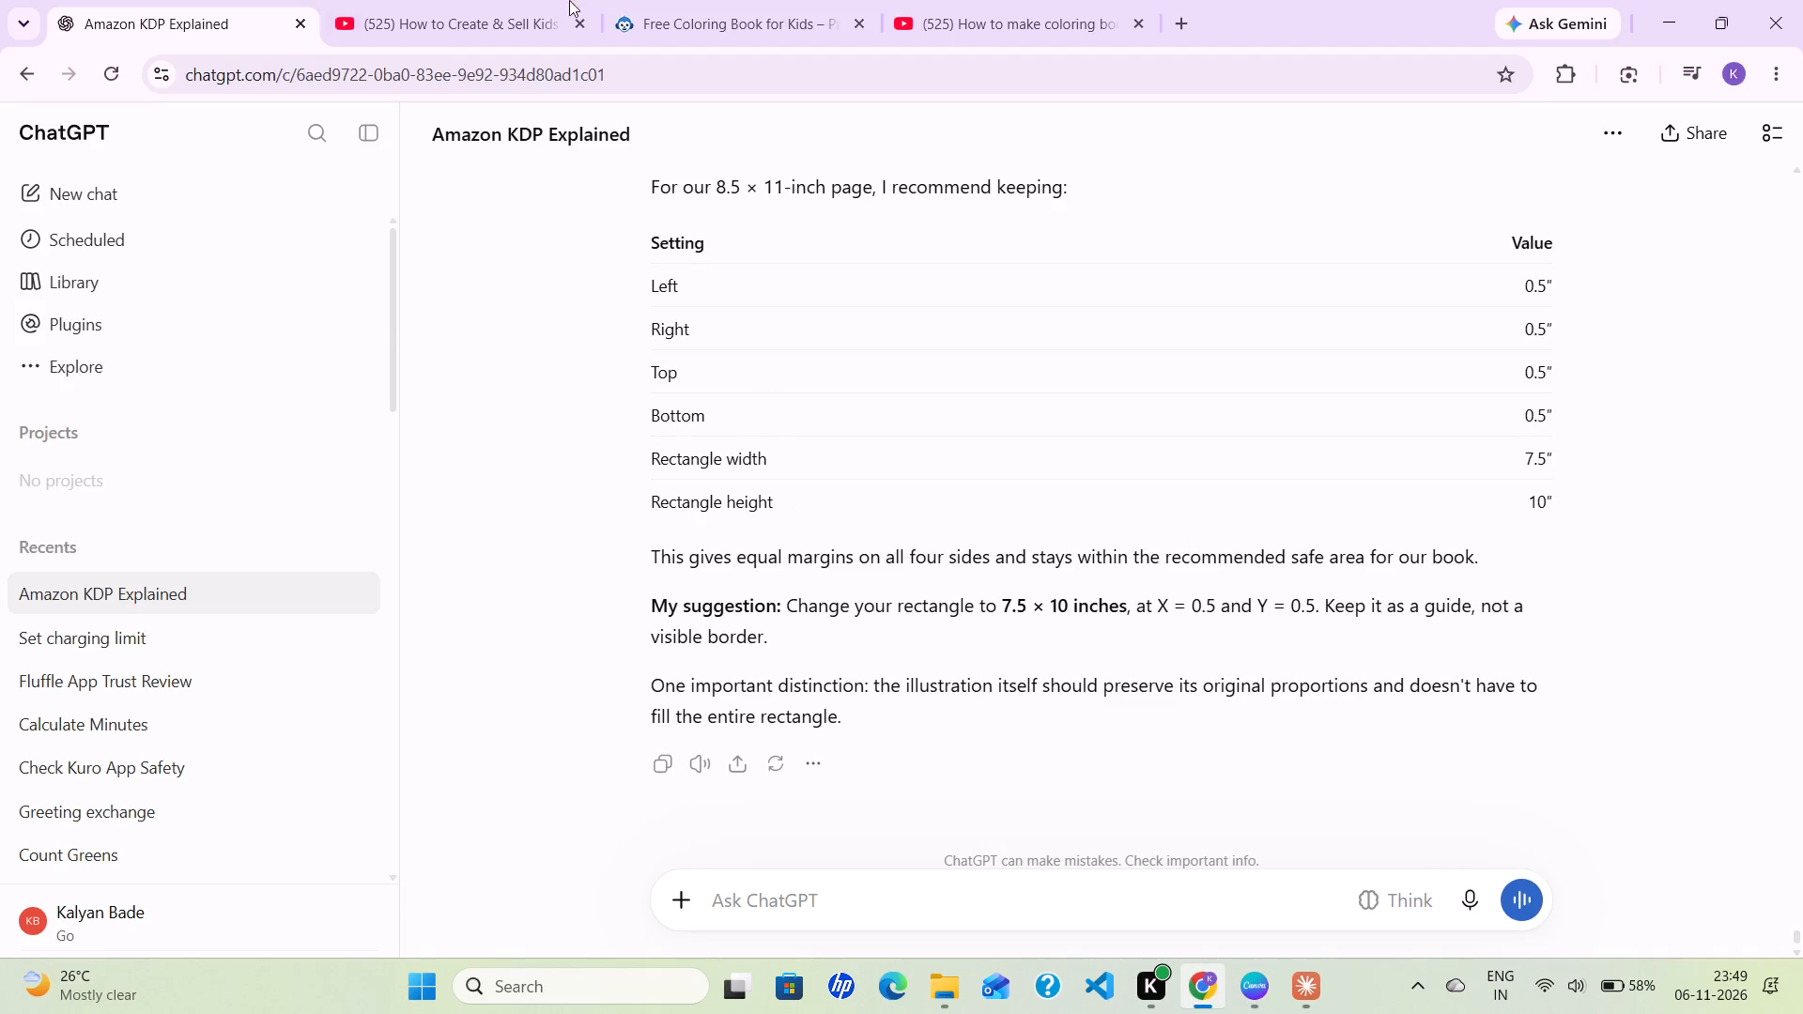
click(1007, 0)
key(space)
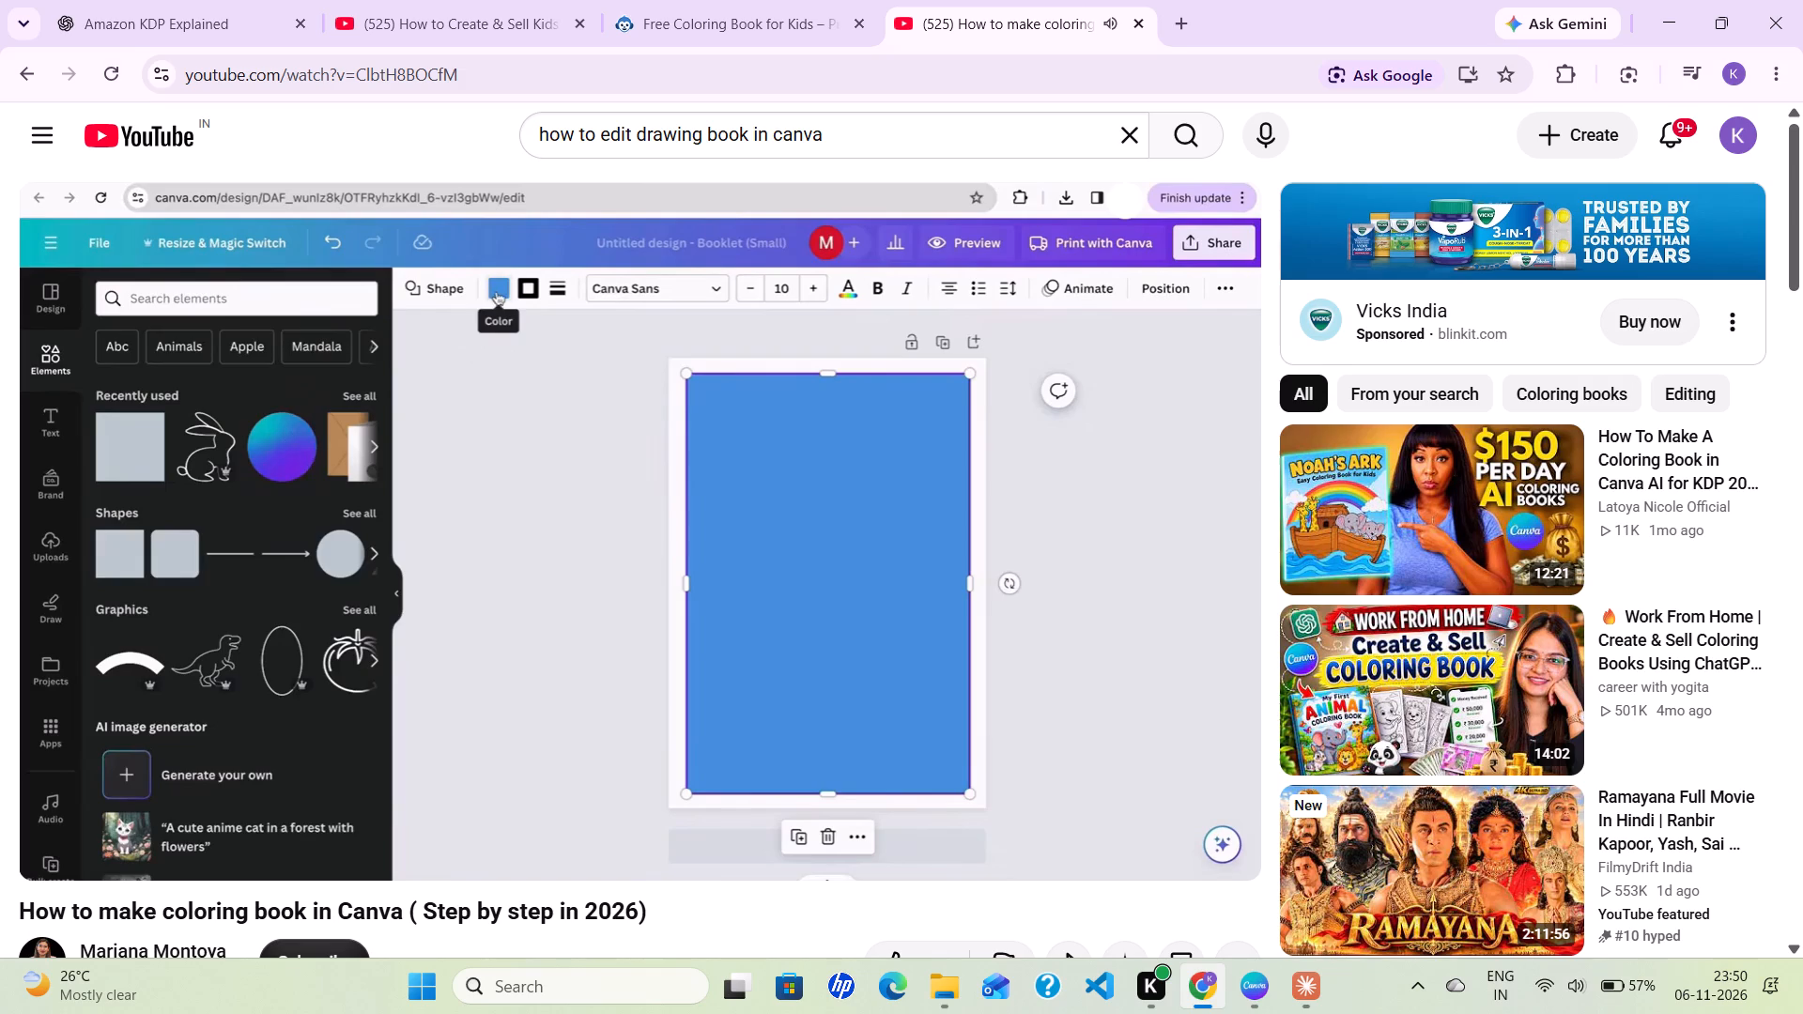
key(space)
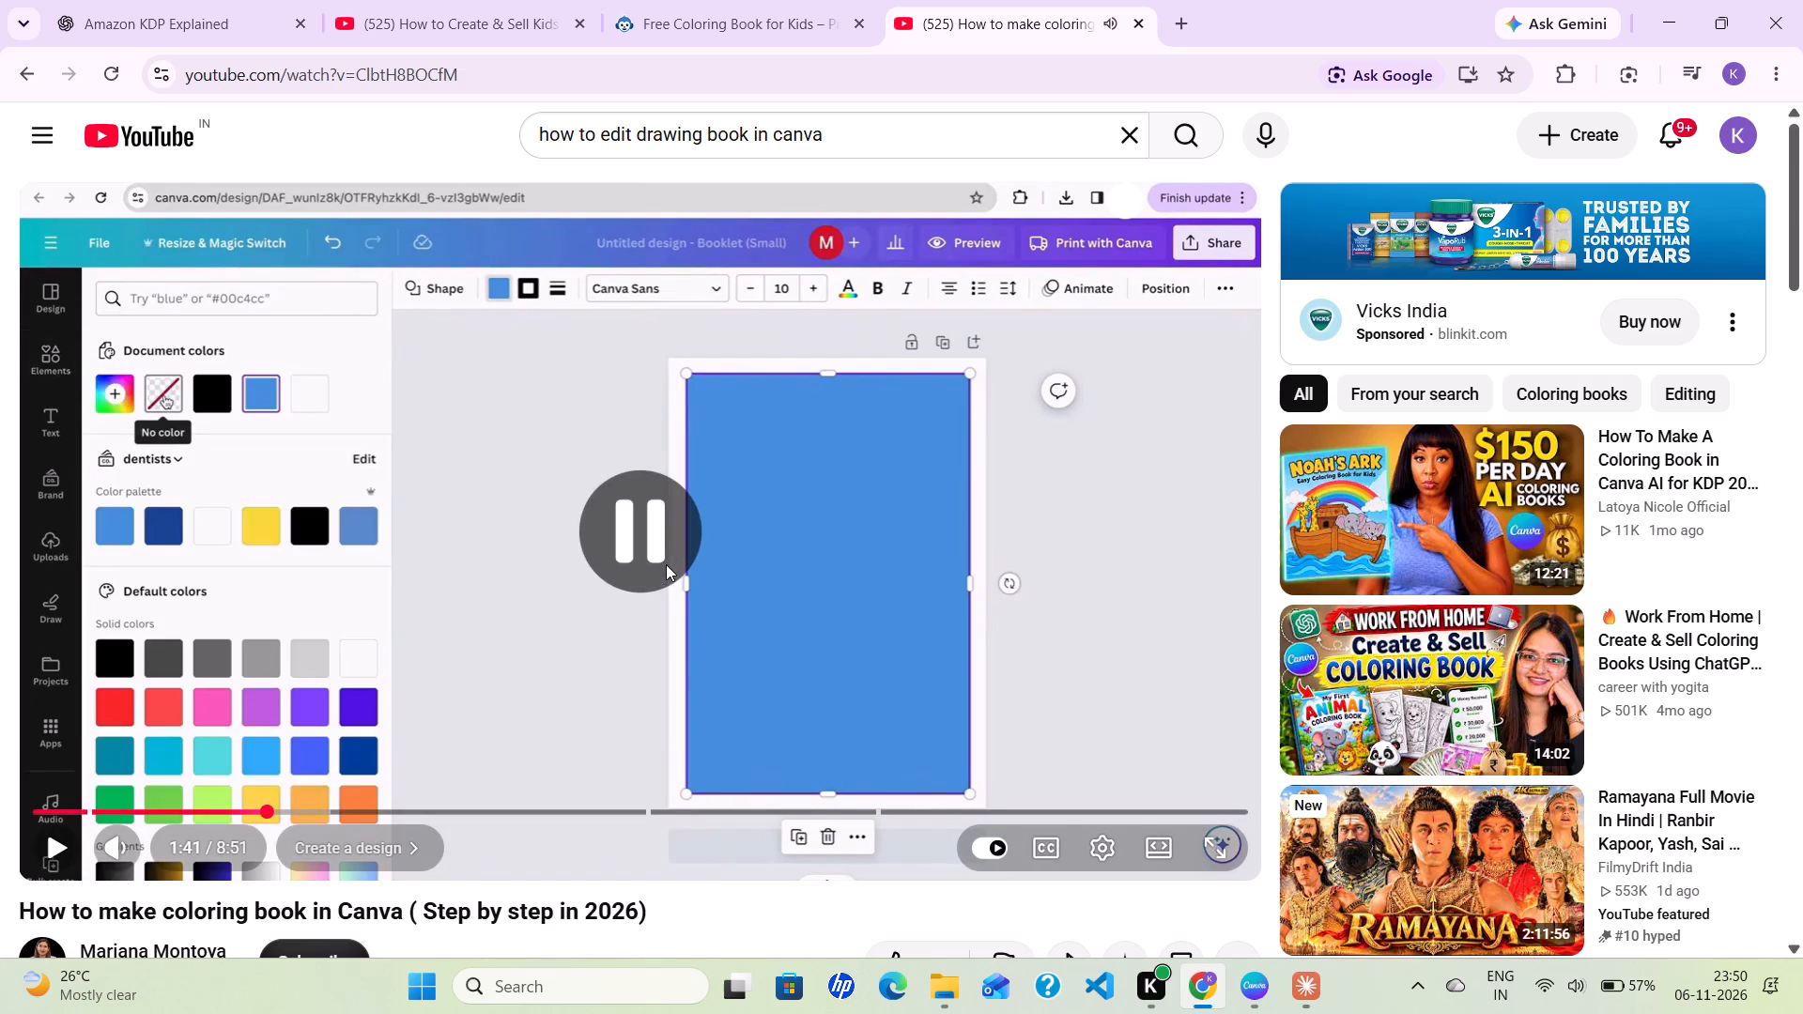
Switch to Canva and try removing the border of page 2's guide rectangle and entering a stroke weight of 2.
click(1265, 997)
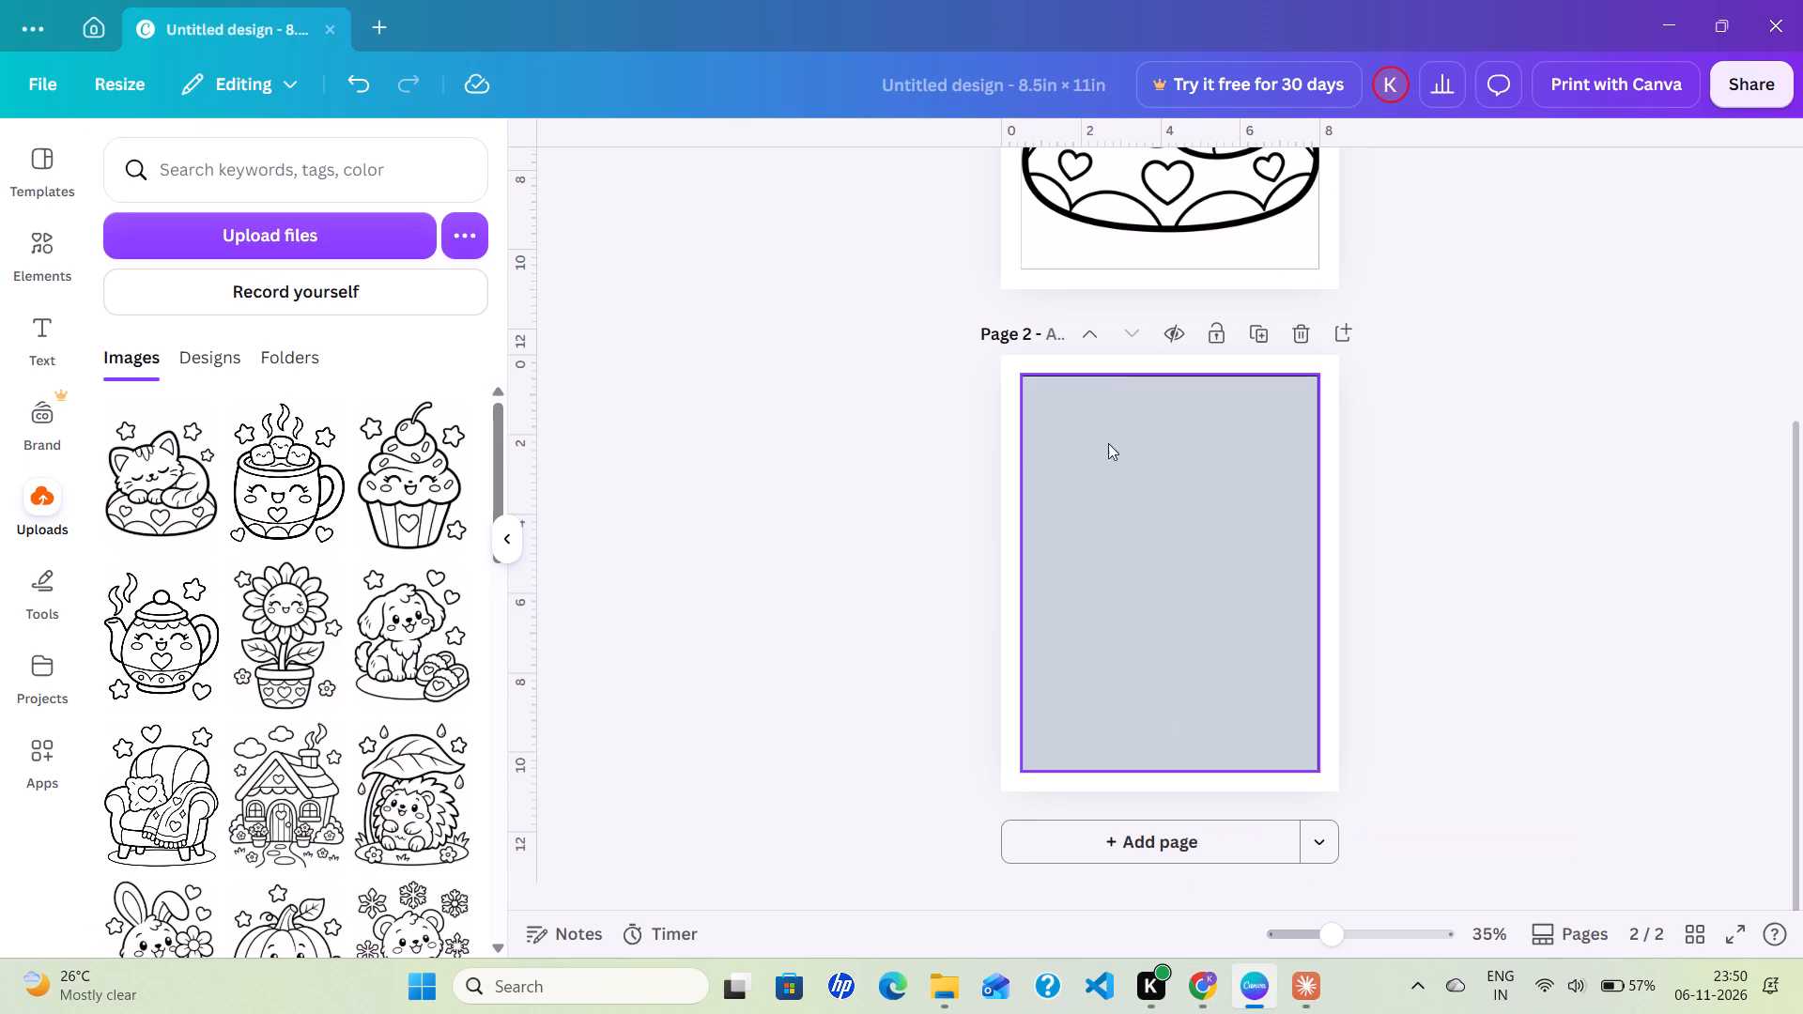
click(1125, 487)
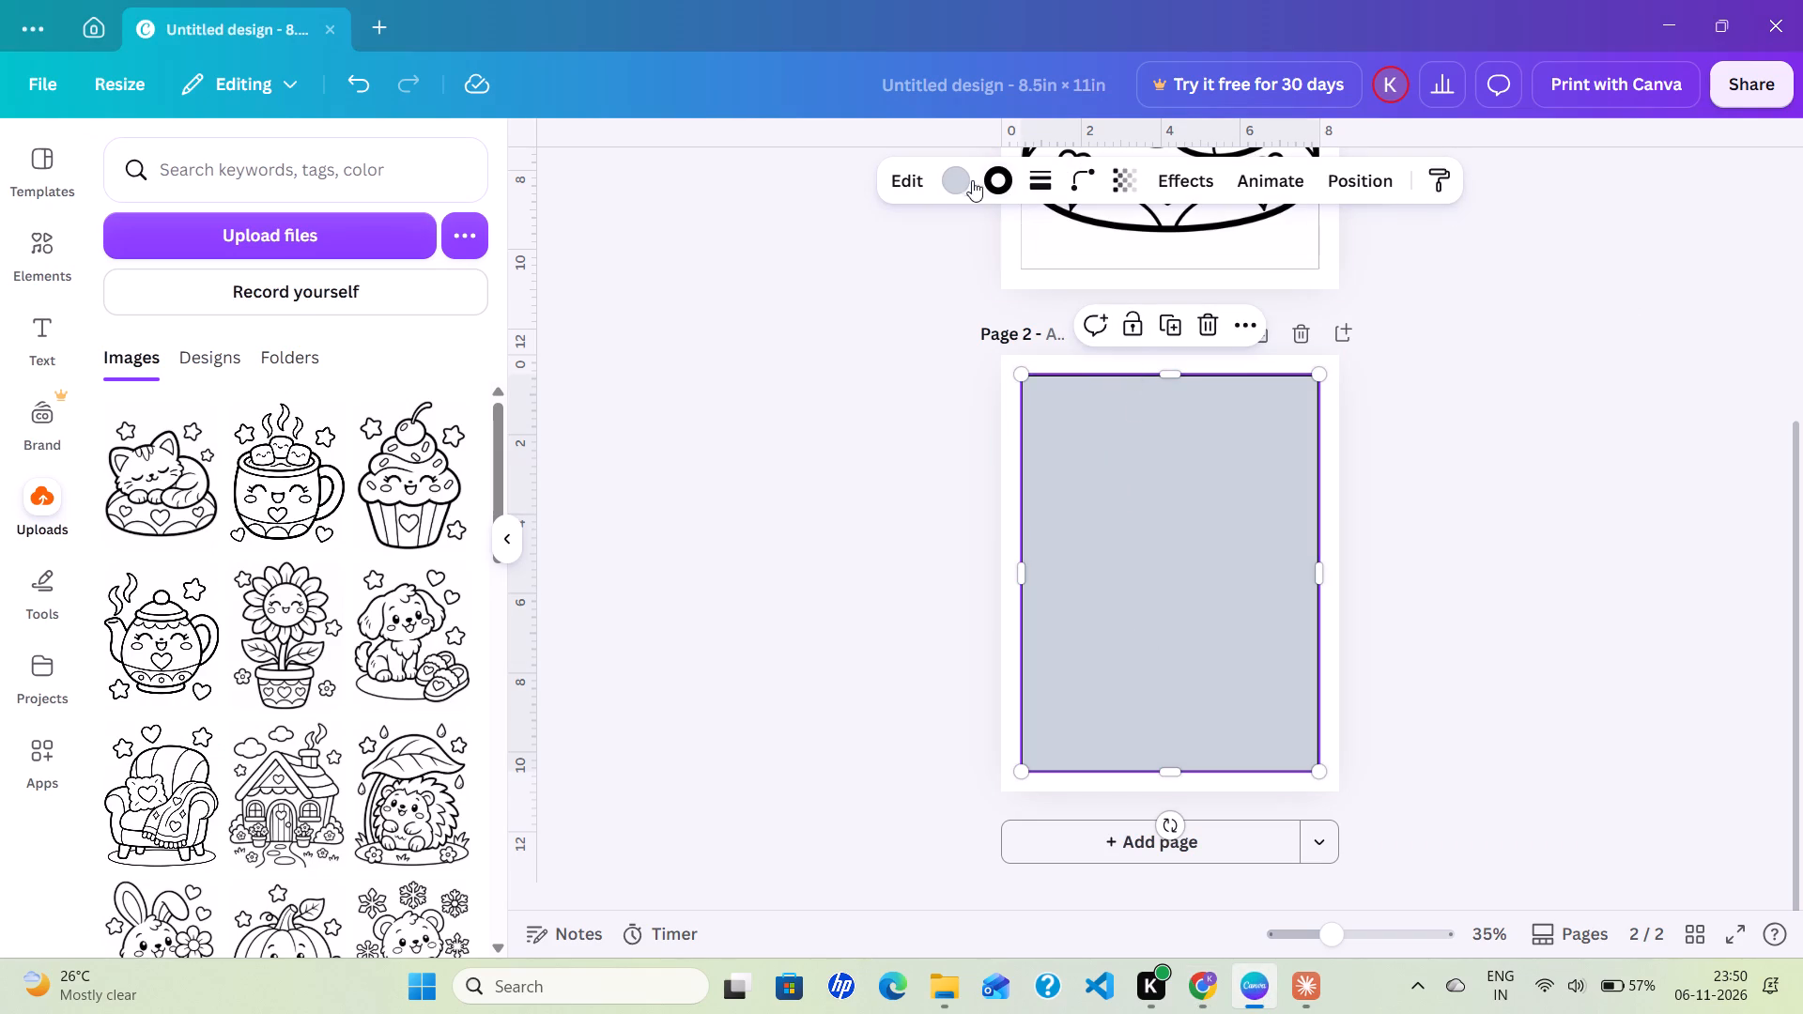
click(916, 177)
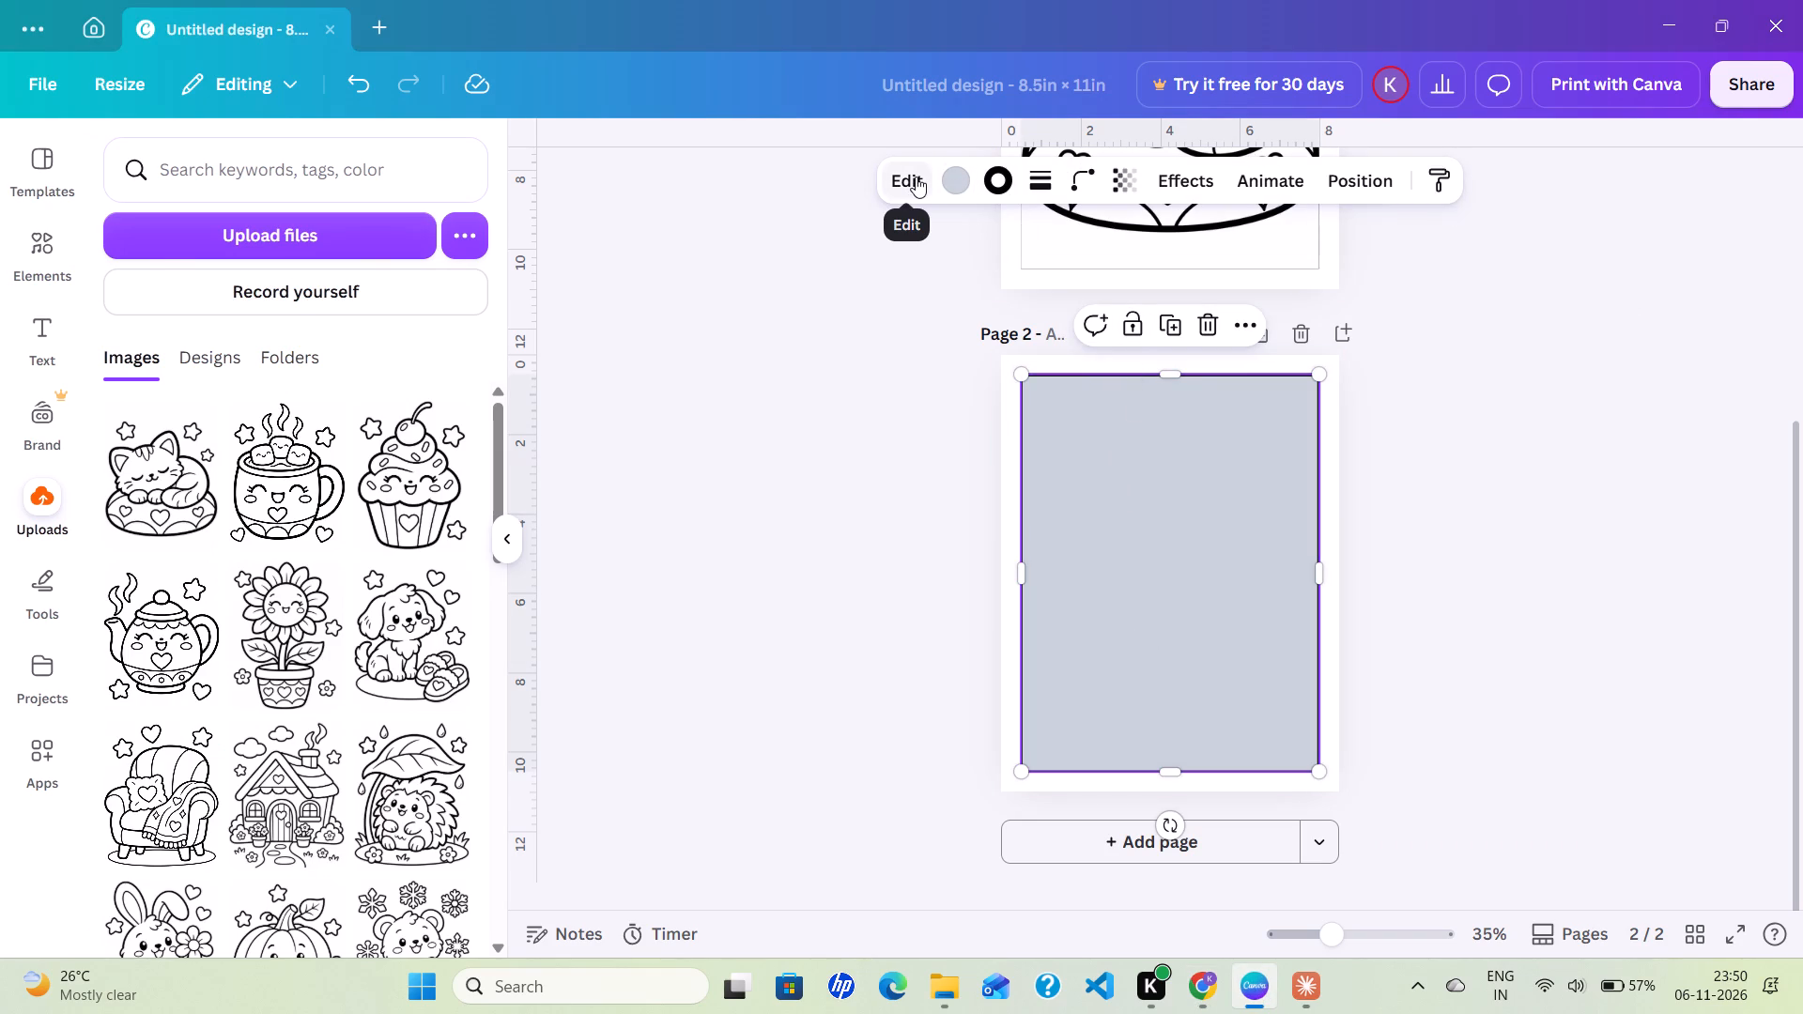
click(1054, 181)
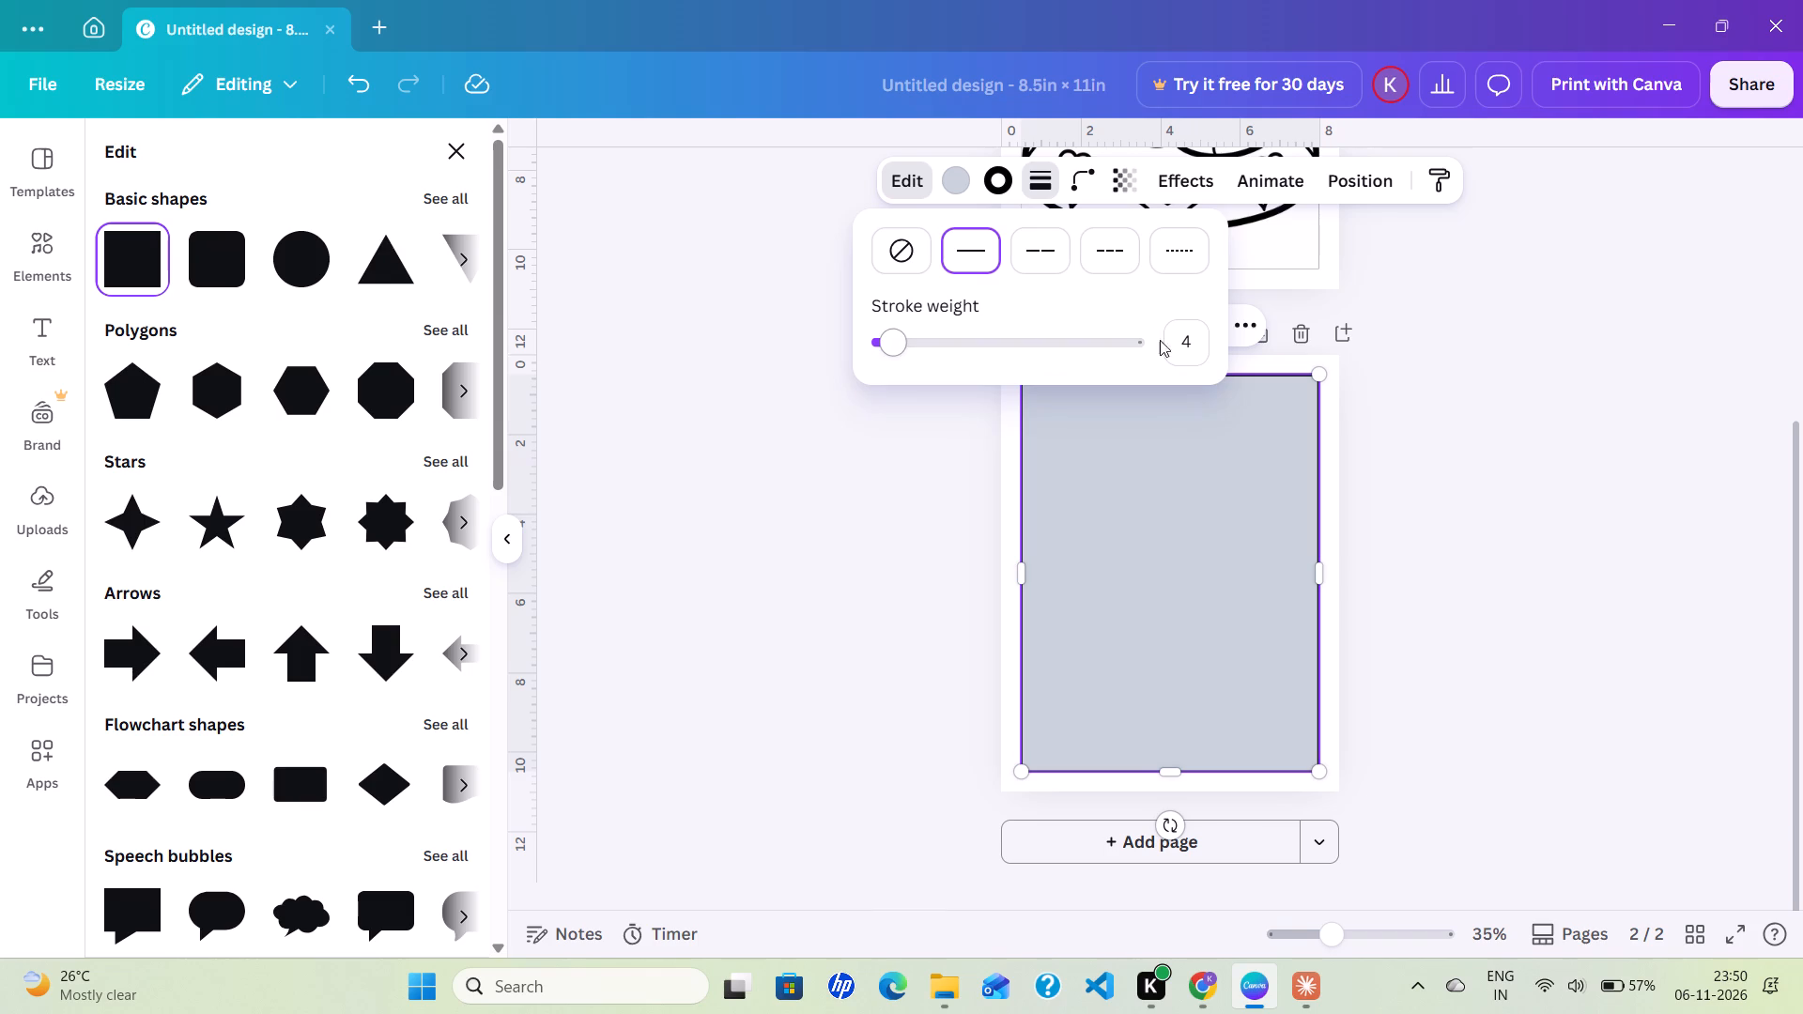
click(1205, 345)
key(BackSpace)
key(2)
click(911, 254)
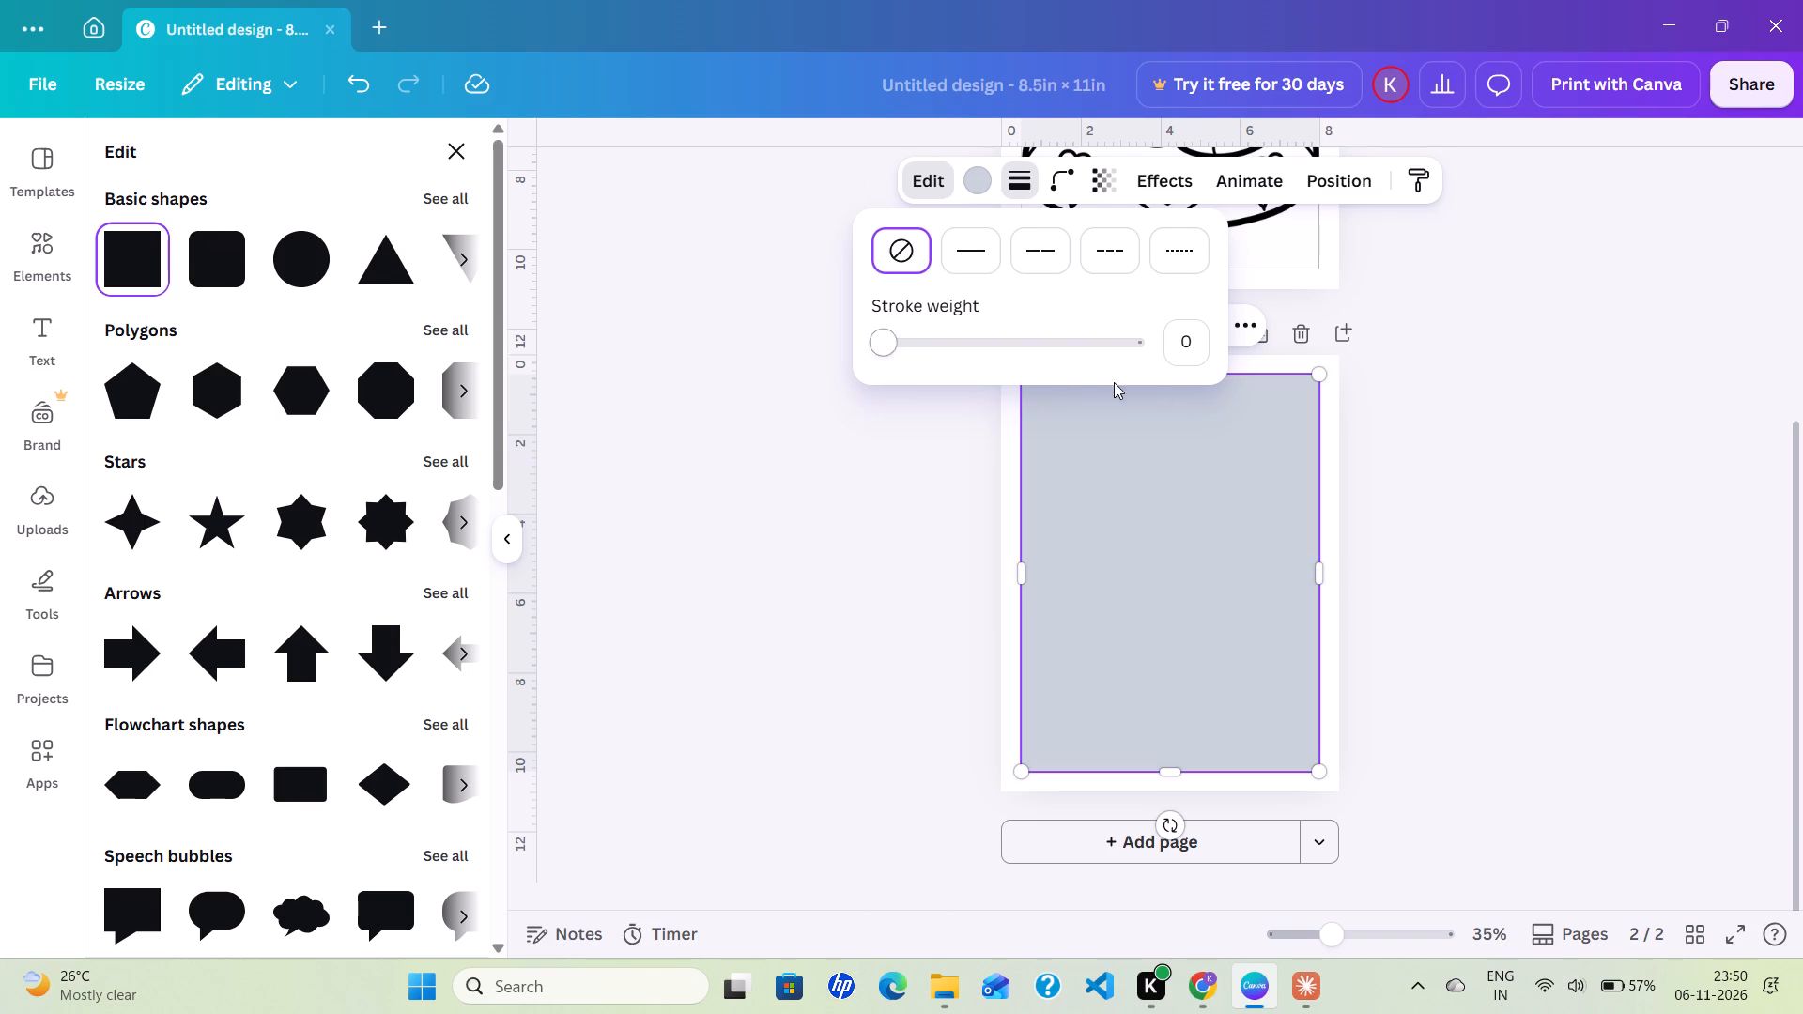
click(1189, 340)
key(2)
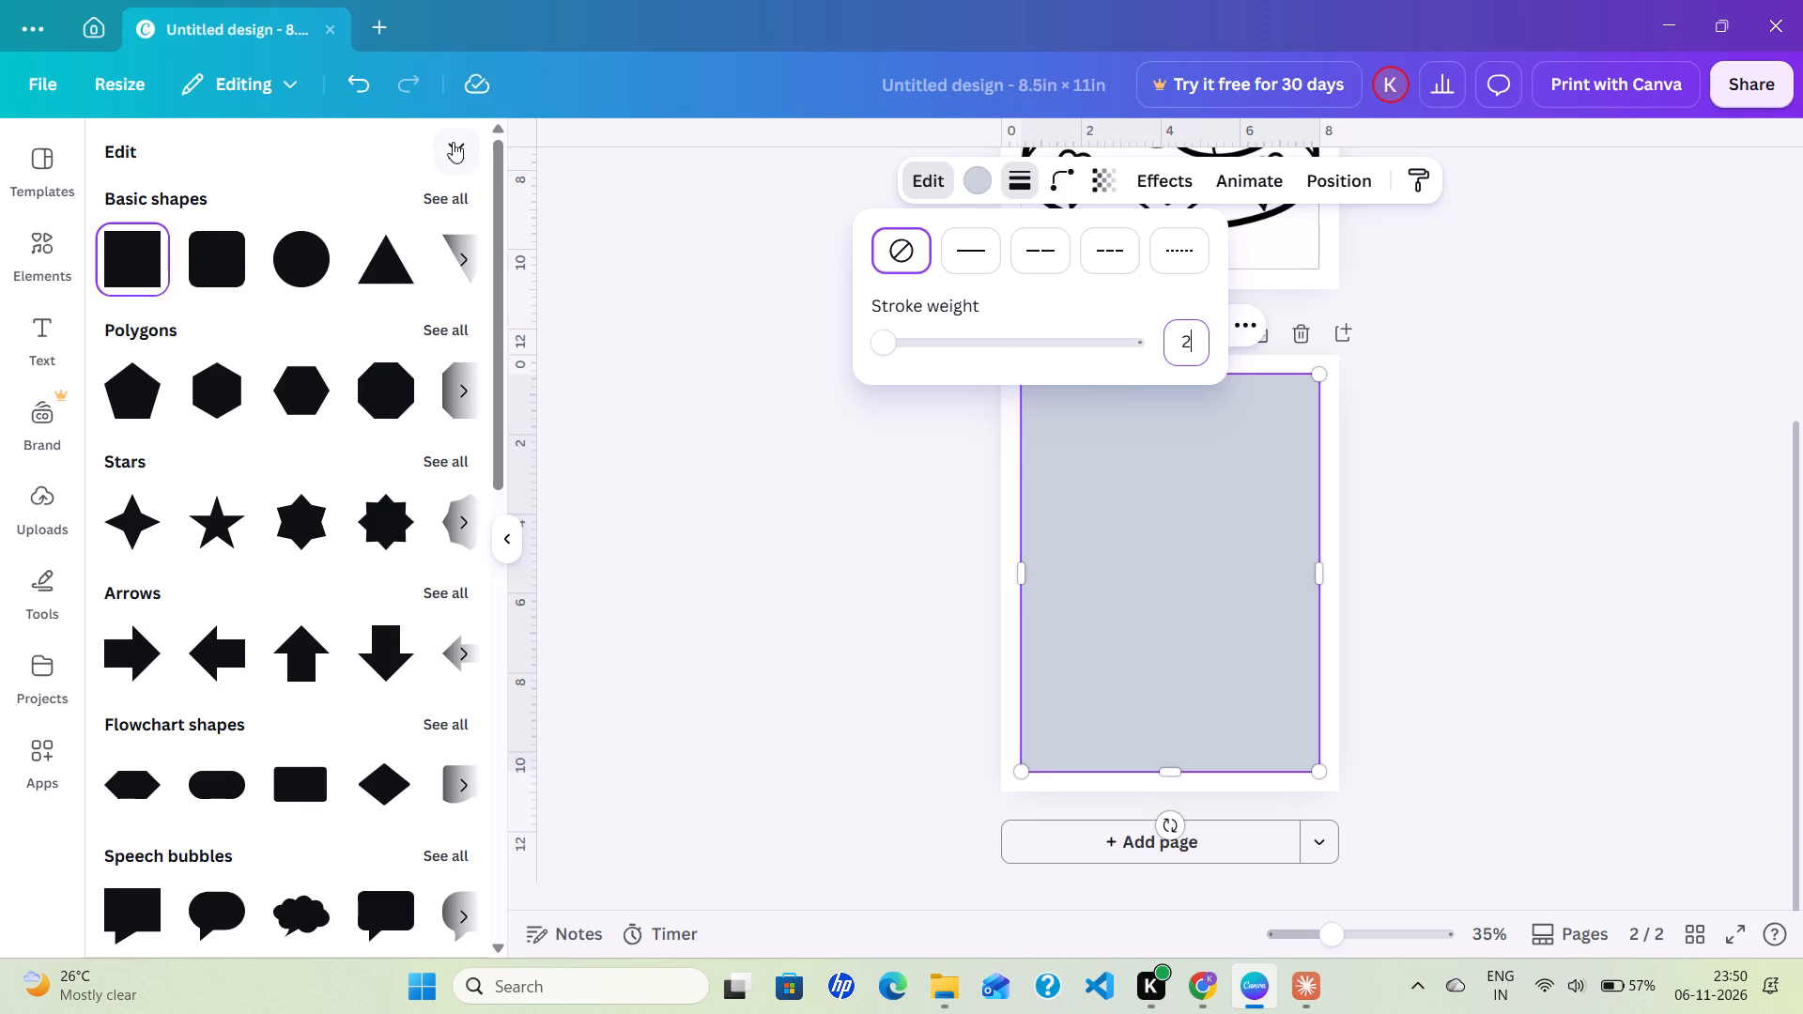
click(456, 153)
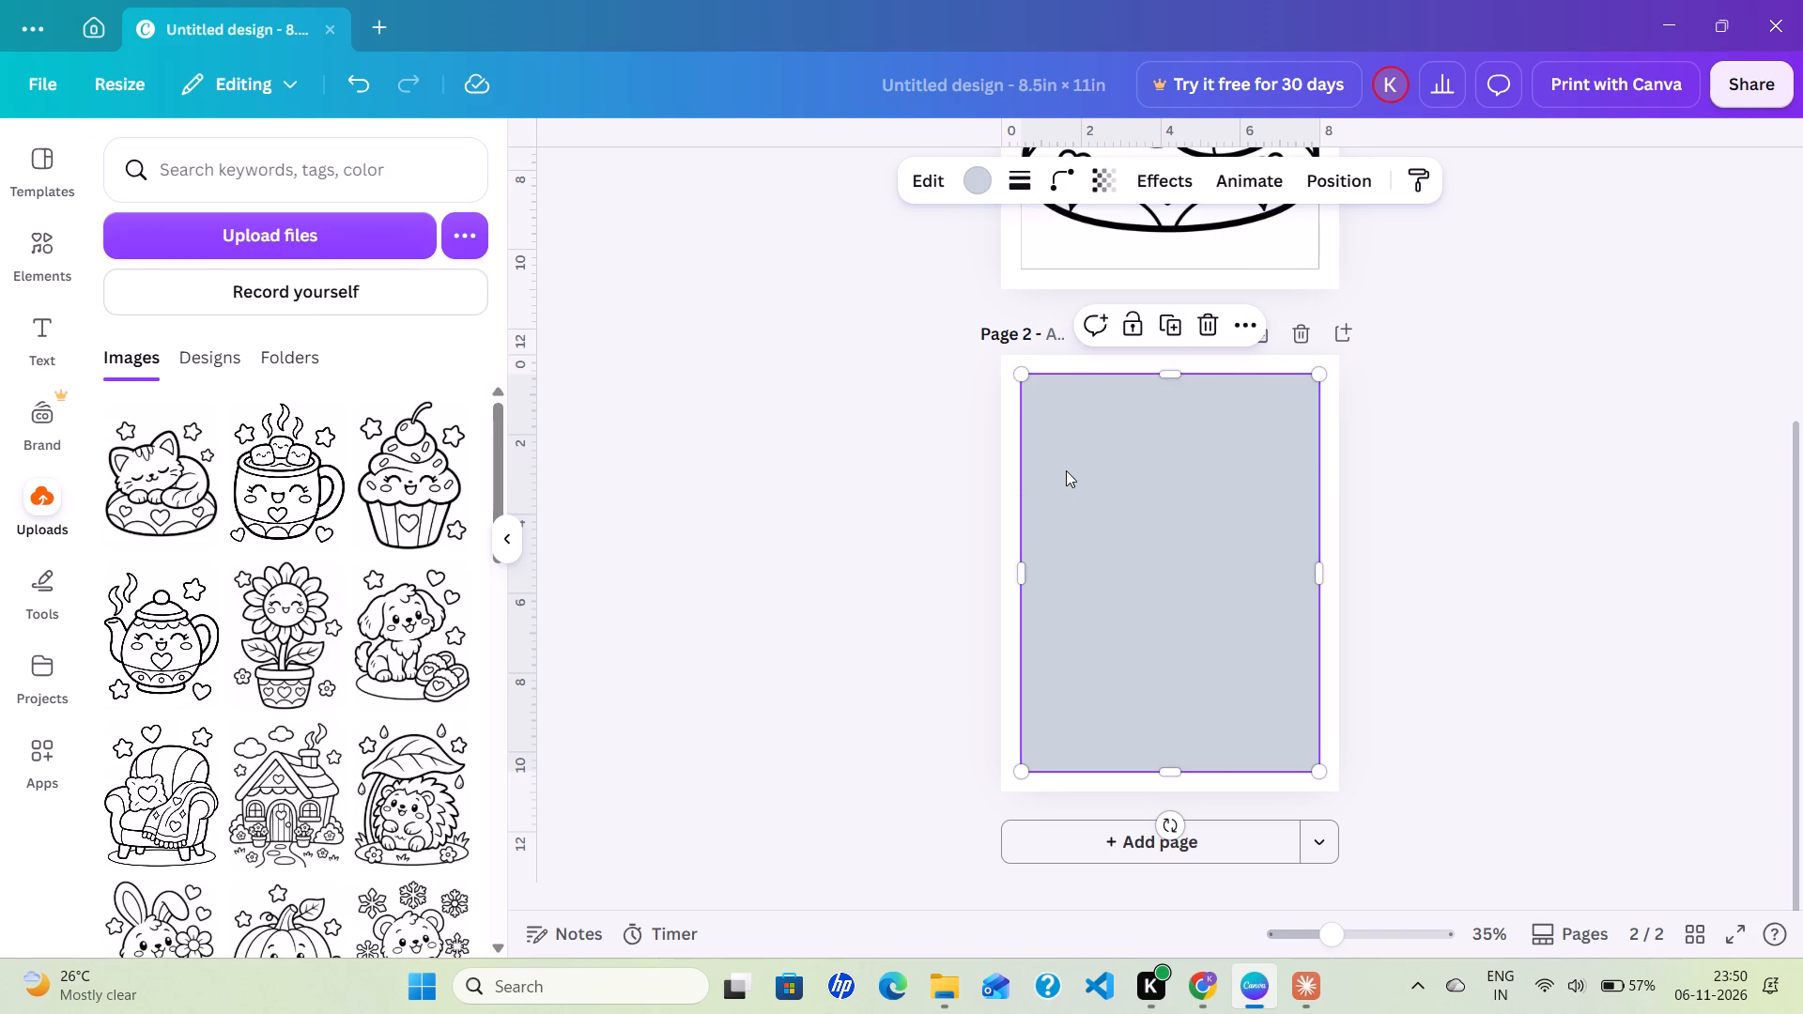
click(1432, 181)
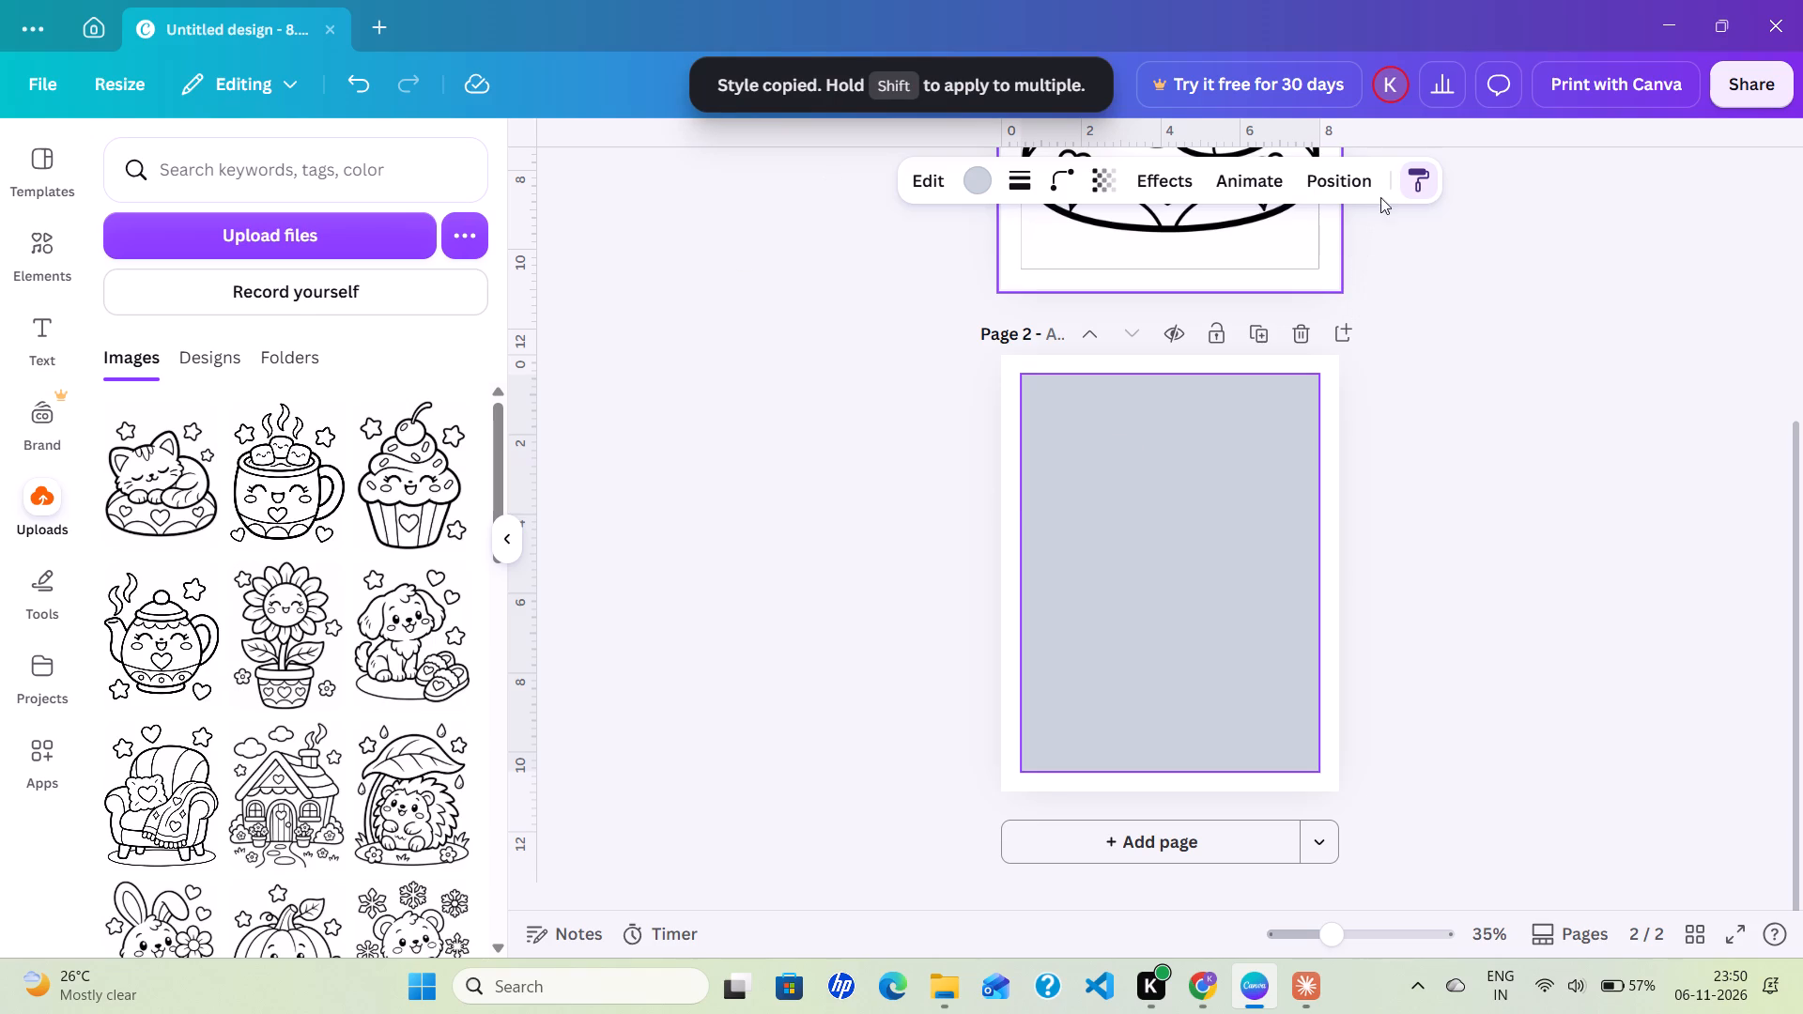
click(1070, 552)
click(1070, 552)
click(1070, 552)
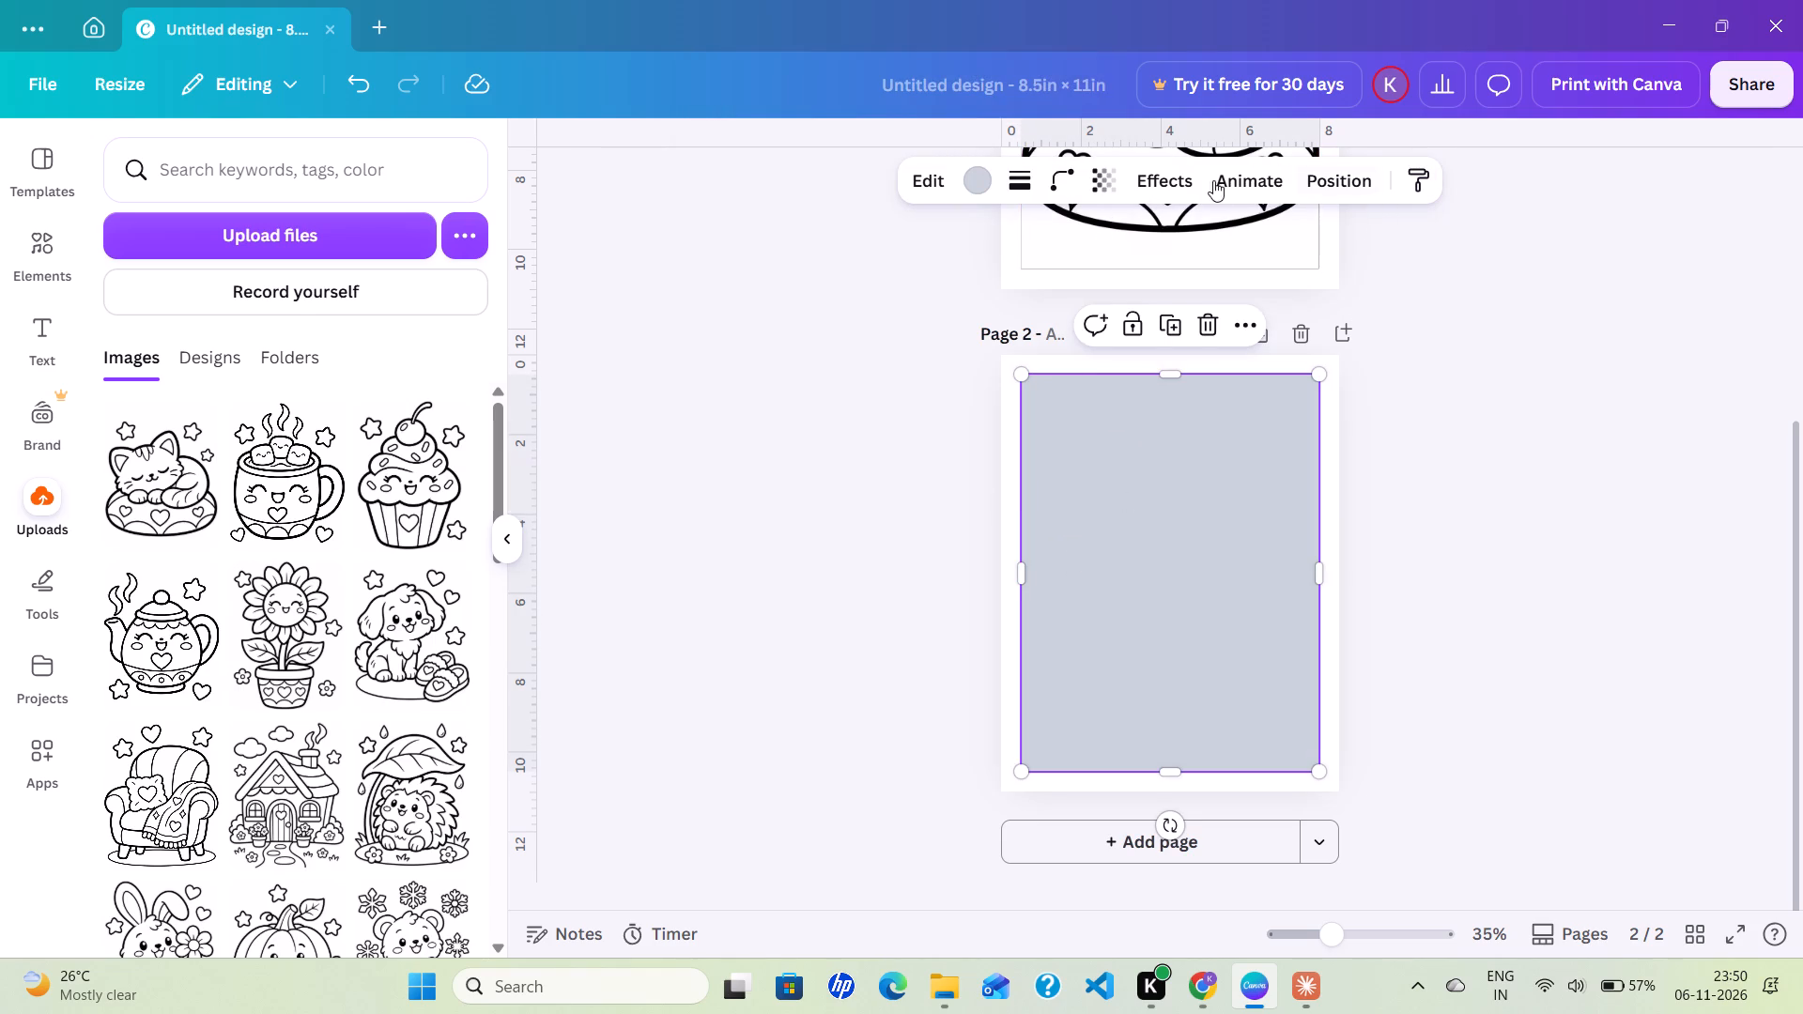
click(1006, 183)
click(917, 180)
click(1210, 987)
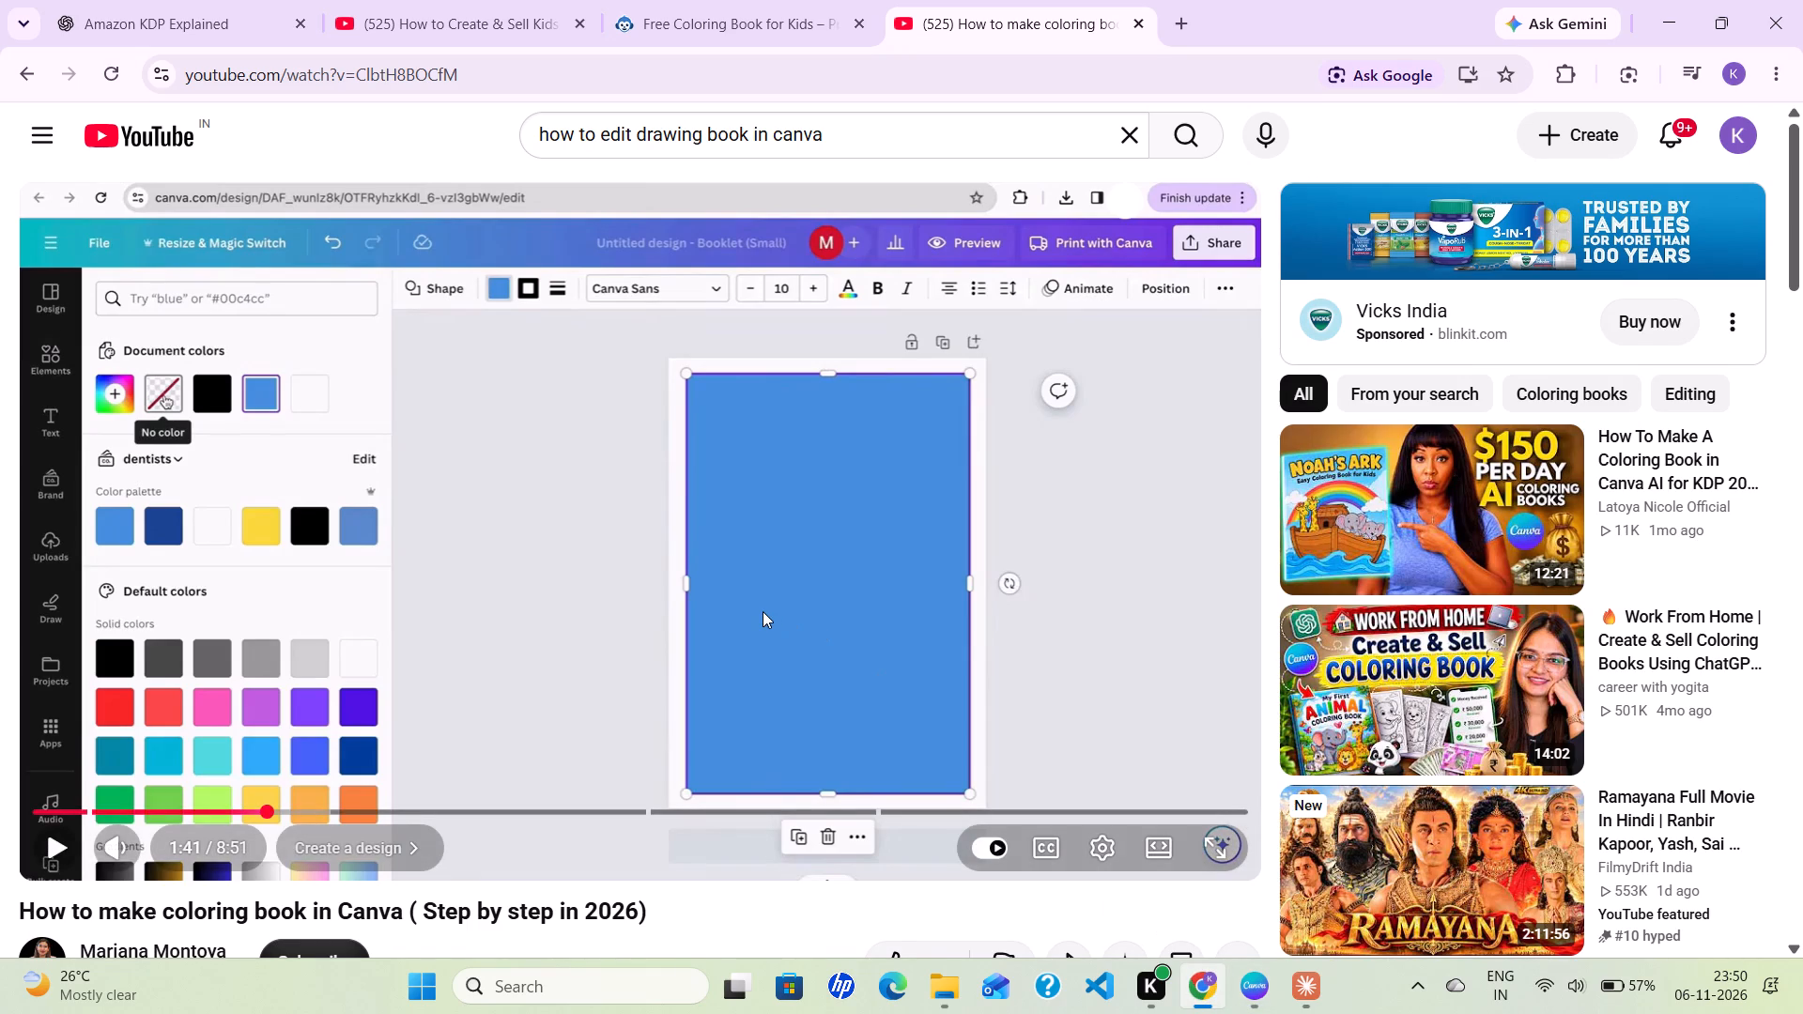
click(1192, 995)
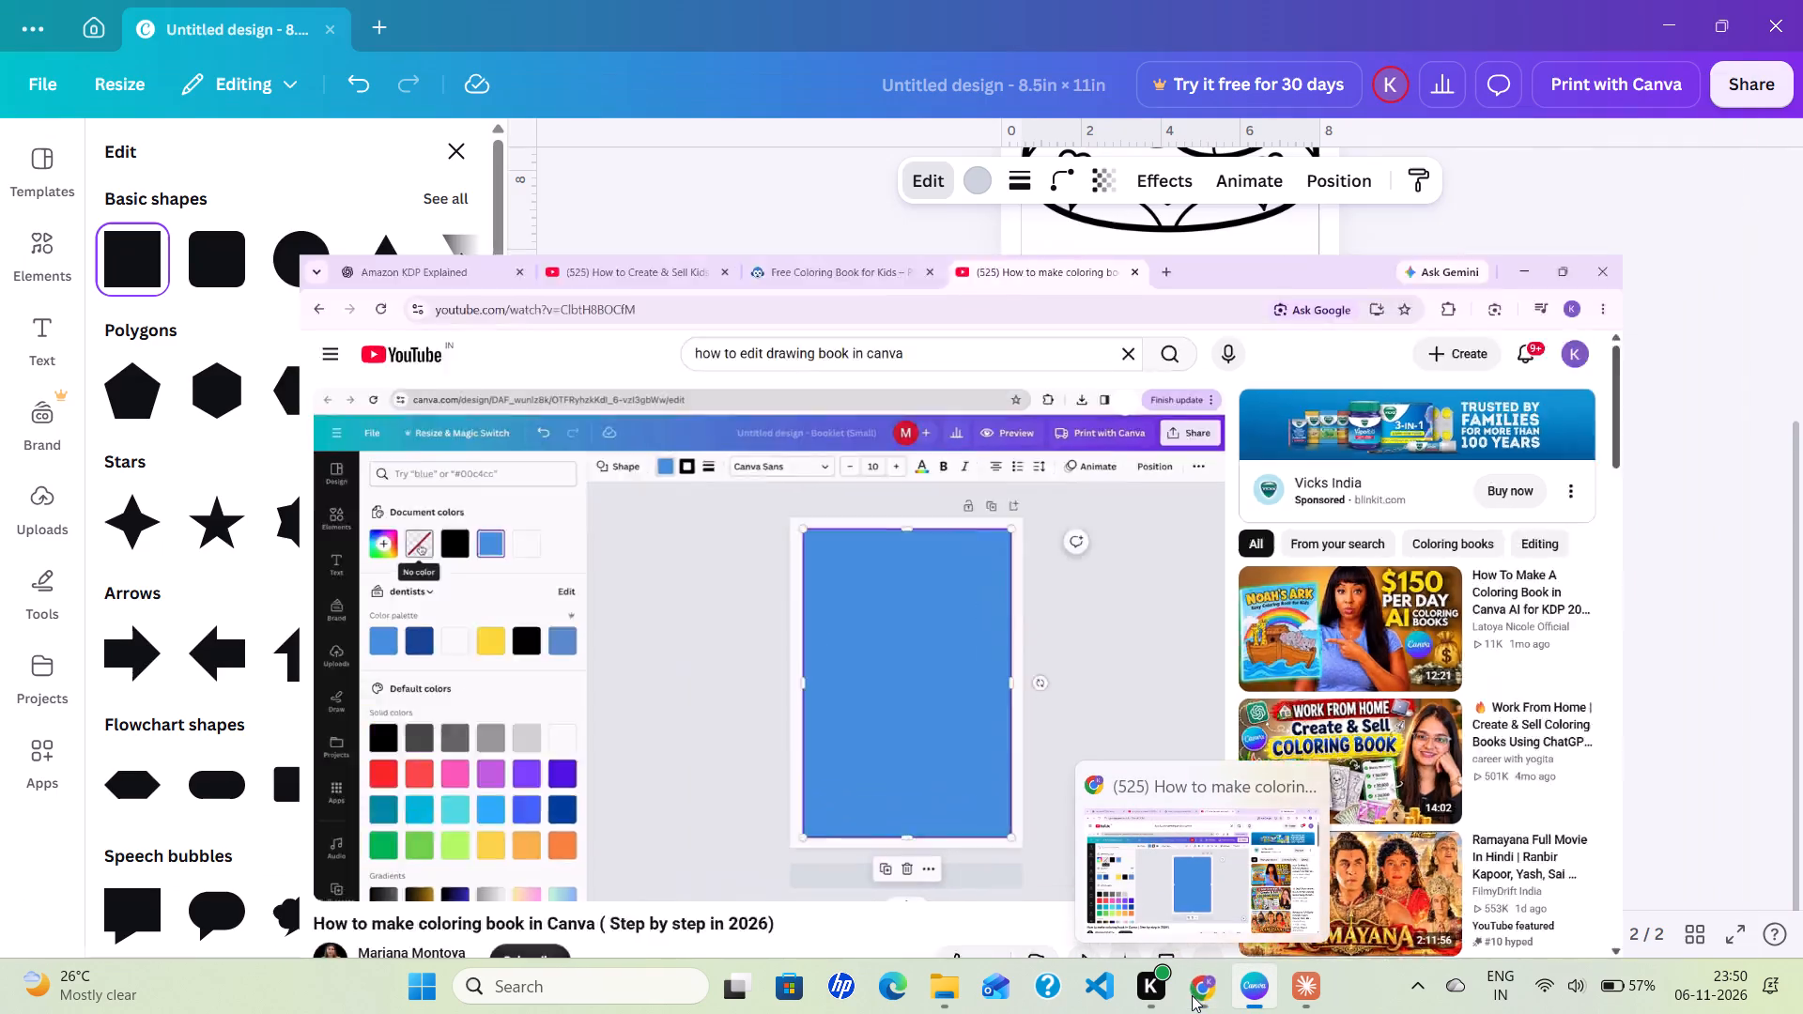
Set the fill of page 2's guide rectangle to no color.
click(1133, 691)
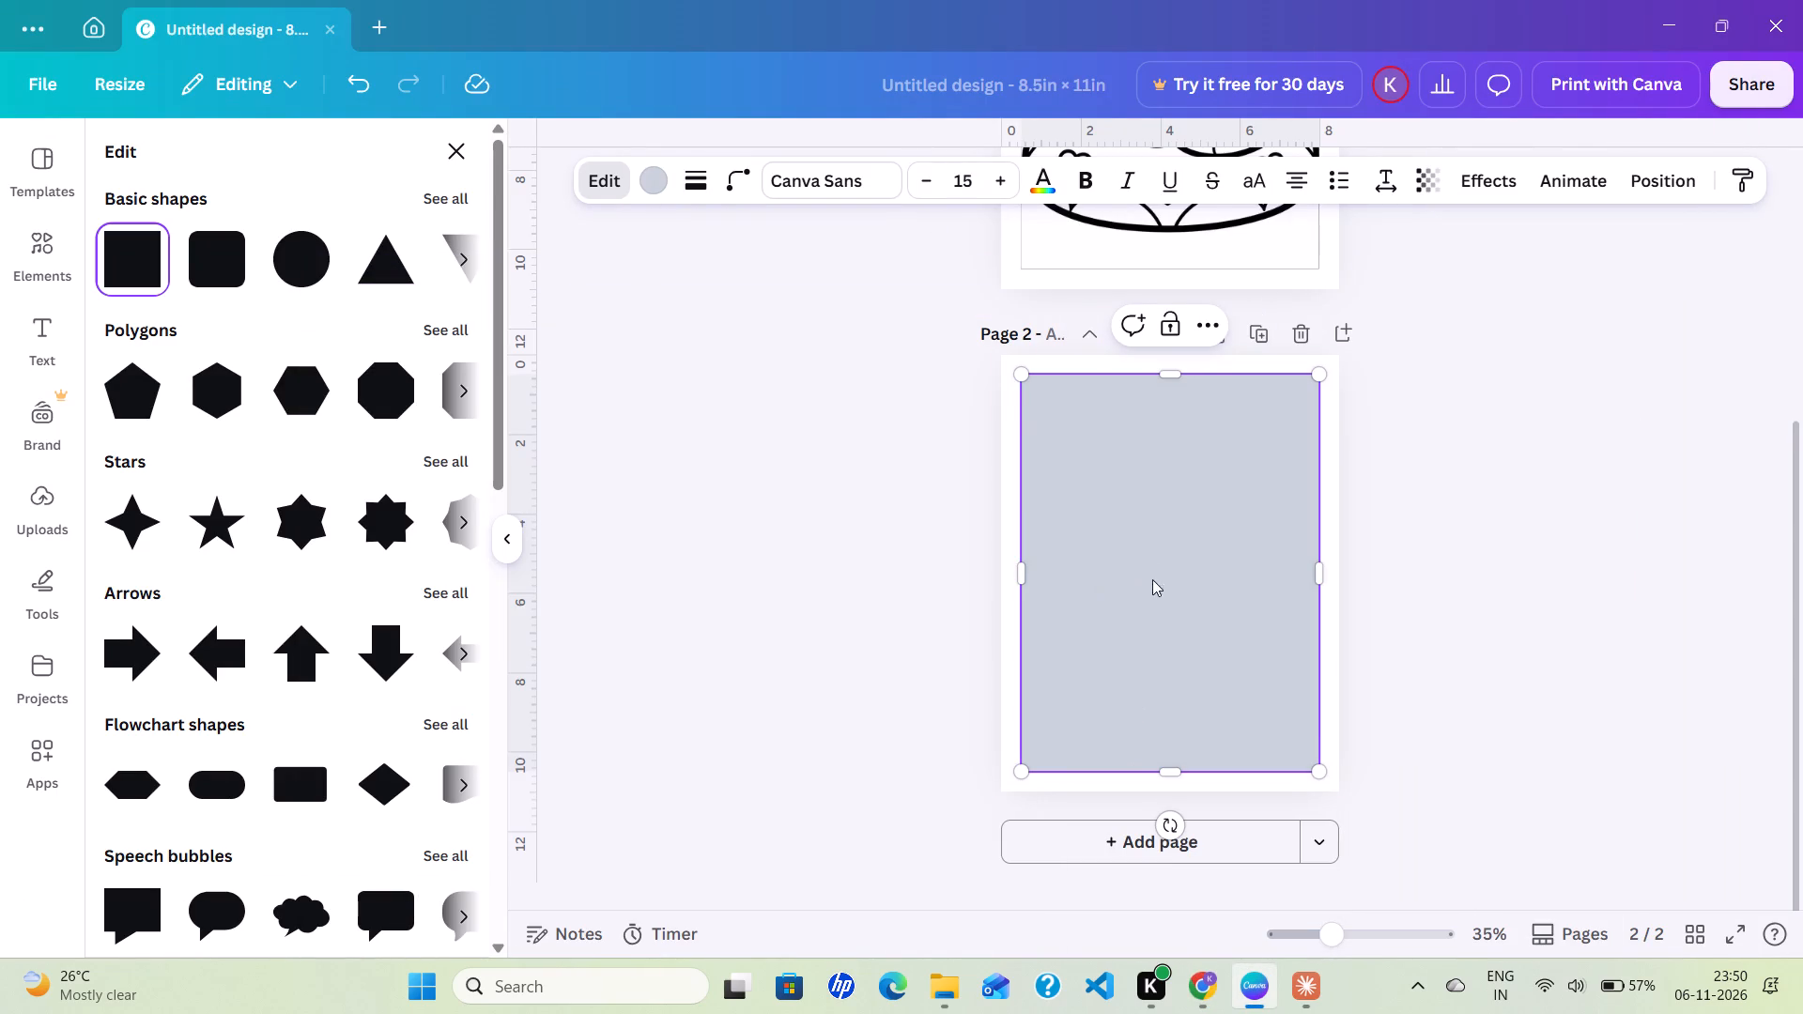
click(651, 175)
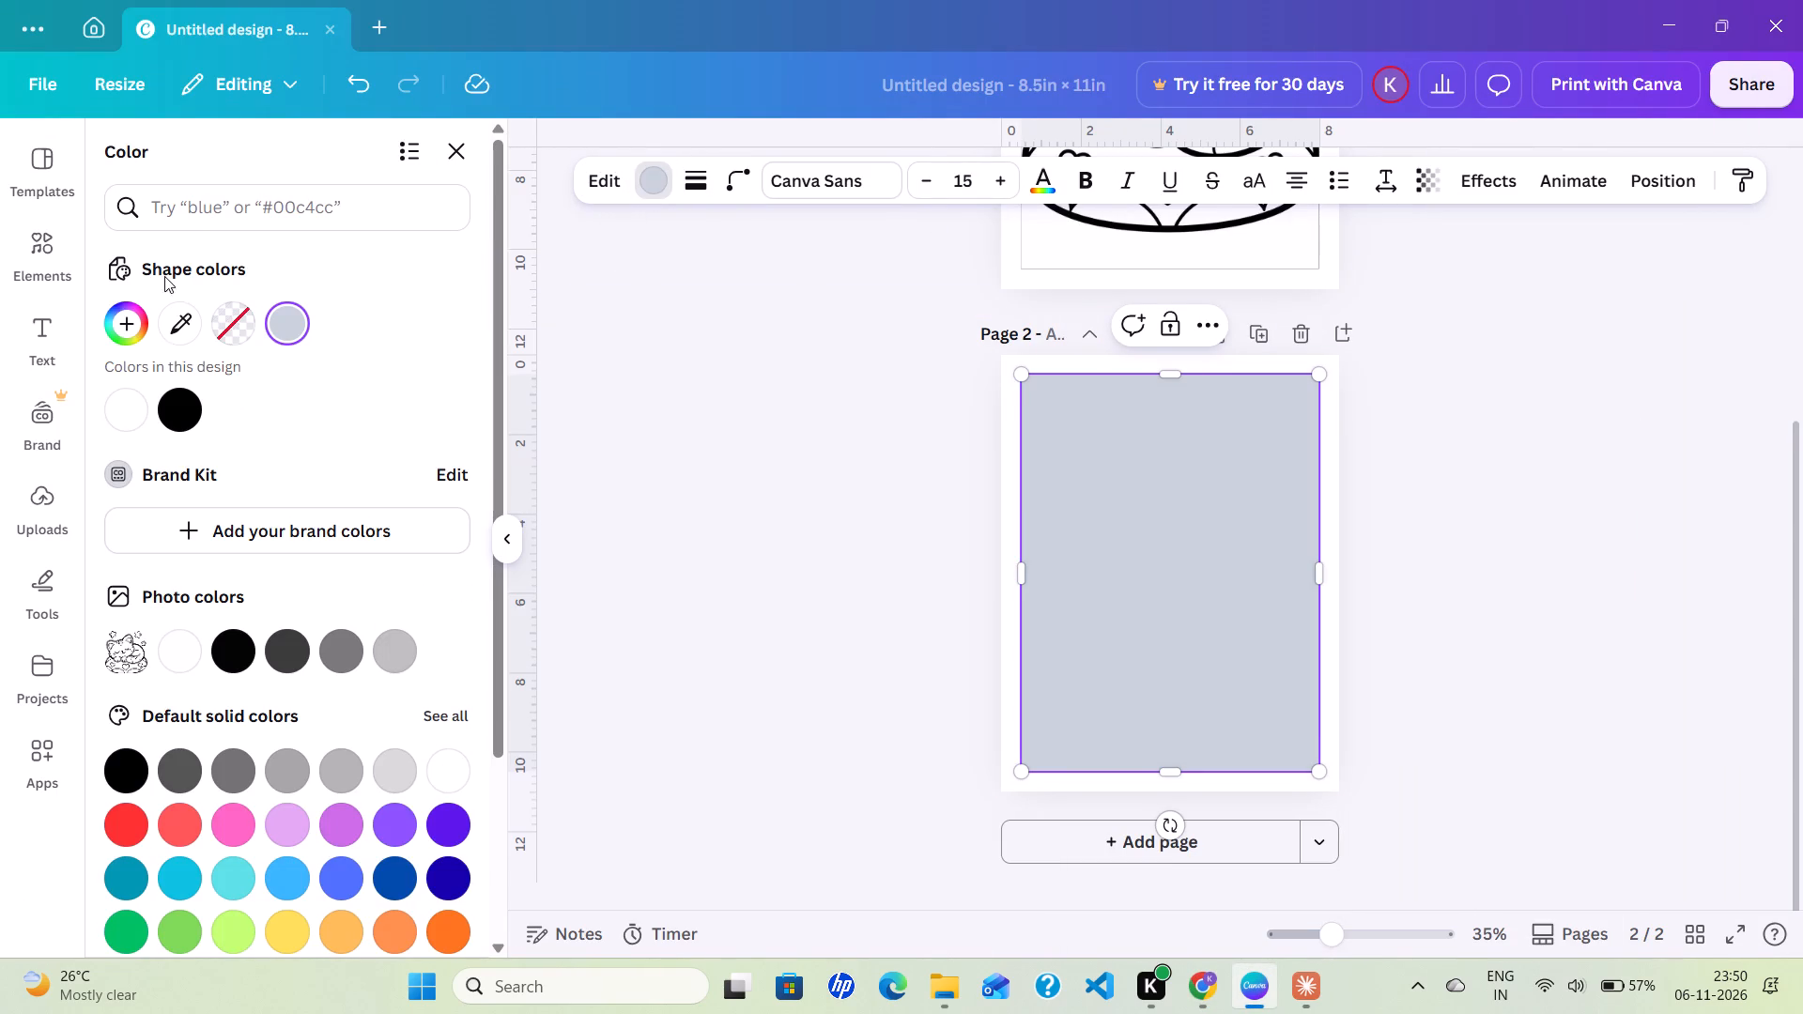
click(220, 315)
click(794, 554)
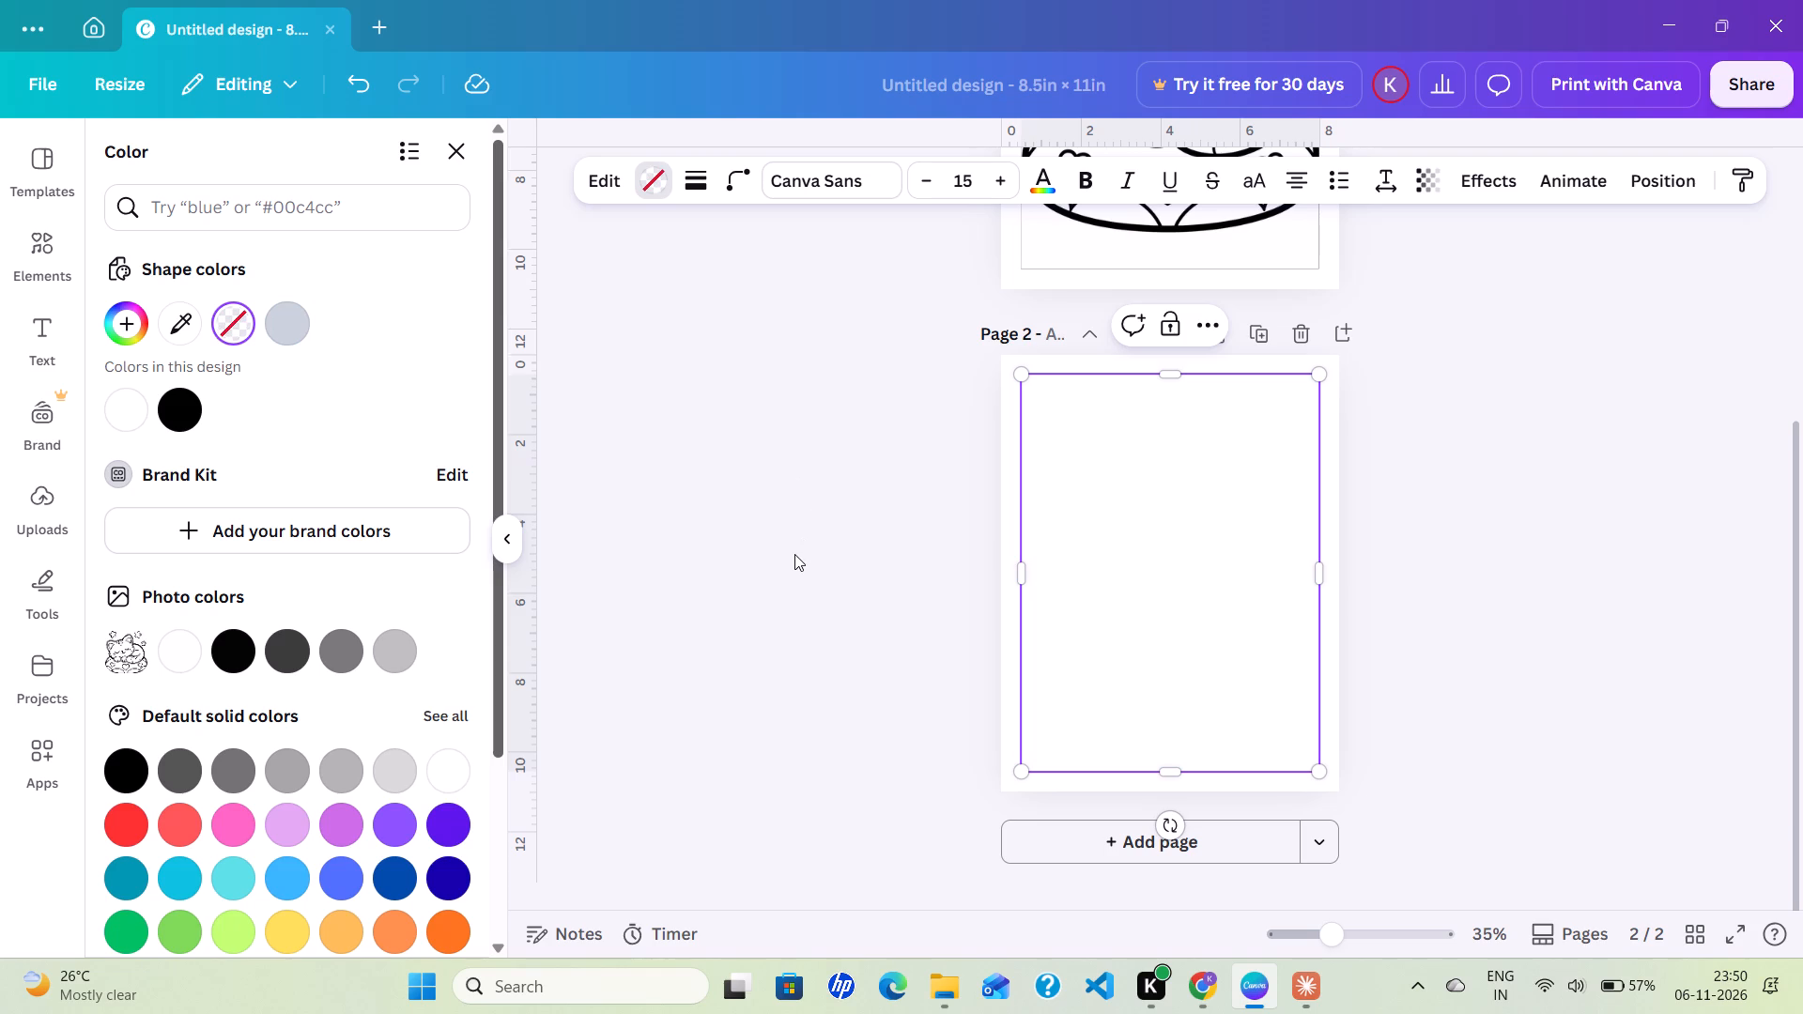
click(1340, 561)
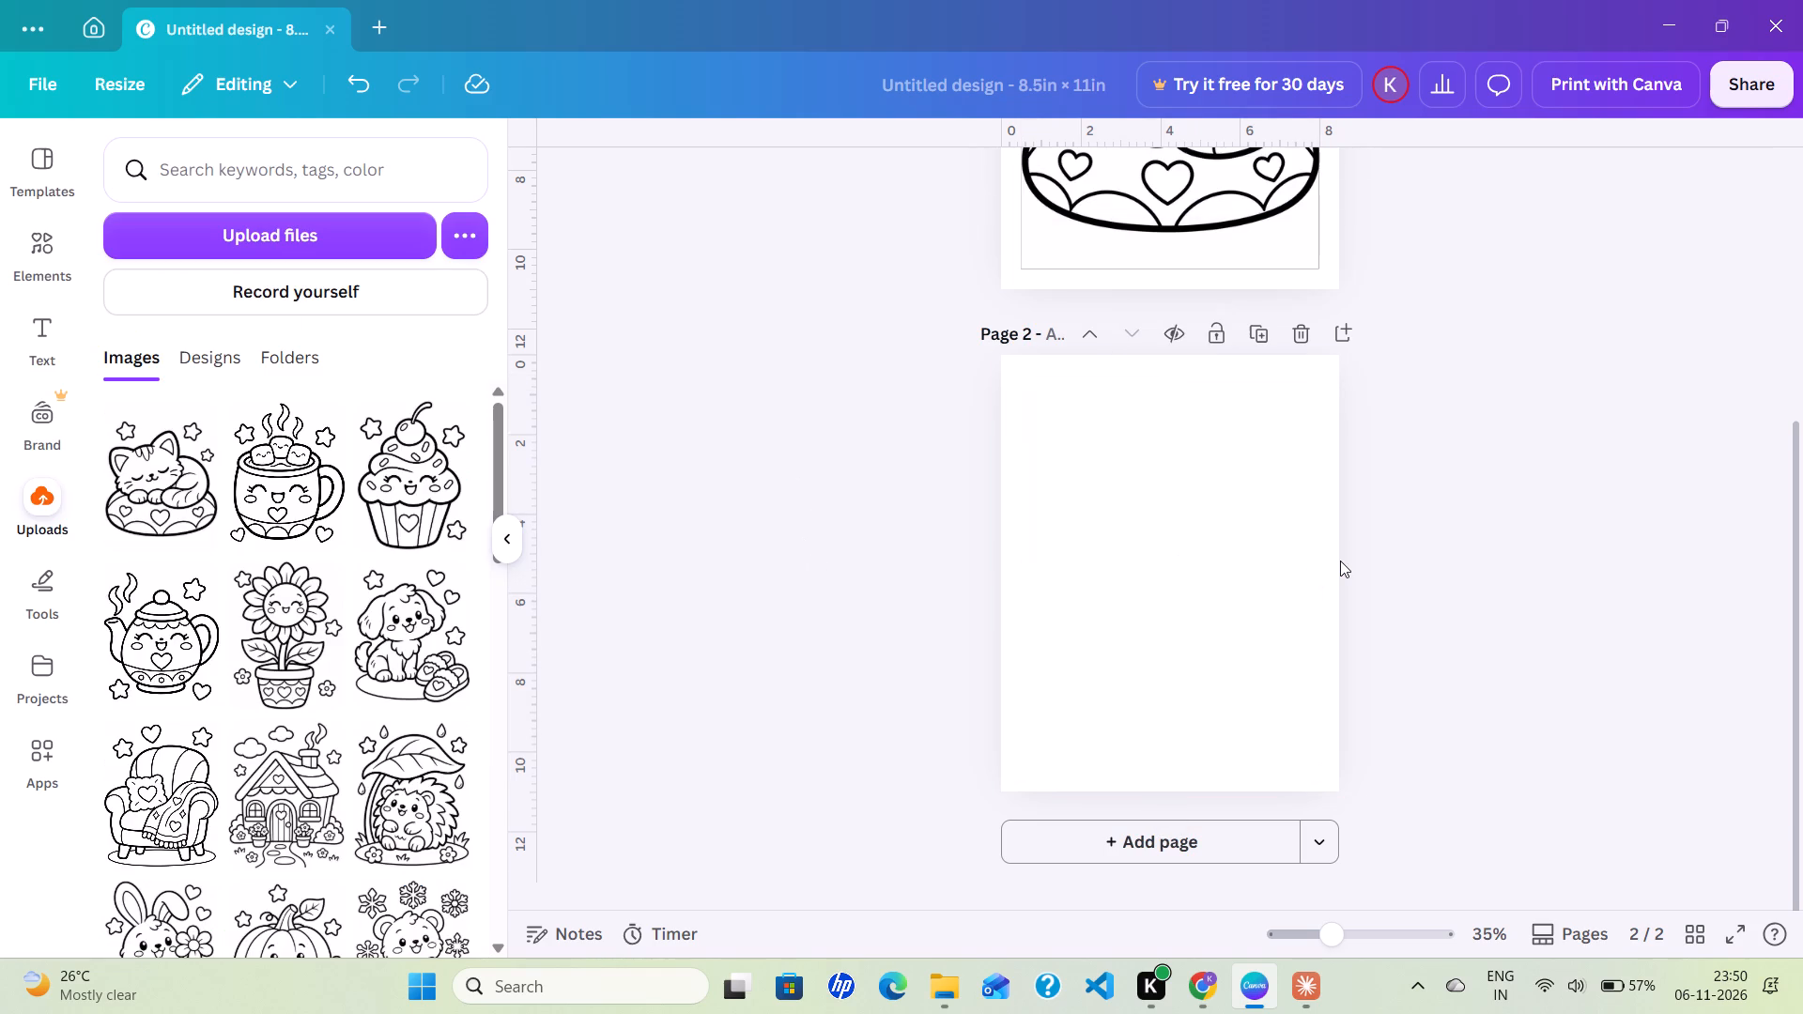
Give page 2's unfilled guide rectangle a border with a stroke weight of 2.
click(1181, 534)
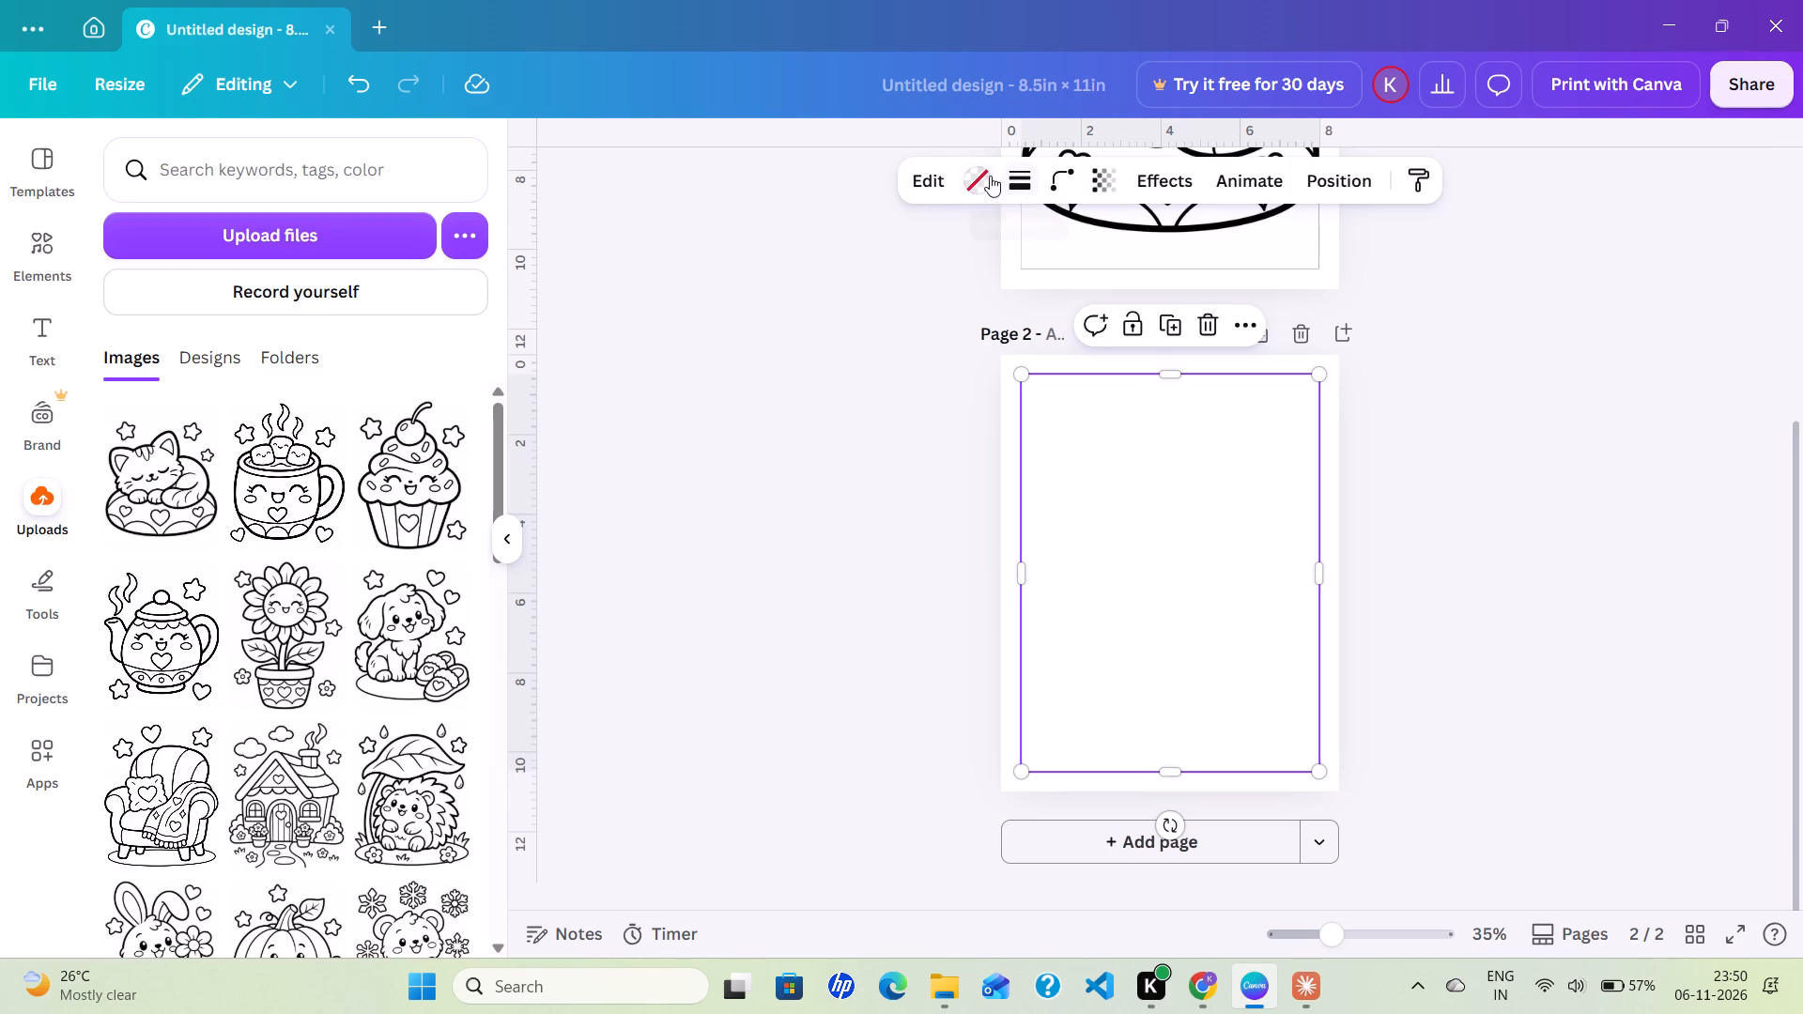
click(1030, 176)
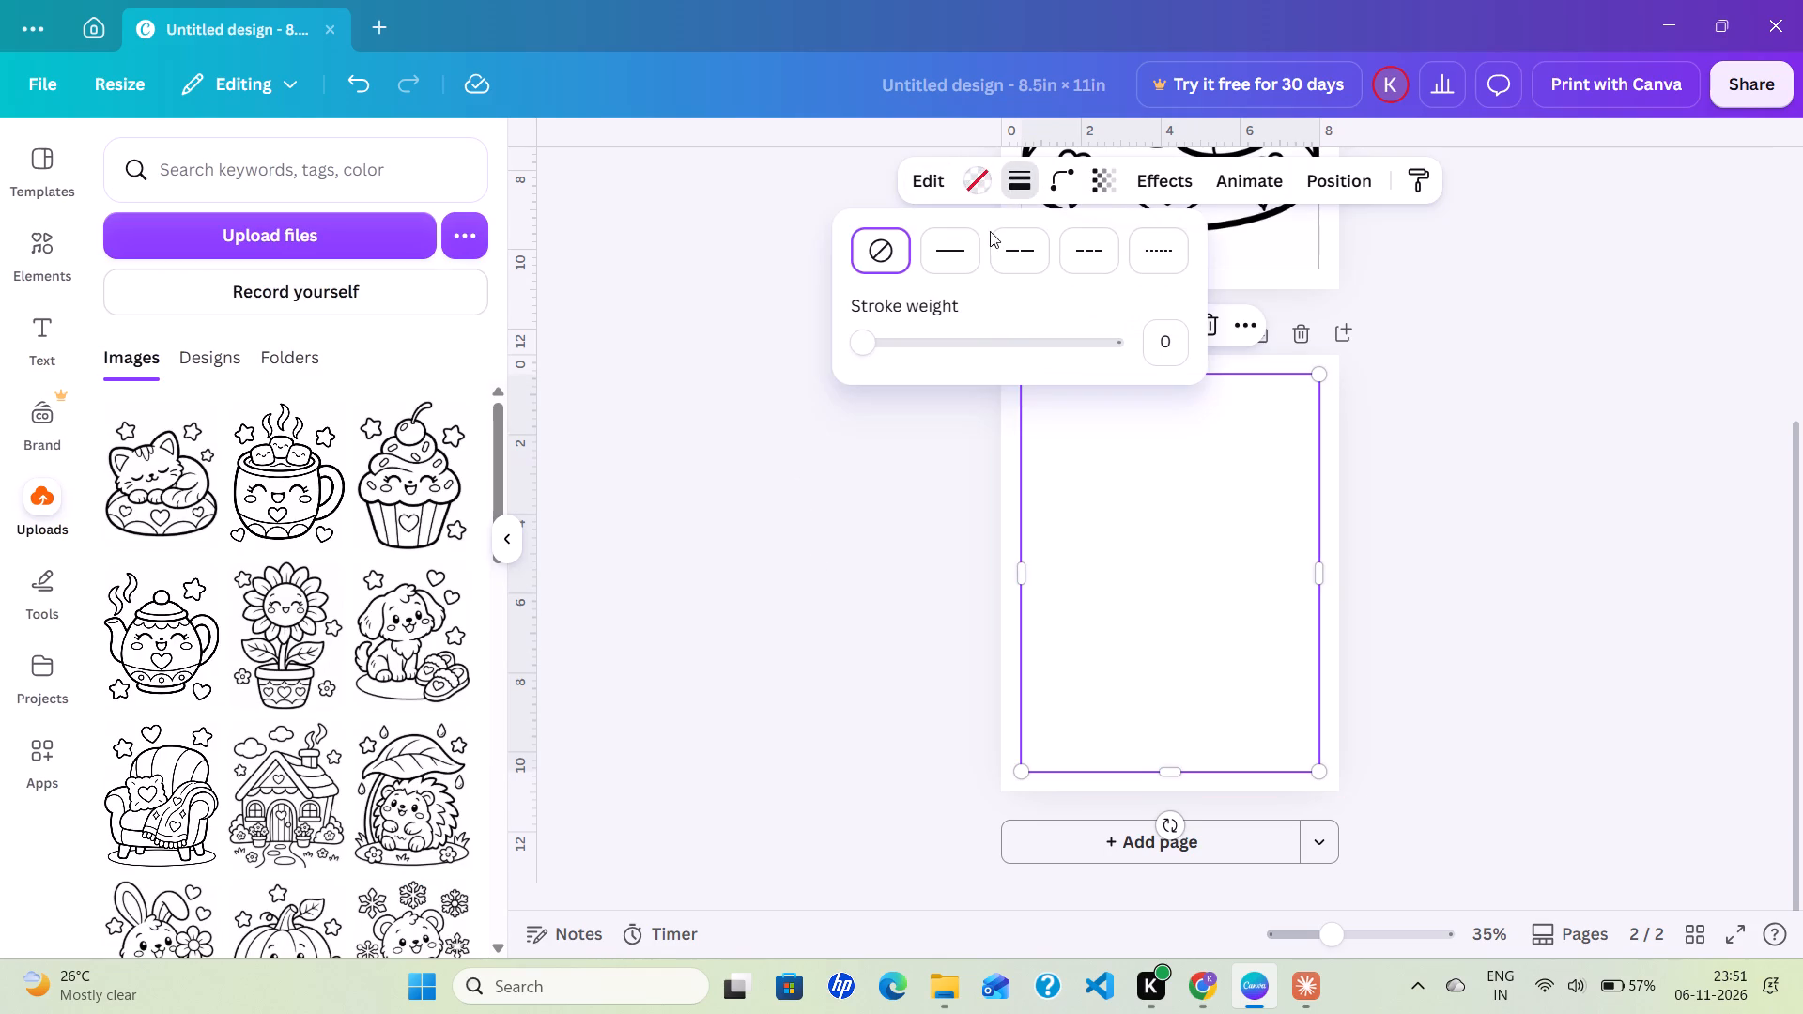
click(1177, 343)
key(2)
key(Return)
click(888, 585)
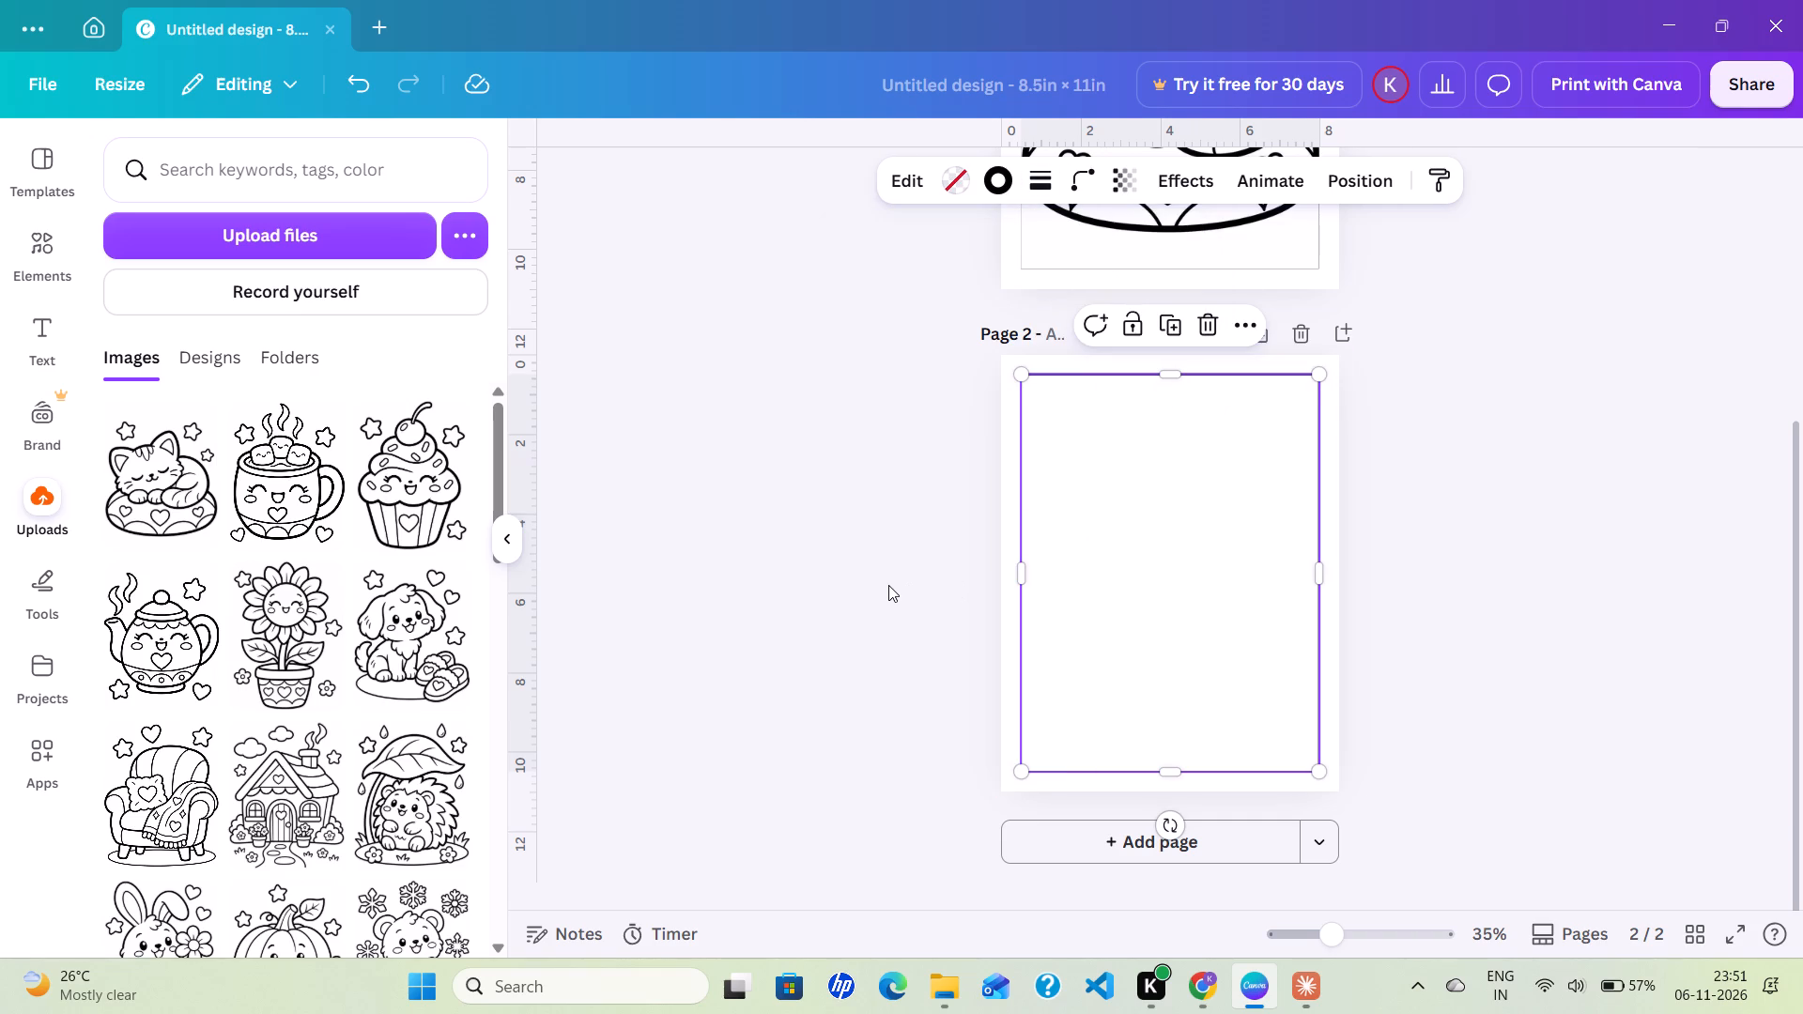
click(1378, 423)
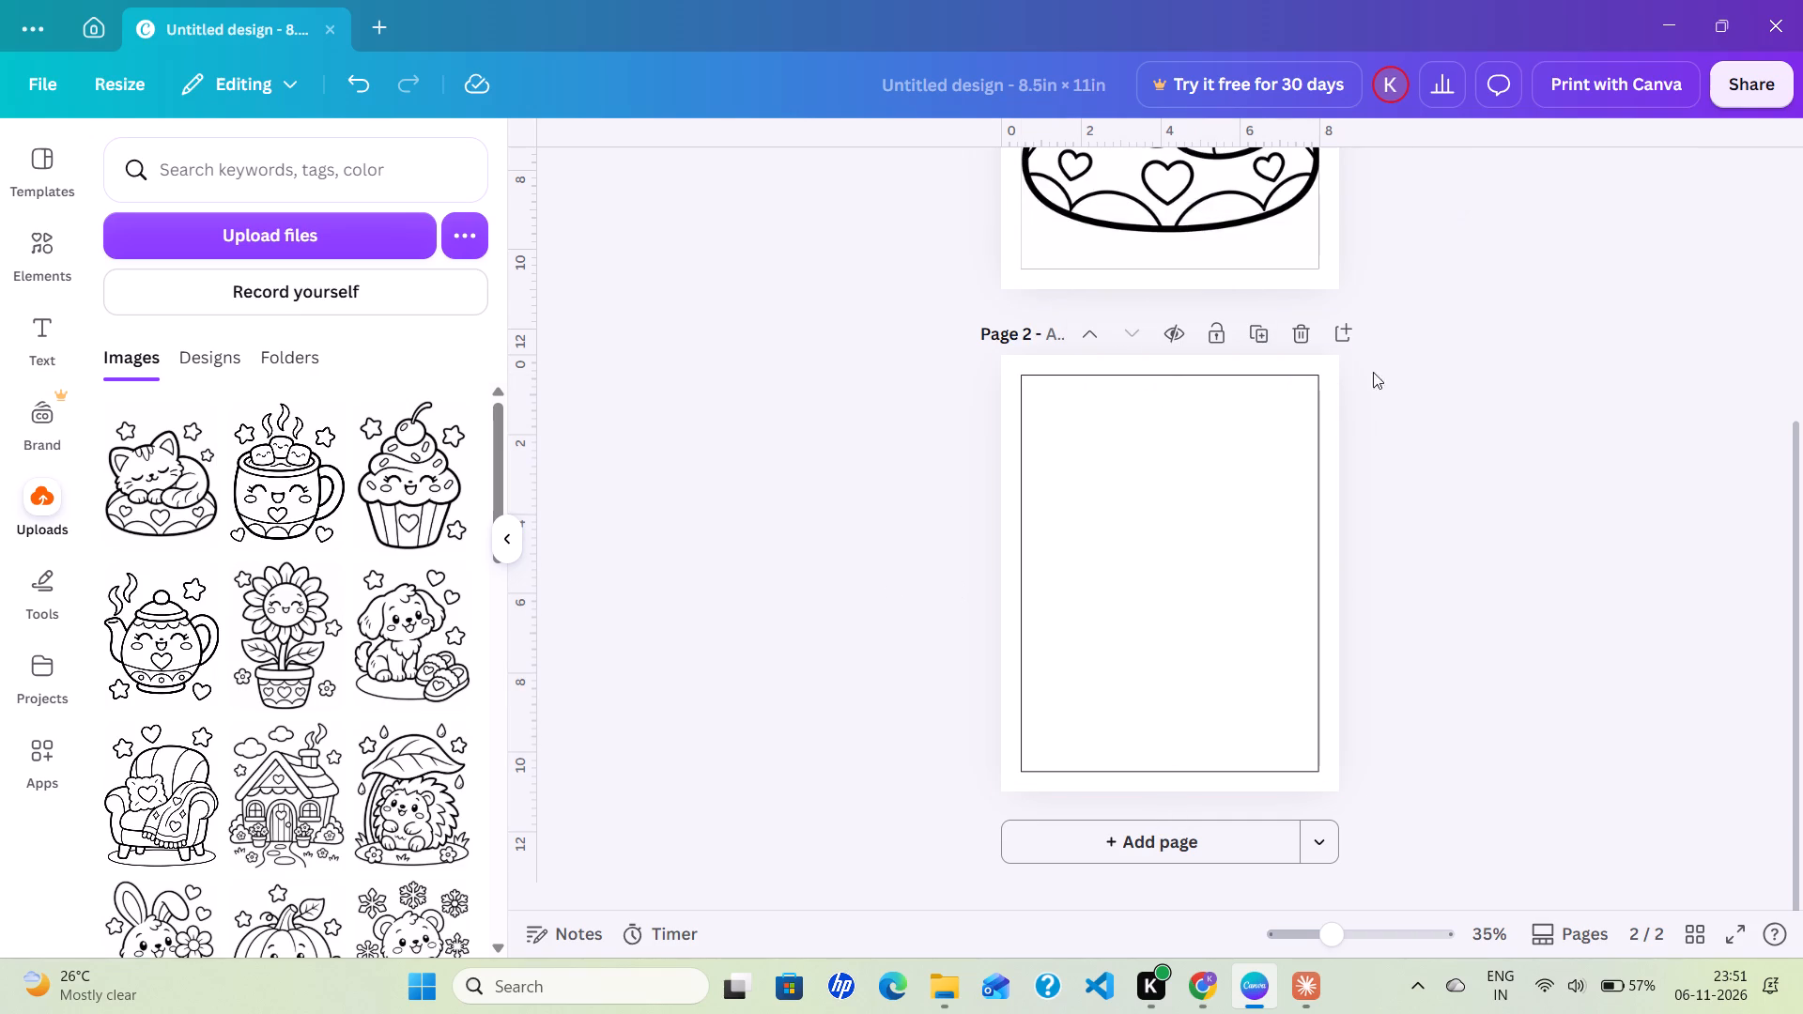
Delete page 1 with the cat illustration, keeping the page with the outlined guide rectangle.
click(1158, 234)
scroll(1158, 234, up, 5)
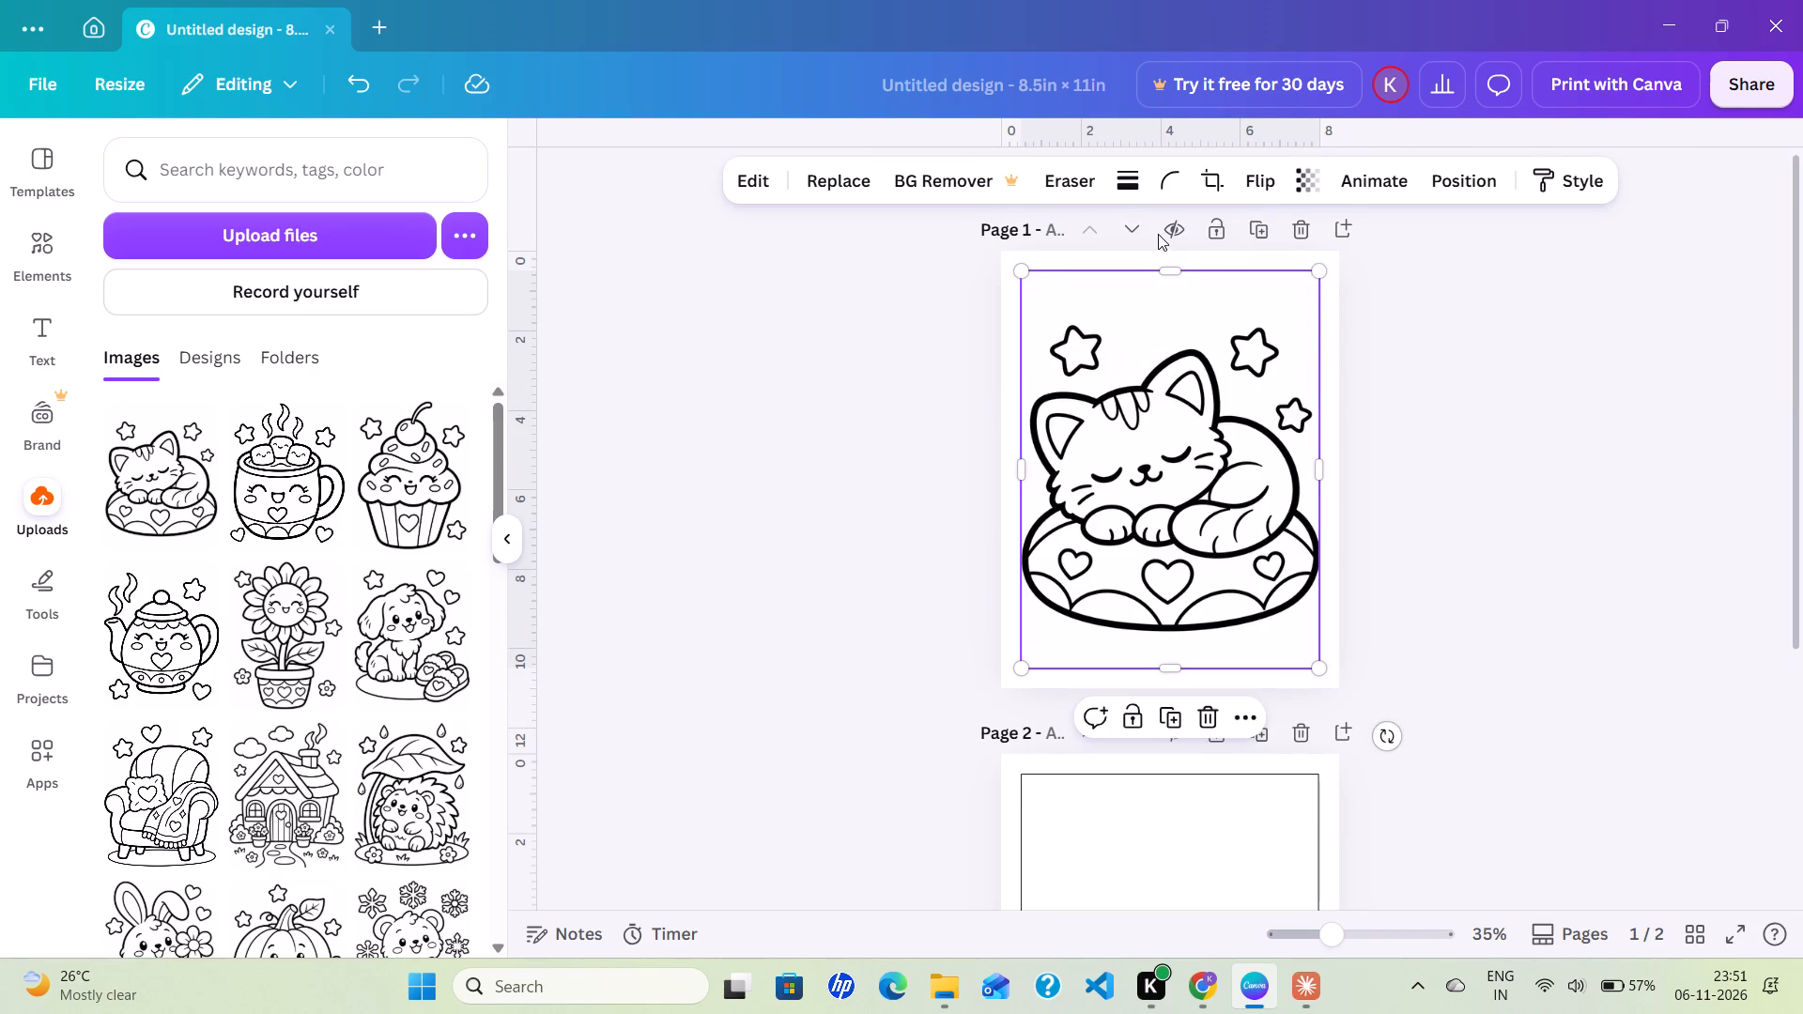
click(1295, 231)
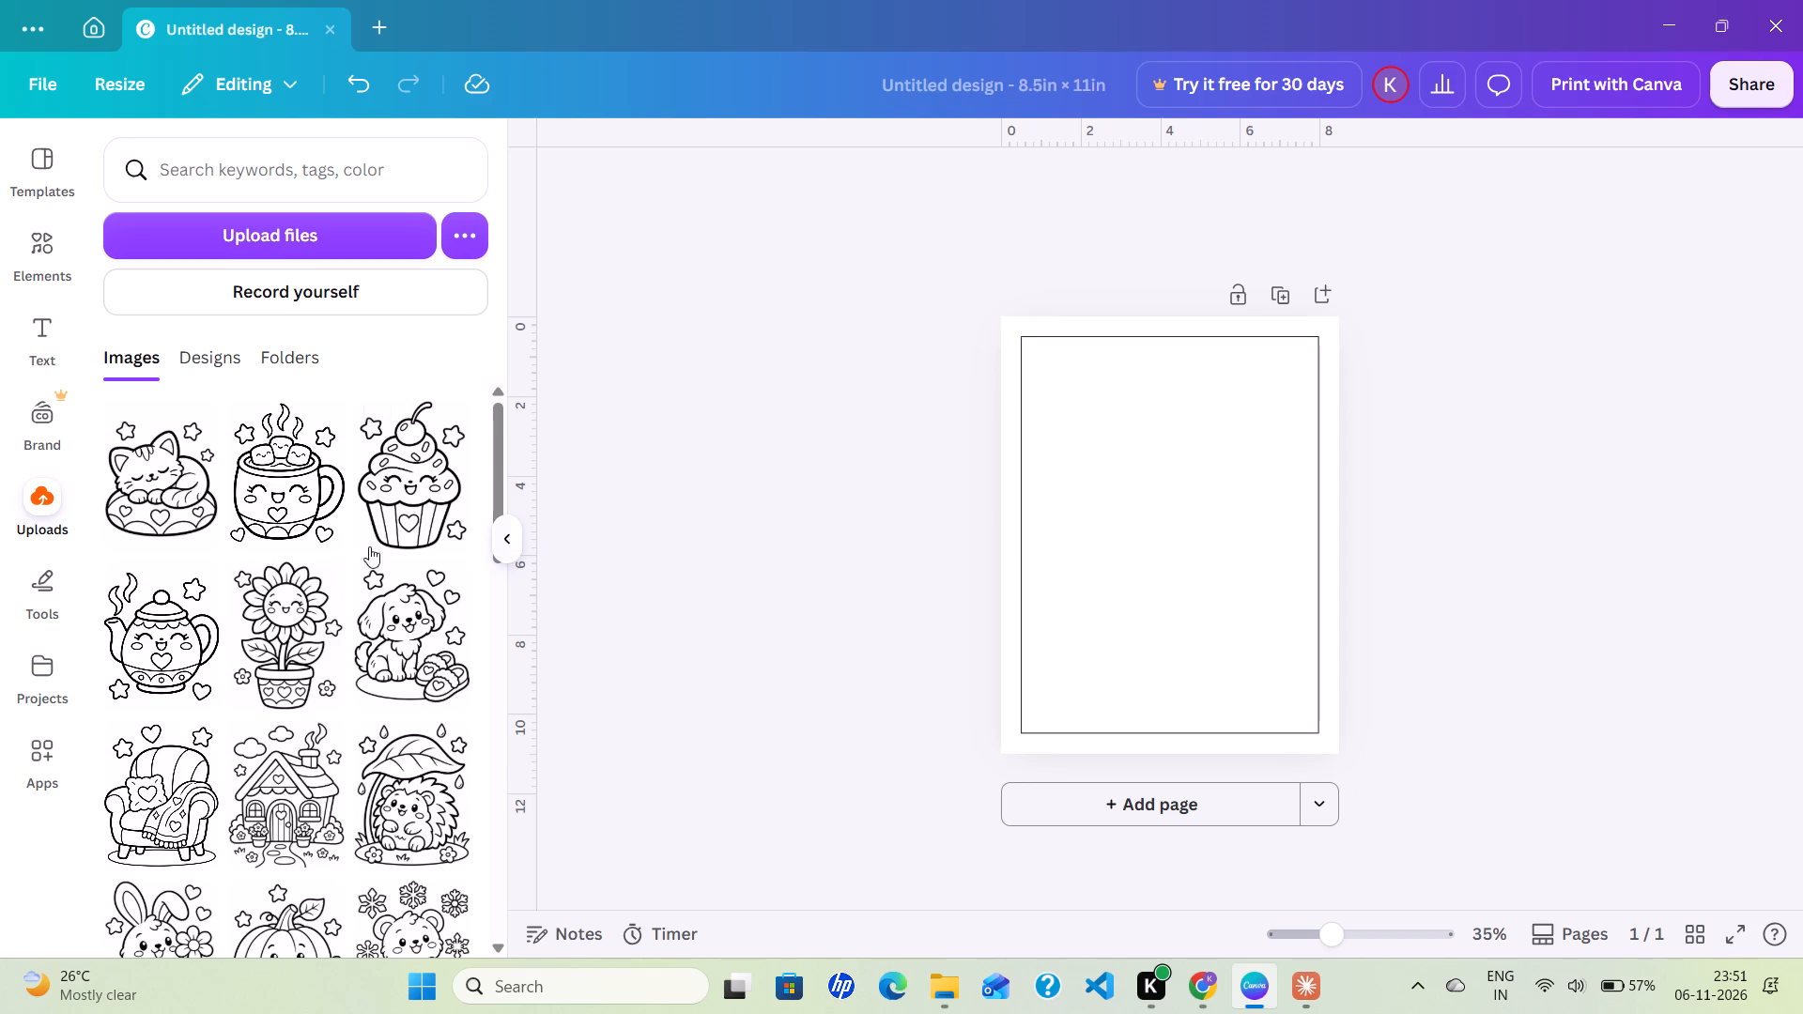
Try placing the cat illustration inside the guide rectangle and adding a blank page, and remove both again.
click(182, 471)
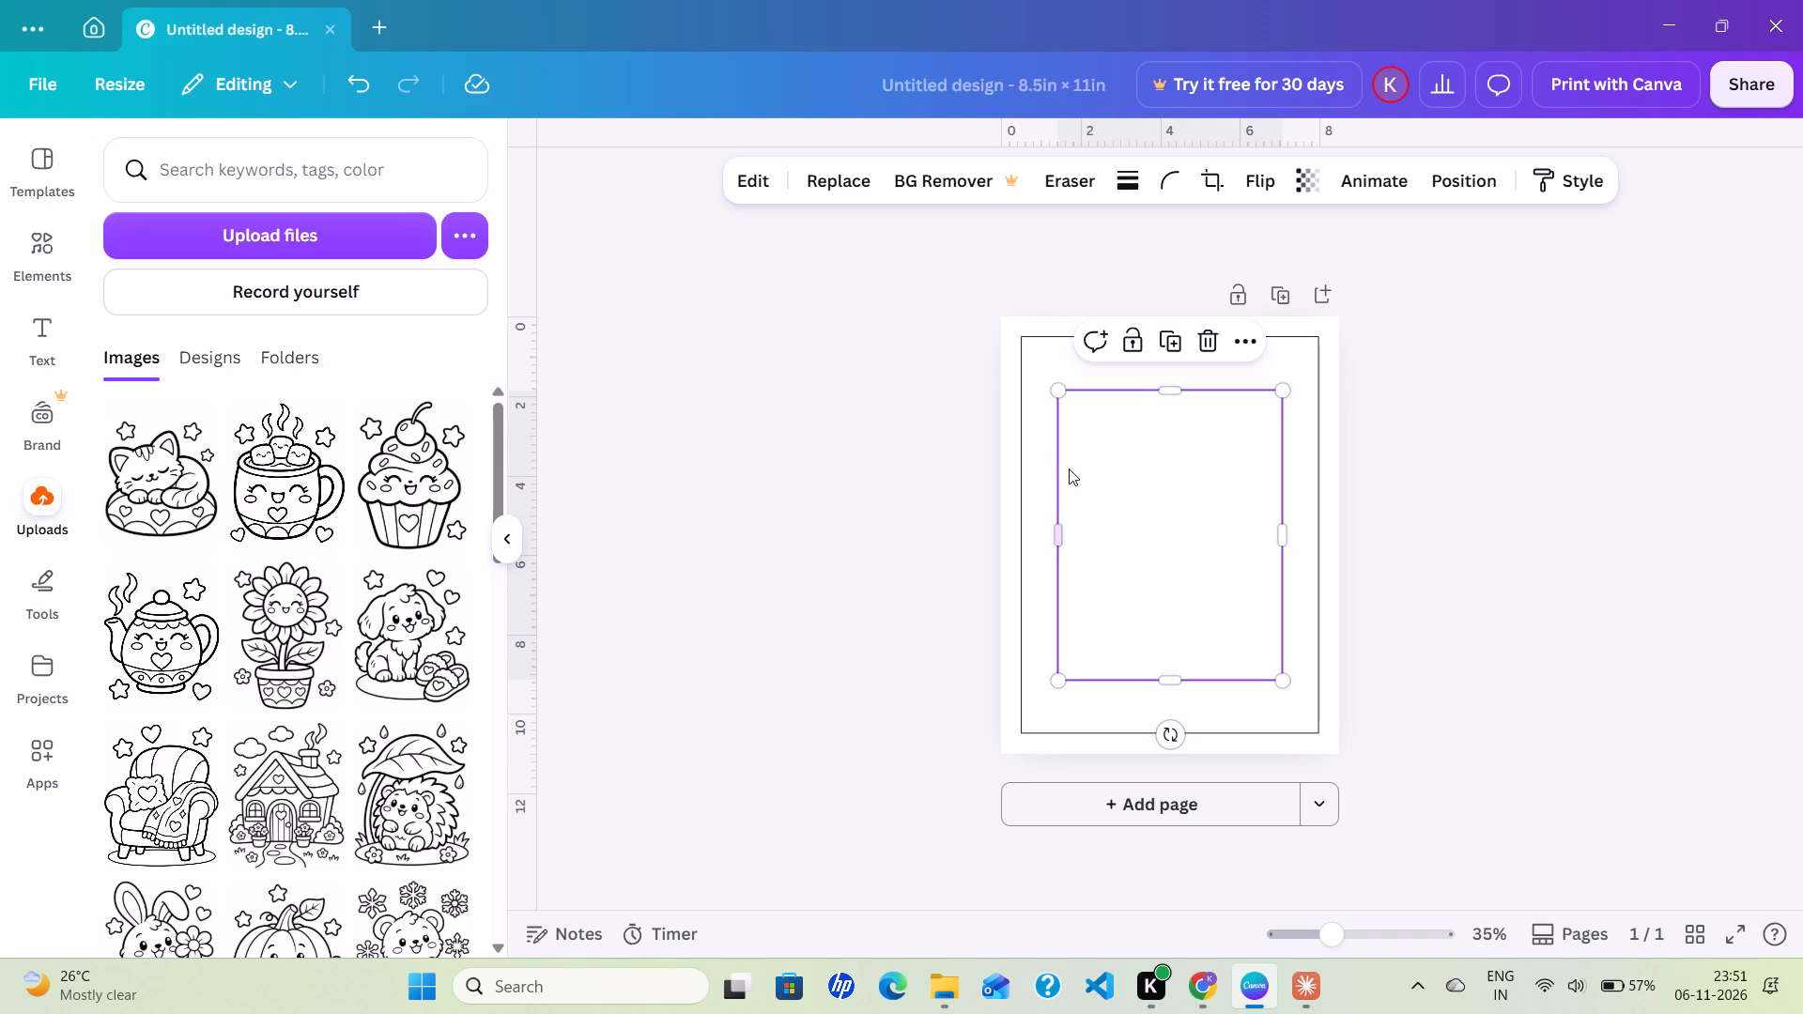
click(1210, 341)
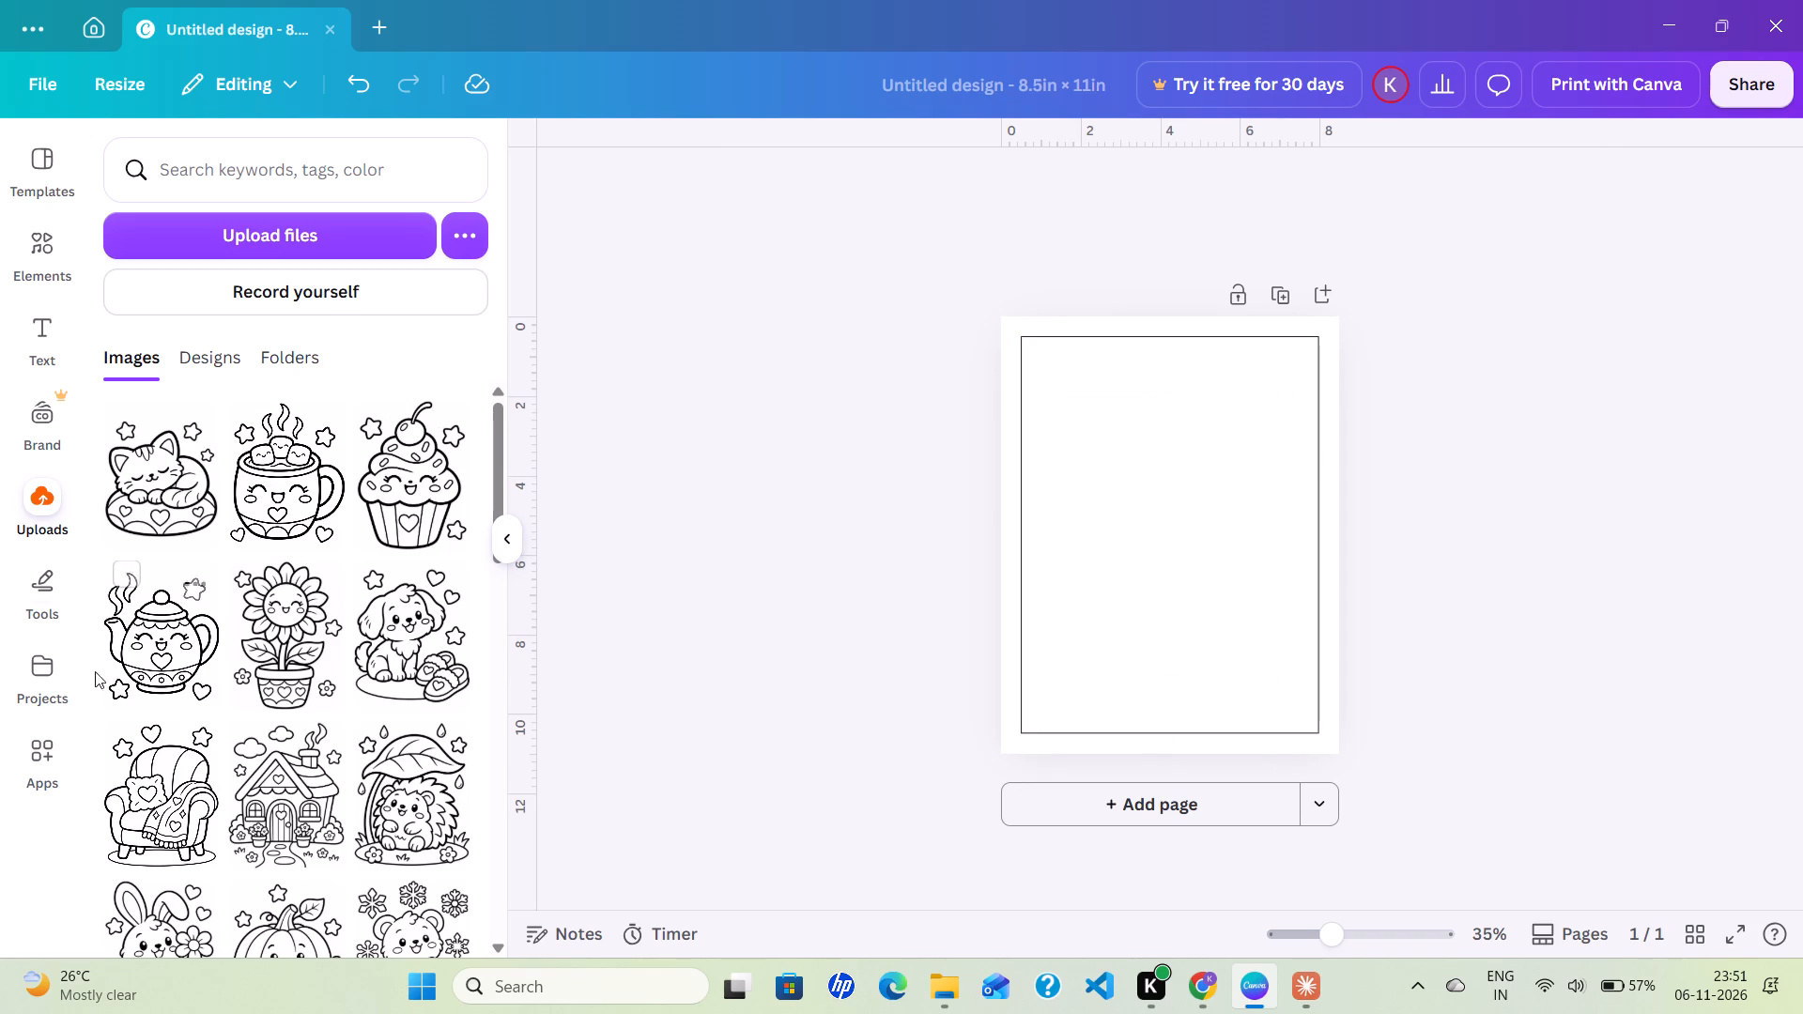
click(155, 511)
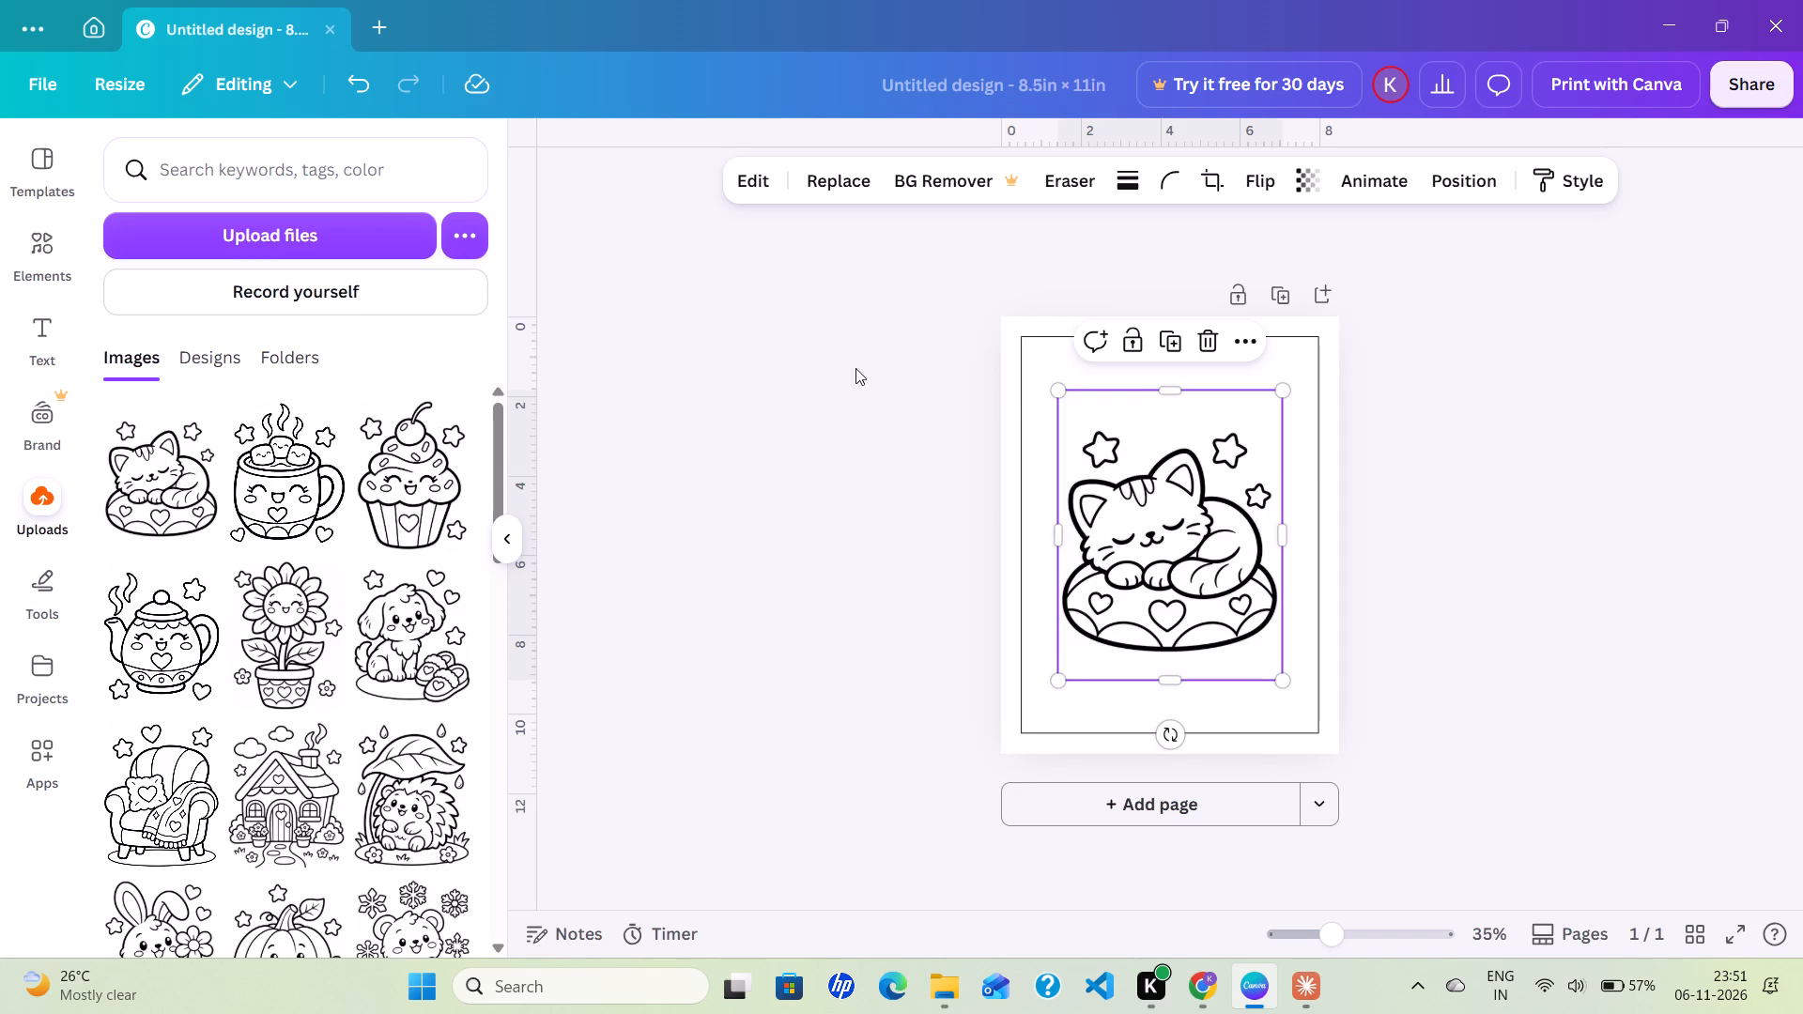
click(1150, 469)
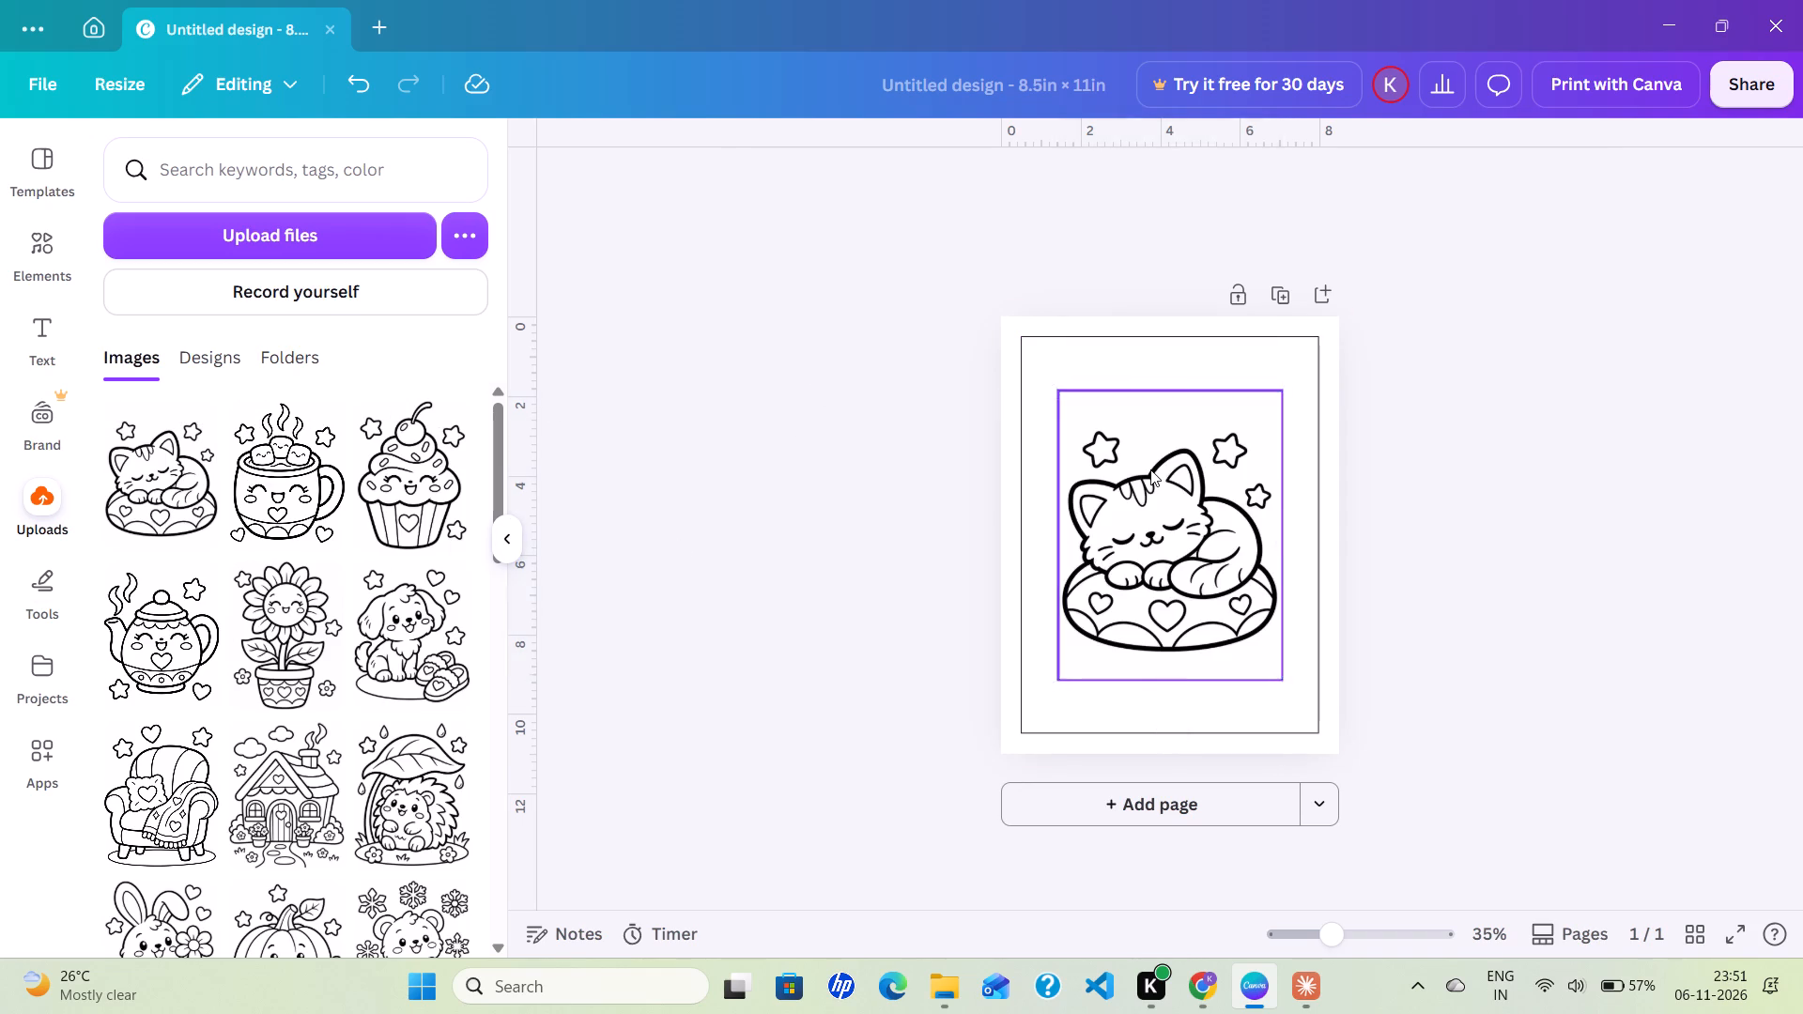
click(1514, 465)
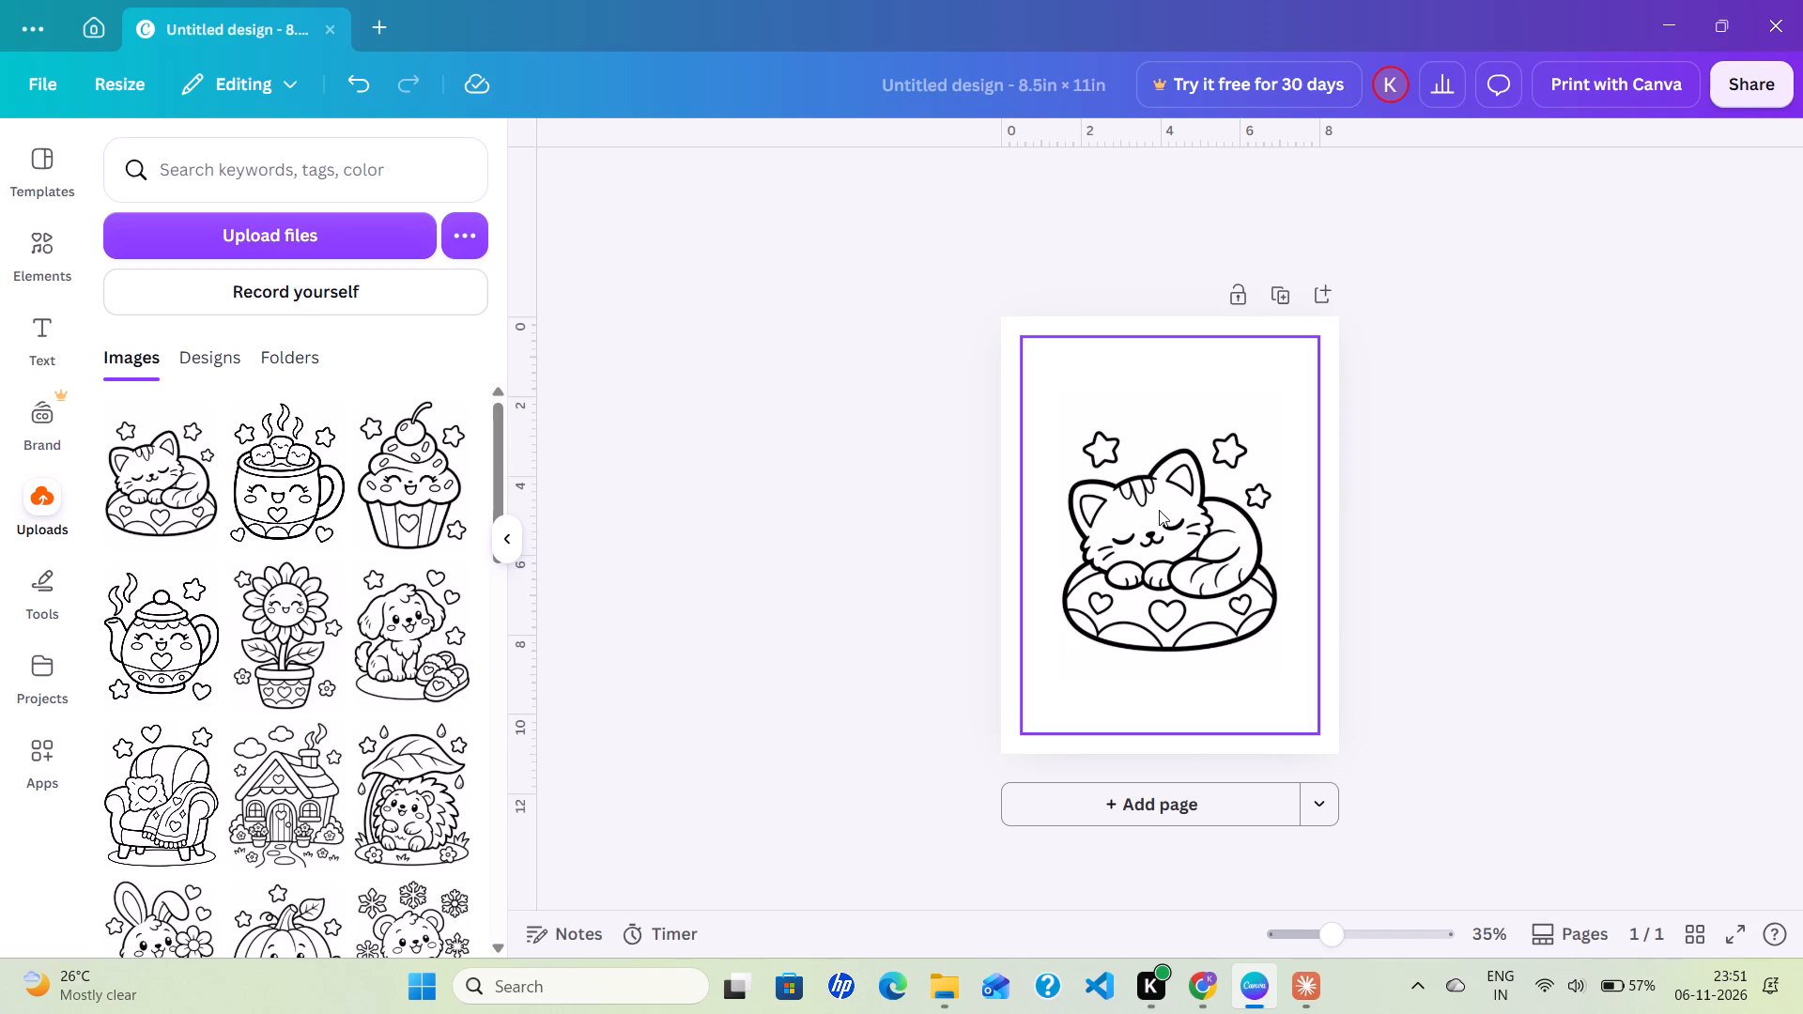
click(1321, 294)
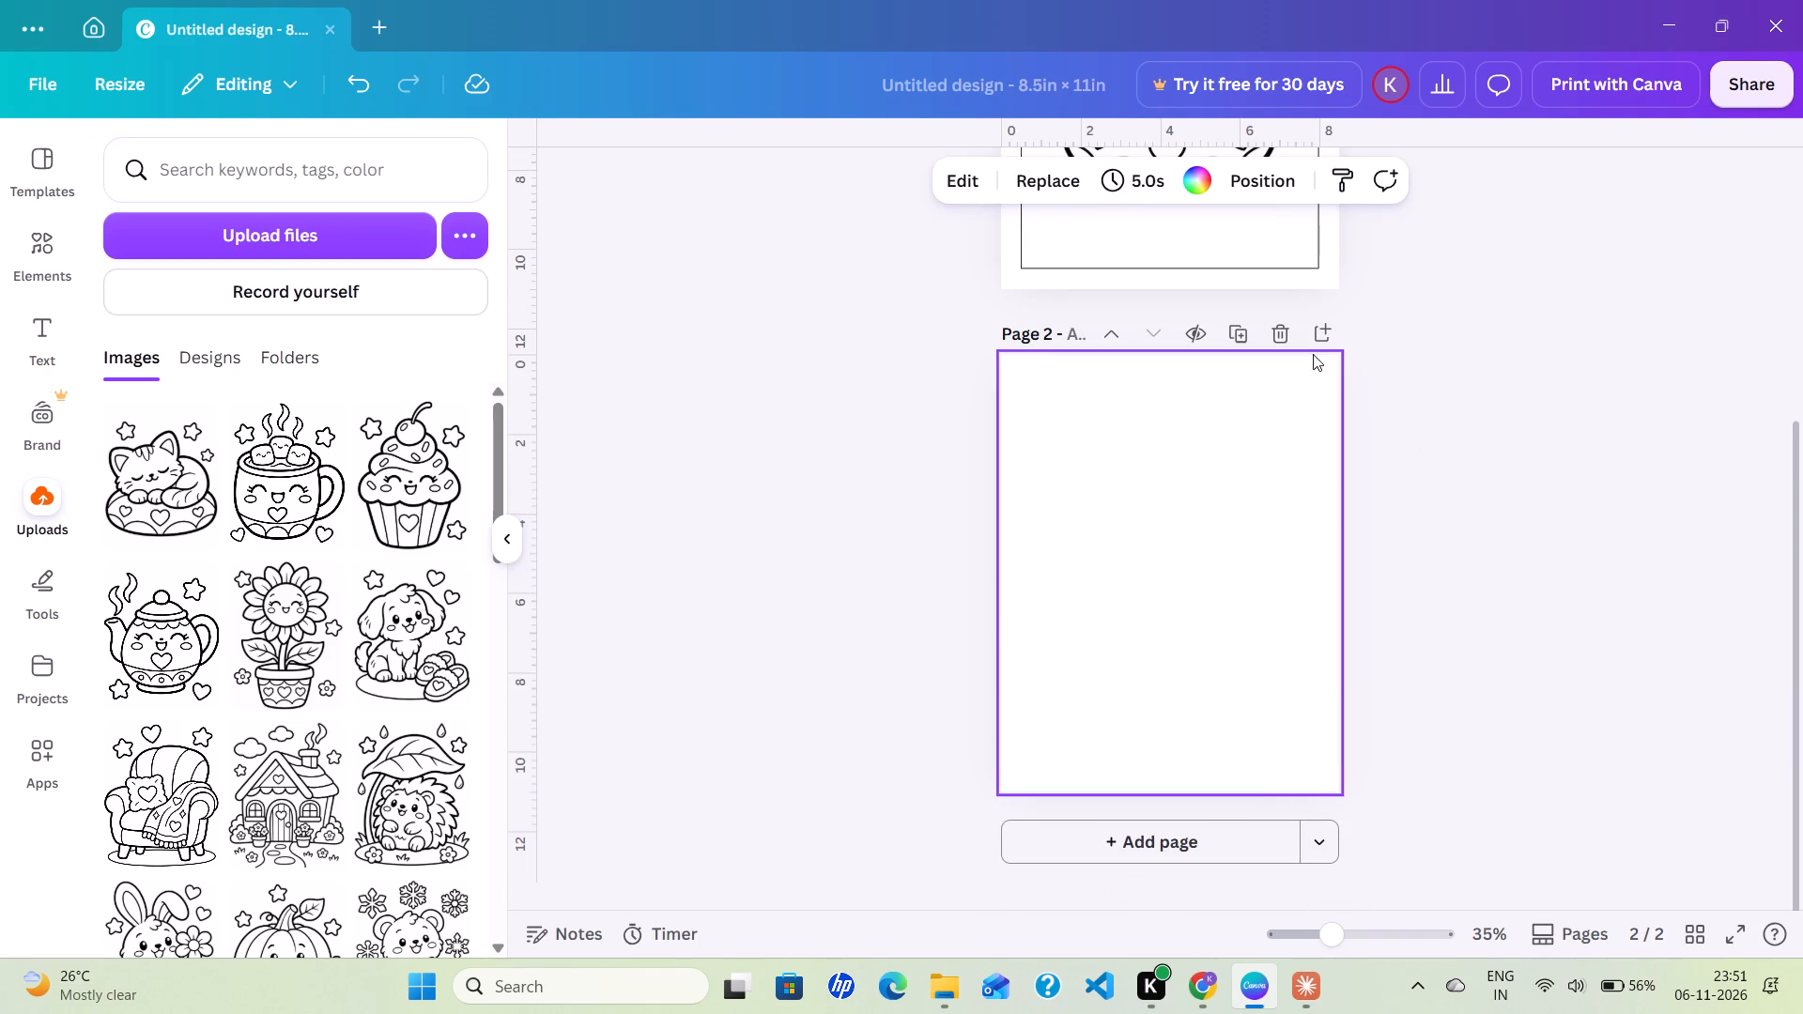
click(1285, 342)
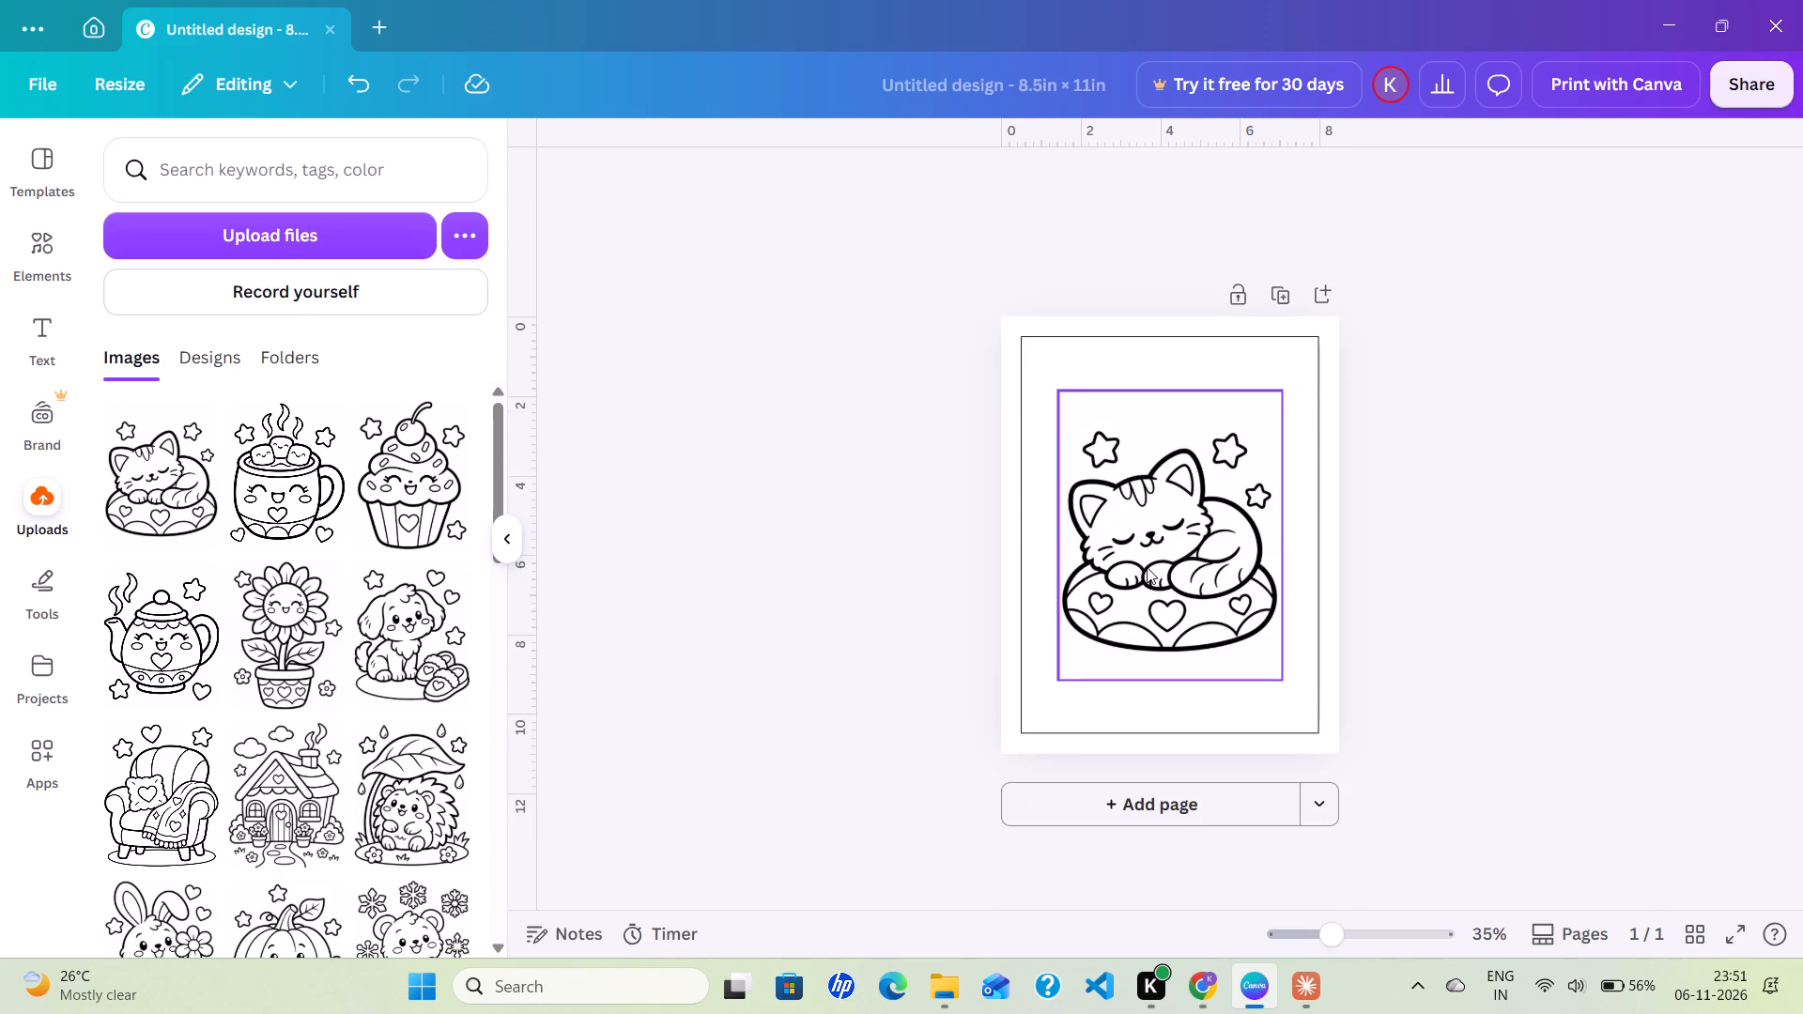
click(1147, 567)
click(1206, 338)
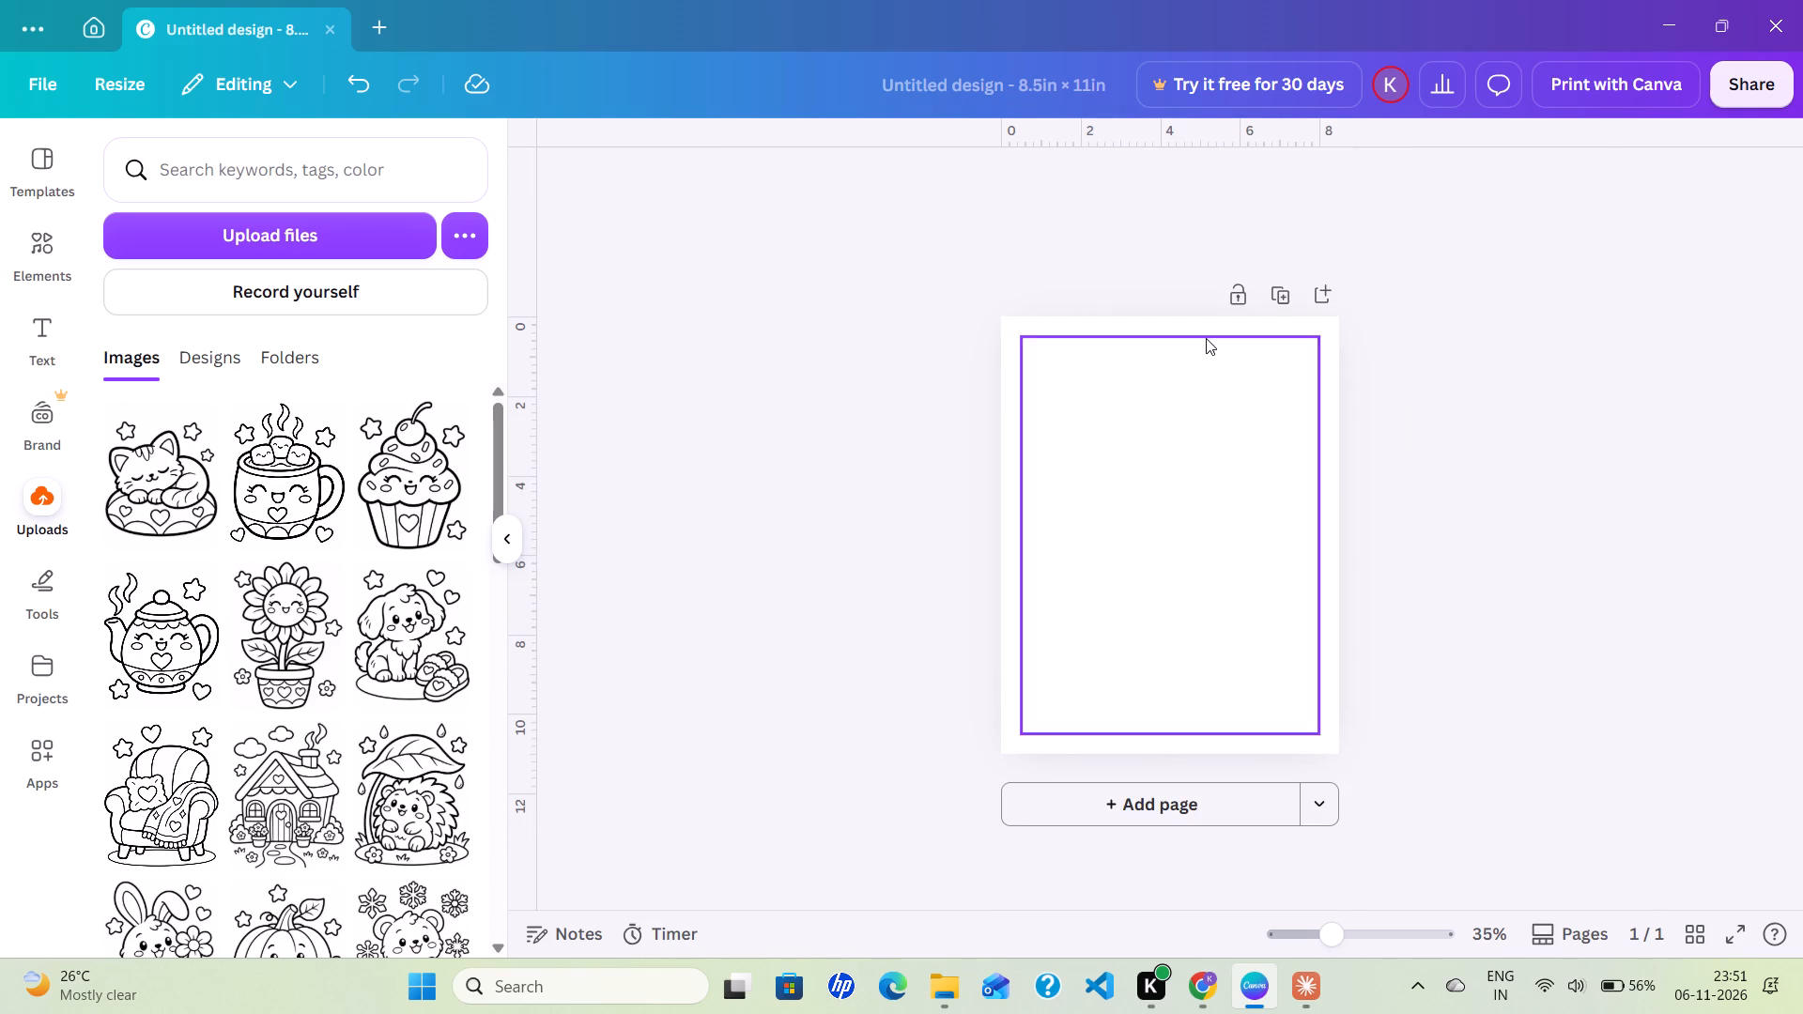
Duplicate the page that holds only the outlined guide rectangle.
click(1279, 288)
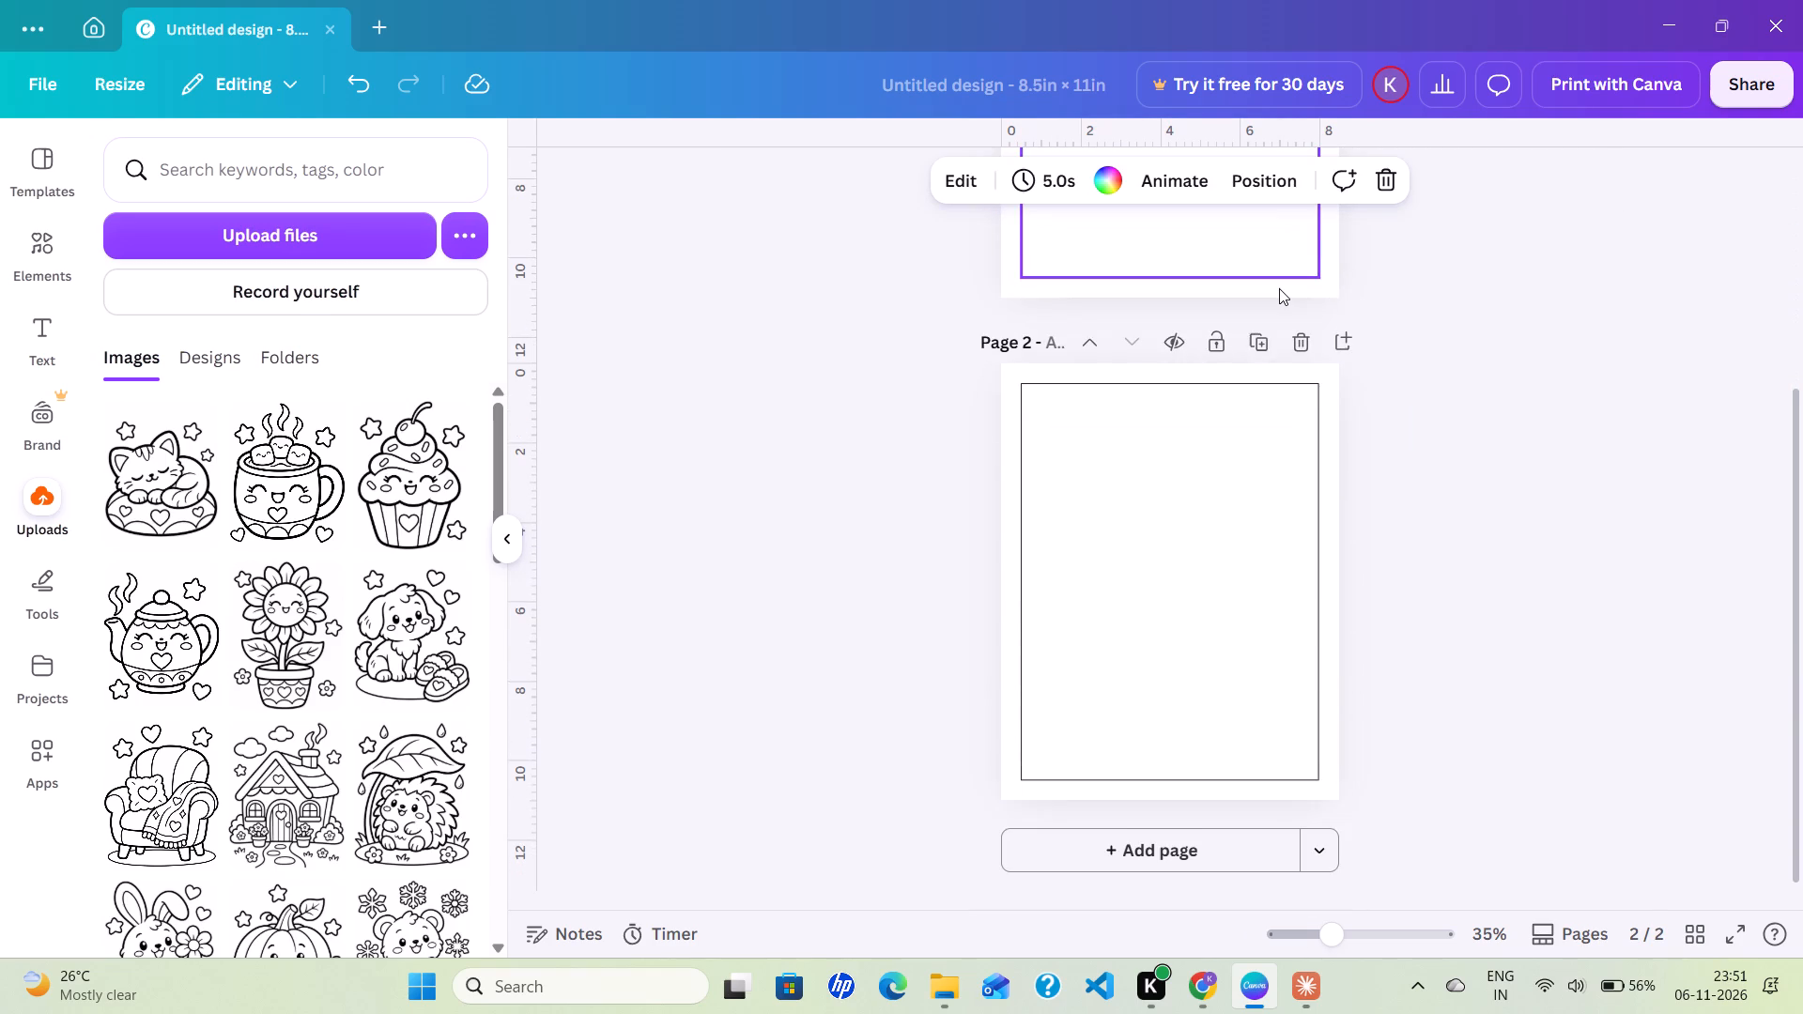
Duplicate the outlined guide rectangle page repeatedly until the design has 36 pages.
click(1264, 336)
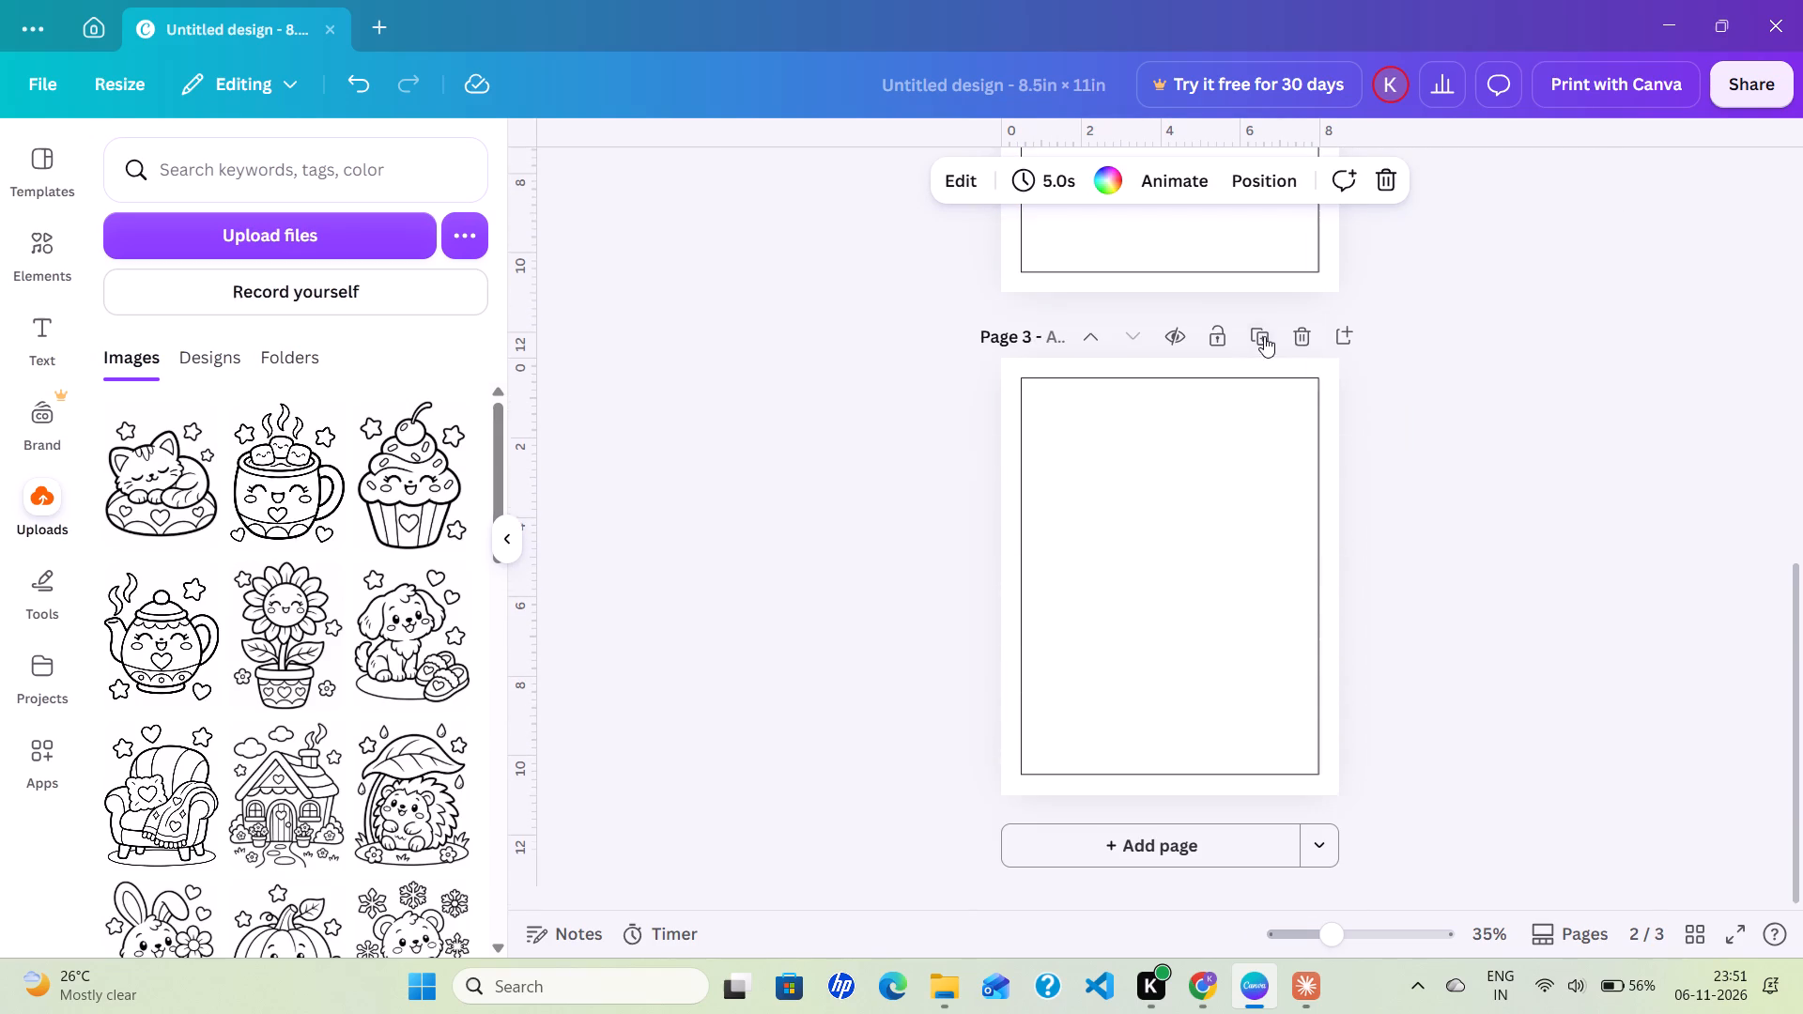
click(1264, 336)
click(1264, 336)
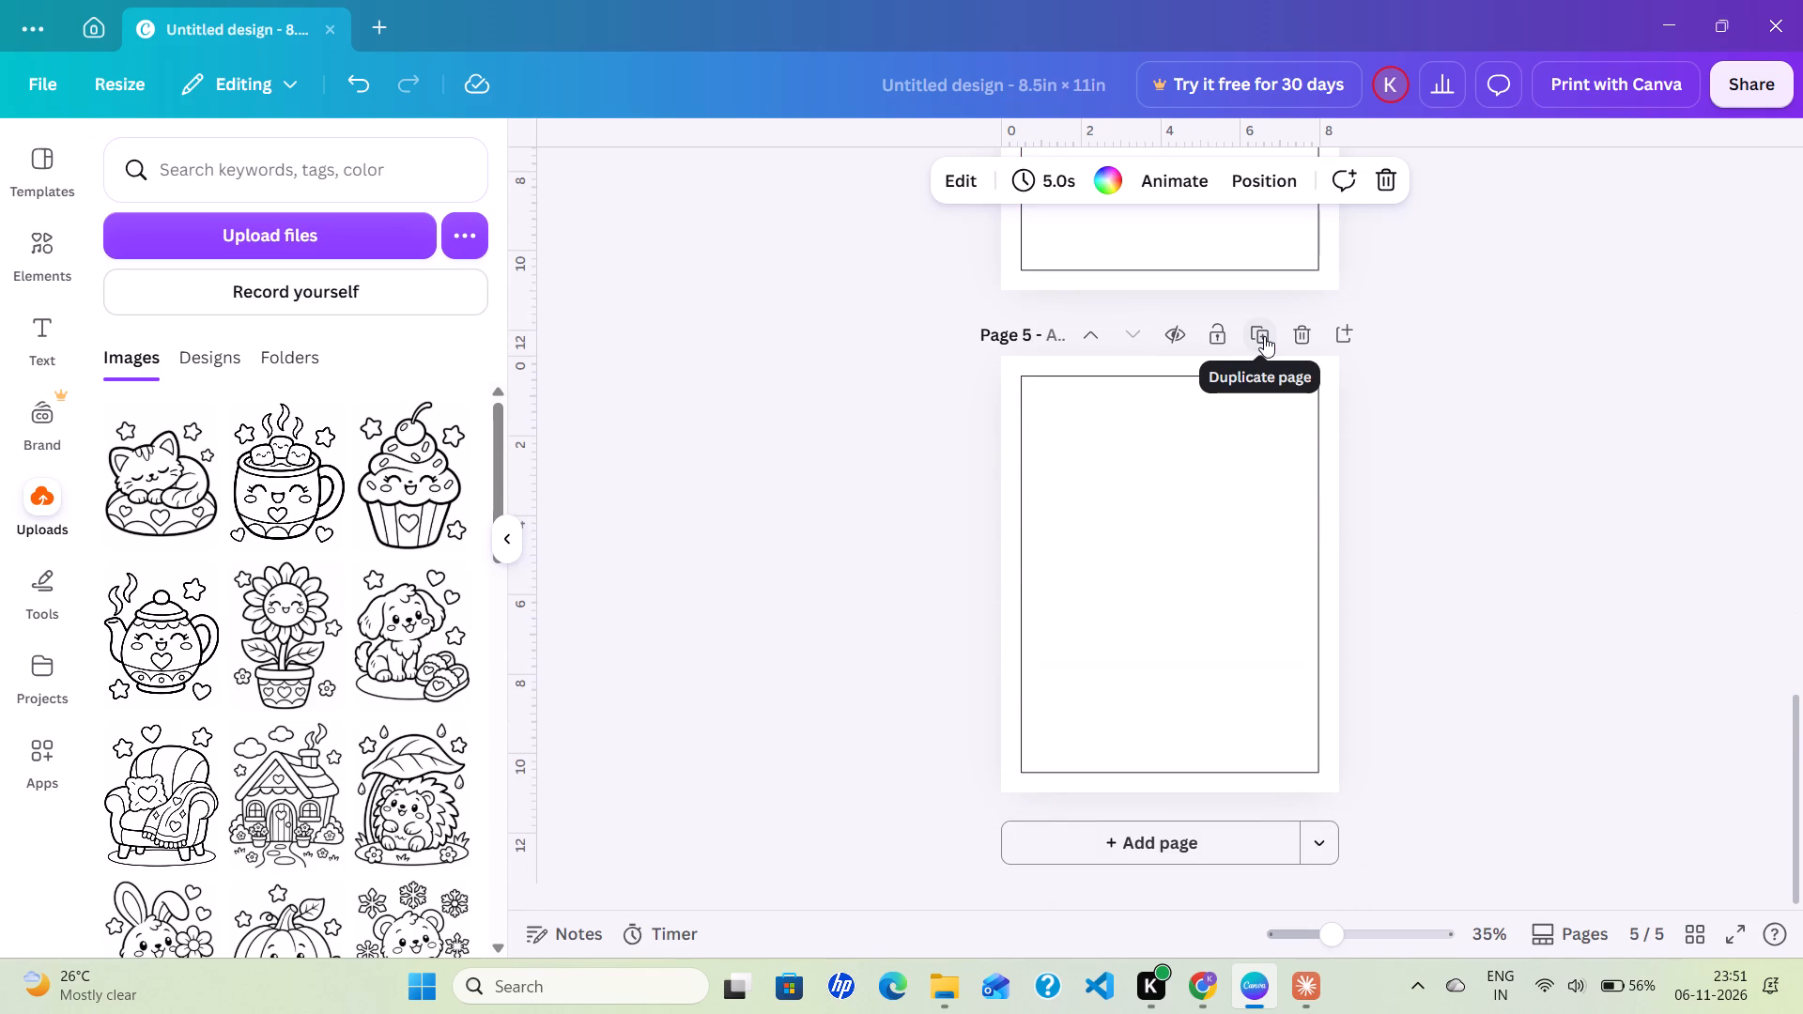
click(1264, 336)
click(1264, 336)
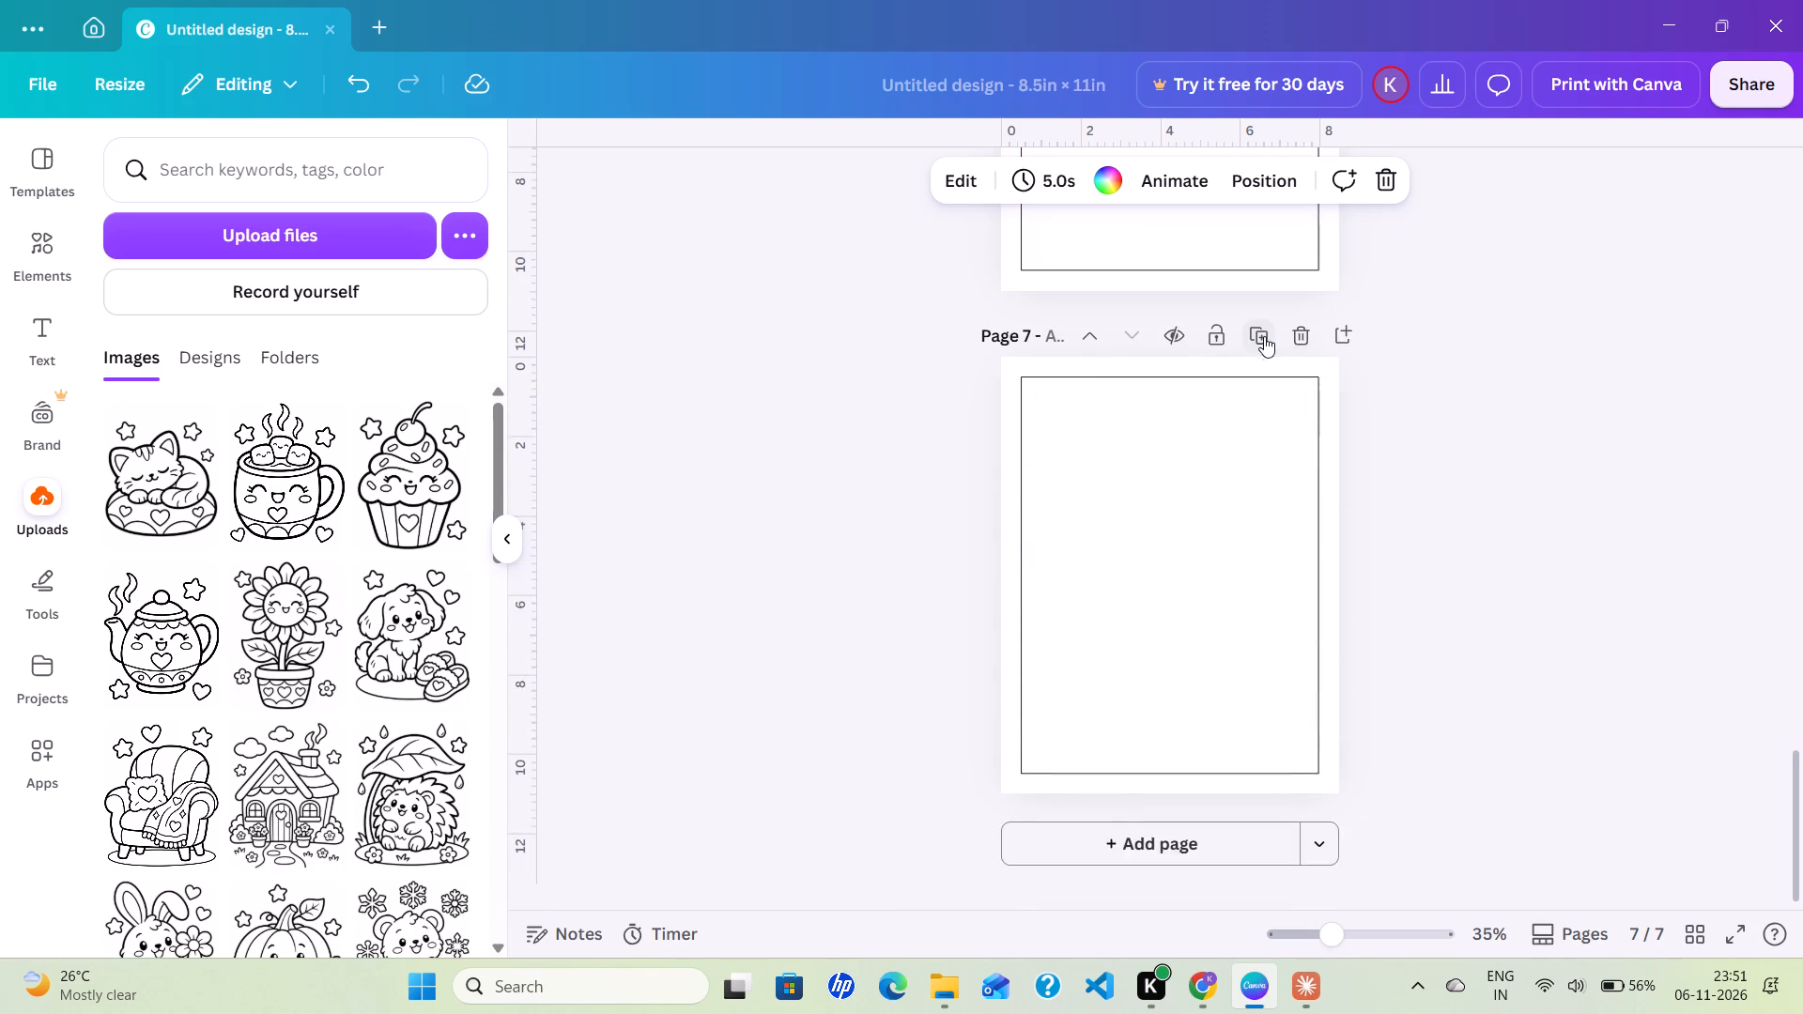
click(1264, 336)
click(1264, 336)
click(1264, 336)
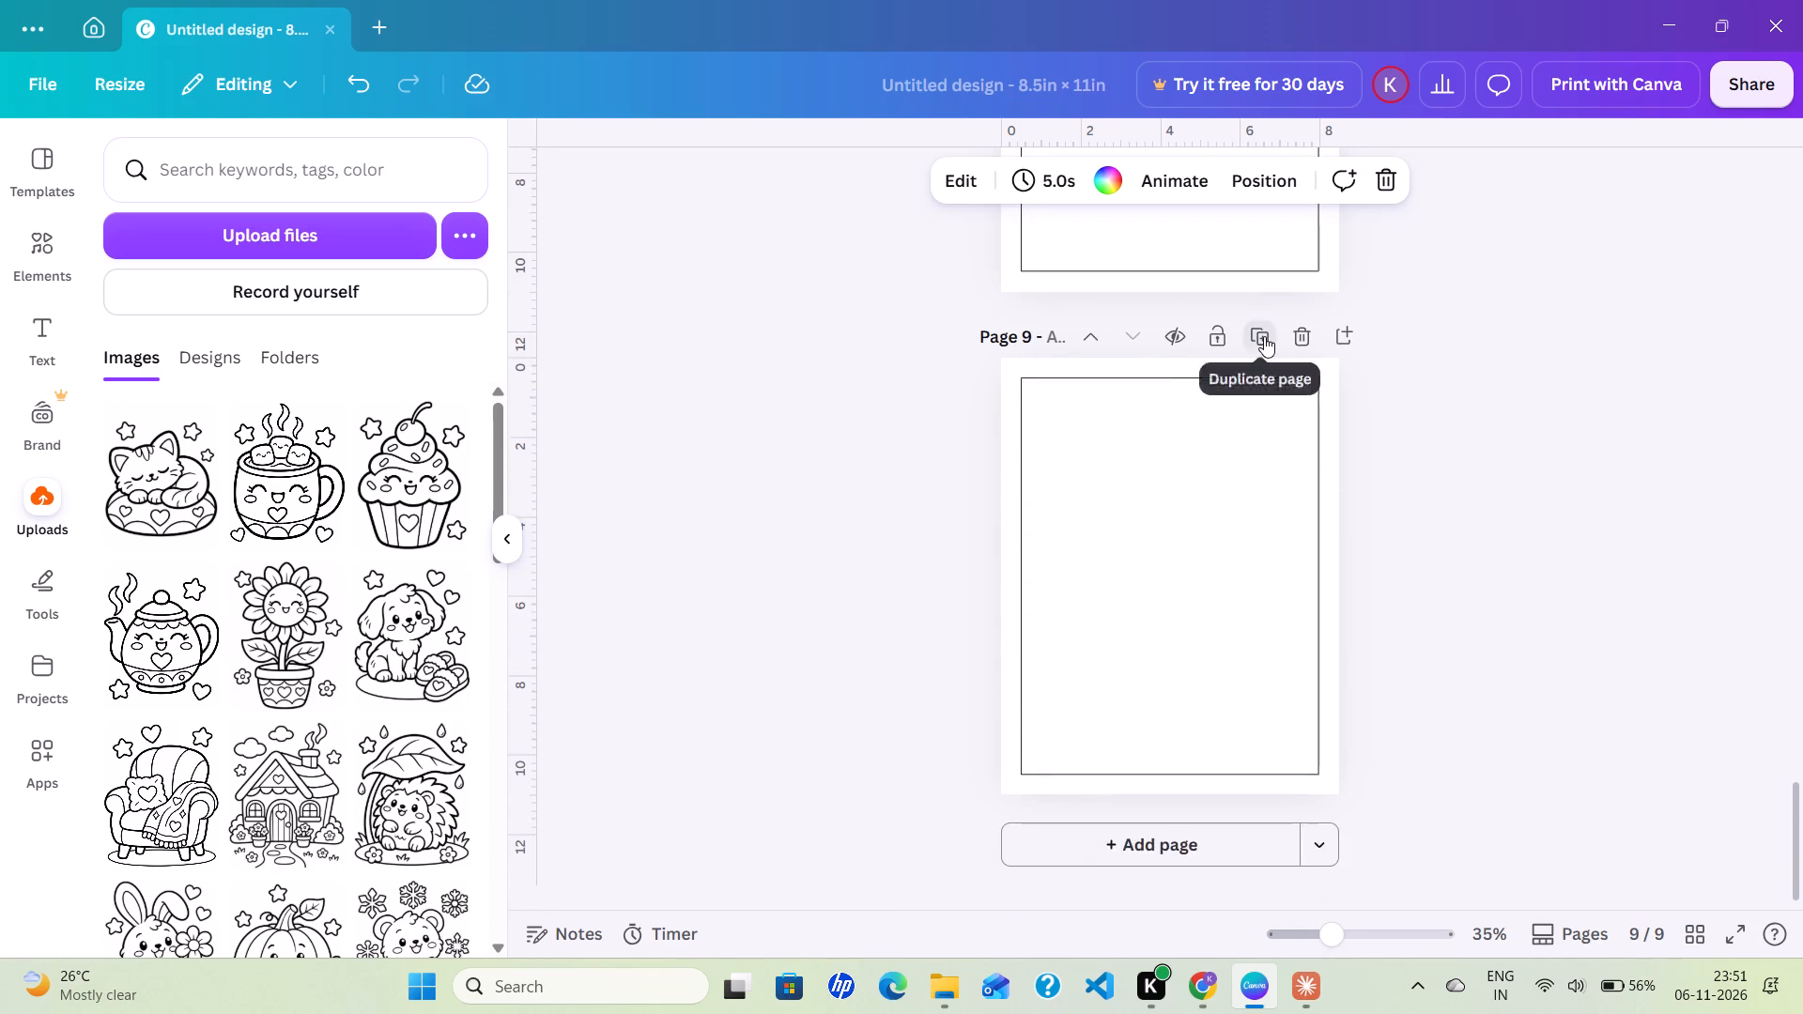
click(1264, 336)
click(1264, 336)
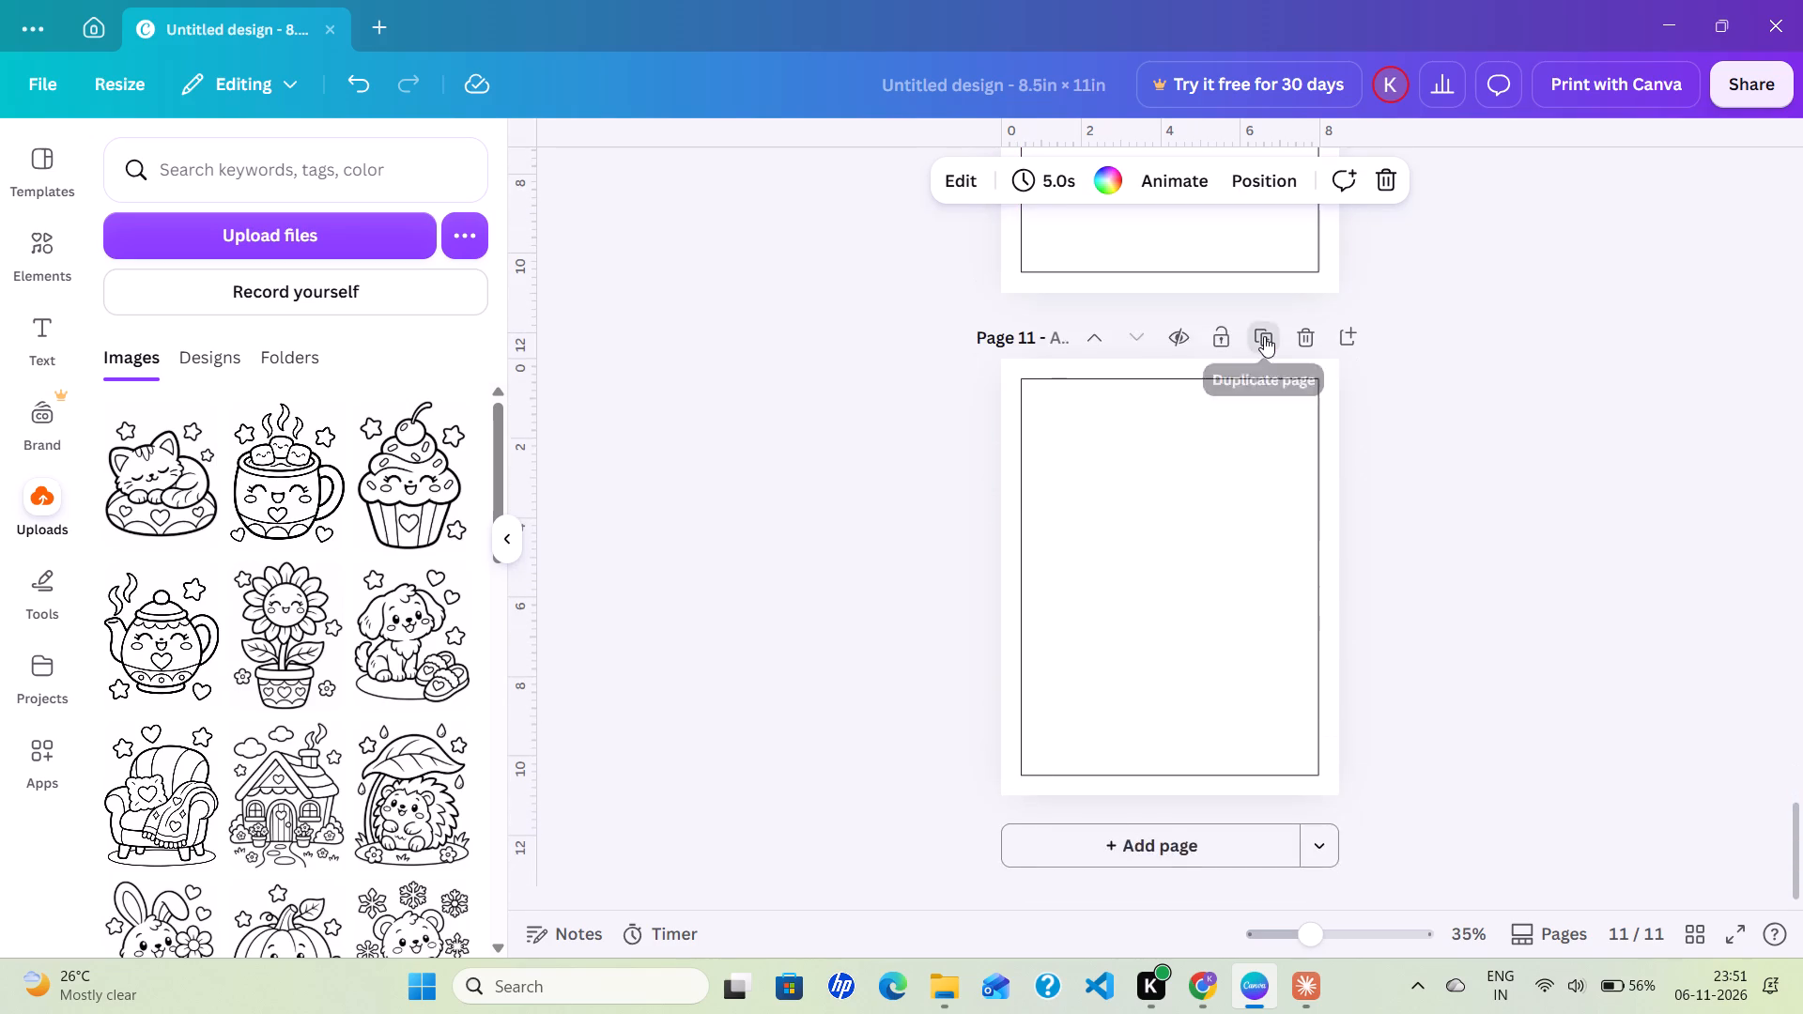
click(1264, 336)
click(1264, 336)
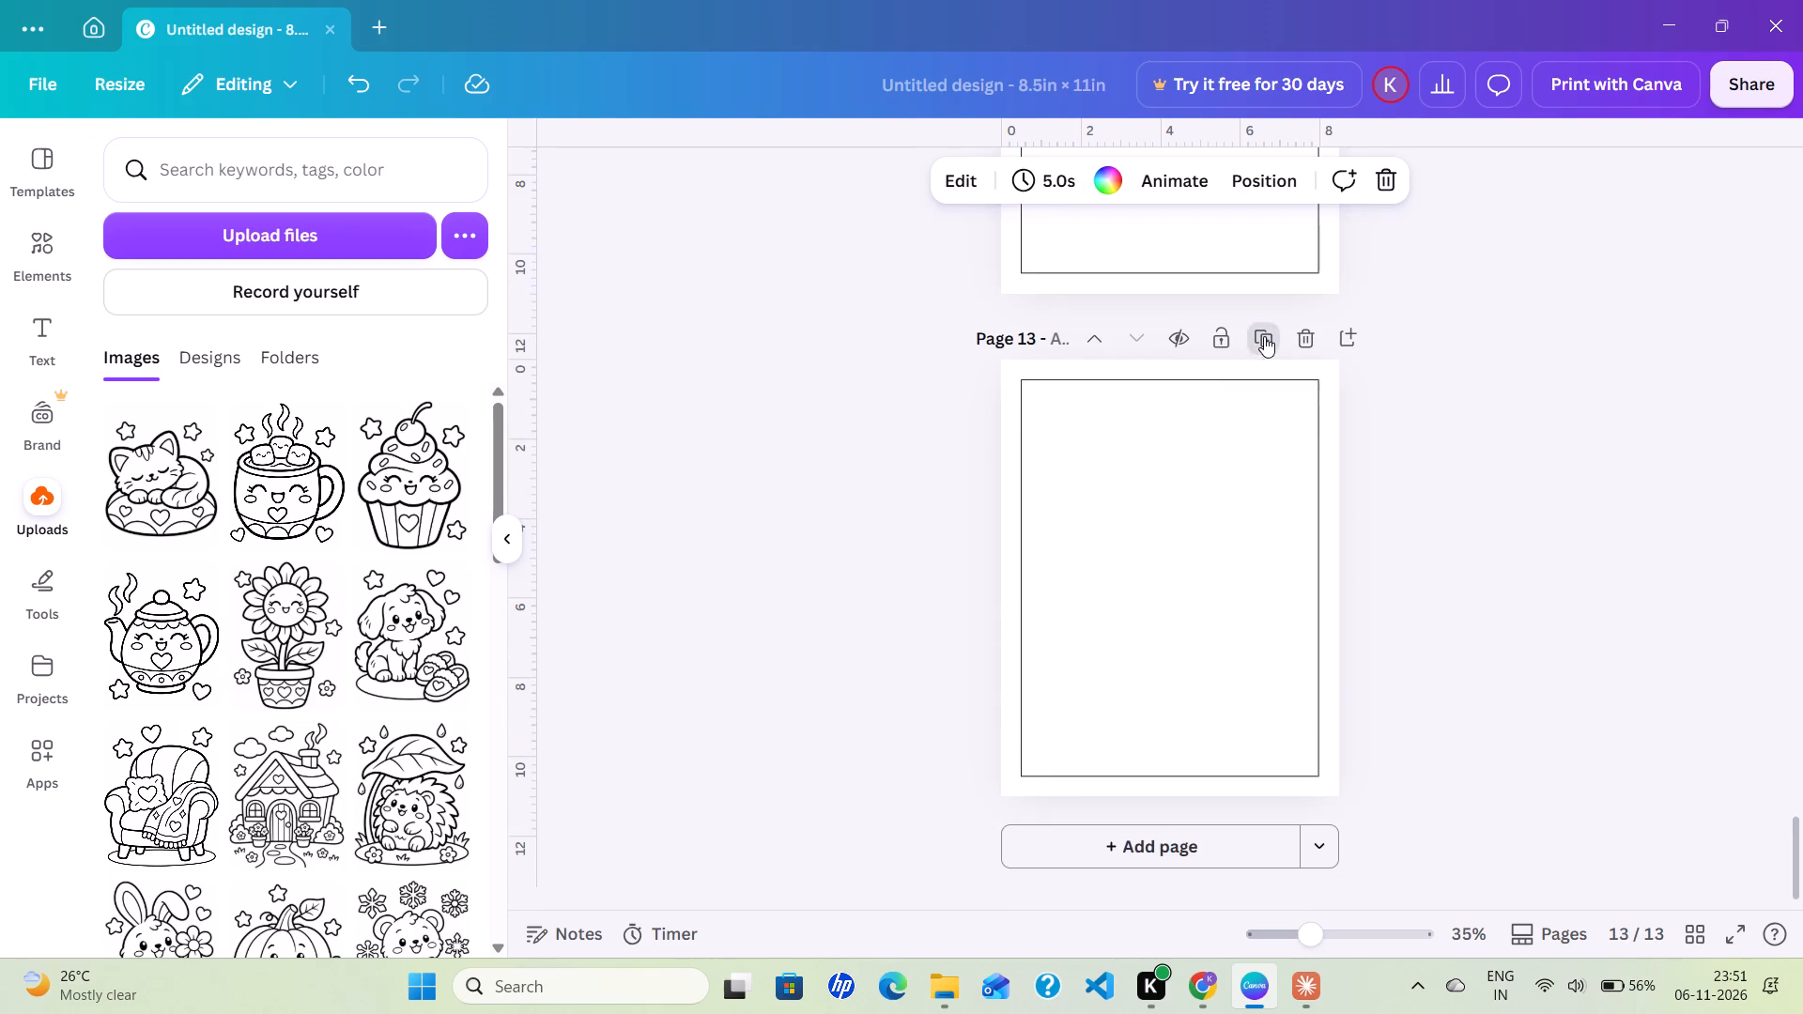
click(1264, 336)
click(1264, 336)
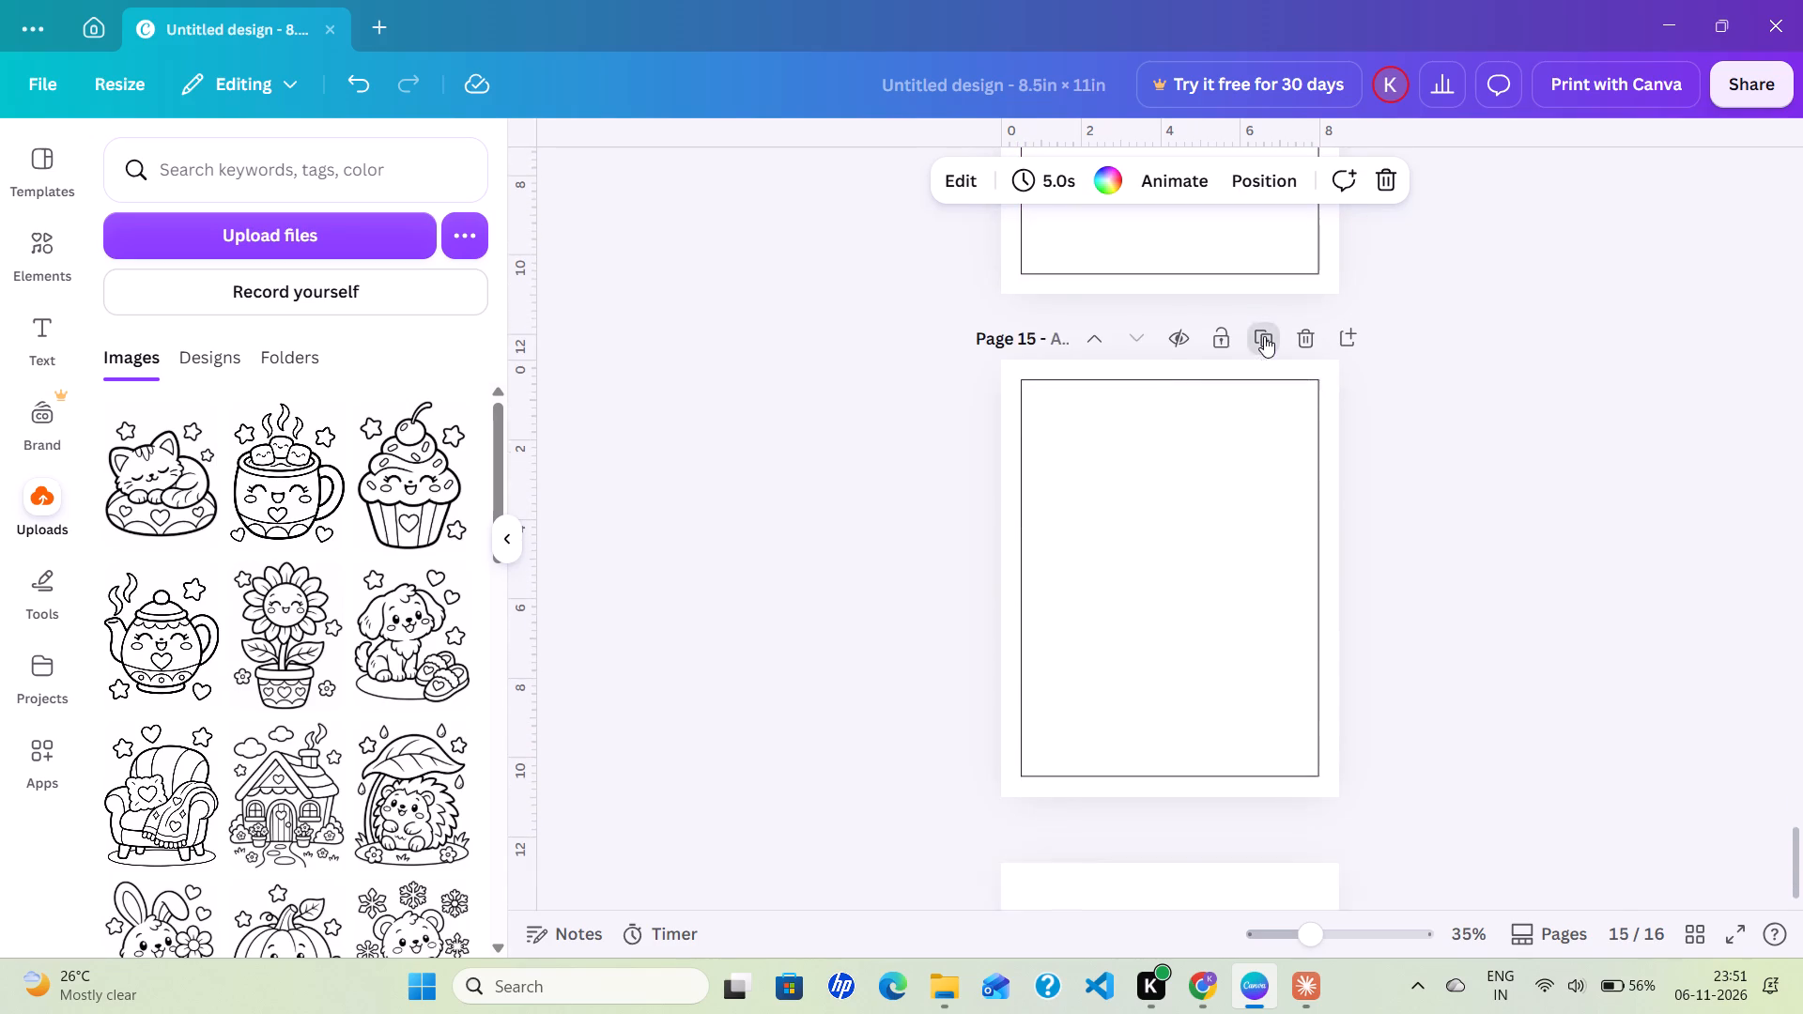
click(1264, 336)
click(1264, 336)
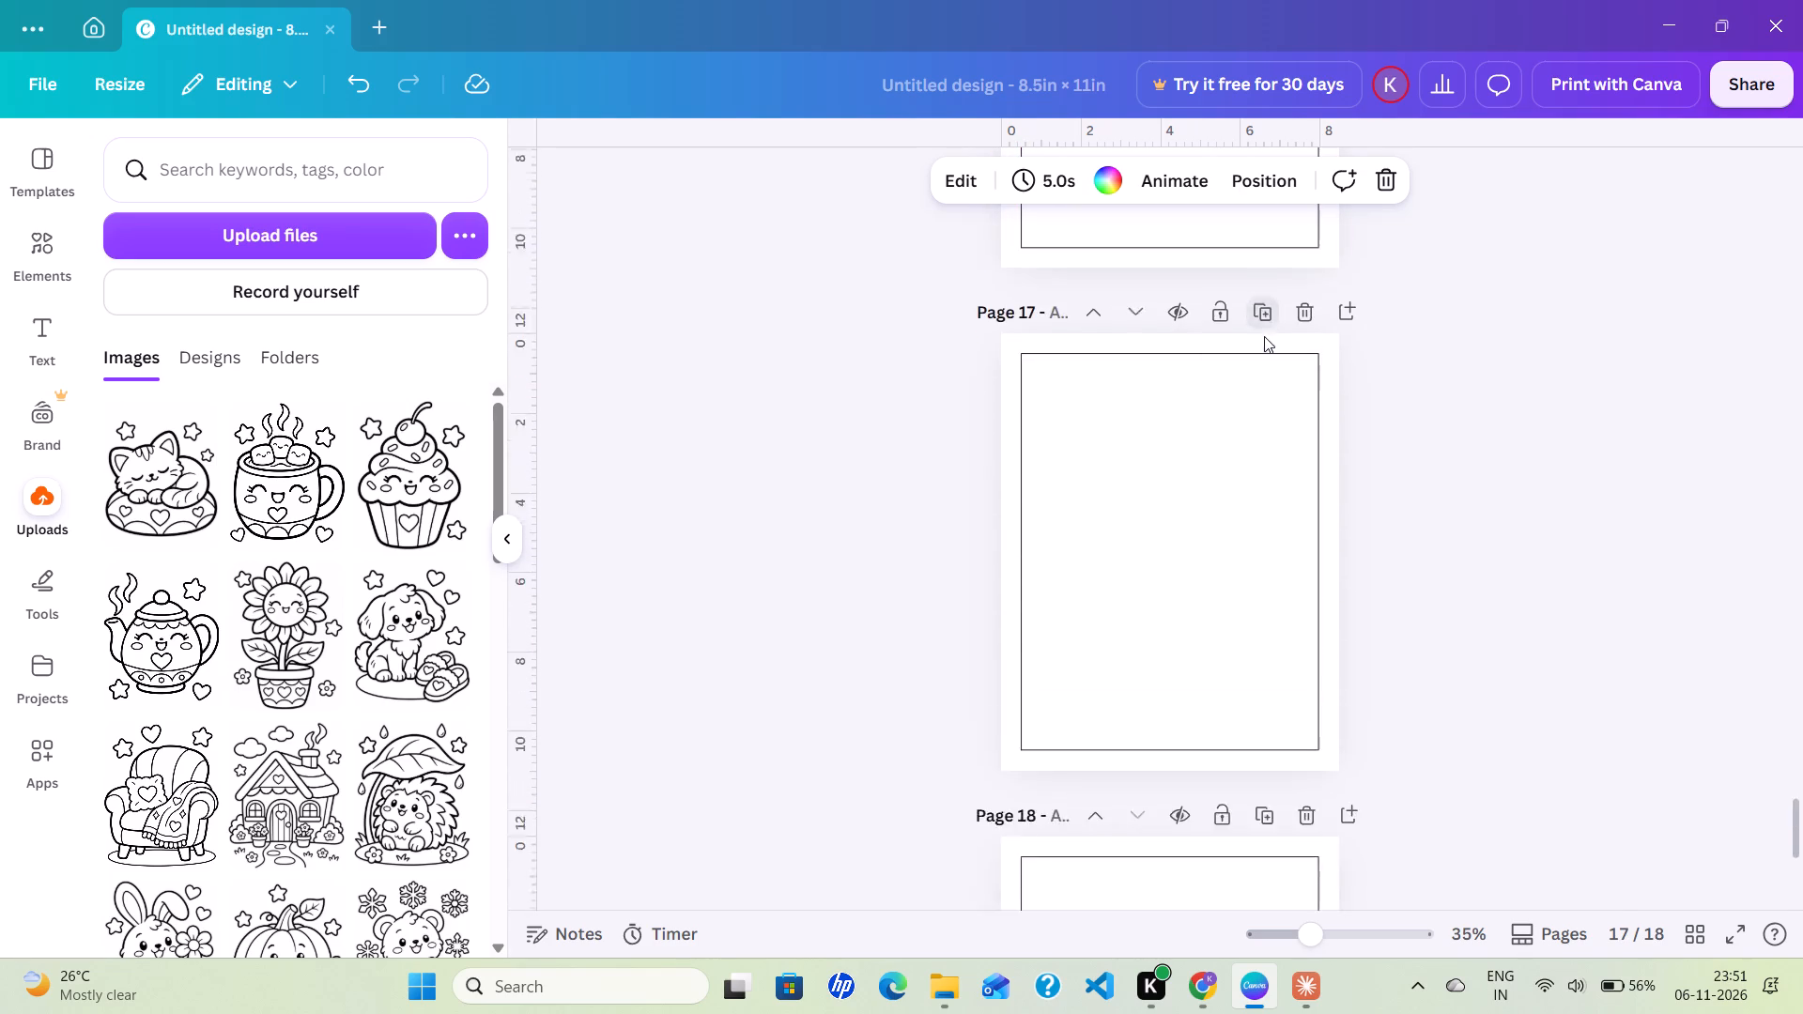
click(1264, 336)
click(1264, 336)
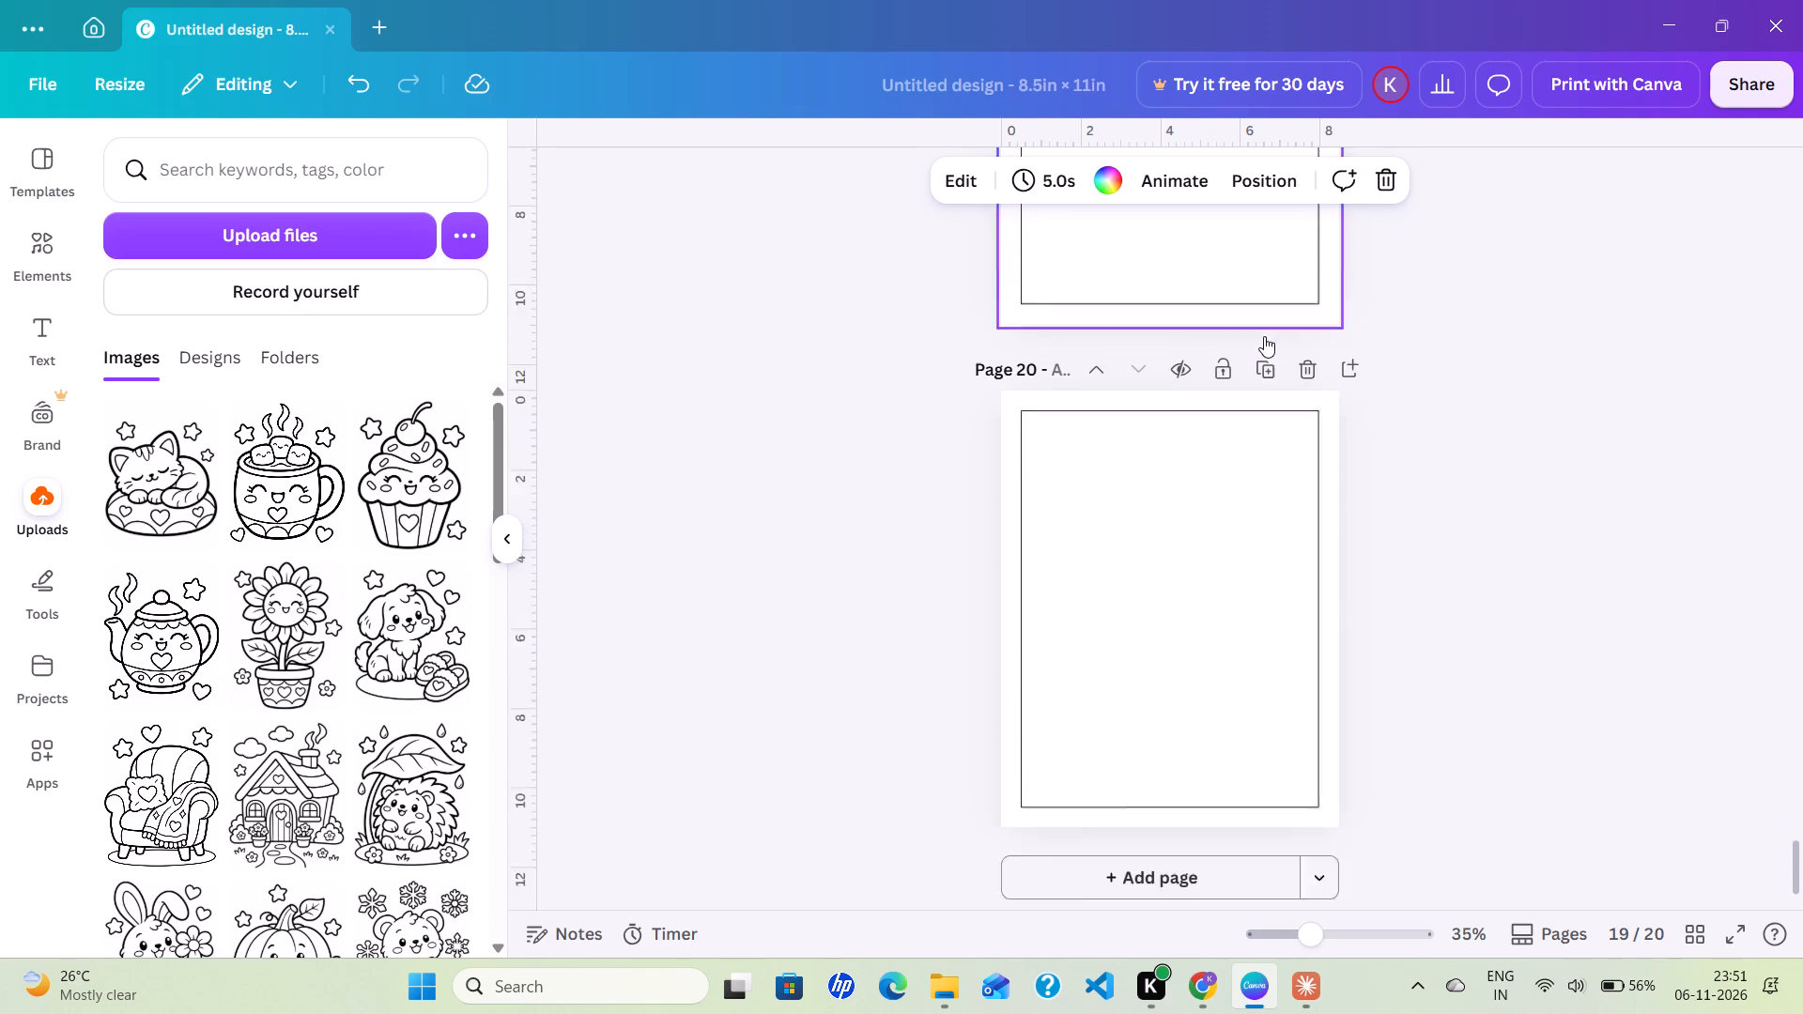
click(1264, 336)
click(1264, 336)
click(1264, 336)
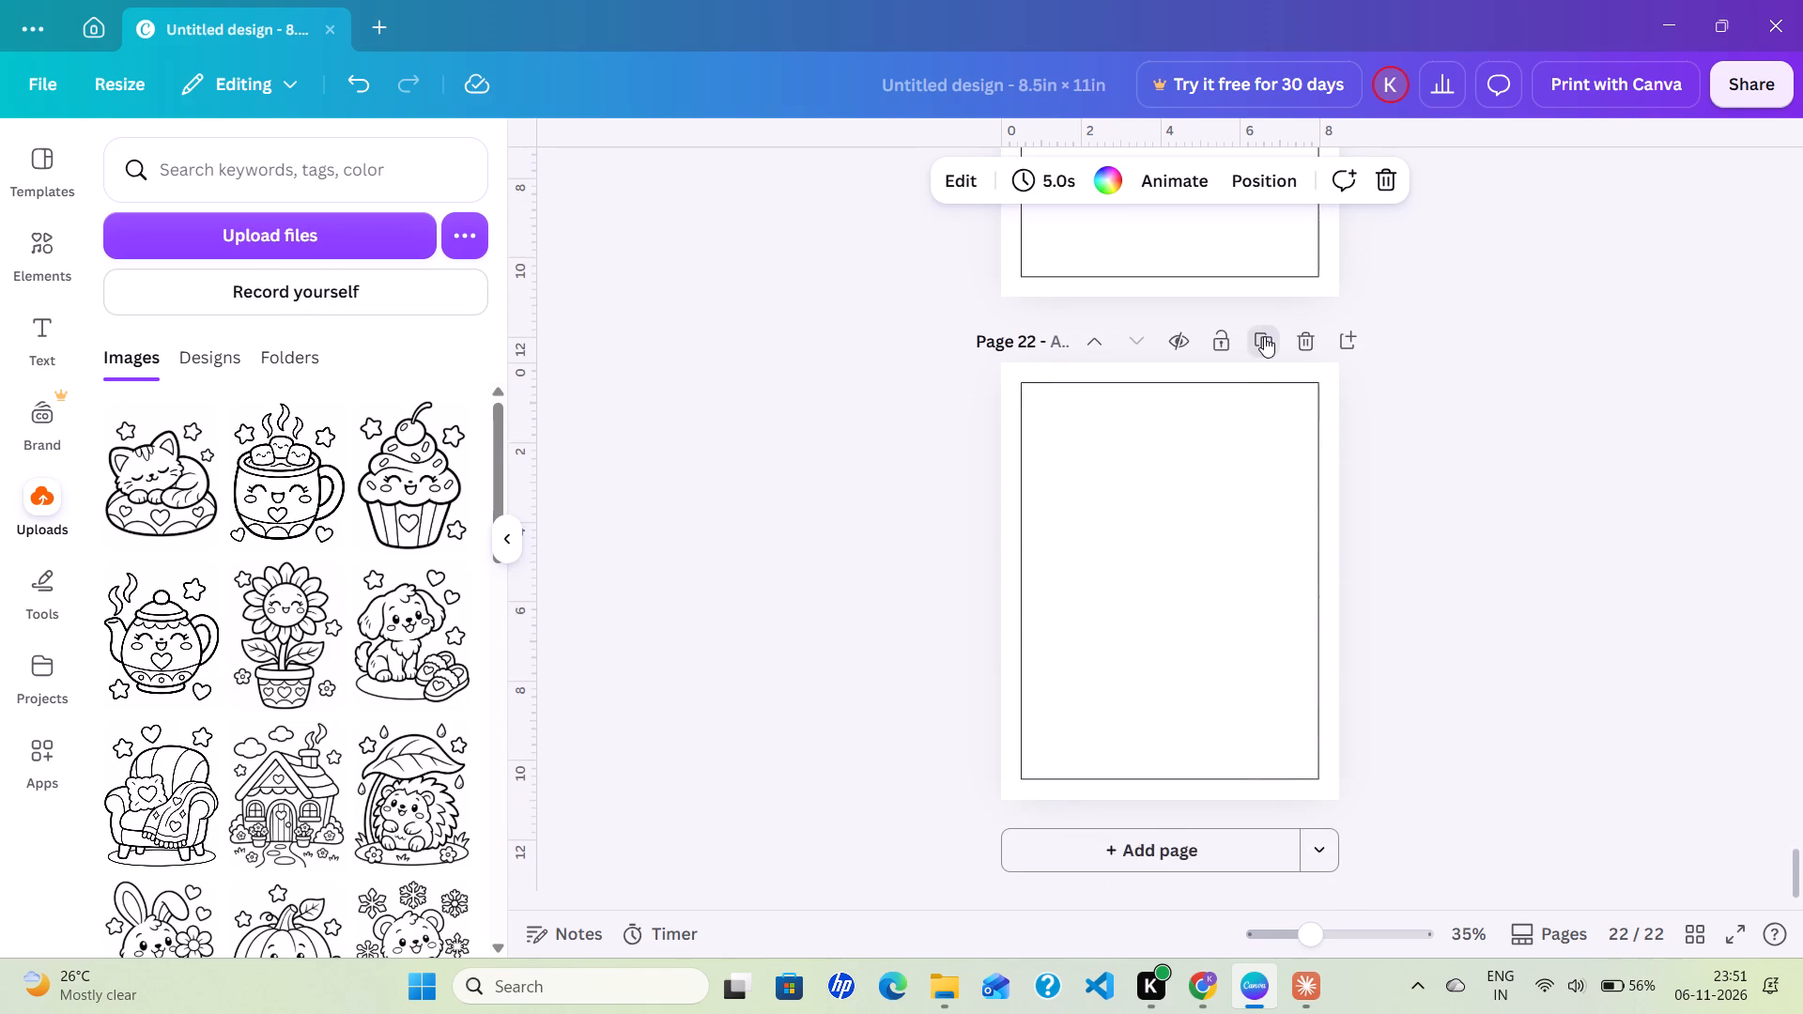
click(1264, 336)
click(1264, 336)
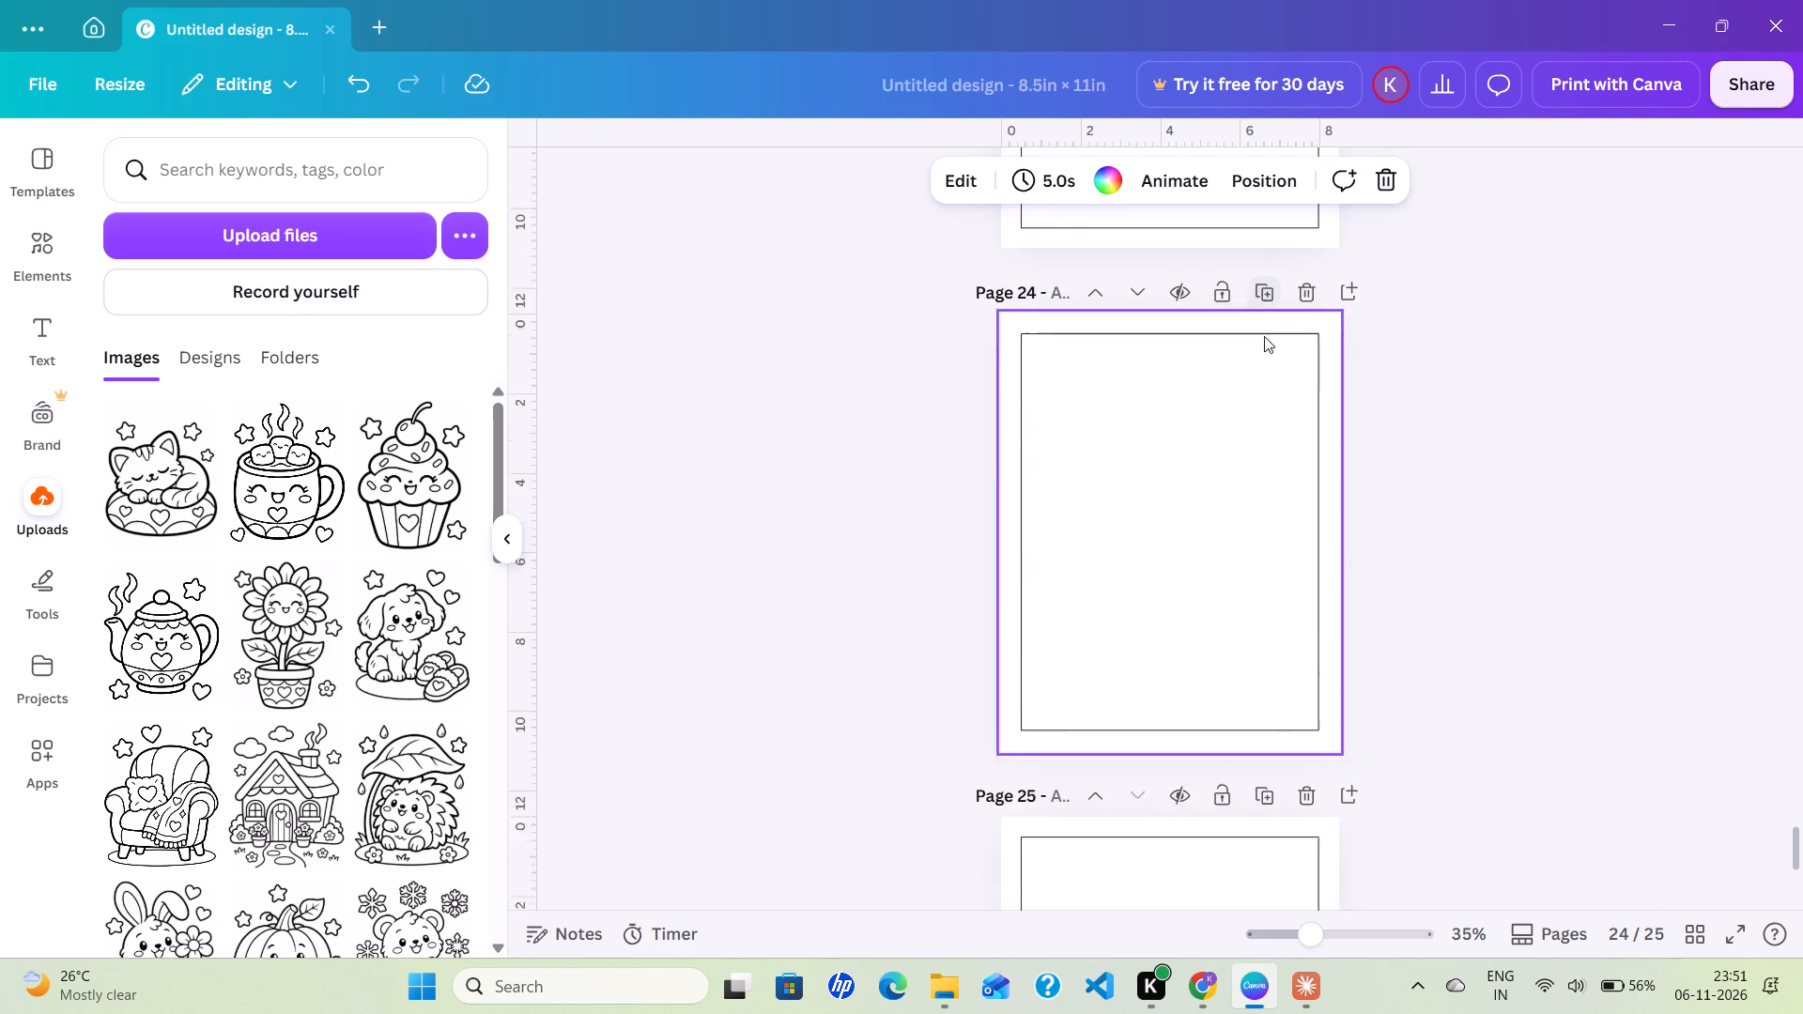
click(1264, 336)
click(1264, 336)
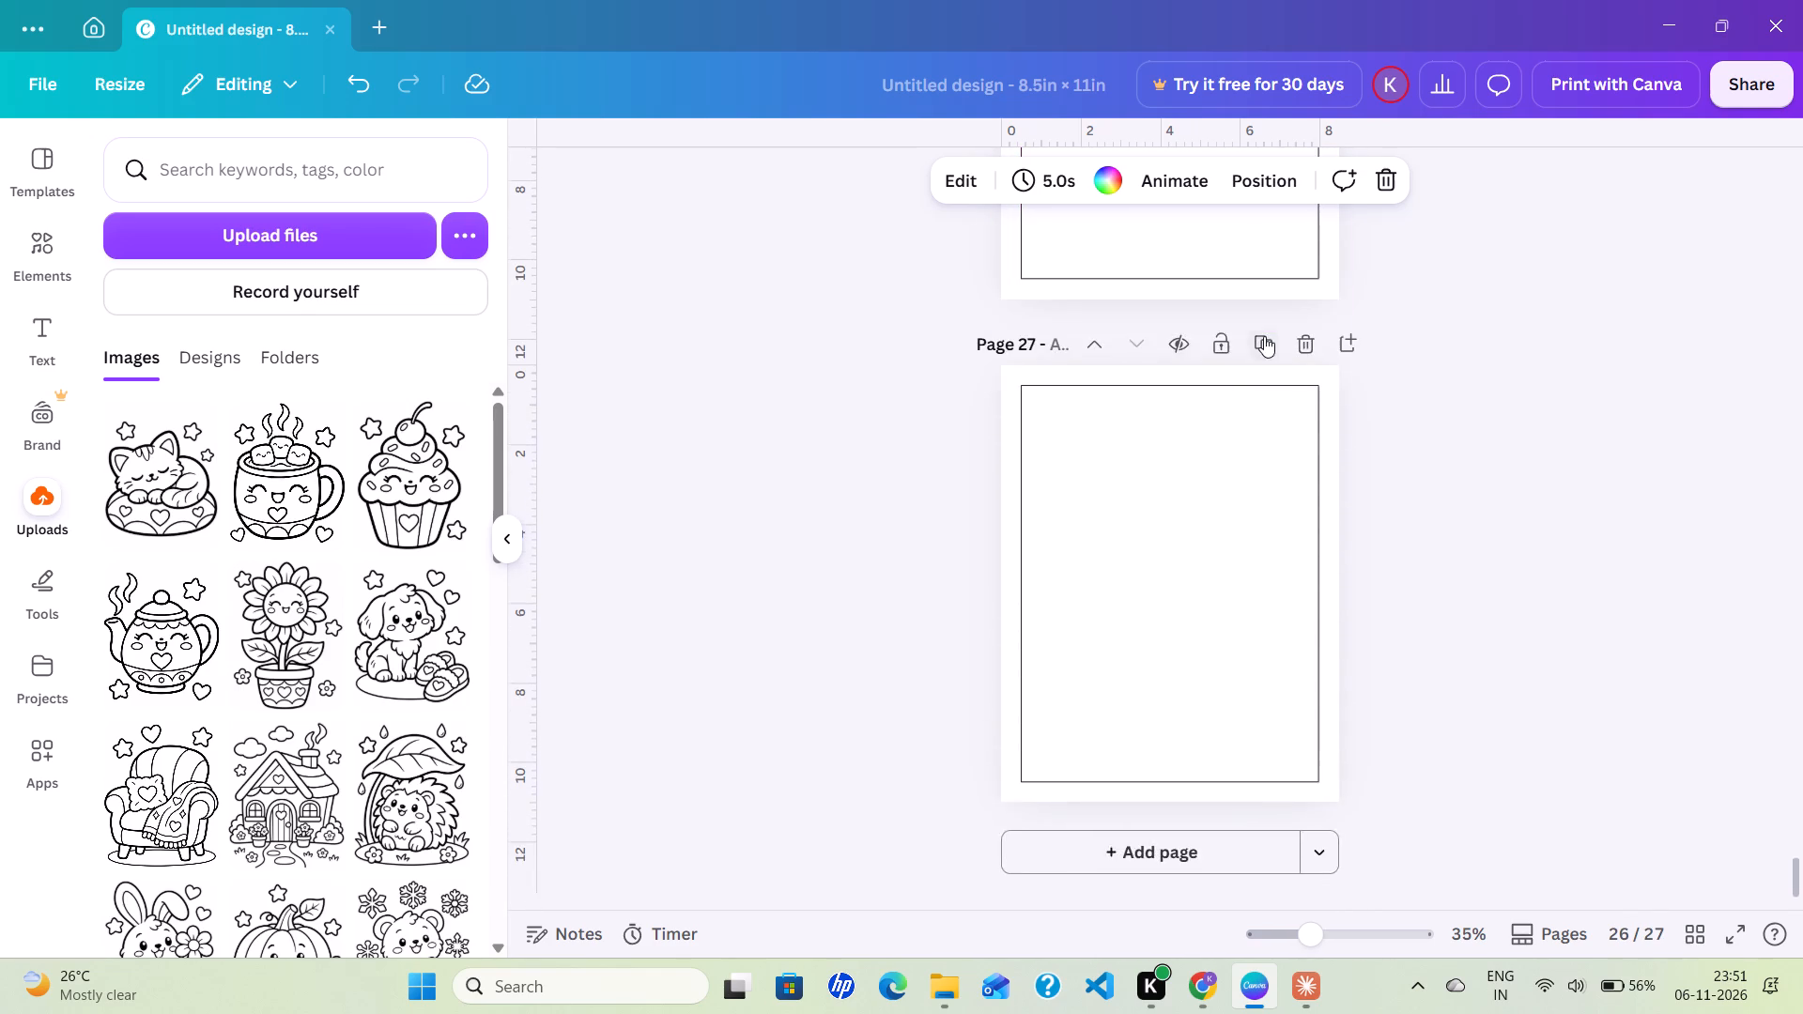
click(1264, 336)
click(1264, 336)
click(1264, 336)
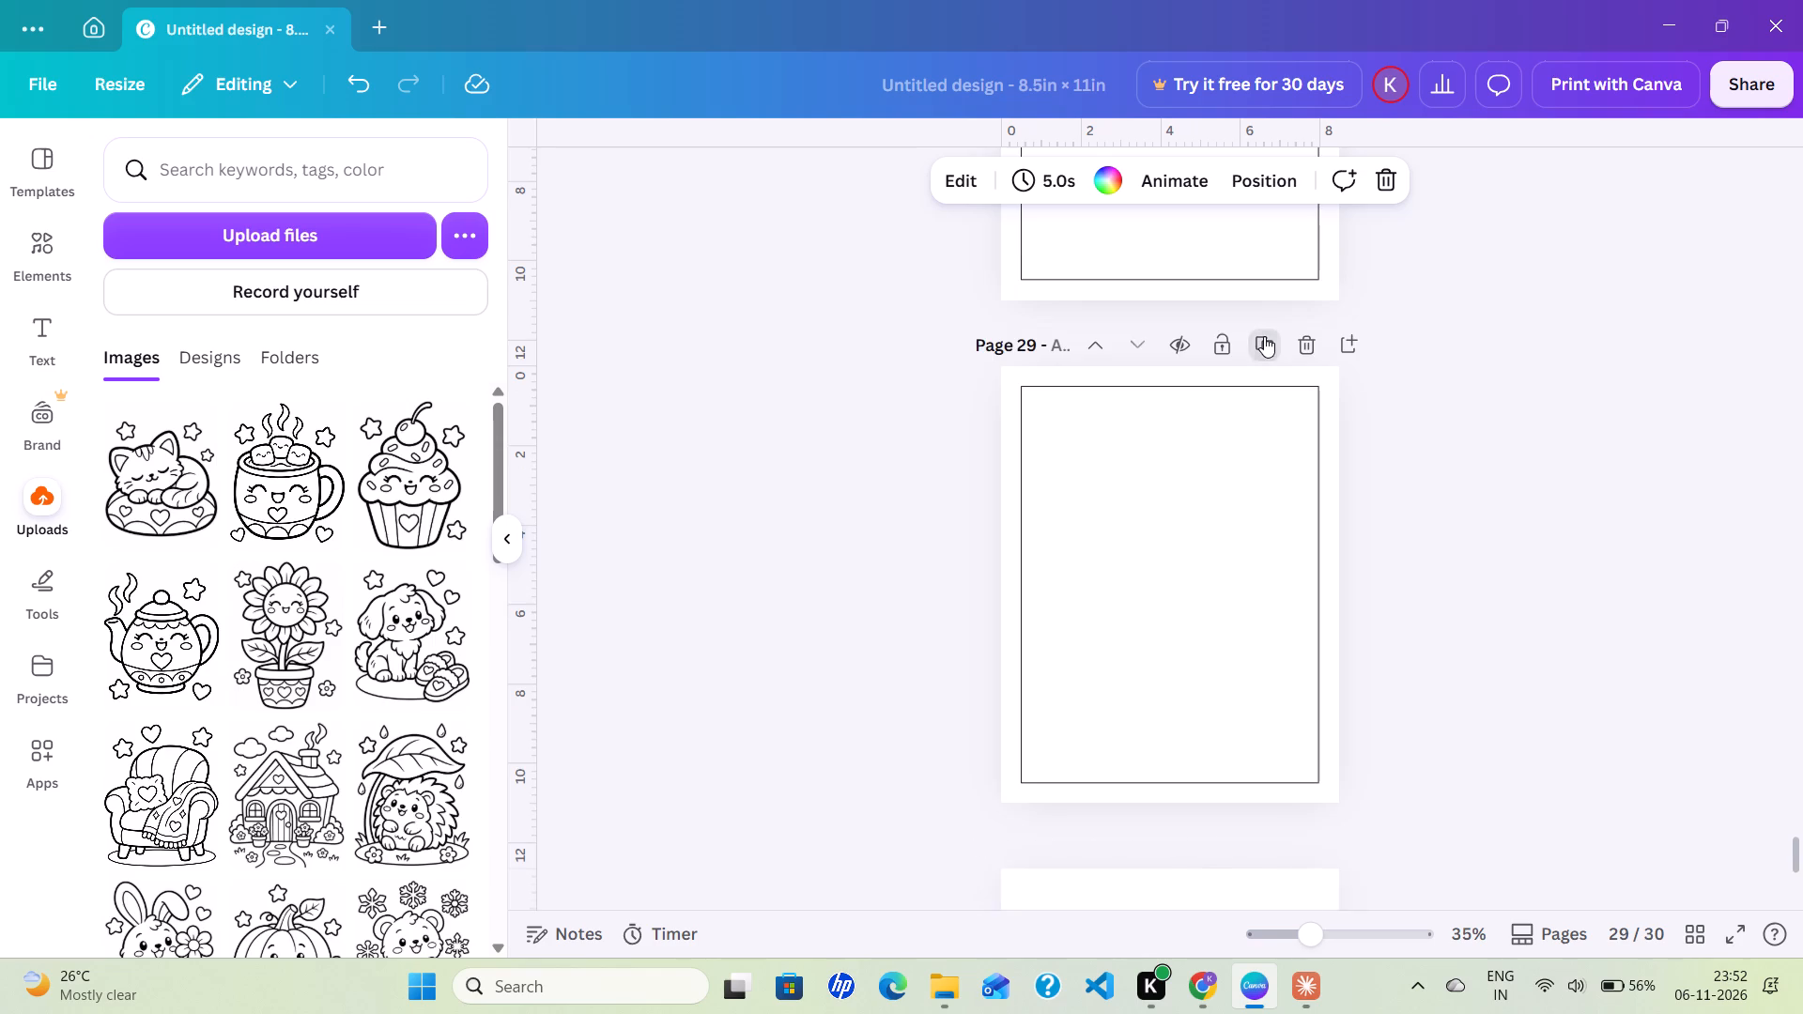
click(1264, 336)
click(1264, 336)
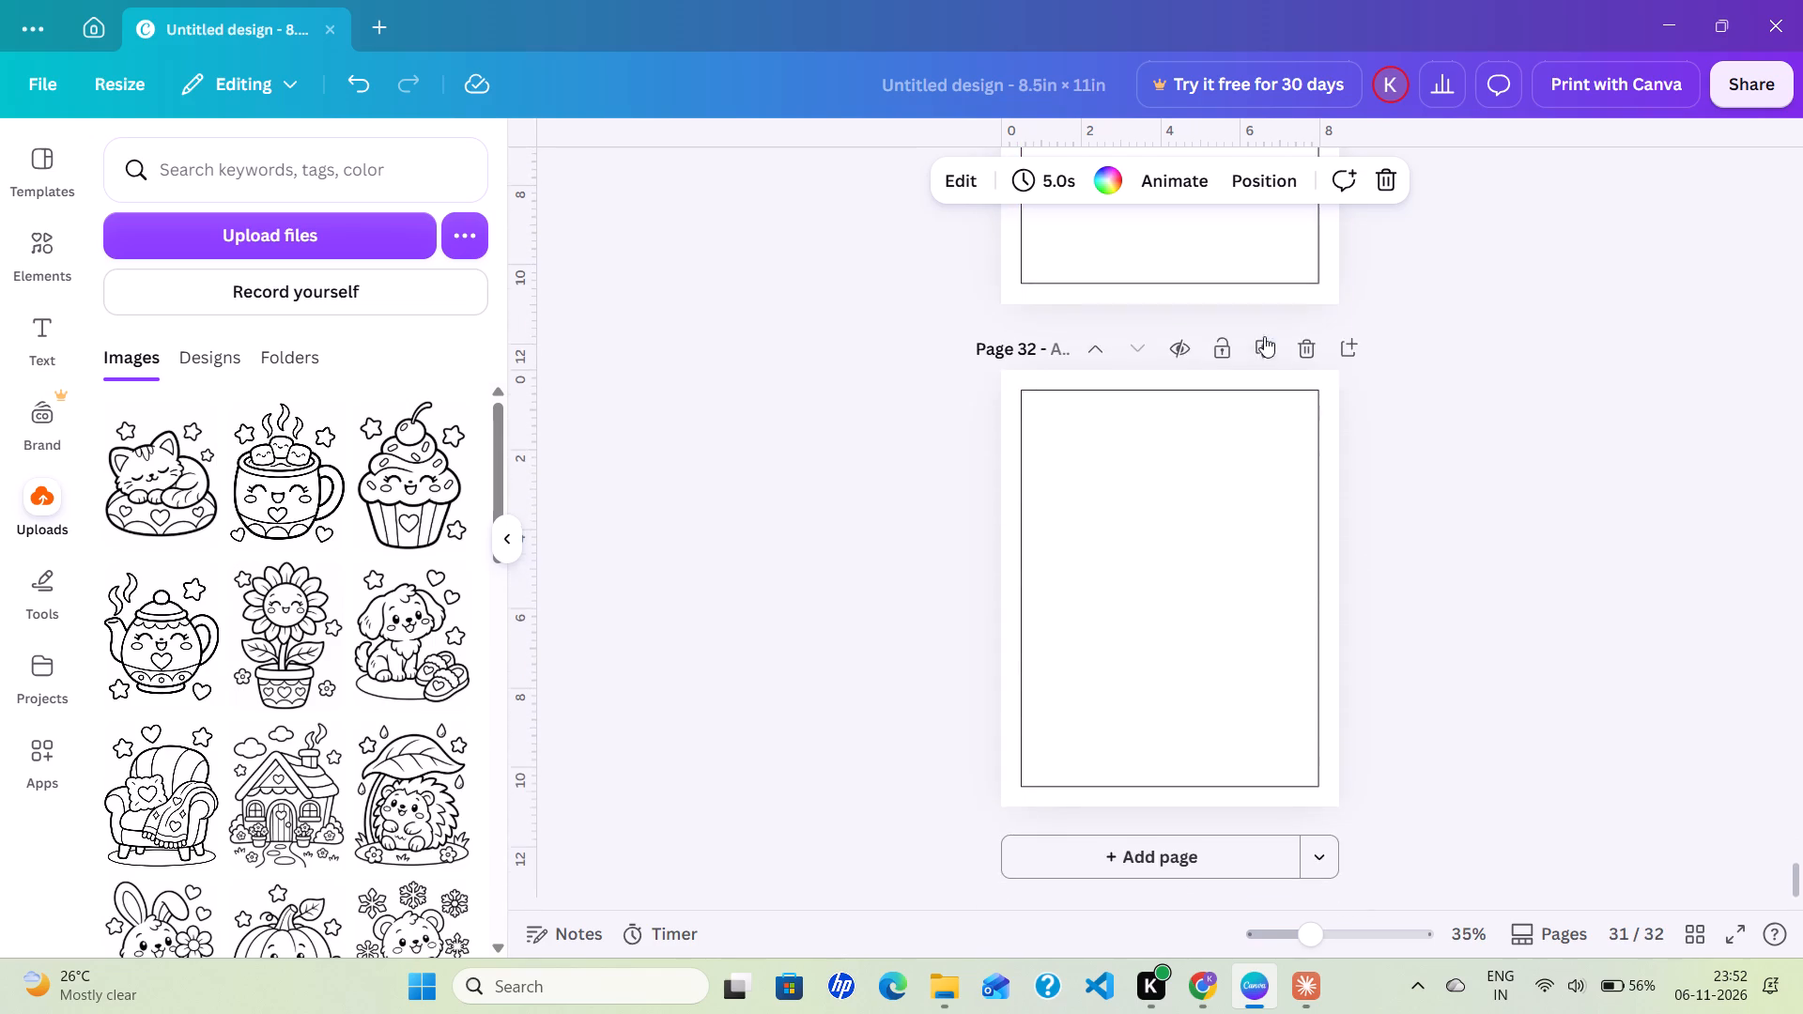
click(1264, 336)
click(1264, 336)
click(1264, 336)
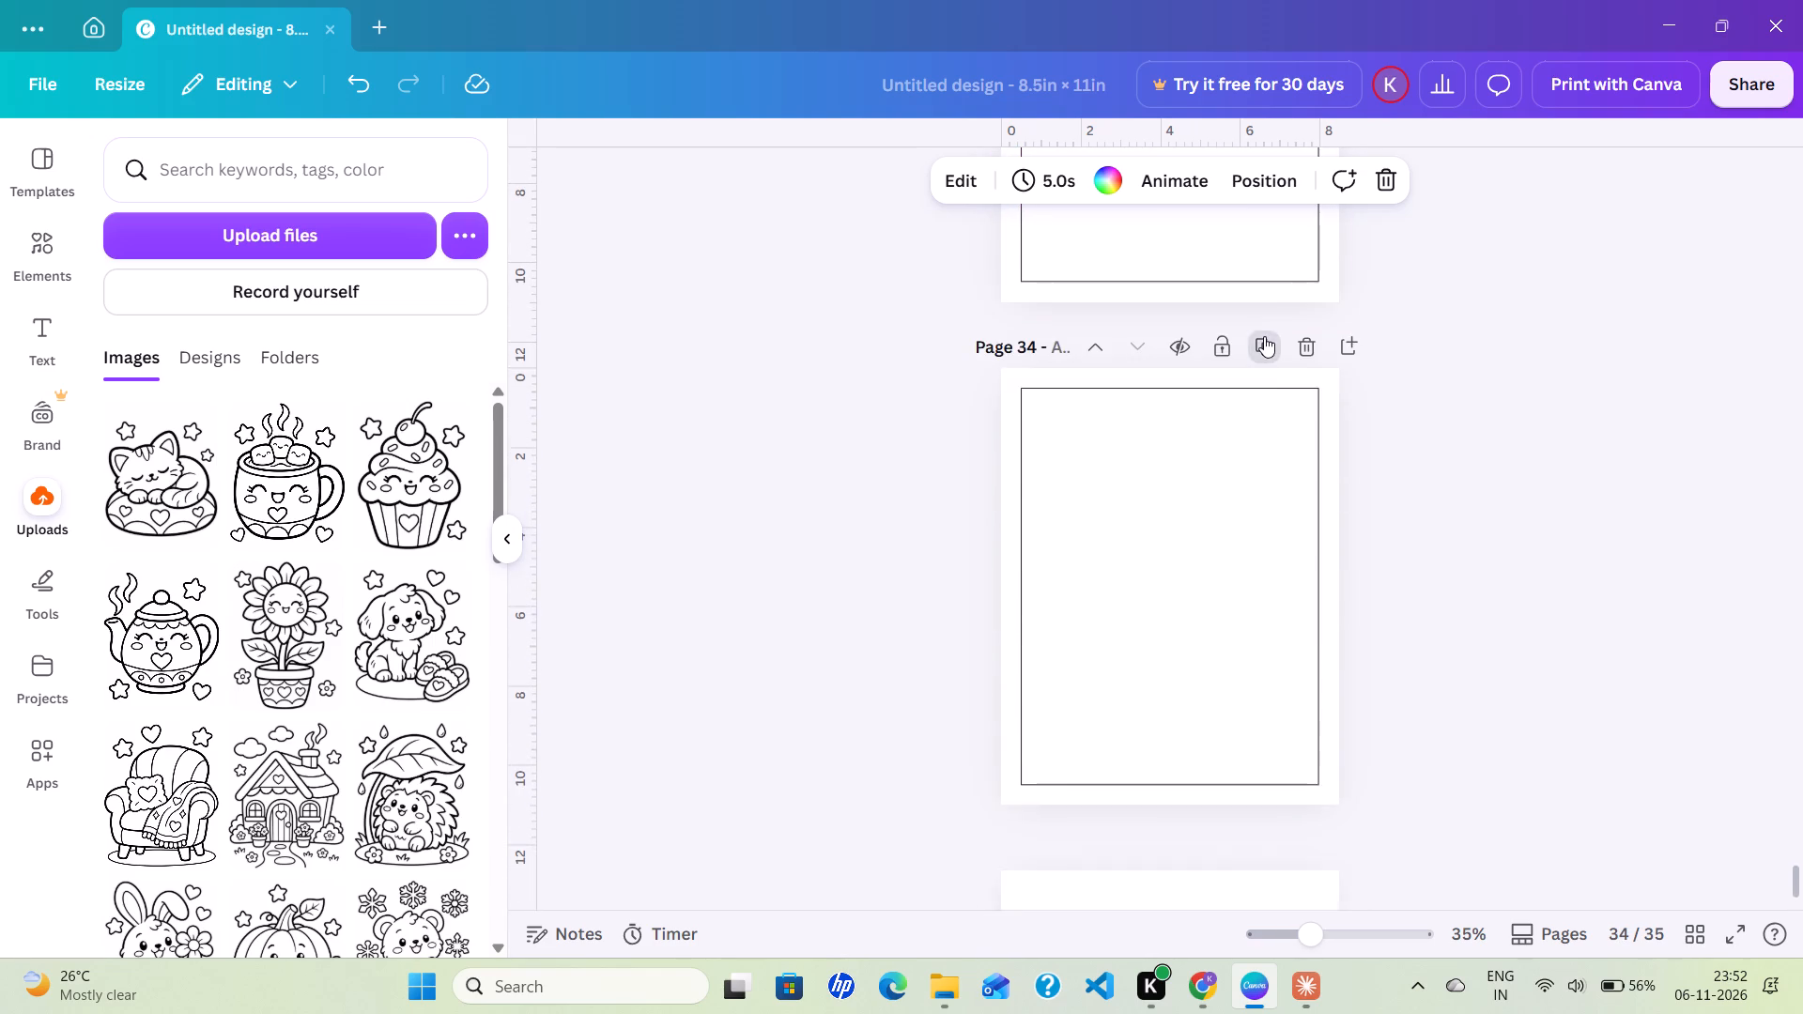
click(1264, 336)
Place the uploaded sleeping cat illustration on page 1 and the steaming mug illustration on page 2.
scroll(900, 407, up, 6)
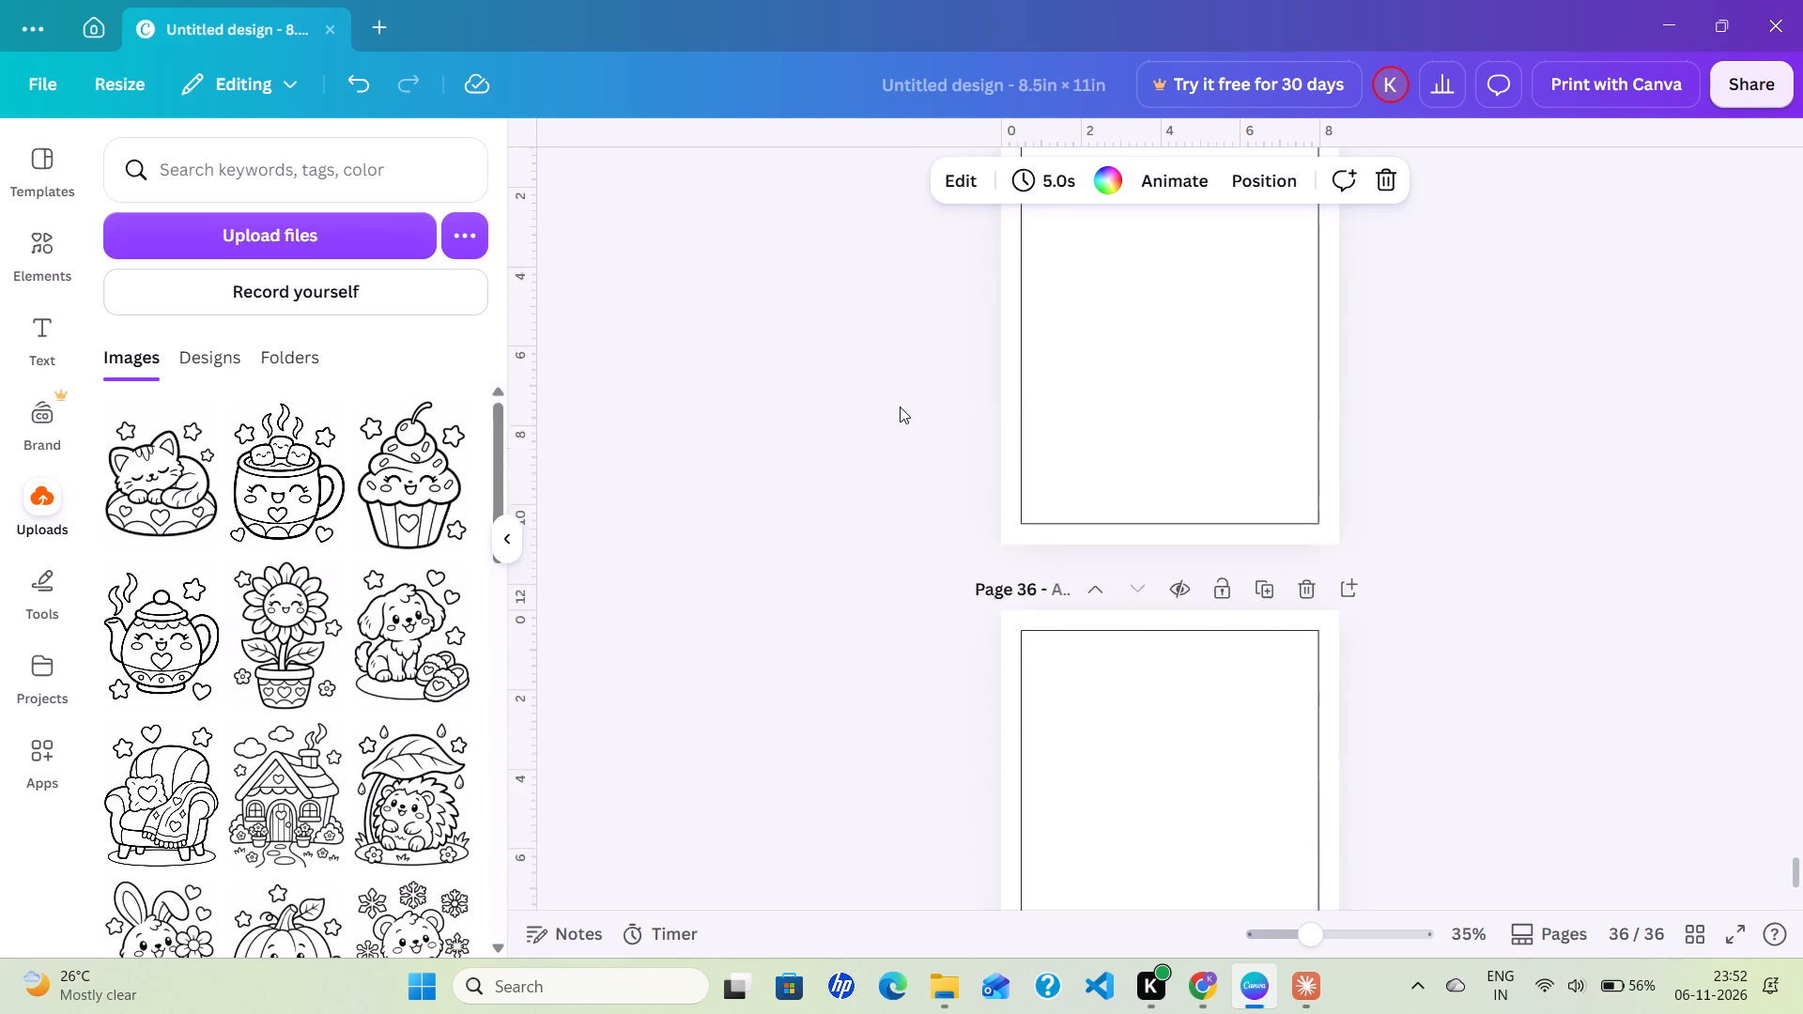
scroll(900, 407, up, 16)
scroll(900, 407, up, 11)
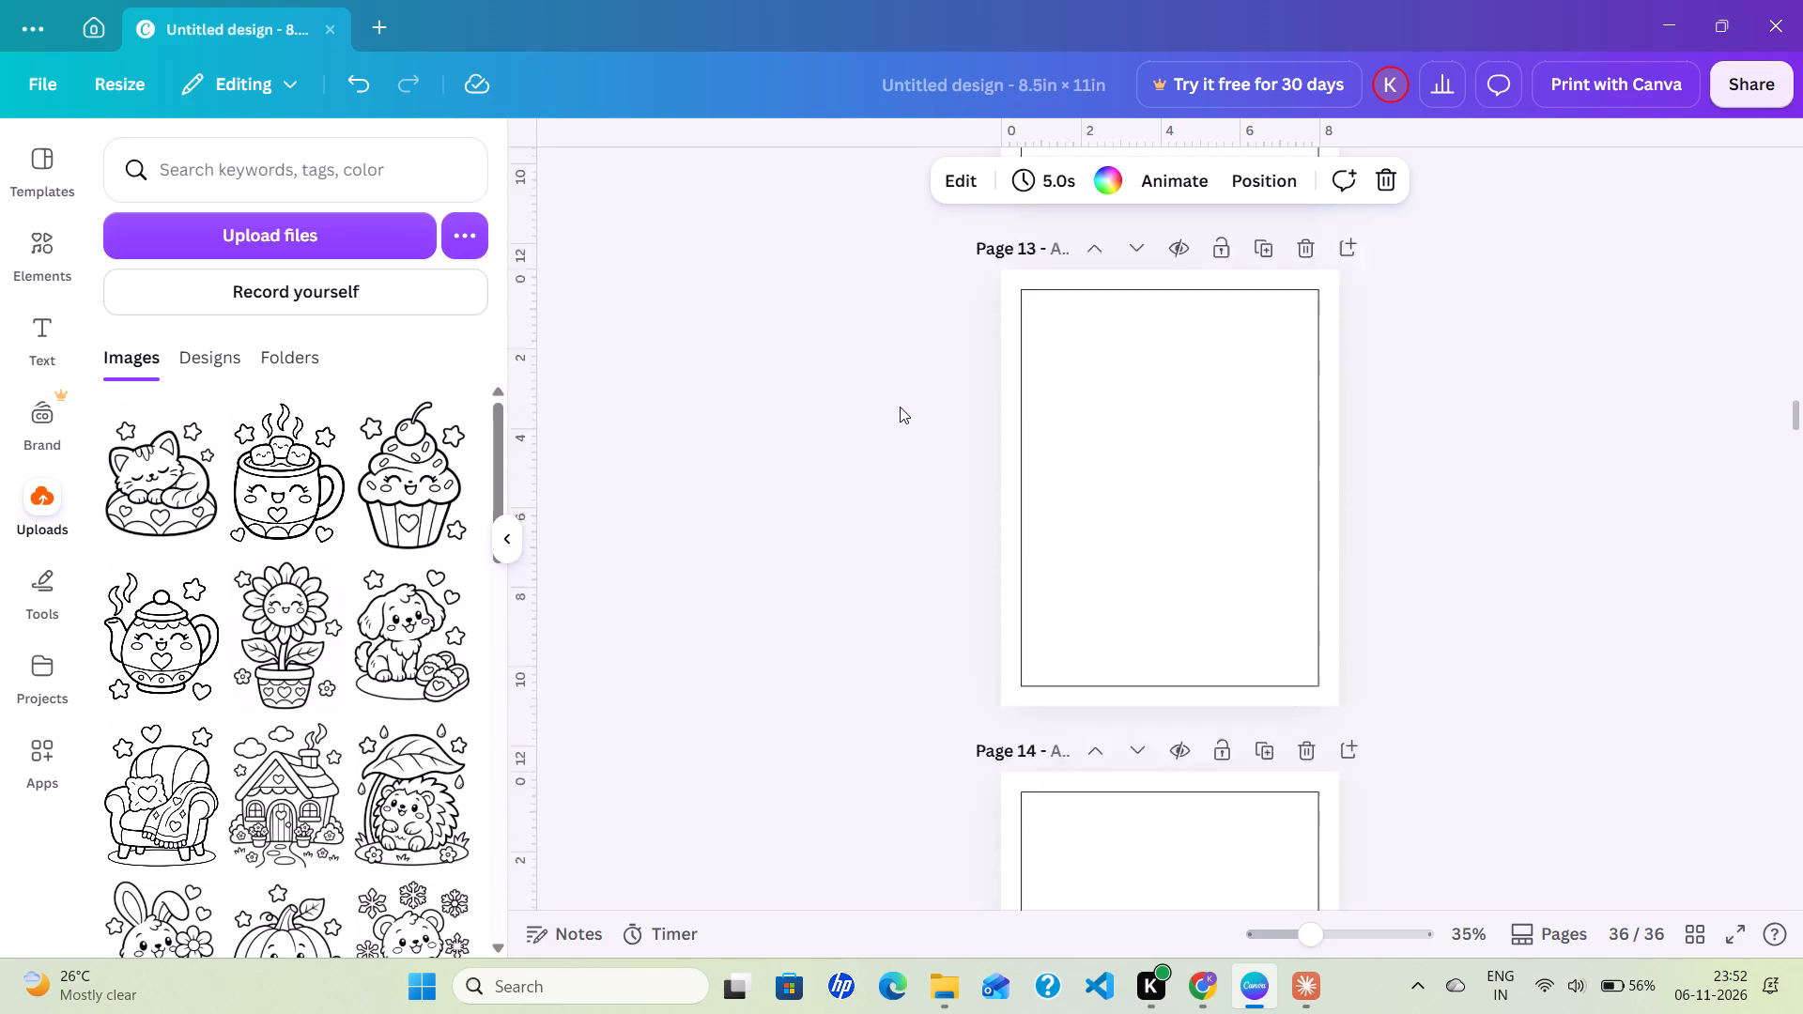
scroll(900, 407, up, 17)
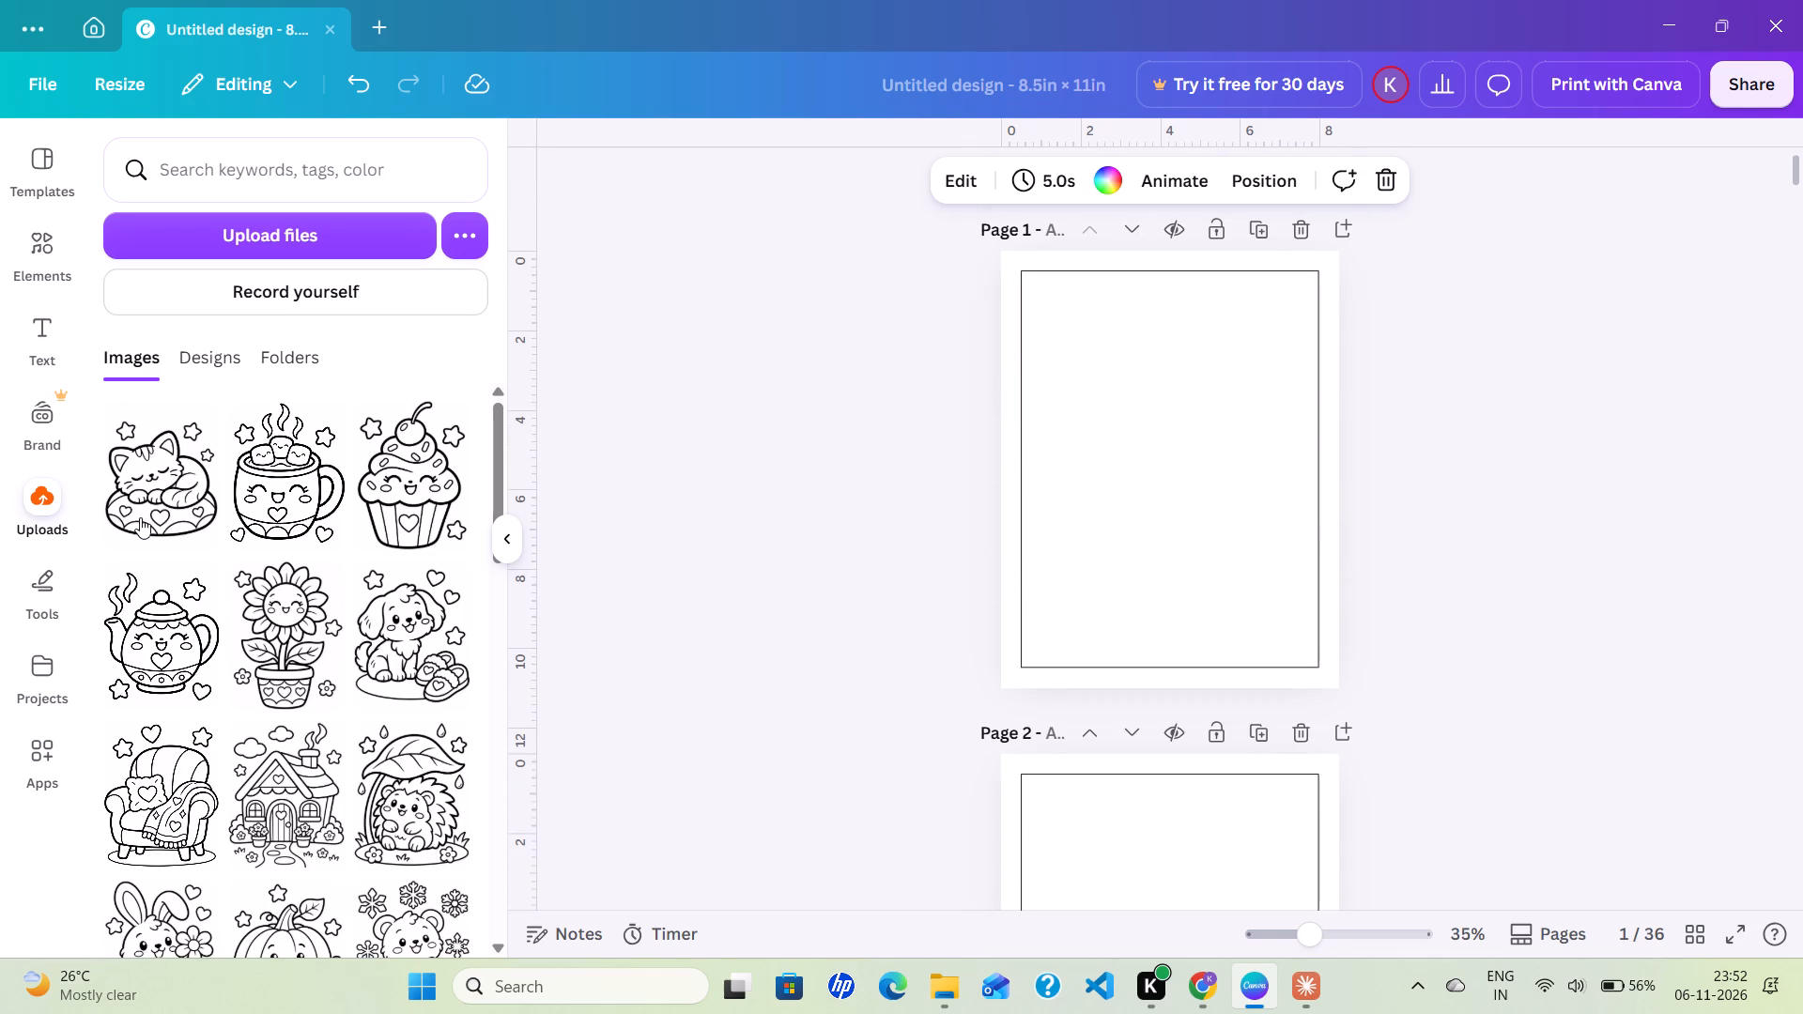
click(146, 520)
click(878, 607)
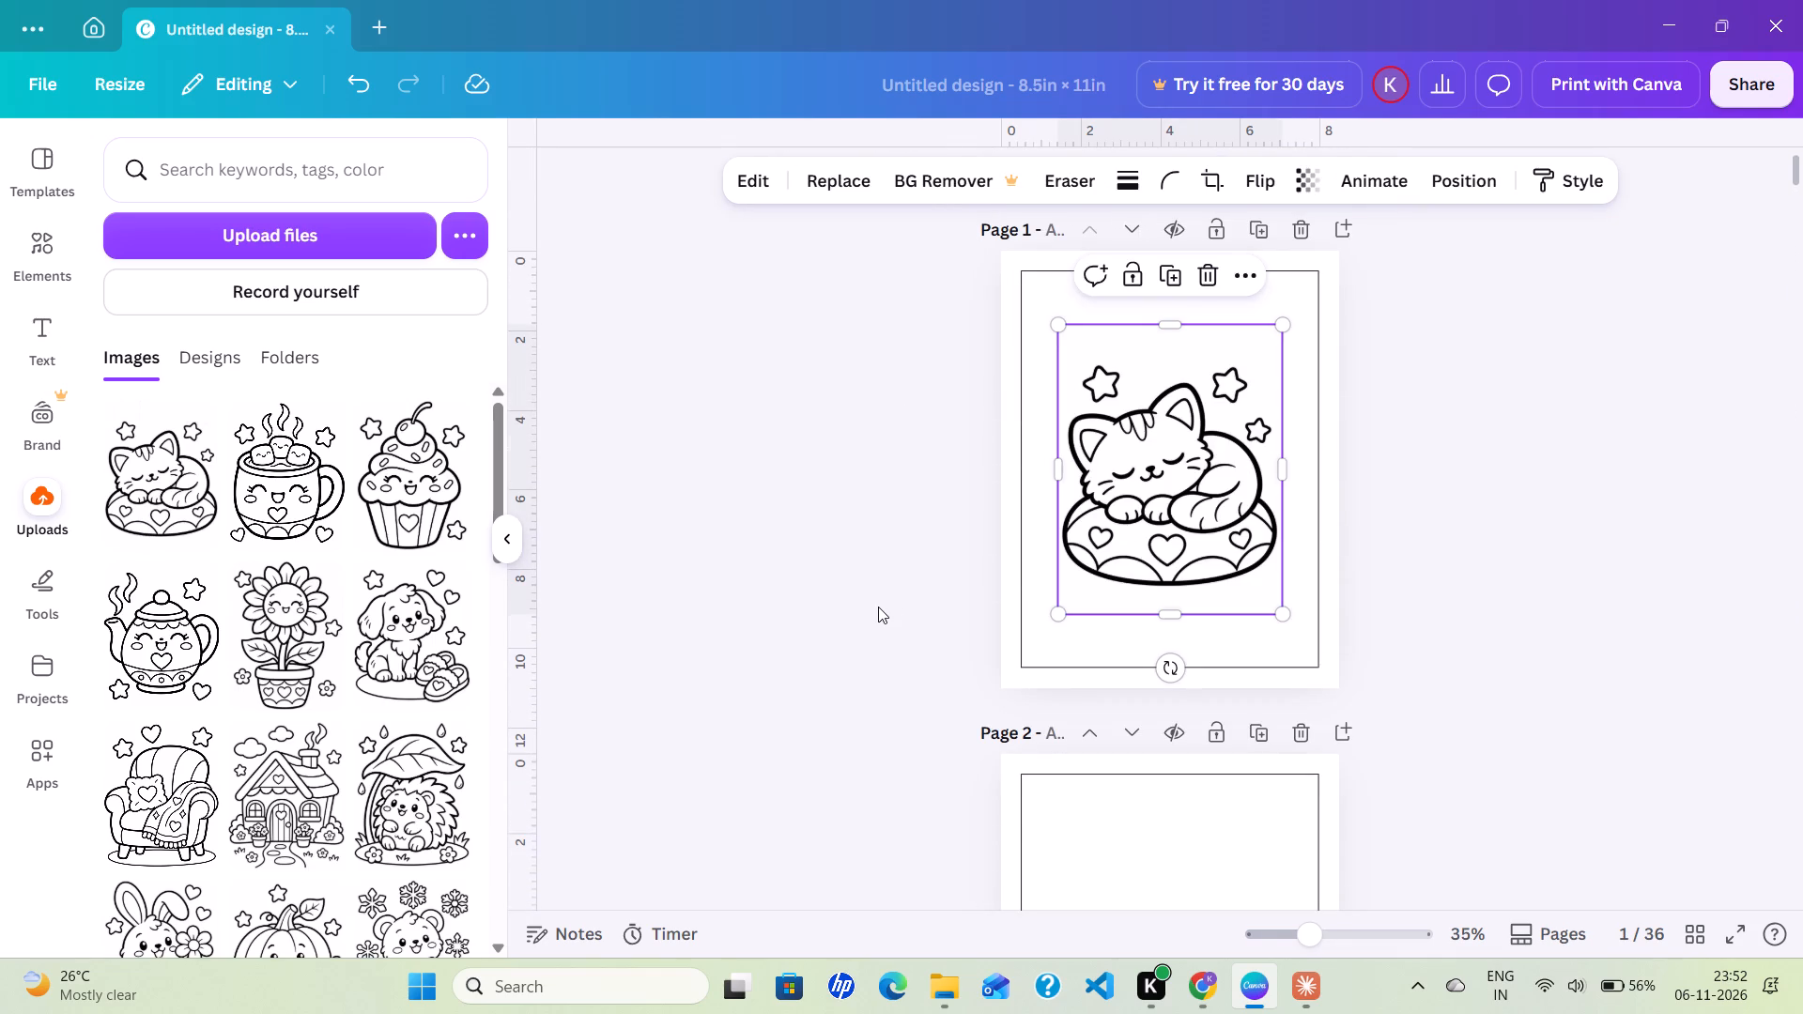
scroll(878, 607, down, 4)
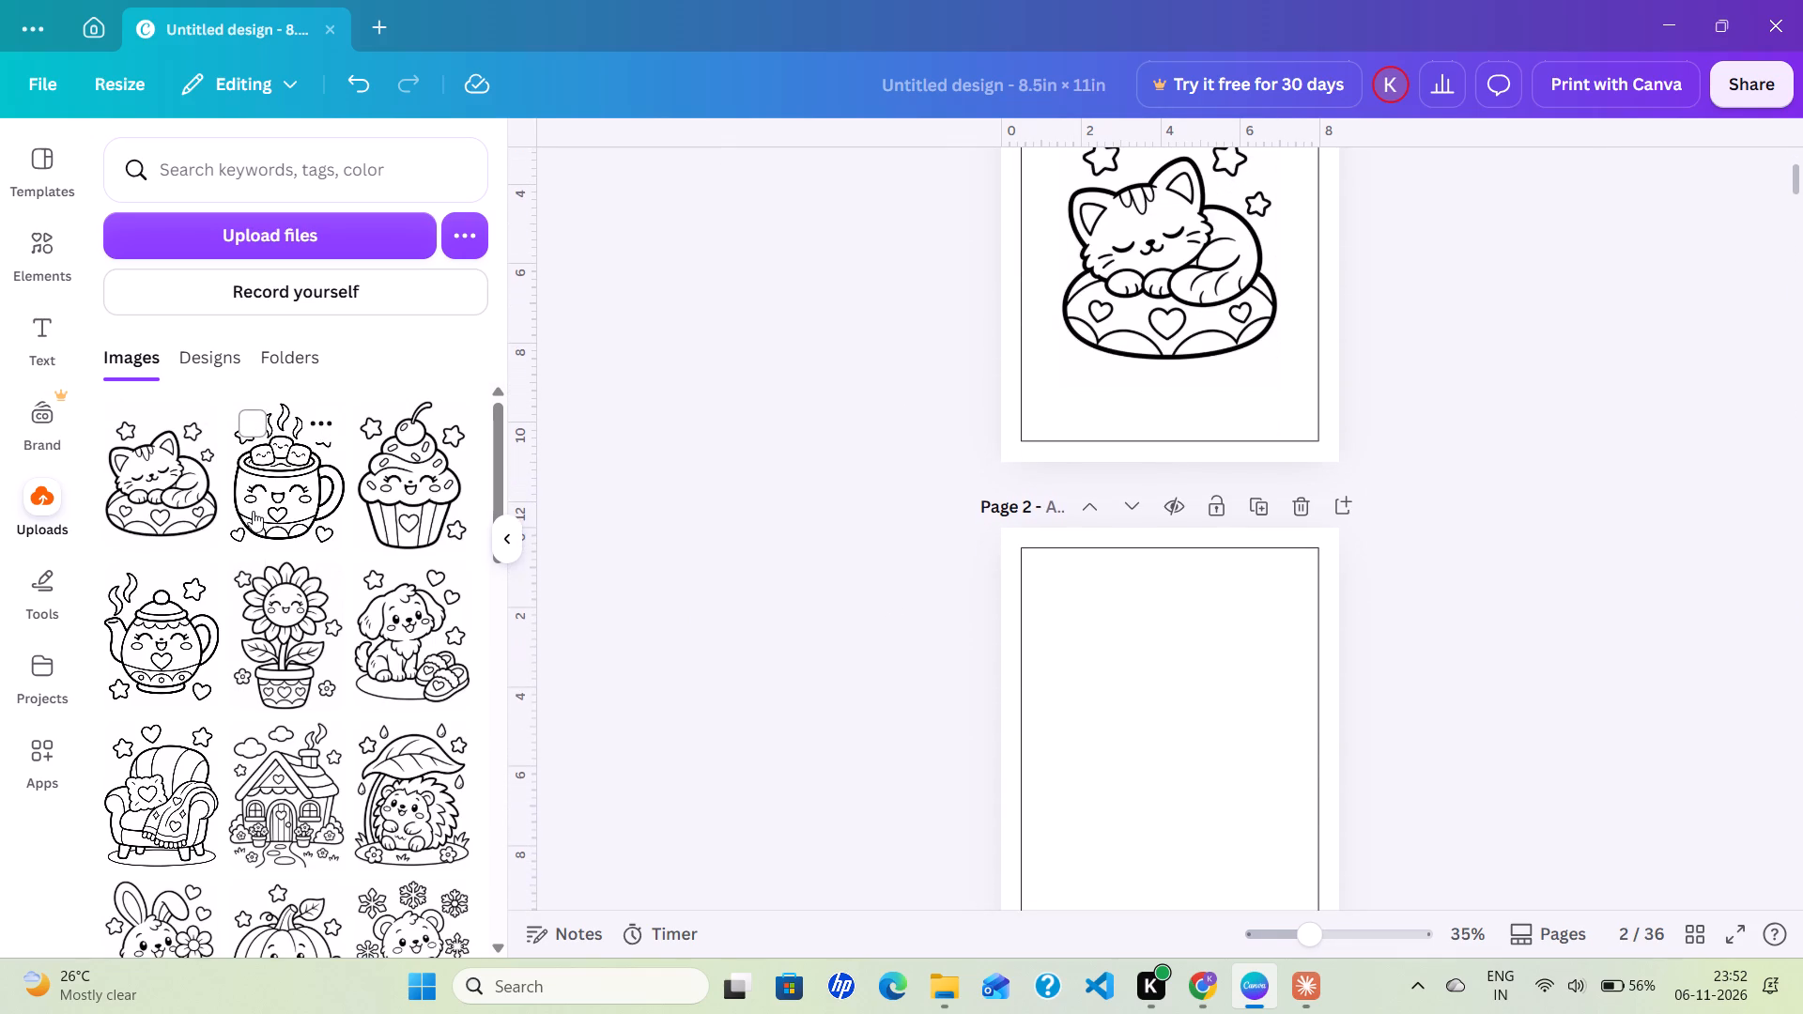
click(277, 504)
click(732, 727)
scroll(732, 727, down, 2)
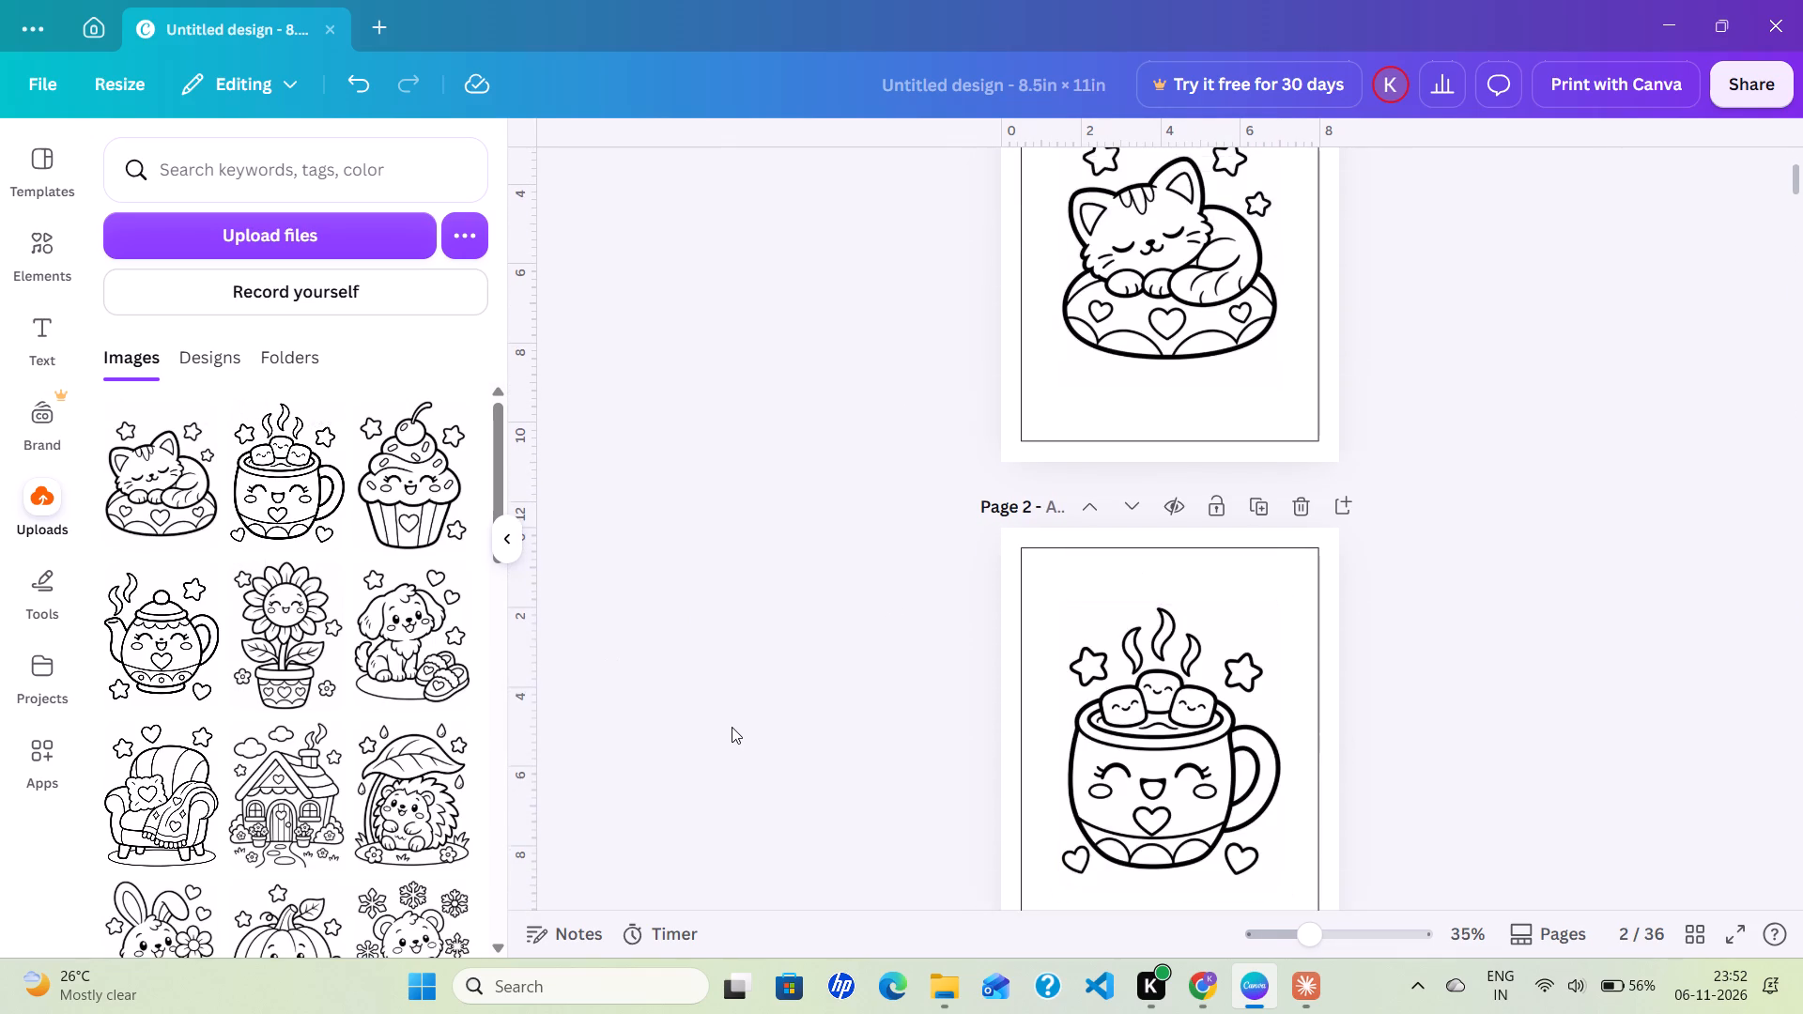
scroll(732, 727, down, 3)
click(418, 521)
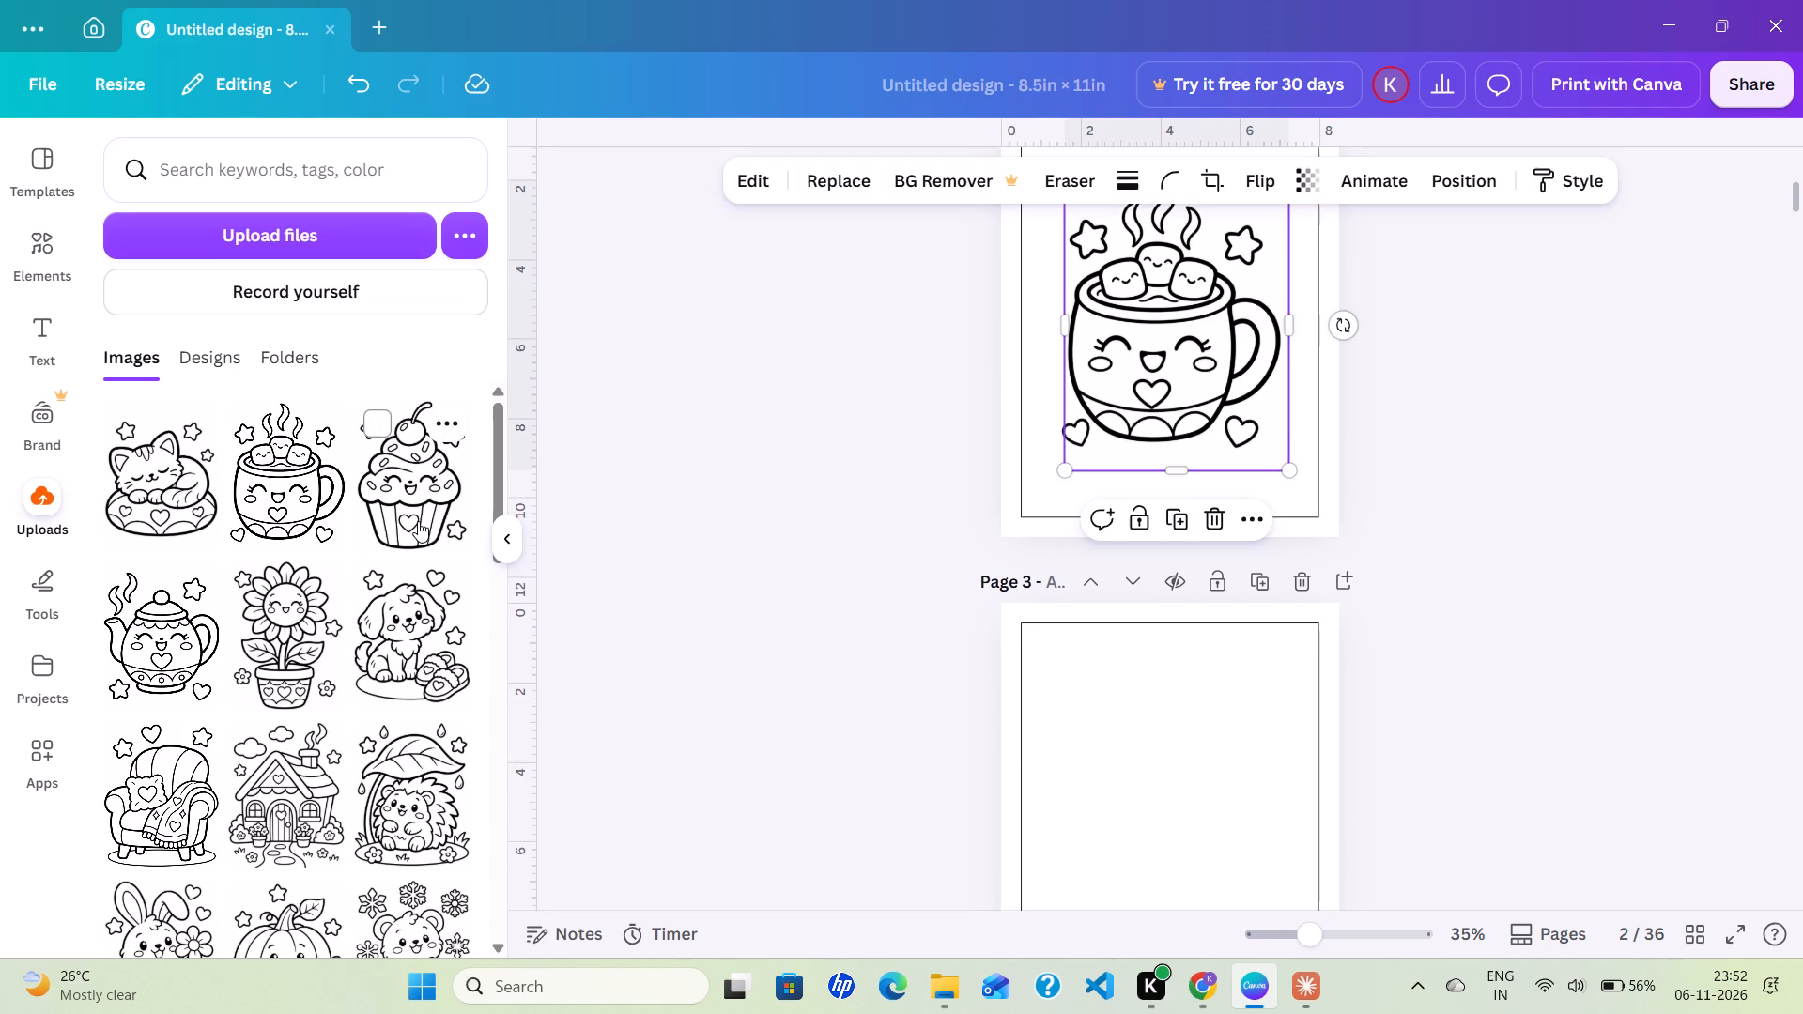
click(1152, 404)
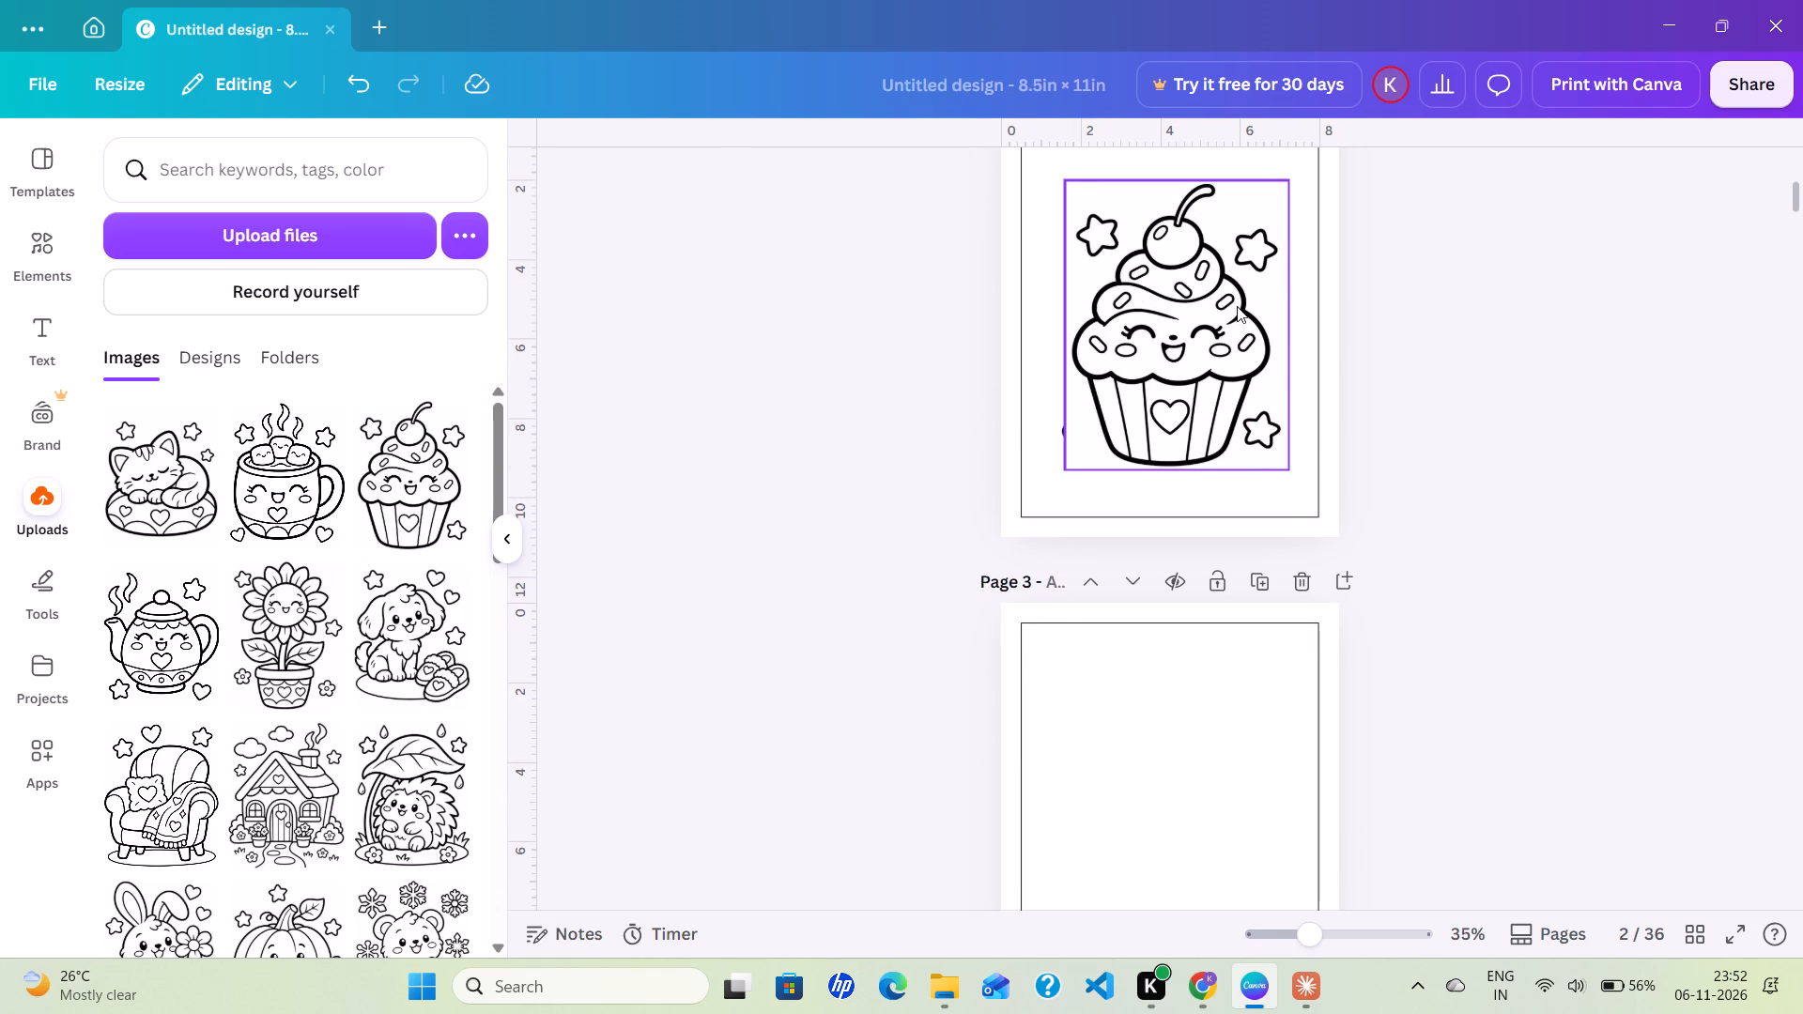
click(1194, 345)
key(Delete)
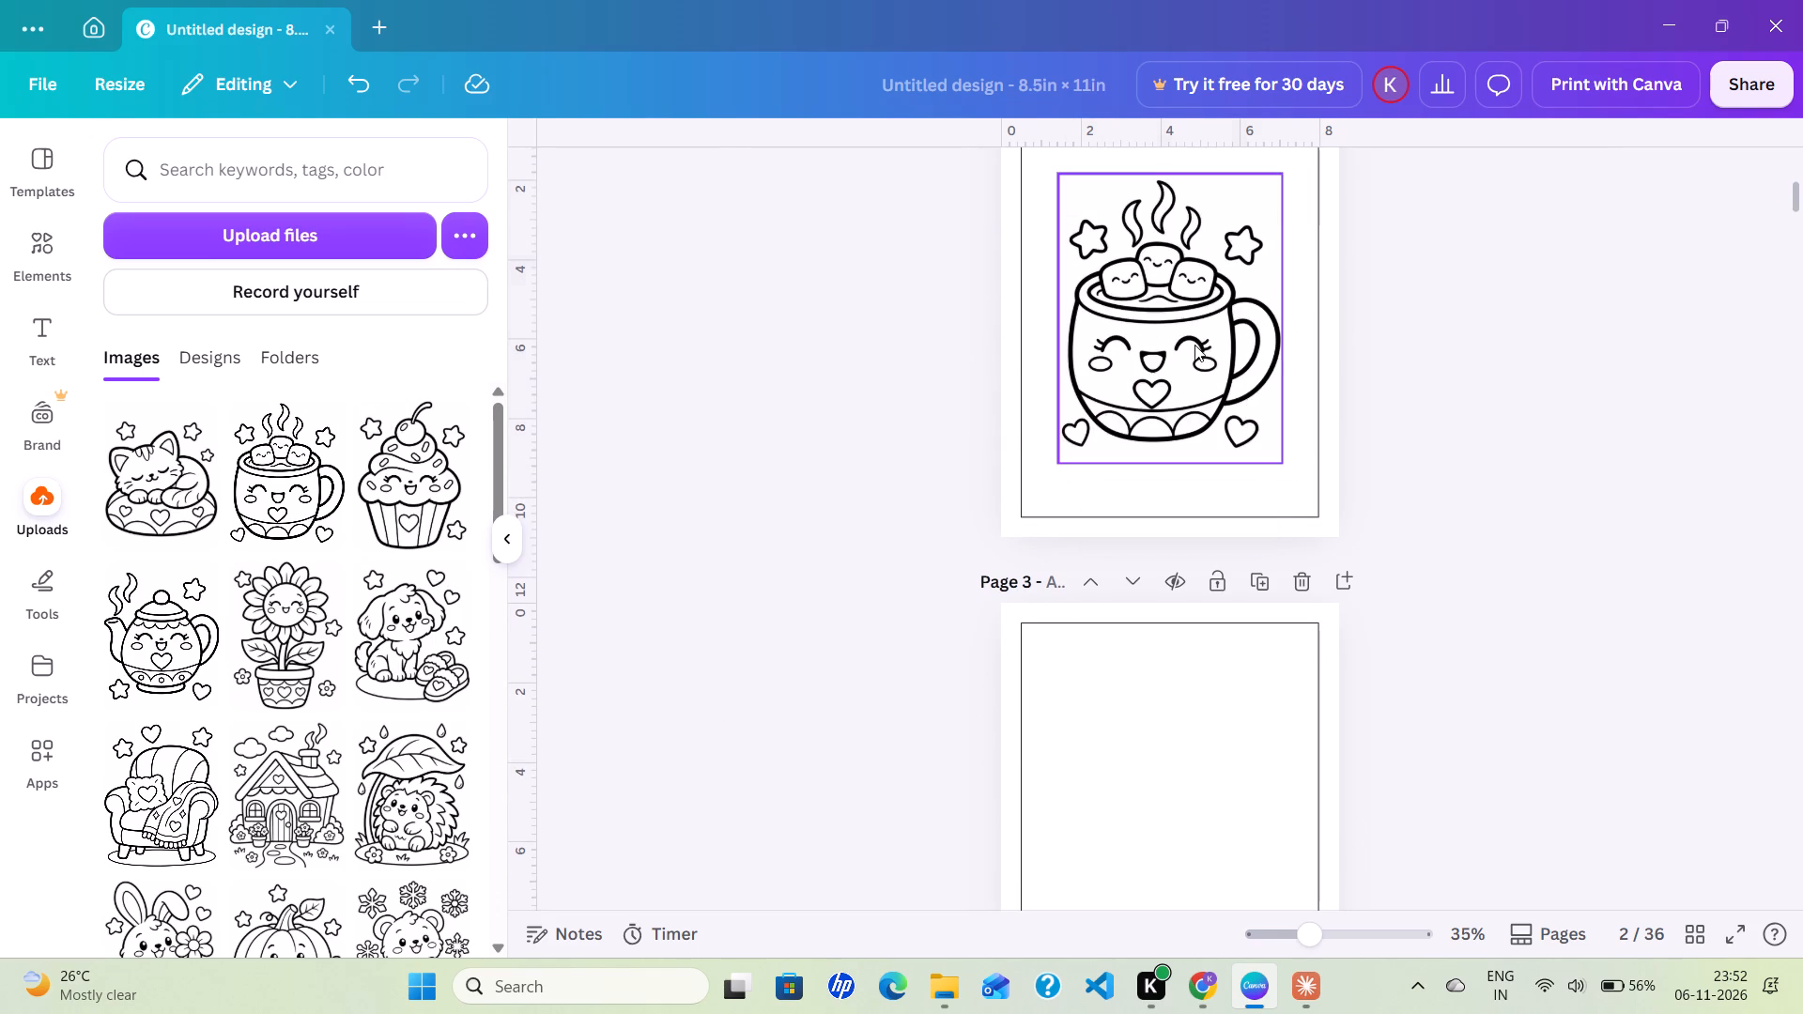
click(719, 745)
Place the uploaded cupcake illustration on page 3 and the teapot illustration on page 4.
scroll(719, 745, down, 4)
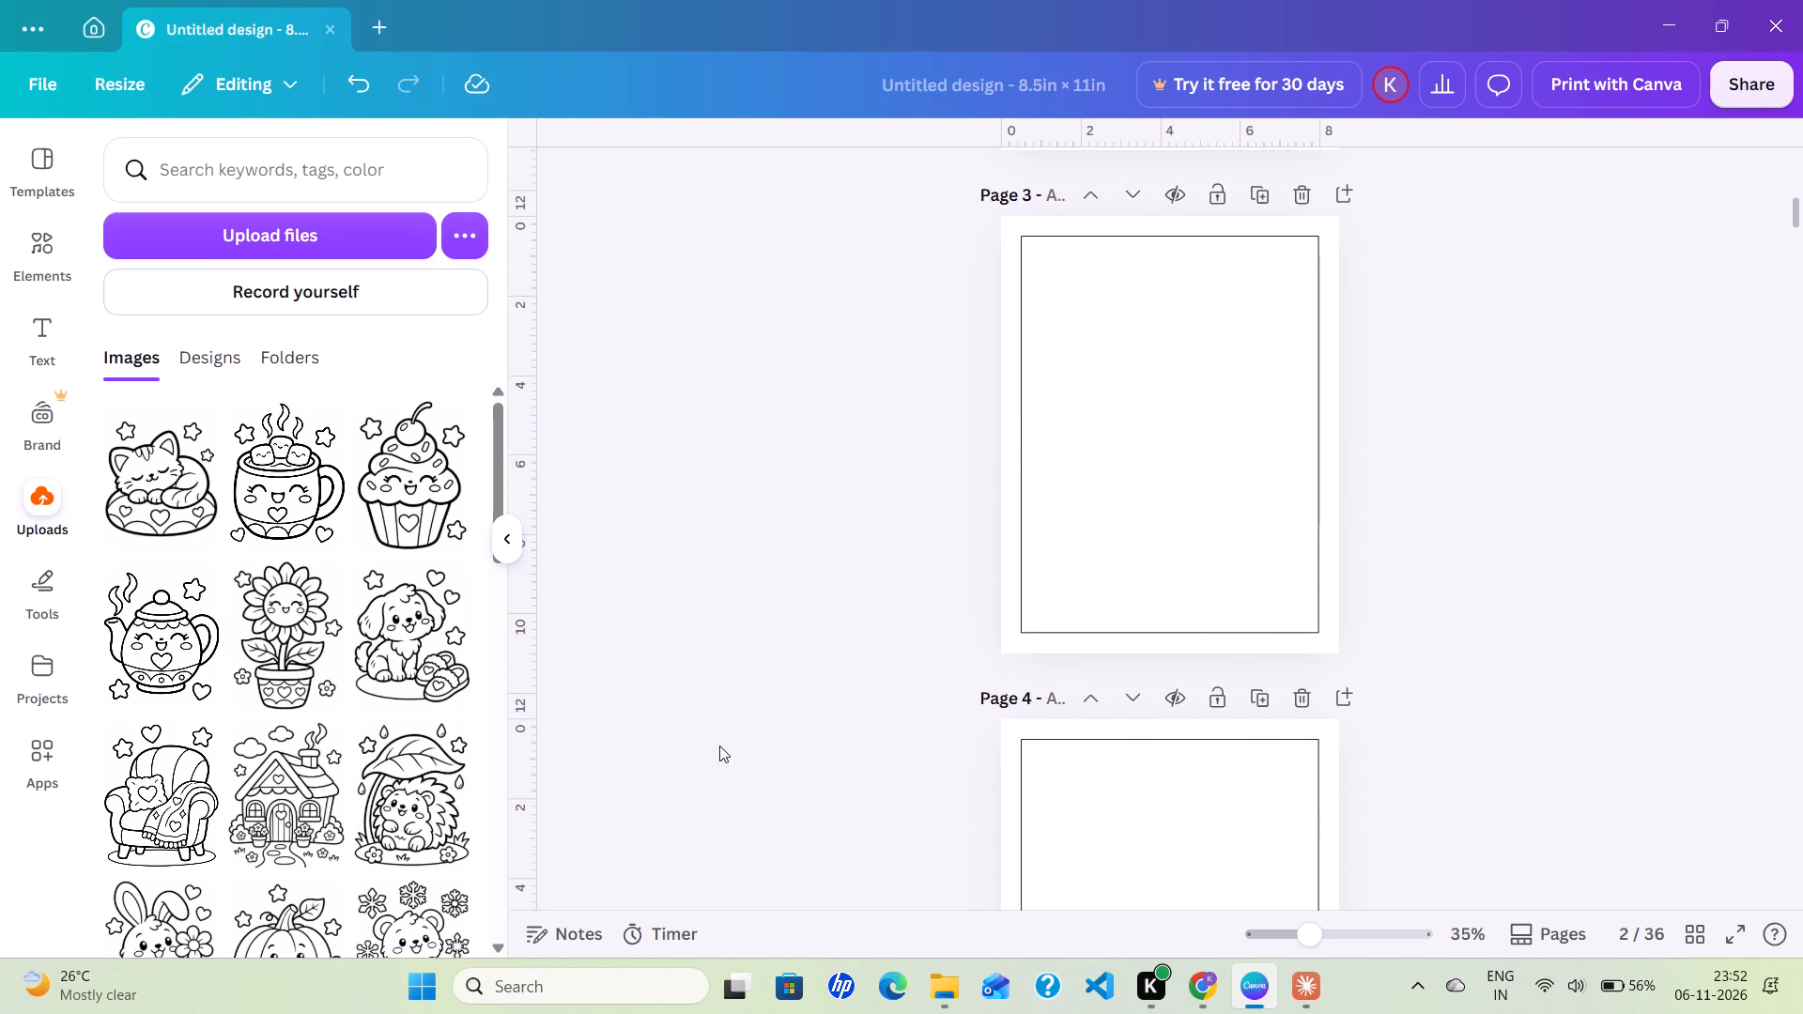
scroll(764, 611, up, 7)
scroll(764, 611, down, 6)
click(422, 488)
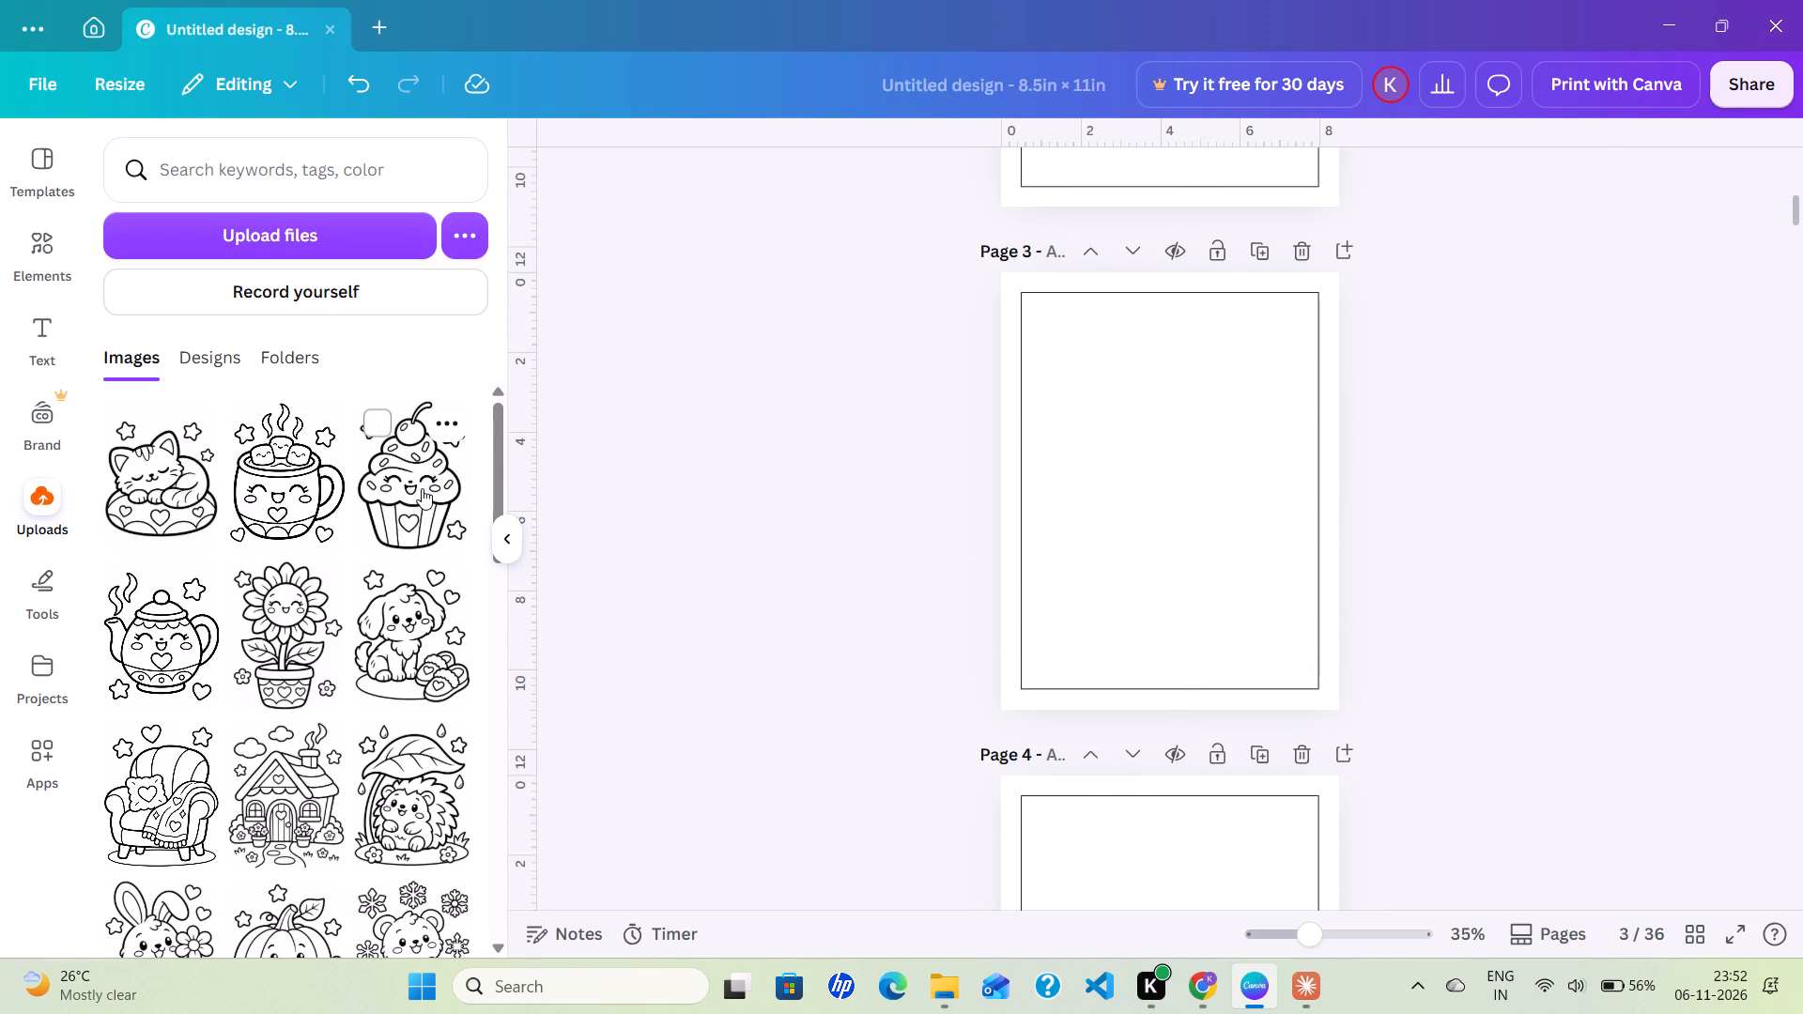
click(806, 639)
scroll(806, 639, down, 4)
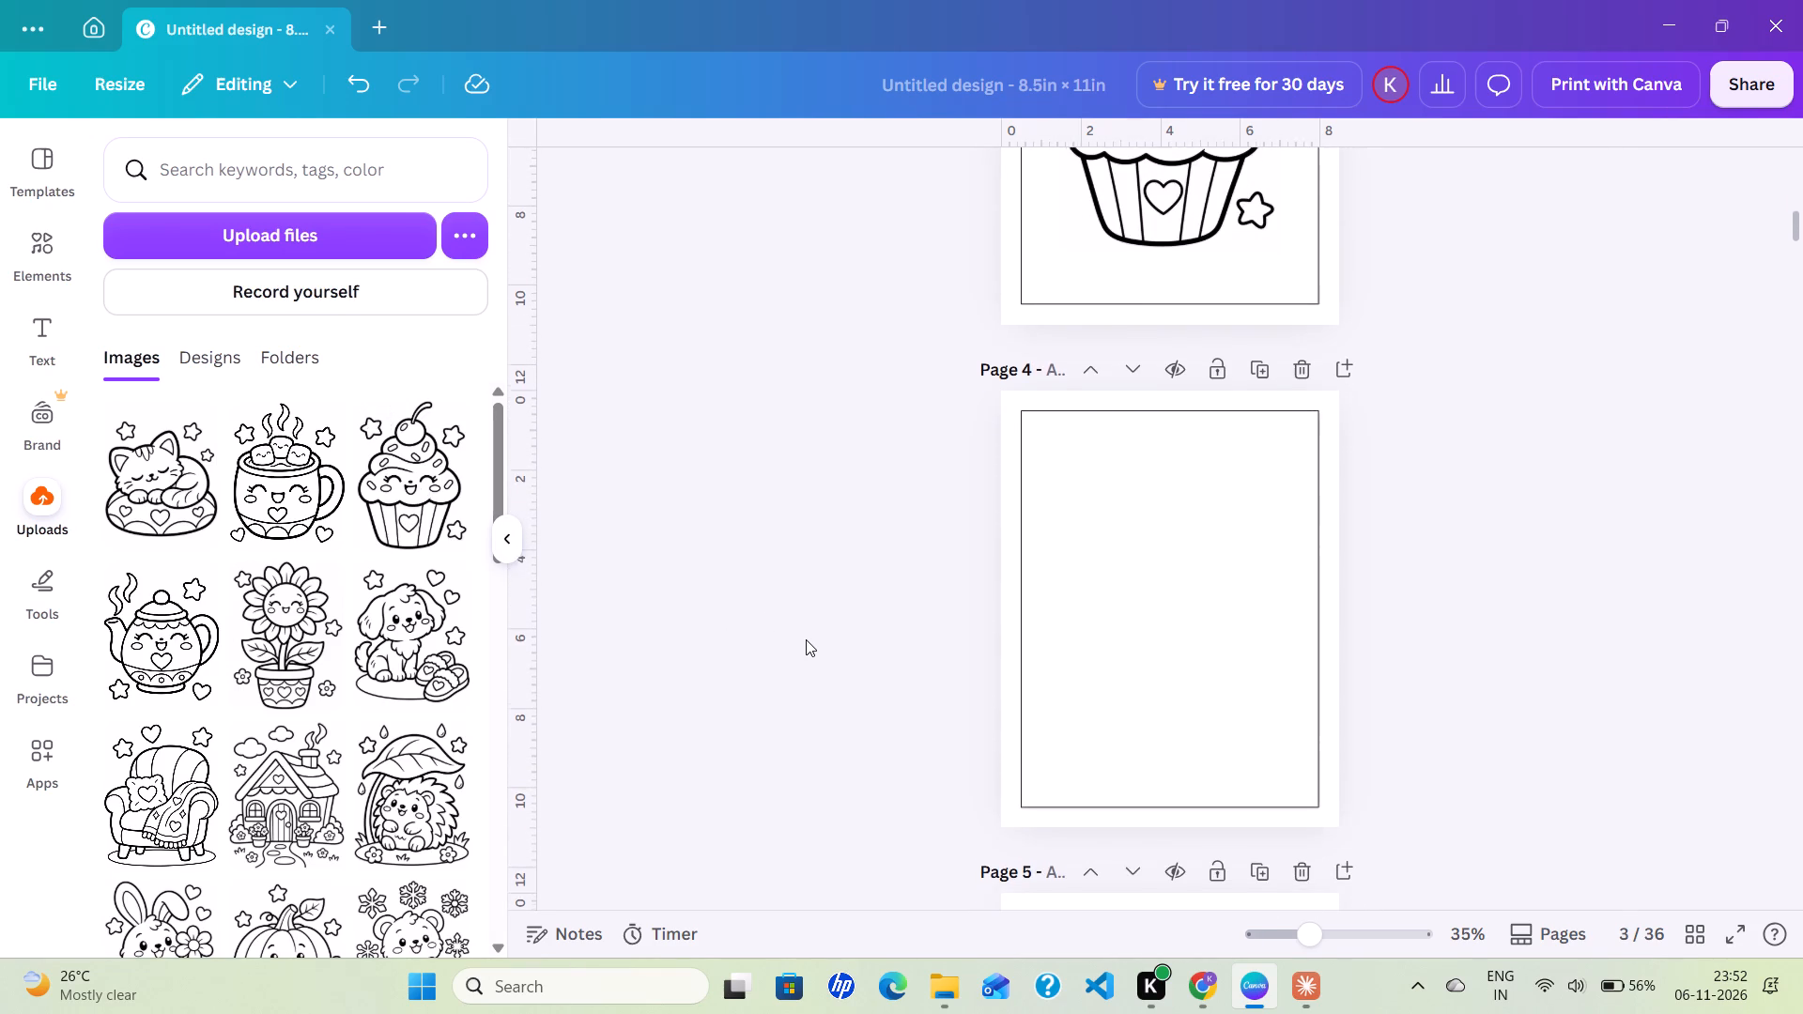
click(142, 657)
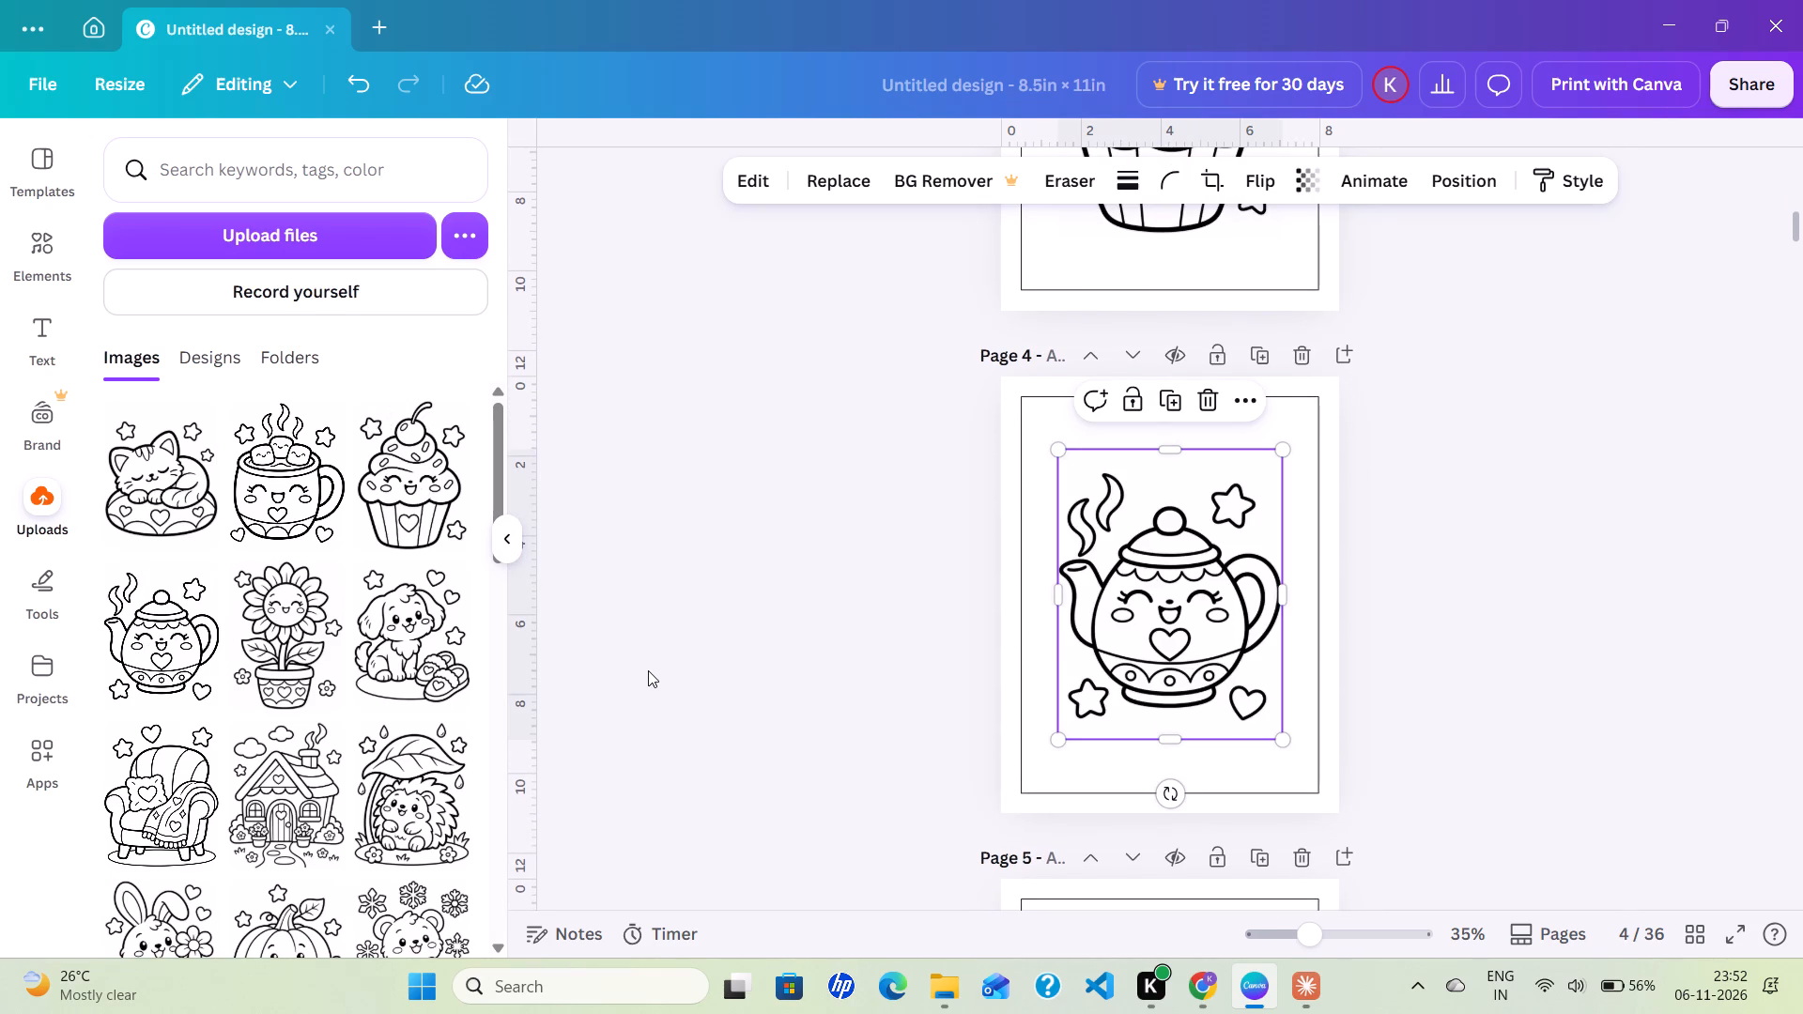
click(648, 670)
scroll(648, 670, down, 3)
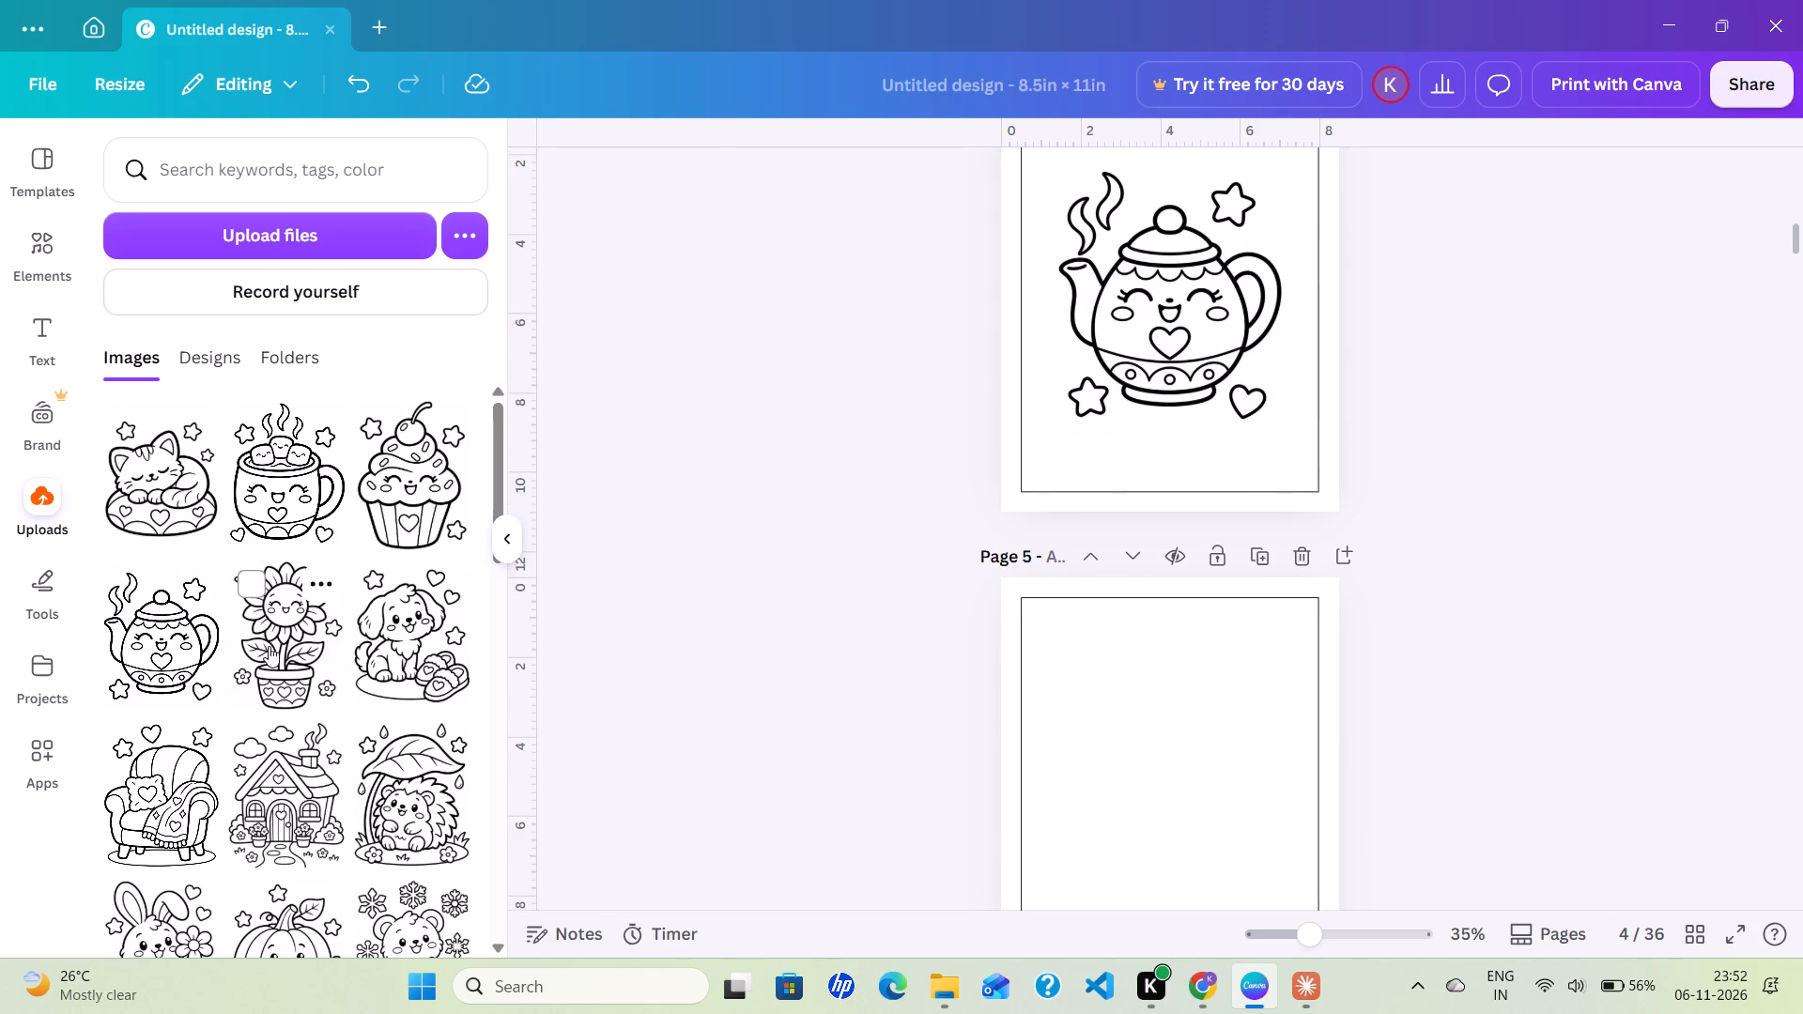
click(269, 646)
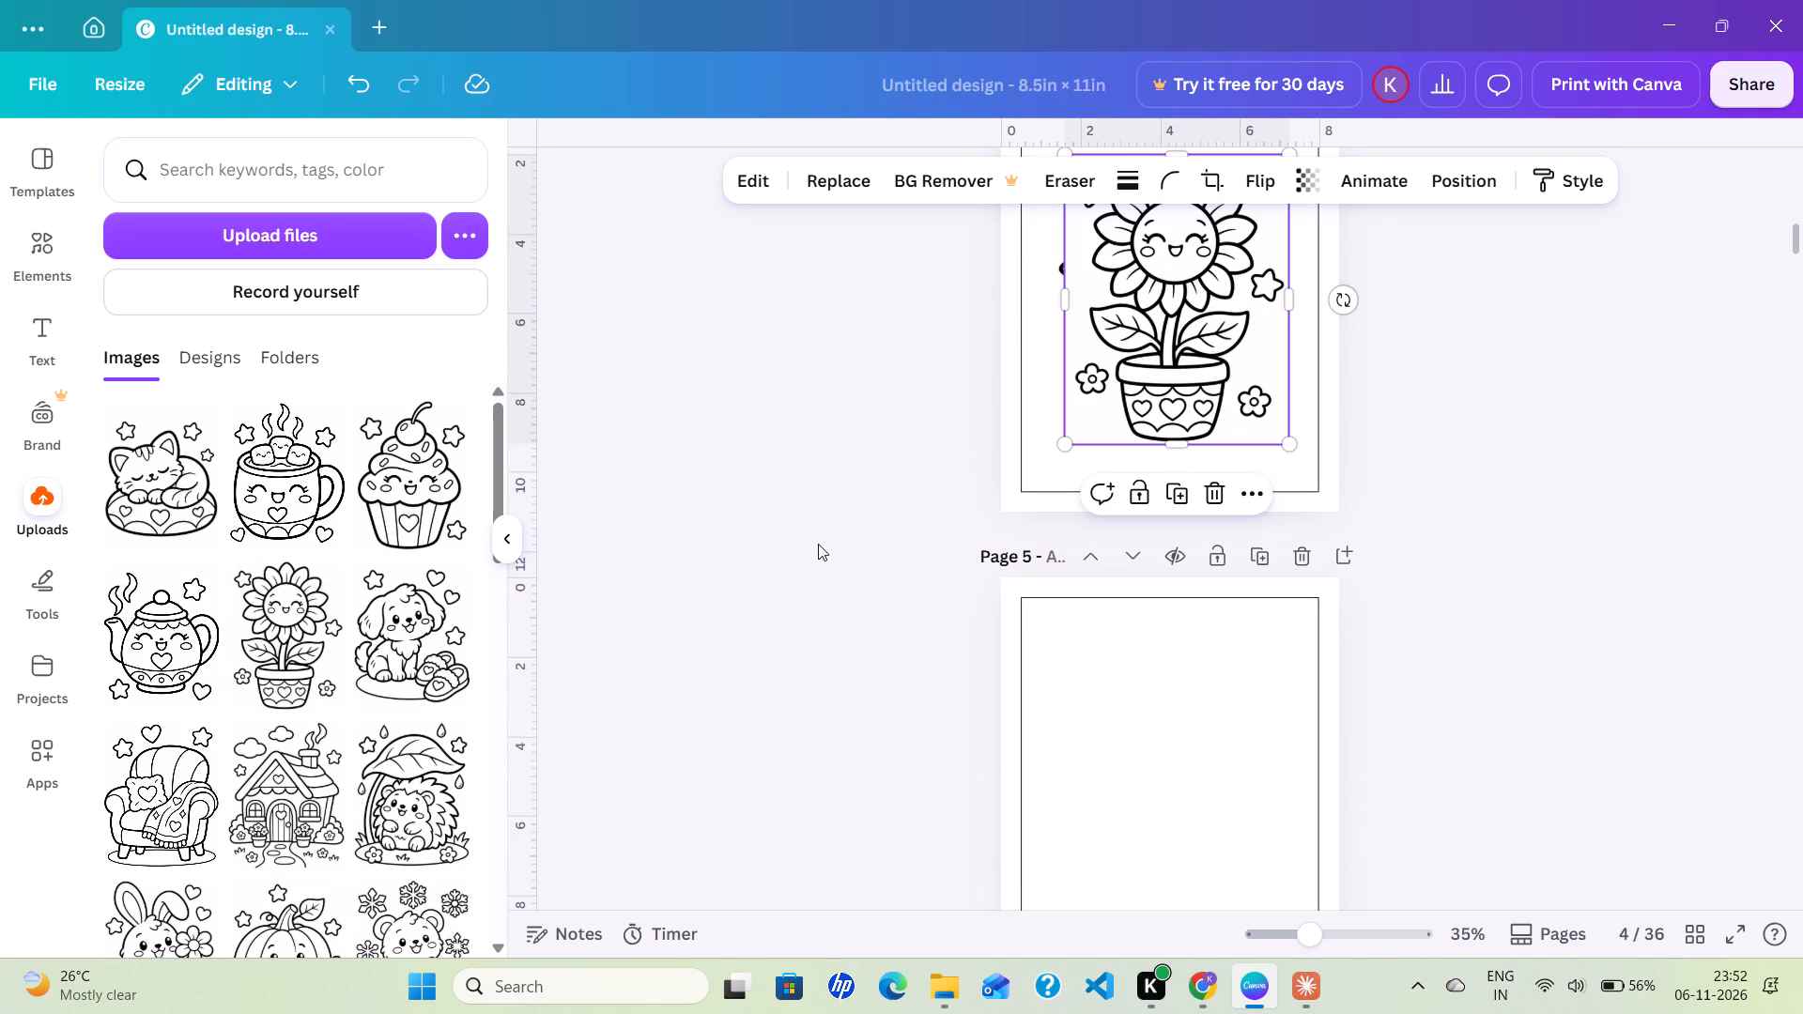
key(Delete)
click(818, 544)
Place the uploaded potted sunflower illustration on page 5 and the puppy with slippers illustration on page 6.
scroll(818, 544, down, 2)
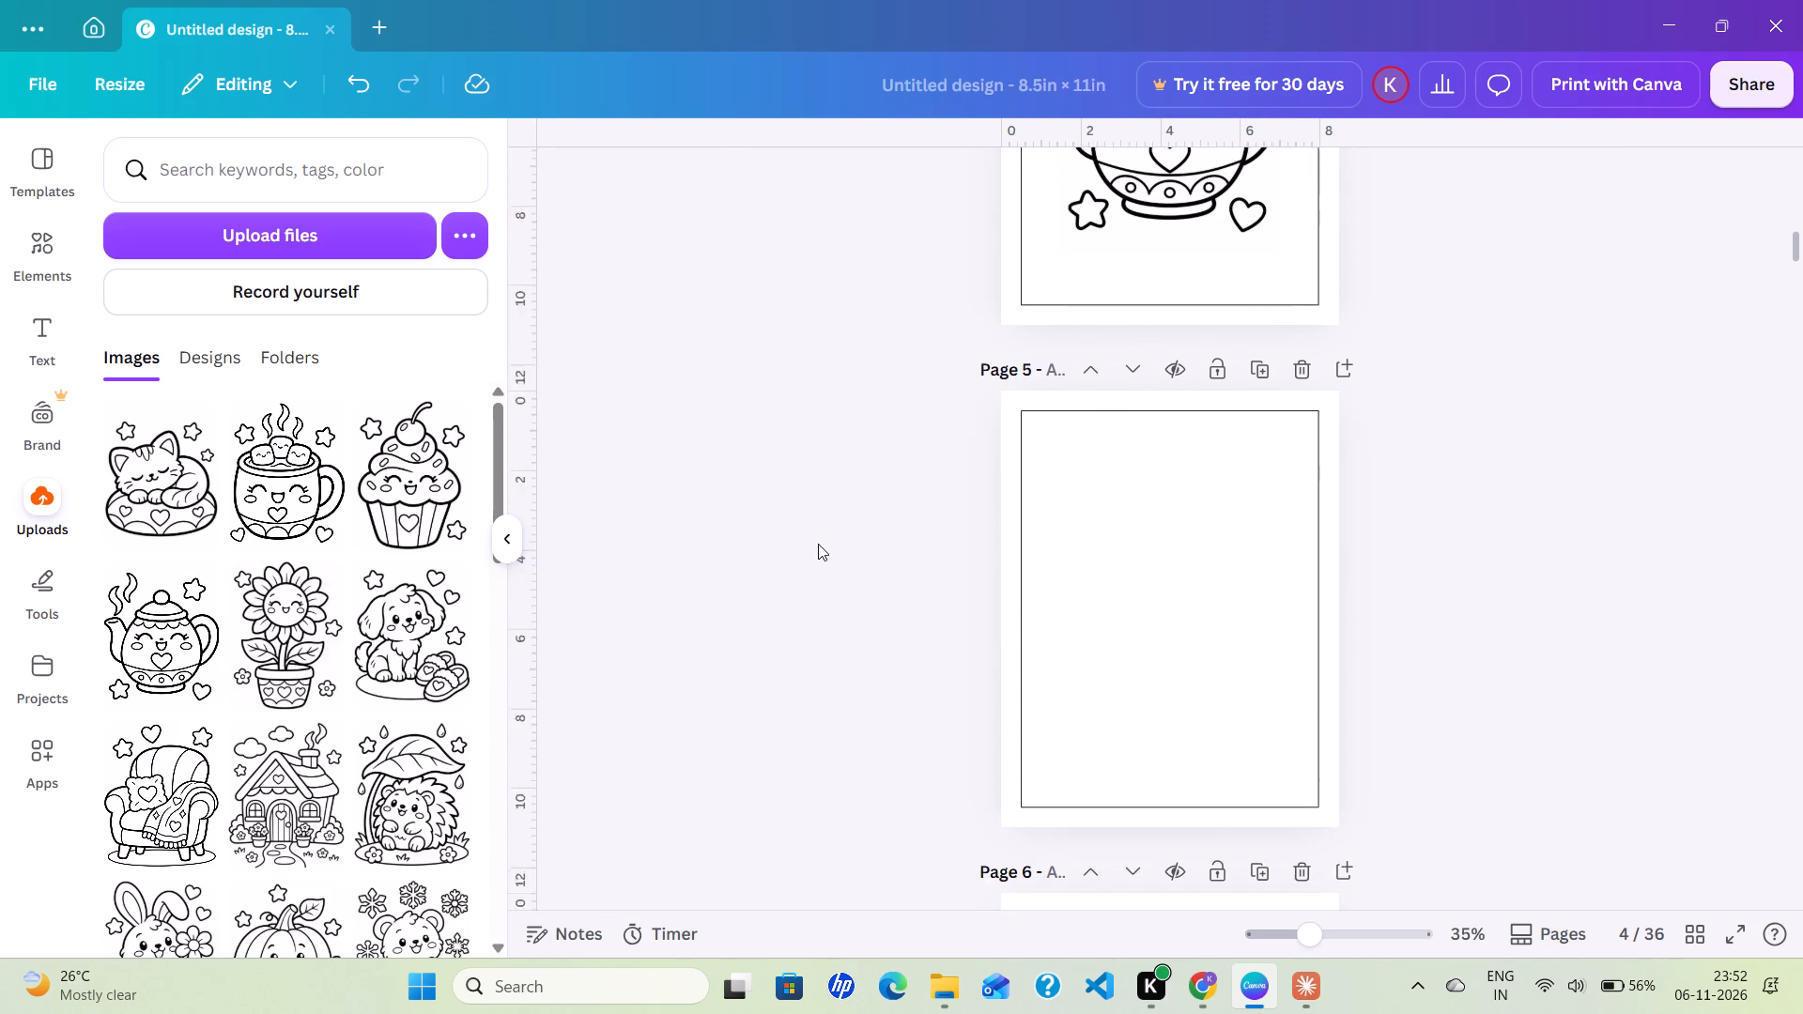
scroll(818, 544, down, 1)
click(288, 669)
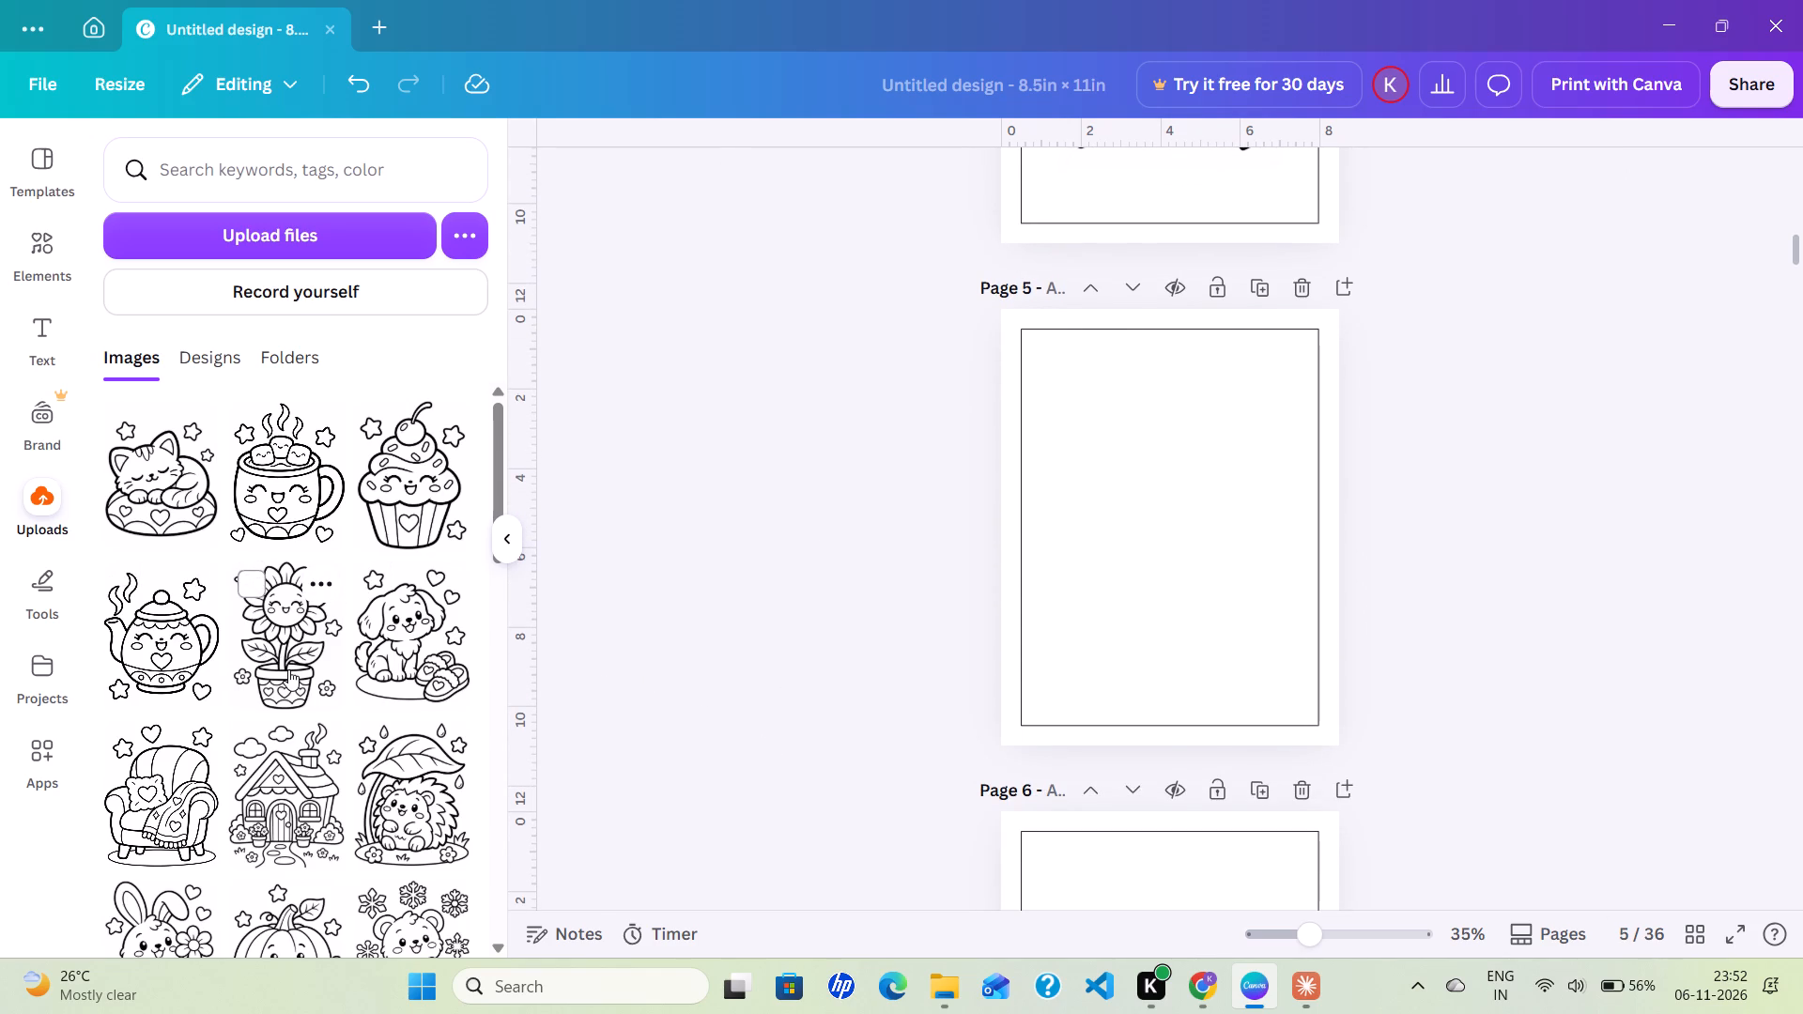
click(670, 576)
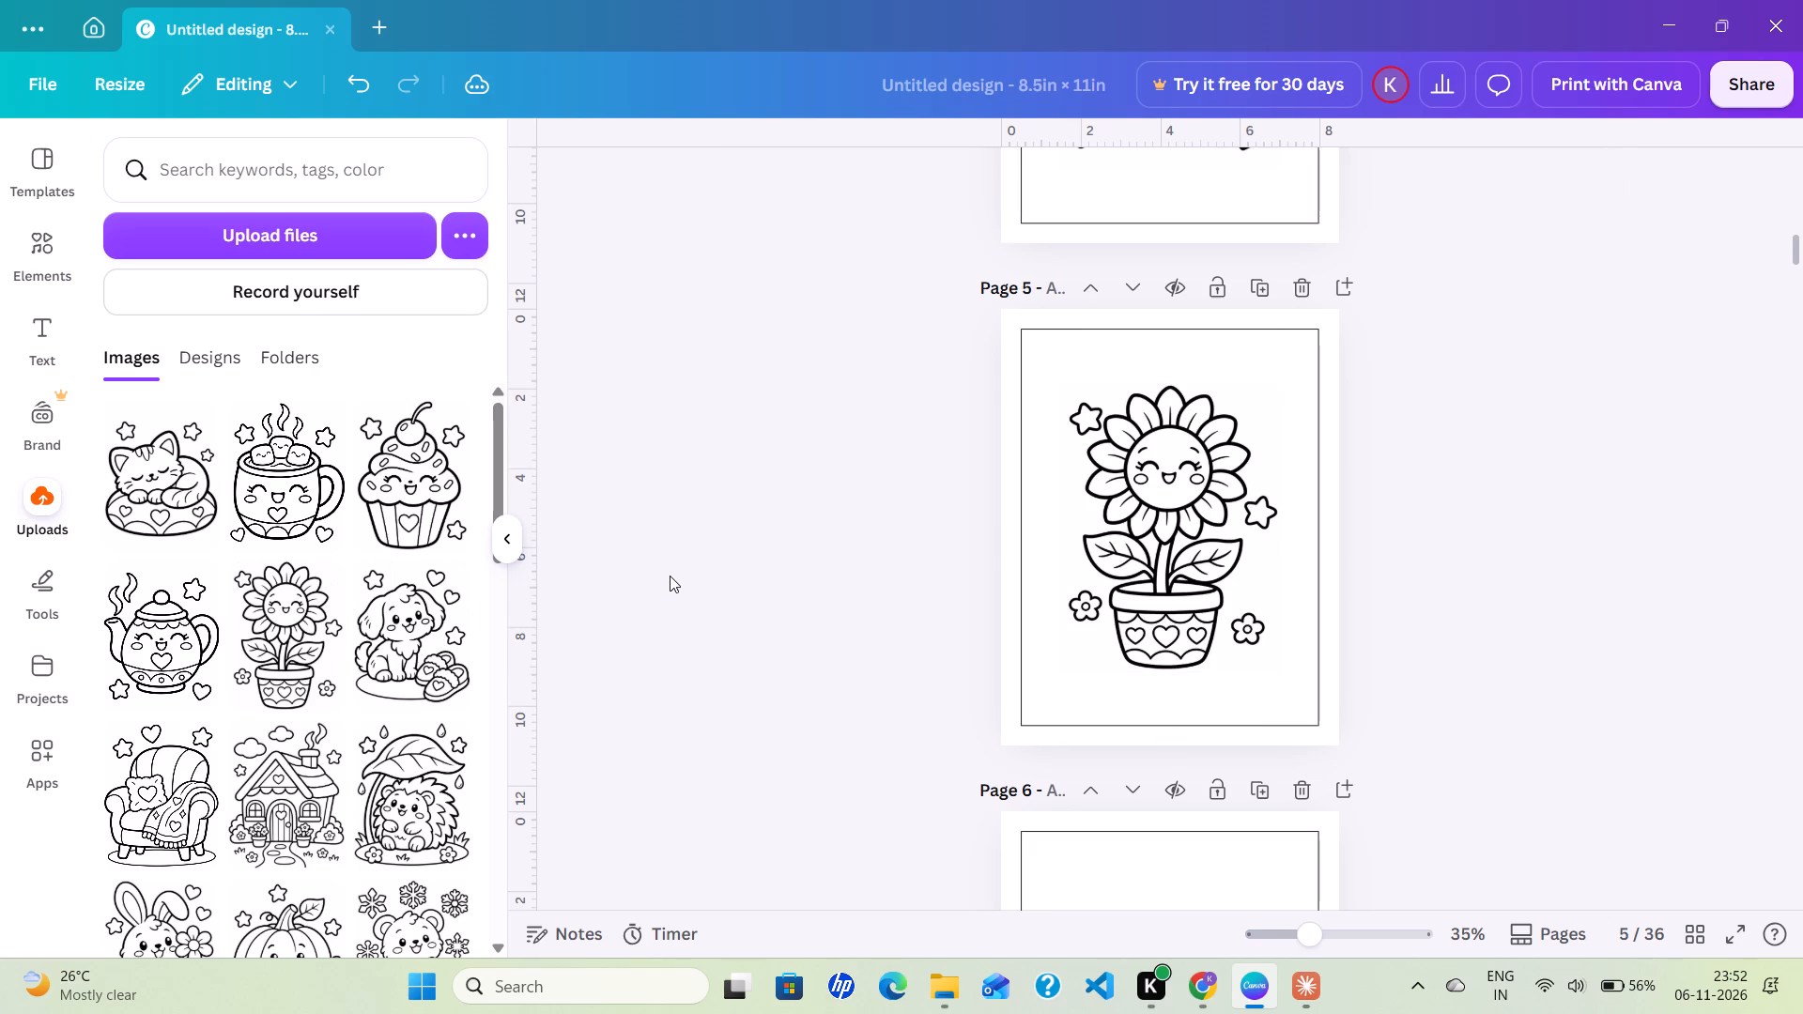
scroll(670, 576, down, 4)
click(424, 672)
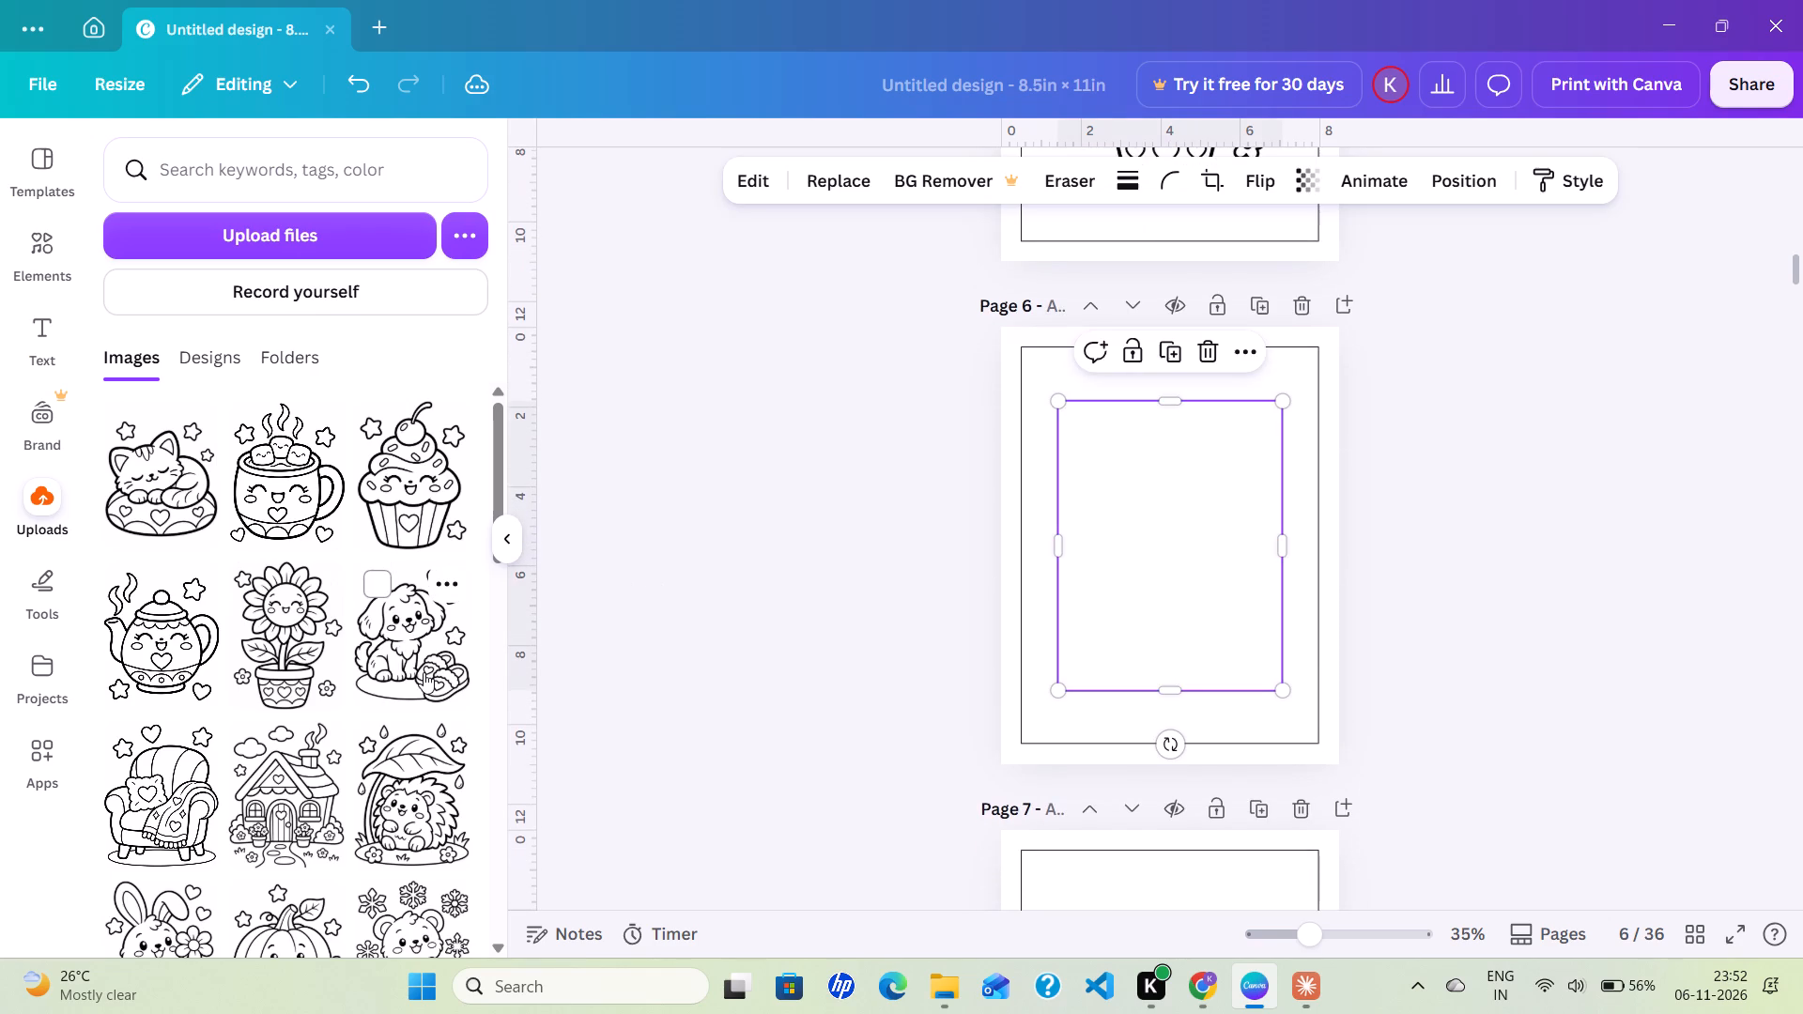
click(759, 667)
scroll(759, 667, down, 5)
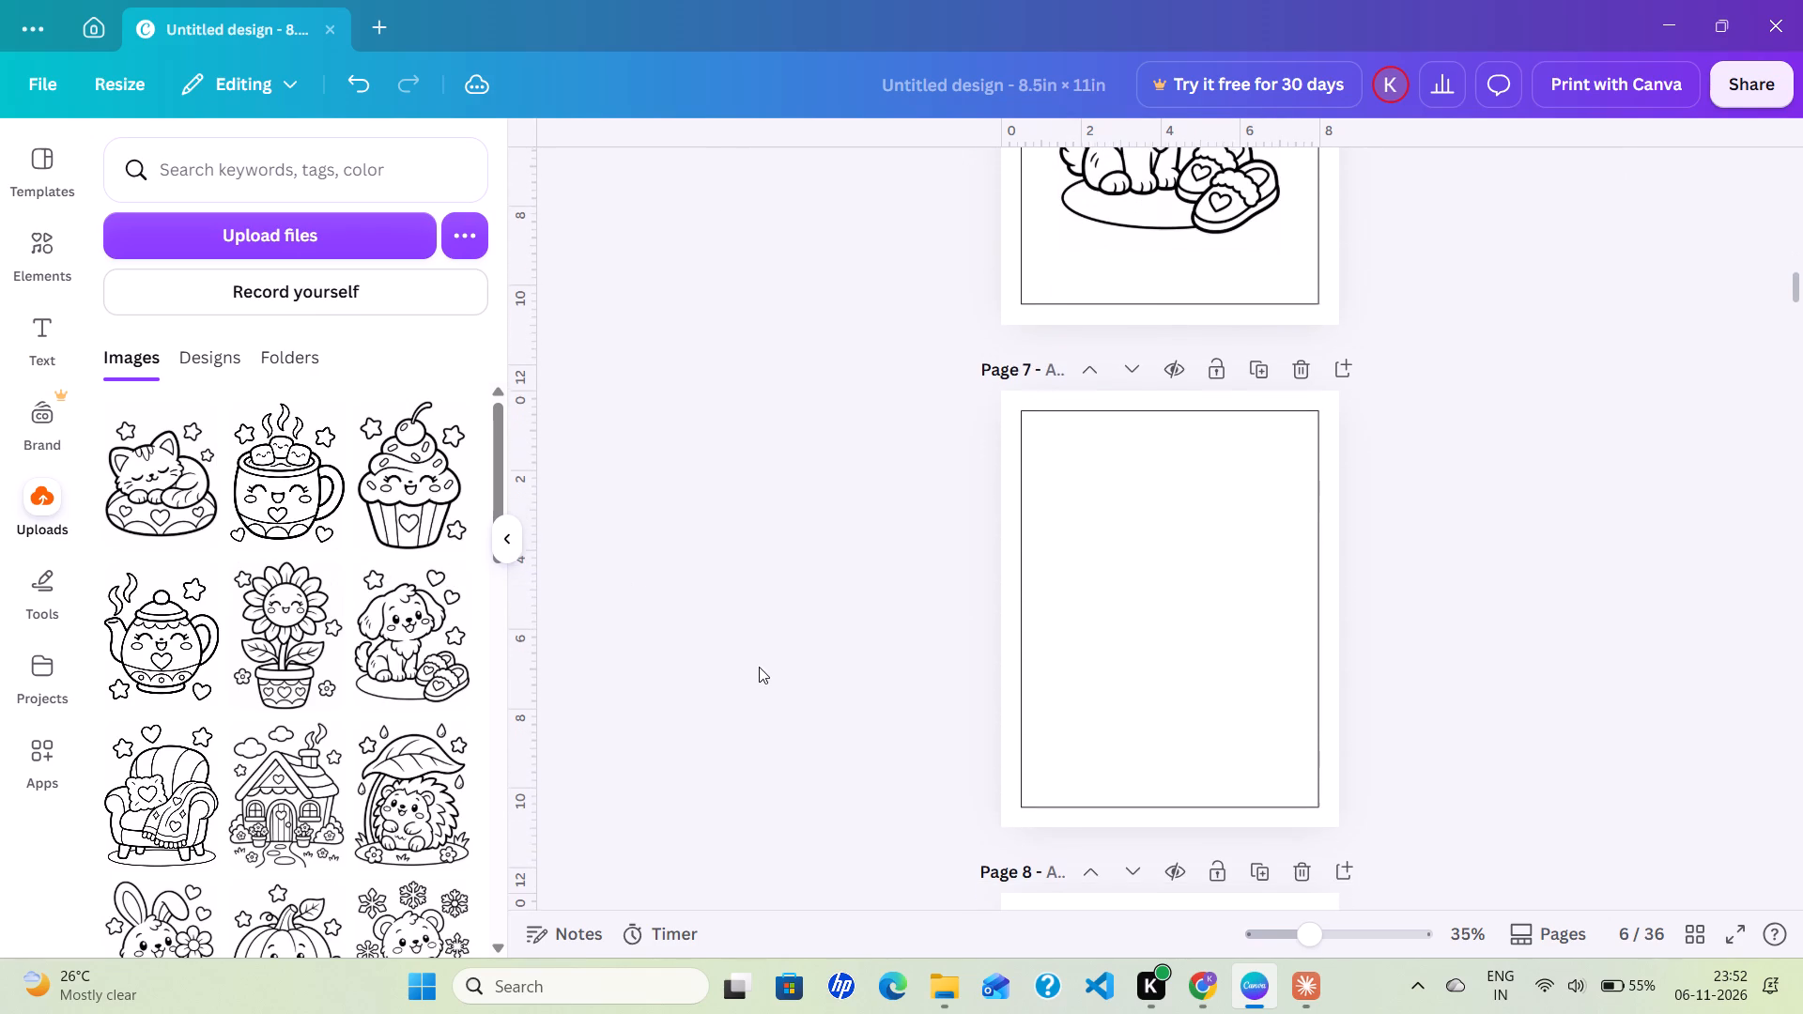
Place the uploaded armchair with blanket illustration on page 7.
click(148, 835)
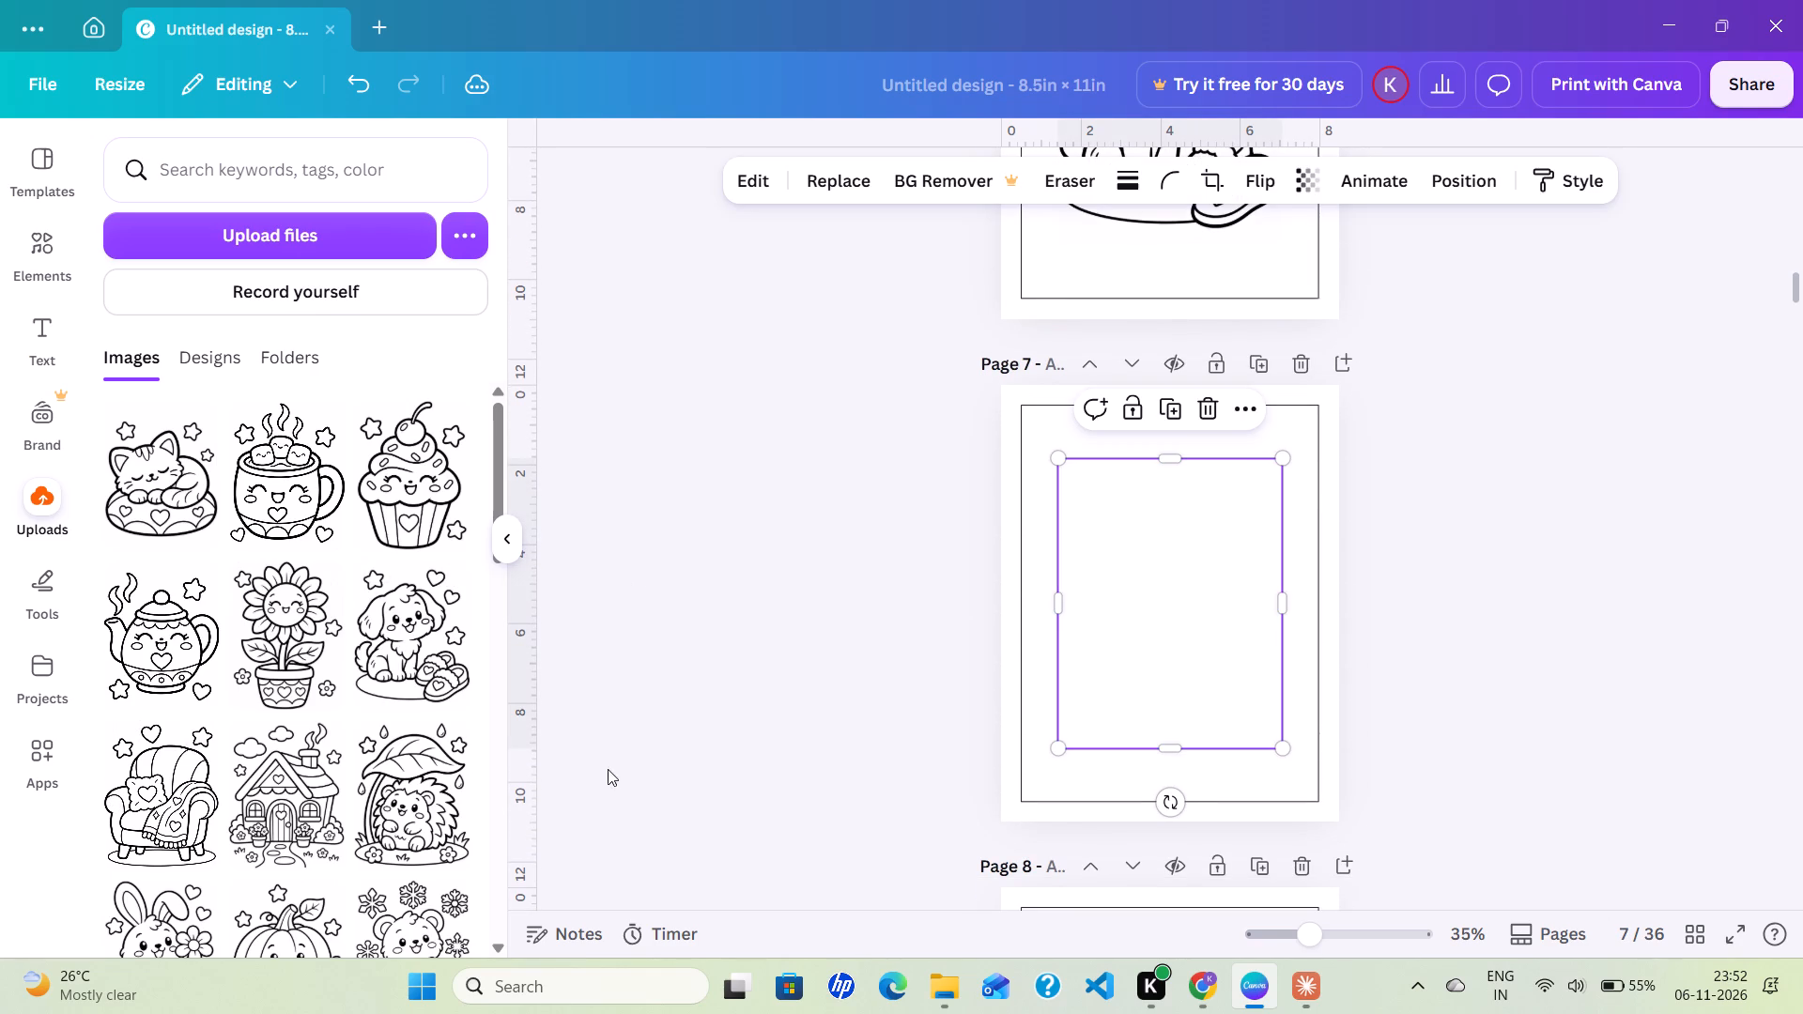
click(766, 677)
scroll(807, 629, down, 2)
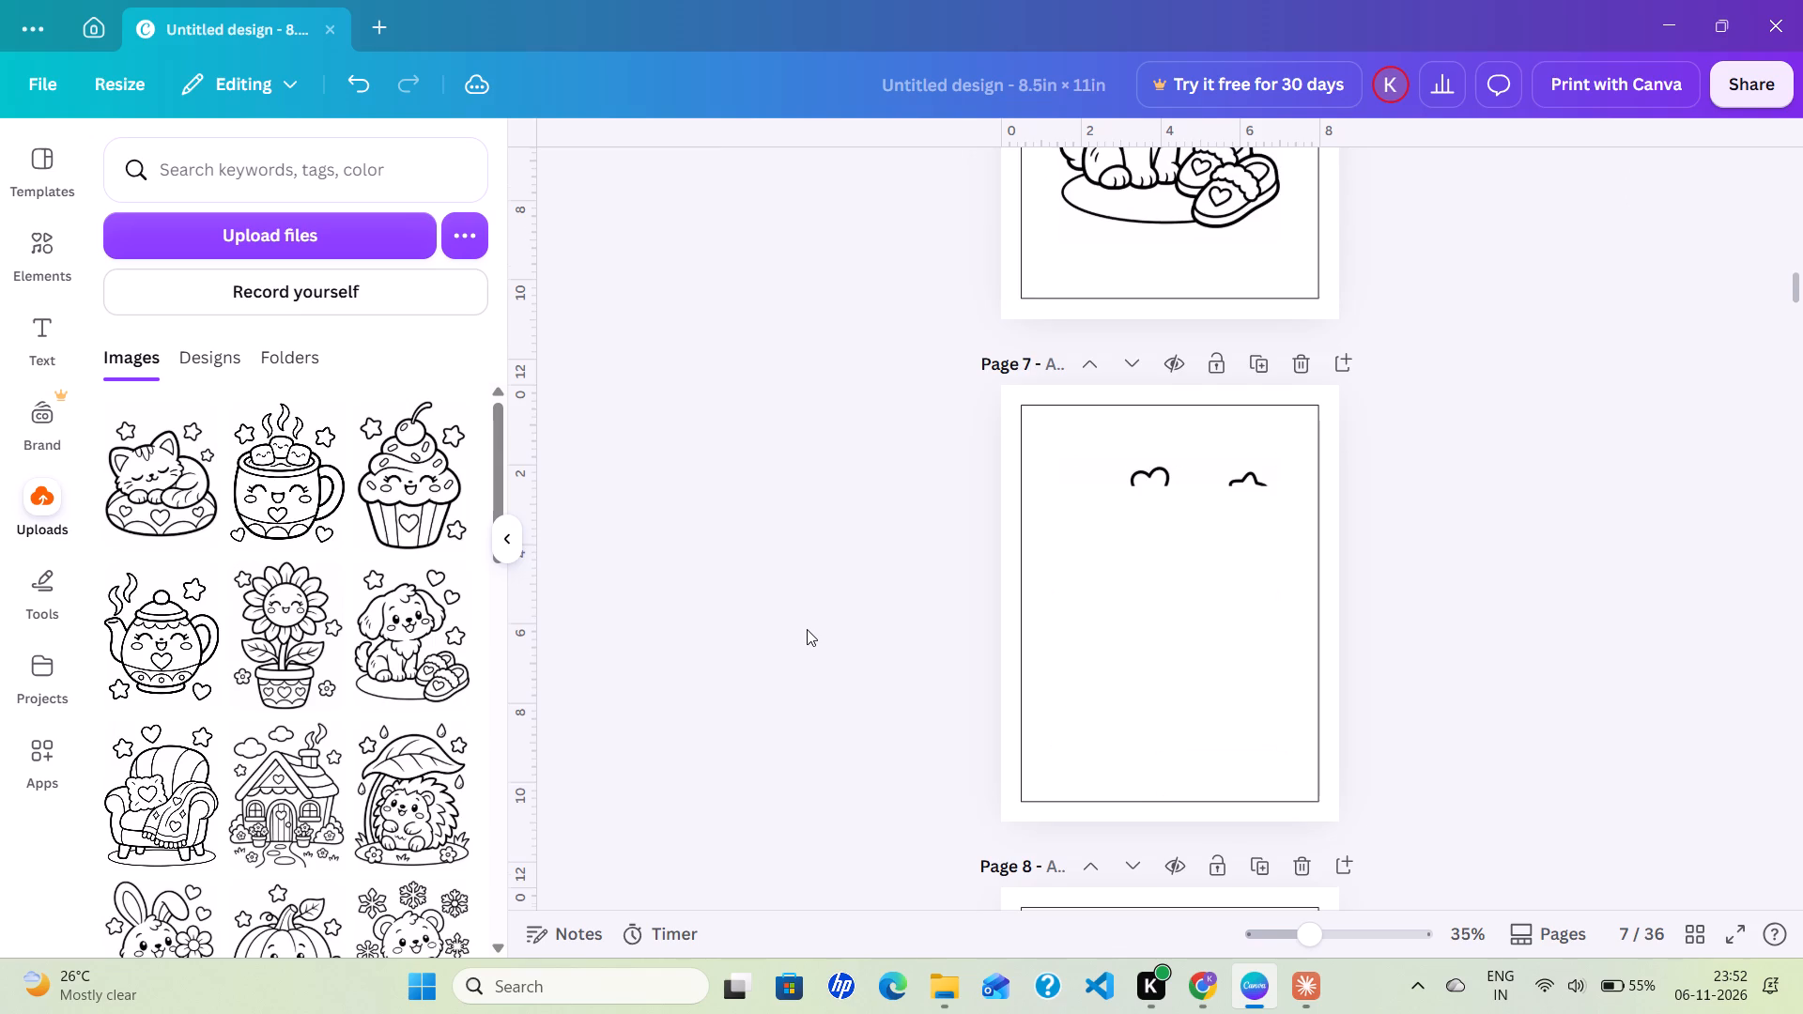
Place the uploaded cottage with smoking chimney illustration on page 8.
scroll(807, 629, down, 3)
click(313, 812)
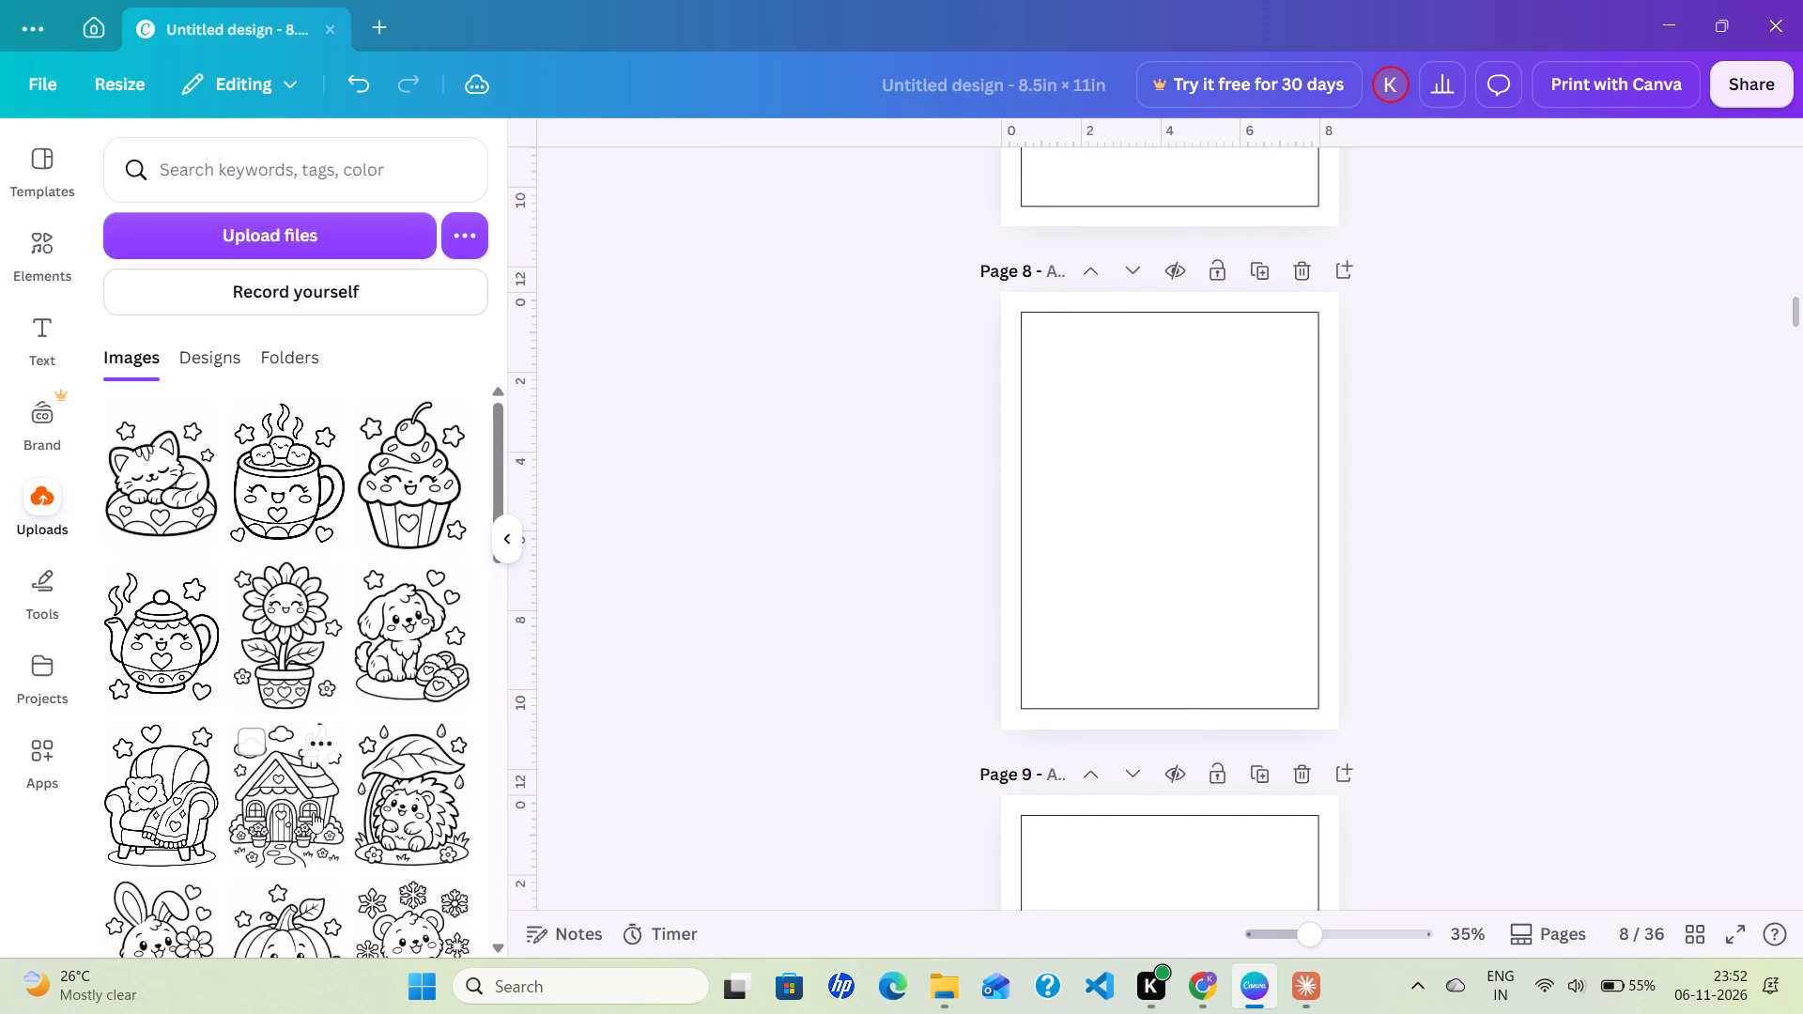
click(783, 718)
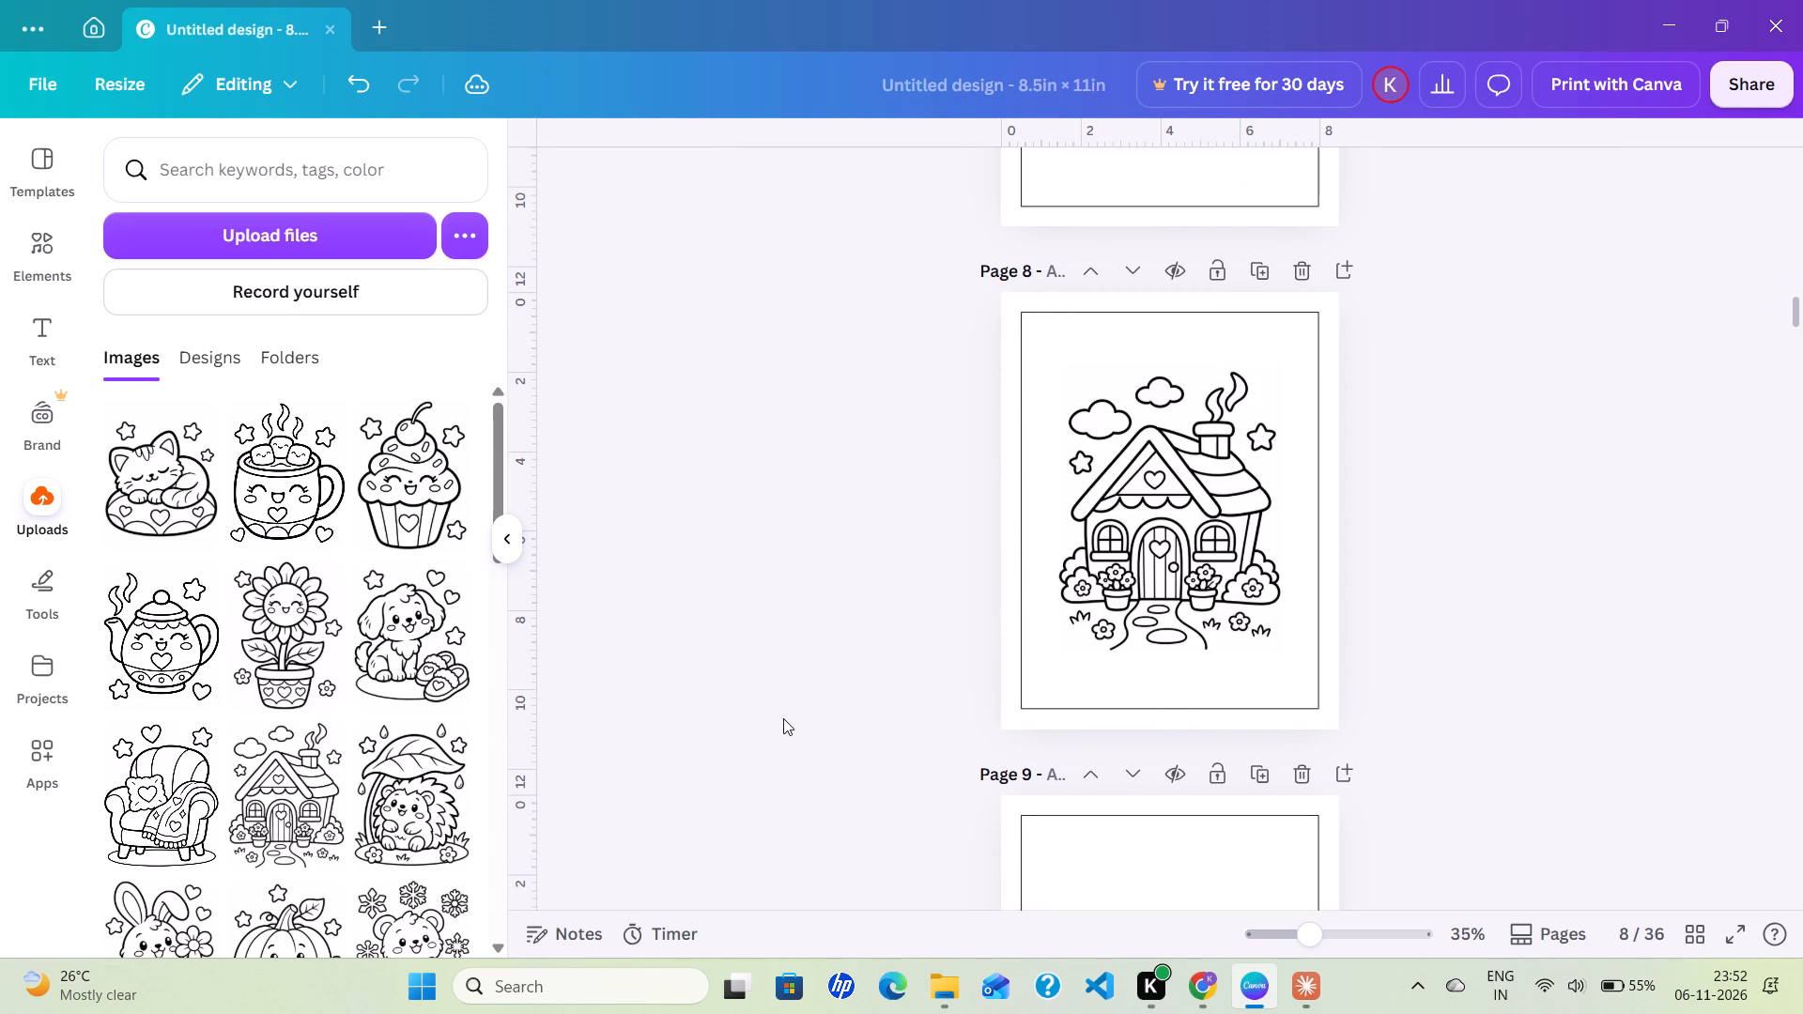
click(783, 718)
Check the size and position settings of the outlined guide rectangle on page 8.
click(1012, 649)
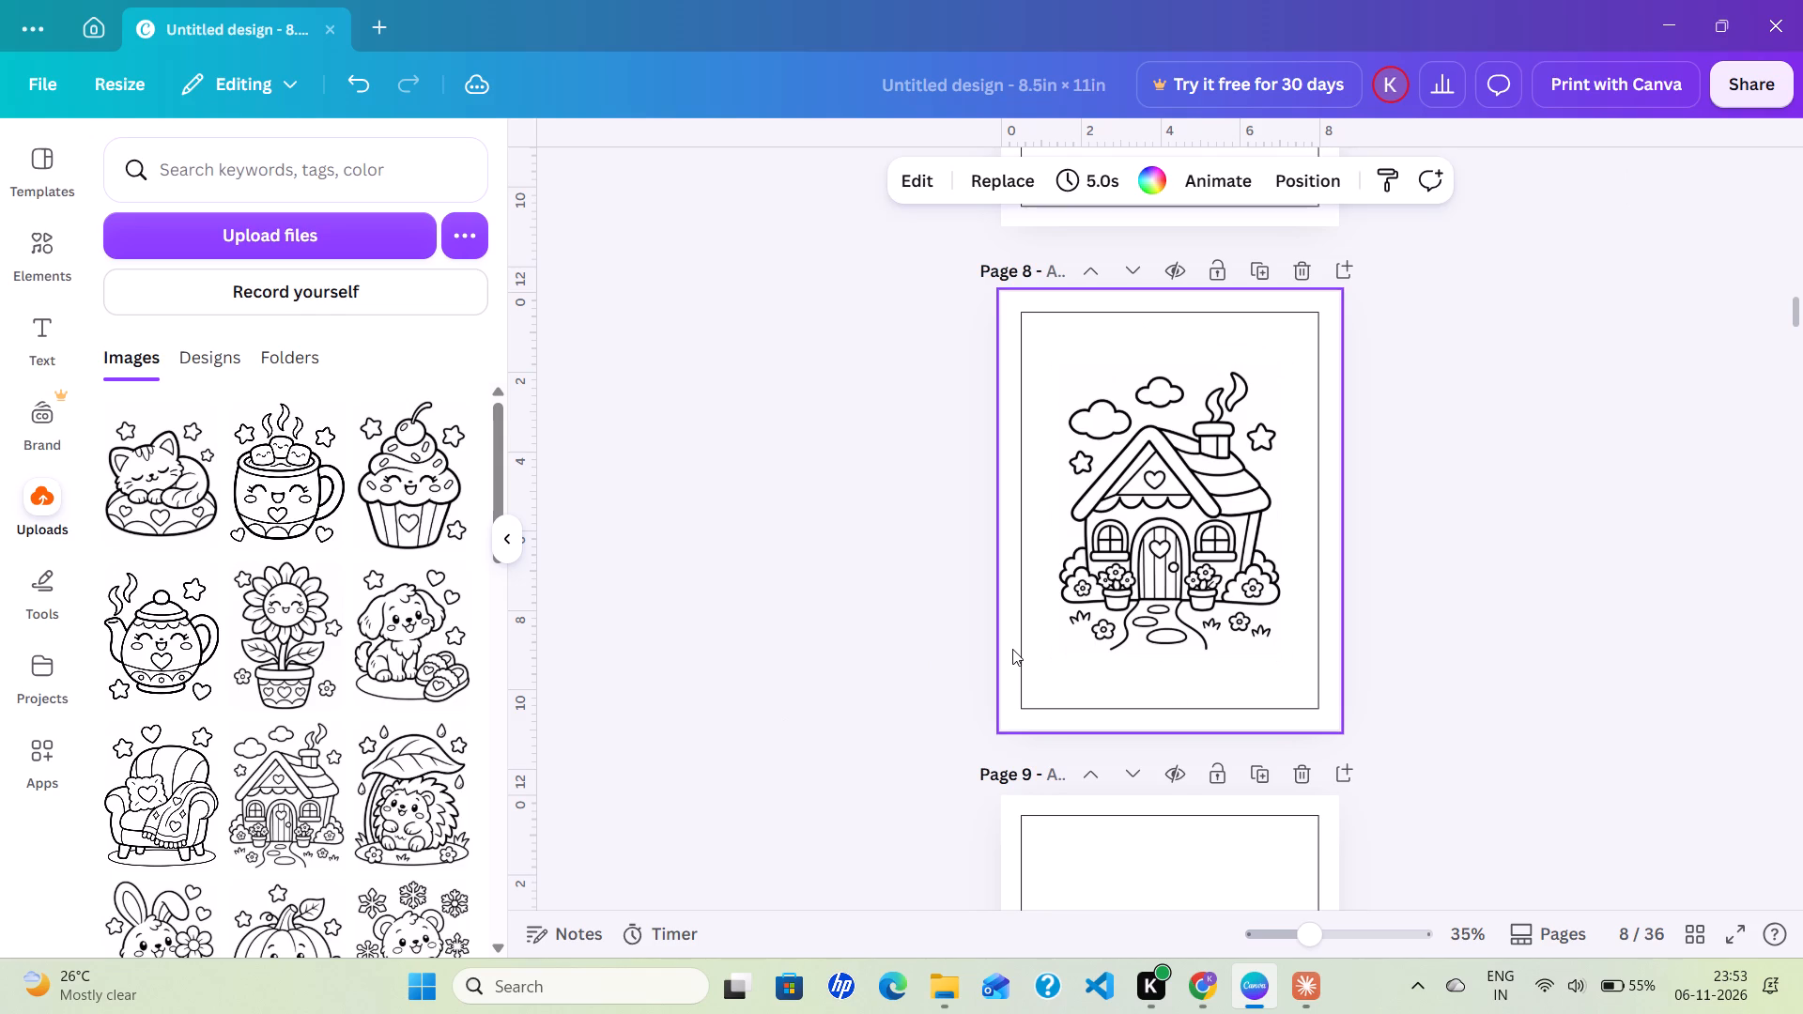
click(1057, 325)
click(1363, 169)
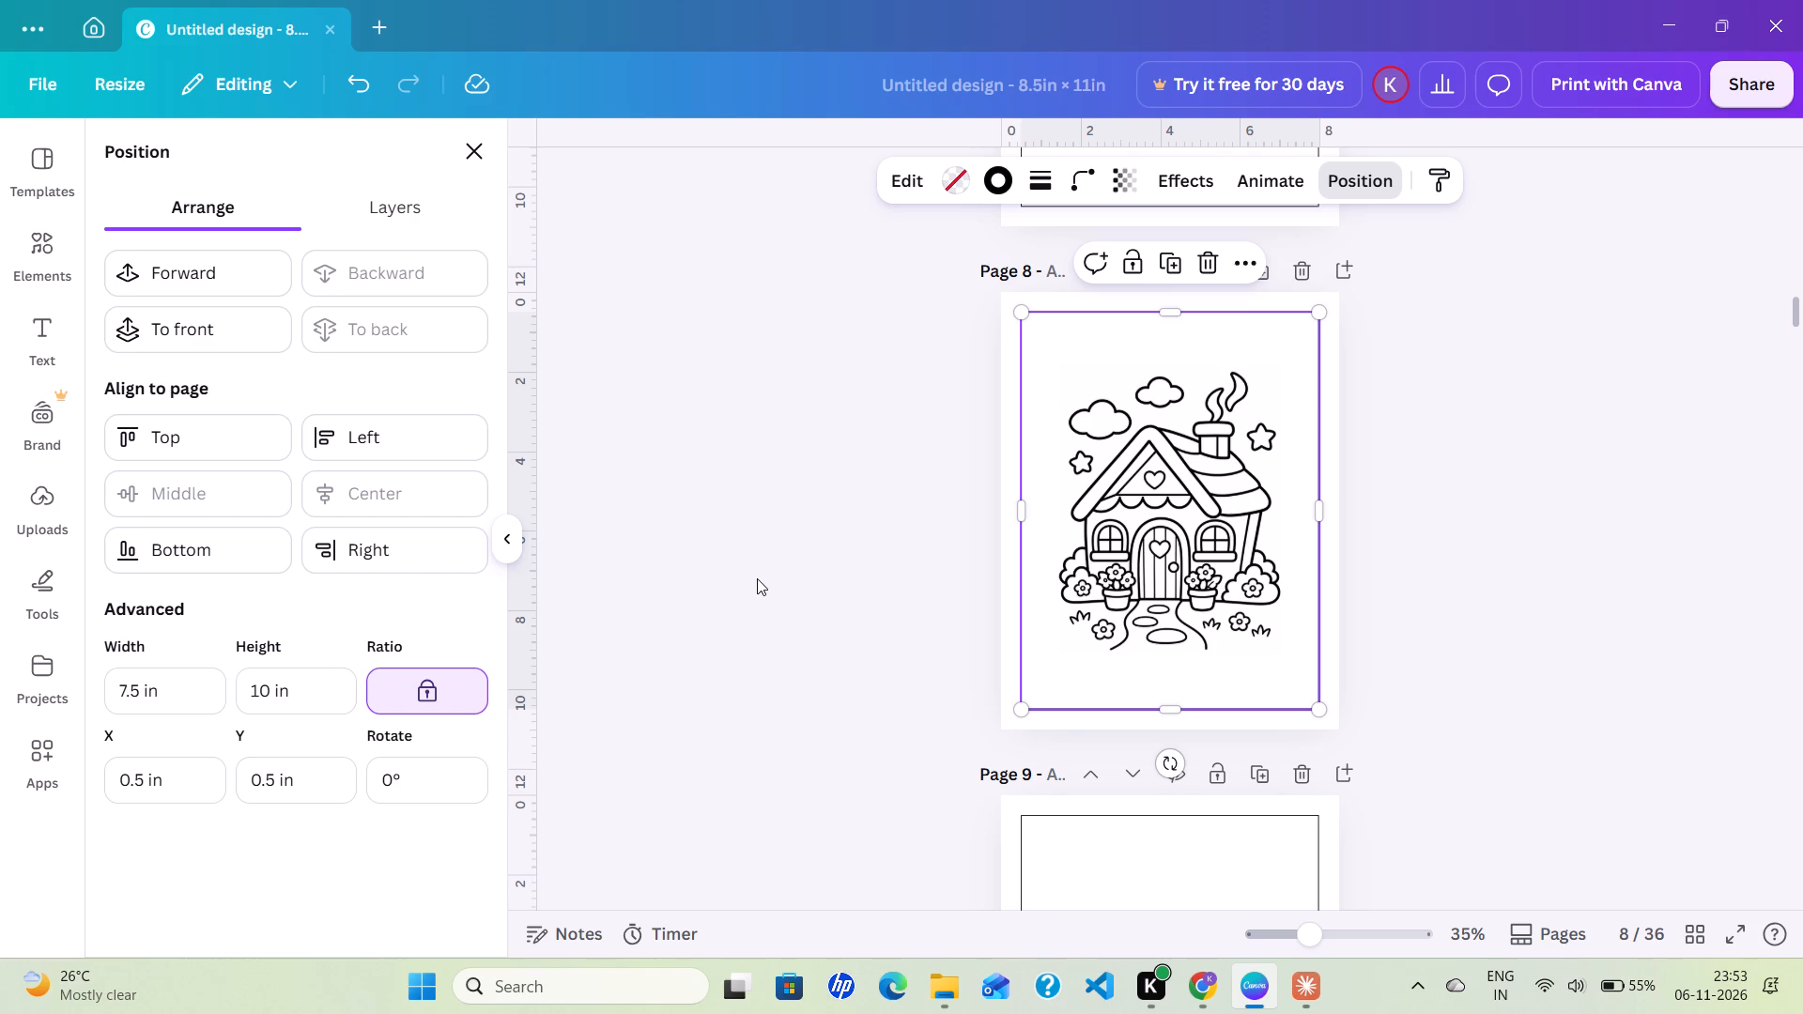
click(757, 578)
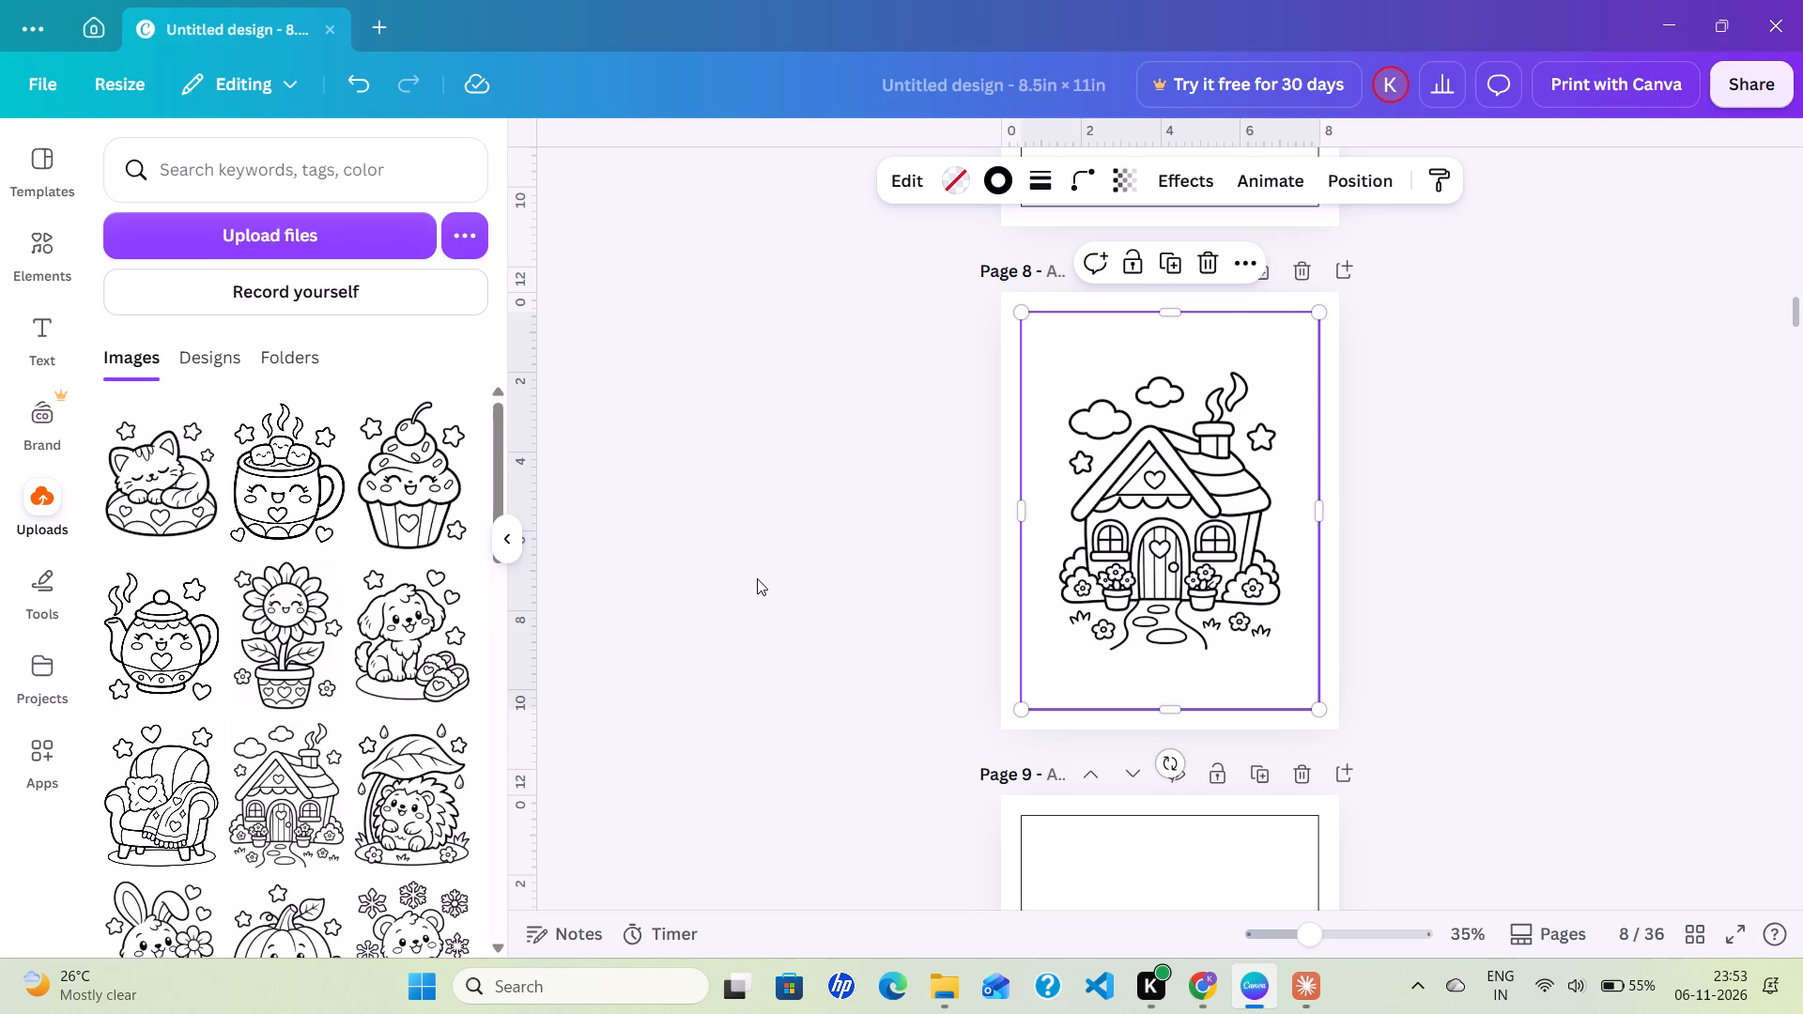
click(930, 745)
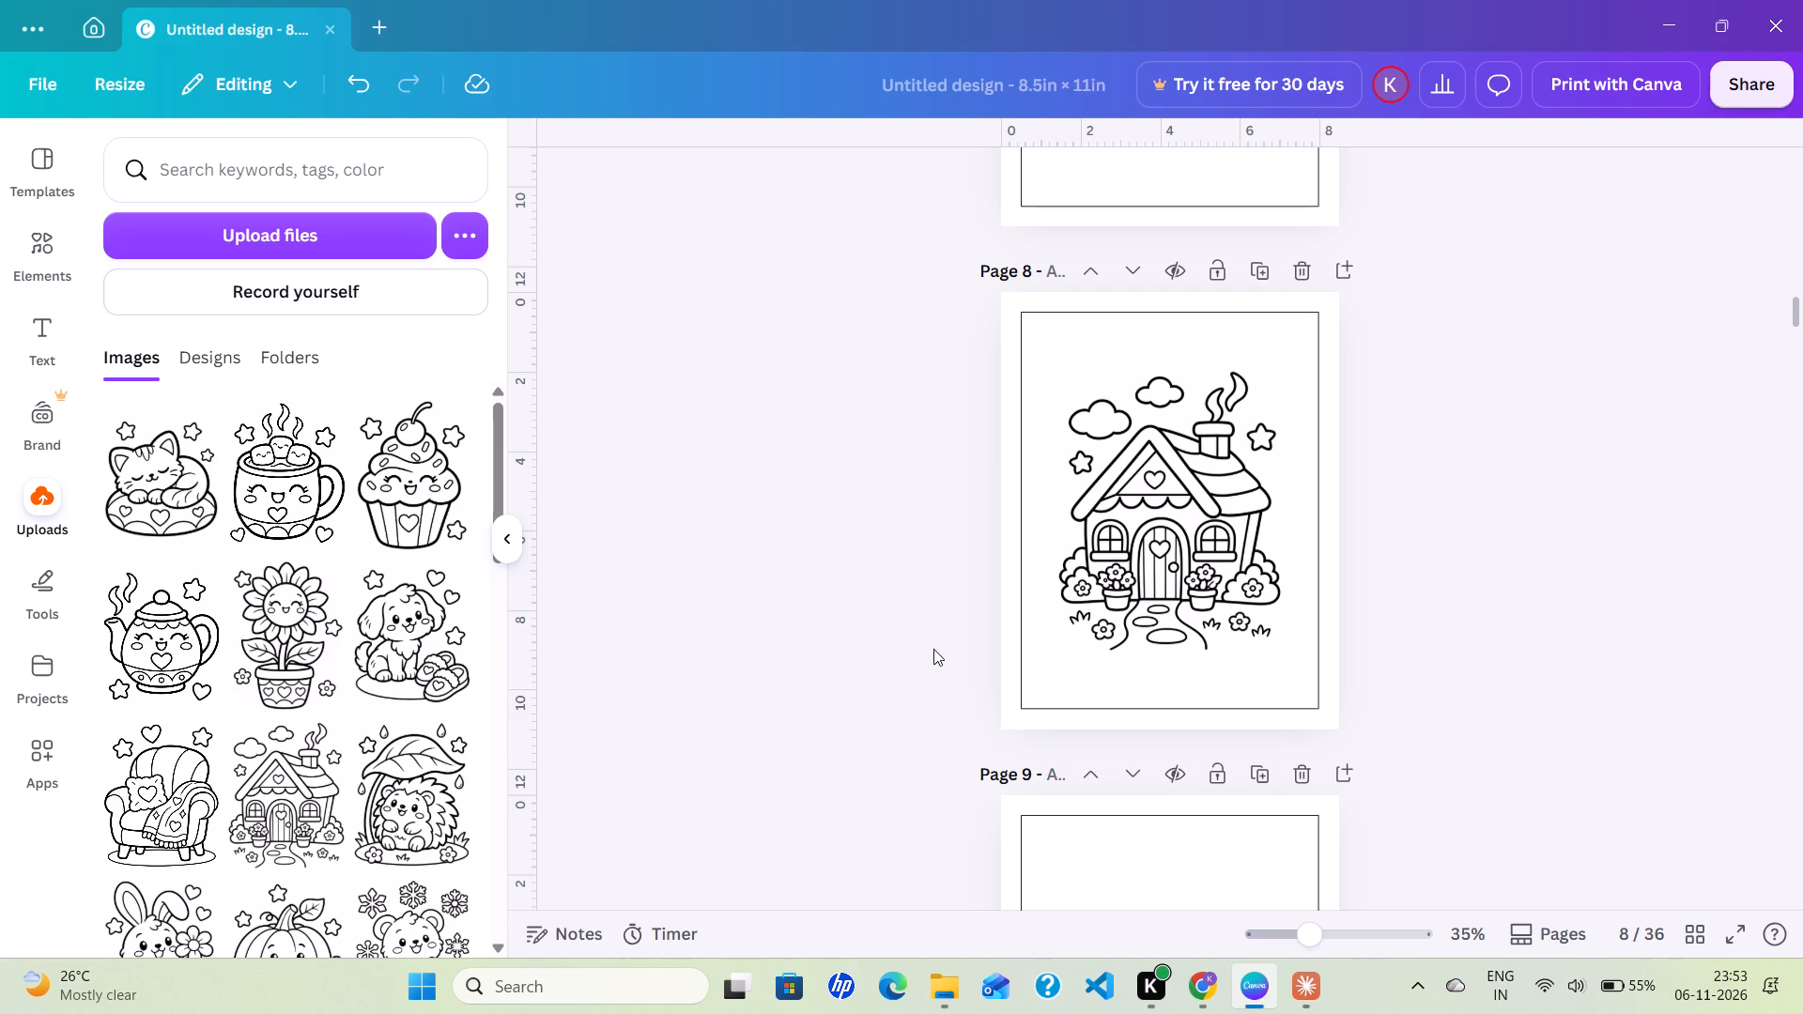
click(933, 649)
scroll(933, 649, down, 1)
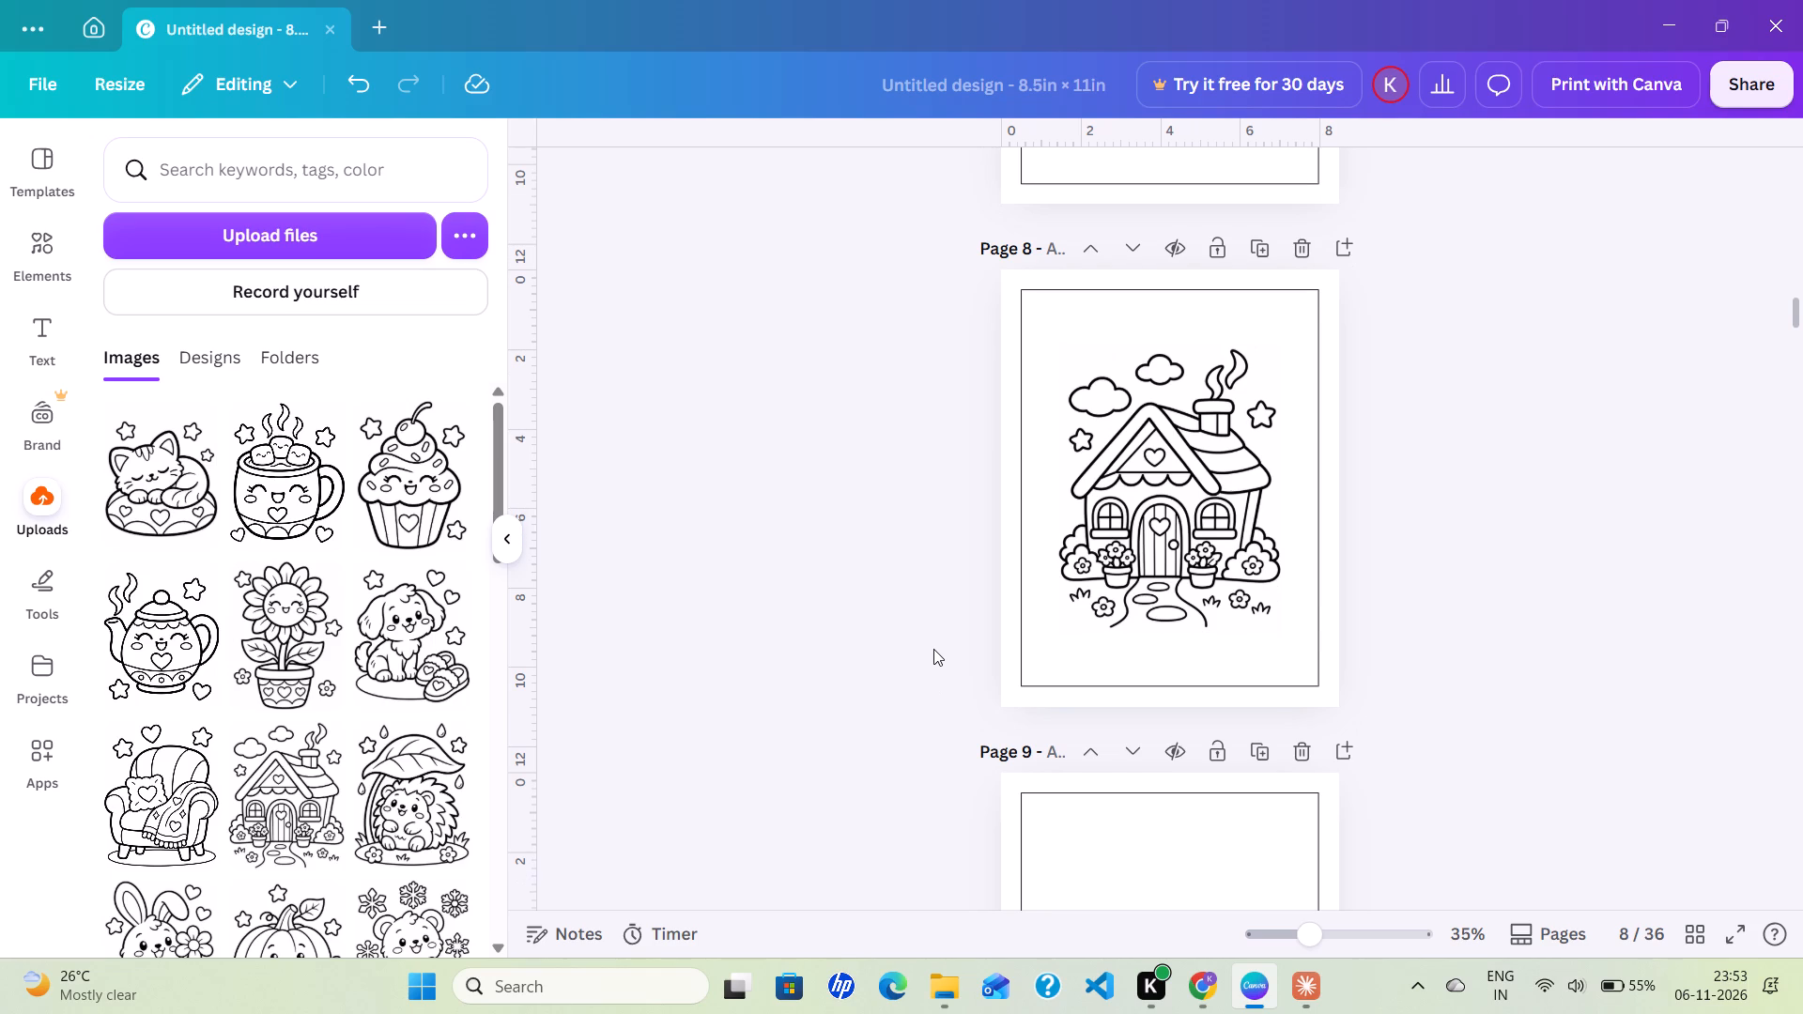
click(1217, 1013)
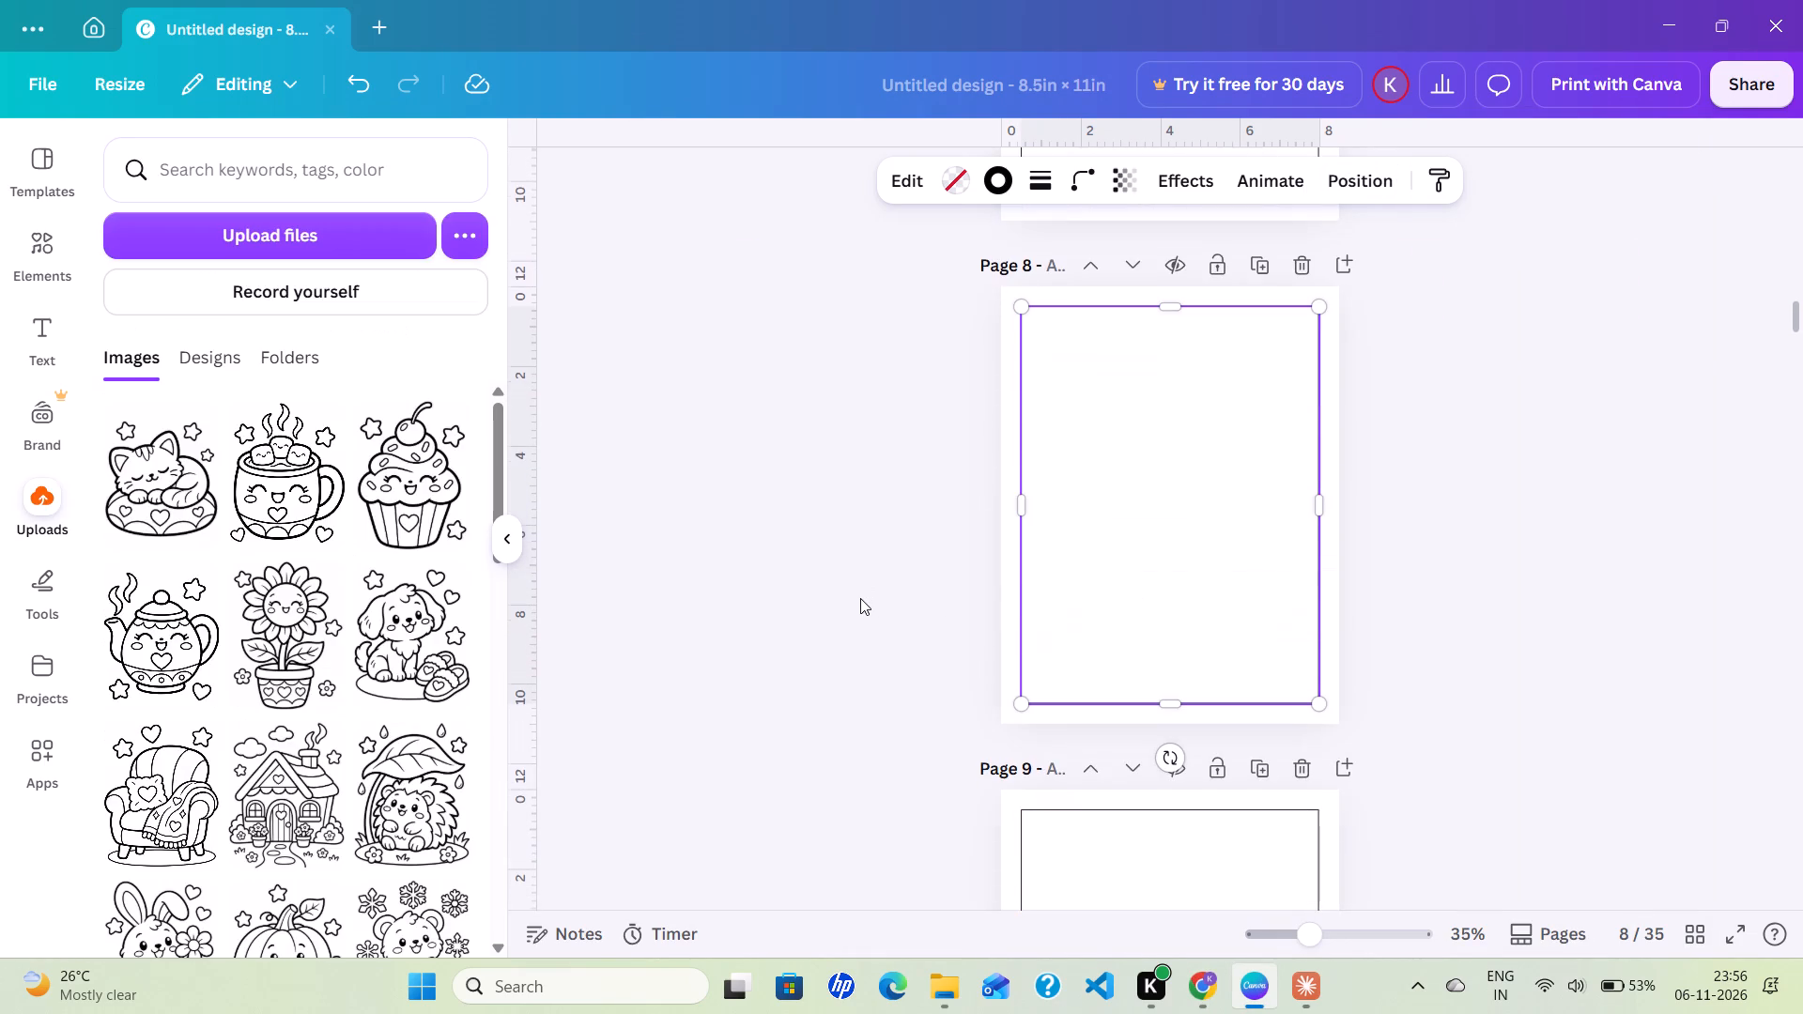
scroll(860, 598, down, 1)
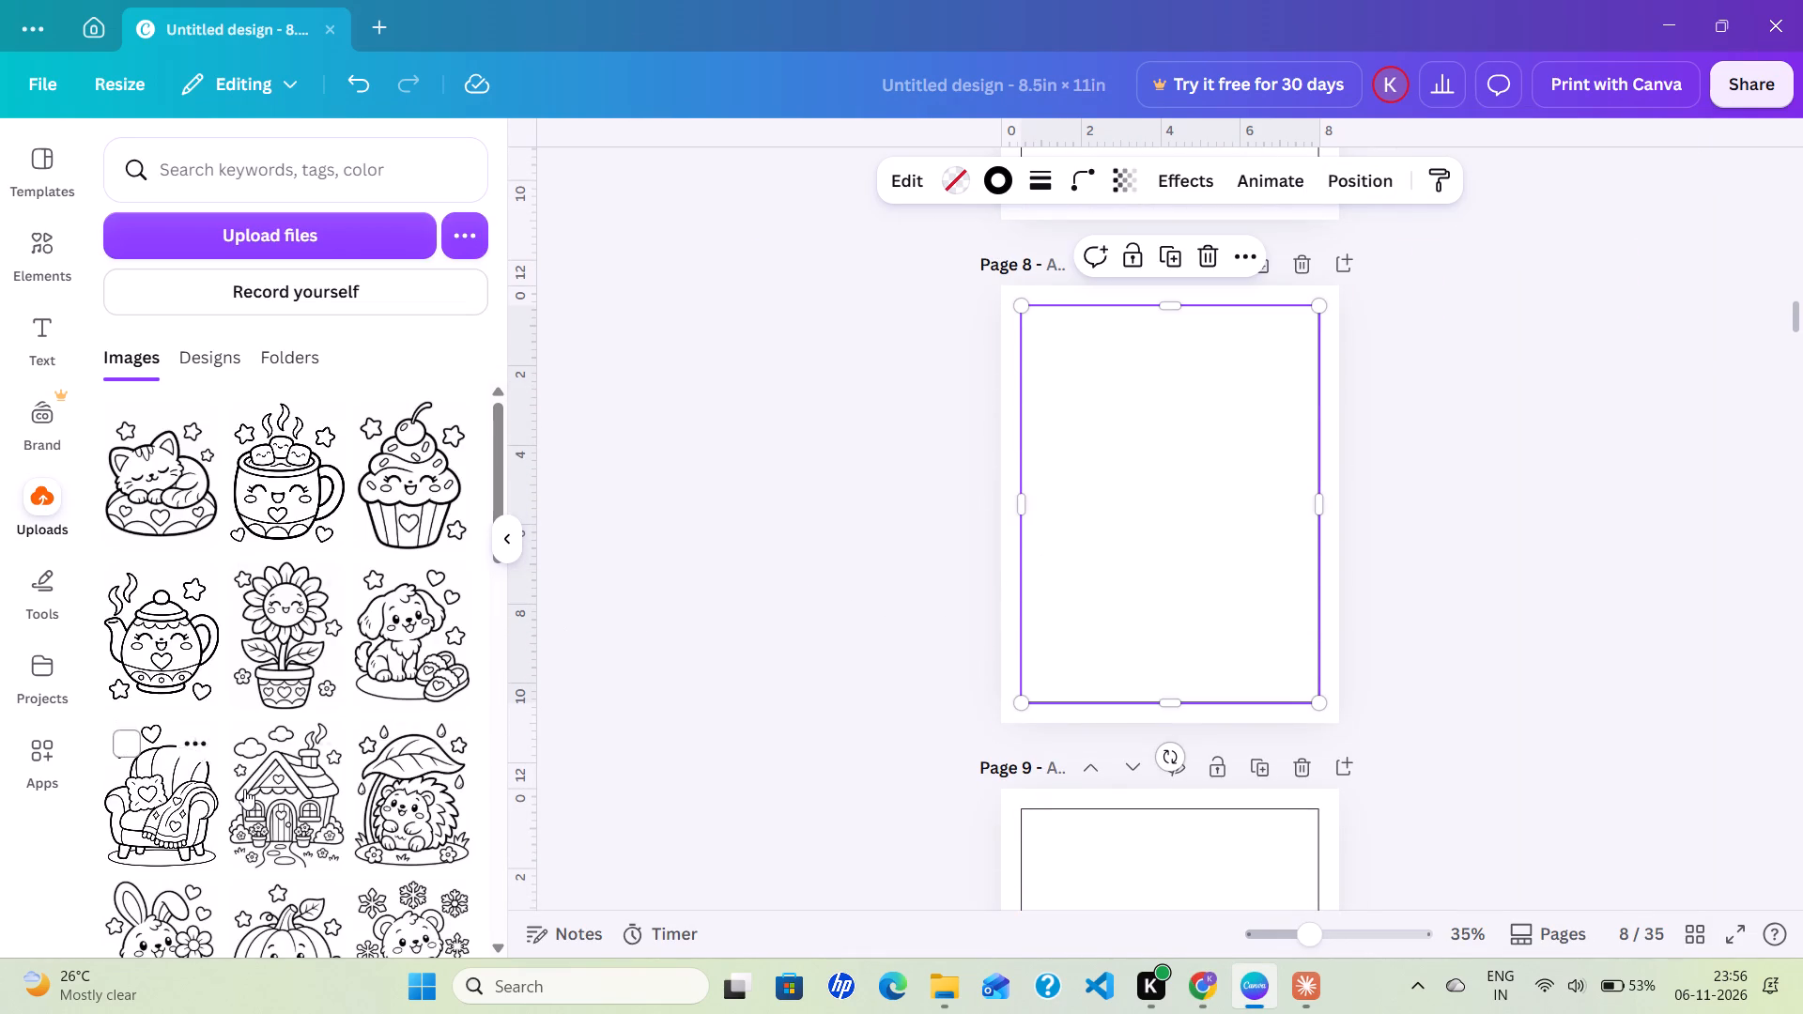
scroll(631, 650, up, 5)
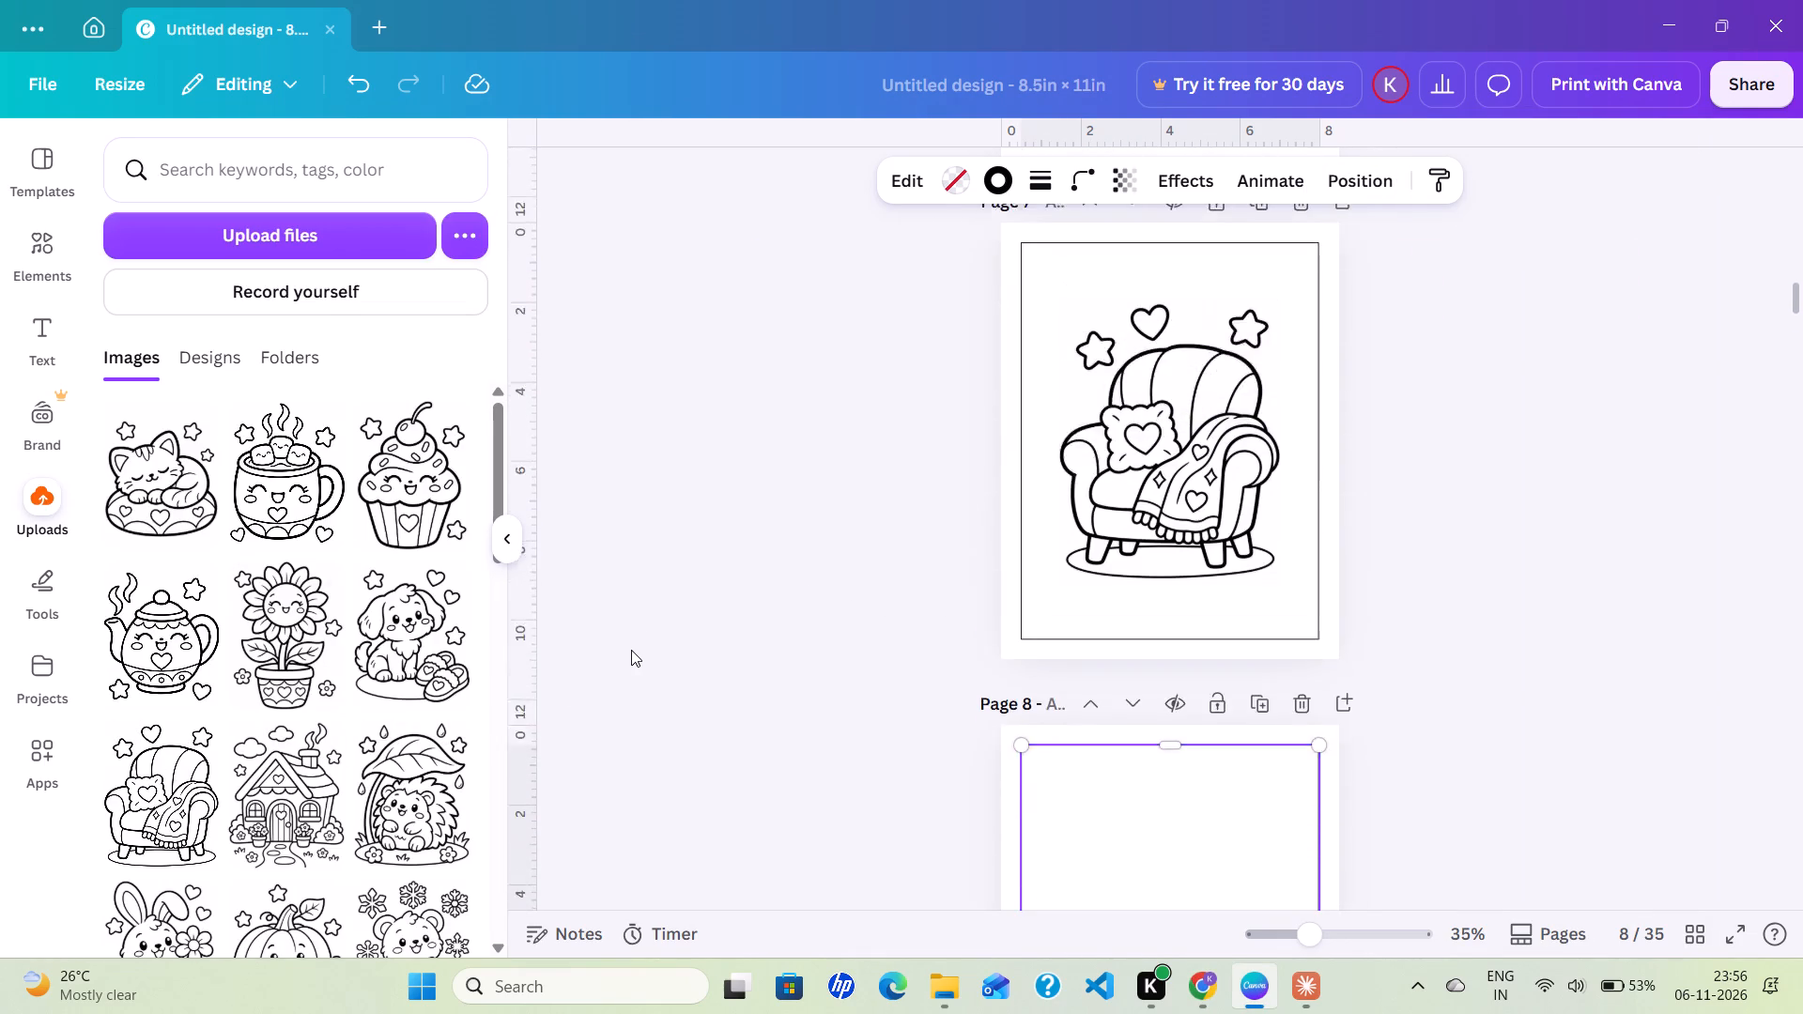
scroll(631, 650, up, 2)
scroll(631, 650, down, 6)
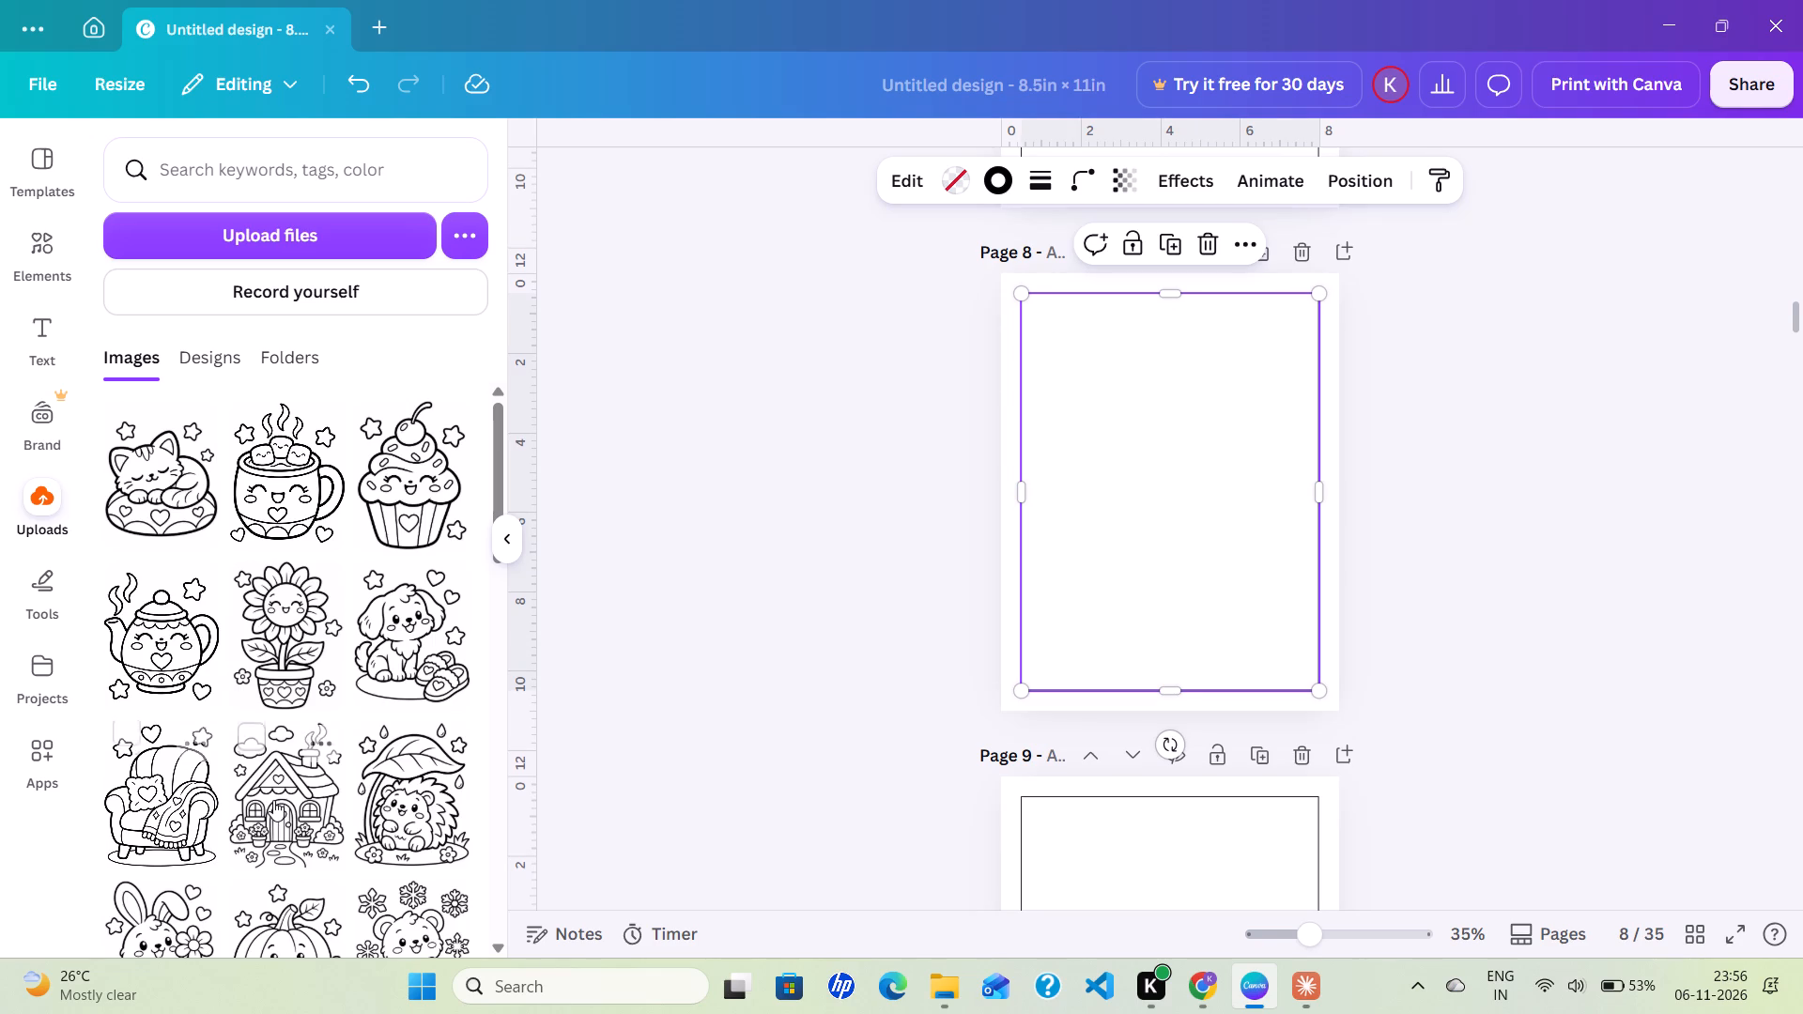
click(273, 800)
click(737, 684)
Place the hedgehog-under-a-leaf illustration on page 9 and the bunny with a flower on page 10.
scroll(737, 684, down, 1)
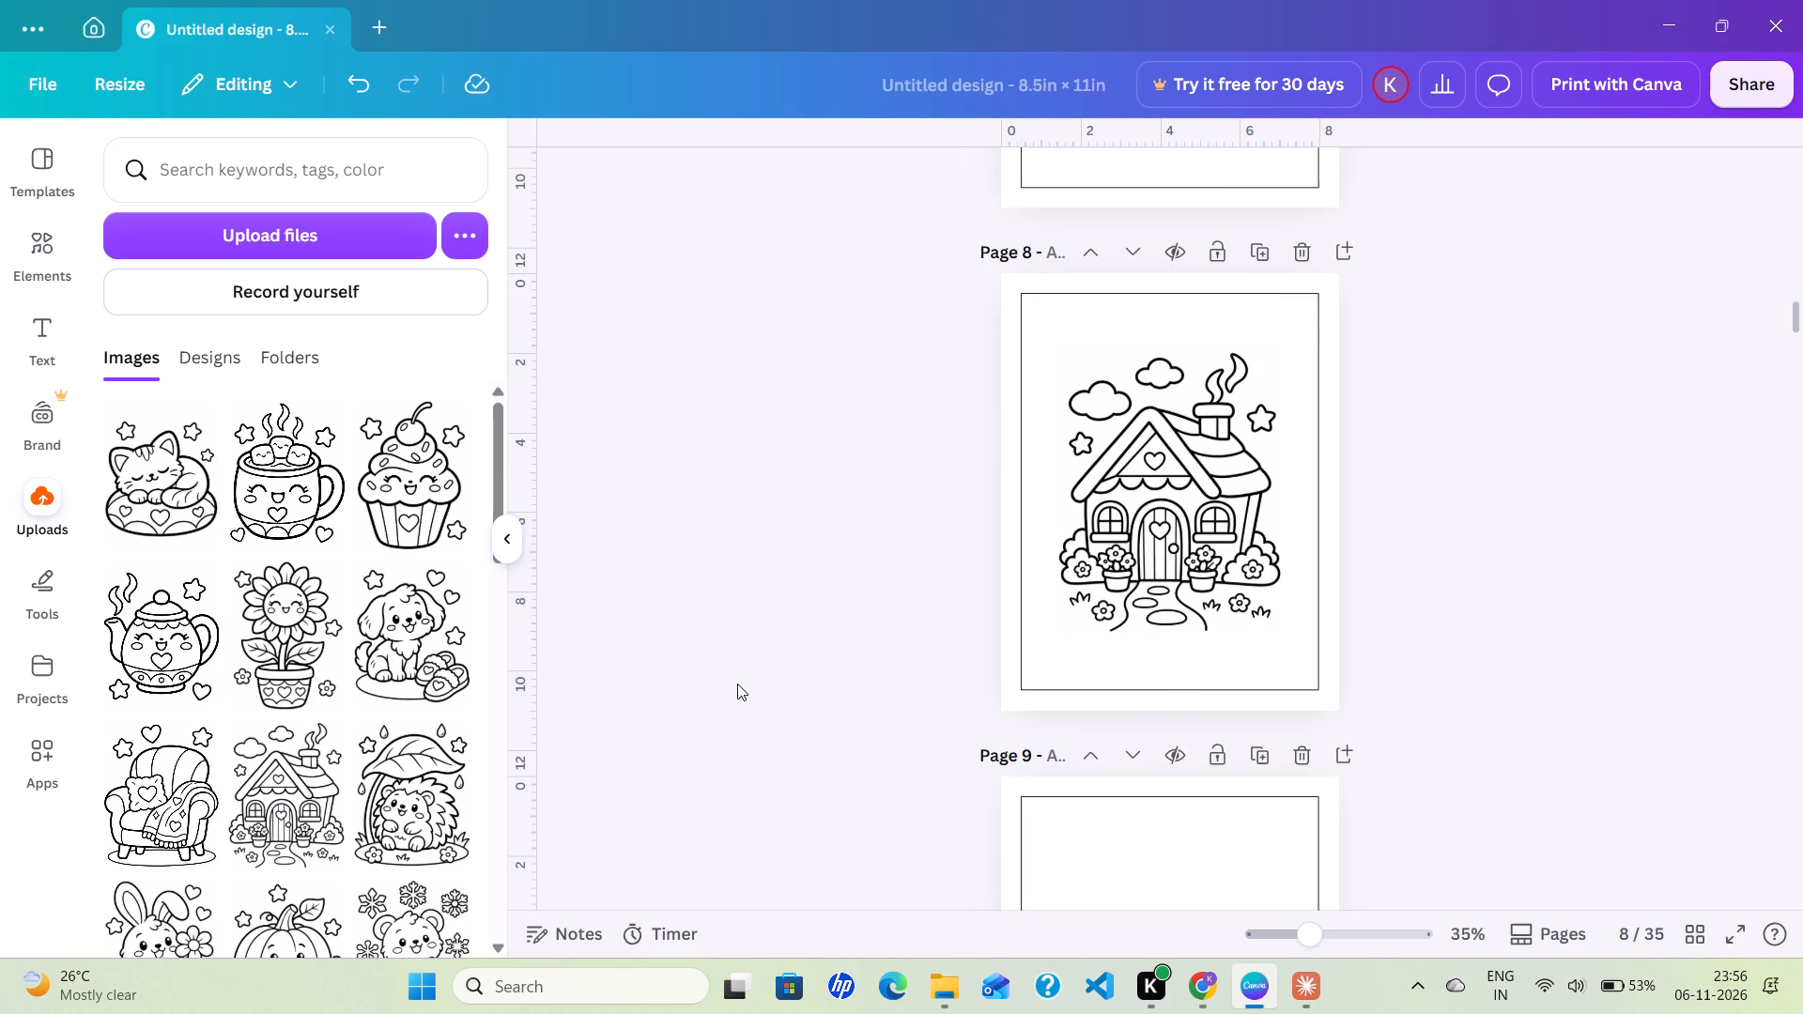
scroll(737, 684, down, 3)
click(402, 831)
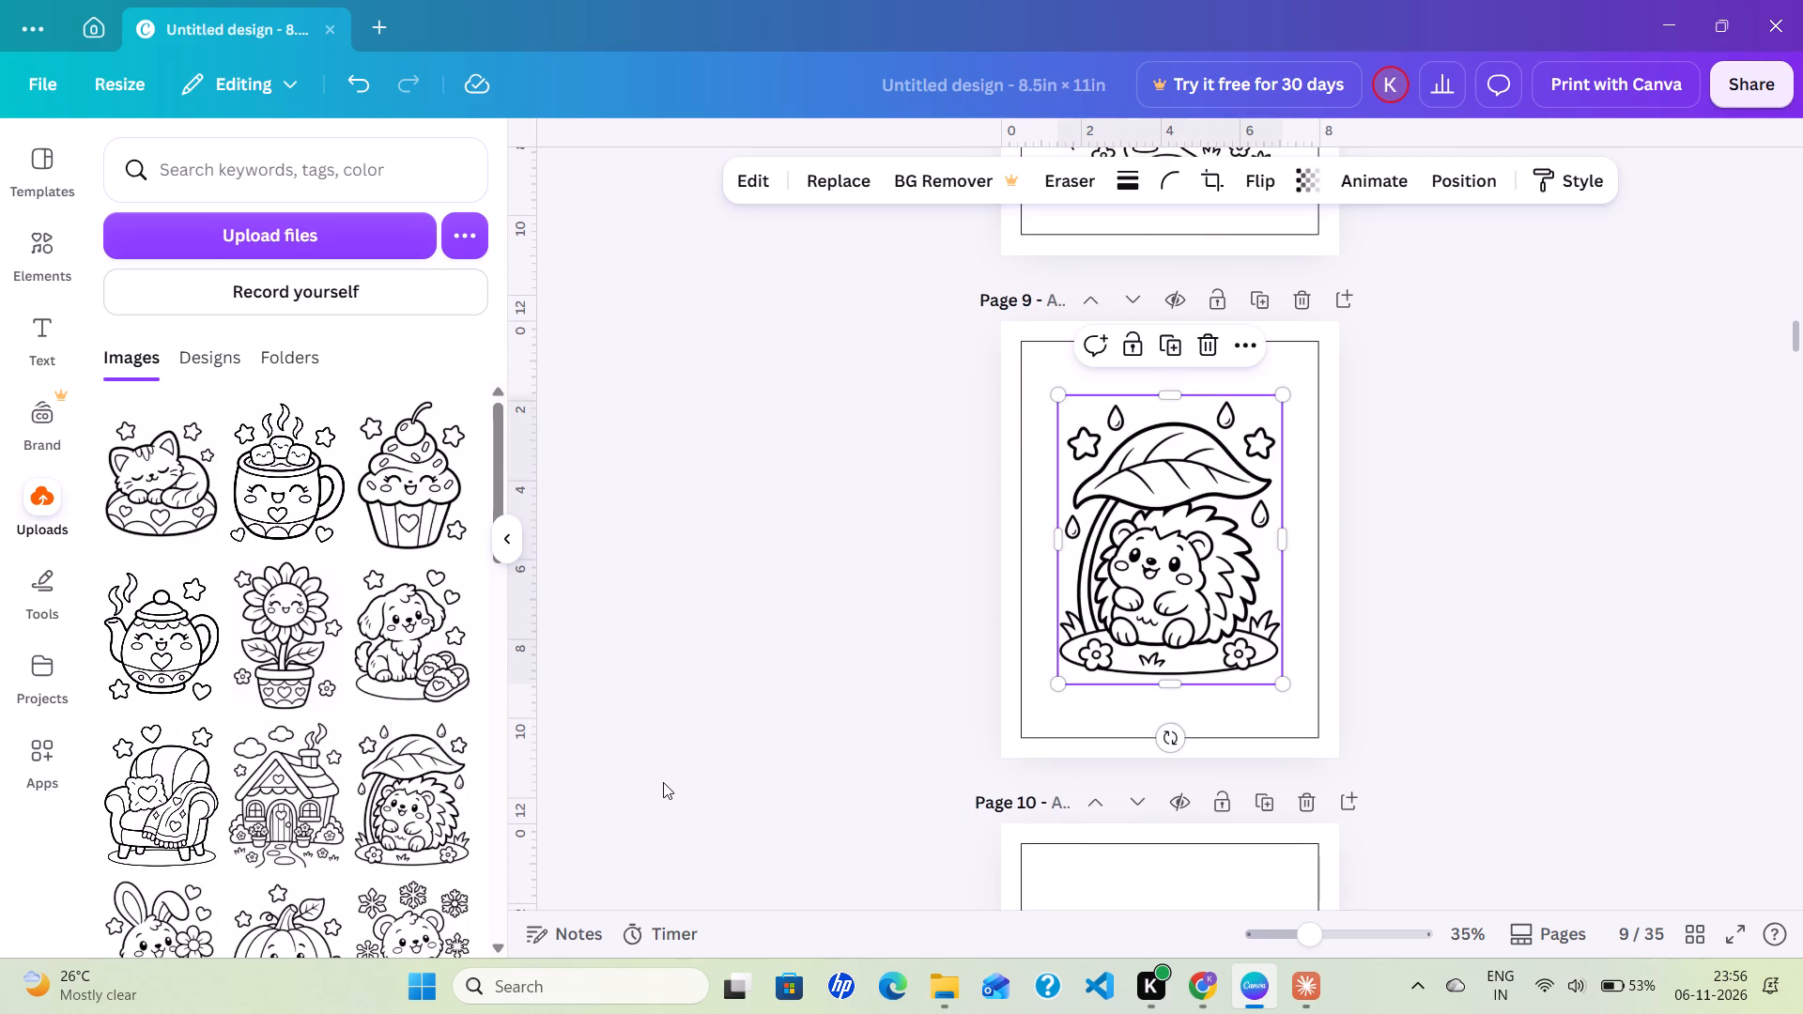
click(663, 782)
scroll(663, 782, down, 5)
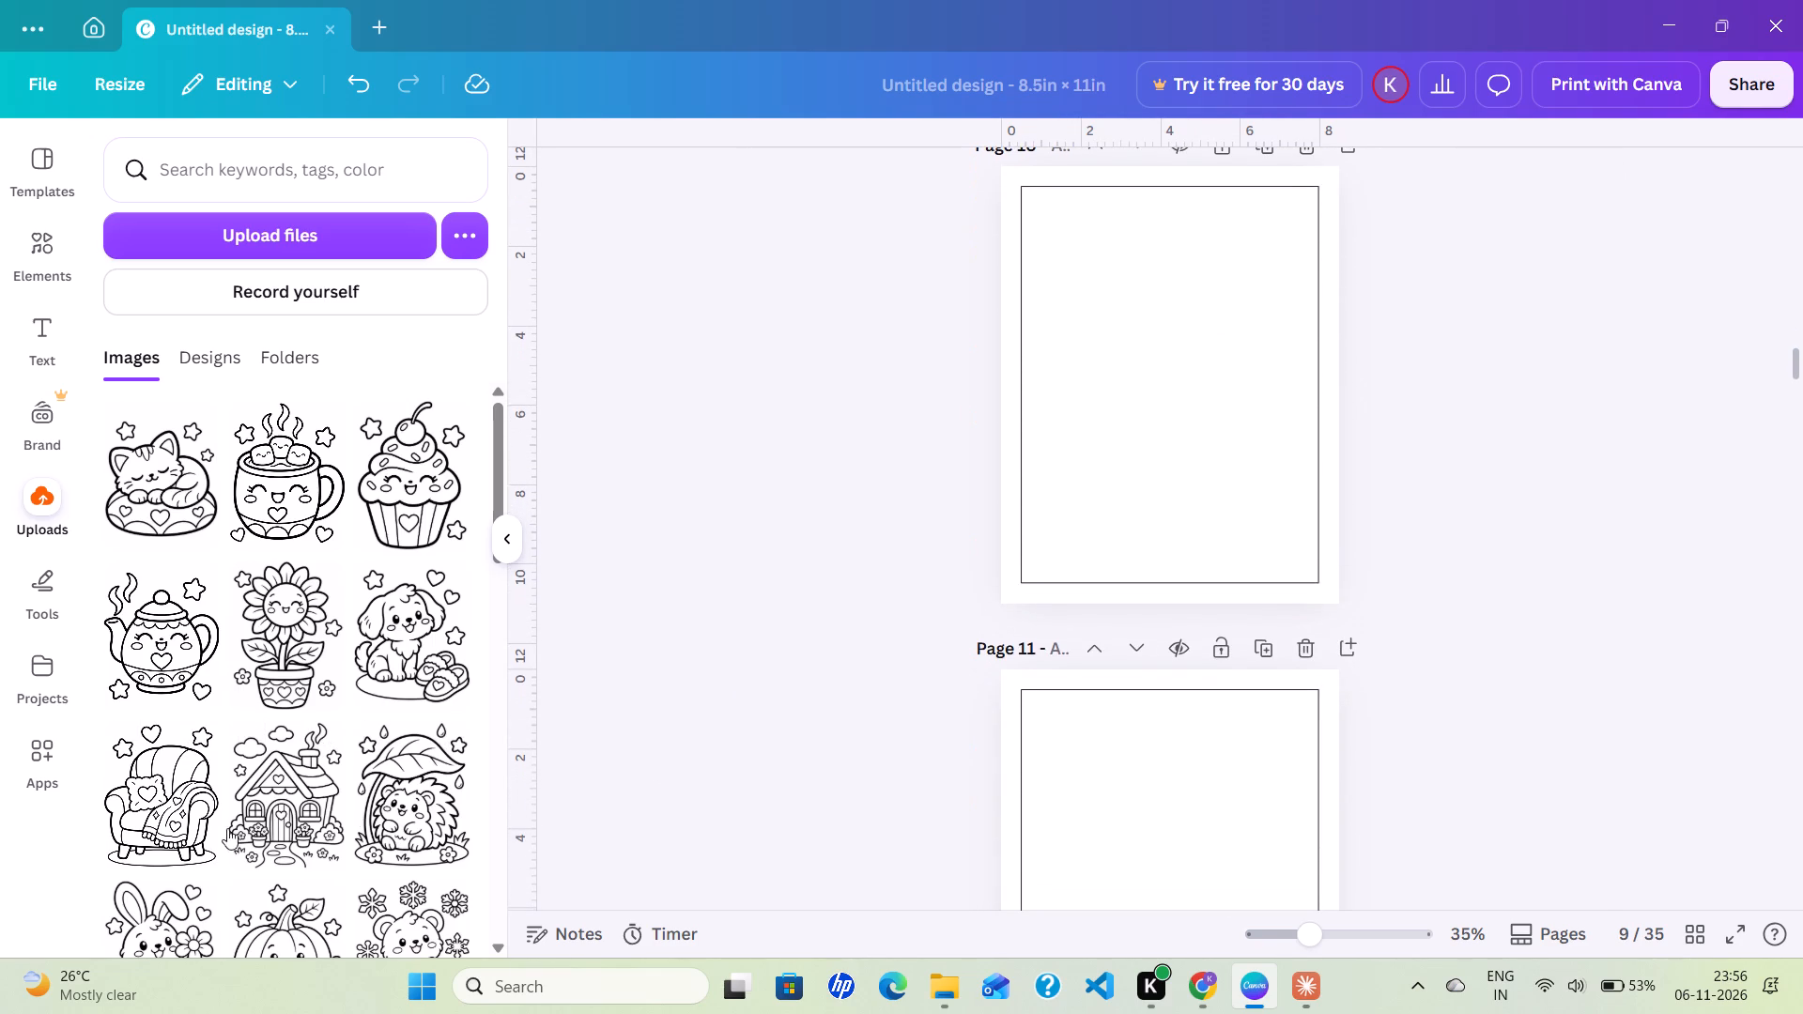
scroll(203, 824, down, 3)
click(145, 654)
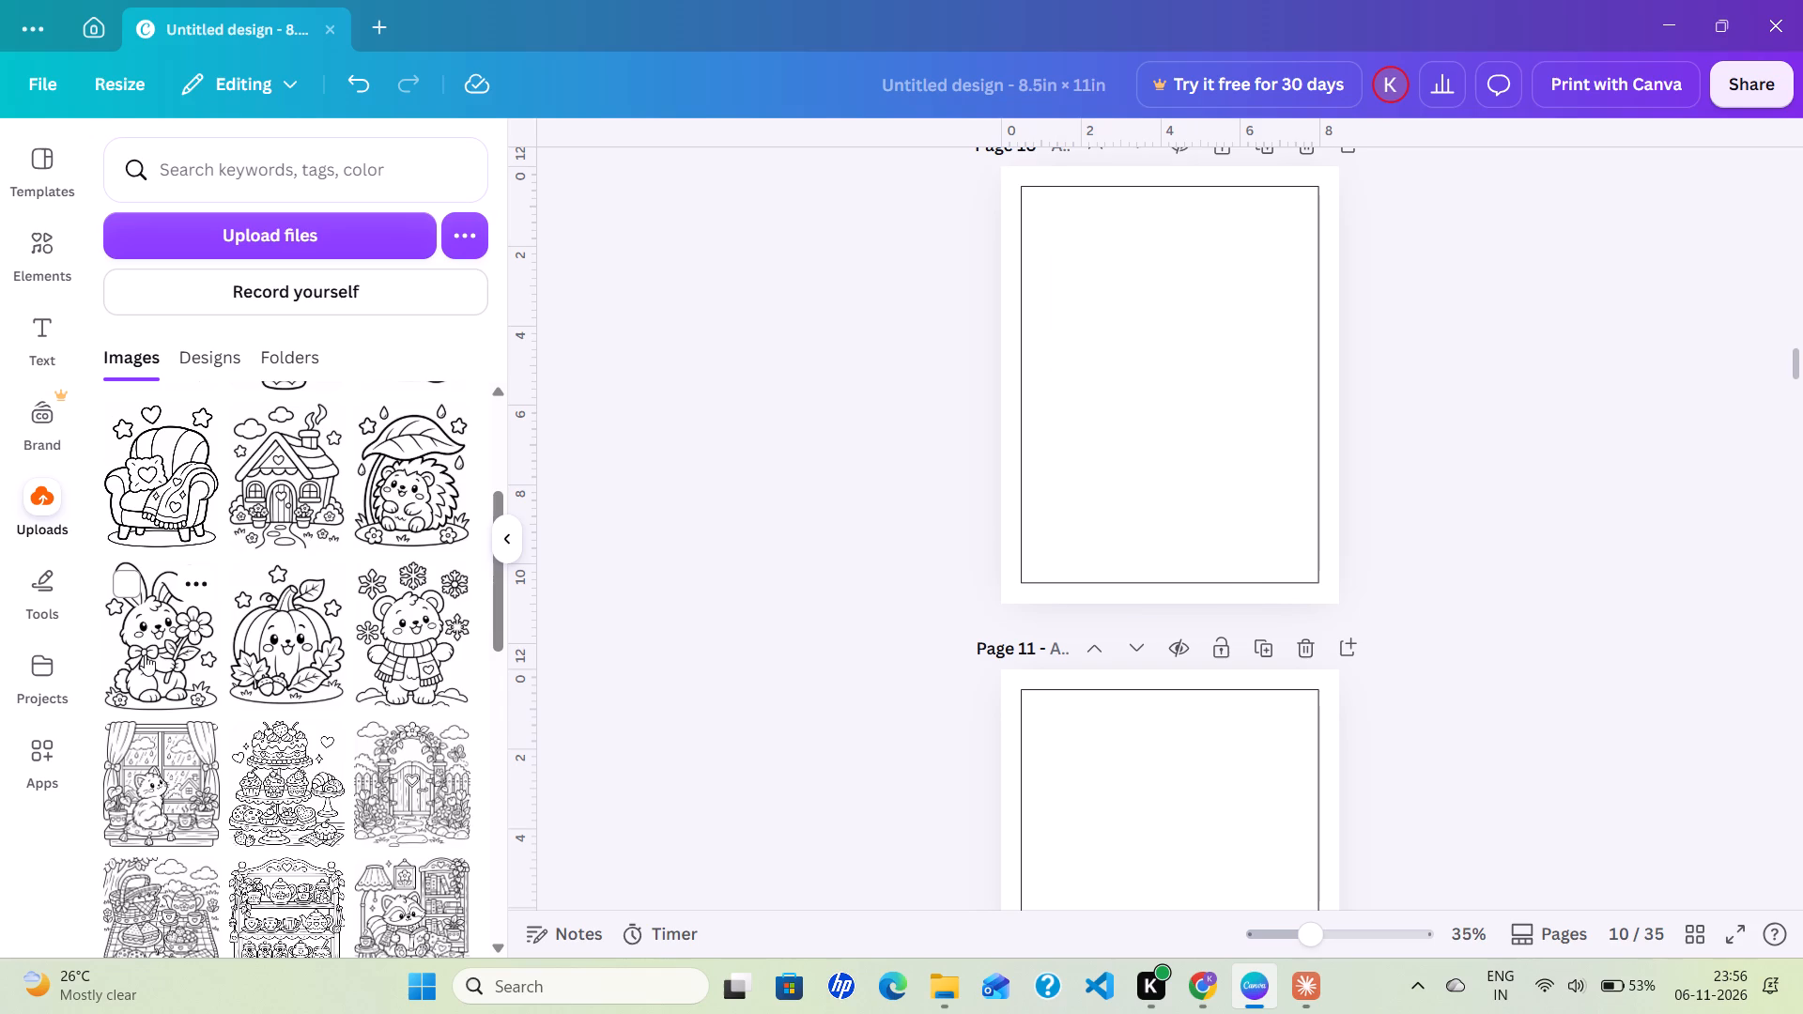
click(704, 657)
Place the smiling pumpkin illustration on page 11 and the bear with a scarf and snowflakes on page 12.
scroll(671, 723, down, 3)
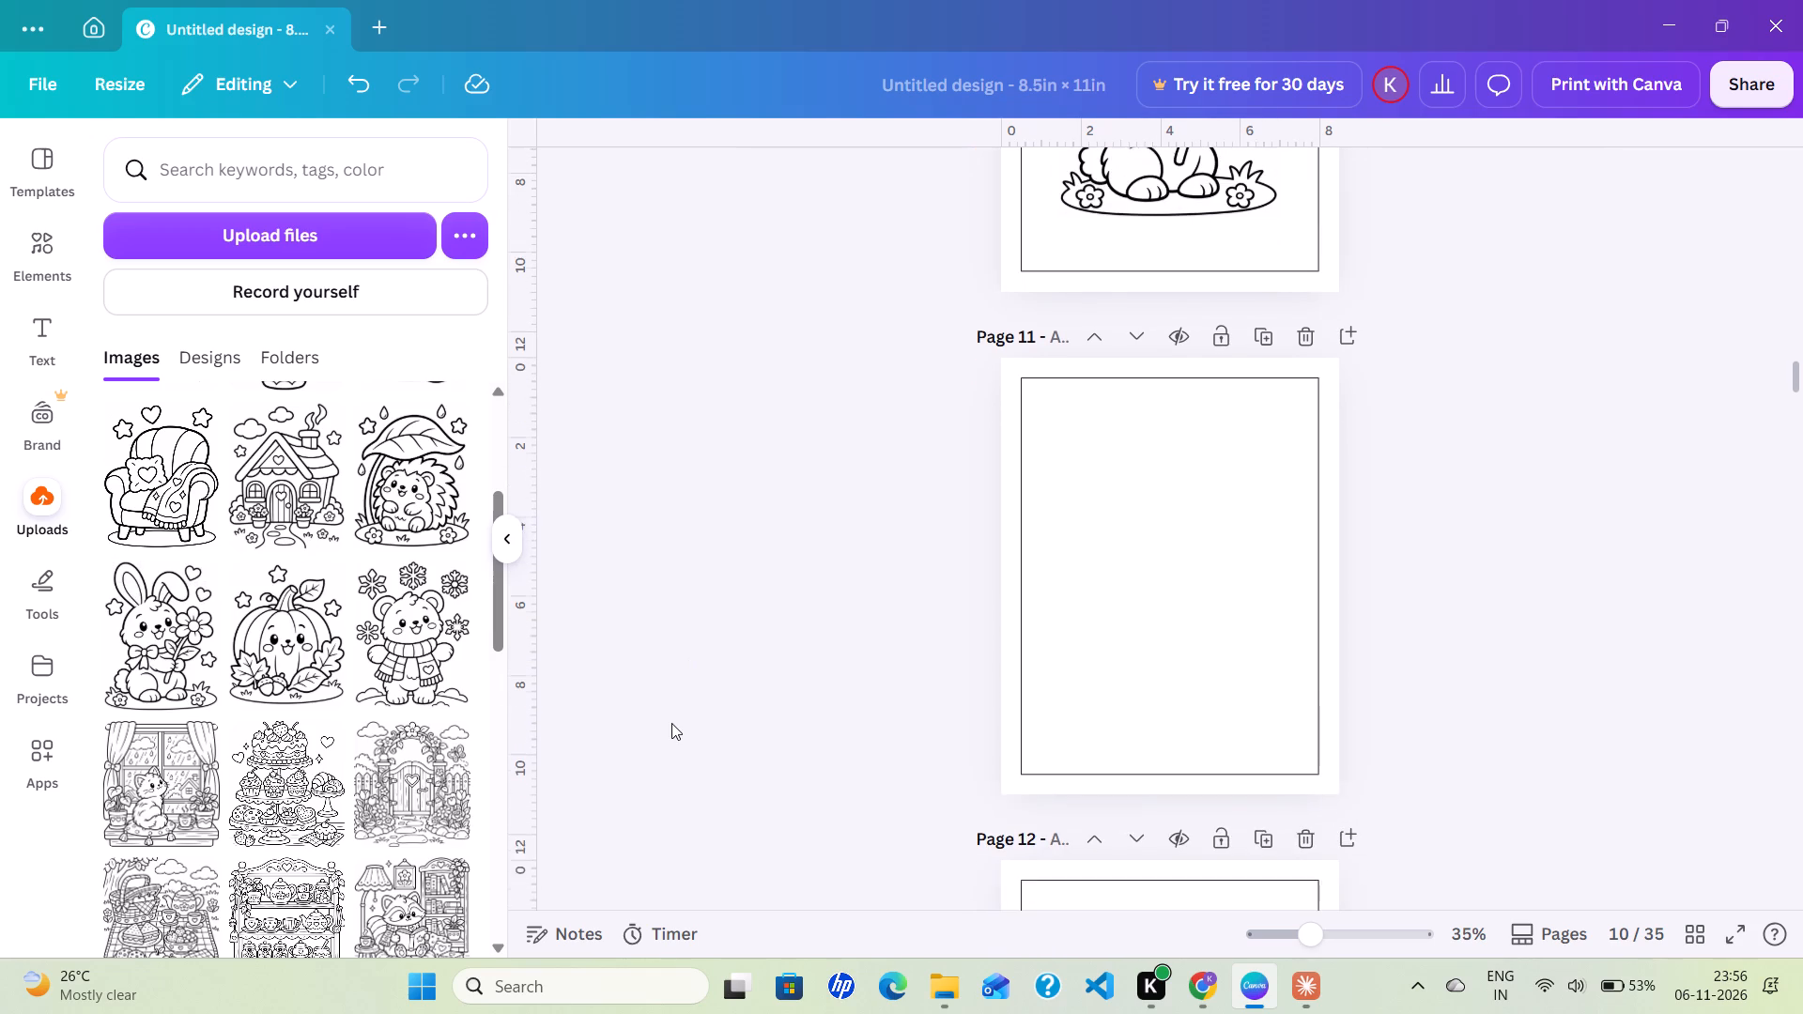
click(301, 665)
click(722, 718)
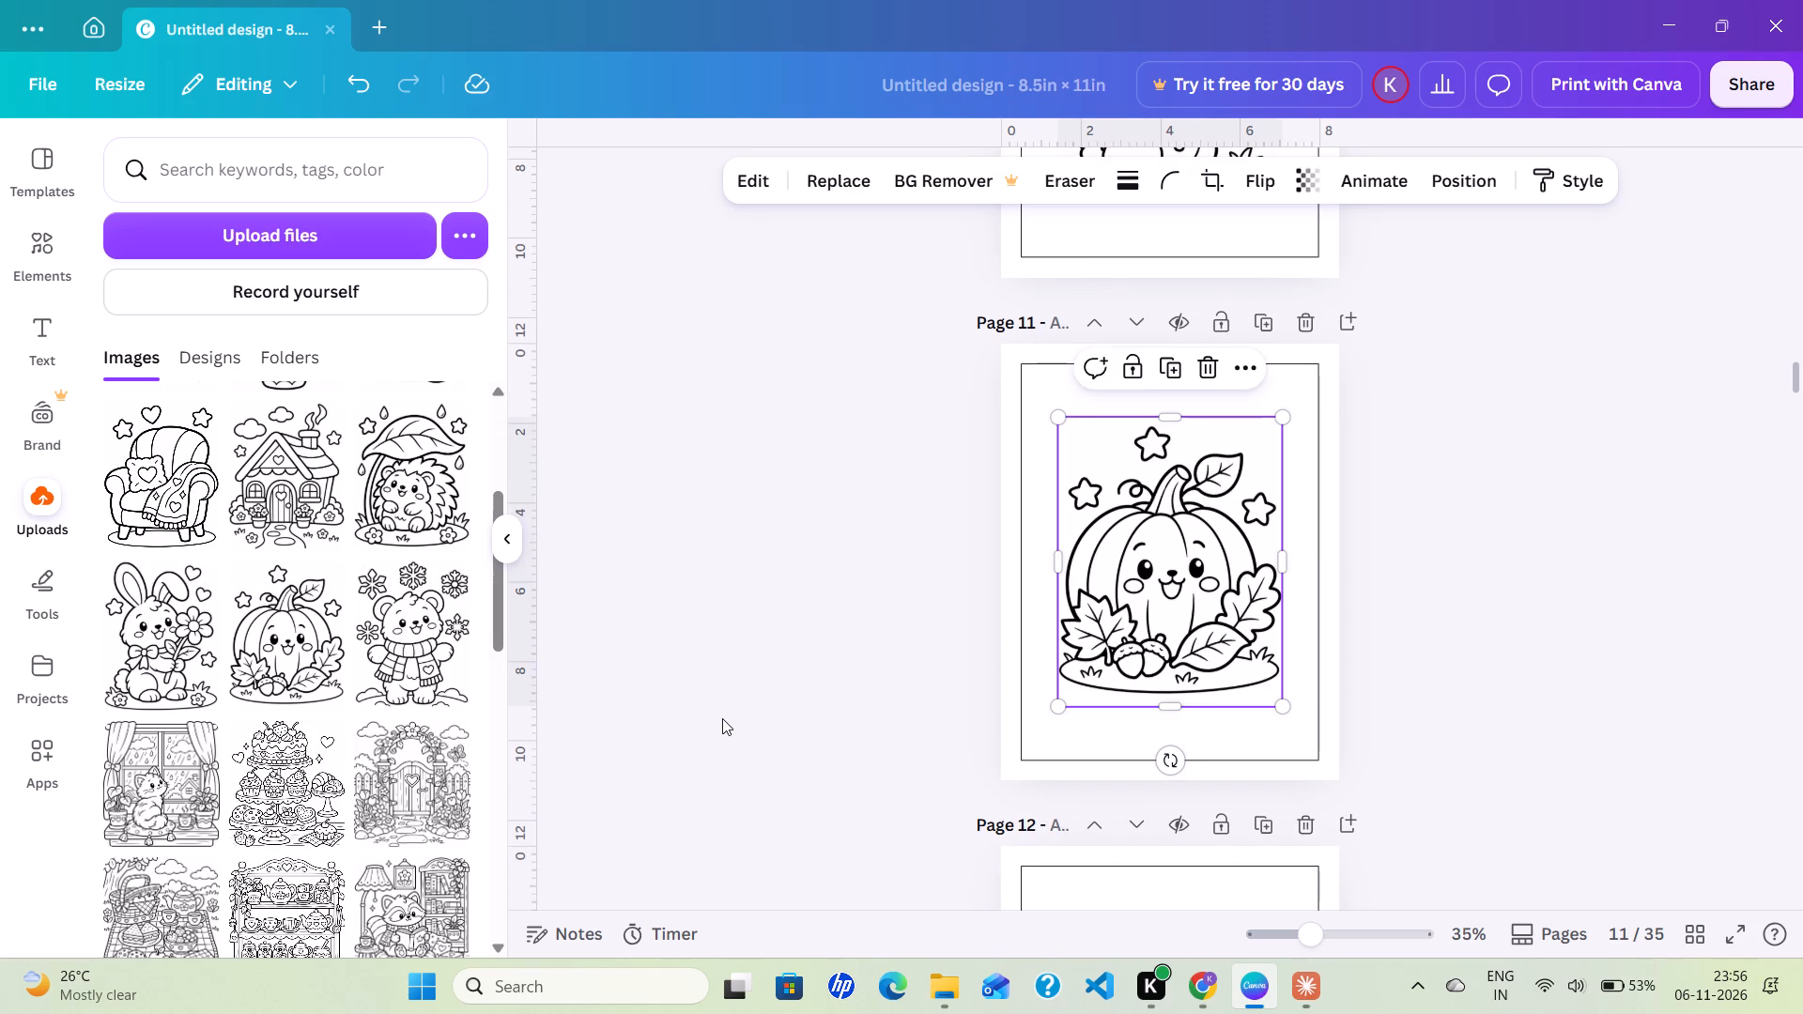
scroll(722, 718, down, 5)
click(422, 684)
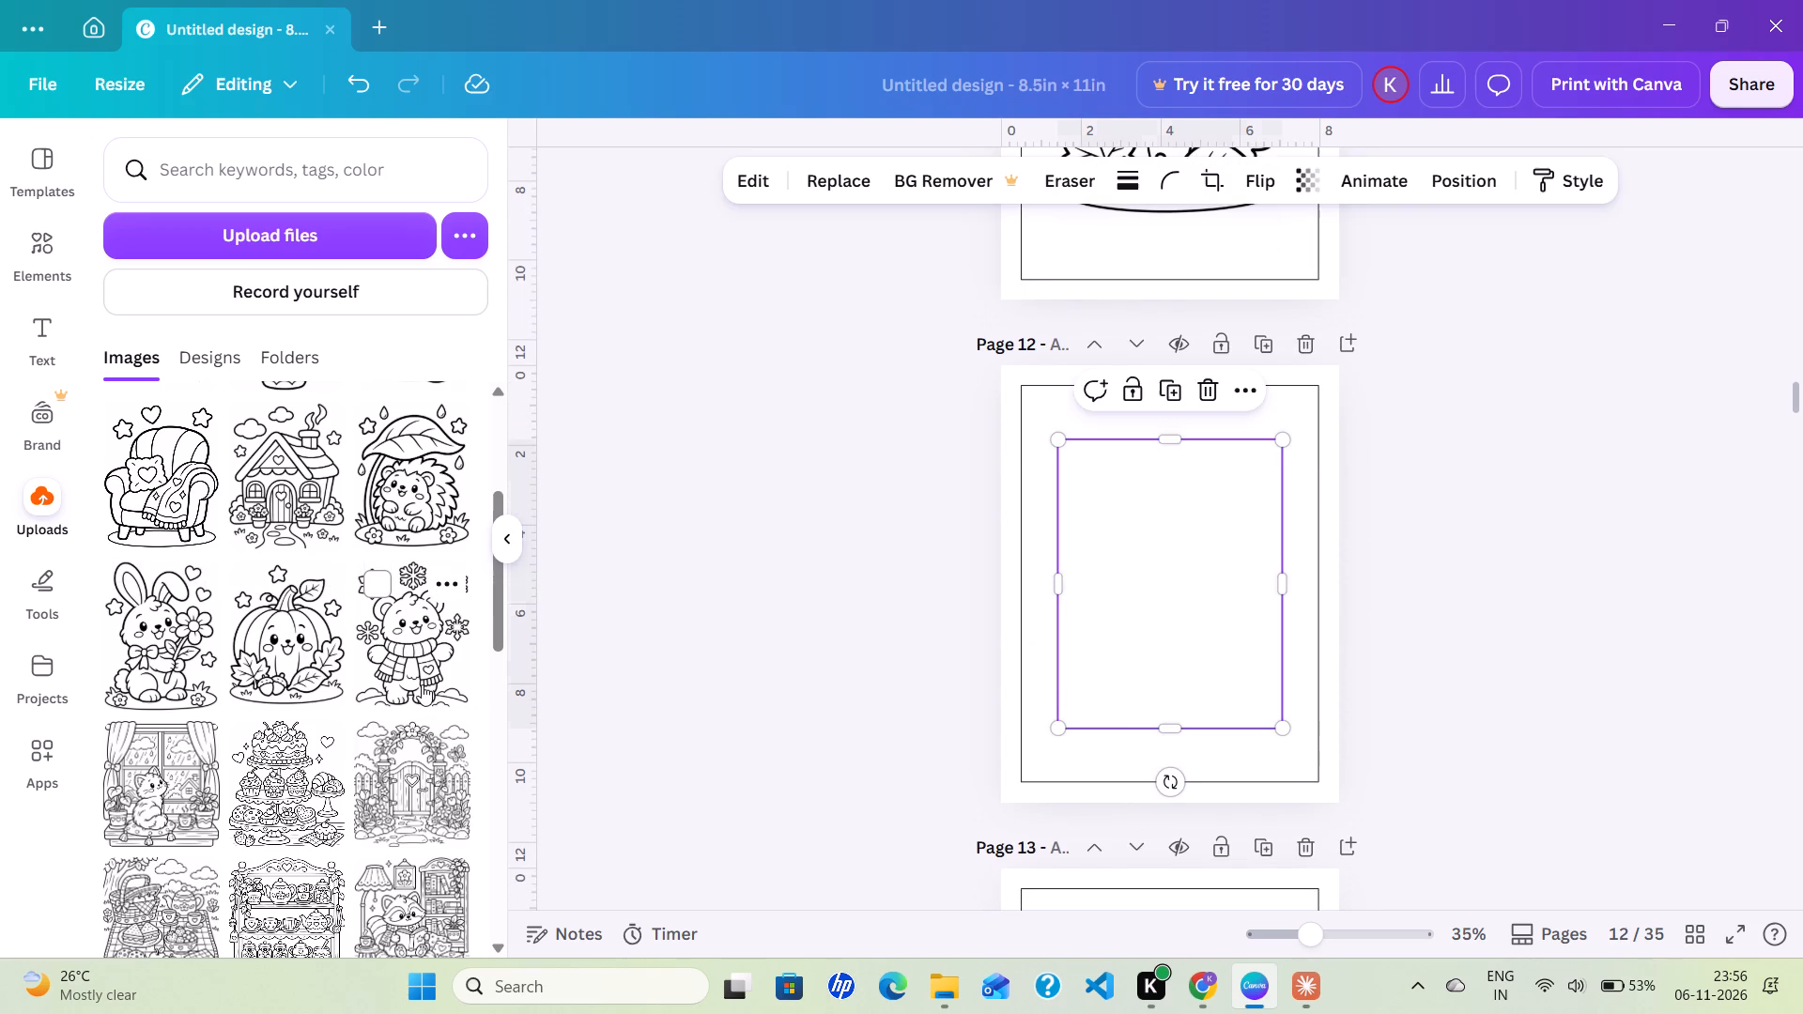
click(751, 695)
Place the cat-at-the-rainy-window illustration on page 13 and the tiered cake and cupcake stand on page 14.
scroll(751, 695, down, 4)
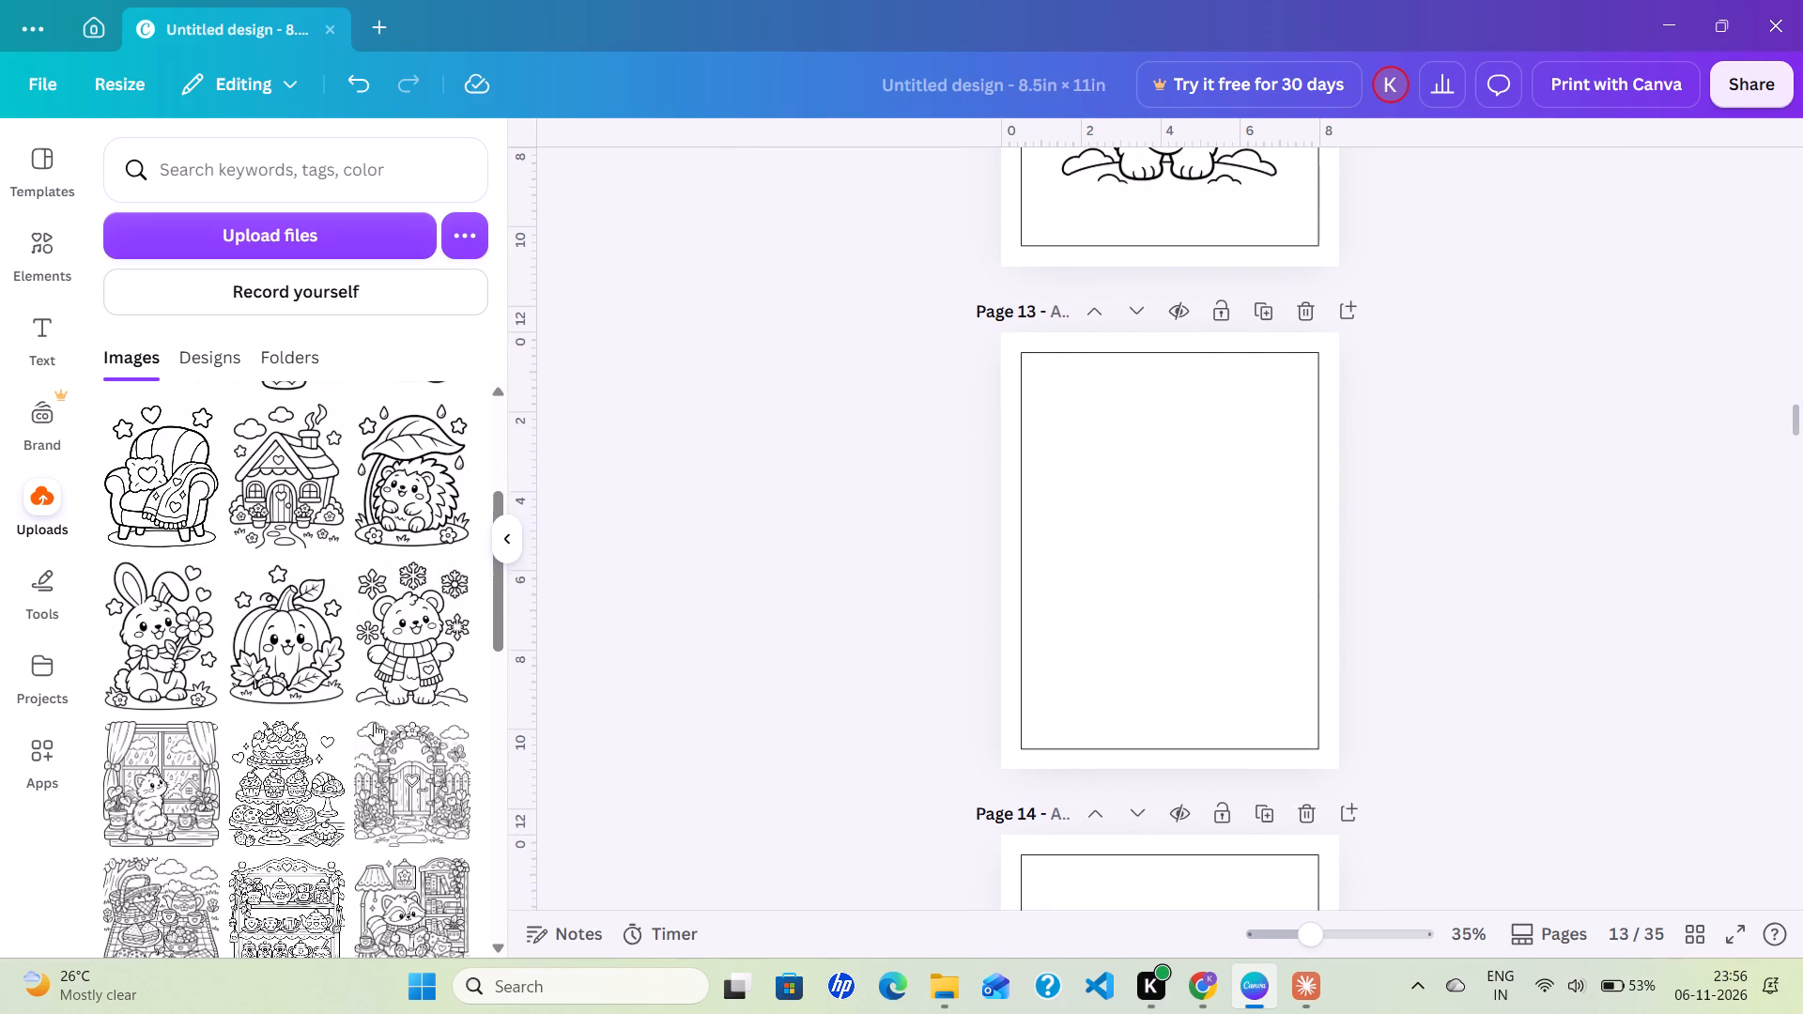
click(172, 787)
click(620, 741)
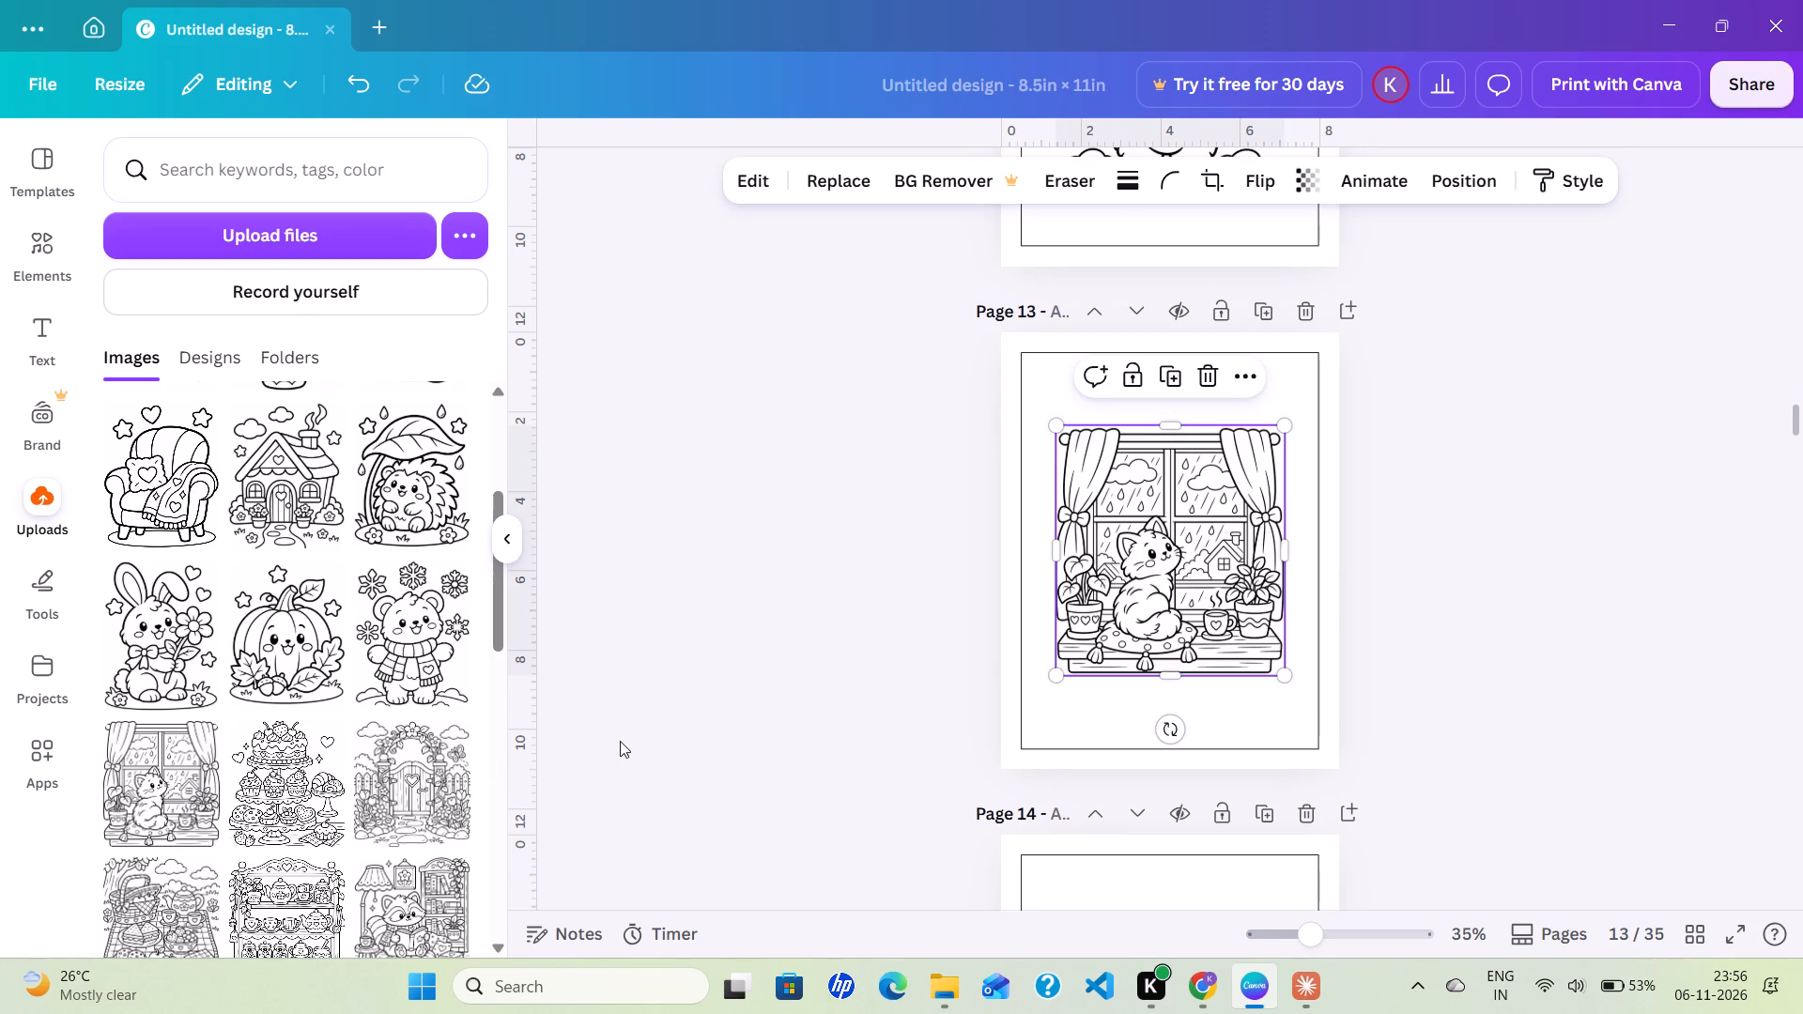
scroll(620, 741, down, 6)
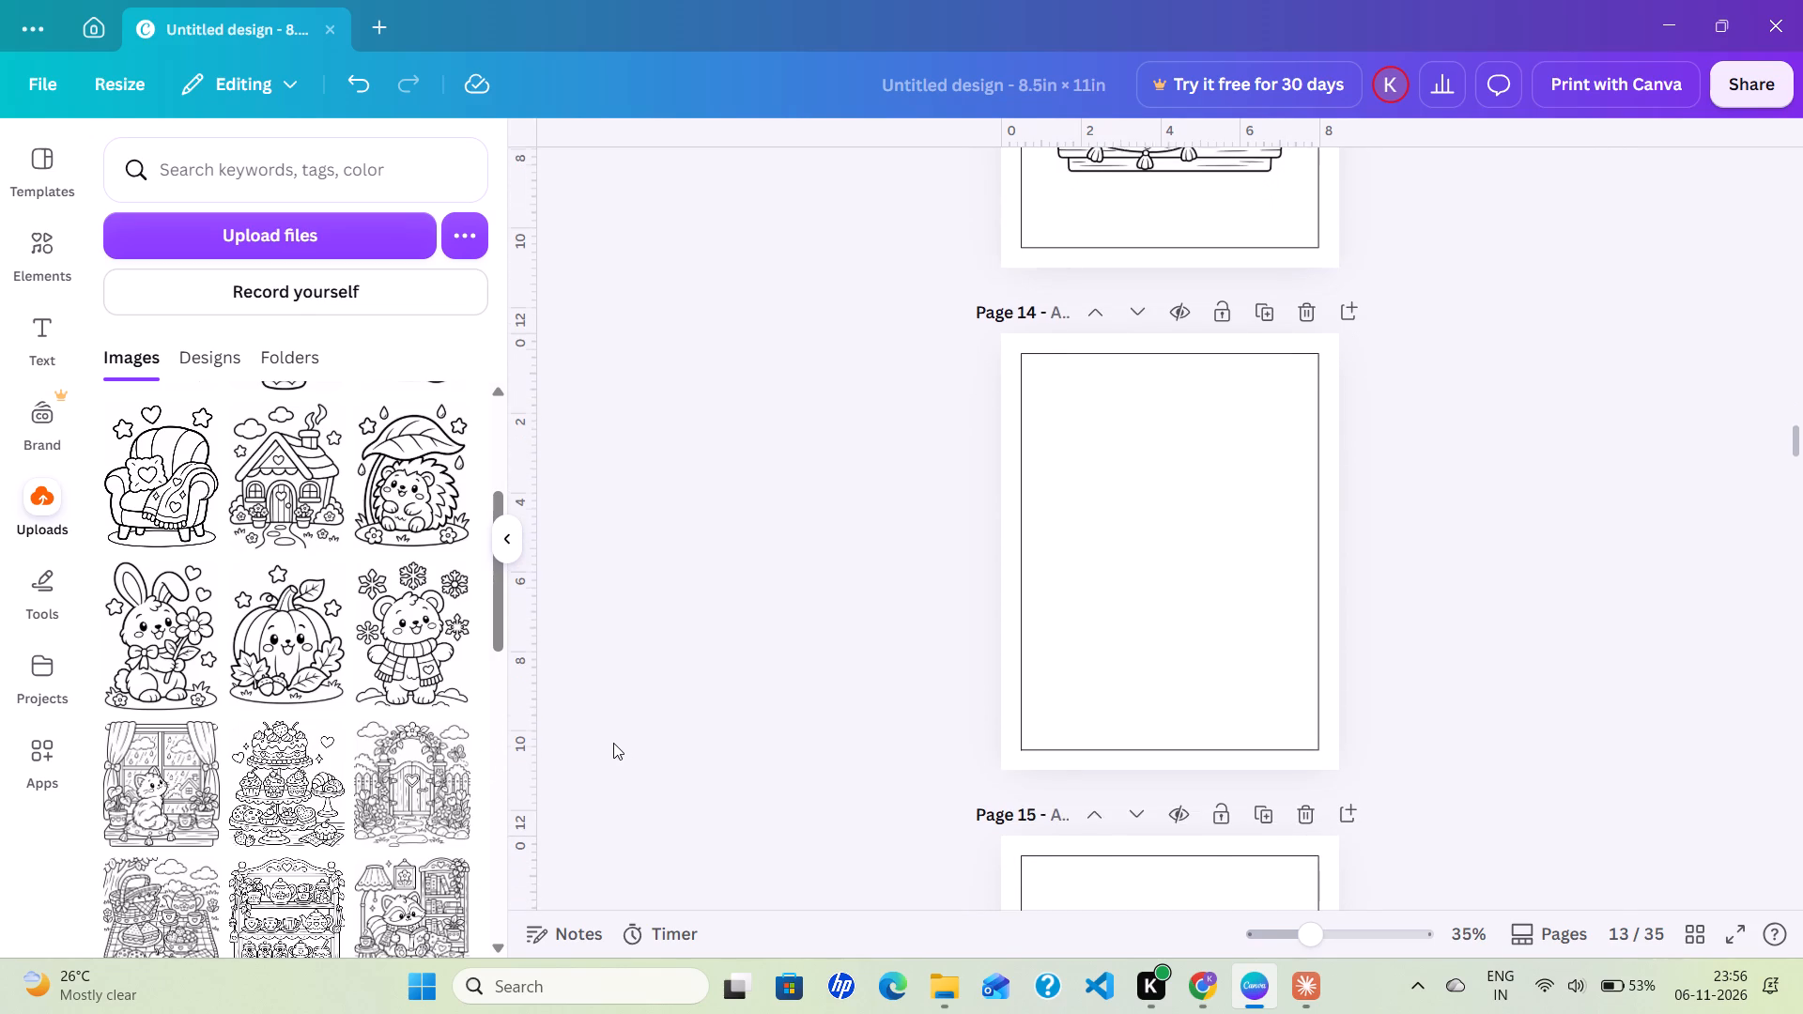
click(291, 810)
click(613, 762)
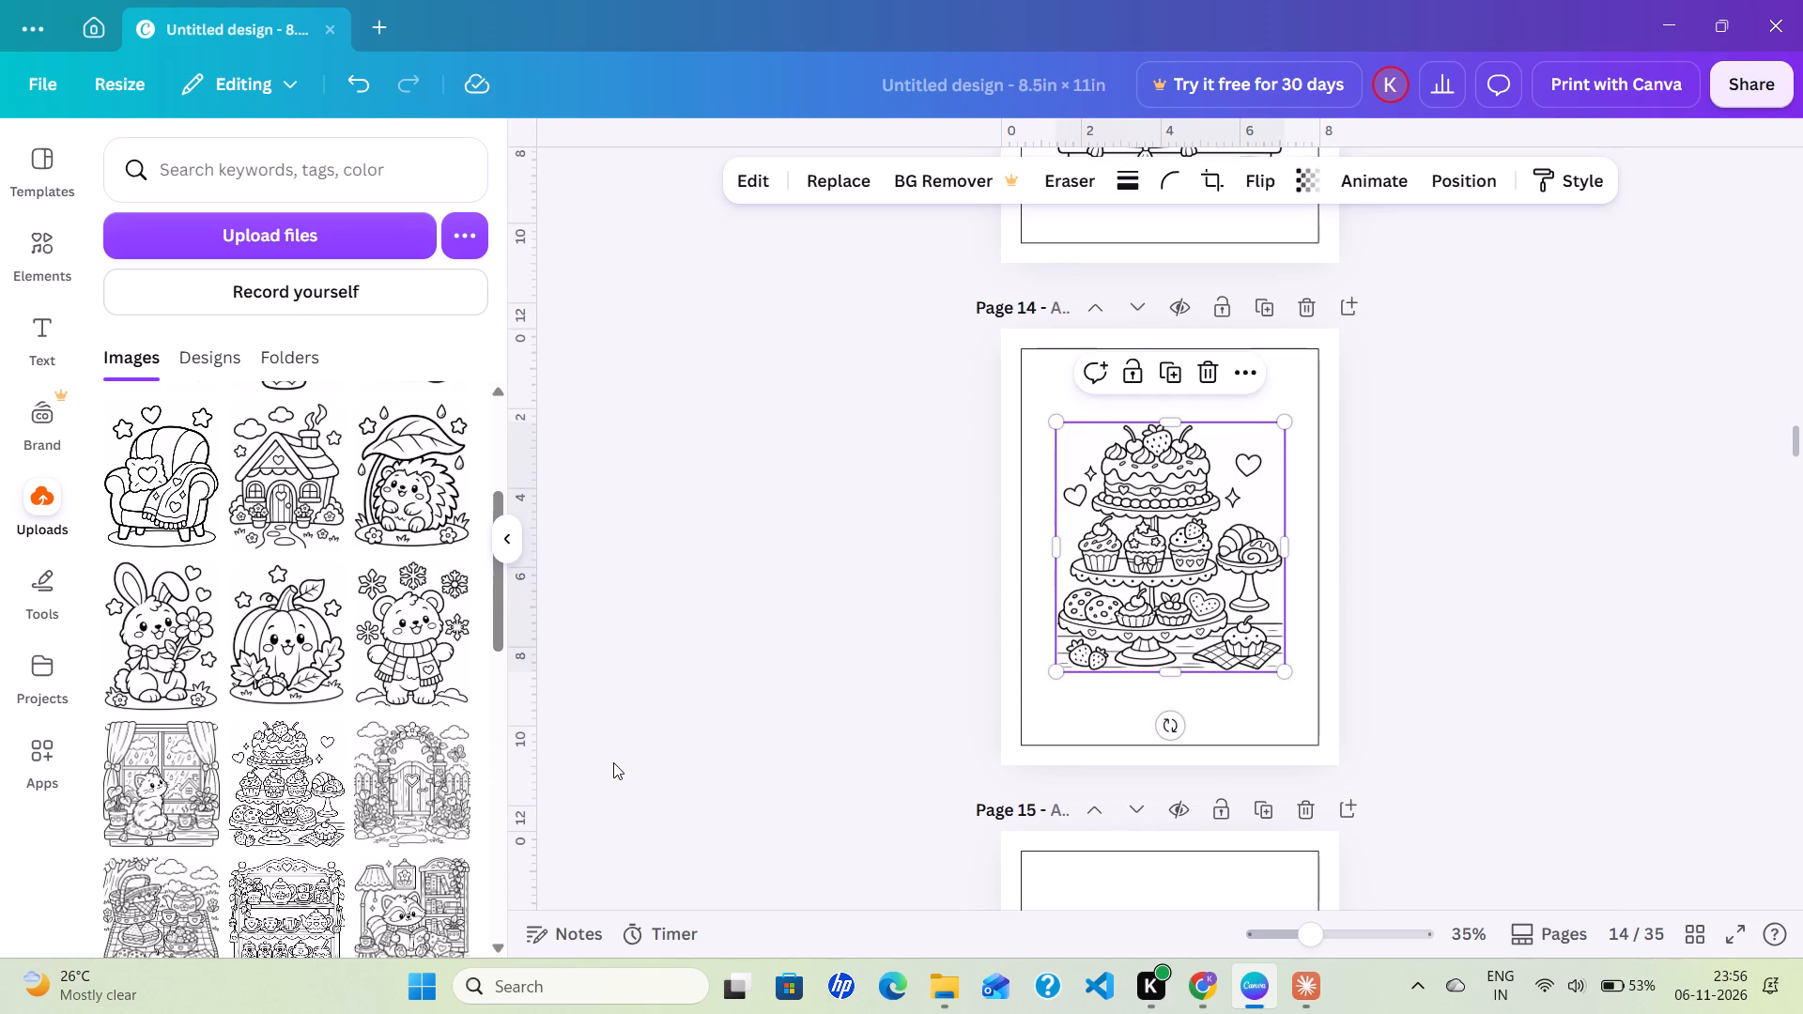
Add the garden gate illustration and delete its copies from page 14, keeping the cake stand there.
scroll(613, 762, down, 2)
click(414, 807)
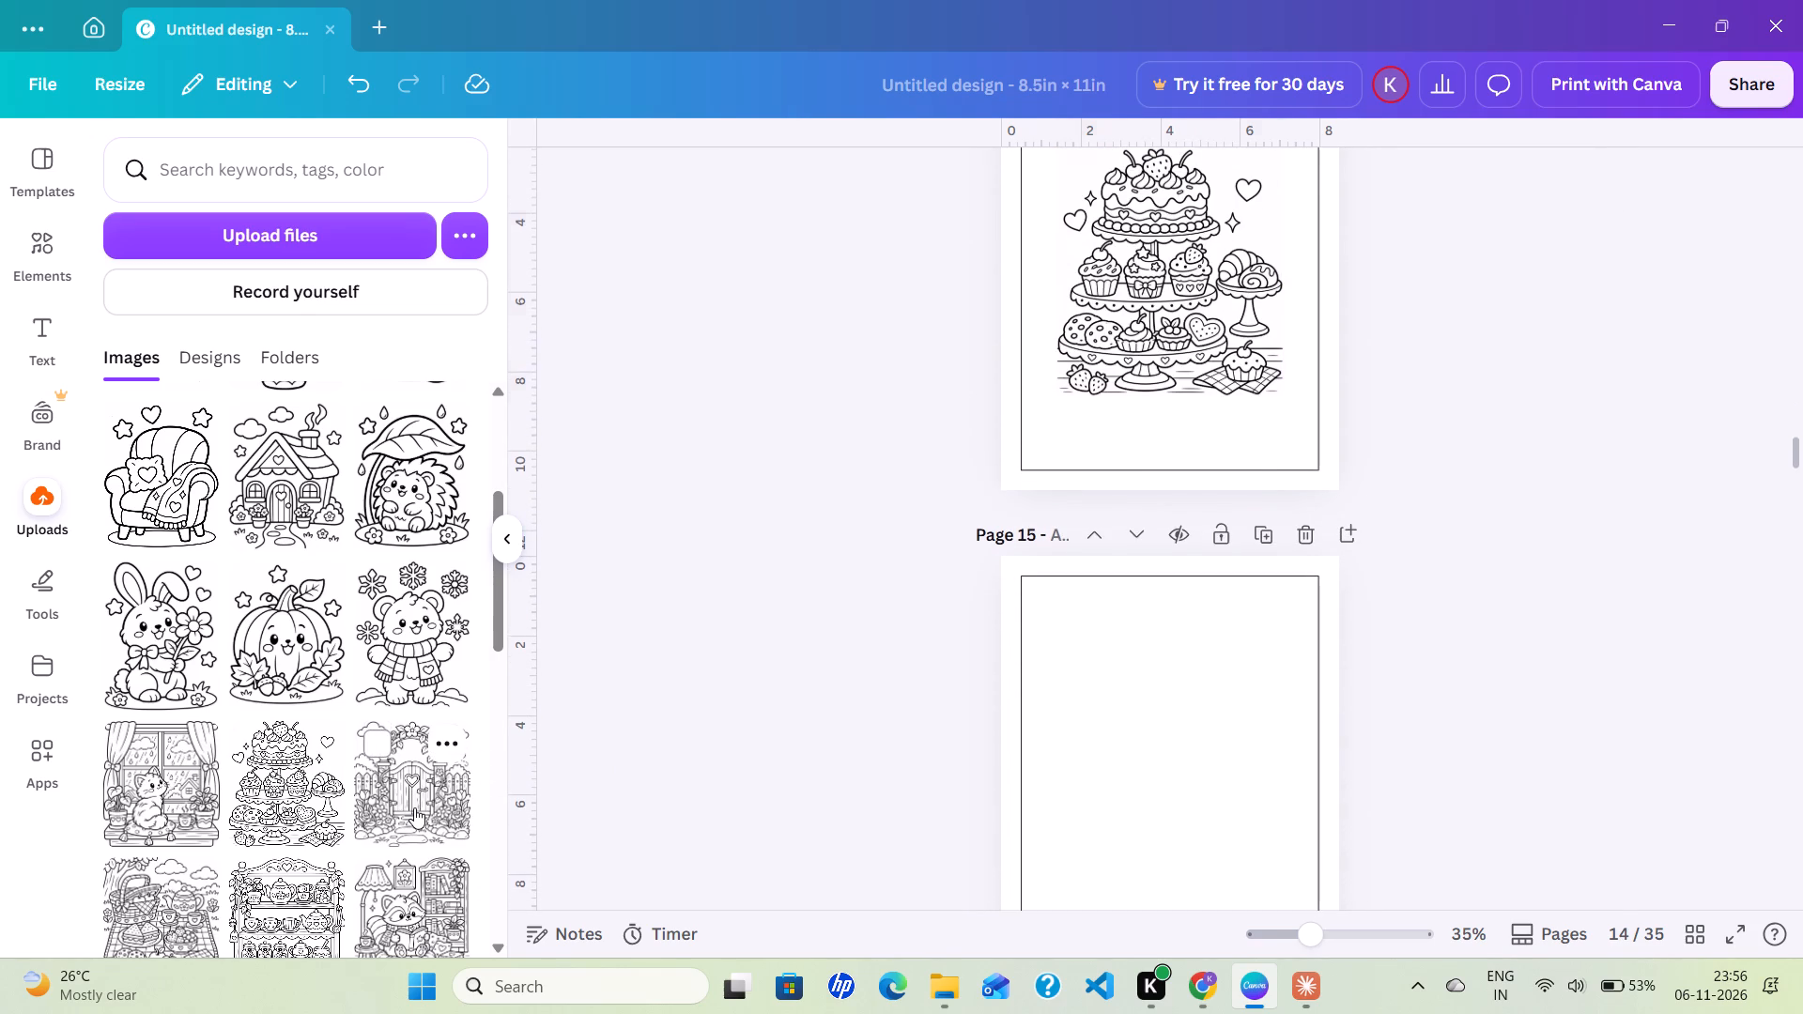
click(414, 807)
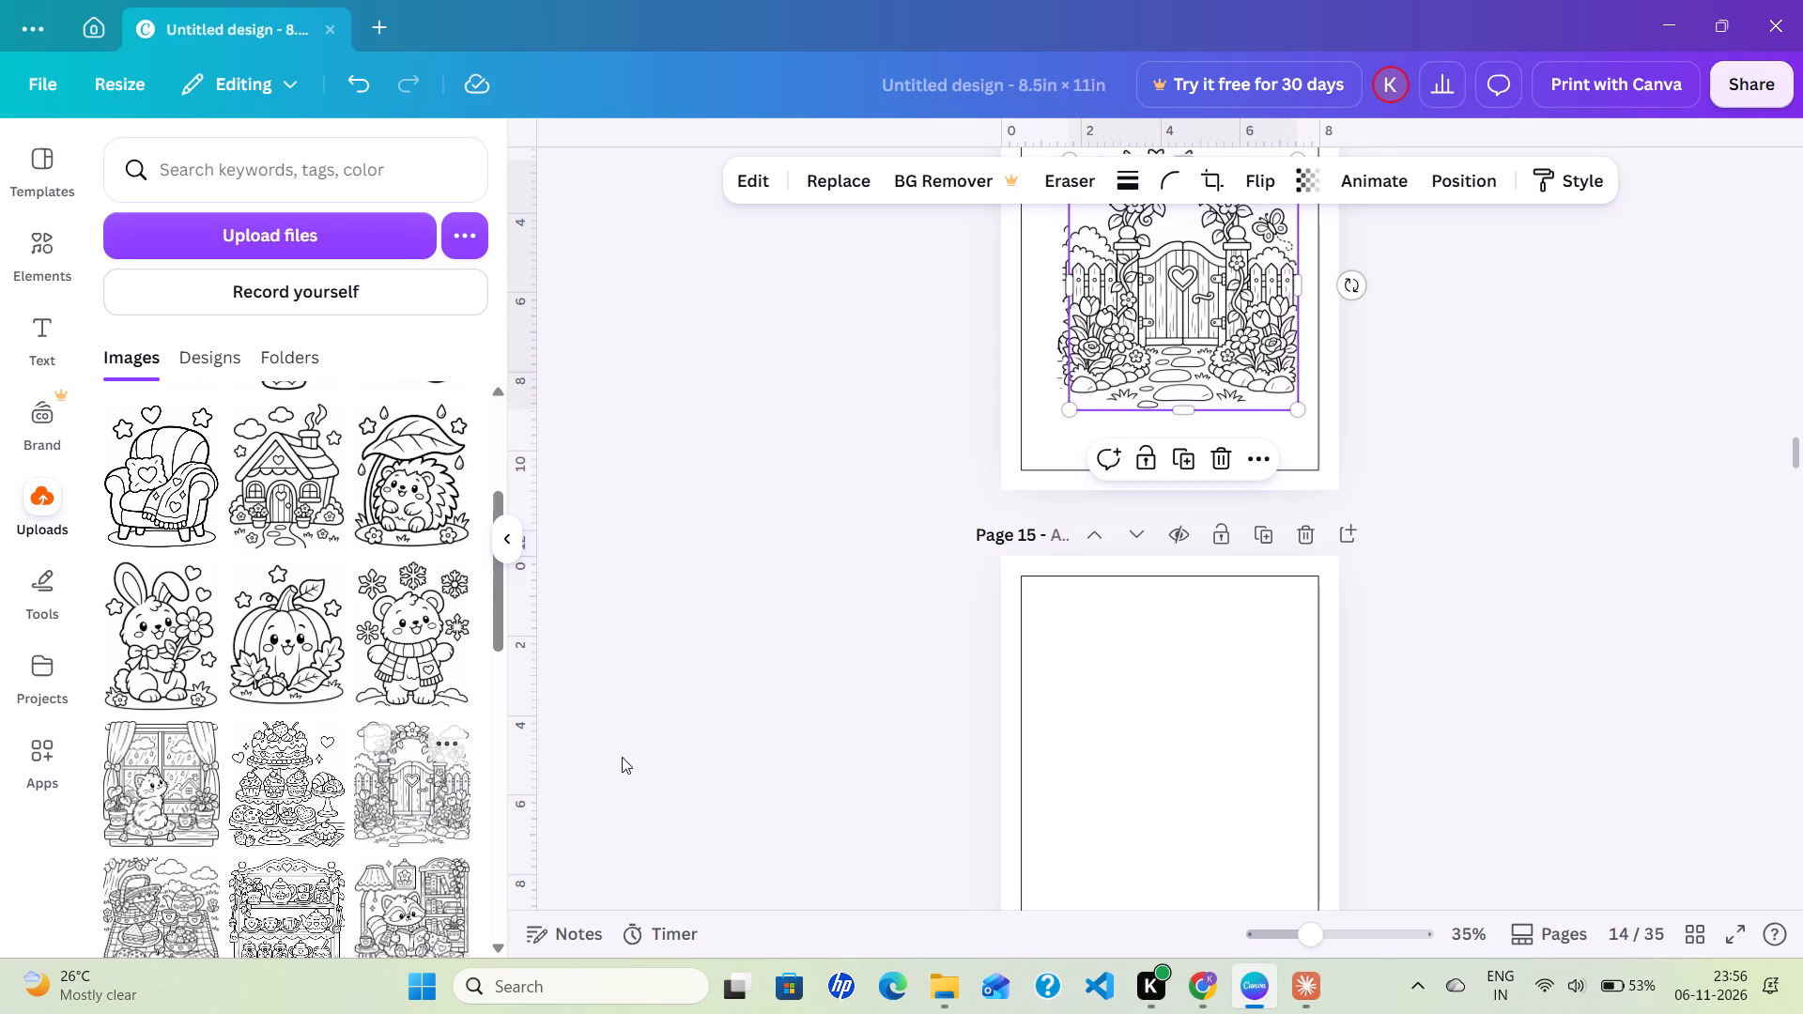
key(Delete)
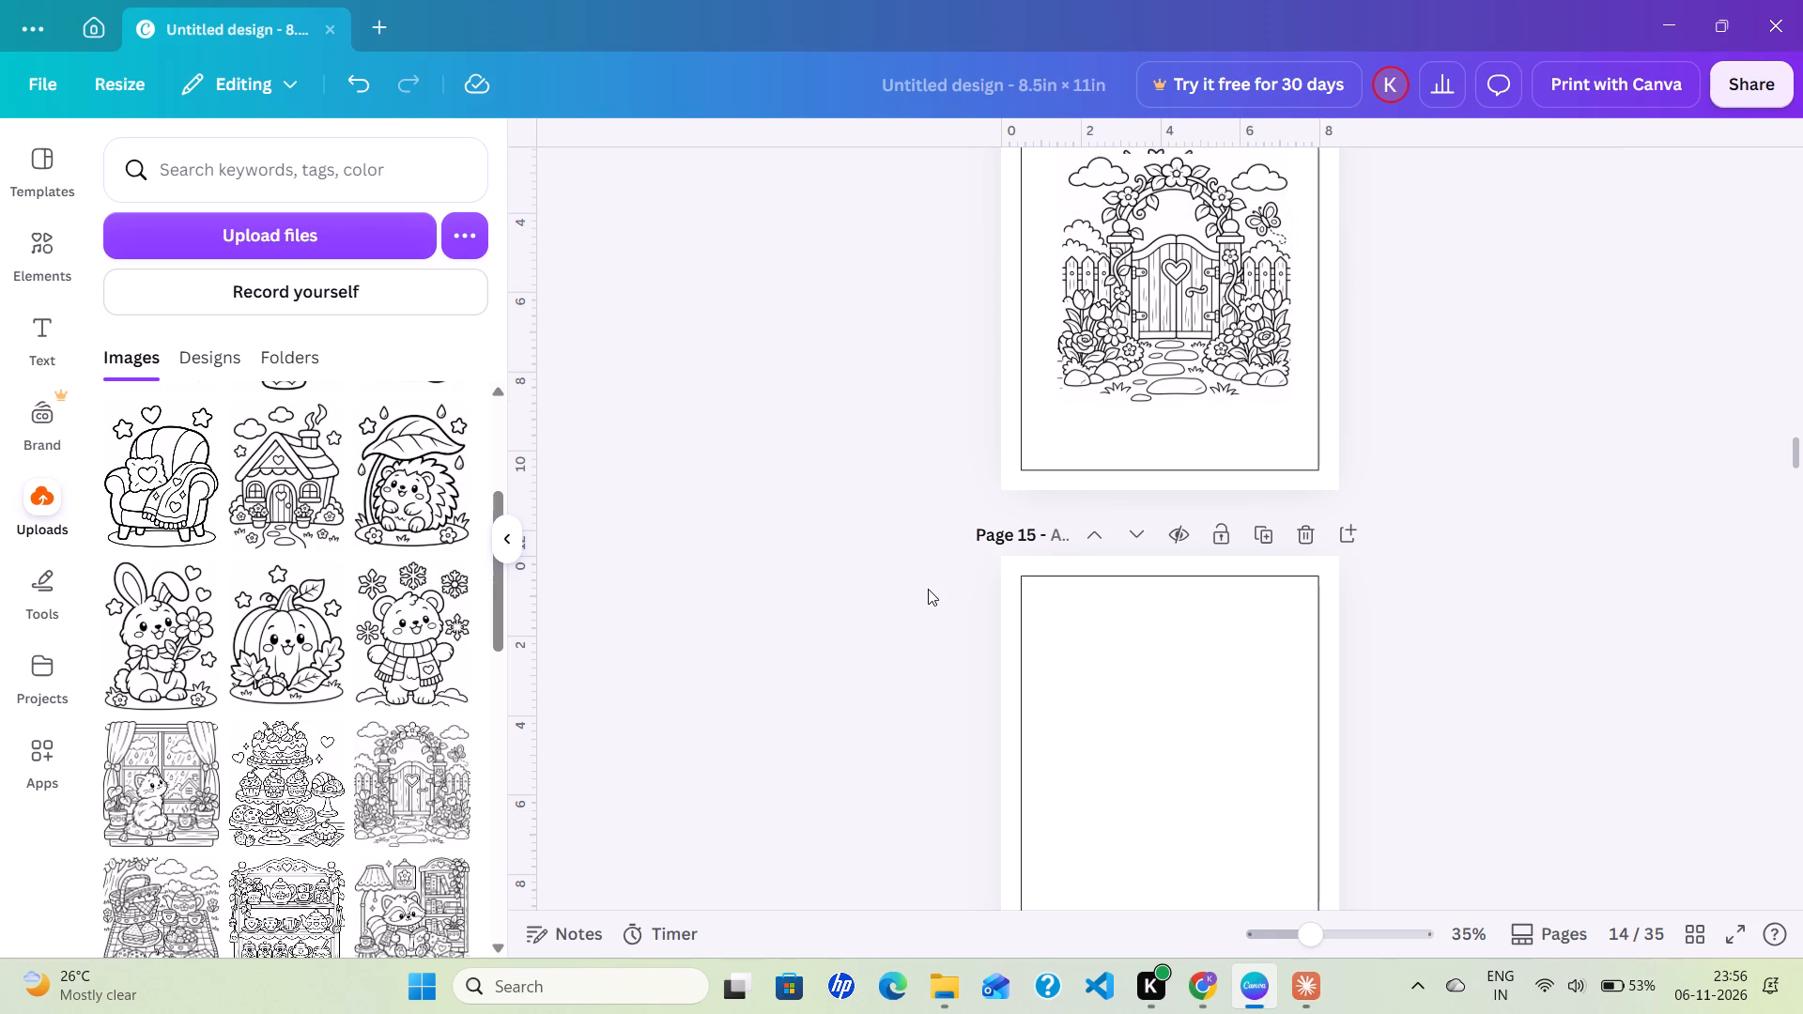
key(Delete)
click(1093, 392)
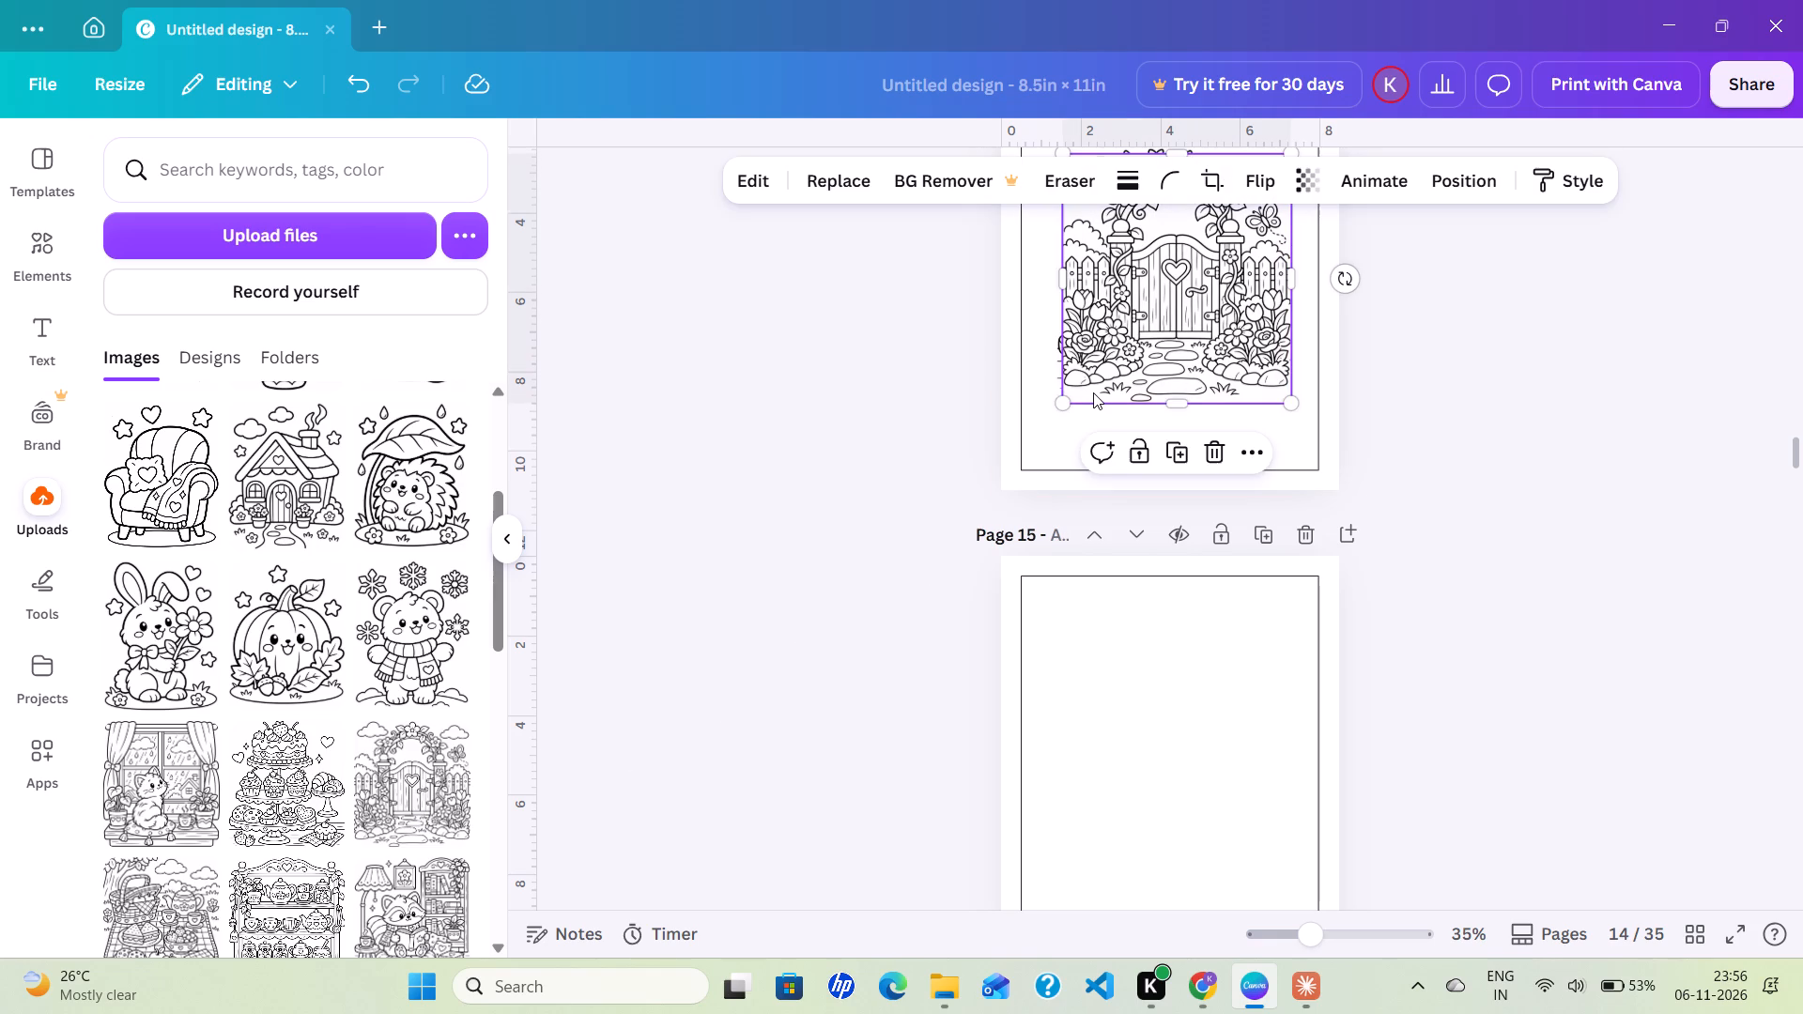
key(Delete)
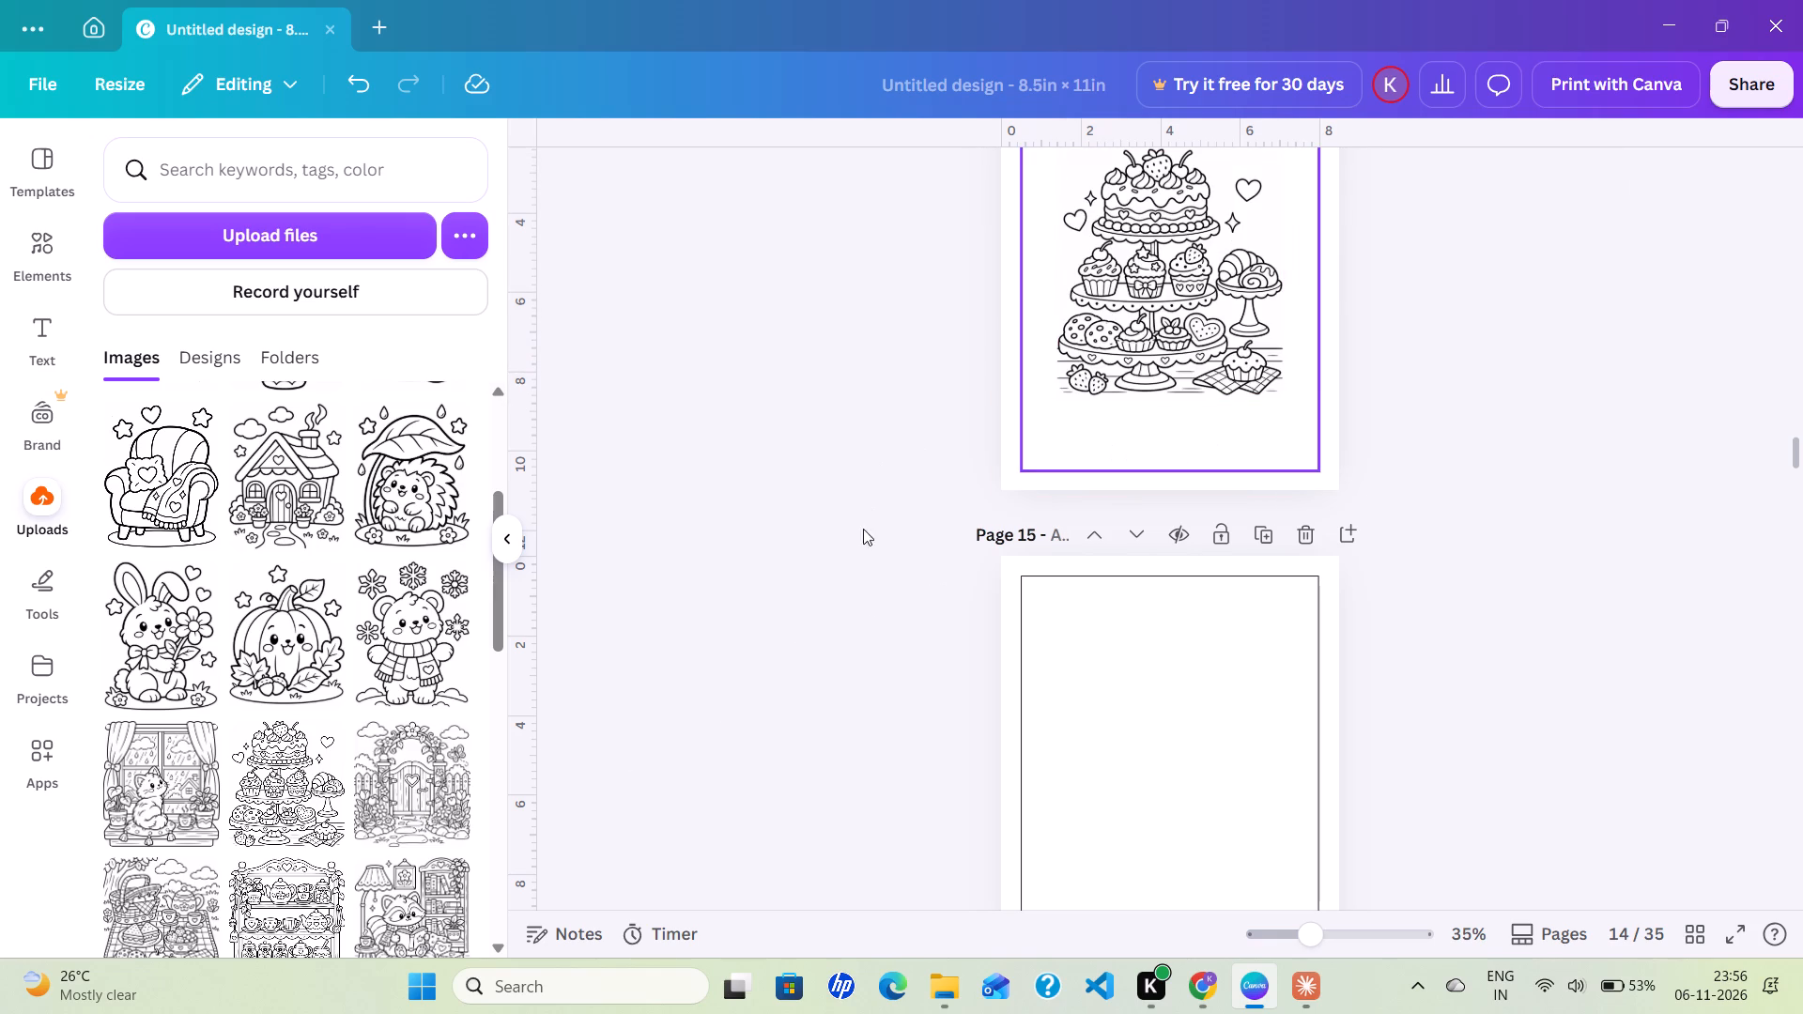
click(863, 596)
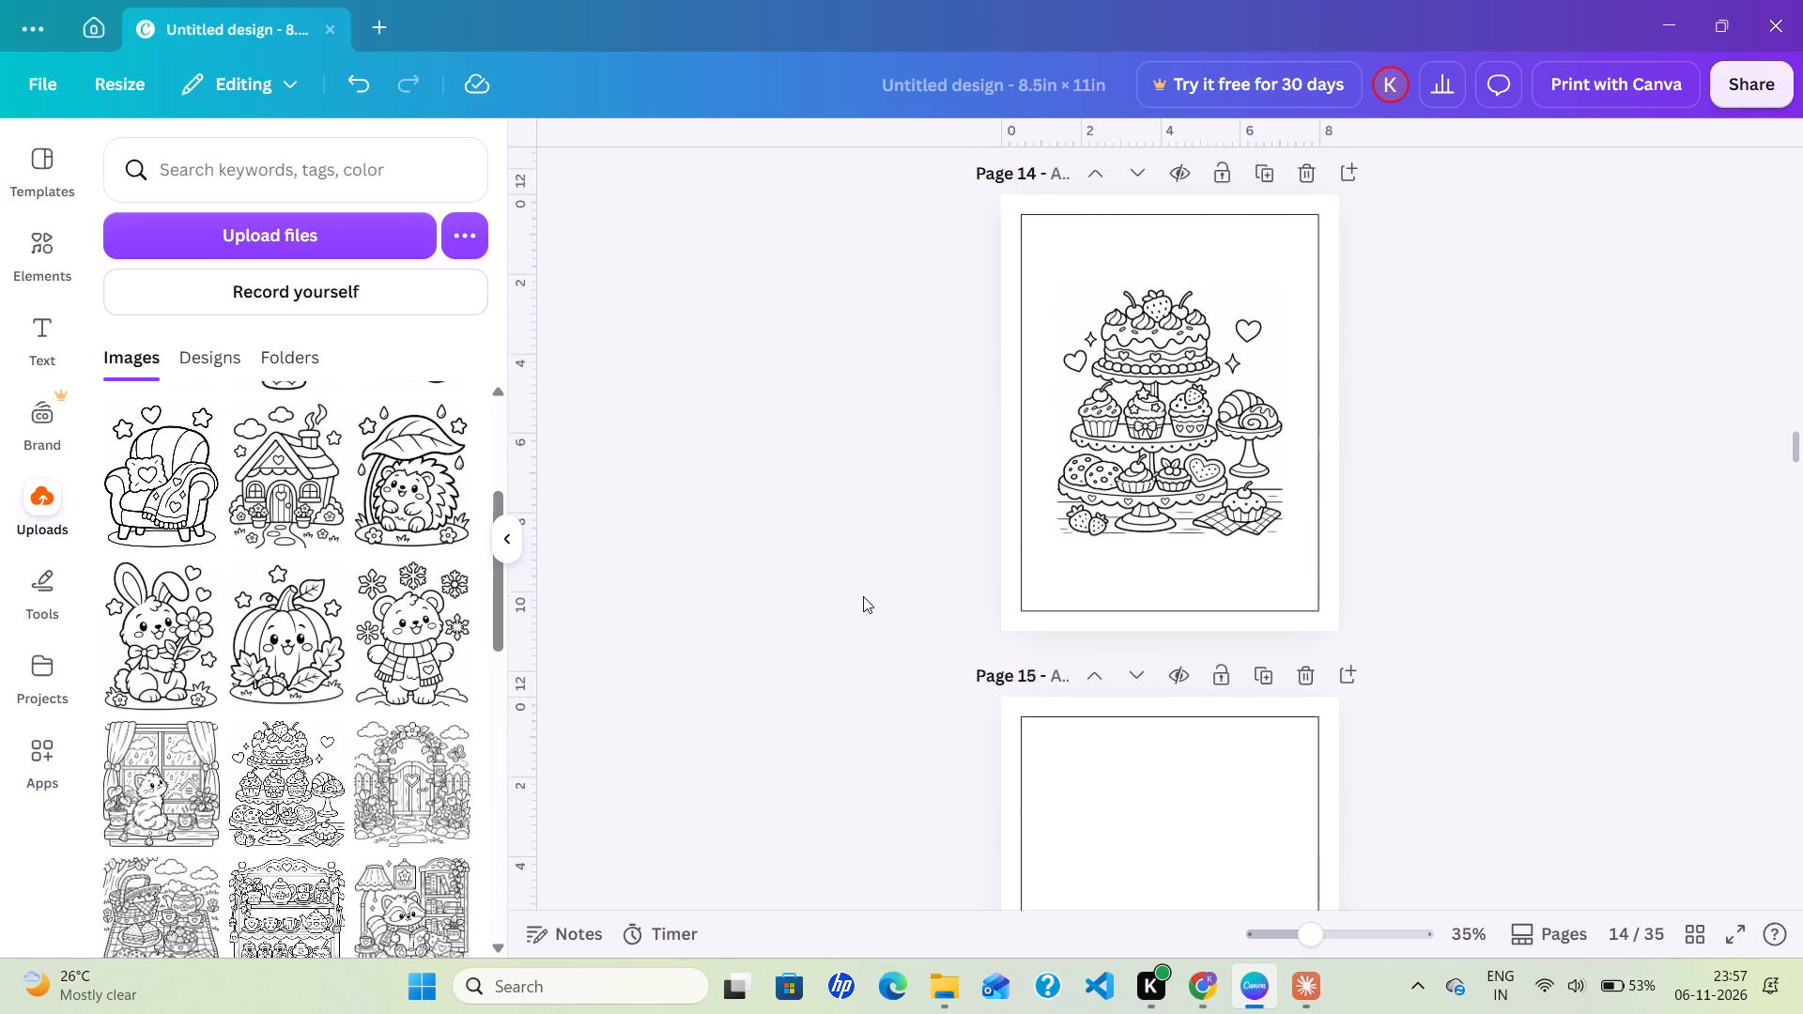
Place the garden gate illustration on page 15 and the picnic blanket with basket and teapot on page 16.
scroll(863, 596, down, 3)
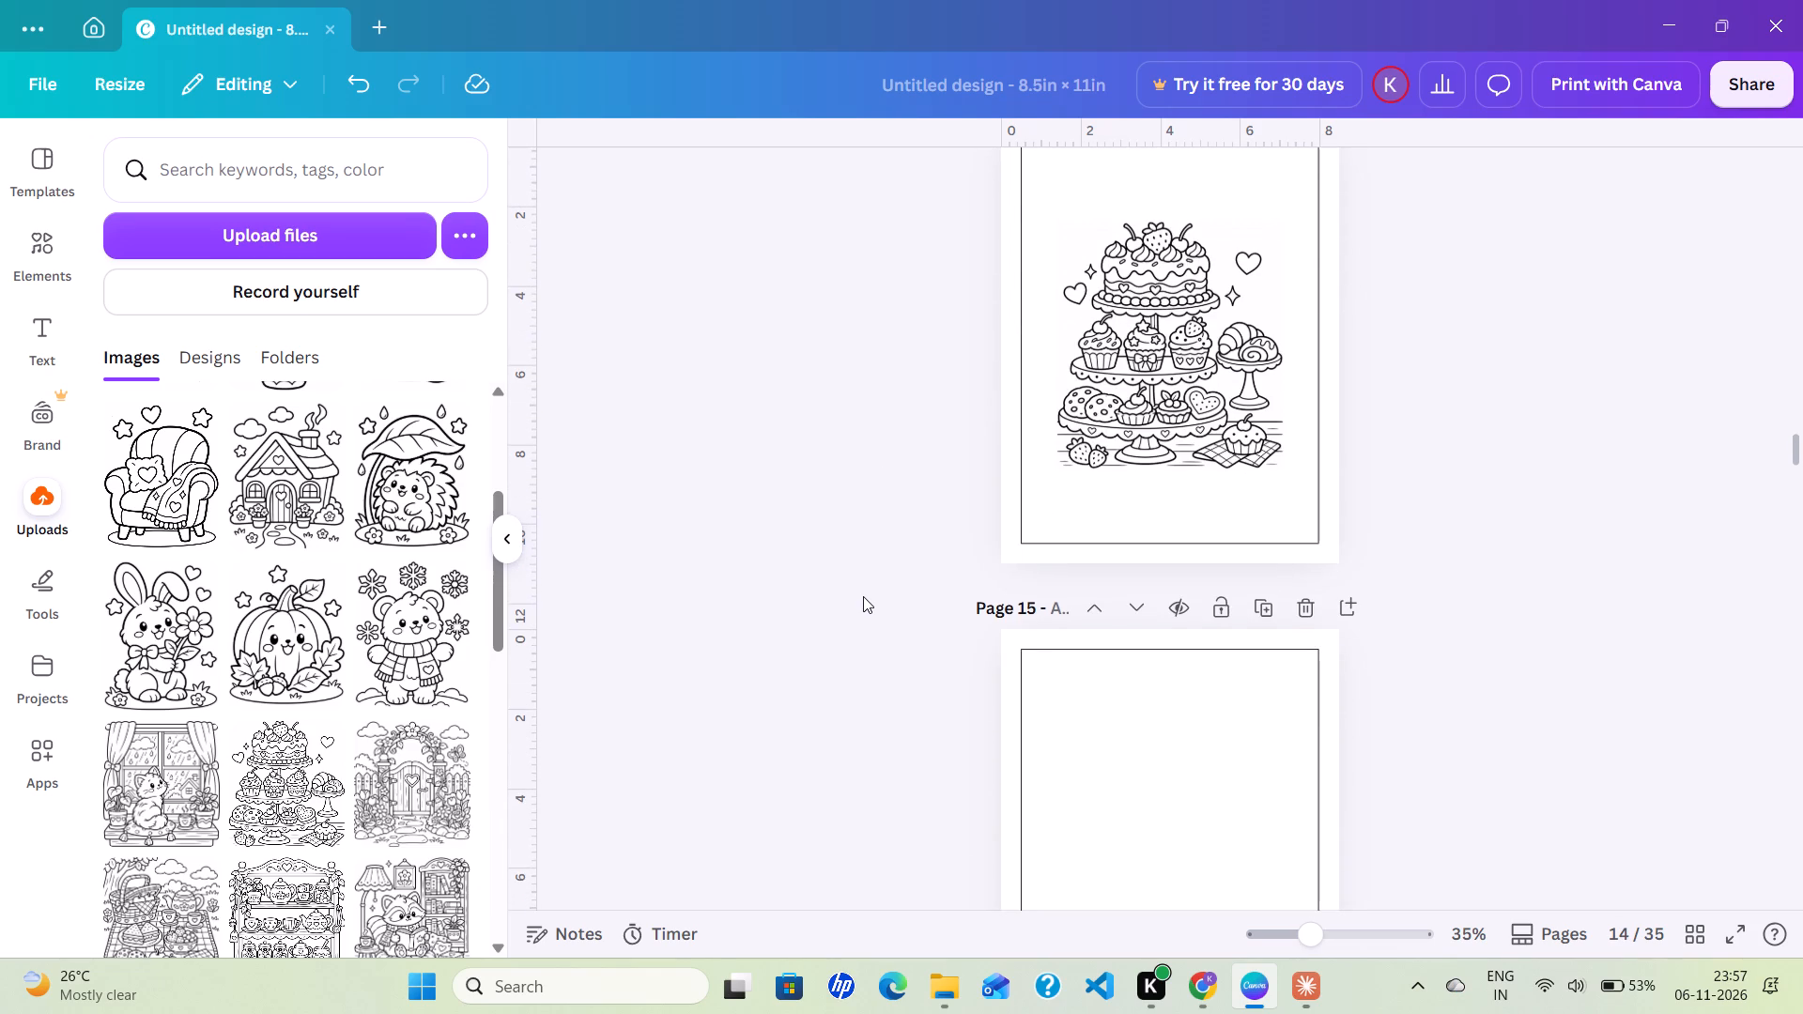
scroll(863, 596, down, 4)
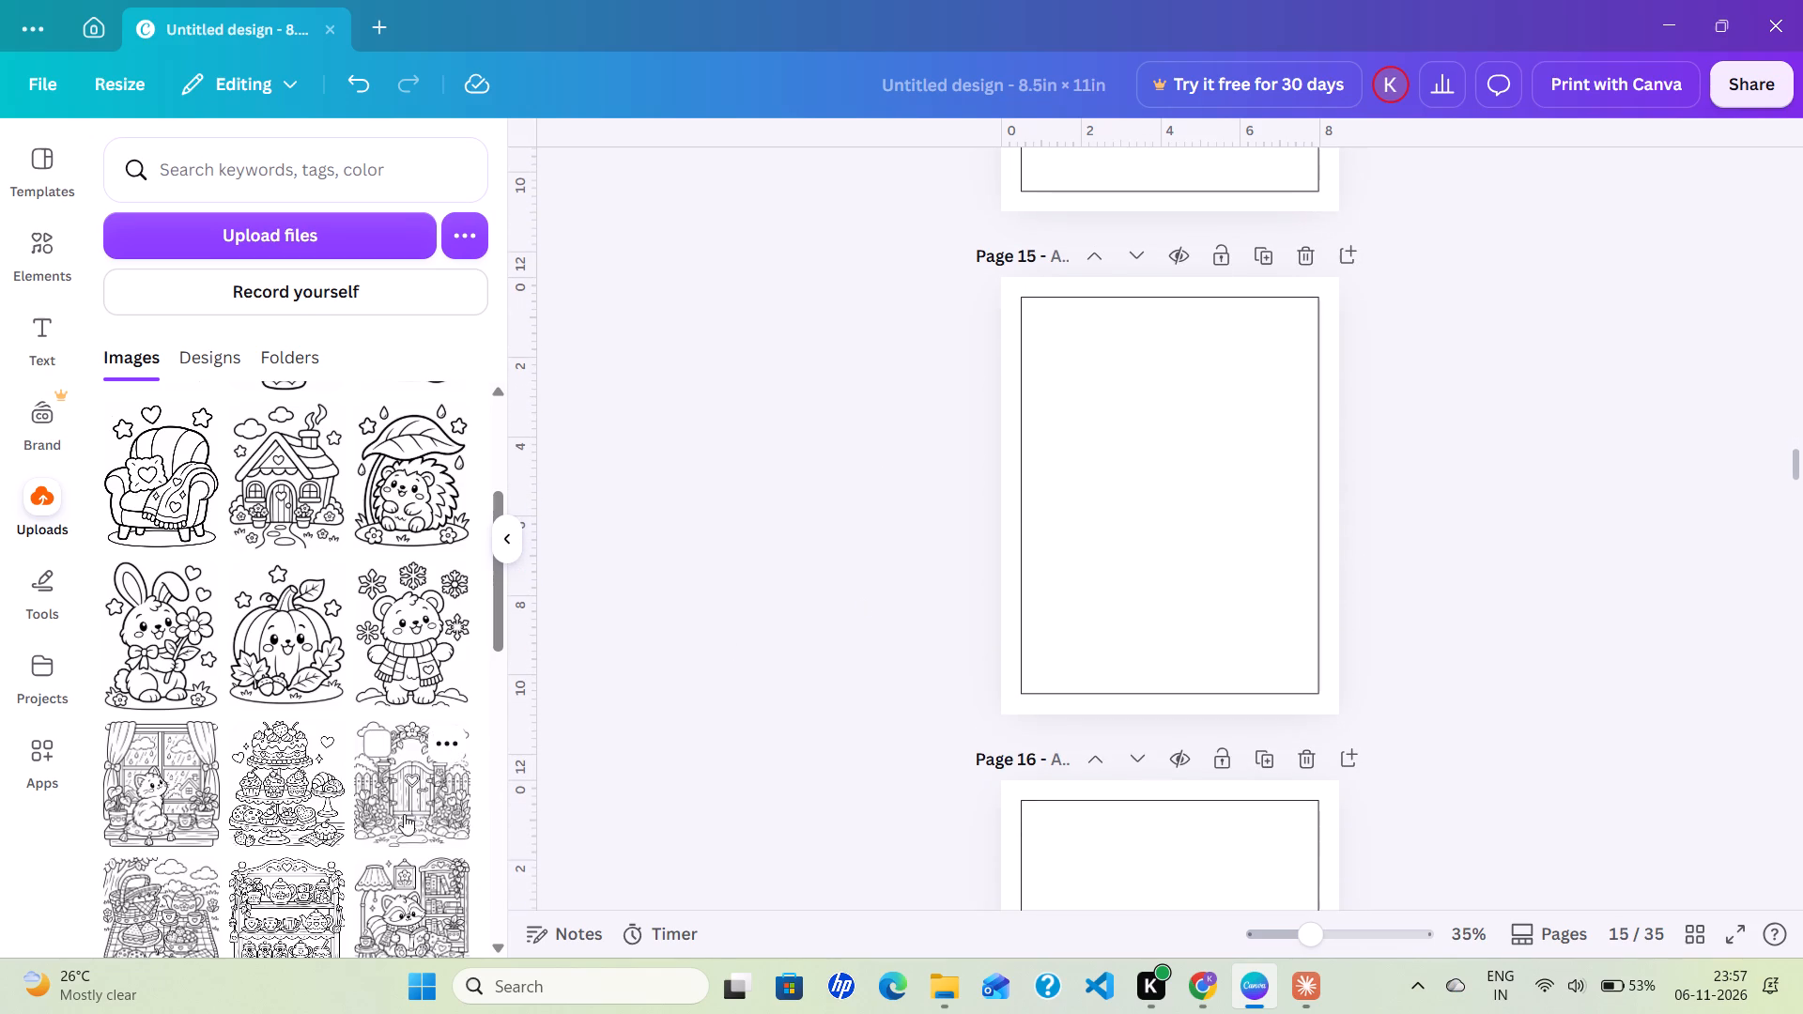
click(404, 821)
click(791, 653)
scroll(791, 653, down, 2)
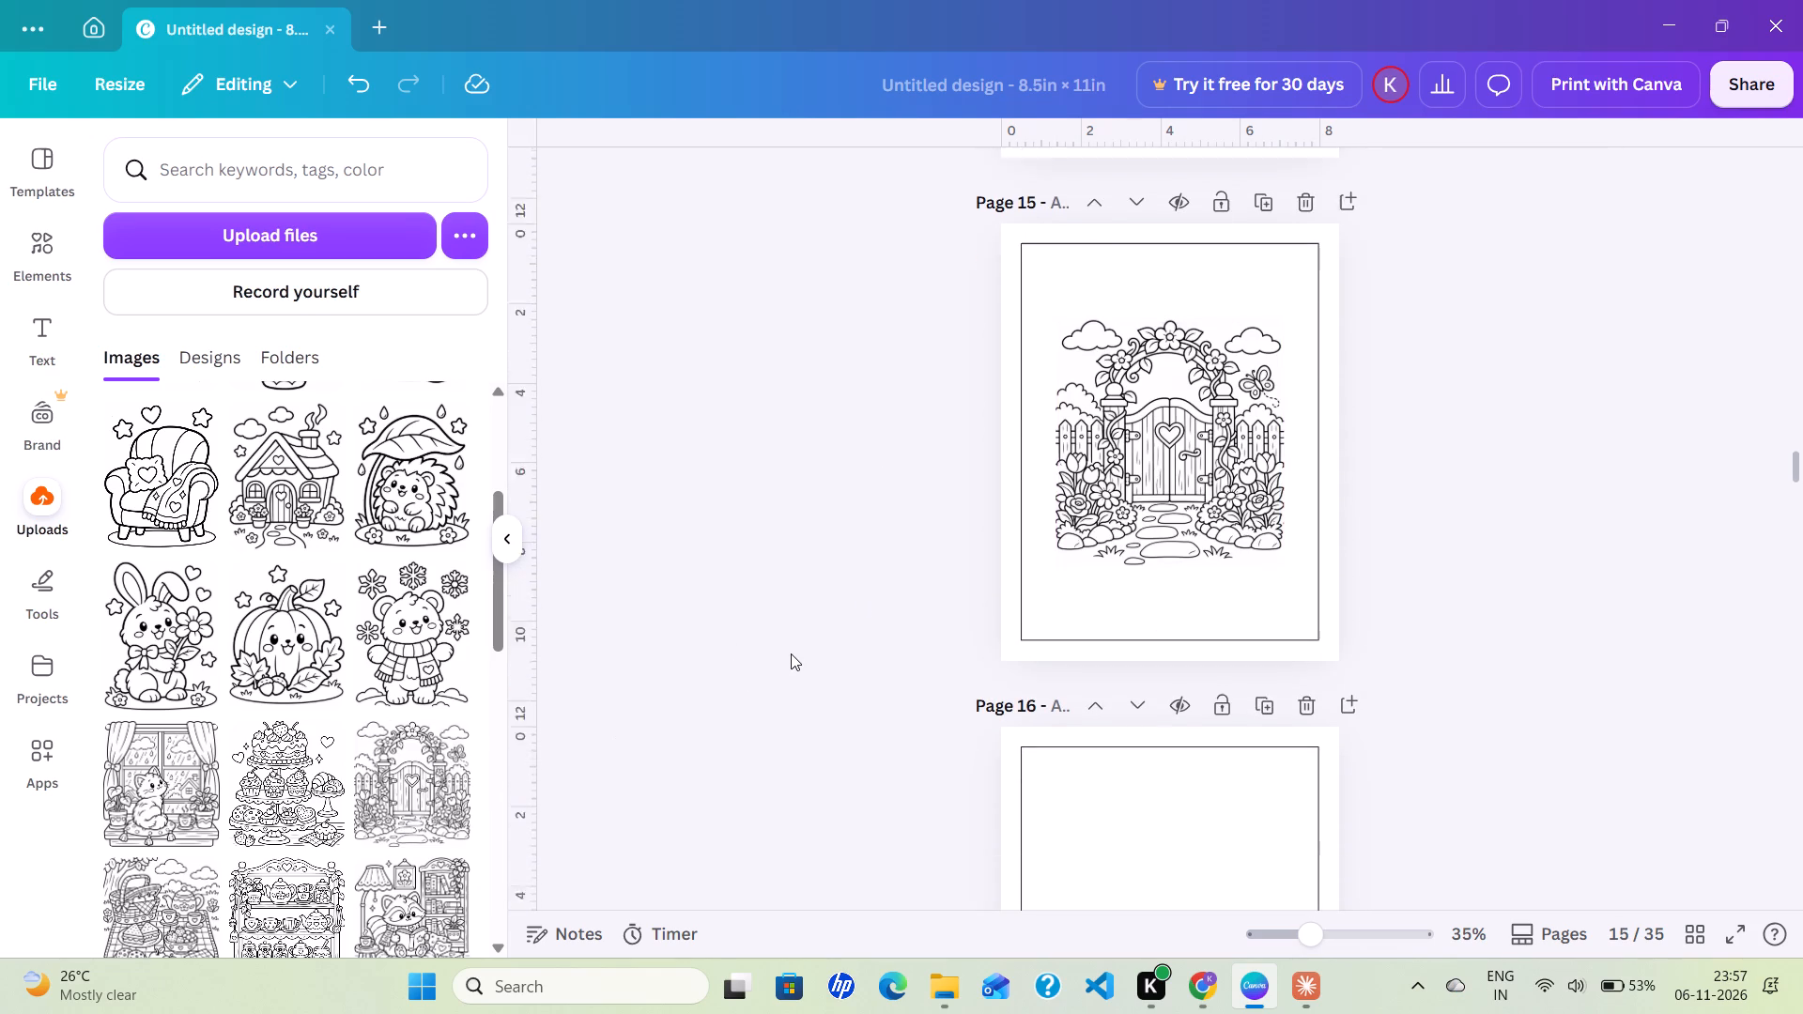
scroll(791, 653, down, 3)
scroll(791, 653, up, 3)
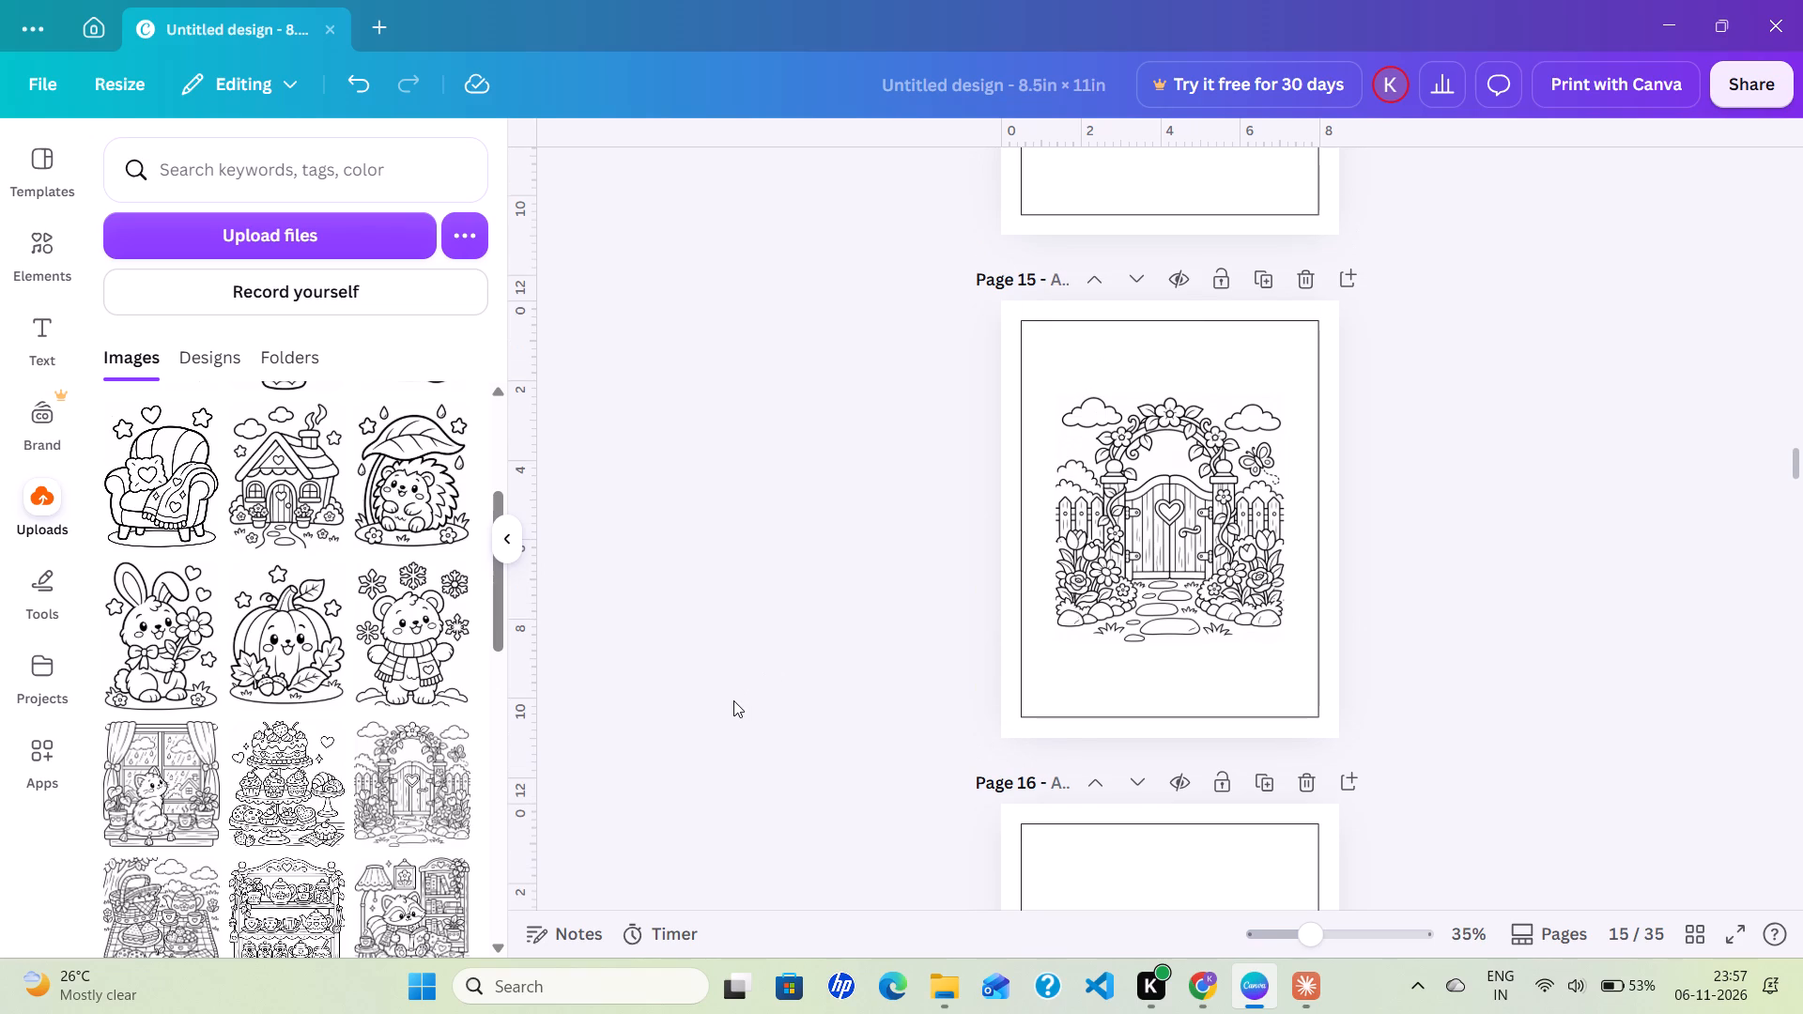
click(853, 749)
scroll(853, 749, down, 6)
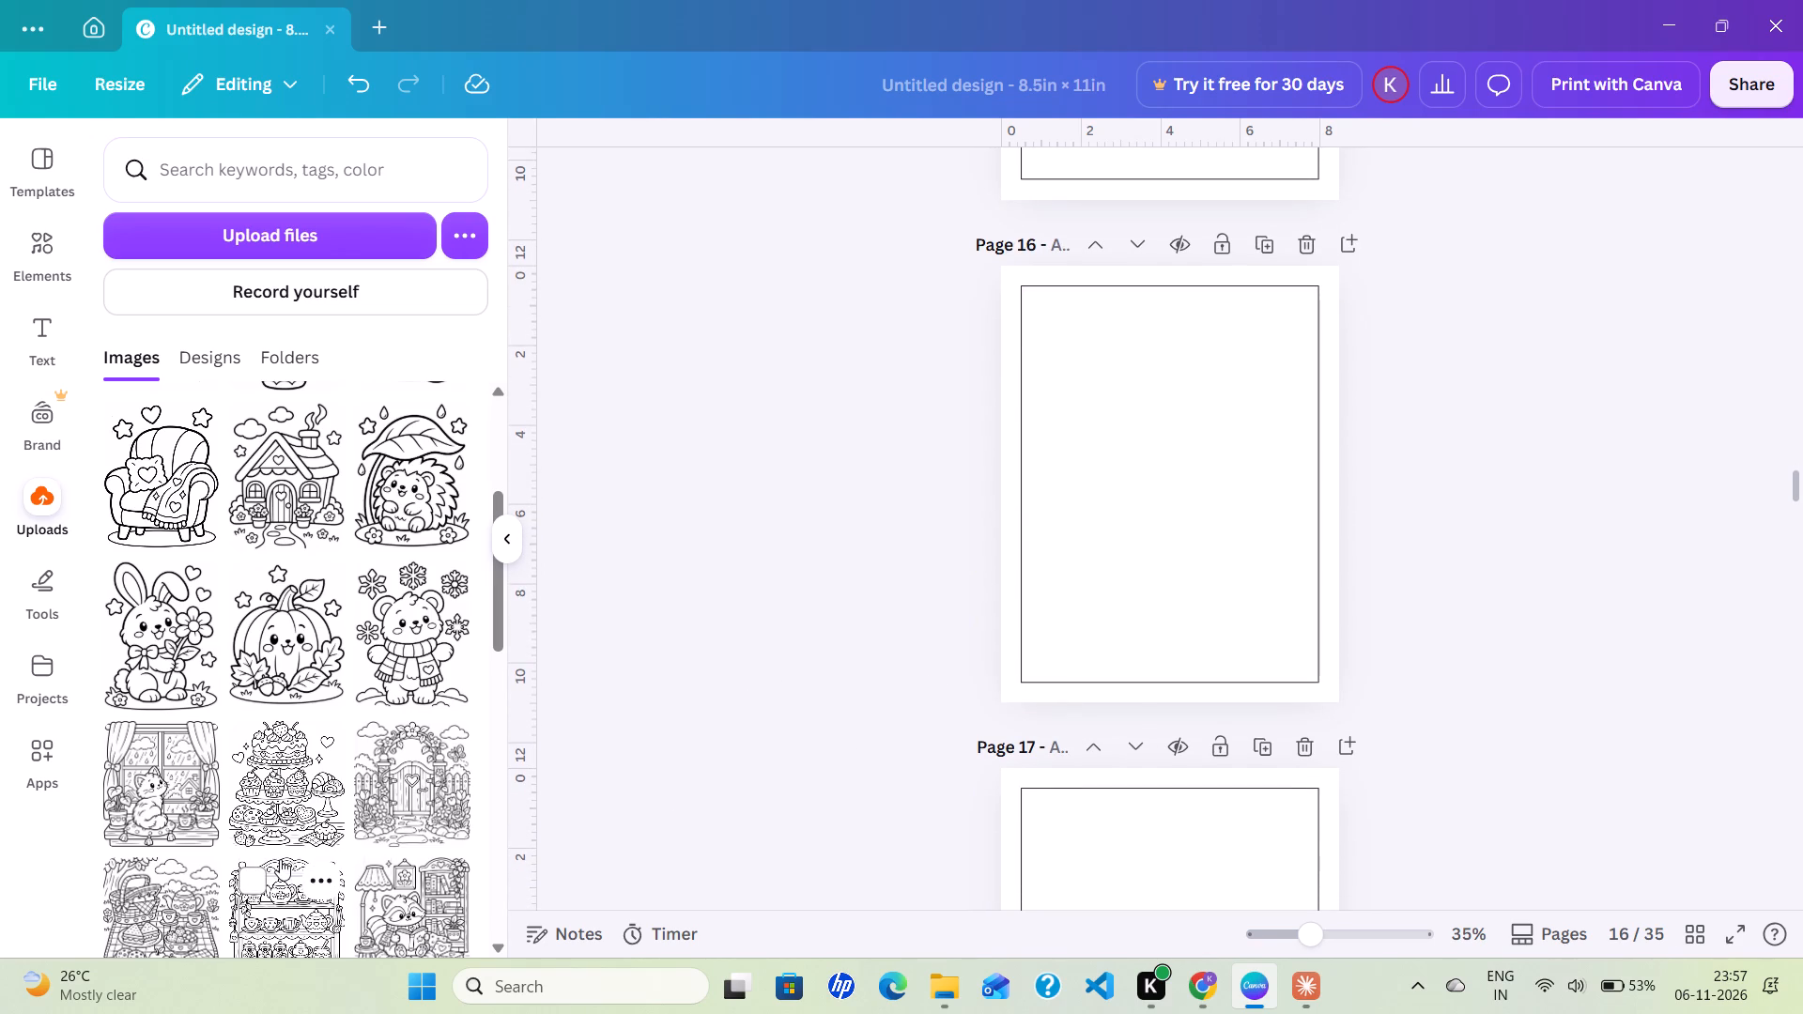
scroll(280, 859, down, 5)
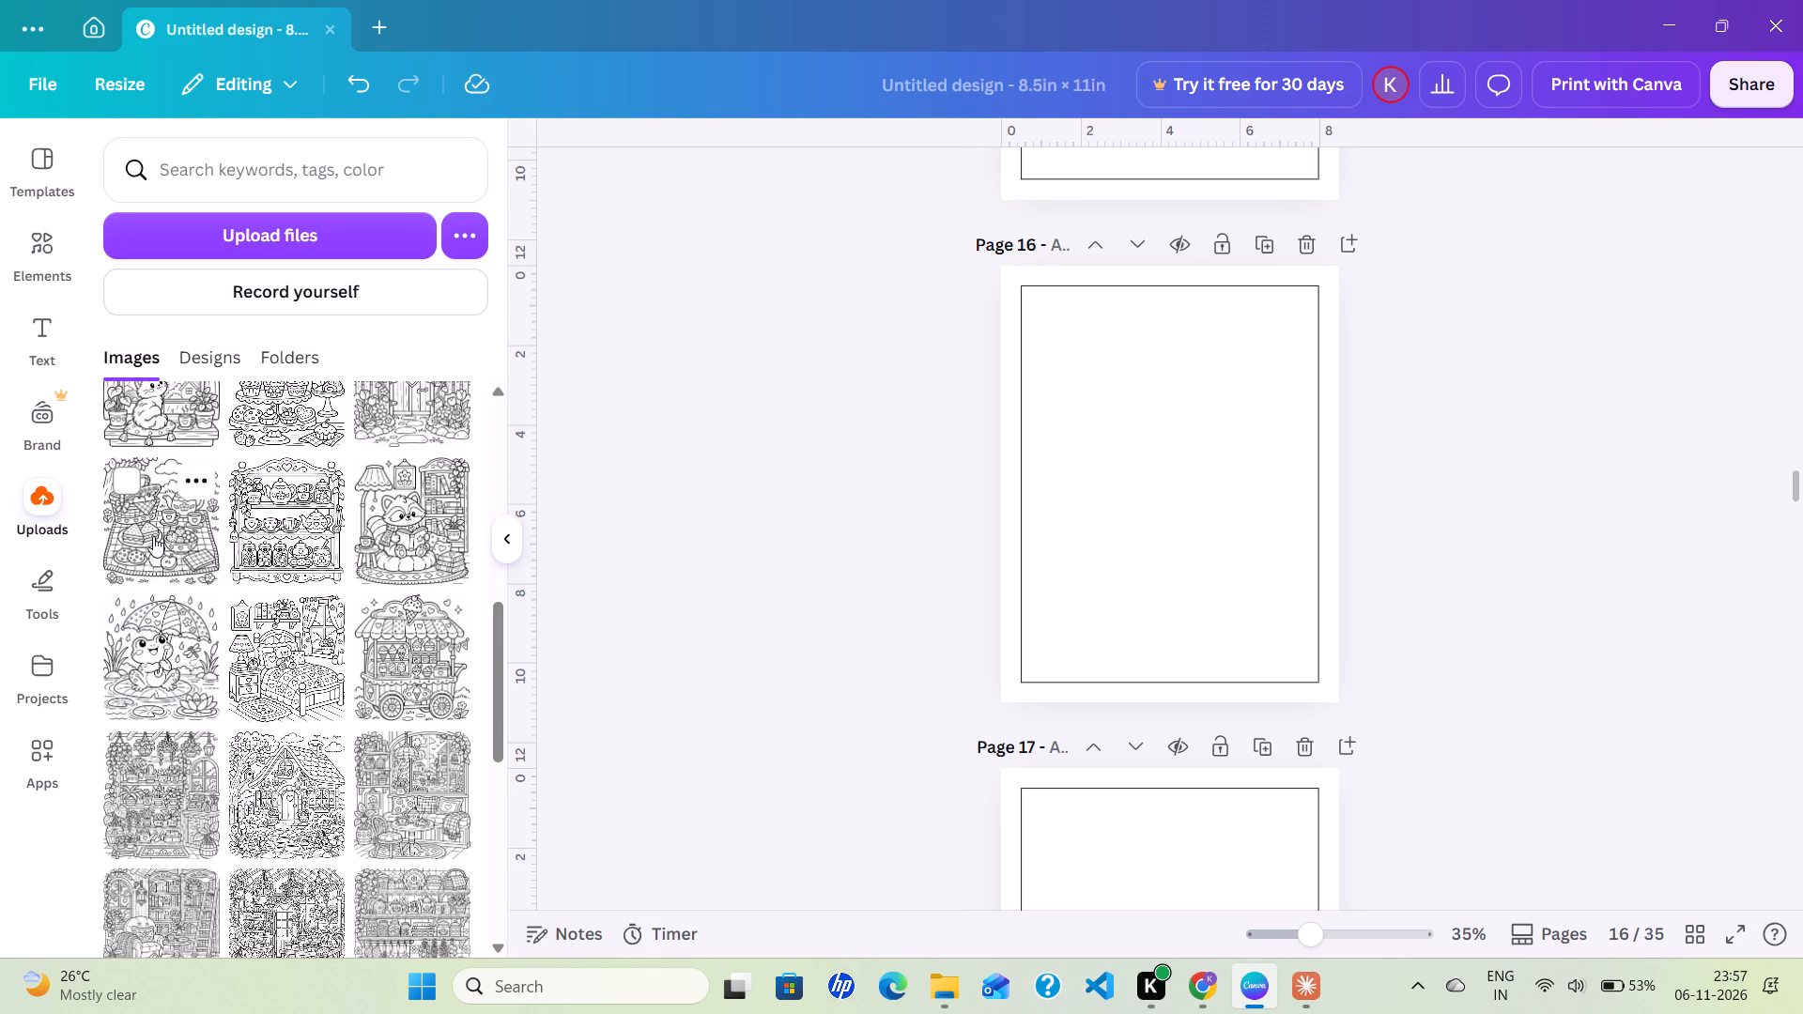
click(153, 536)
click(875, 725)
Place the teapot-and-jar shelf illustration on page 17 and the cosy reading nook with a lamp and bookshelf on page 18.
scroll(875, 725, down, 2)
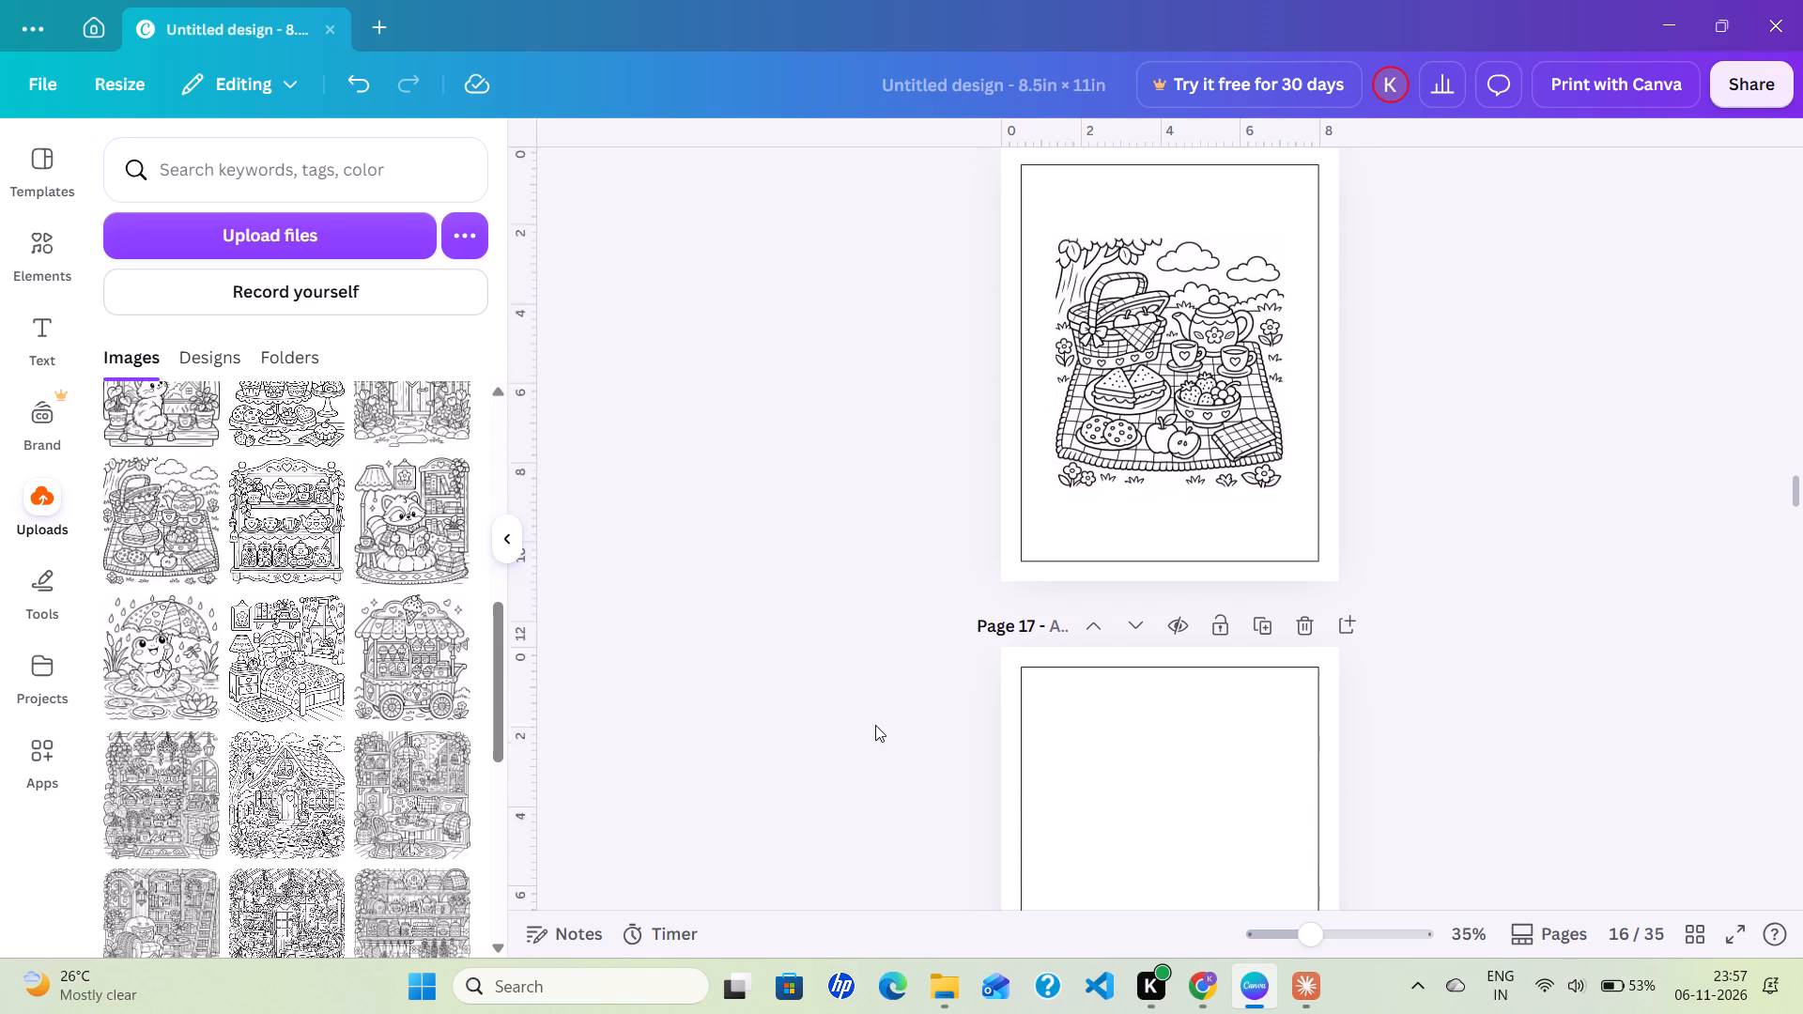
scroll(875, 725, down, 1)
click(278, 558)
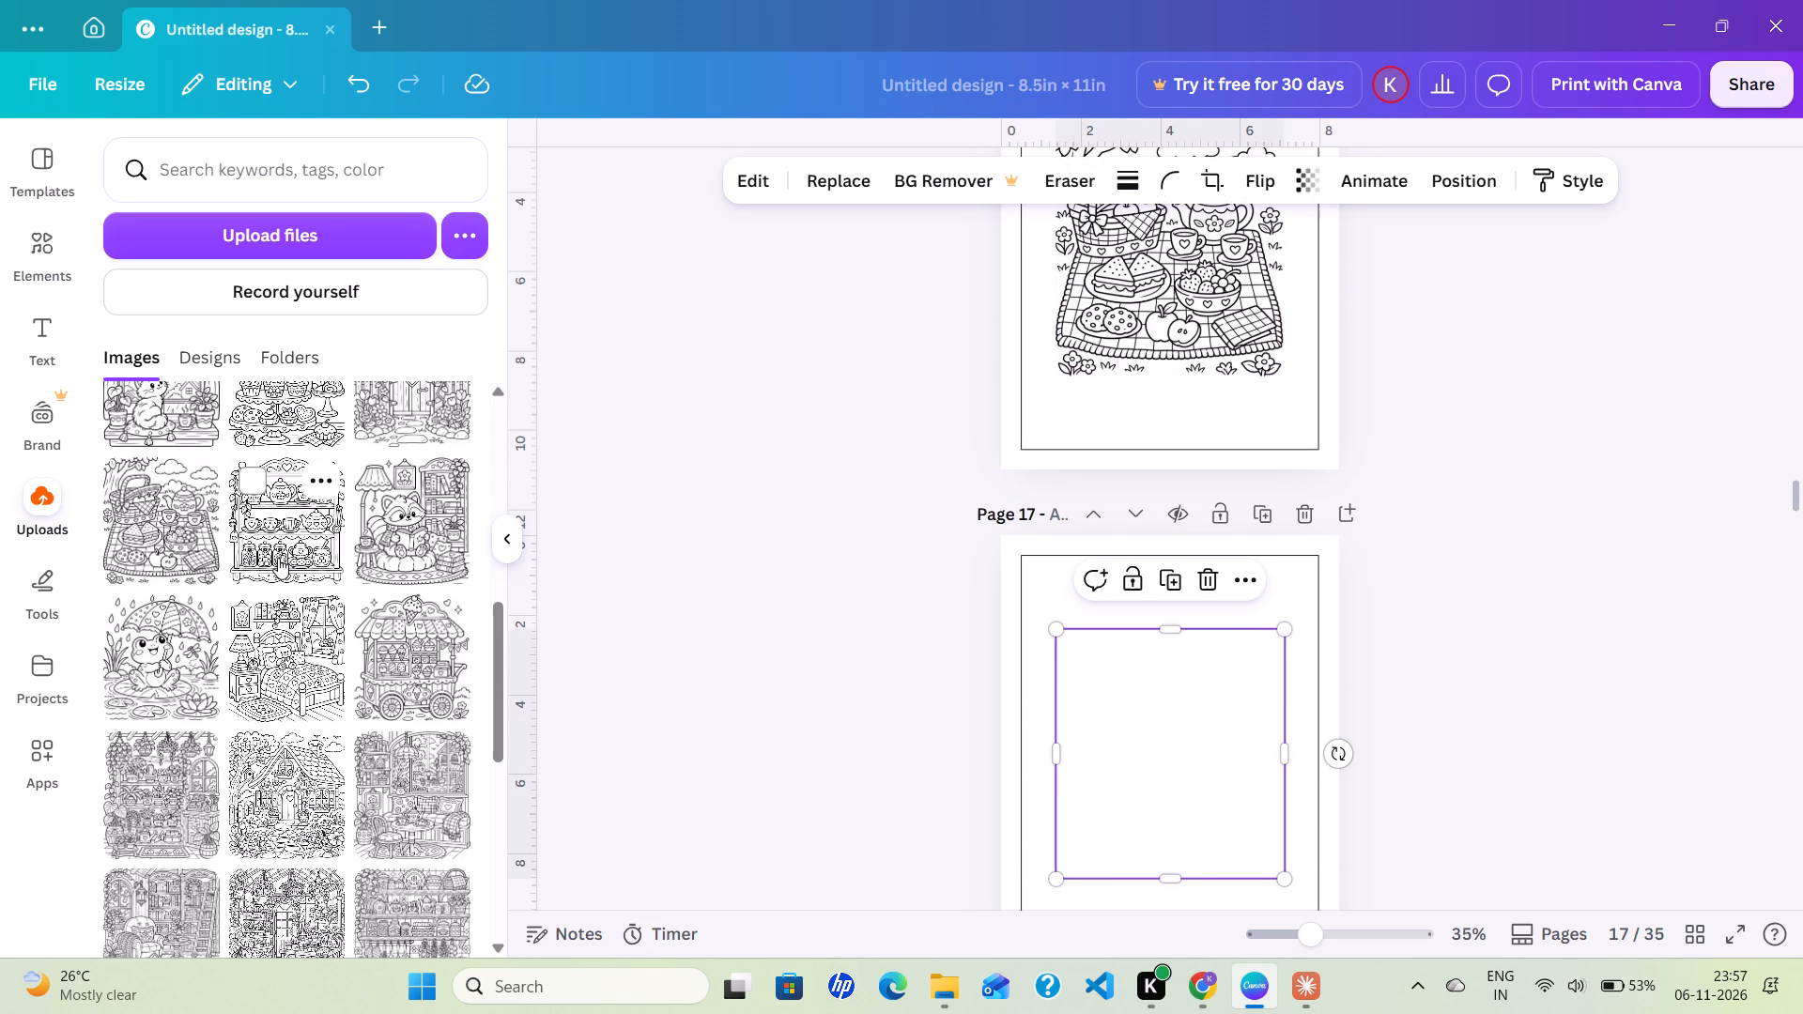
click(807, 724)
scroll(807, 724, down, 5)
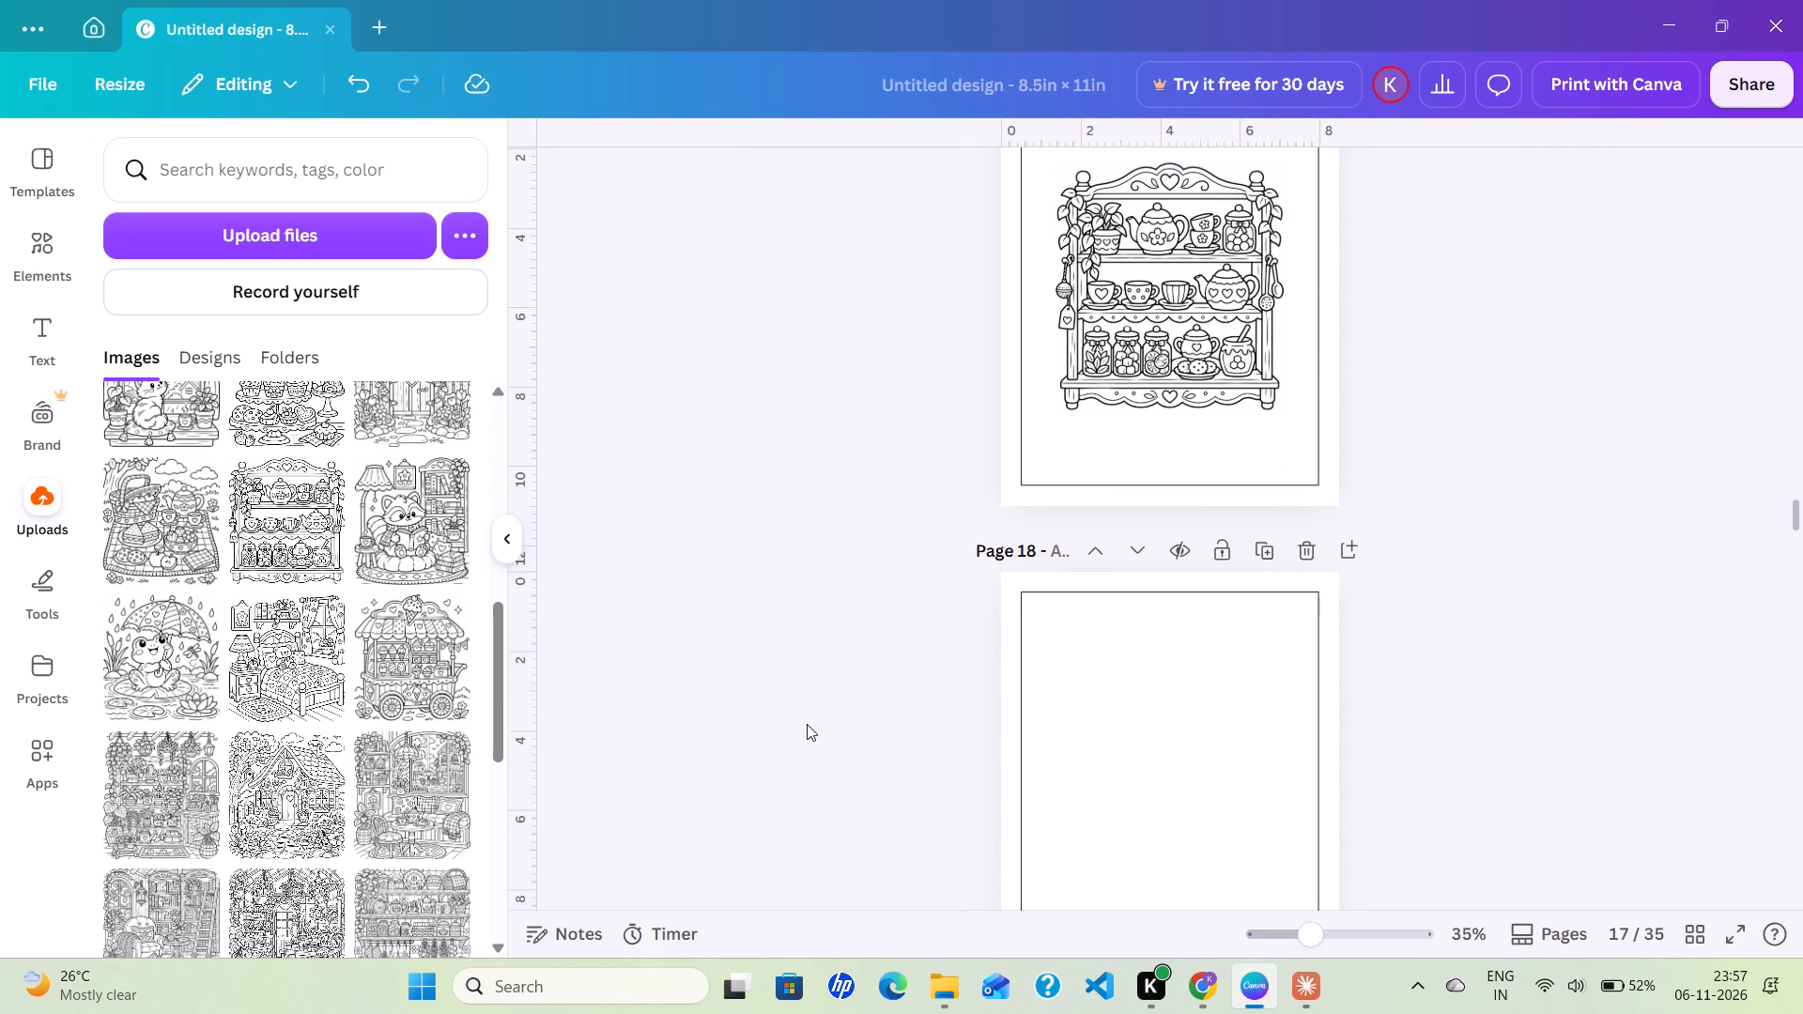
scroll(807, 724, down, 1)
scroll(807, 724, up, 2)
scroll(291, 622, up, 1)
scroll(741, 662, down, 1)
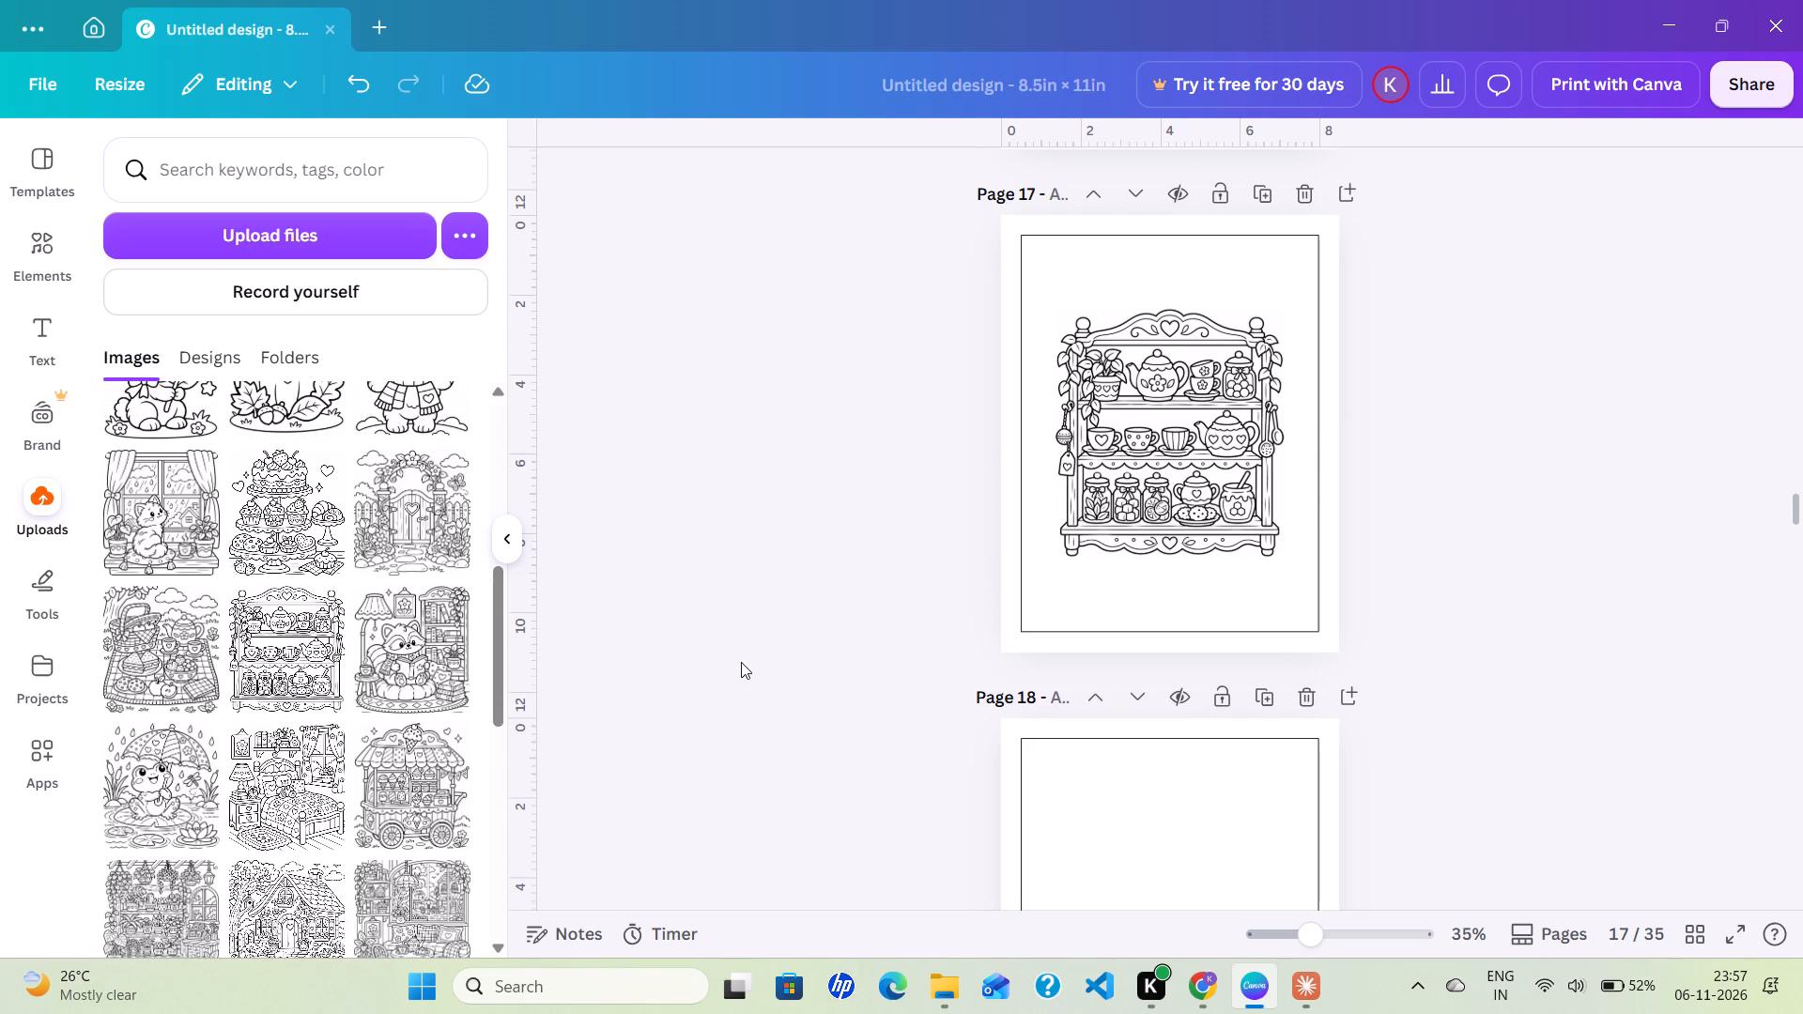
scroll(741, 662, down, 3)
click(427, 668)
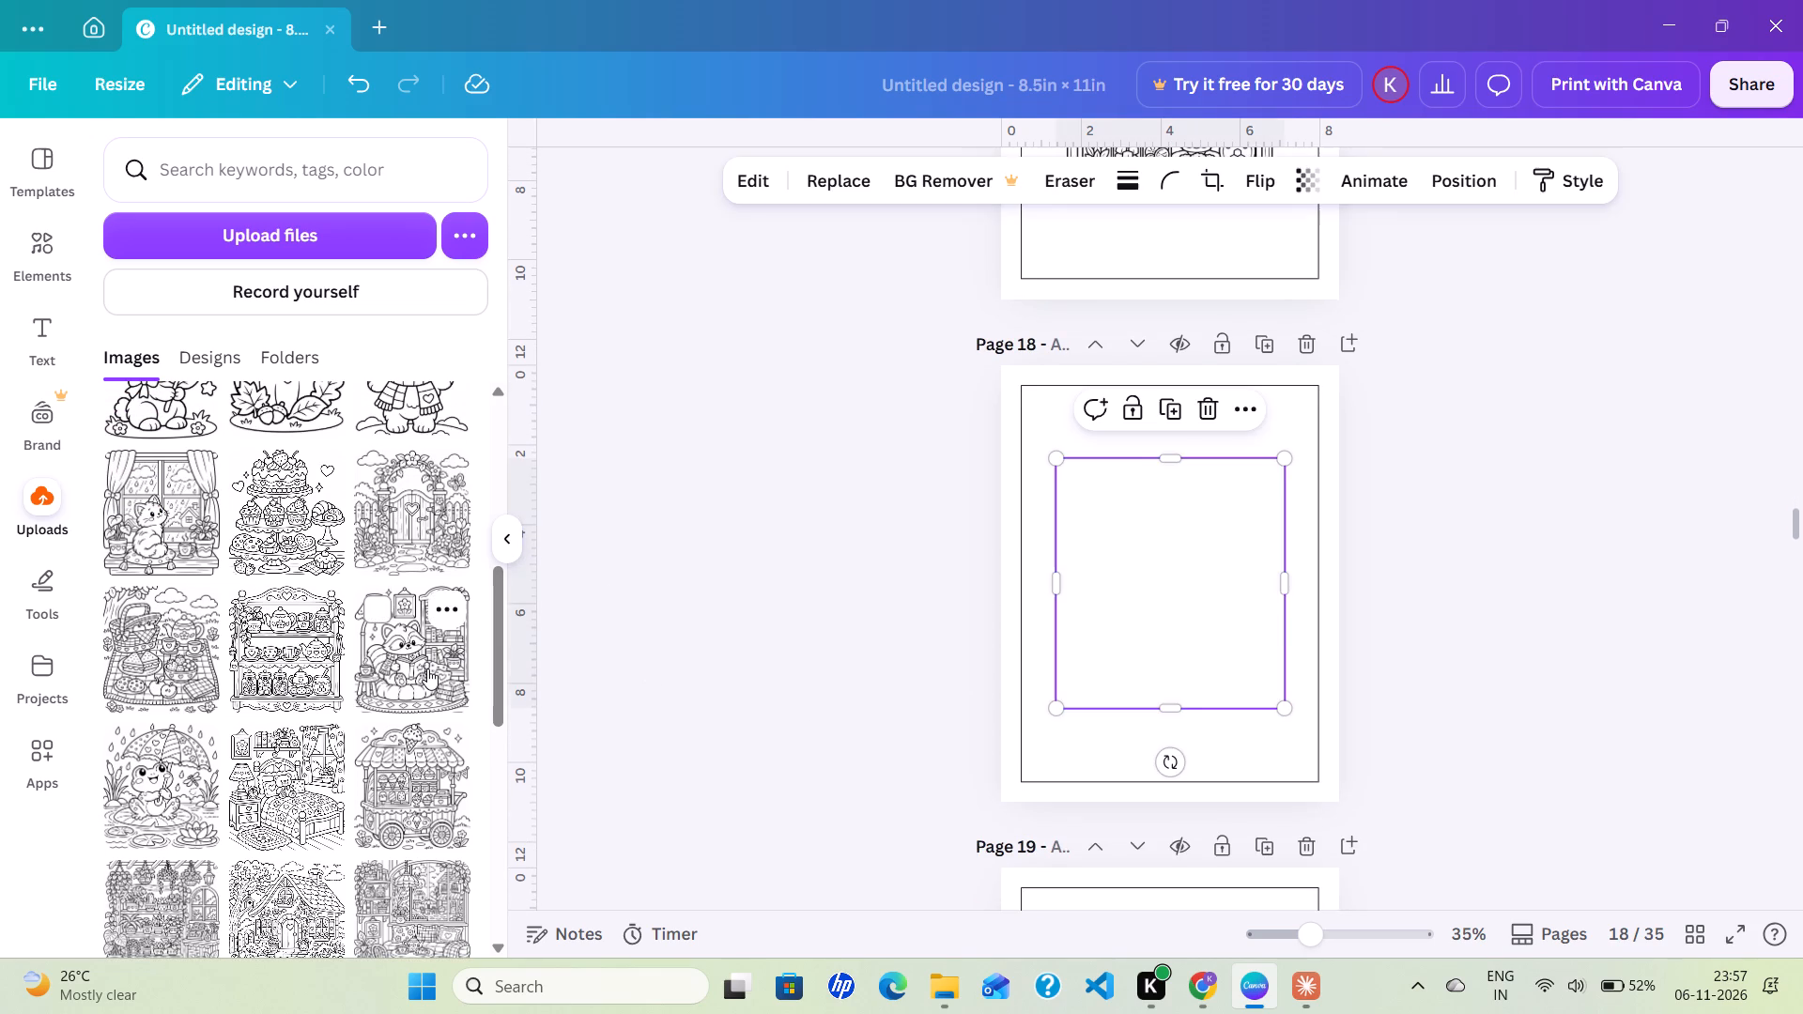
click(729, 704)
Place the frog-under-an-umbrella illustration on page 19 and the bedroom with a teddy bear on page 20.
scroll(729, 704, down, 6)
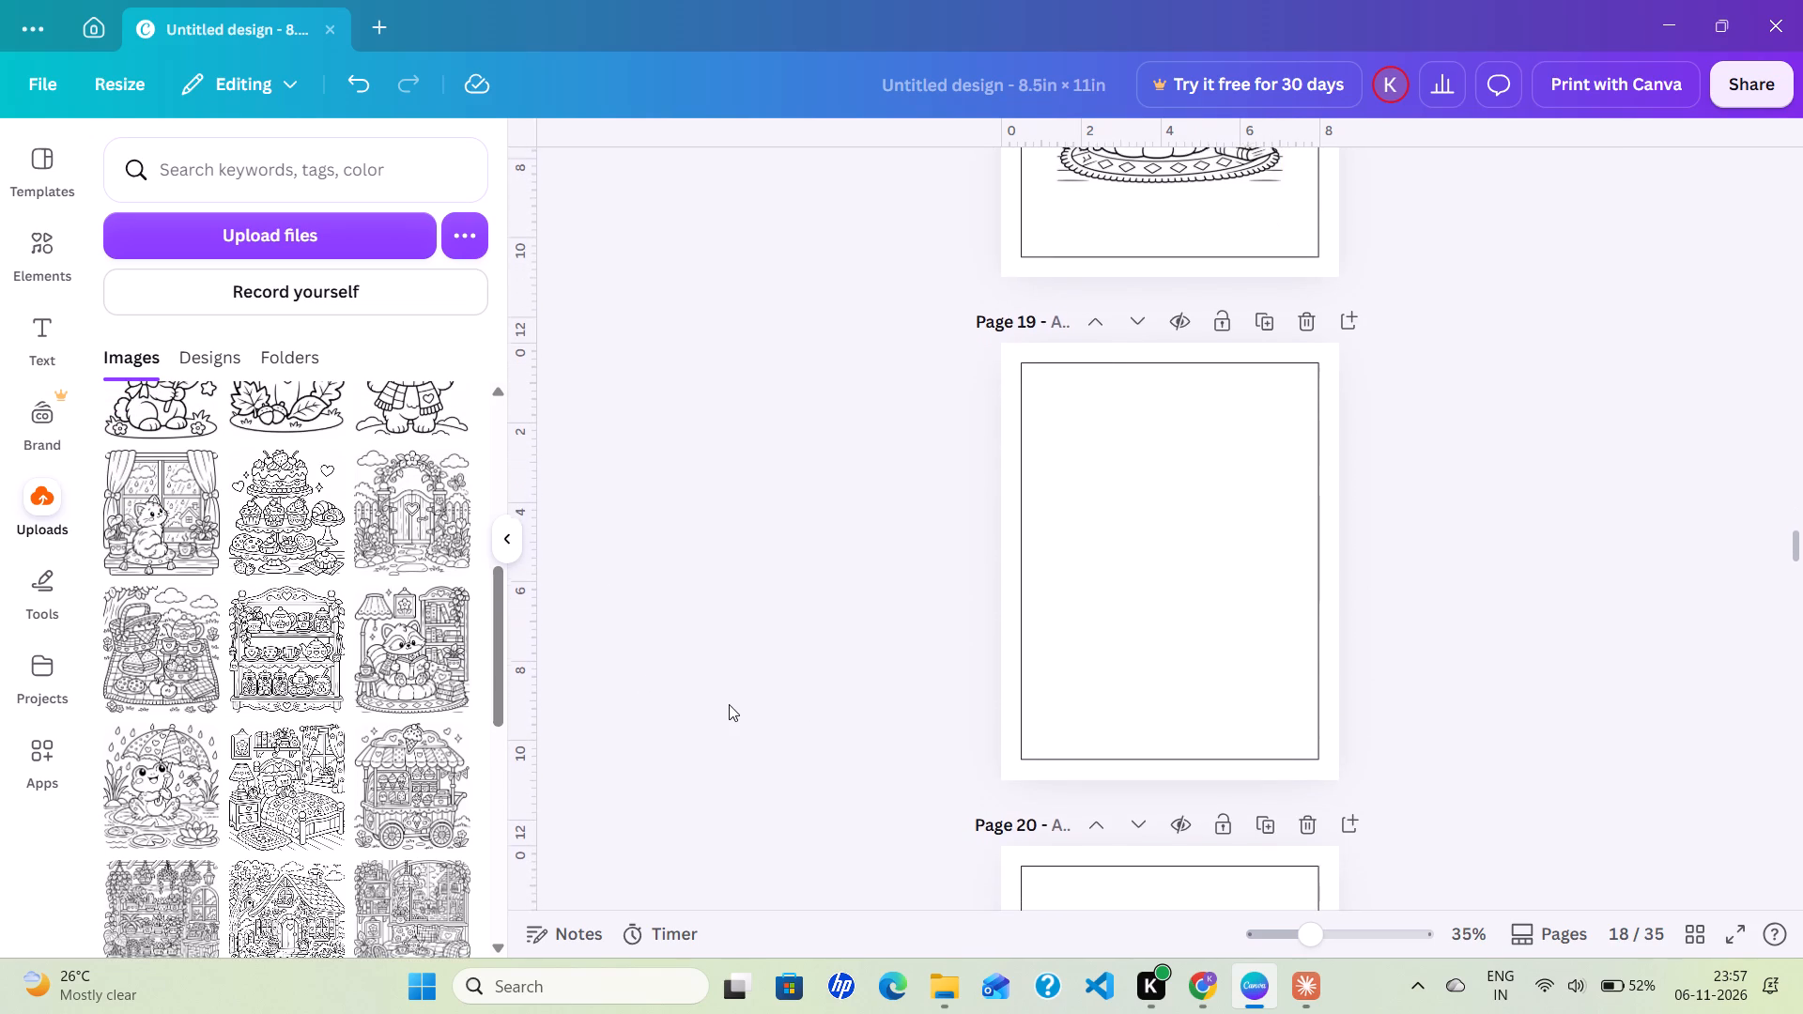
click(154, 794)
click(694, 720)
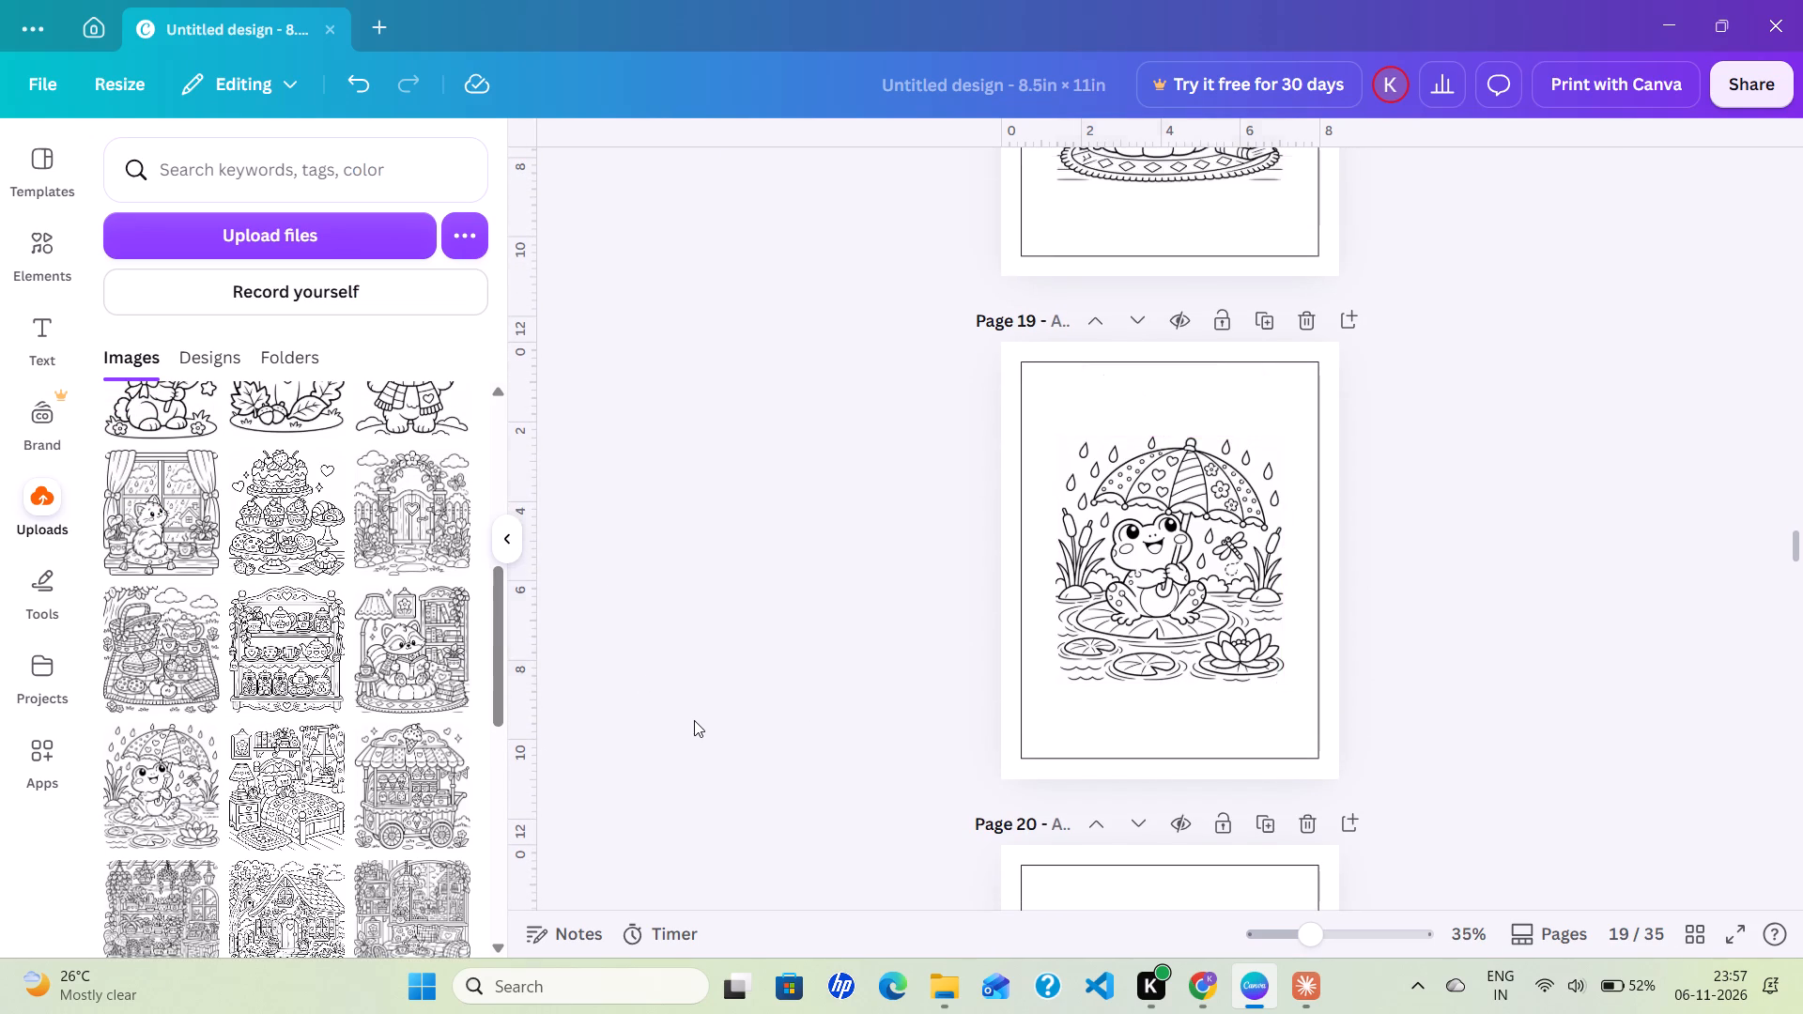
scroll(694, 720, down, 4)
click(259, 818)
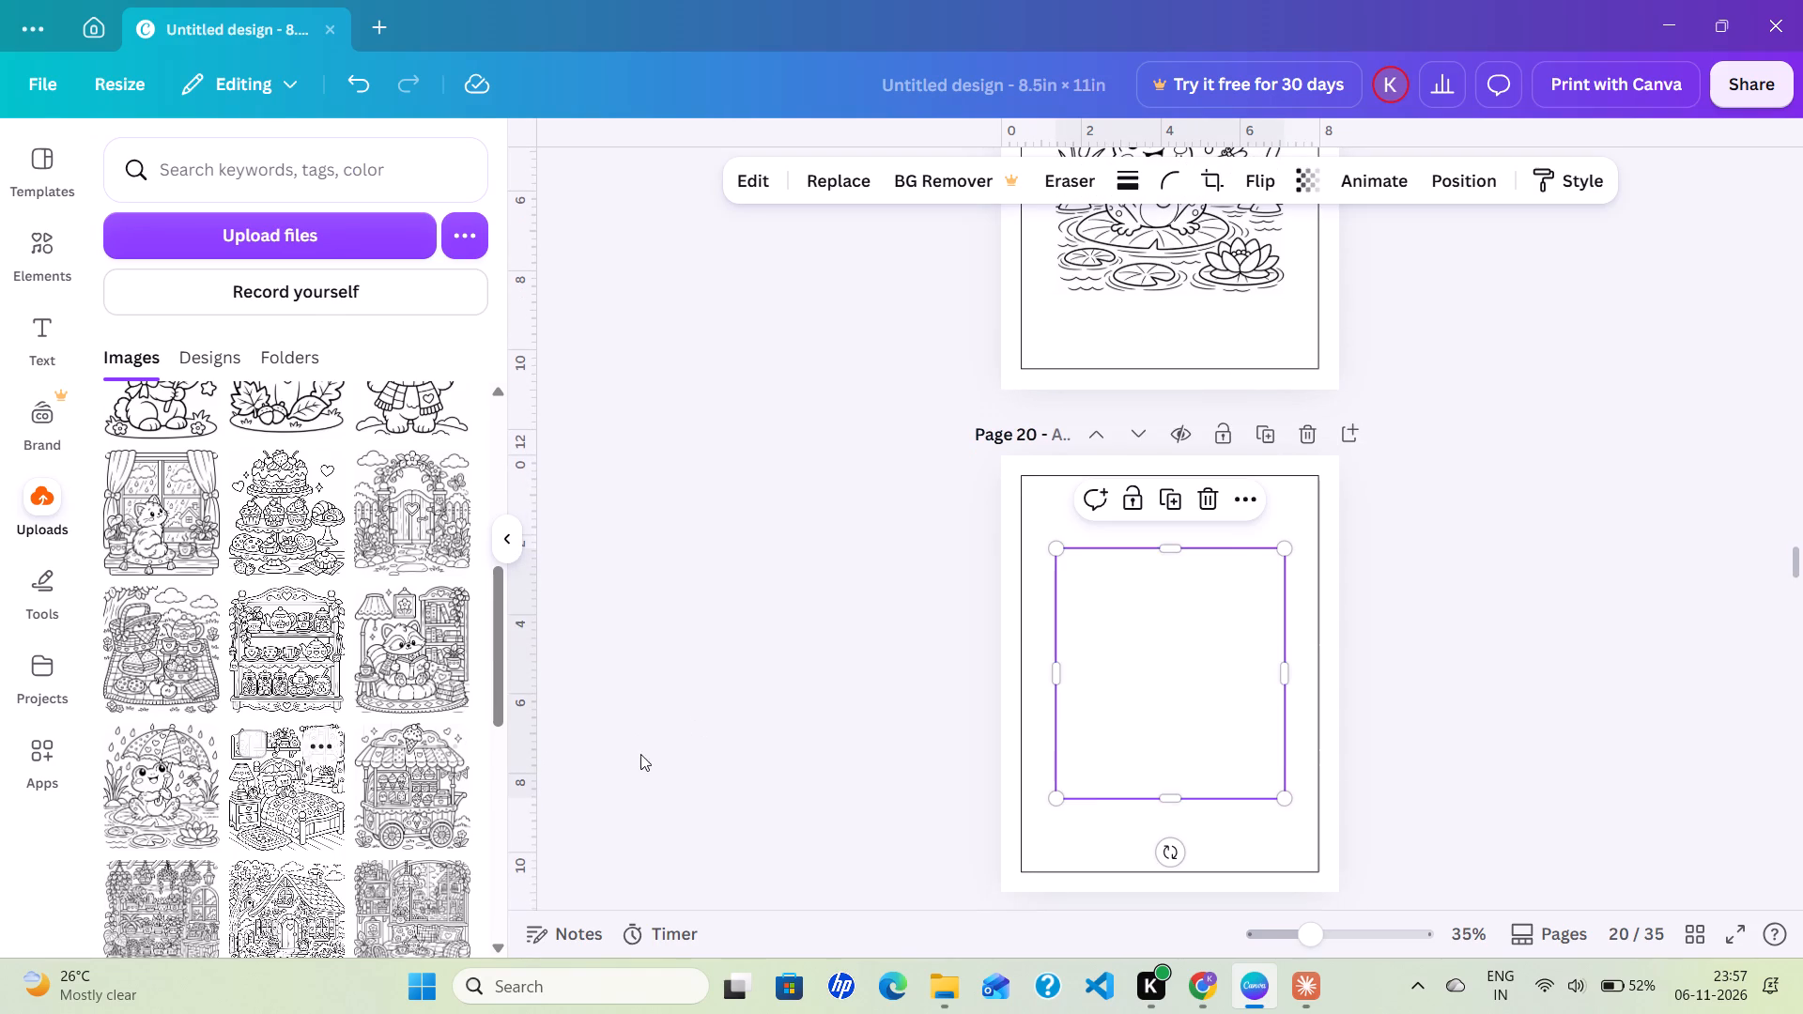
click(715, 751)
Place the ice cream cart illustration on page 21 and the plant shop with hanging pots on page 22.
scroll(715, 751, down, 4)
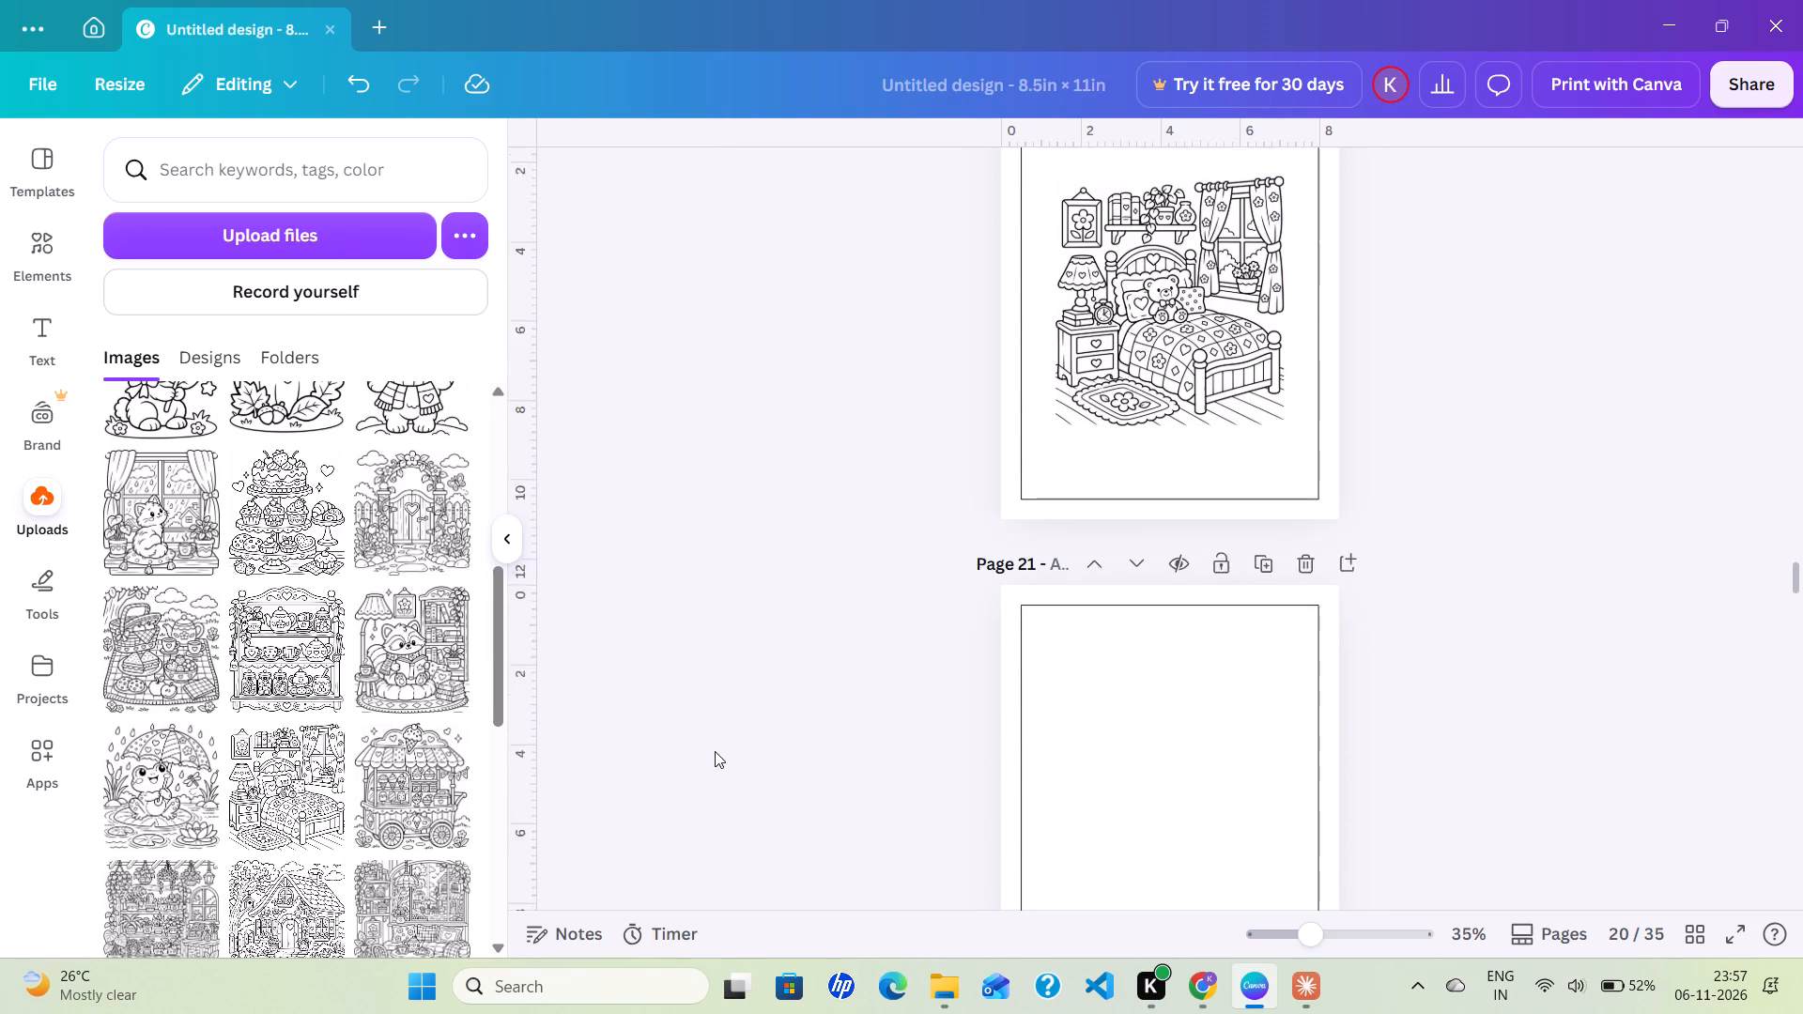
scroll(715, 751, down, 1)
click(429, 814)
click(806, 763)
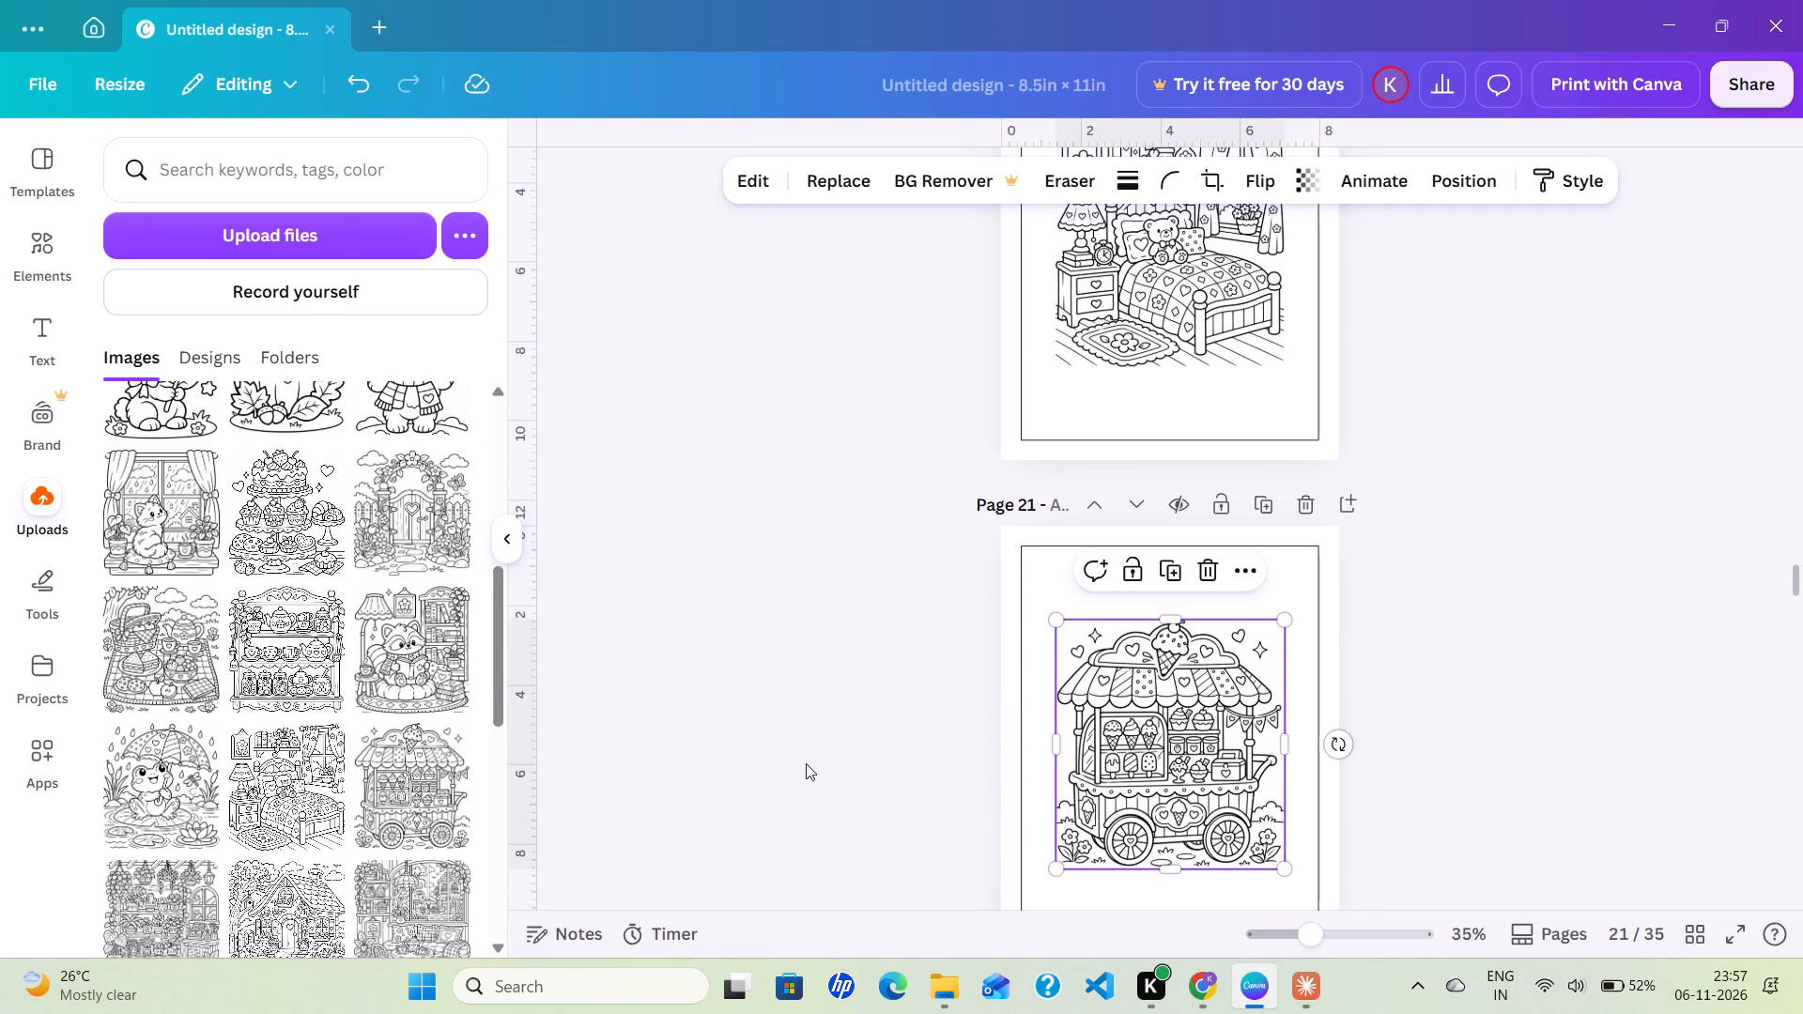
scroll(806, 763, down, 8)
scroll(294, 814, down, 2)
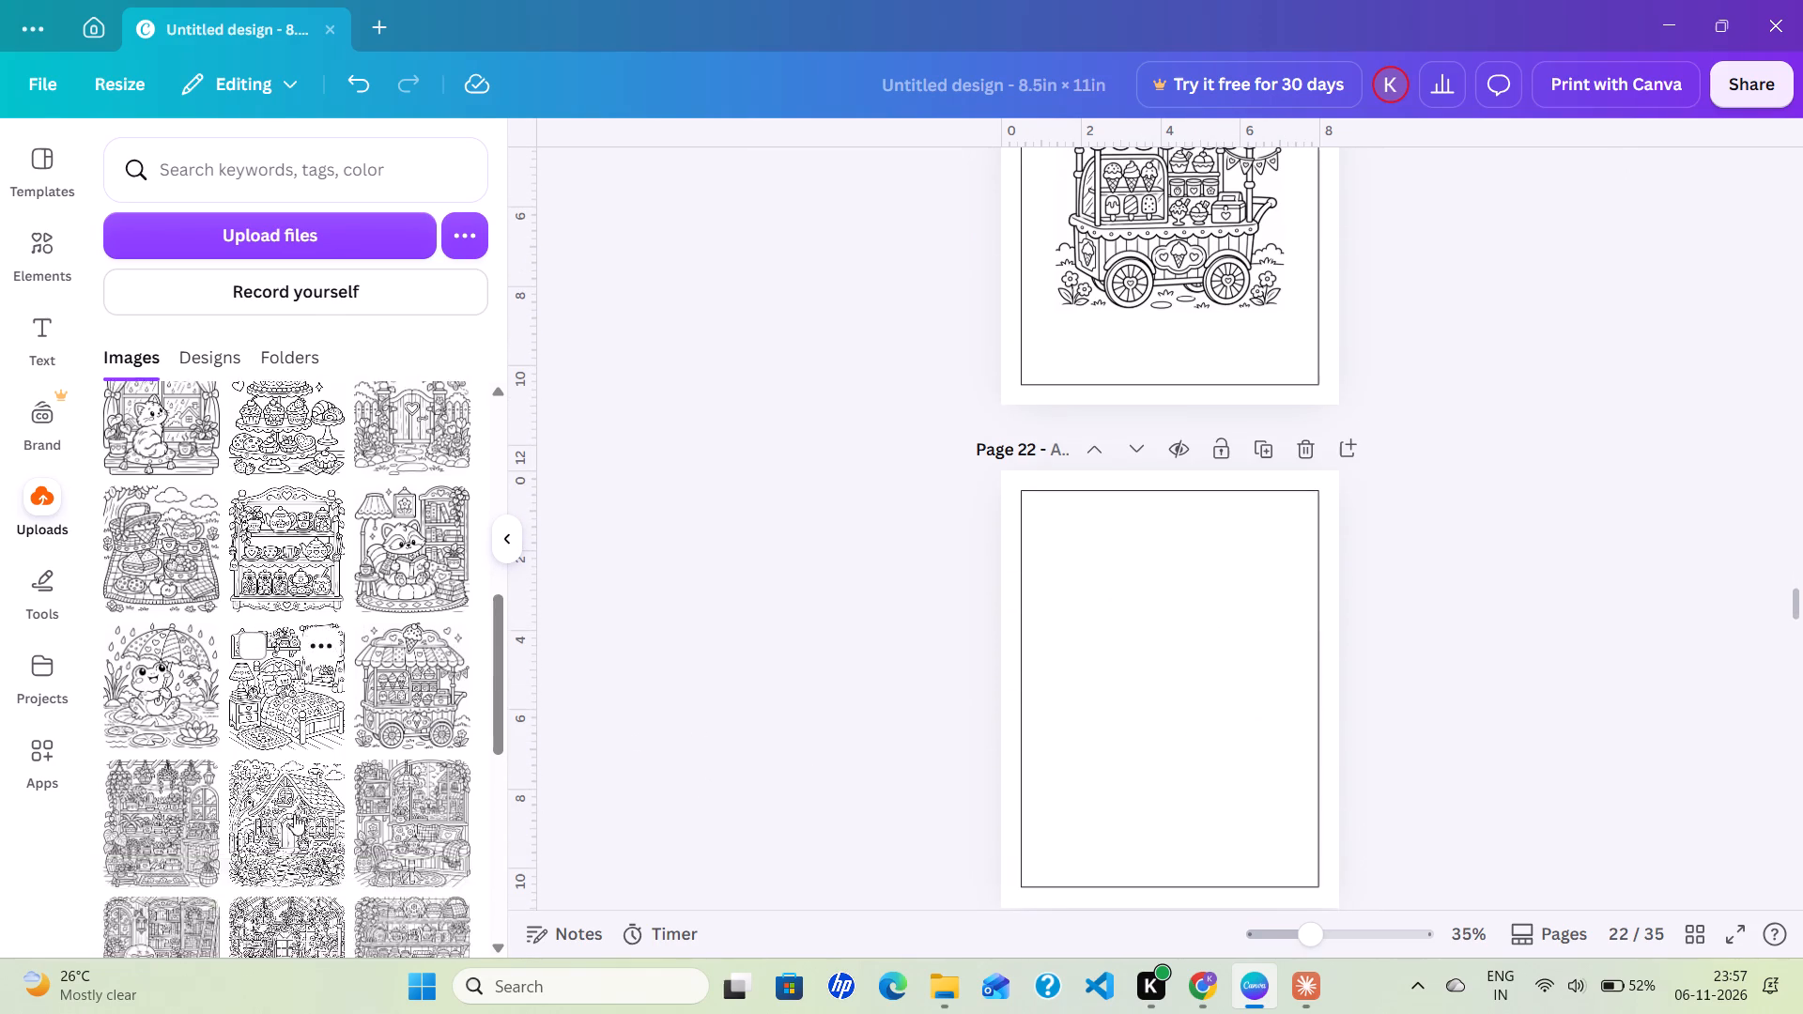
scroll(294, 814, down, 2)
click(161, 555)
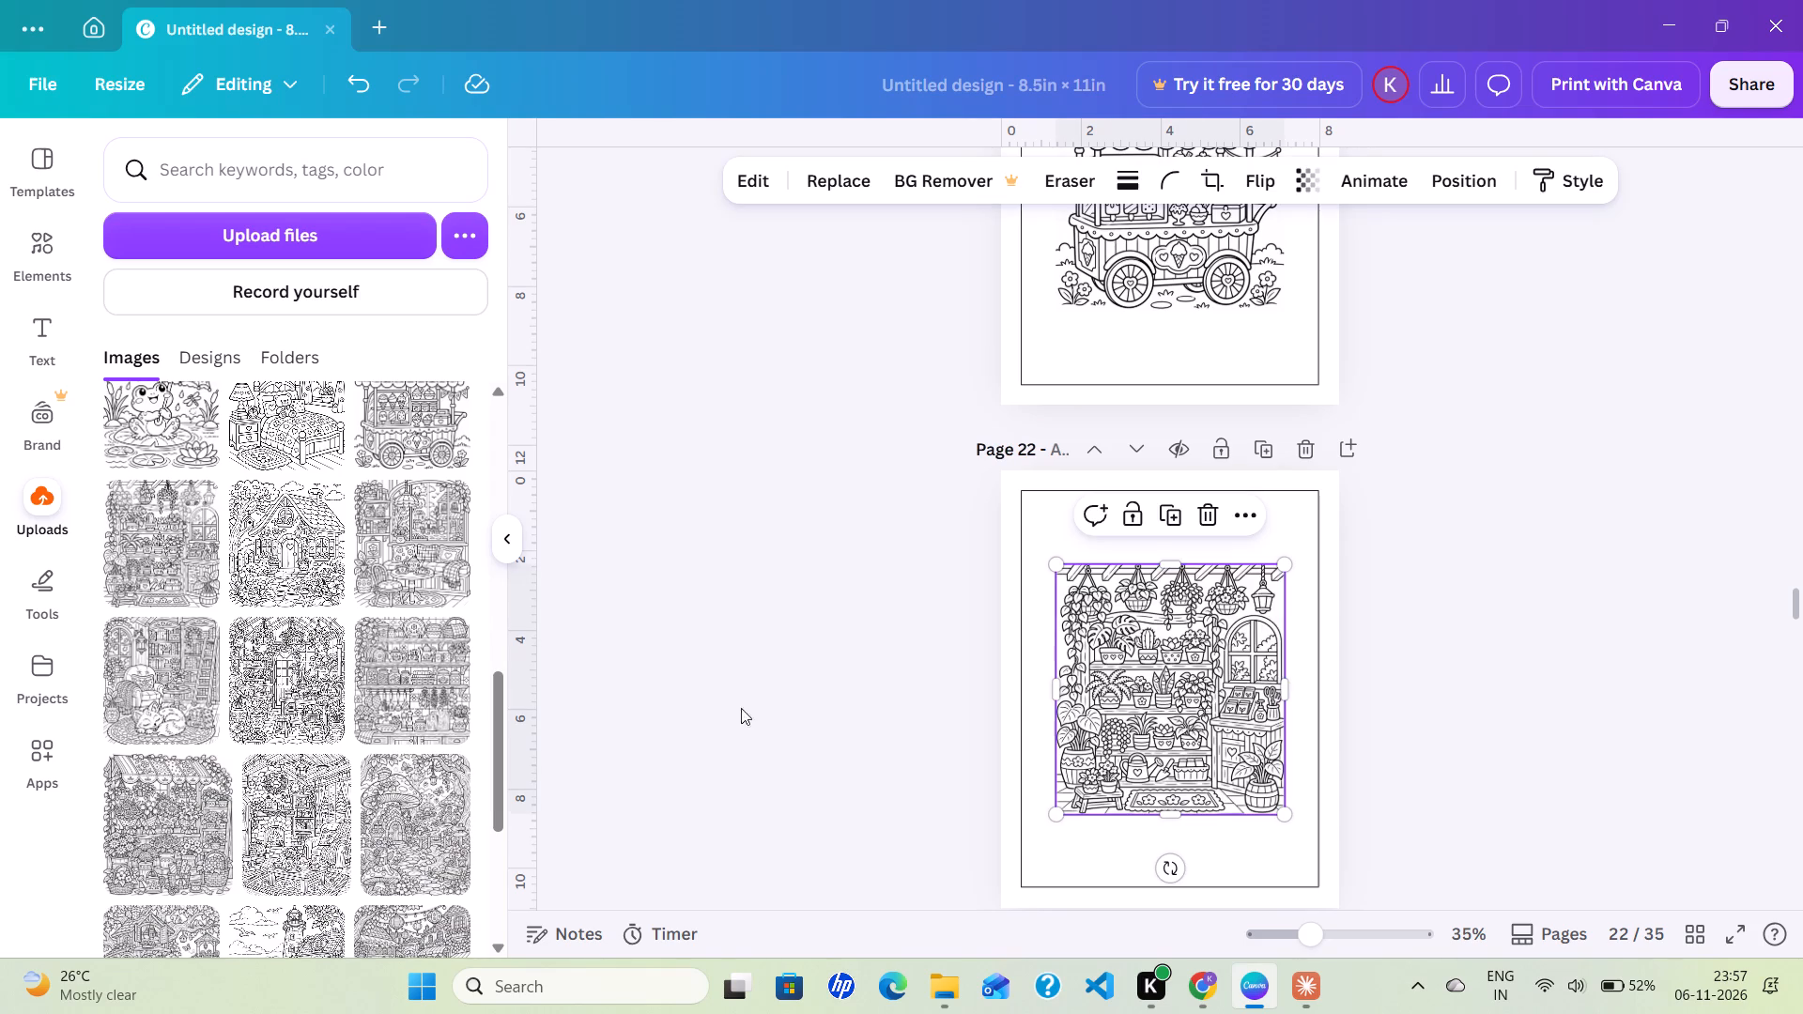
click(760, 722)
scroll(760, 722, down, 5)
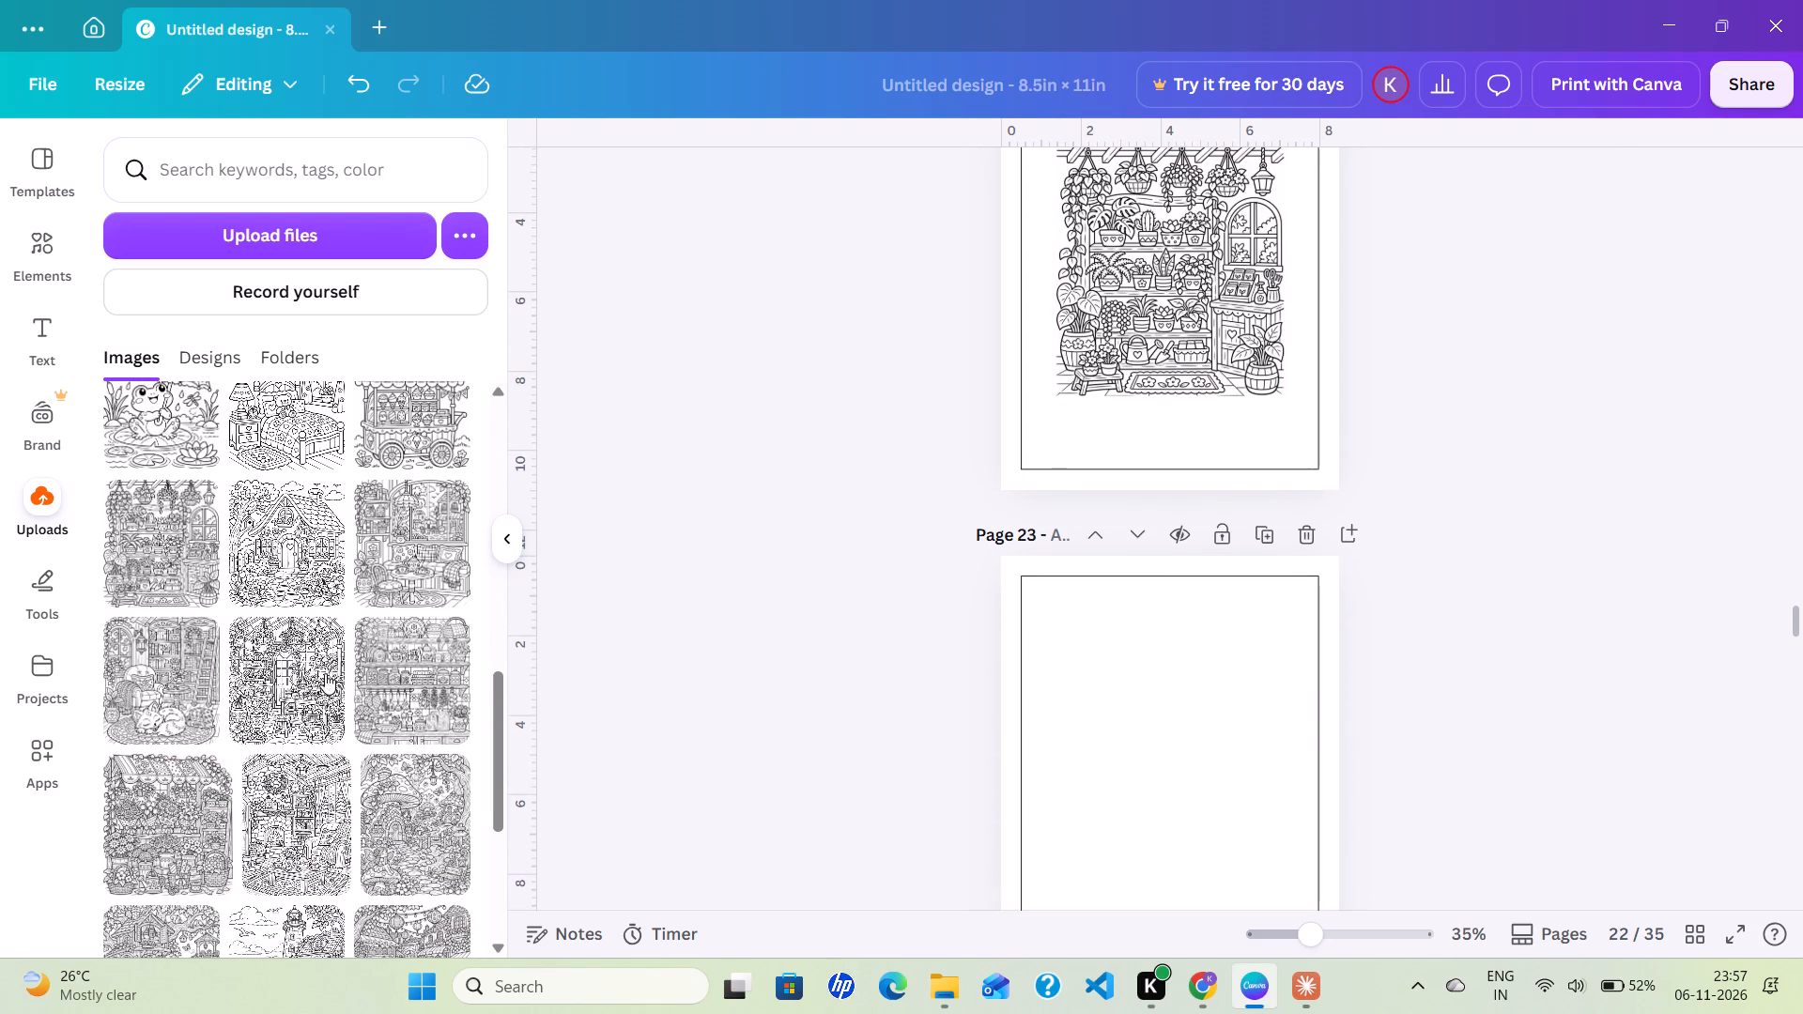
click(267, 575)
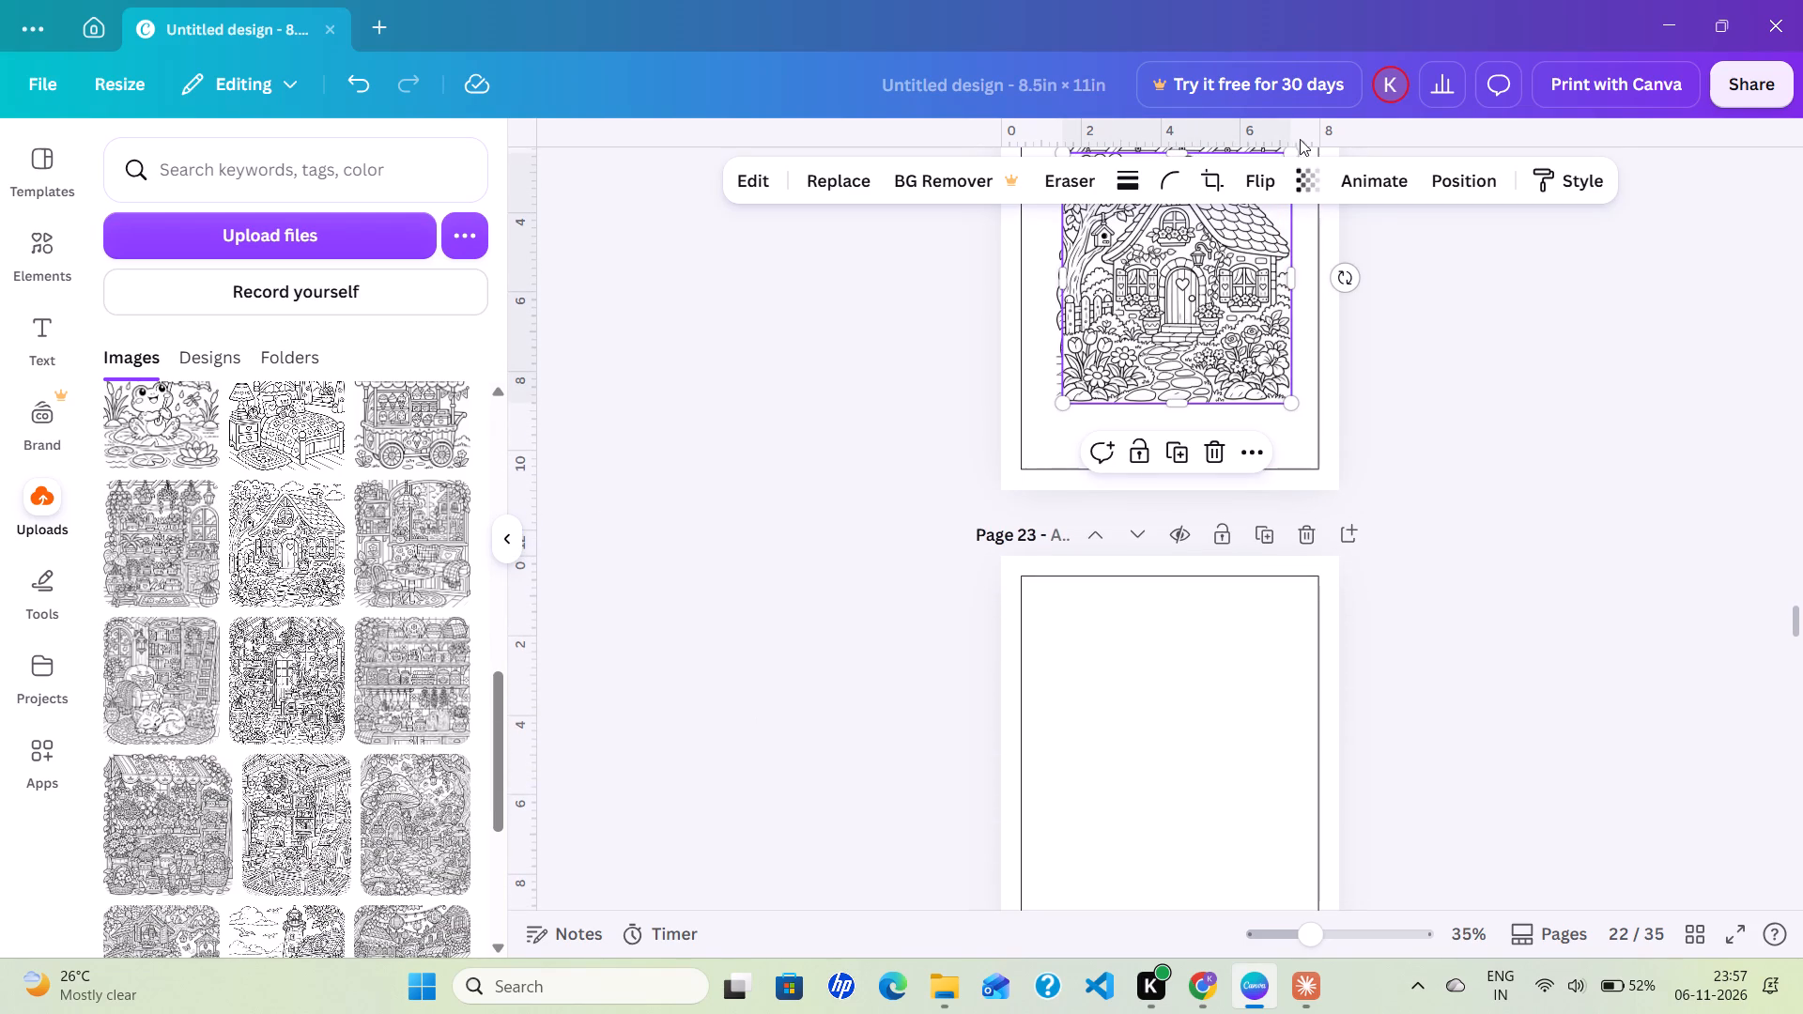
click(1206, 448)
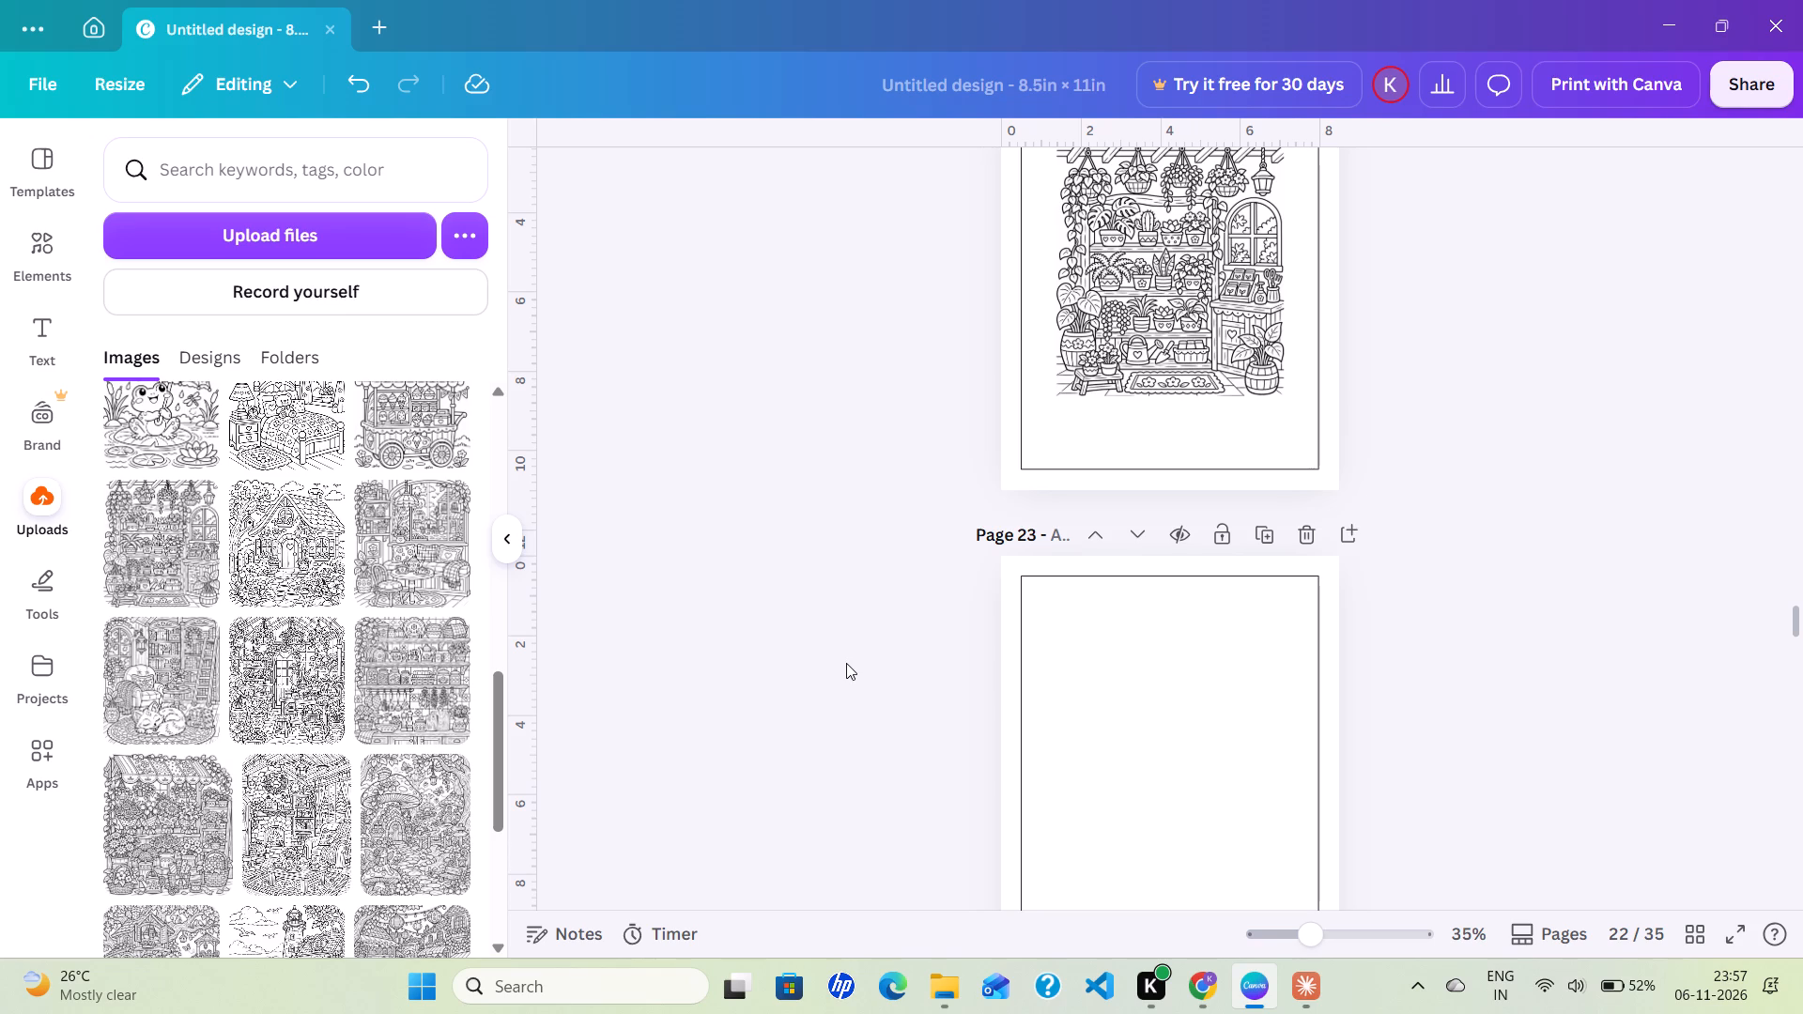
Place the flower-garden cottage illustration on page 23 and the window seat with a tea table on page 24.
scroll(846, 663, up, 3)
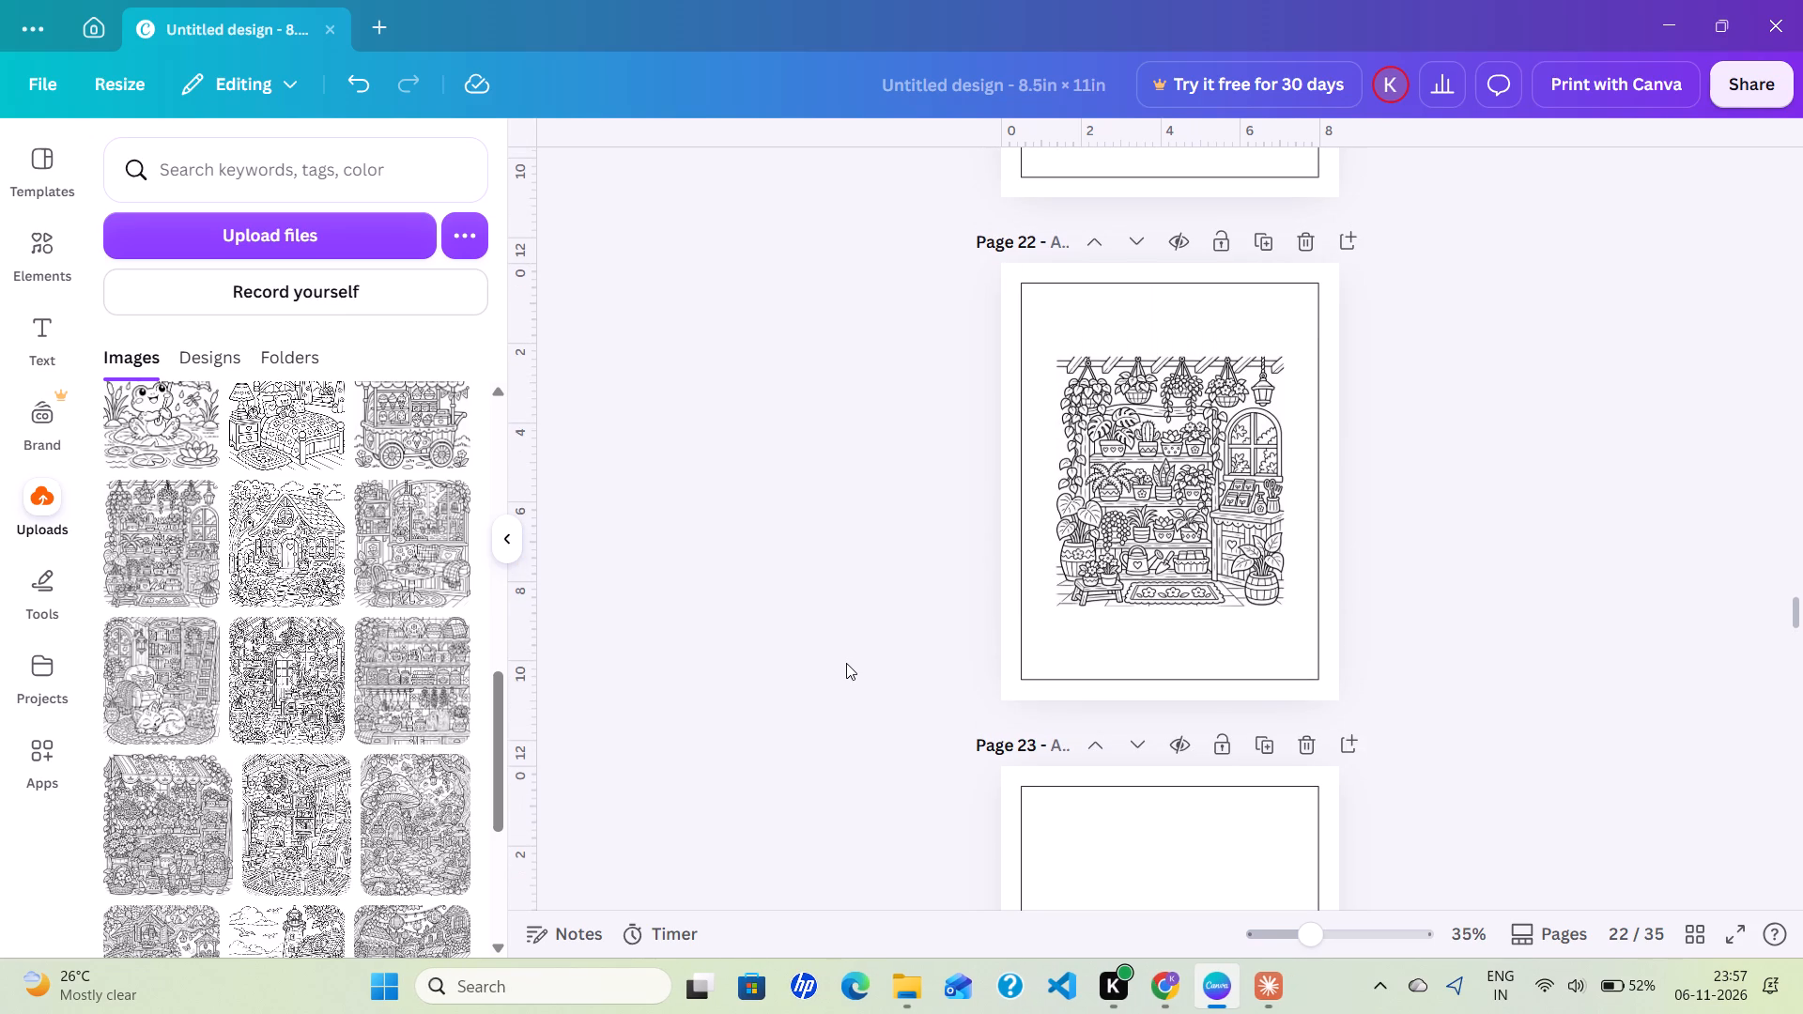
scroll(846, 663, down, 5)
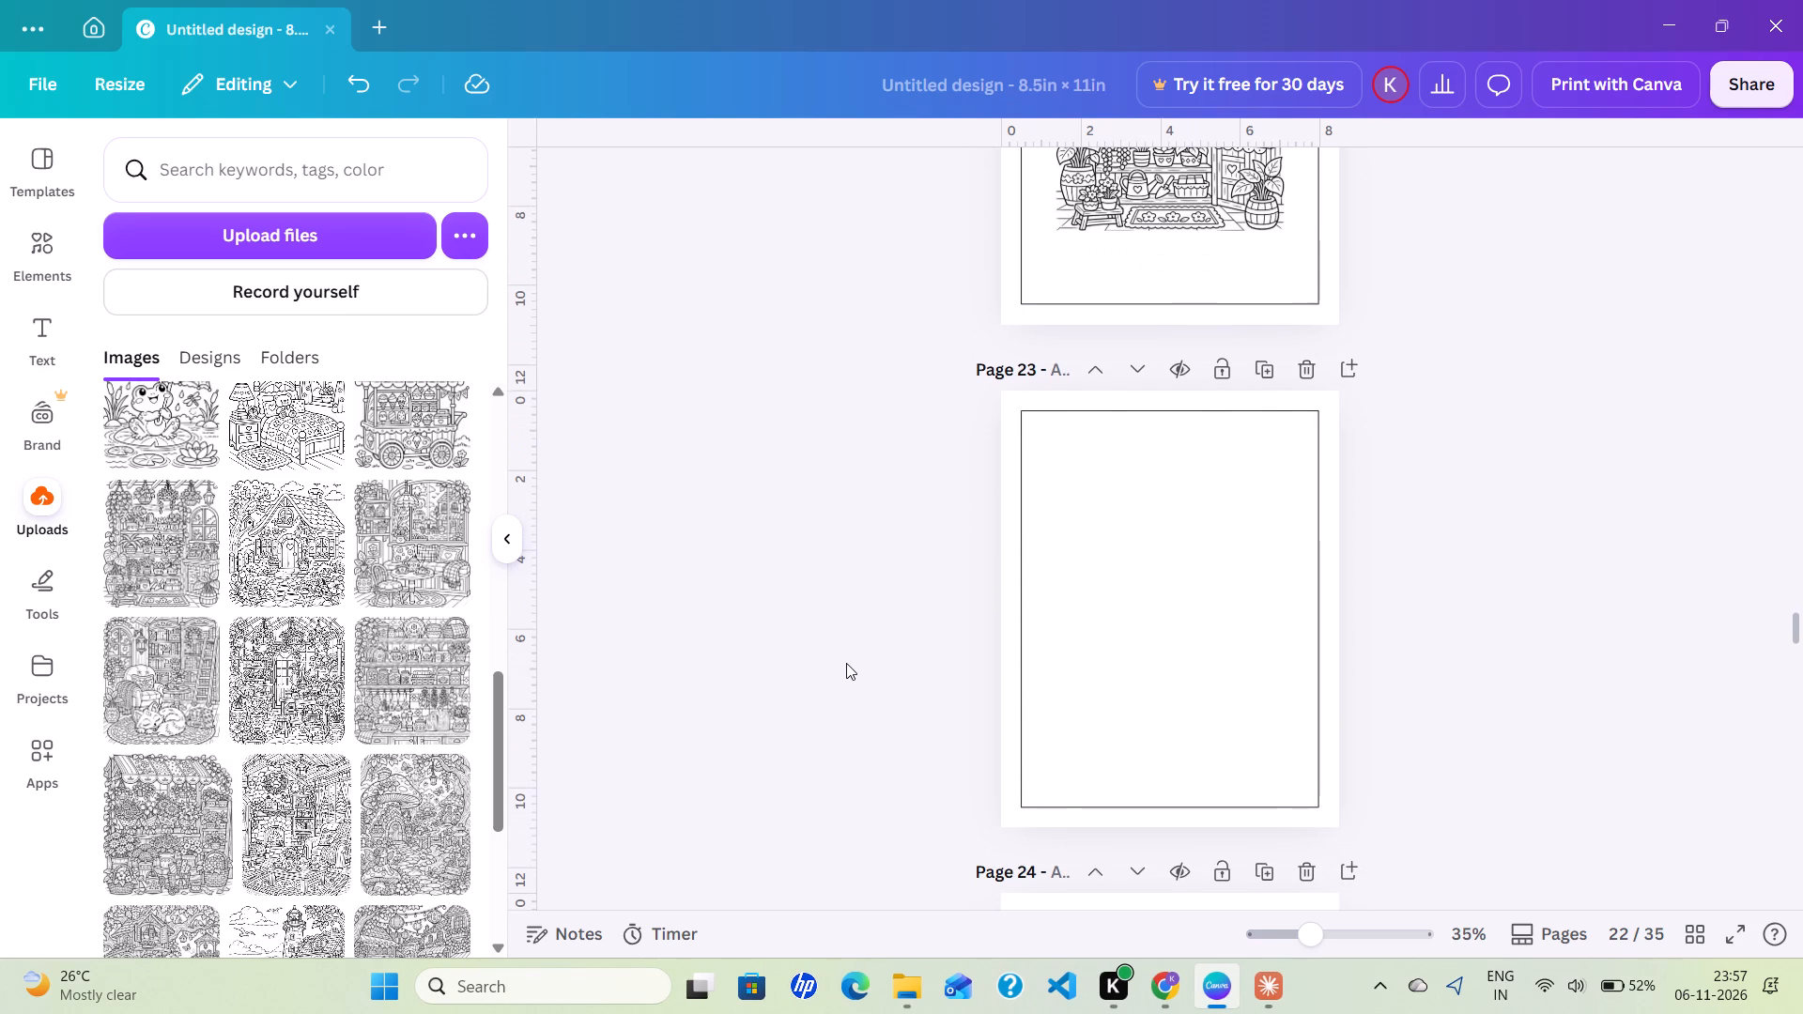
click(846, 663)
click(273, 553)
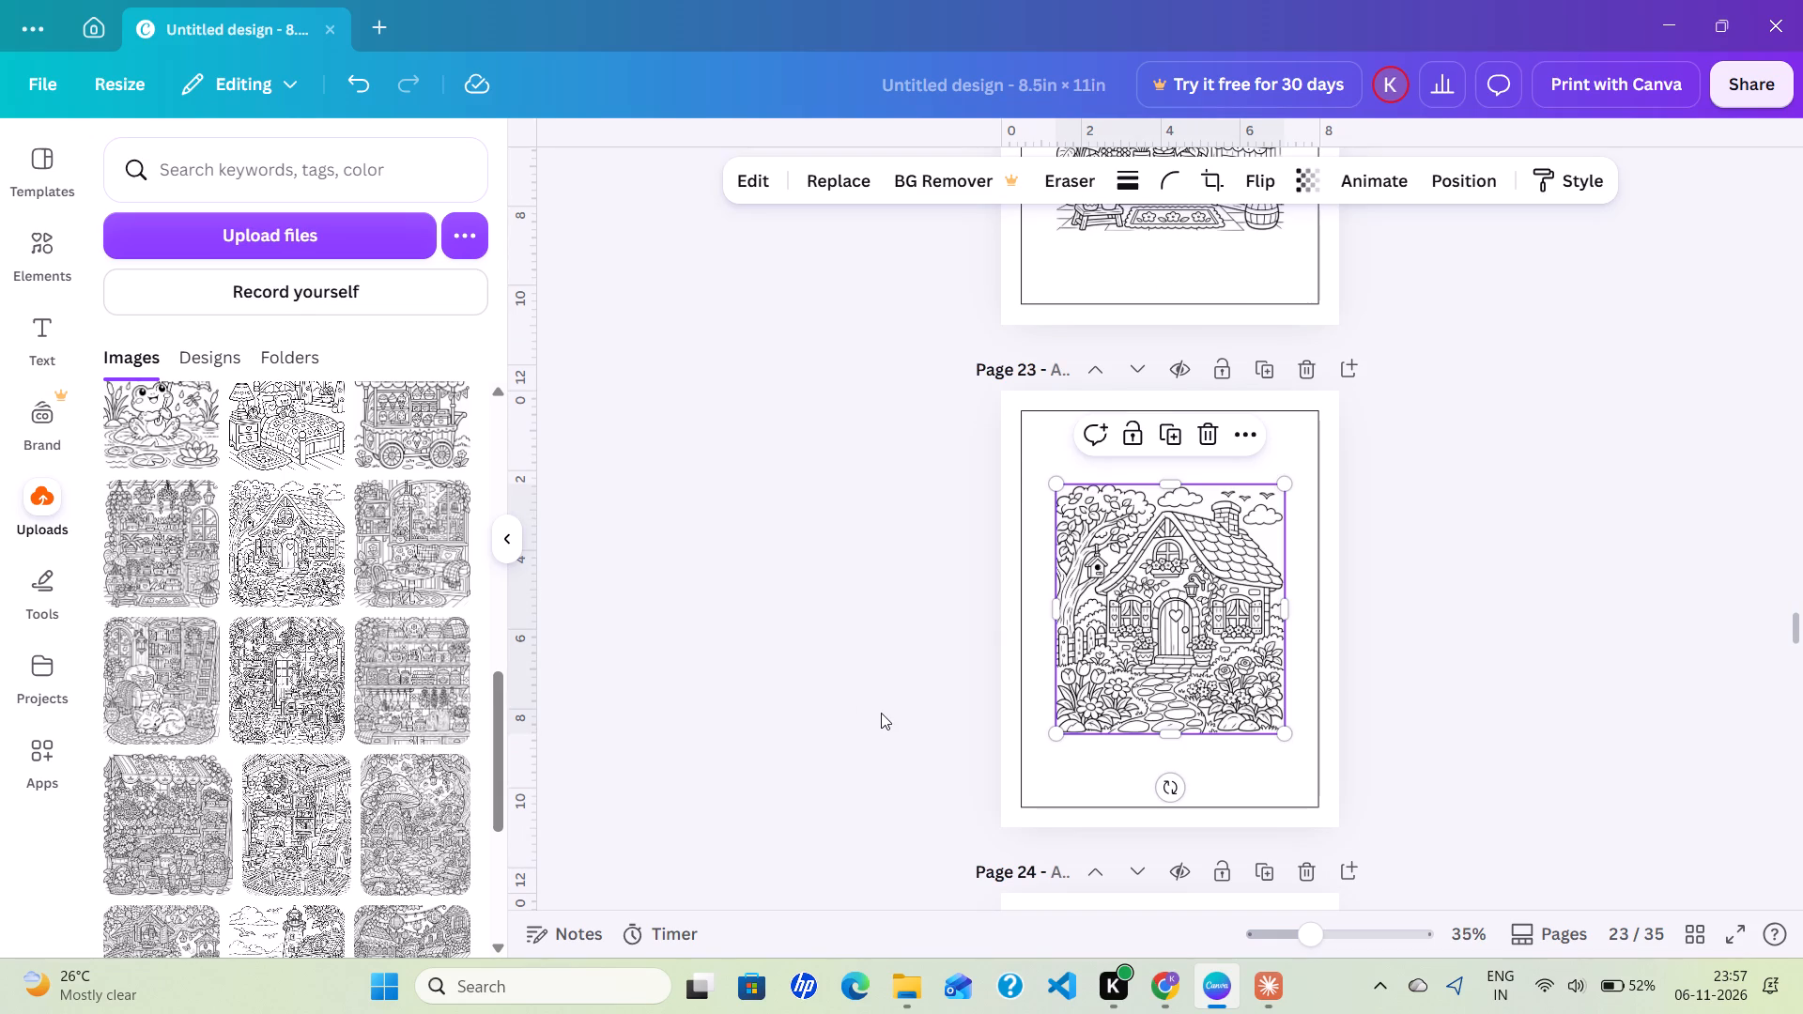
click(881, 713)
scroll(881, 713, down, 4)
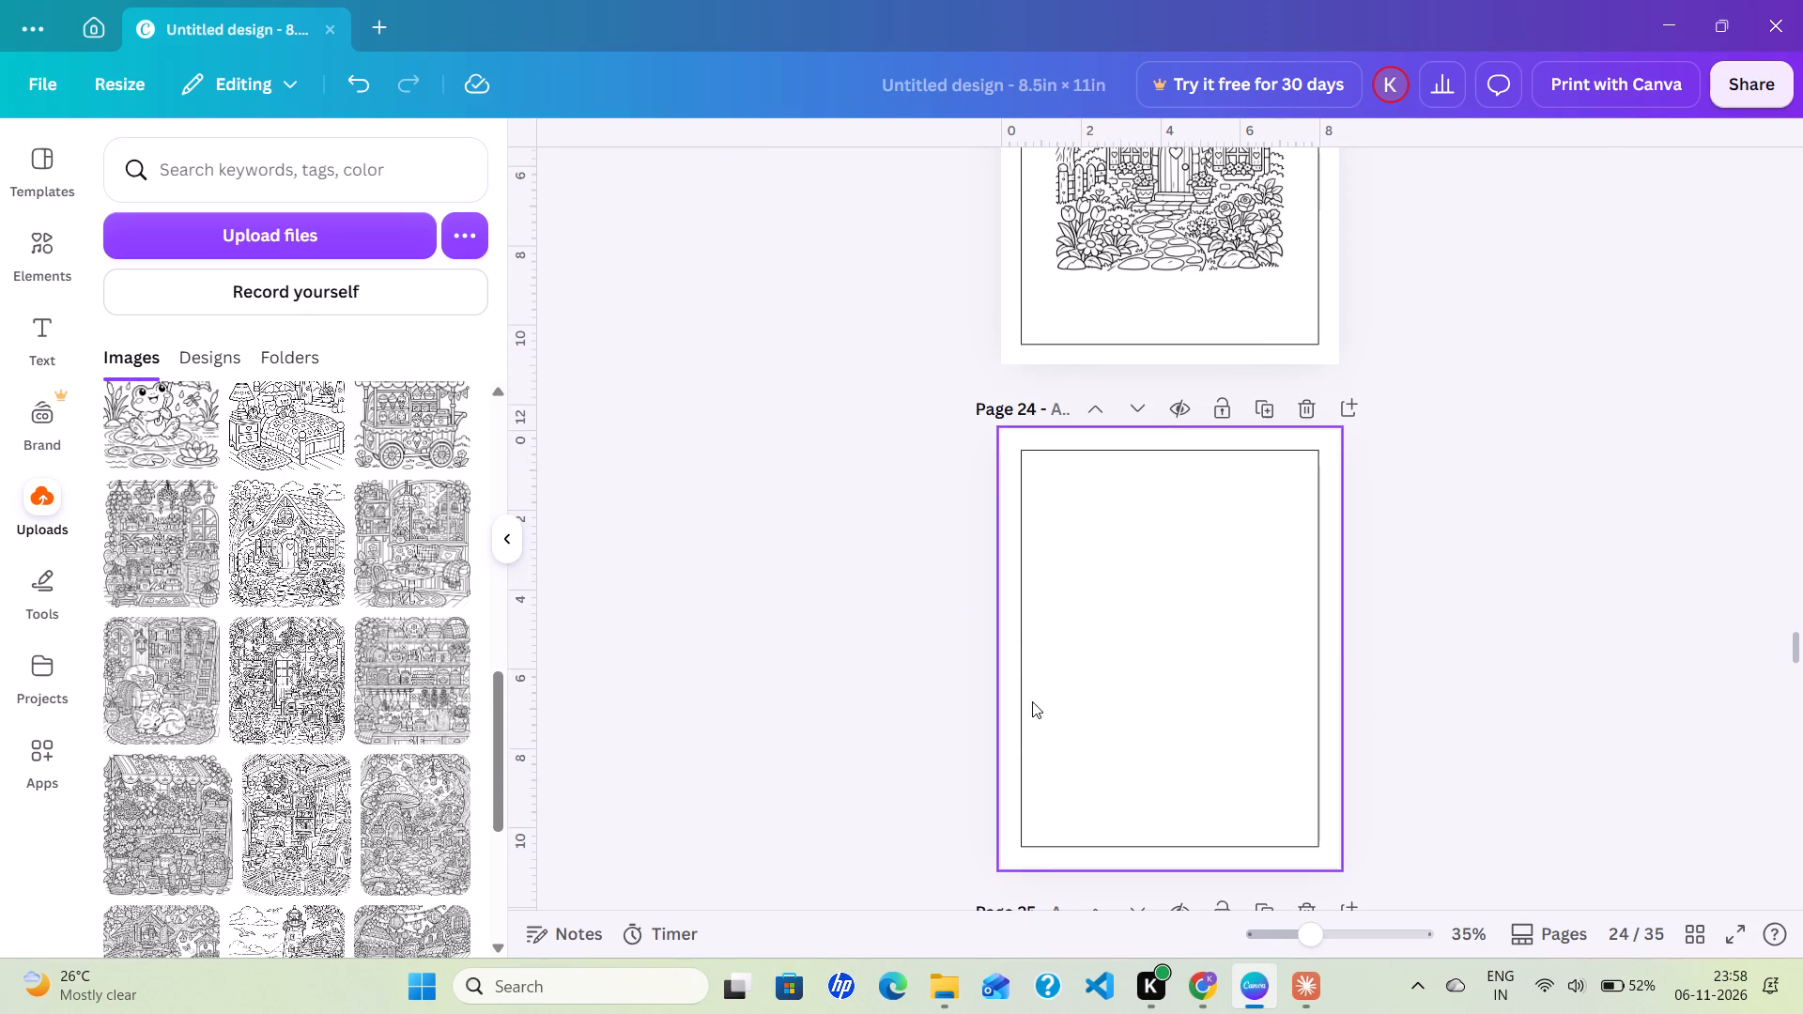
click(1076, 685)
click(433, 577)
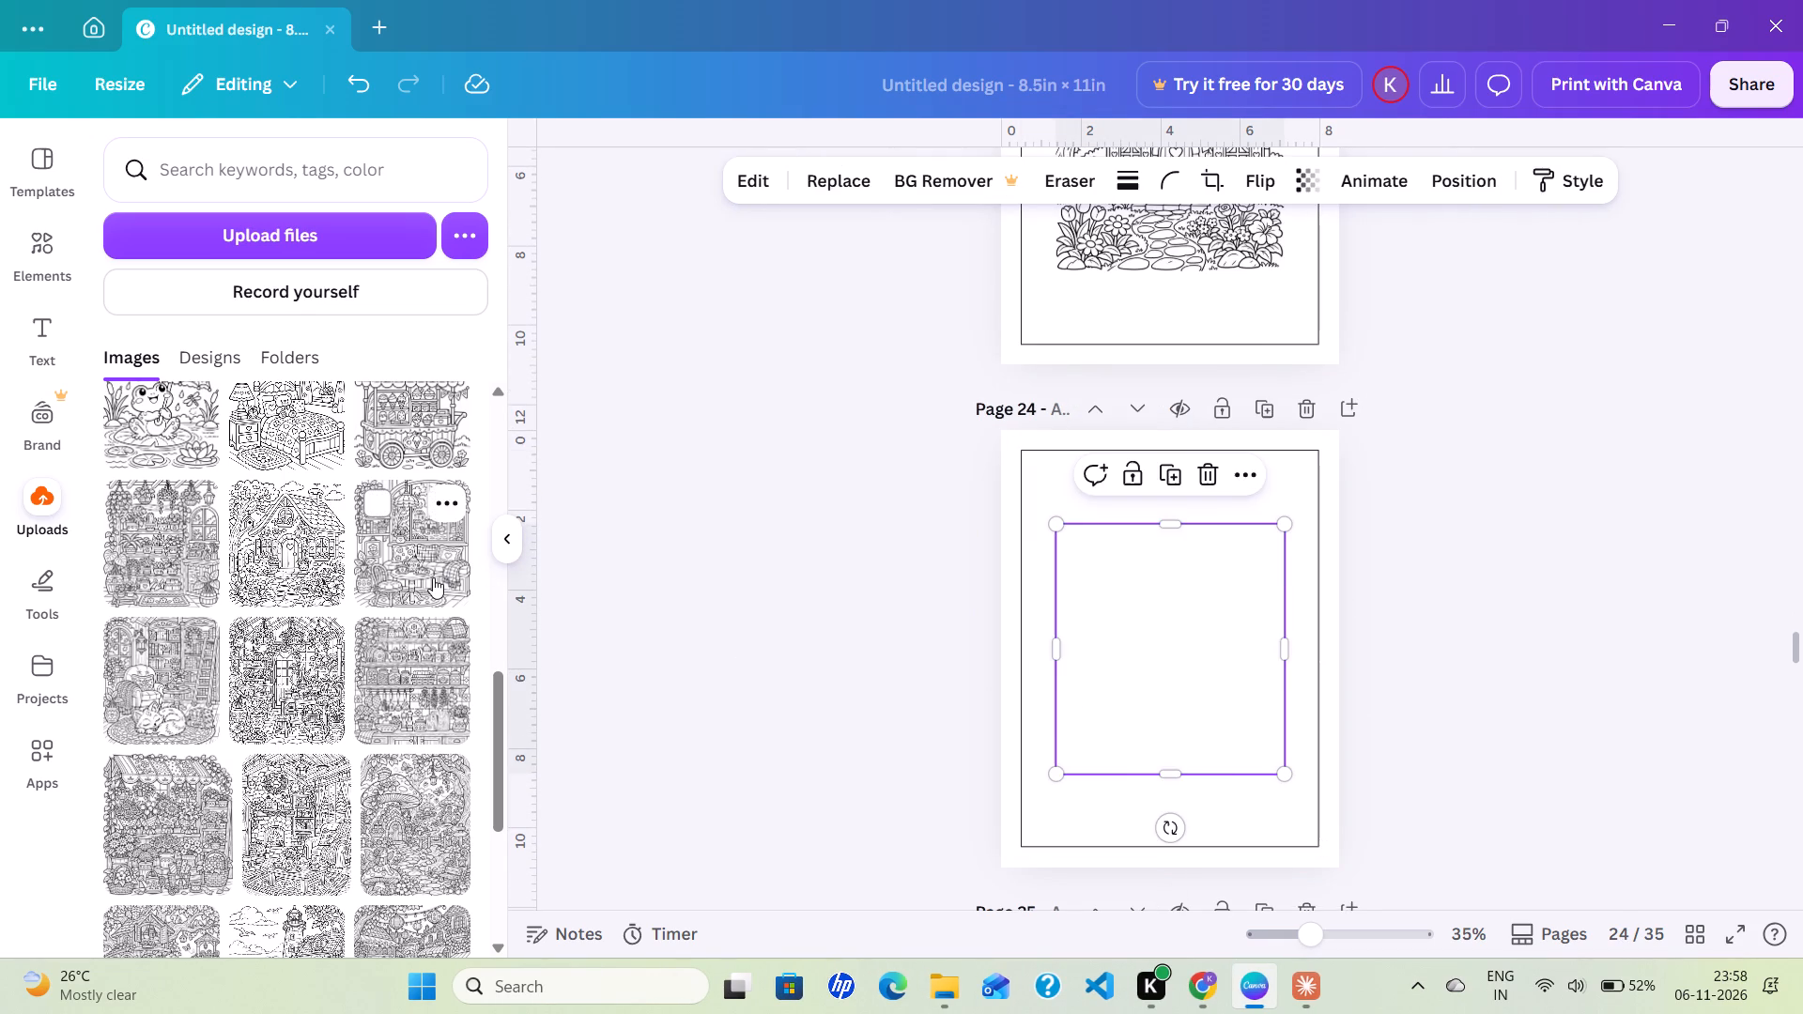
click(932, 715)
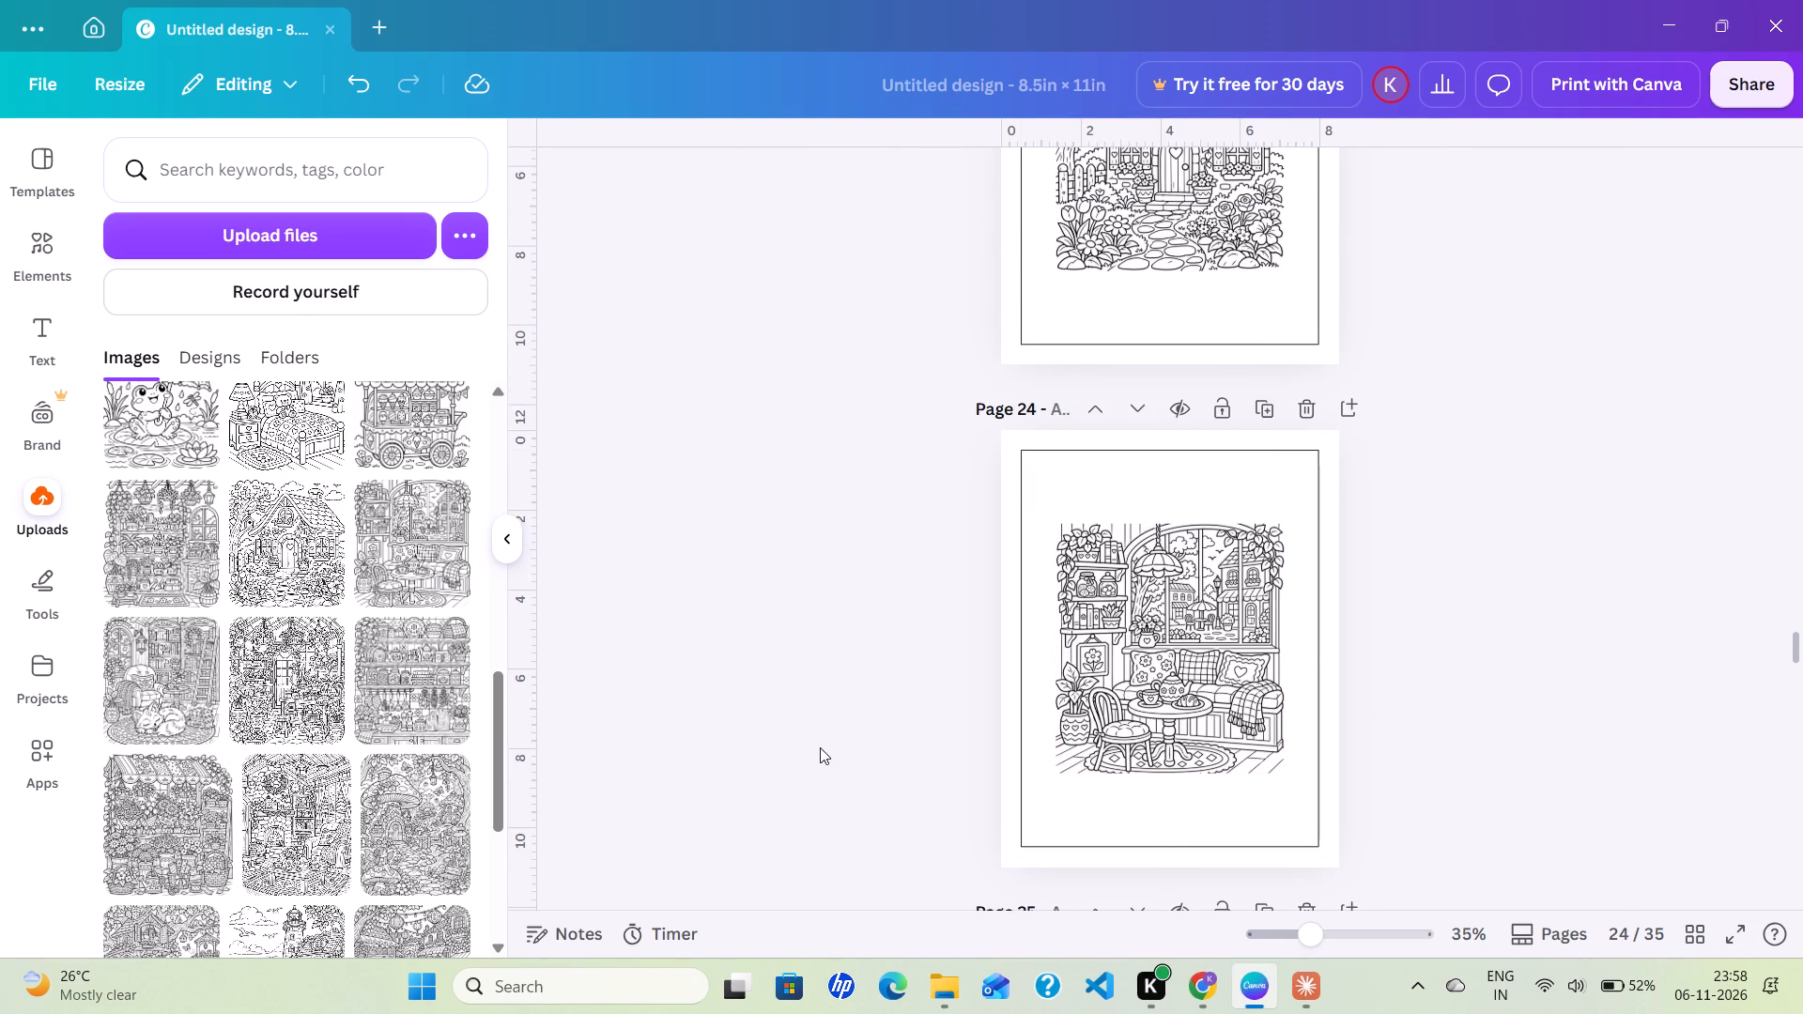
Place the library with a sleeping fox on page 25 and the uploaded illustration that follows it on page 26.
scroll(820, 747, down, 6)
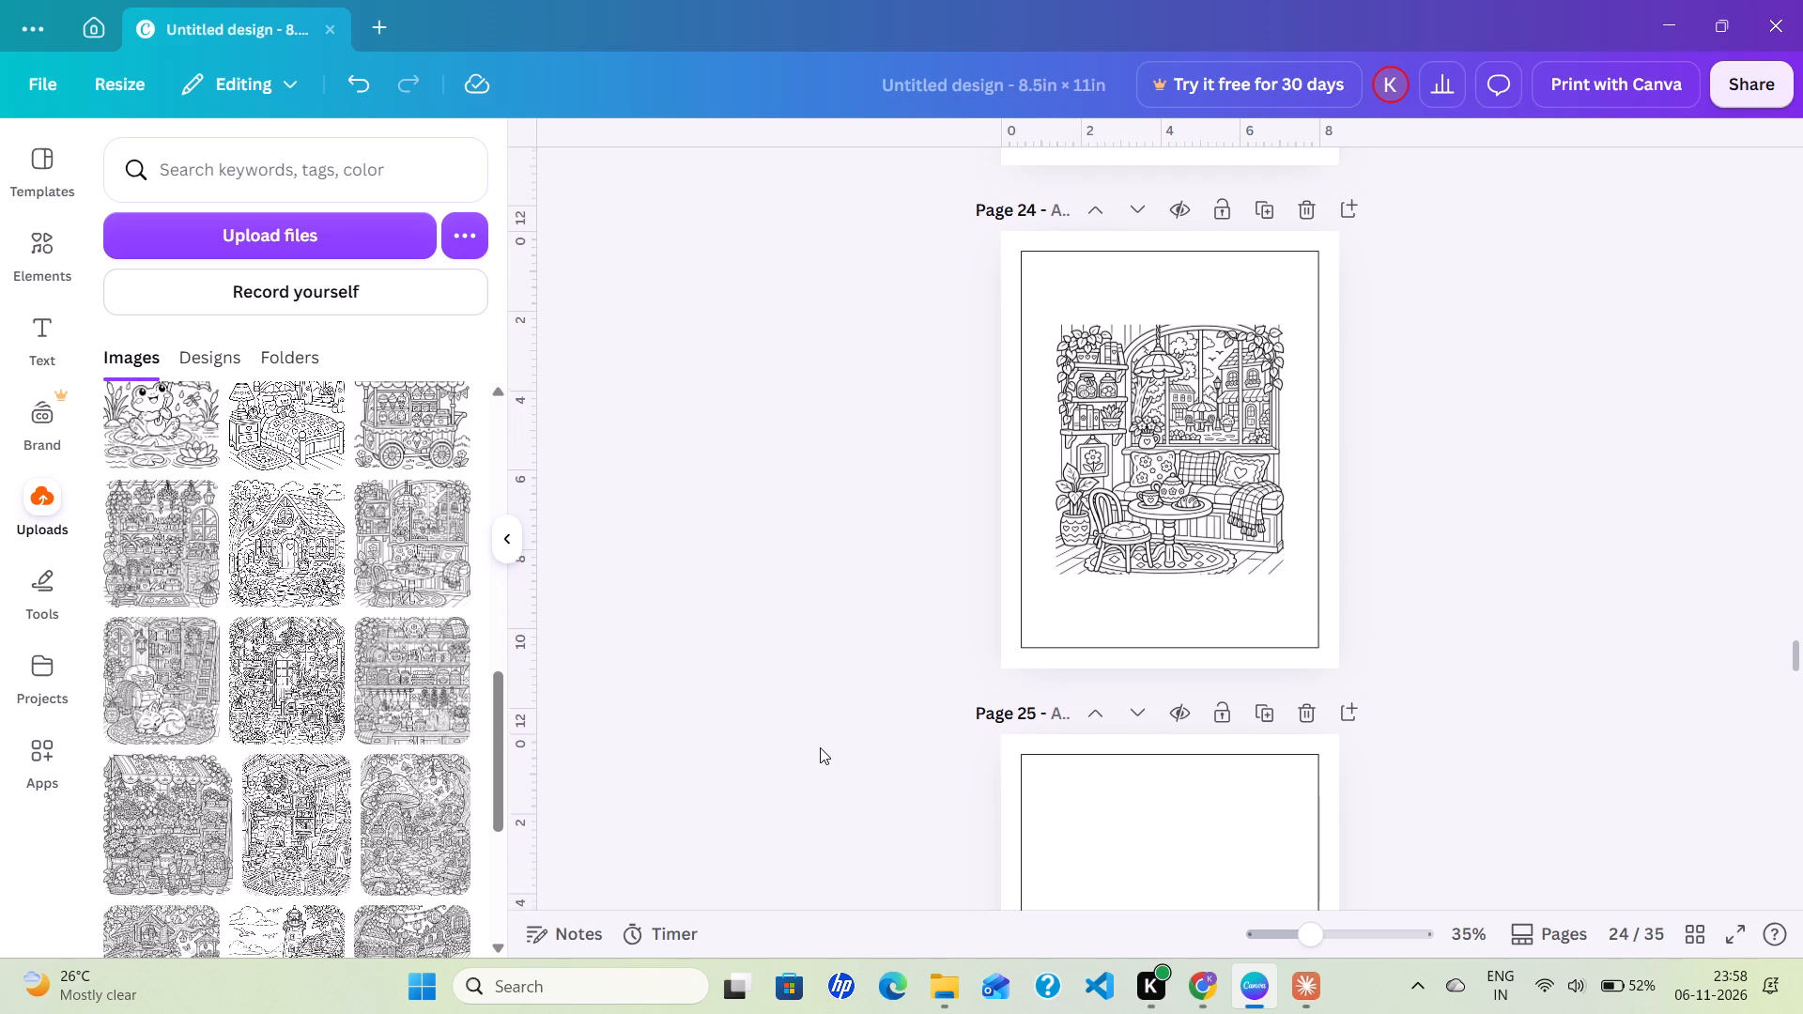
scroll(820, 747, down, 4)
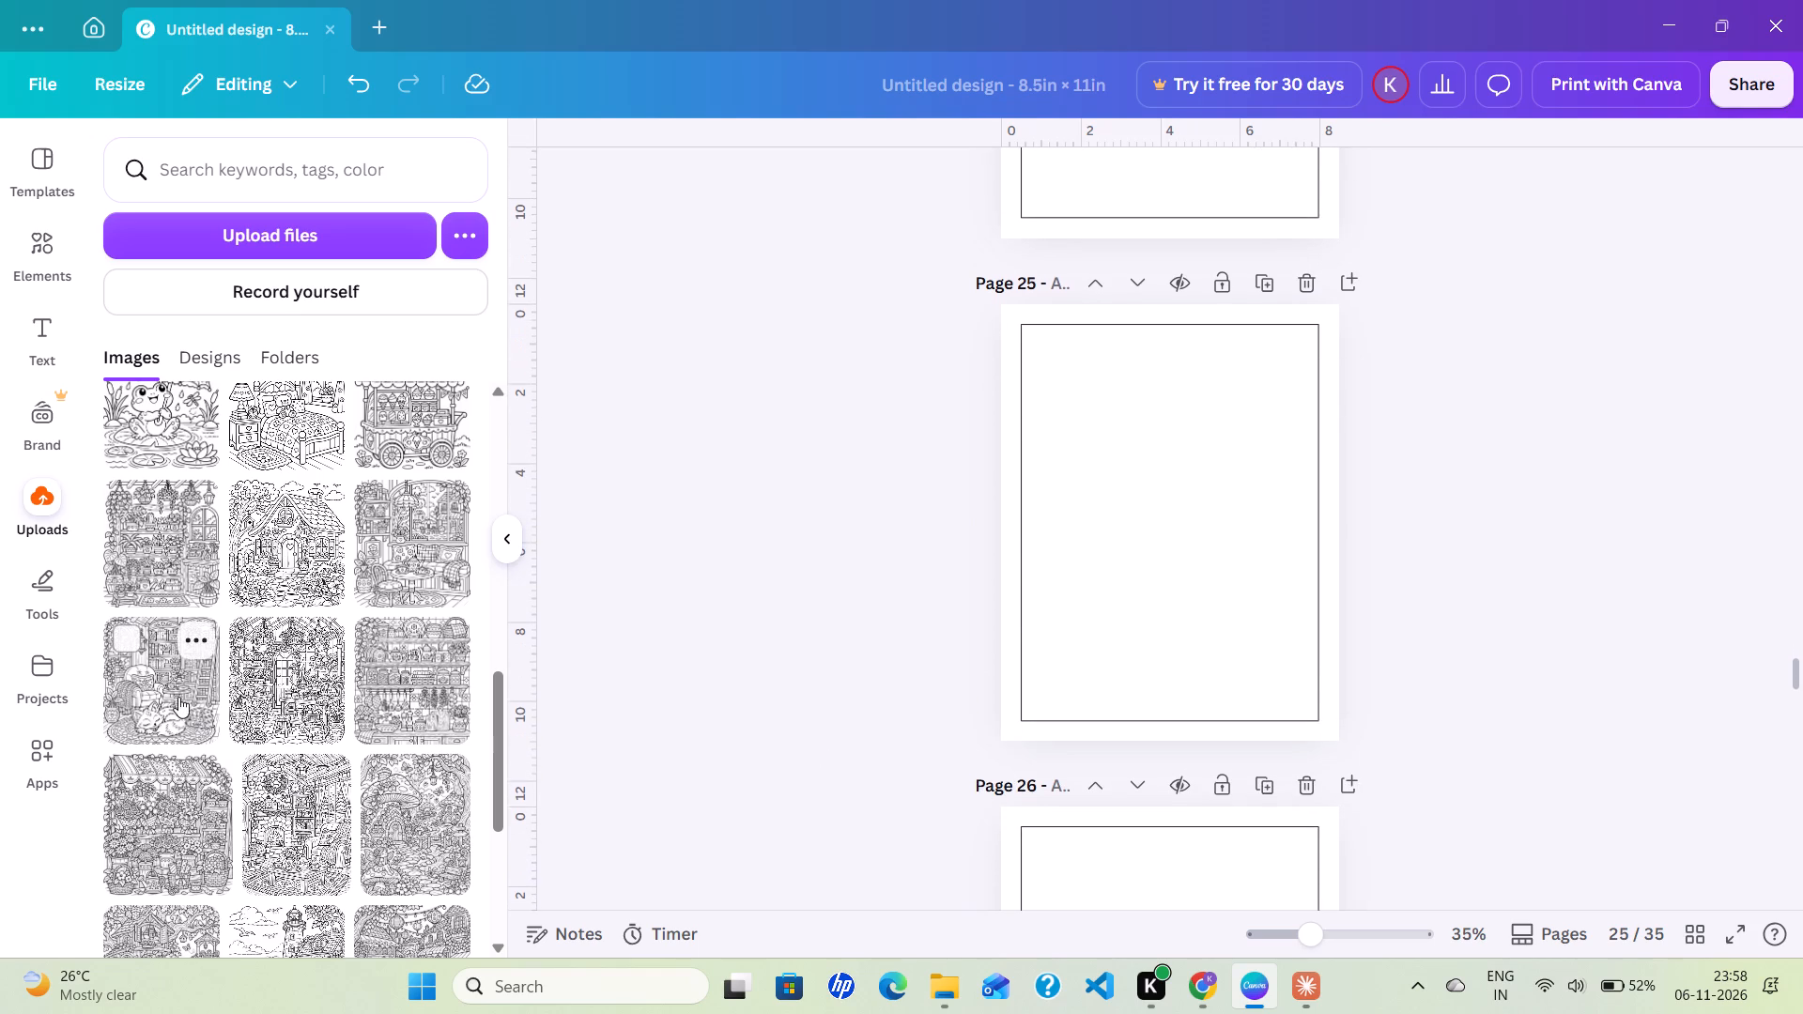
click(173, 692)
click(712, 679)
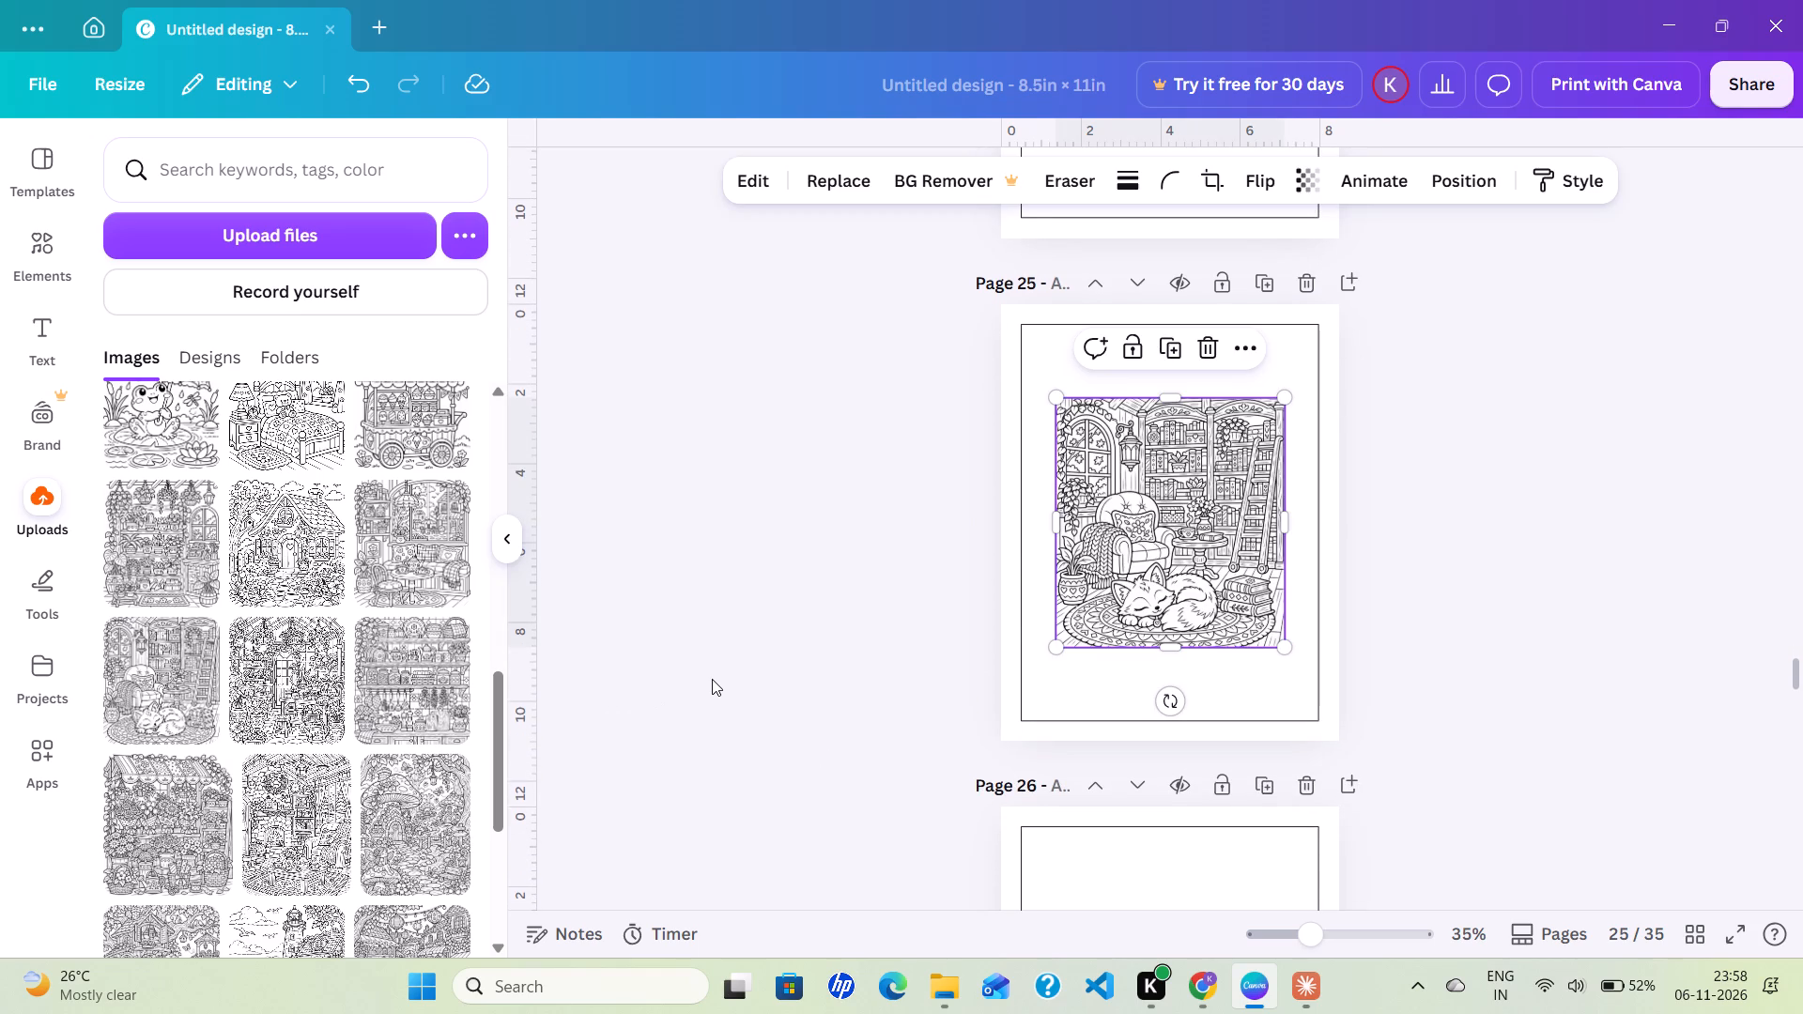
scroll(712, 679, down, 5)
click(289, 693)
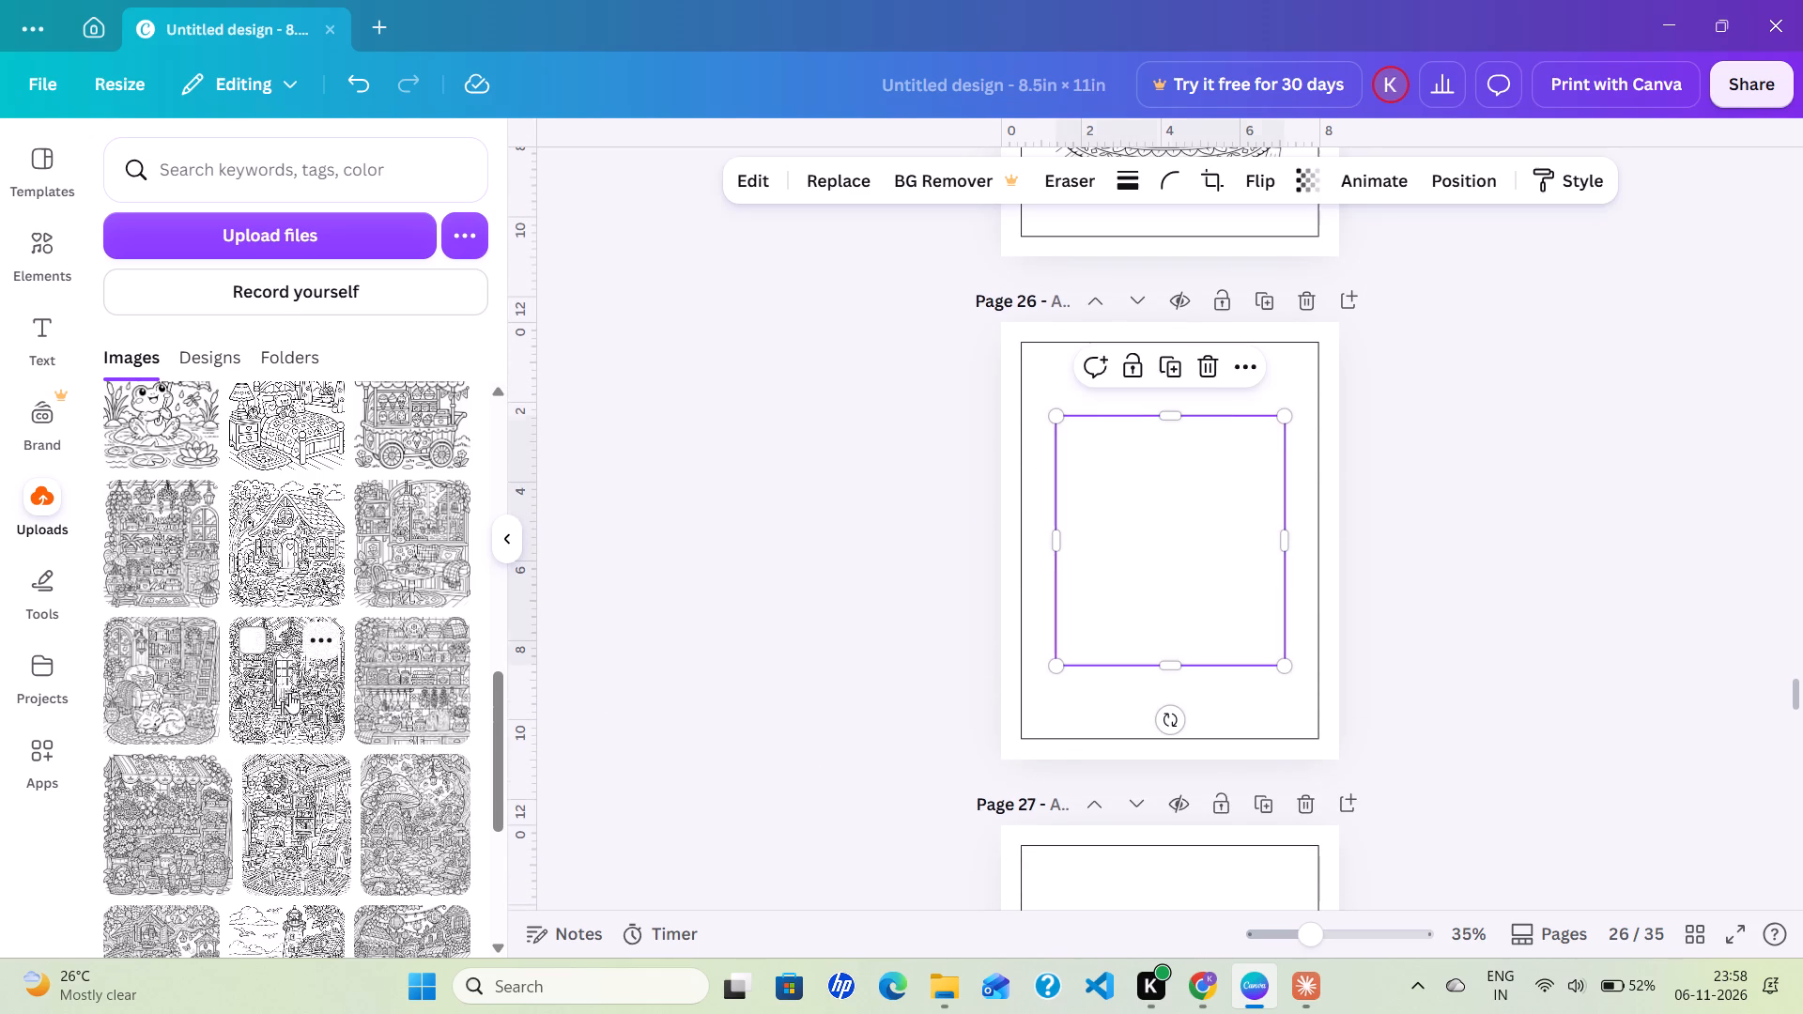
click(856, 629)
Place the kitchen shelves illustration with jars and hanging utensils on page 27.
scroll(856, 629, down, 5)
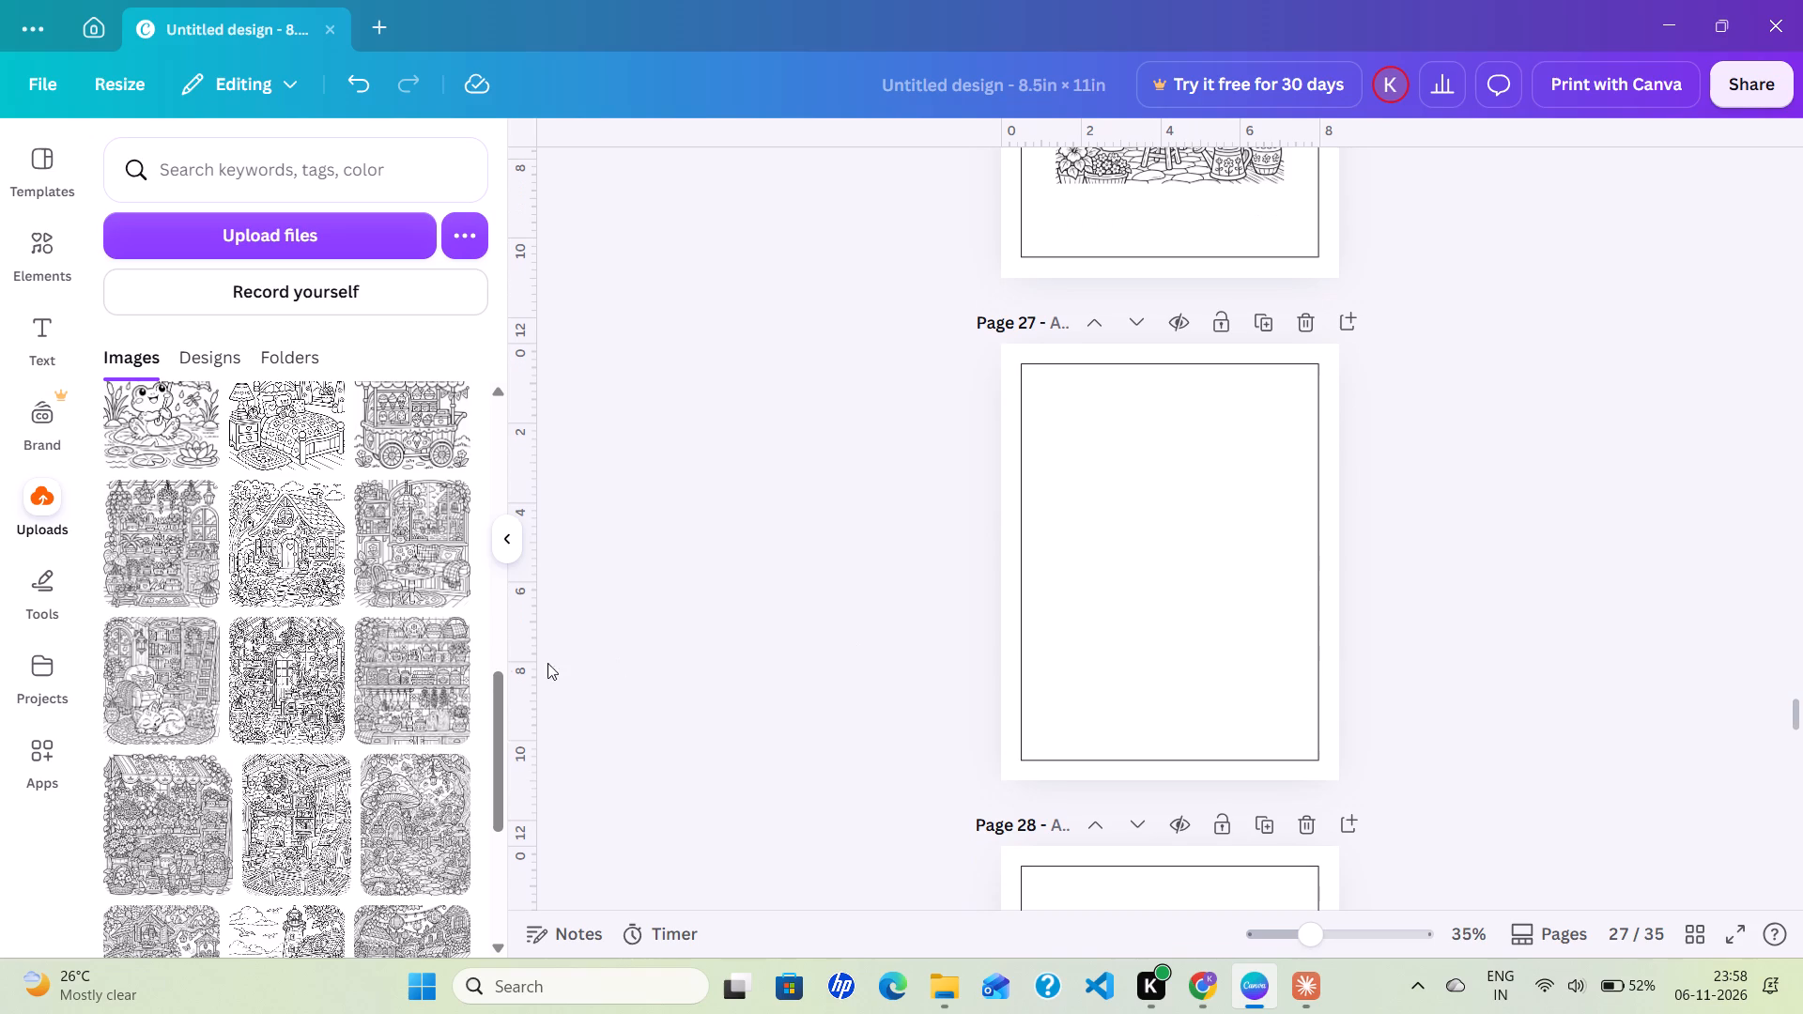
click(408, 708)
click(707, 638)
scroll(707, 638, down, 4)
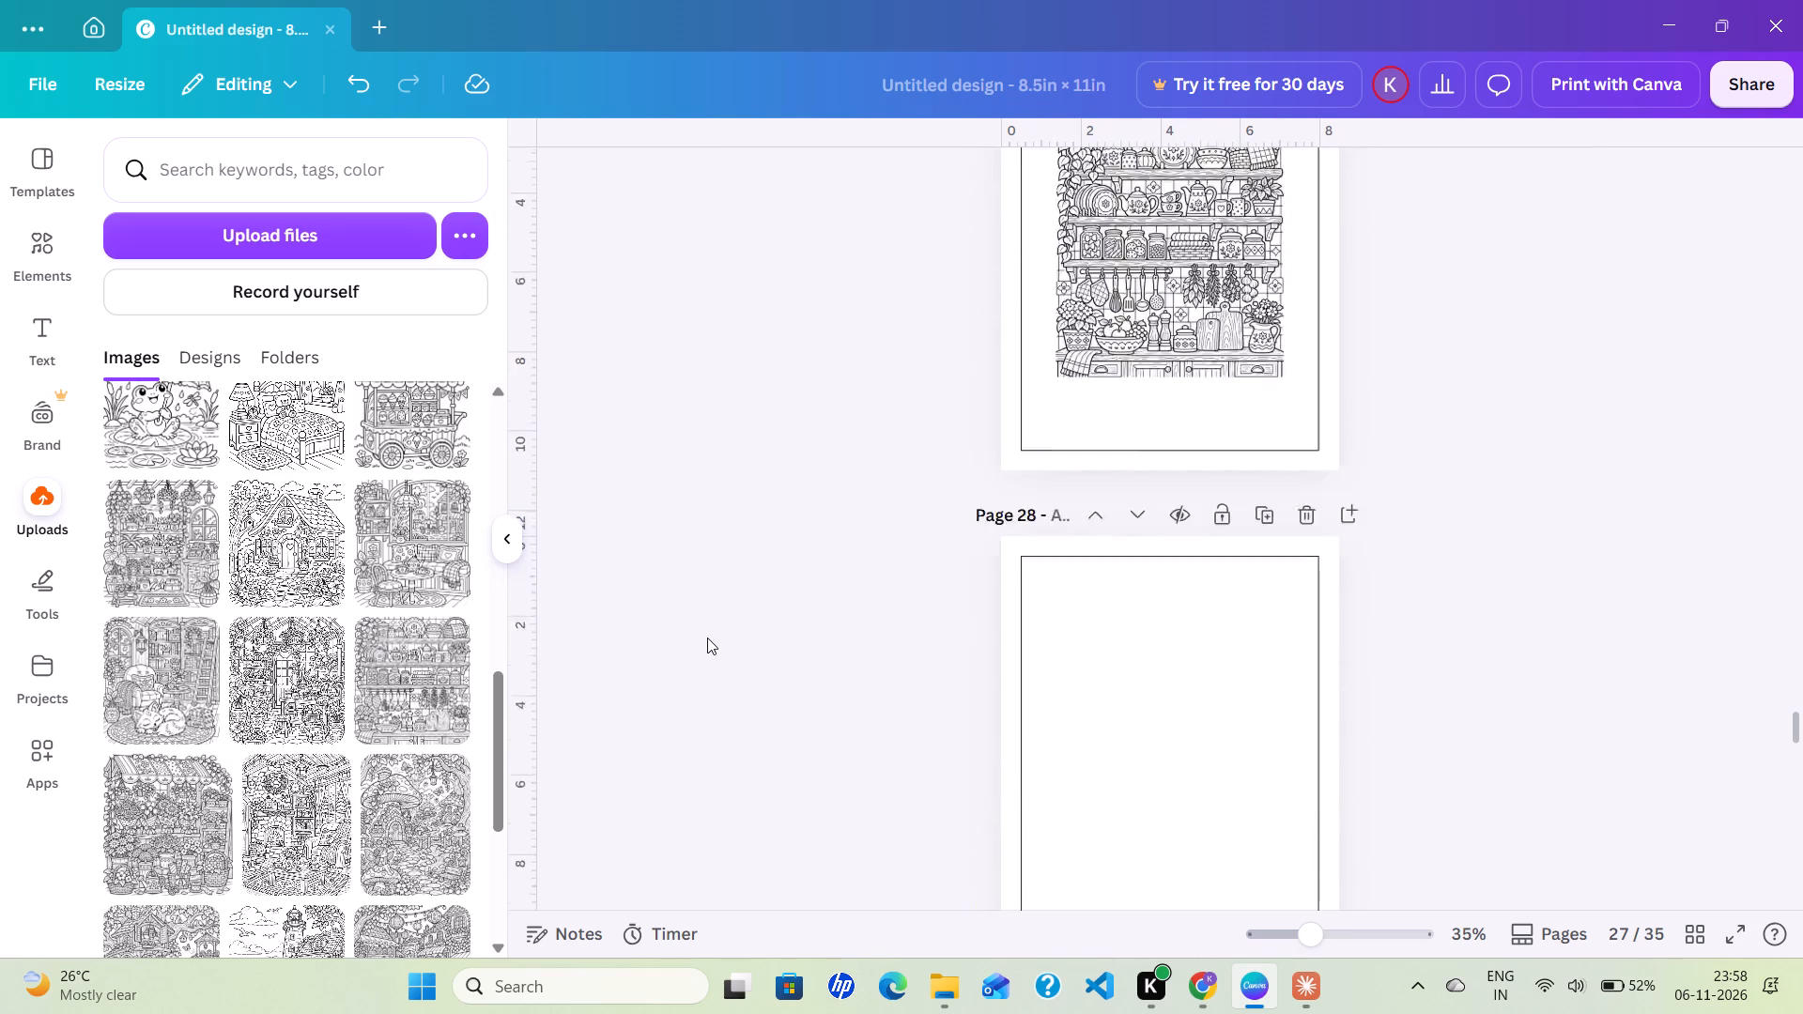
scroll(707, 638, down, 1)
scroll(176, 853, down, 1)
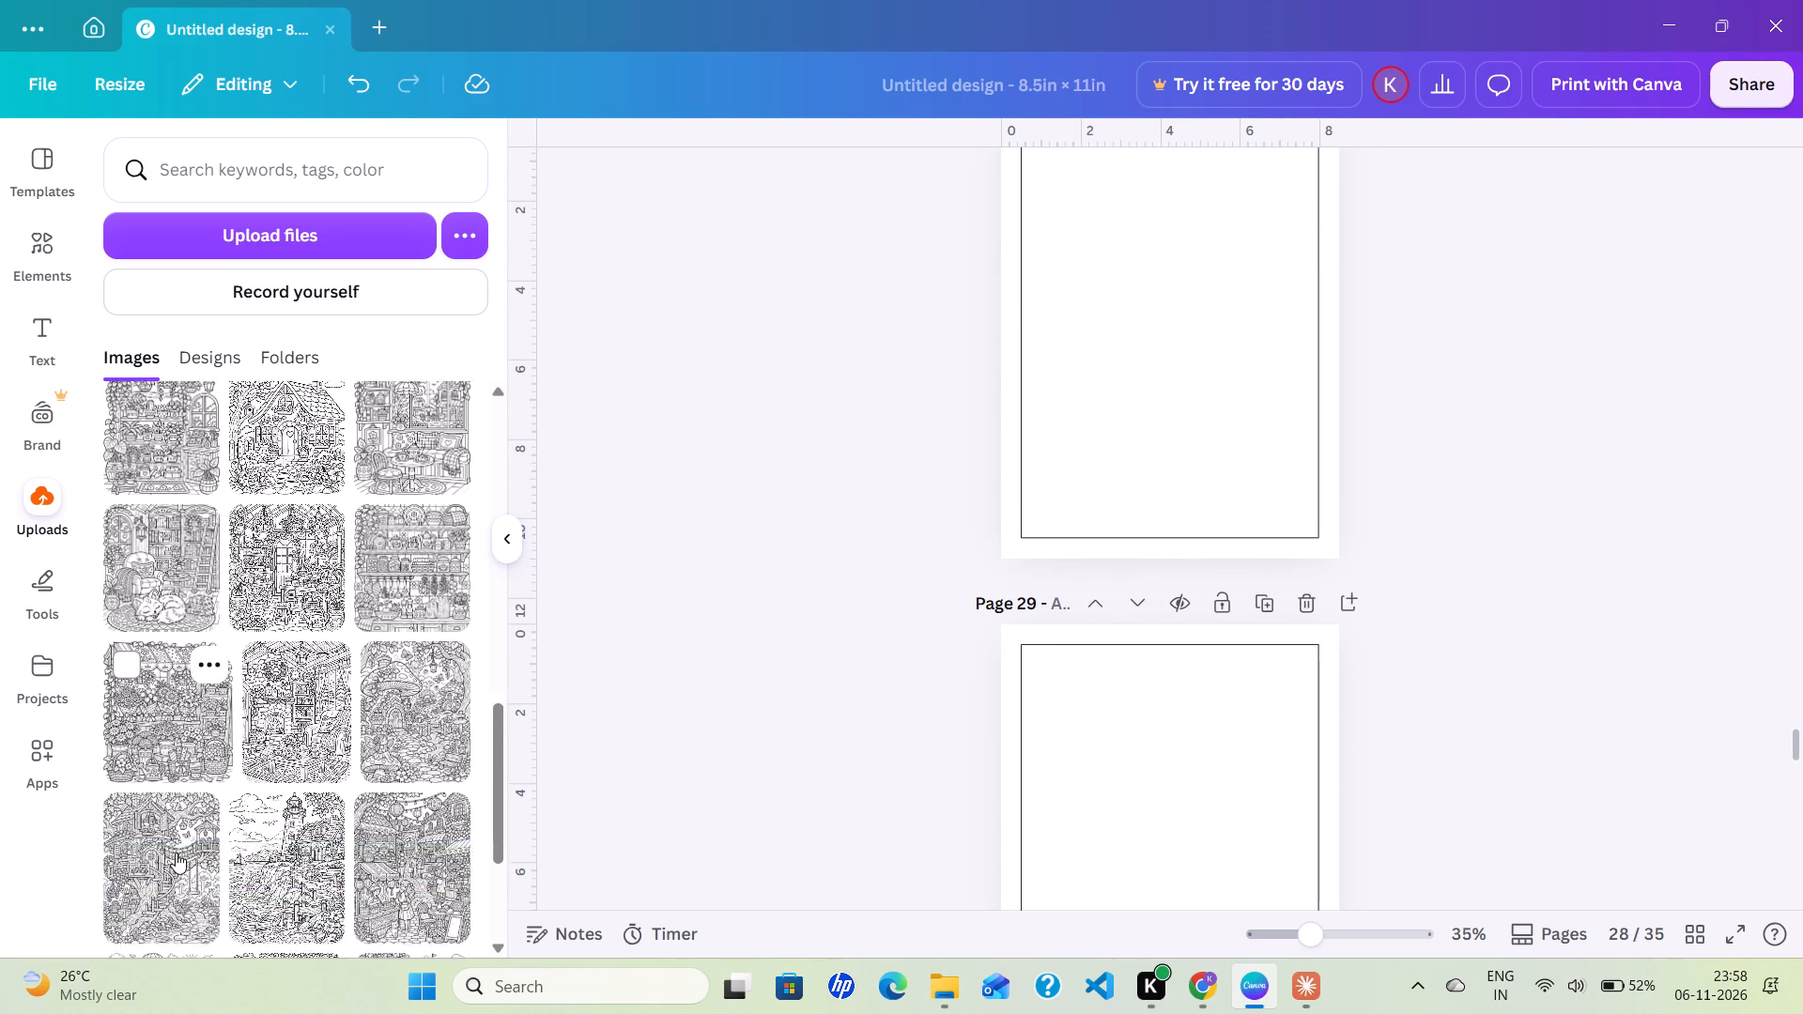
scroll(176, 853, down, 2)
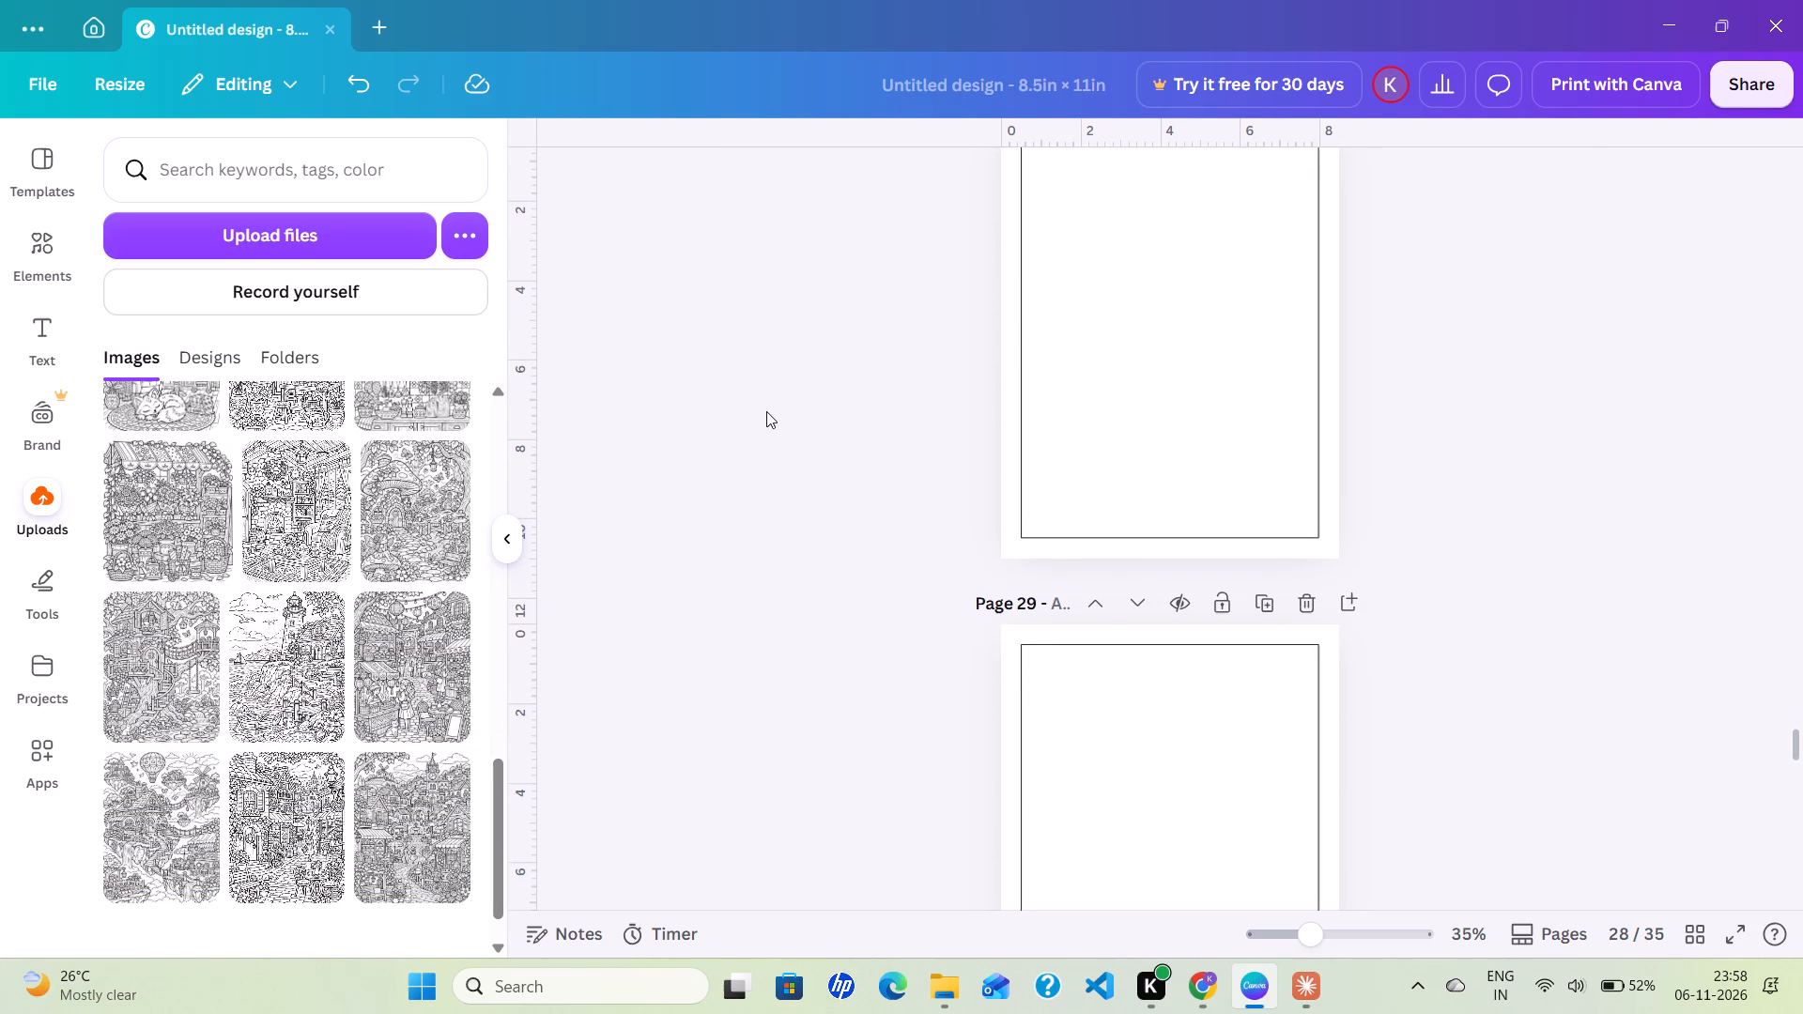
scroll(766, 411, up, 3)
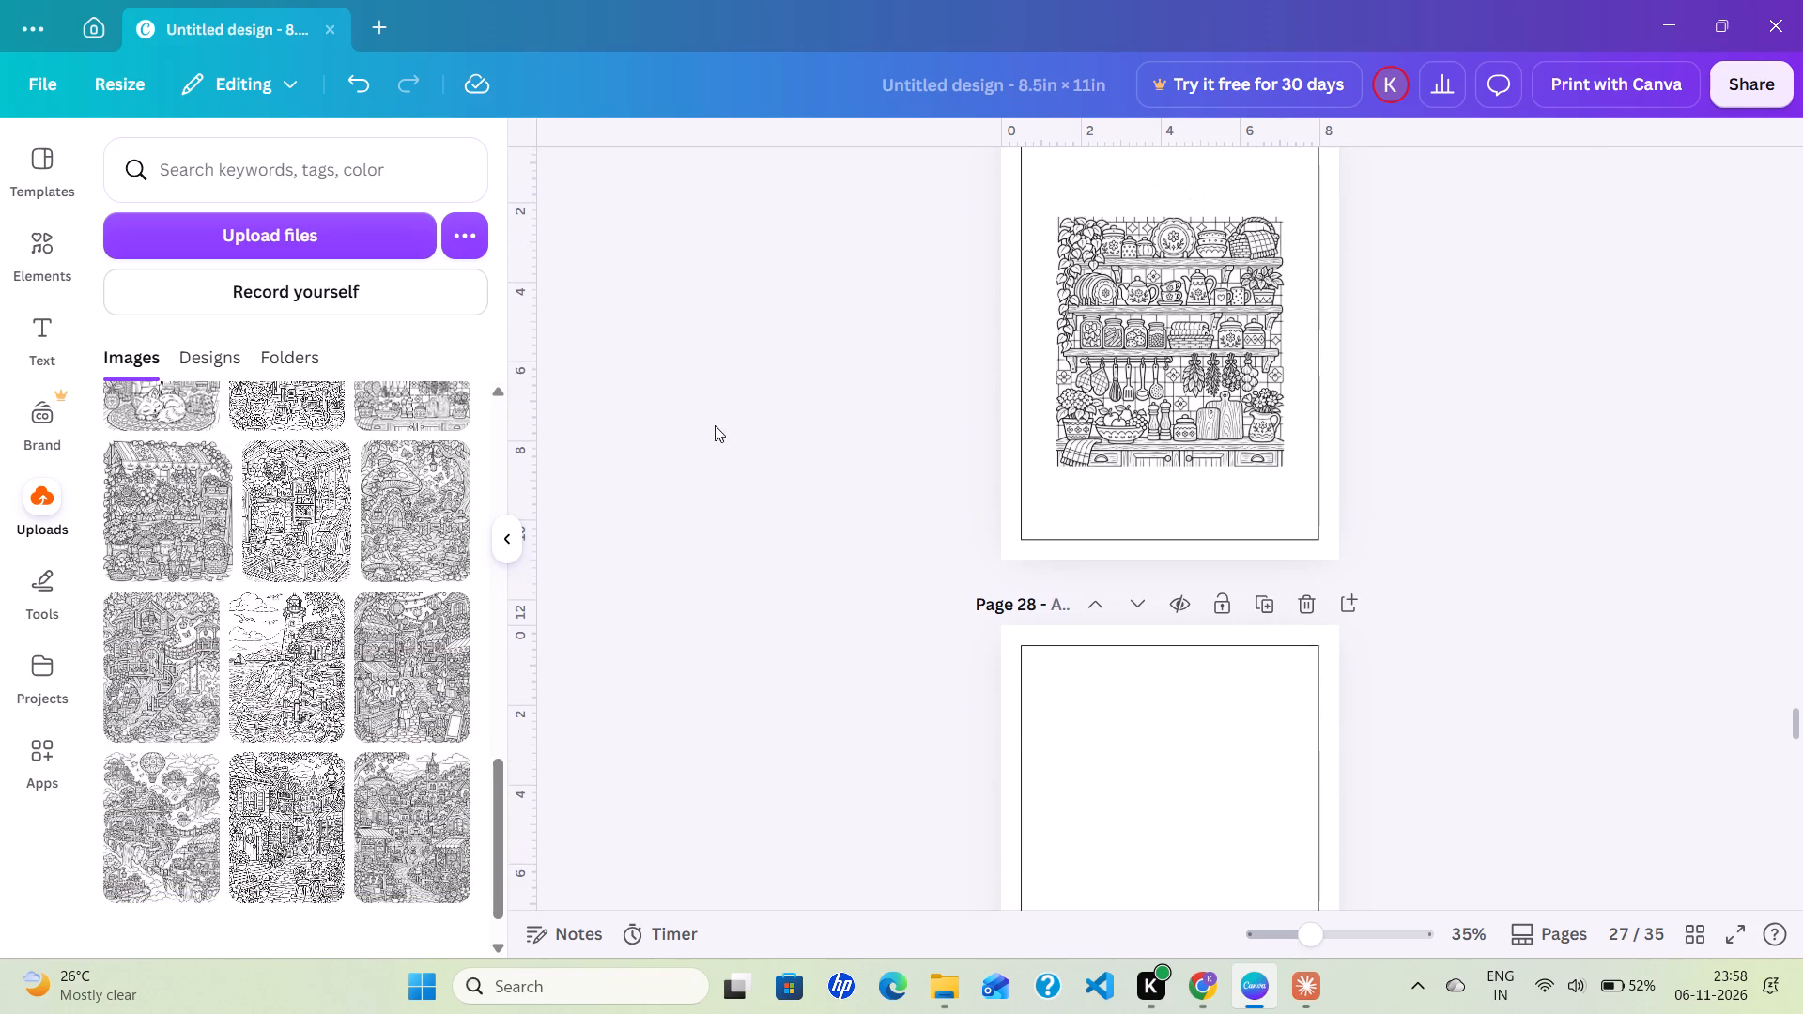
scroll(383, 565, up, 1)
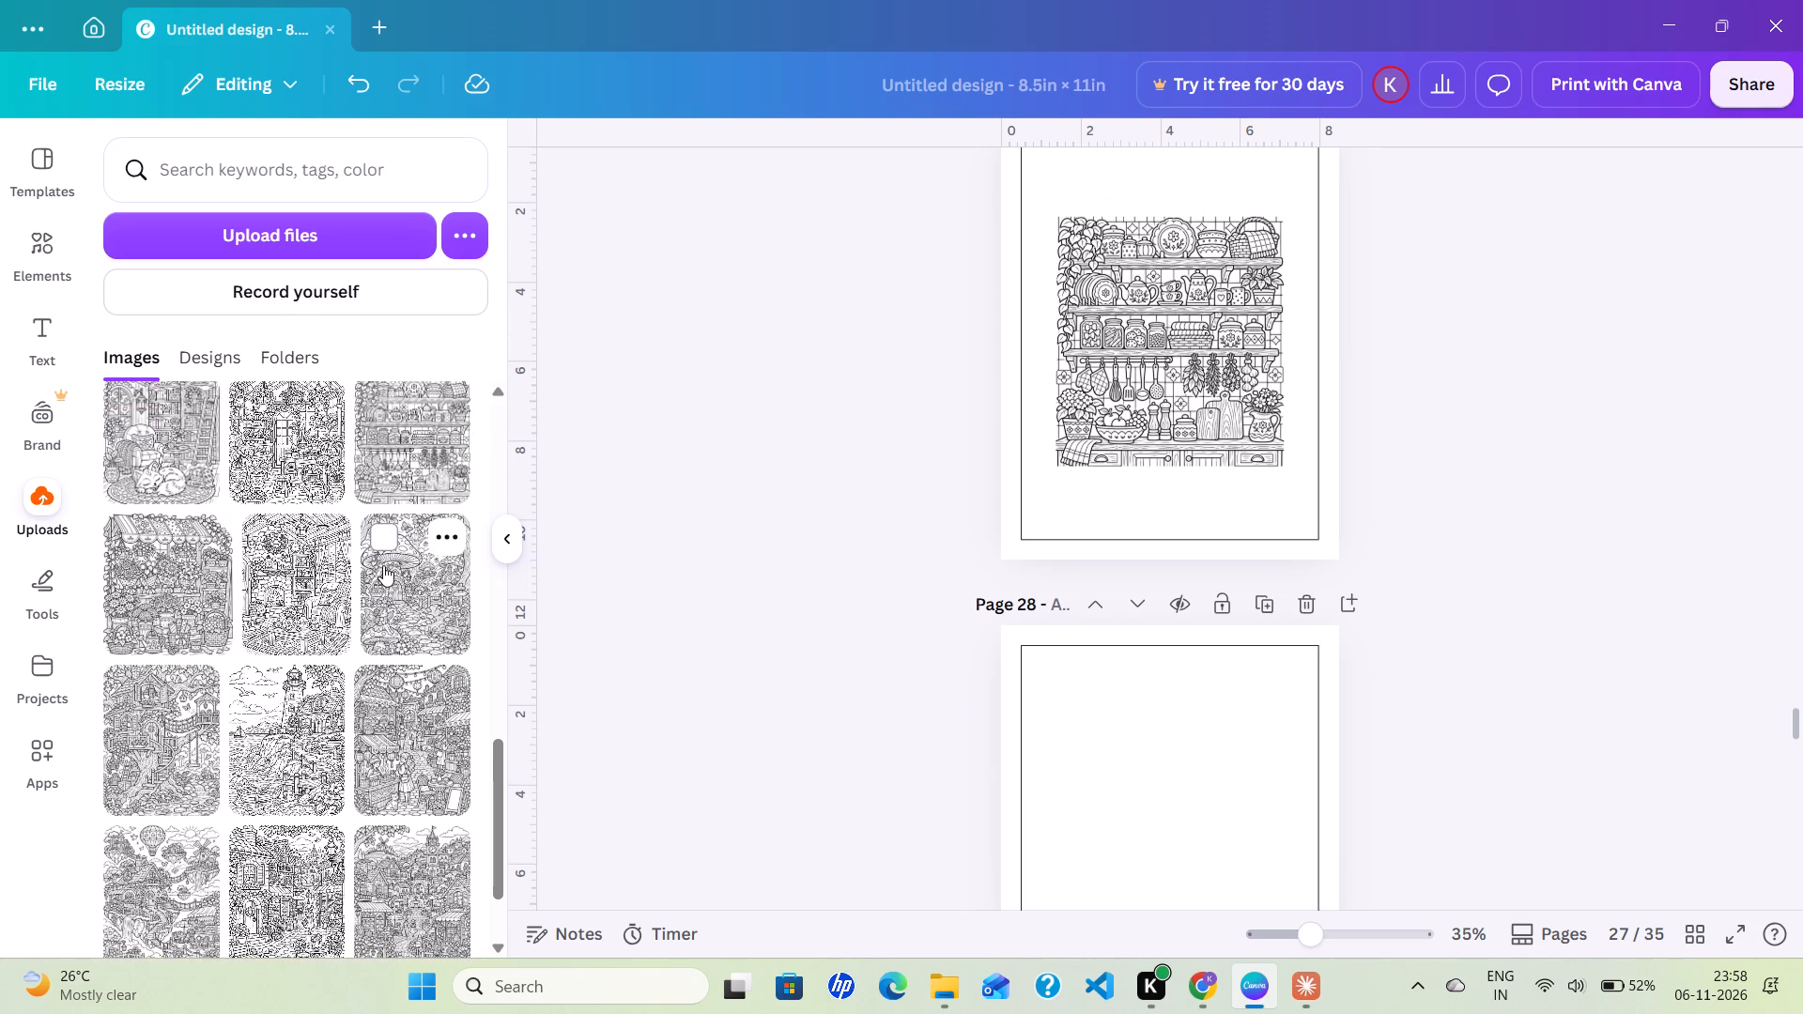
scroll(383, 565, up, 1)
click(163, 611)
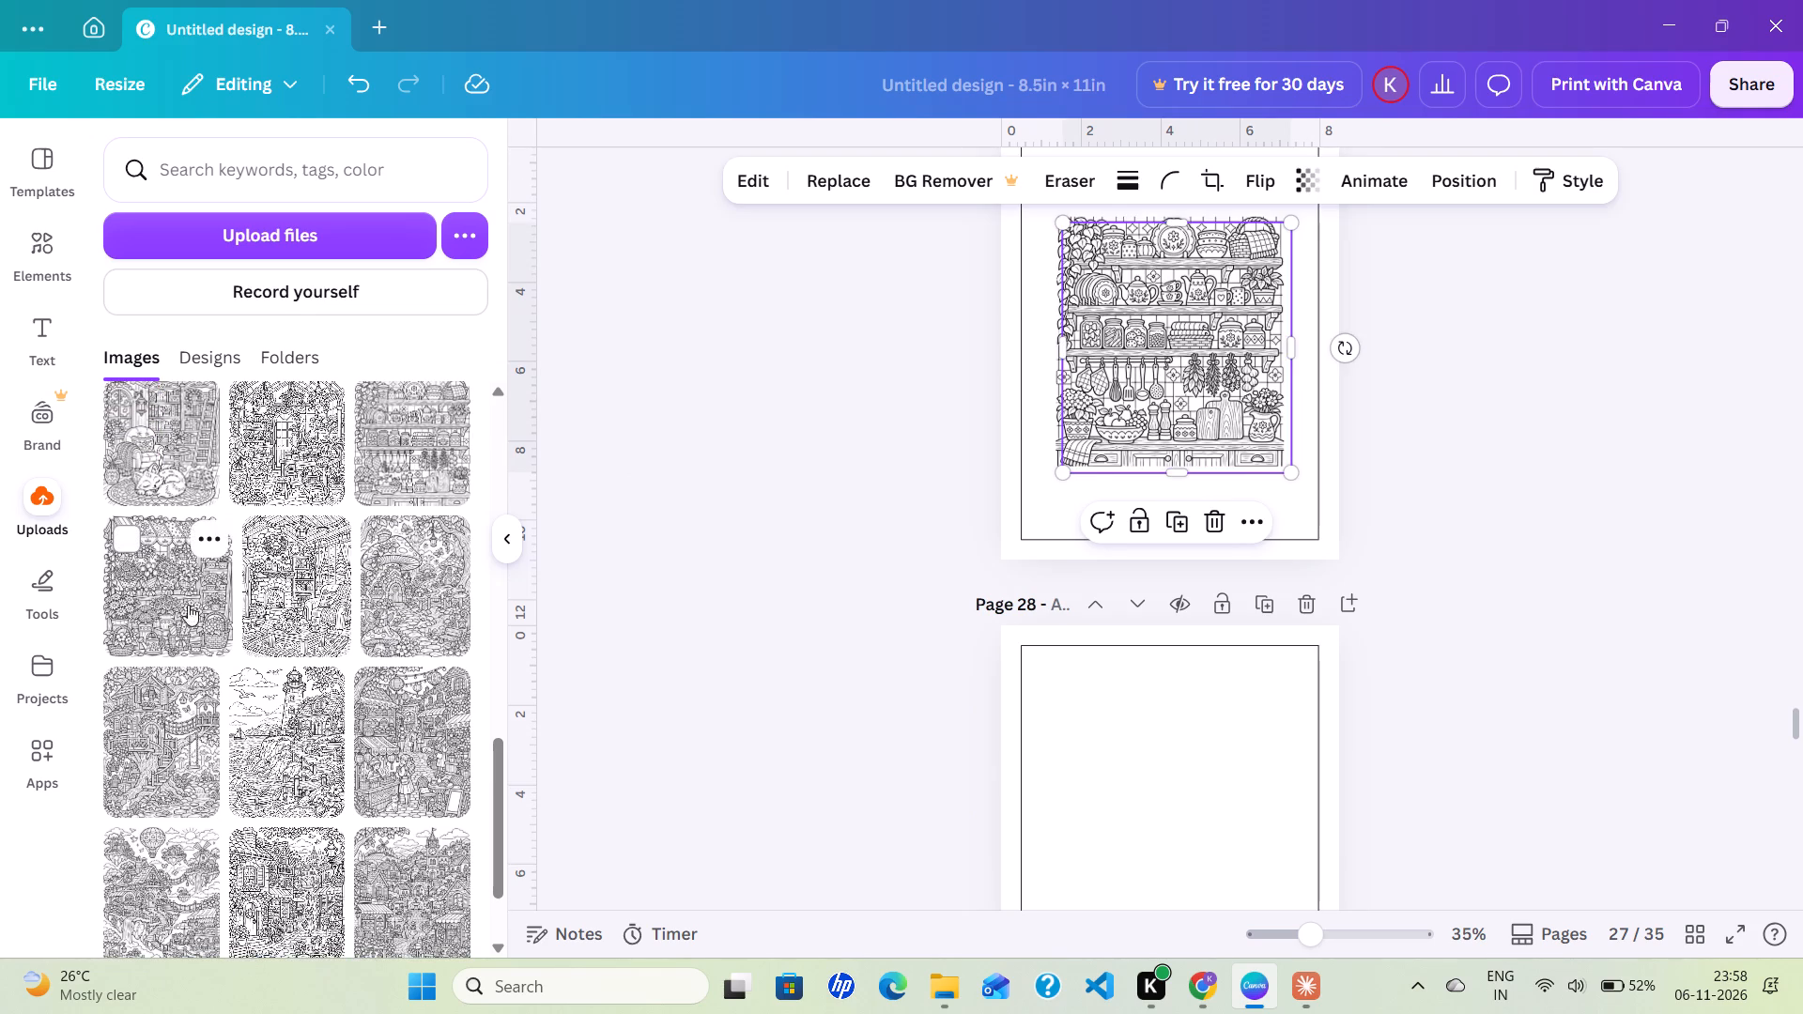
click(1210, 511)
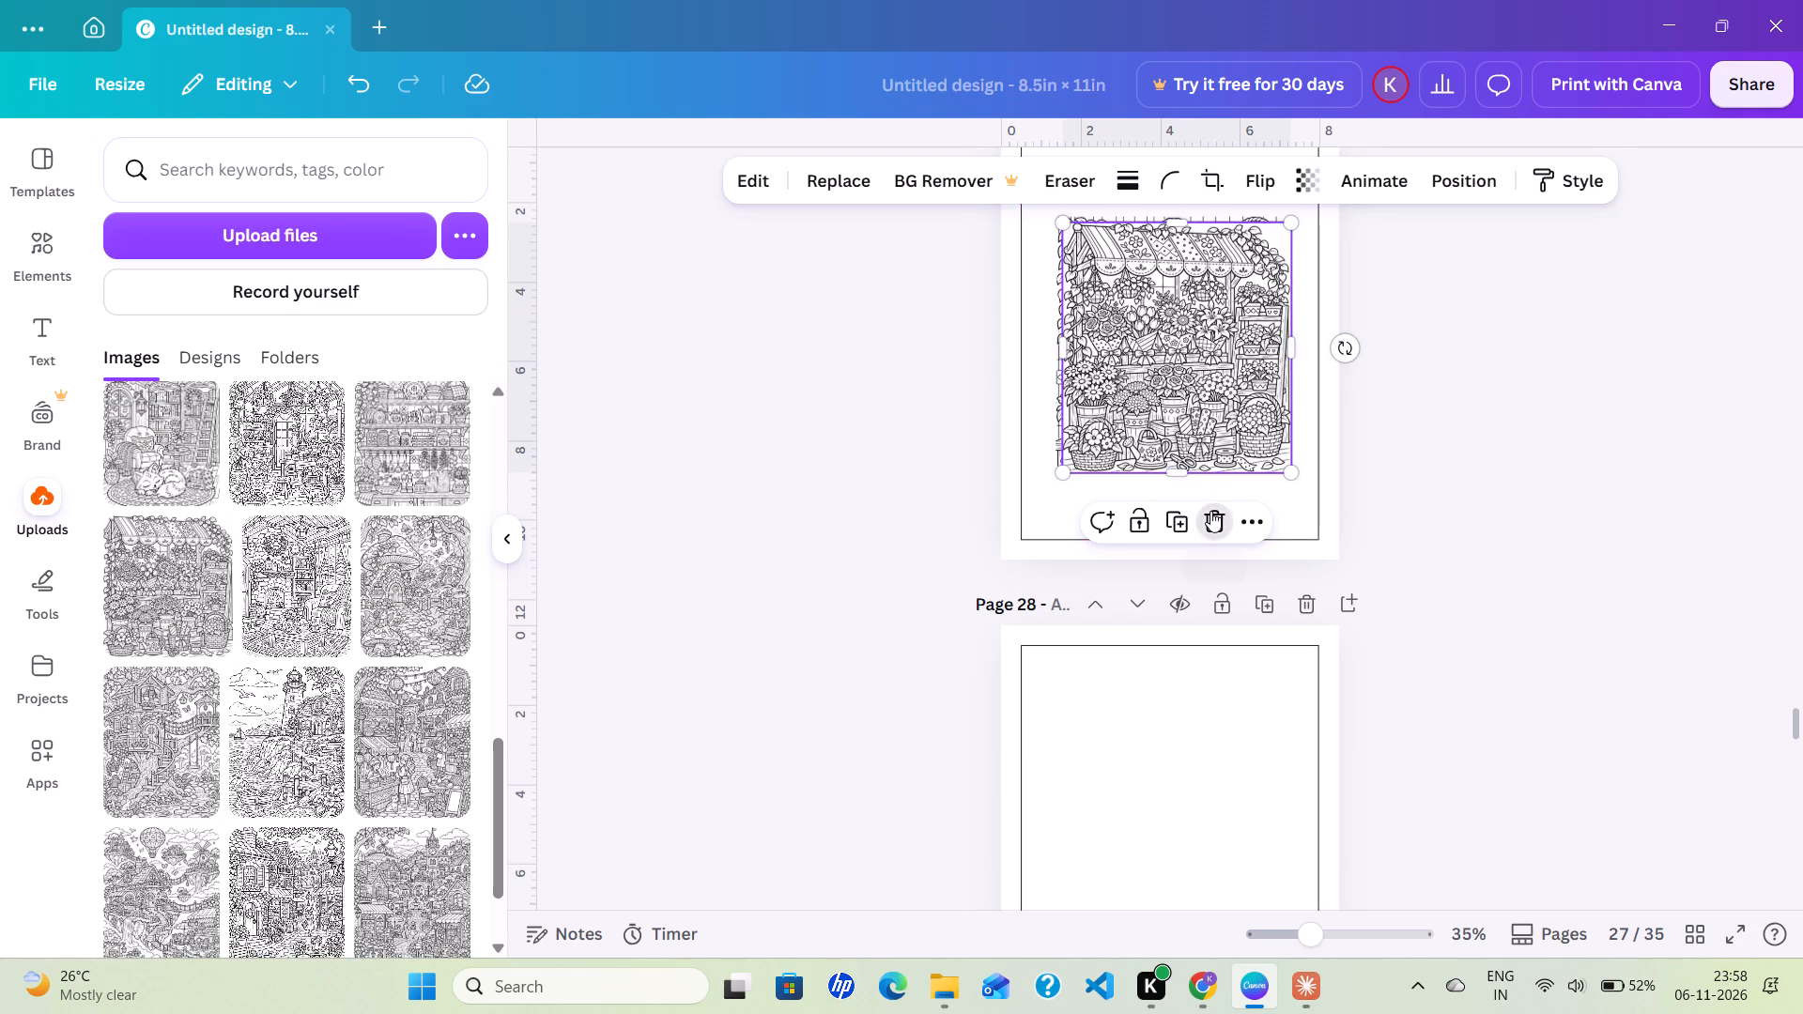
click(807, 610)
Place the flower market stall illustration on page 28 and the fireplace living room with an armchair on page 29.
scroll(807, 610, down, 1)
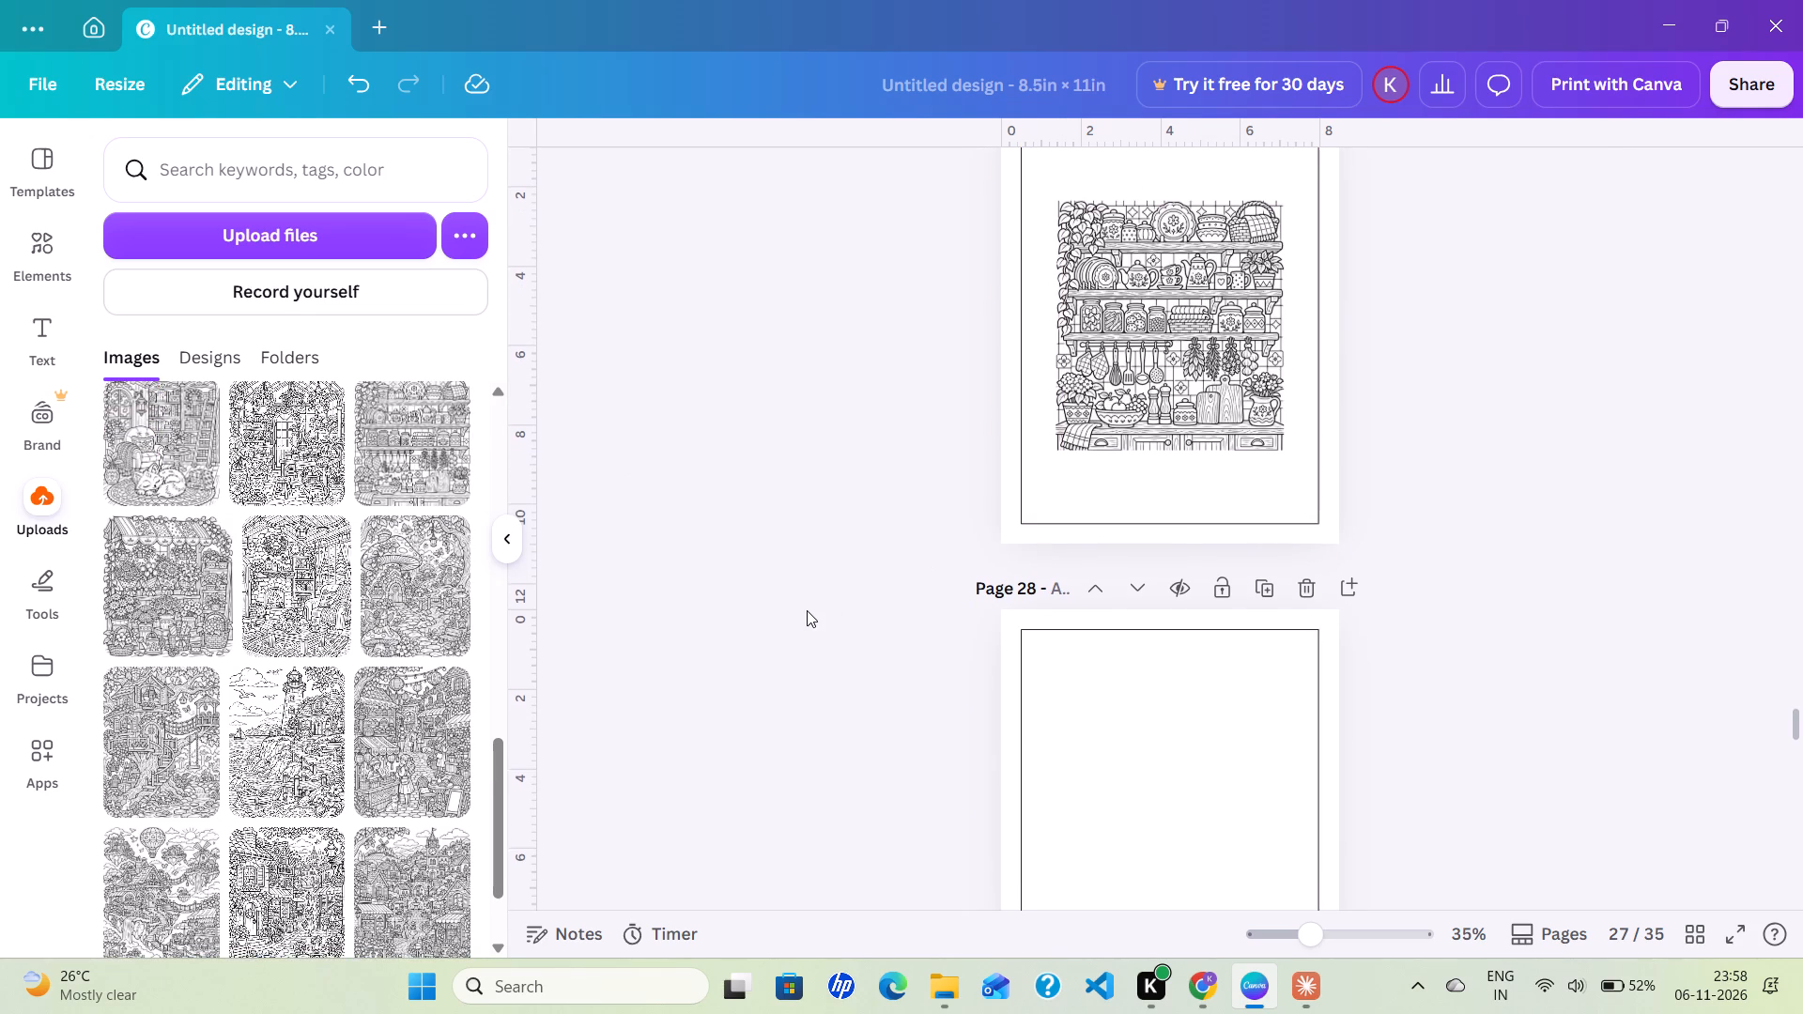
scroll(807, 610, down, 1)
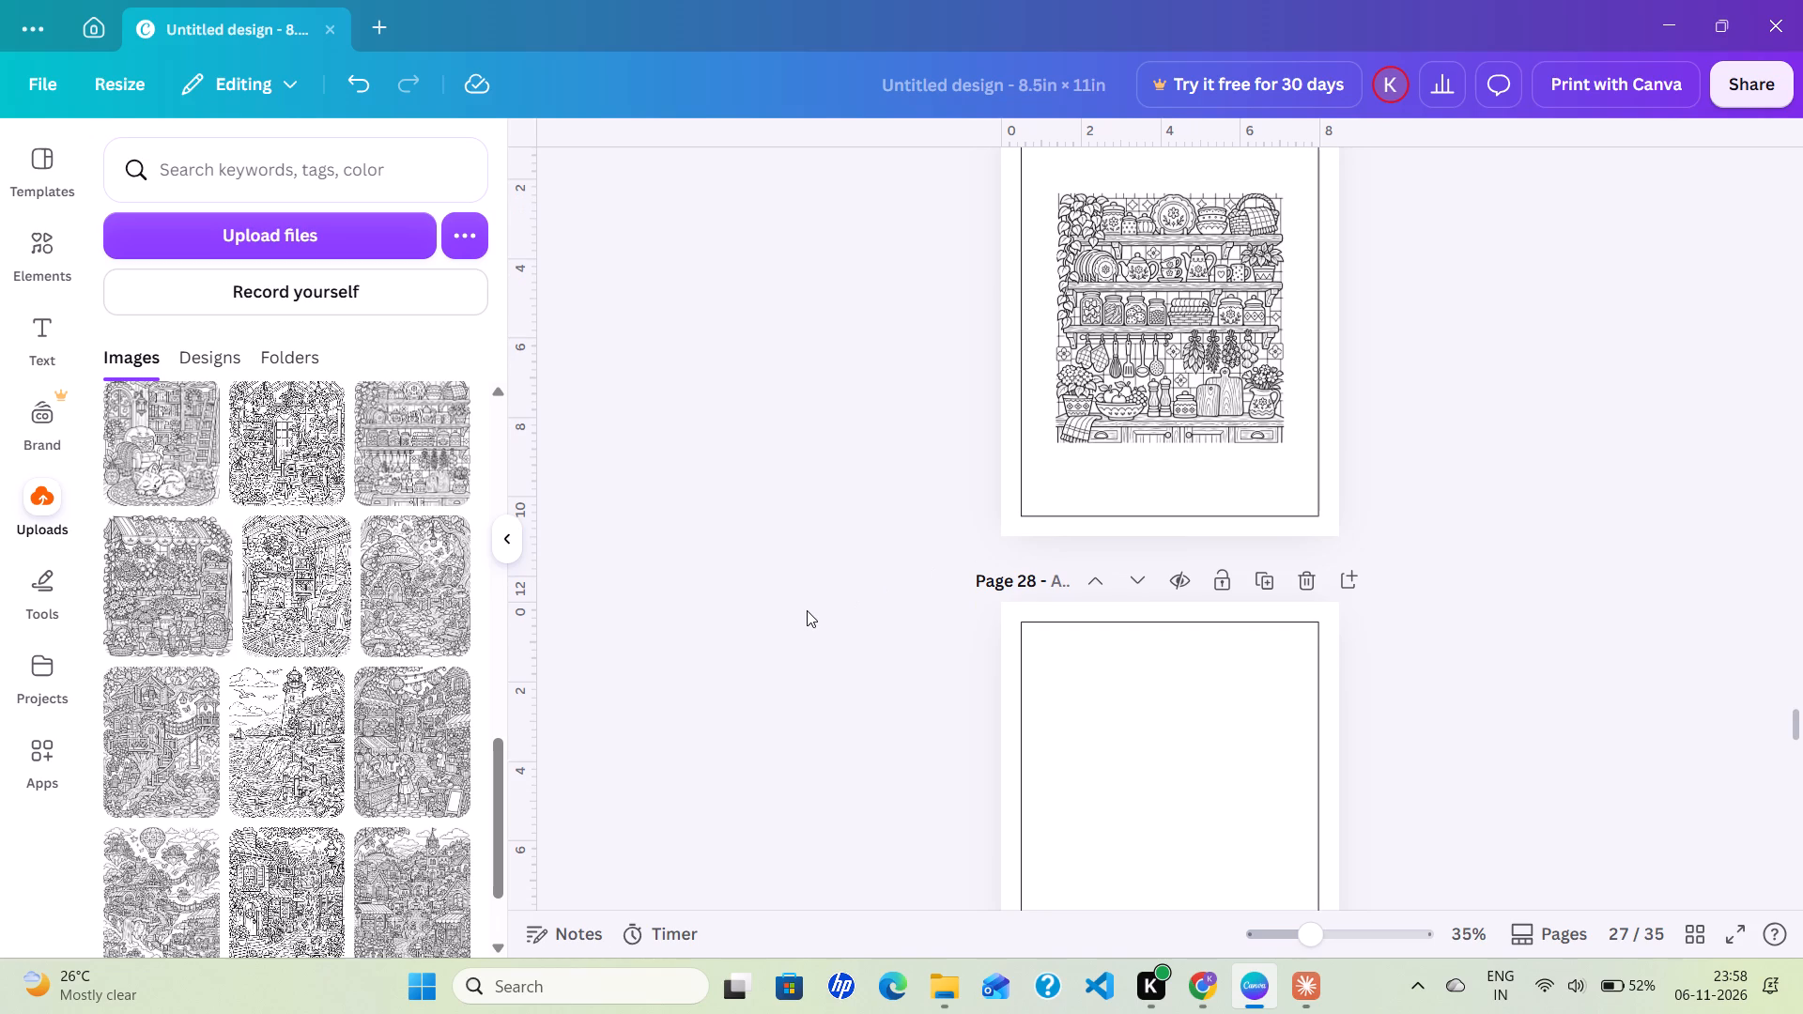
scroll(807, 610, down, 4)
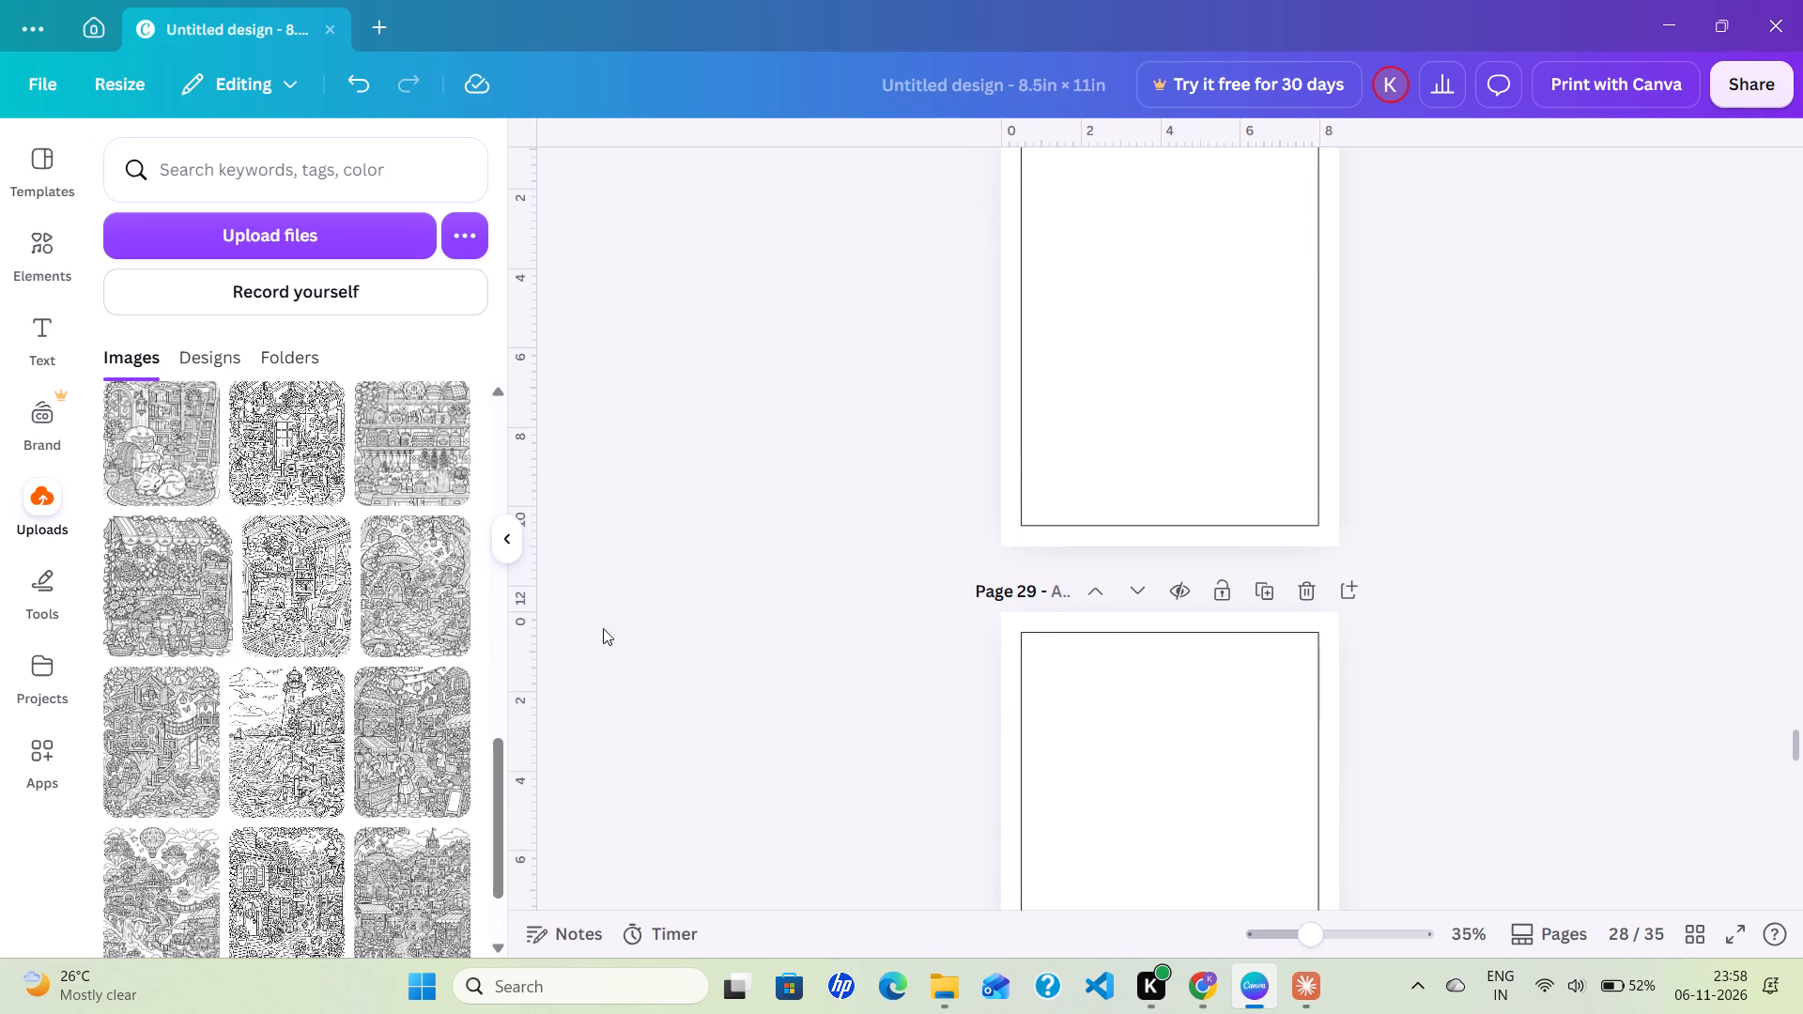
click(155, 632)
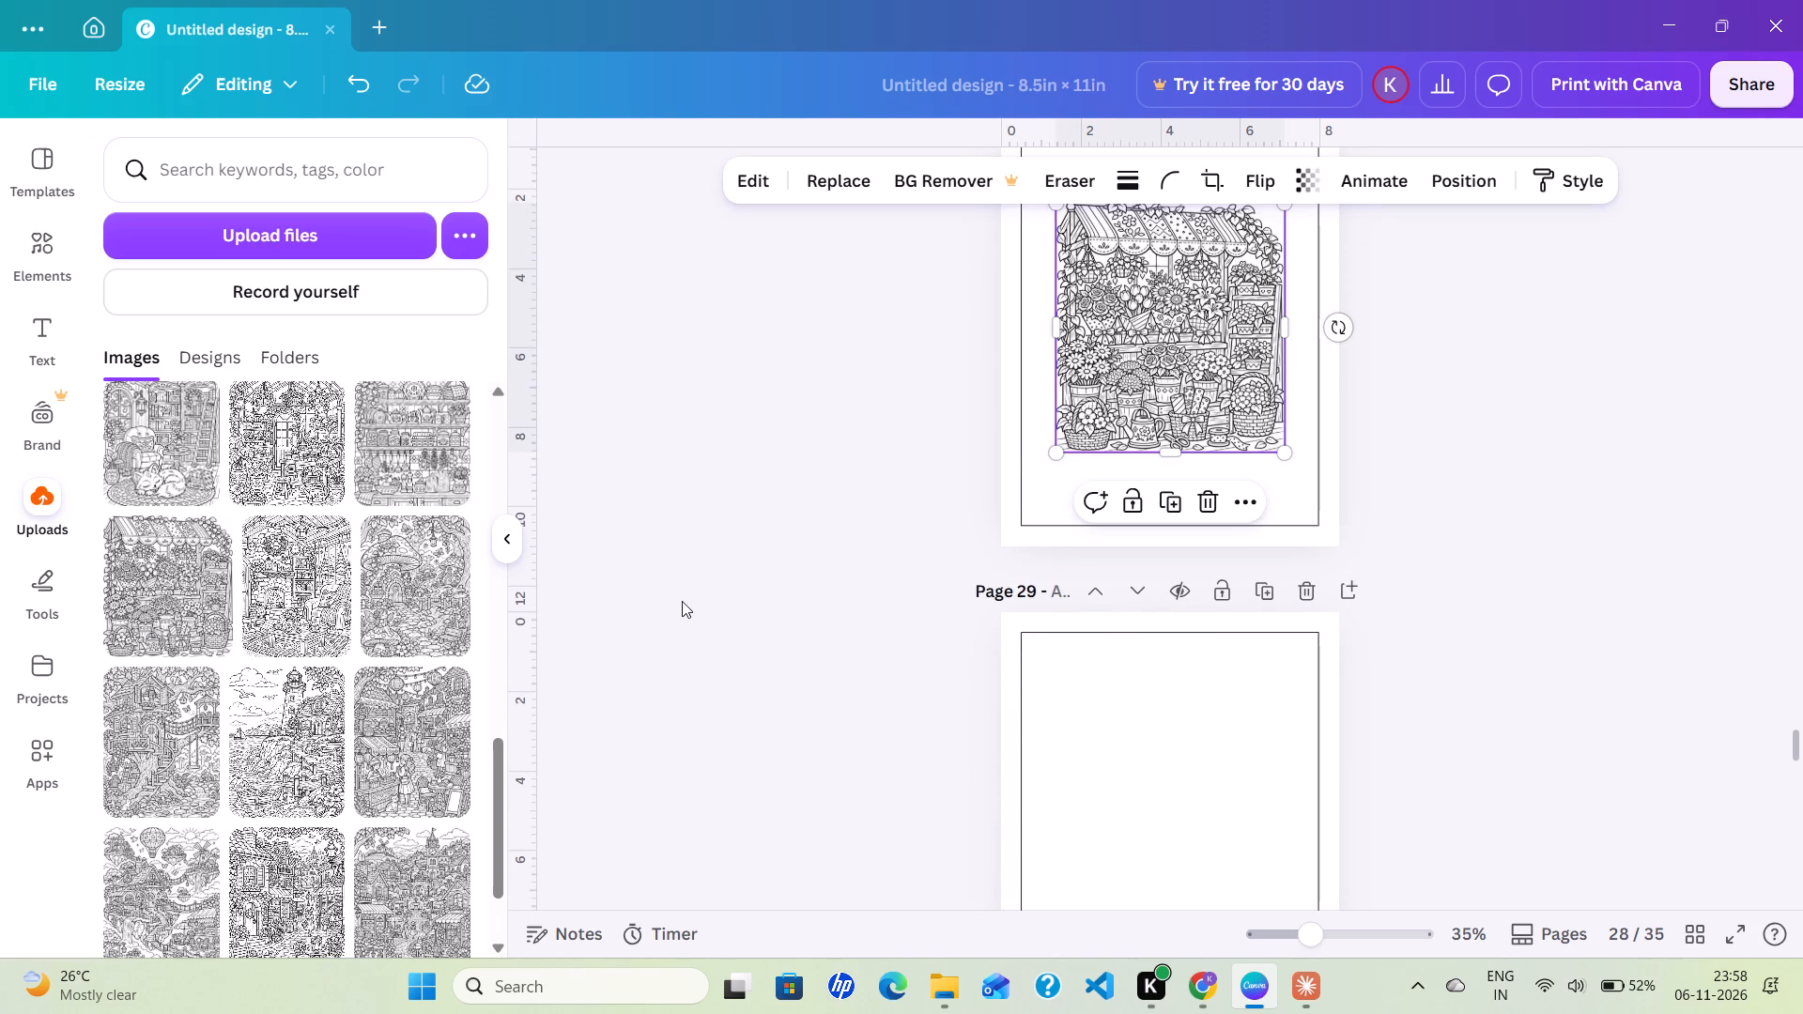
click(682, 601)
scroll(682, 601, down, 3)
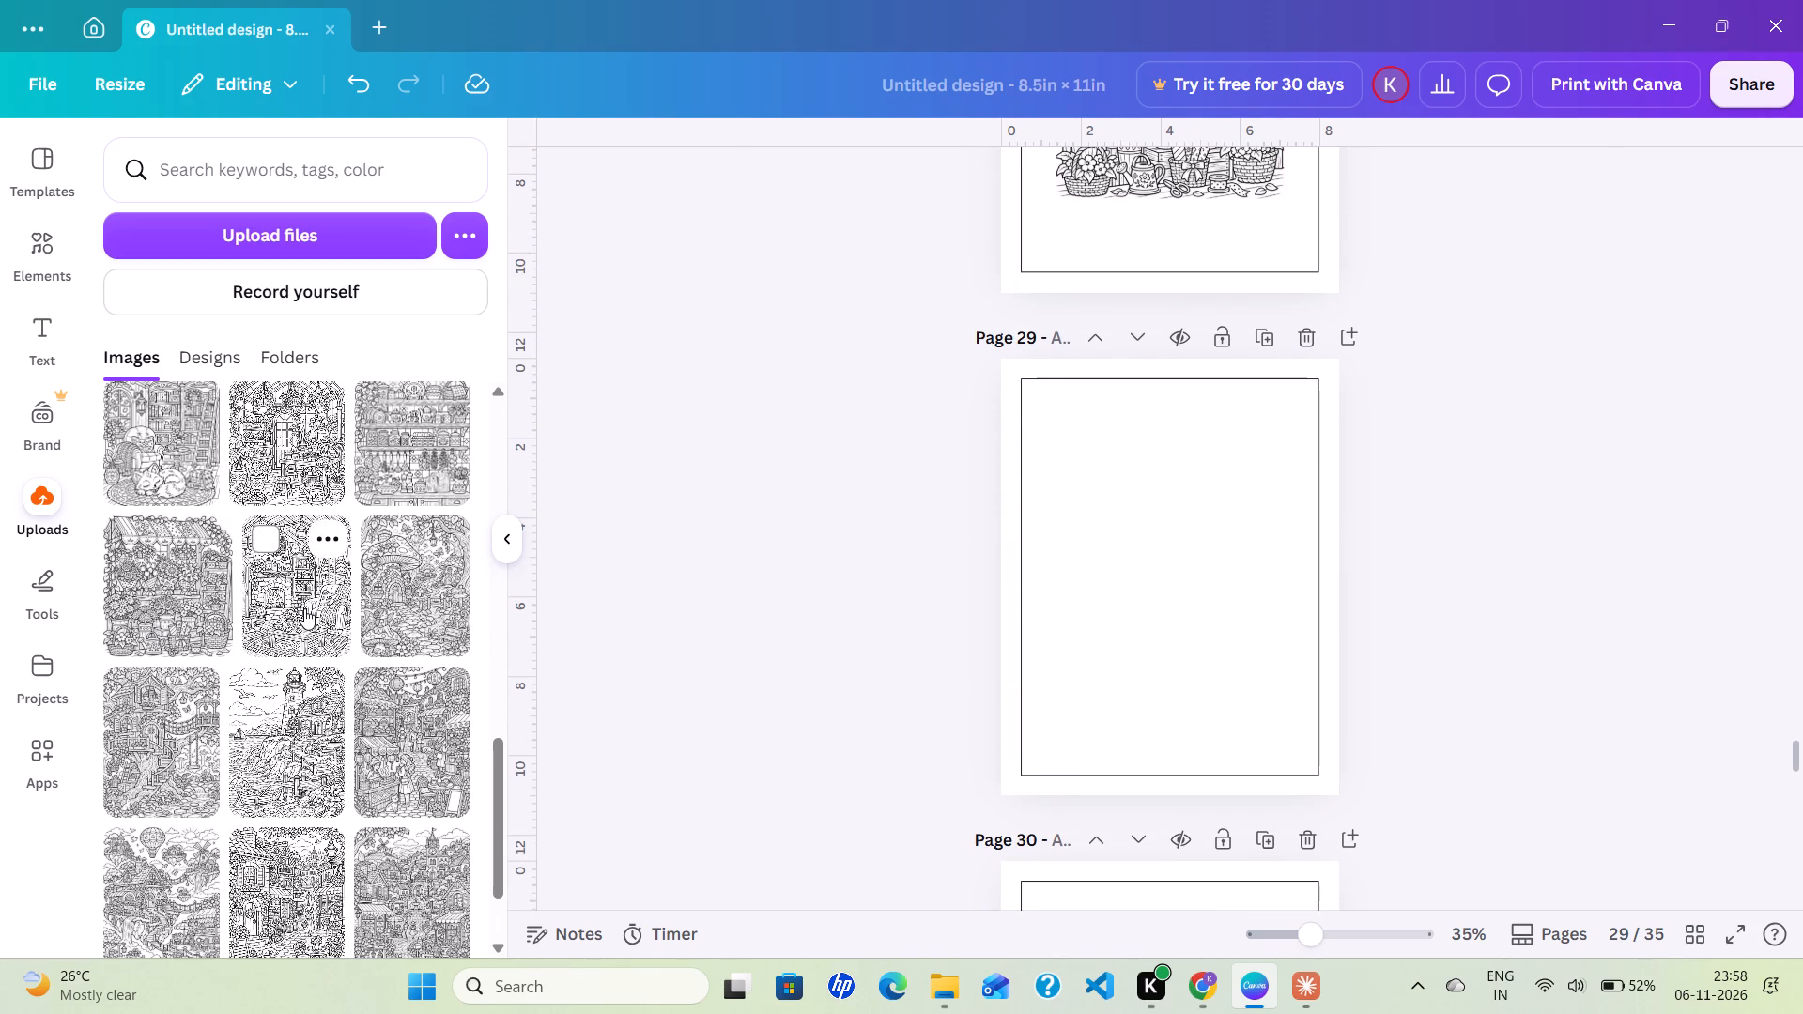
click(304, 608)
click(753, 586)
Place the mushroom house illustration on page 30 and the uploaded illustration just before the lighthouse scene on page 31.
scroll(753, 586, down, 1)
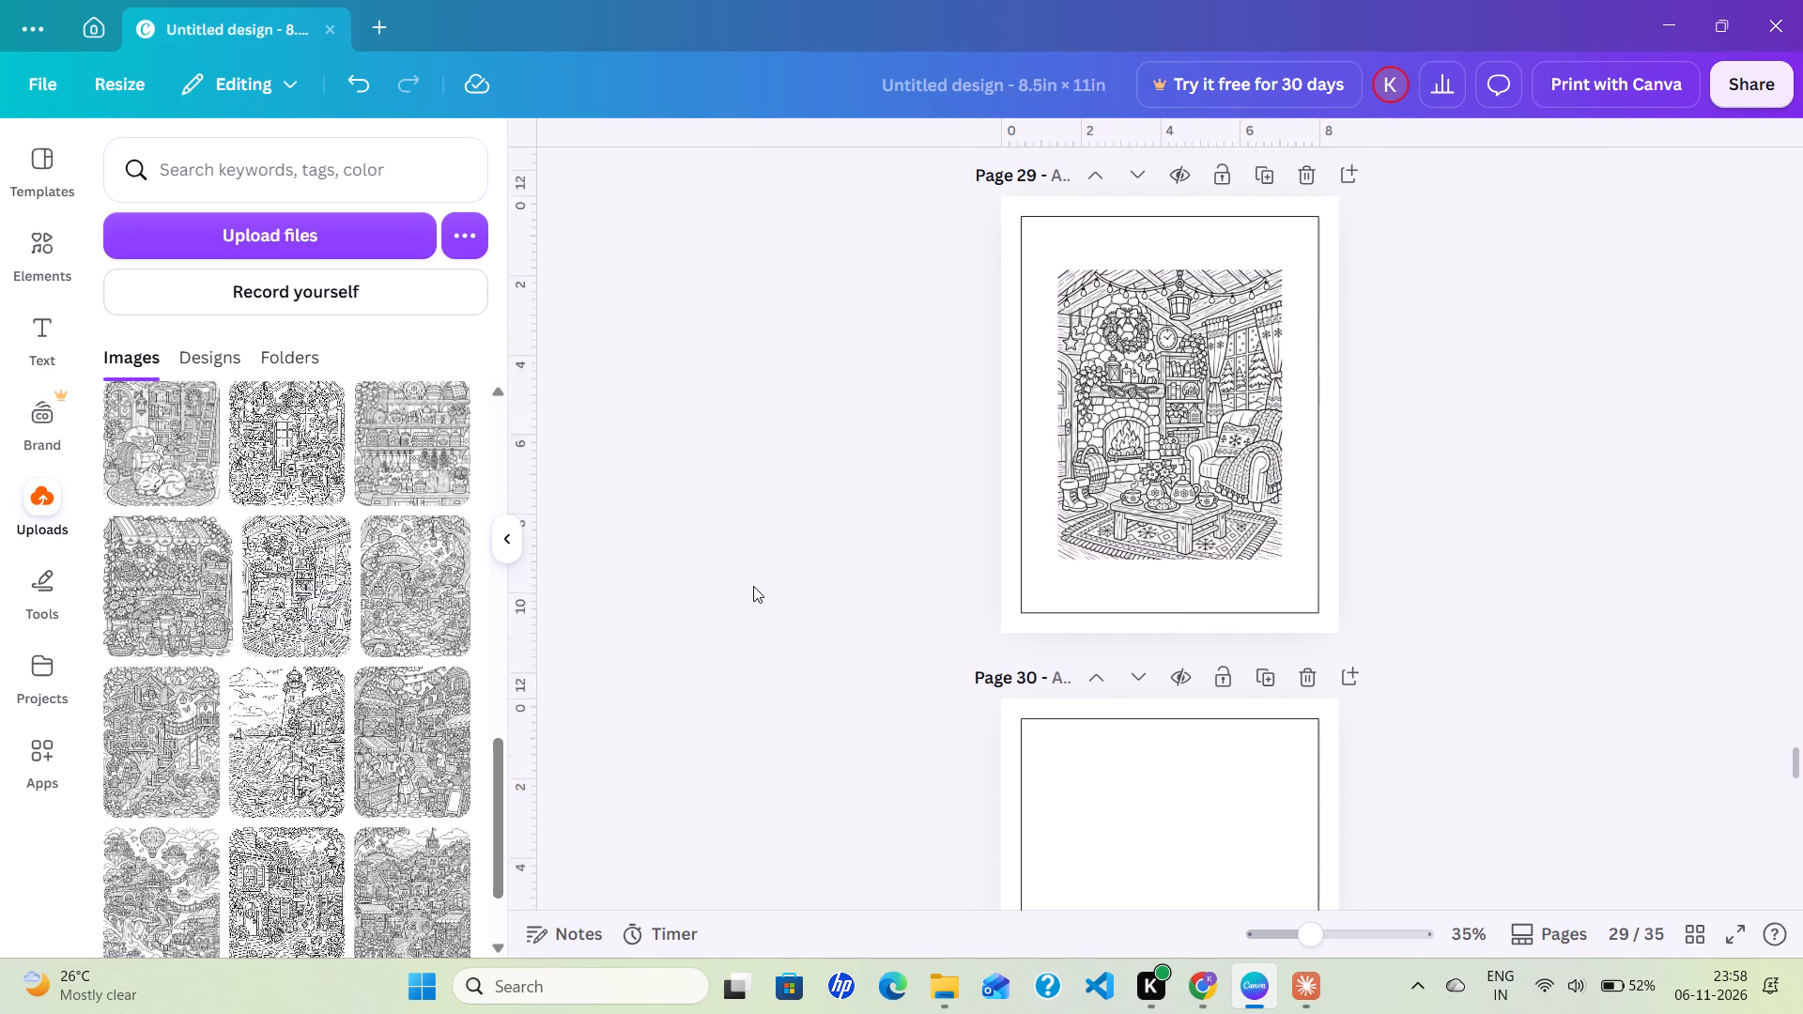
scroll(753, 586, down, 5)
click(404, 621)
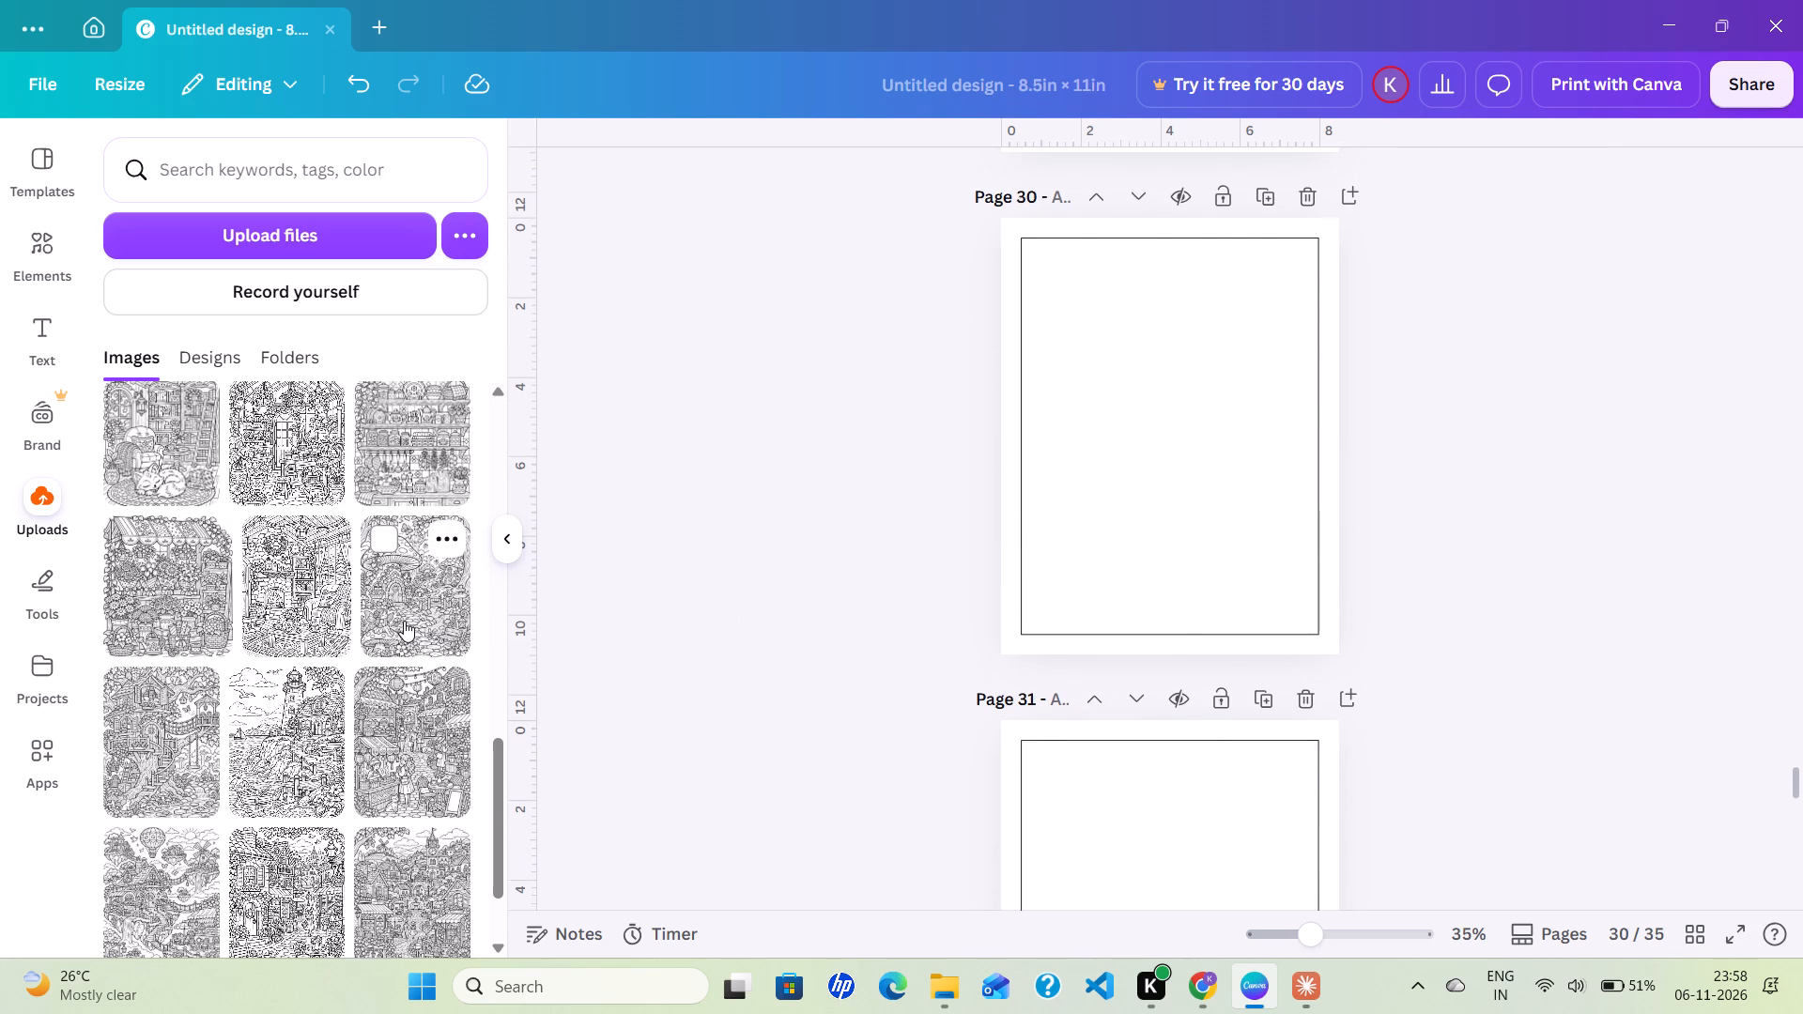
click(786, 617)
scroll(786, 617, down, 5)
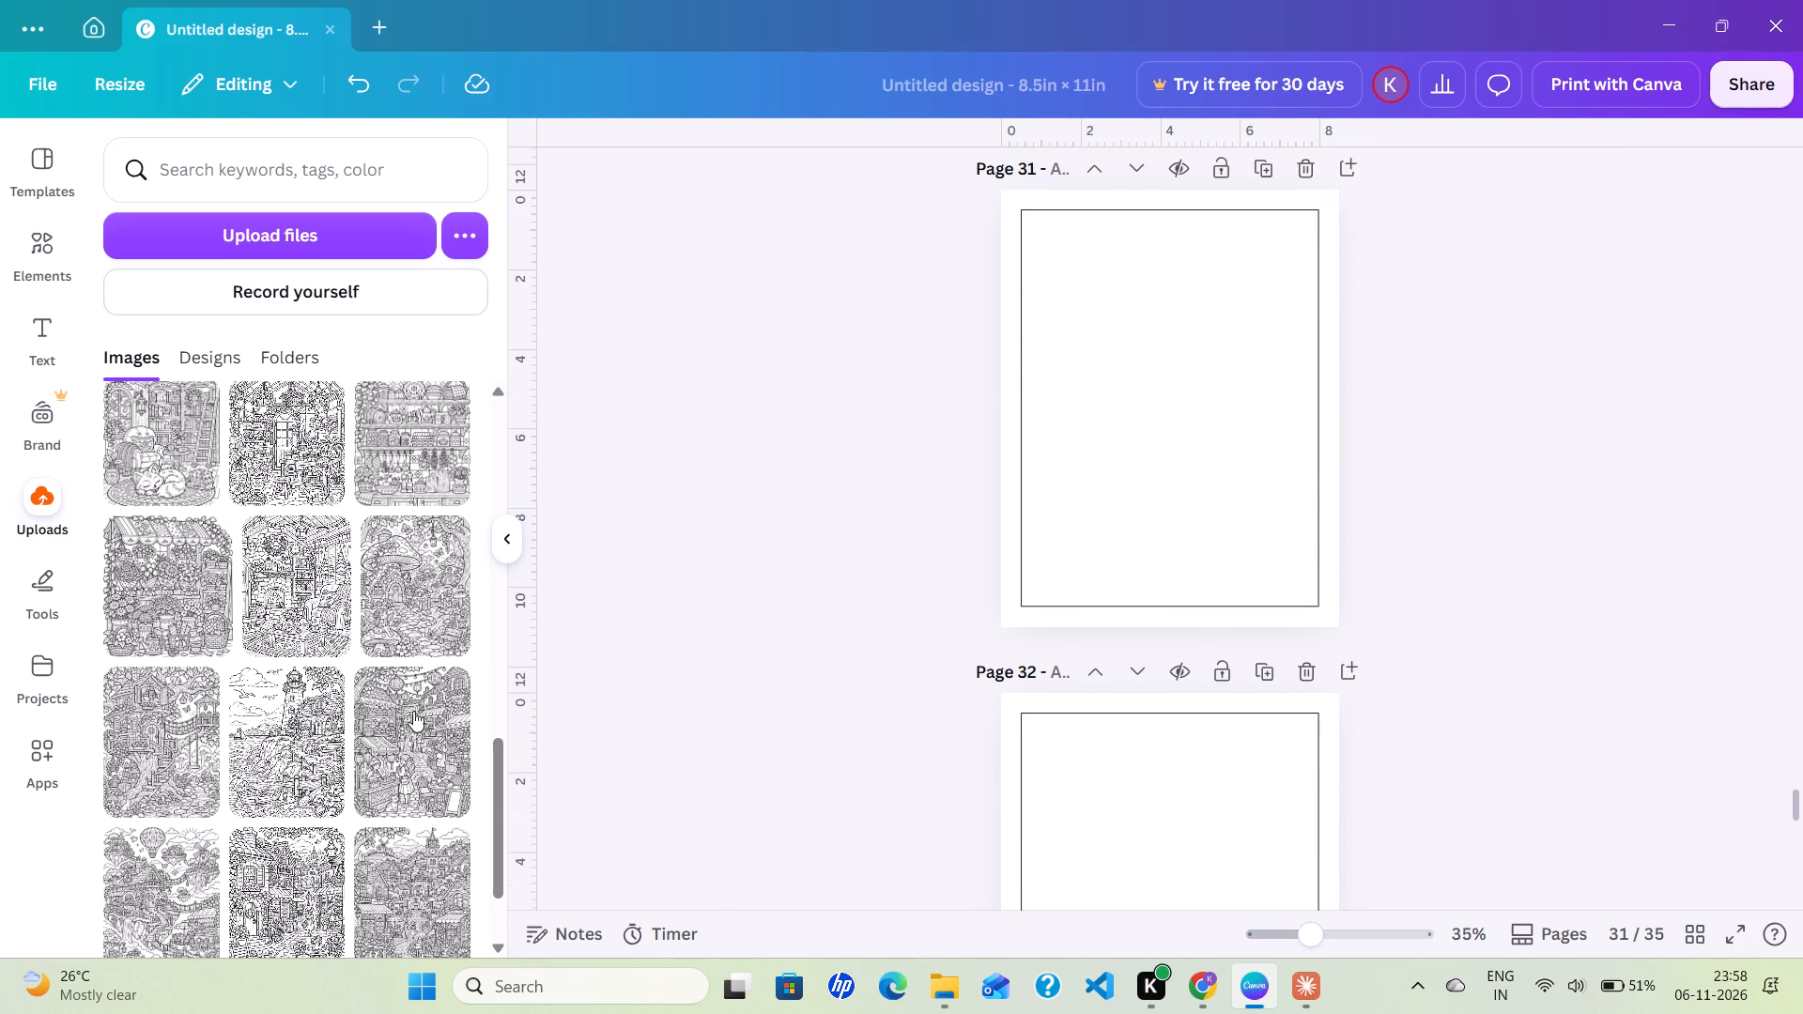
click(161, 760)
click(733, 570)
Place the seaside lighthouse illustration on page 32 and the street market with hanging lanterns on page 33.
scroll(733, 570, down, 2)
click(285, 768)
click(726, 618)
scroll(726, 618, down, 2)
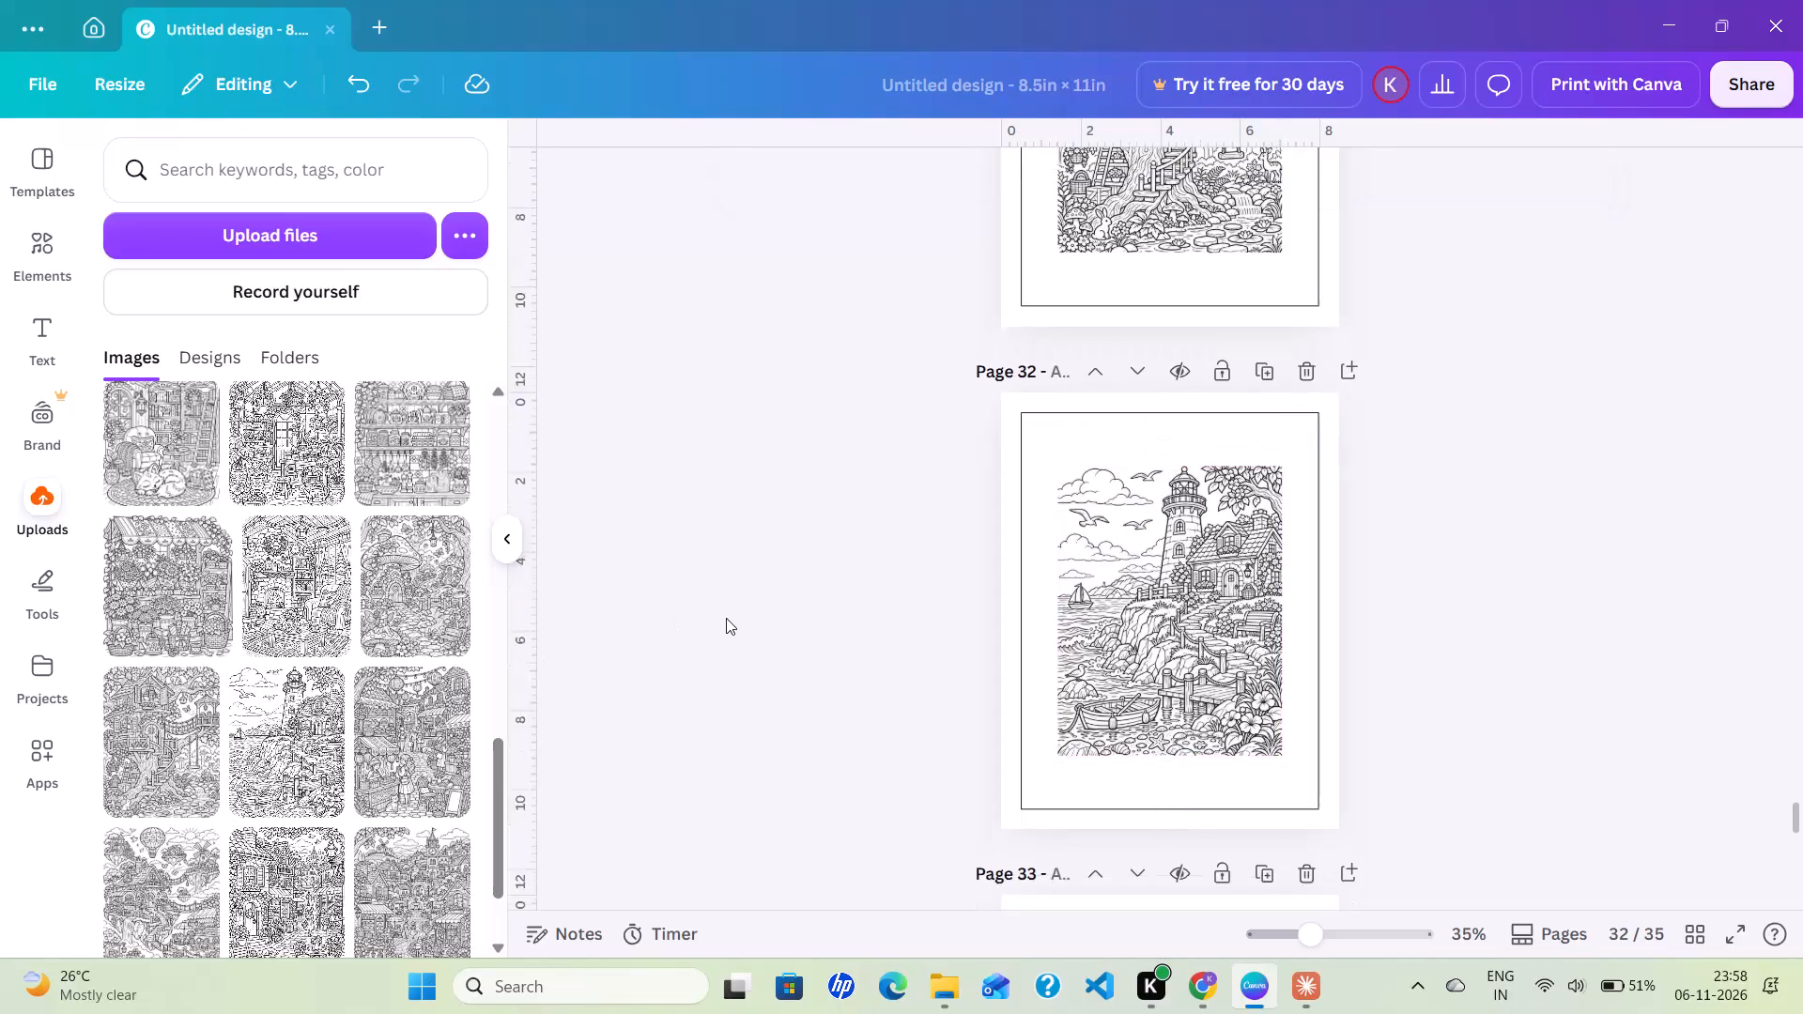
scroll(726, 618, down, 3)
click(428, 766)
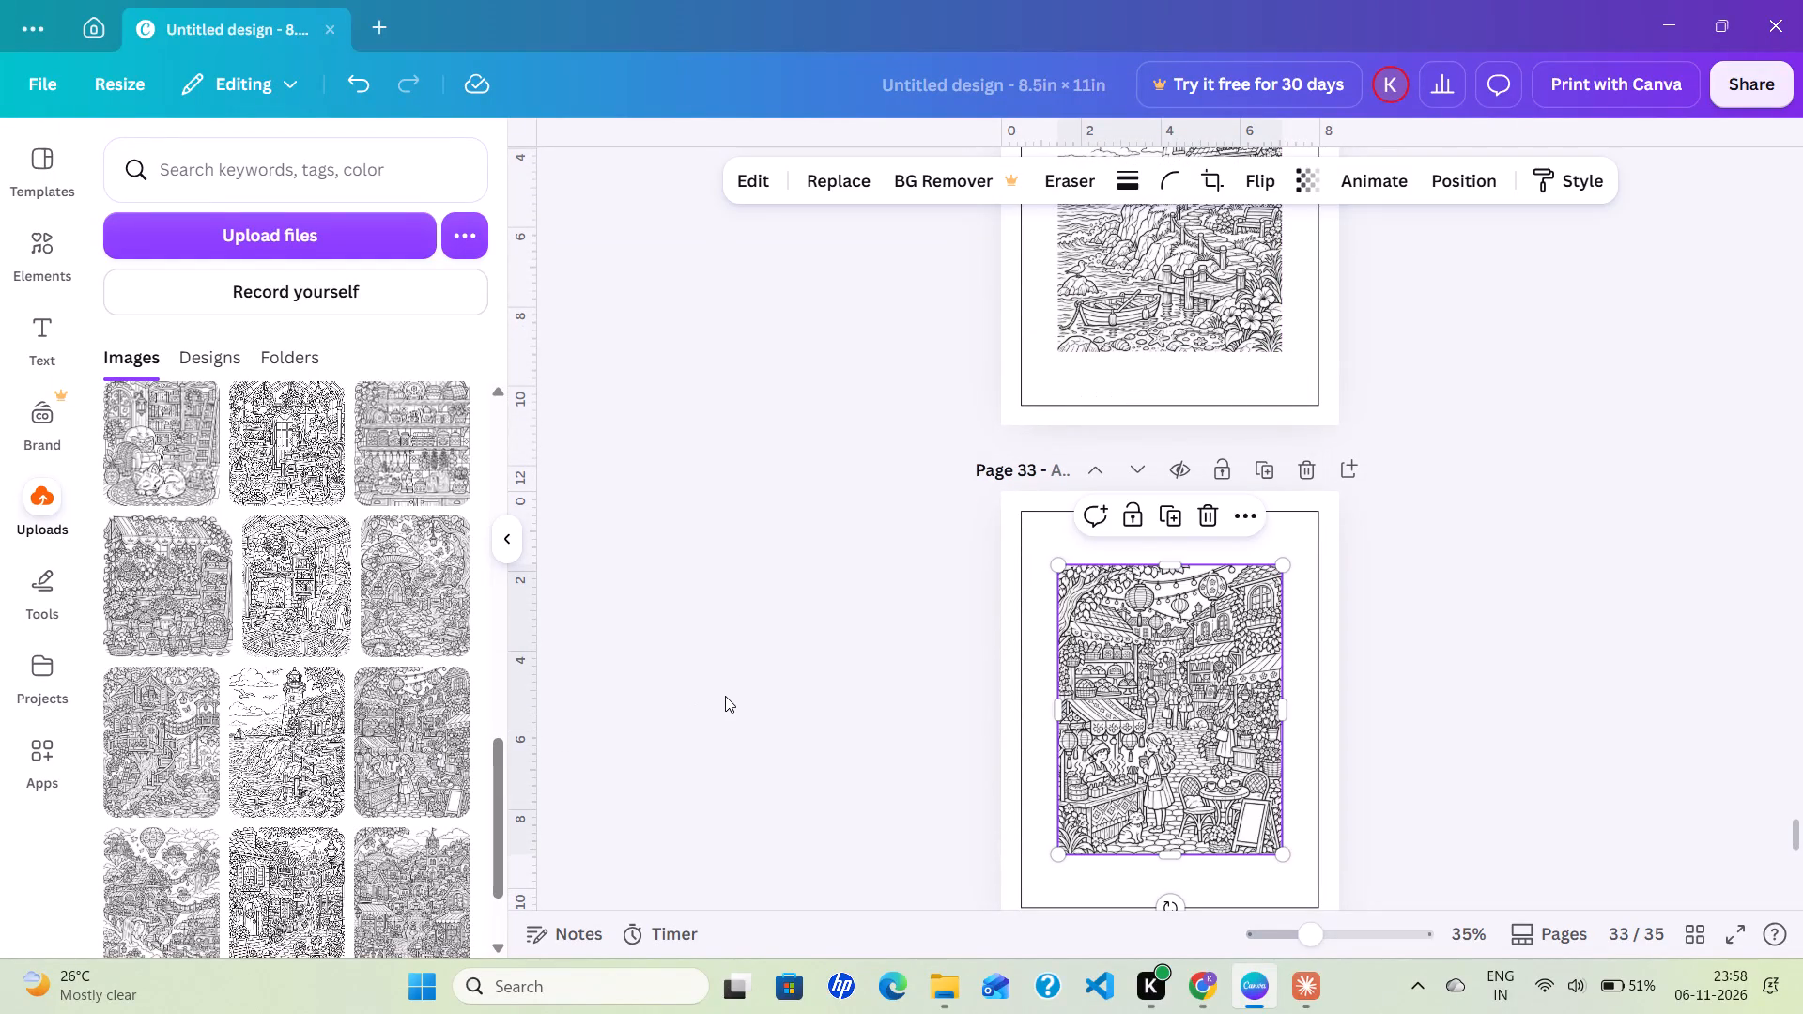
click(725, 696)
Place the floating islands illustration with a hot air balloon on page 34.
scroll(725, 696, down, 5)
click(170, 907)
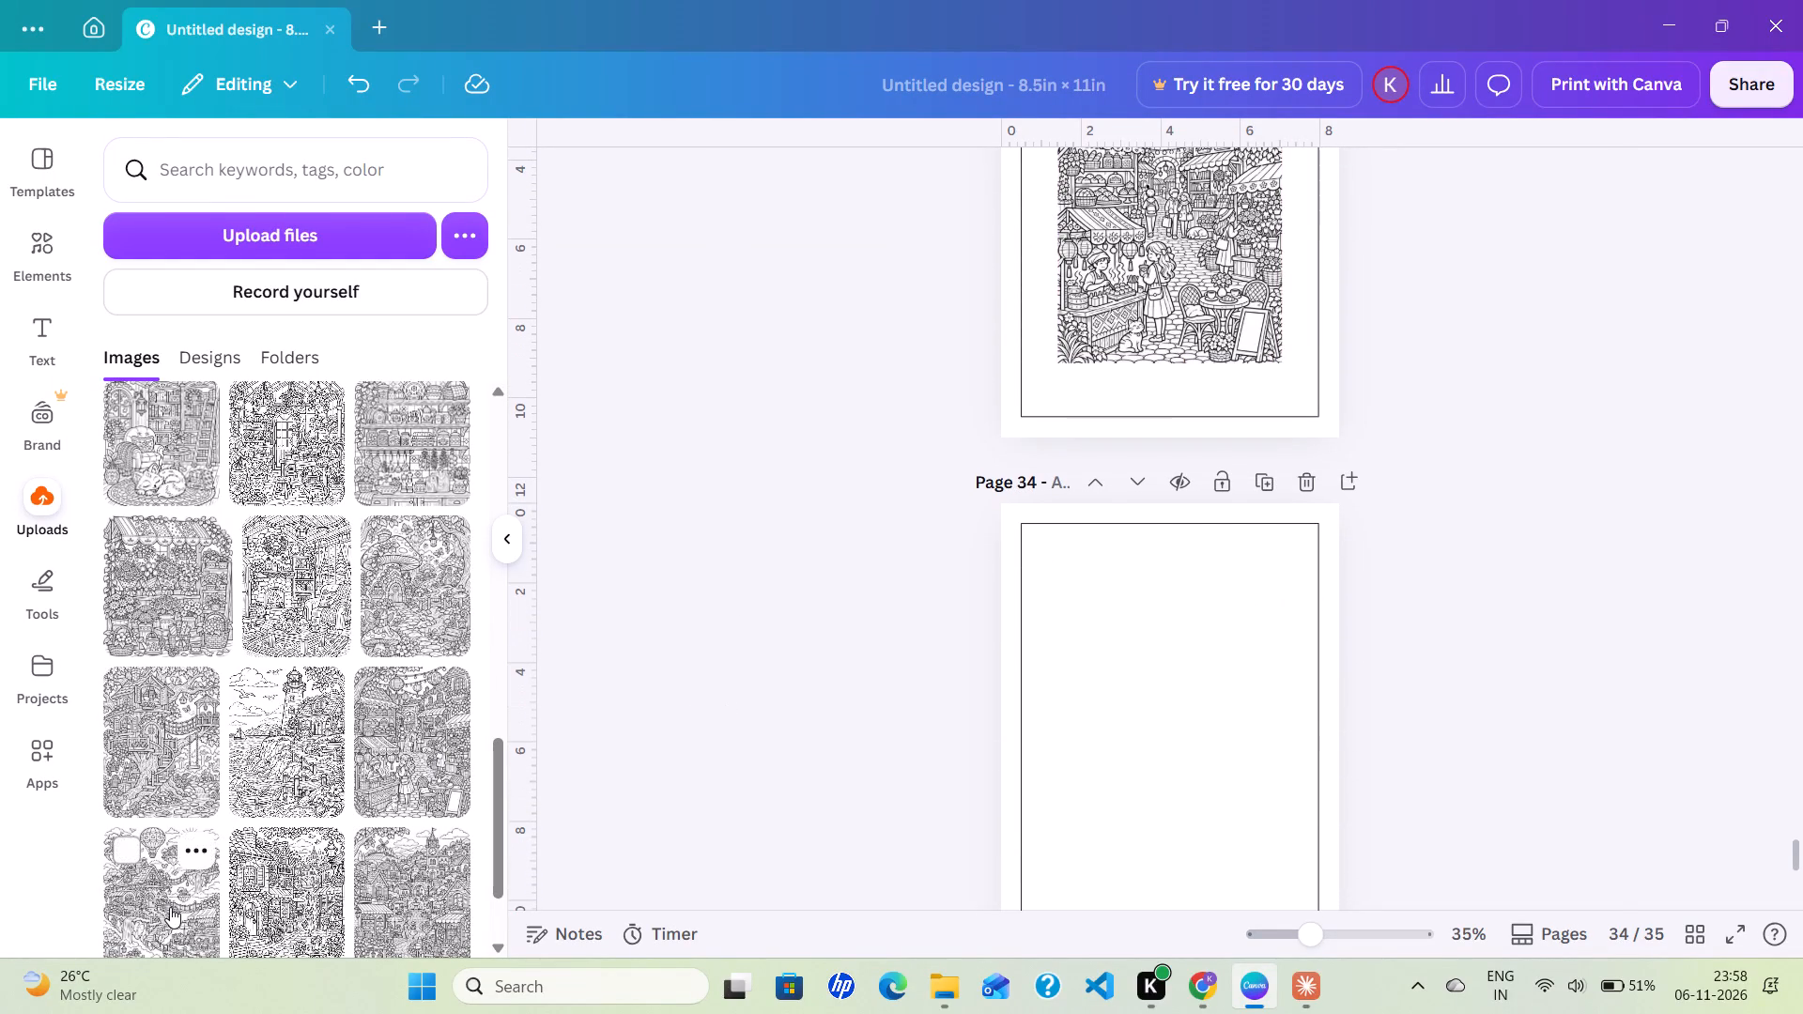
click(750, 667)
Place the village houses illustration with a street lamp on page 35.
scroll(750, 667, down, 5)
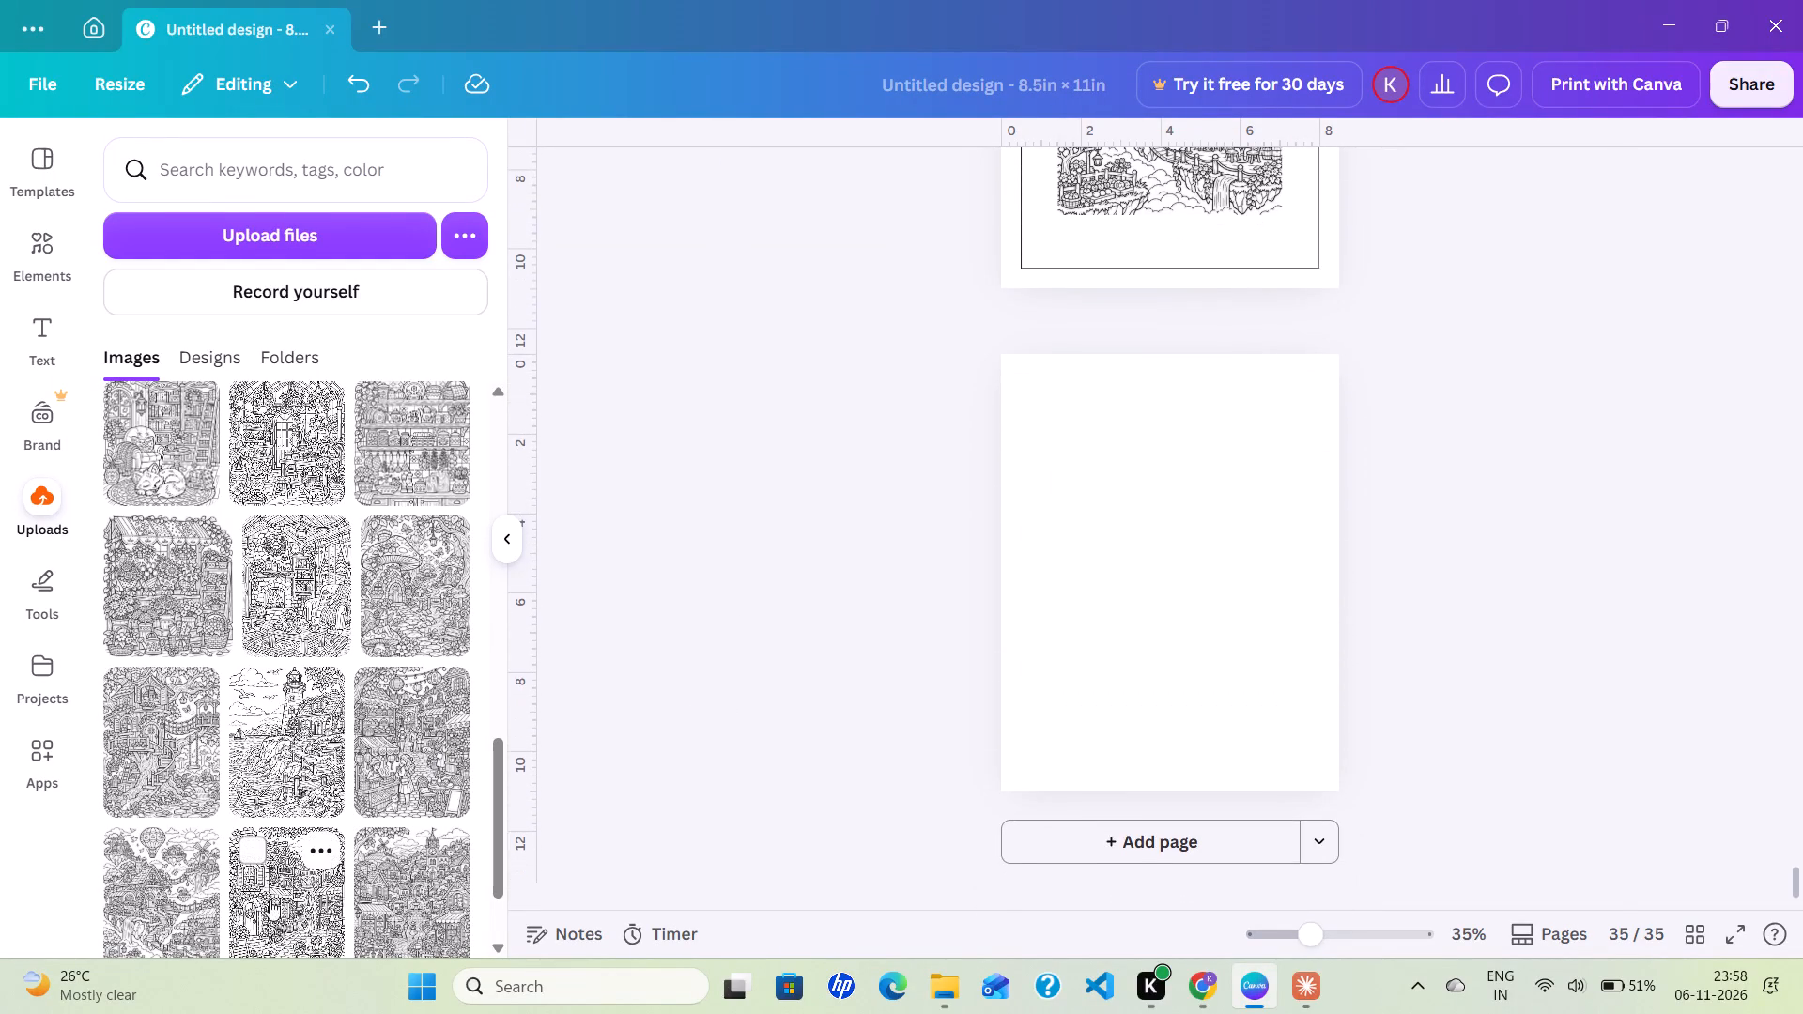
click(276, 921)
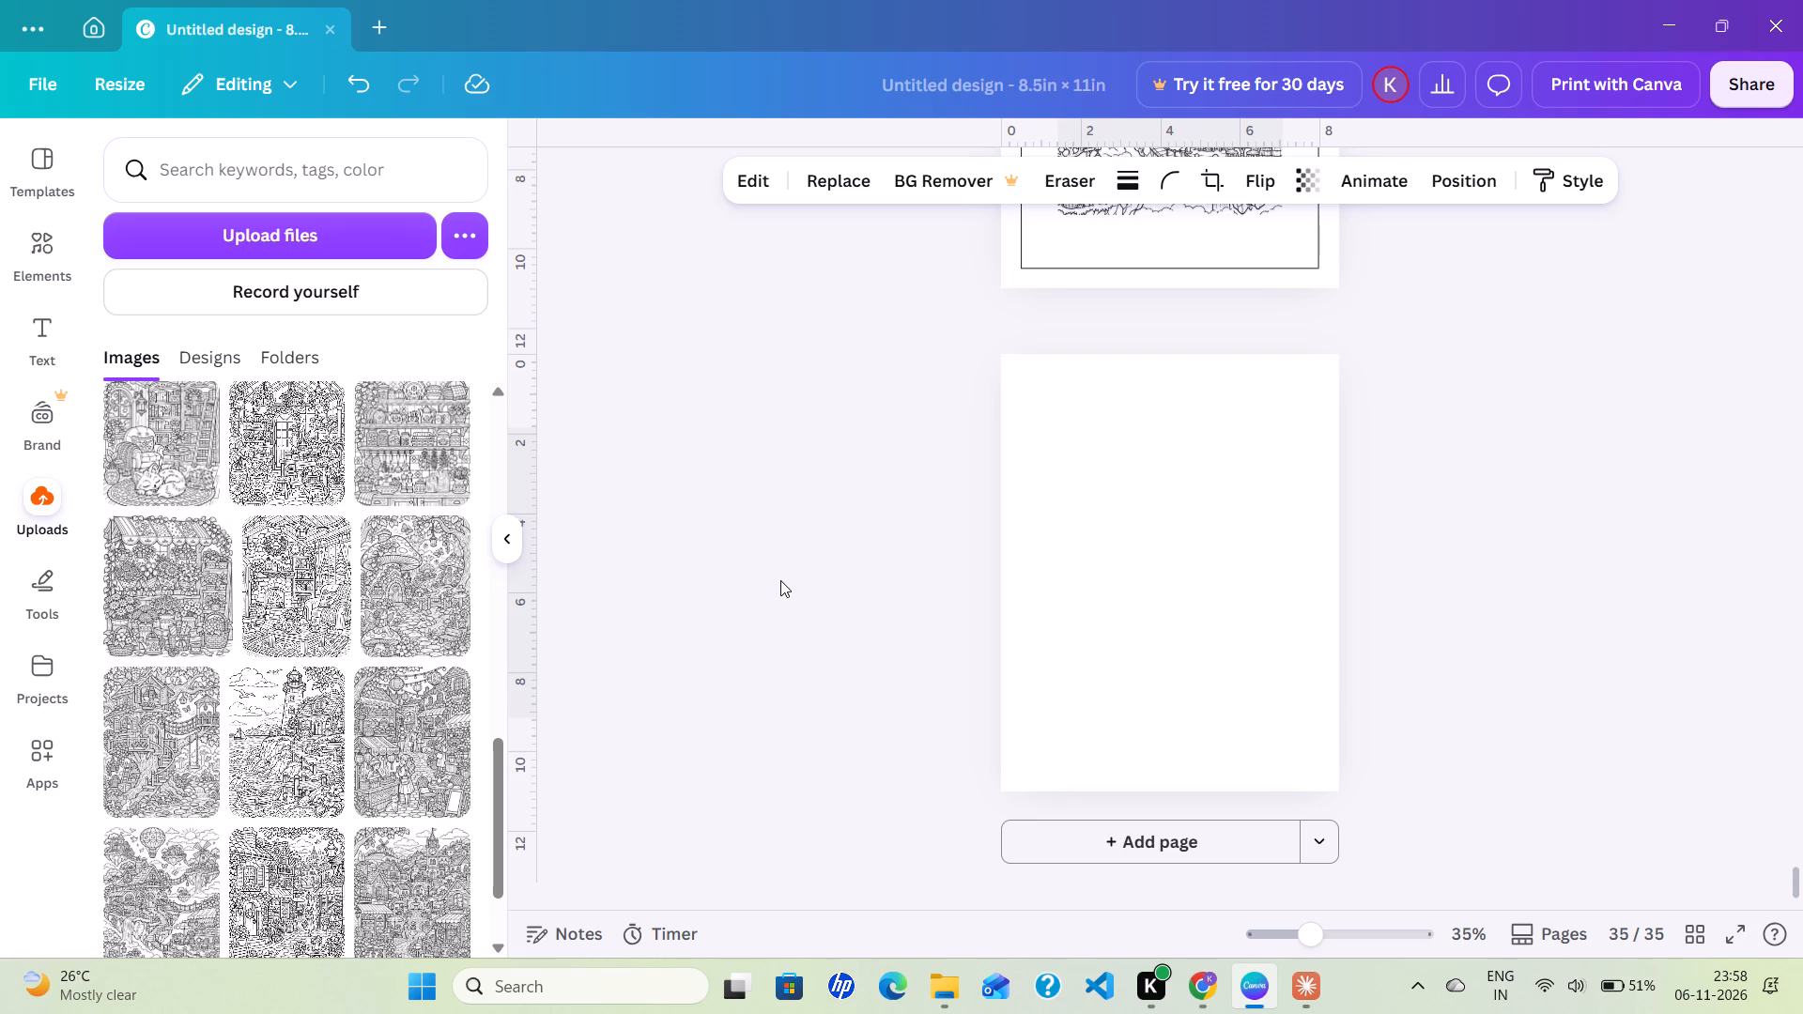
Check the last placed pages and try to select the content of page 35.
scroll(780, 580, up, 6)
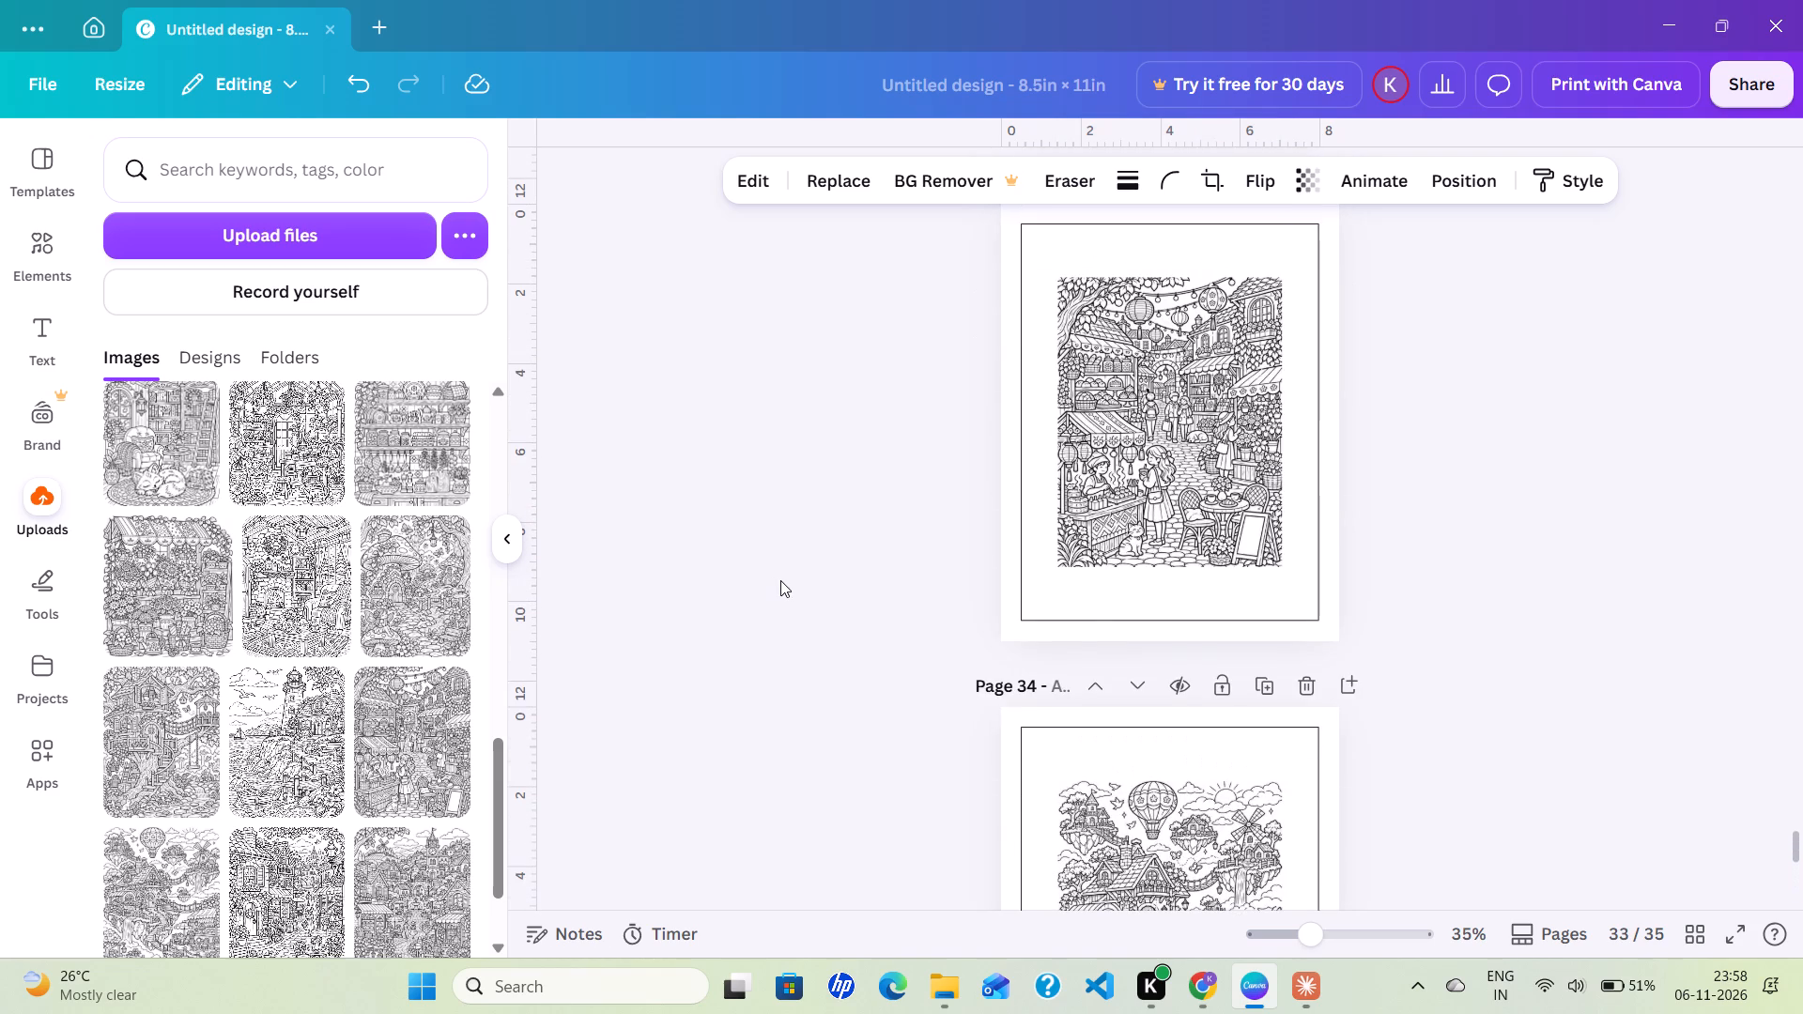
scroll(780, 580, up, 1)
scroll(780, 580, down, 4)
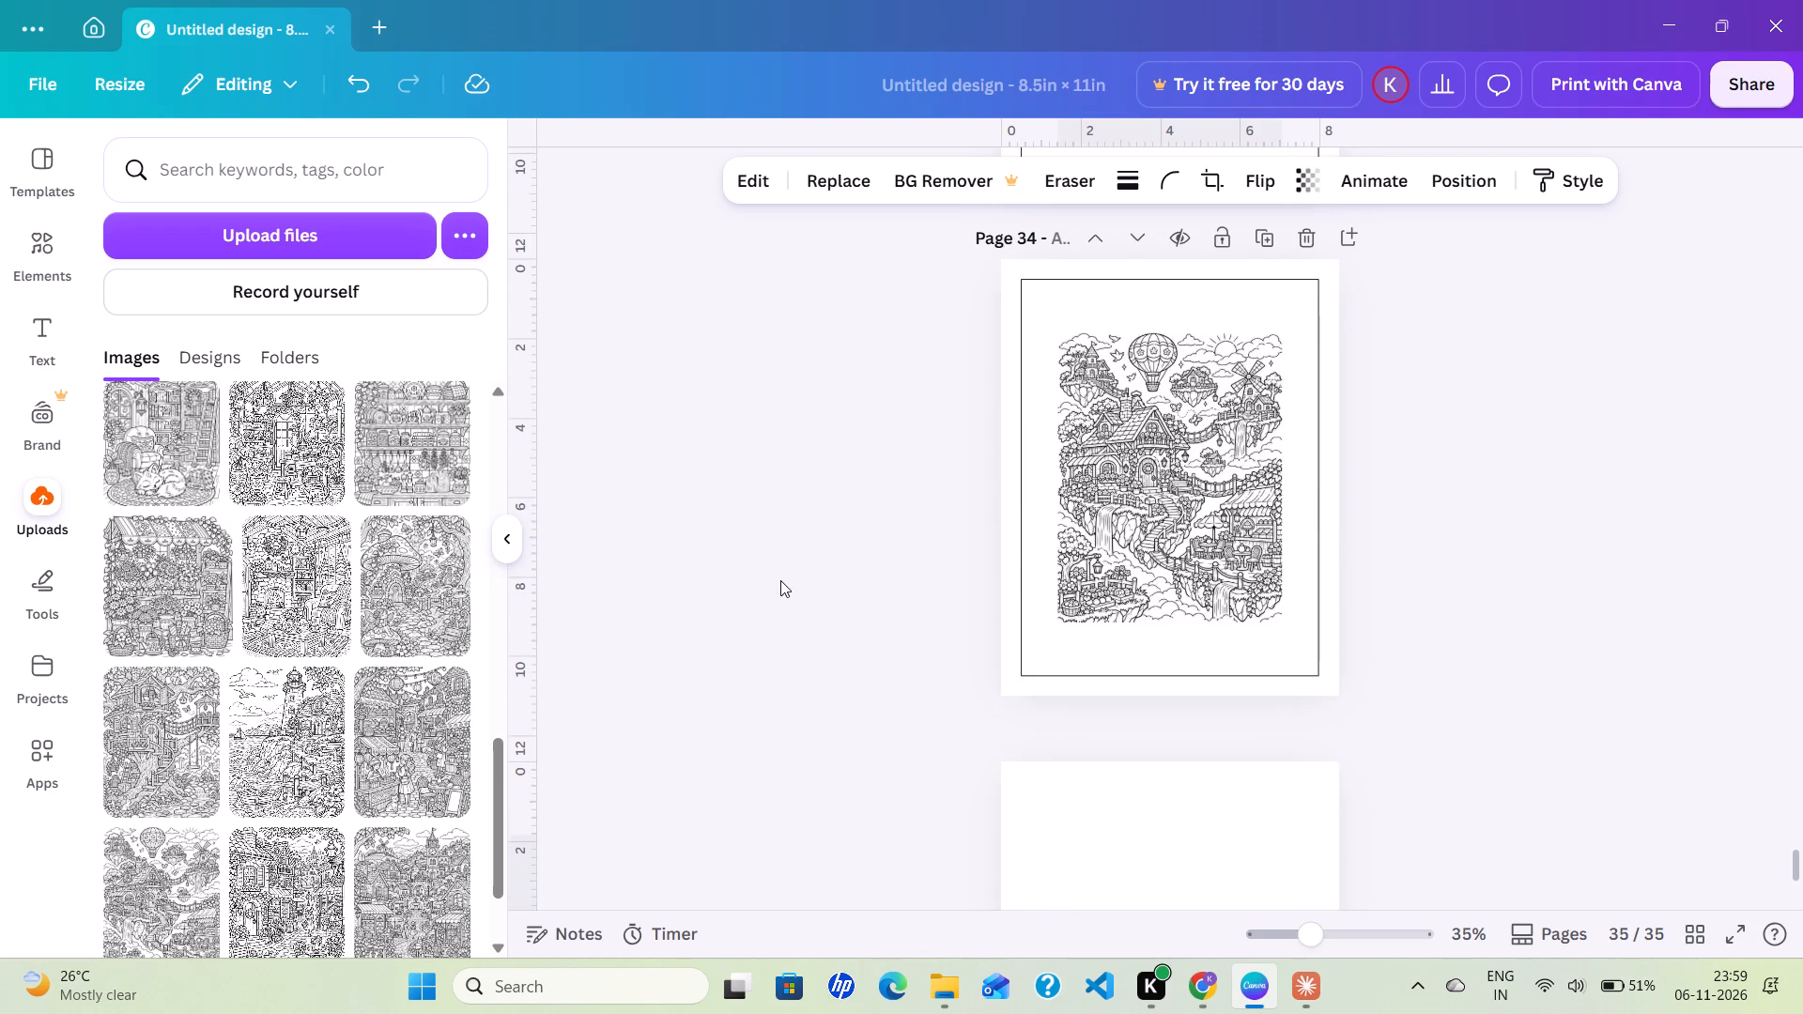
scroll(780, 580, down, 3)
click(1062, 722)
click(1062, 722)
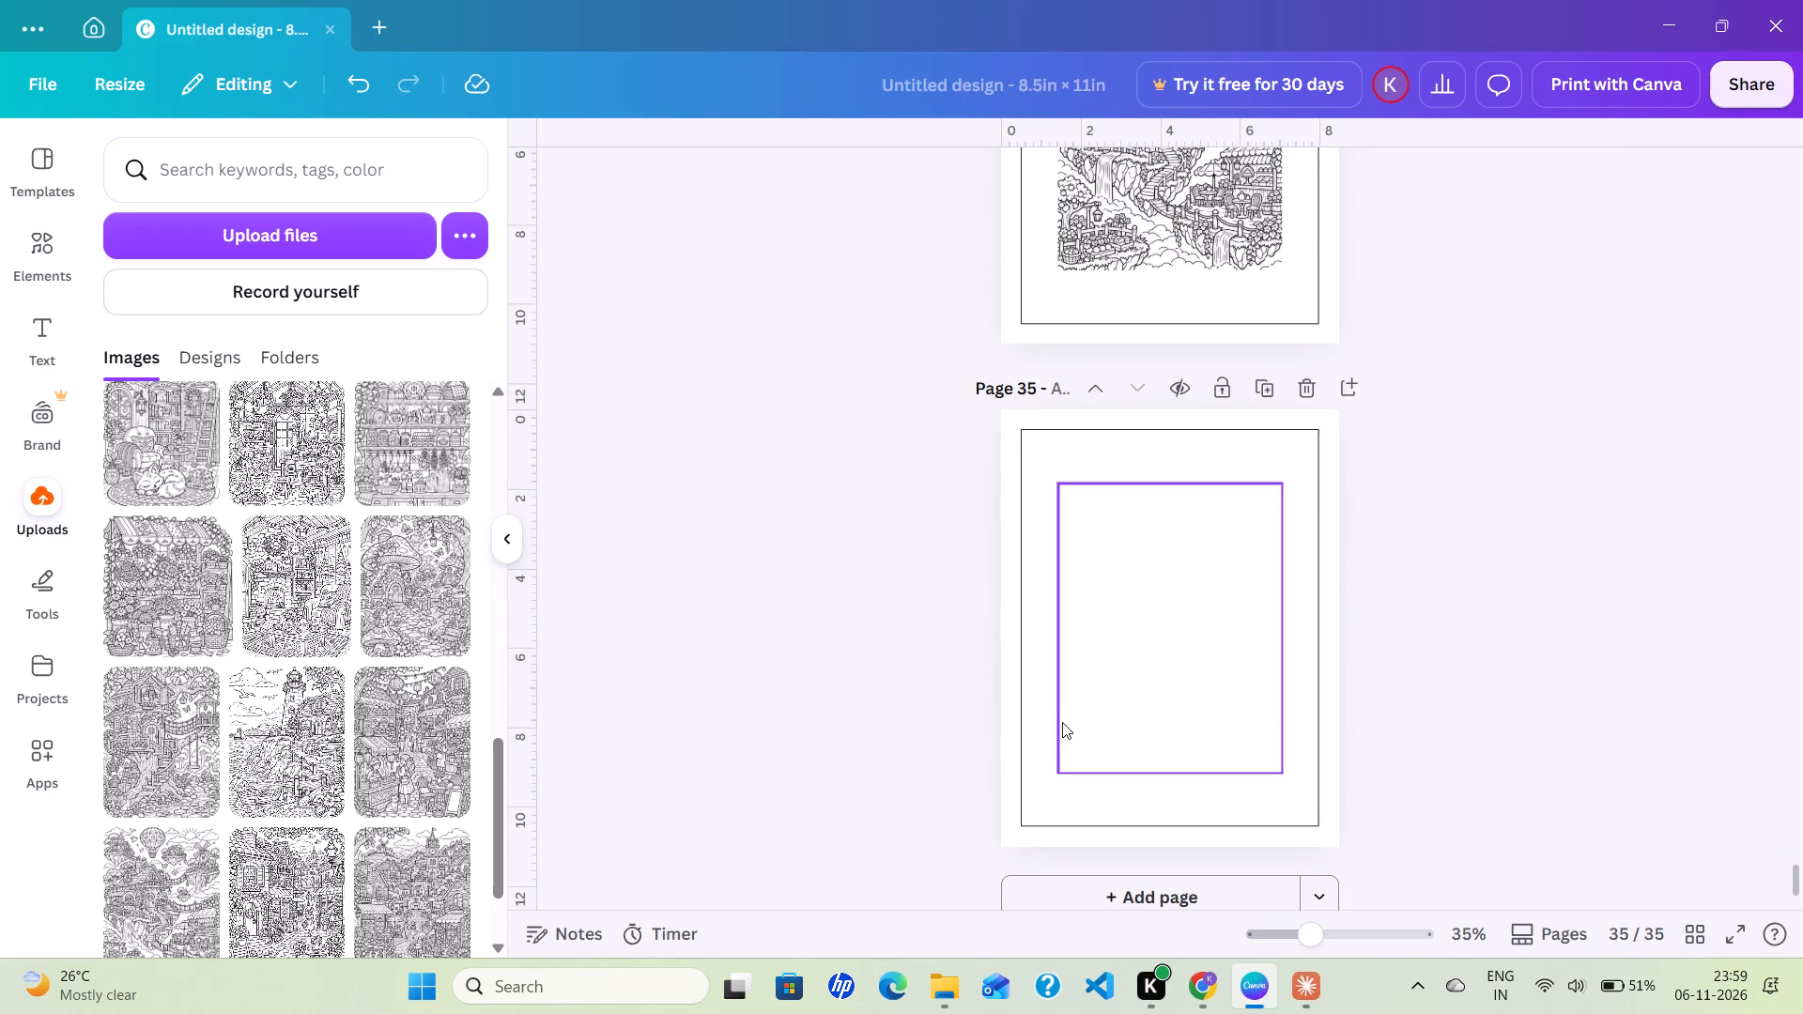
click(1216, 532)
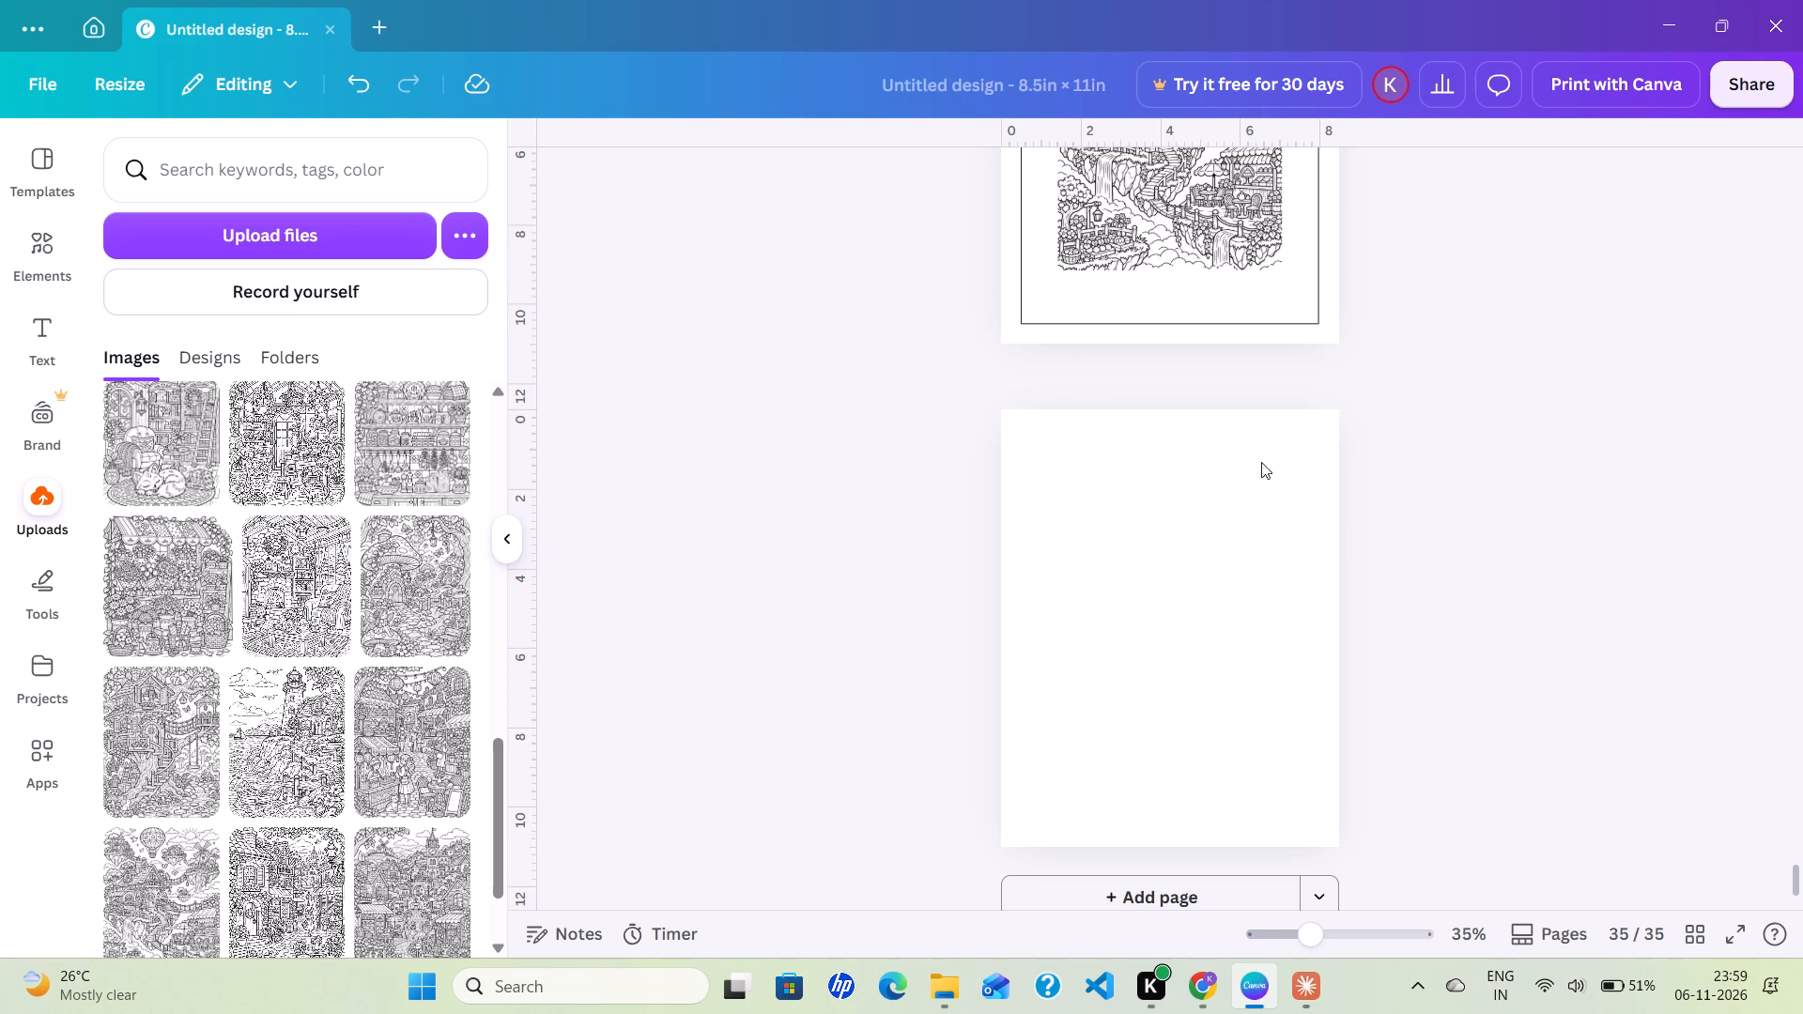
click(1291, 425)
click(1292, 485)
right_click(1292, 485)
Duplicate page 34 twice and delete the former last page, now page 37.
scroll(1292, 485, up, 4)
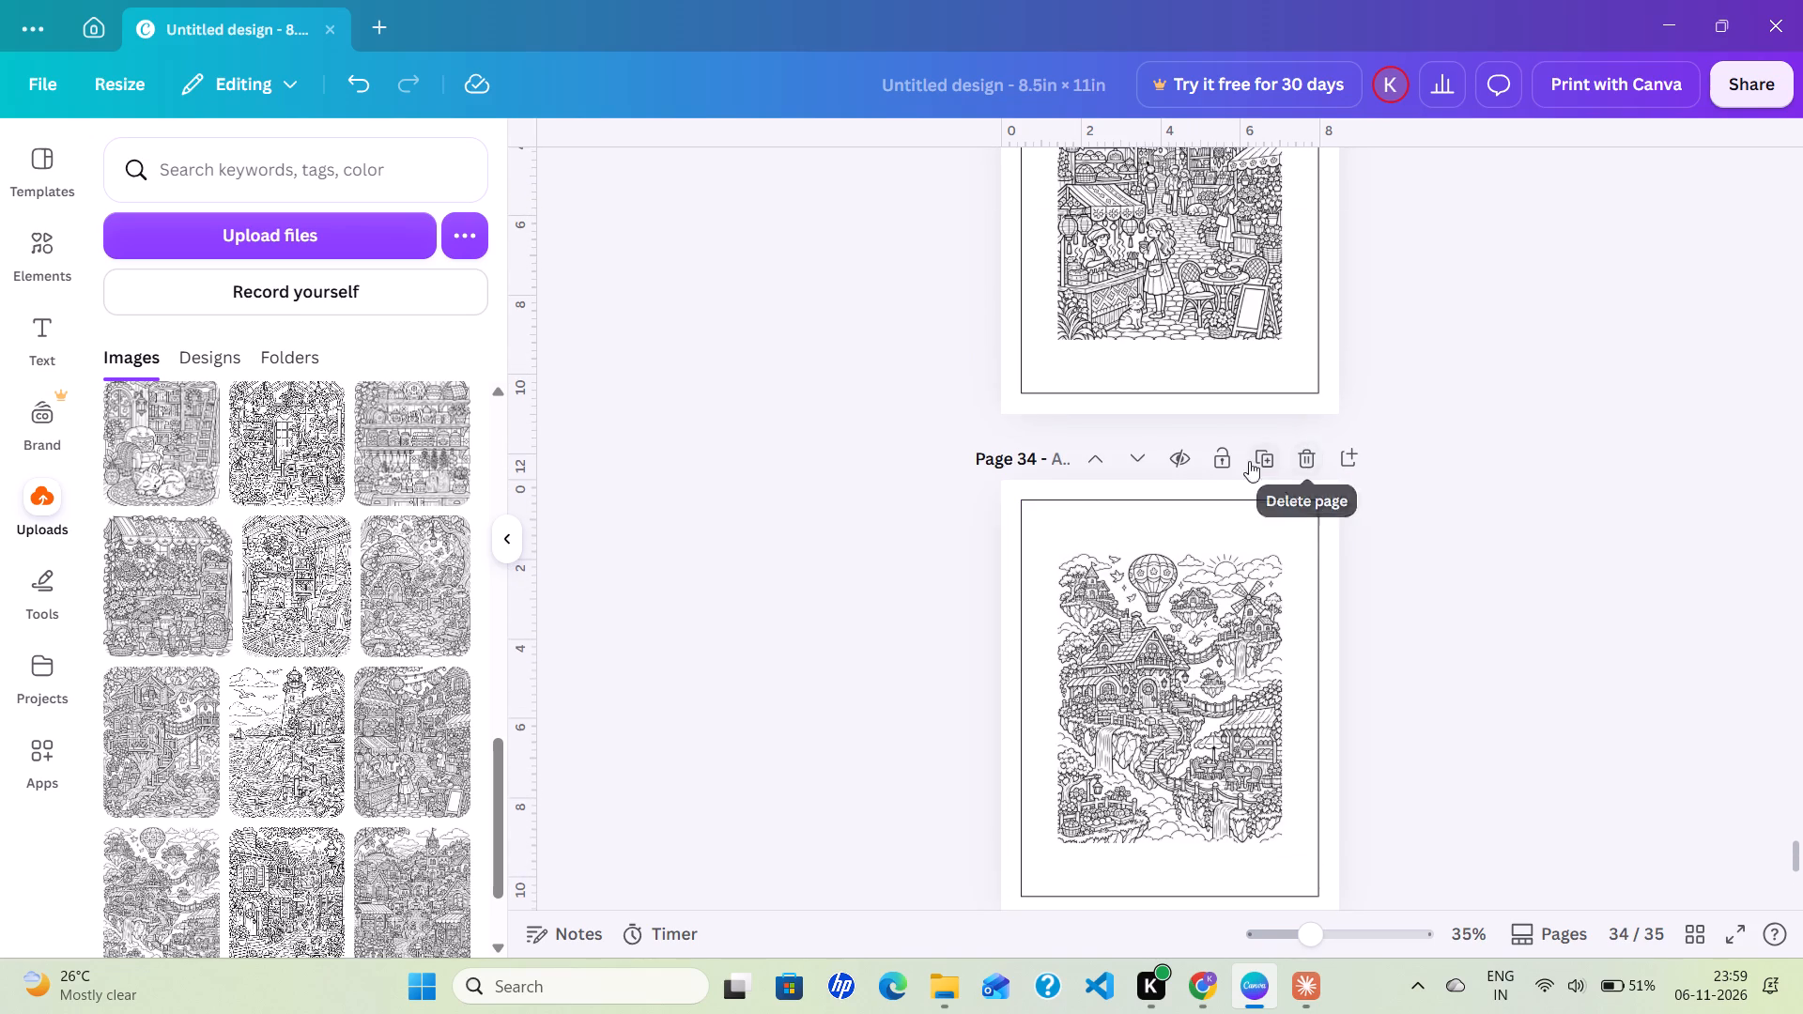
click(1270, 456)
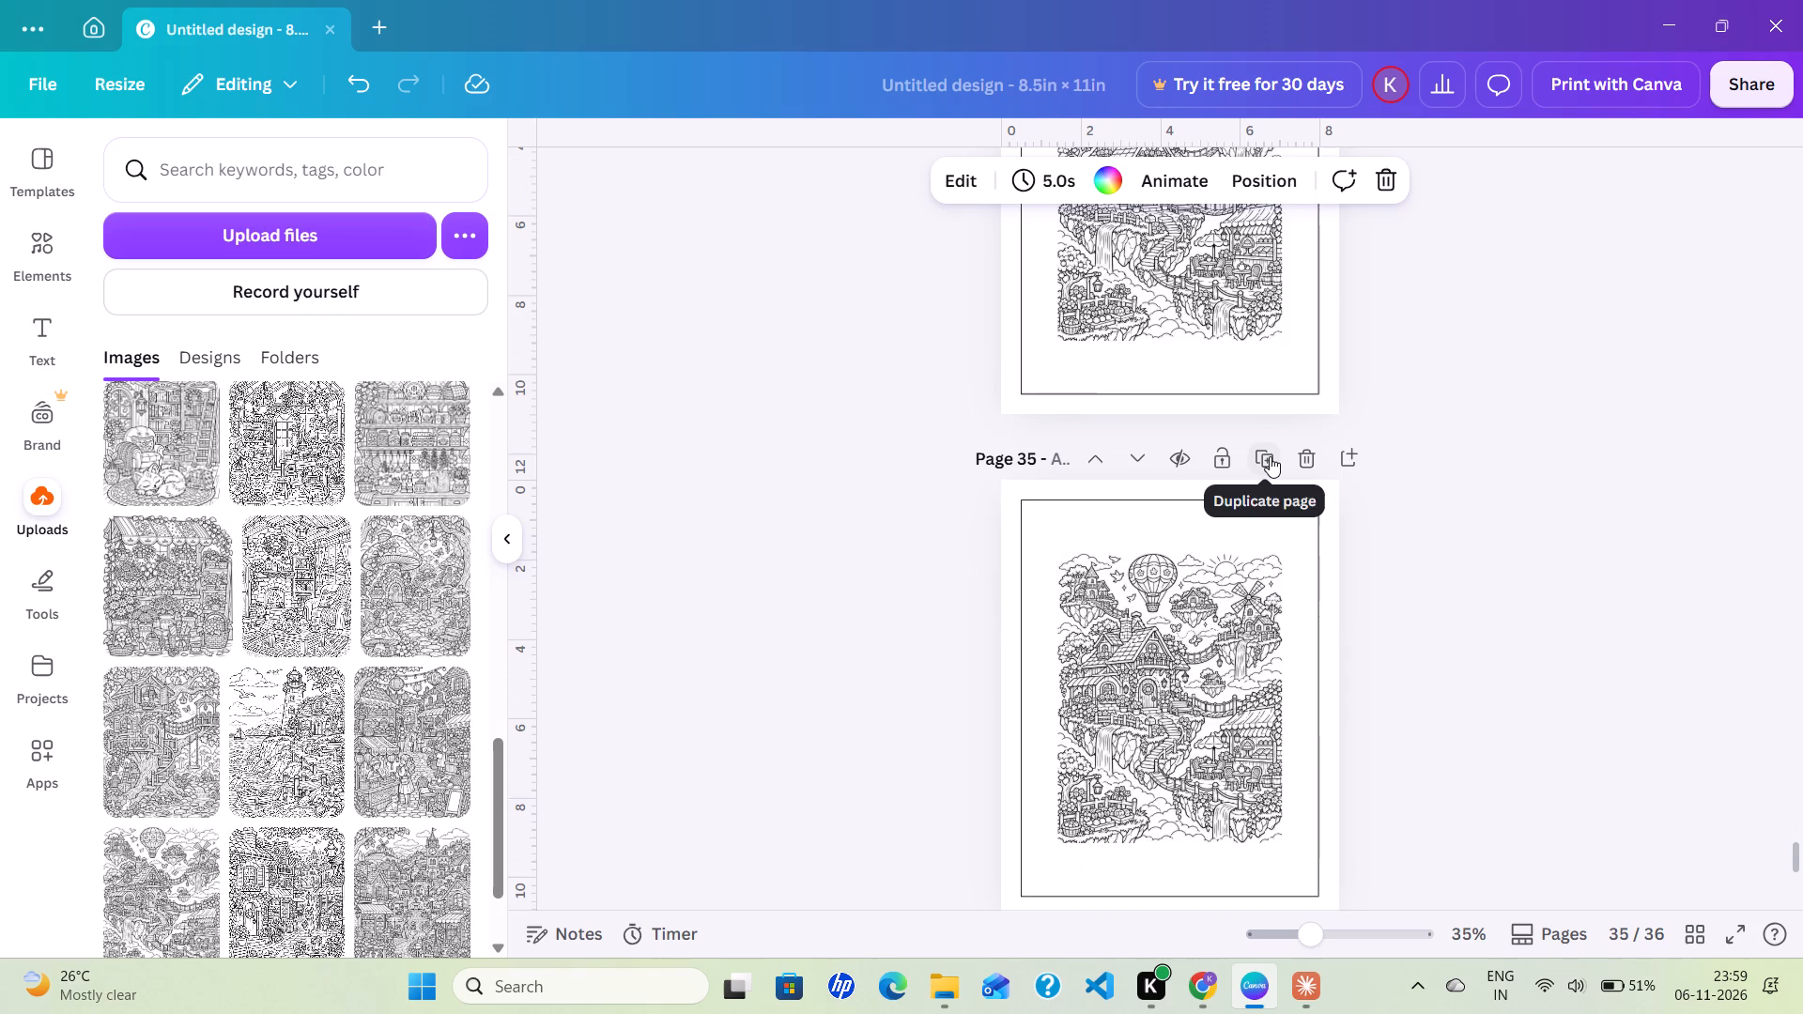
click(1270, 456)
scroll(1256, 626, down, 1)
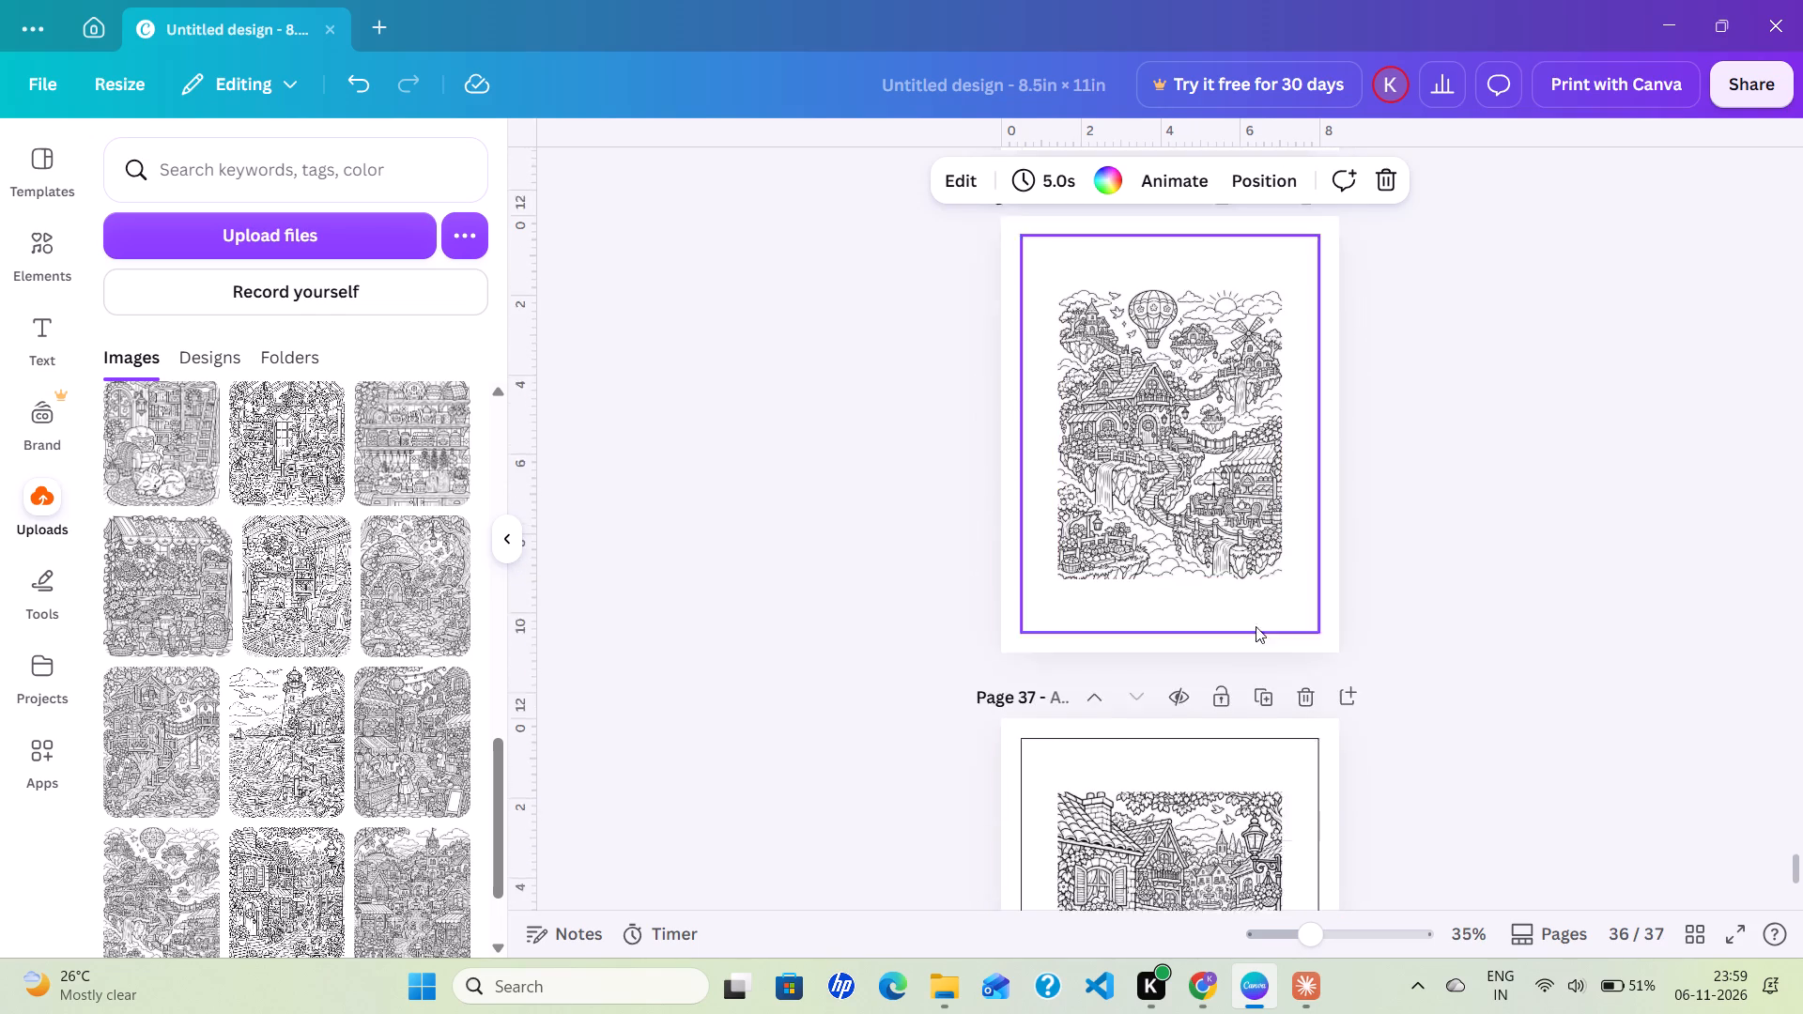
scroll(1256, 626, down, 1)
click(1303, 637)
Replace the duplicated floating islands illustration on page 35 with the village houses illustration.
scroll(1303, 637, up, 1)
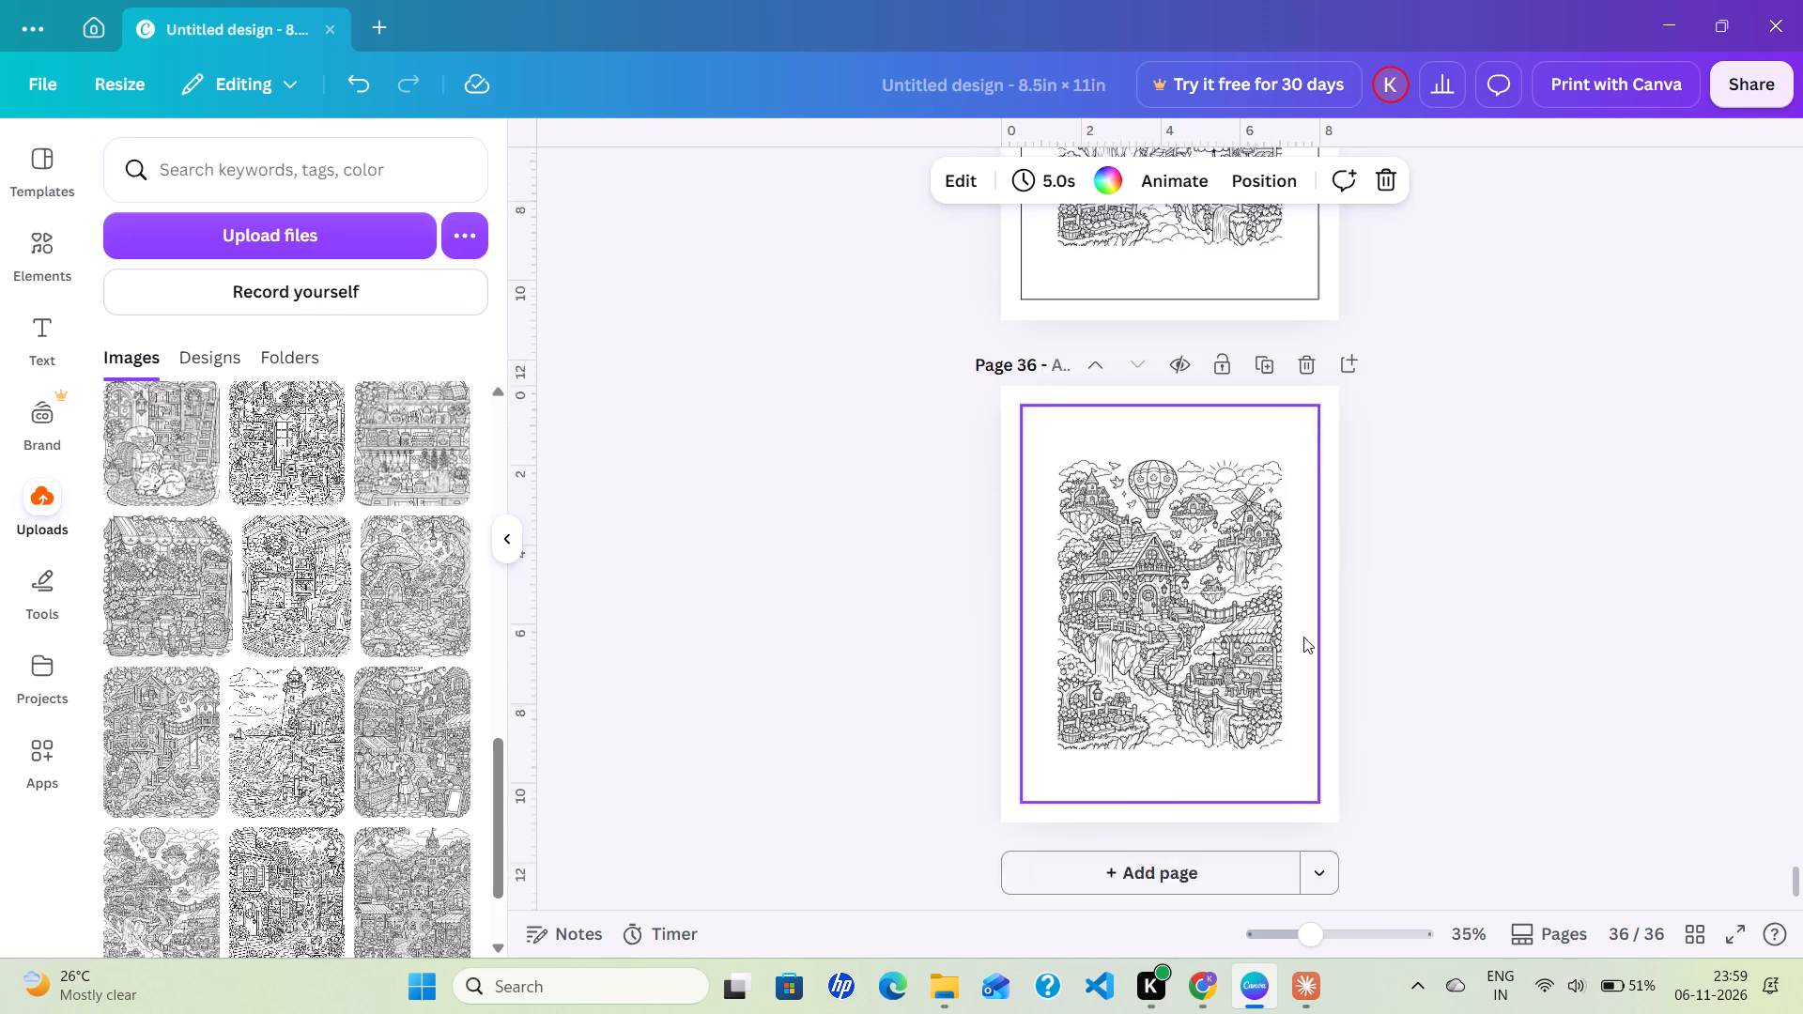
scroll(1303, 637, up, 6)
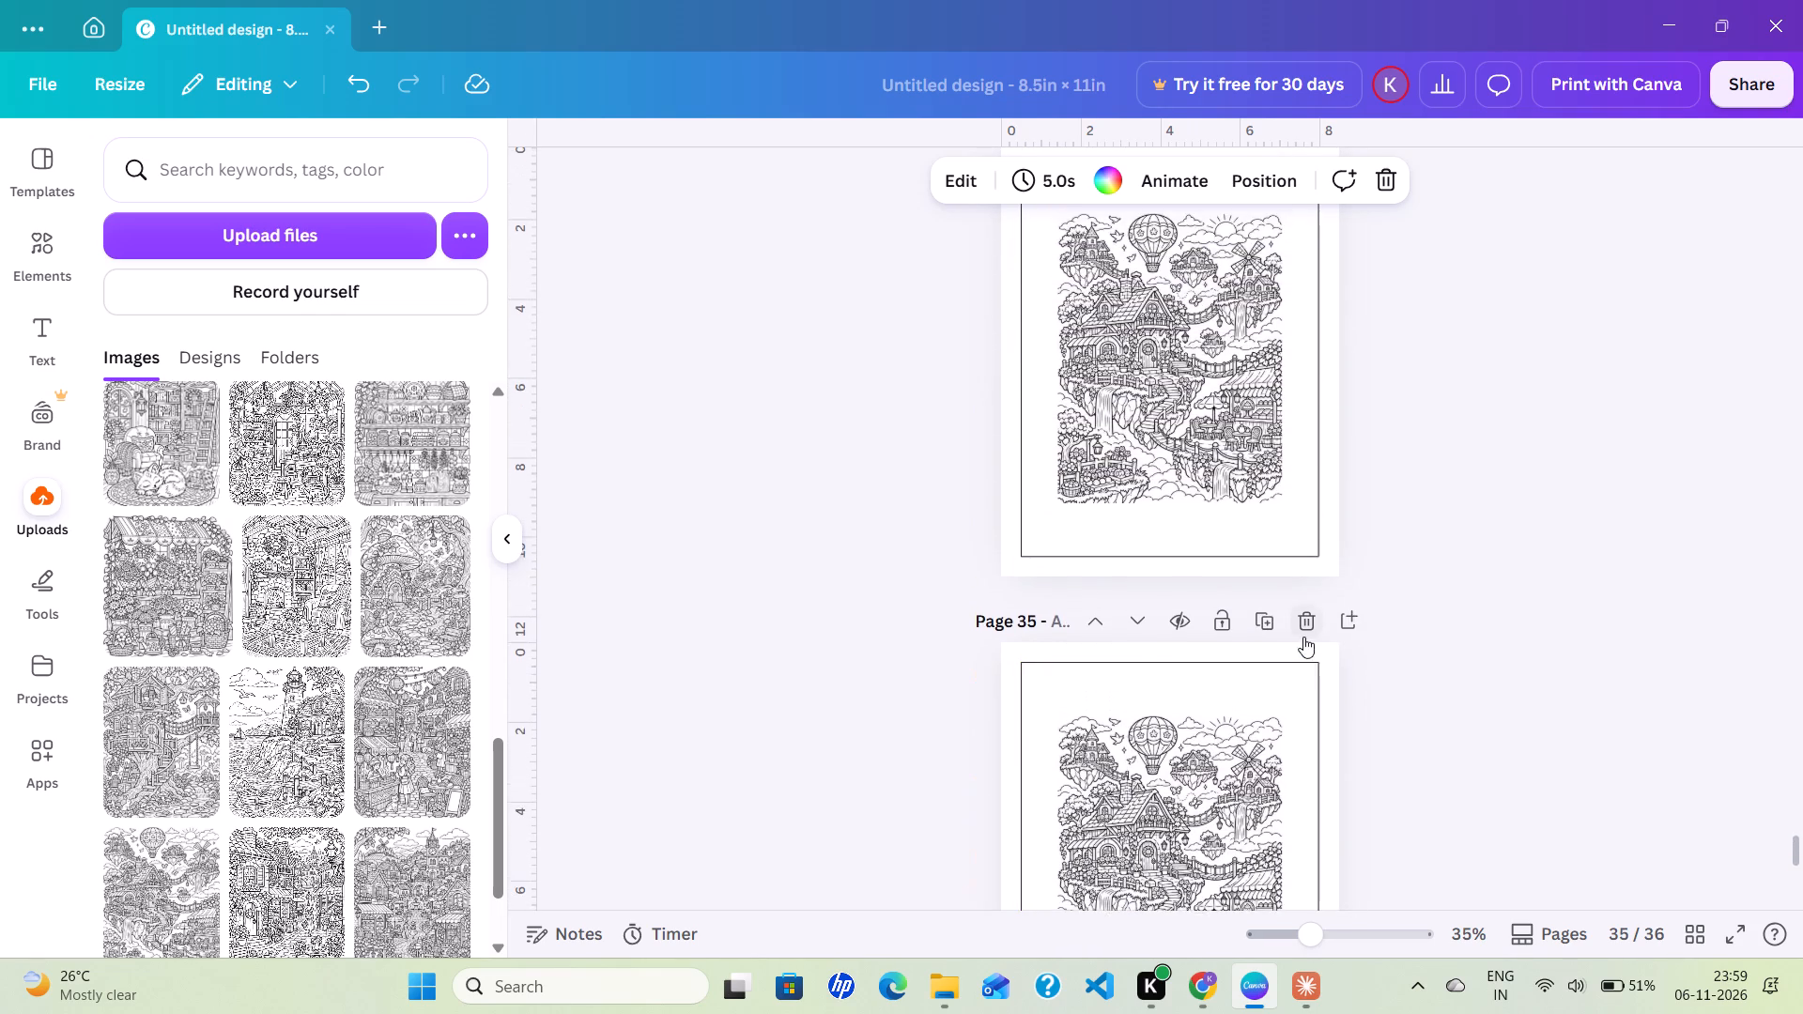
scroll(1303, 637, up, 4)
scroll(1303, 637, right, 1)
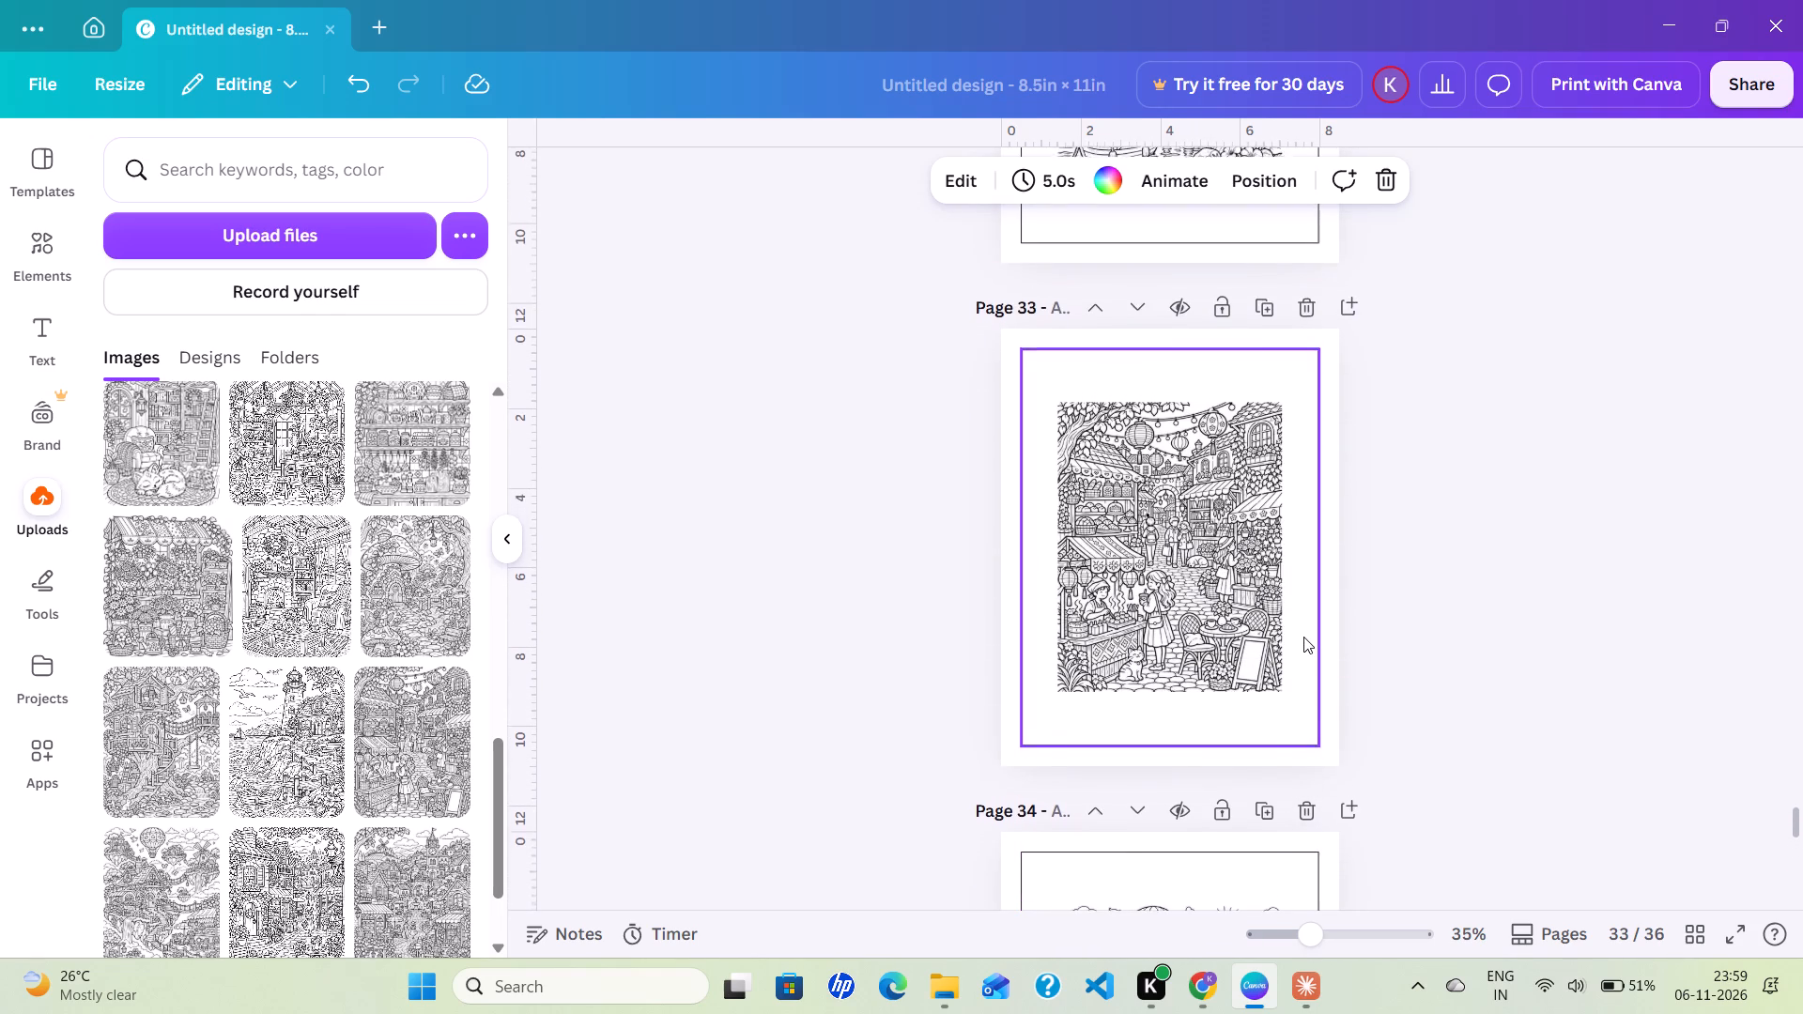
scroll(1303, 637, right, 1)
scroll(1303, 637, down, 2)
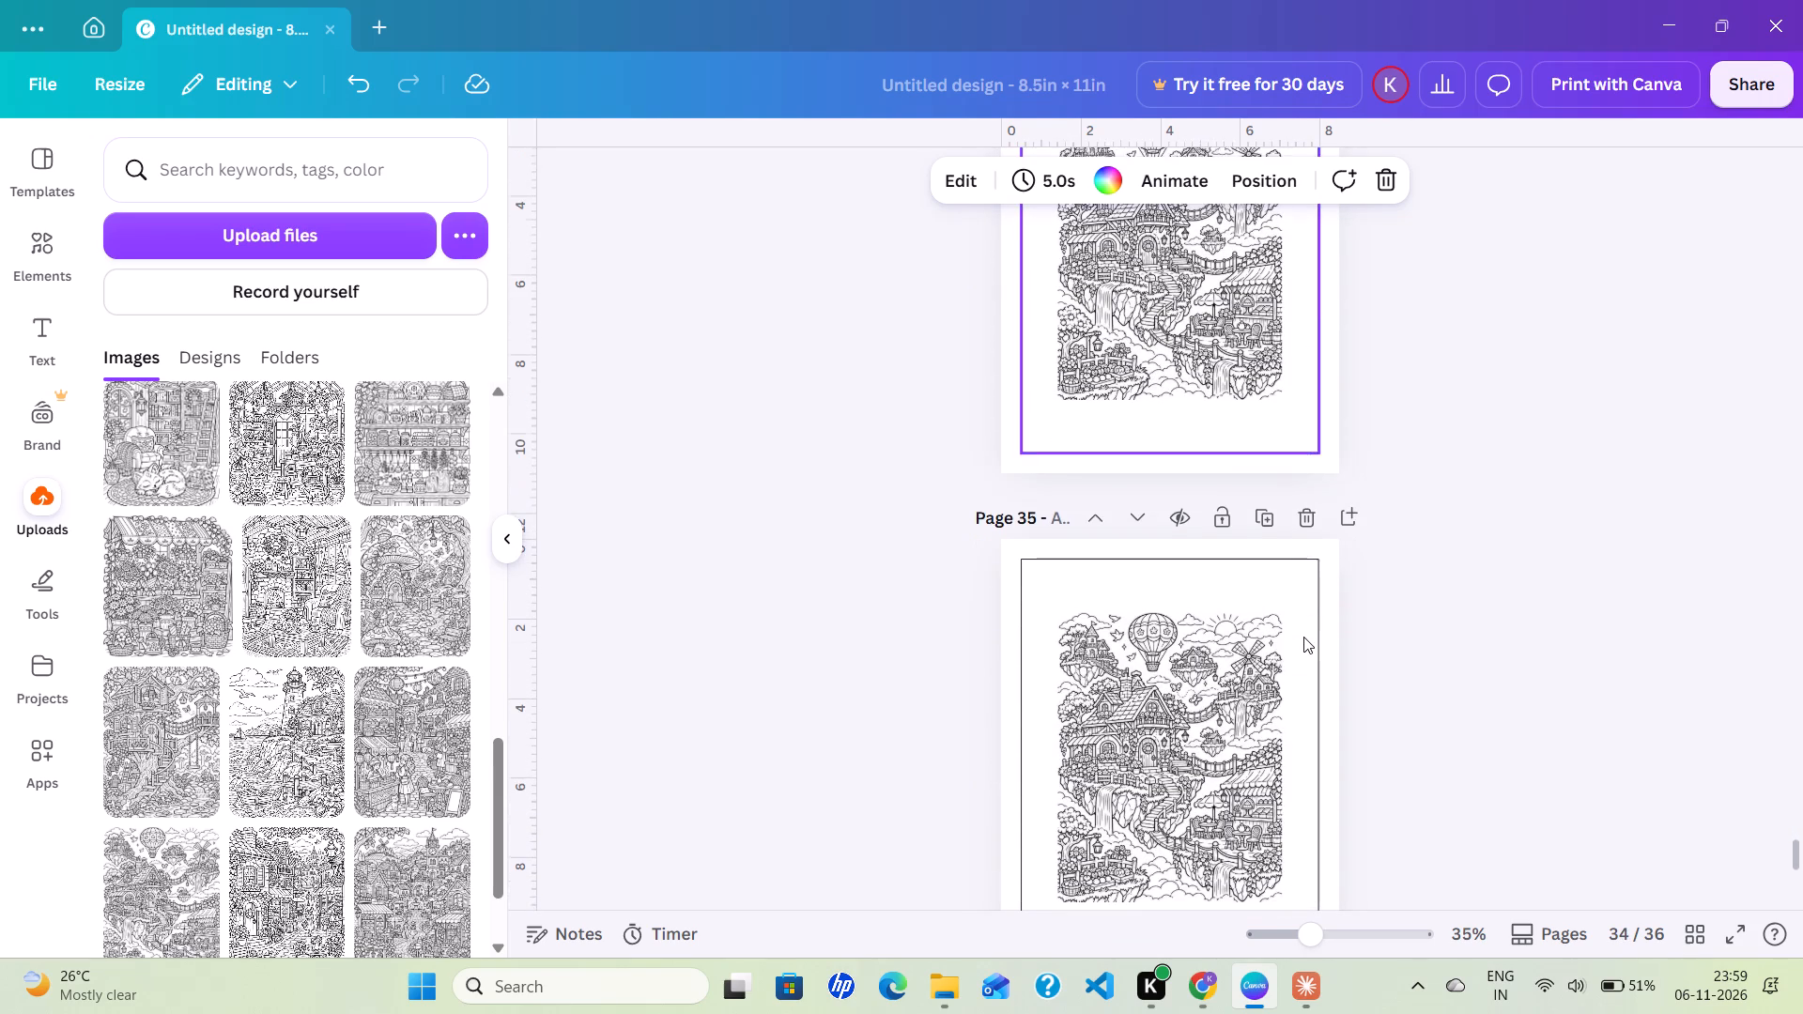
scroll(1303, 637, down, 1)
click(1218, 700)
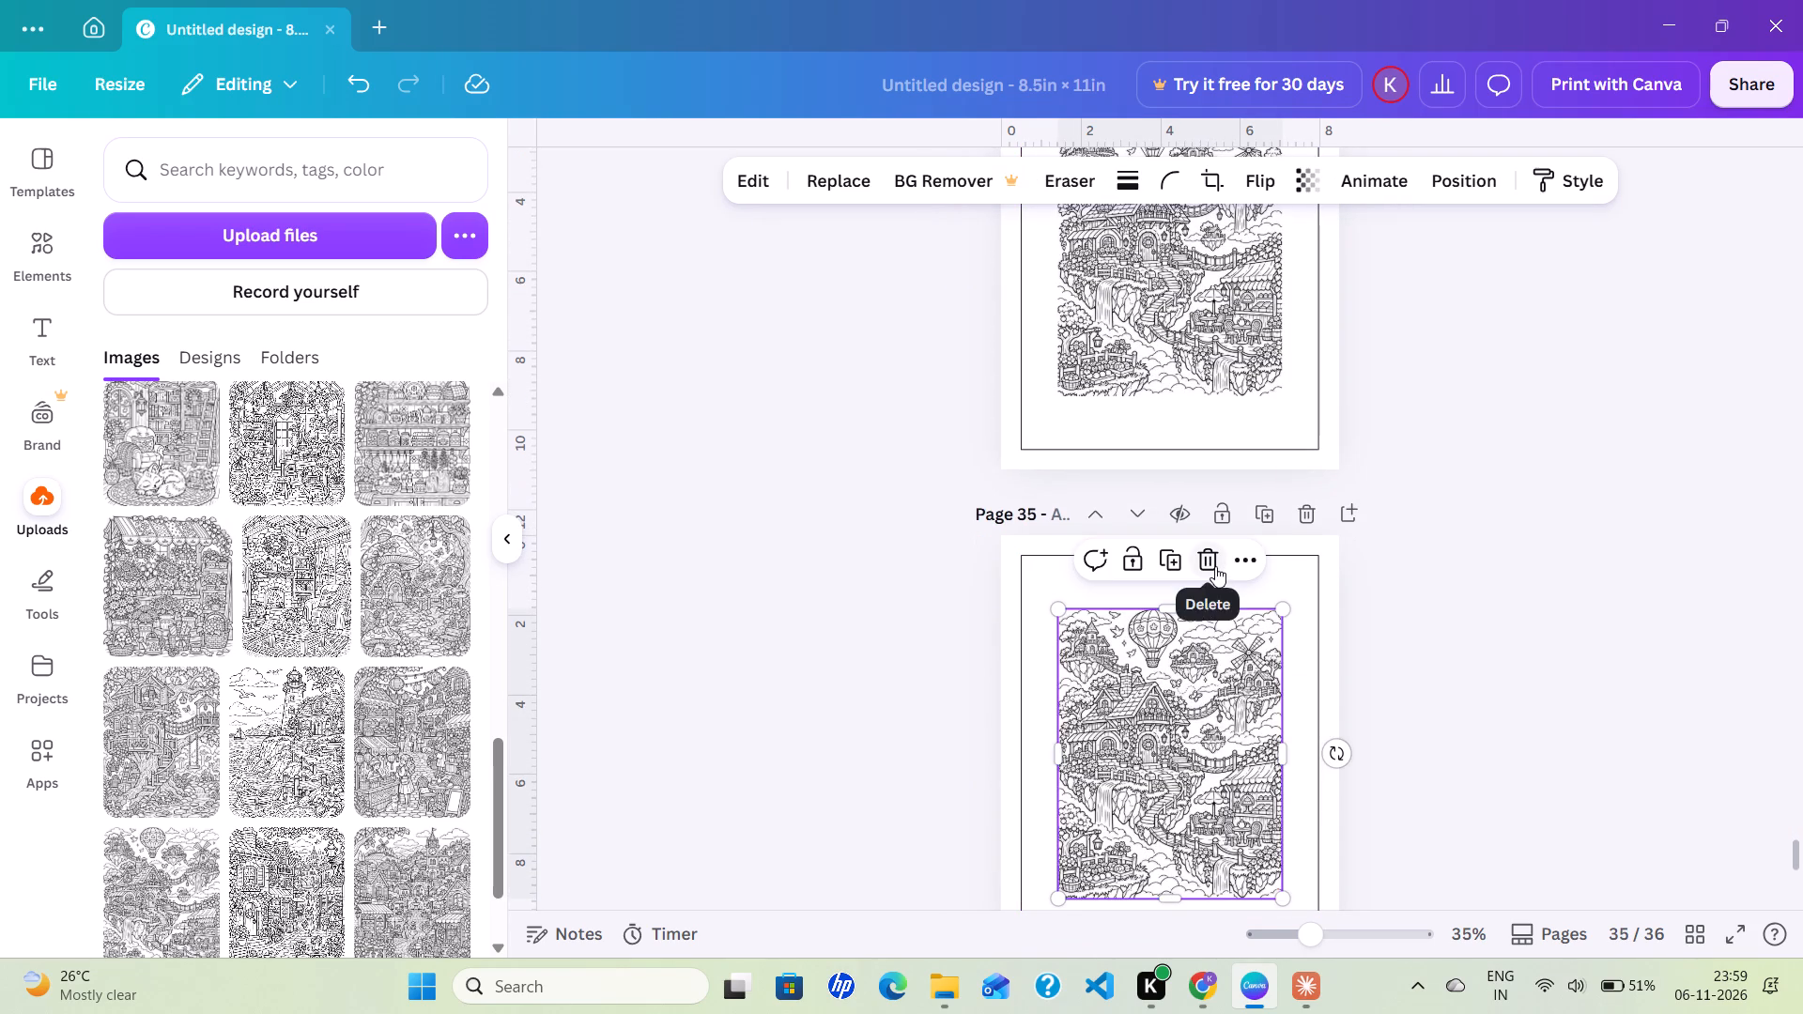
click(1215, 566)
click(278, 911)
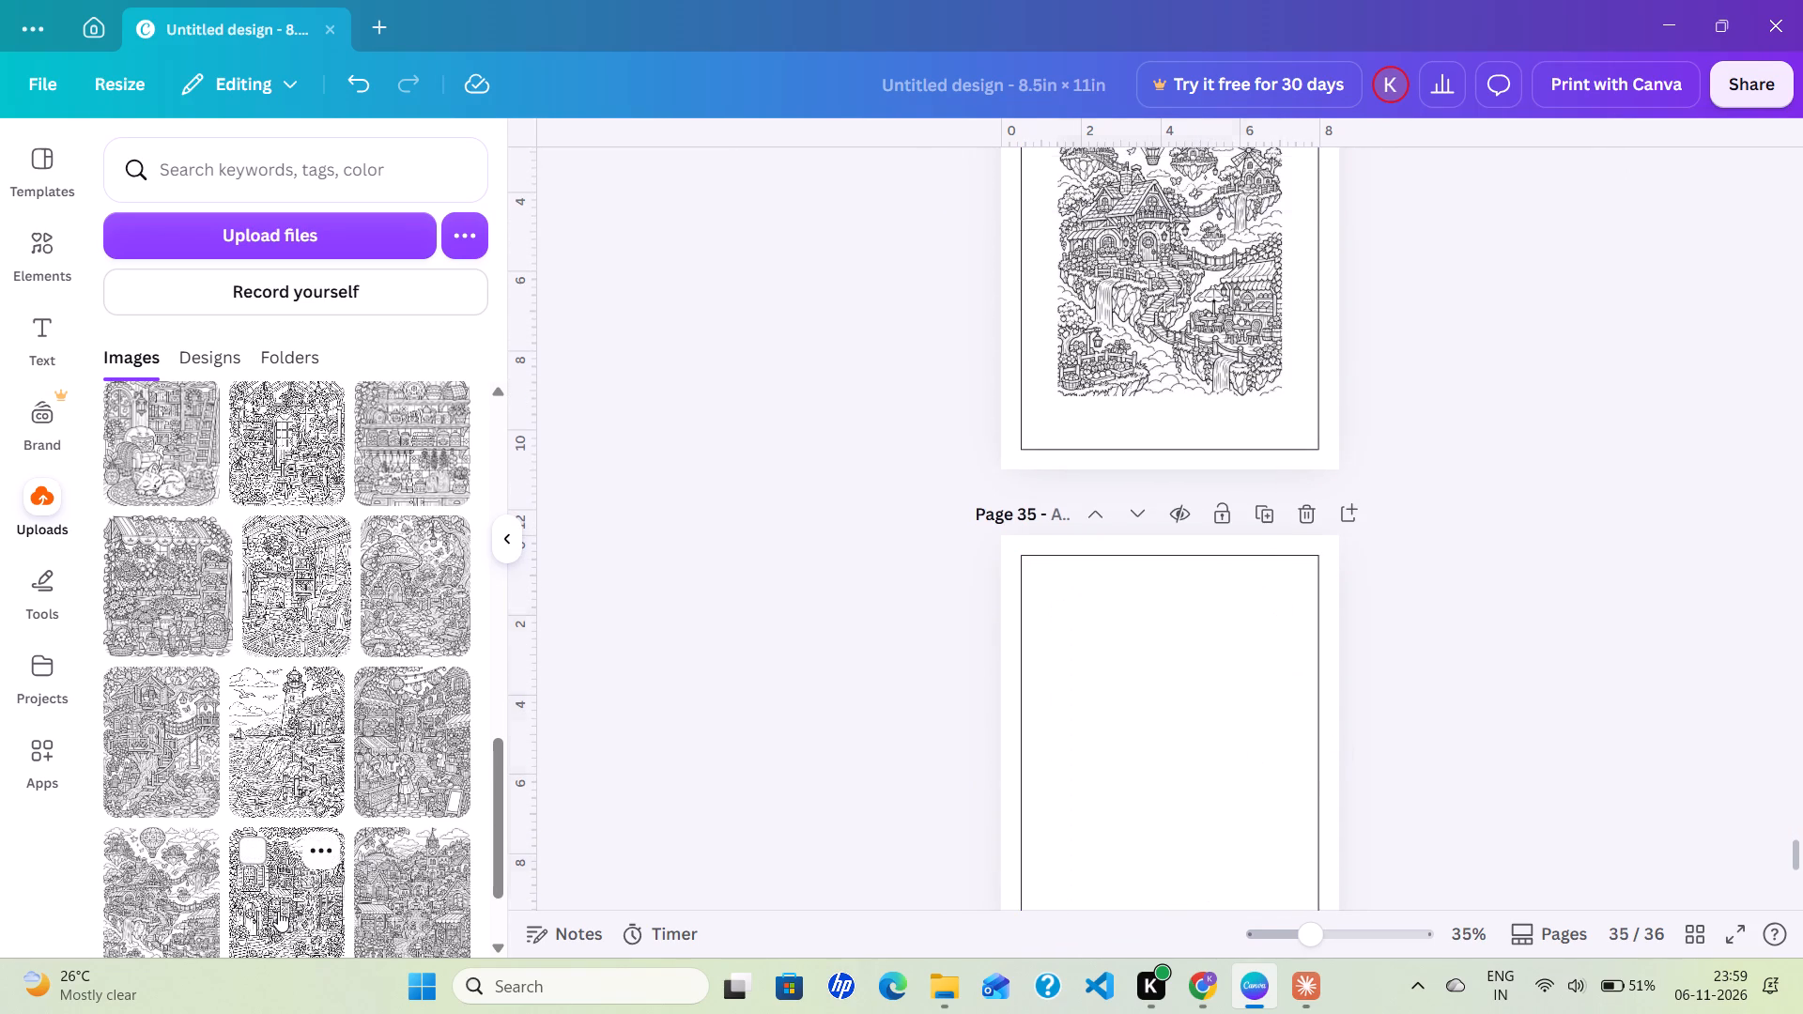
Replace the duplicated floating islands illustration on page 36 with the uploaded clock tower village illustration.
click(845, 628)
scroll(845, 628, down, 6)
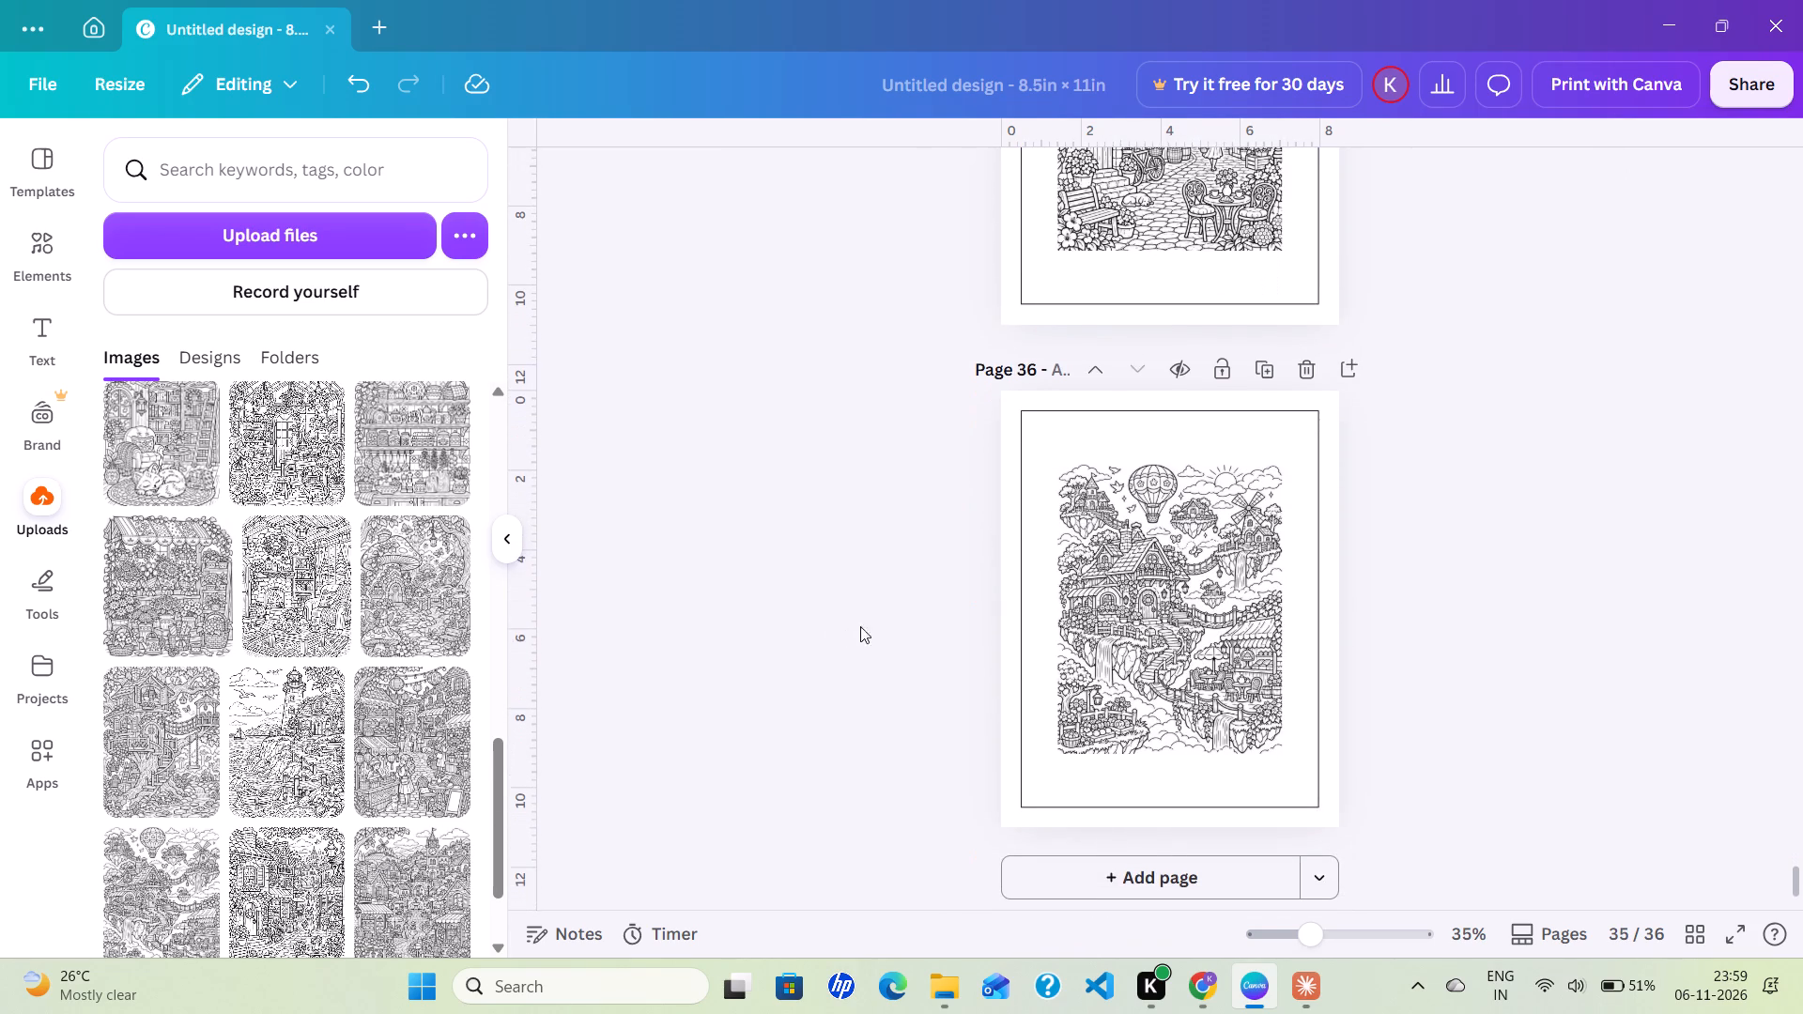
click(1111, 594)
key(Delete)
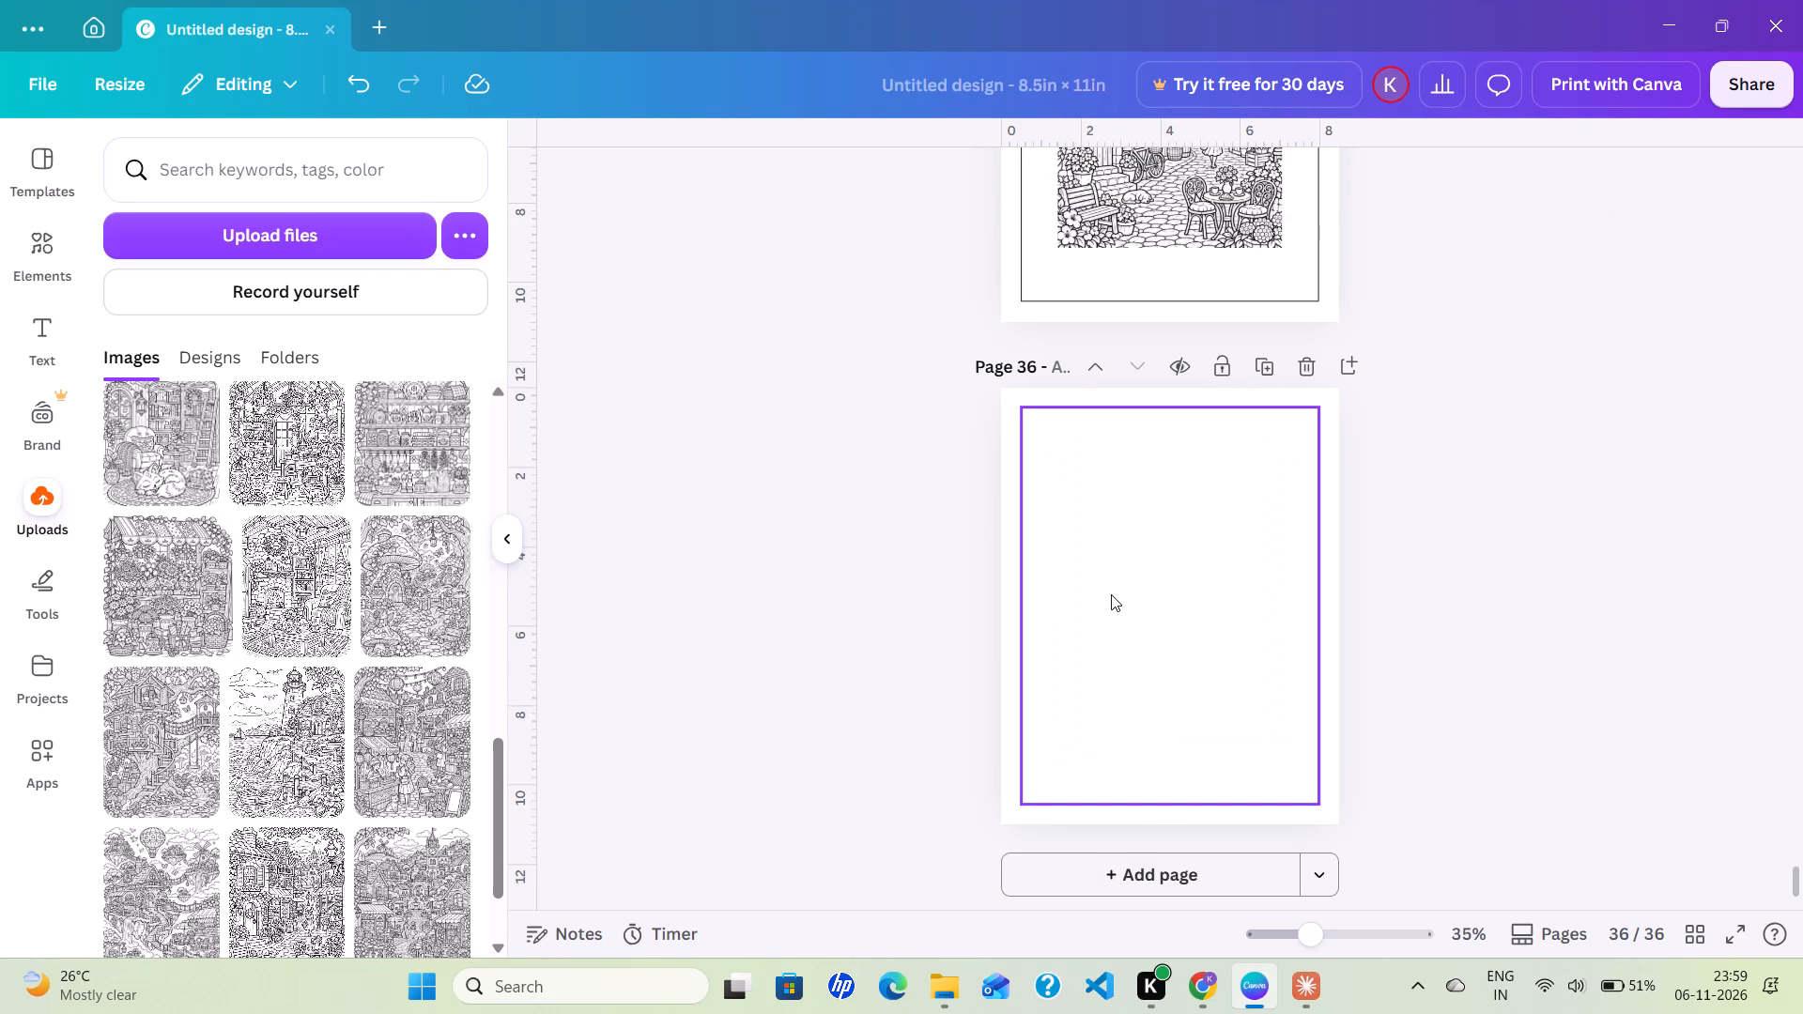
click(410, 925)
click(781, 683)
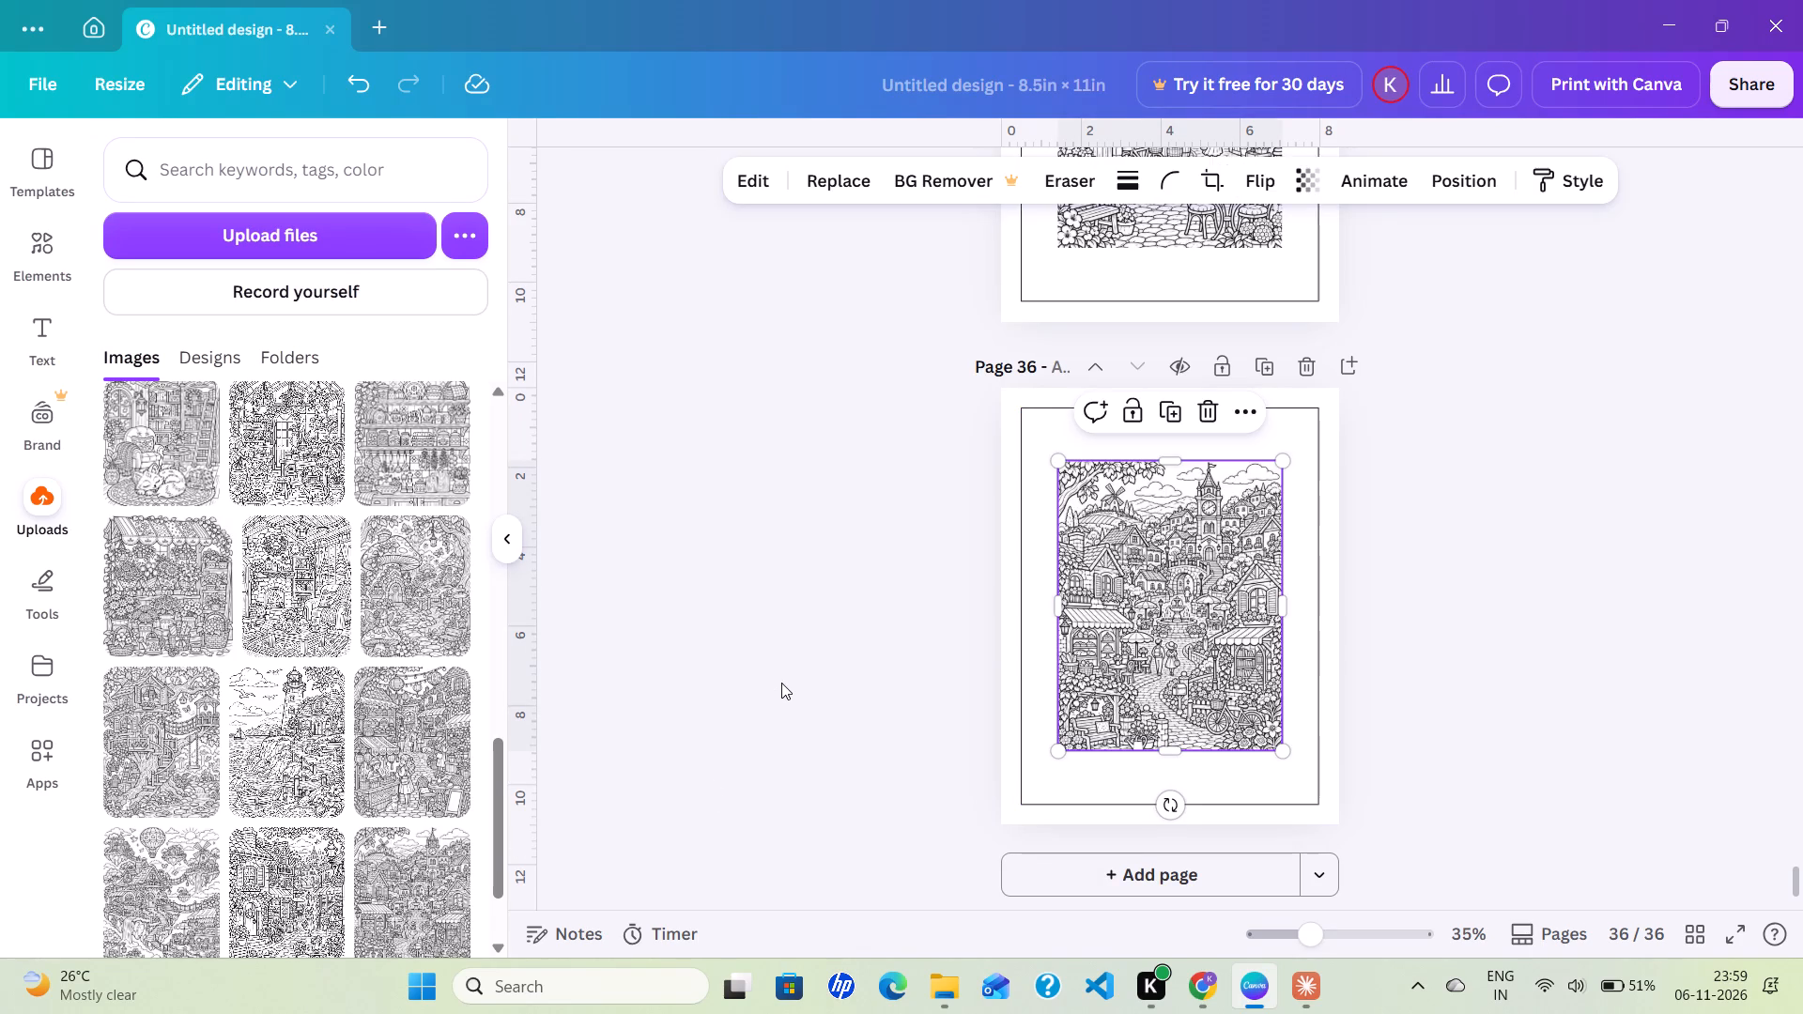
Review all the colouring book pages from page 1 through page 36, checking each illustration's placement inside its guide rectangle.
scroll(781, 683, down, 4)
scroll(781, 683, up, 20)
scroll(781, 683, up, 4)
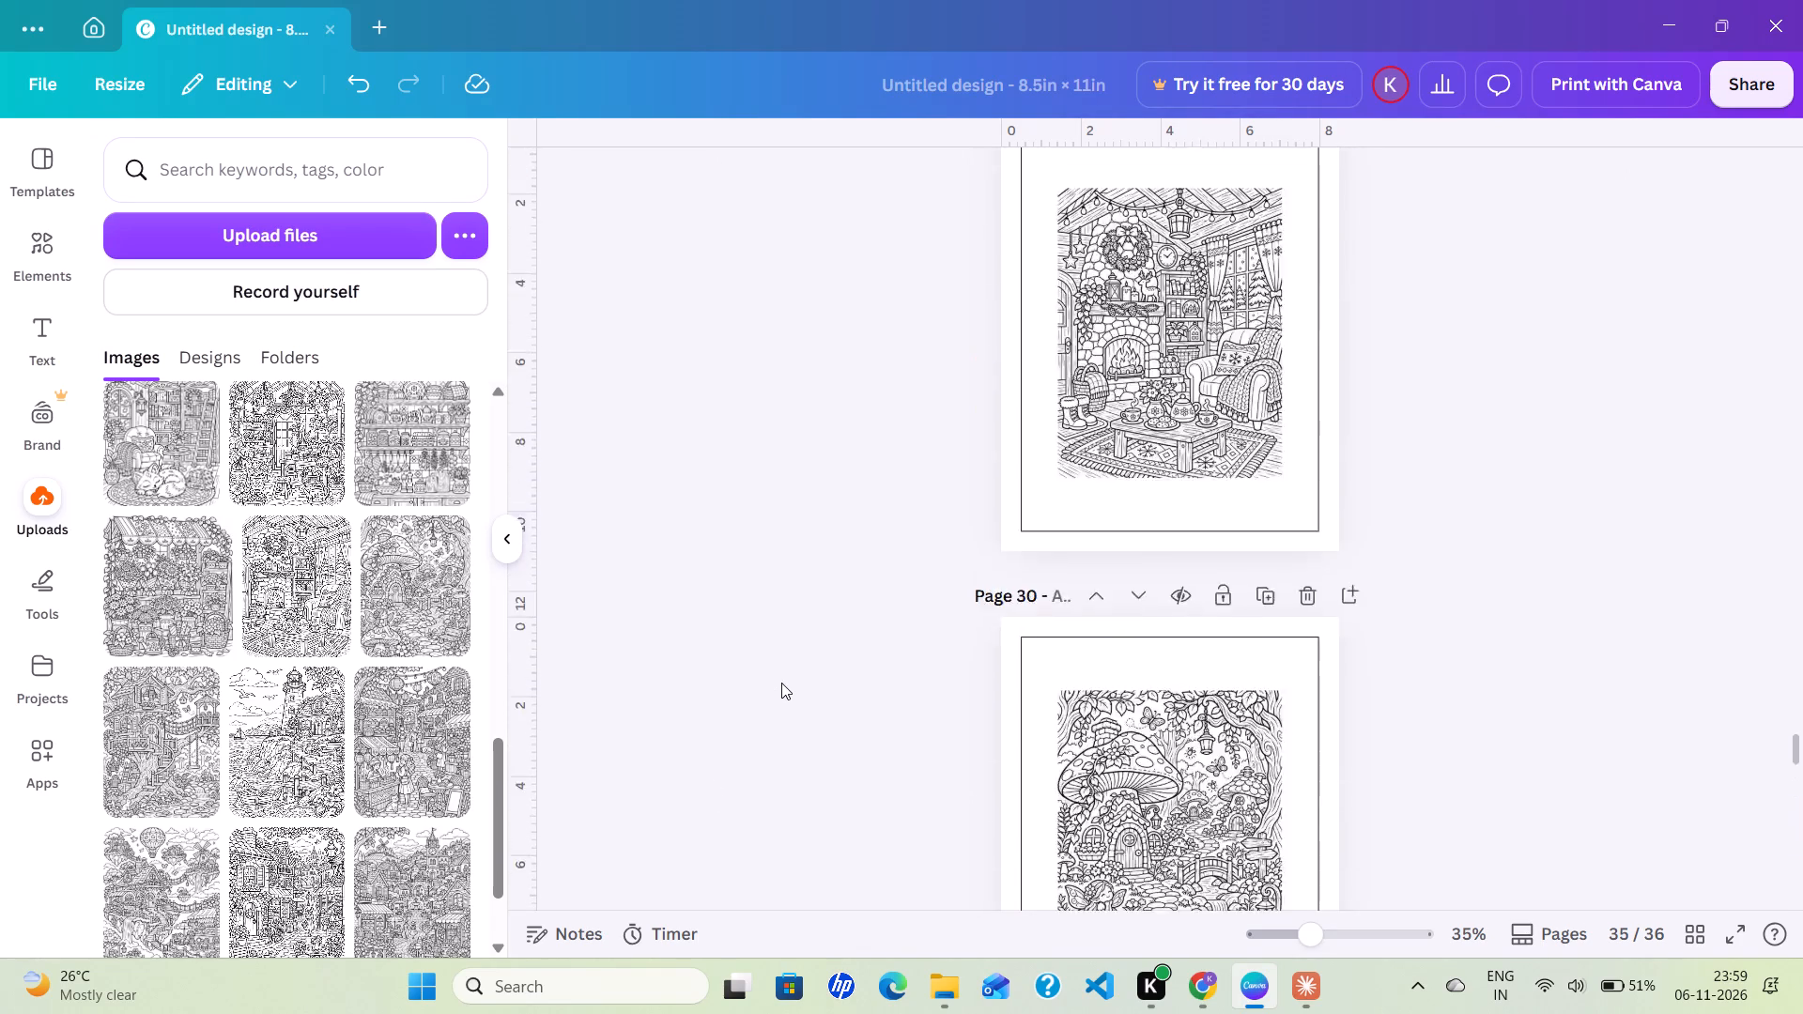
scroll(781, 683, up, 17)
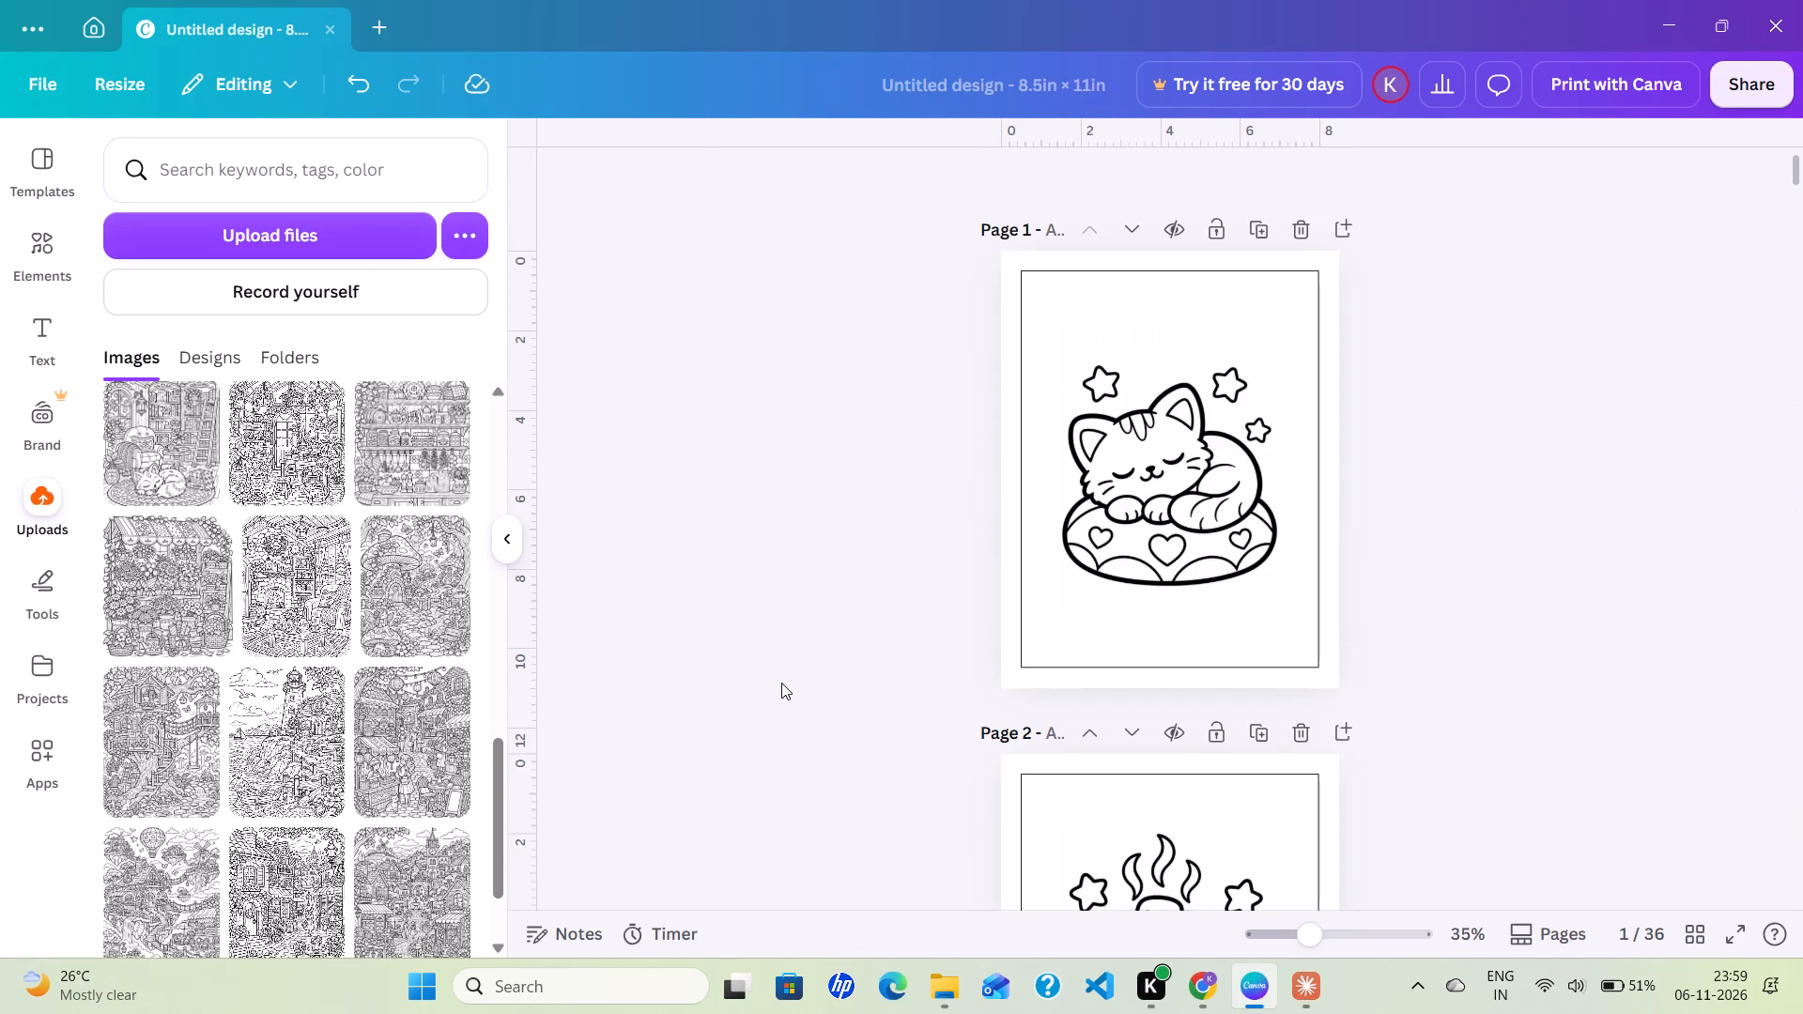
scroll(781, 683, down, 13)
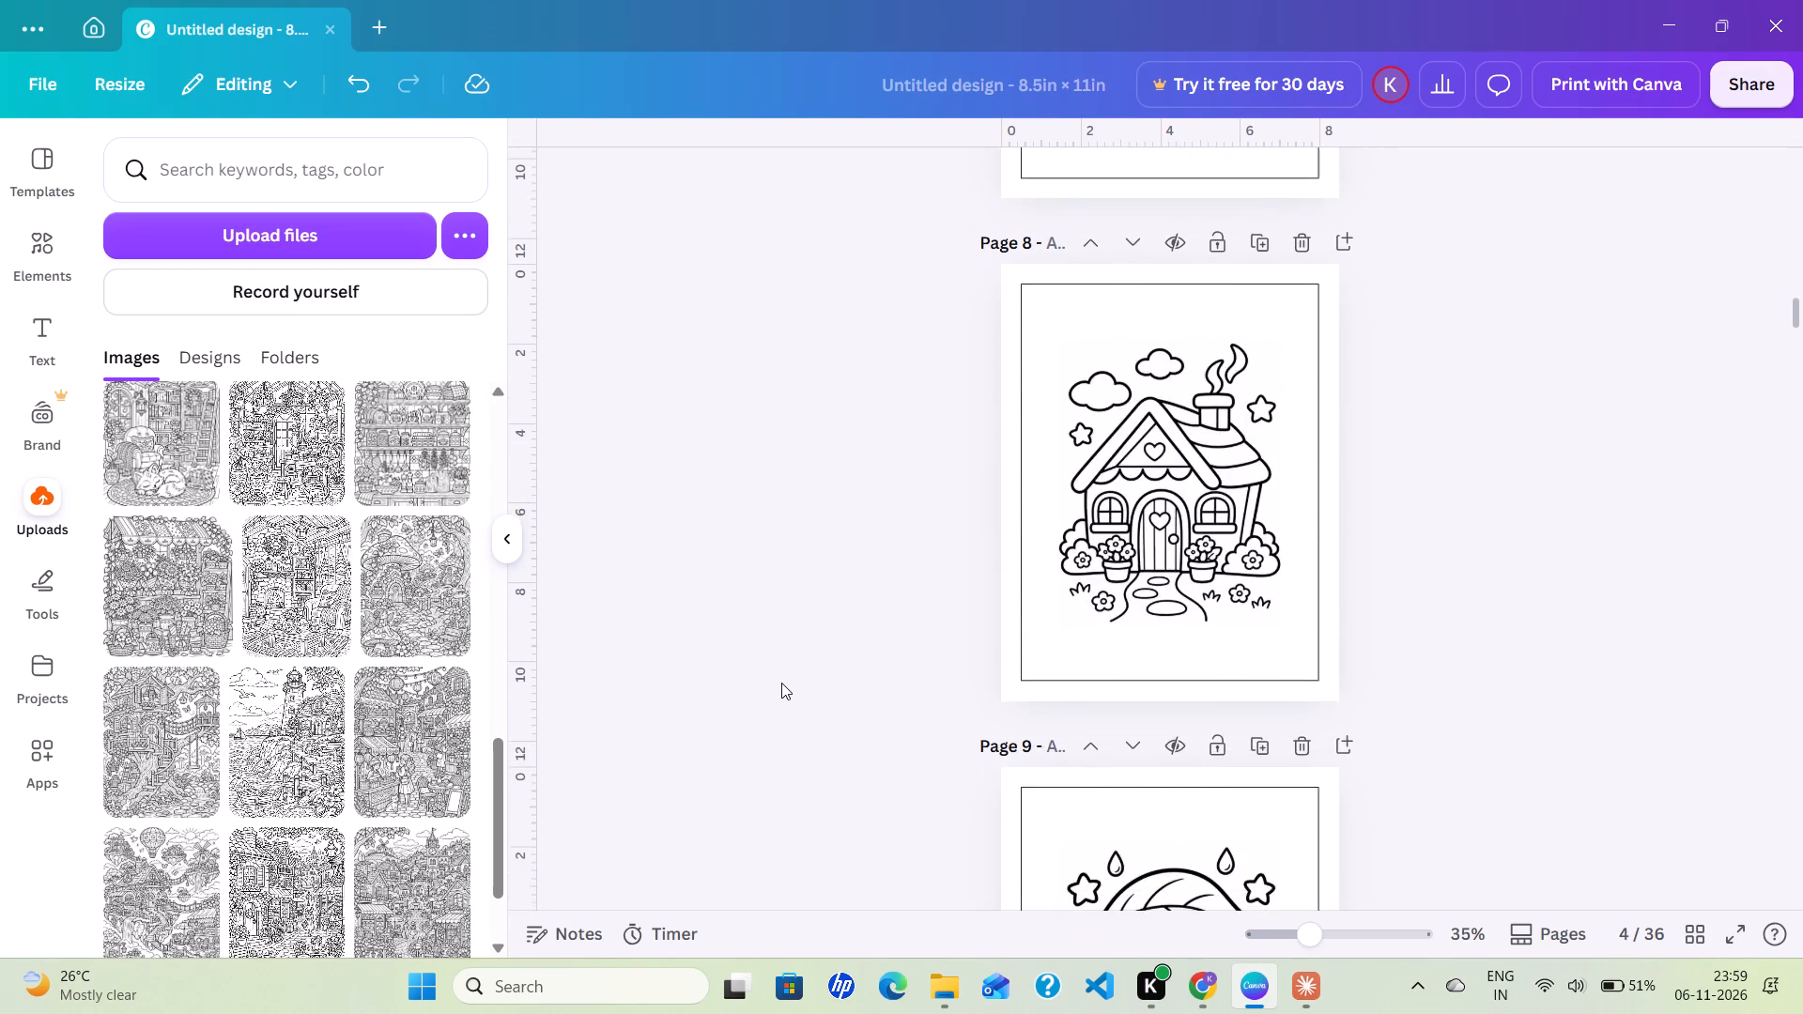
scroll(781, 683, down, 10)
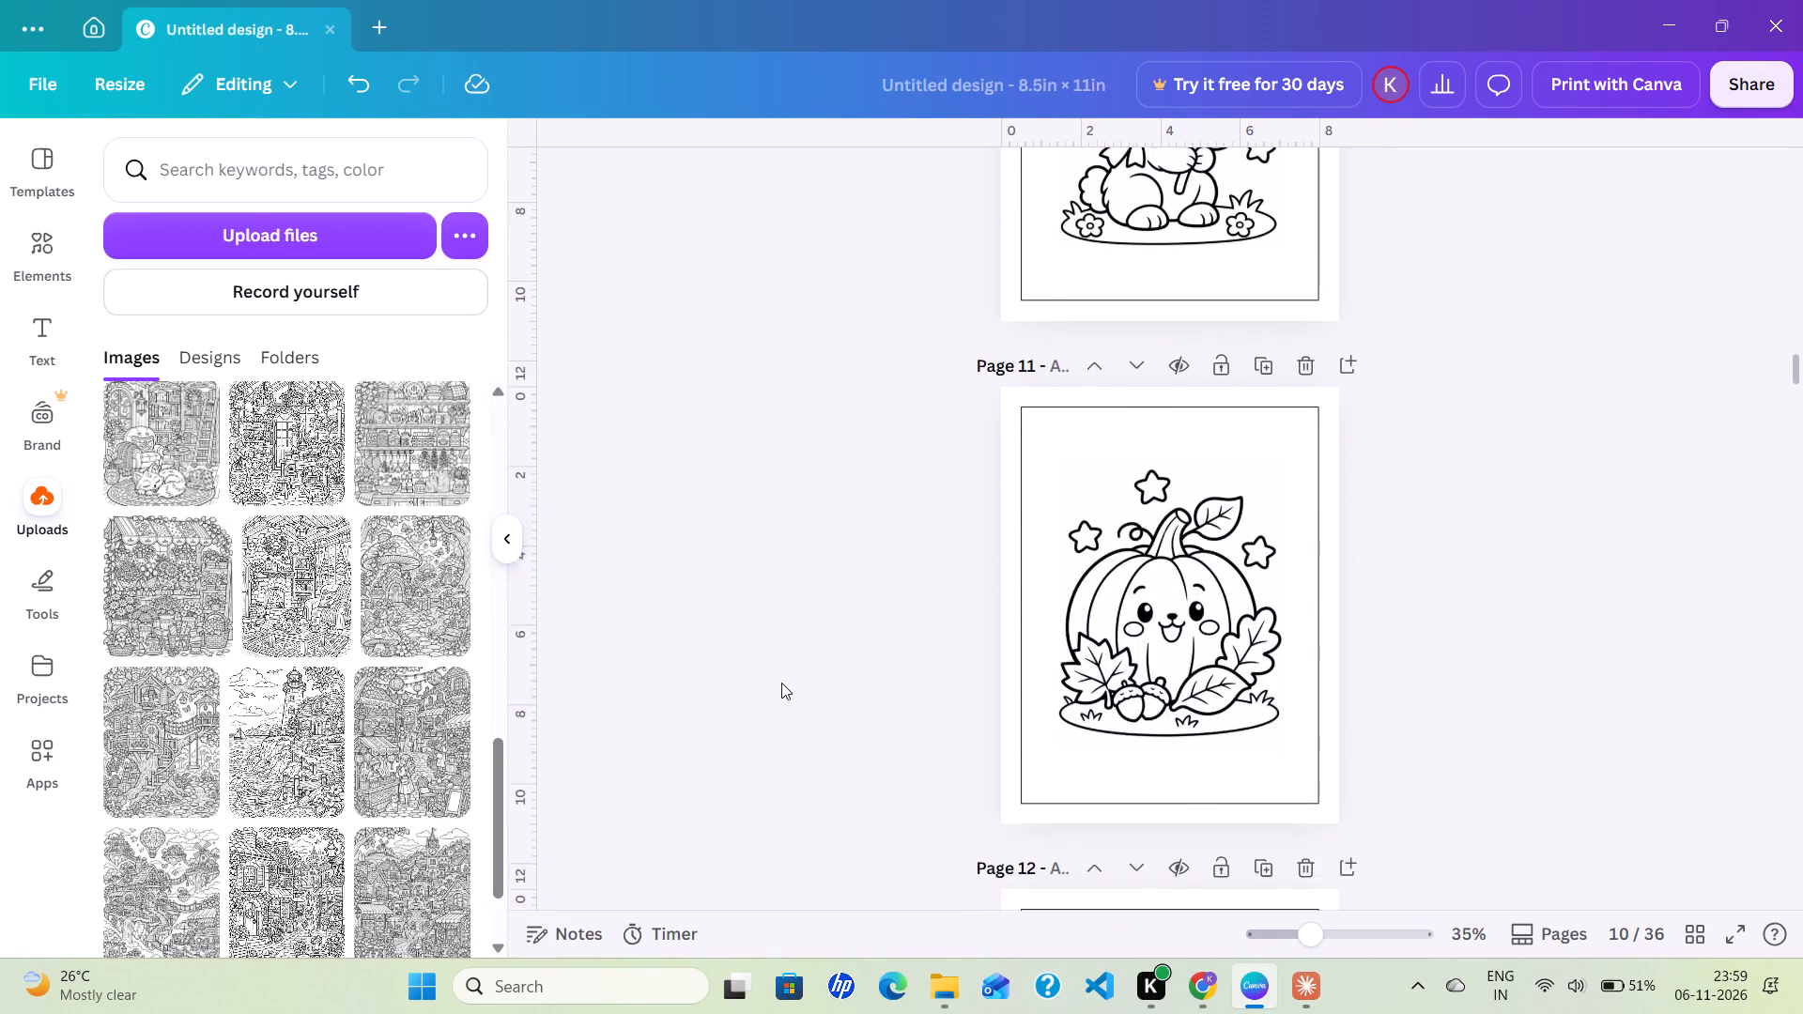
scroll(781, 683, down, 11)
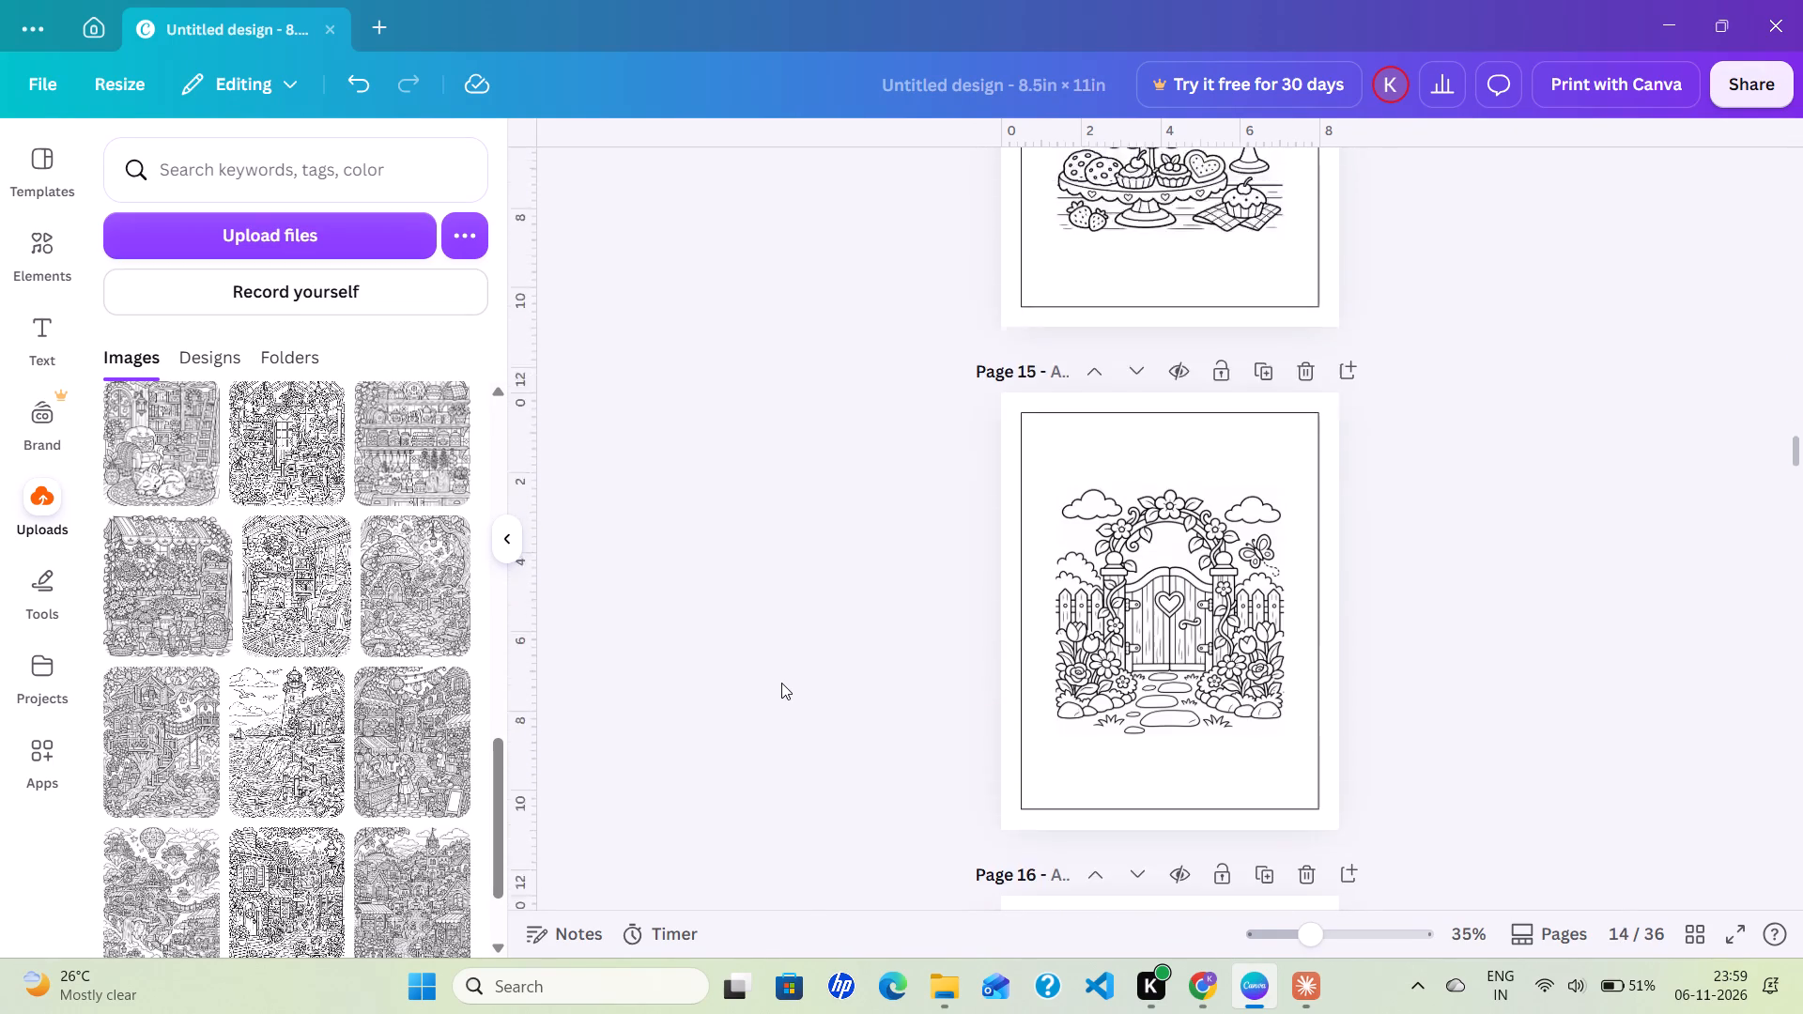
scroll(781, 683, down, 9)
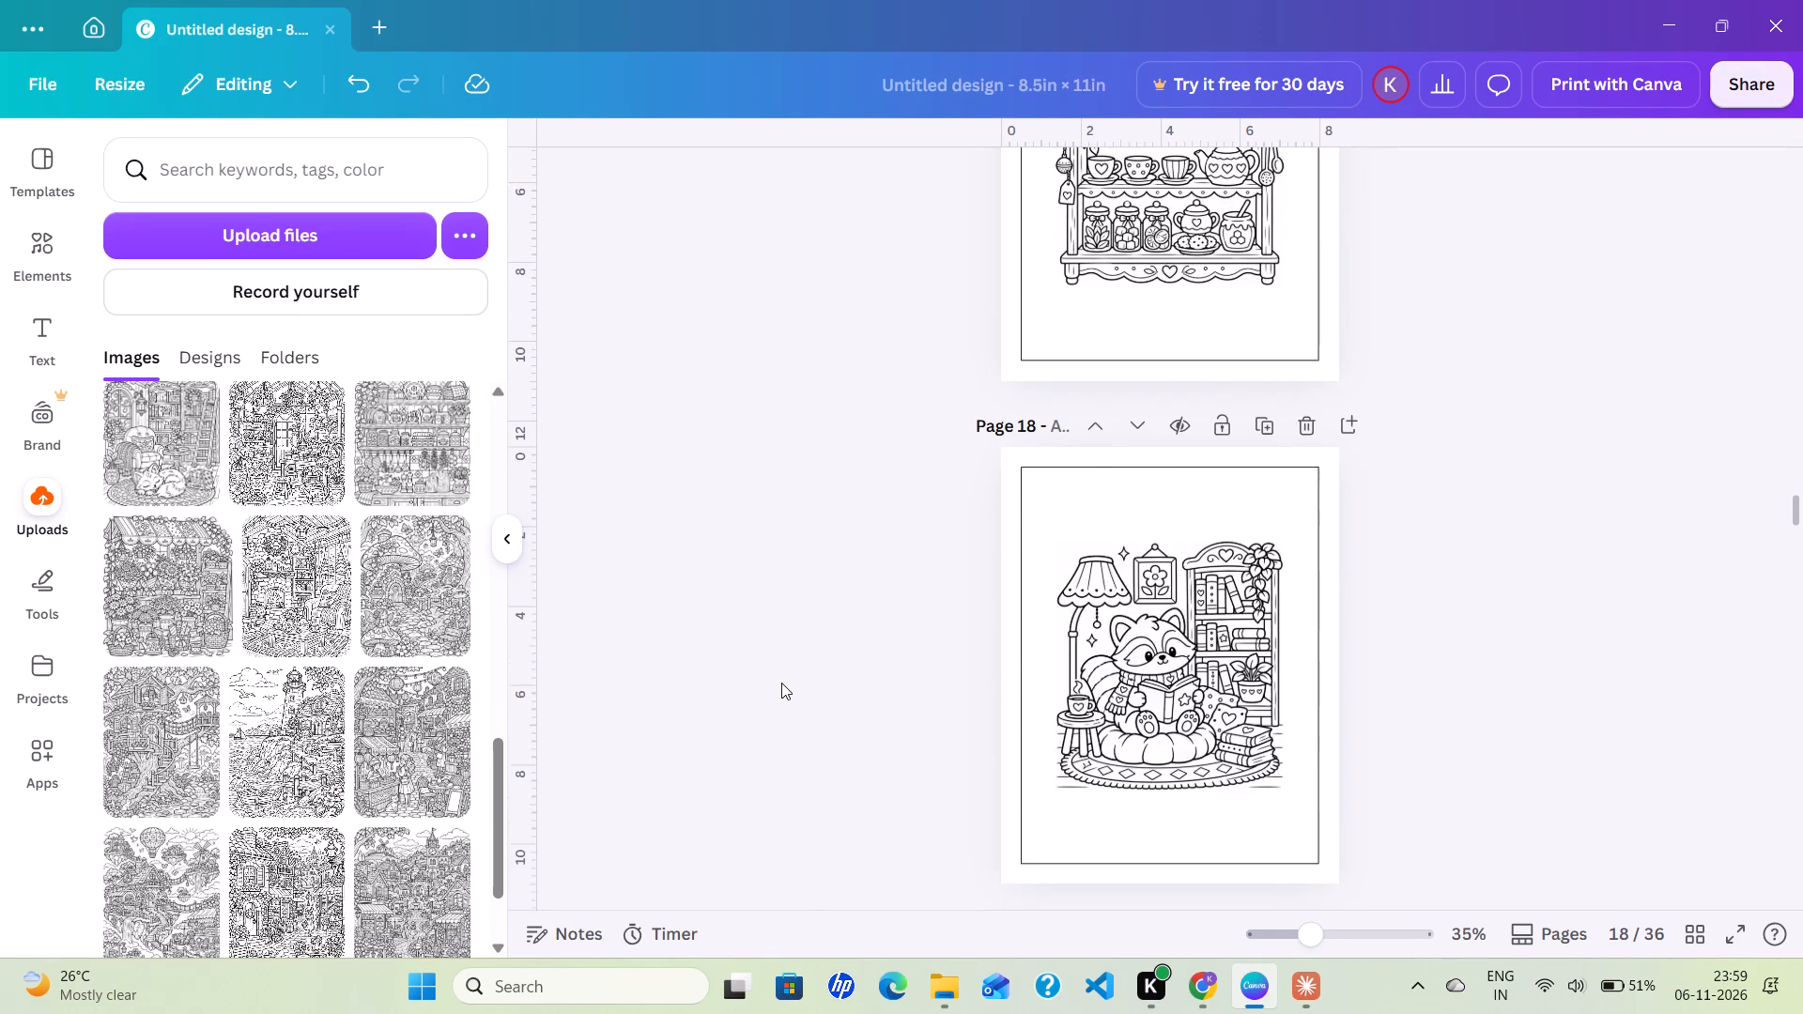
scroll(781, 683, down, 8)
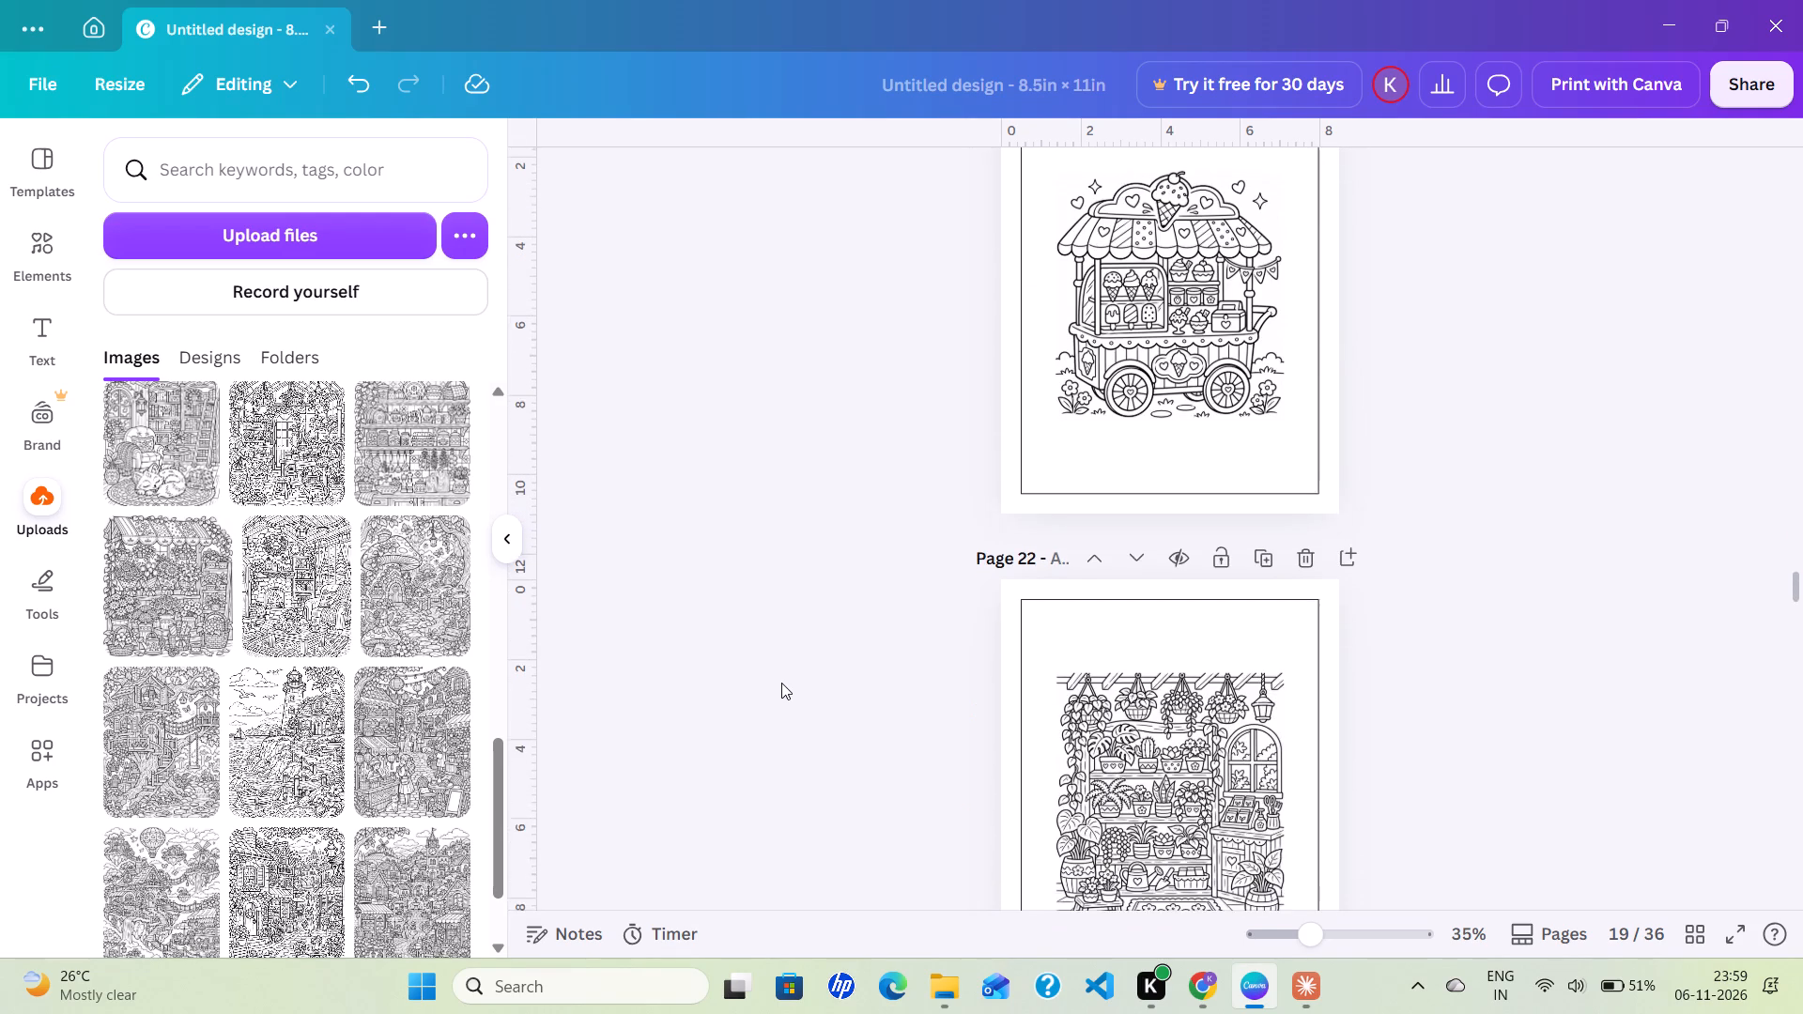
scroll(781, 683, down, 6)
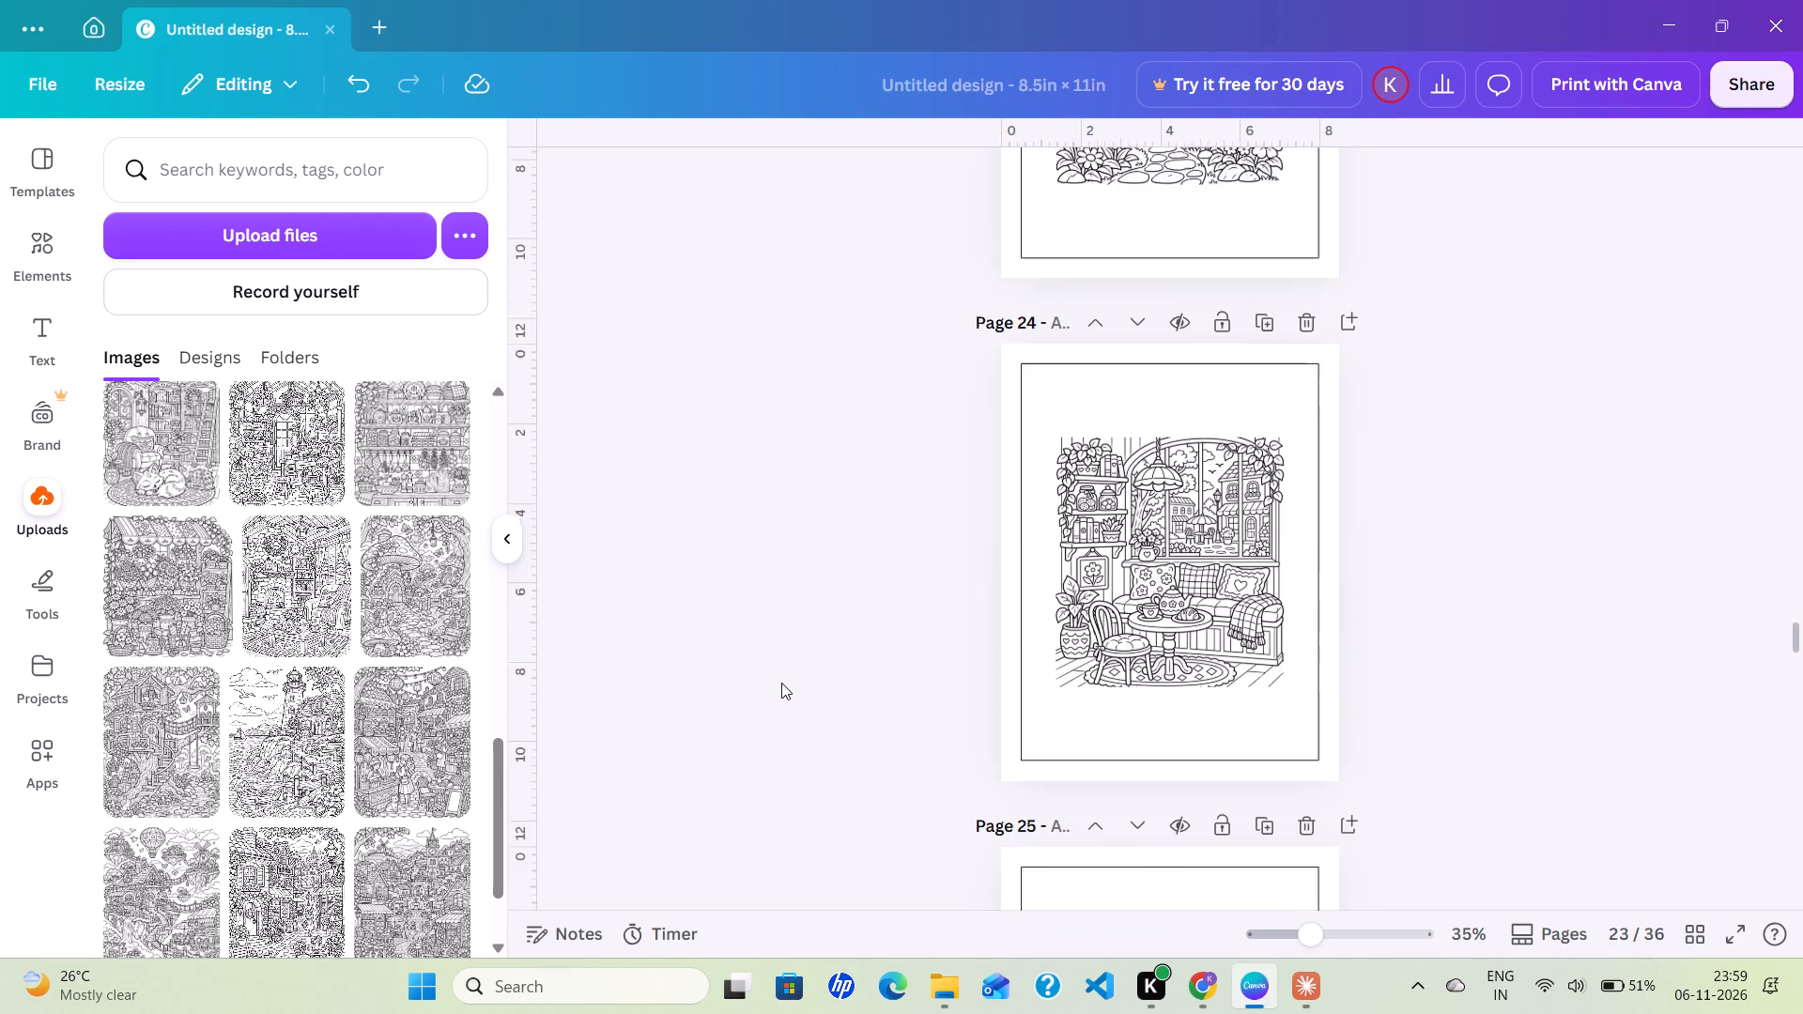
scroll(781, 683, down, 5)
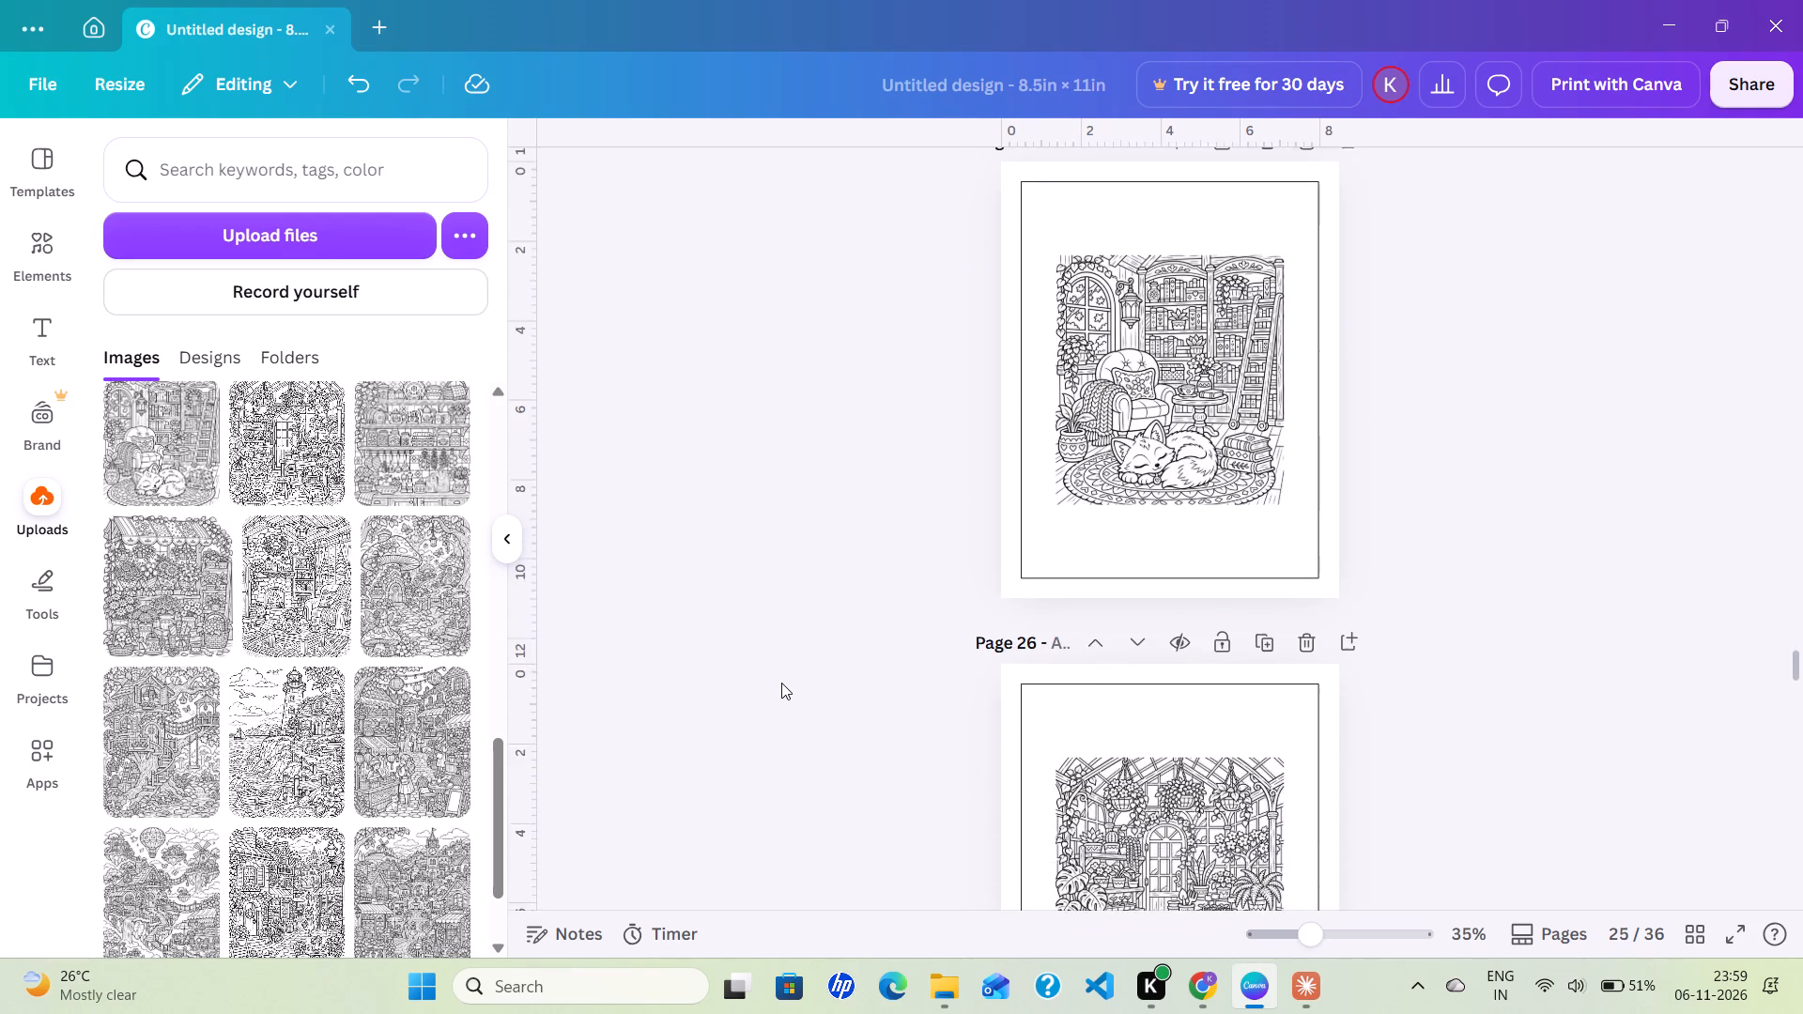
scroll(781, 683, down, 16)
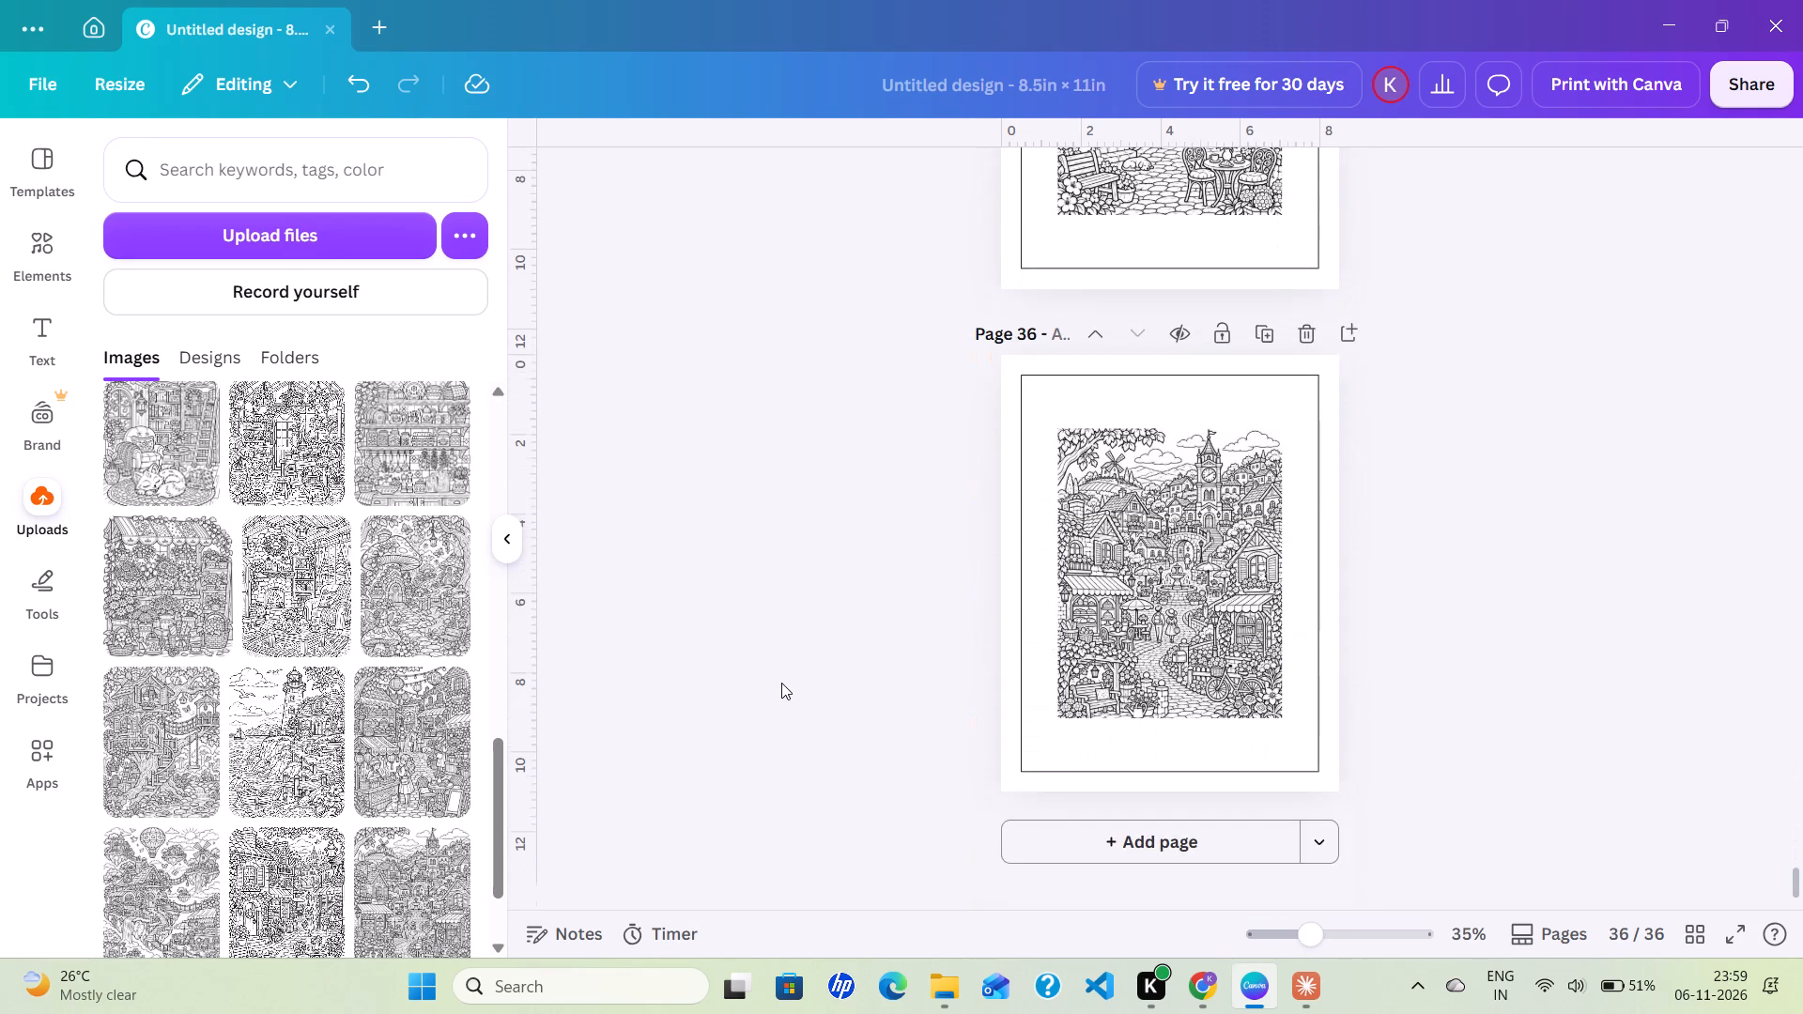
Enlarge the clock tower village illustration on page 36 to nearly fill the guide rectangle, leaving a narrow margin on all sides.
click(1121, 606)
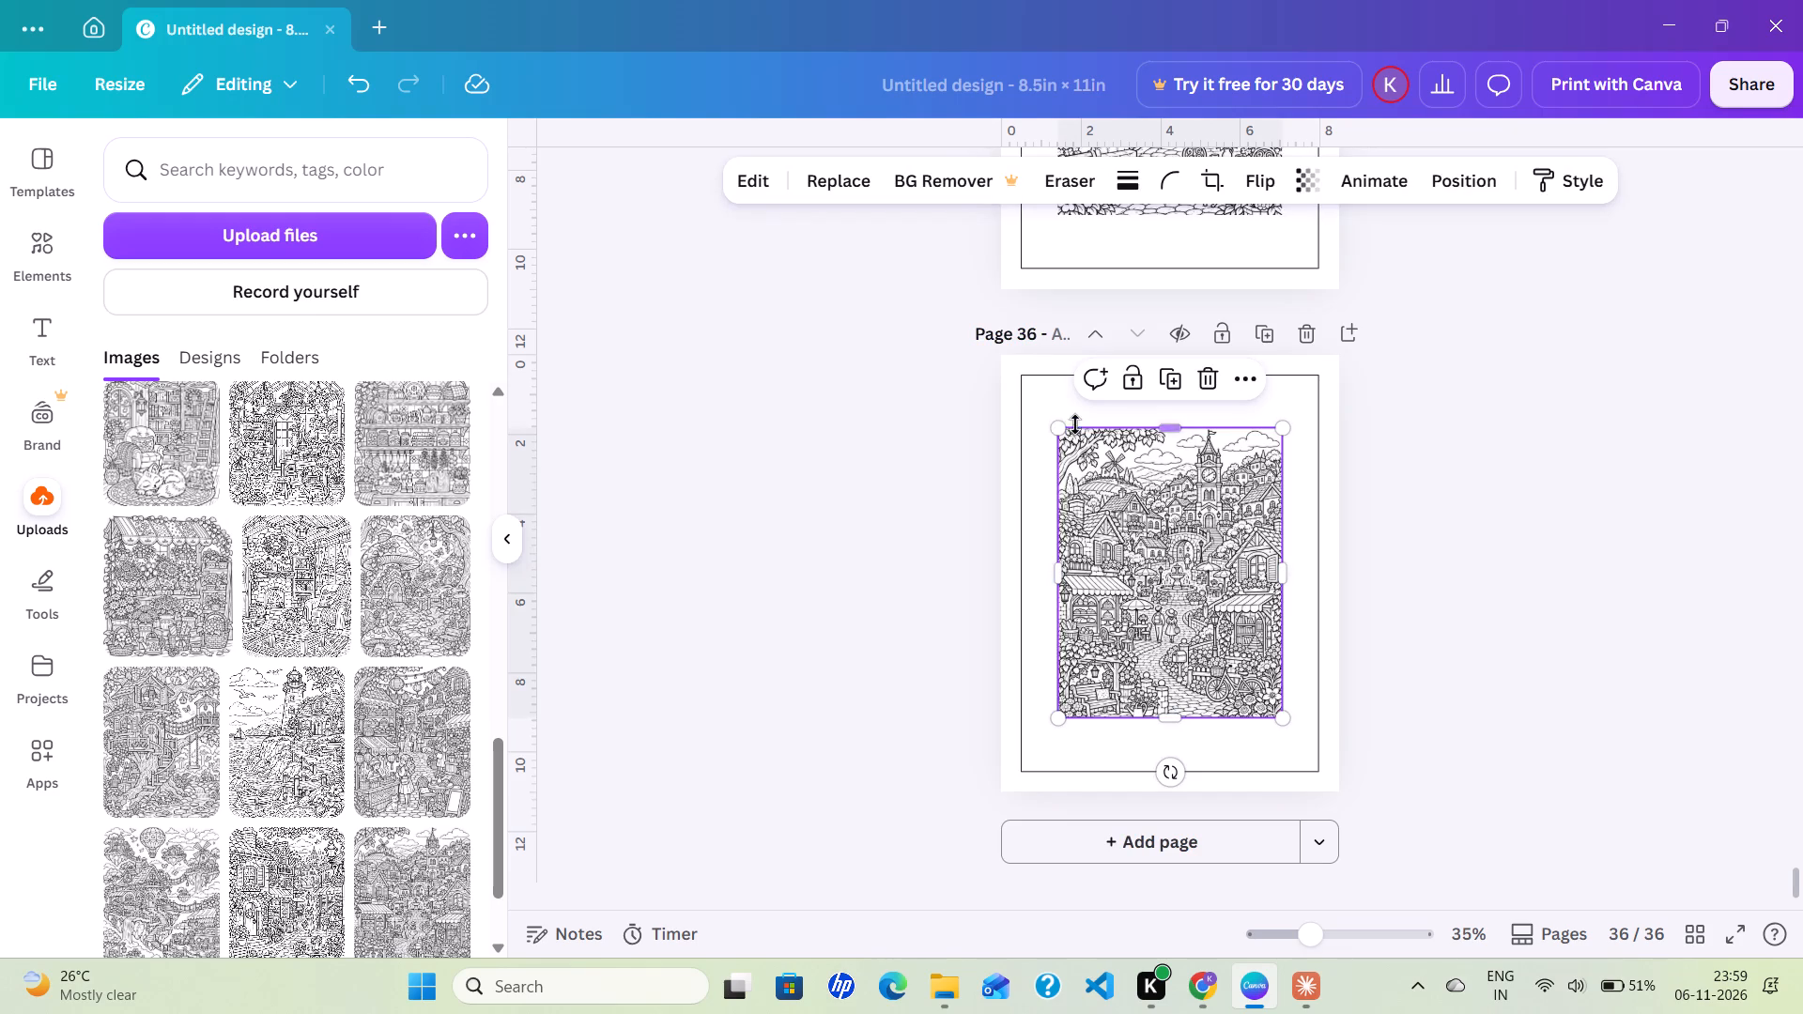
drag(1060, 426, 1039, 390)
drag(1280, 721, 1291, 743)
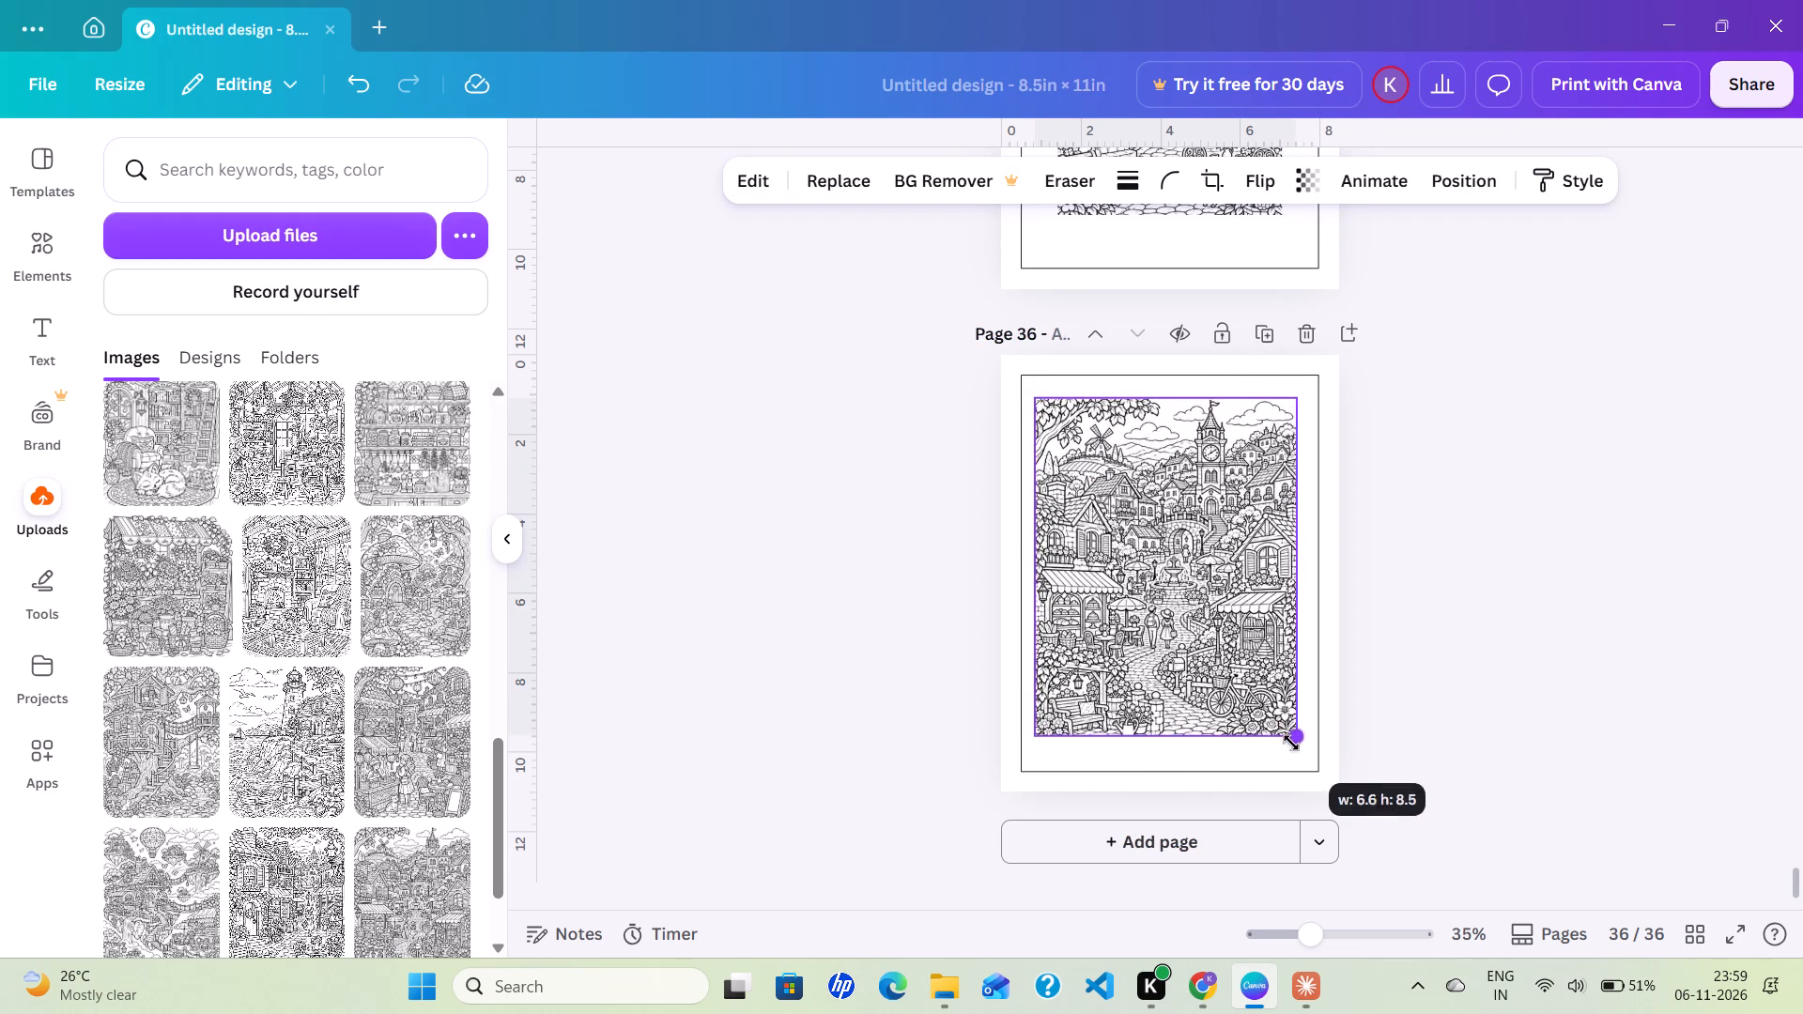
drag(1291, 743, 1296, 761)
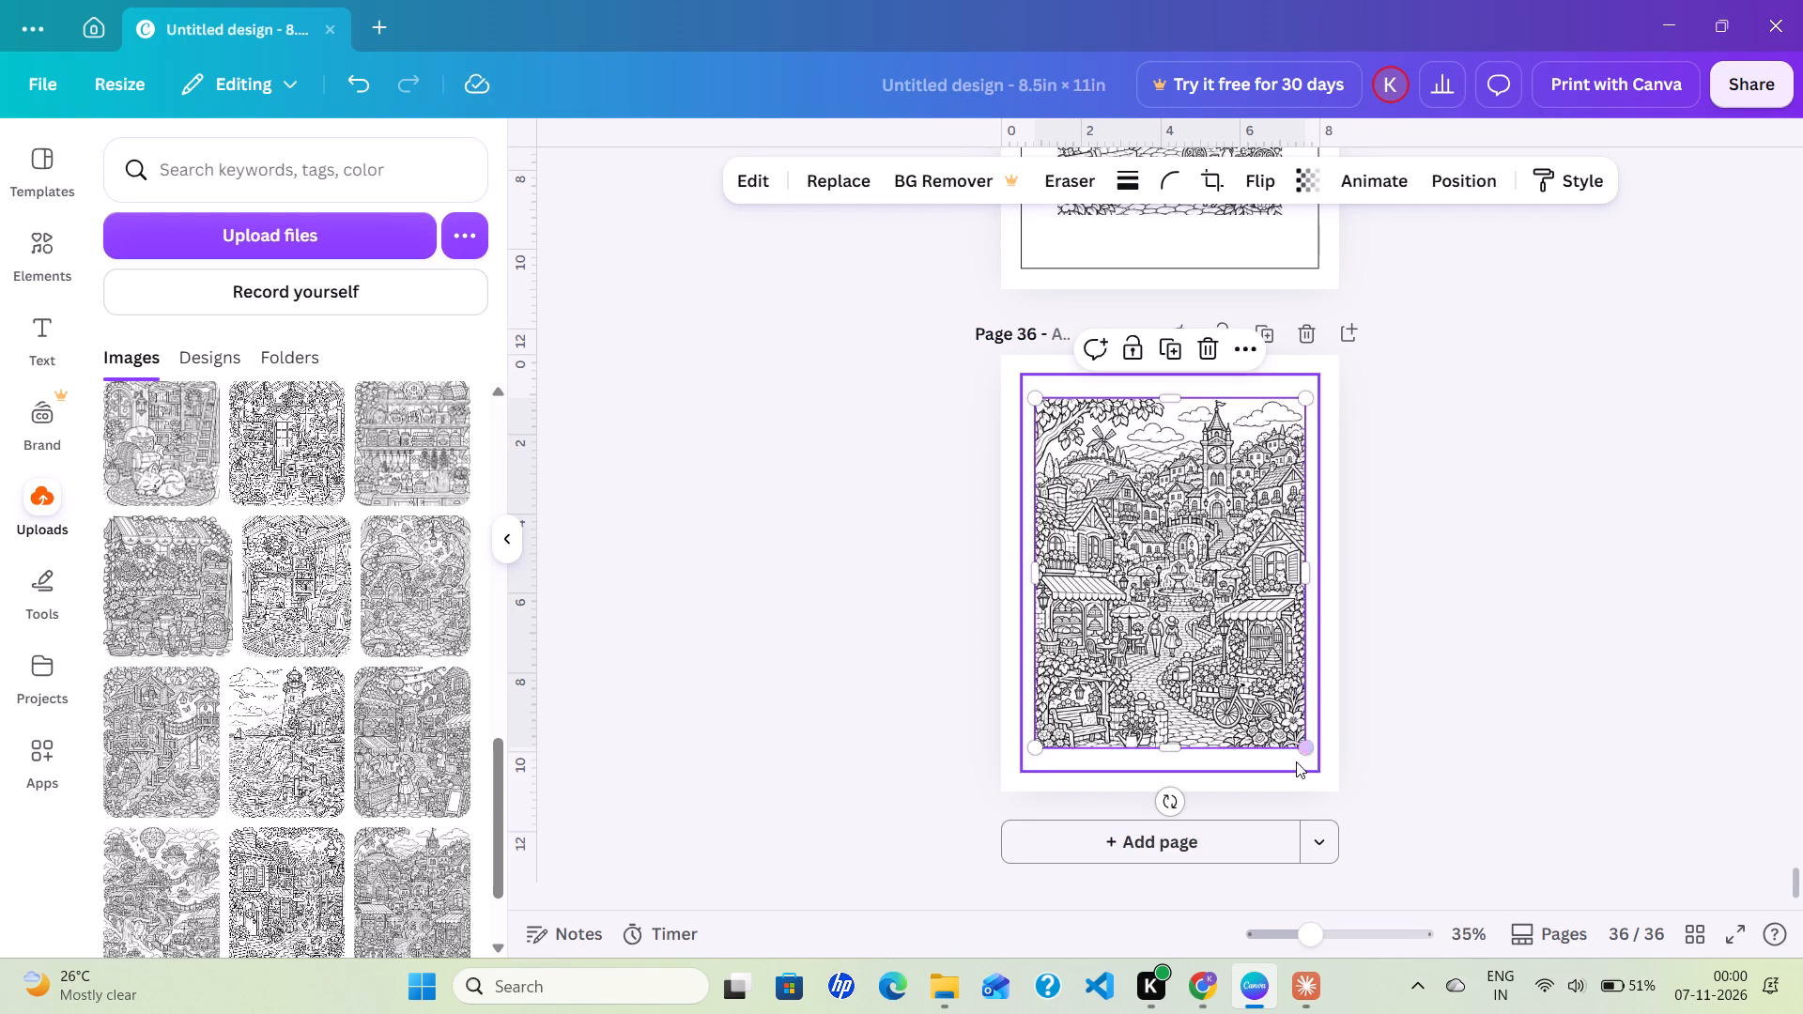
click(1538, 644)
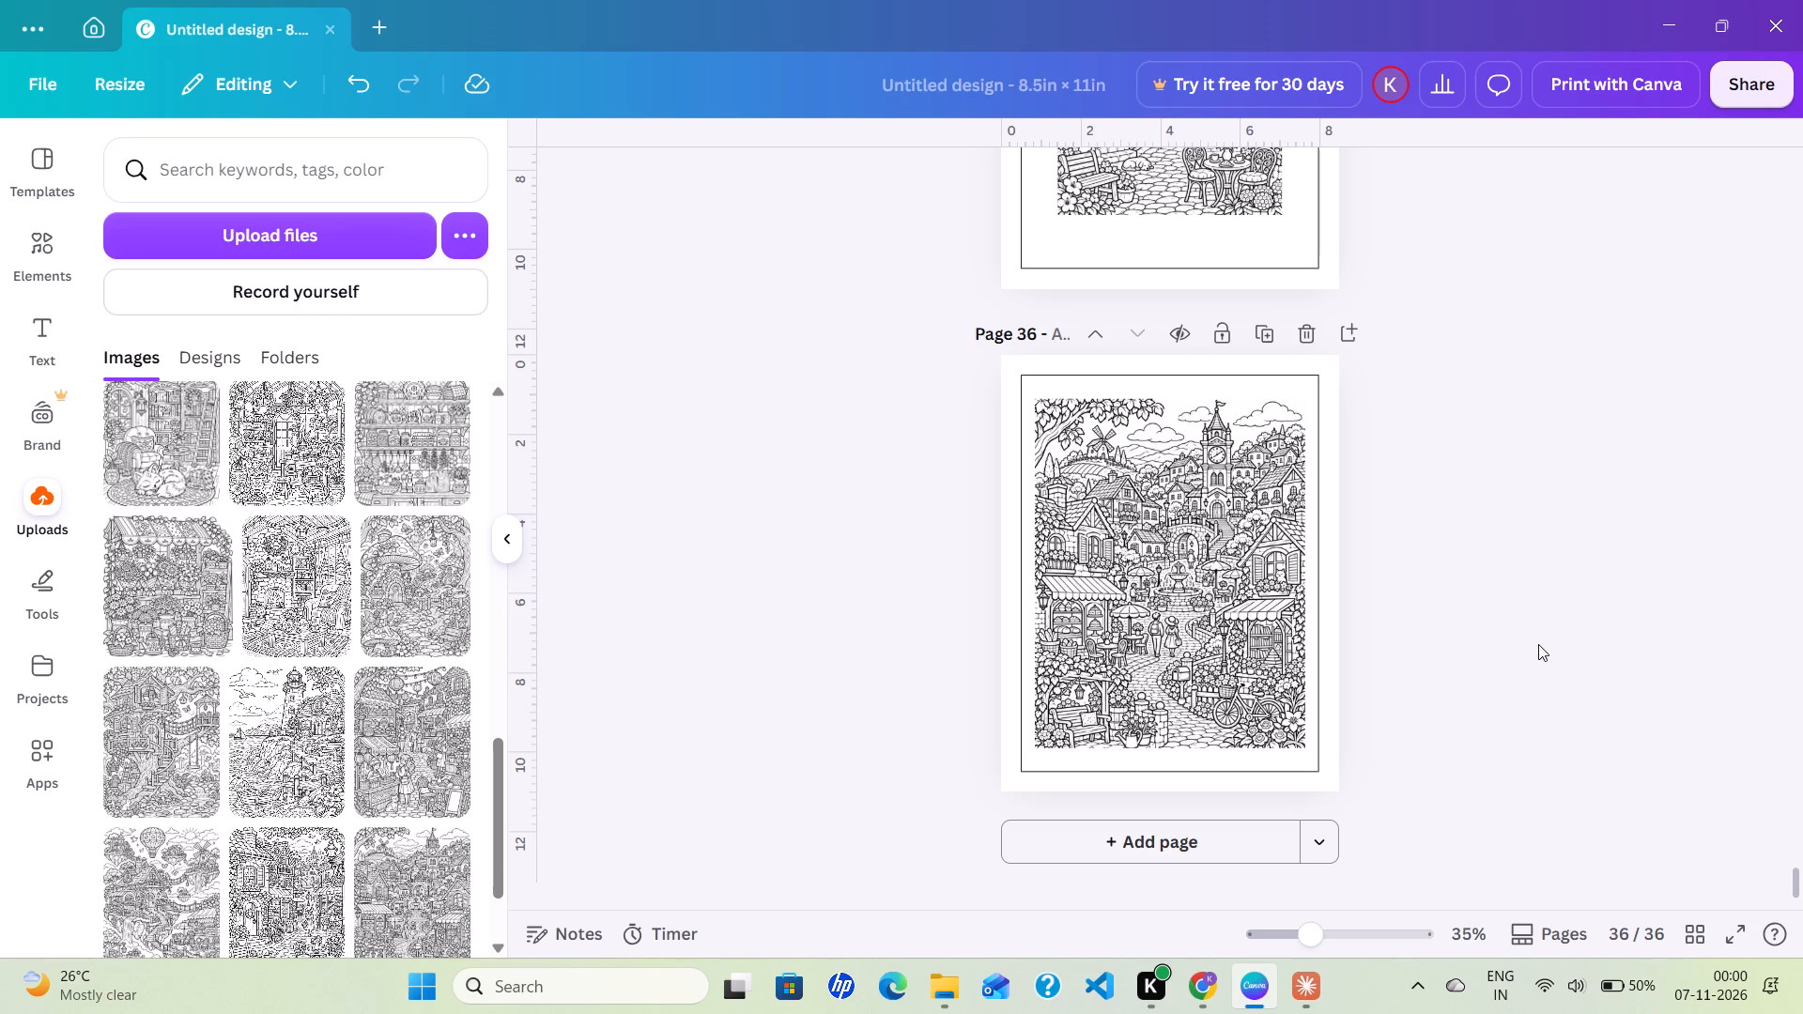
Enlarge the village houses illustration on page 35 to nearly fill the guide rectangle, leaving a narrow margin on all sides.
scroll(1538, 644, up, 2)
click(1182, 403)
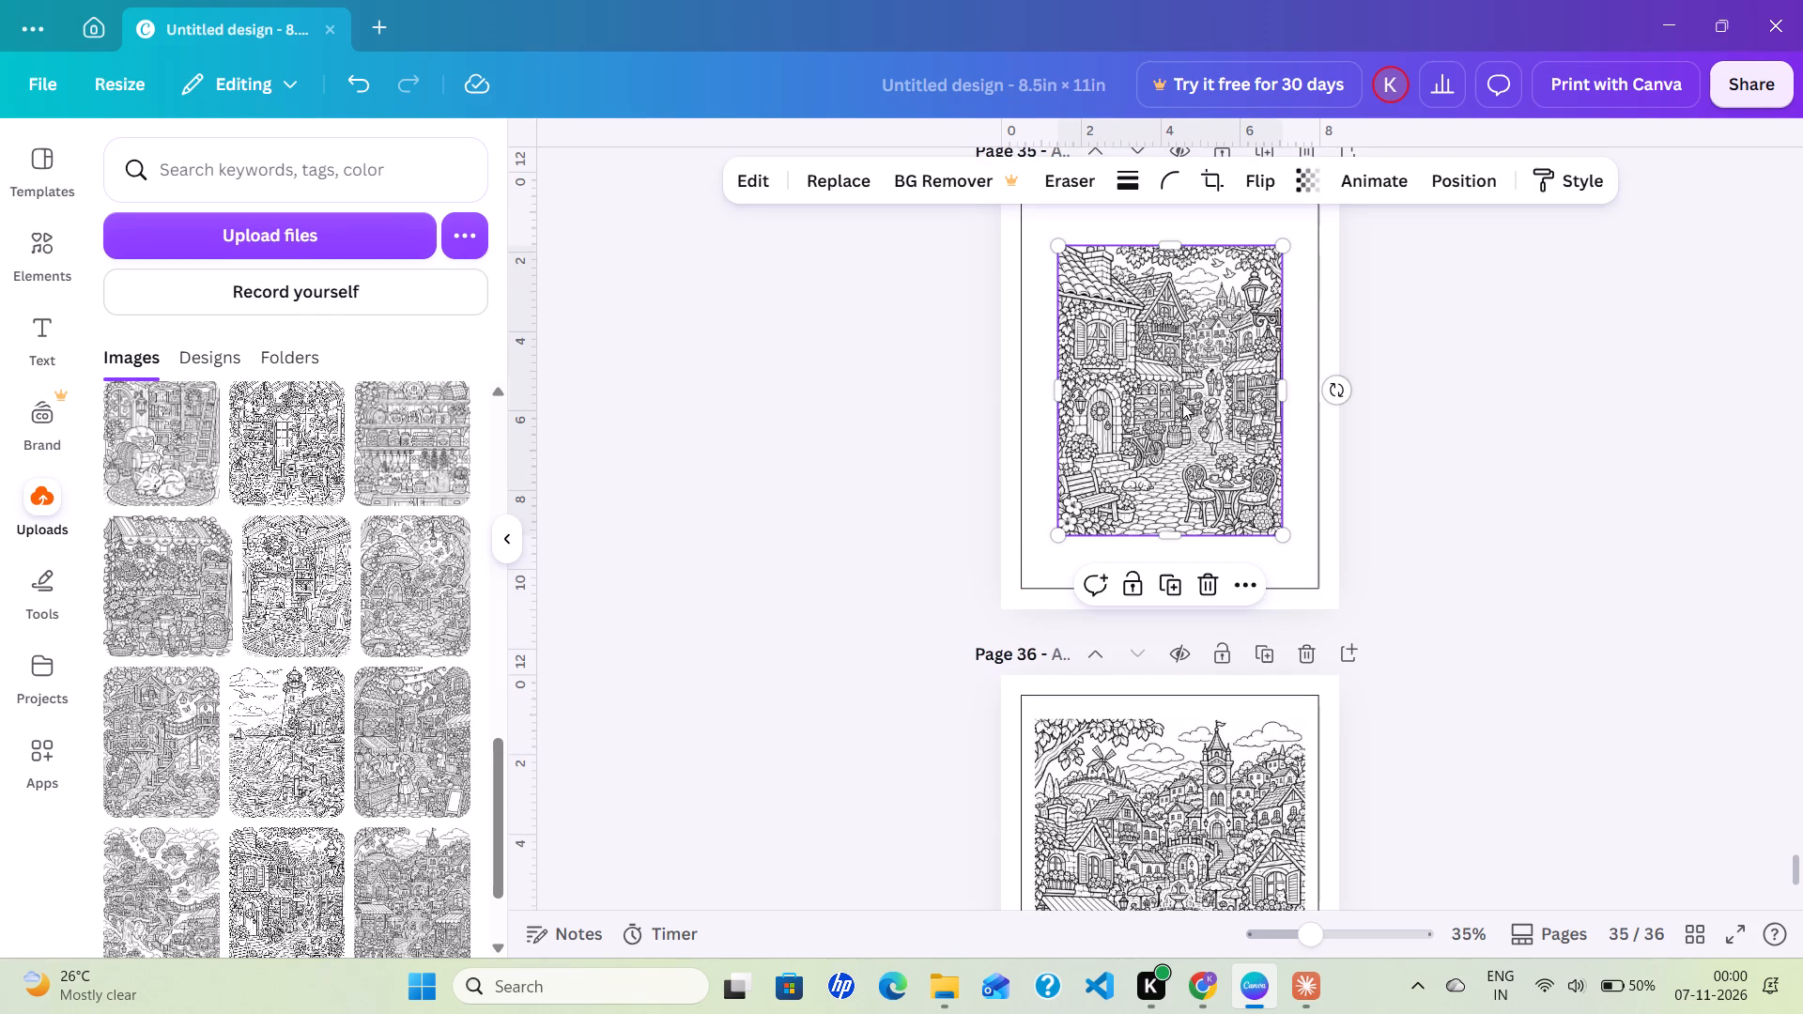
drag(1056, 245, 1039, 221)
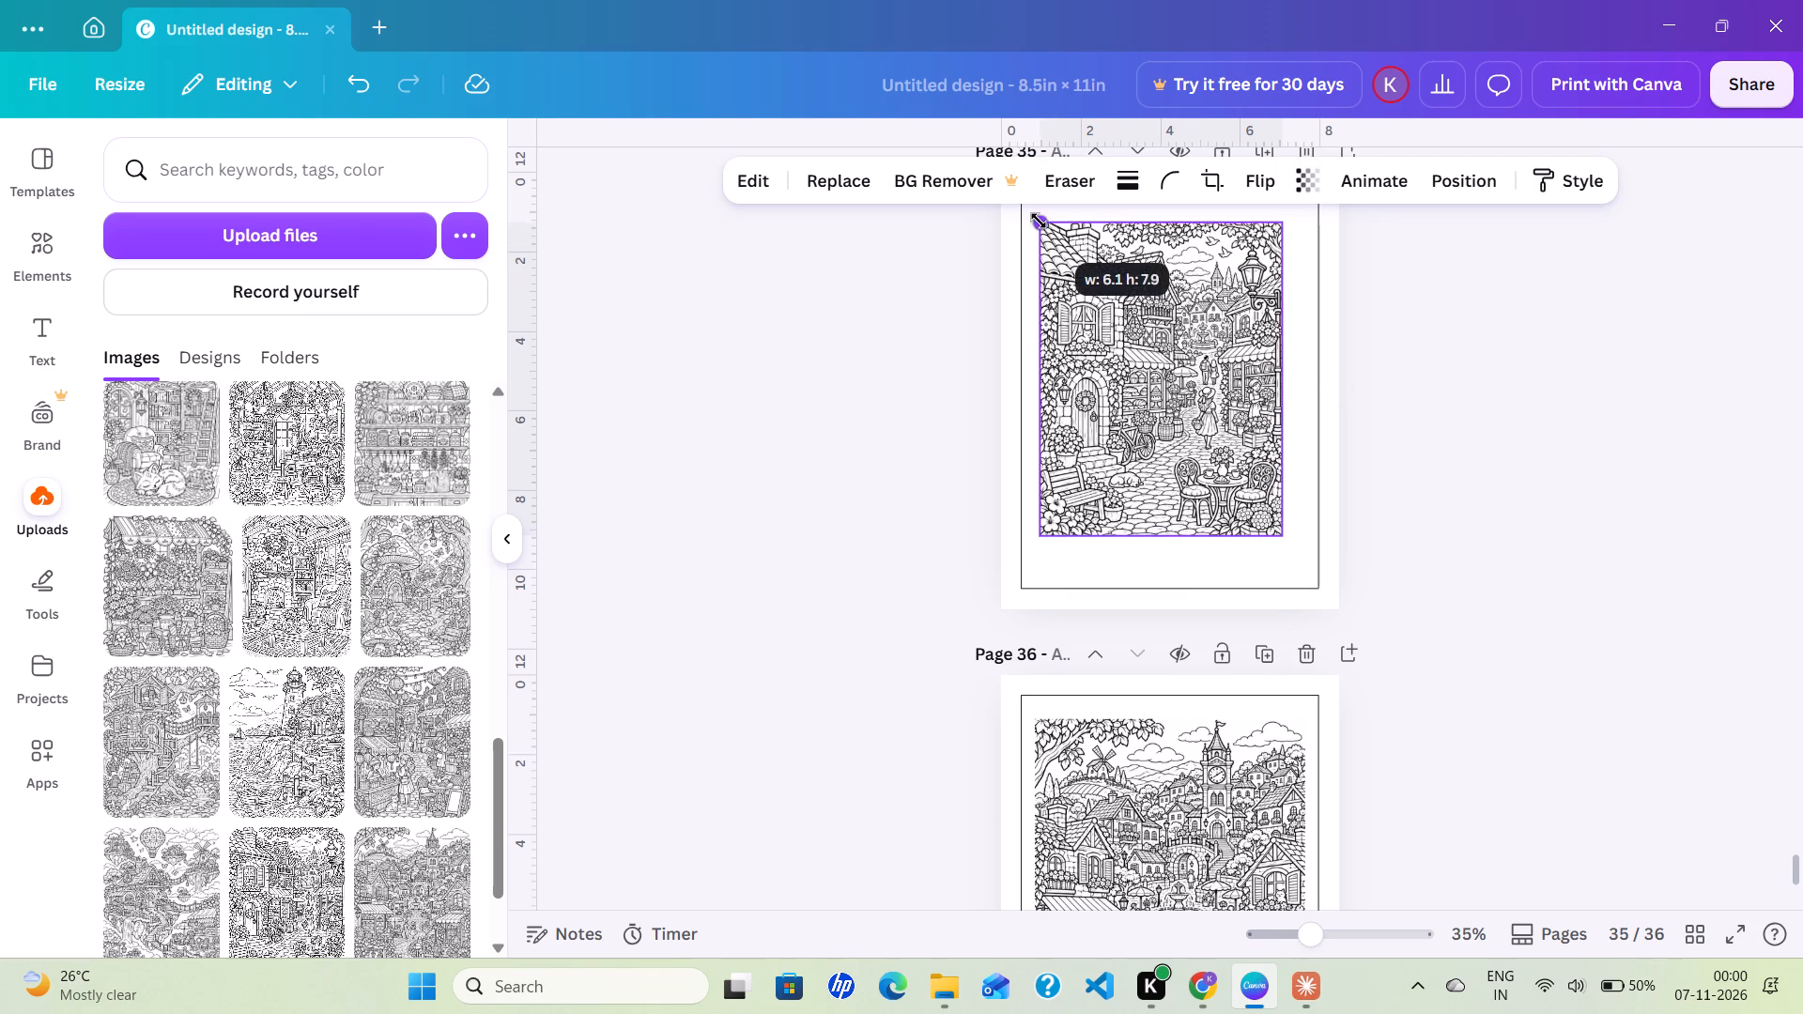
drag(1039, 221, 1030, 212)
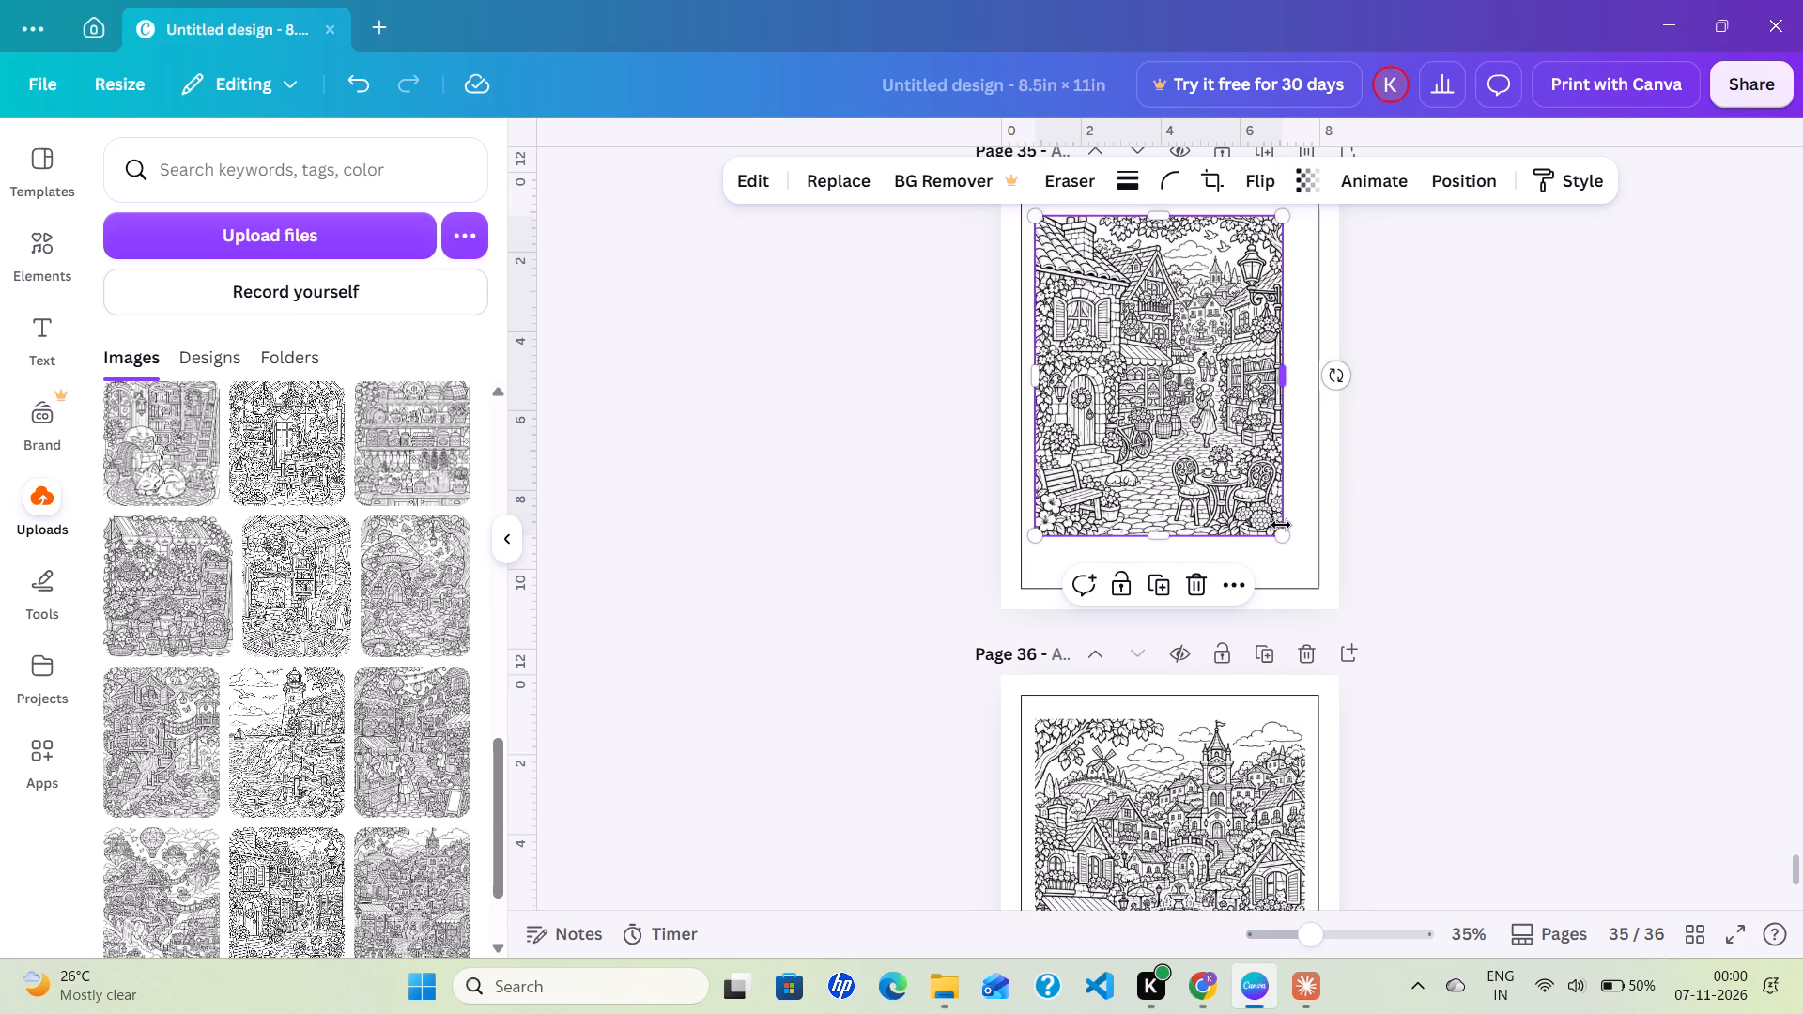
drag(1282, 543, 1295, 553)
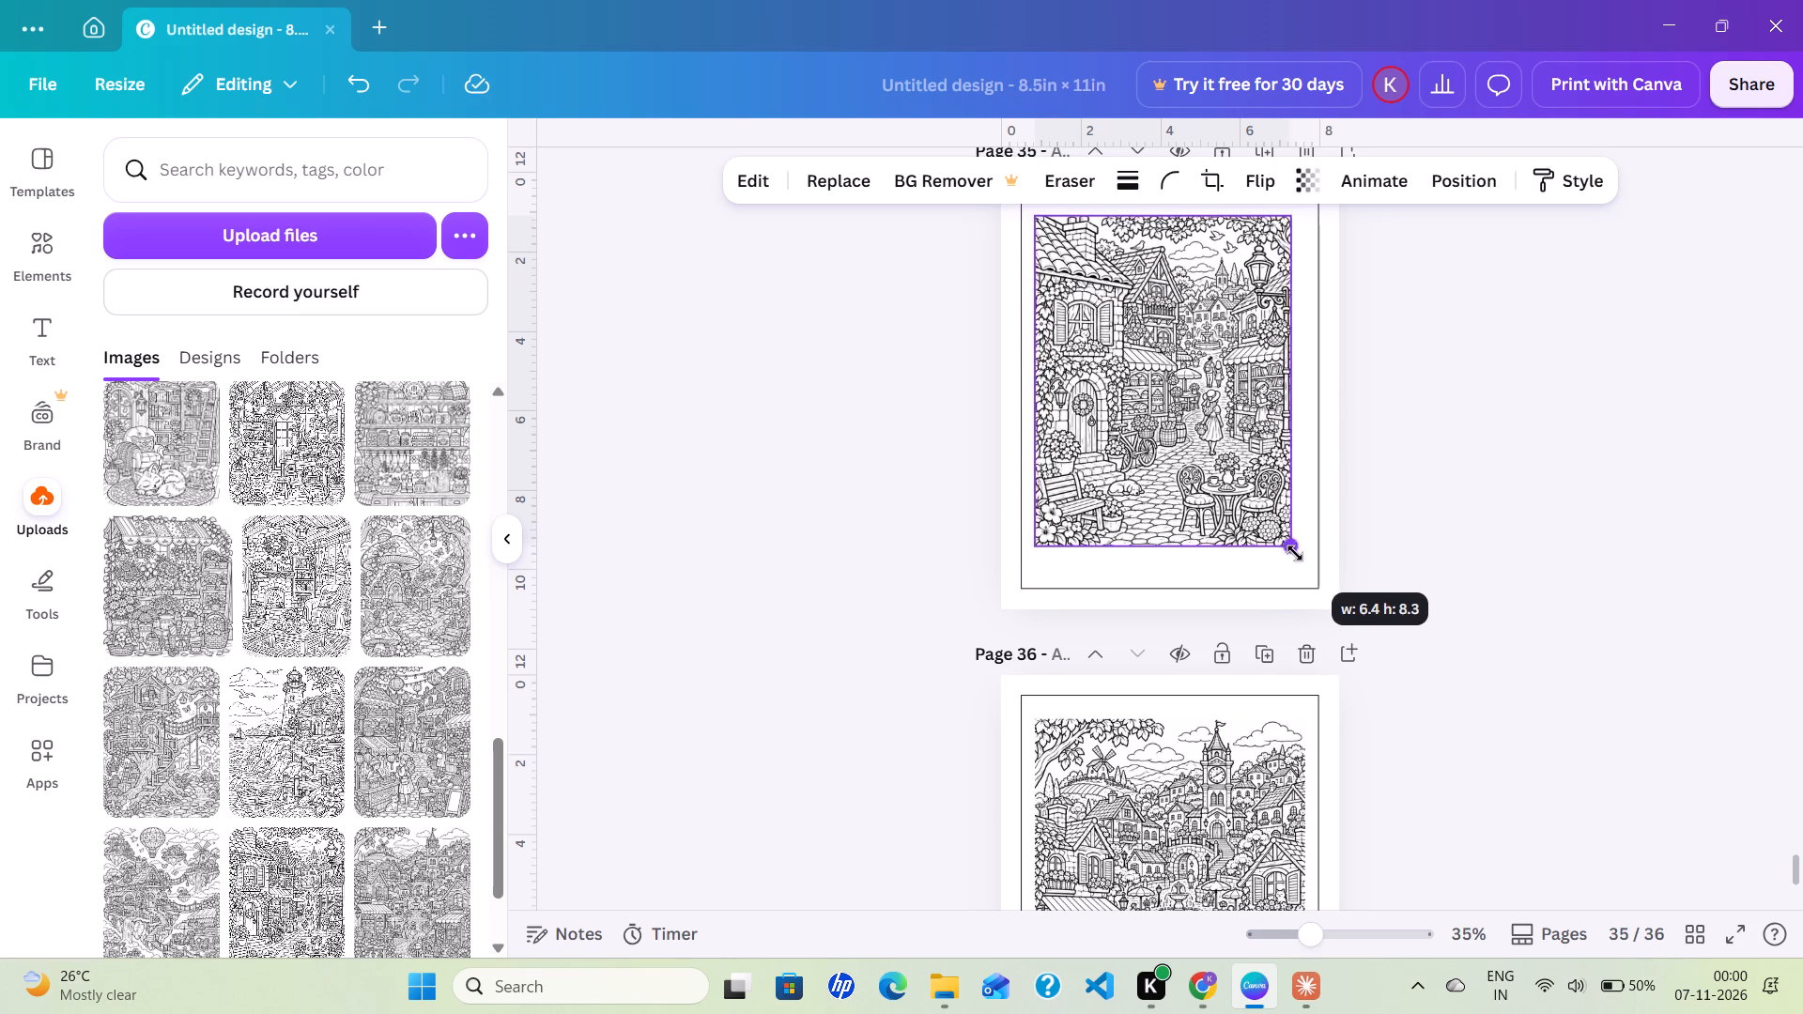
drag(1295, 553, 1320, 564)
click(1529, 604)
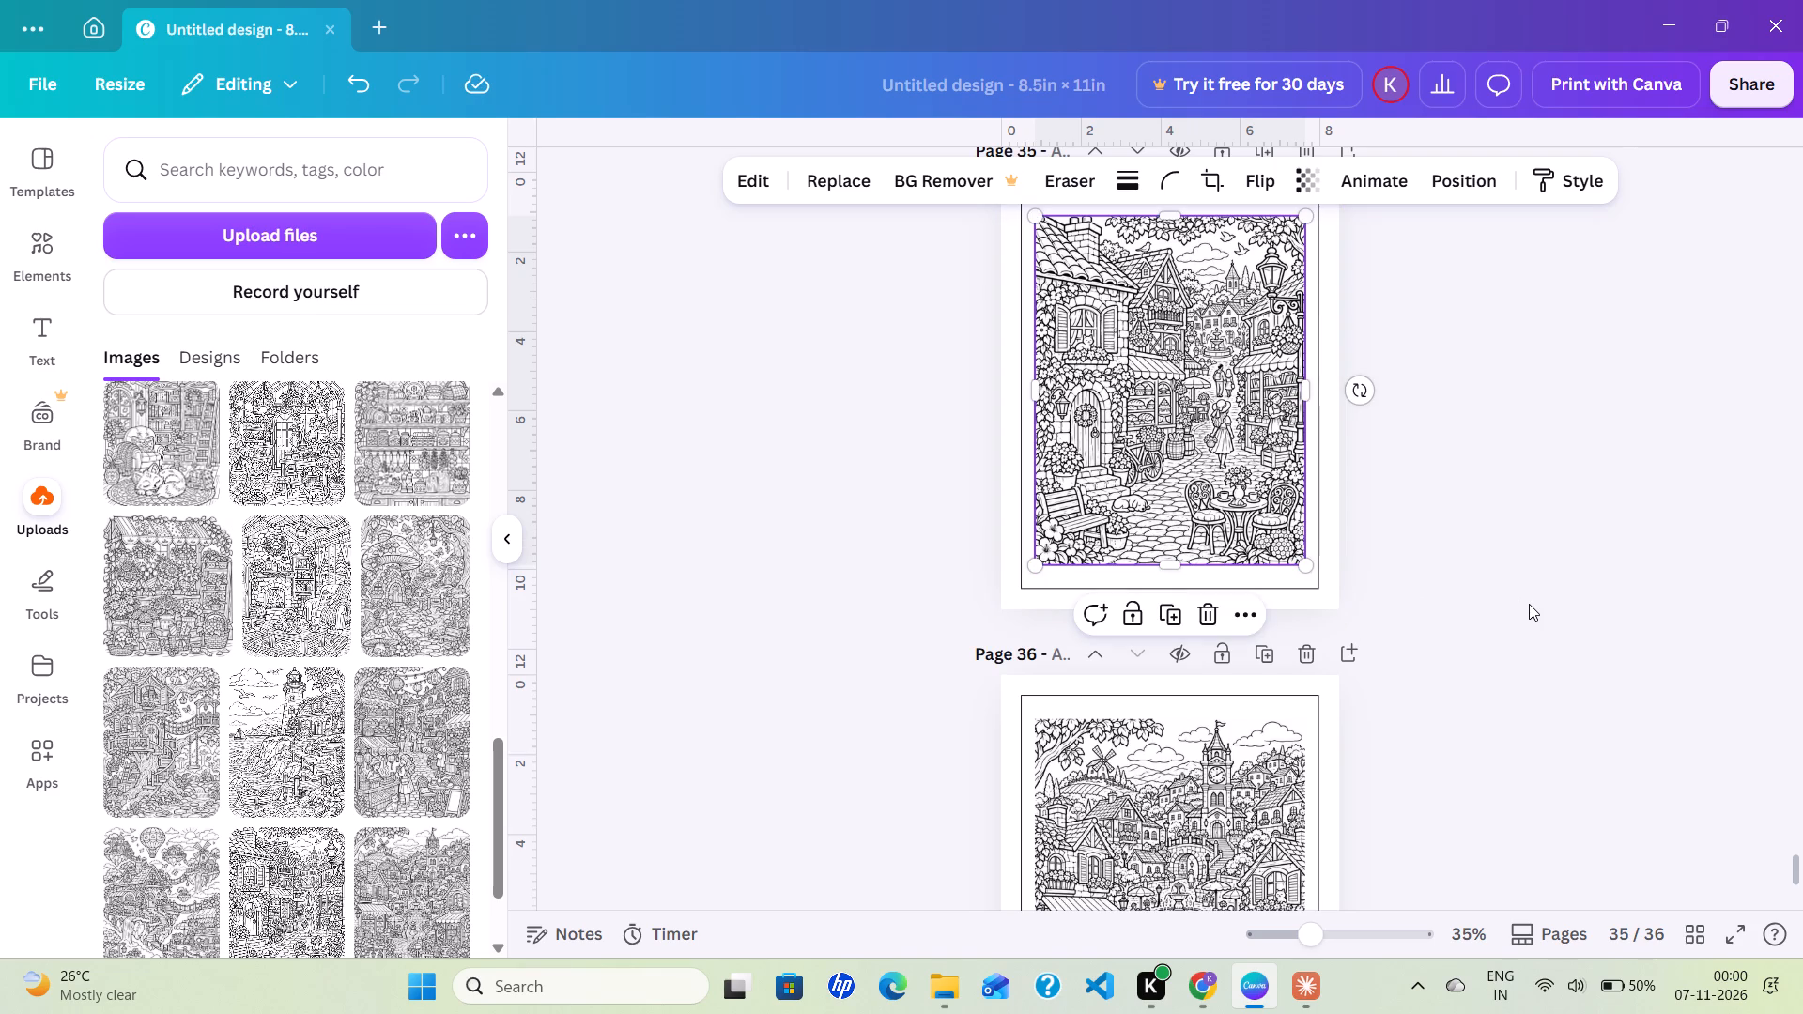
Enlarge the floating islands illustration on page 34 to about 6.8 × 8.8 in, centred within the guide rectangle.
scroll(1529, 604, up, 1)
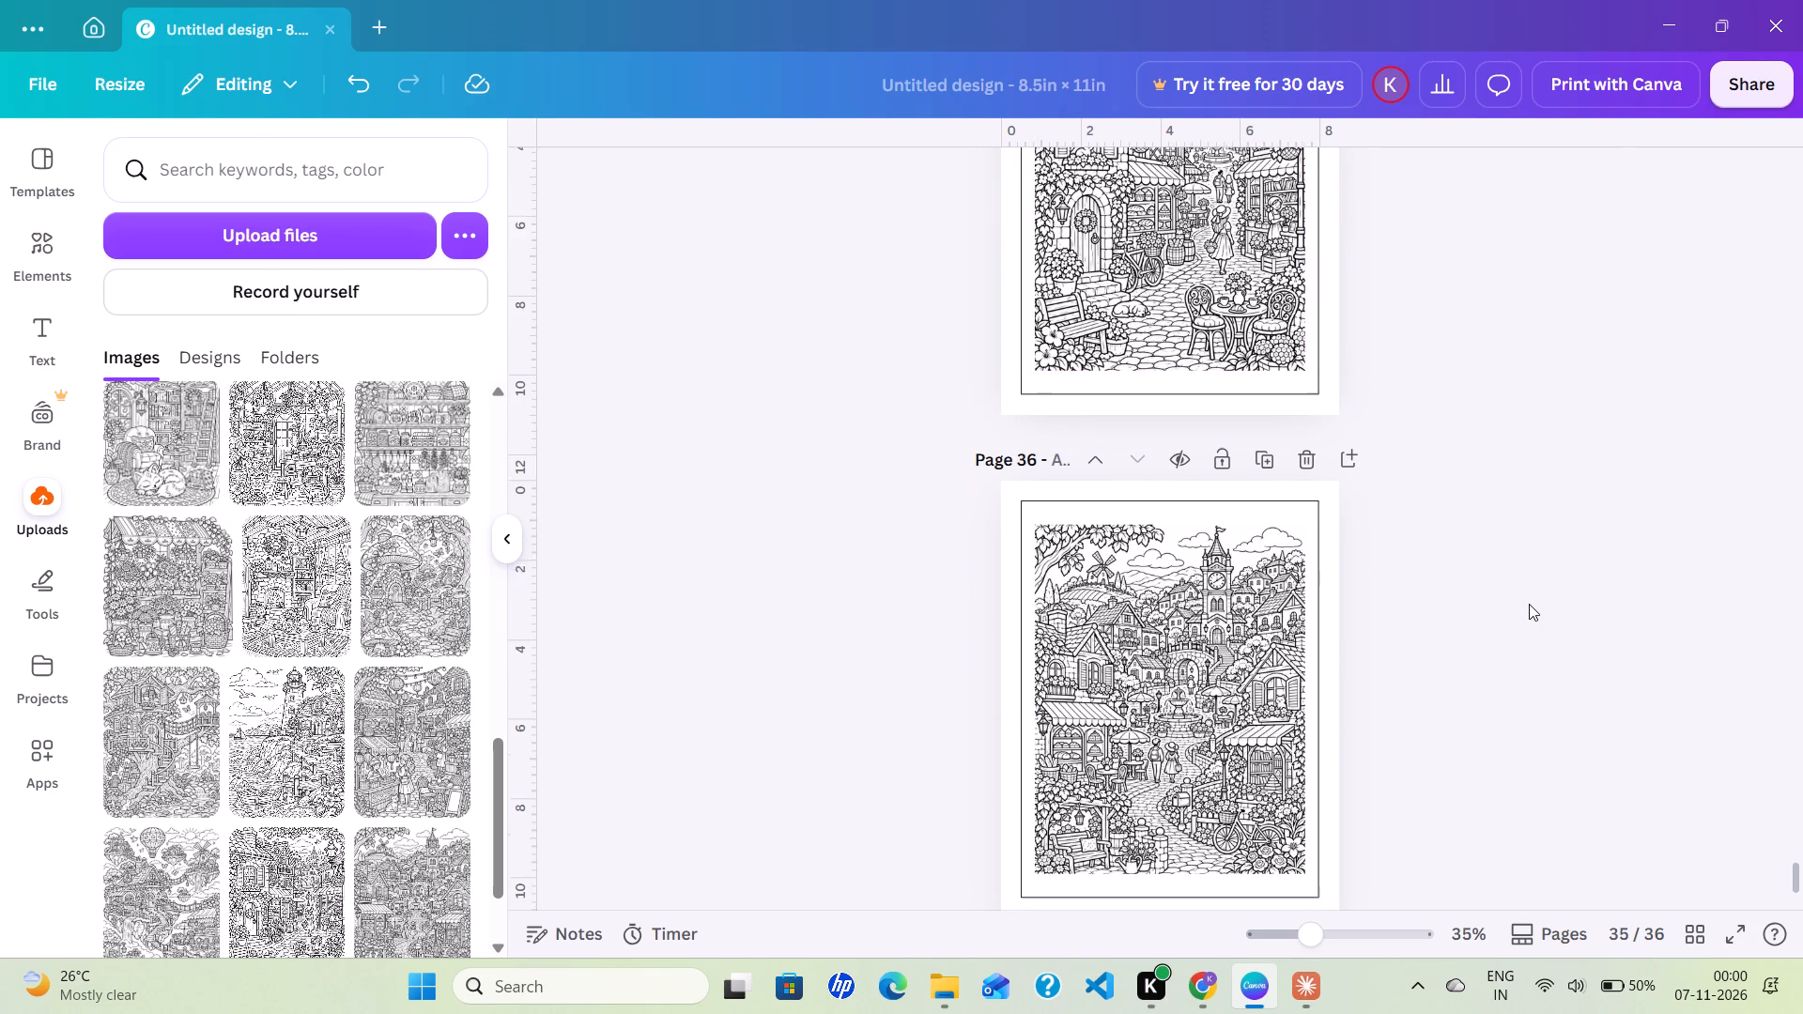
scroll(1529, 604, up, 3)
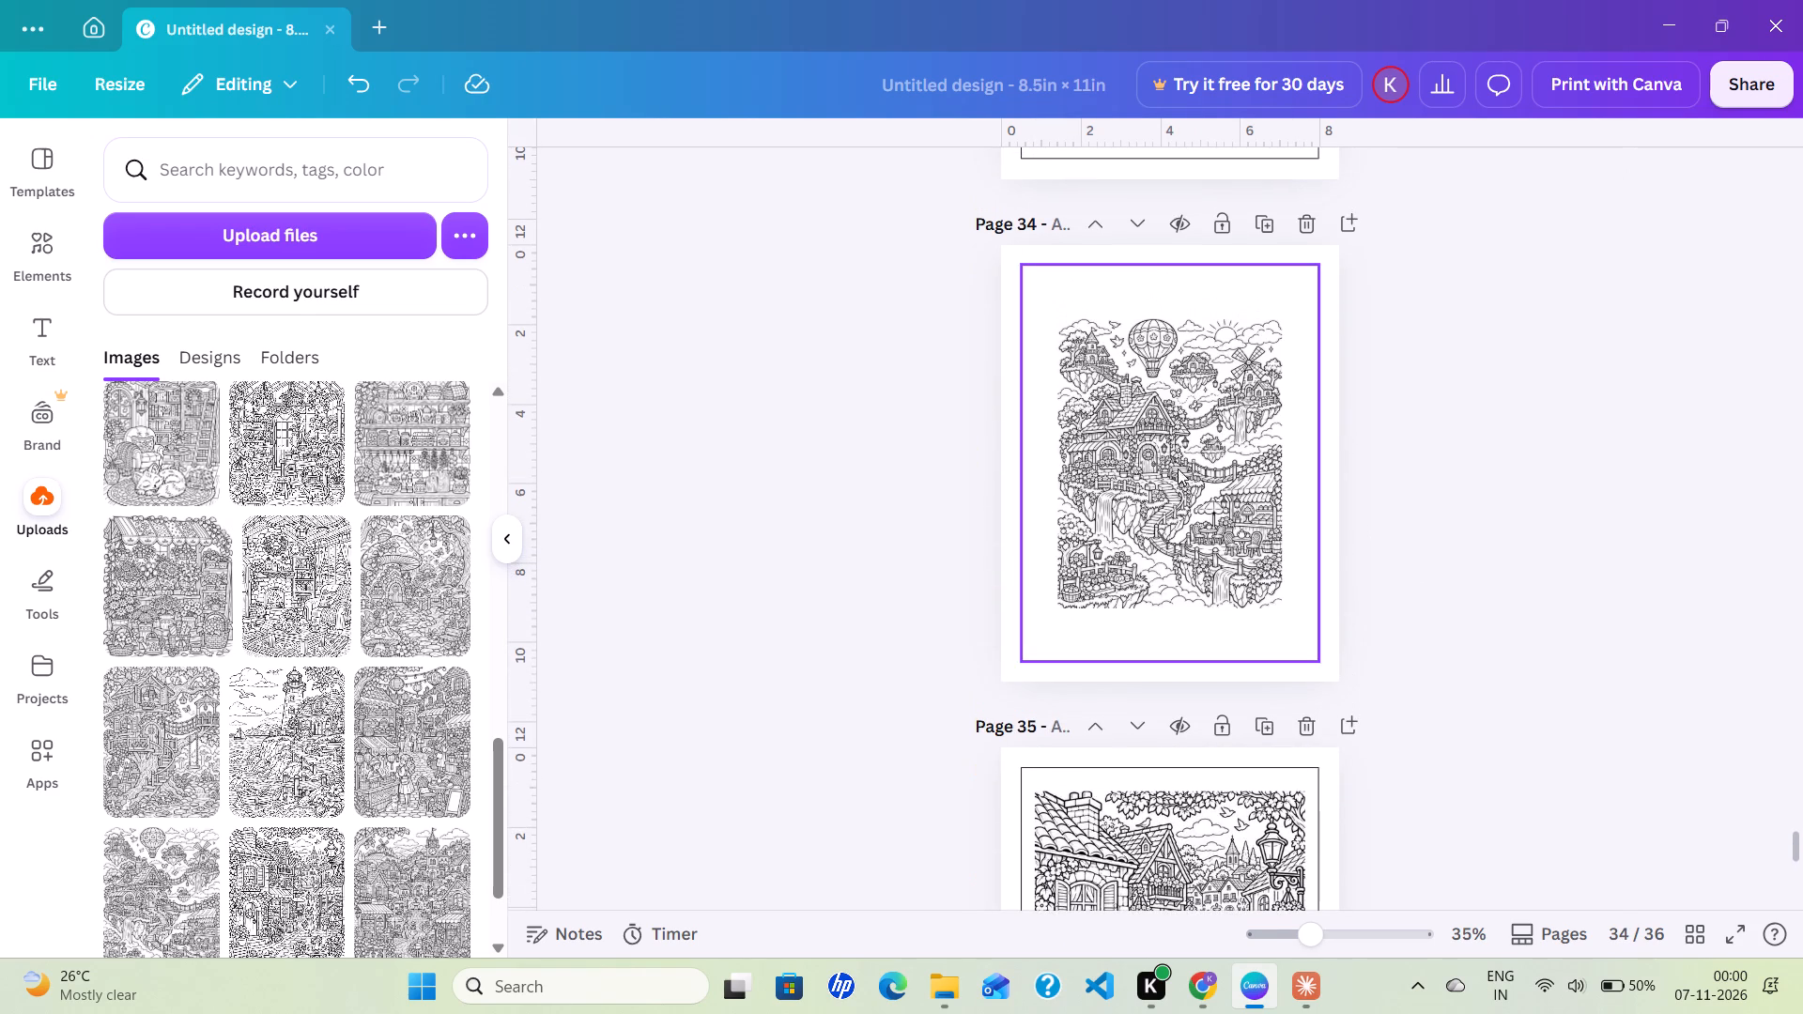
click(1128, 386)
drag(1056, 314, 1049, 307)
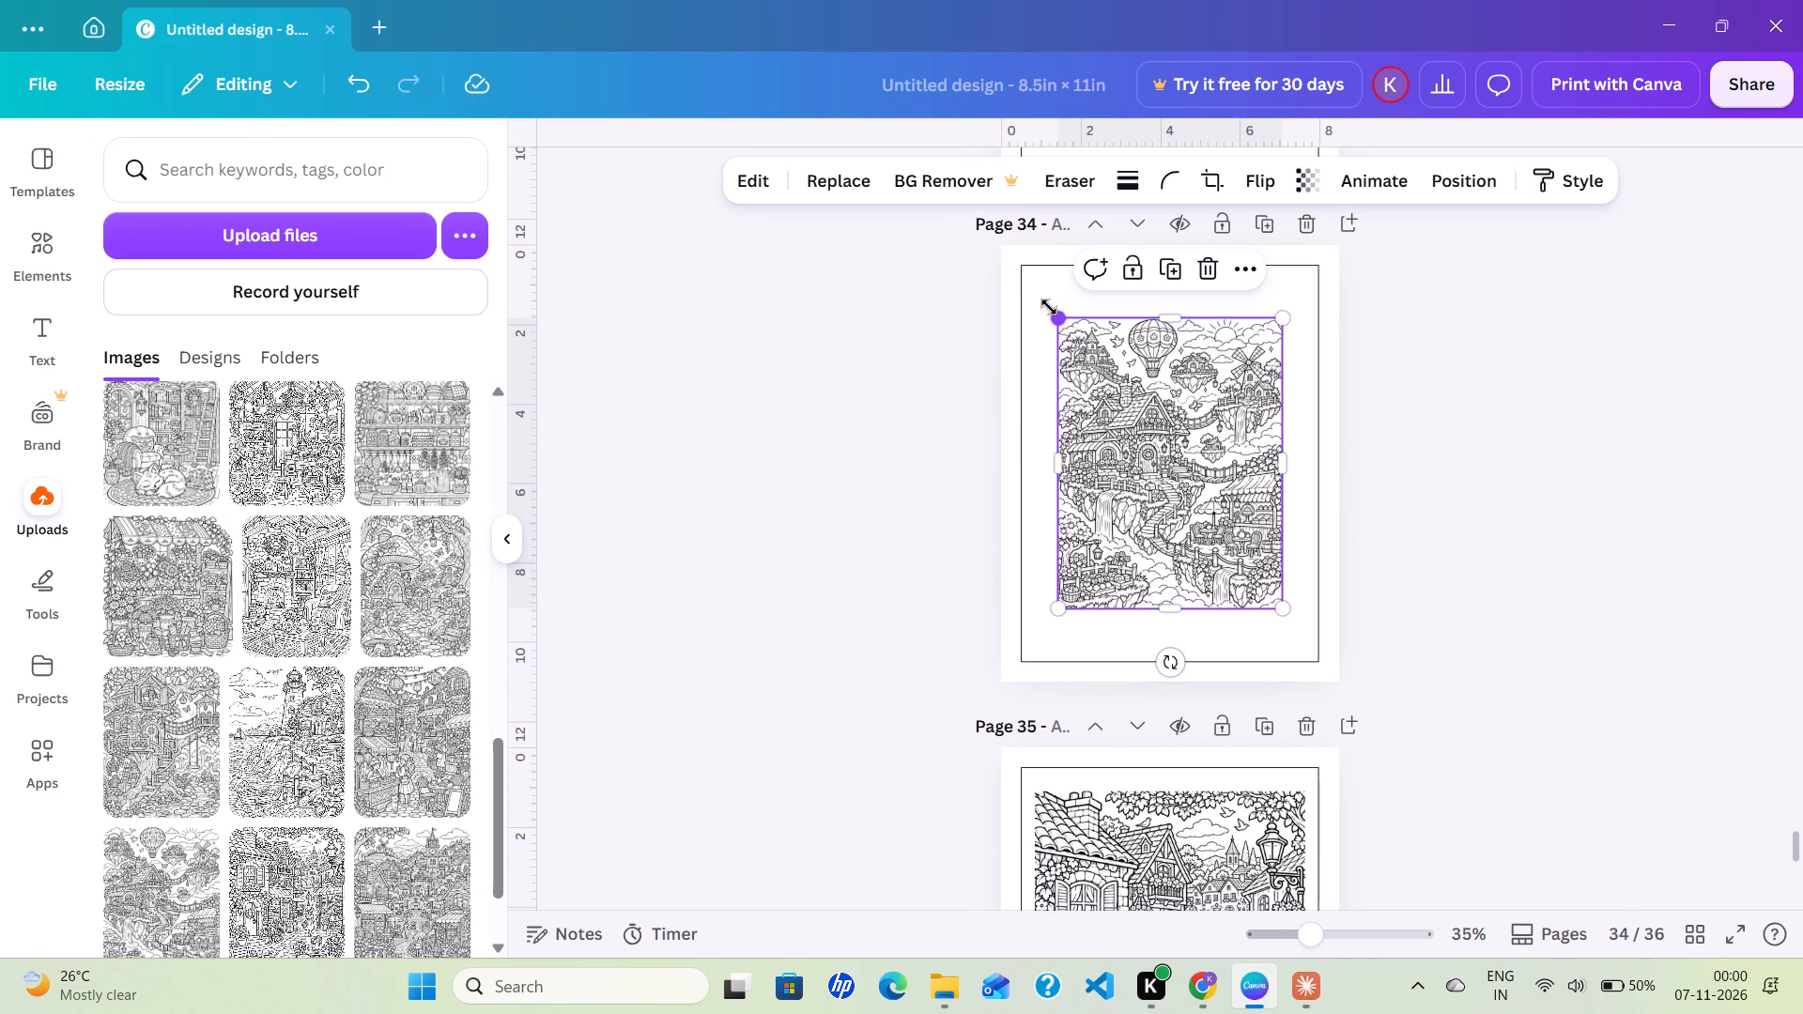
drag(1049, 307, 1030, 285)
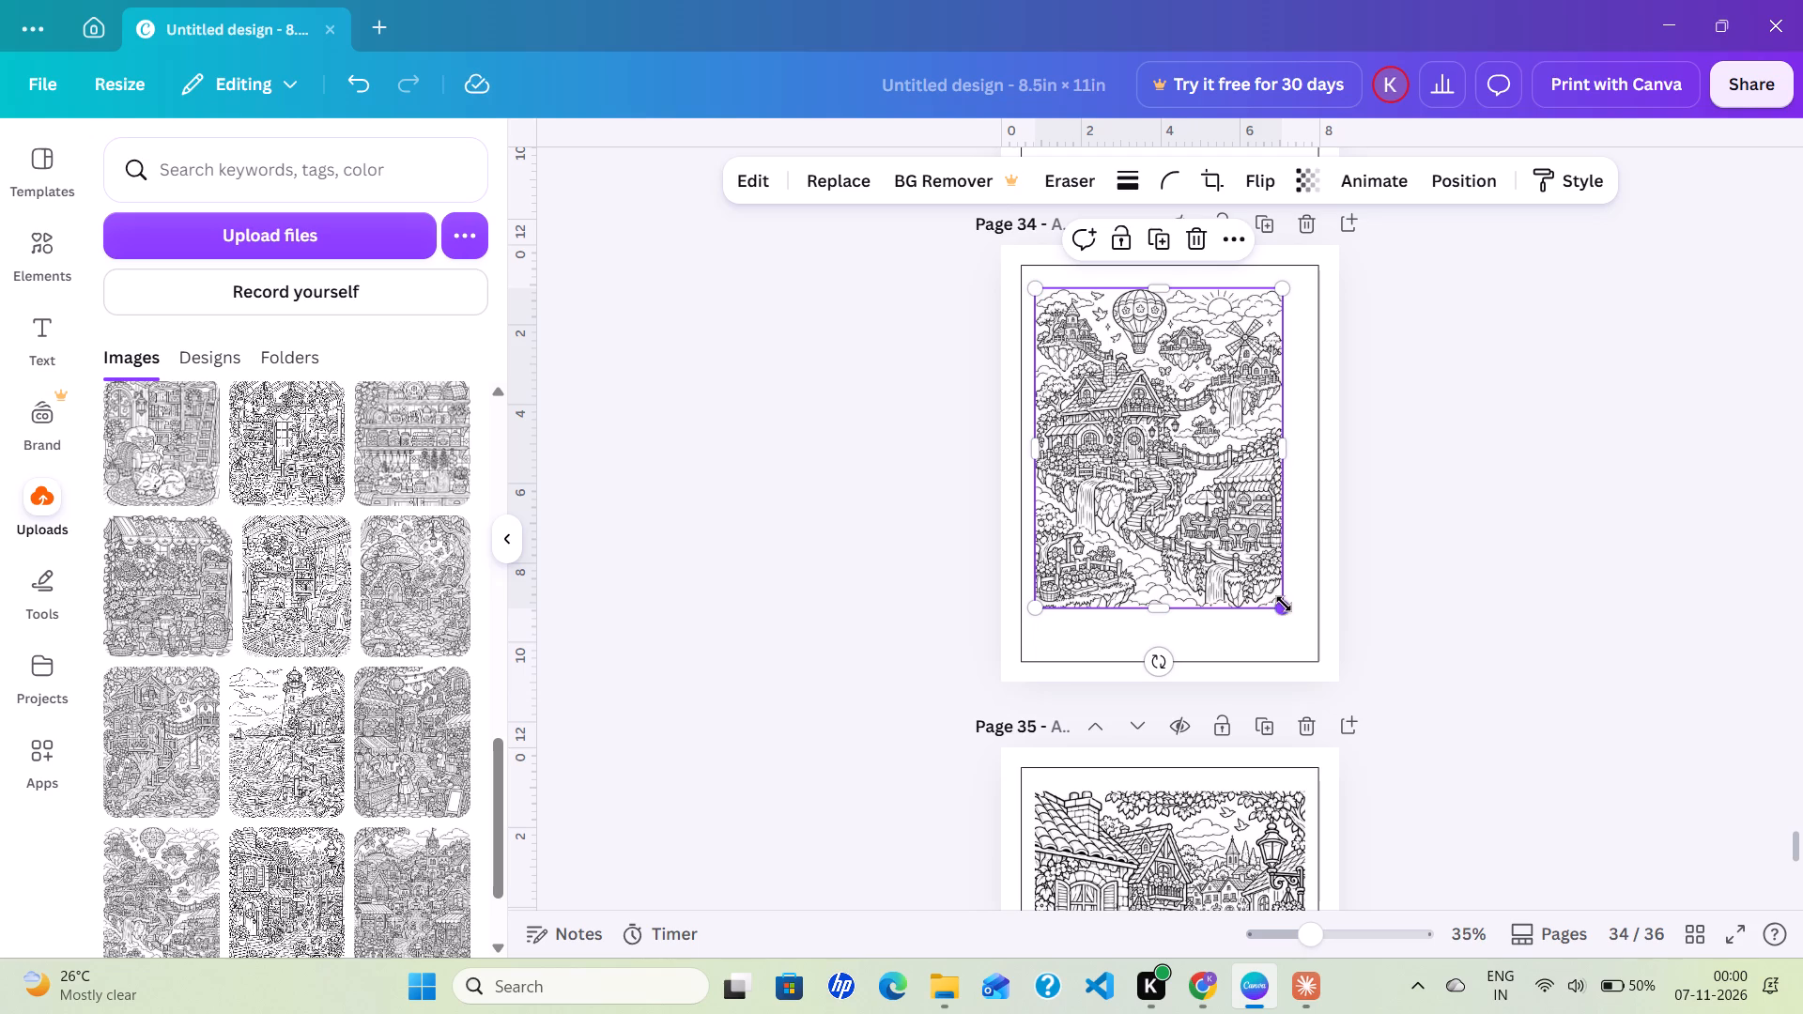
drag(1284, 605, 1298, 655)
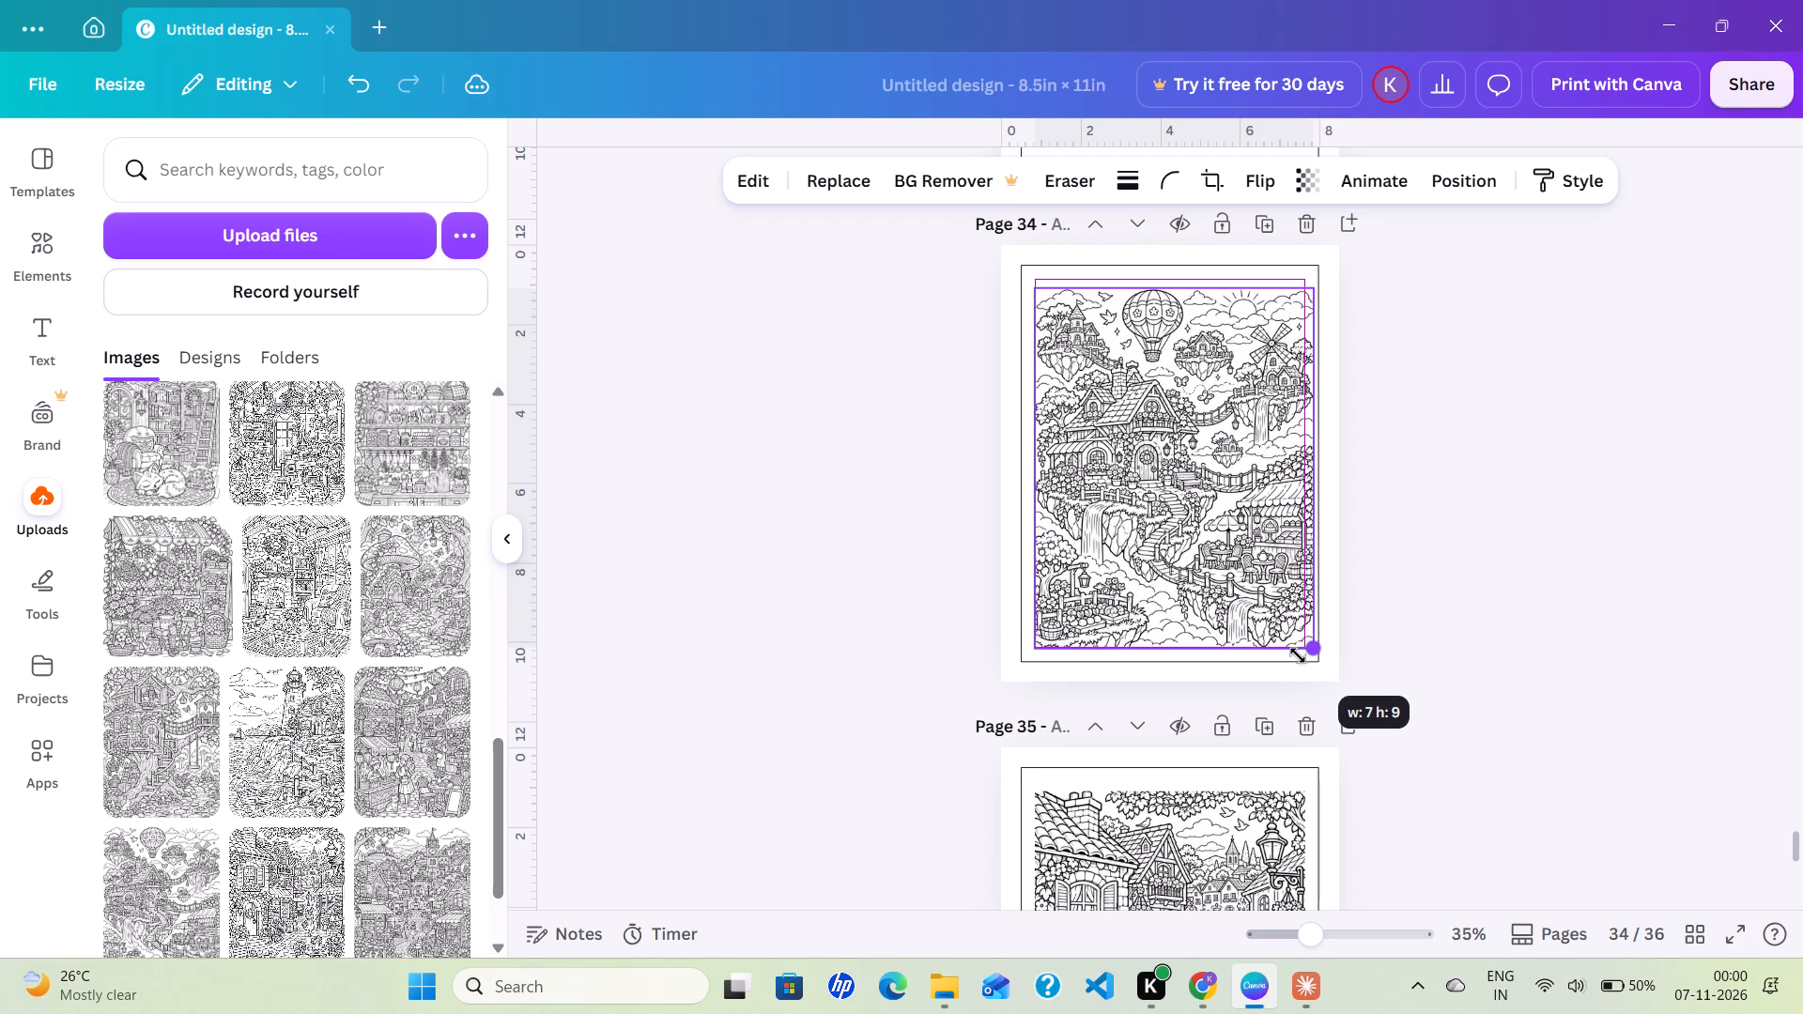
drag(1298, 655, 1267, 630)
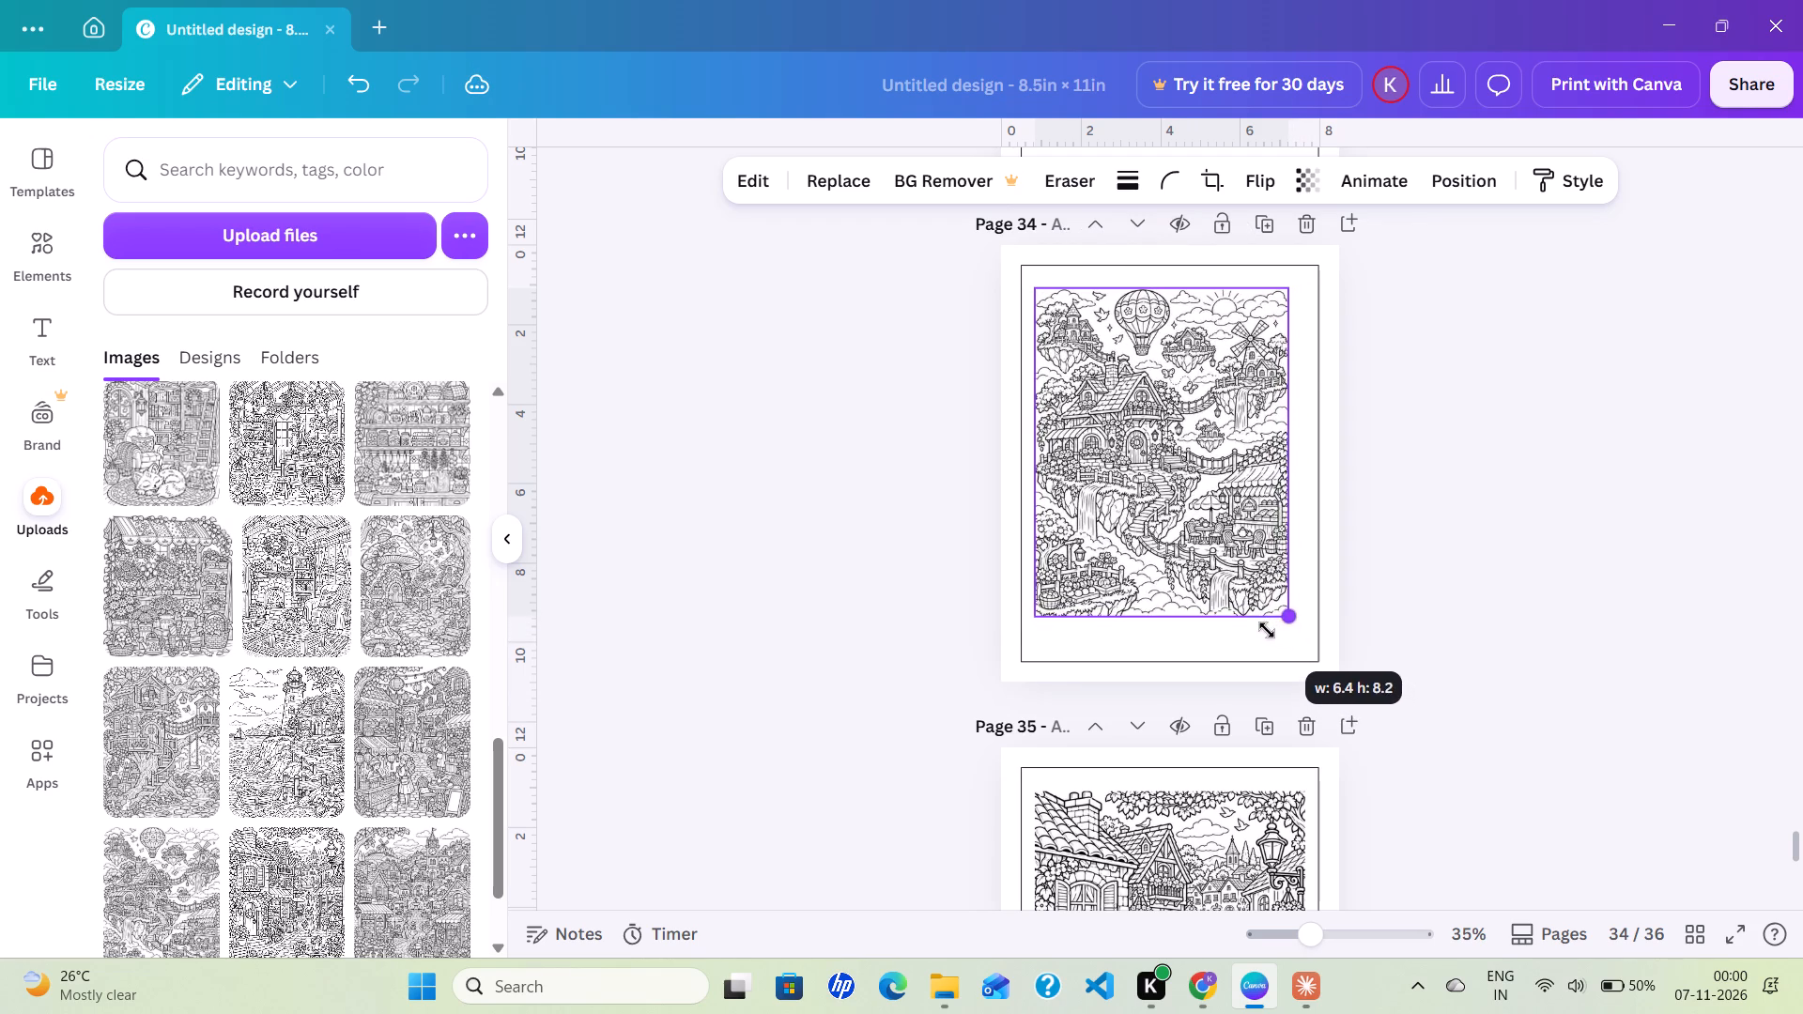
drag(1267, 630, 1292, 658)
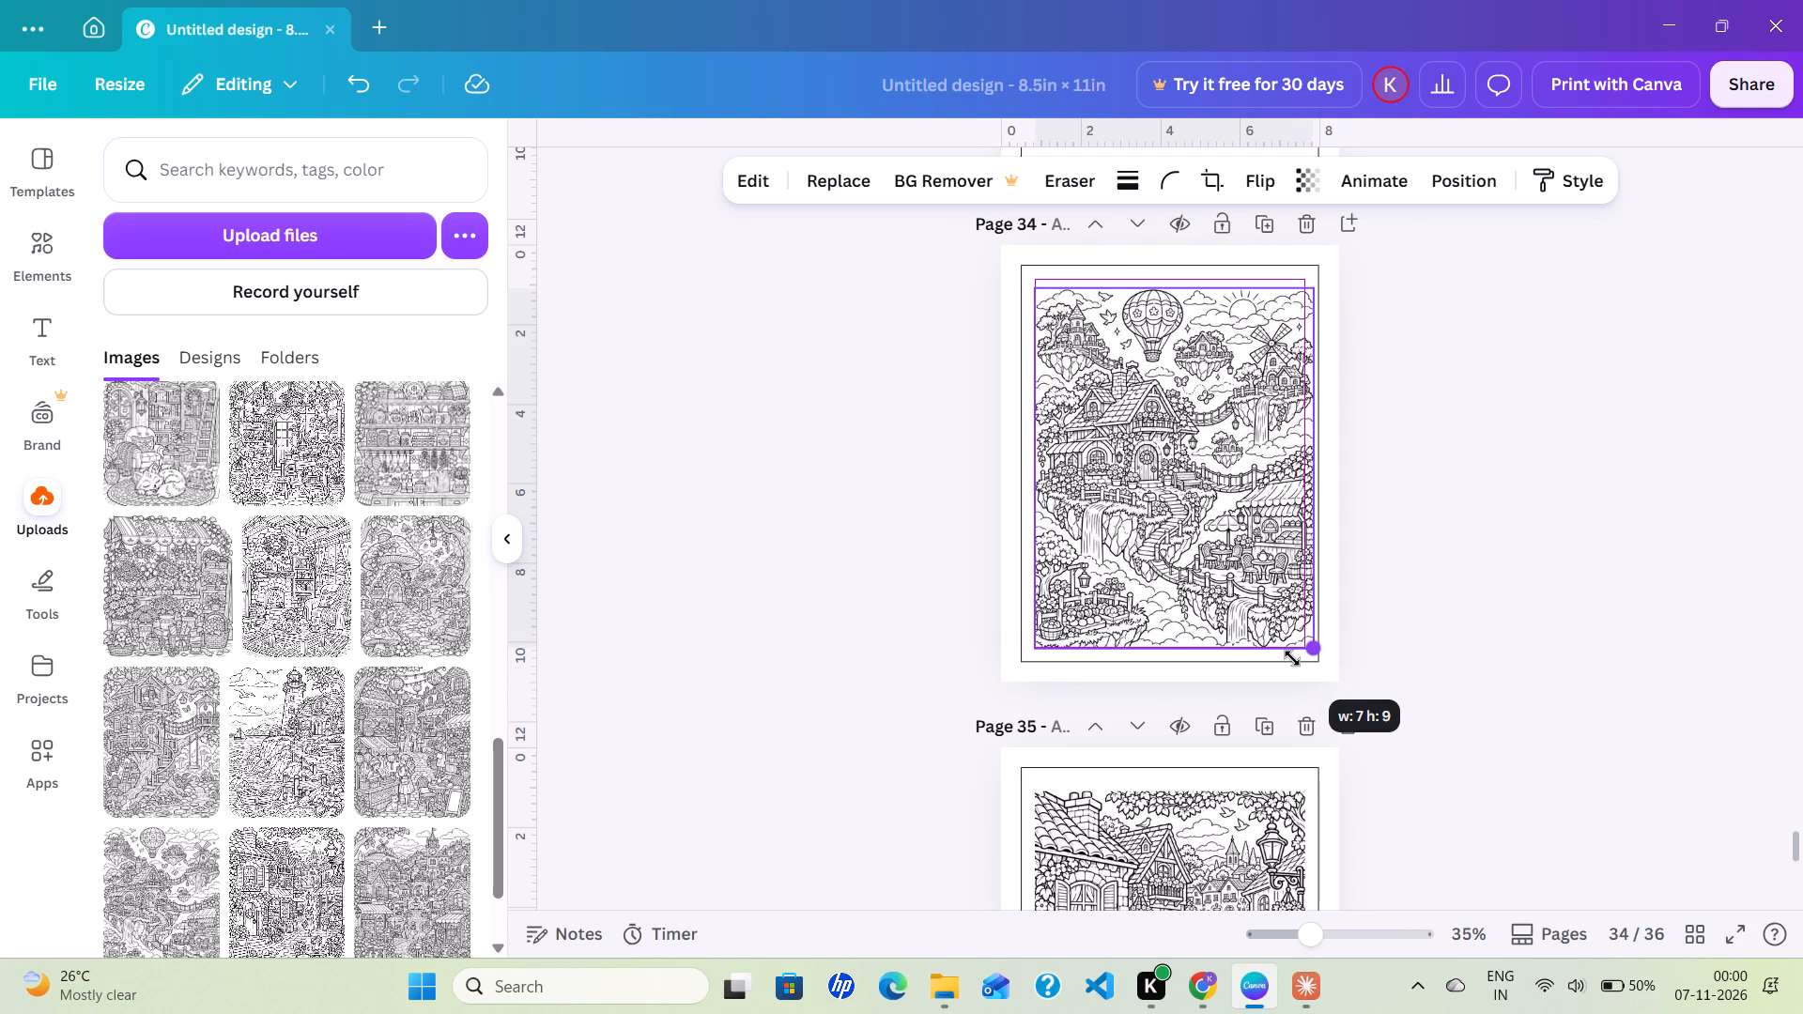
drag(1292, 658, 1277, 655)
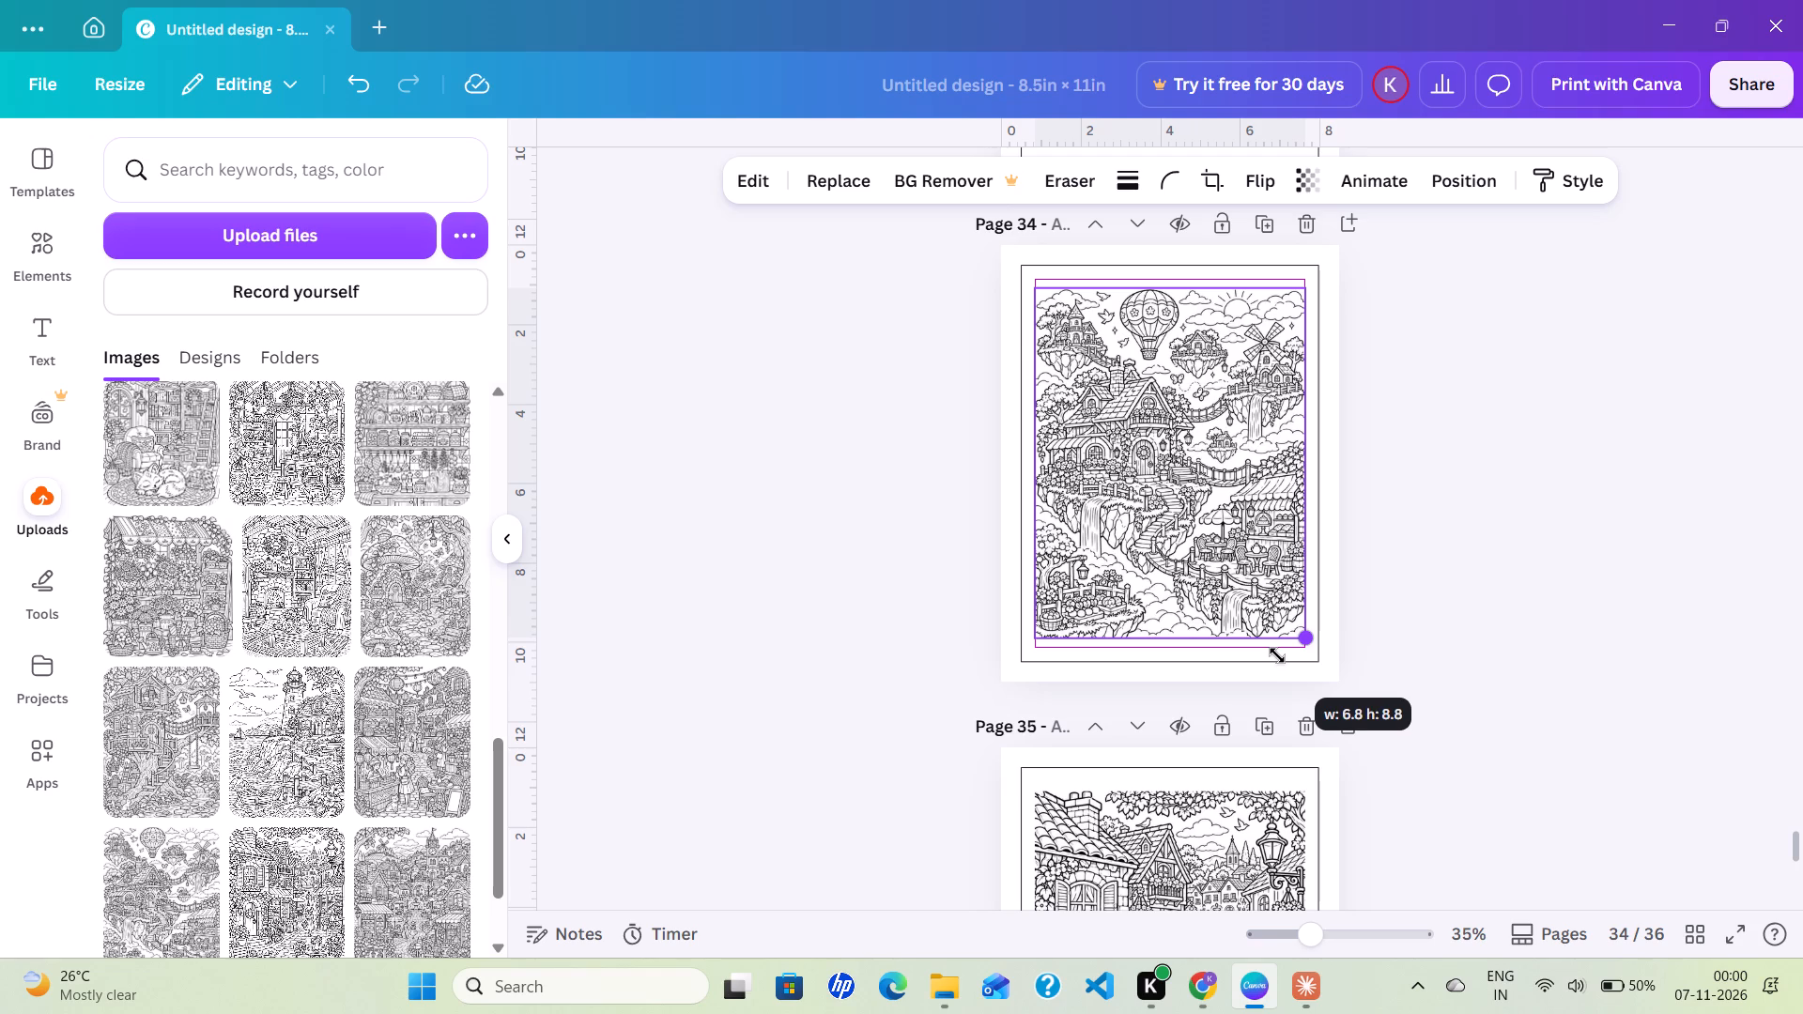
drag(1277, 655, 1287, 663)
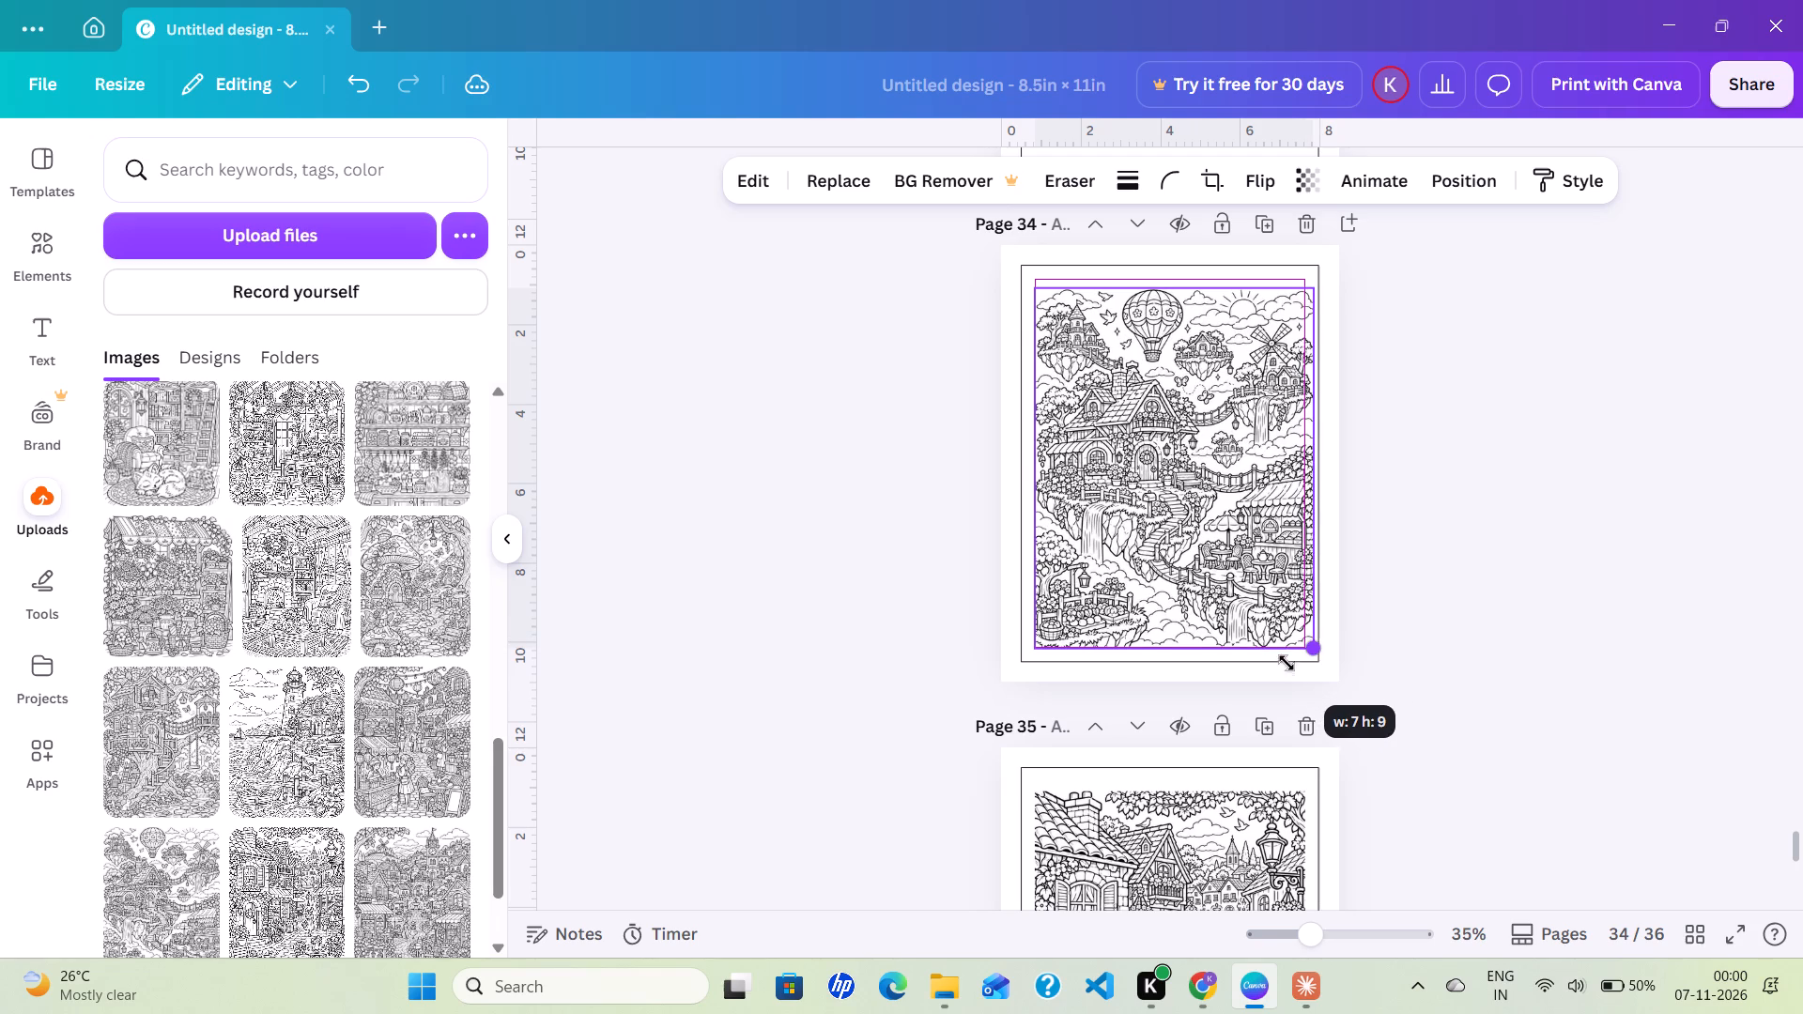
drag(1287, 663, 1233, 583)
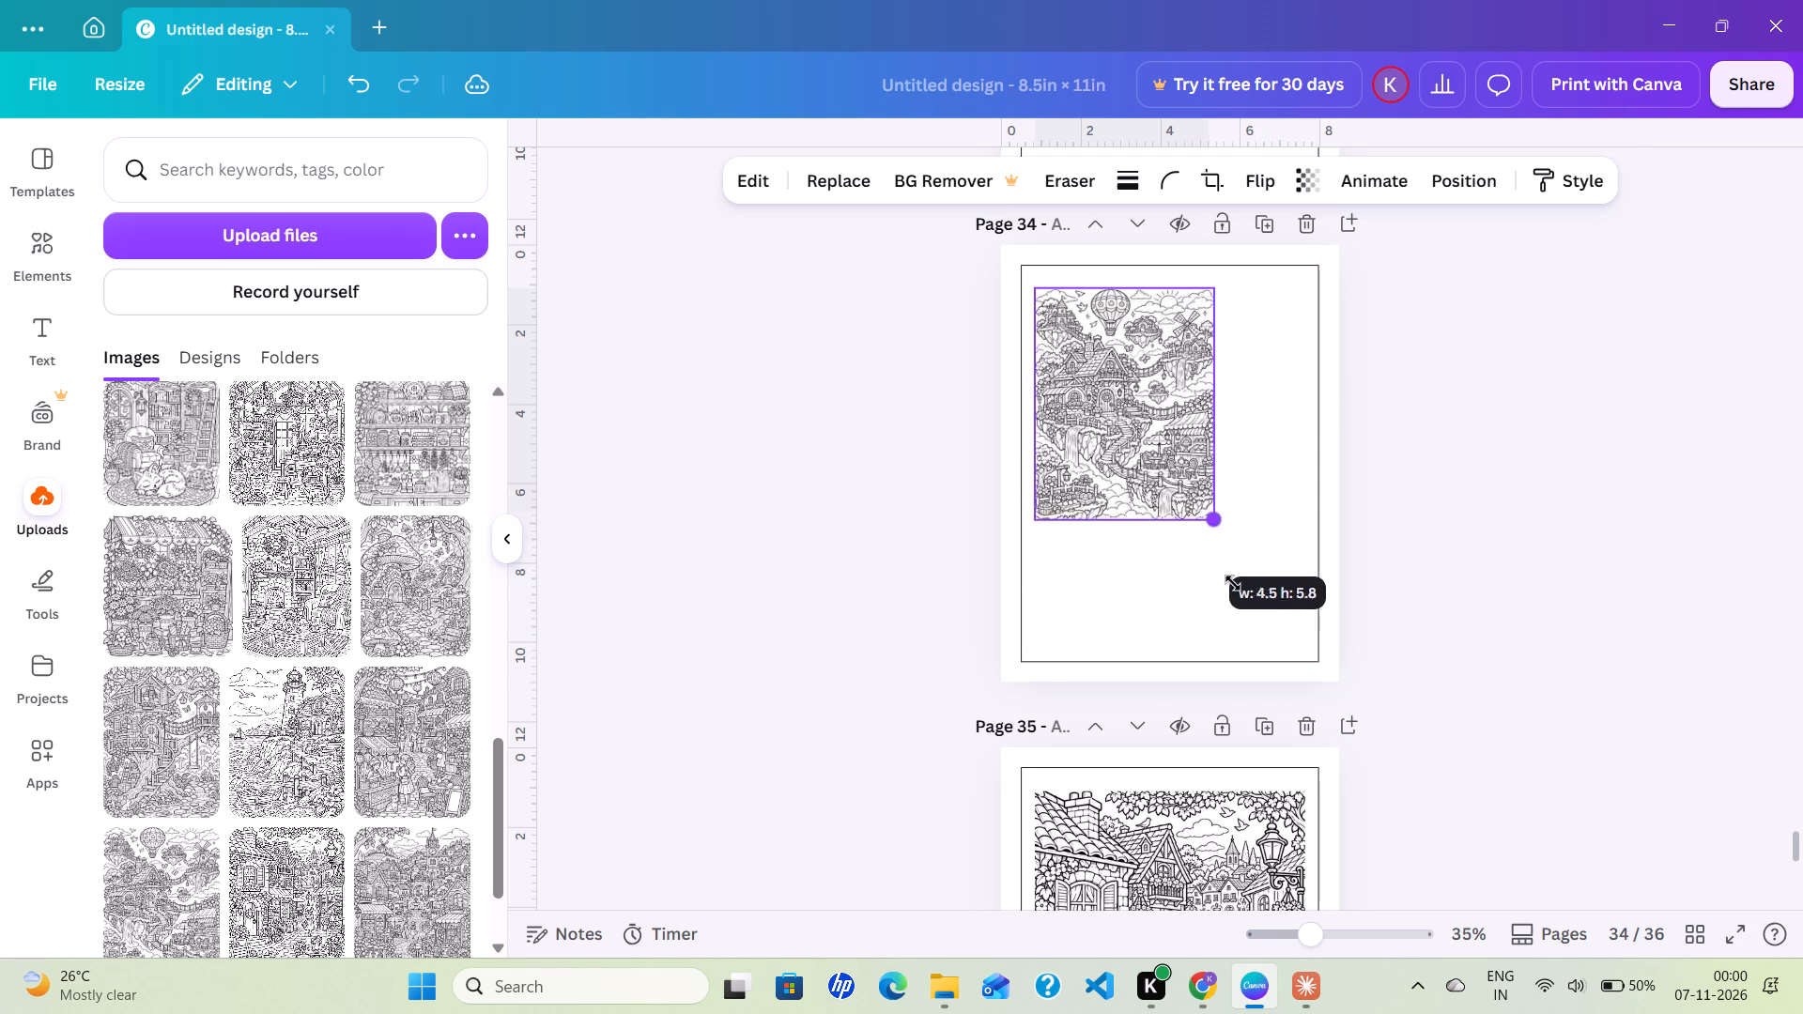
drag(1233, 583, 1284, 647)
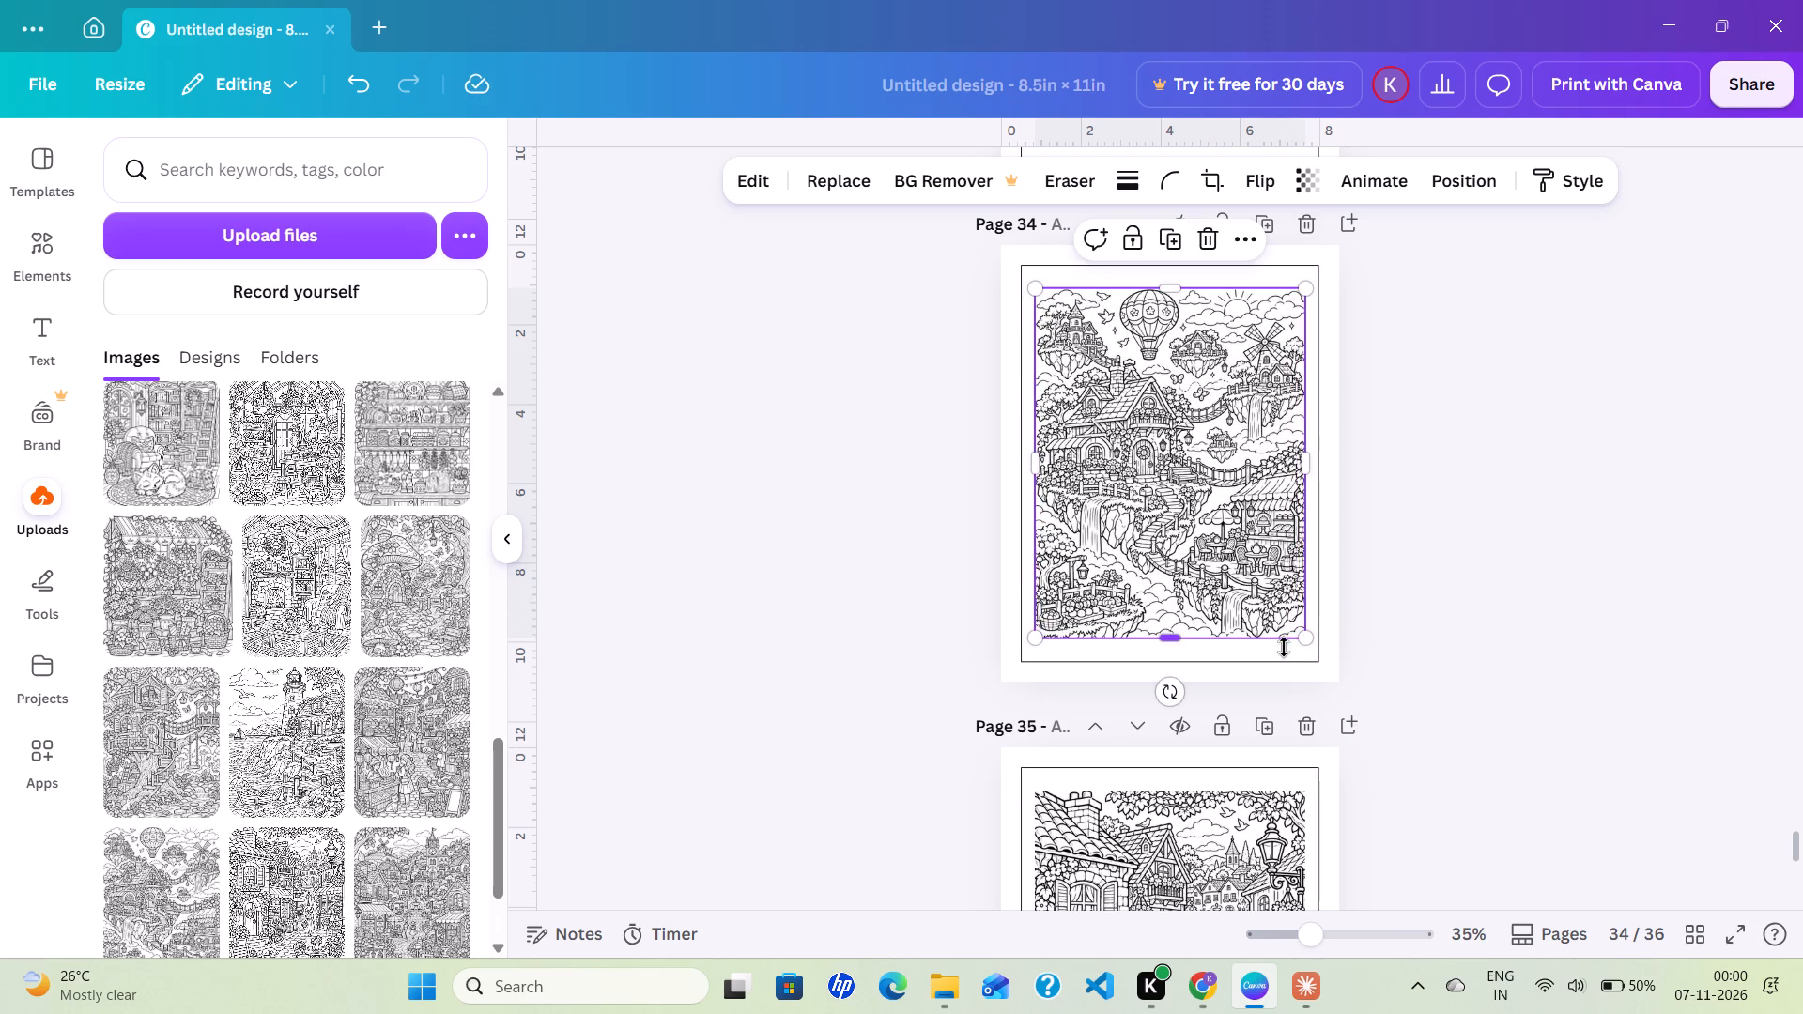
click(1493, 686)
scroll(1493, 686, up, 1)
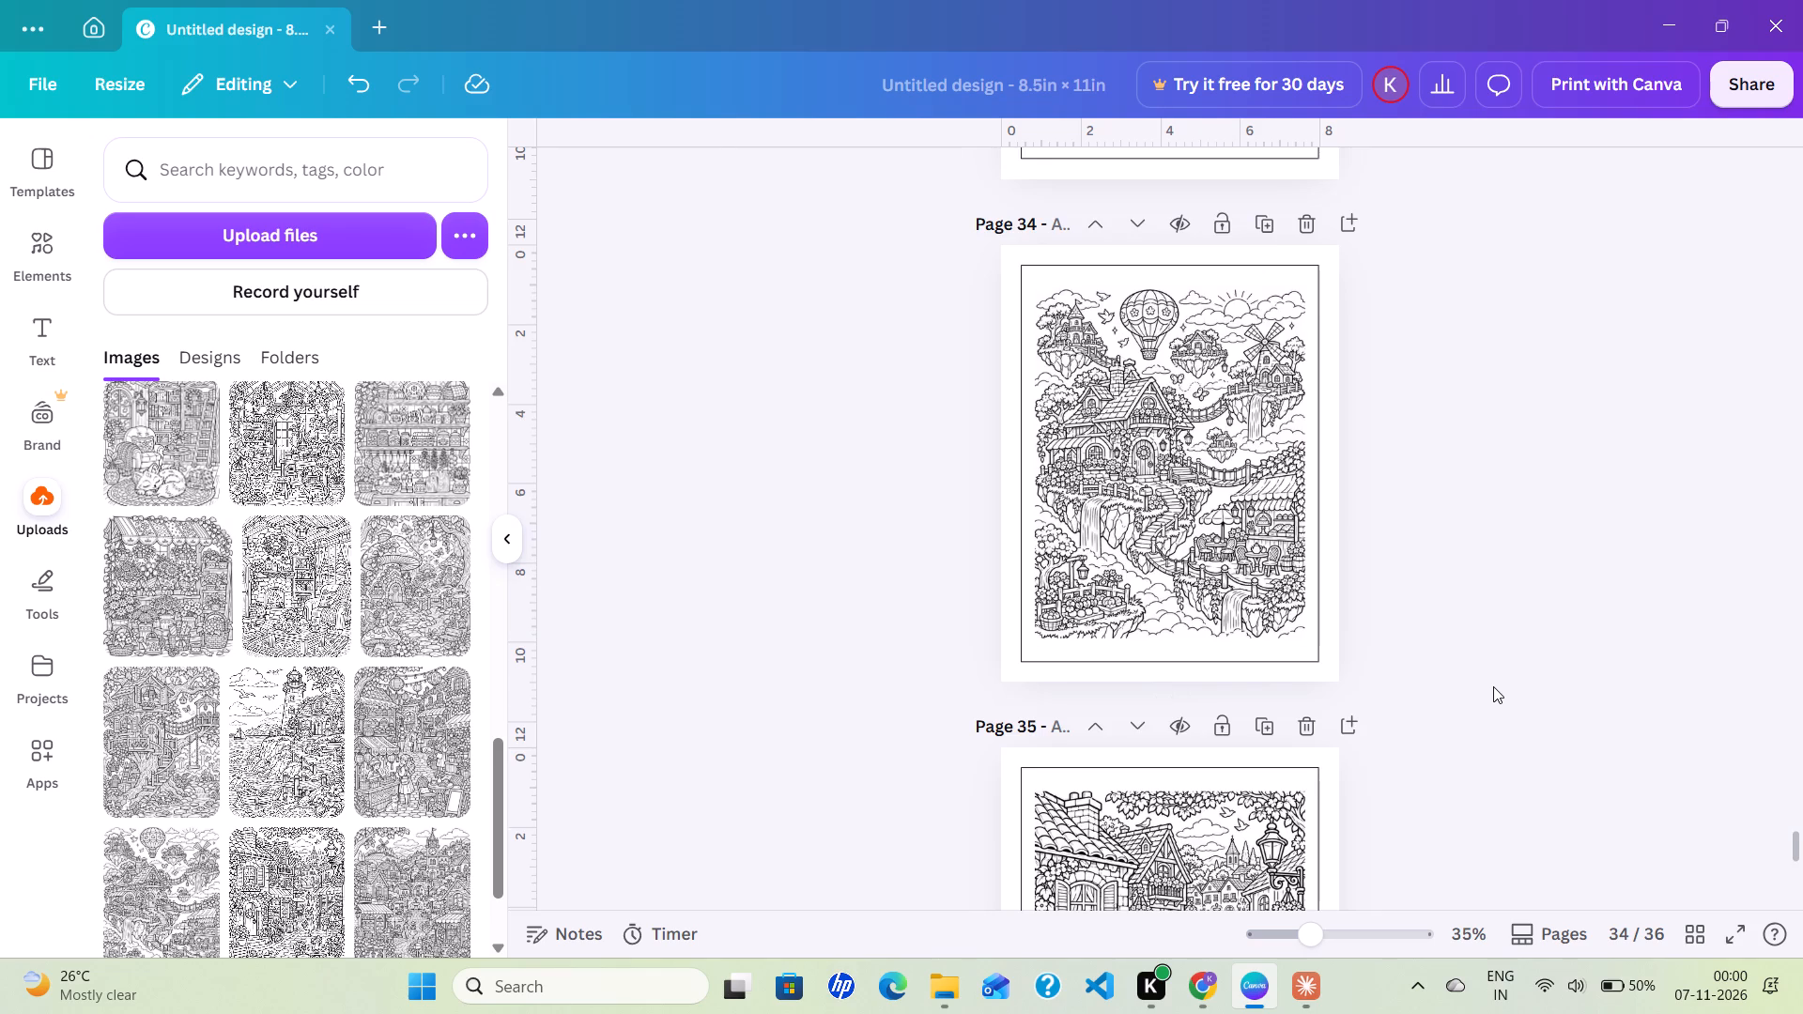
Enlarge the lantern-lit street market illustration on page 33 to about 6.8 × 8.8 in, centred within the guide rectangle.
scroll(1493, 686, up, 1)
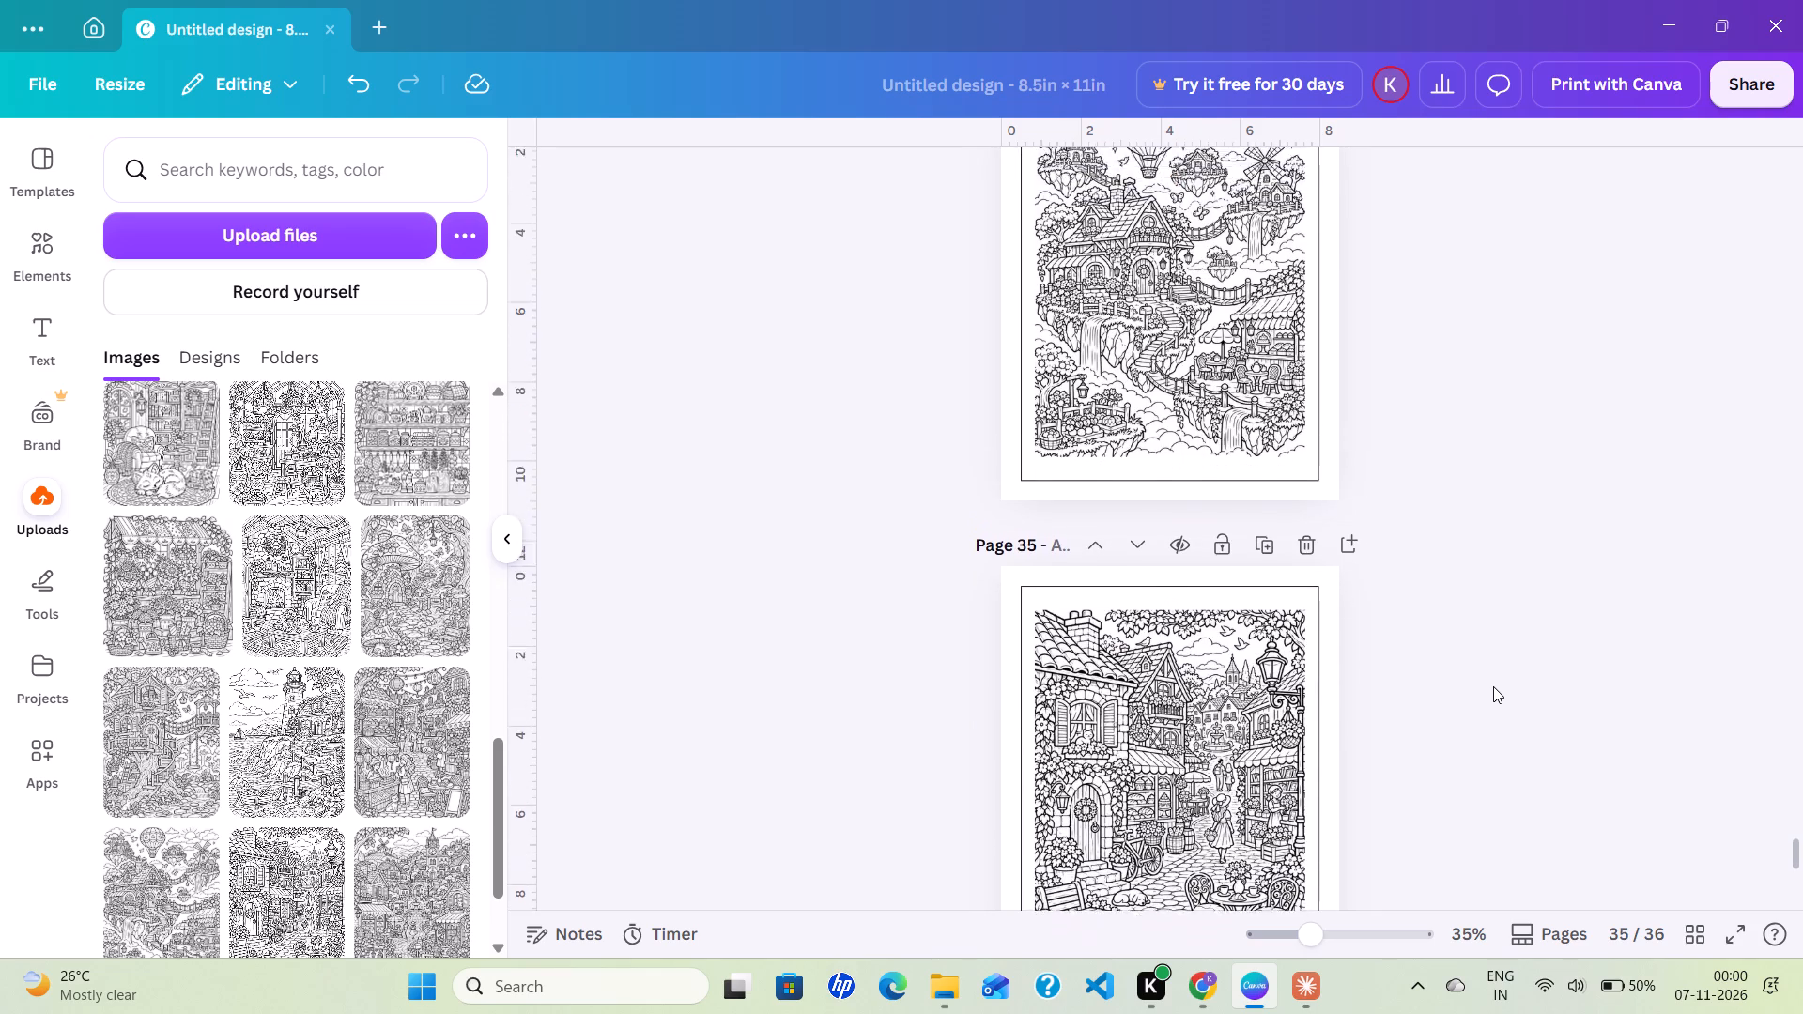
scroll(1493, 686, up, 6)
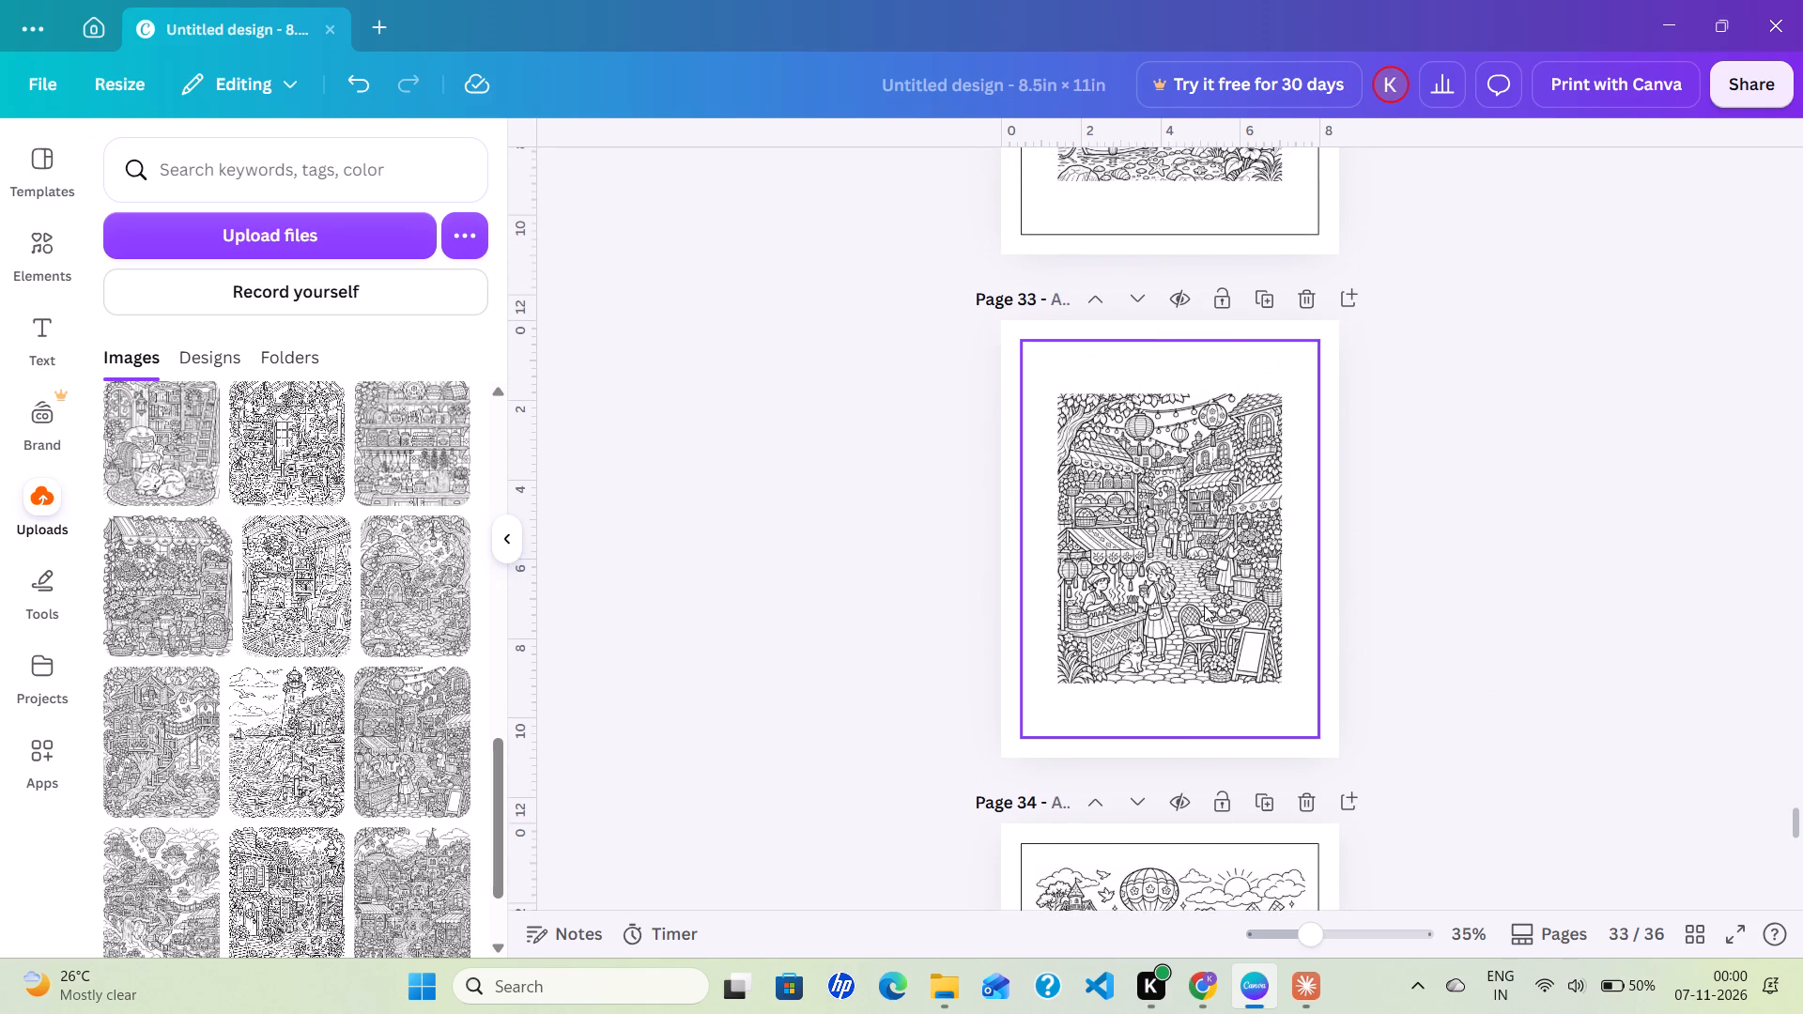
click(1204, 606)
drag(1056, 393, 1040, 370)
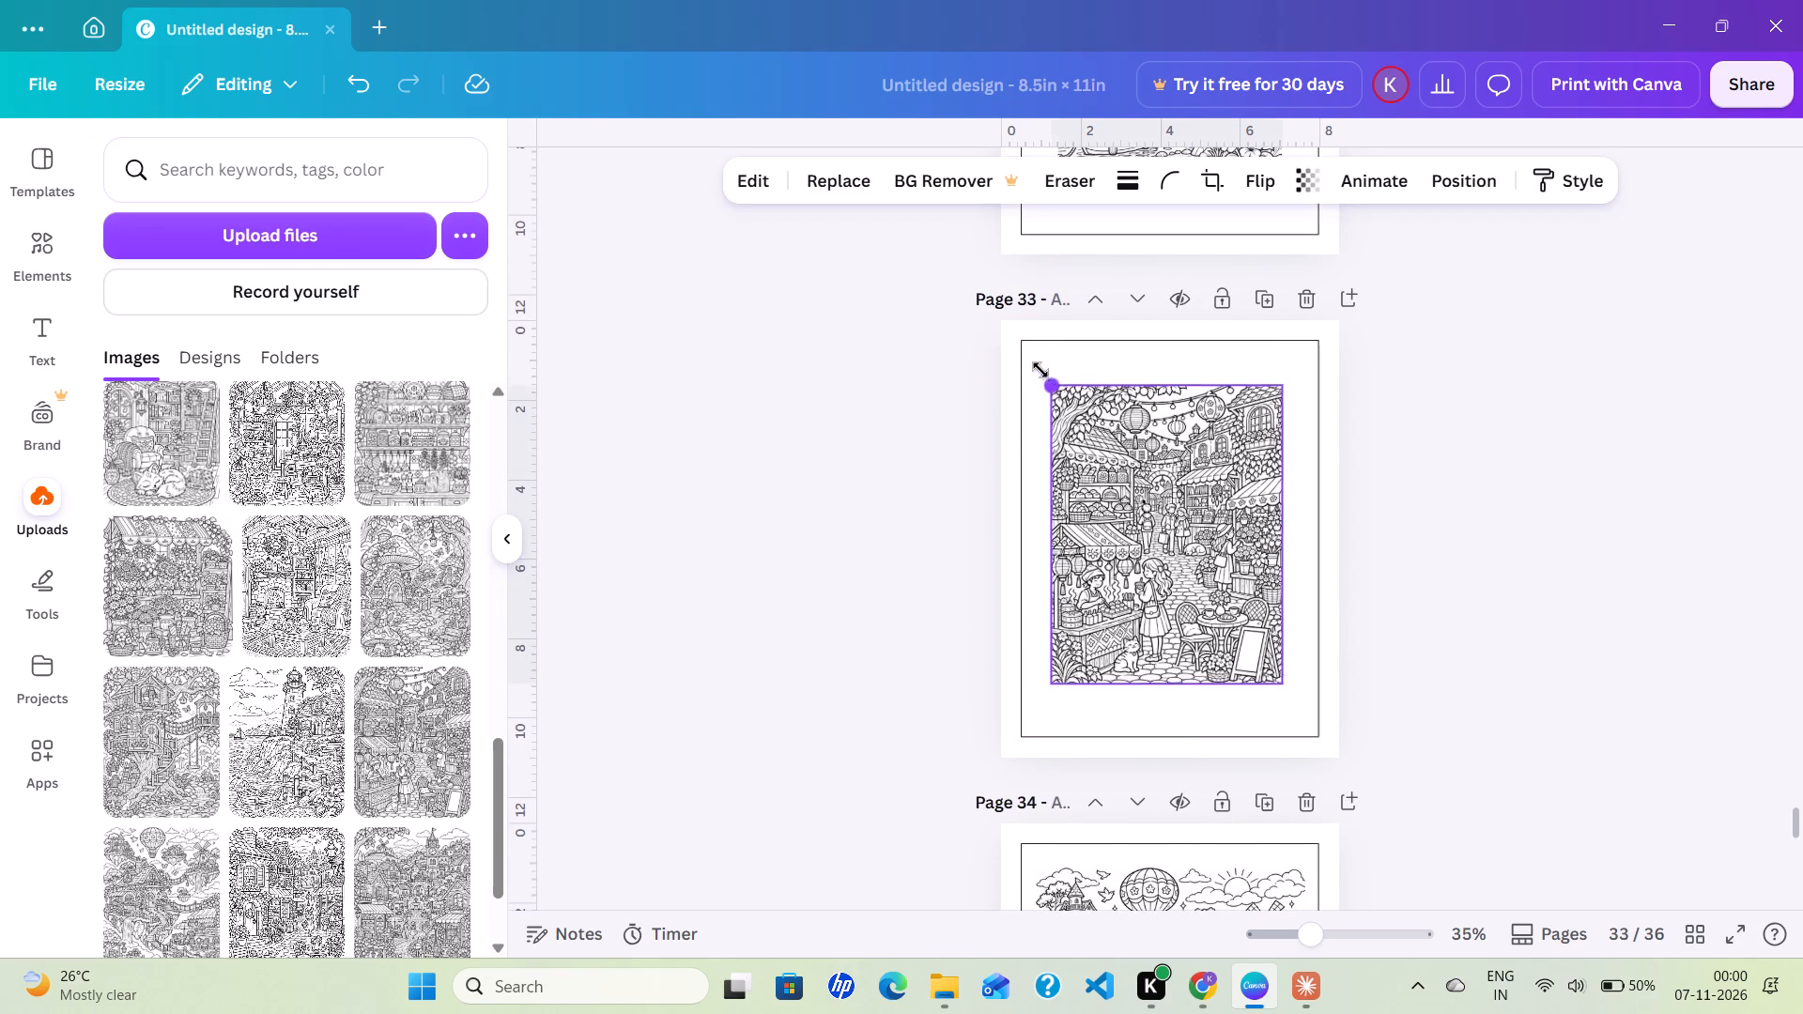
drag(1040, 370, 1034, 359)
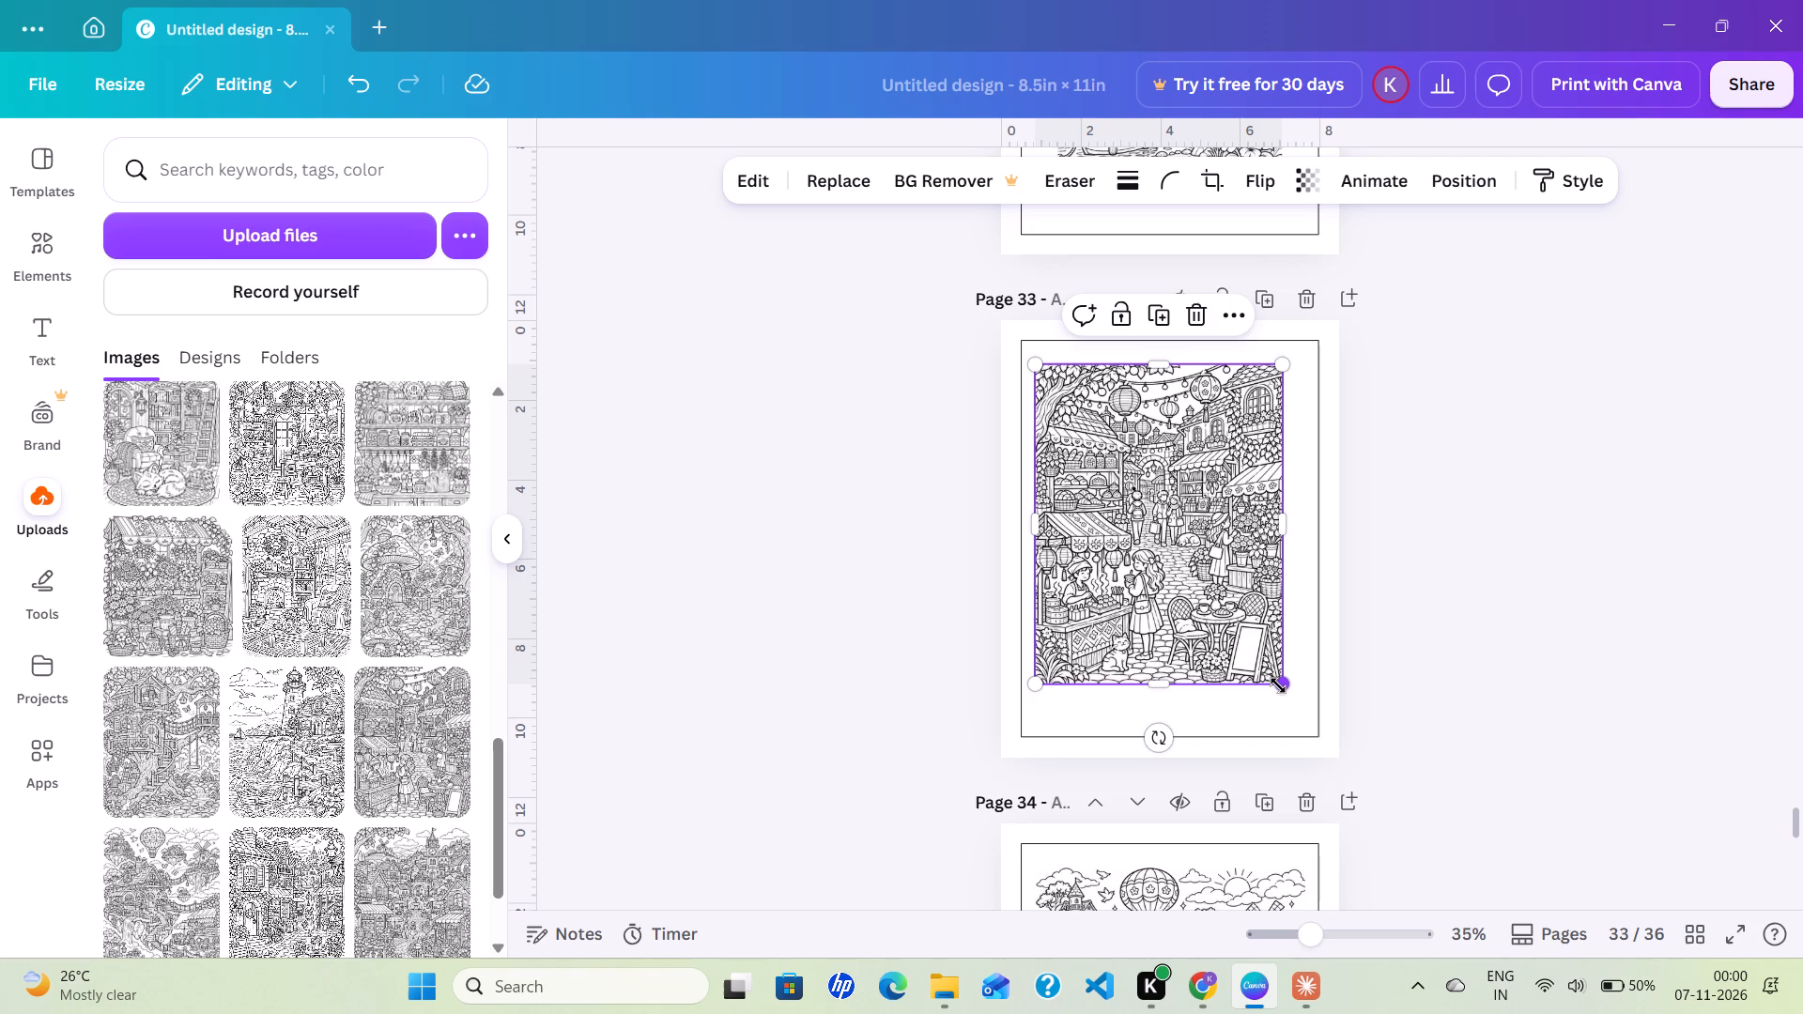
drag(1278, 685, 1299, 722)
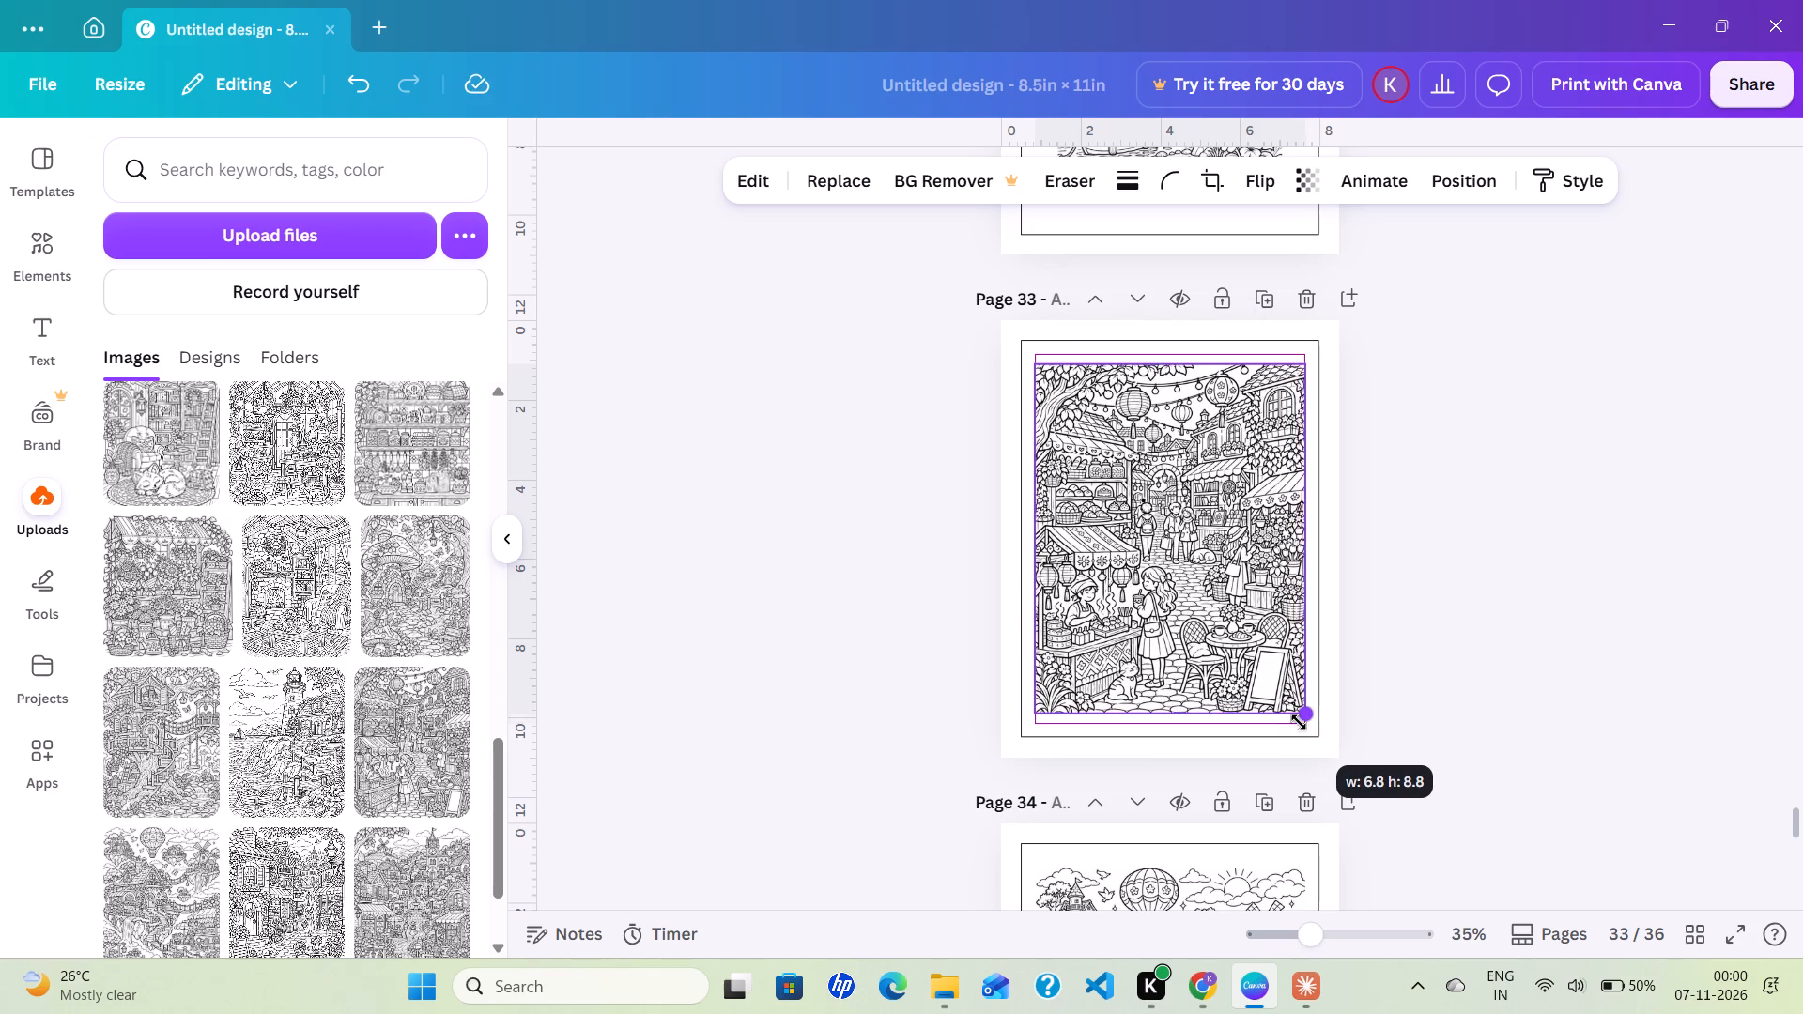
drag(1299, 722, 1299, 721)
click(1448, 683)
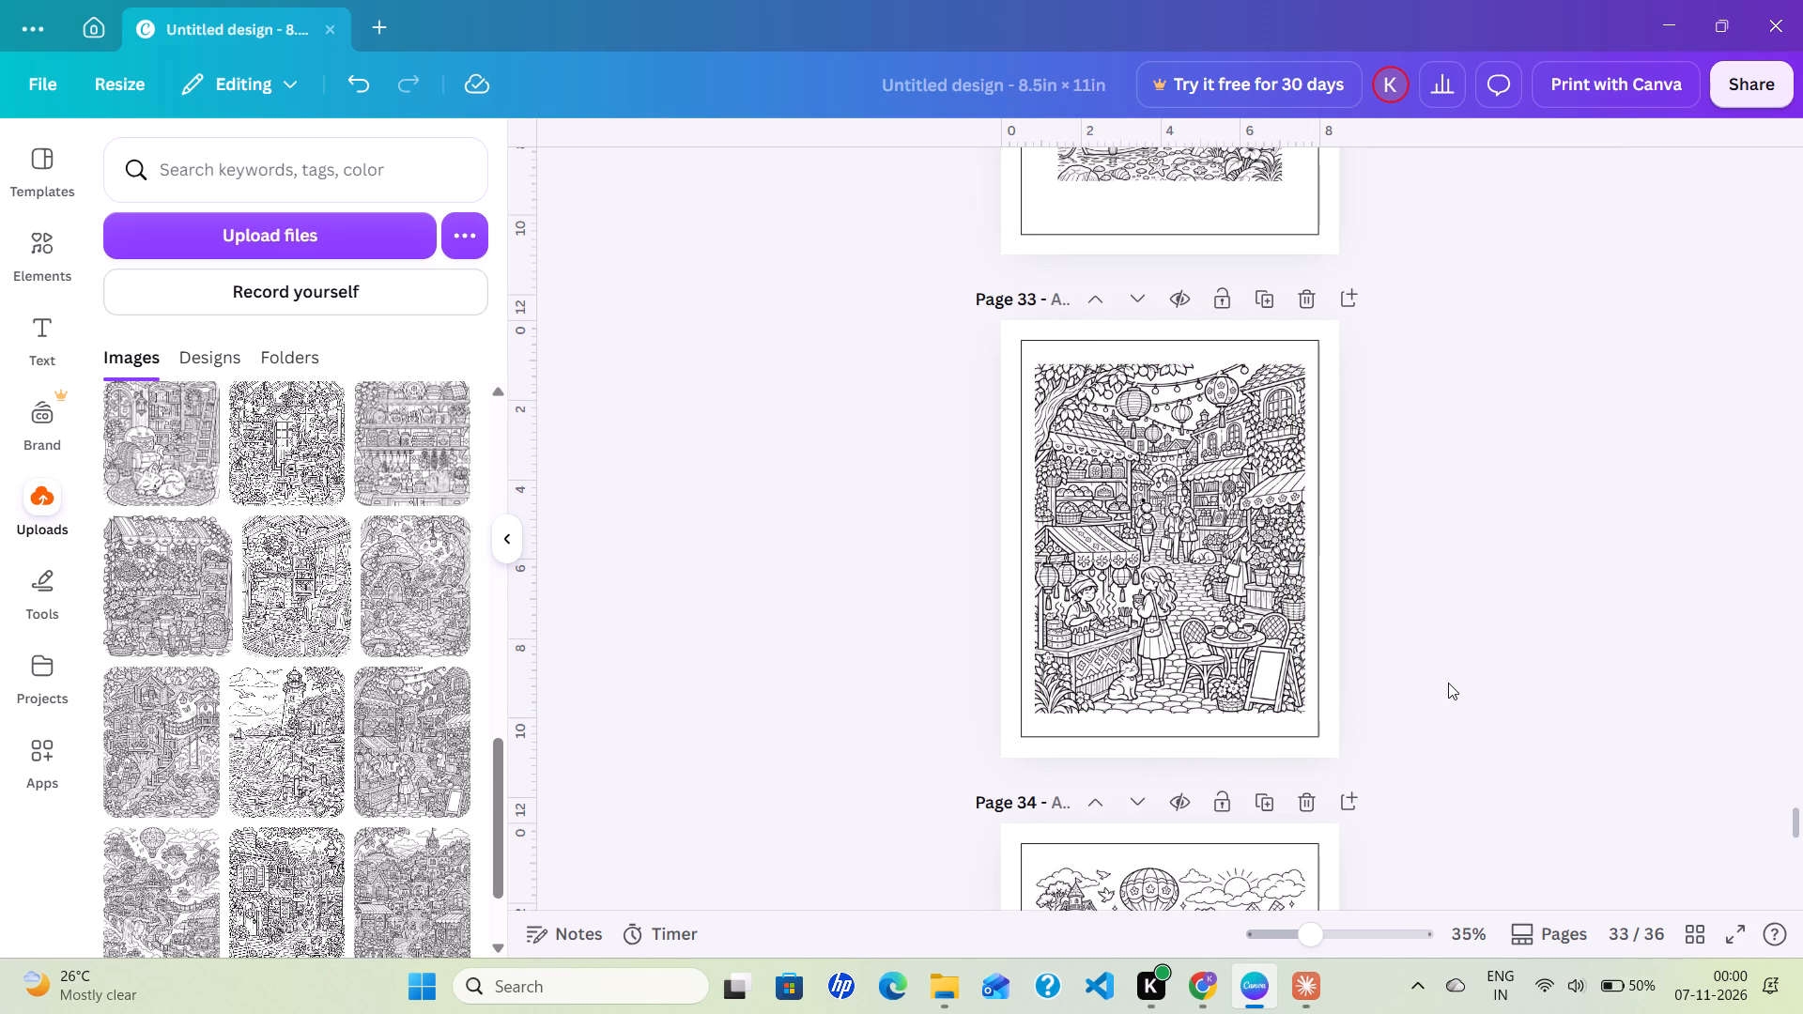
Enlarge the lighthouse illustration on page 32 to nearly fill the guide rectangle, leaving a narrow margin on all sides.
scroll(1448, 683, up, 1)
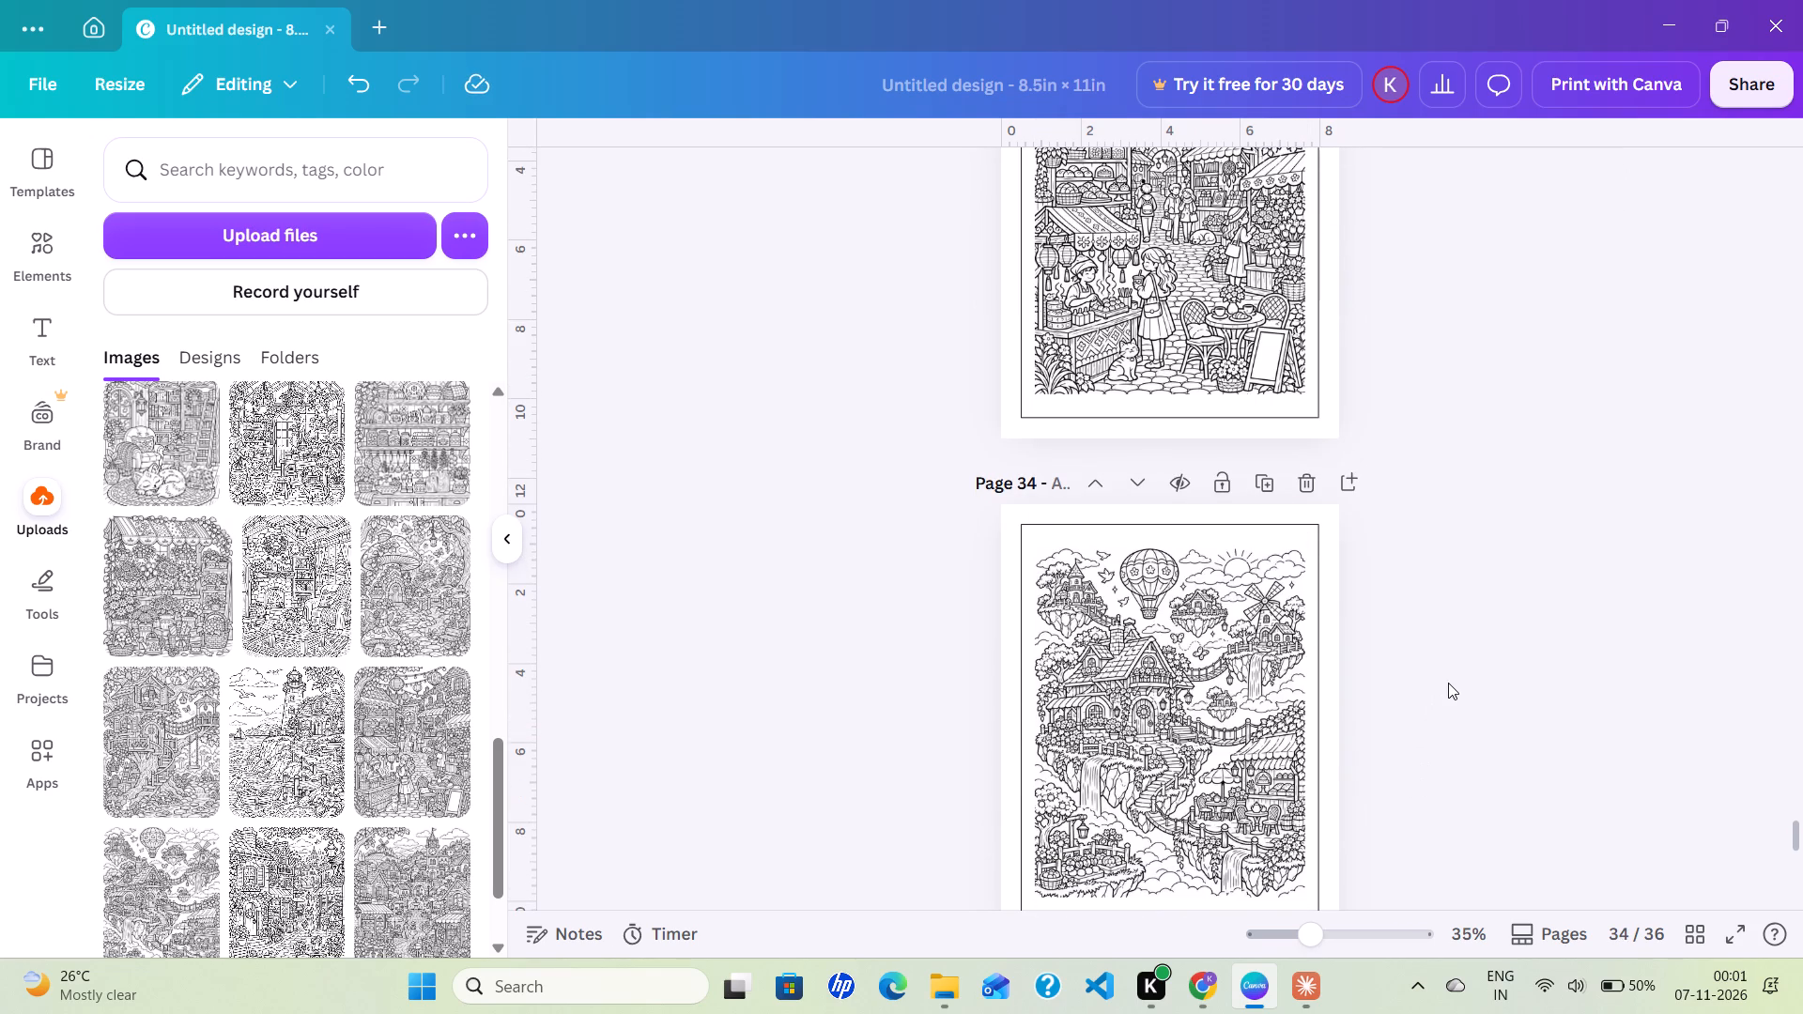
scroll(1448, 683, up, 2)
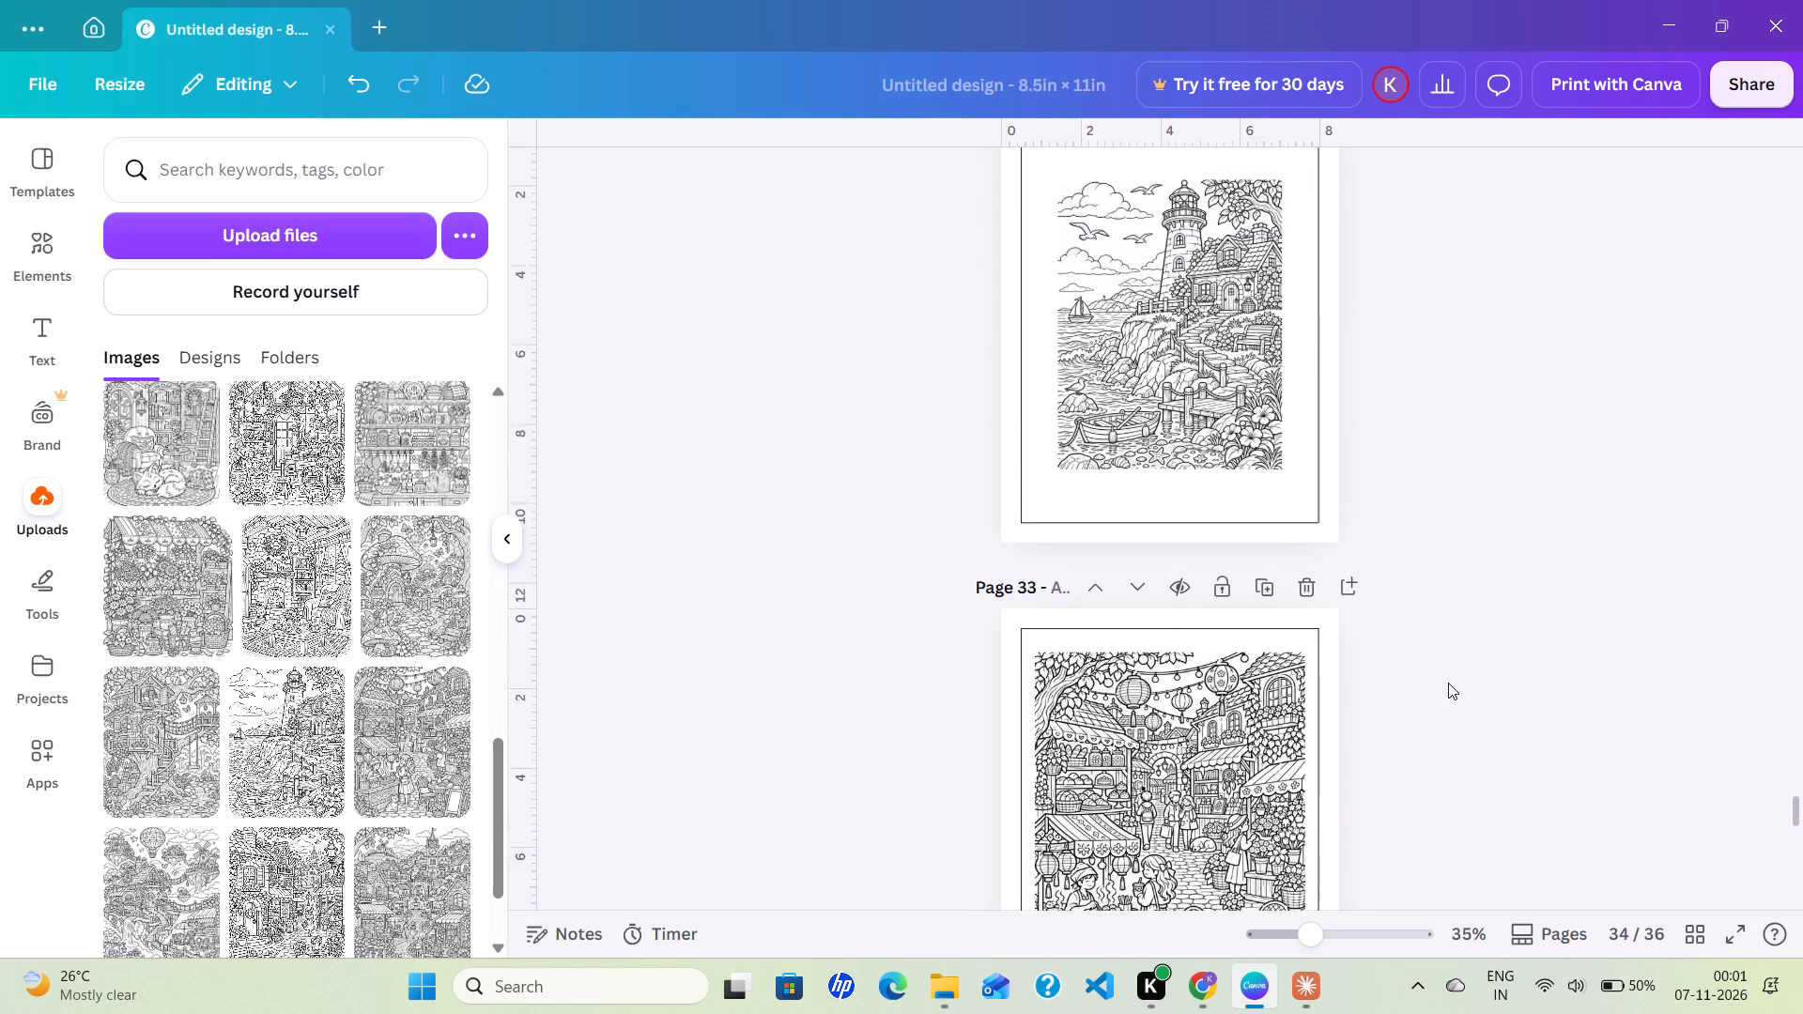
scroll(1448, 683, up, 1)
click(1080, 518)
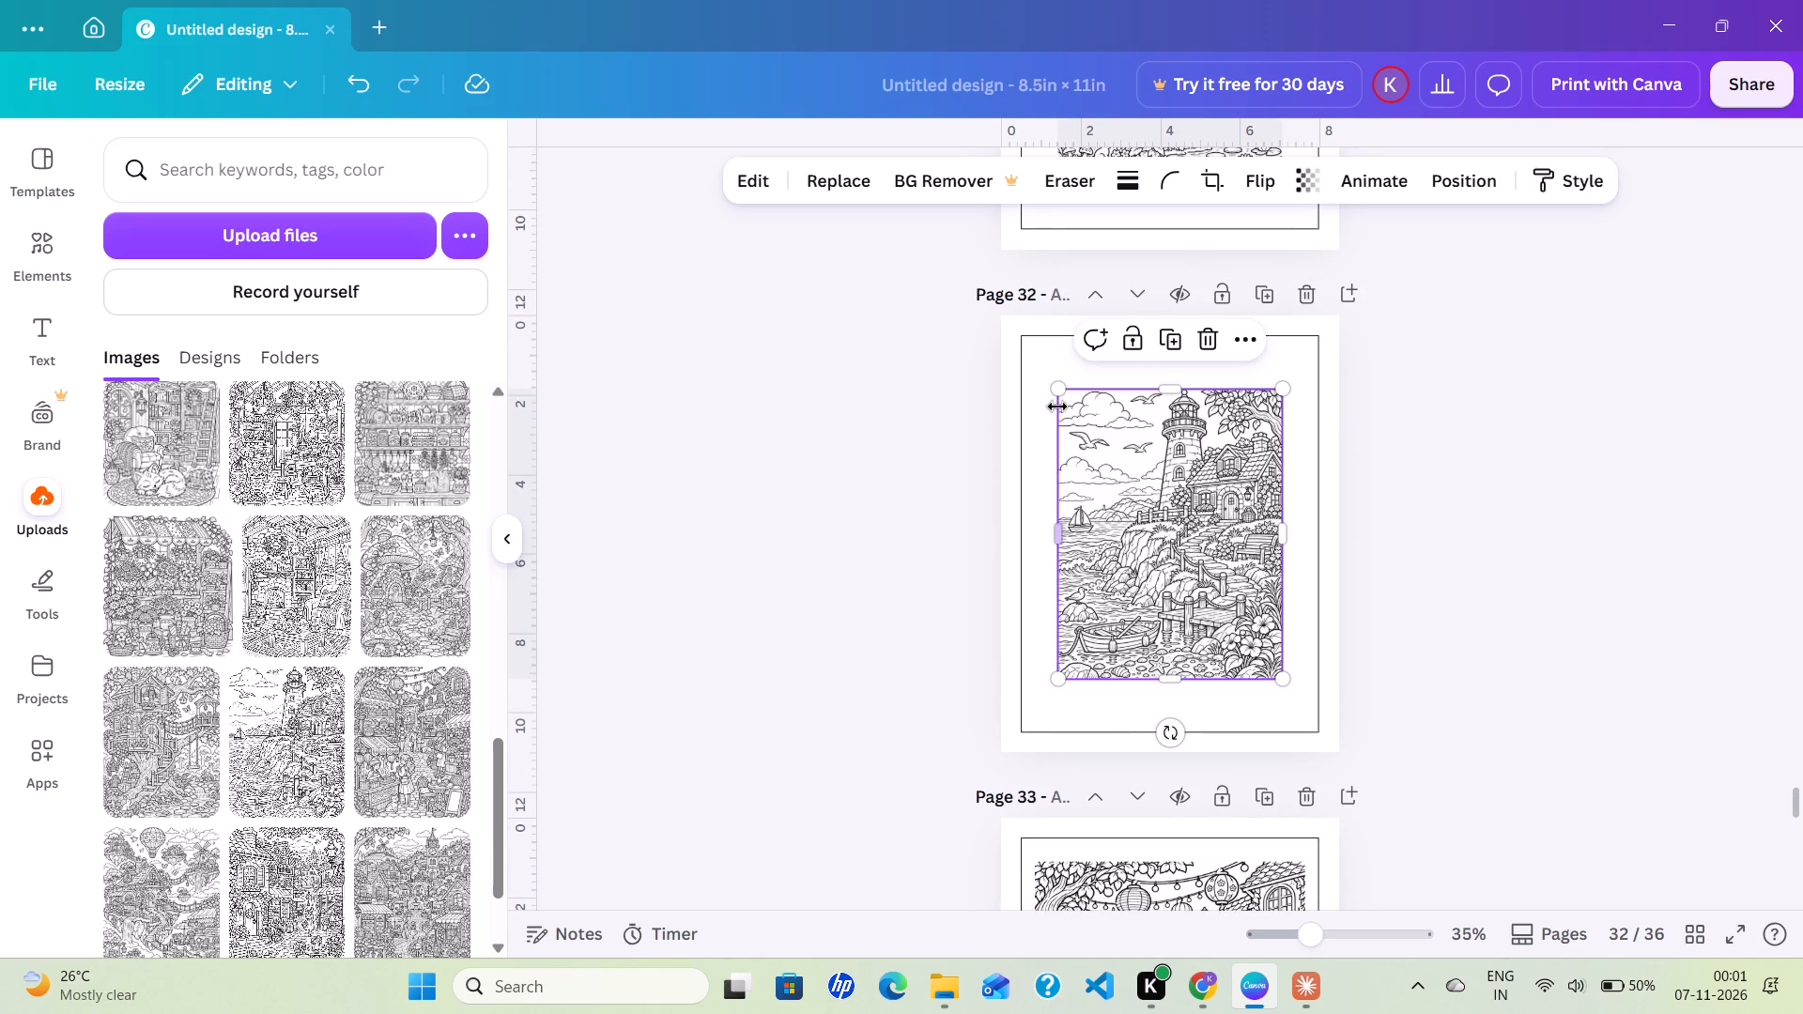
drag(1057, 394, 1037, 364)
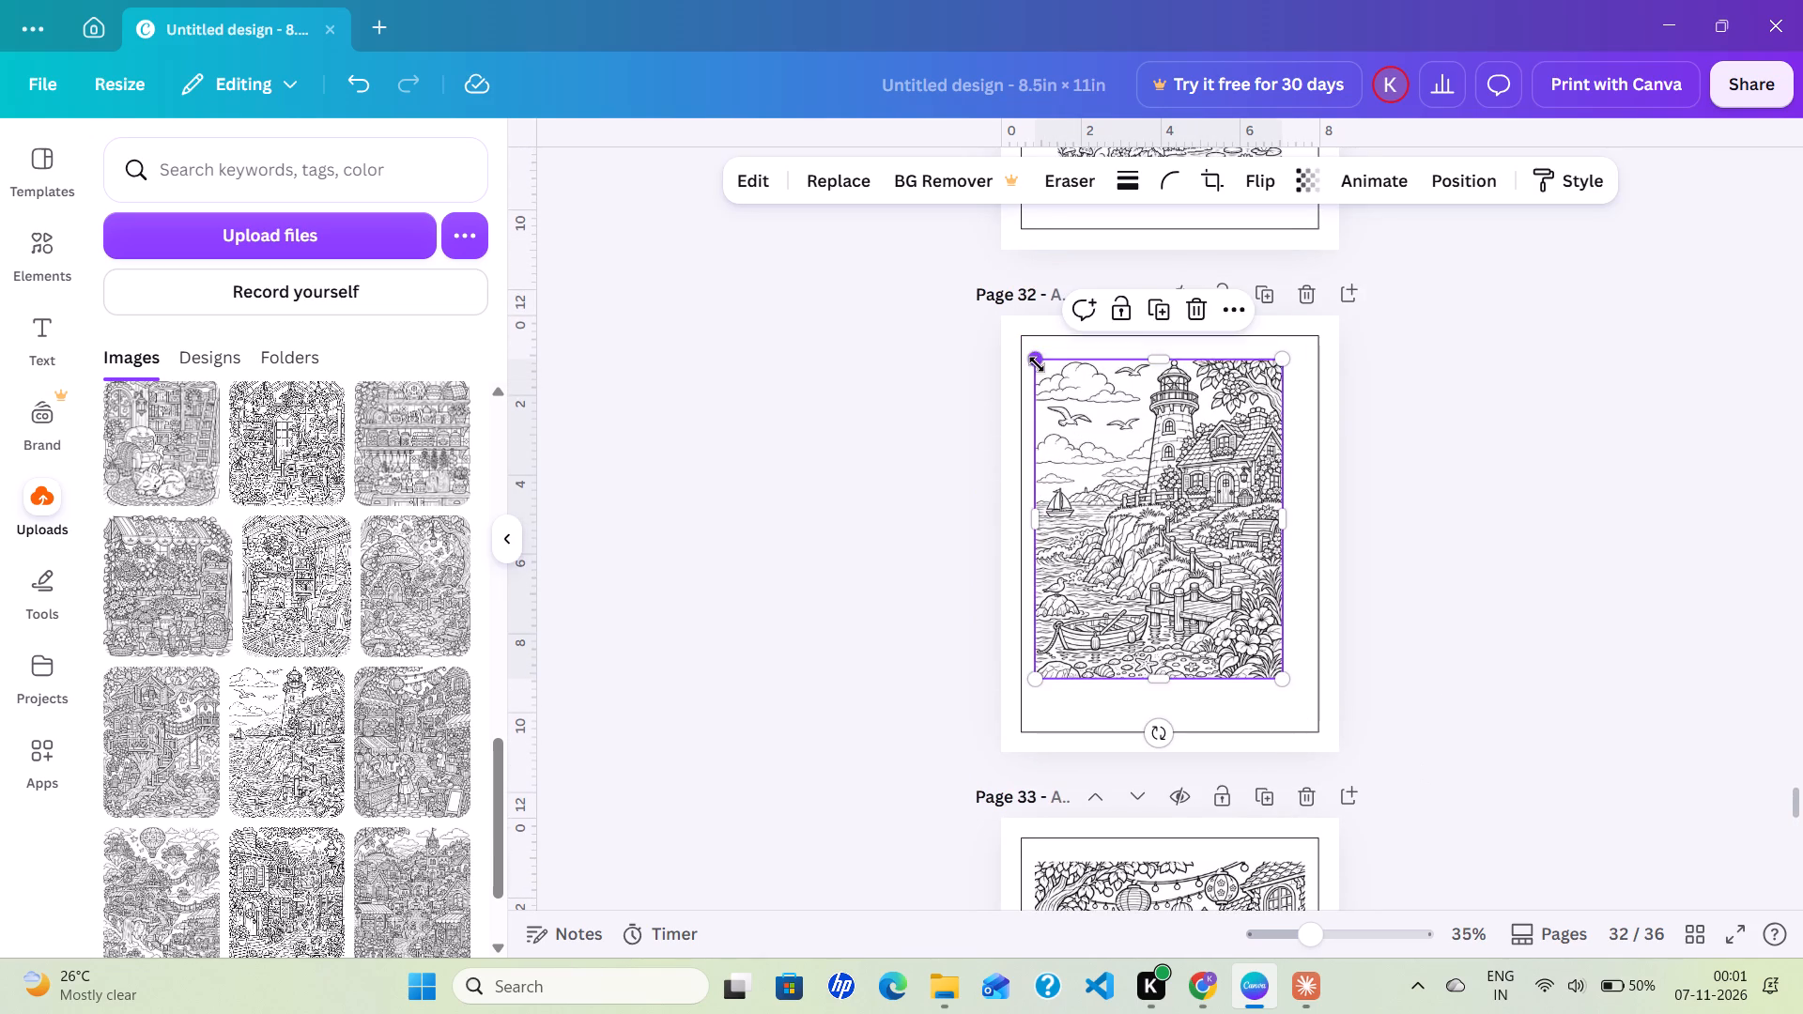
drag(1278, 684, 1295, 715)
click(1467, 515)
Enlarge the treehouse illustration on page 31 to nearly fill the guide rectangle, leaving a narrow margin on all sides.
scroll(1467, 515, up, 4)
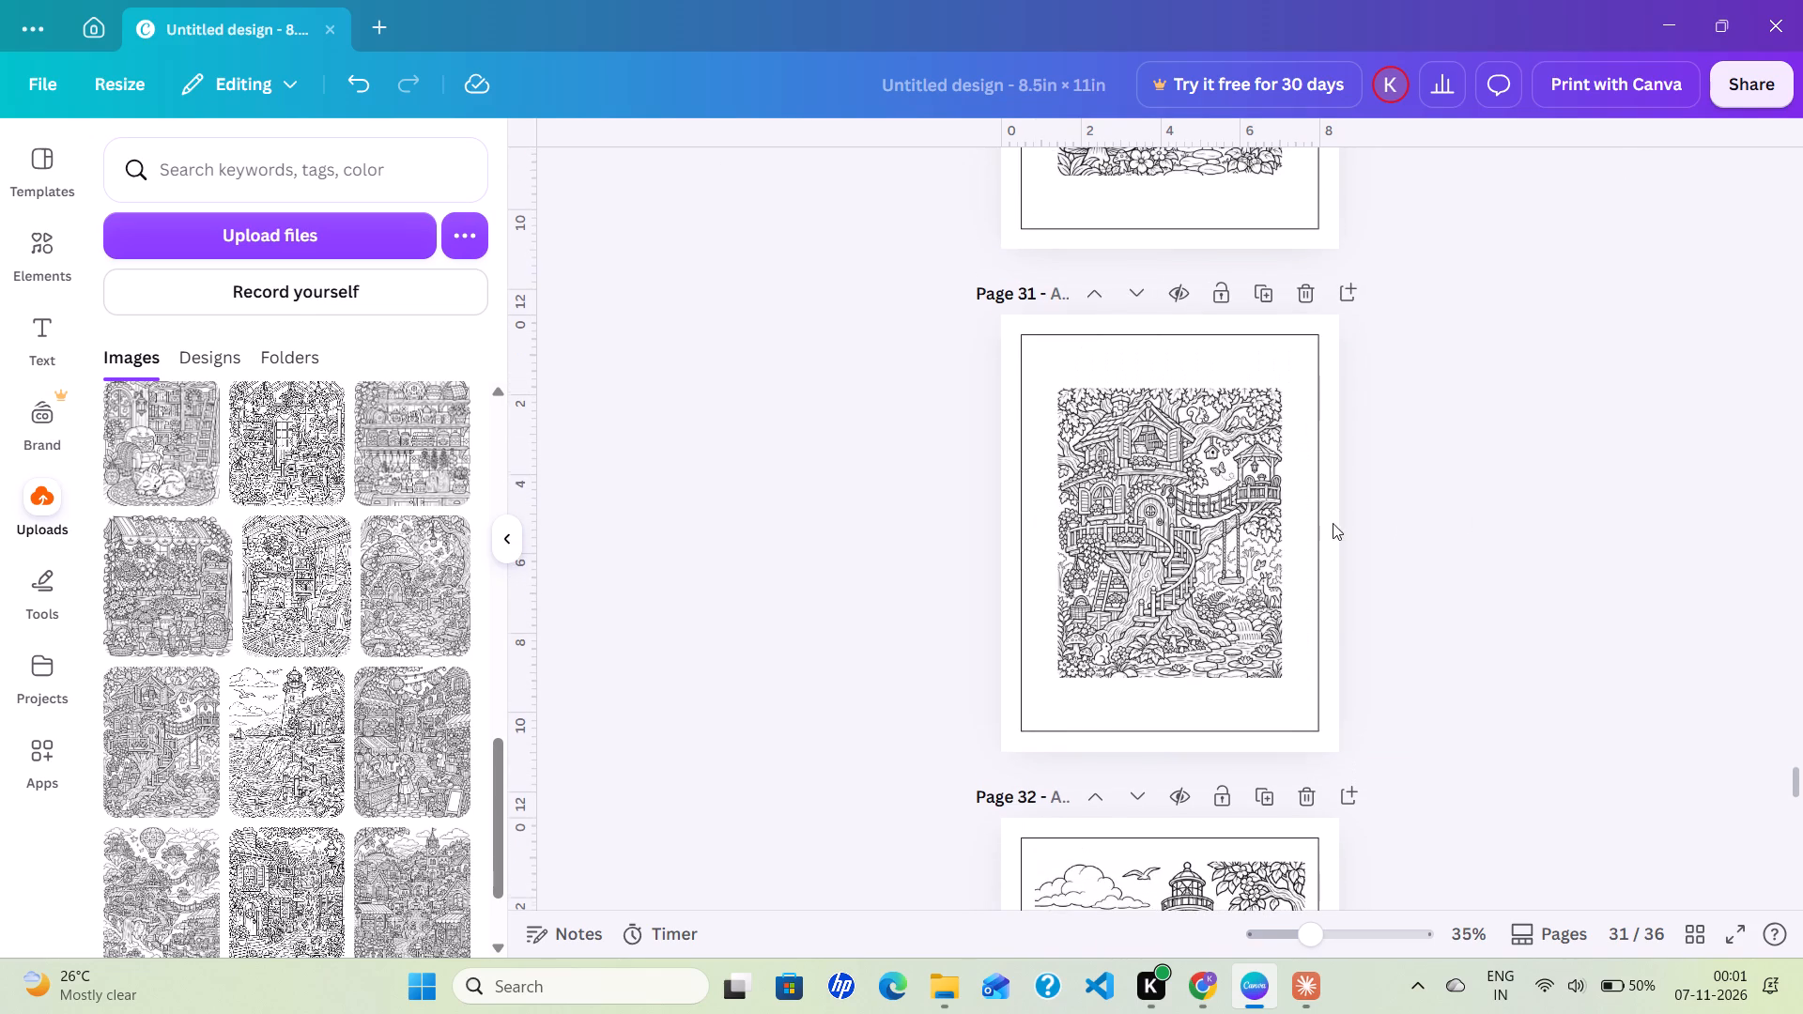
click(1269, 528)
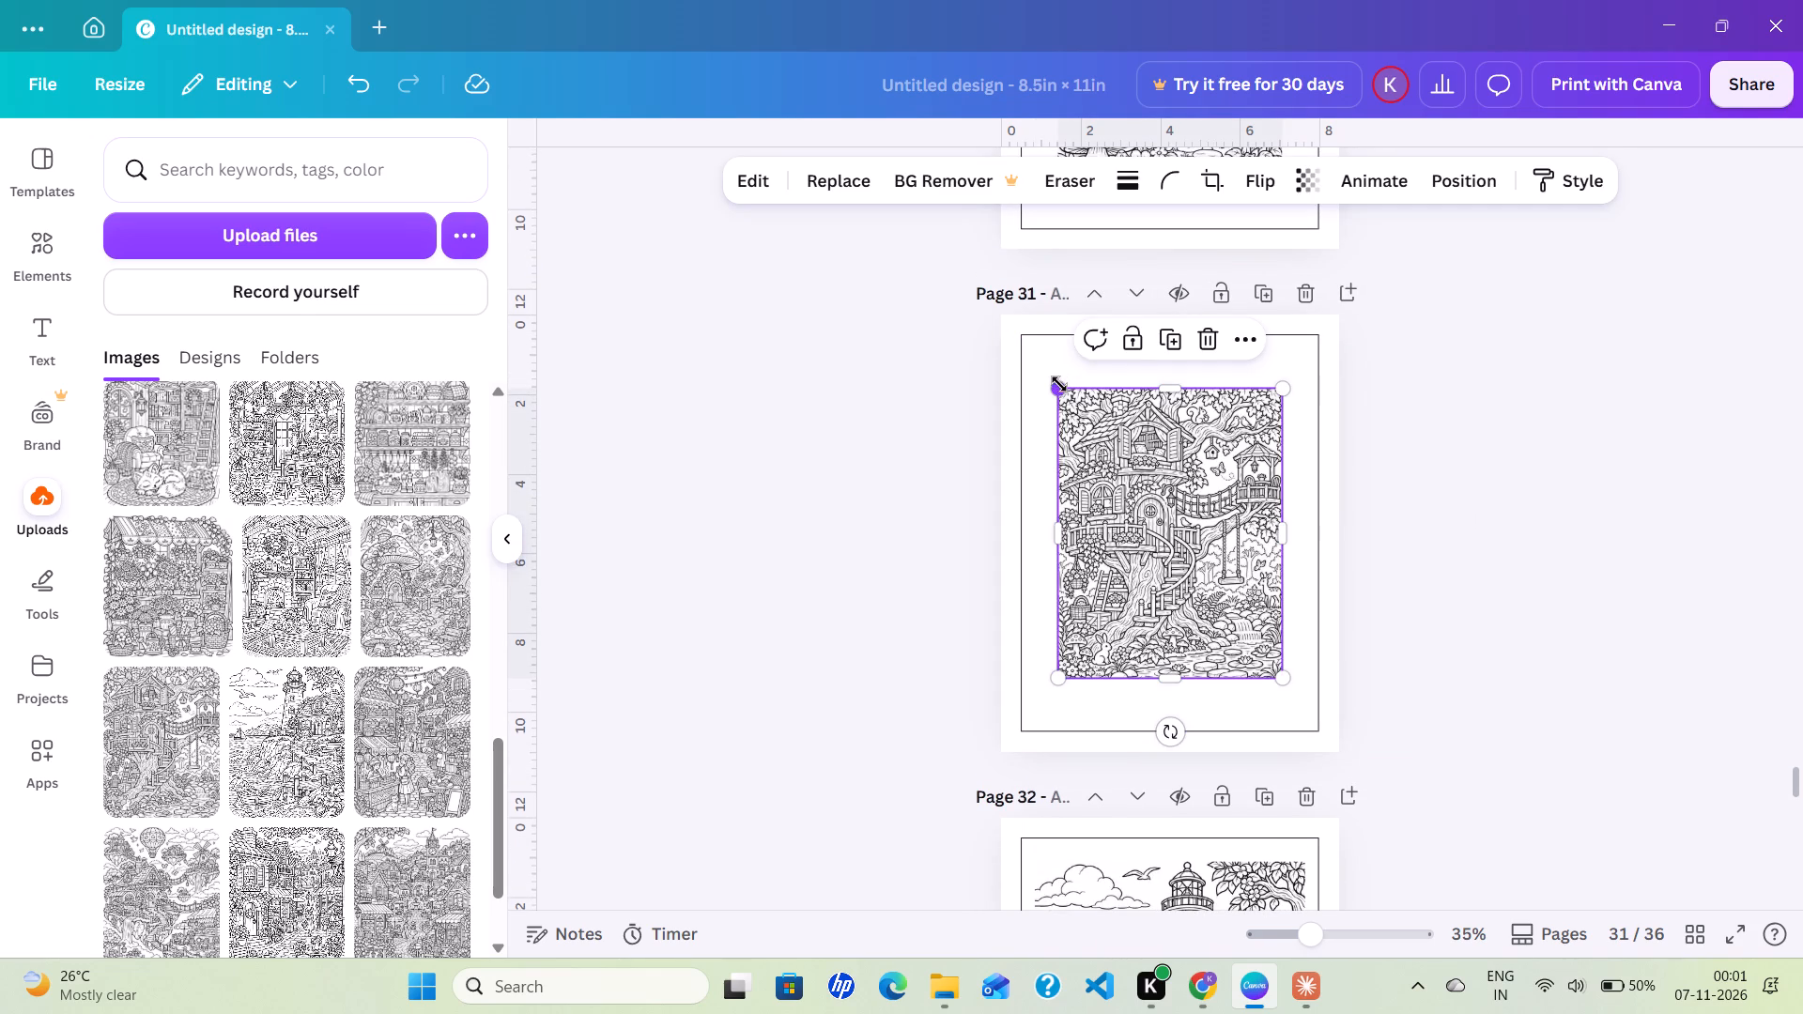
drag(1059, 384, 1035, 361)
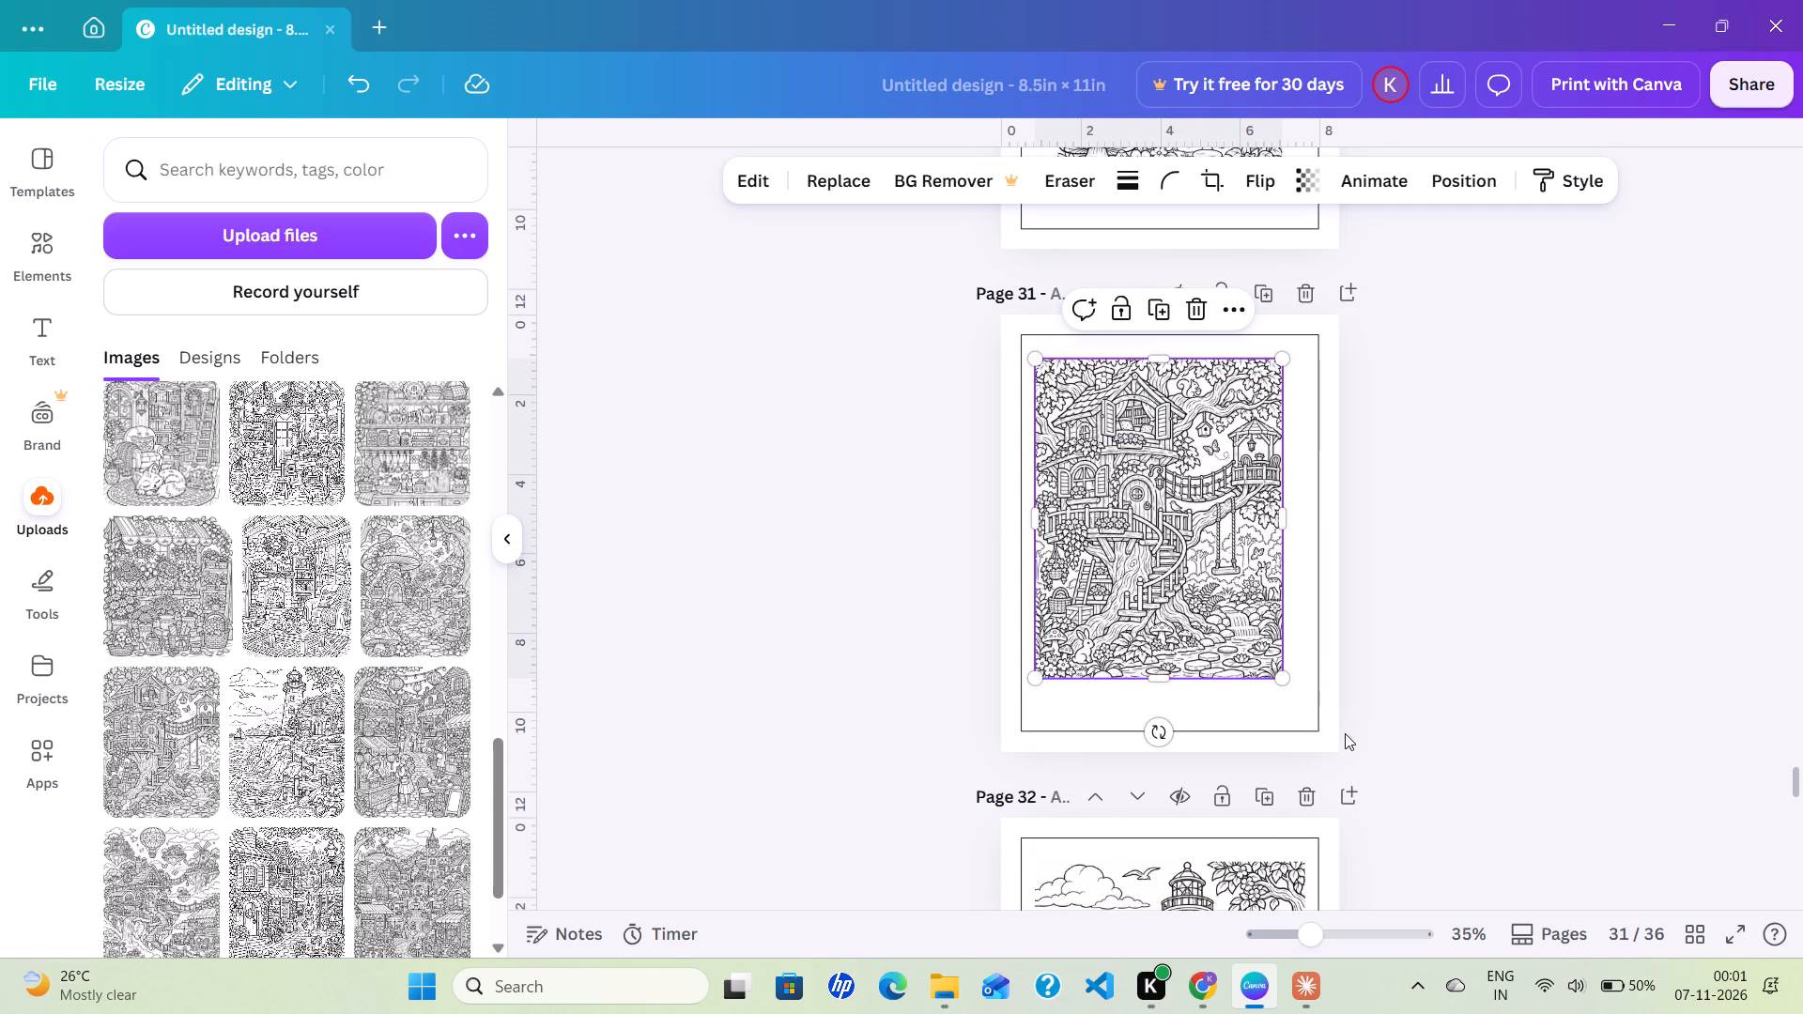
drag(1280, 677, 1298, 705)
click(1451, 574)
Enlarge the mushroom house illustration on page 30 to nearly fill the guide rectangle, leaving a narrow margin on all sides.
scroll(1451, 574, up, 2)
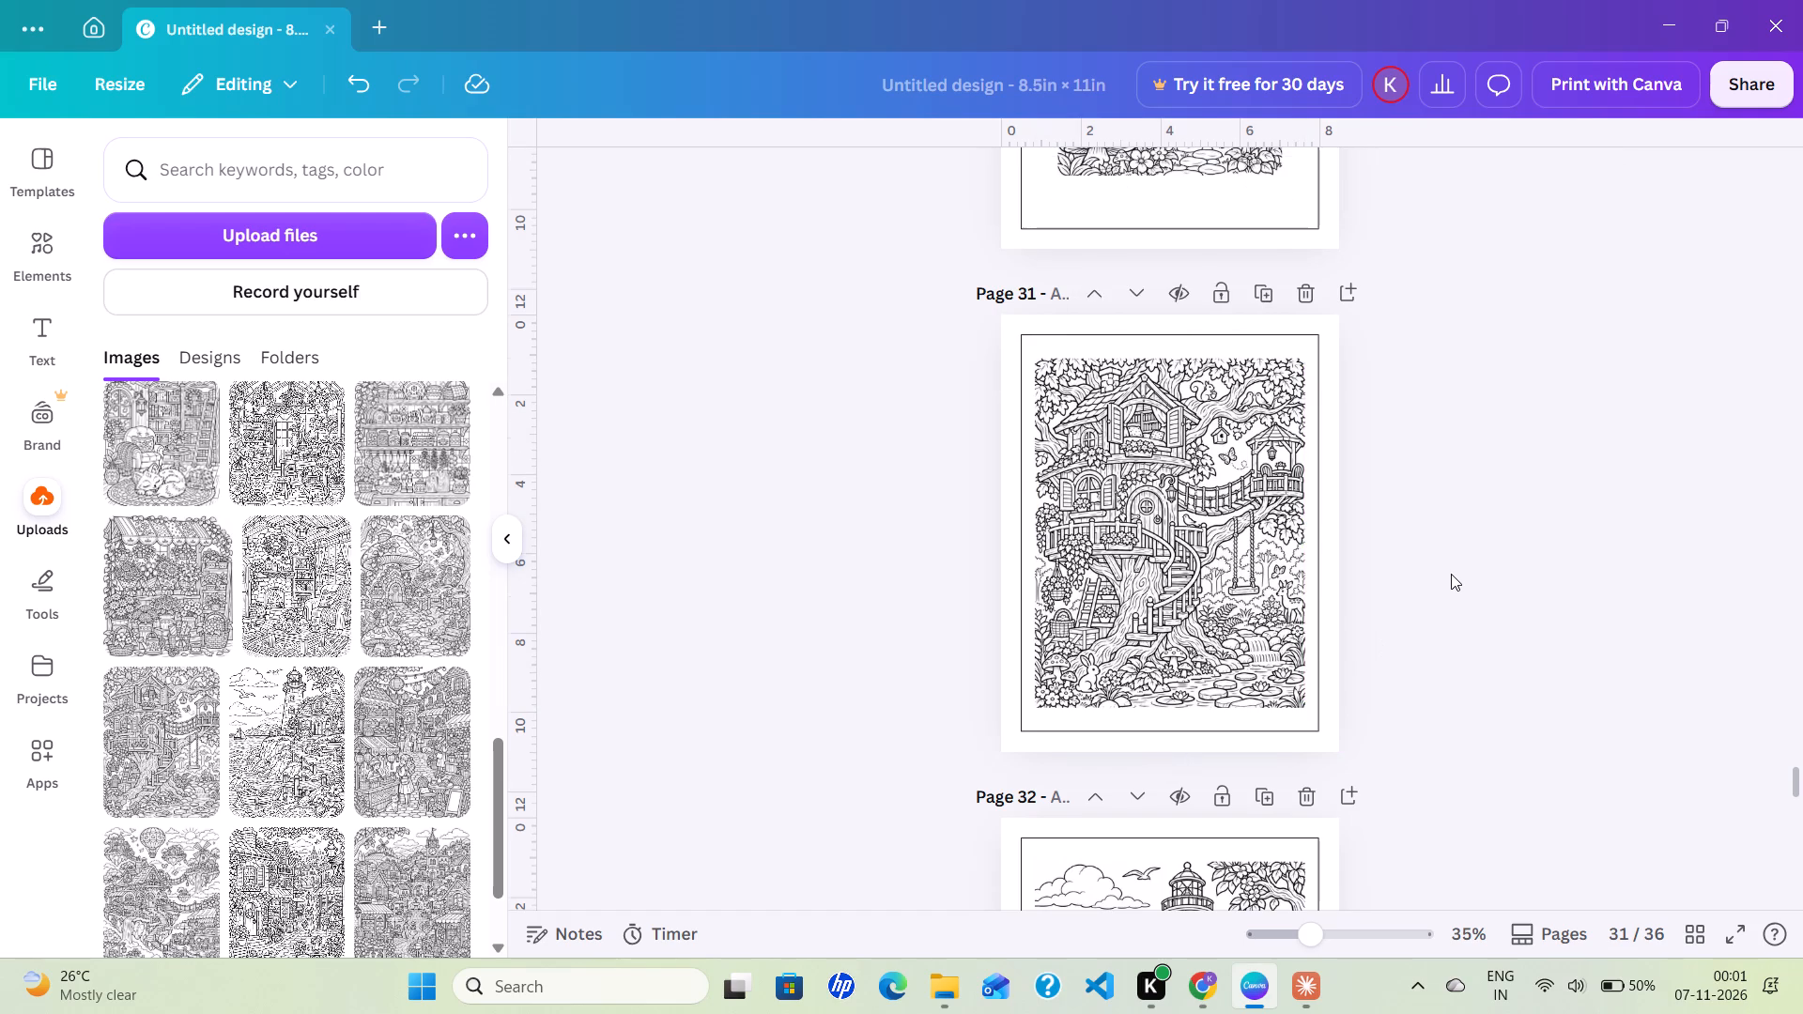
scroll(1451, 574, up, 3)
click(1227, 568)
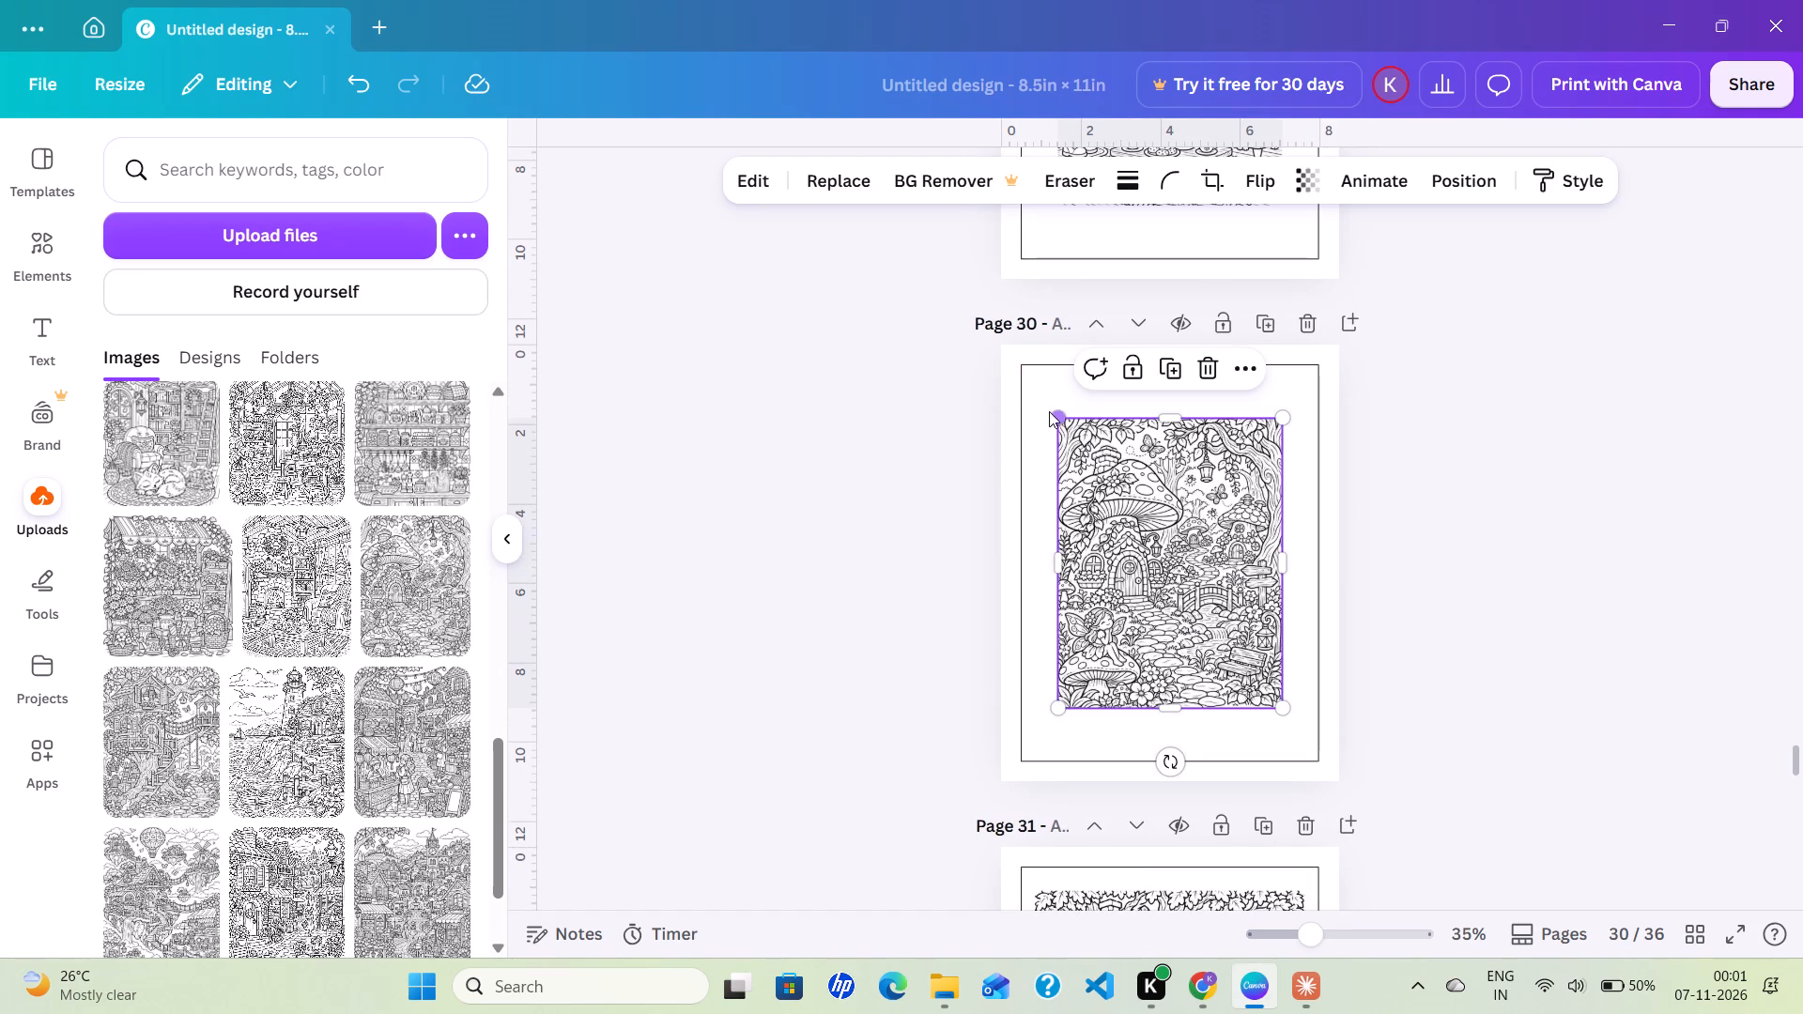
drag(1056, 412, 1037, 390)
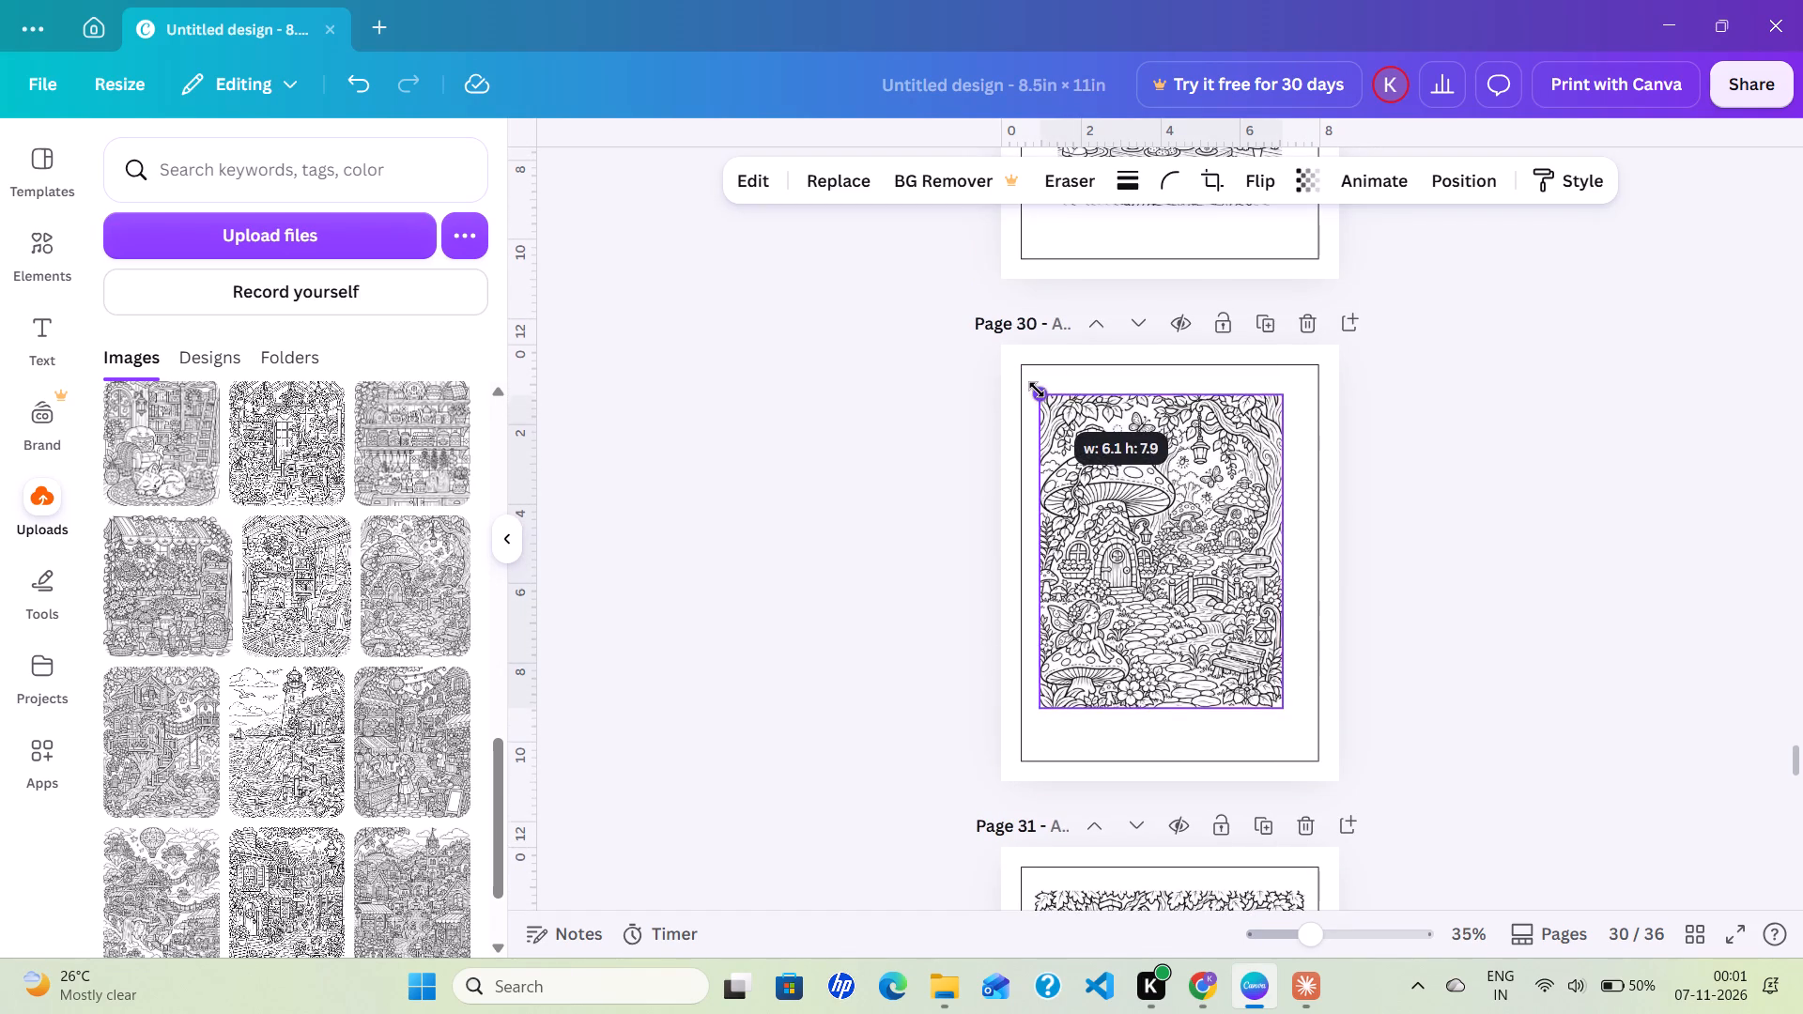
drag(1037, 390, 1032, 387)
drag(1283, 711, 1296, 744)
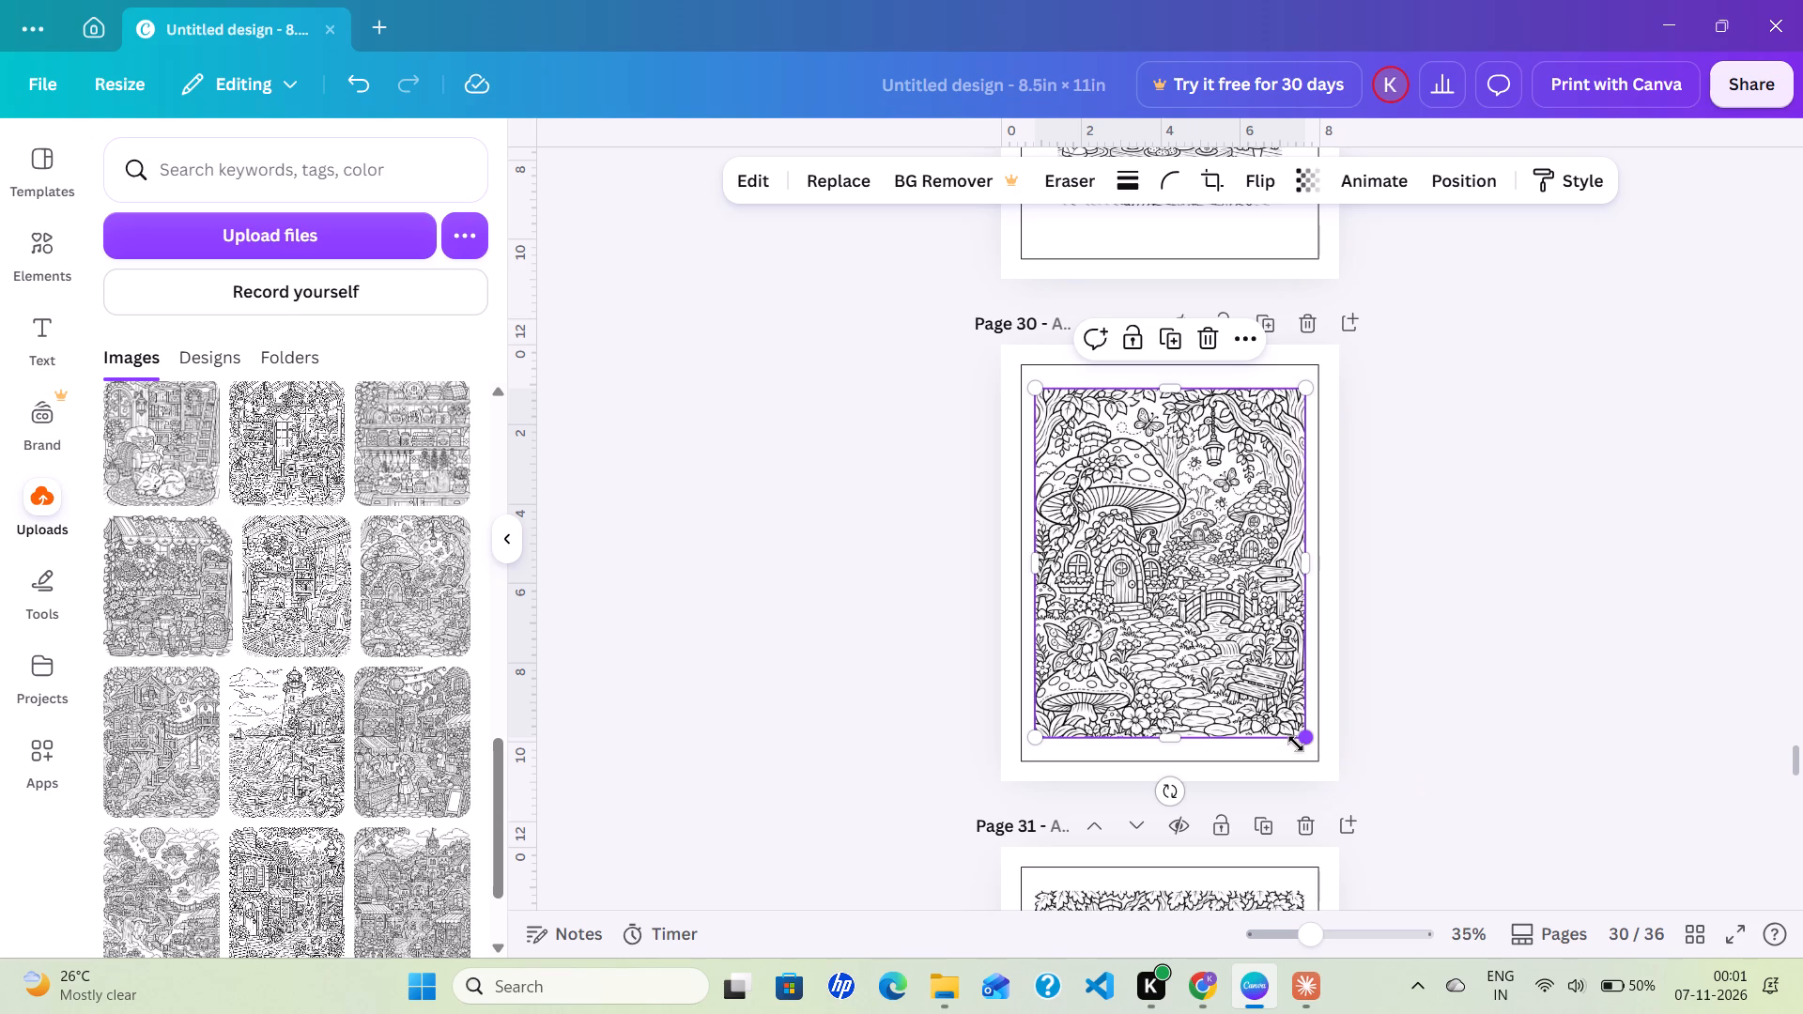
click(1453, 663)
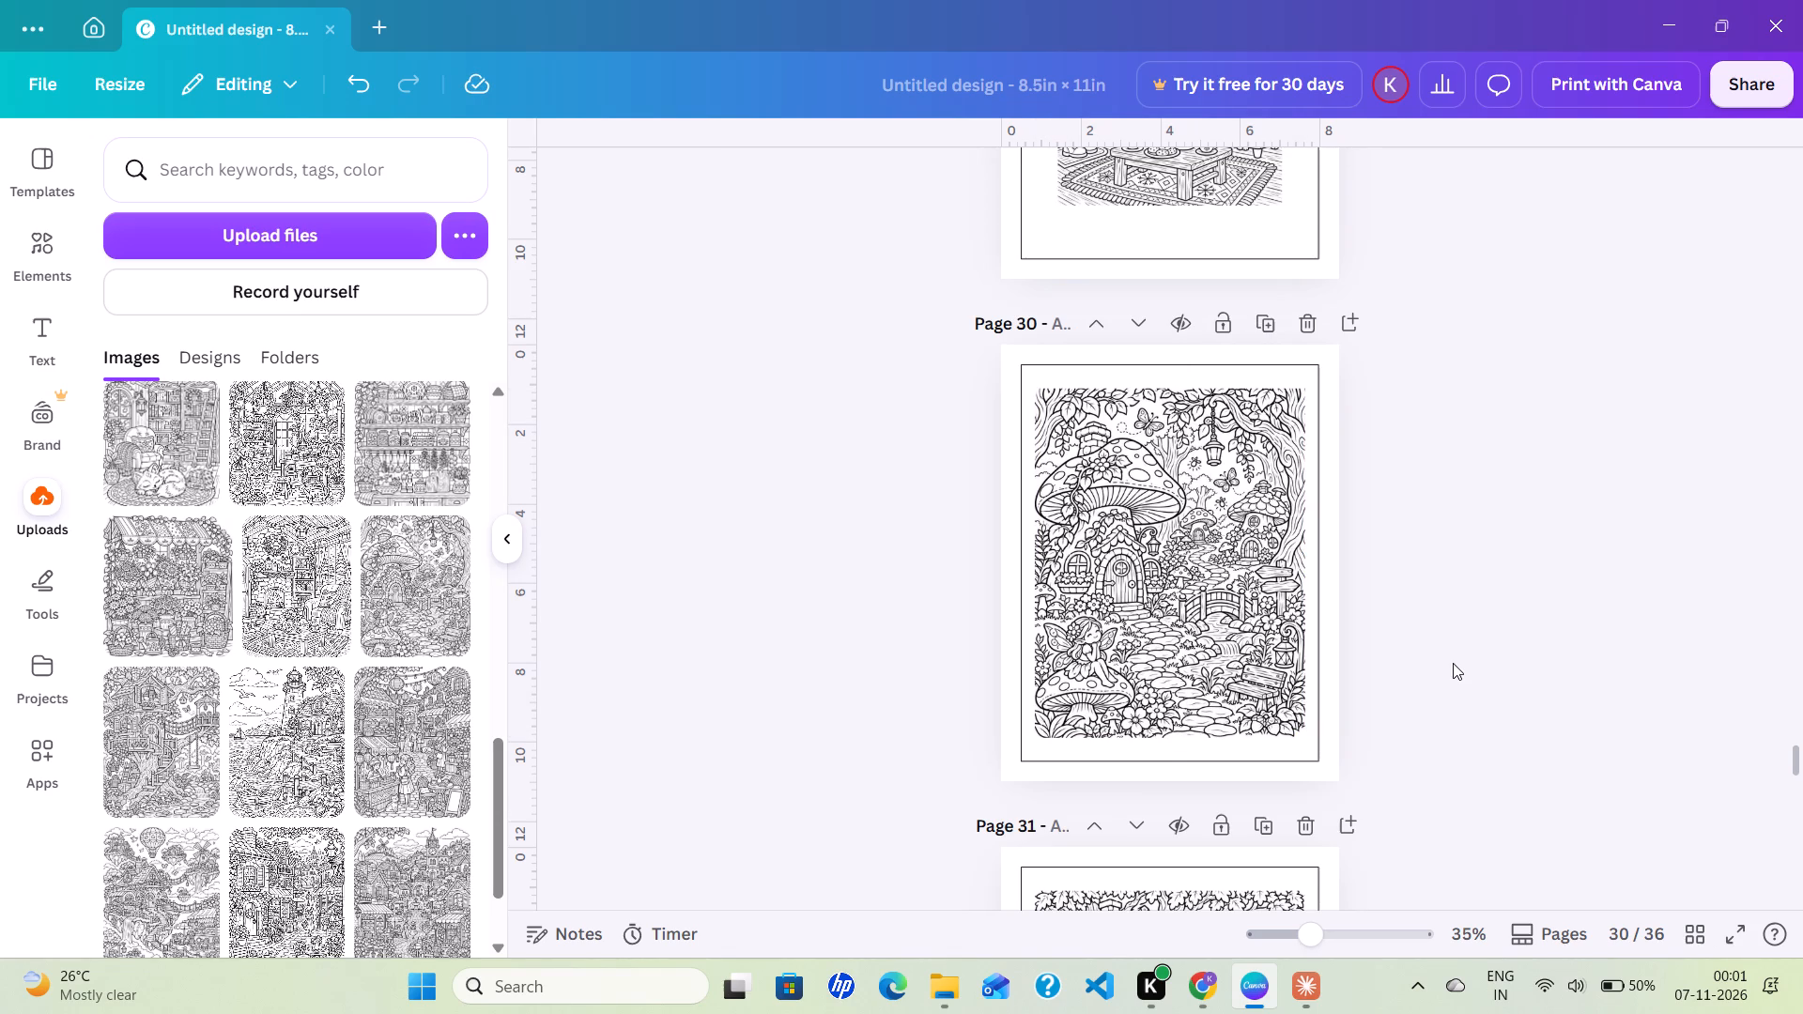
Enlarge the fireplace living room illustration on page 29 to nearly fill the guide rectangle, leaving a narrow margin on all sides.
scroll(1453, 663, up, 4)
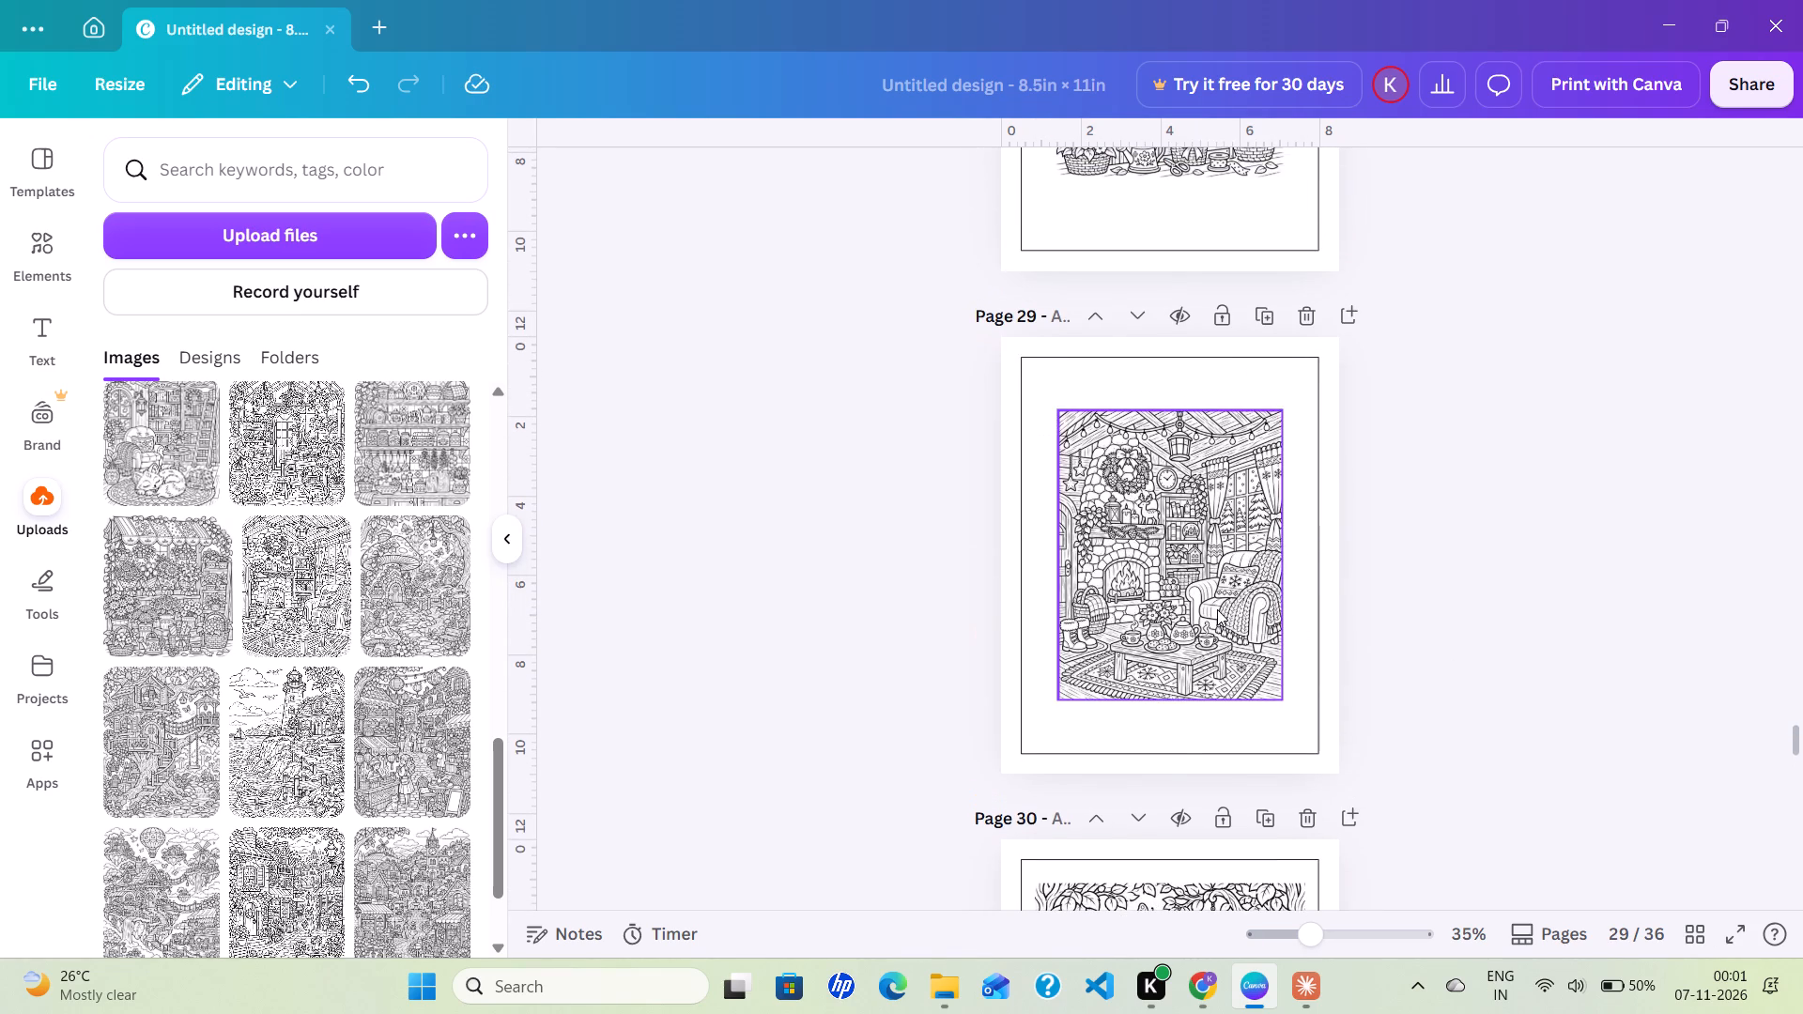
click(1217, 609)
drag(1054, 410, 1039, 395)
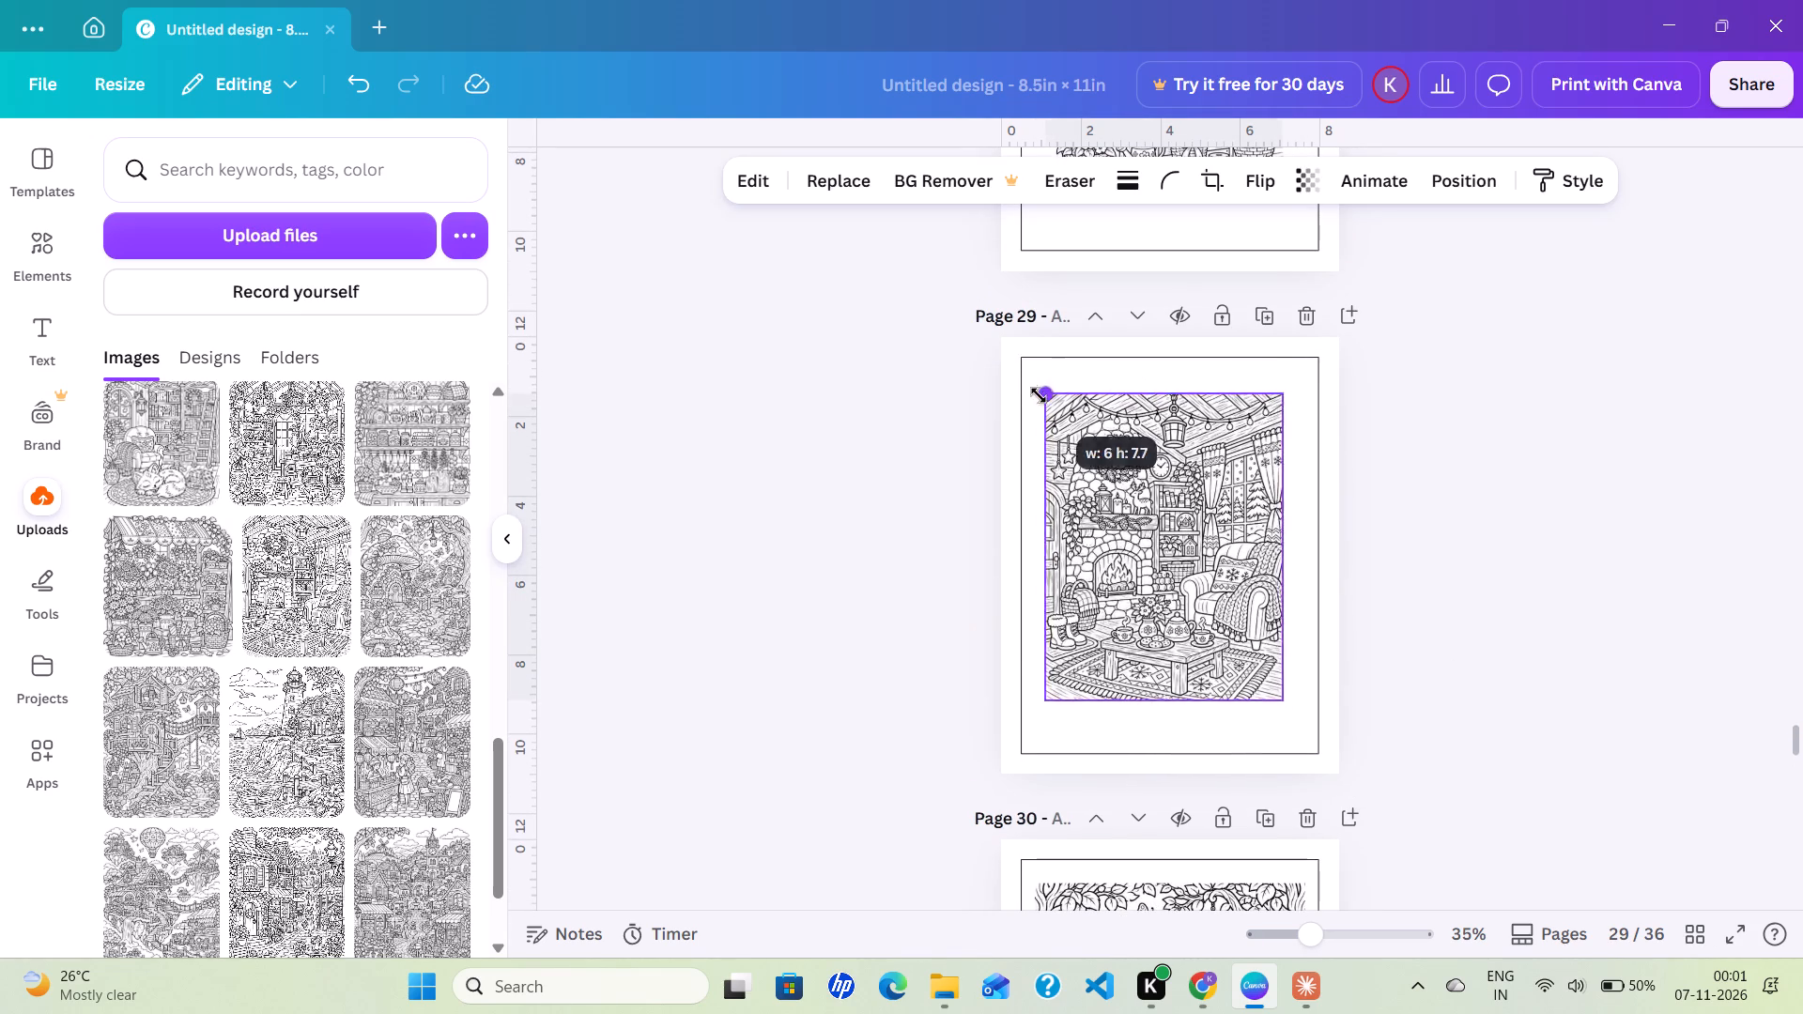
drag(1039, 395, 1030, 387)
drag(1280, 706, 1296, 737)
click(1447, 533)
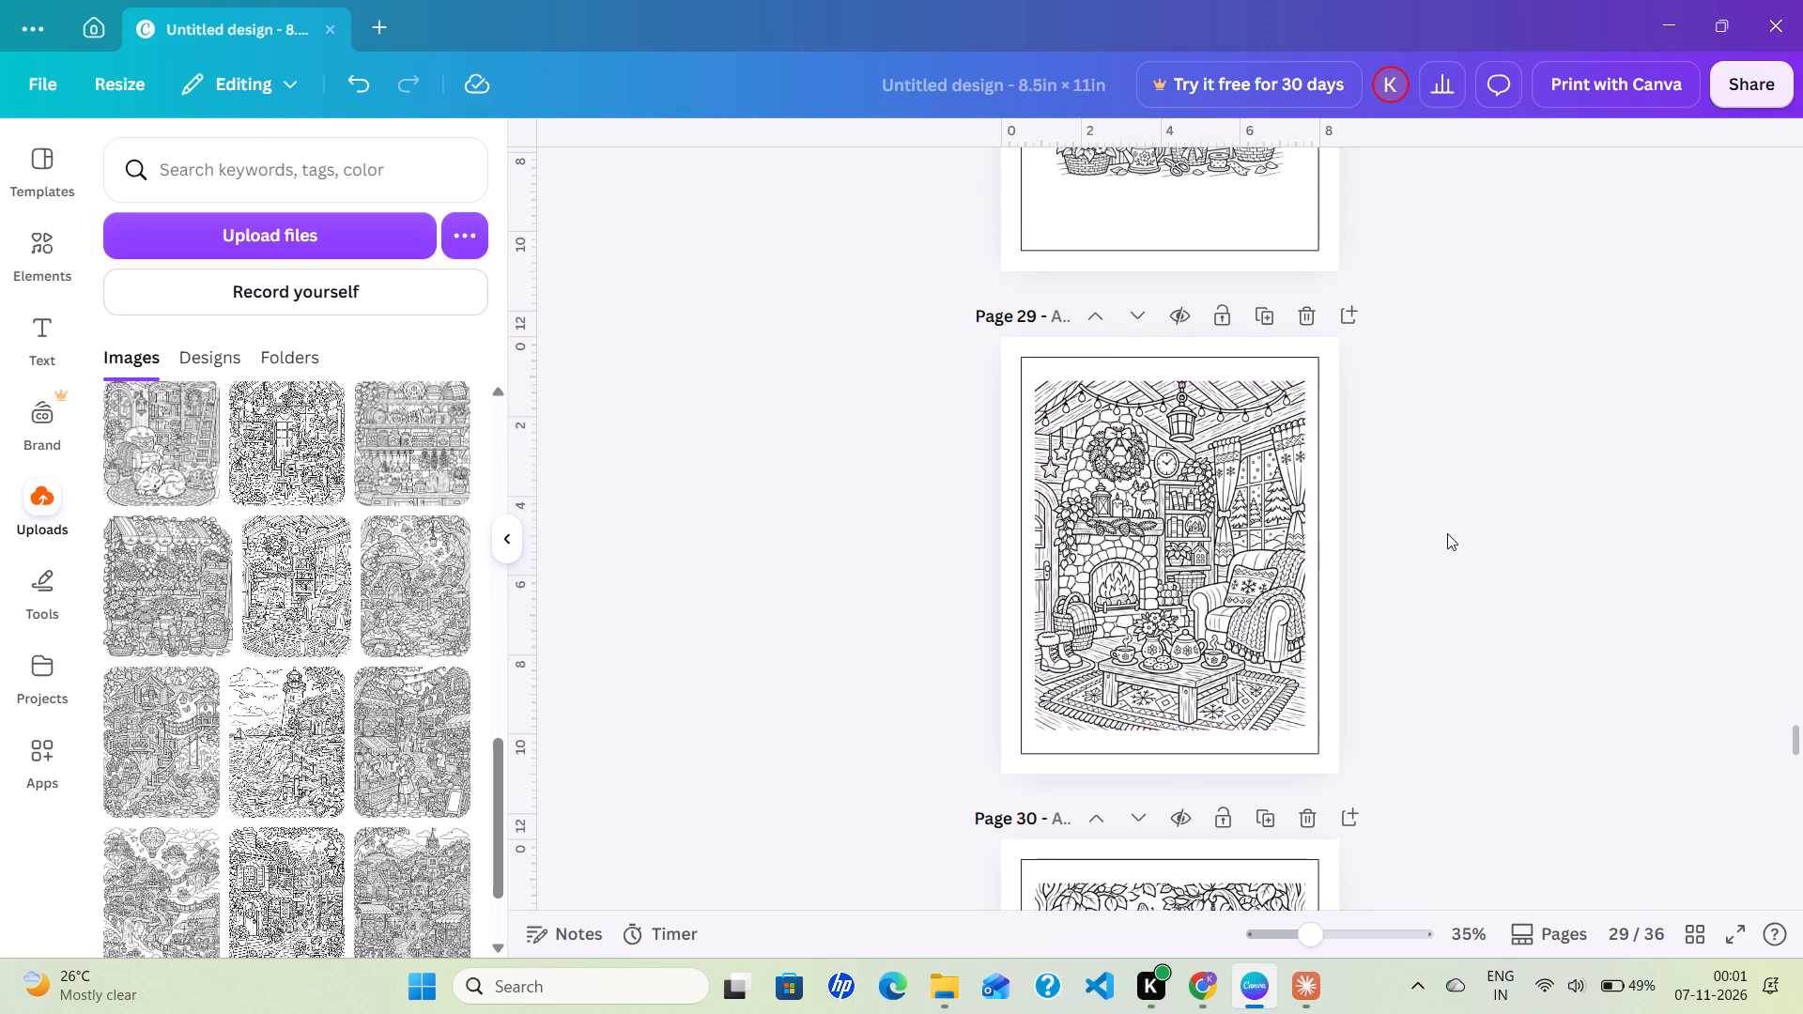
Enlarge the flower stall illustration on page 28 proportionally to nearly span the guide rectangle's width, with narrow, even side margins.
scroll(1447, 533, up, 4)
click(1258, 525)
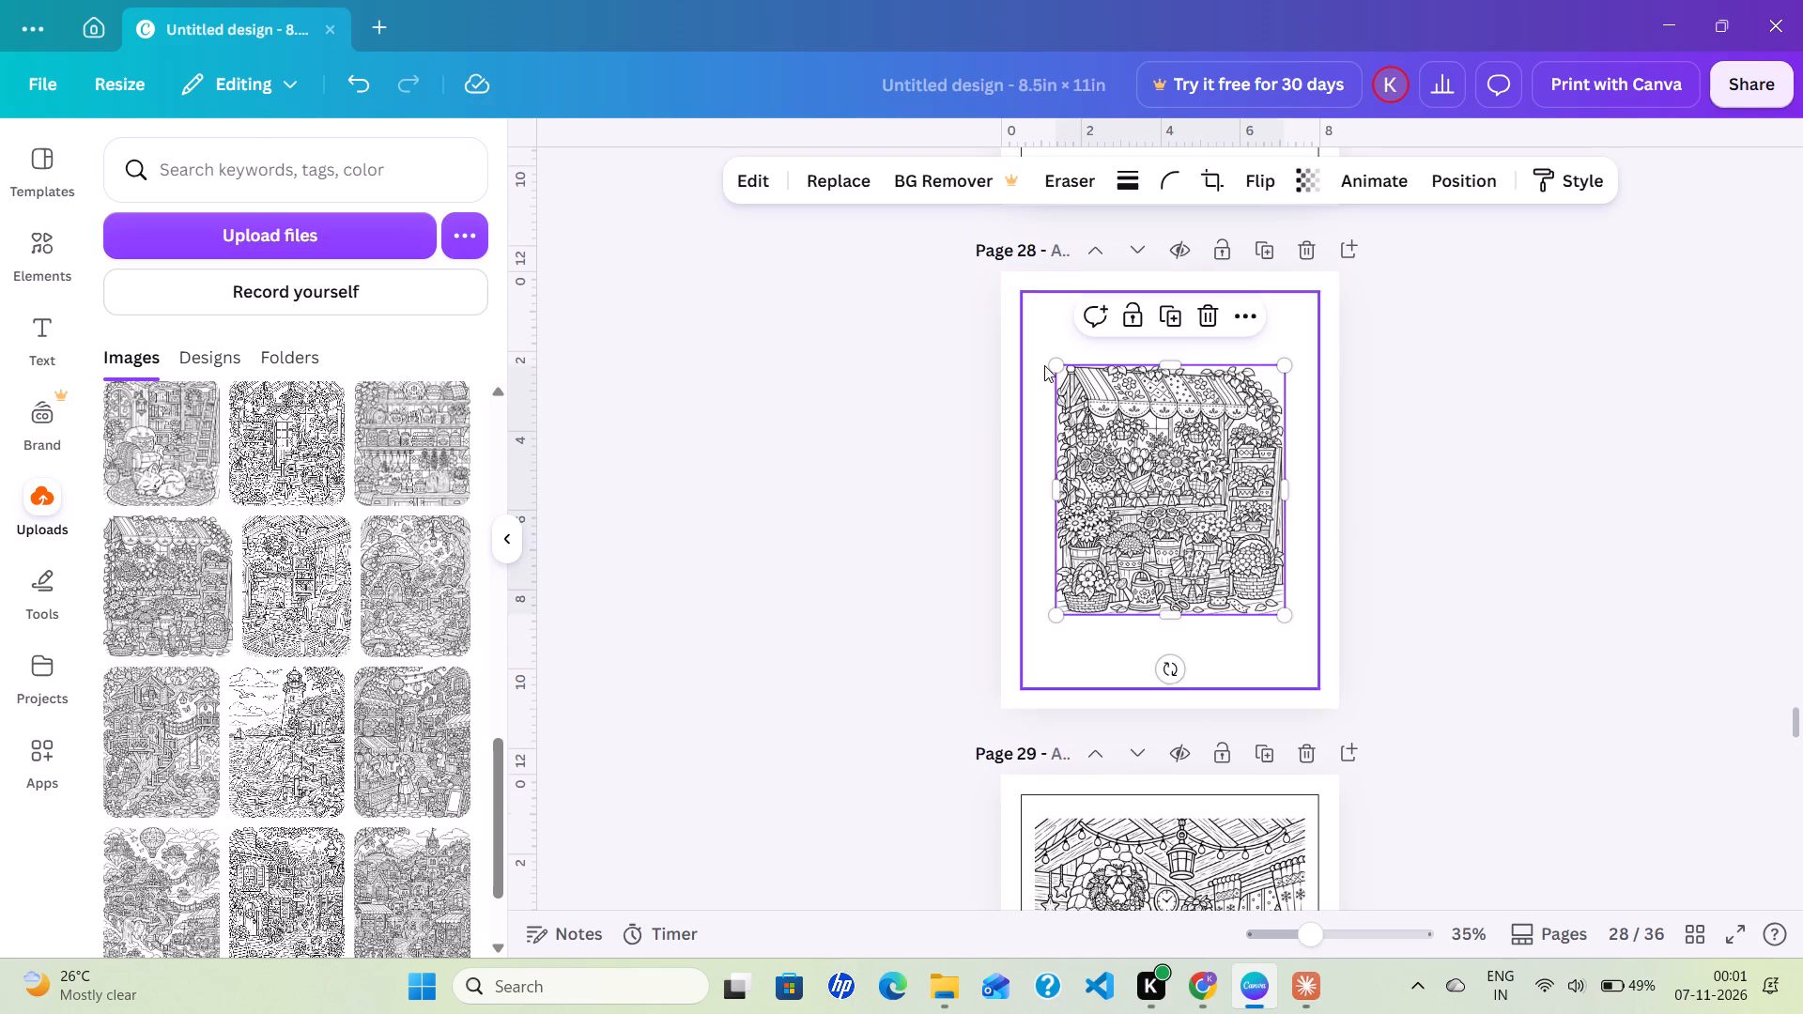
drag(1061, 365, 1046, 333)
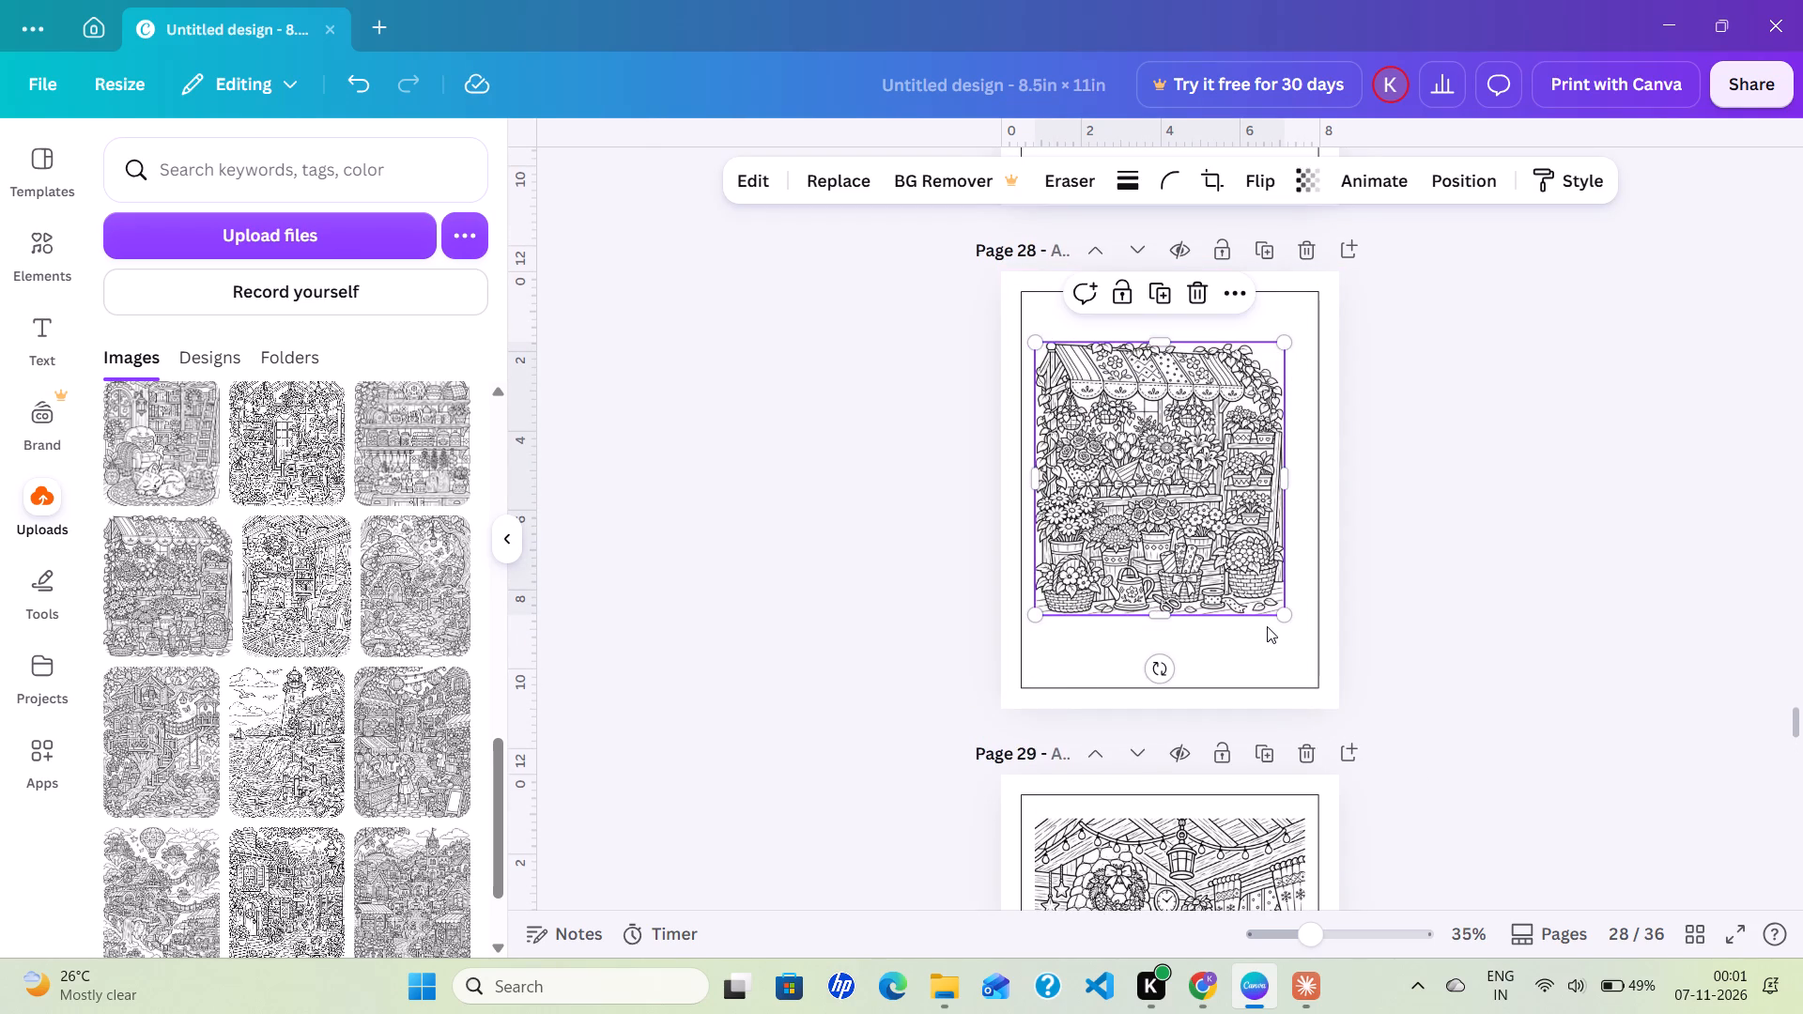
drag(1278, 617, 1295, 635)
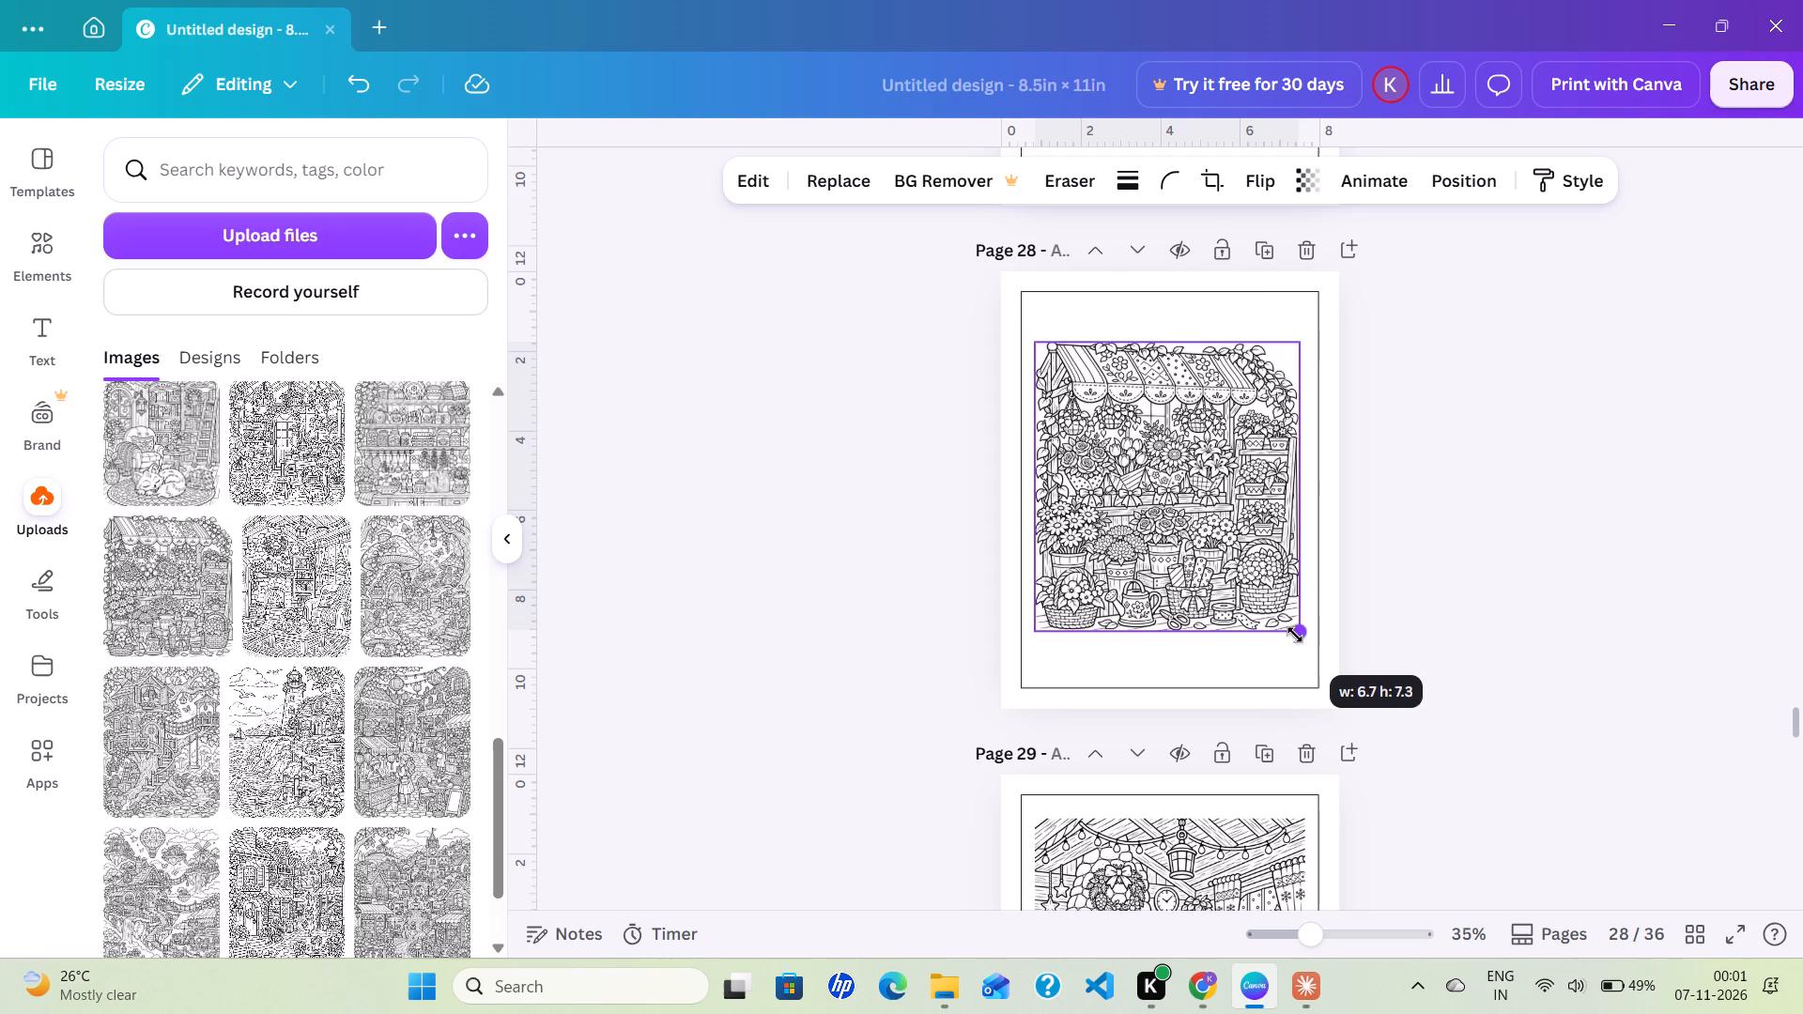
drag(1295, 635, 1300, 639)
click(1471, 595)
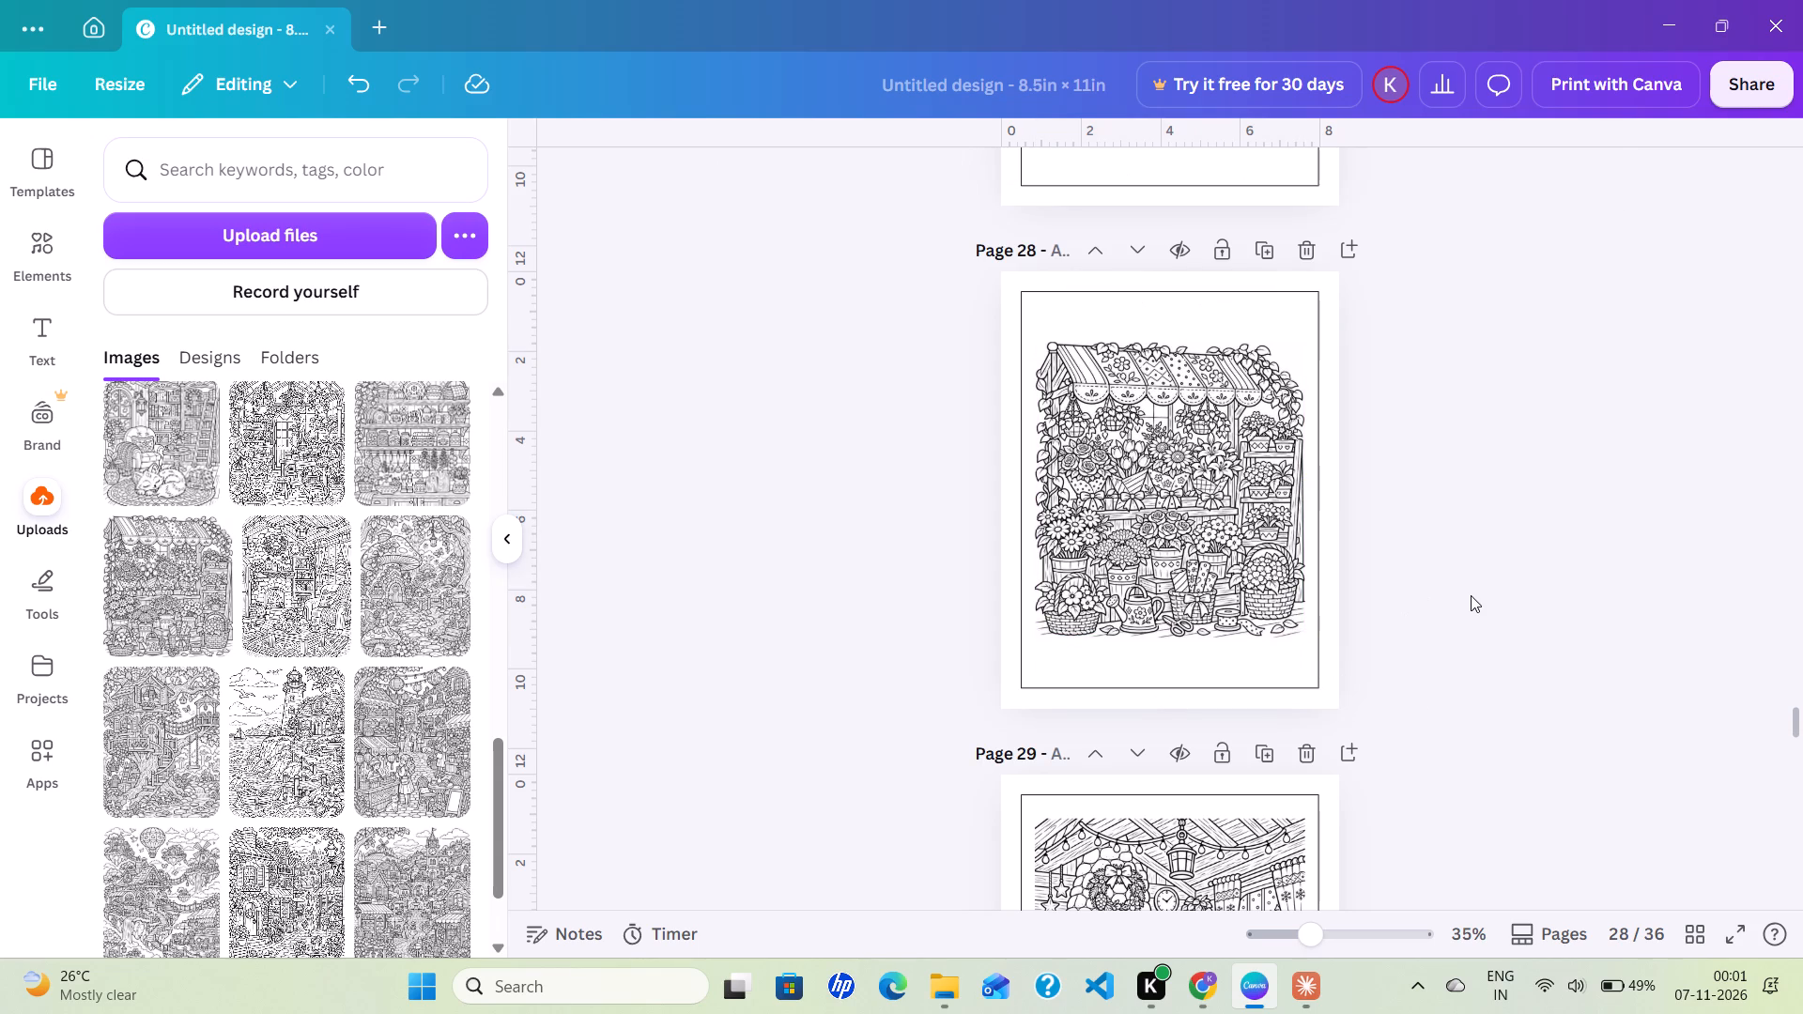
Enlarge the kitchen shelves illustration on page 27 proportionally to nearly span the guide rectangle's width, with narrow, even side margins.
scroll(1471, 595, up, 2)
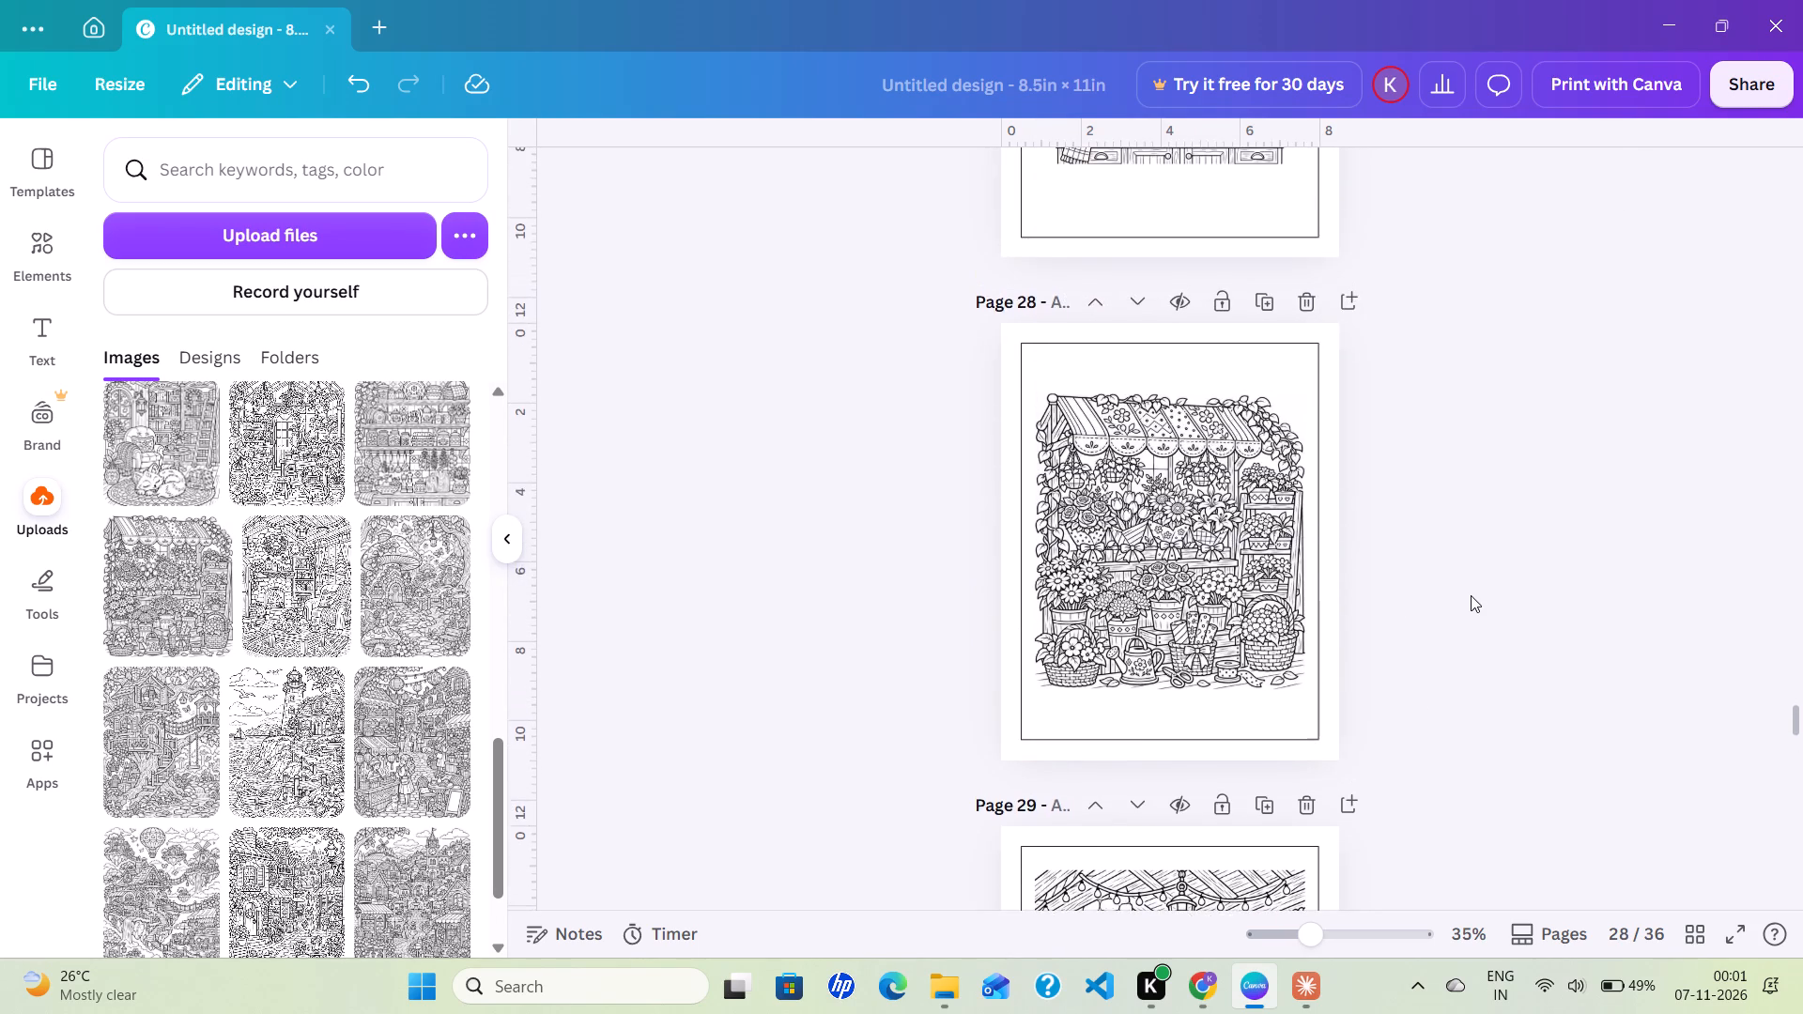
scroll(1471, 595, up, 2)
click(1223, 505)
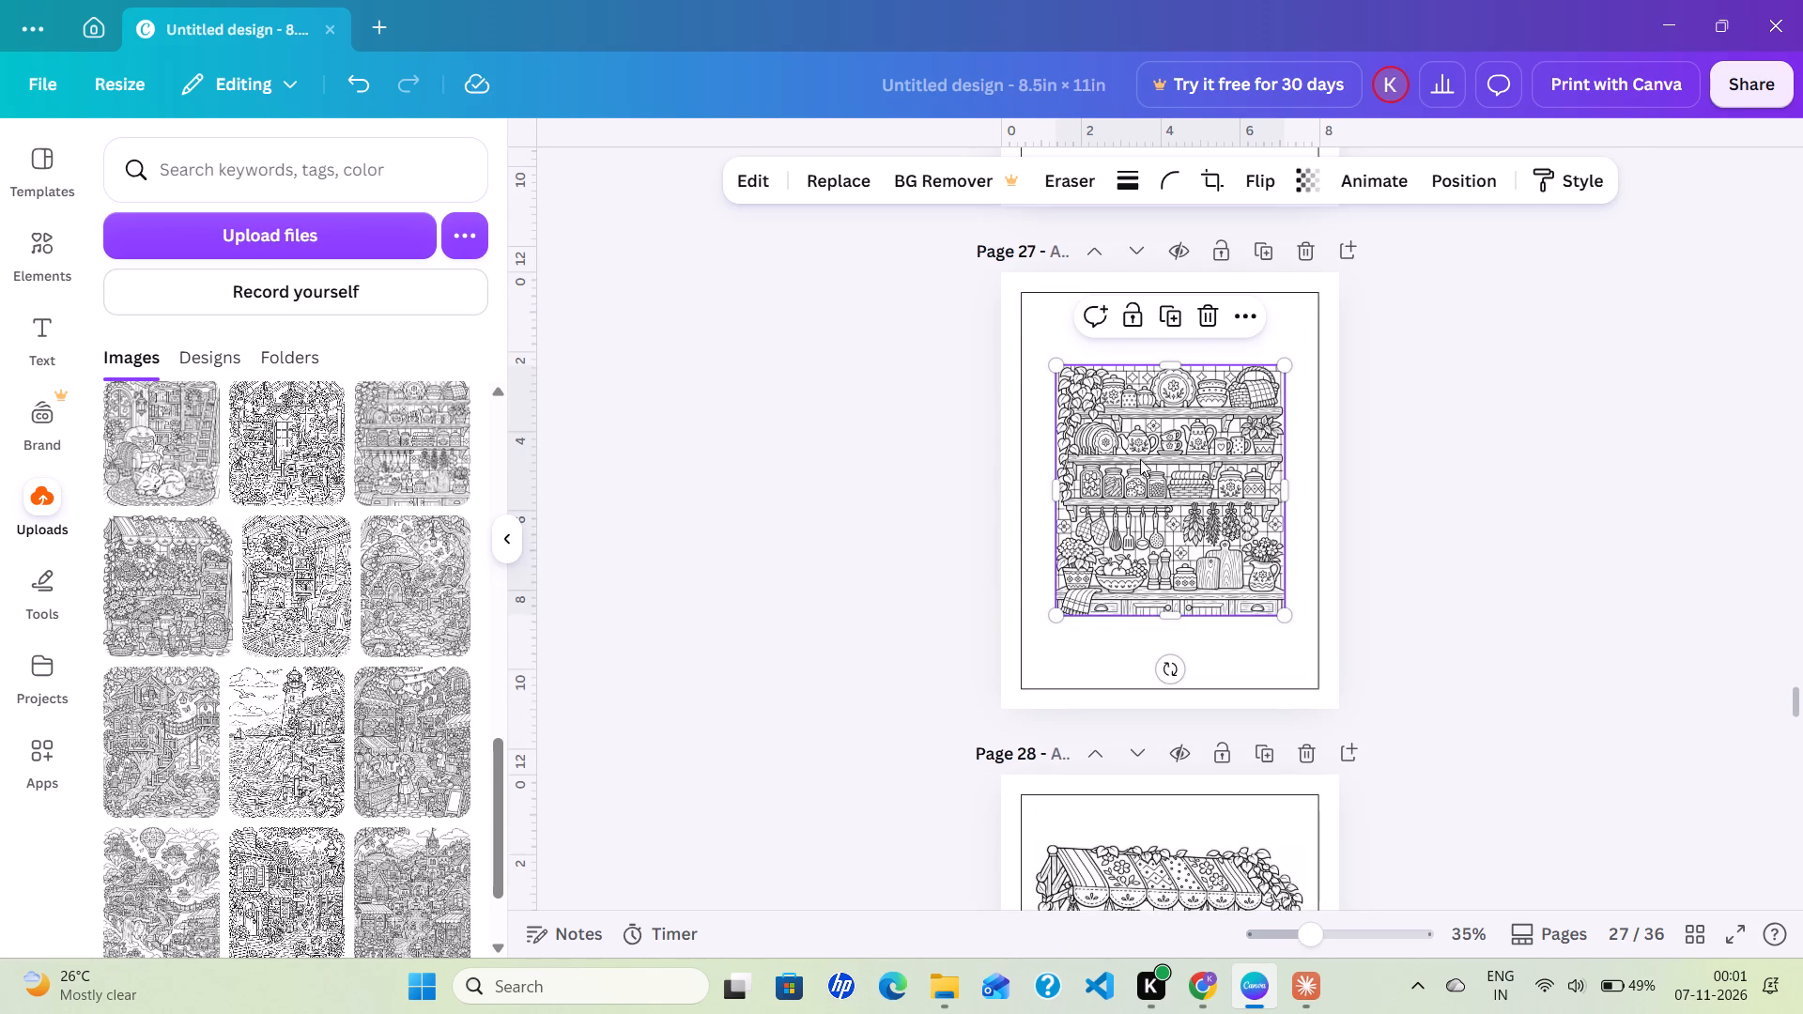
drag(1053, 363, 1040, 350)
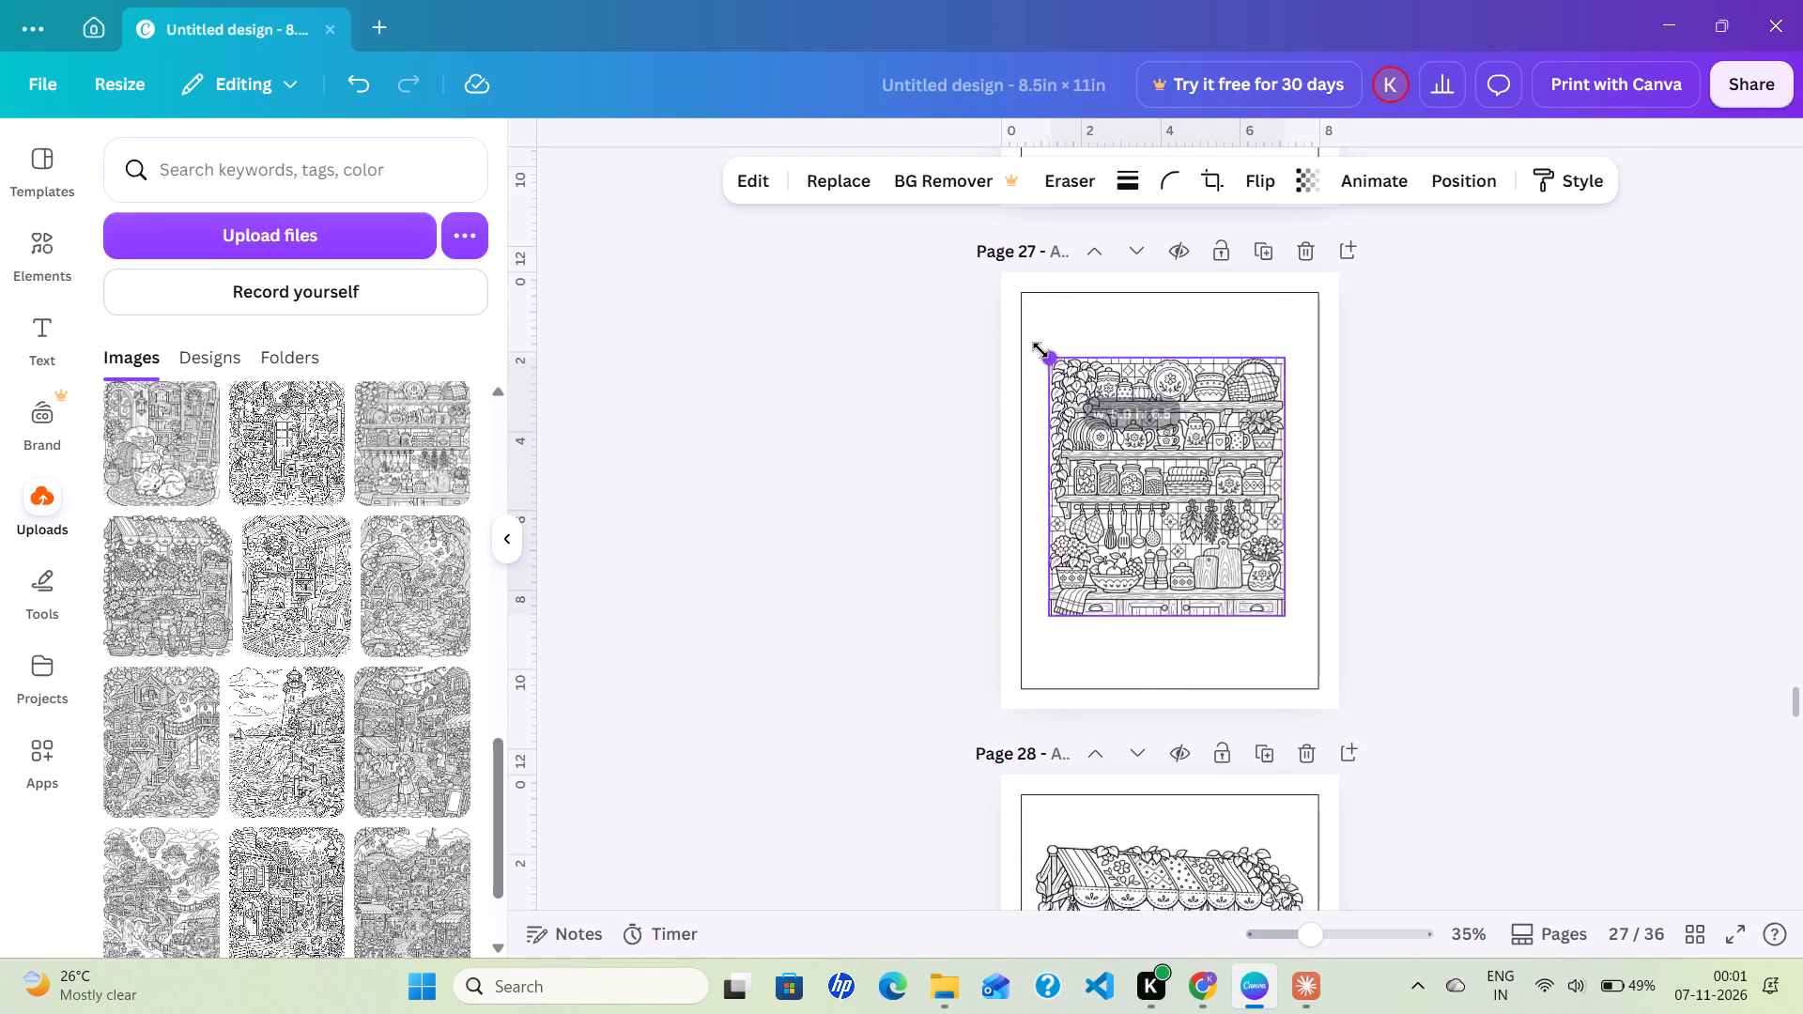
drag(1040, 350, 1031, 346)
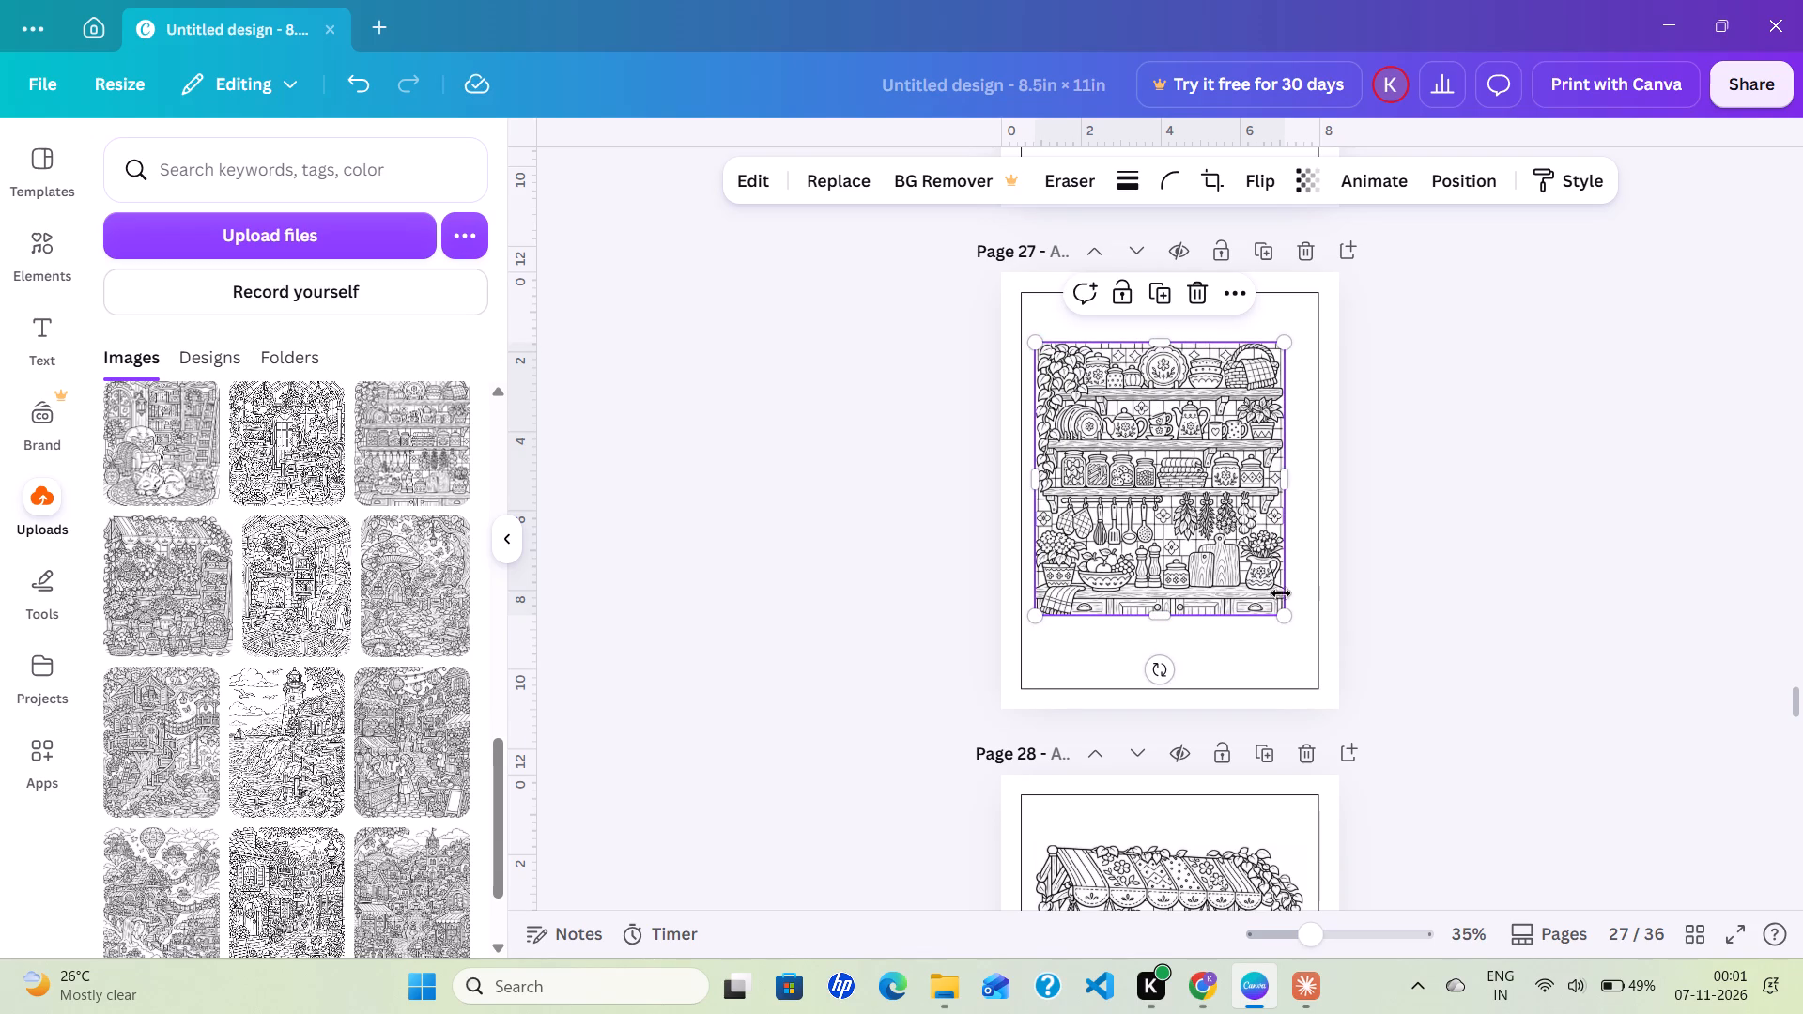
drag(1283, 612, 1297, 643)
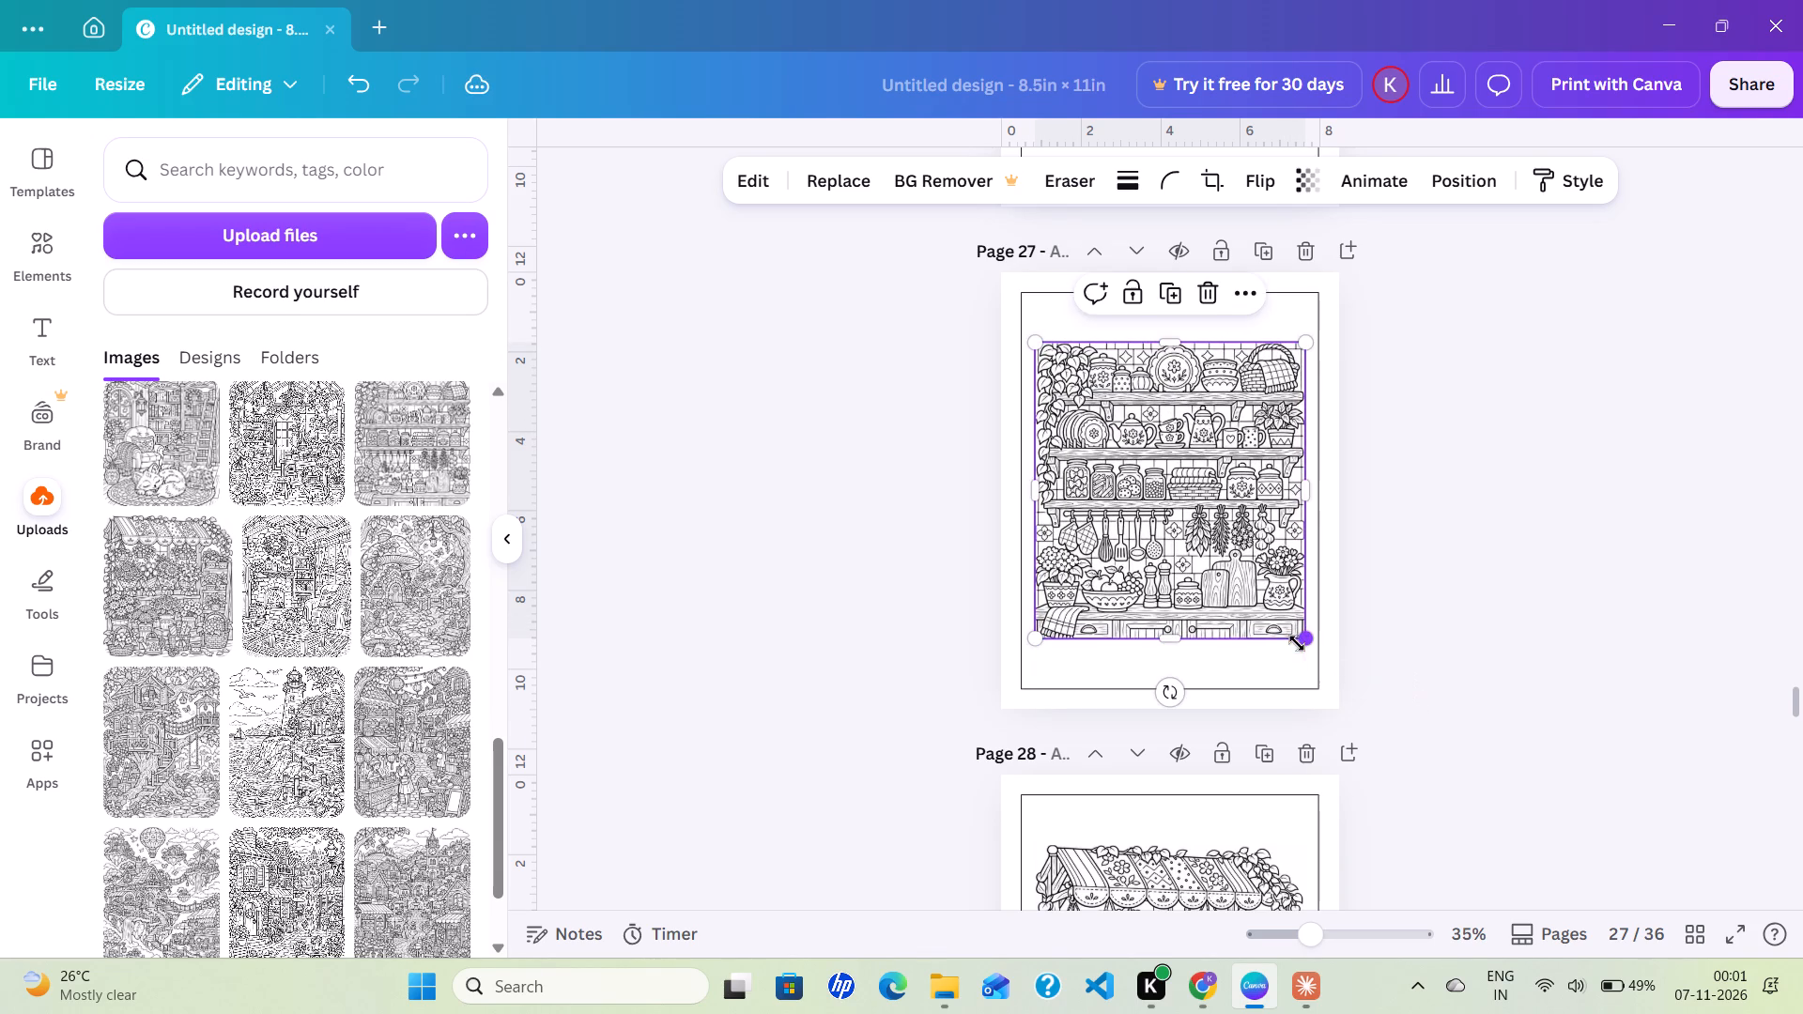
click(1467, 595)
Enlarge the greenhouse illustration on page 26 proportionally to nearly span the guide rectangle's width, with narrow, even side margins.
scroll(1467, 595, up, 2)
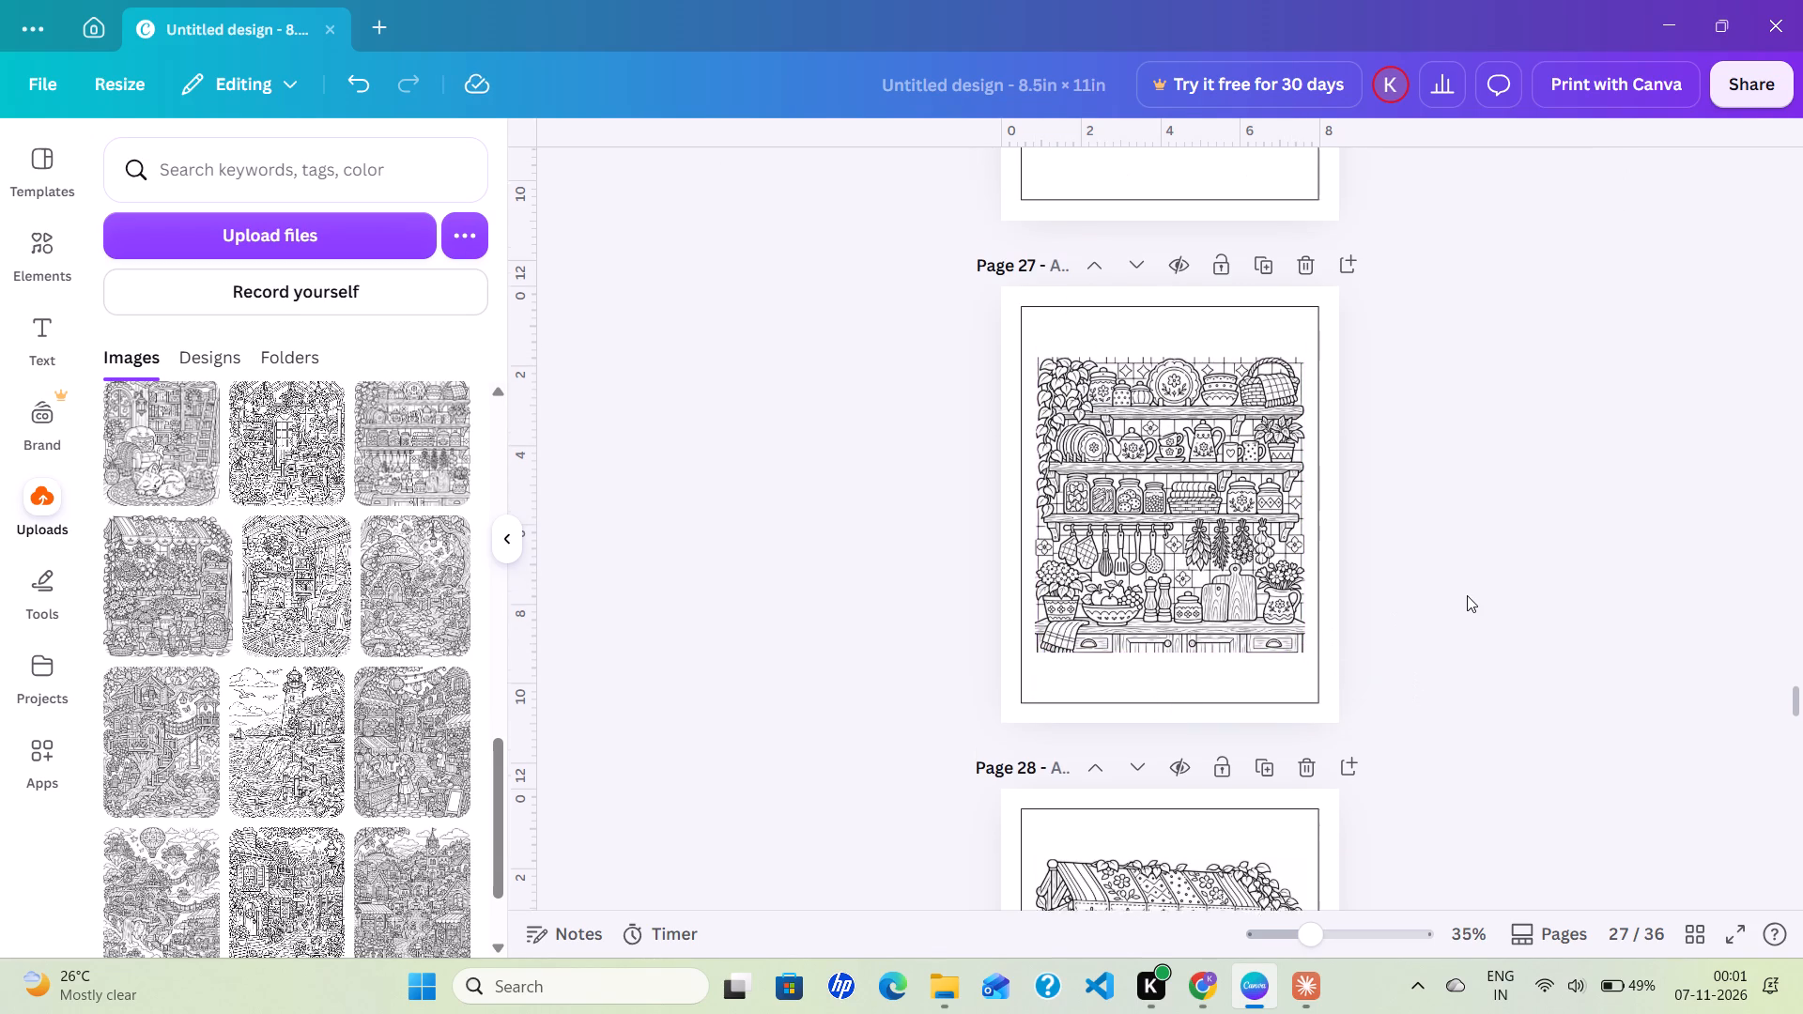
scroll(1467, 595, up, 5)
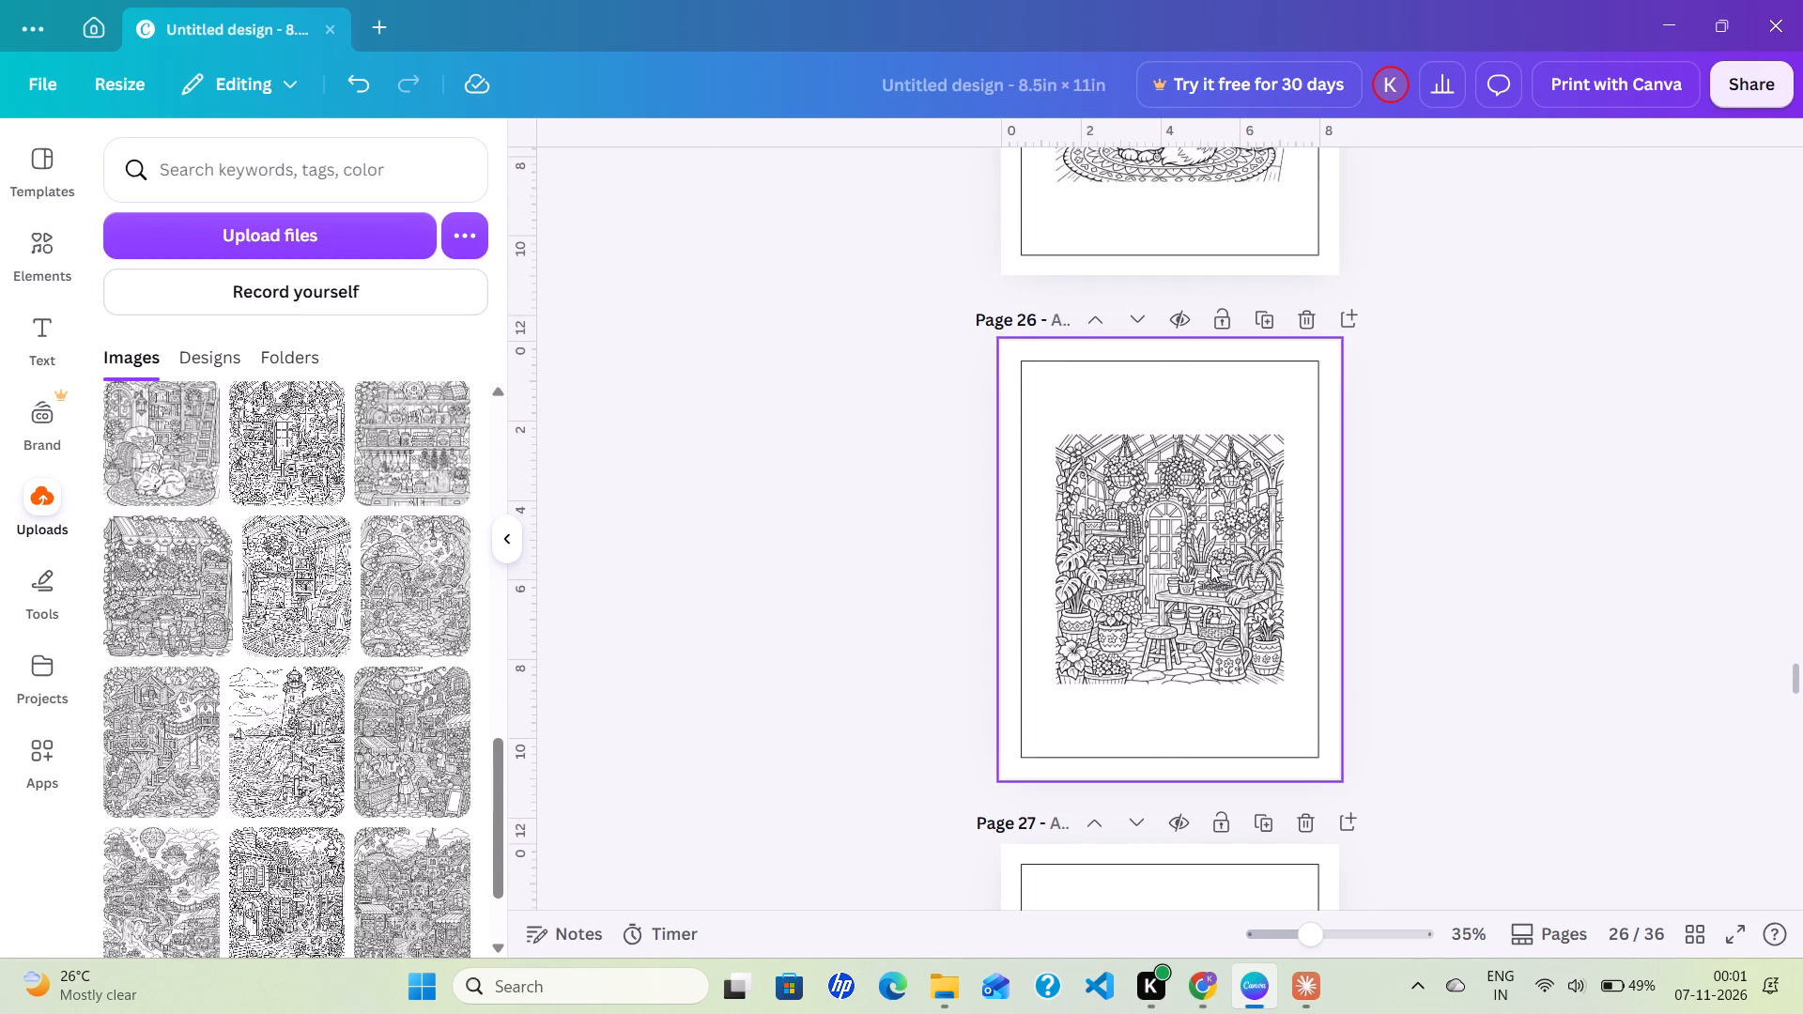
click(1210, 565)
drag(1058, 435, 1055, 434)
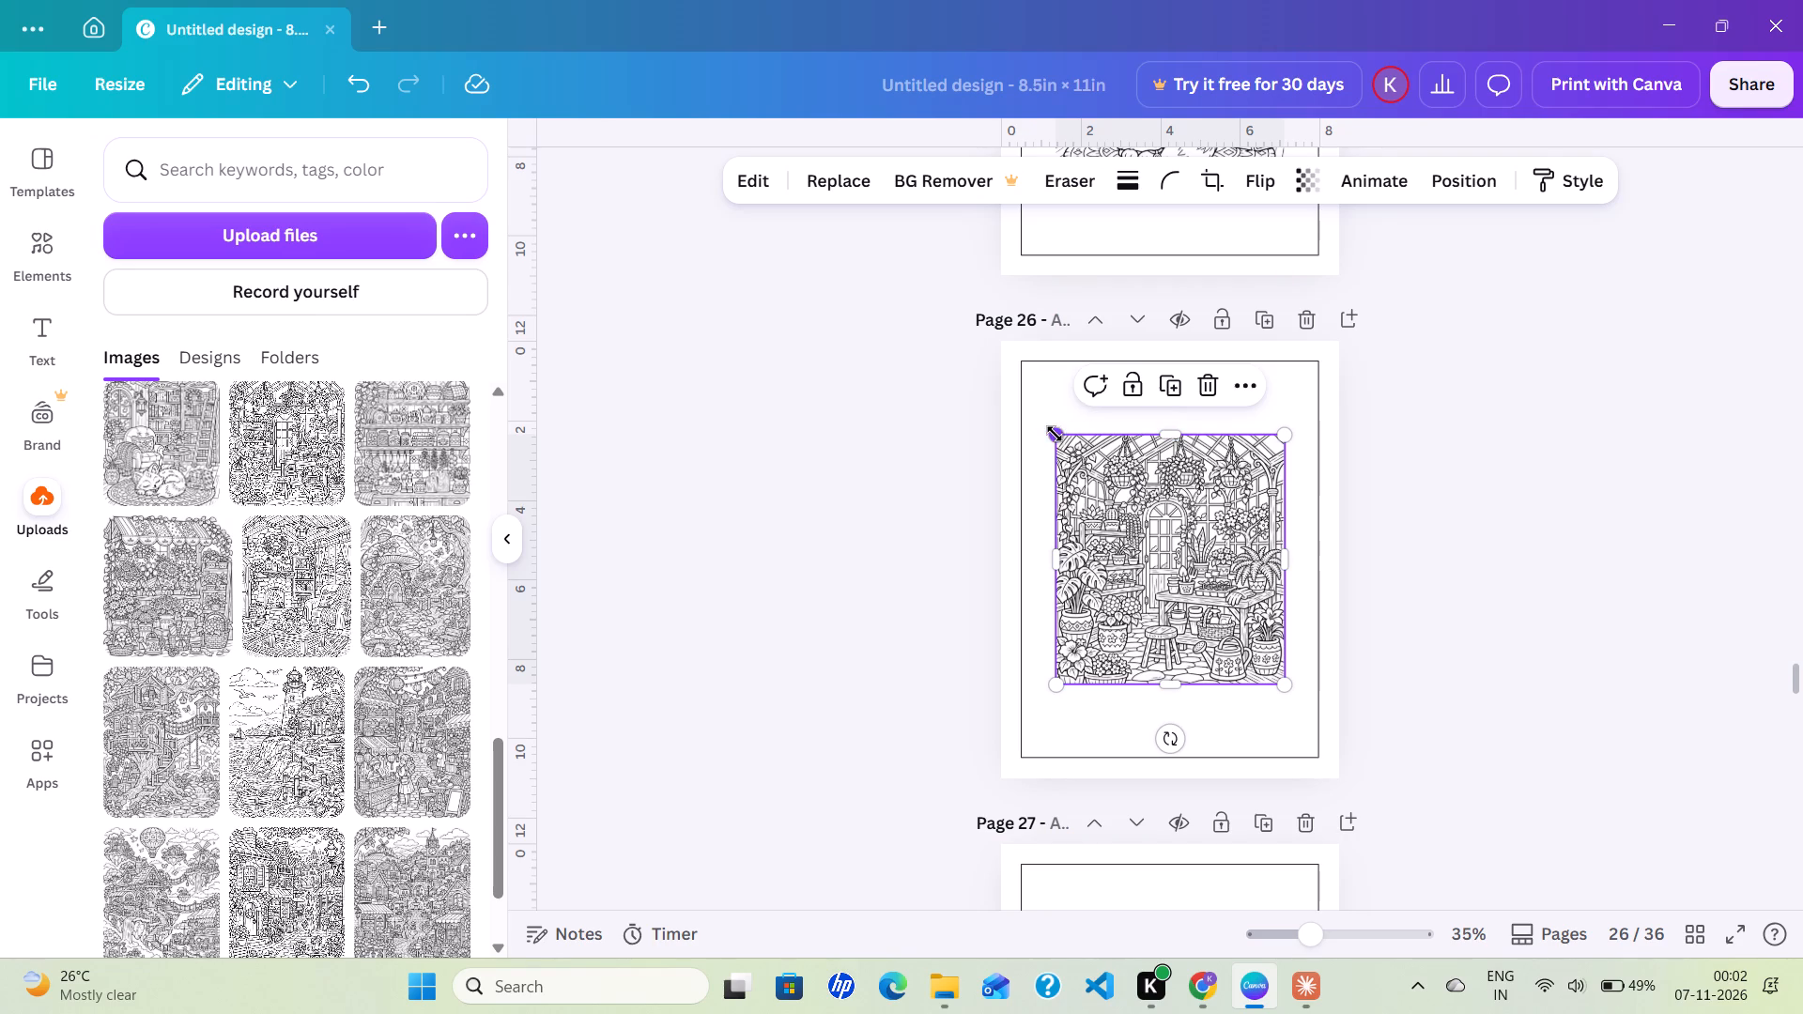
drag(1055, 434, 1033, 423)
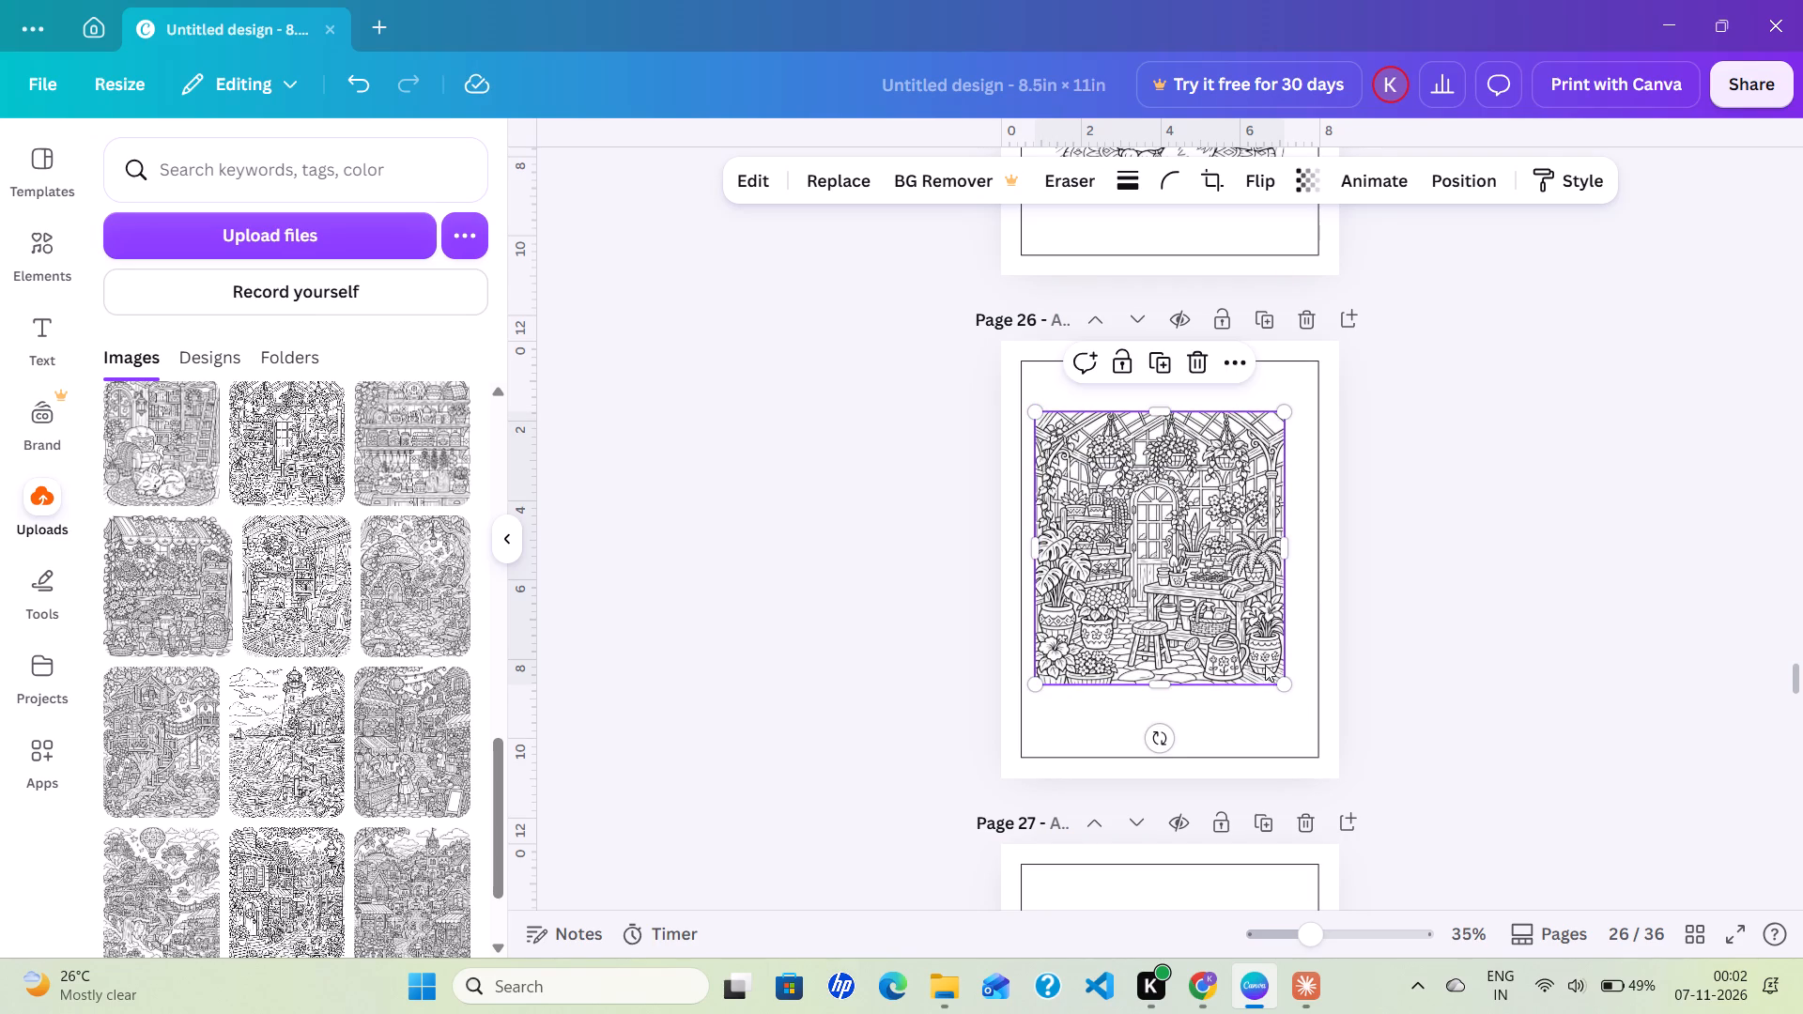
drag(1280, 679, 1307, 707)
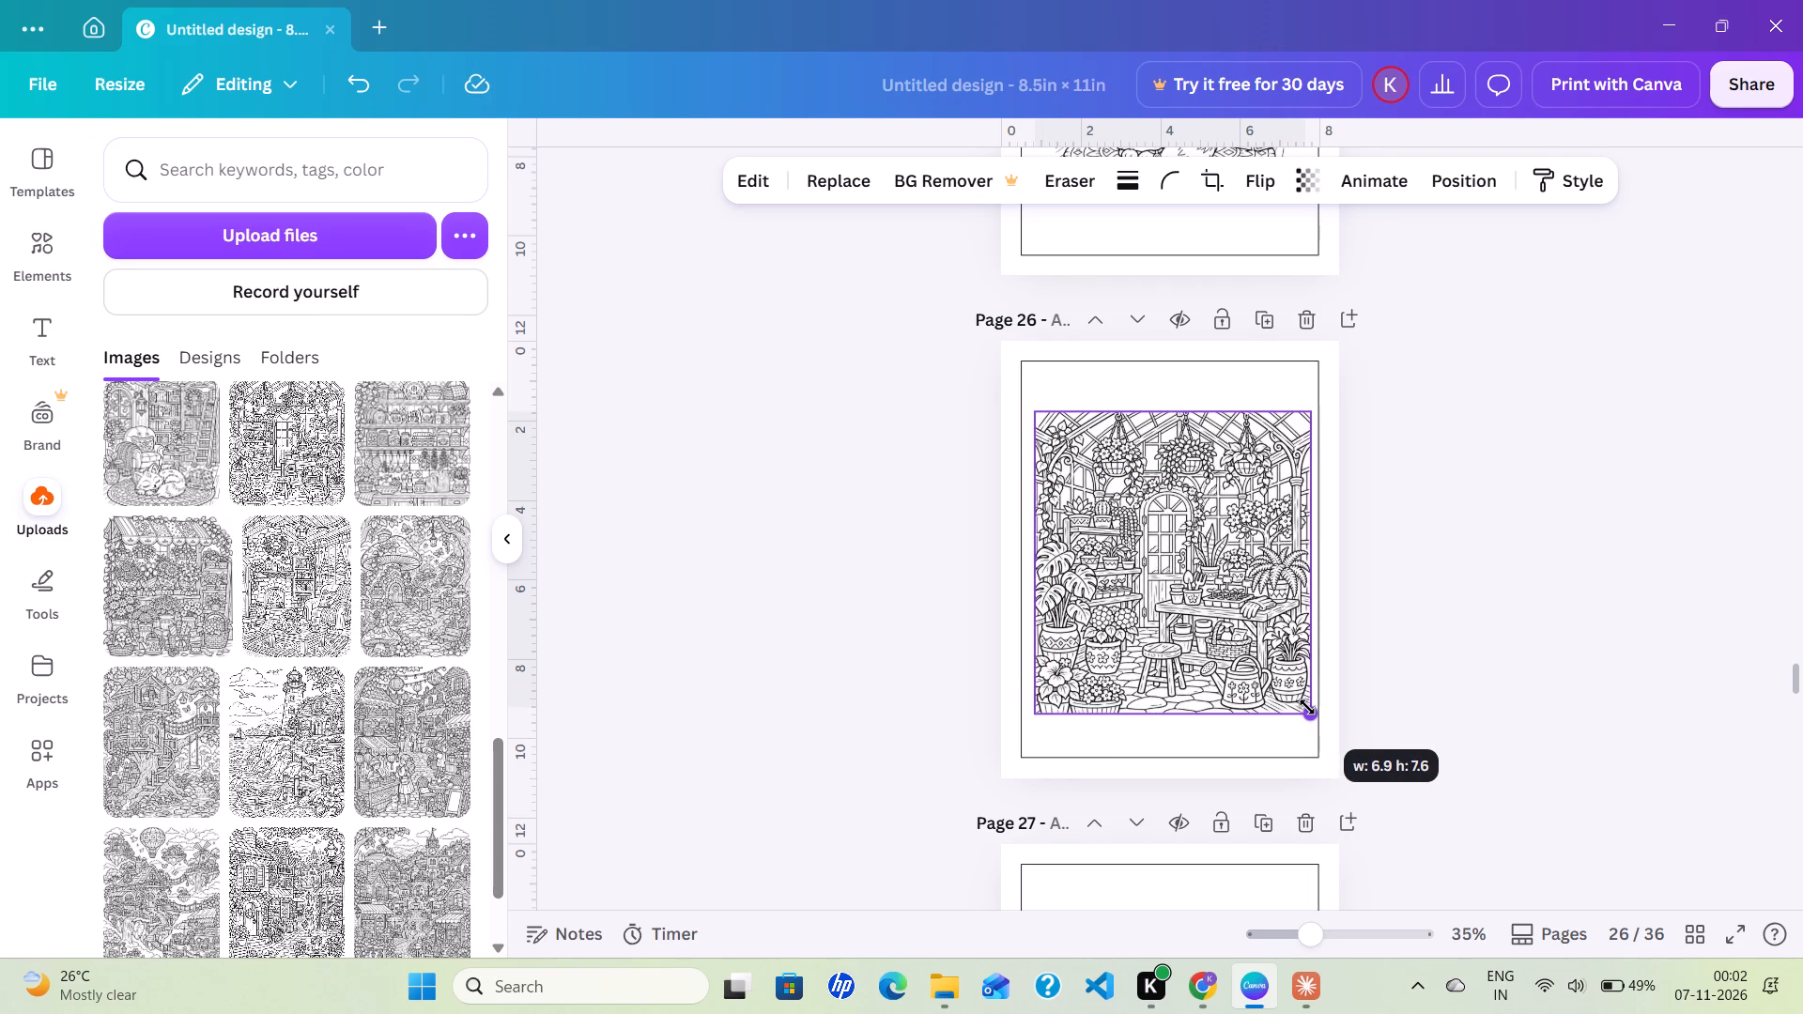
drag(1307, 707, 1302, 705)
click(1466, 594)
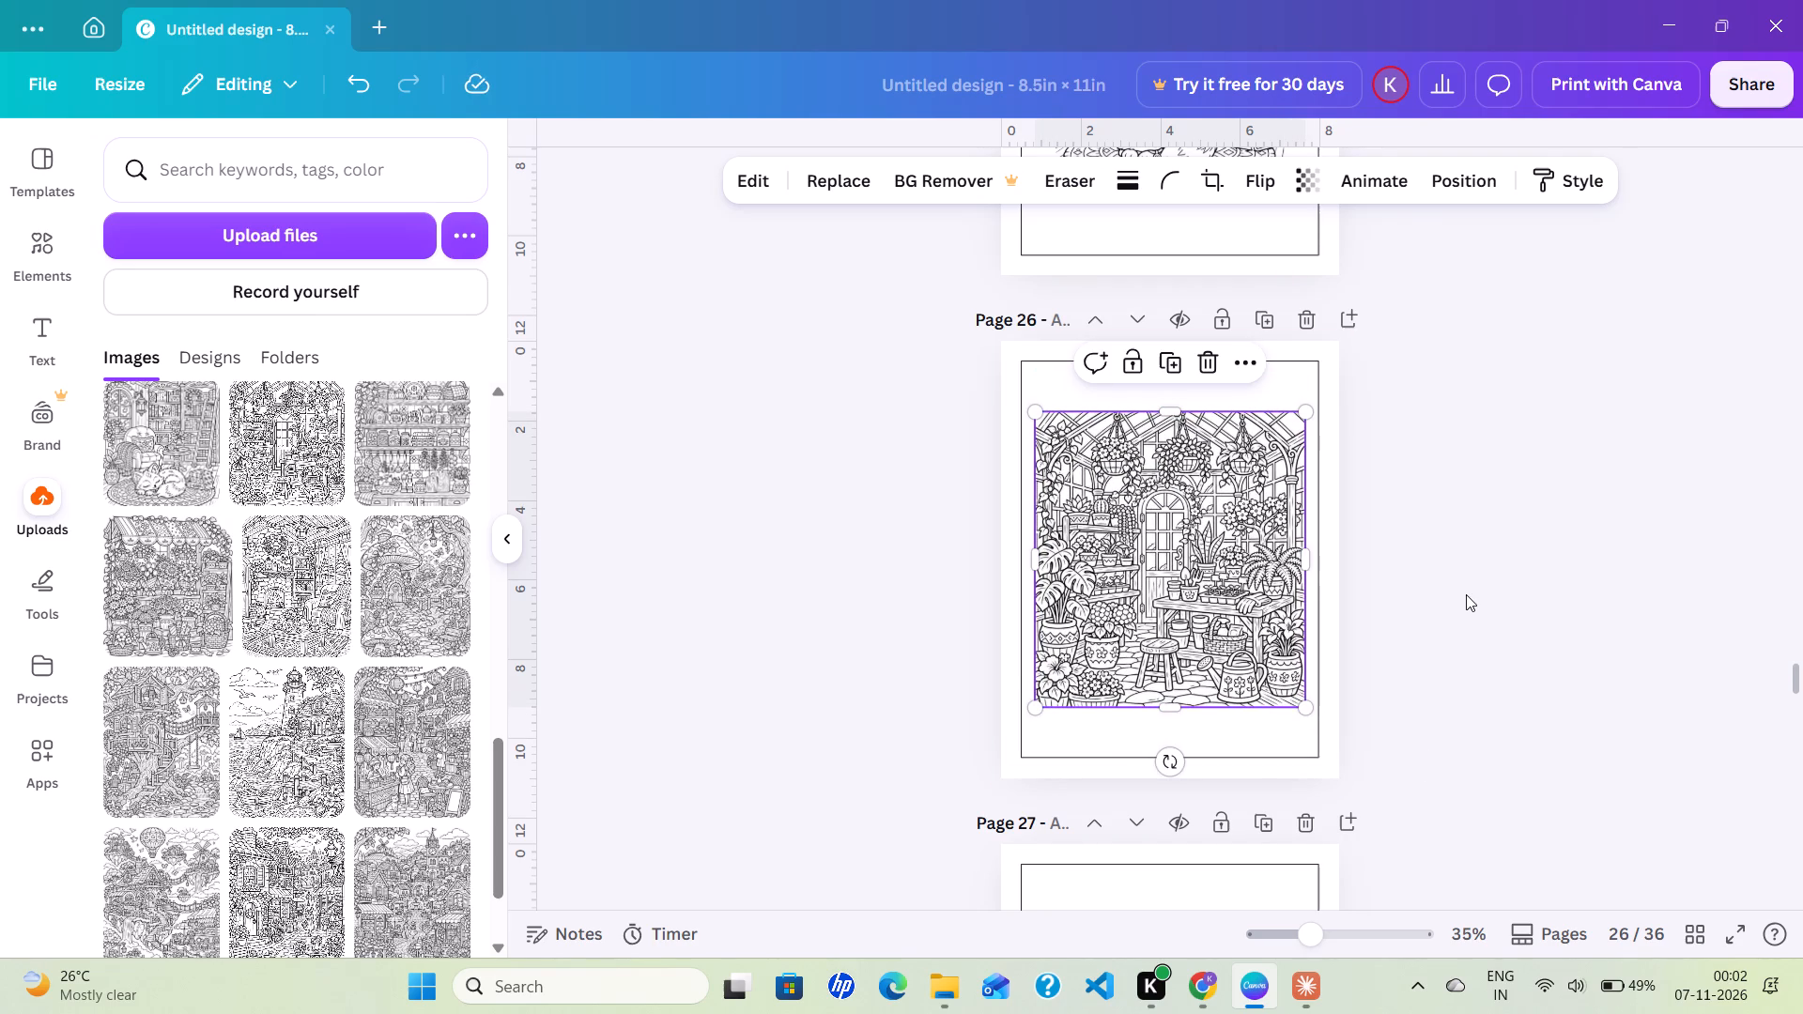
Enlarge the library illustration with the sleeping cat on page 25 proportionally to nearly span the guide rectangle's width, with even side margins.
scroll(1466, 594, up, 4)
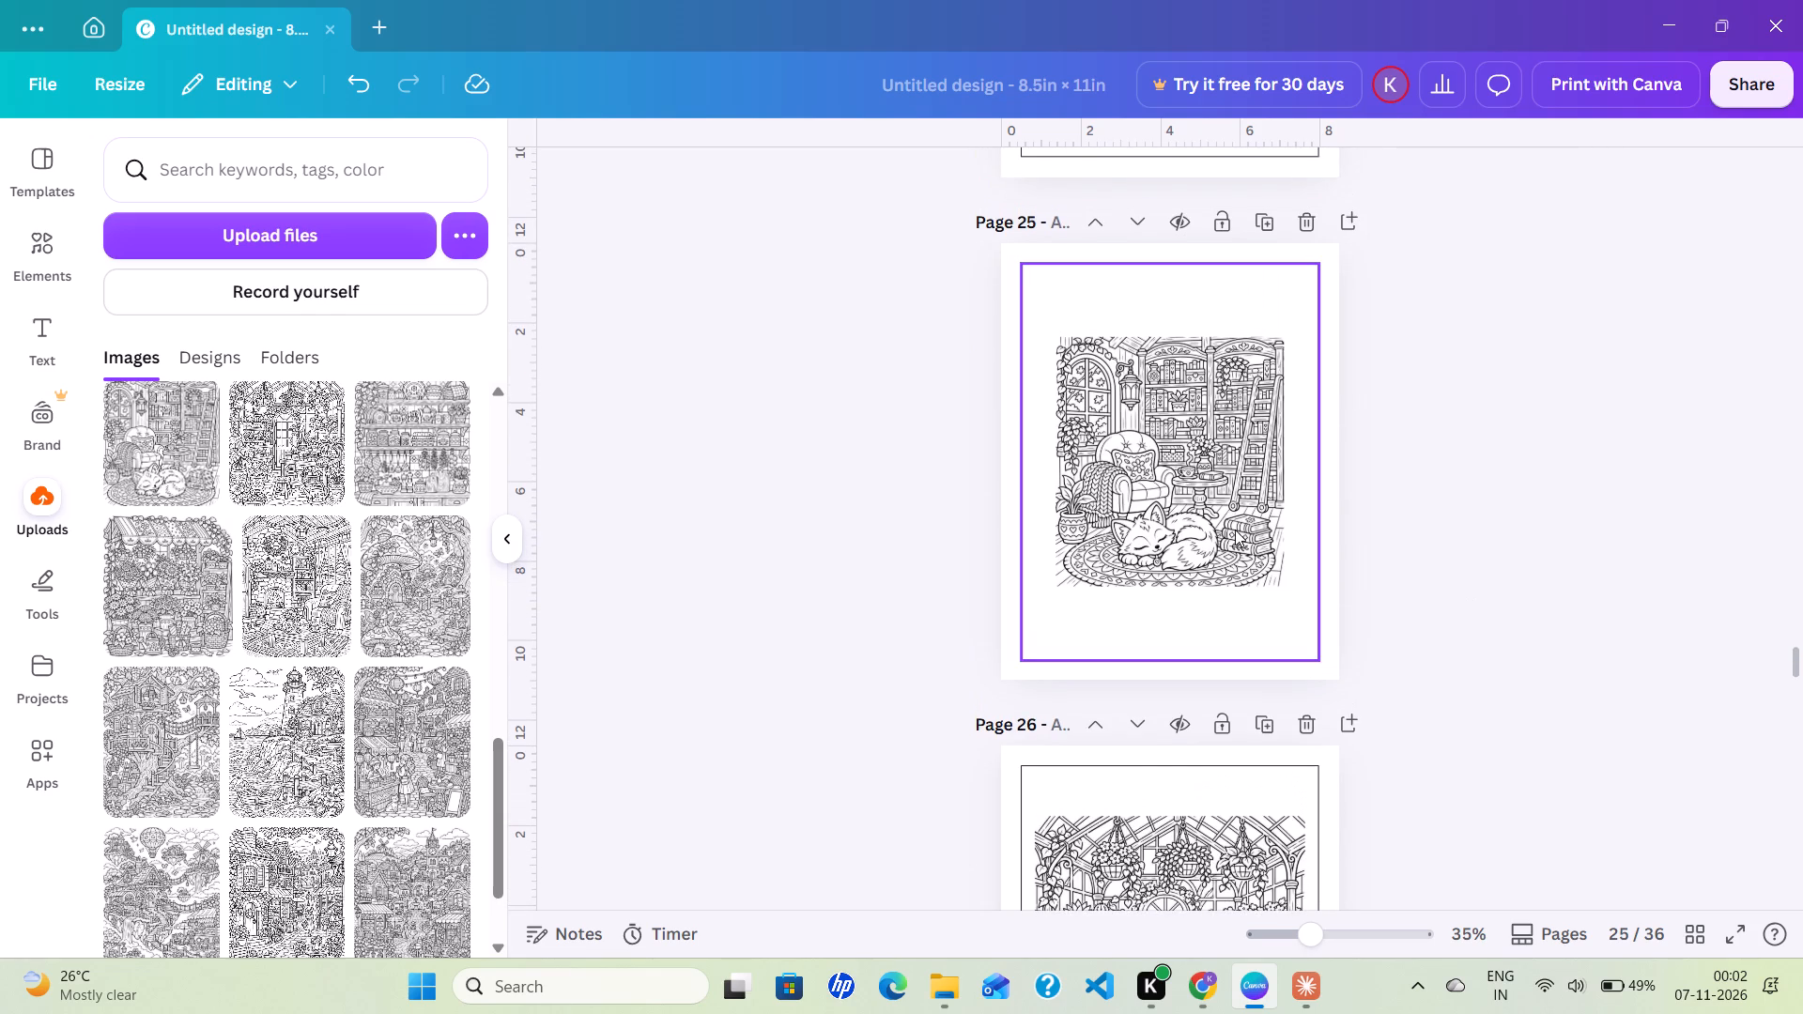
click(1215, 524)
drag(1061, 335, 1039, 321)
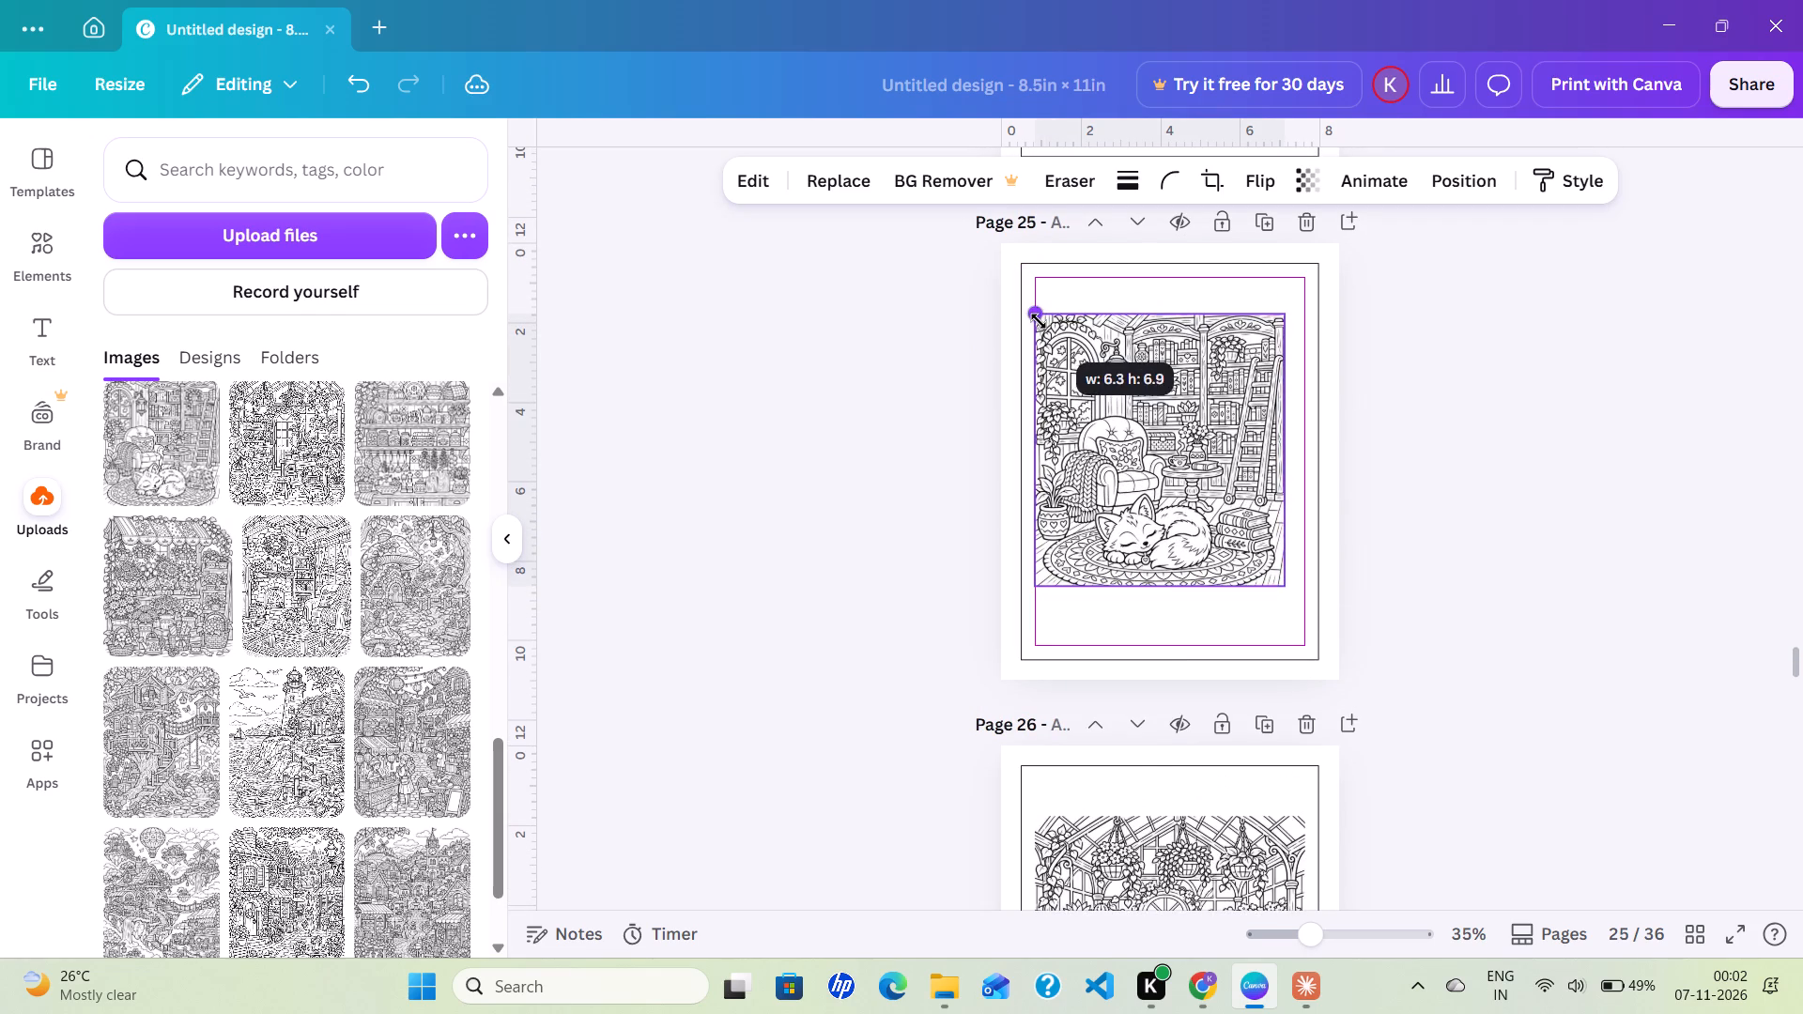
drag(1039, 321, 1038, 320)
drag(1285, 591, 1289, 599)
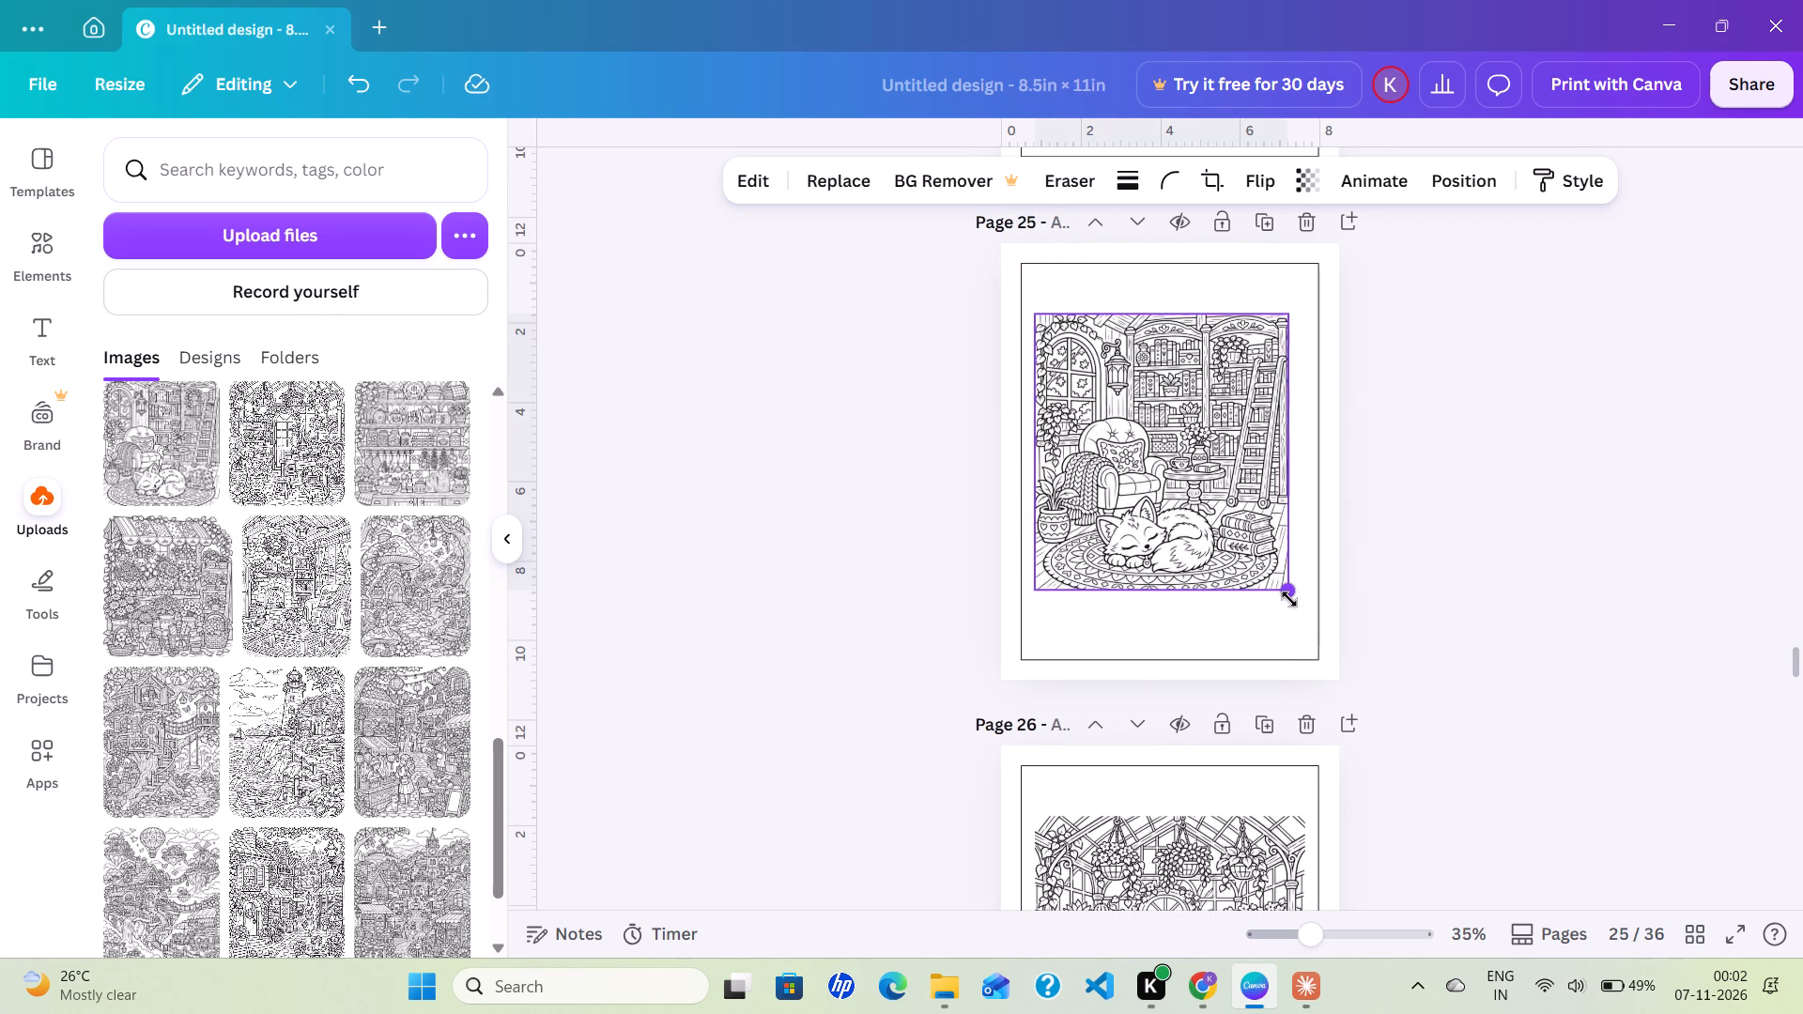
drag(1289, 599, 1302, 610)
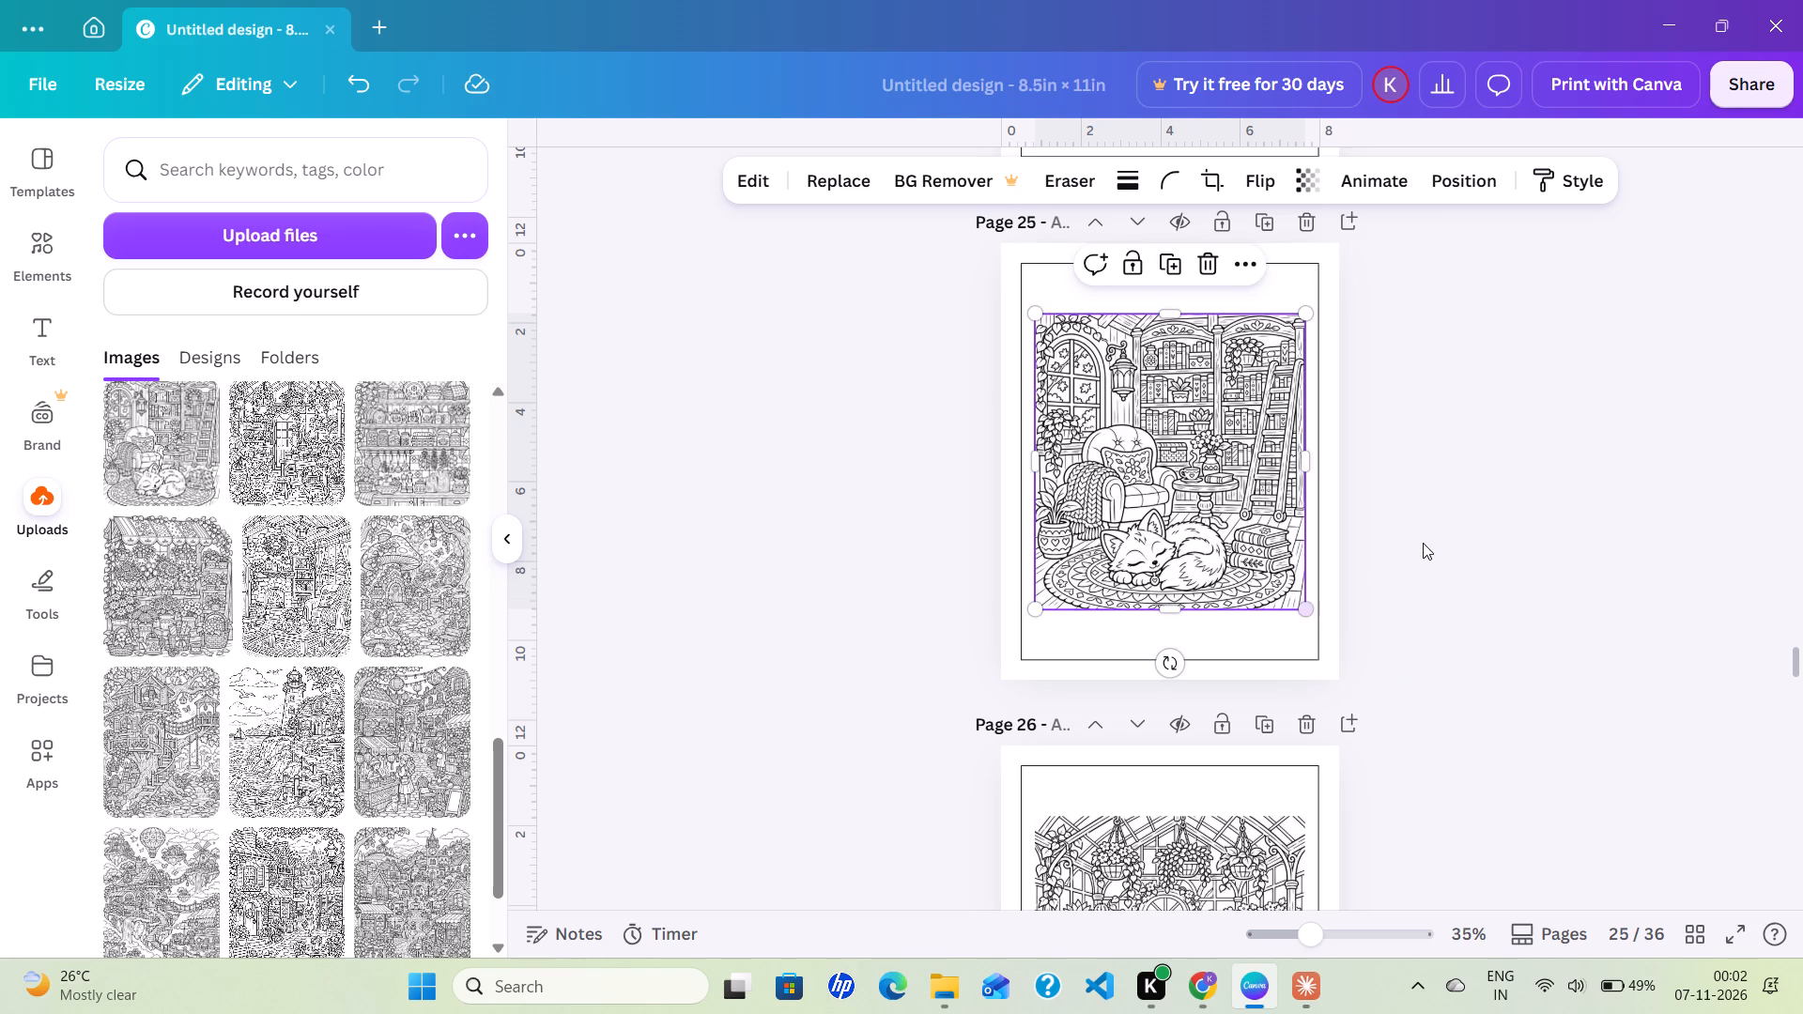
click(1423, 543)
Enlarge the window-seat tea nook illustration on page 24 proportionally to nearly span the guide rectangle's width, with narrow, even side margins.
scroll(1423, 543, up, 5)
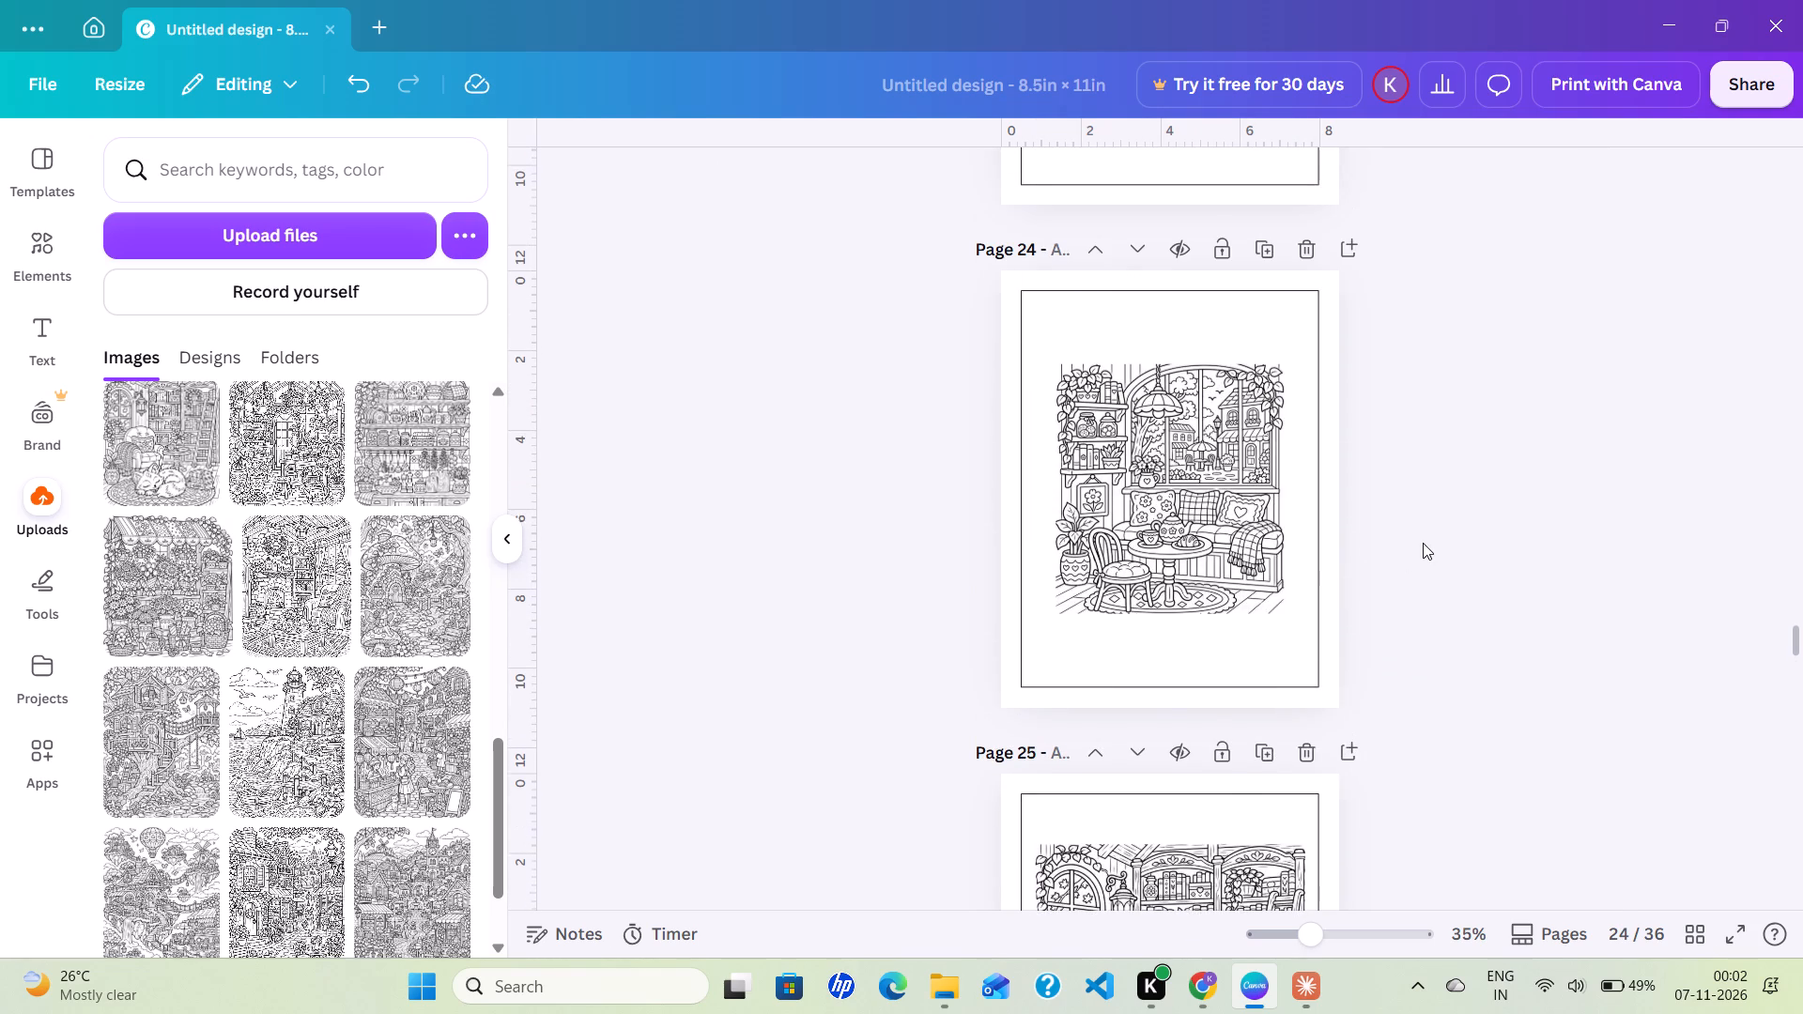
click(1254, 517)
drag(1050, 367, 1028, 353)
drag(1281, 608, 1296, 630)
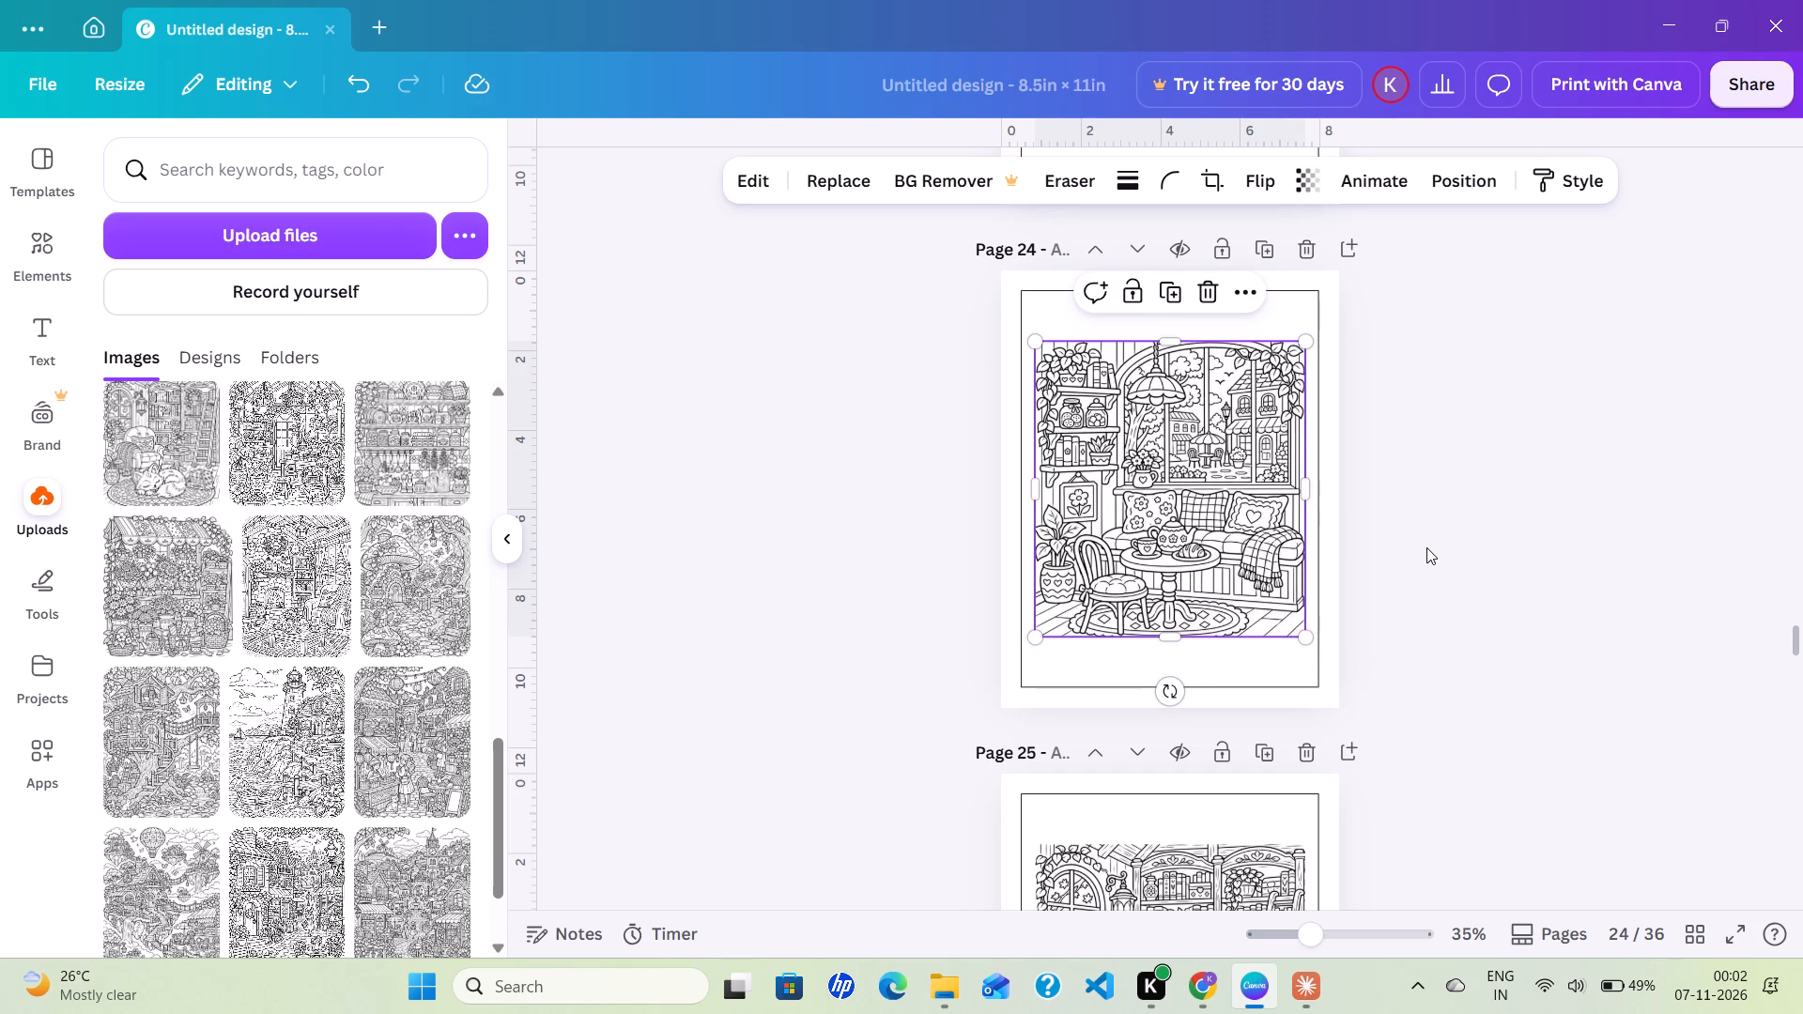
click(1426, 547)
Enlarge the cottage illustration on page 23 proportionally to about 6.8 × 7.4 in, leaving narrow, even side margins inside the guide rectangle.
scroll(1426, 547, up, 4)
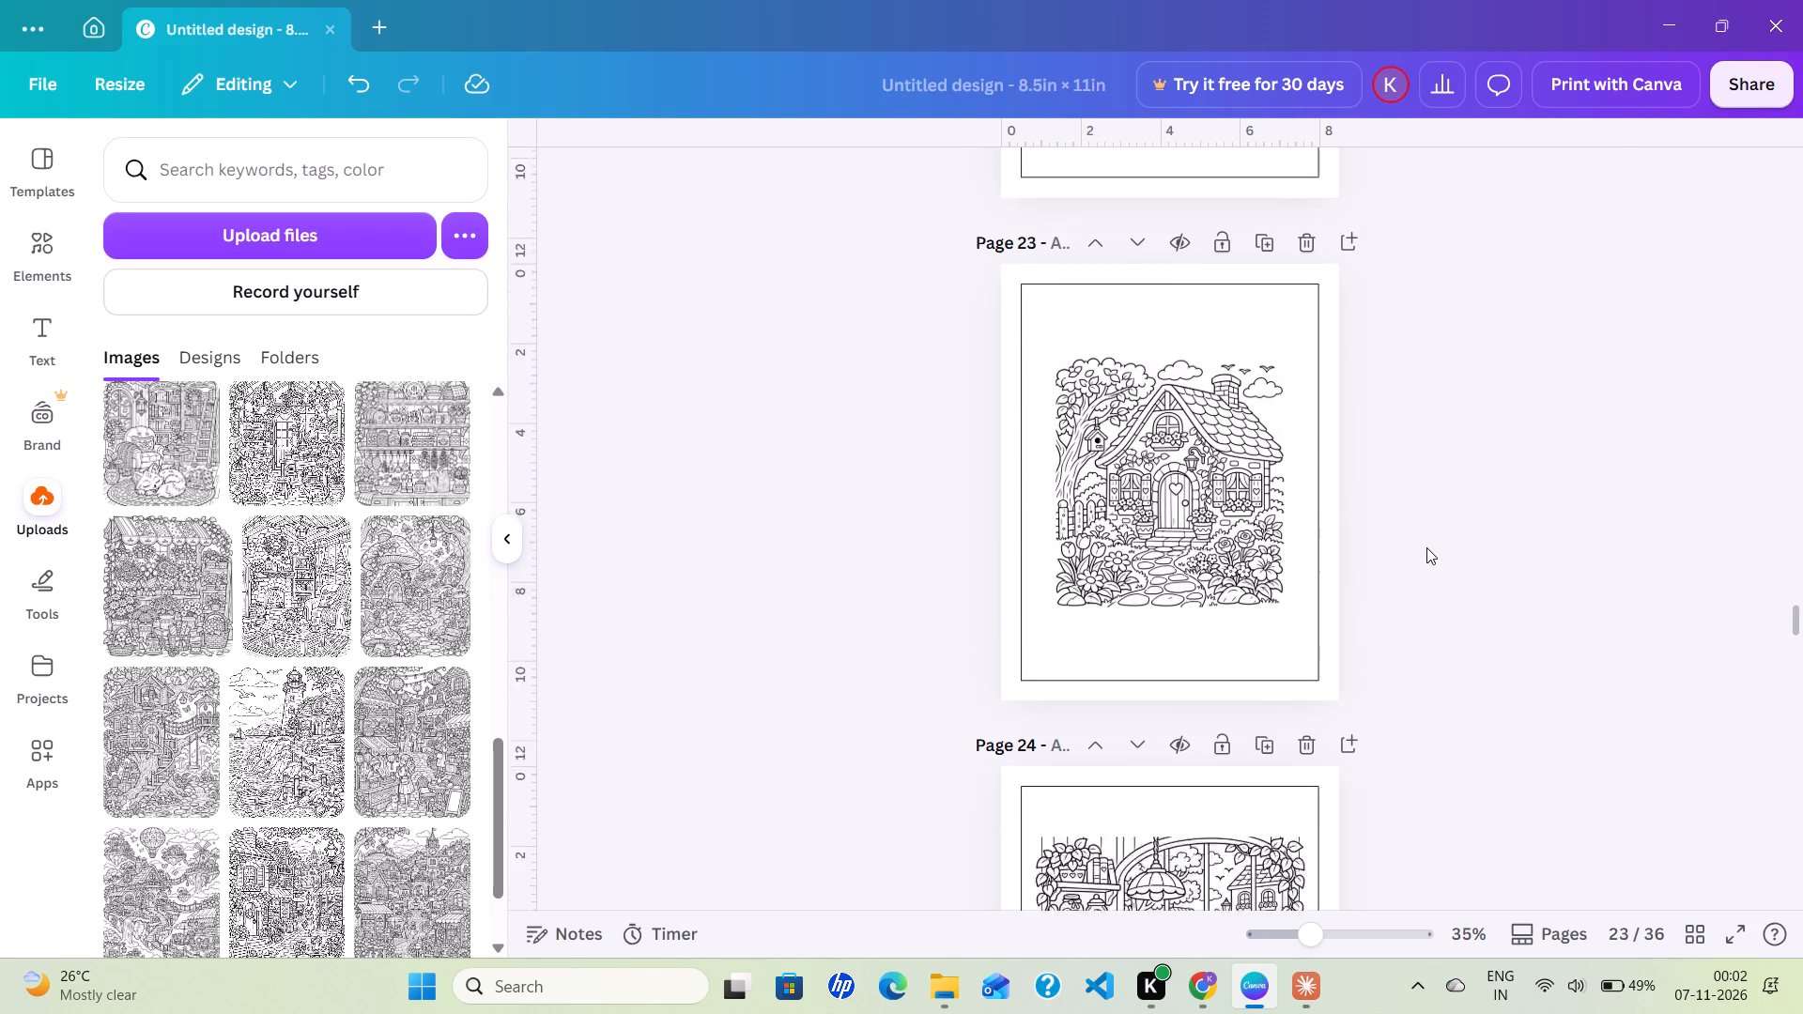
scroll(1426, 547, up, 1)
click(1225, 589)
drag(1055, 437, 1033, 420)
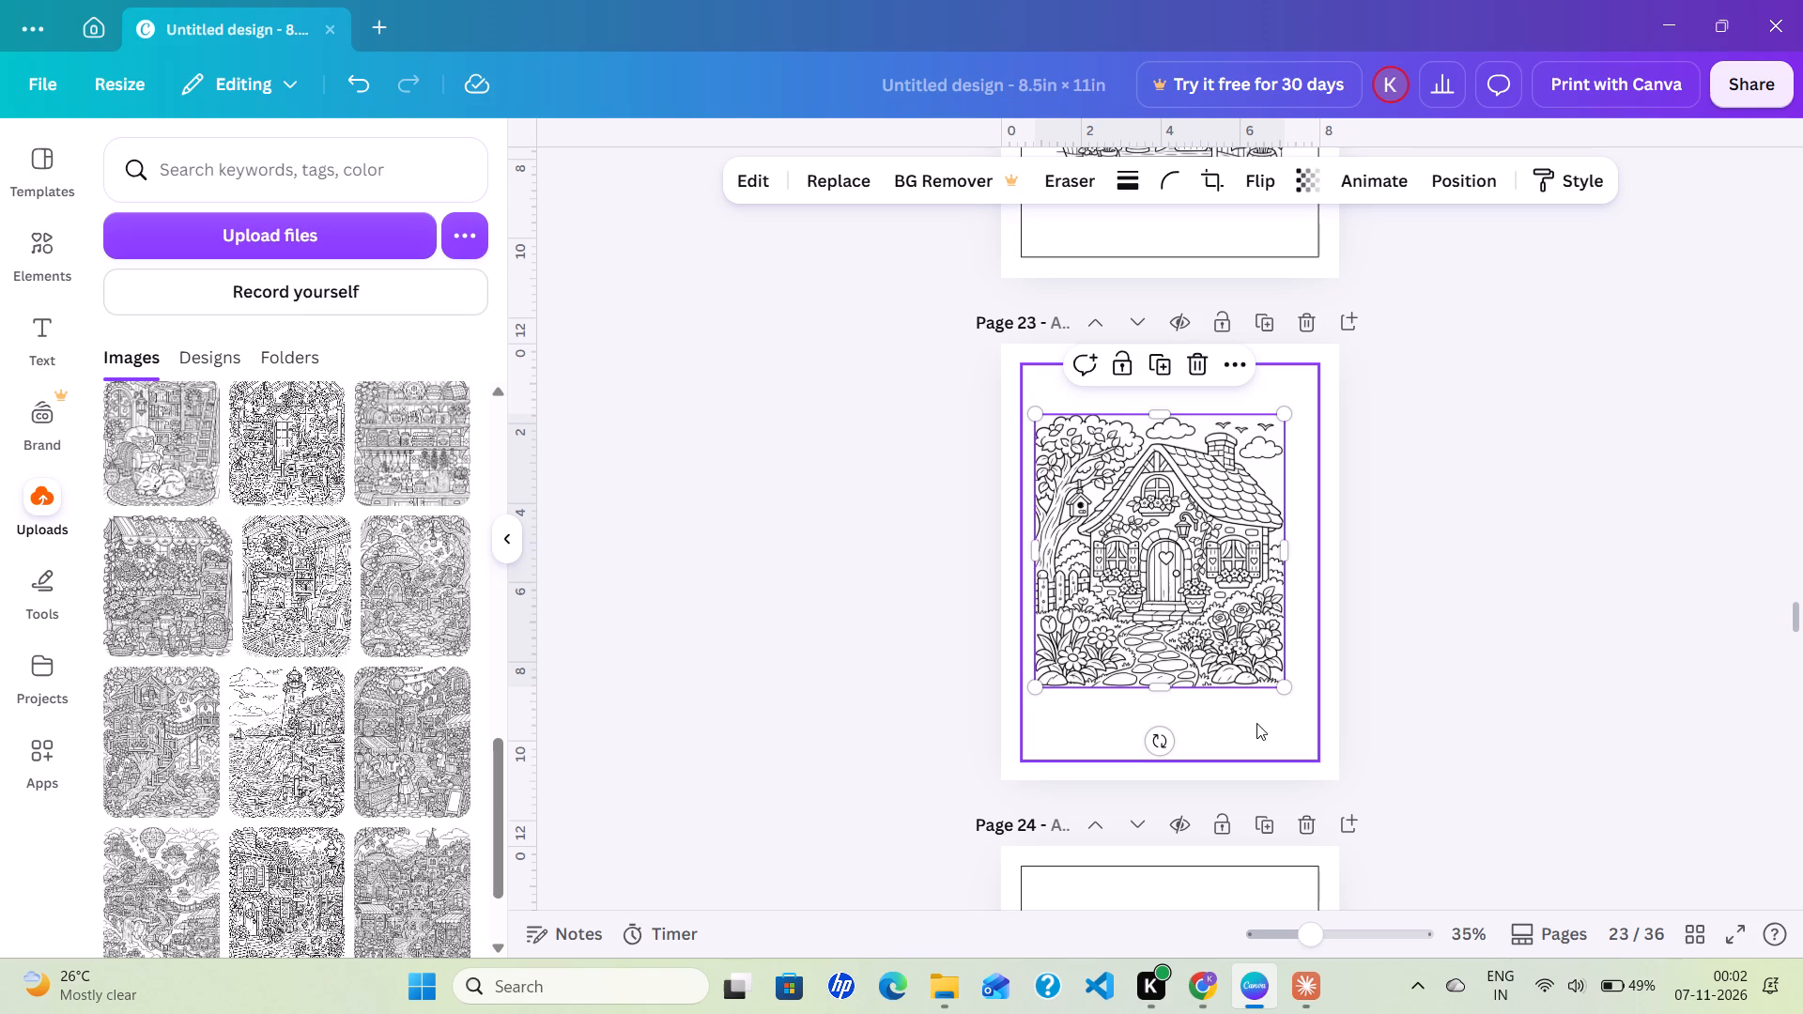
drag(1285, 687, 1302, 707)
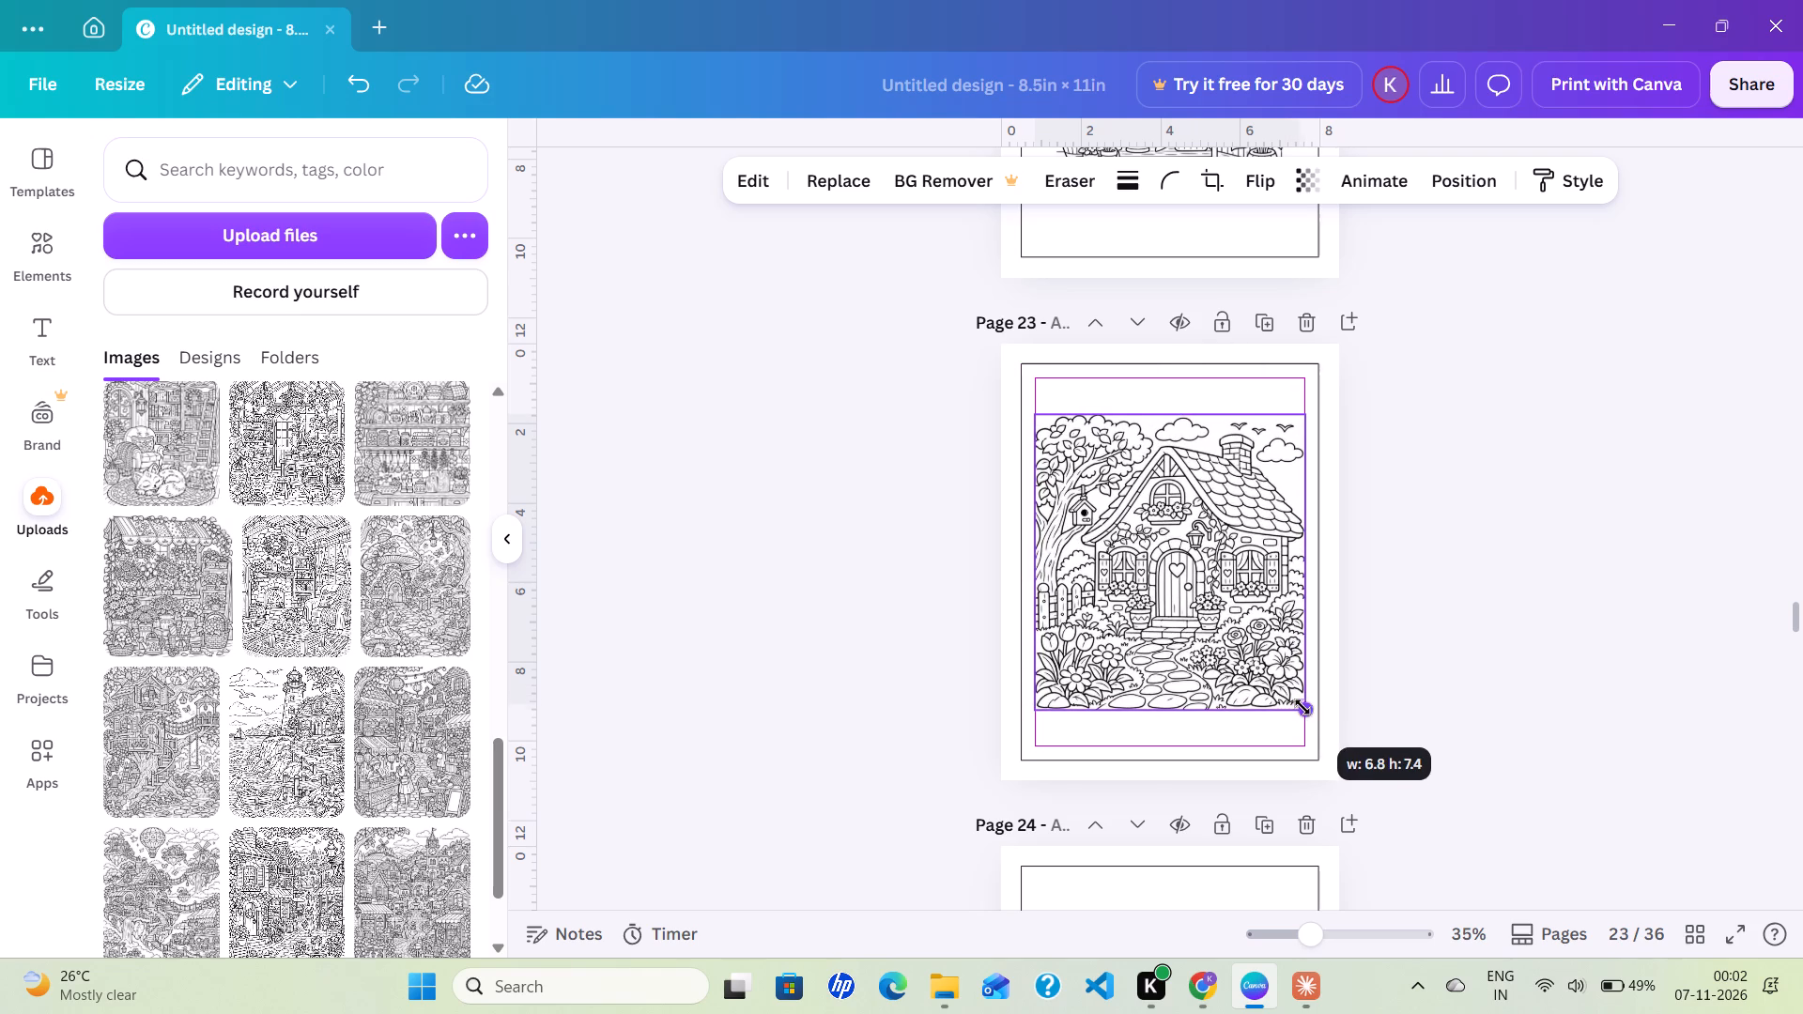
drag(1302, 707, 1305, 707)
click(1468, 655)
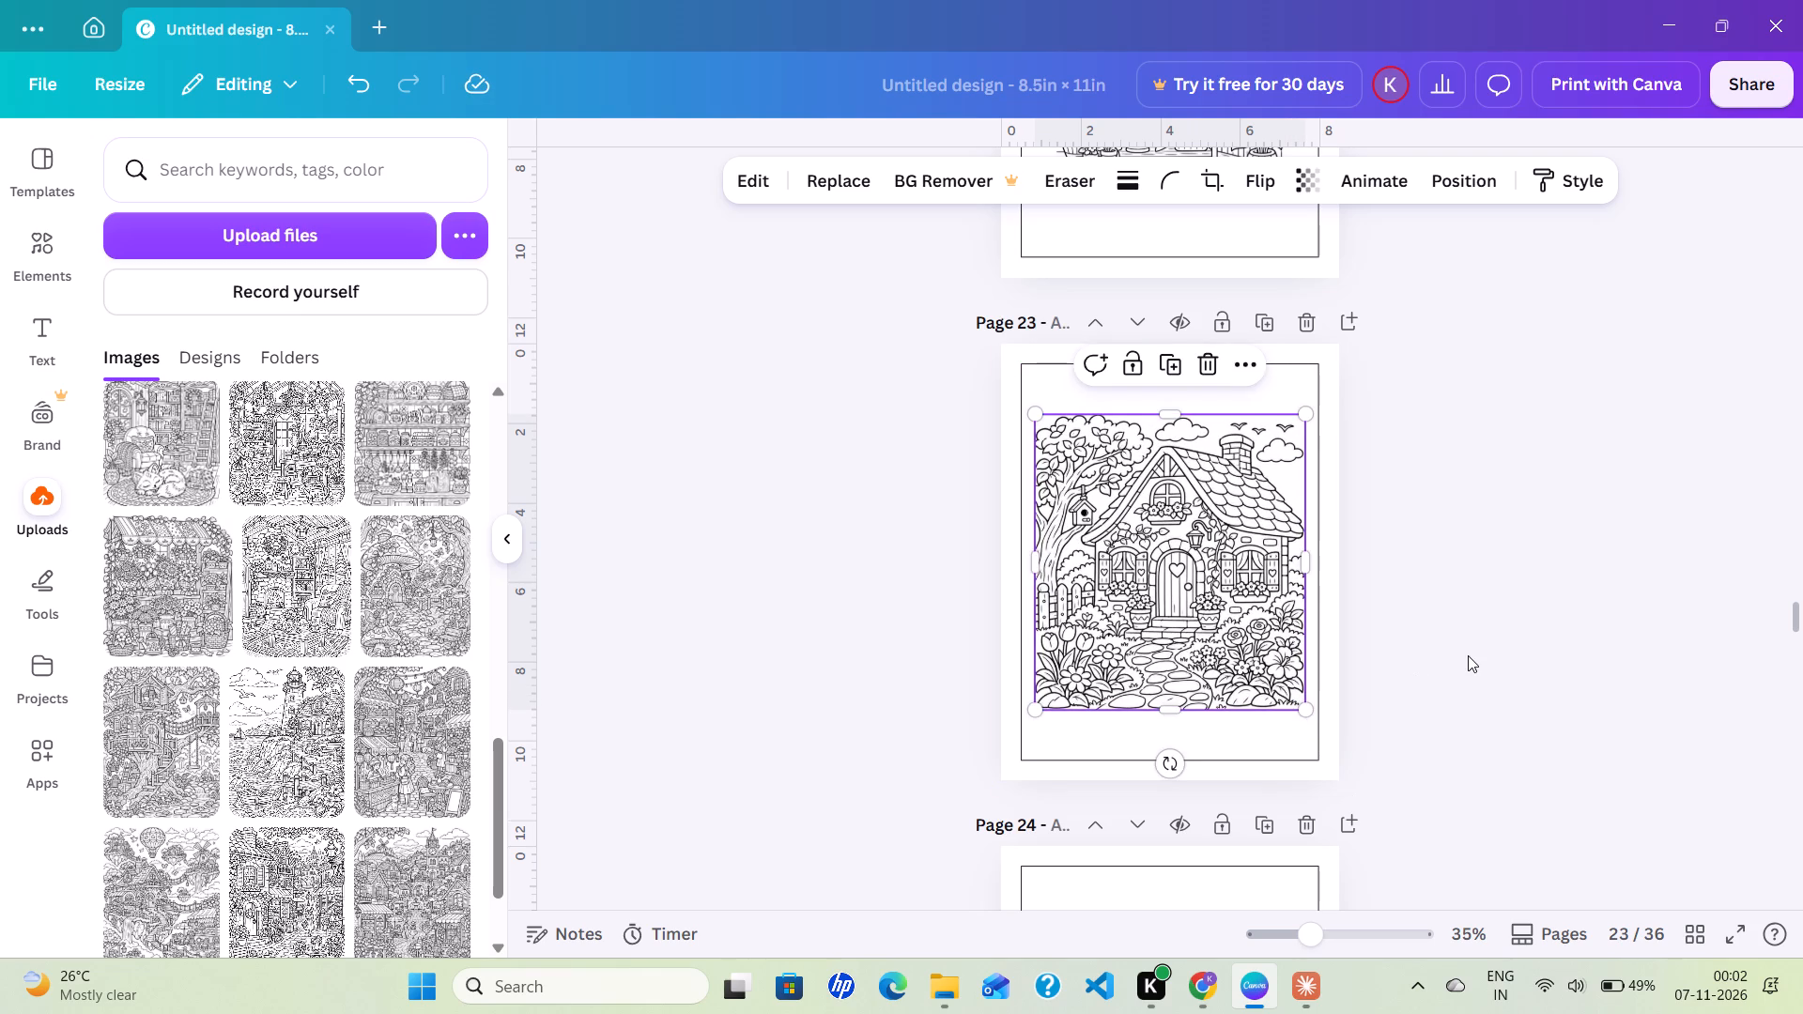
Enlarge the plant shop illustration on page 22 proportionally to nearly span the guide rectangle's width, with narrow, even side margins.
scroll(1468, 655, up, 4)
click(1196, 569)
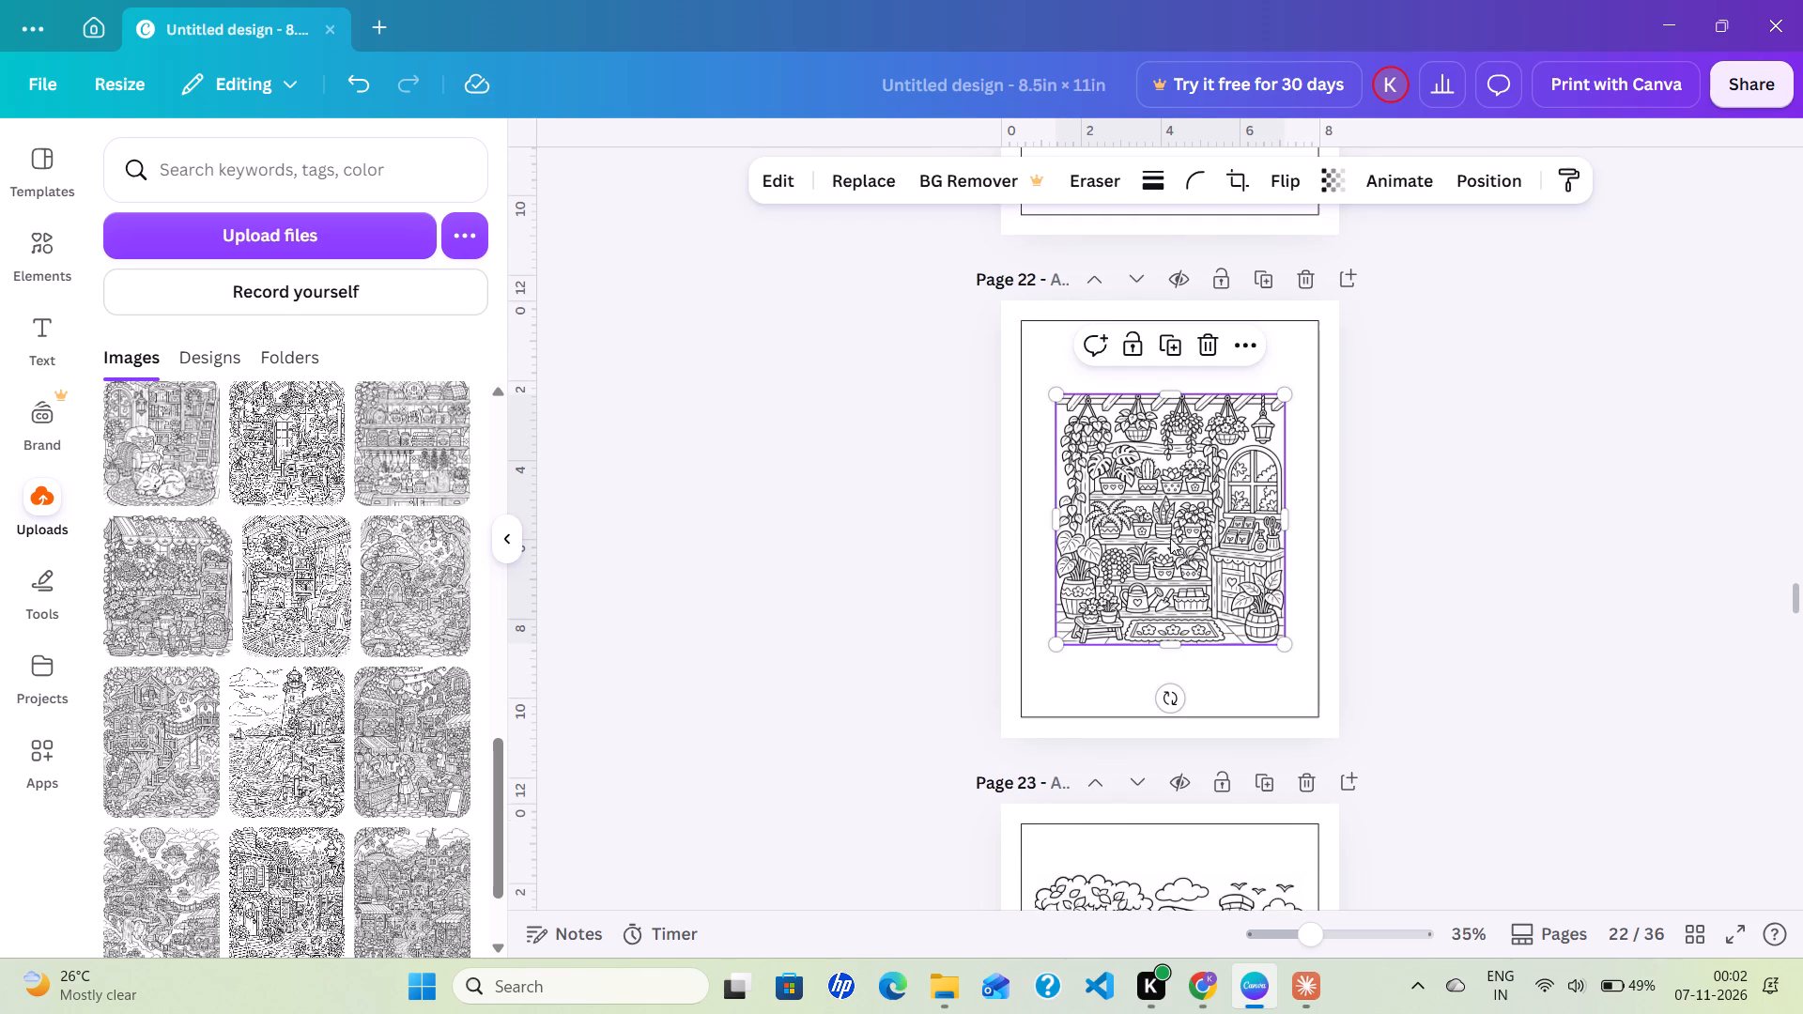
drag(1056, 393, 1047, 383)
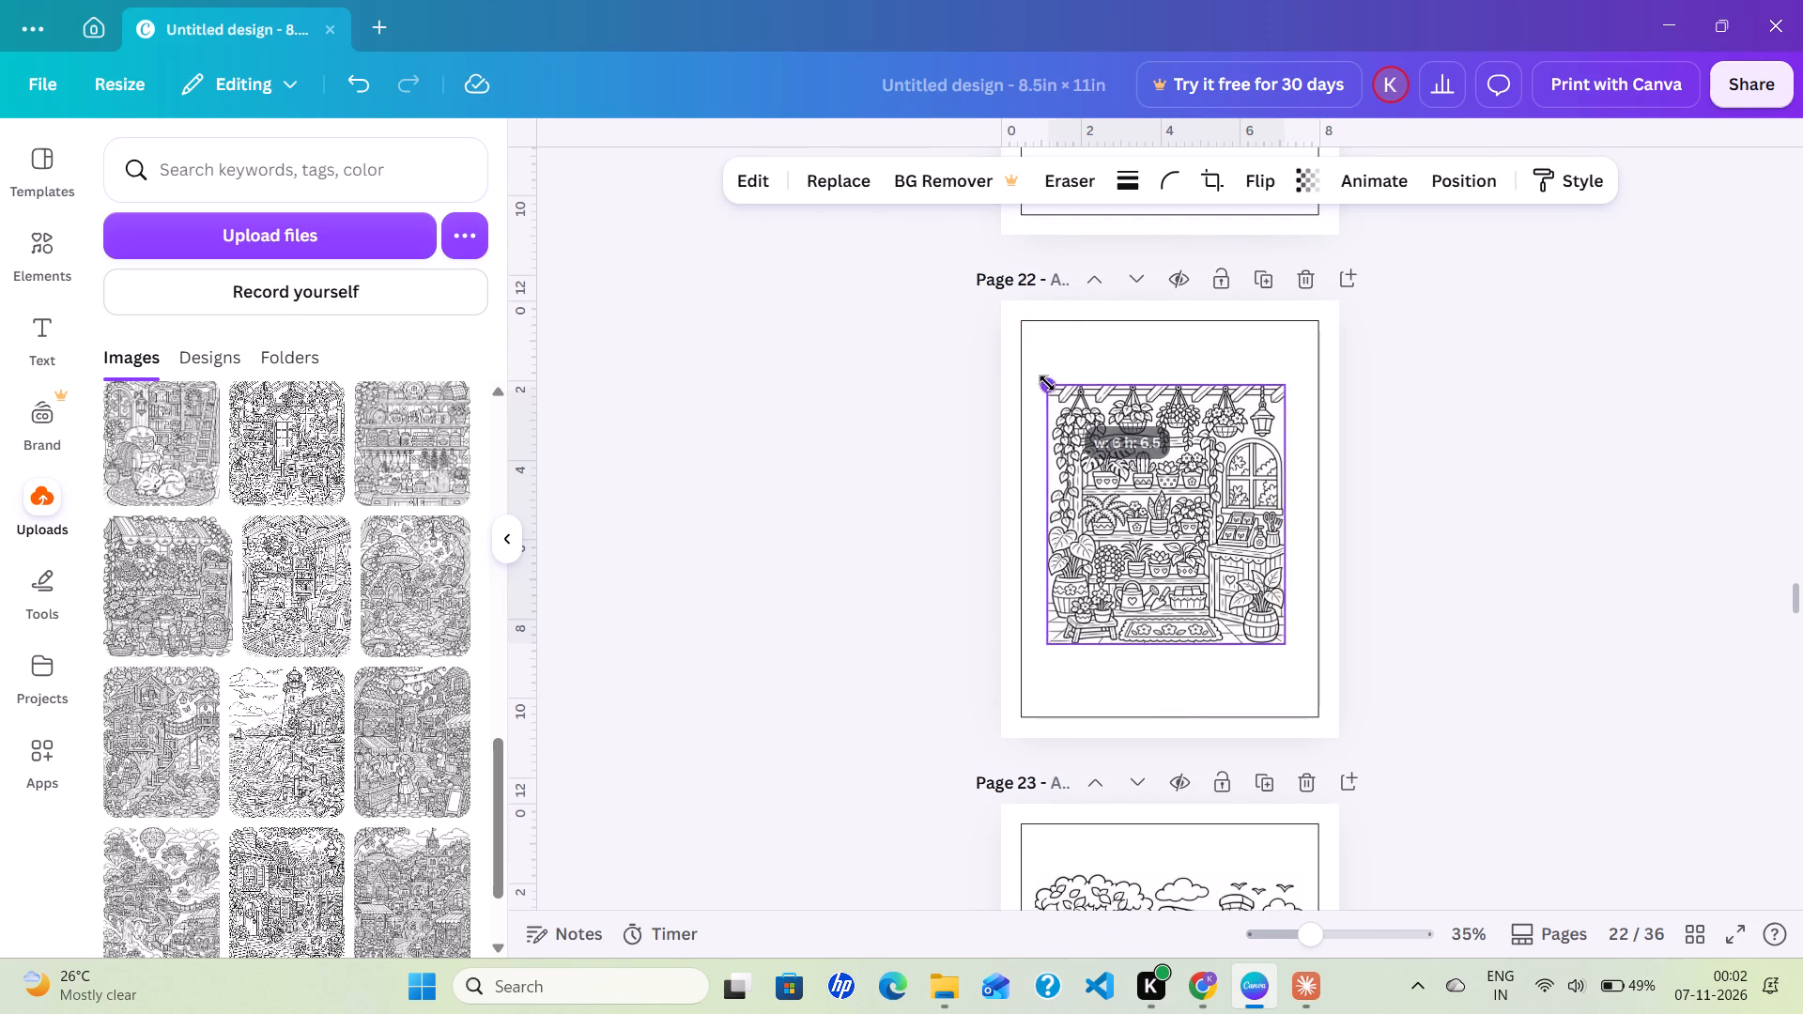
drag(1047, 383, 1039, 376)
drag(1283, 653, 1310, 678)
click(1497, 584)
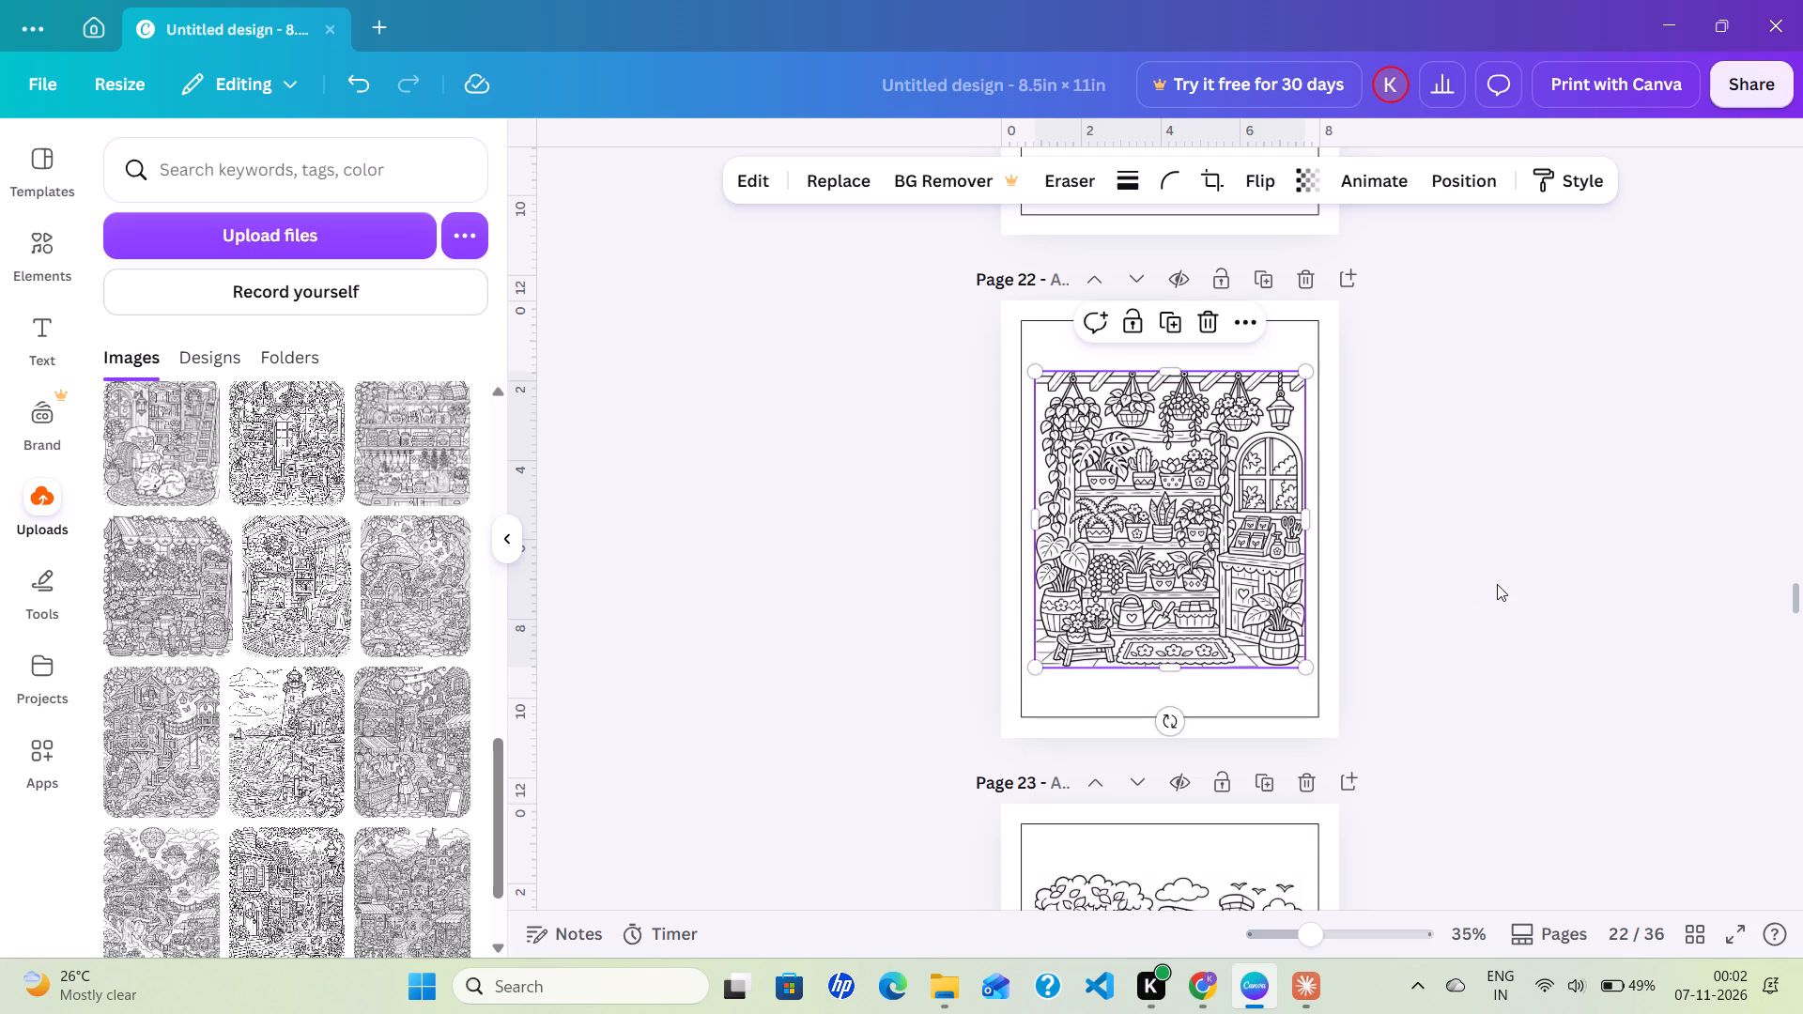
Enlarge the ice cream cart illustration on page 21 proportionally to nearly span the guide rectangle's width, with narrow, even side margins.
scroll(1497, 584, right, 1)
scroll(1497, 584, down, 3)
scroll(1497, 584, up, 6)
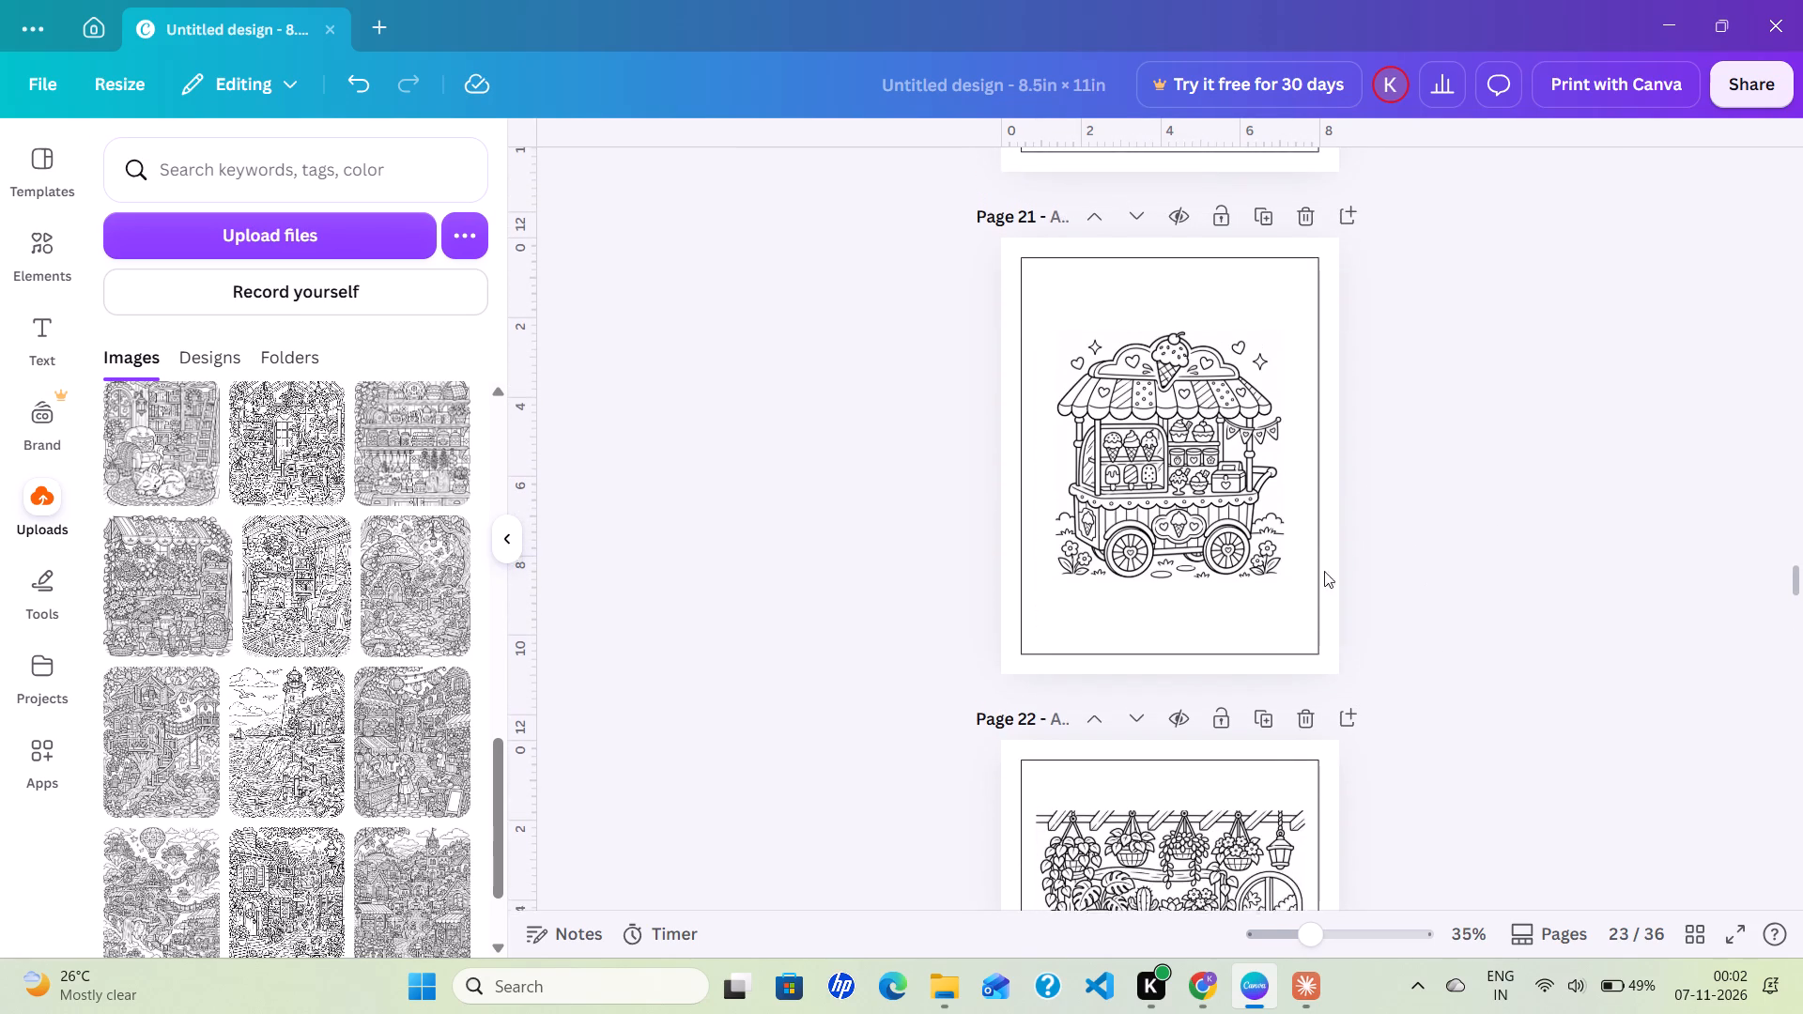
click(1148, 498)
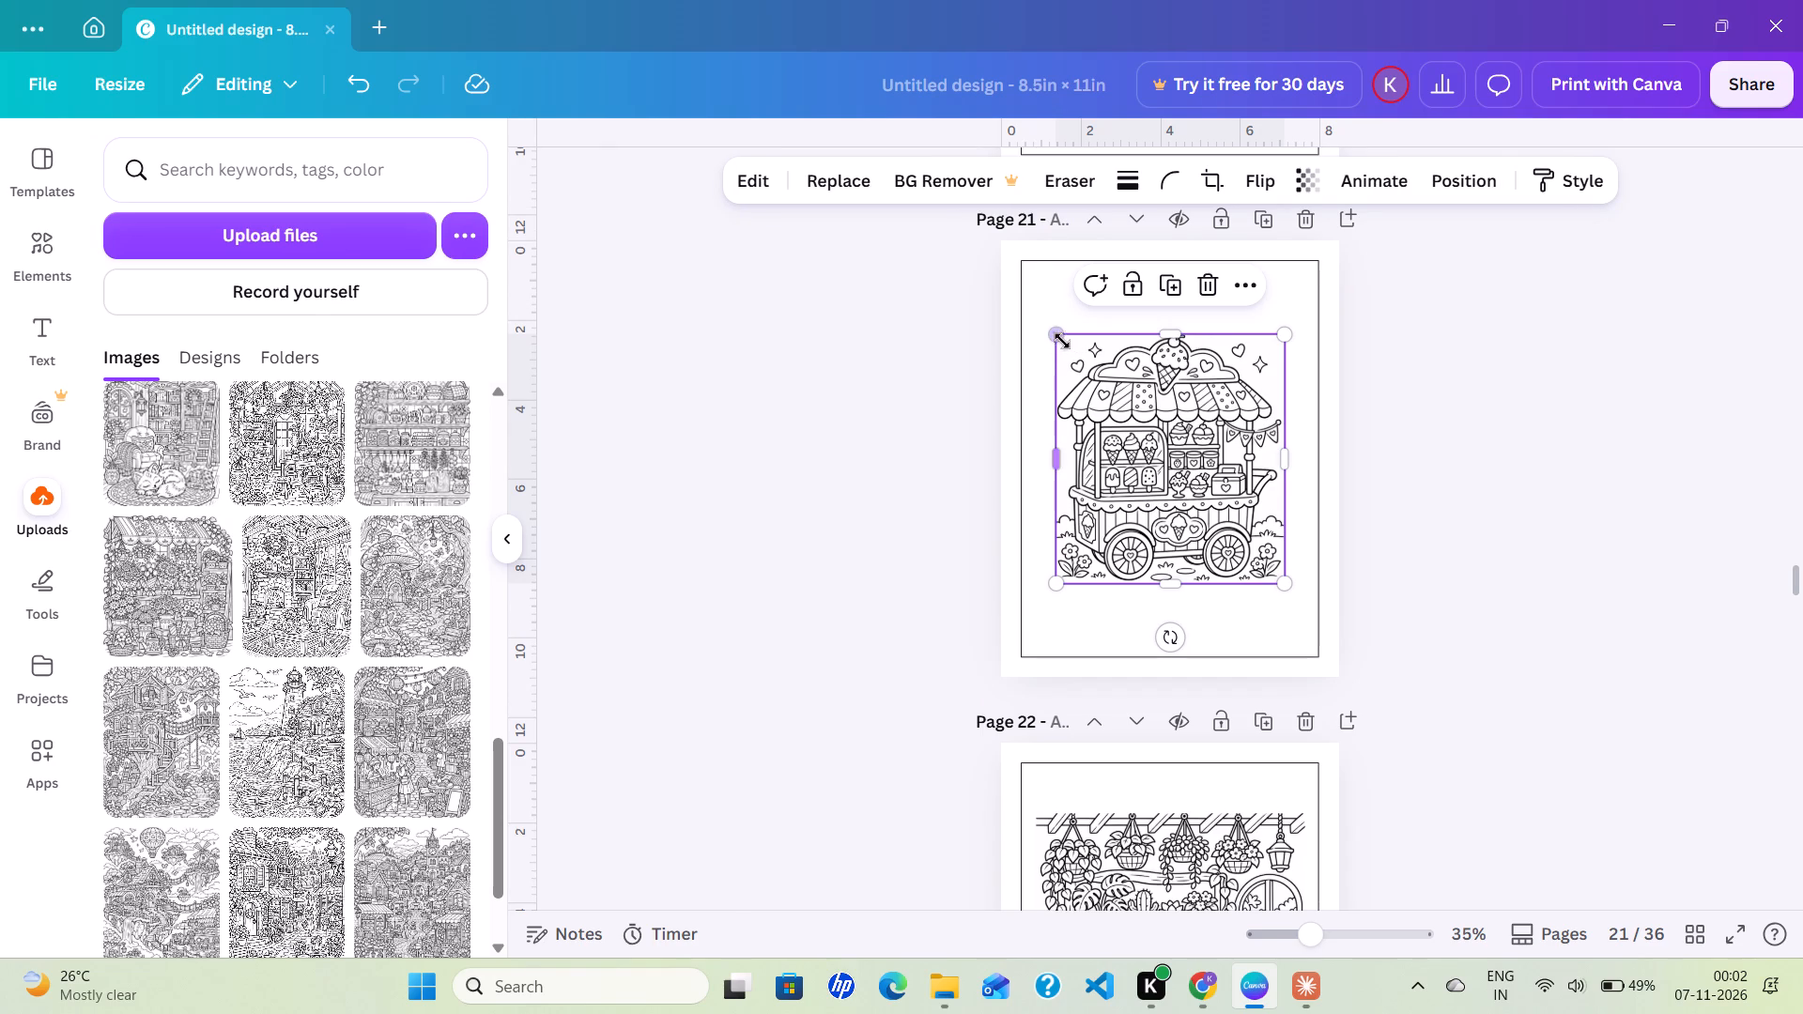
drag(1059, 338, 1040, 321)
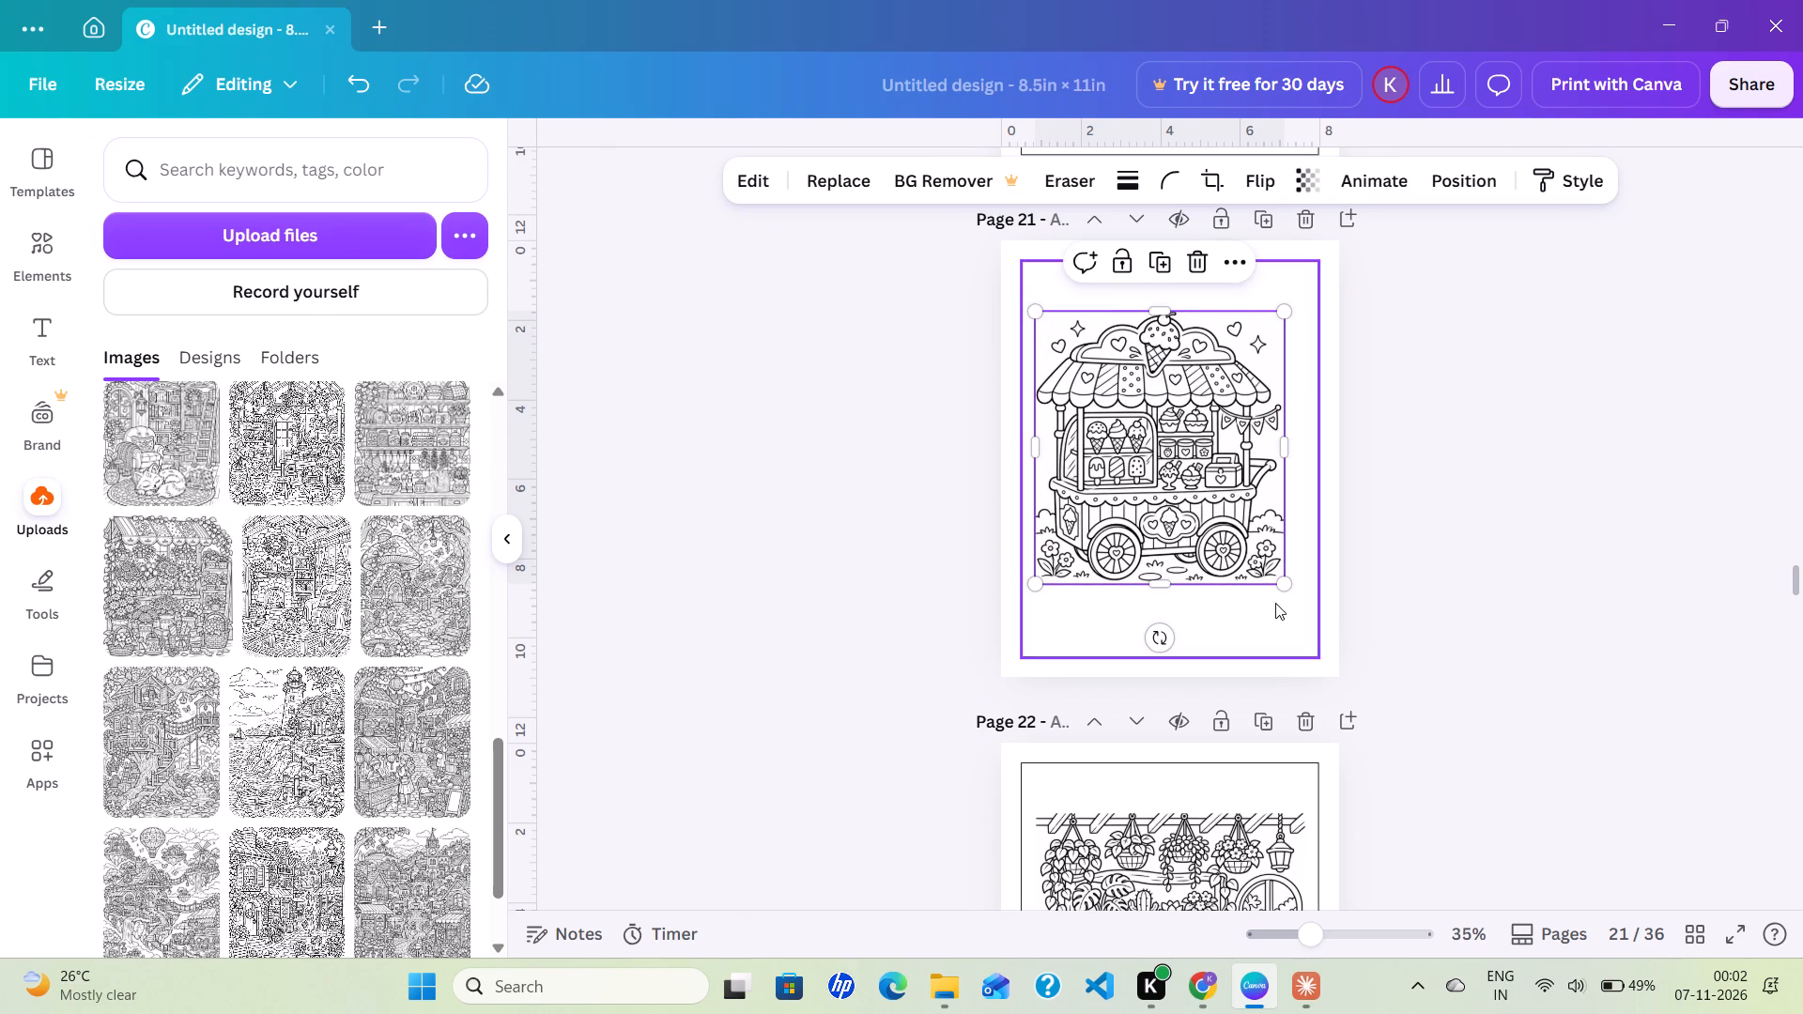
drag(1283, 585, 1302, 607)
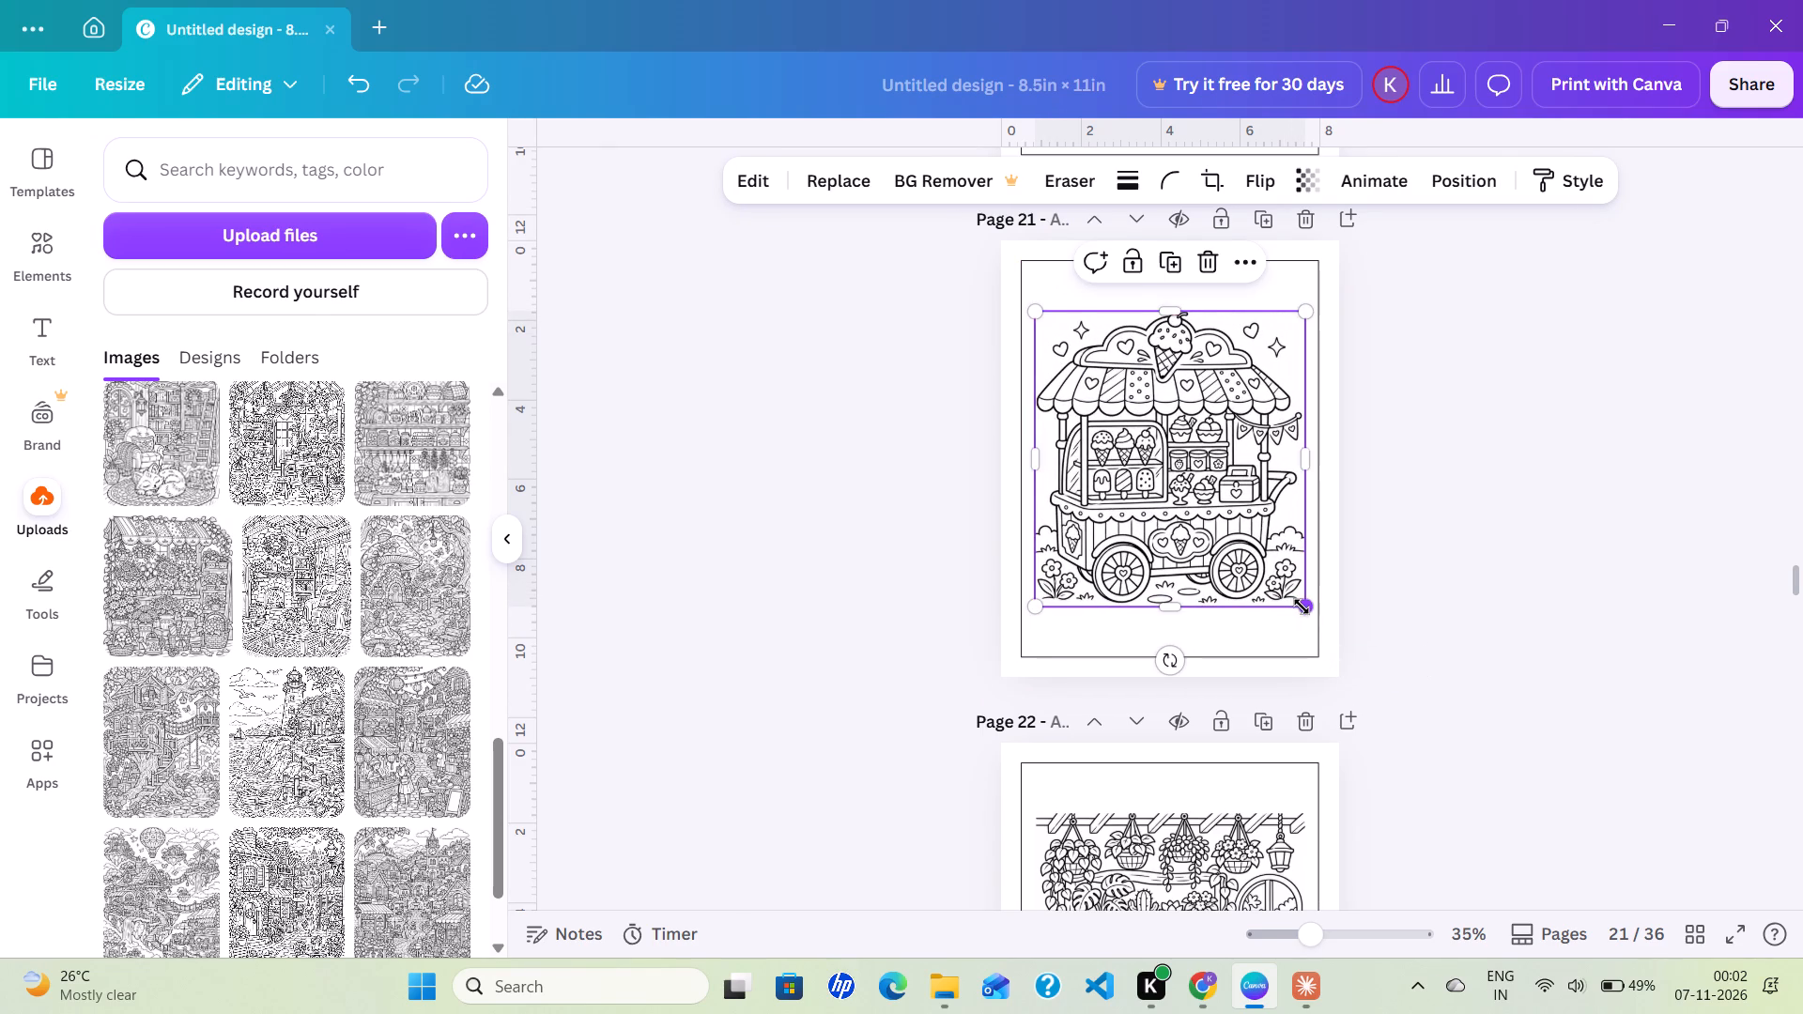
click(1429, 574)
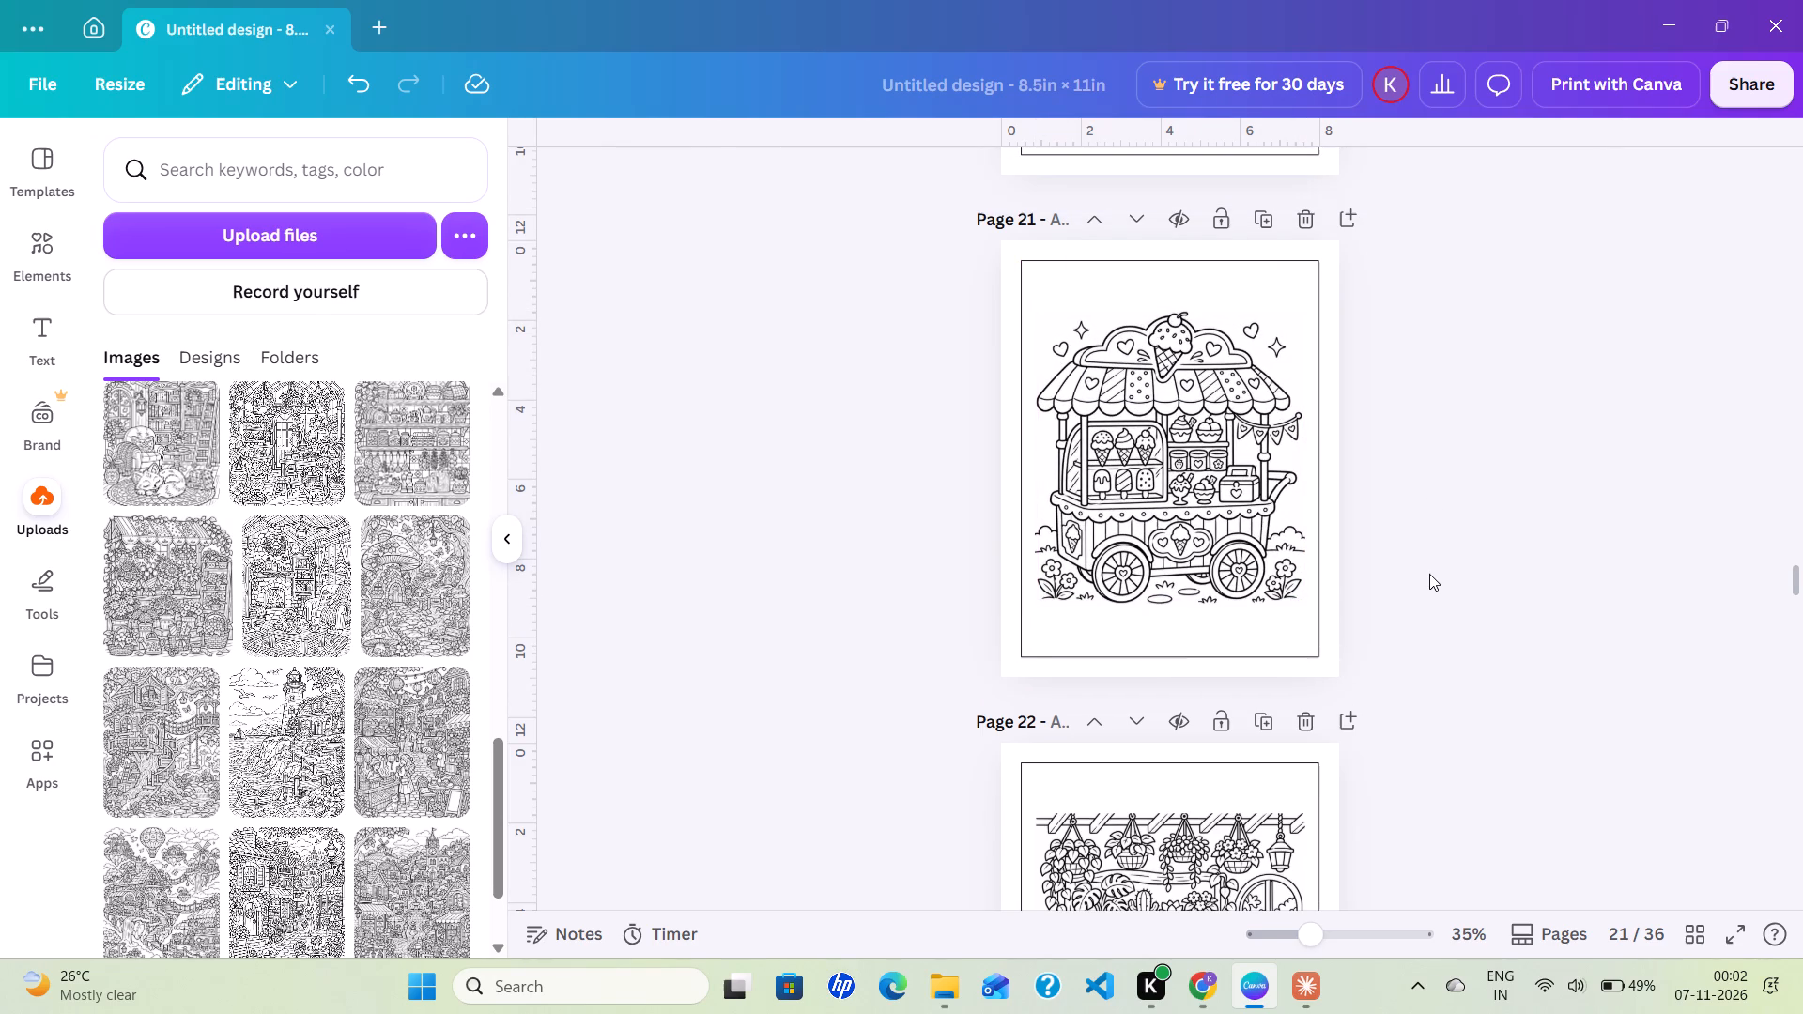
Enlarge the teddy bear bedroom illustration on page 20 proportionally to nearly span the guide rectangle's width, with narrow, even side margins.
scroll(1429, 574, up, 4)
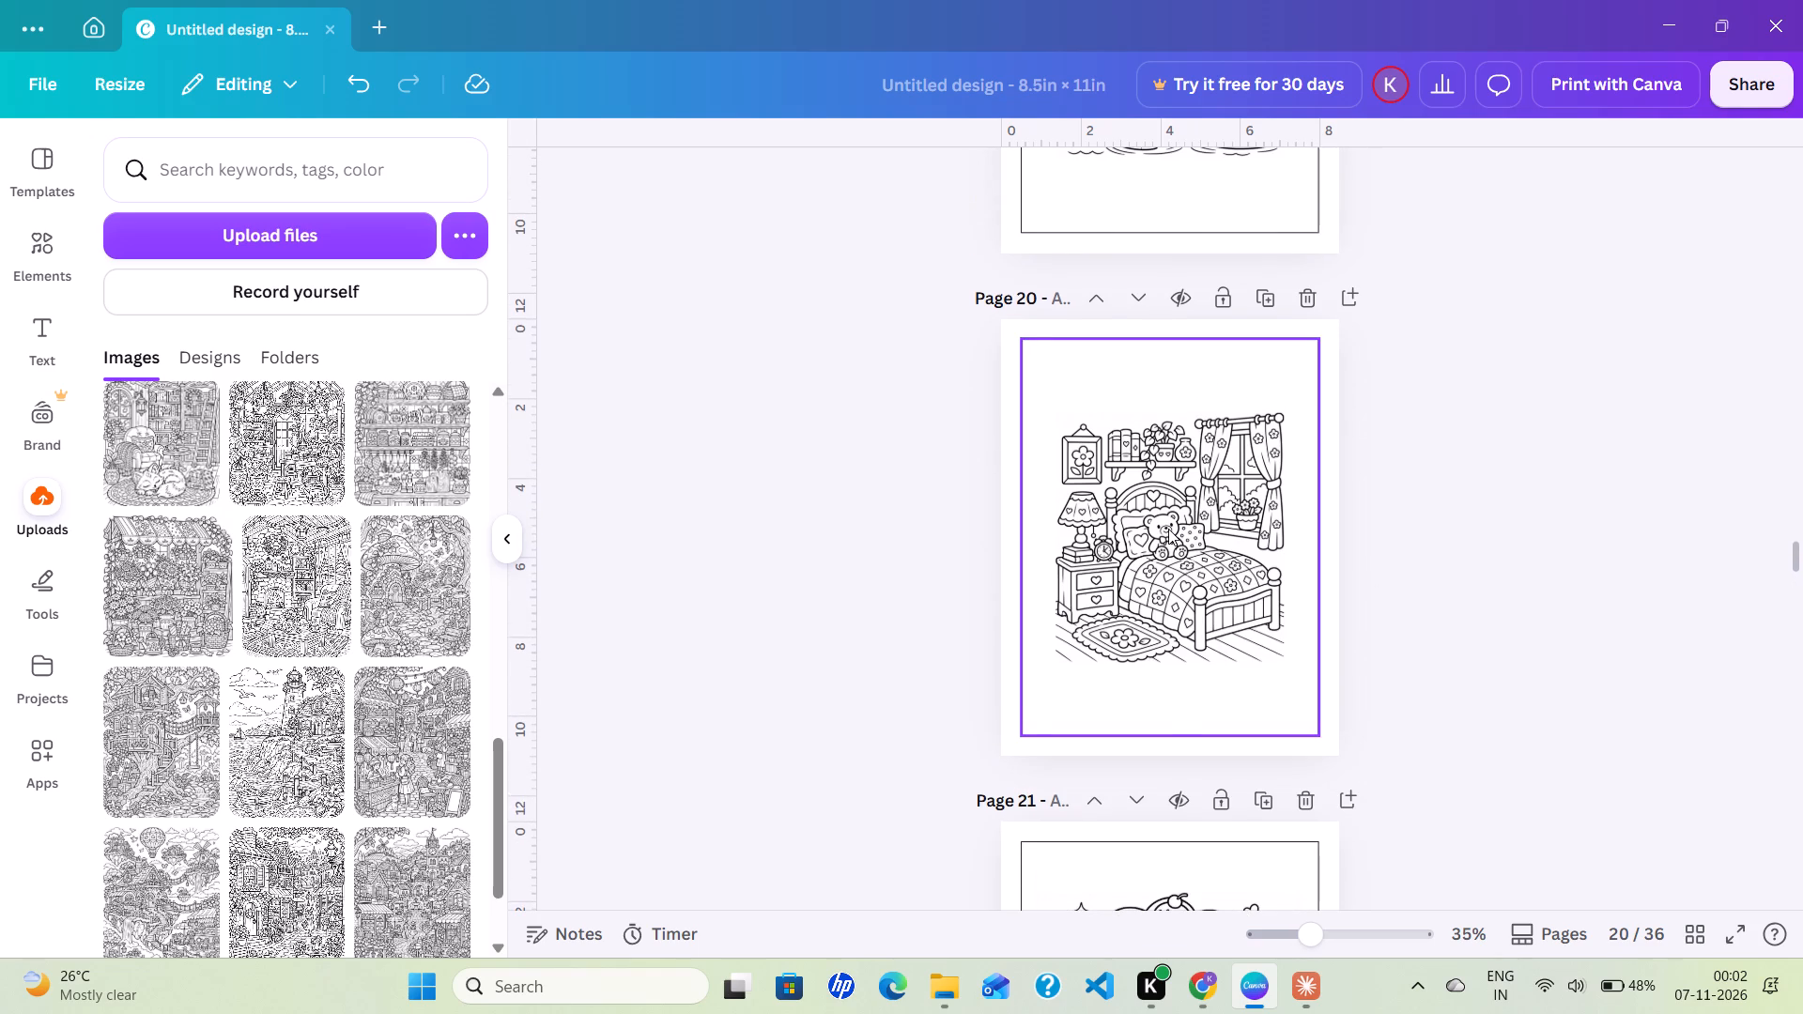
click(1168, 529)
drag(1054, 421, 1053, 418)
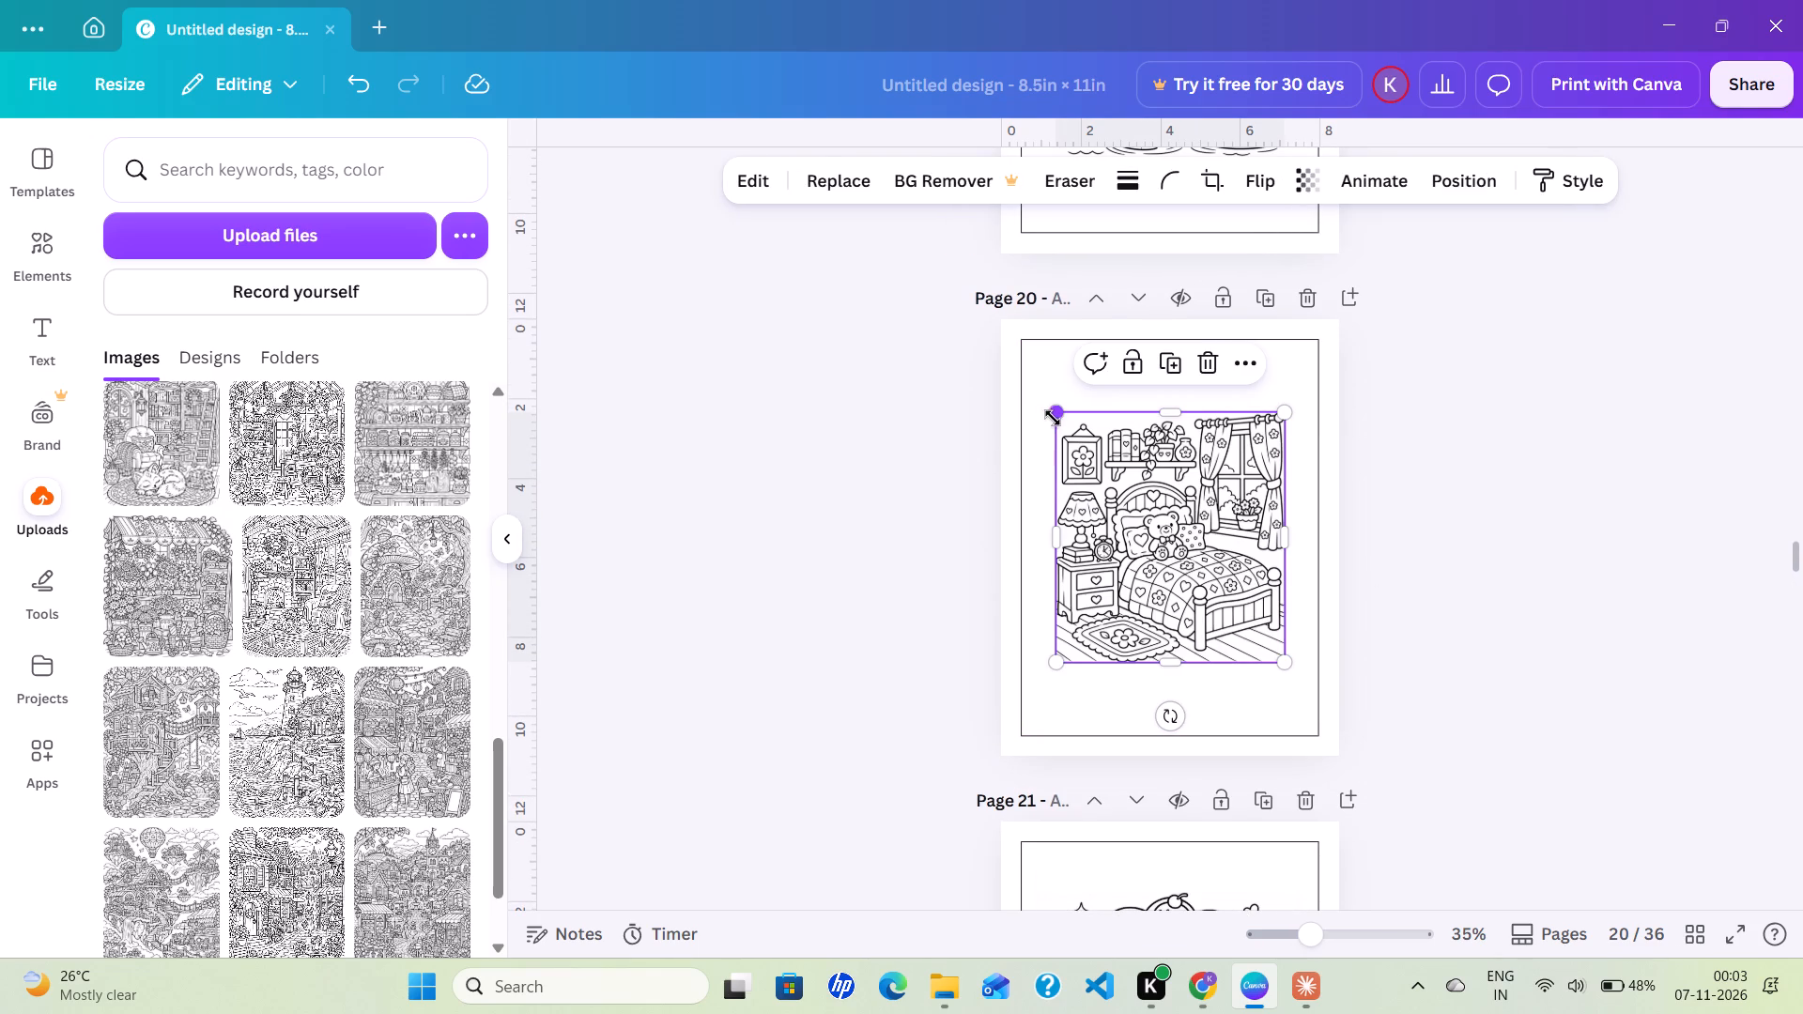
drag(1053, 418, 1027, 408)
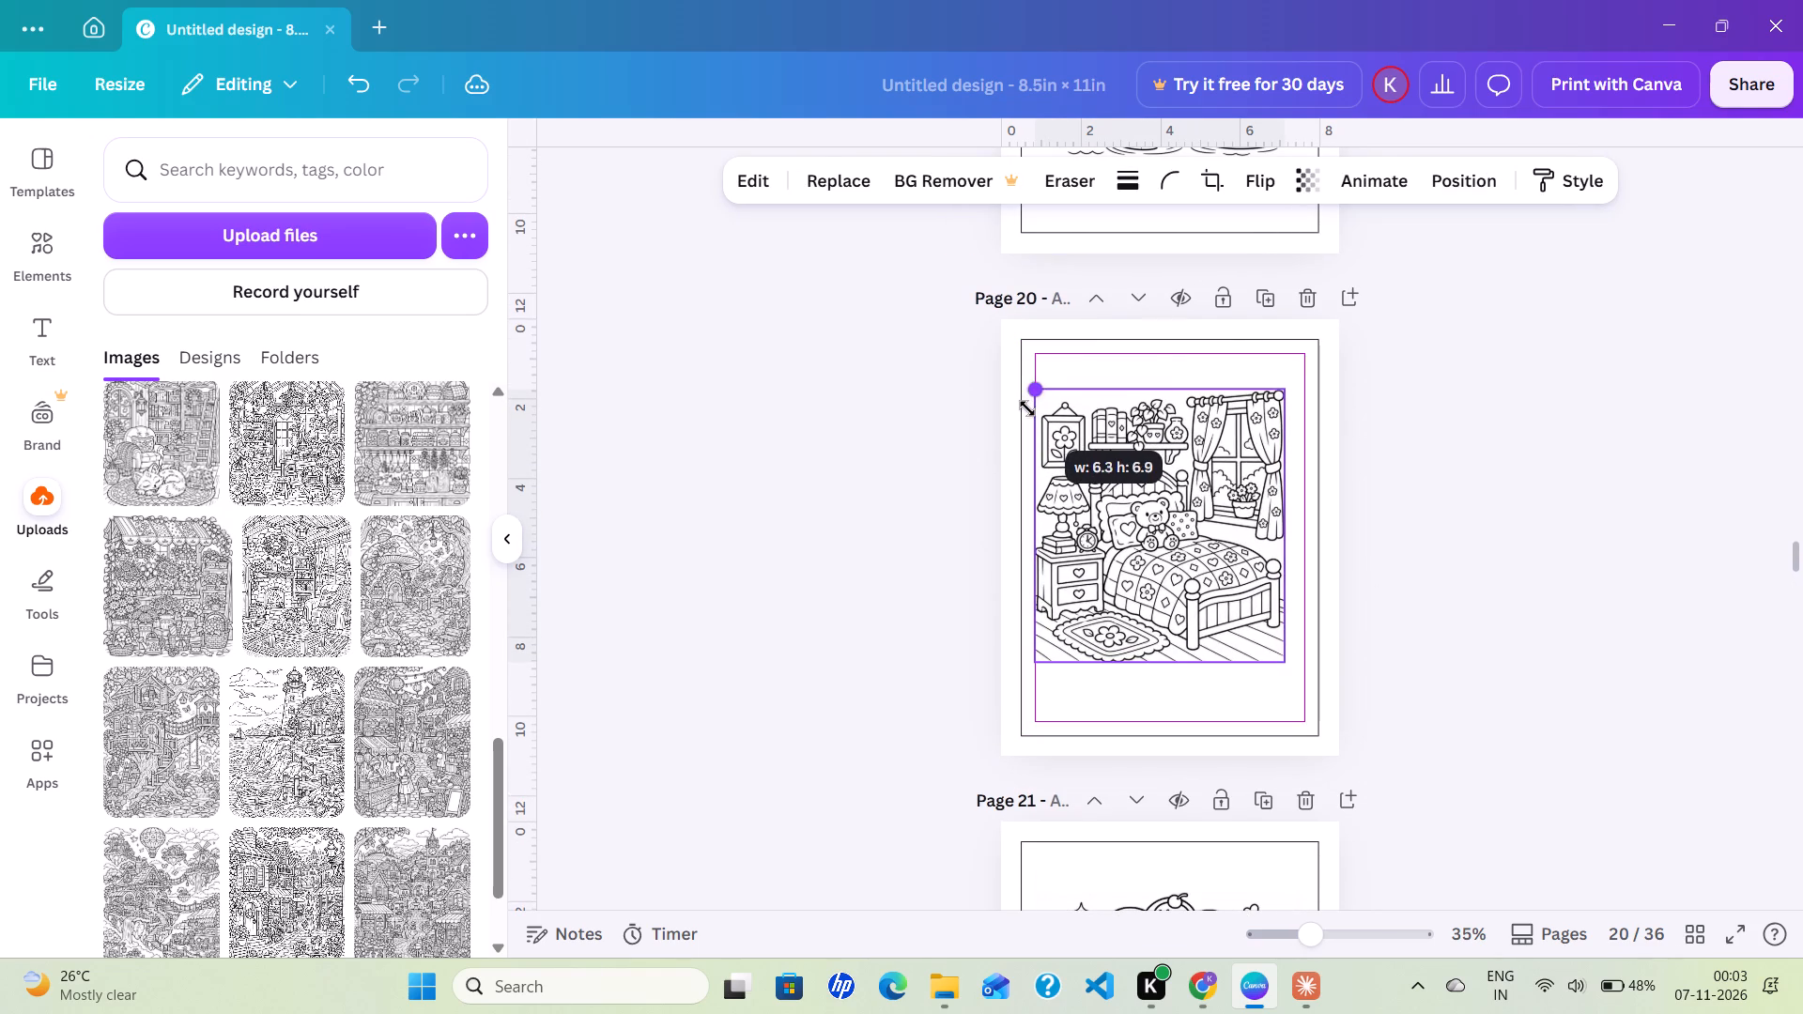
drag(1284, 664, 1290, 680)
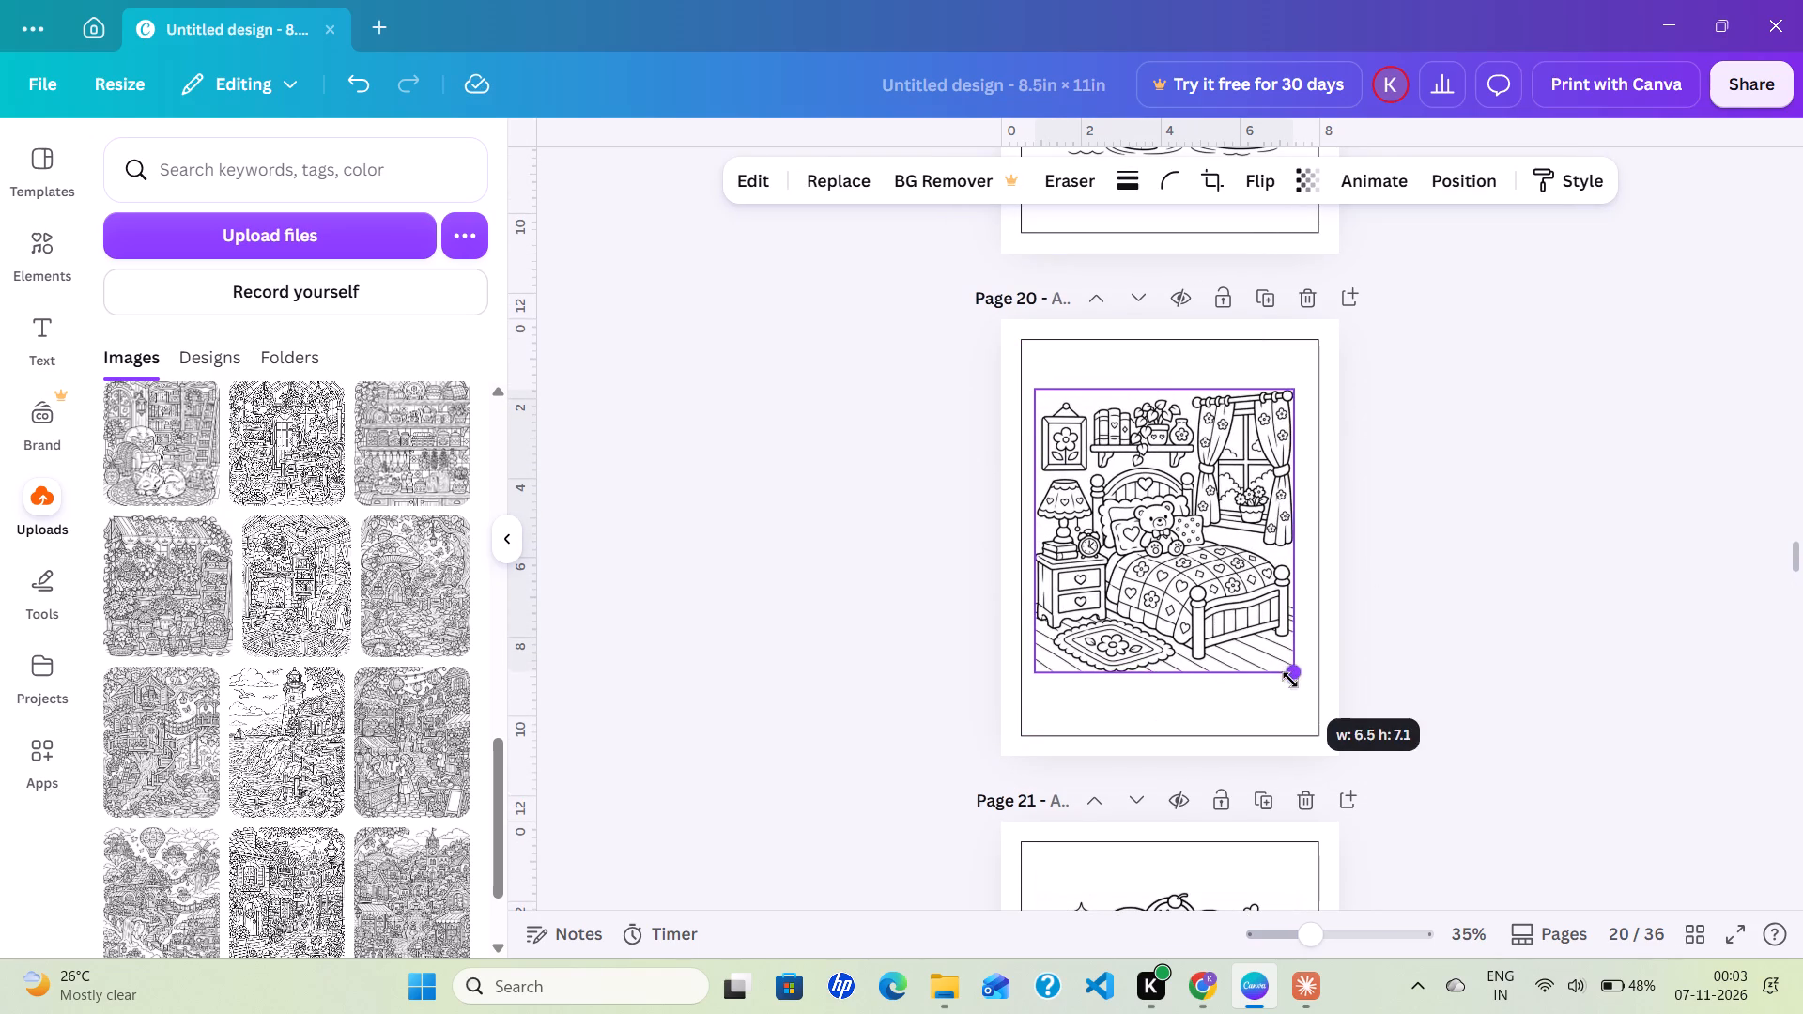
drag(1290, 680, 1297, 684)
click(1486, 659)
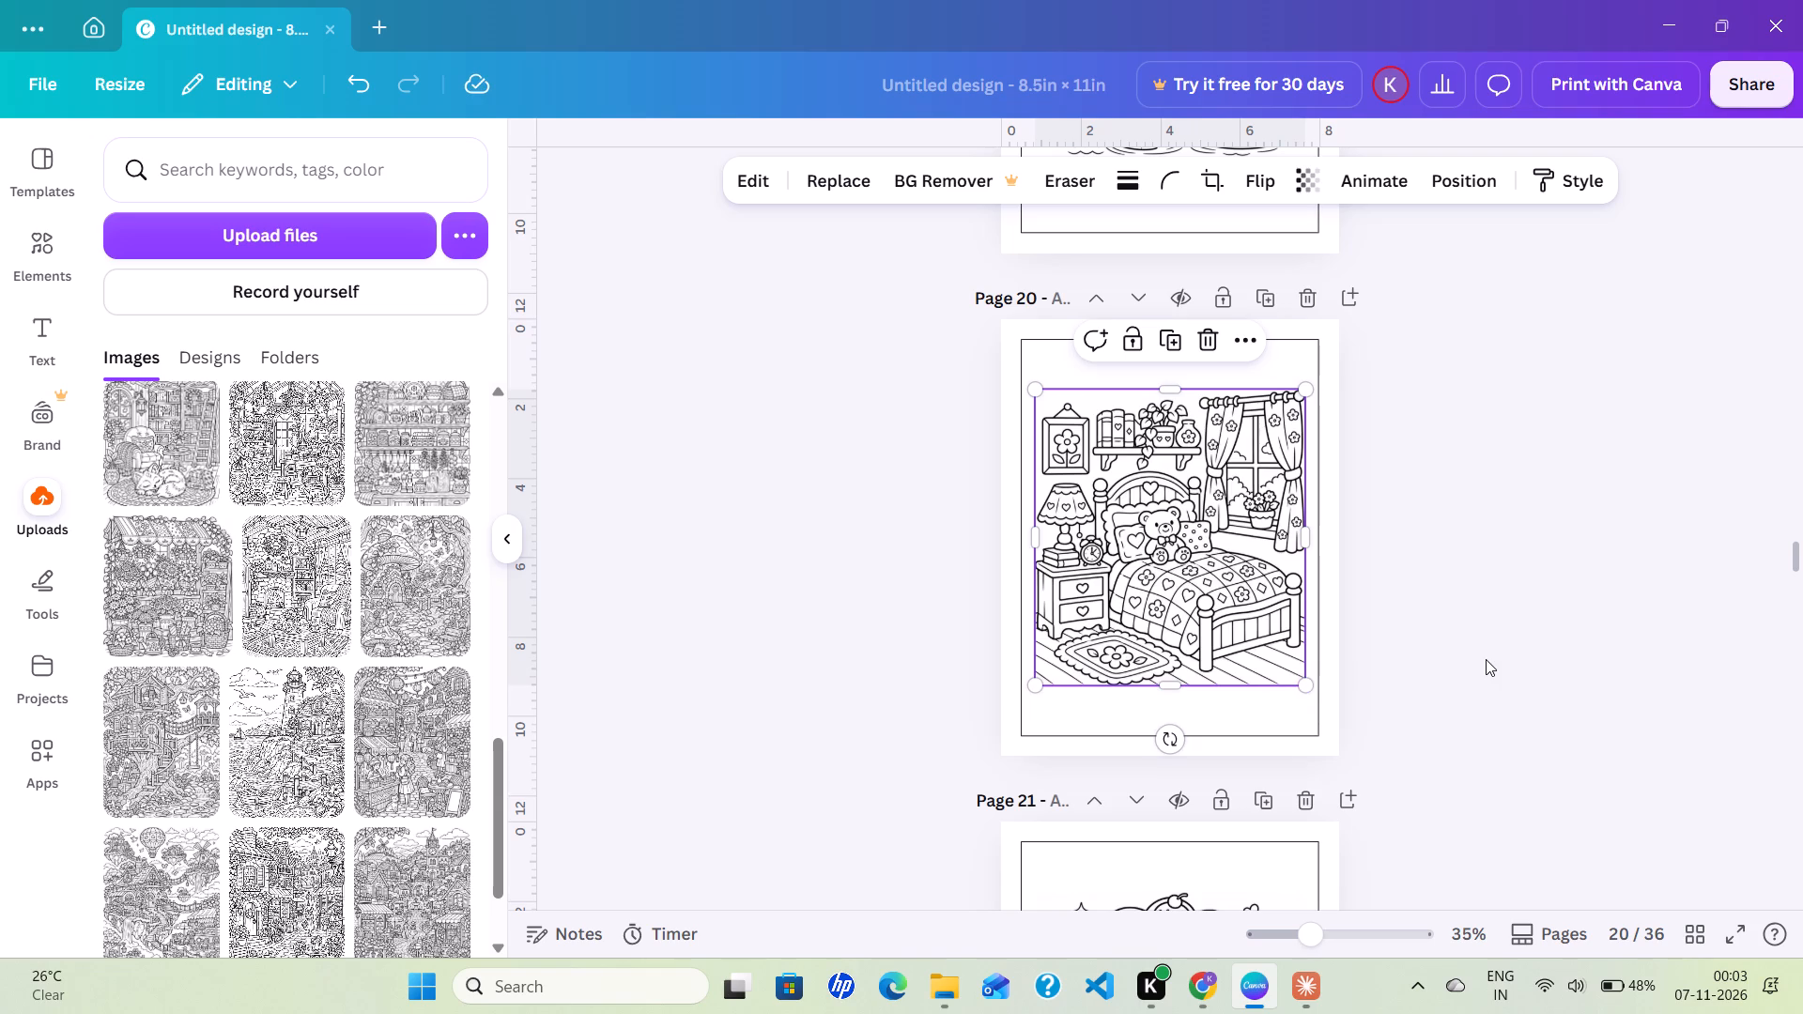
Enlarge the frog with umbrella illustration on page 19 proportionally to about 6.8 × 7.4 in, leaving narrow, even side margins inside the guide rectangle.
scroll(1486, 659, up, 5)
click(1204, 579)
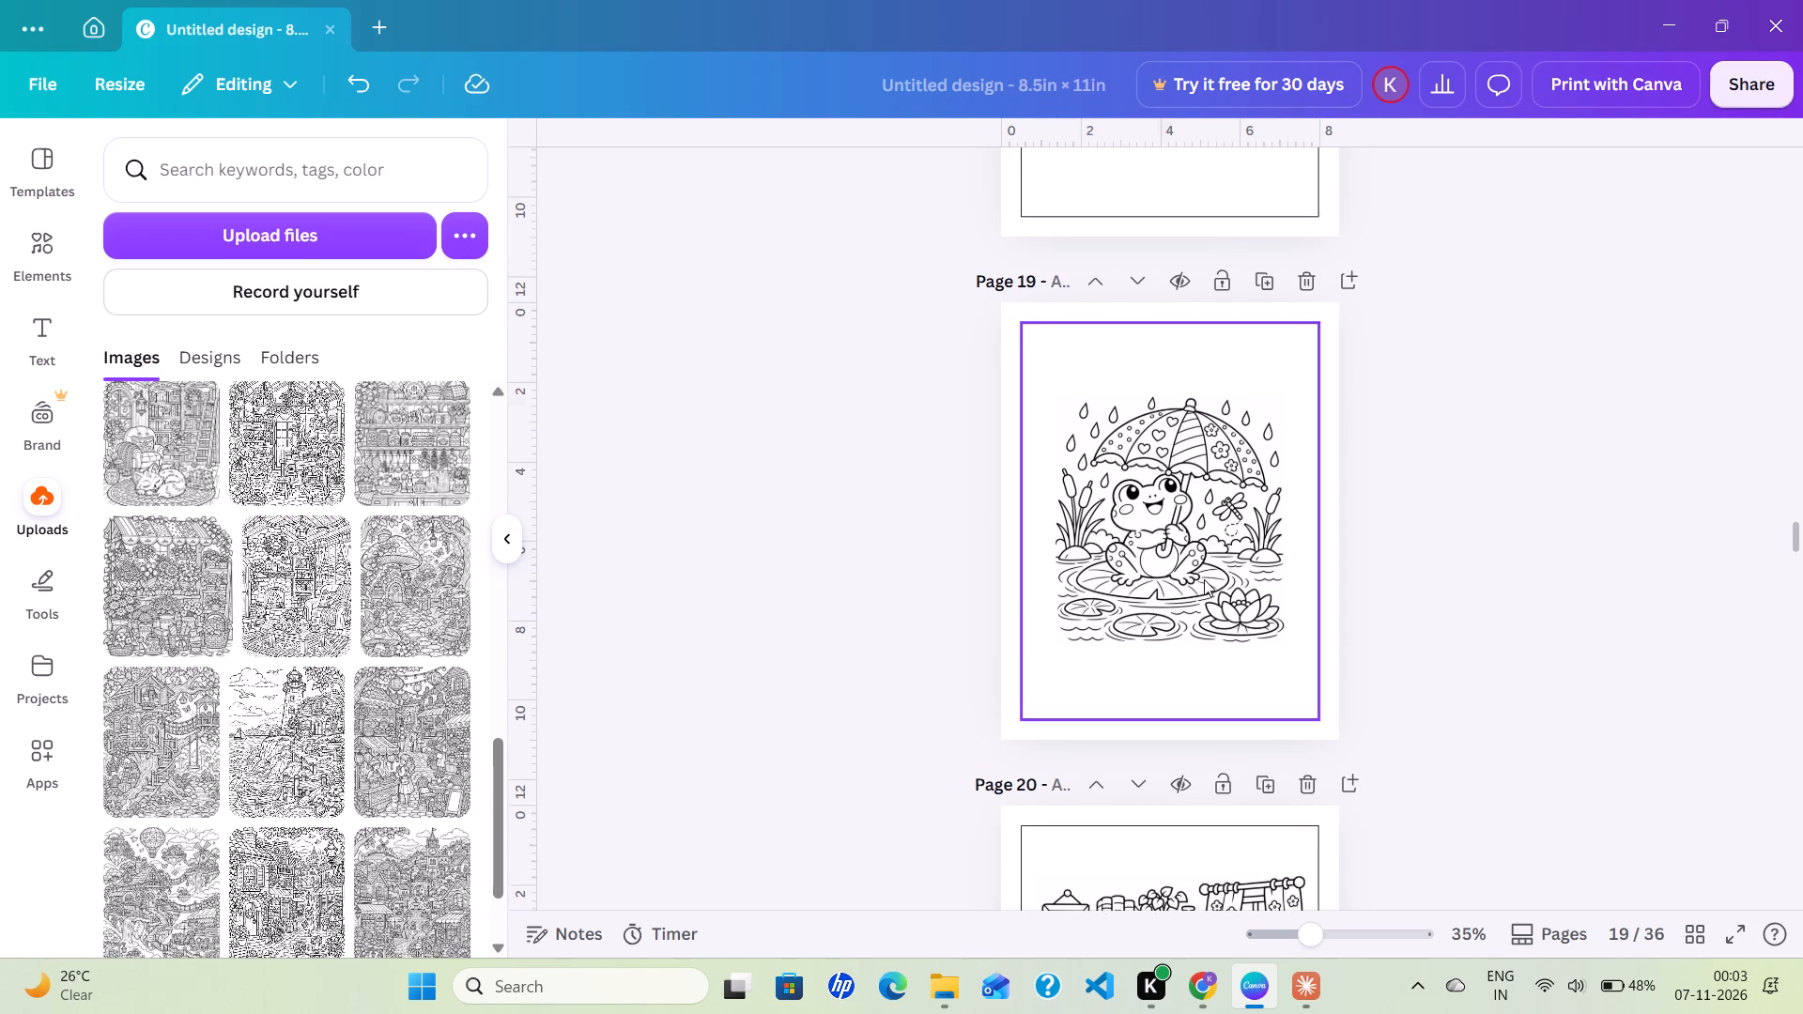
drag(1056, 389, 1042, 378)
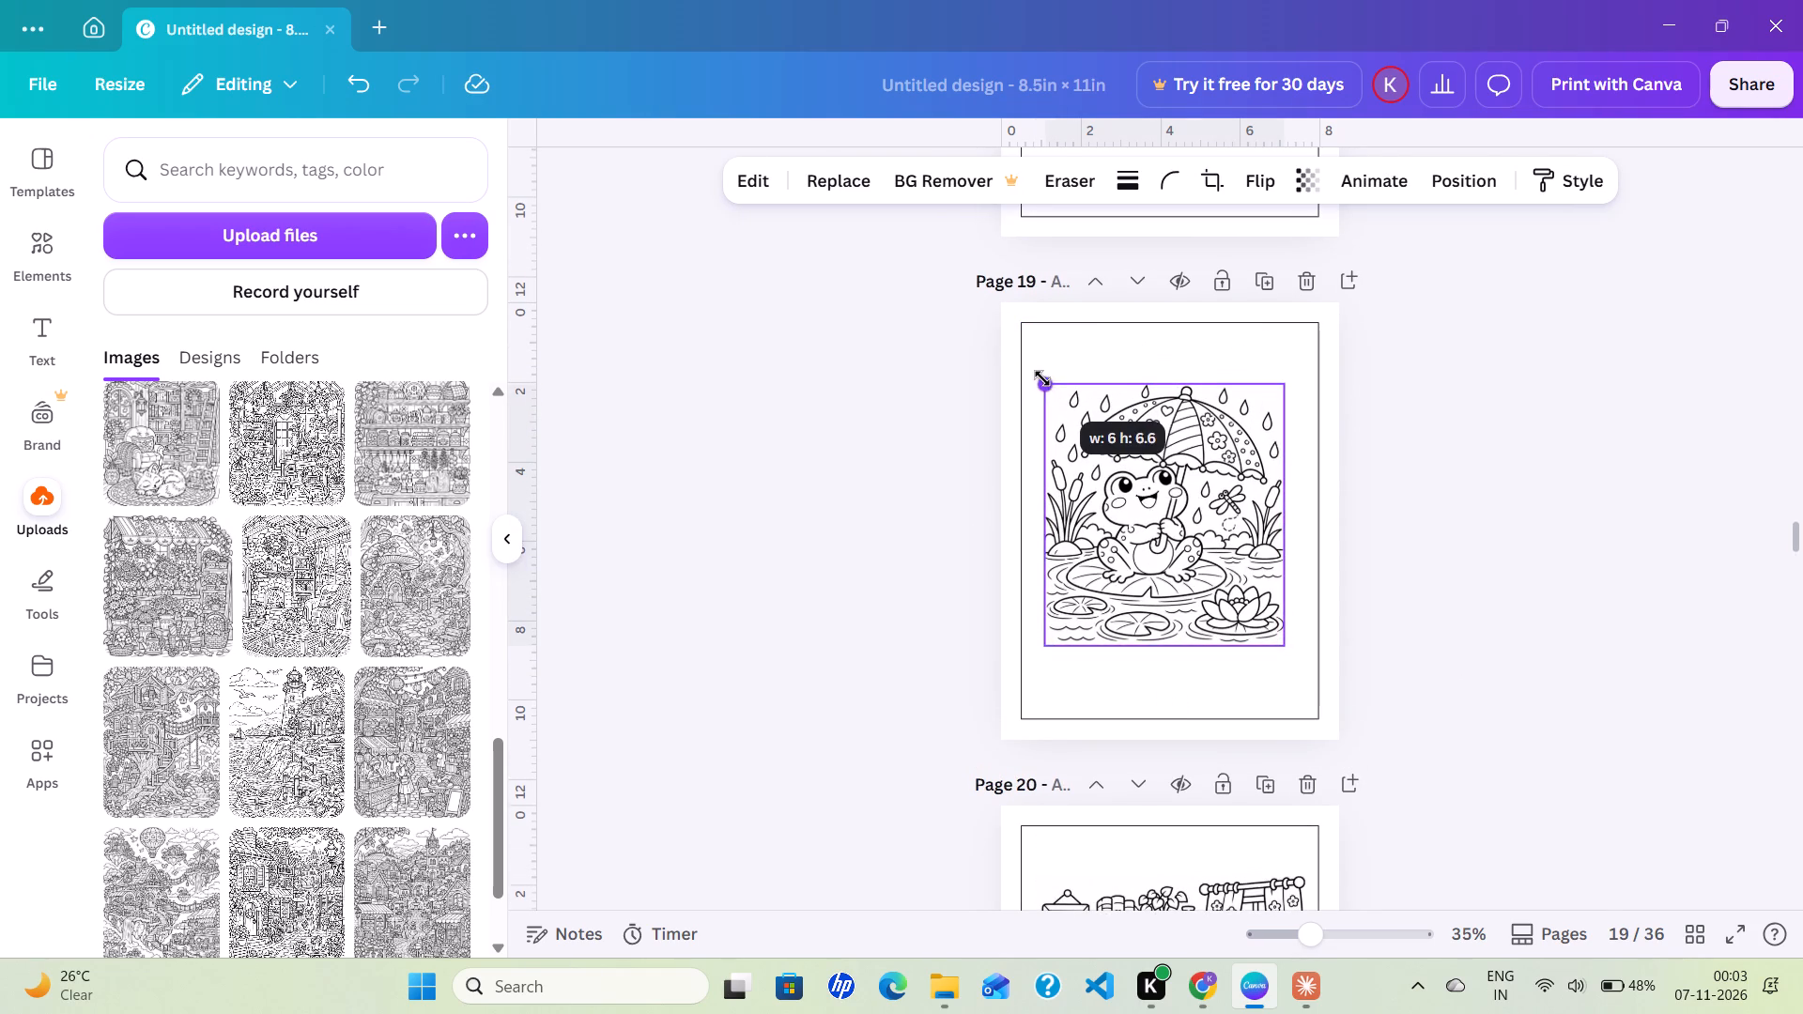
drag(1042, 378, 1036, 374)
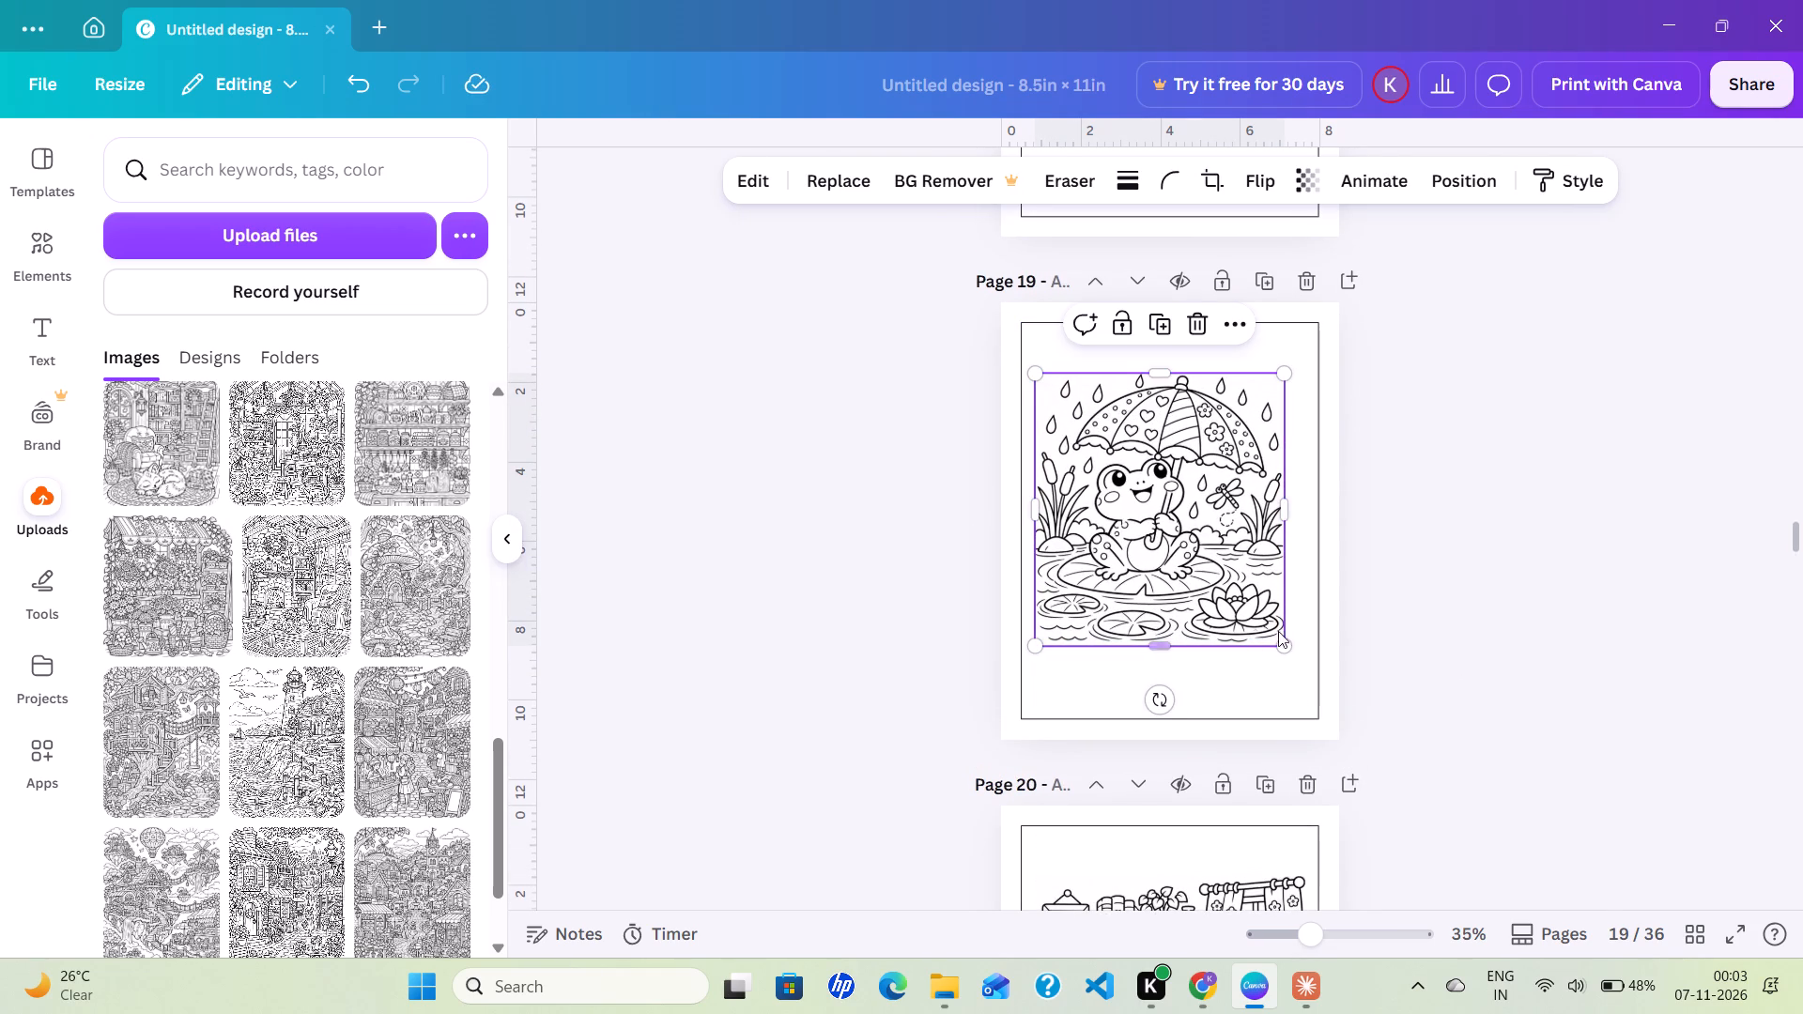
drag(1287, 652, 1298, 677)
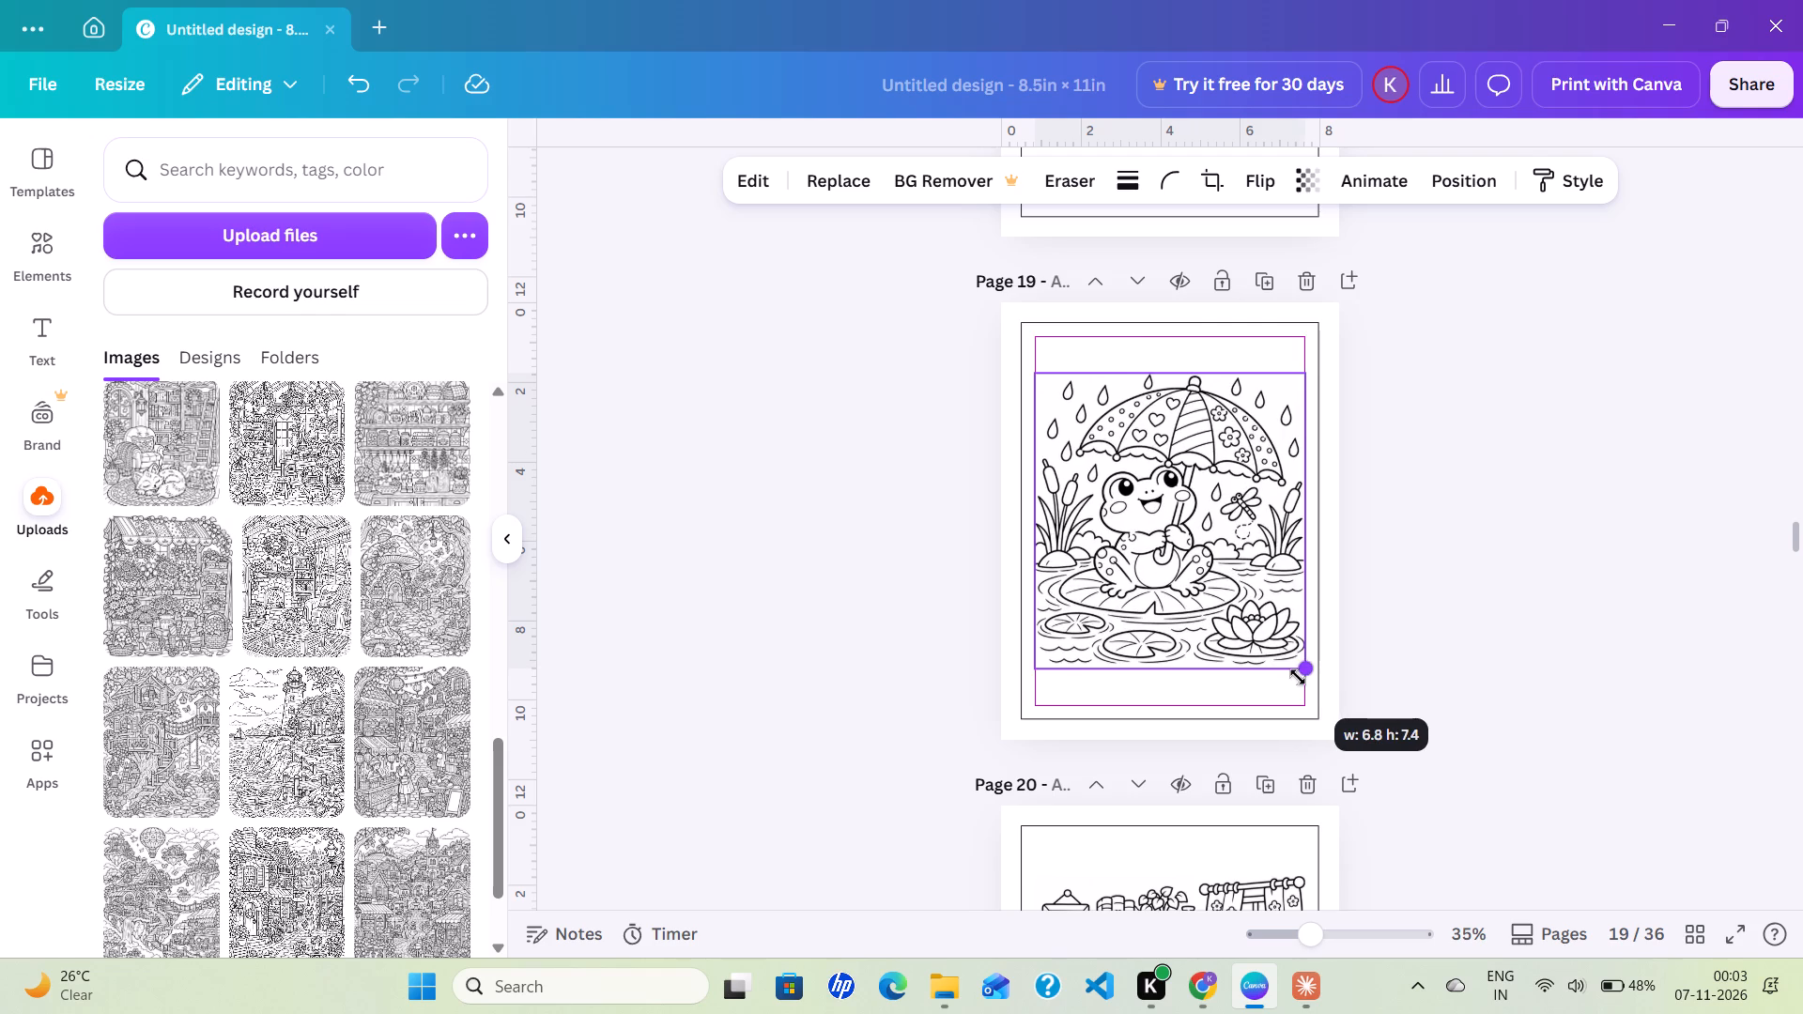
drag(1298, 677, 1299, 677)
click(1464, 604)
Enlarge the raccoon reading nook illustration on page 18 proportionally to about 6.8 × 7.4 in, leaving narrow, even side margins inside the guide rectangle.
scroll(1464, 604, up, 5)
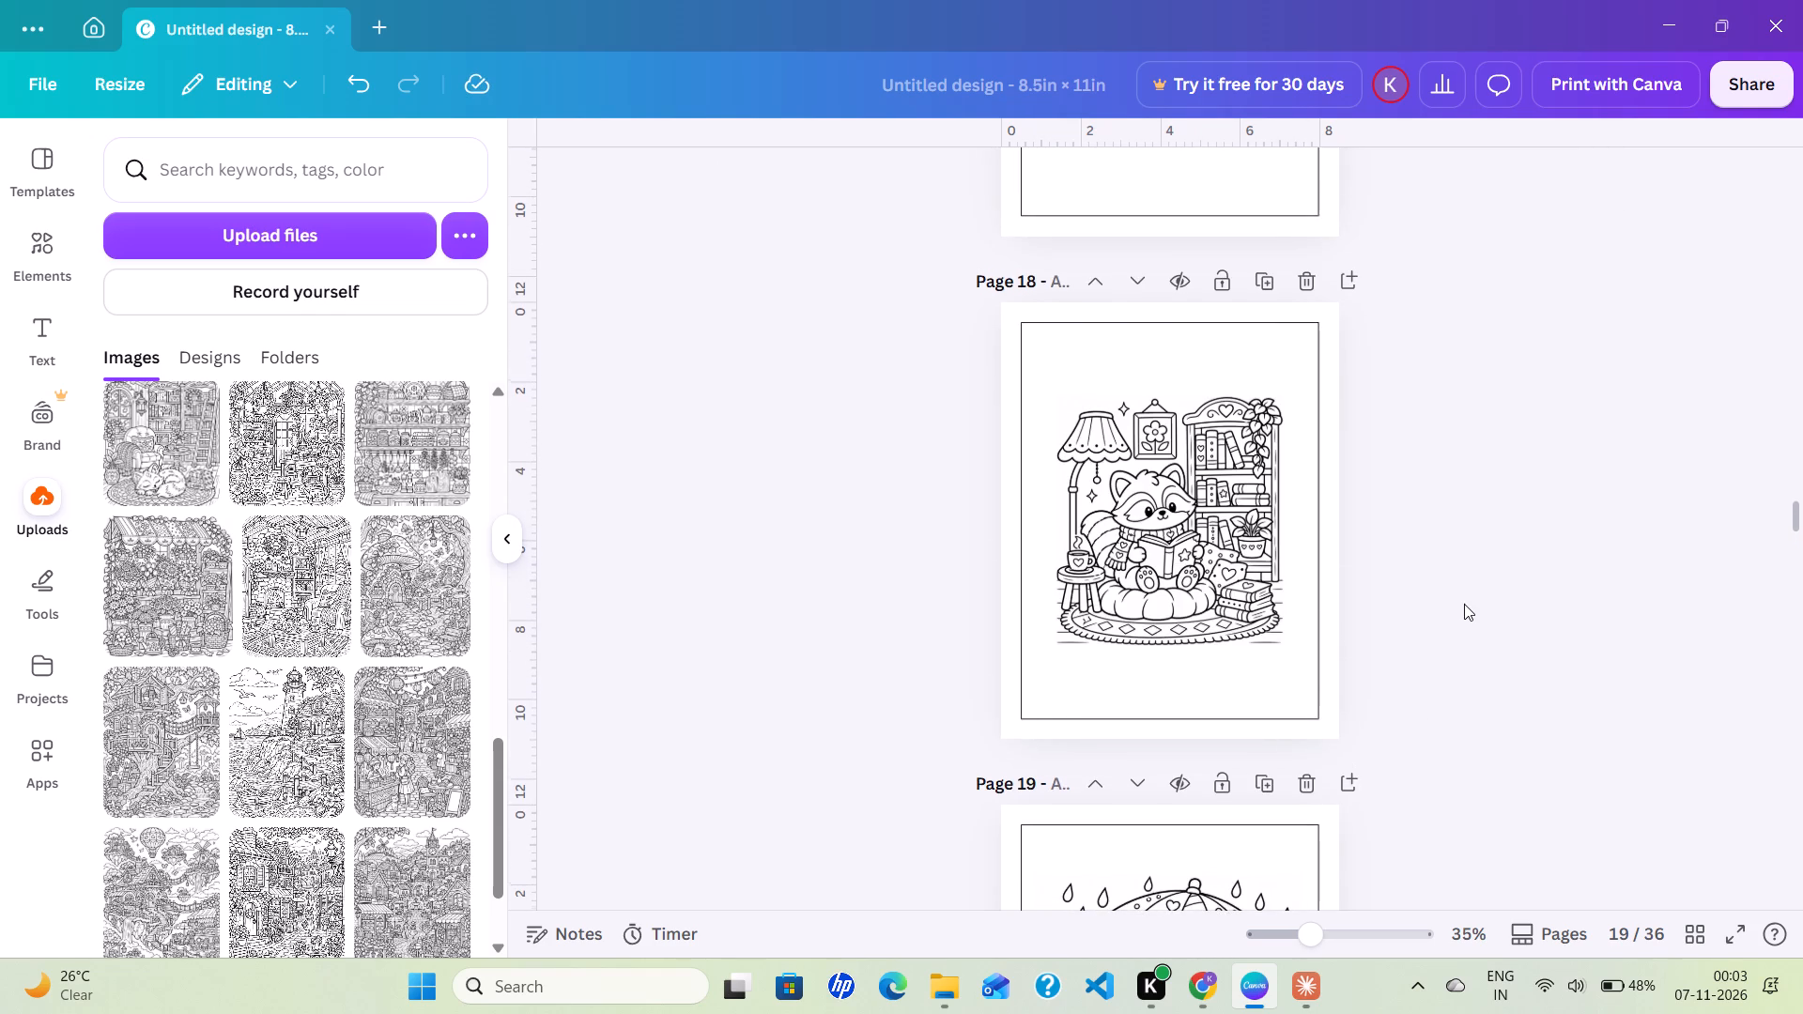
click(1206, 563)
drag(1057, 392, 1033, 377)
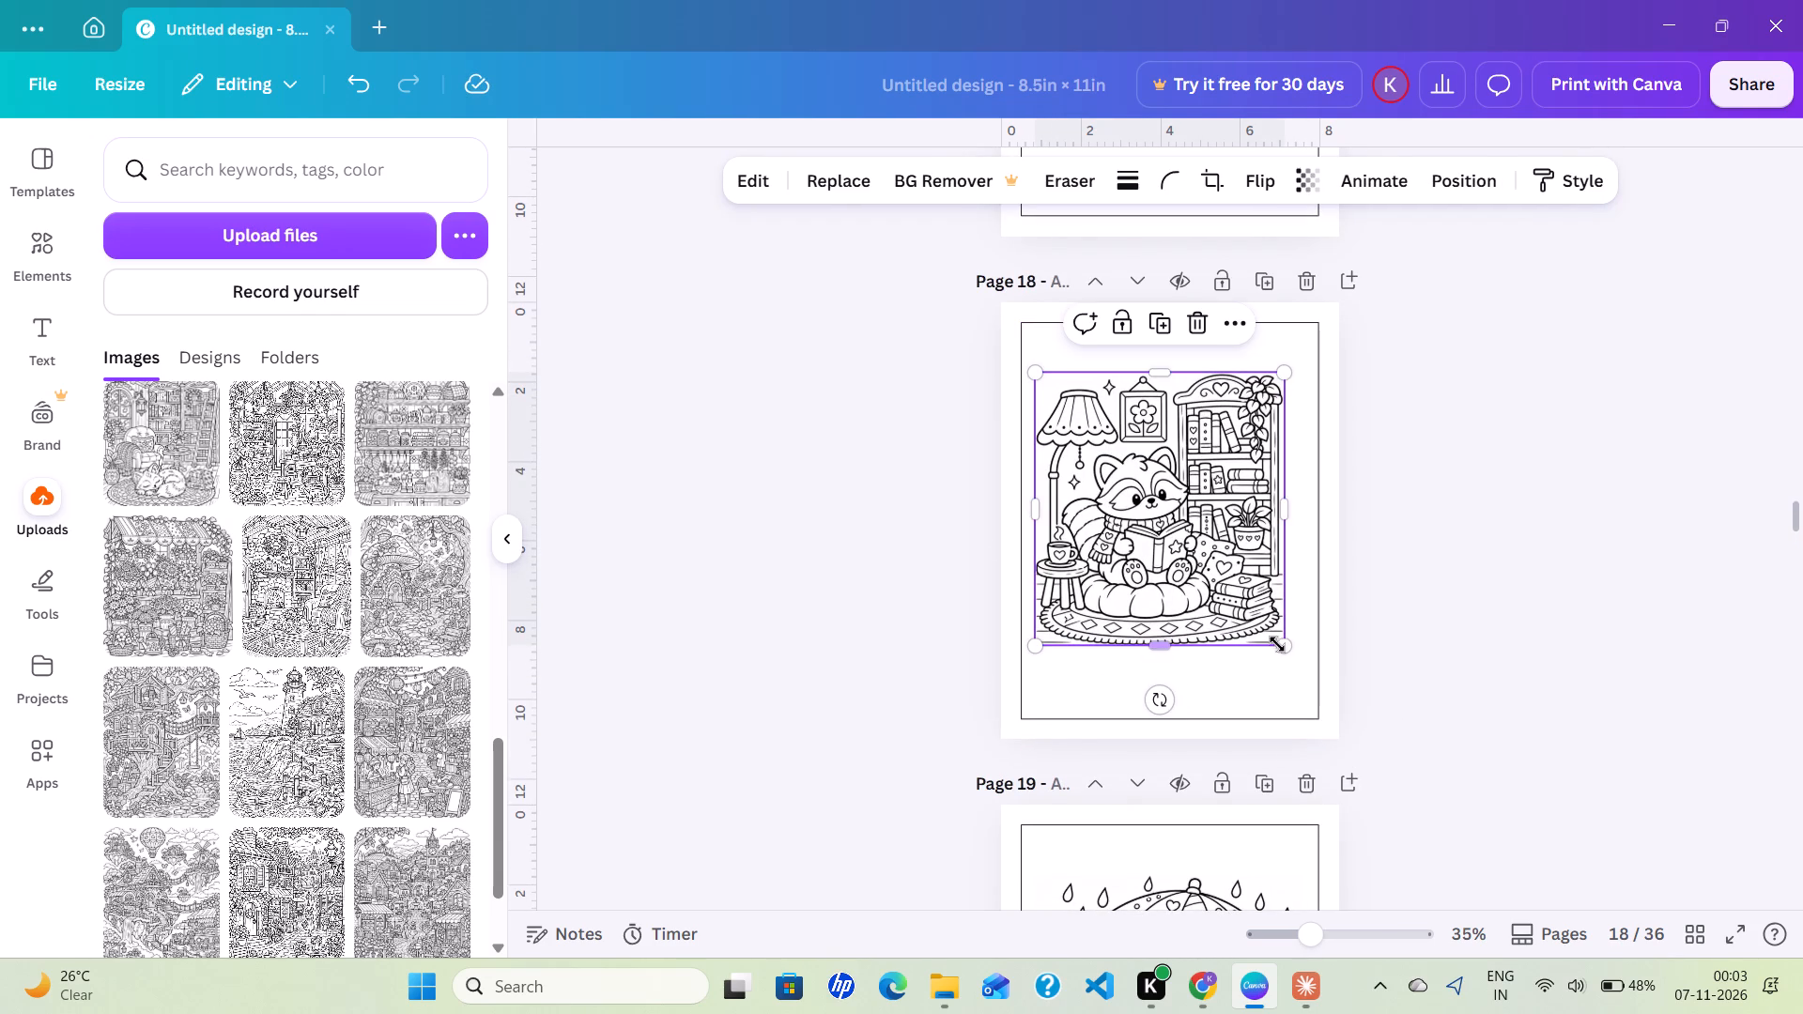
drag(1282, 644, 1299, 674)
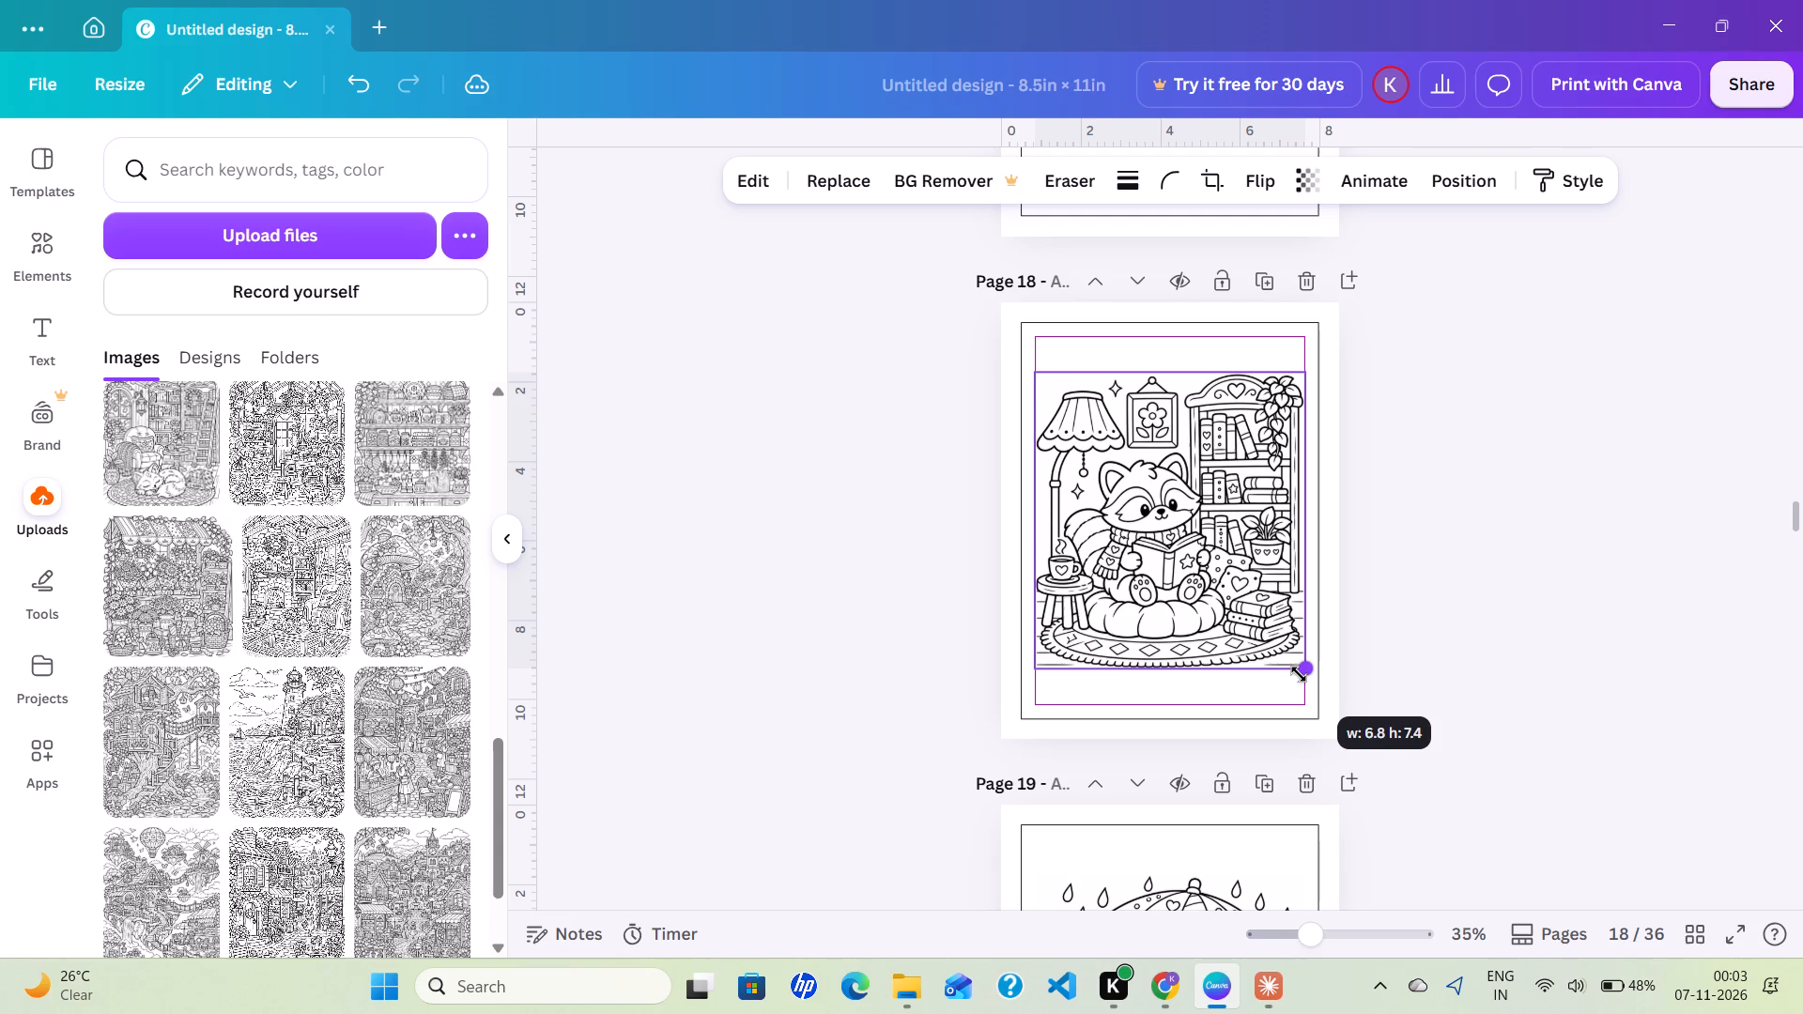
drag(1299, 674, 1297, 673)
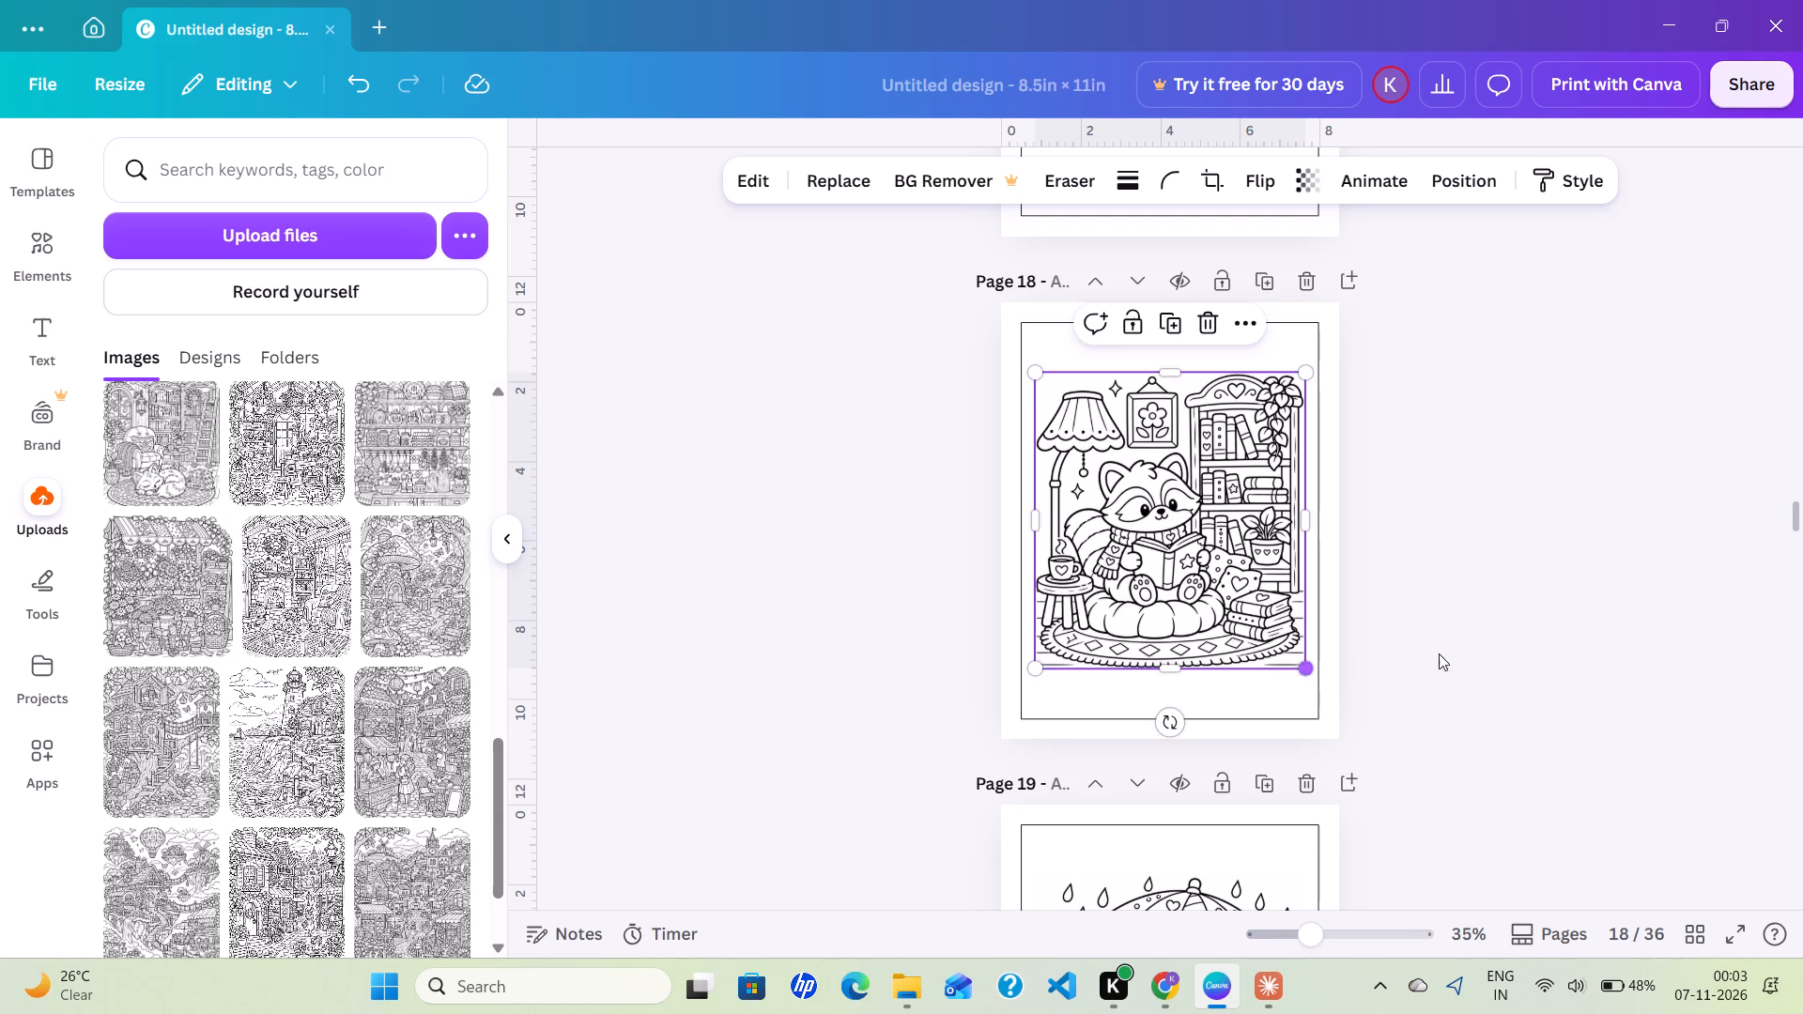
click(1459, 653)
Enlarge the teapot and jar shelf illustration on page 17 proportionally to nearly span the guide rectangle's width, with narrow, even side margins.
scroll(1459, 653, up, 2)
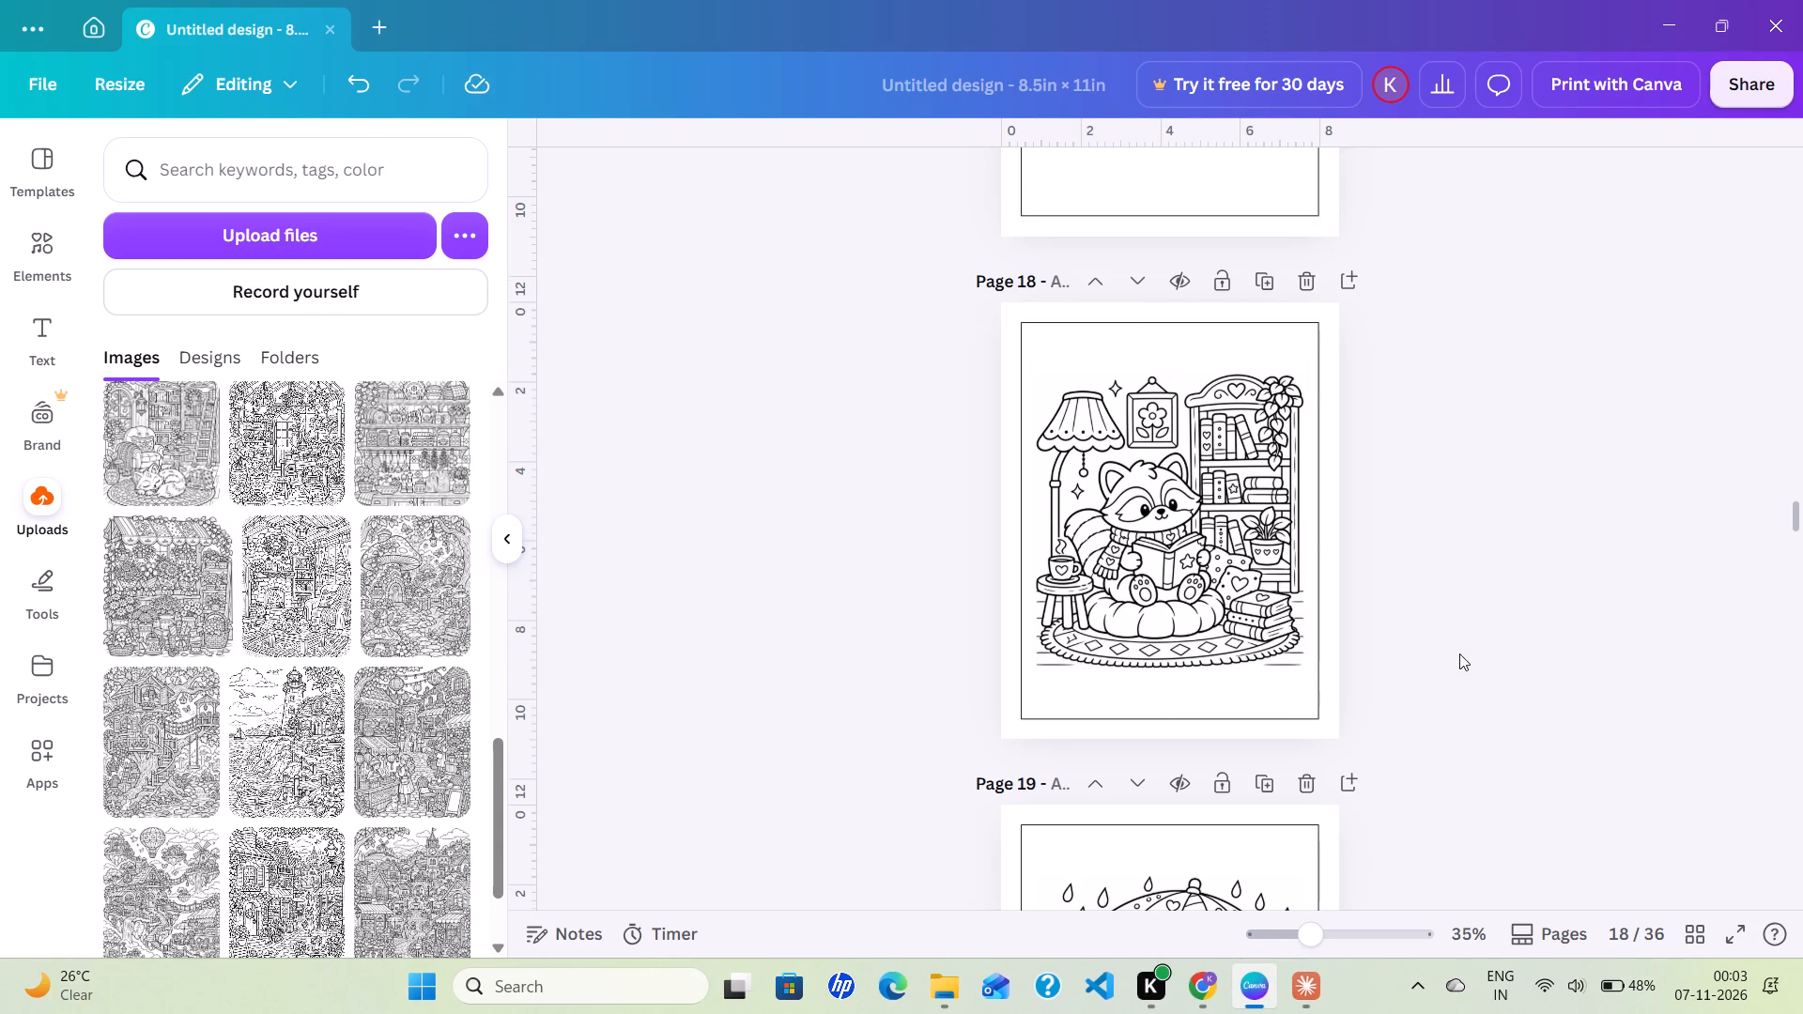
scroll(1459, 653, up, 3)
click(1205, 594)
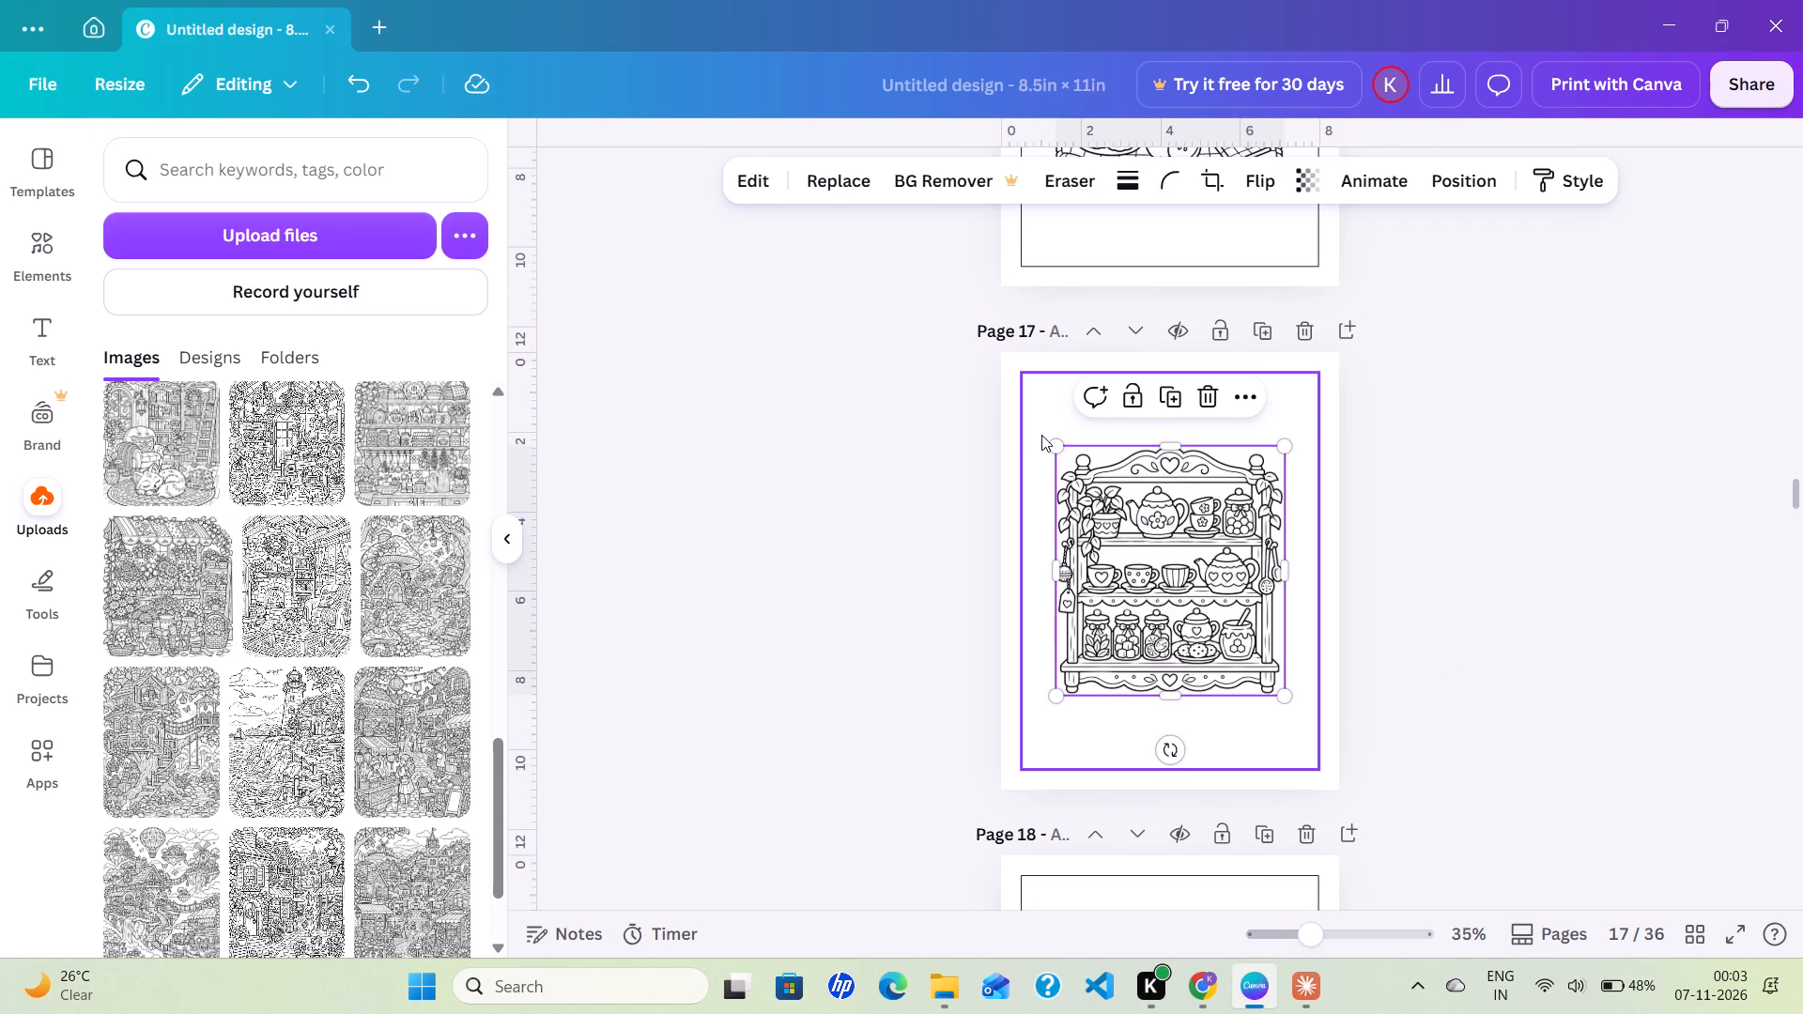
drag(1052, 442, 1040, 435)
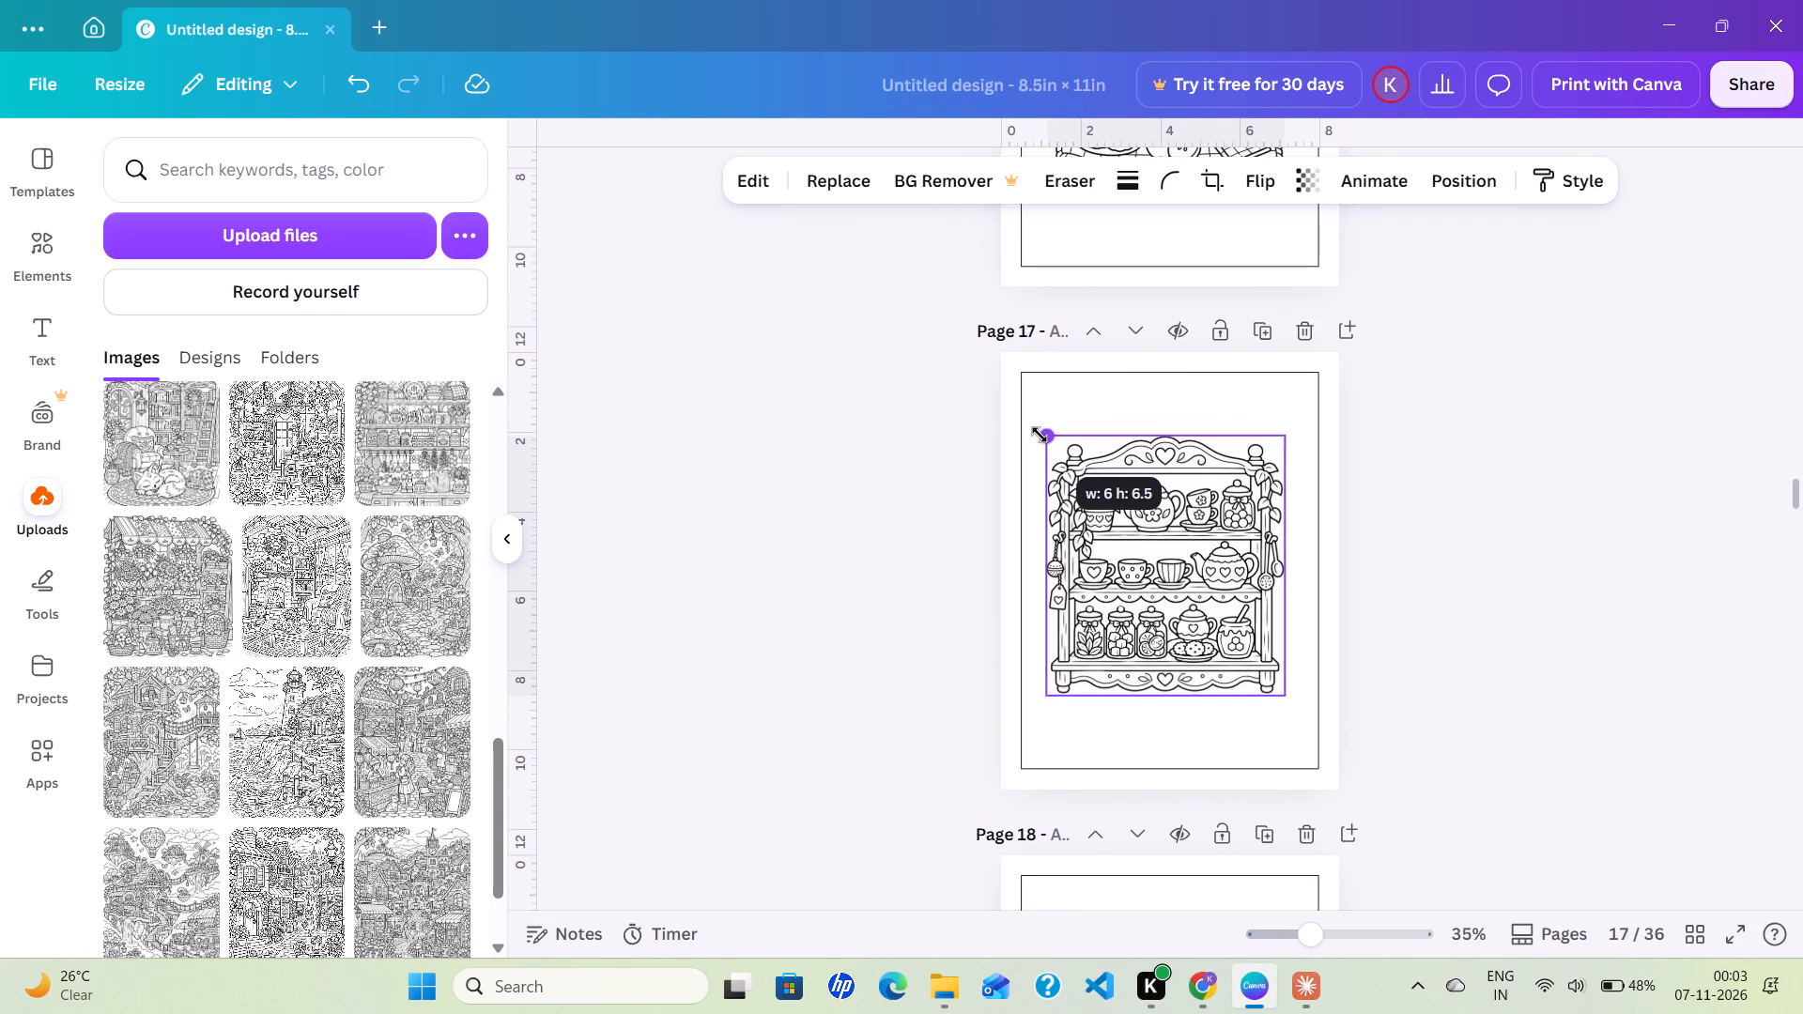
drag(1040, 435, 1029, 428)
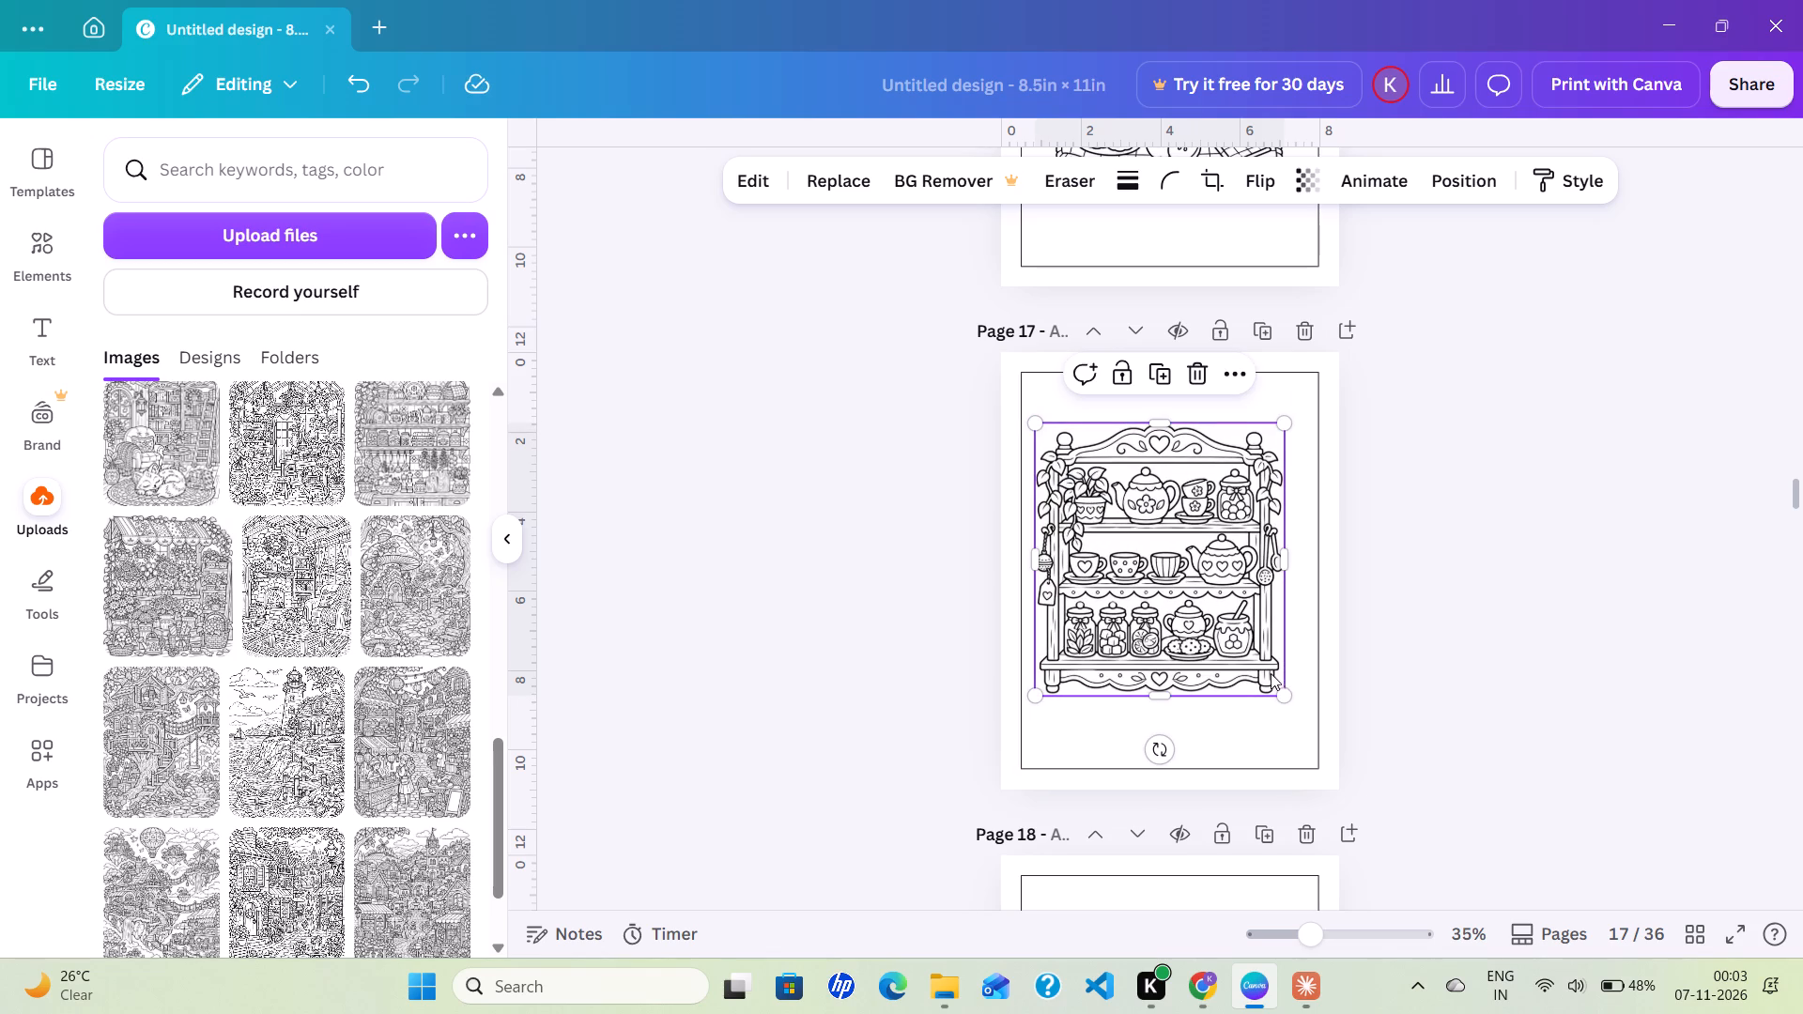
drag(1281, 693, 1300, 716)
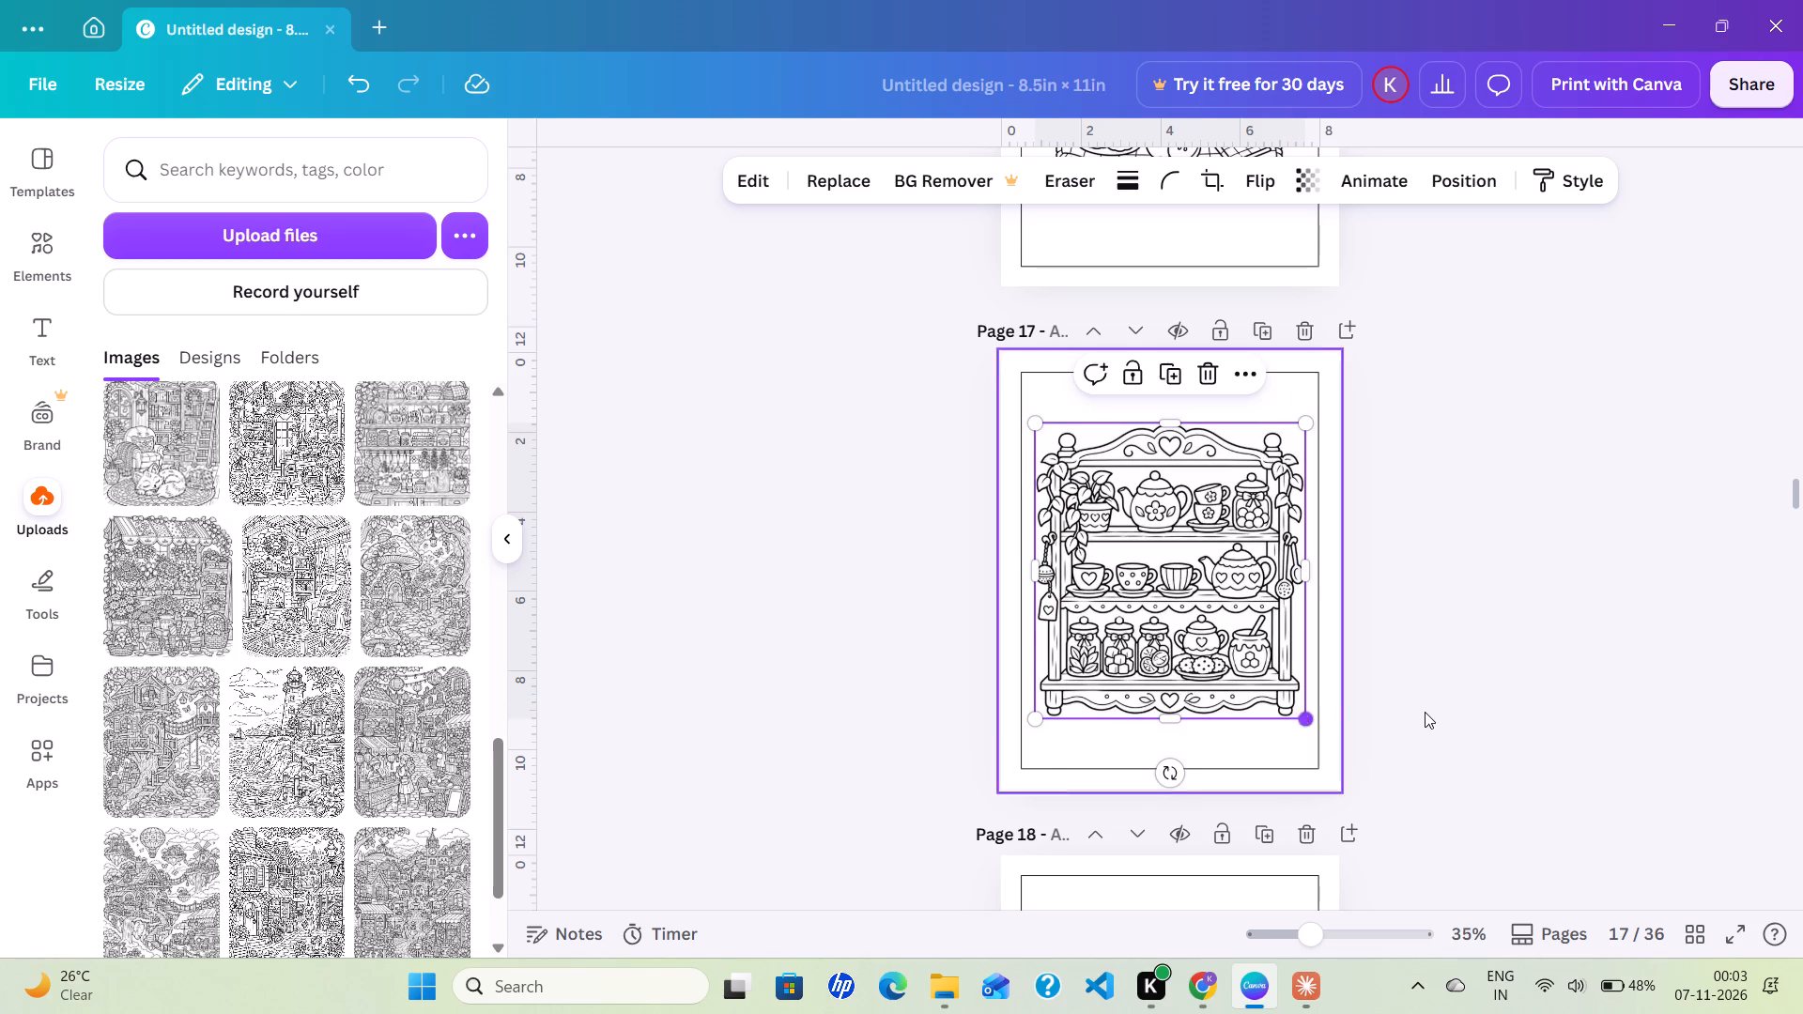
click(1431, 710)
Enlarge the picnic blanket illustration on page 16 proportionally to nearly span the guide rectangle's width, with narrow, even side margins.
scroll(1431, 710, down, 4)
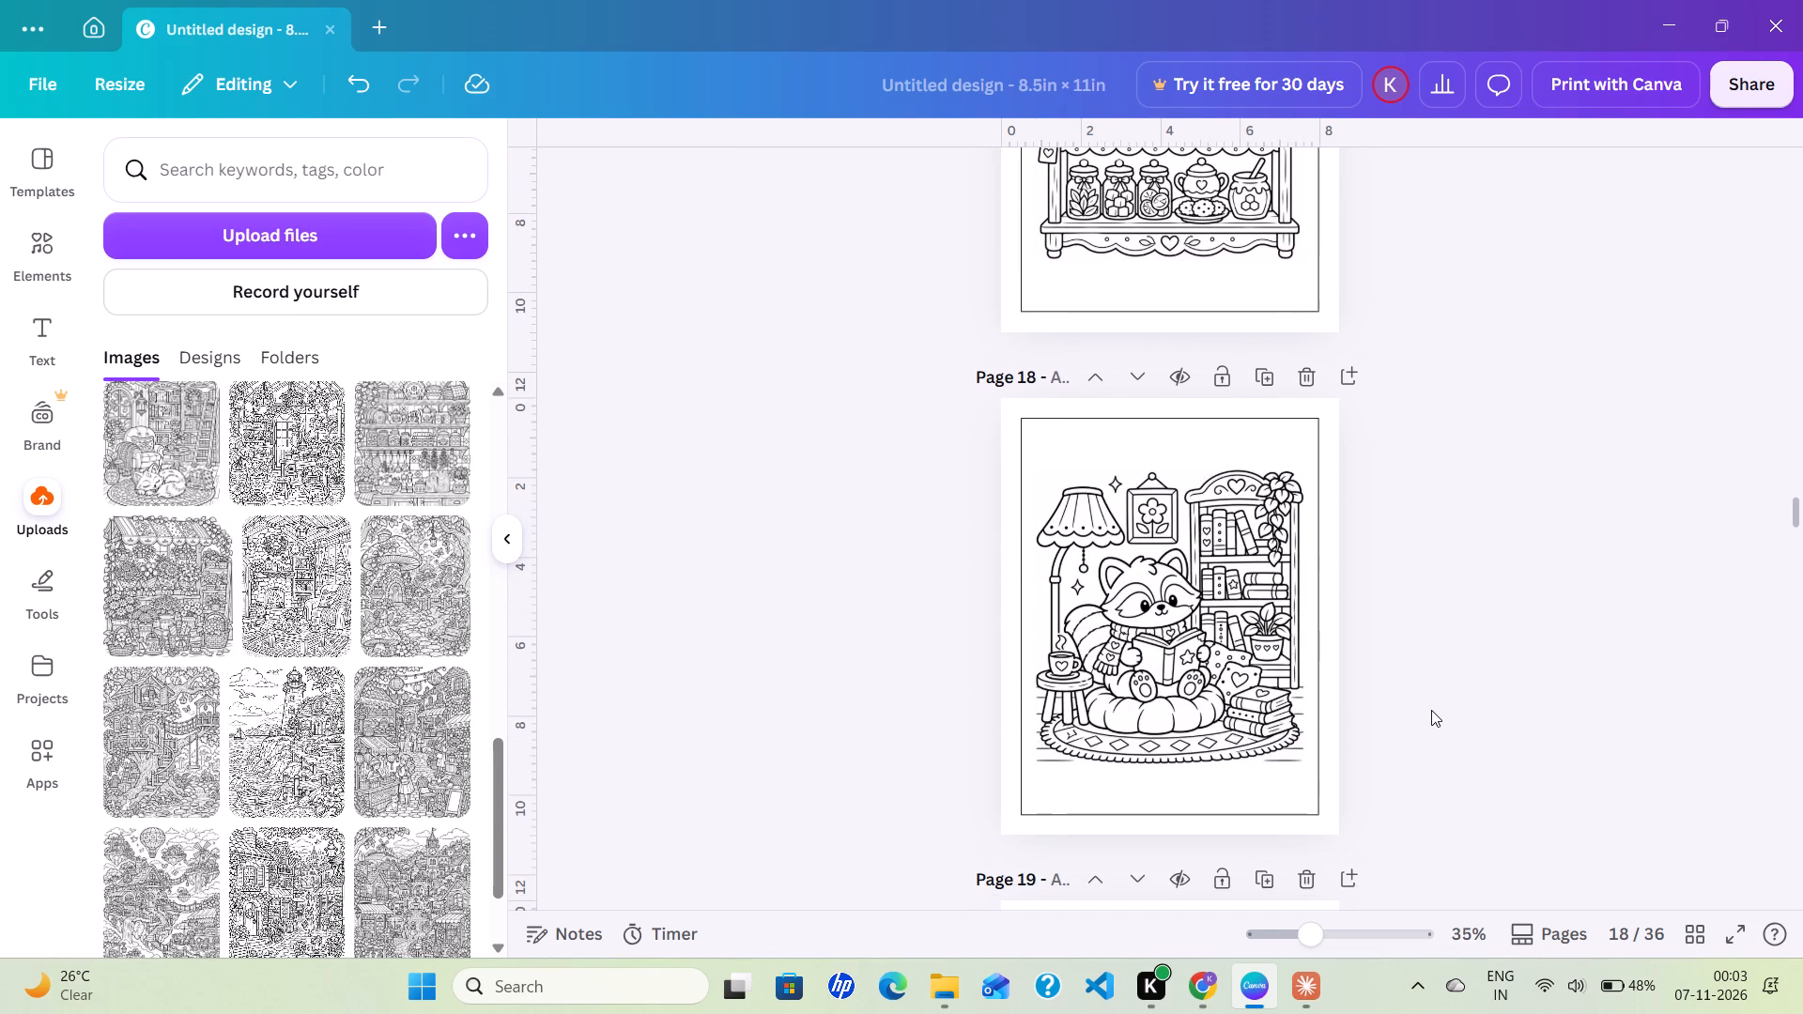
scroll(1431, 710, down, 4)
scroll(1431, 710, up, 6)
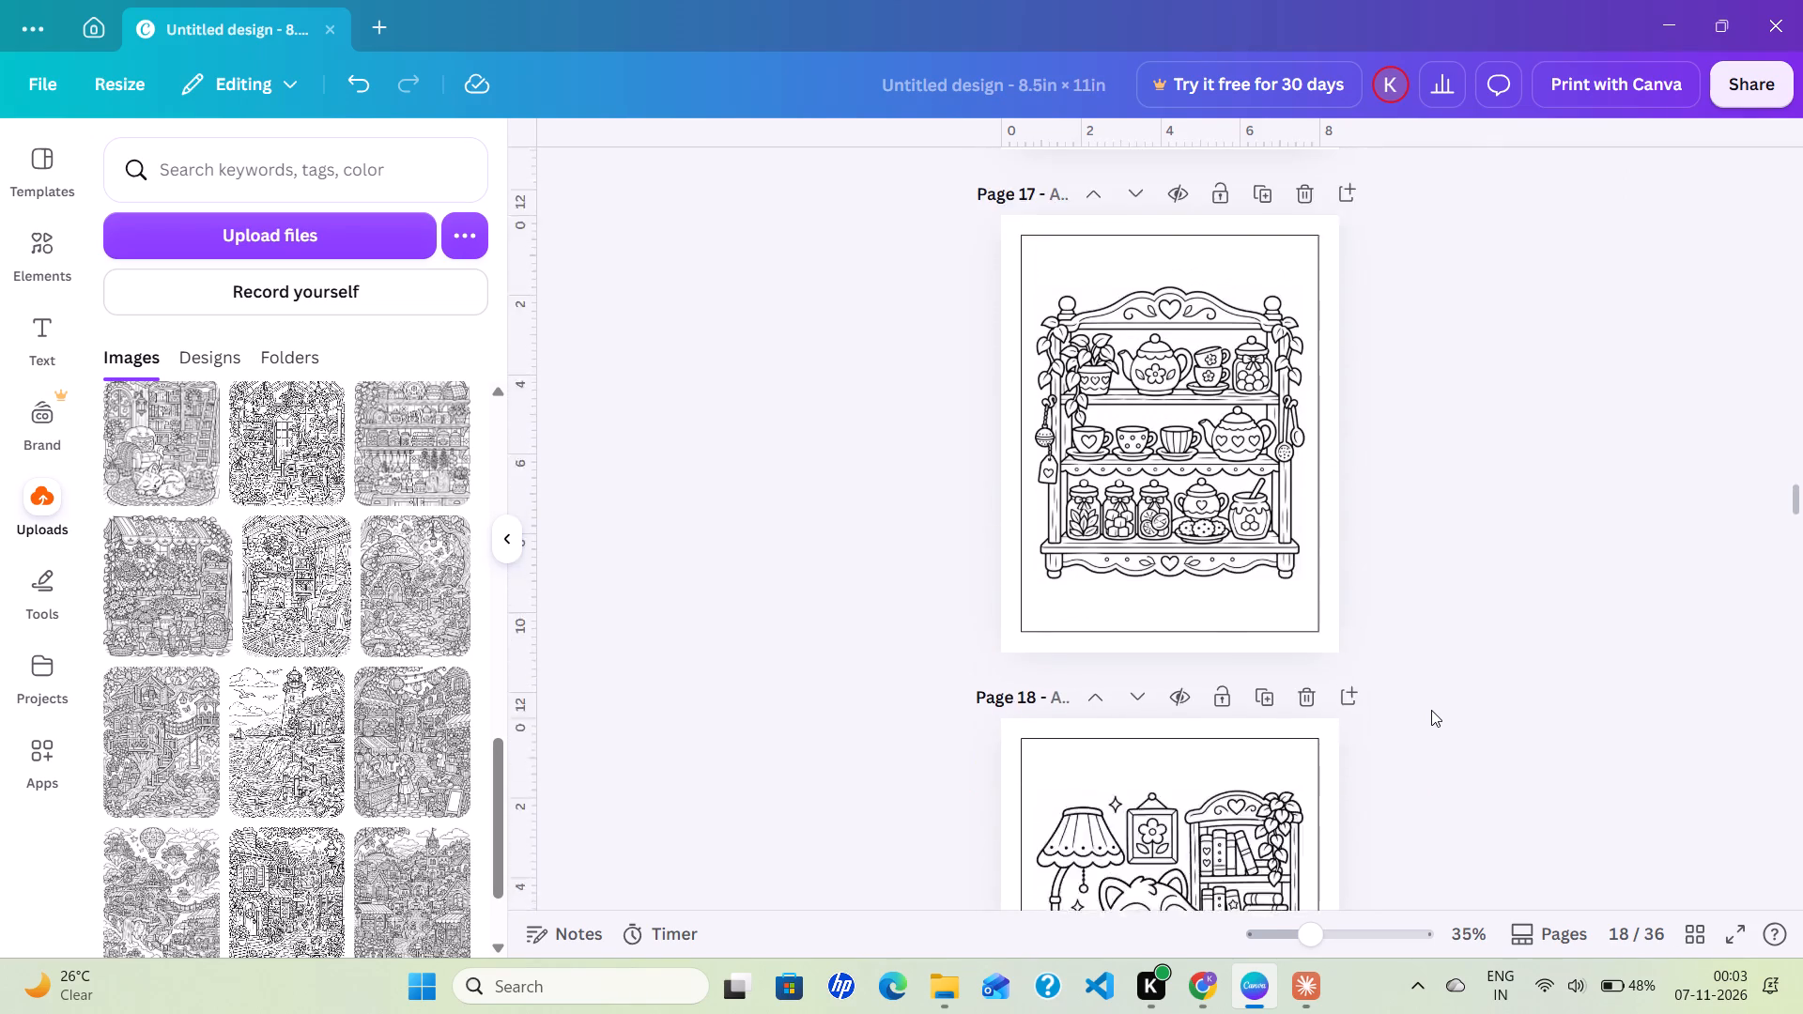
scroll(1431, 710, up, 2)
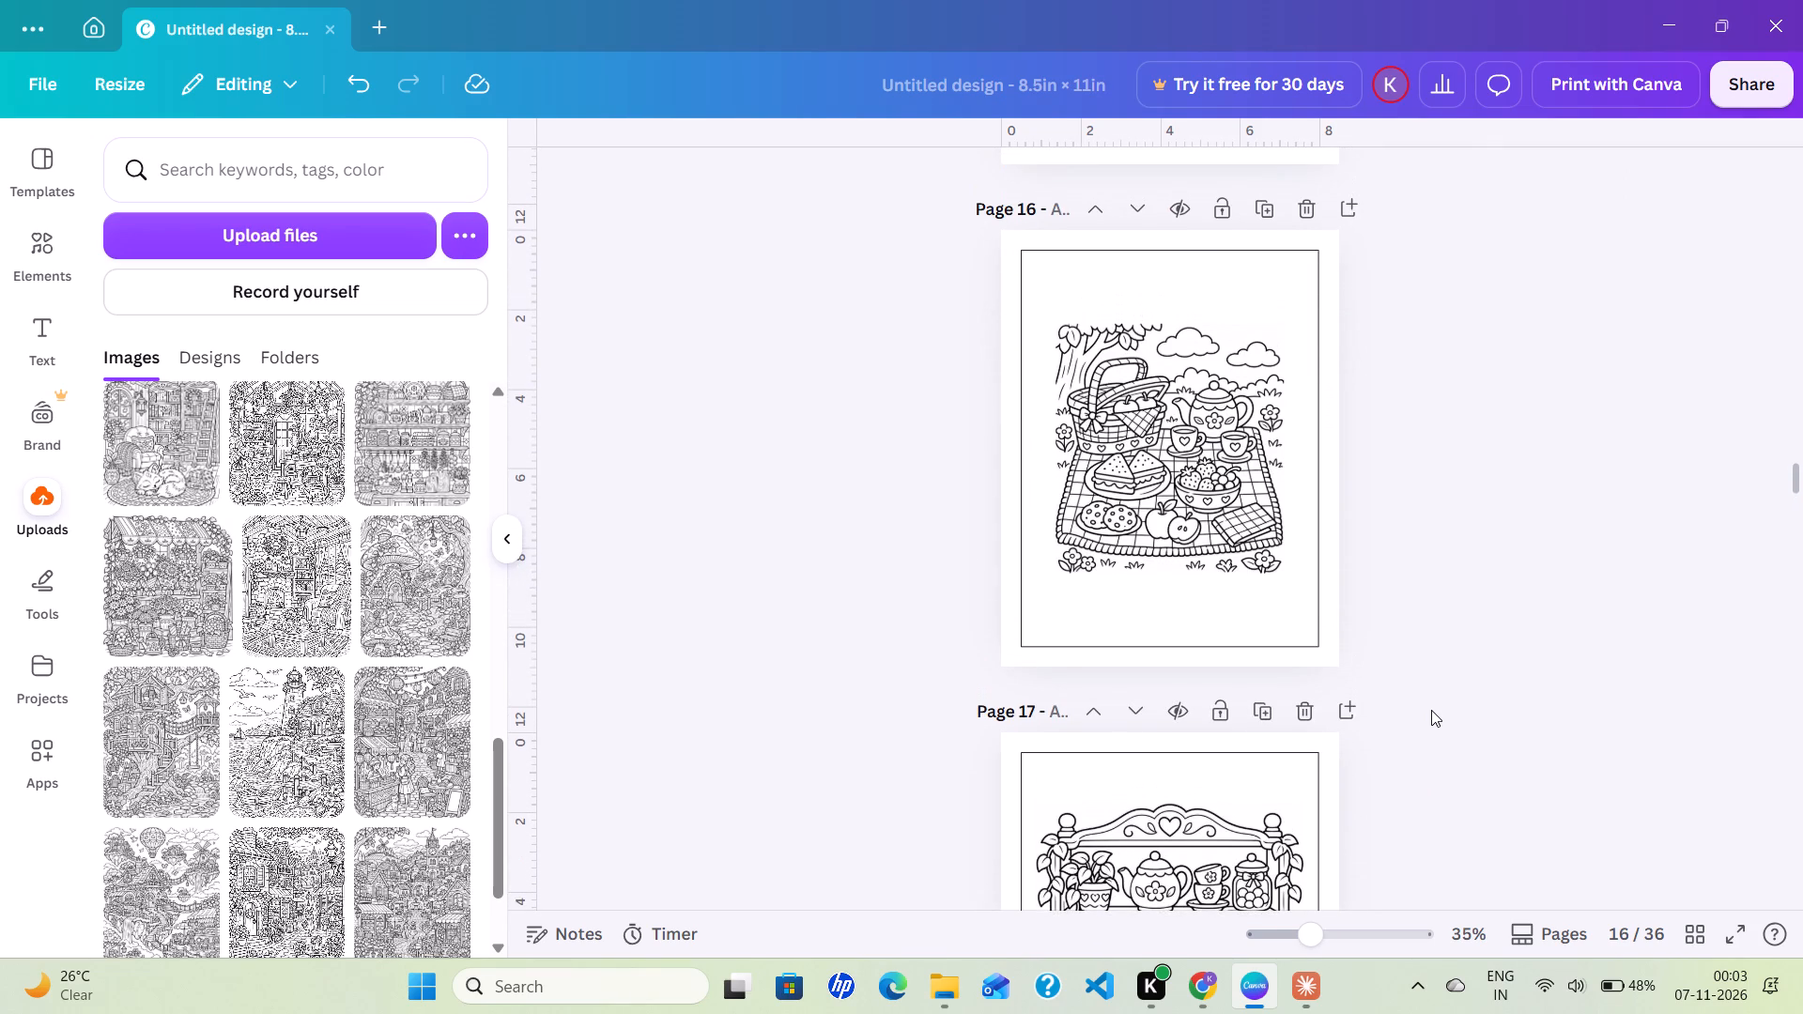
click(1181, 446)
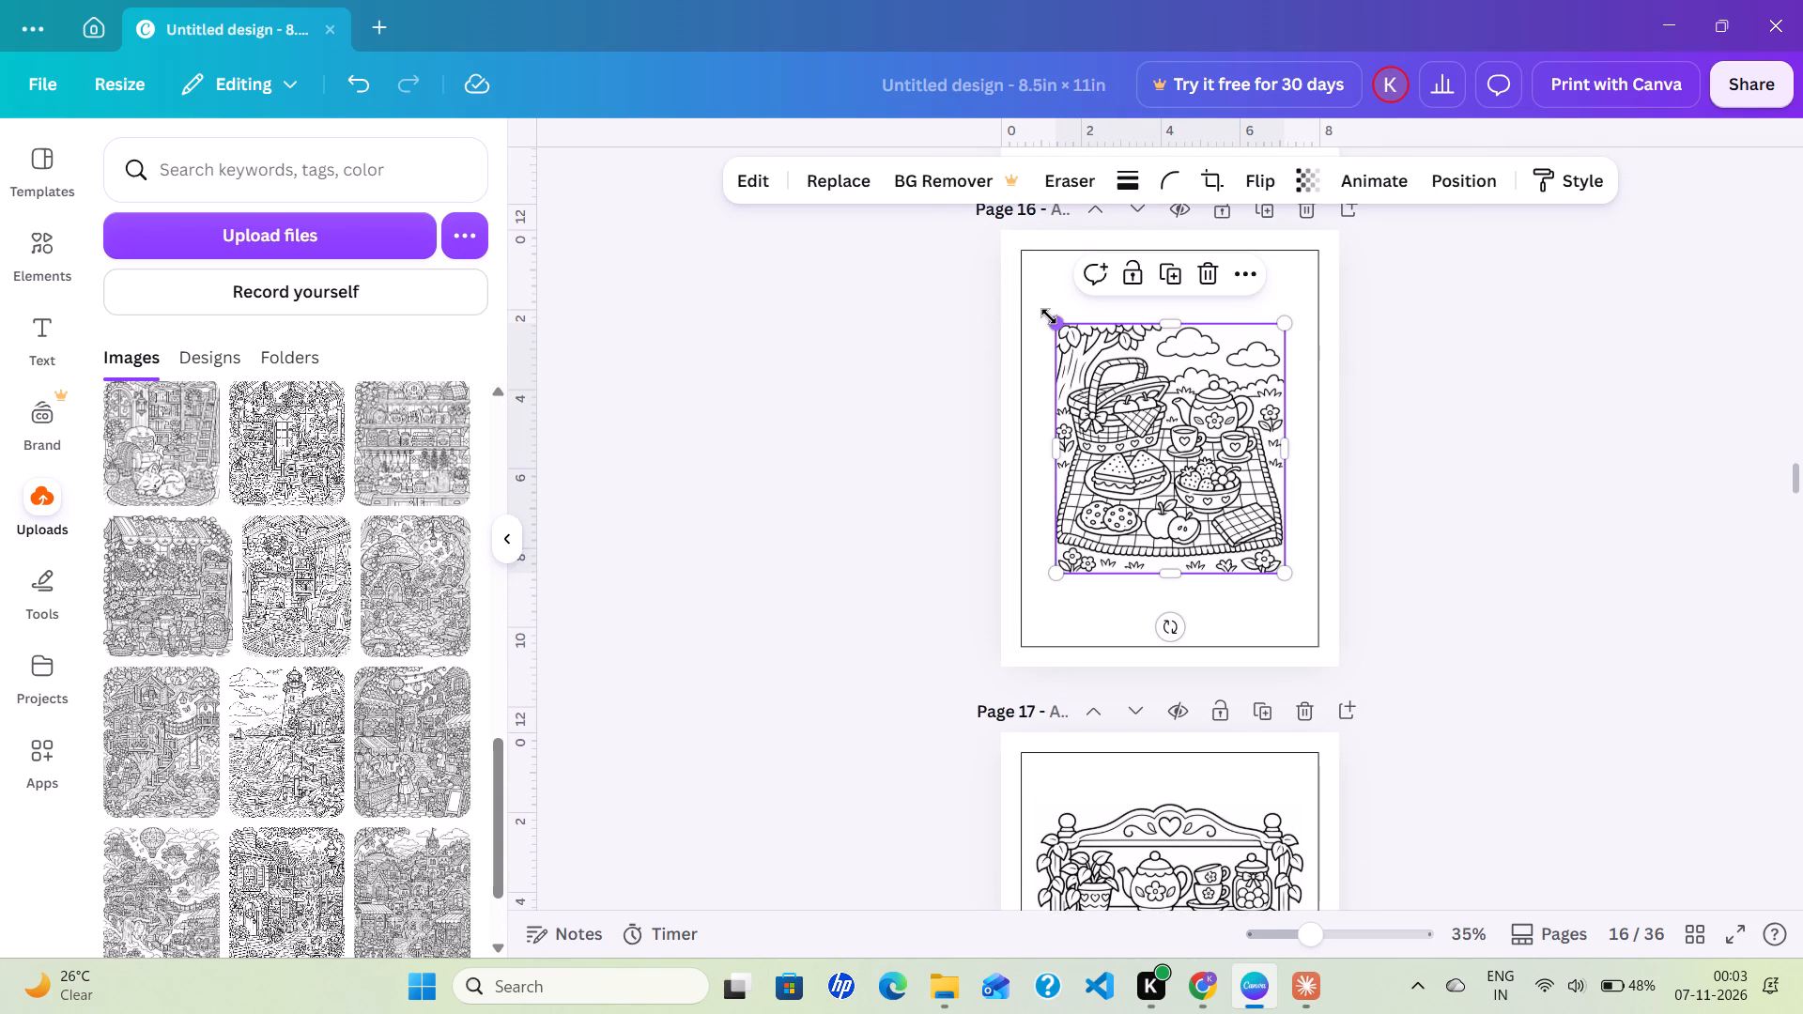
drag(1049, 316, 1029, 300)
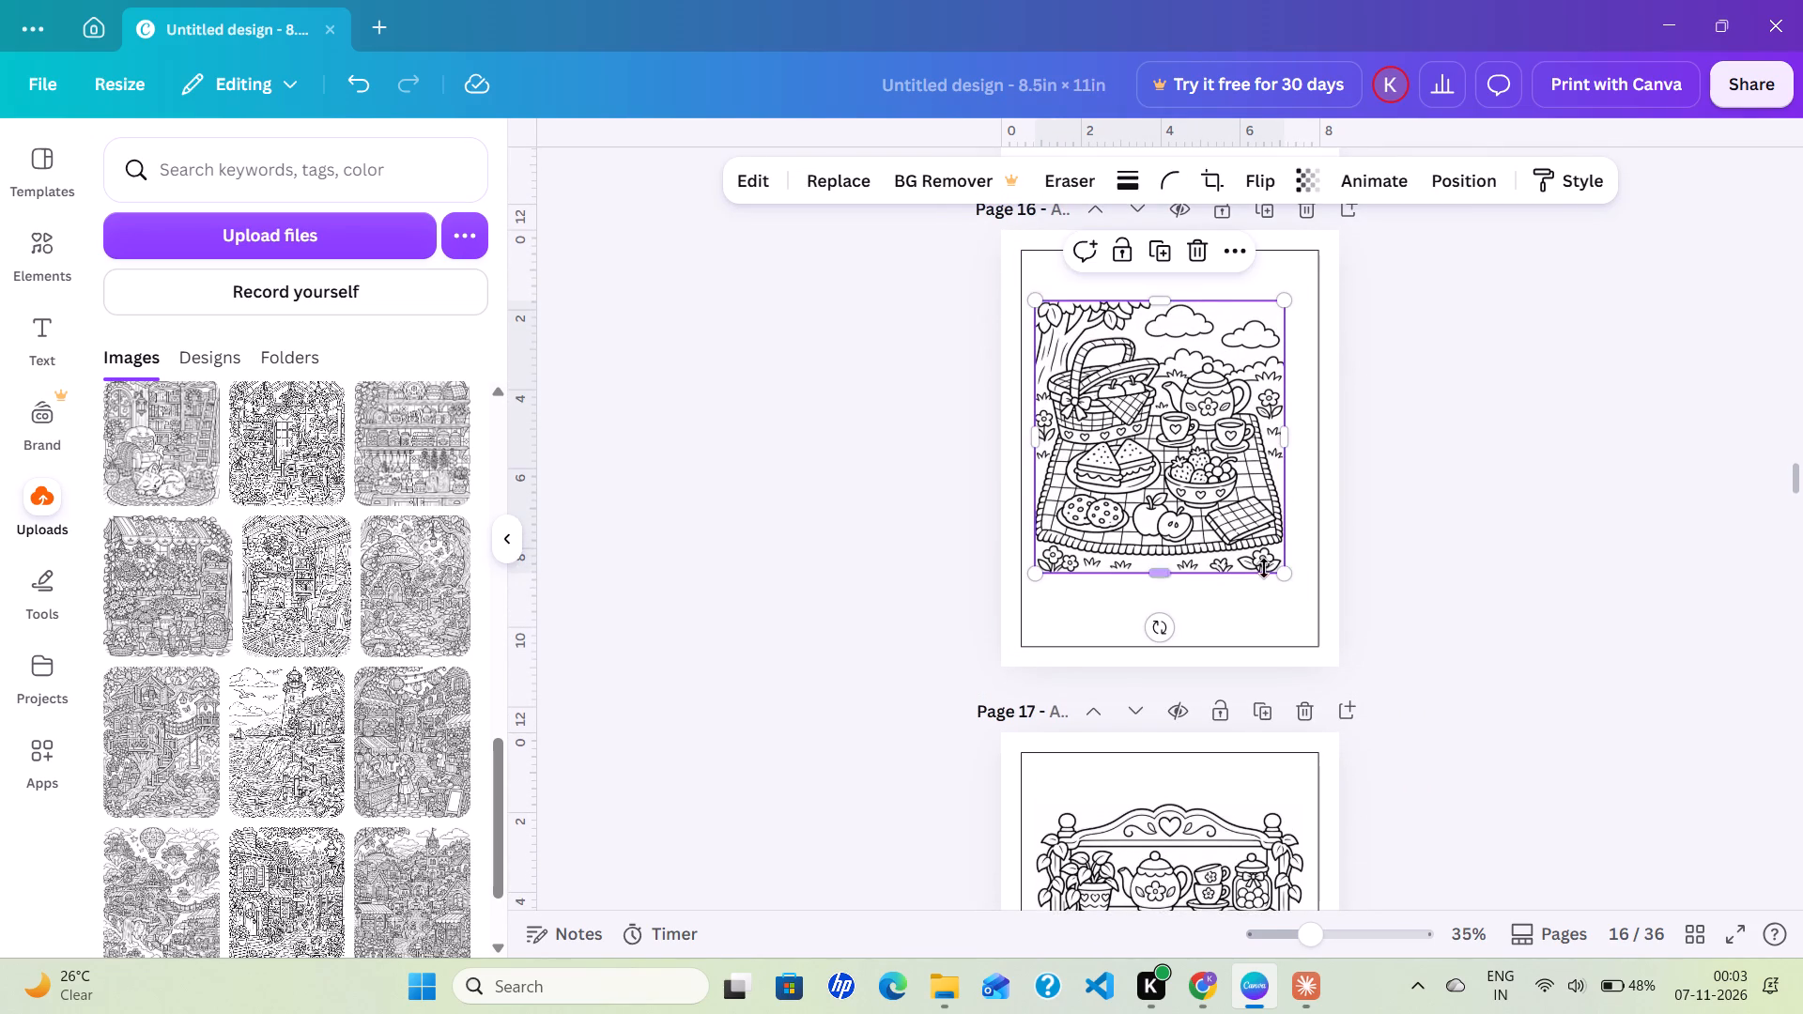
drag(1280, 569, 1293, 595)
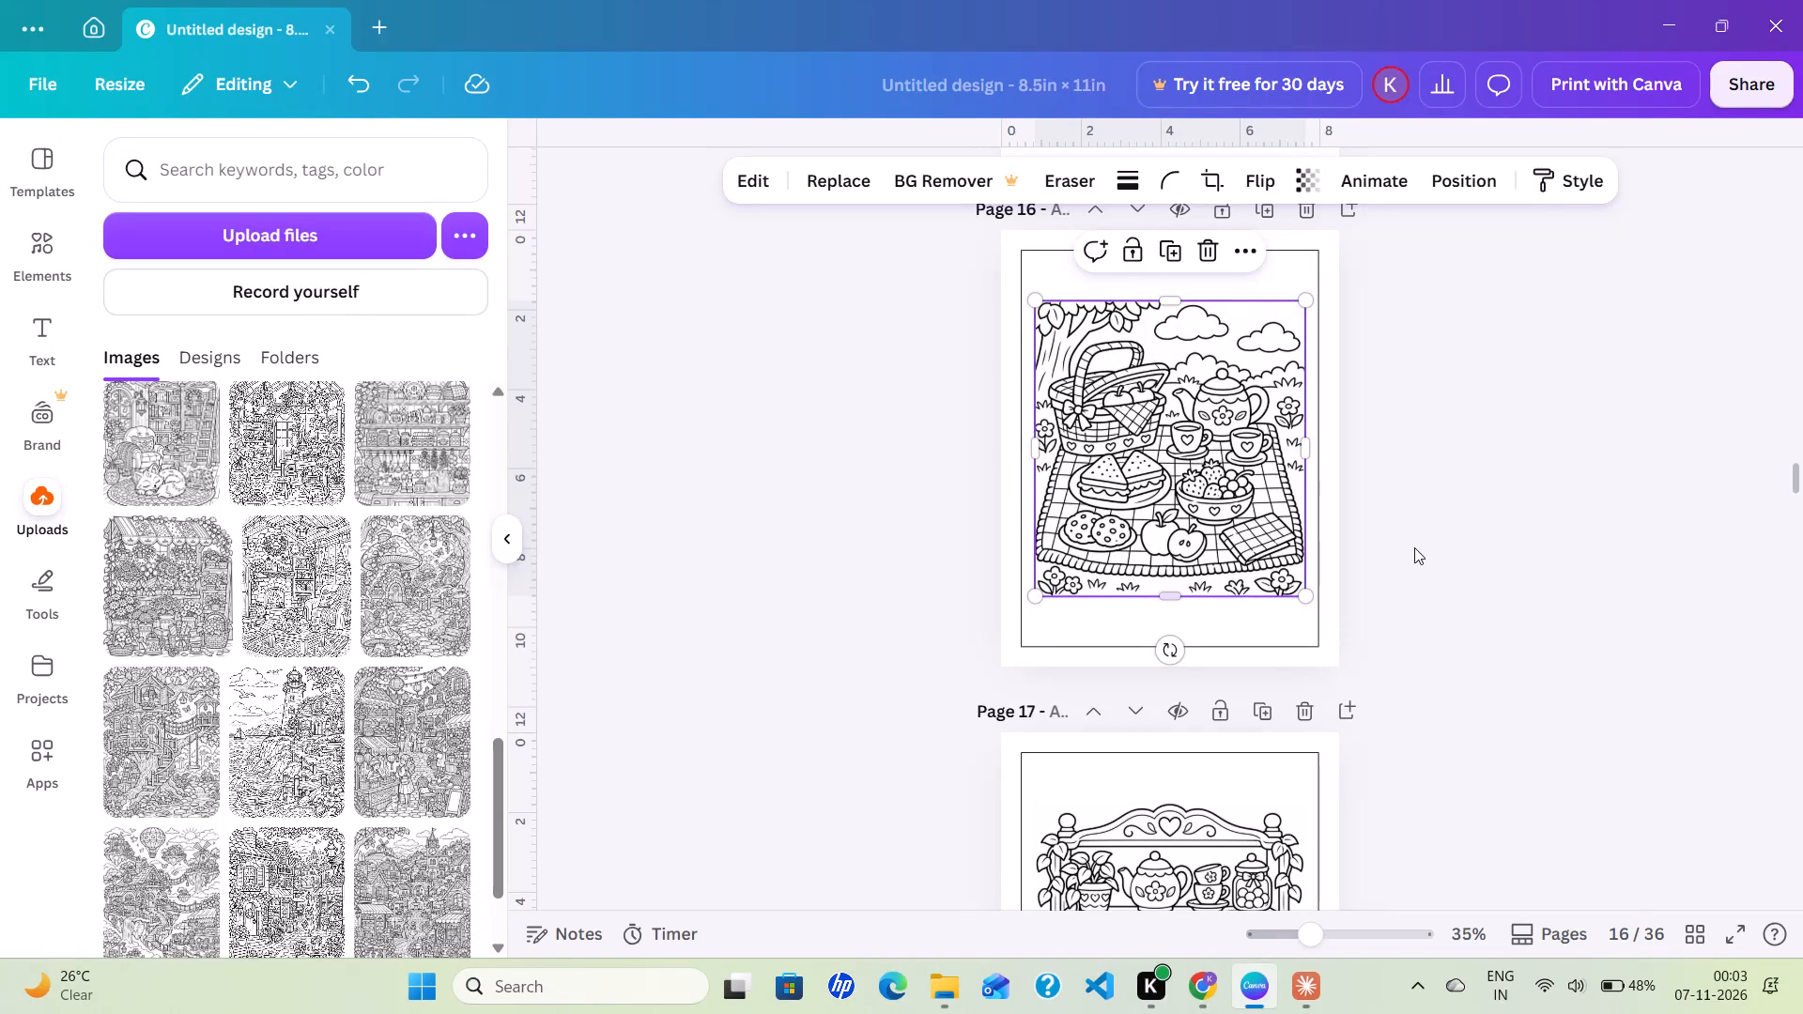
click(1414, 547)
Enlarge the garden gate illustration on page 15 proportionally to nearly span the guide rectangle's width, with narrow, even side margins.
scroll(1414, 547, up, 4)
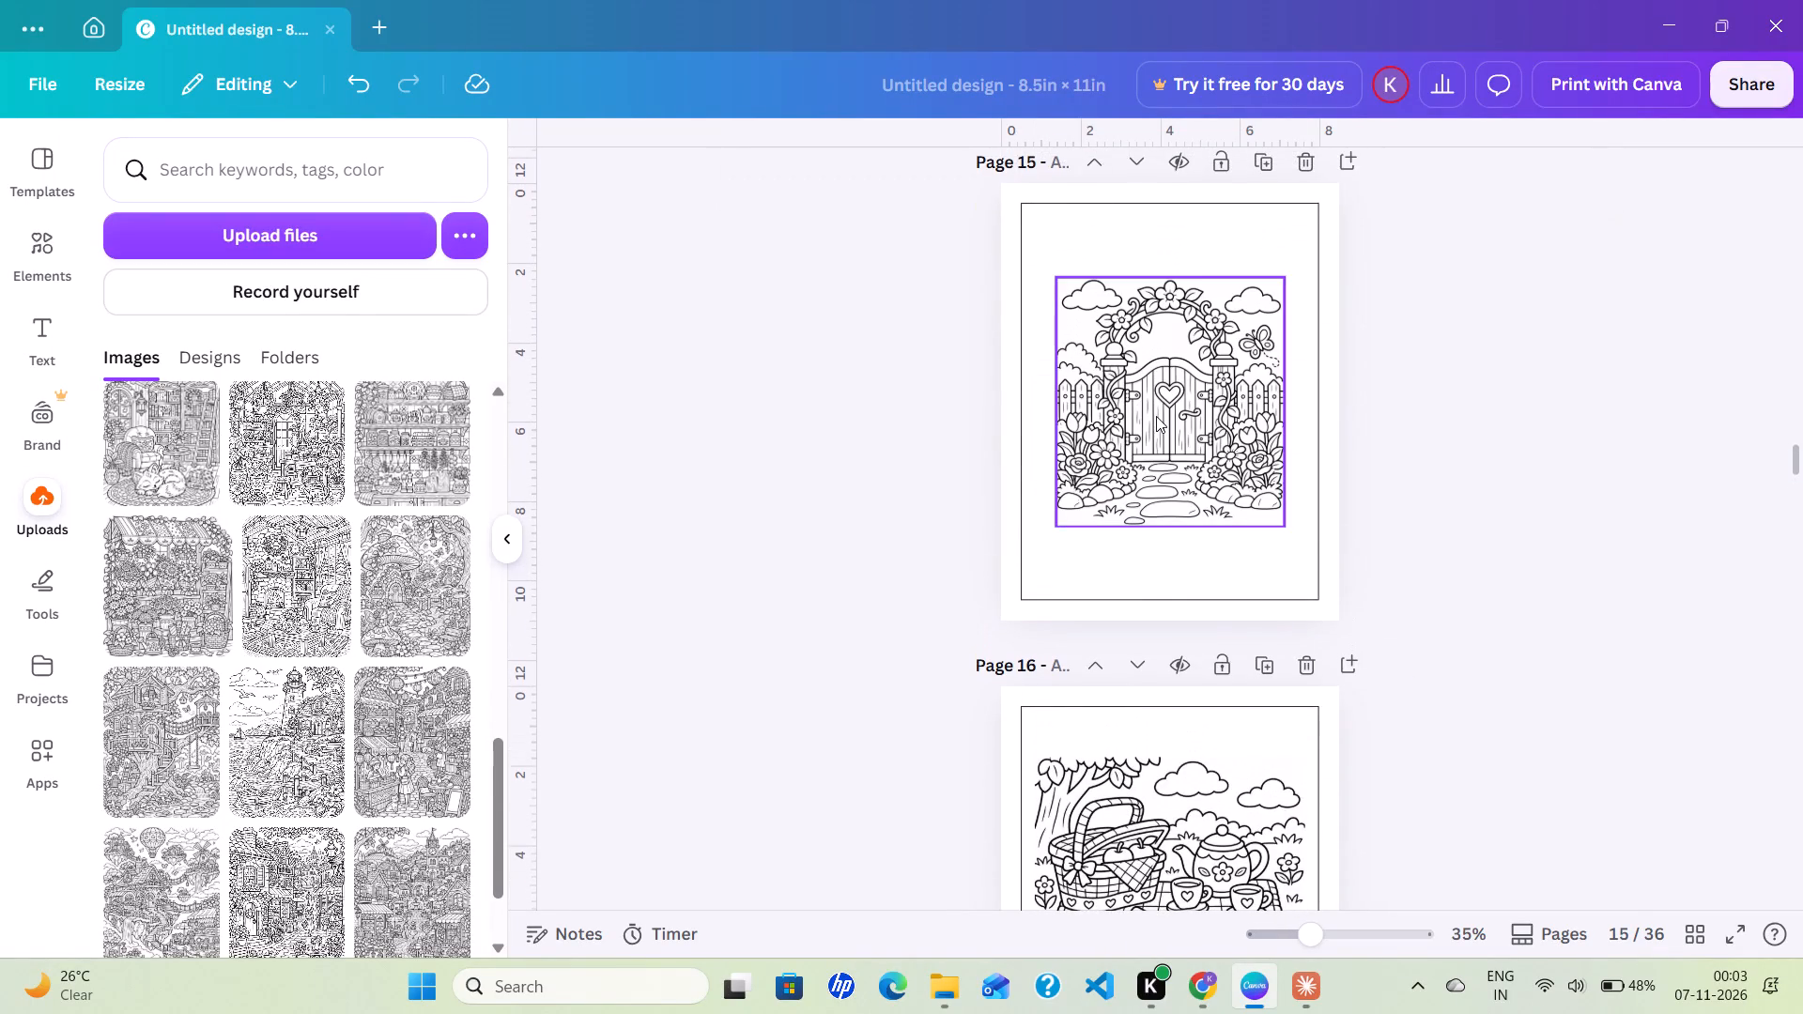
click(1155, 416)
drag(1057, 277, 1043, 255)
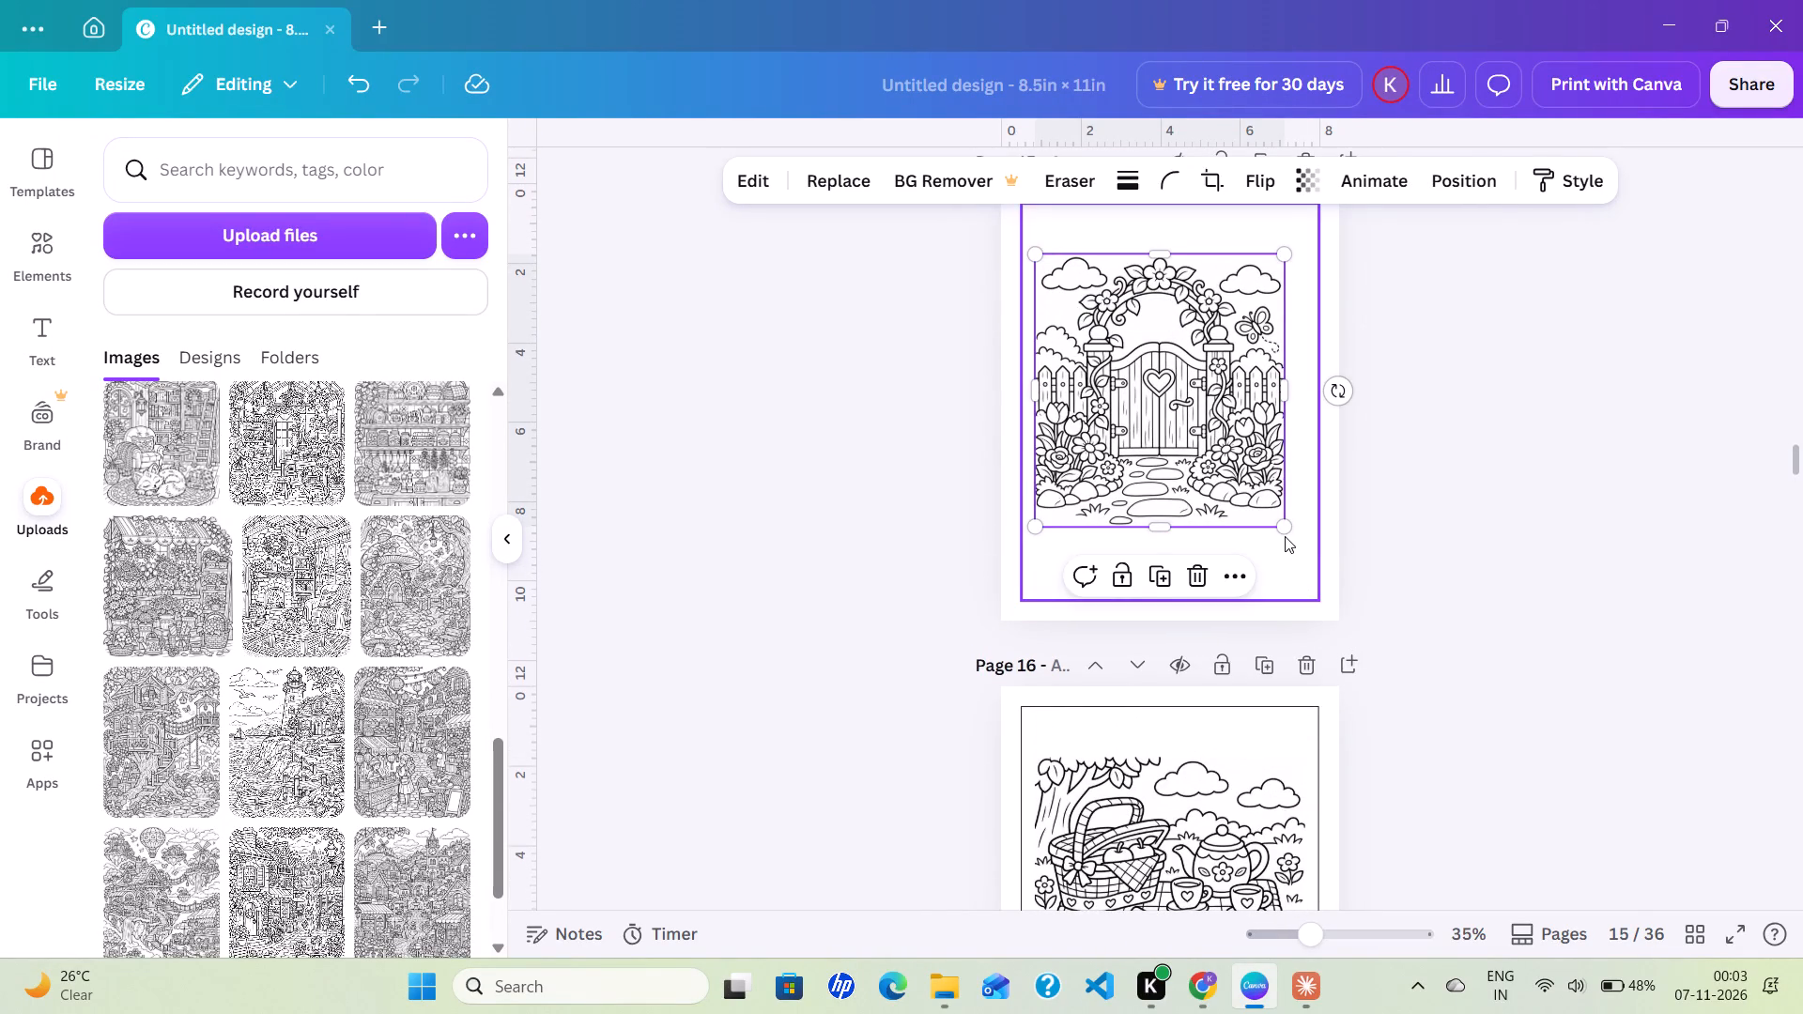
drag(1285, 530, 1303, 541)
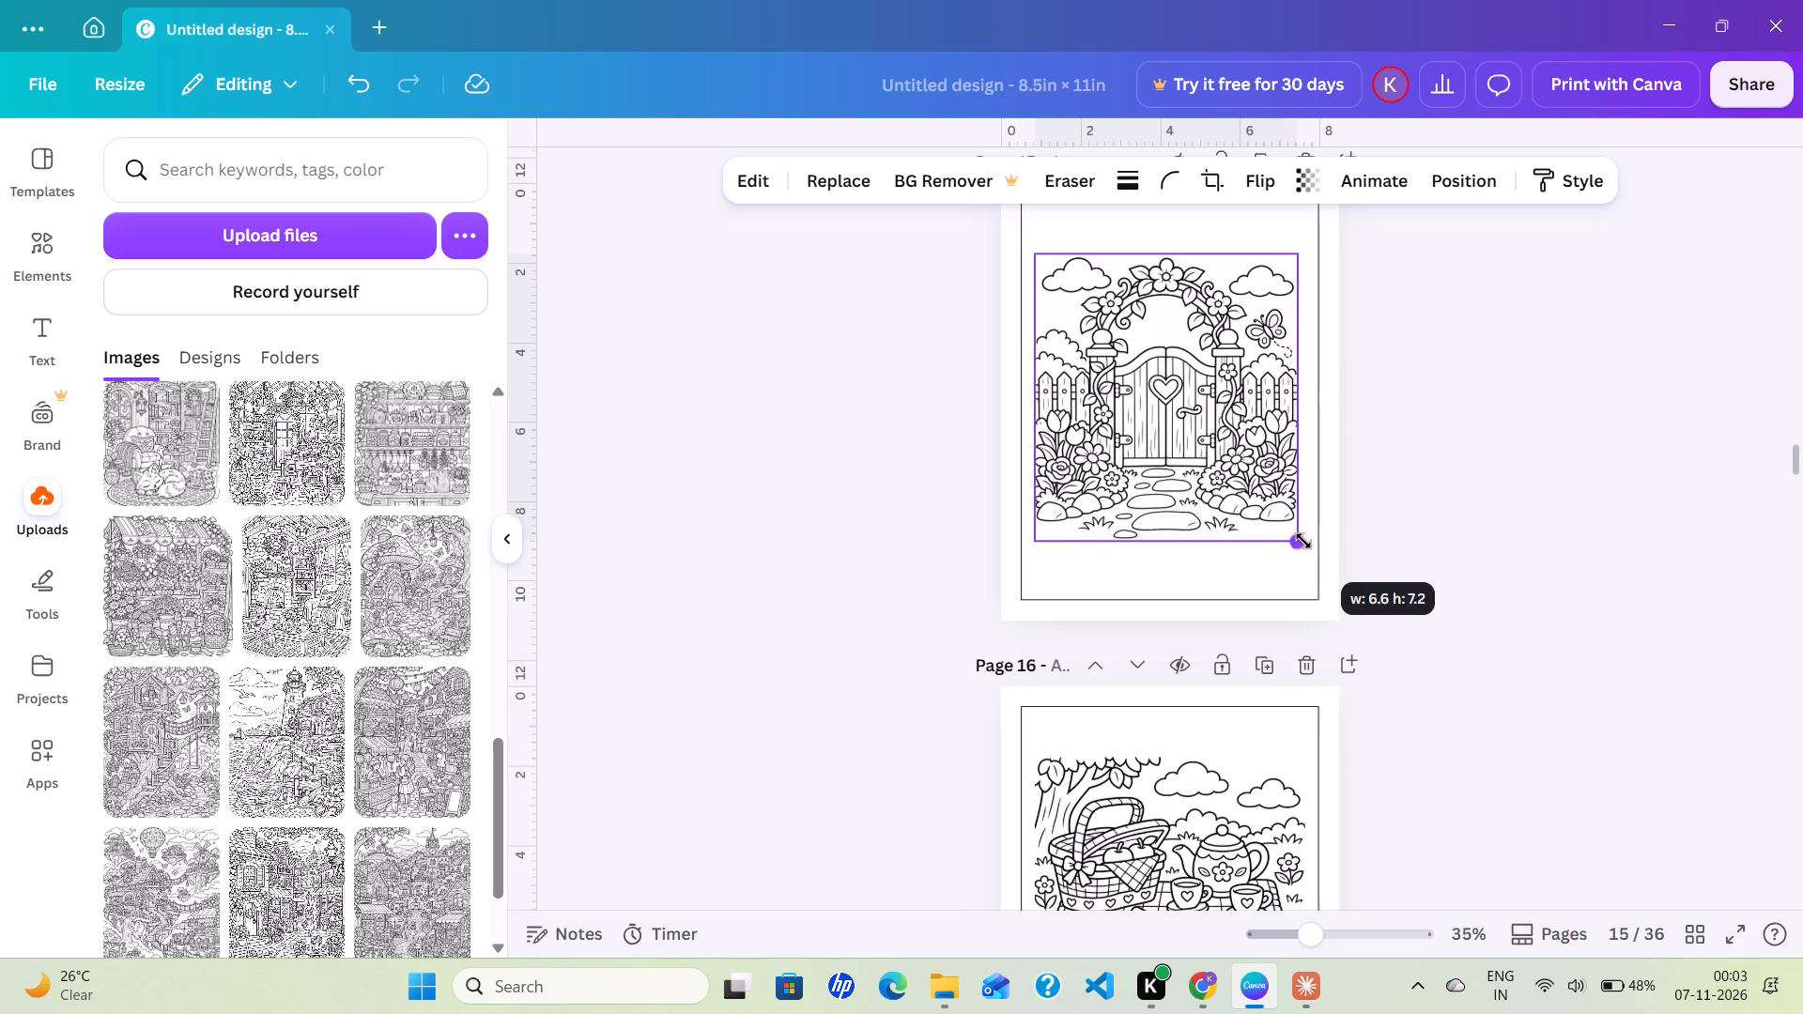
drag(1303, 541, 1315, 545)
click(1425, 534)
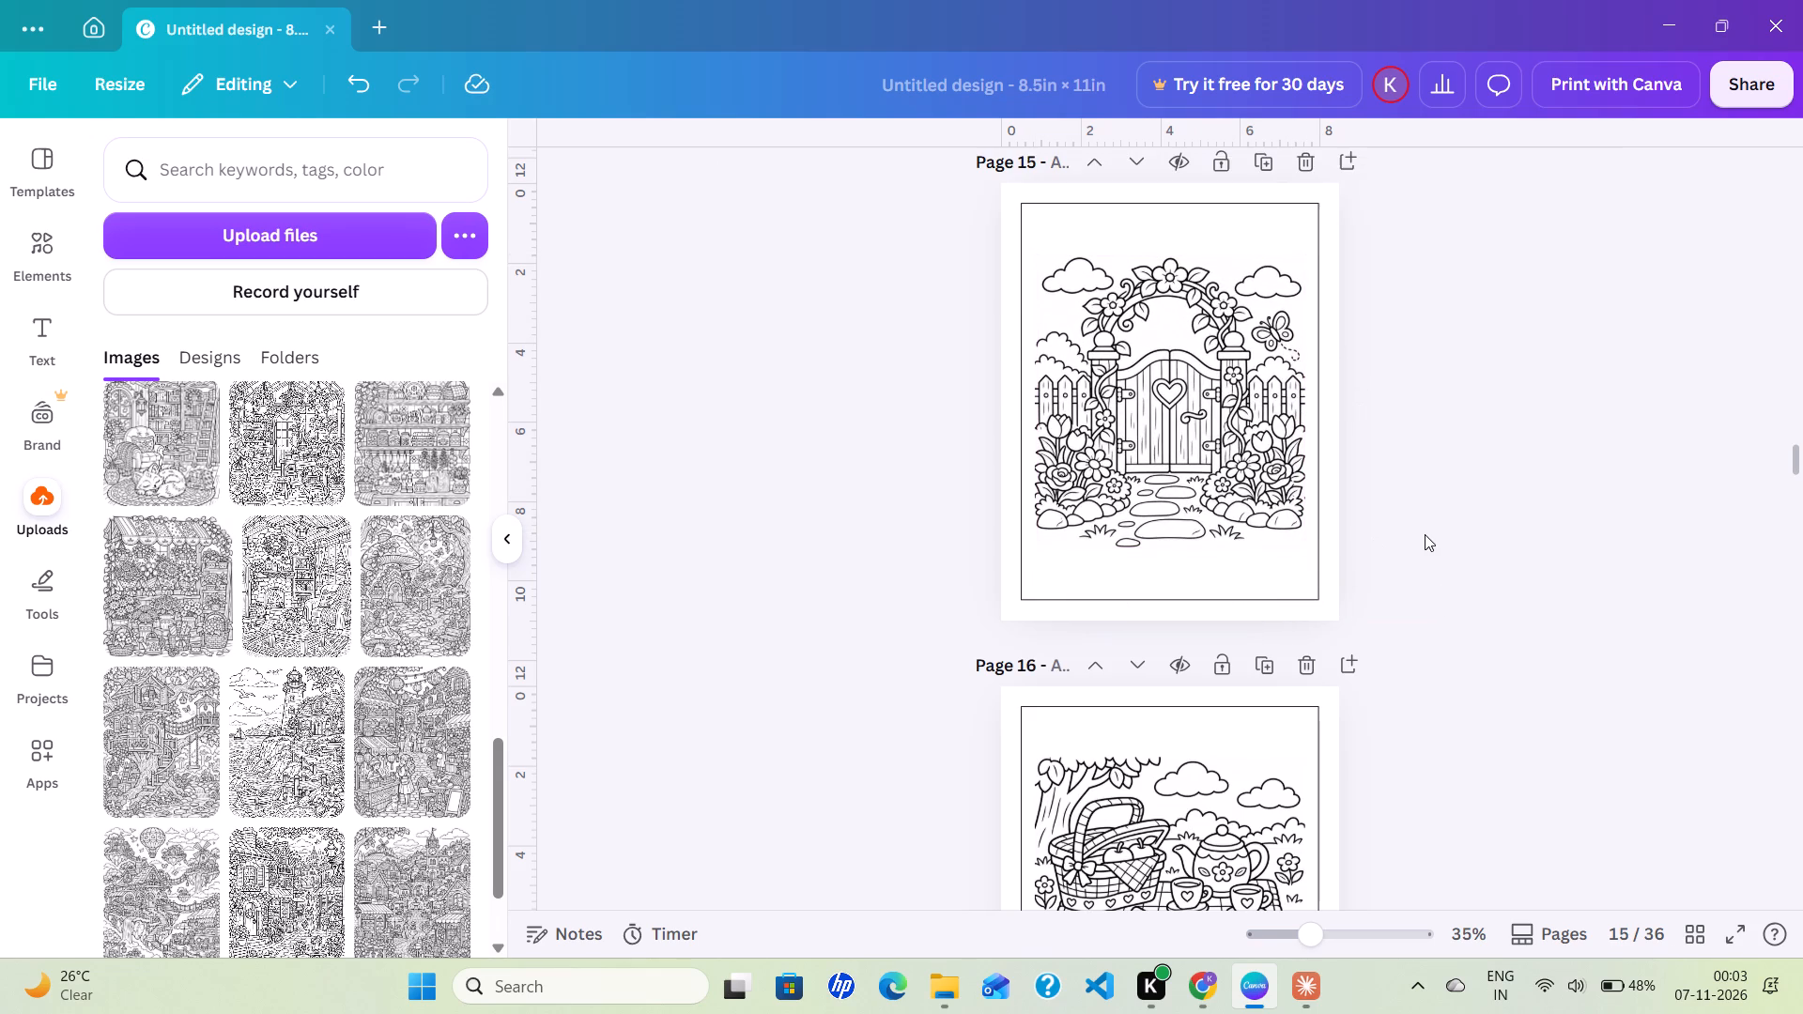
Enlarge the cake and cupcake stand illustration on page 14 proportionally to nearly span the guide rectangle's width, with narrow, even side margins.
scroll(1425, 534, up, 5)
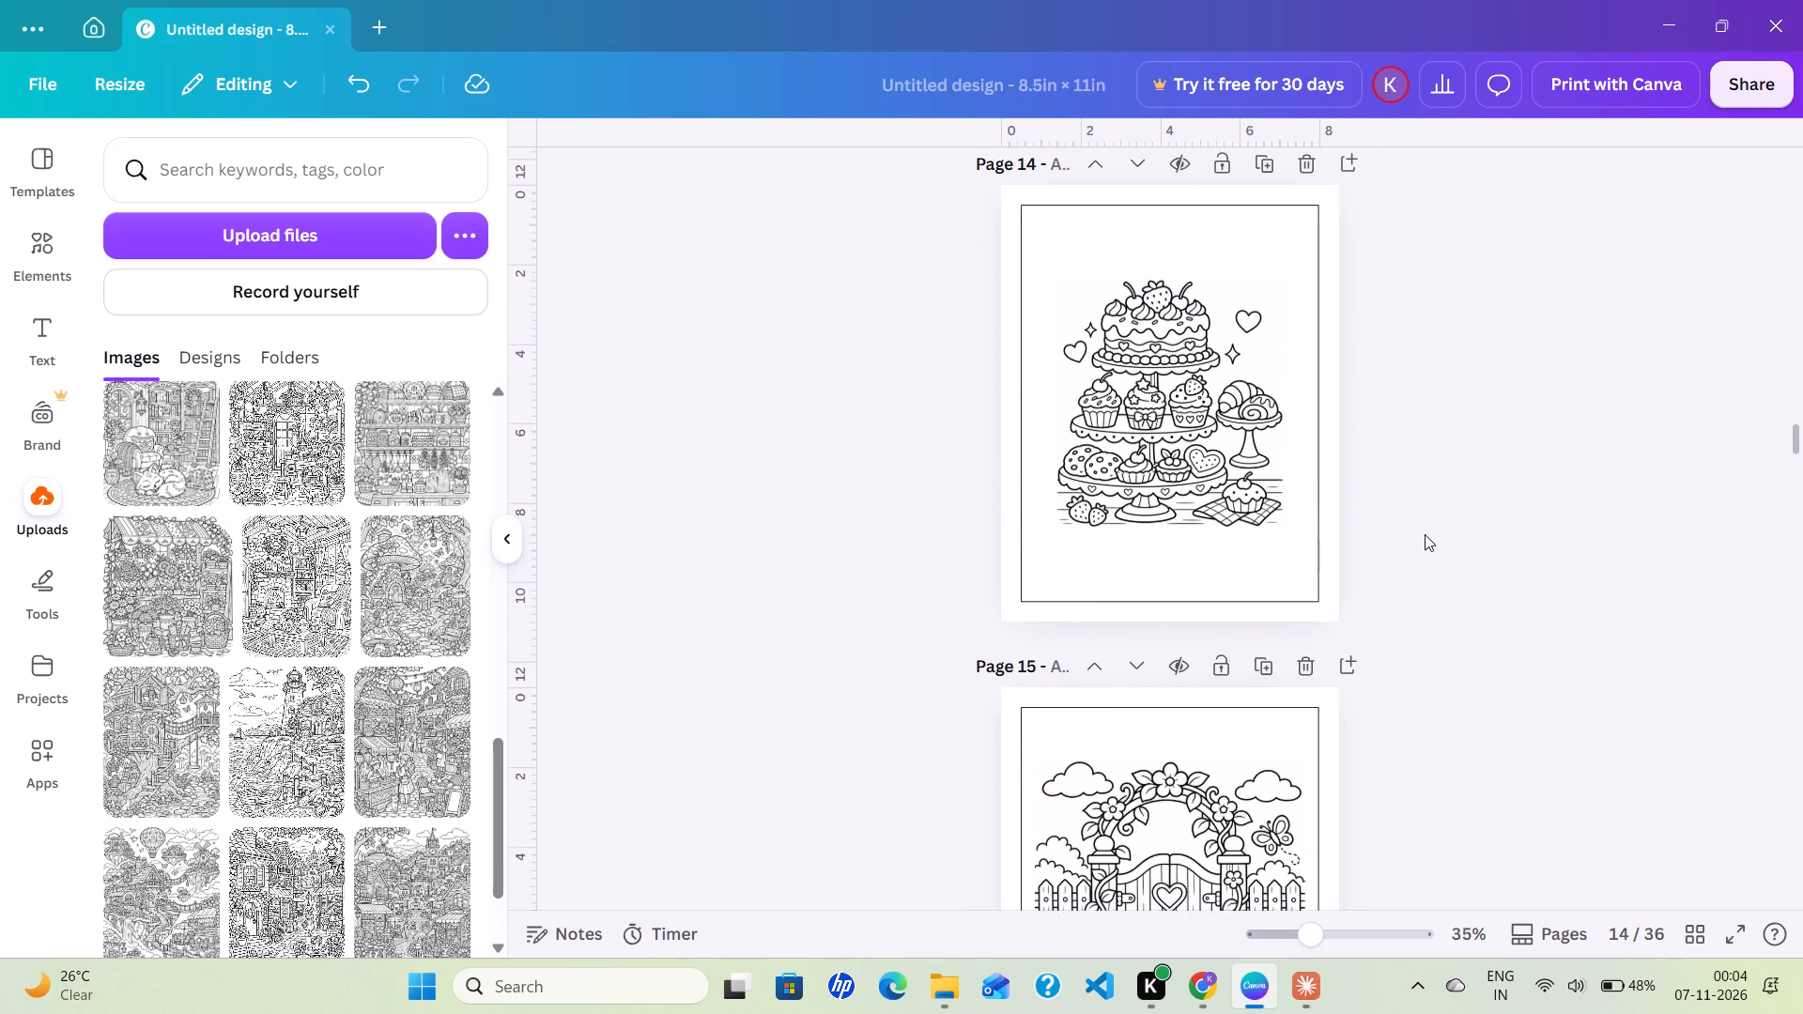
click(1163, 353)
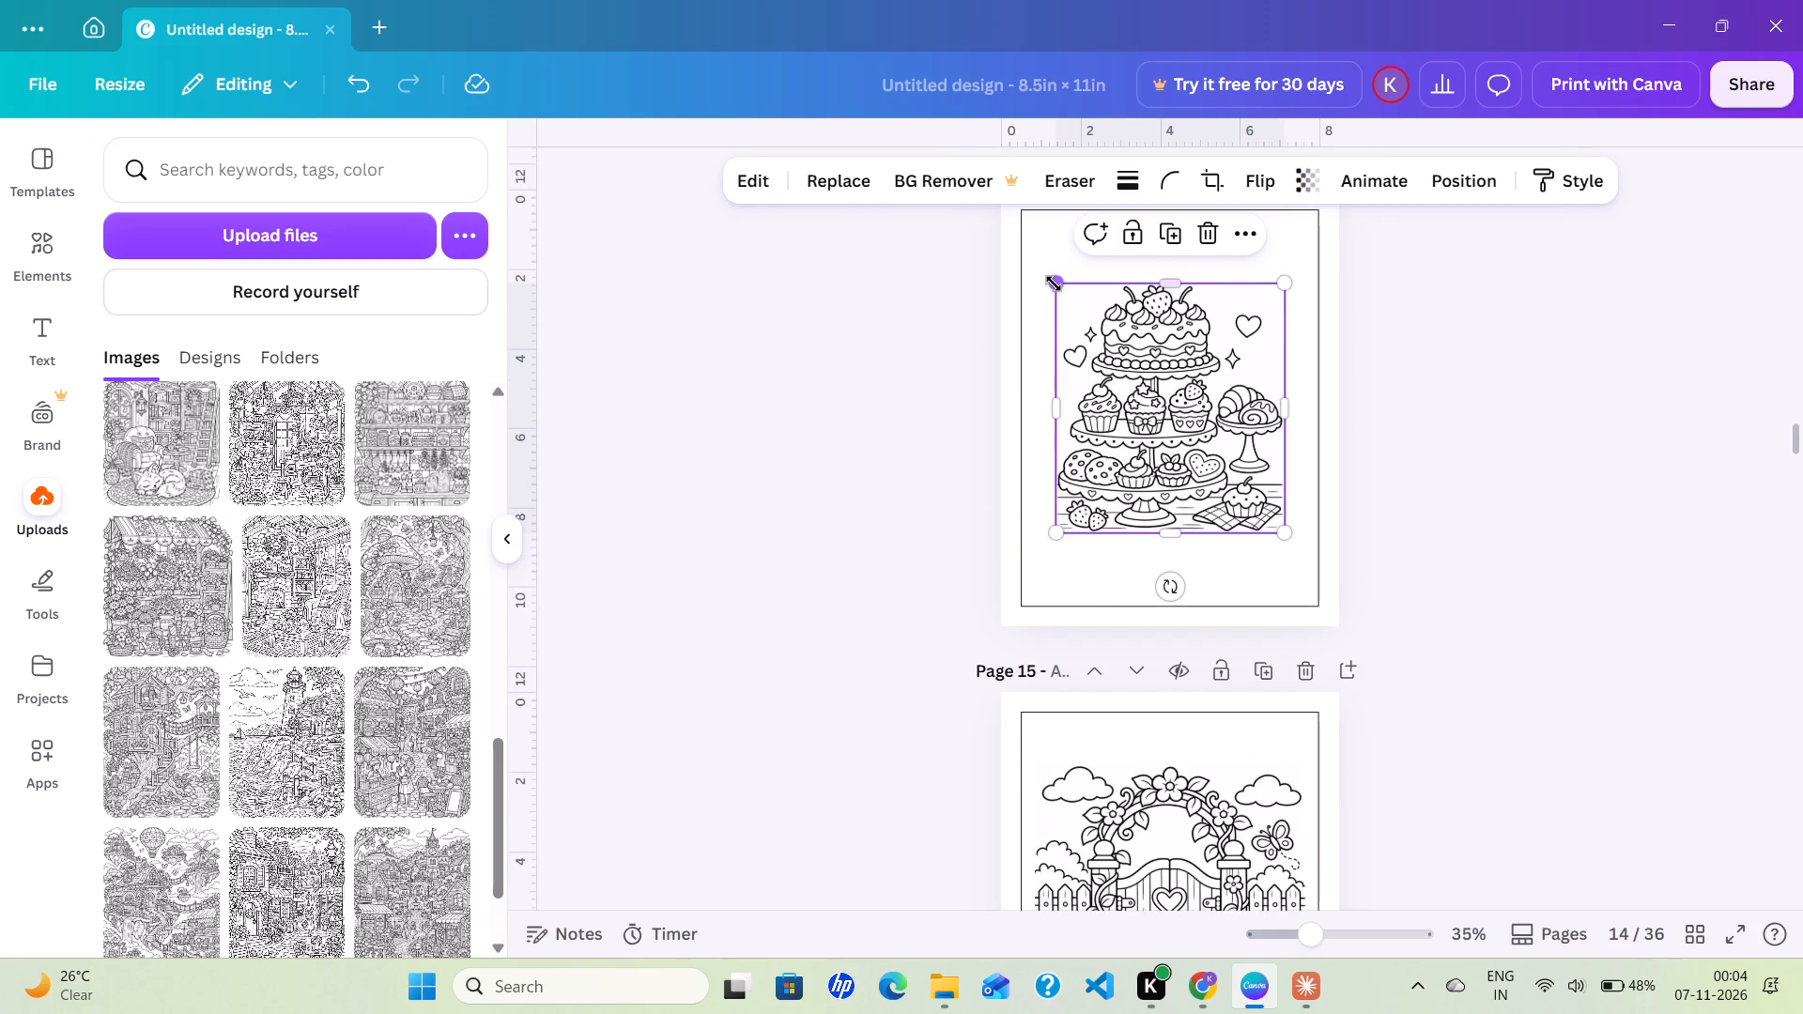
drag(1054, 284, 1031, 269)
drag(1287, 534, 1295, 545)
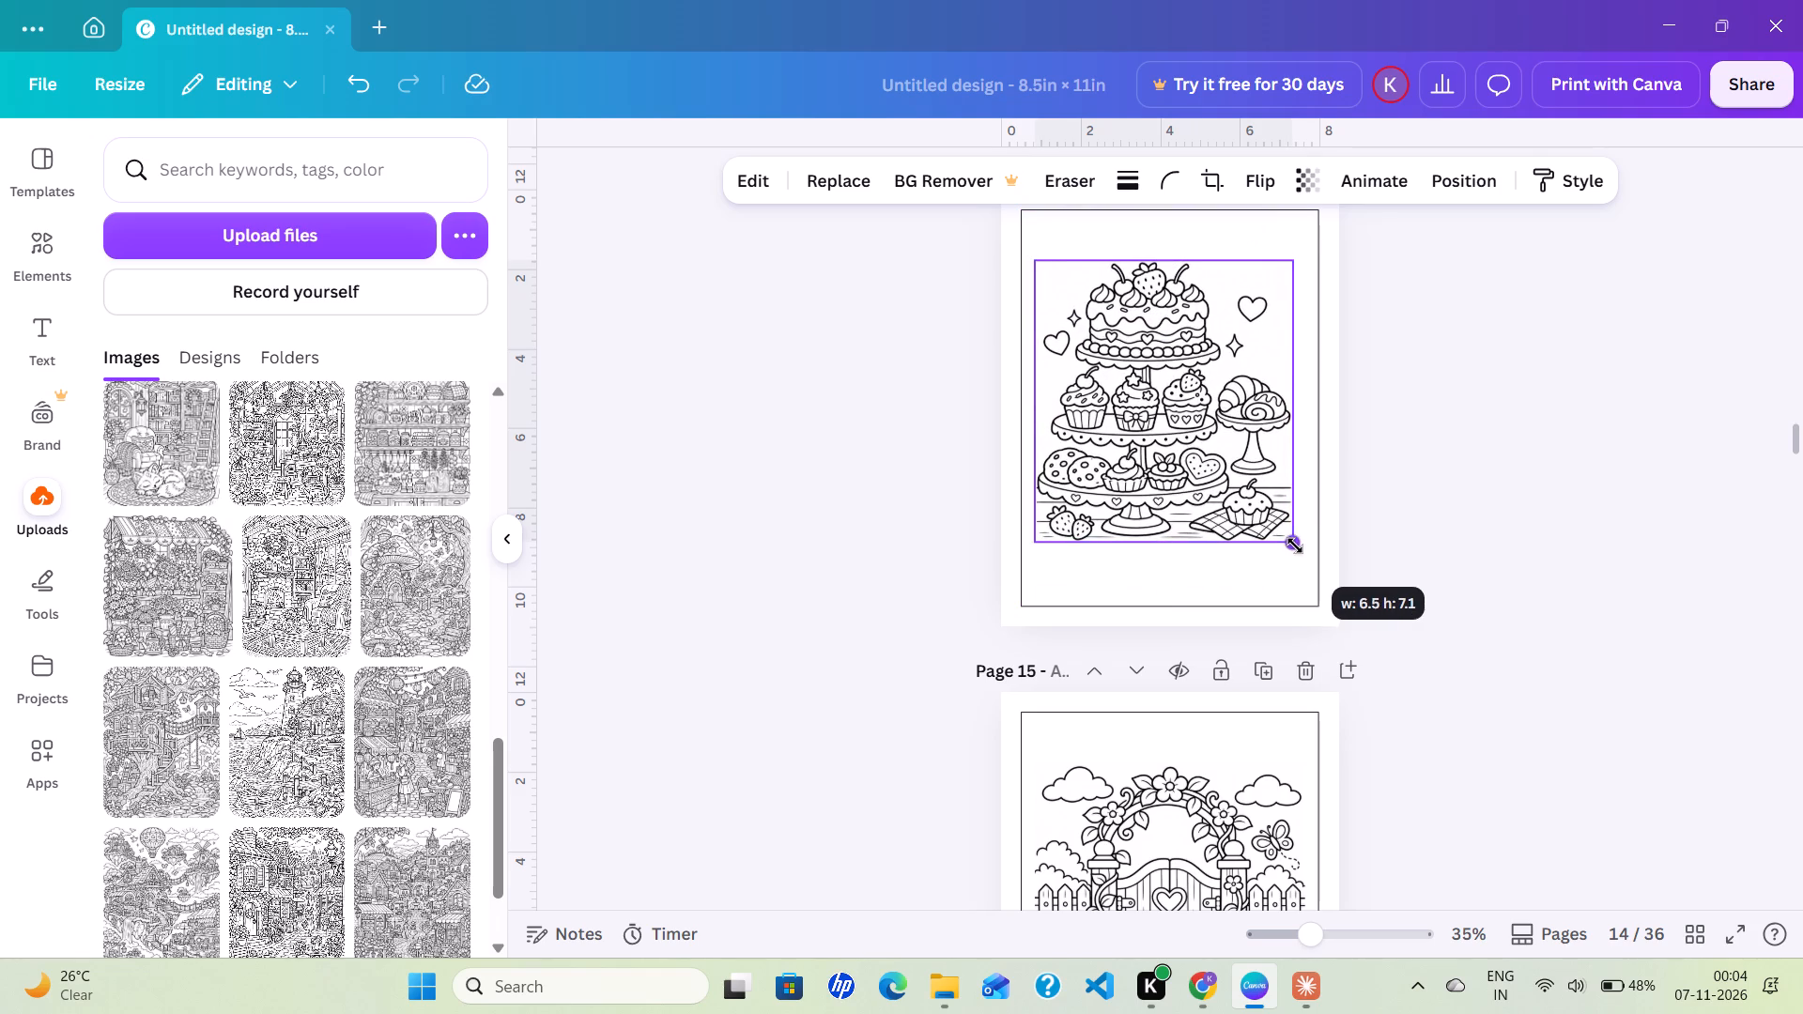
drag(1295, 545, 1307, 551)
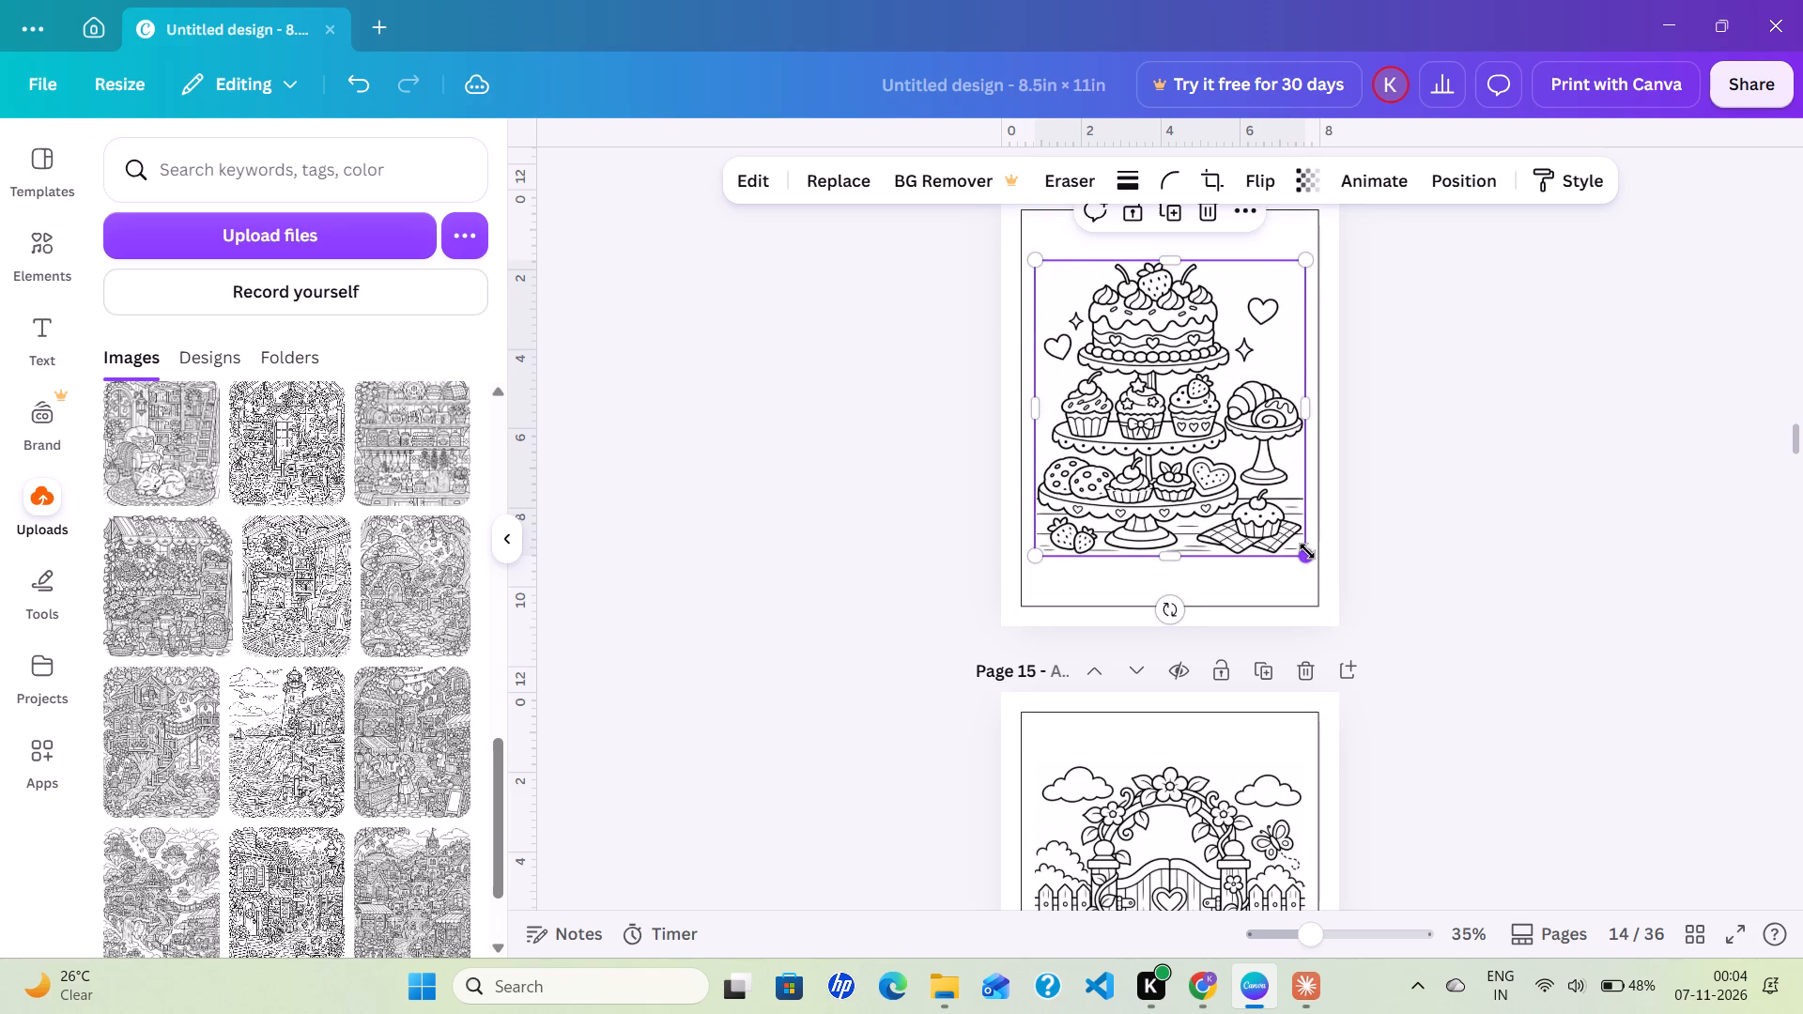
click(1451, 537)
Enlarge the cat at the rainy window illustration on page 13 proportionally to nearly span the guide rectangle's width, with narrow, even side margins.
scroll(1451, 537, up, 4)
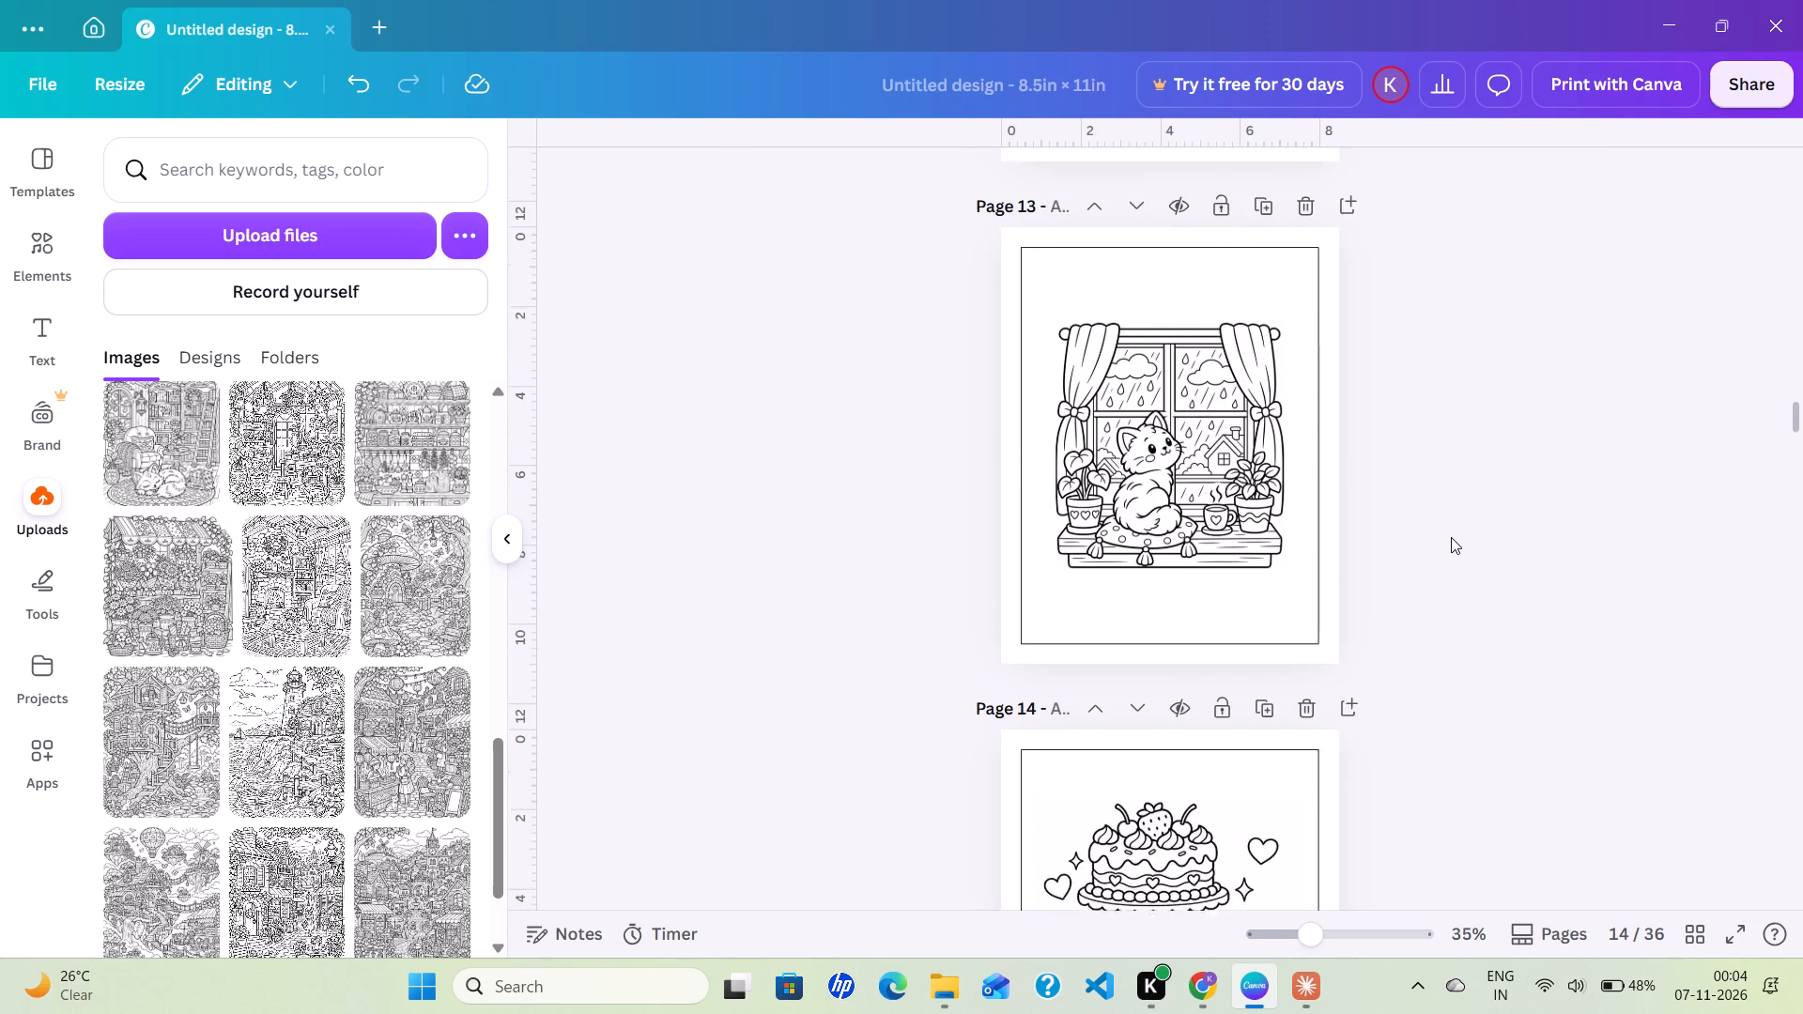
scroll(1451, 537, up, 1)
click(1200, 542)
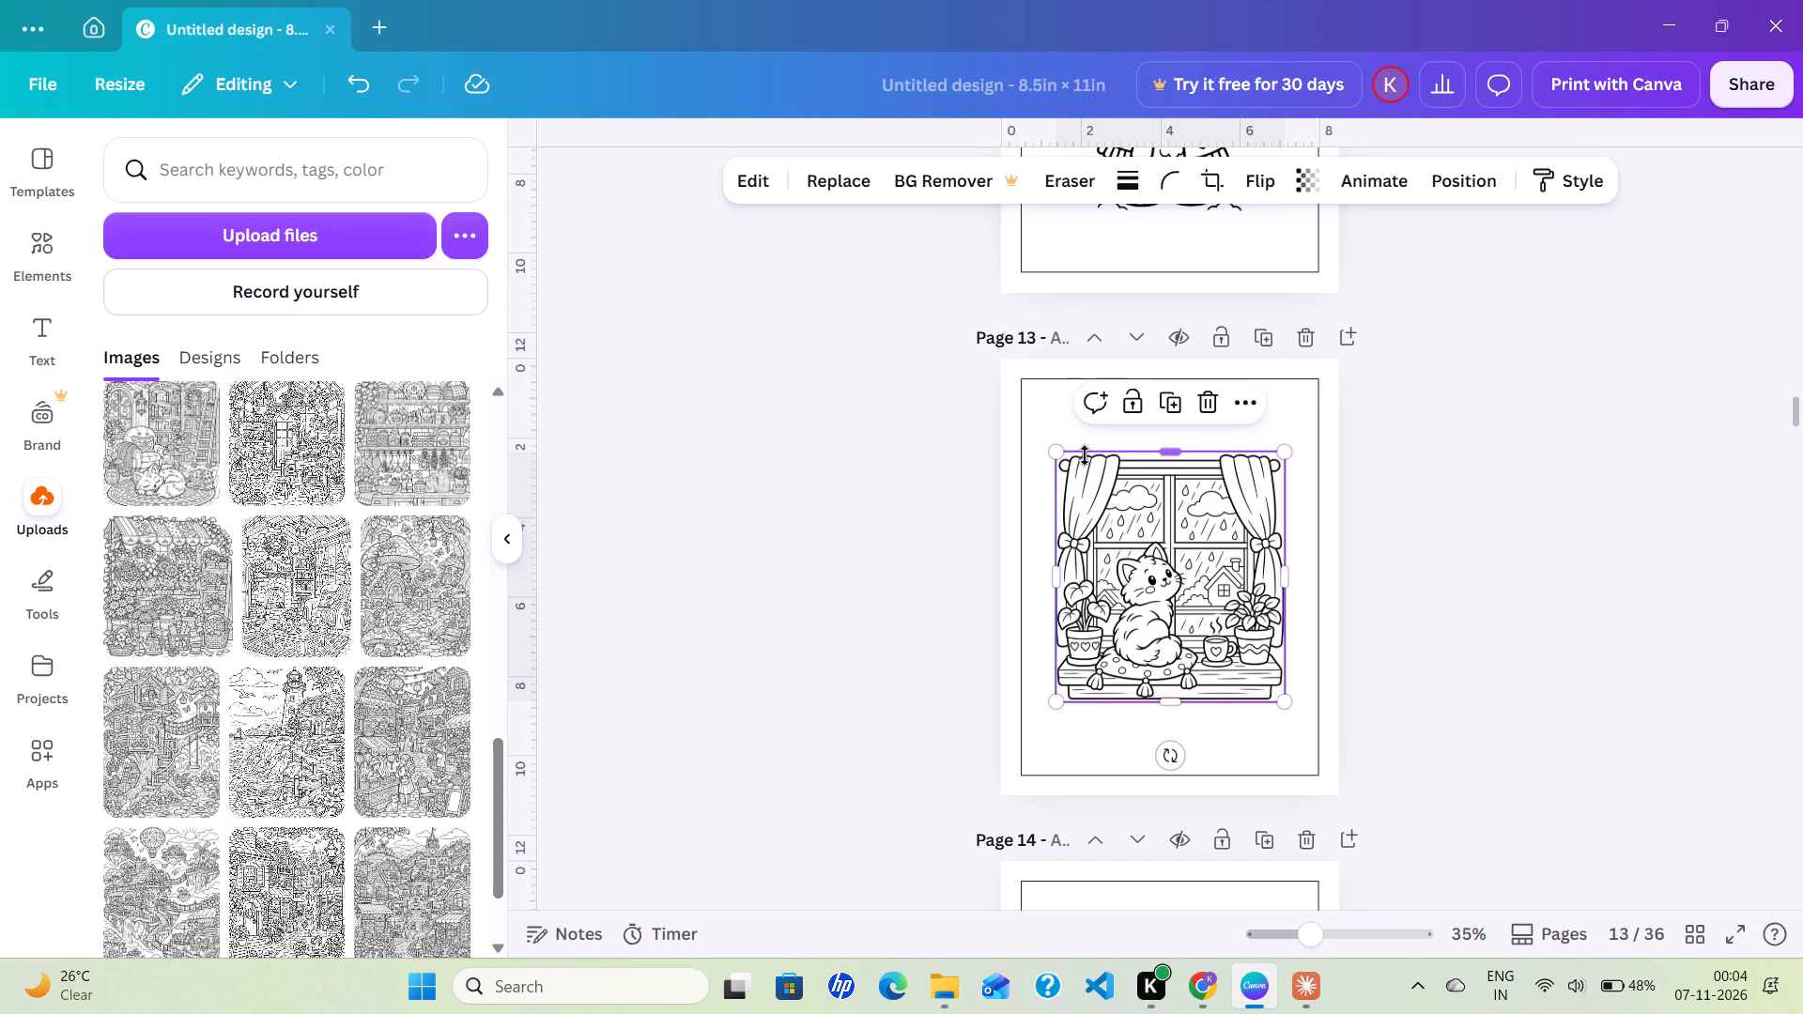
drag(1060, 453, 1036, 435)
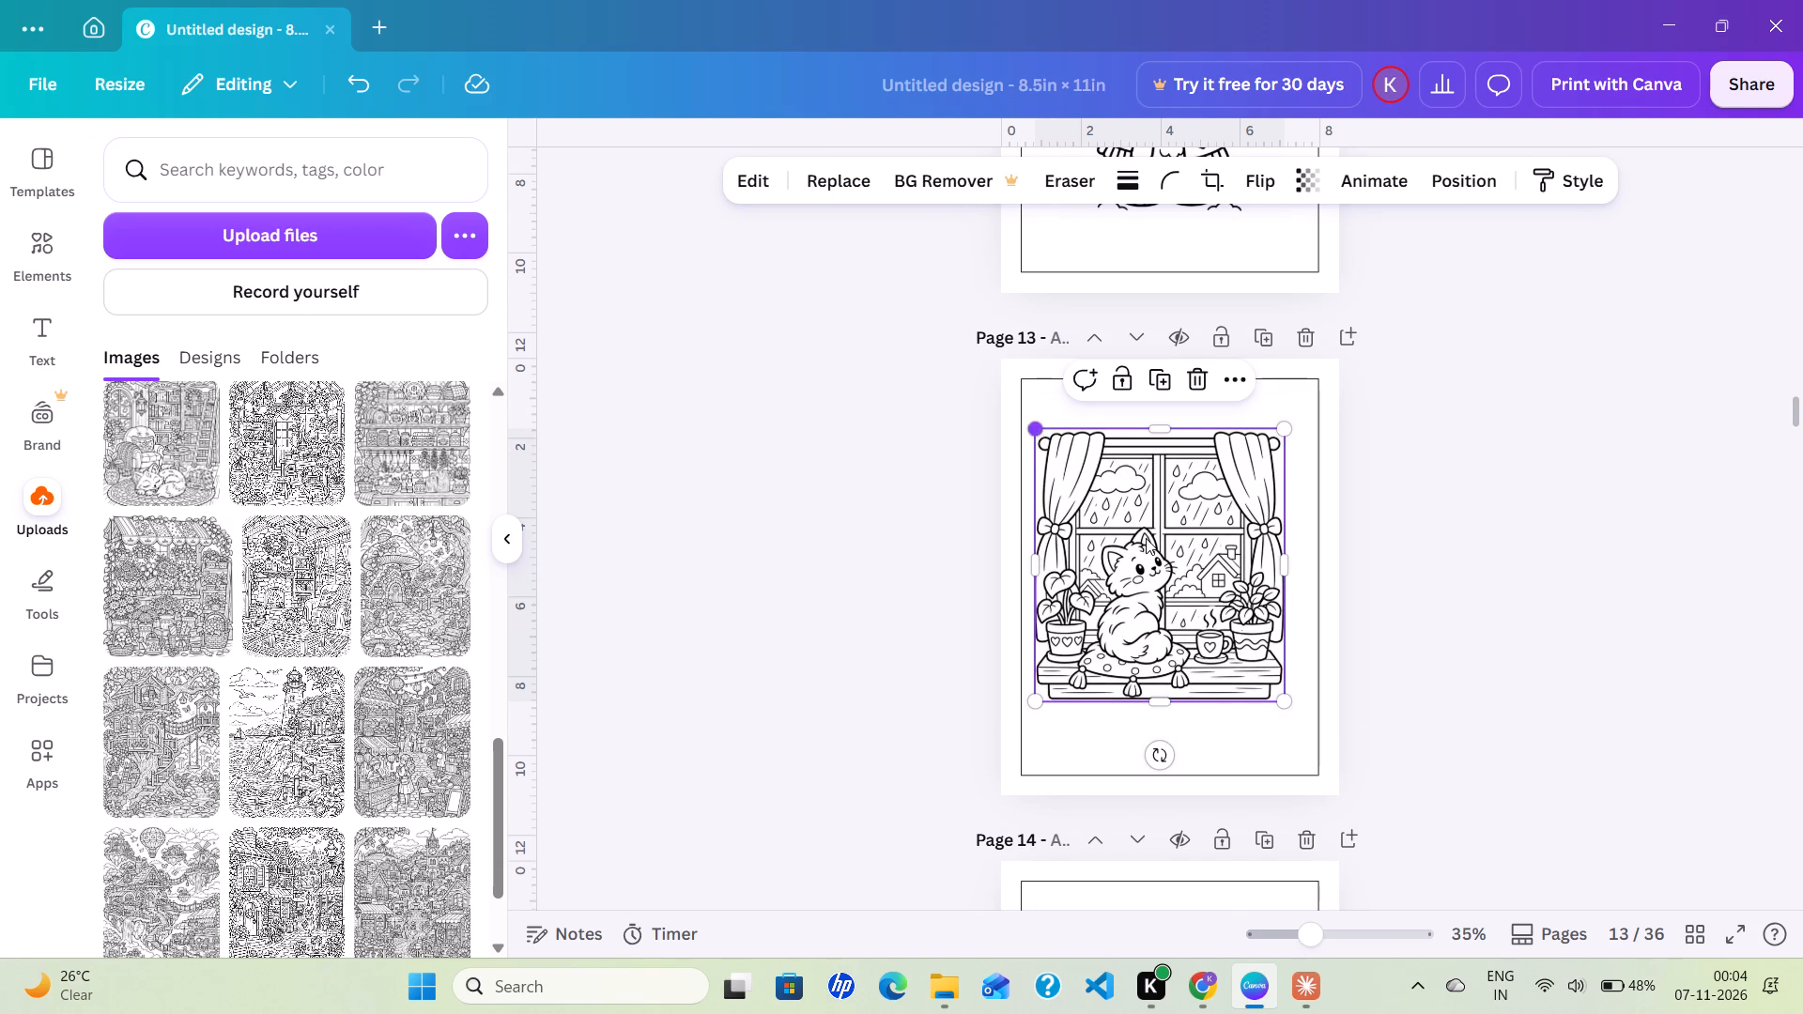
drag(1287, 706, 1302, 725)
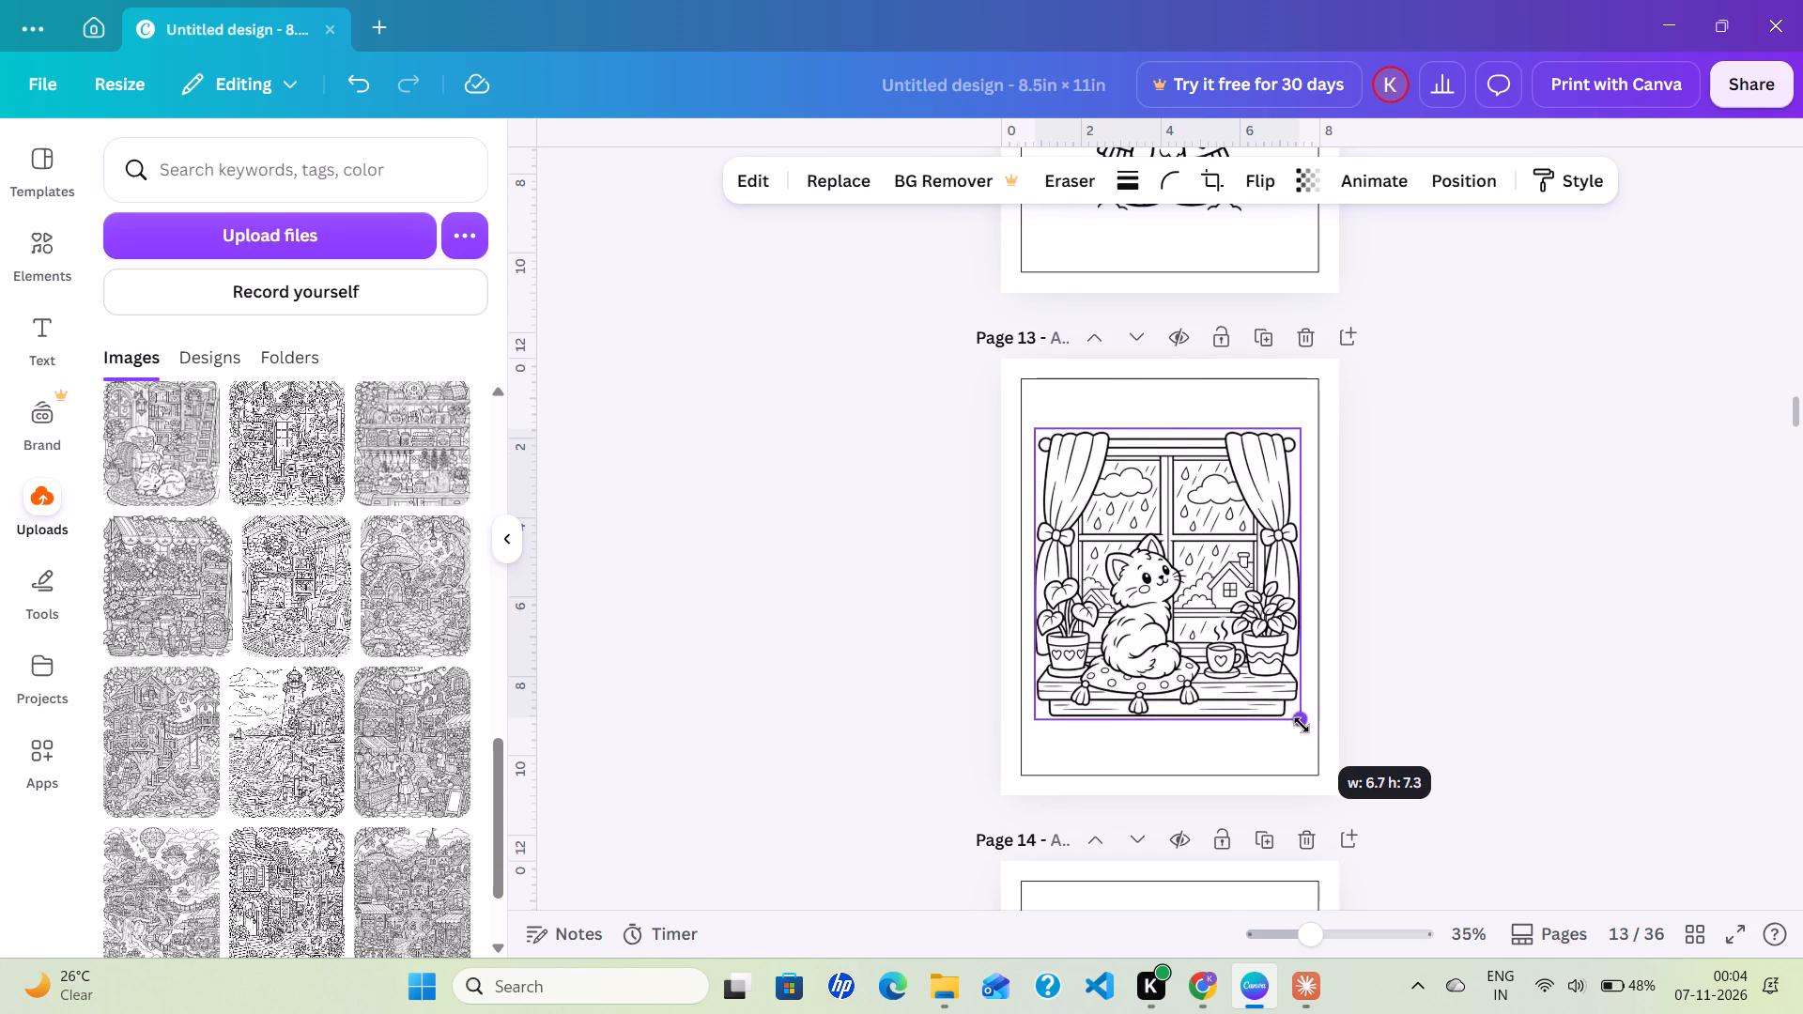
drag(1302, 725, 1305, 725)
click(1425, 627)
Enlarge the bear with snowflakes illustration on page 12 proportionally to nearly span the guide rectangle's width, with narrow, even side margins.
scroll(1425, 627, up, 2)
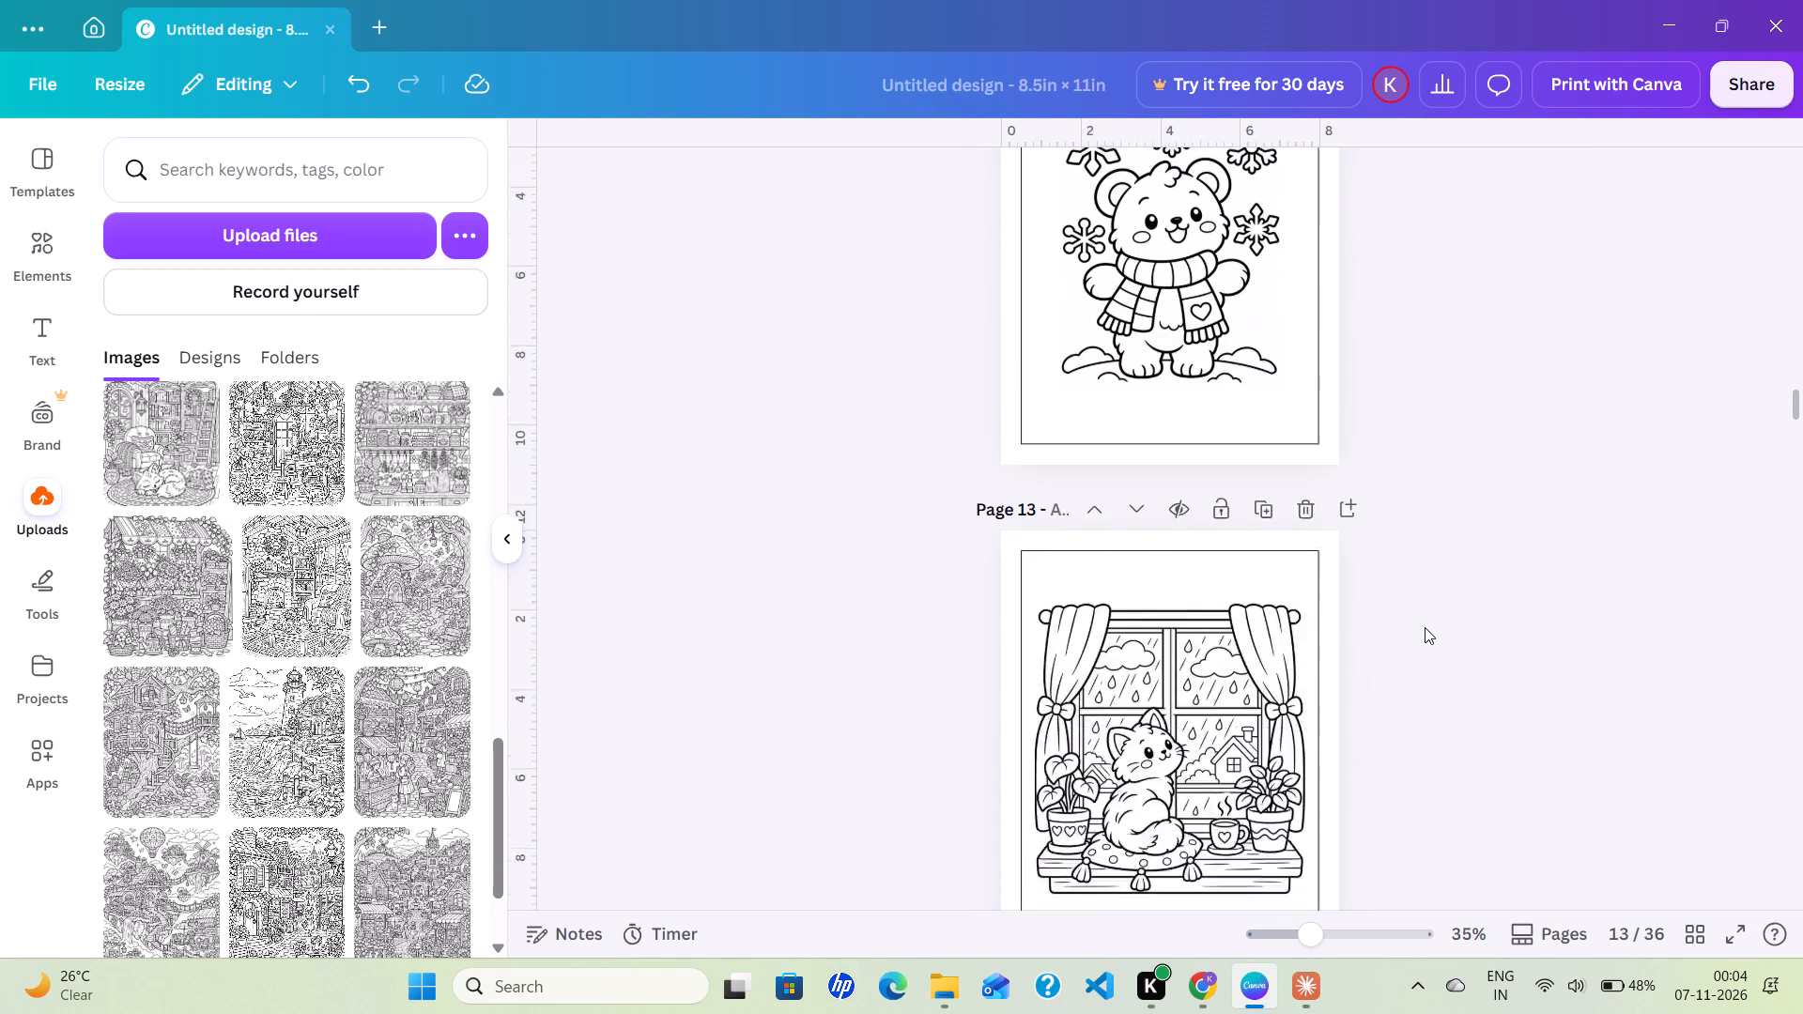
scroll(1425, 627, up, 2)
click(1212, 600)
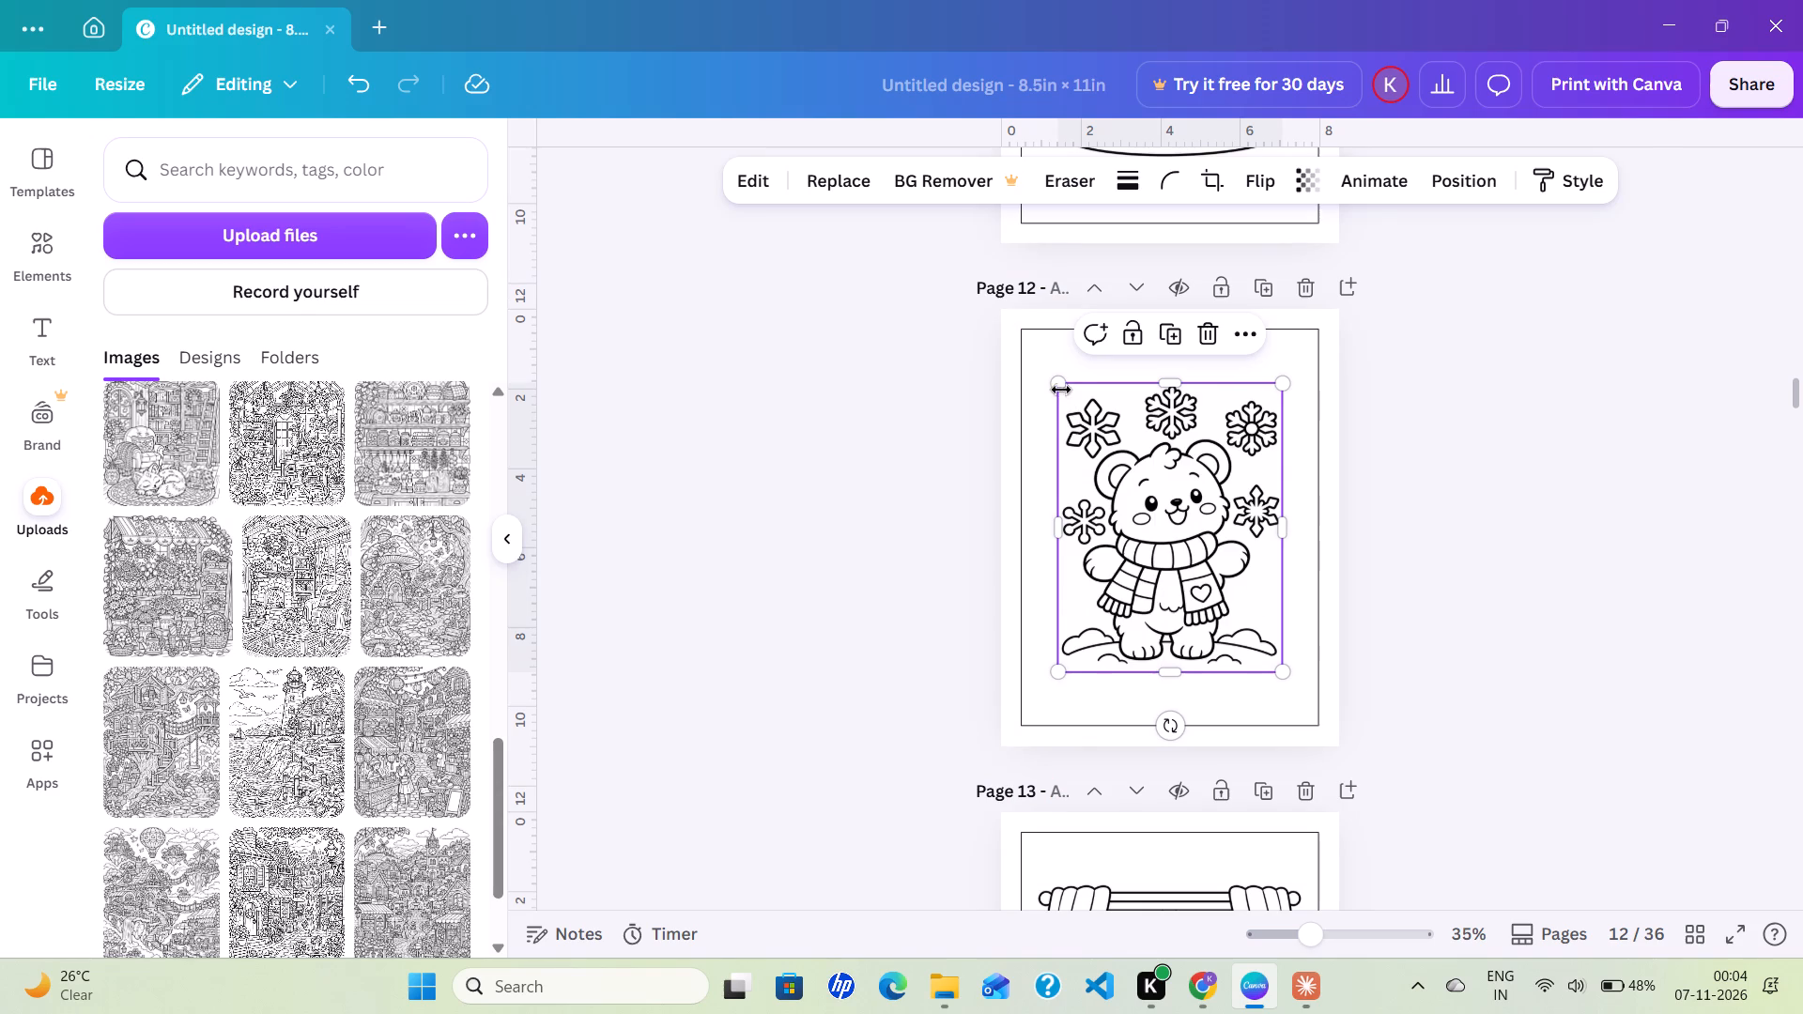
drag(1058, 386, 1034, 370)
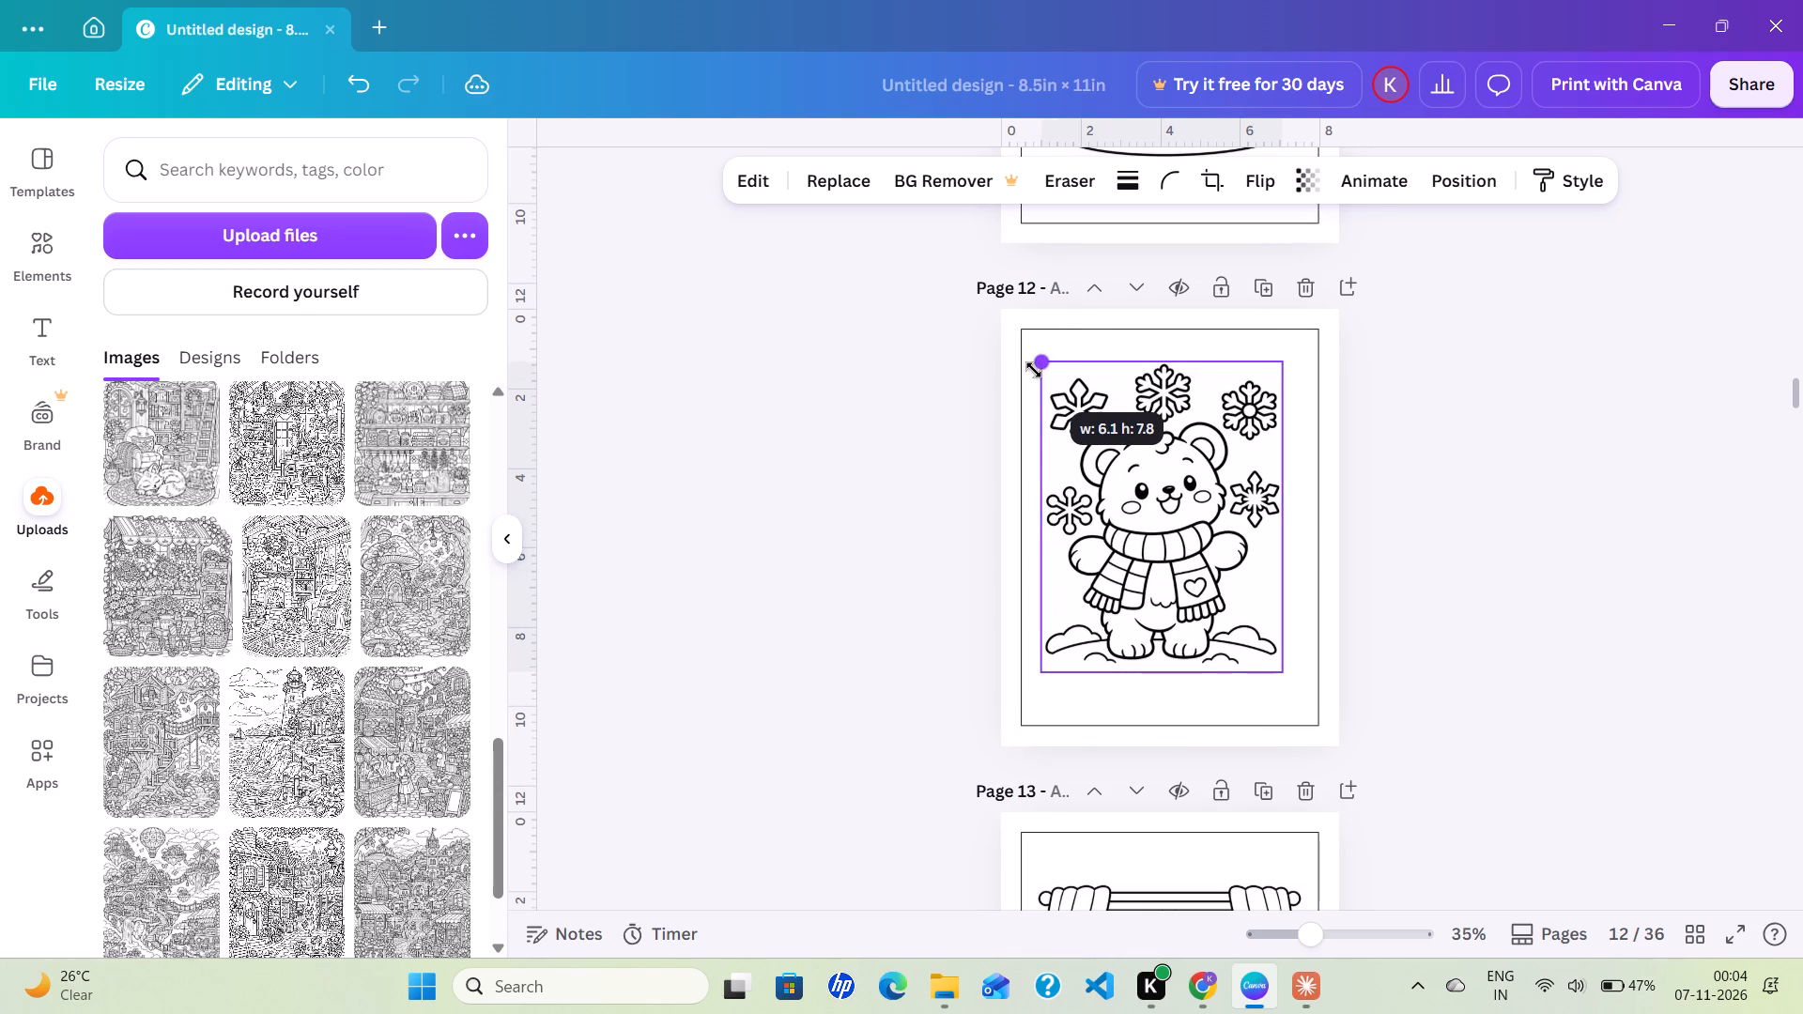
drag(1034, 370, 1030, 366)
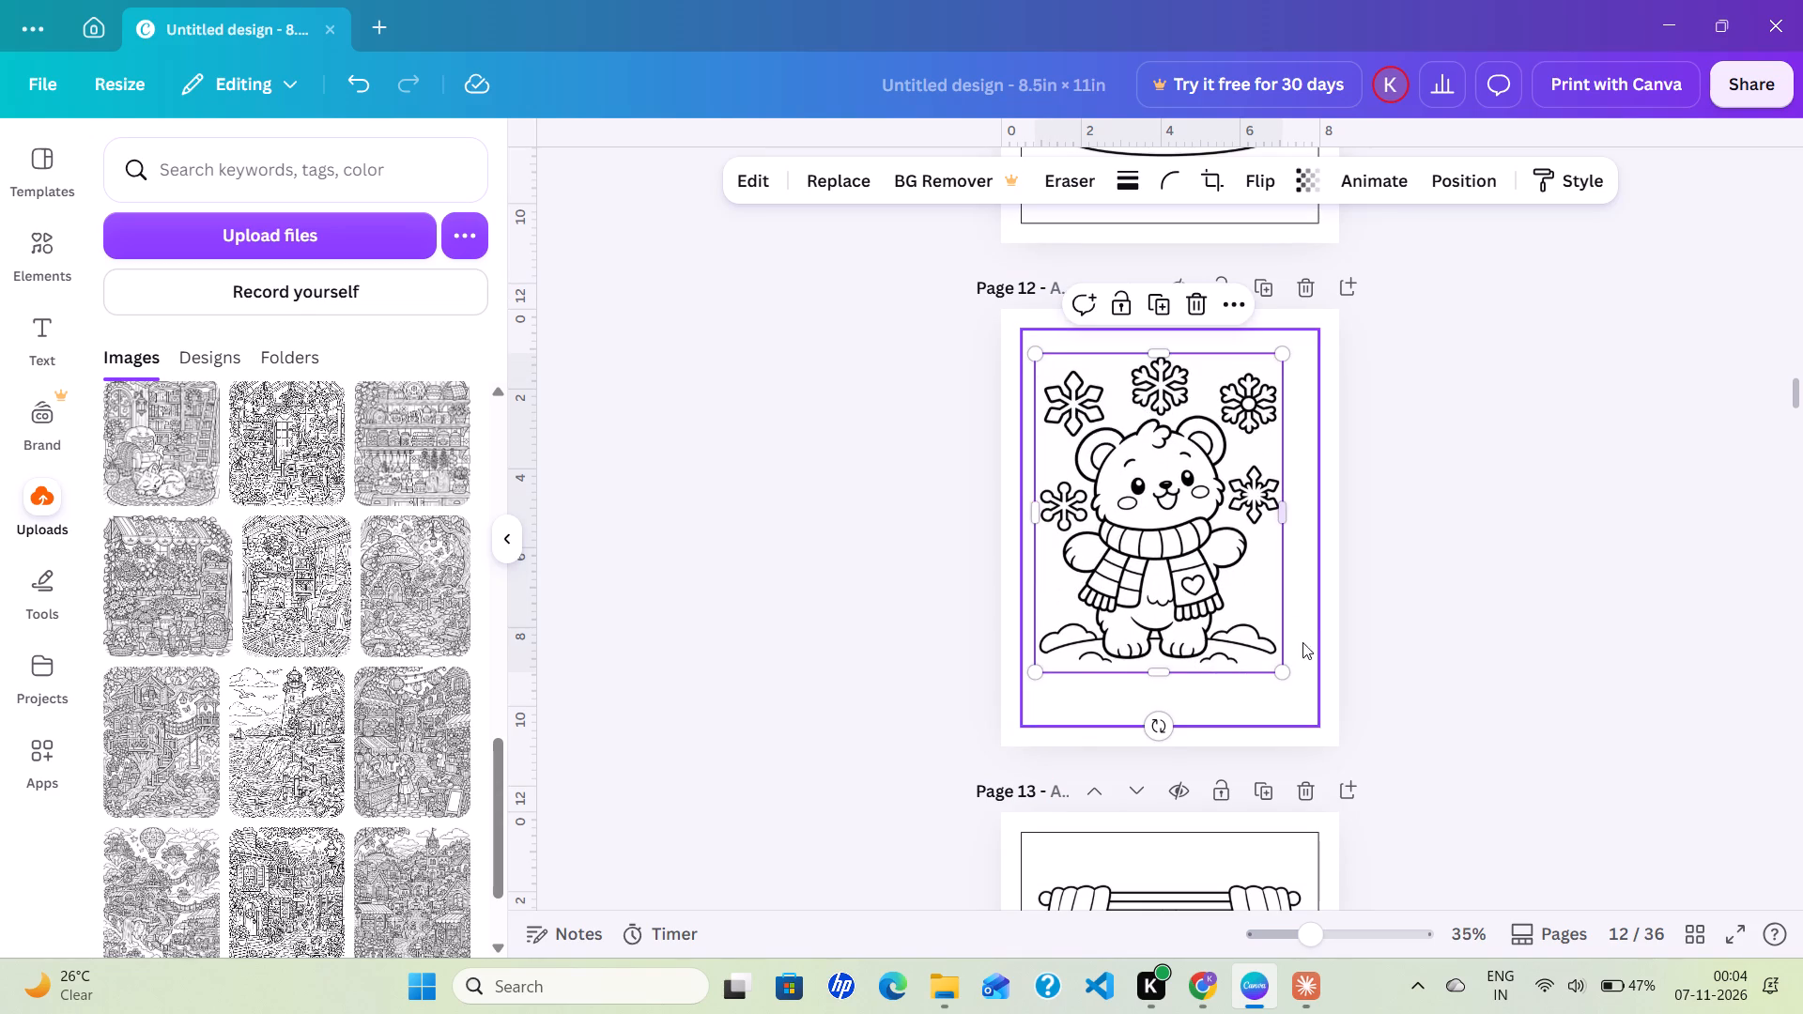
drag(1283, 664, 1305, 681)
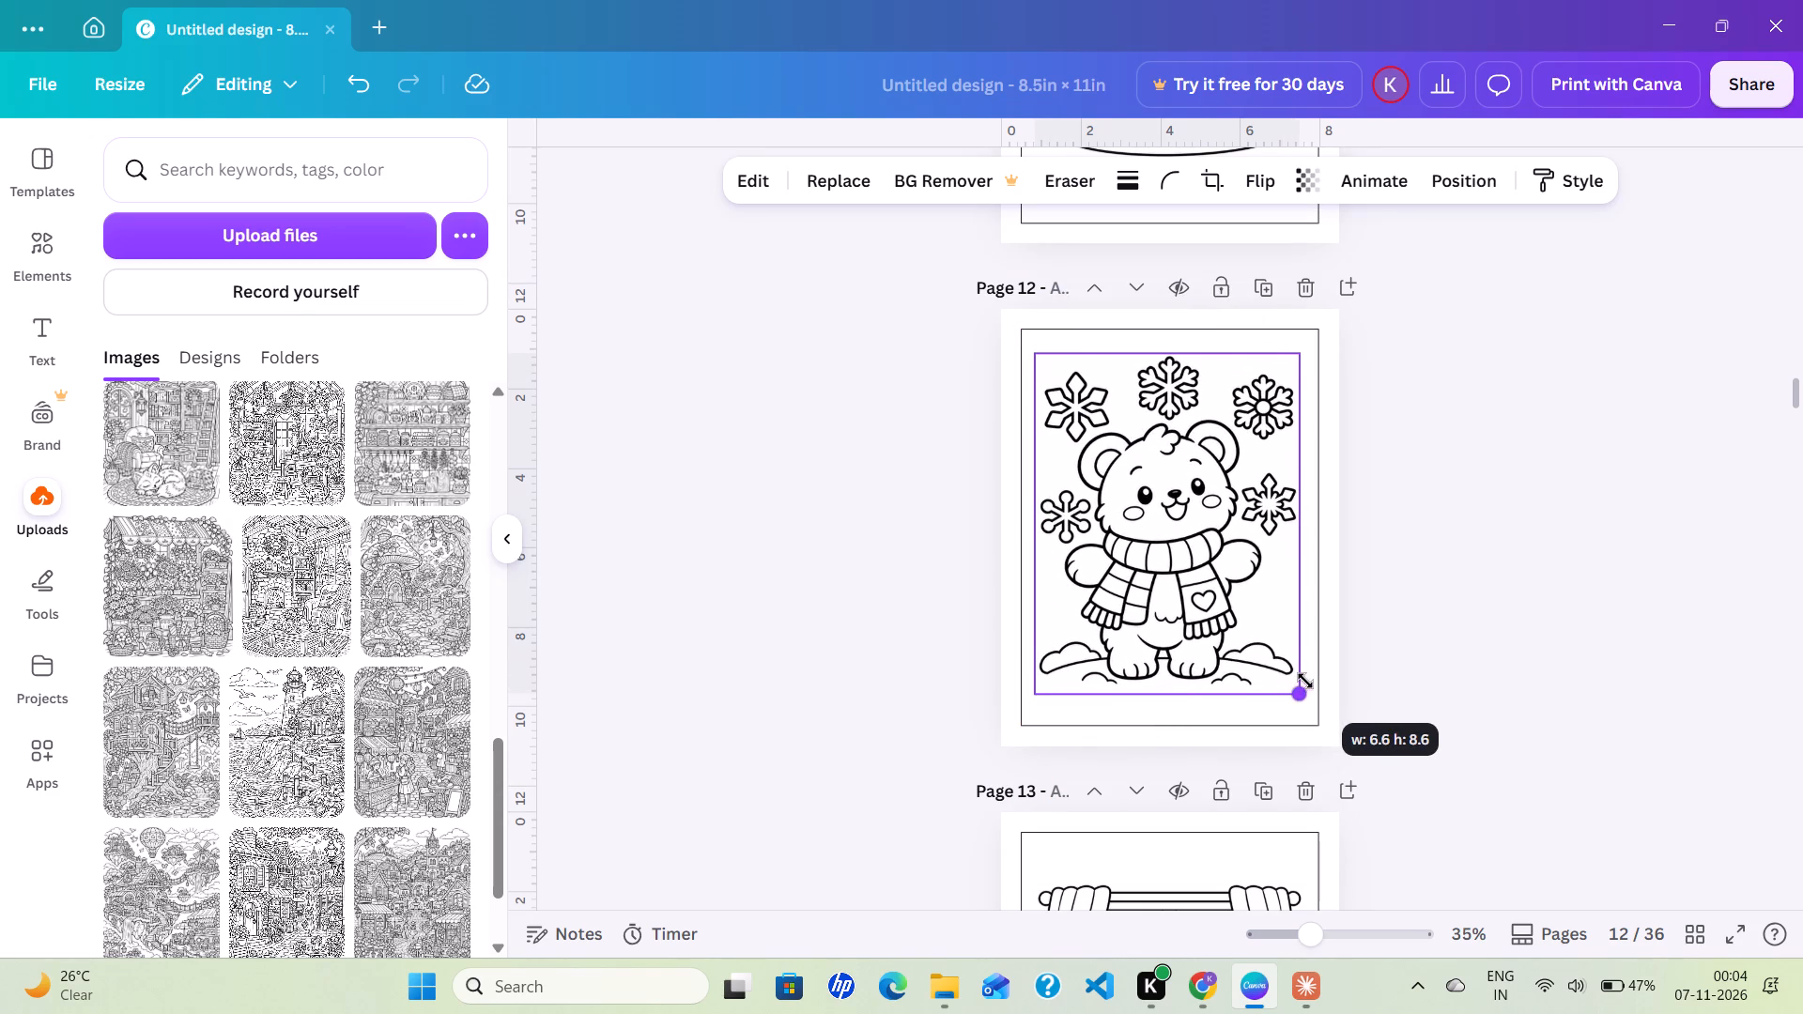
drag(1305, 681, 1311, 685)
click(1453, 571)
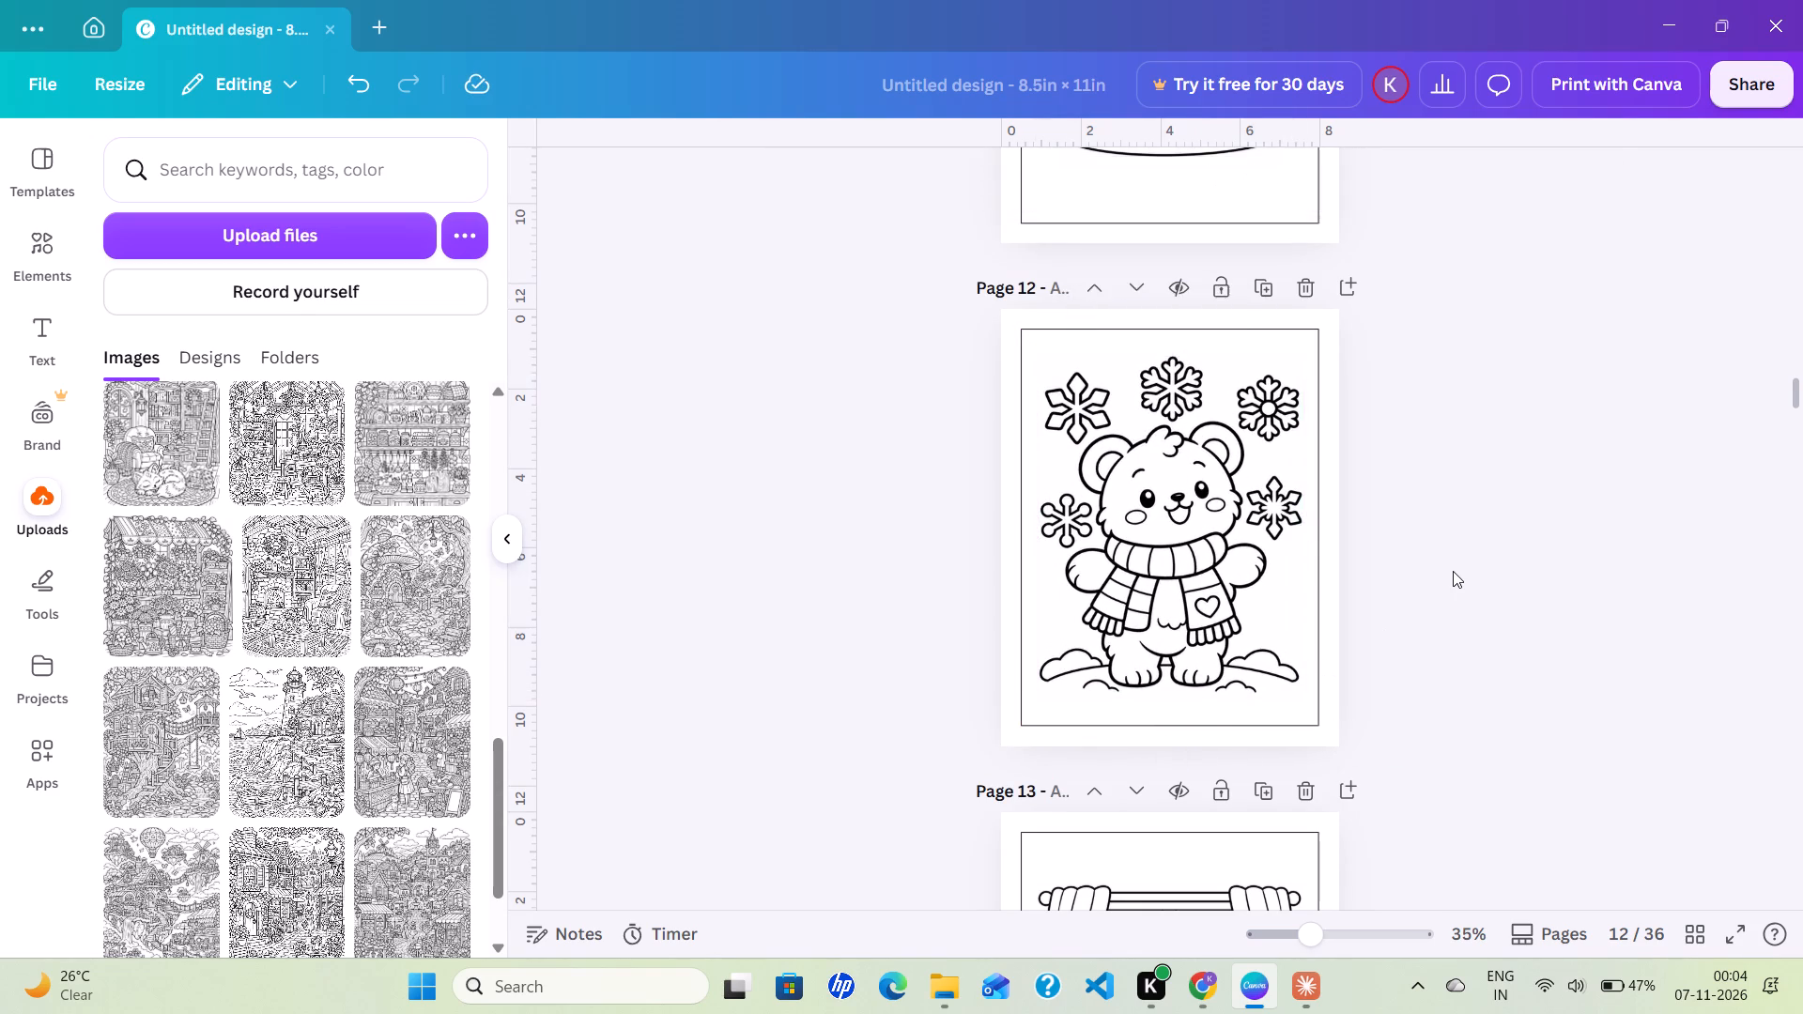
Enlarge the smiling pumpkin illustration on page 11 proportionally to nearly span the guide rectangle's width, with narrow, even side margins.
scroll(1453, 571, up, 5)
click(1219, 704)
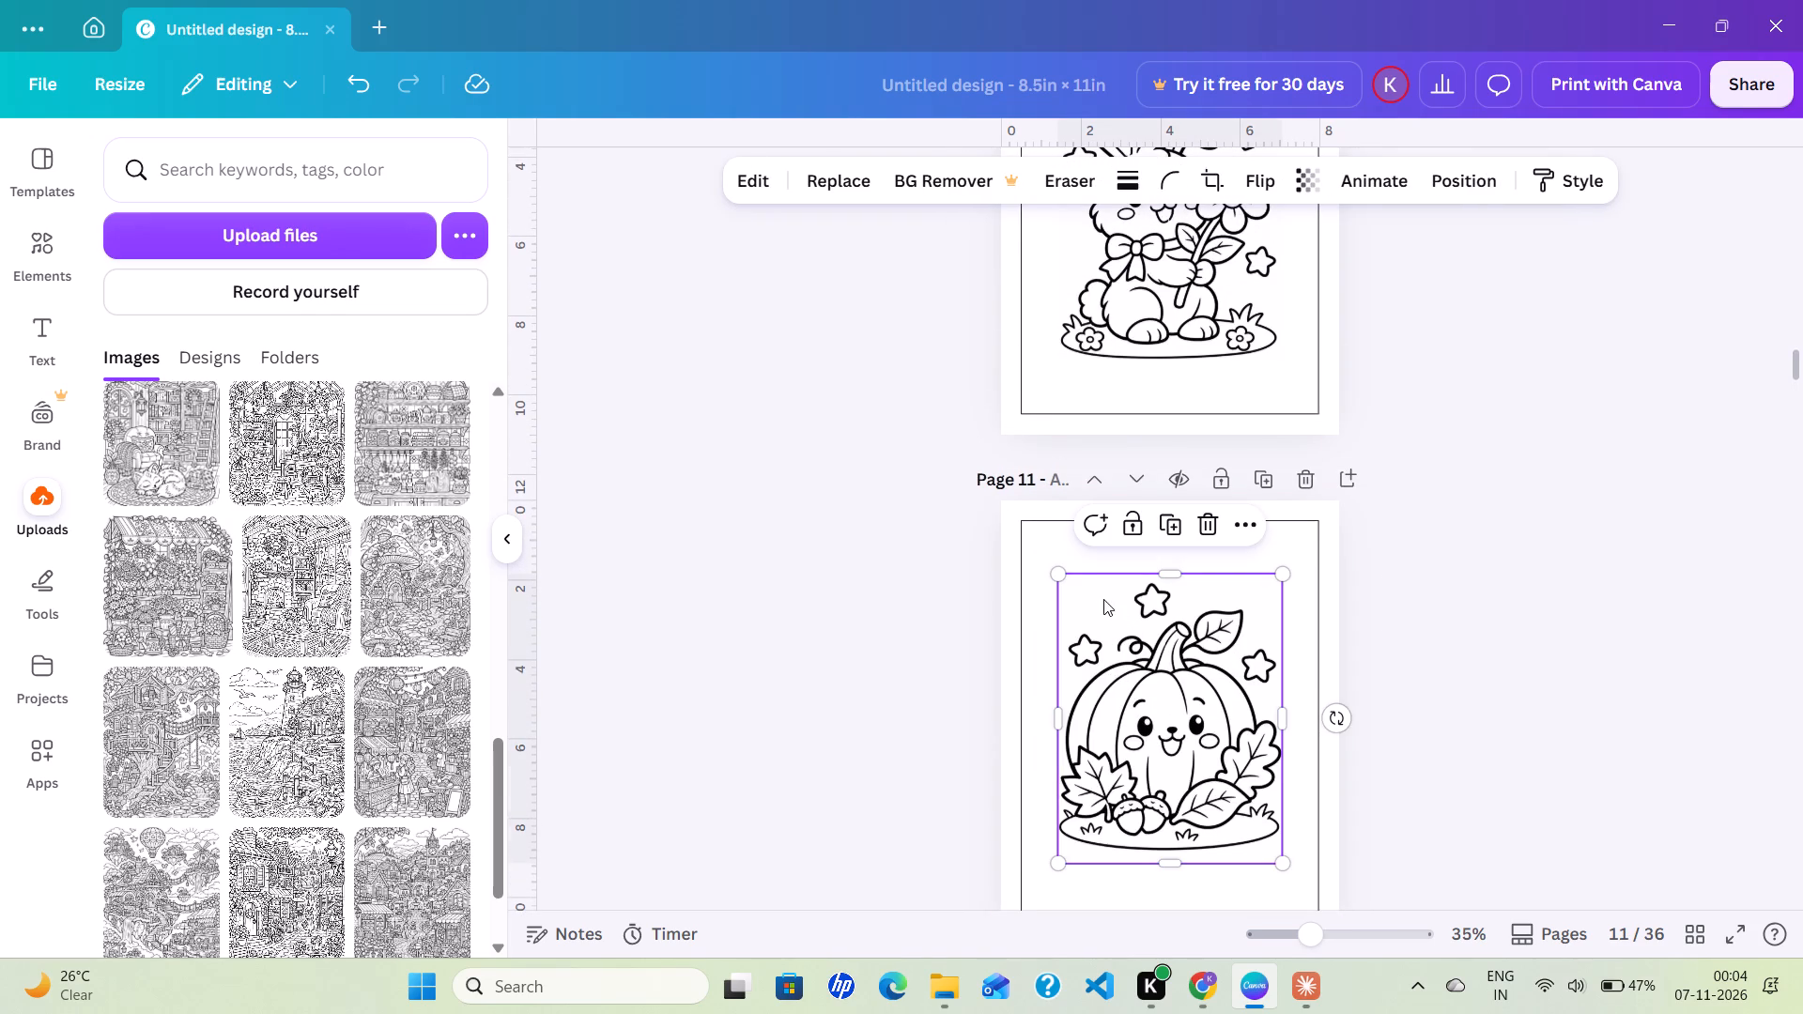
drag(1060, 574, 1031, 559)
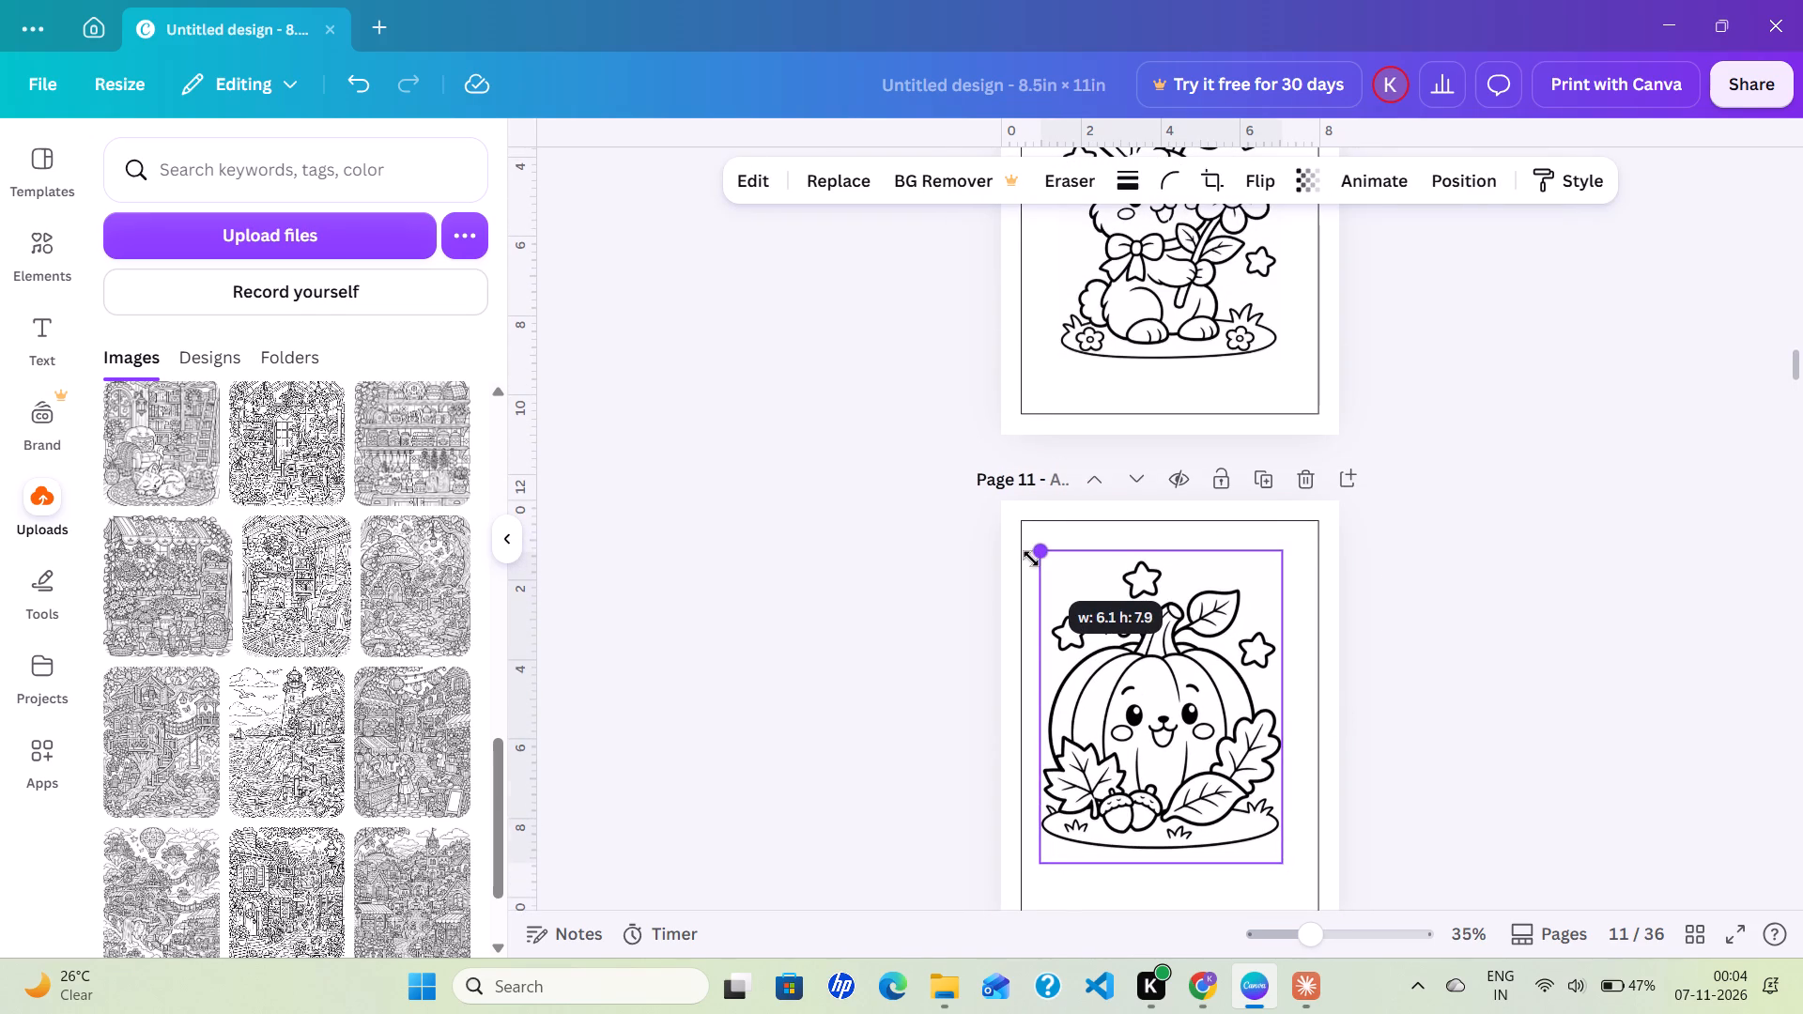
drag(1031, 559, 1024, 554)
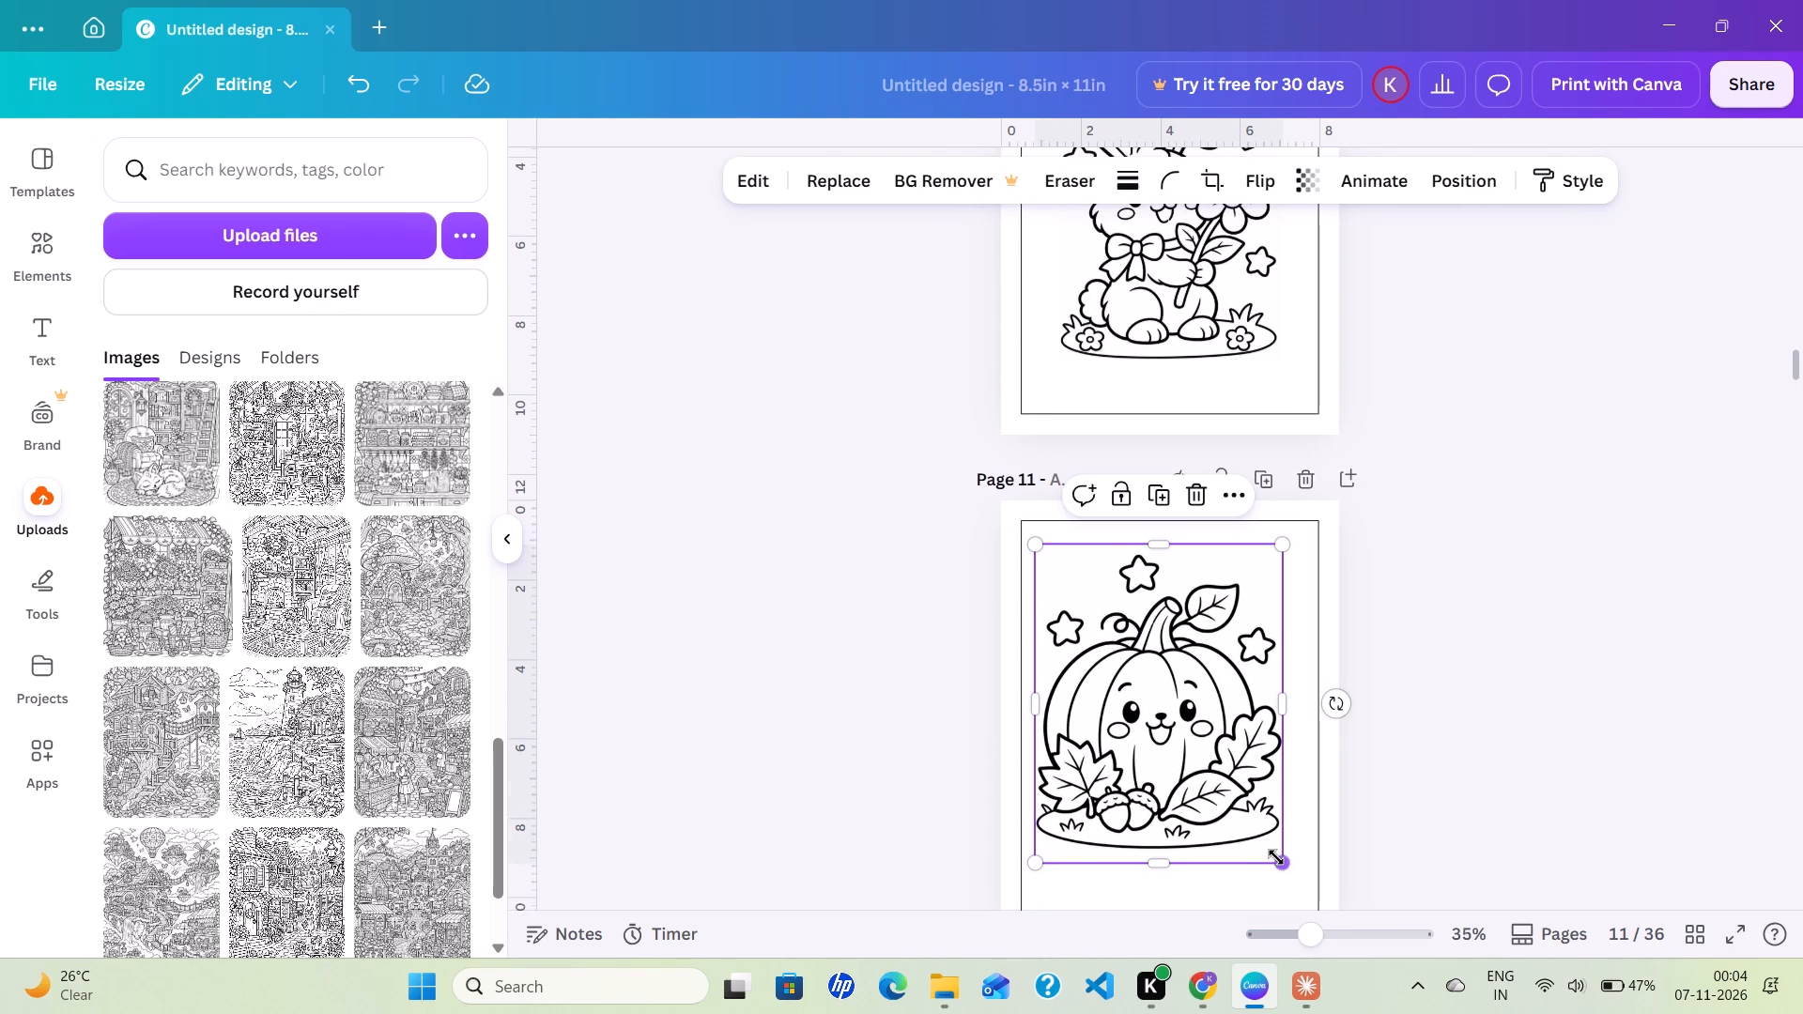
drag(1276, 857, 1302, 877)
click(1436, 611)
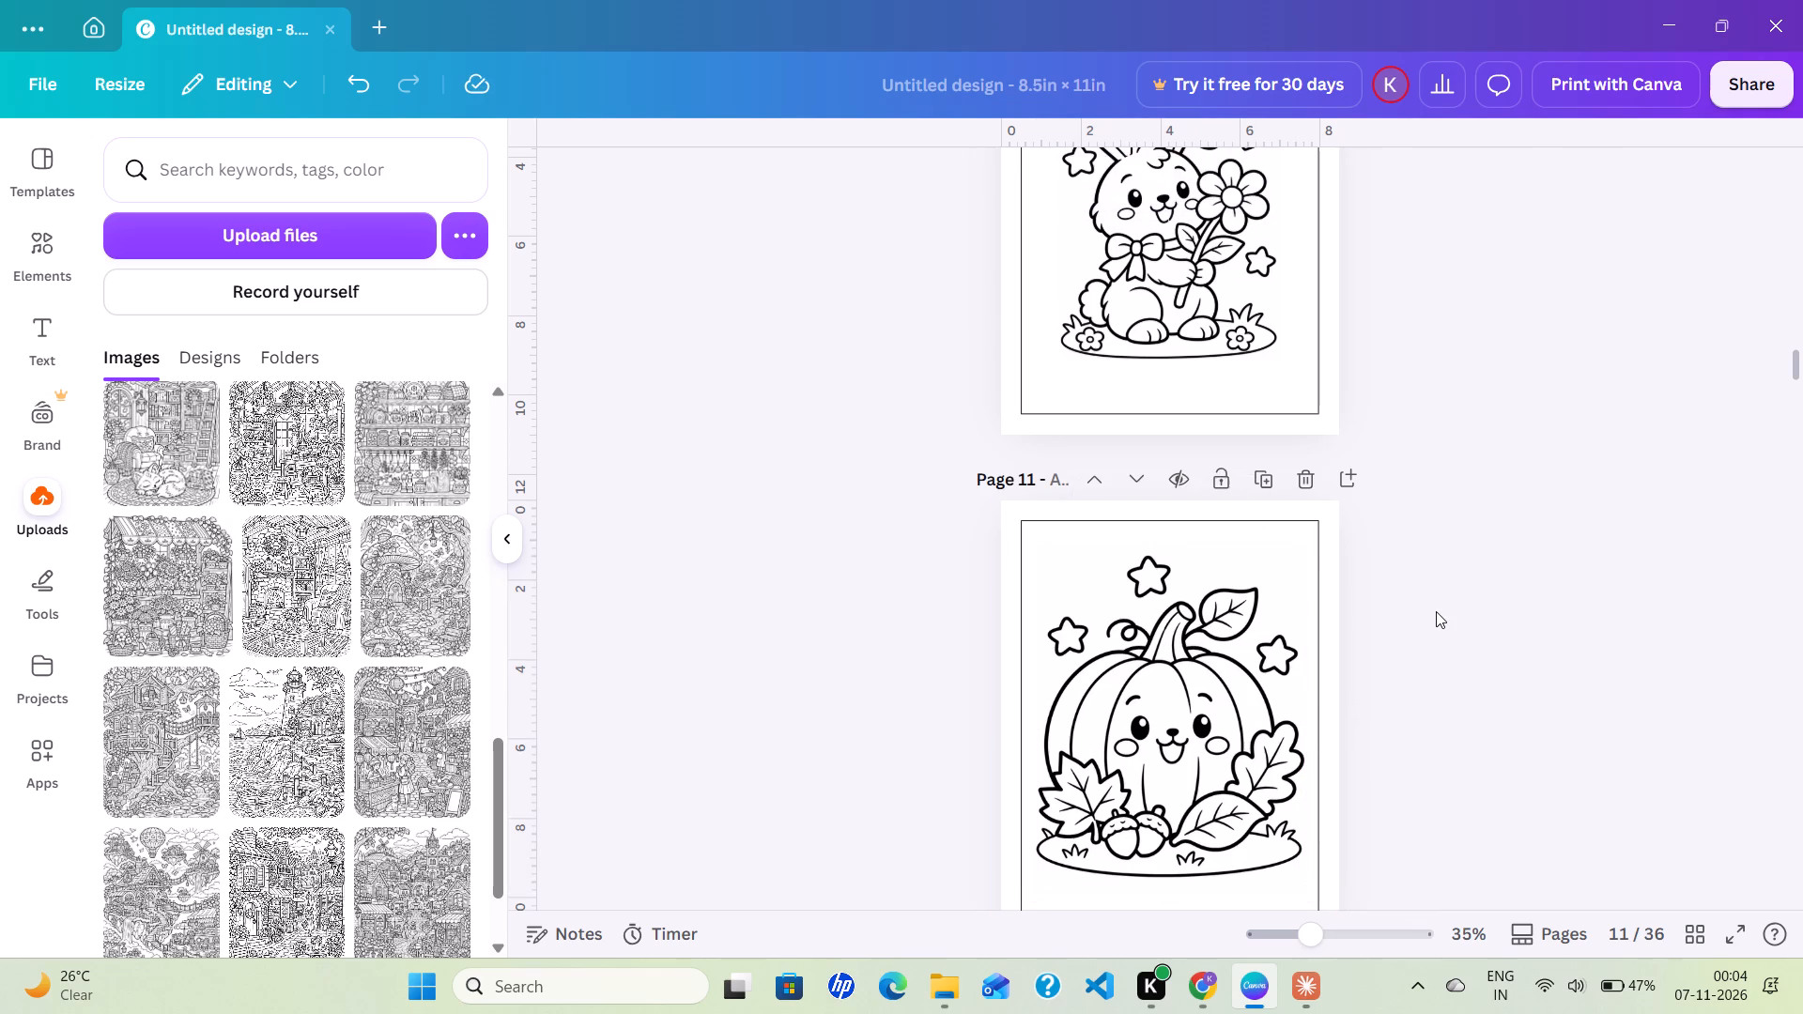
Enlarge the bunny with flower illustration on page 10 proportionally to nearly span the guide rectangle's width, with narrow, even side margins.
scroll(1436, 611, up, 4)
click(1241, 630)
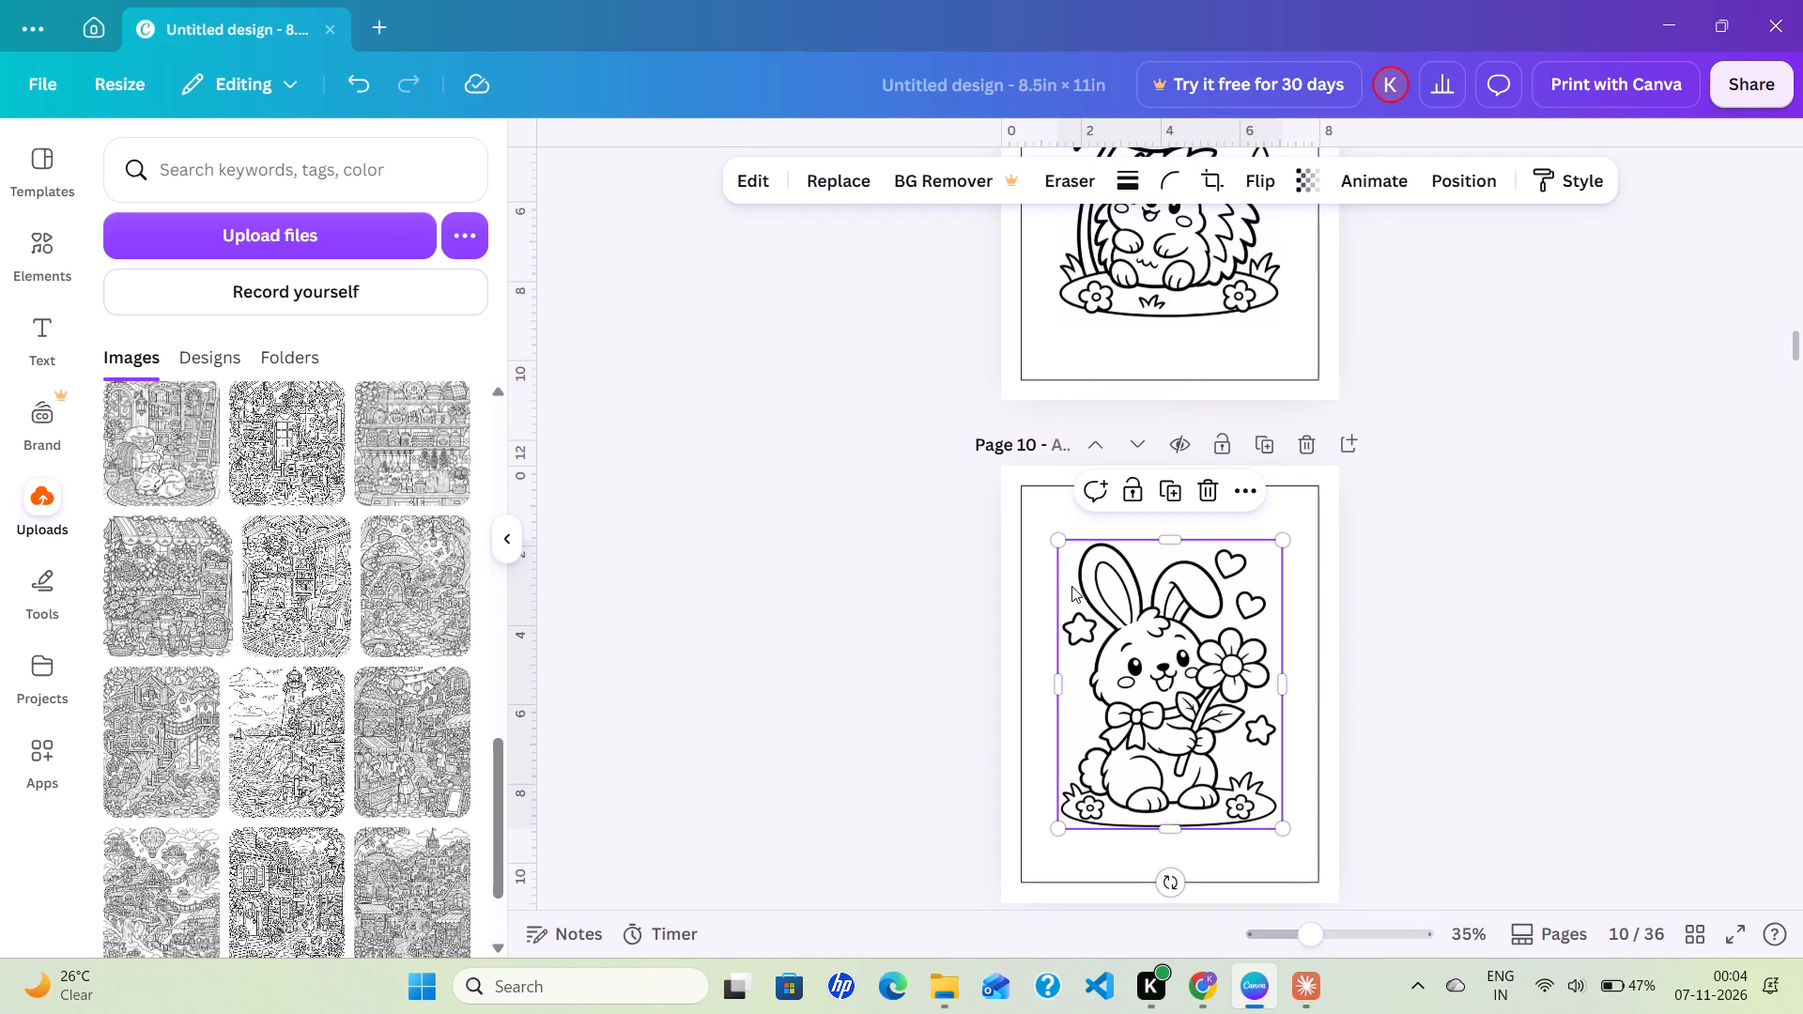
drag(1060, 545, 1038, 521)
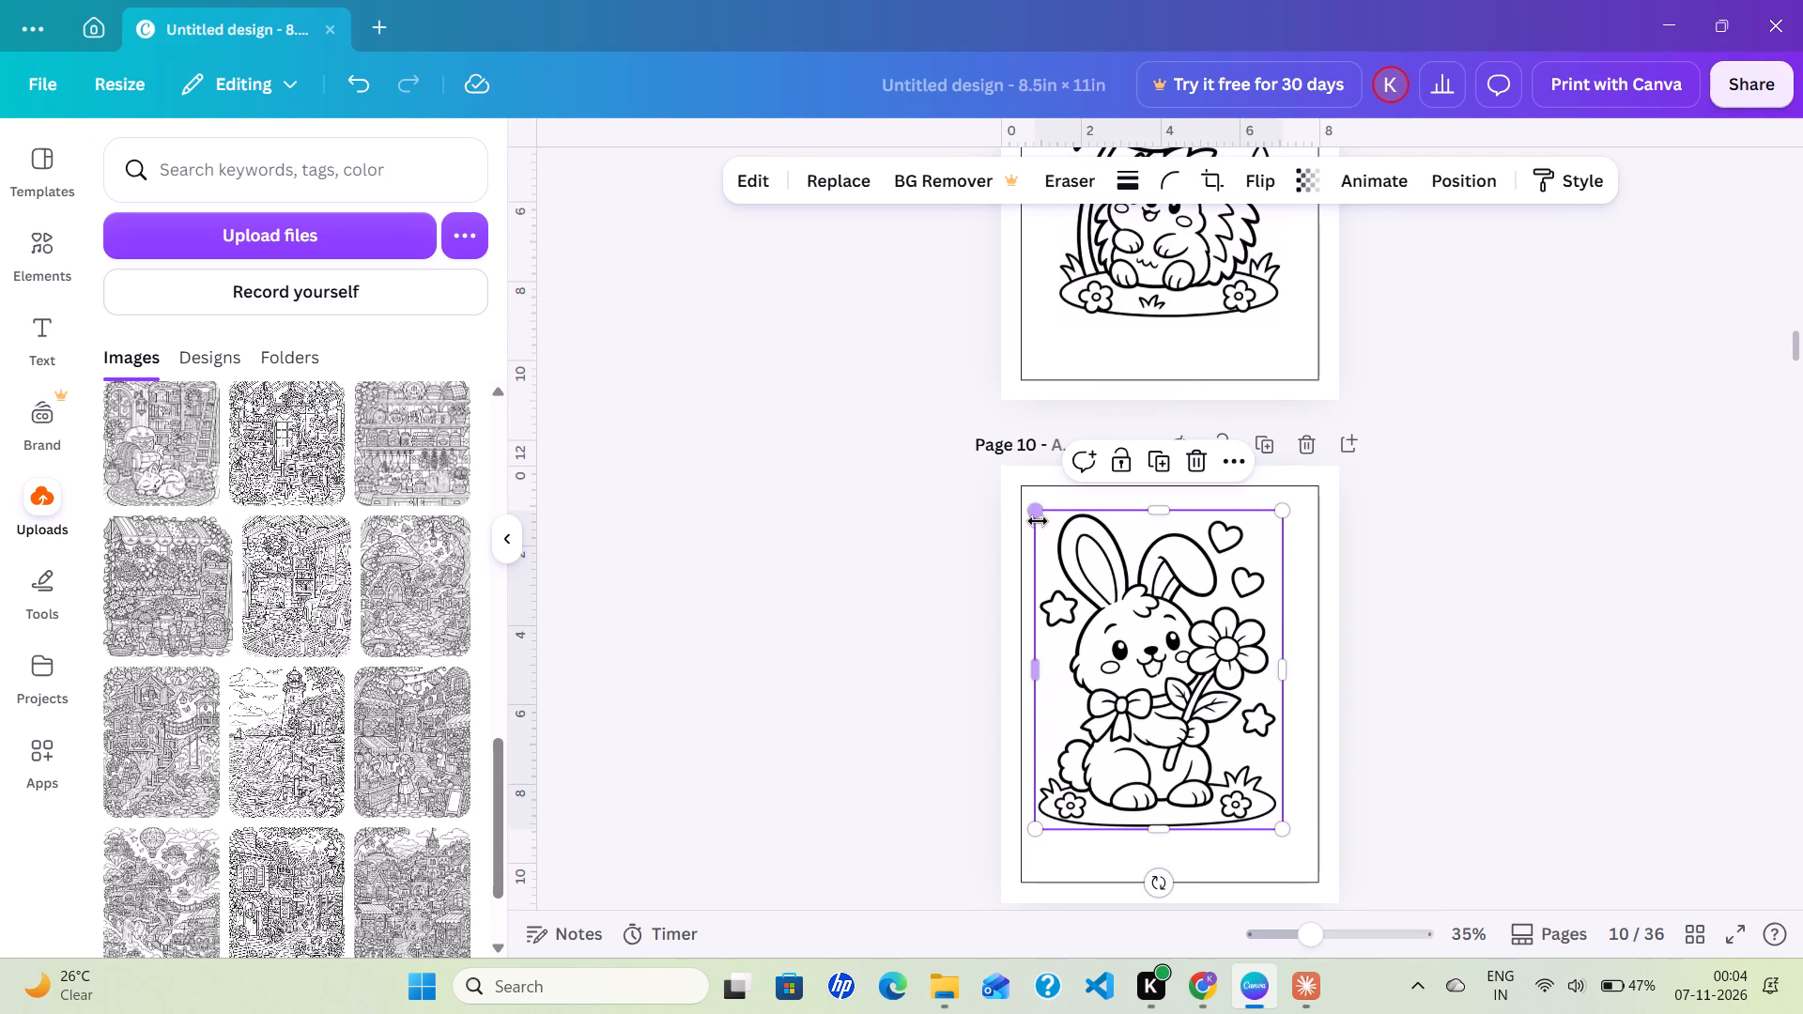
drag(1276, 828, 1302, 846)
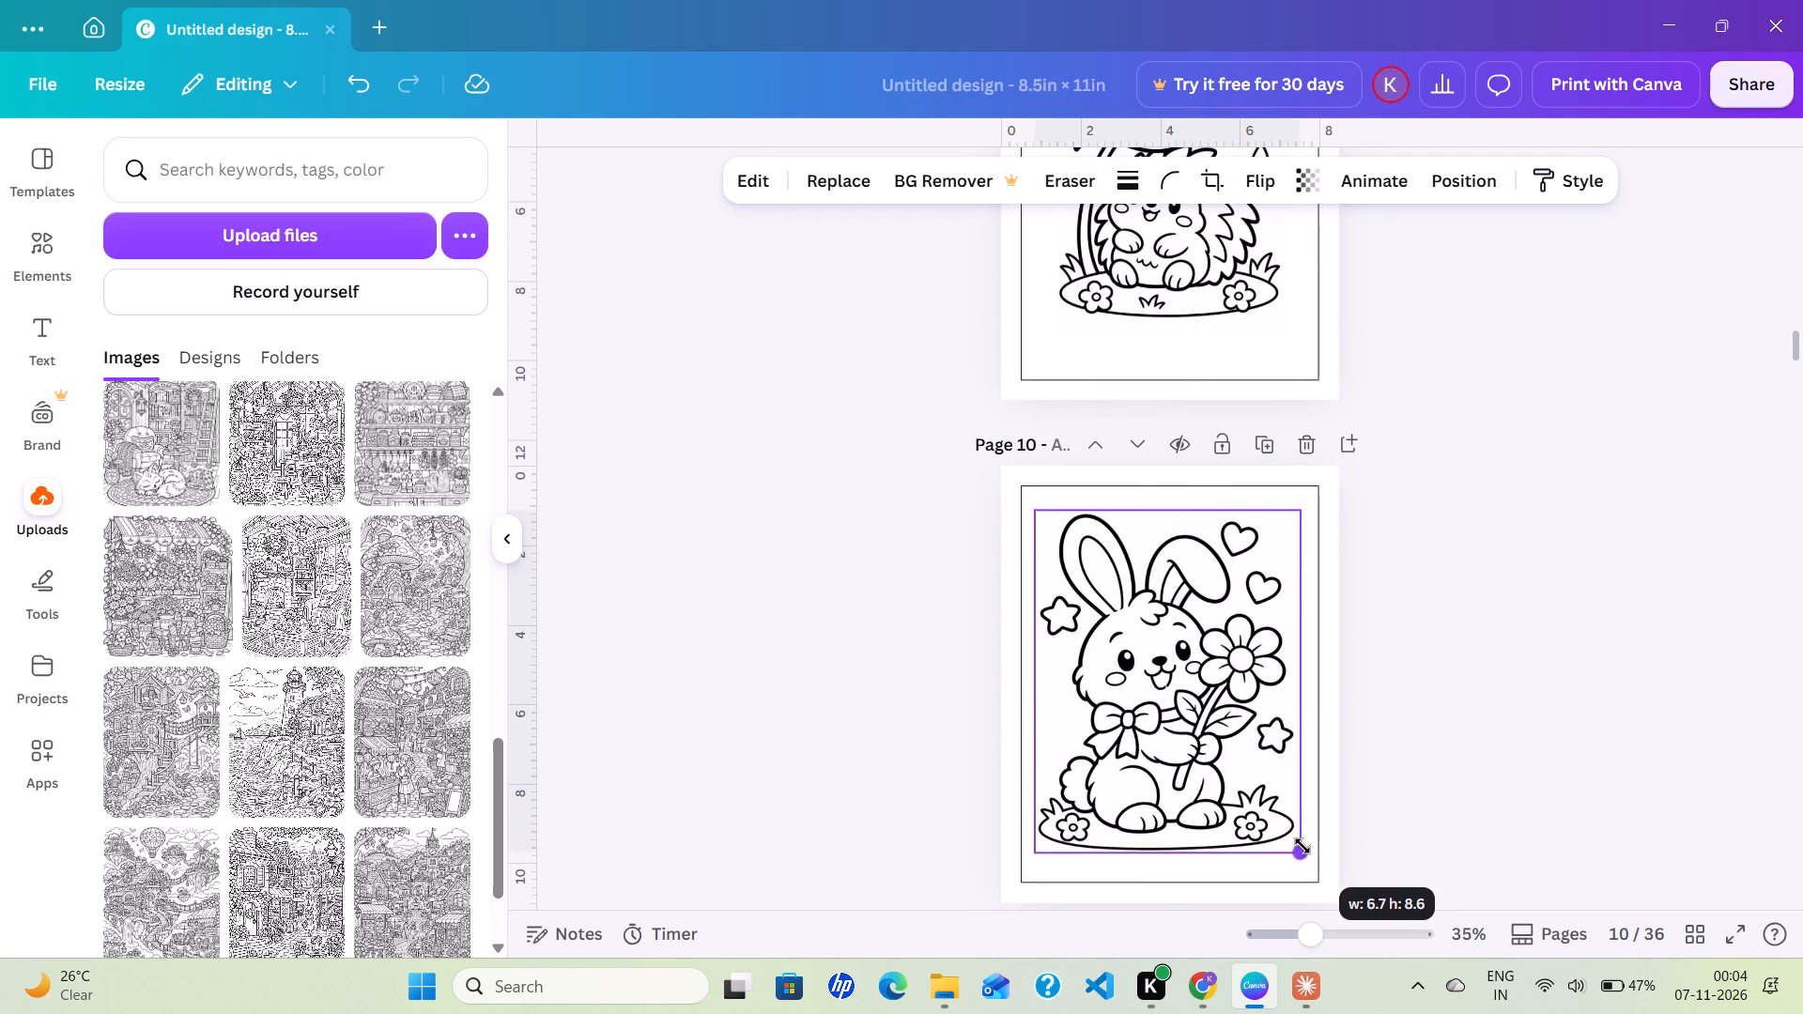
drag(1302, 846, 1305, 849)
click(1407, 668)
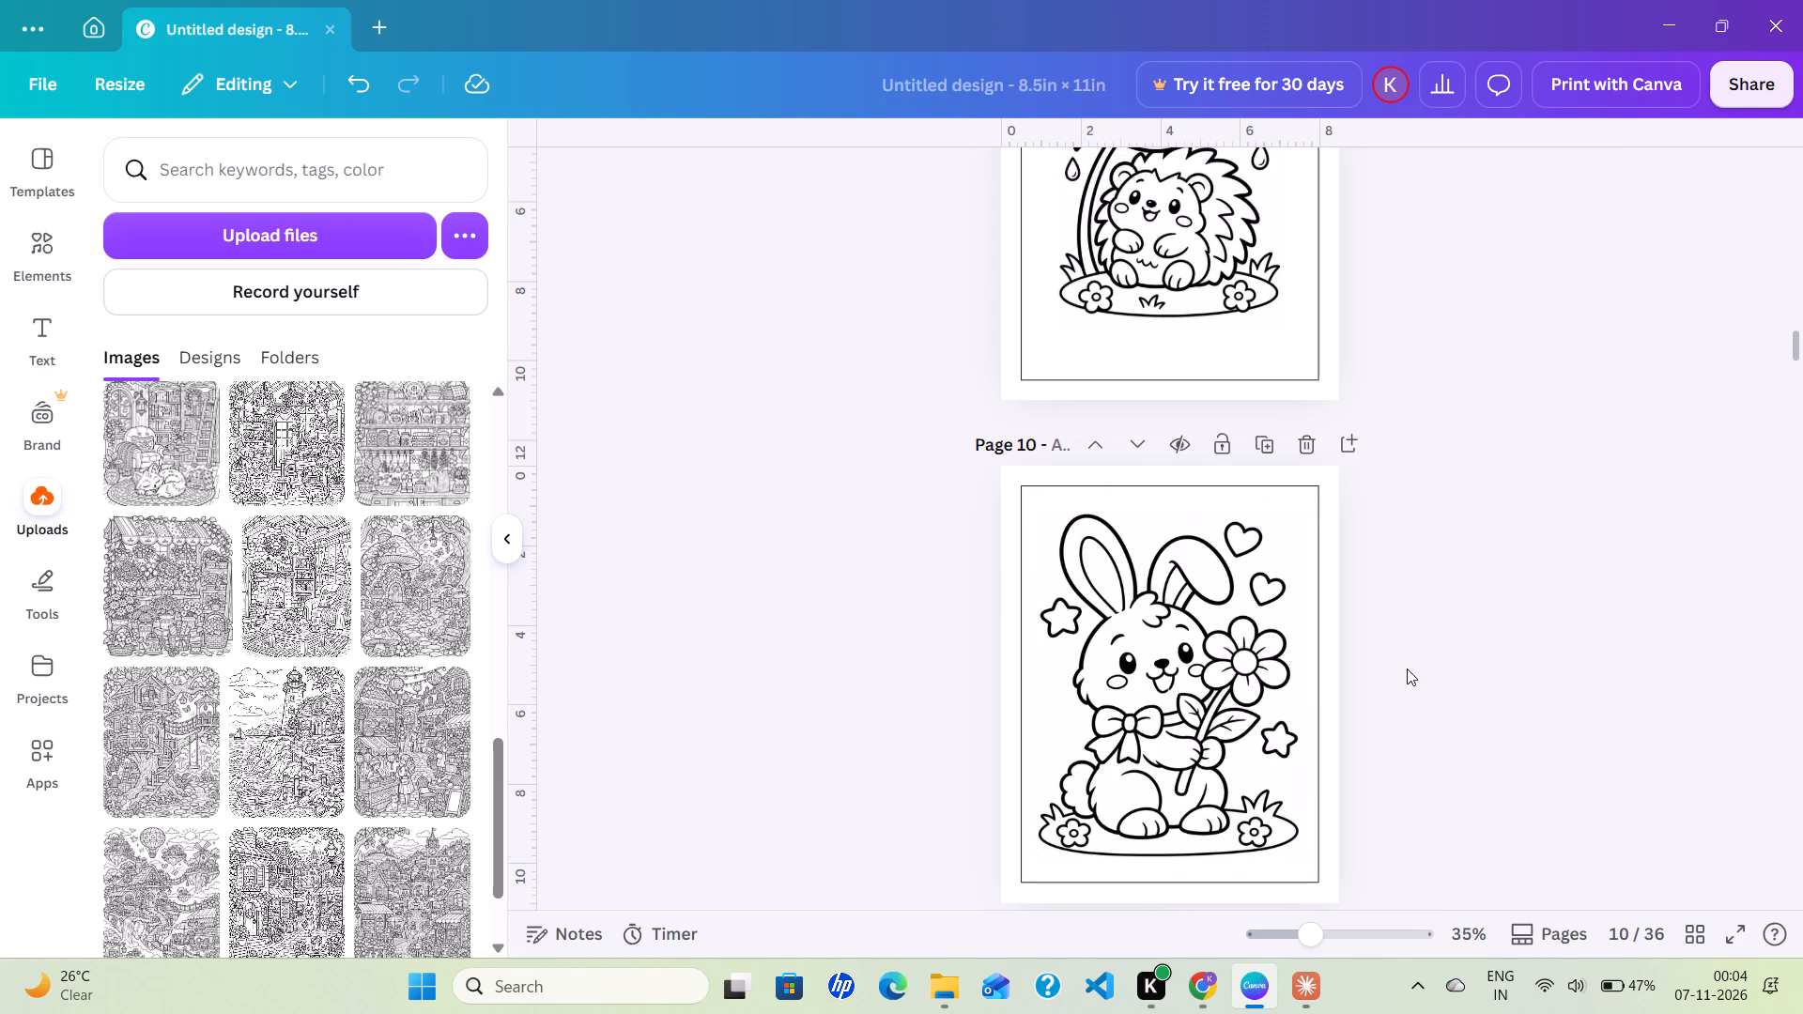
Enlarge the hedgehog under a leaf illustration on page 9 proportionally to nearly span the guide rectangle's width, with narrow, even side margins.
scroll(1467, 473, up, 3)
click(1231, 491)
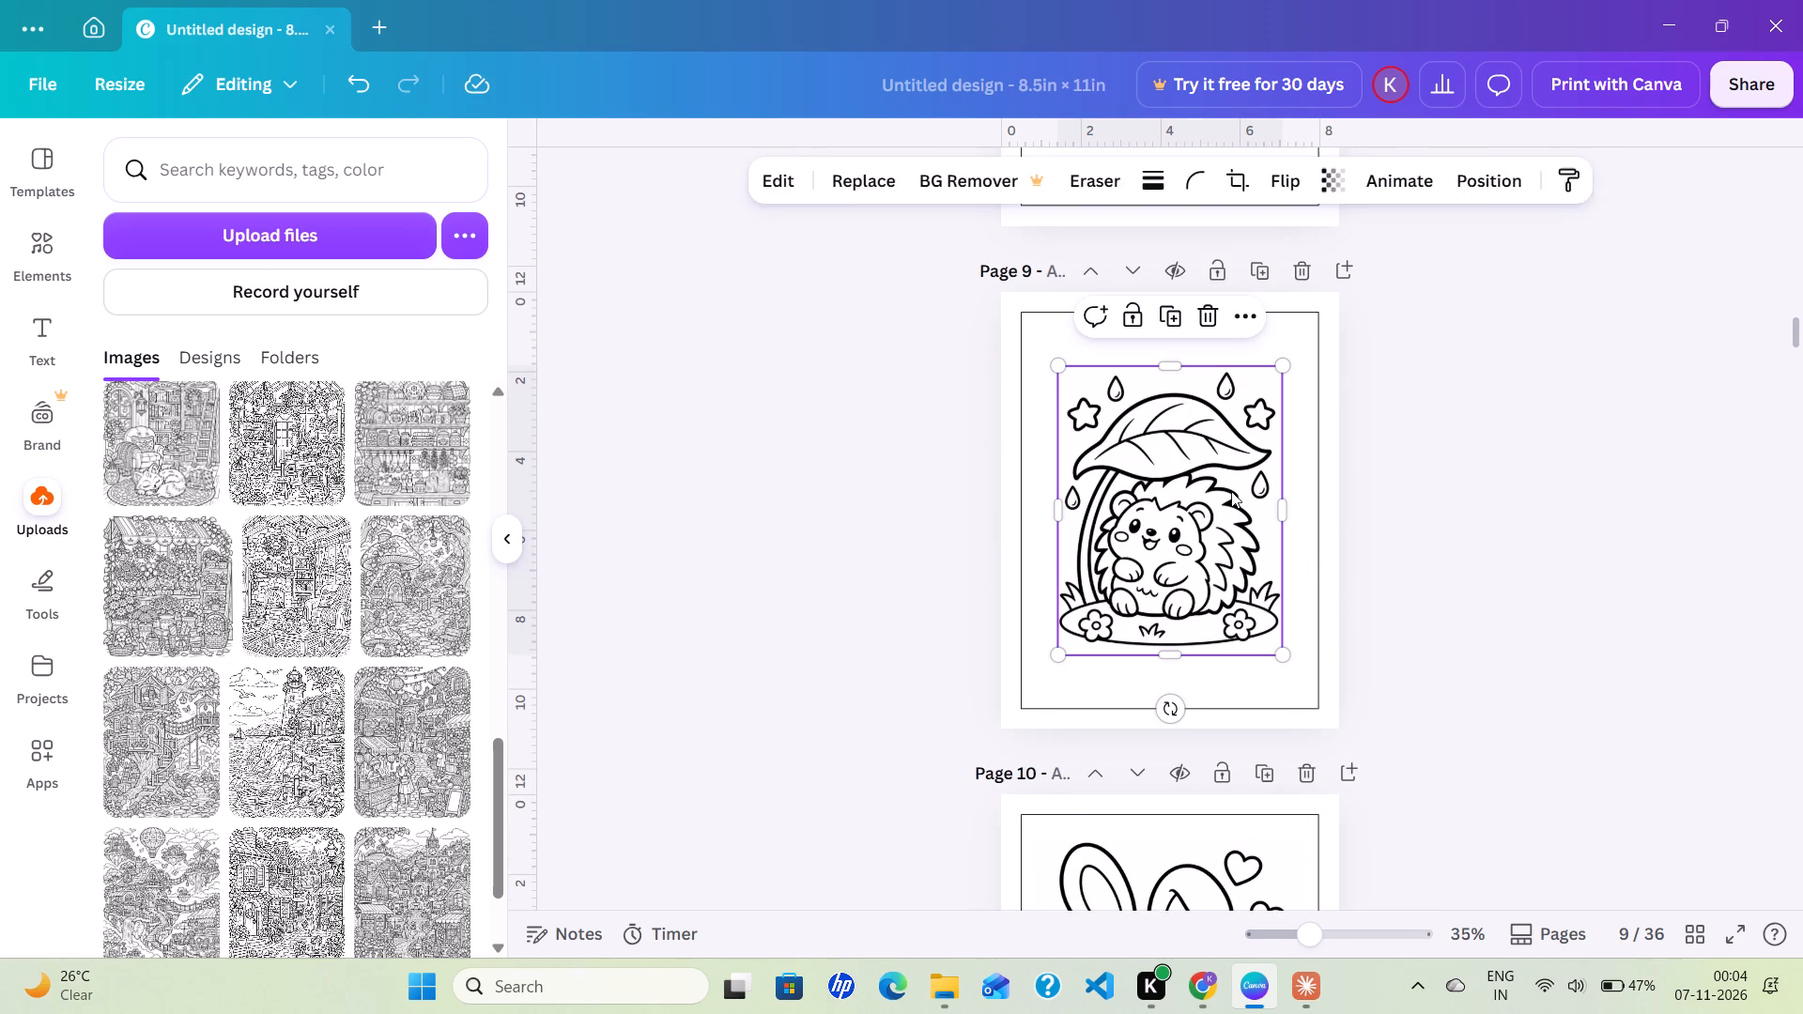
drag(1066, 362, 1037, 346)
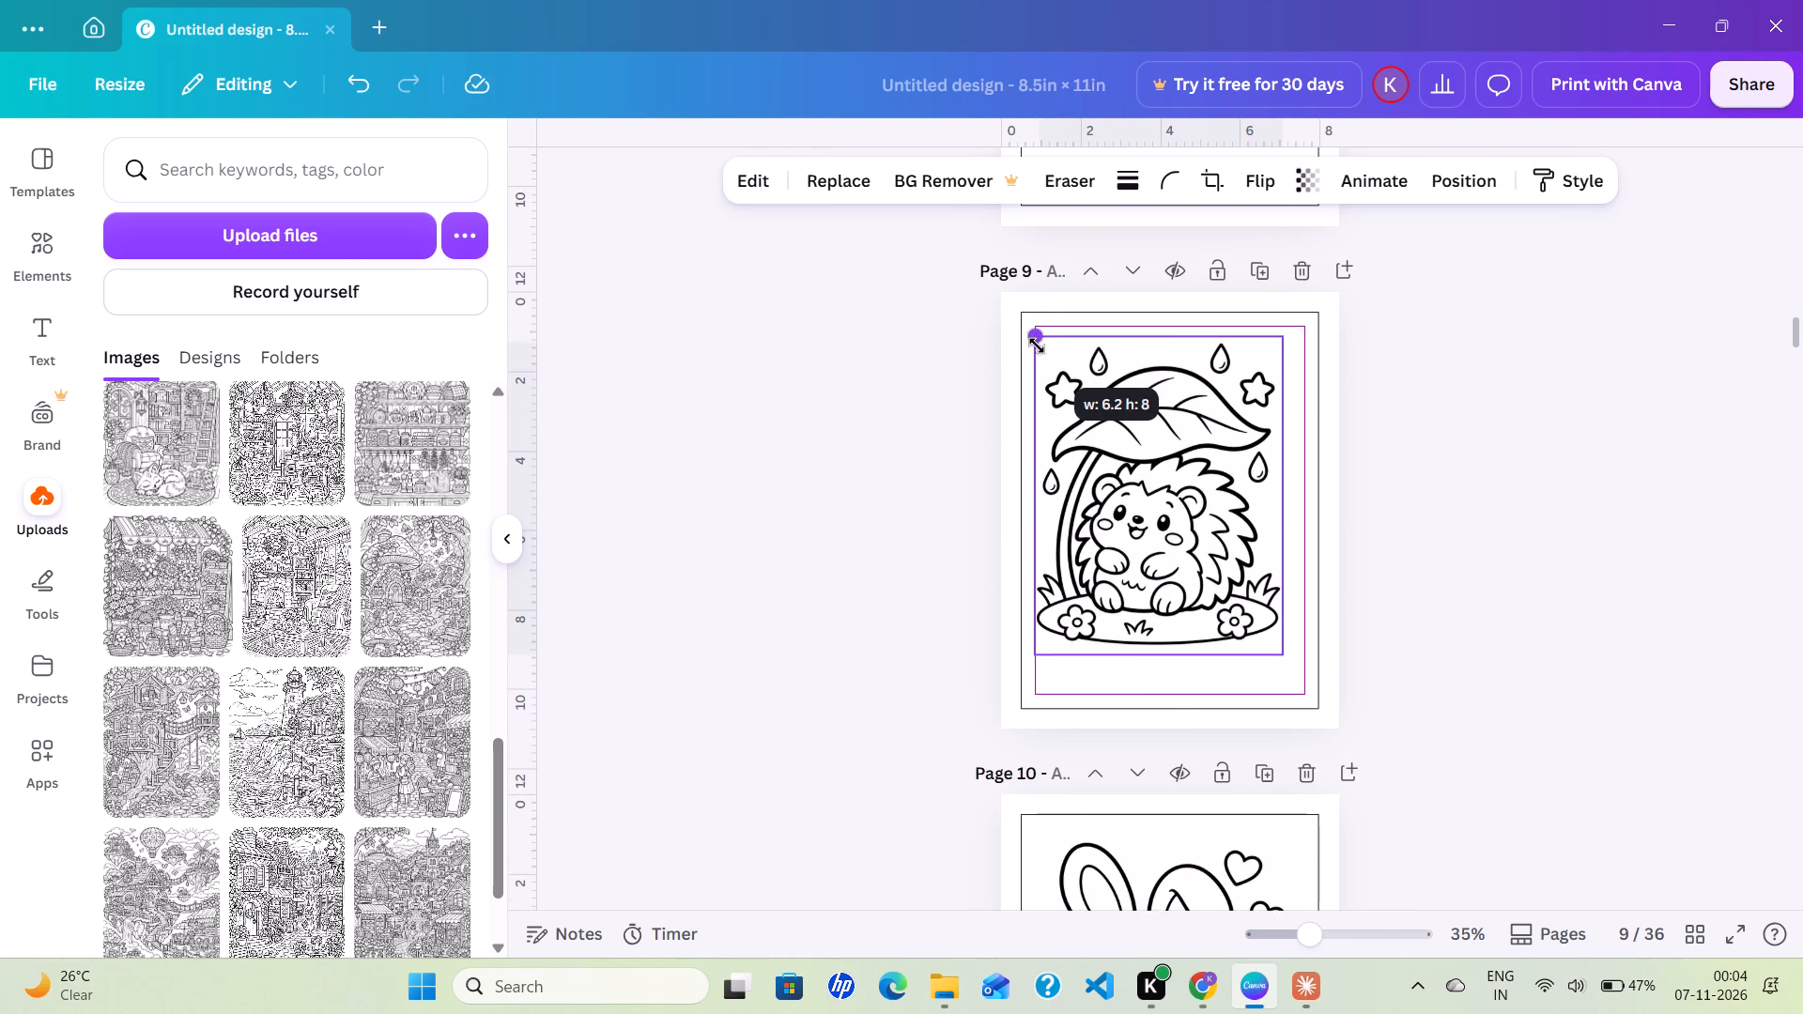
drag(1037, 346, 1036, 344)
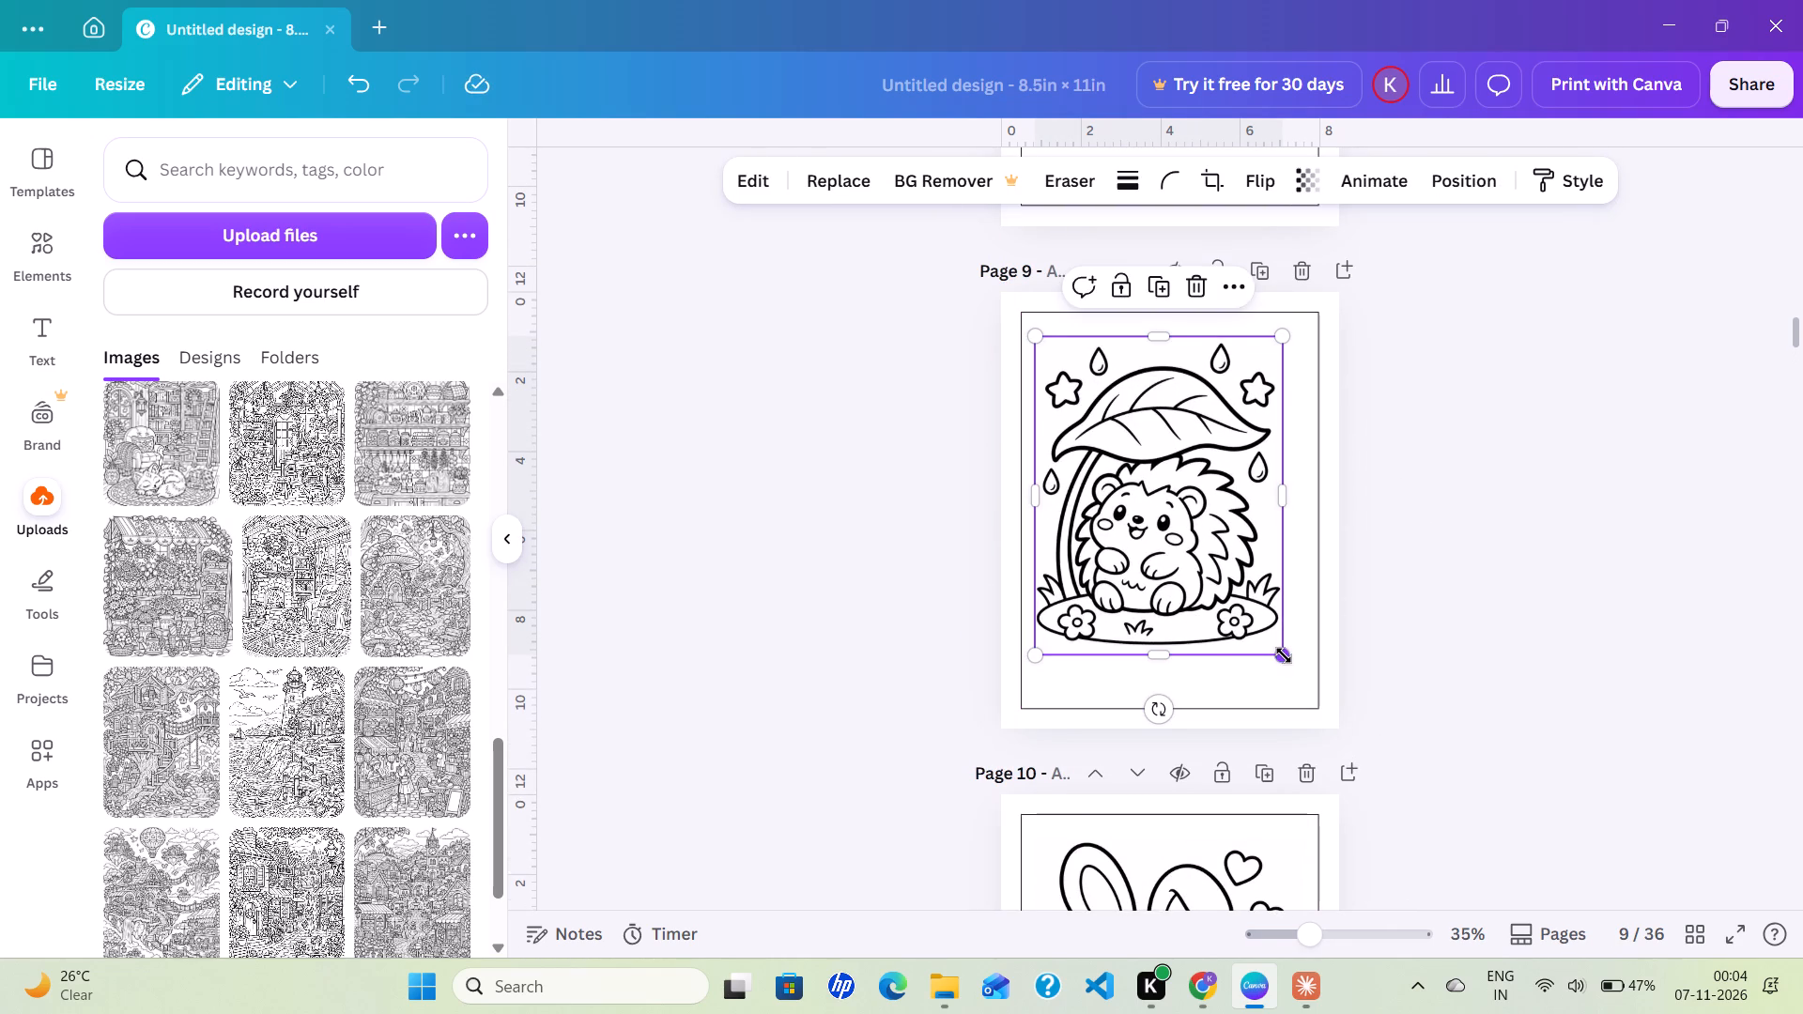
drag(1284, 655, 1307, 682)
click(1442, 509)
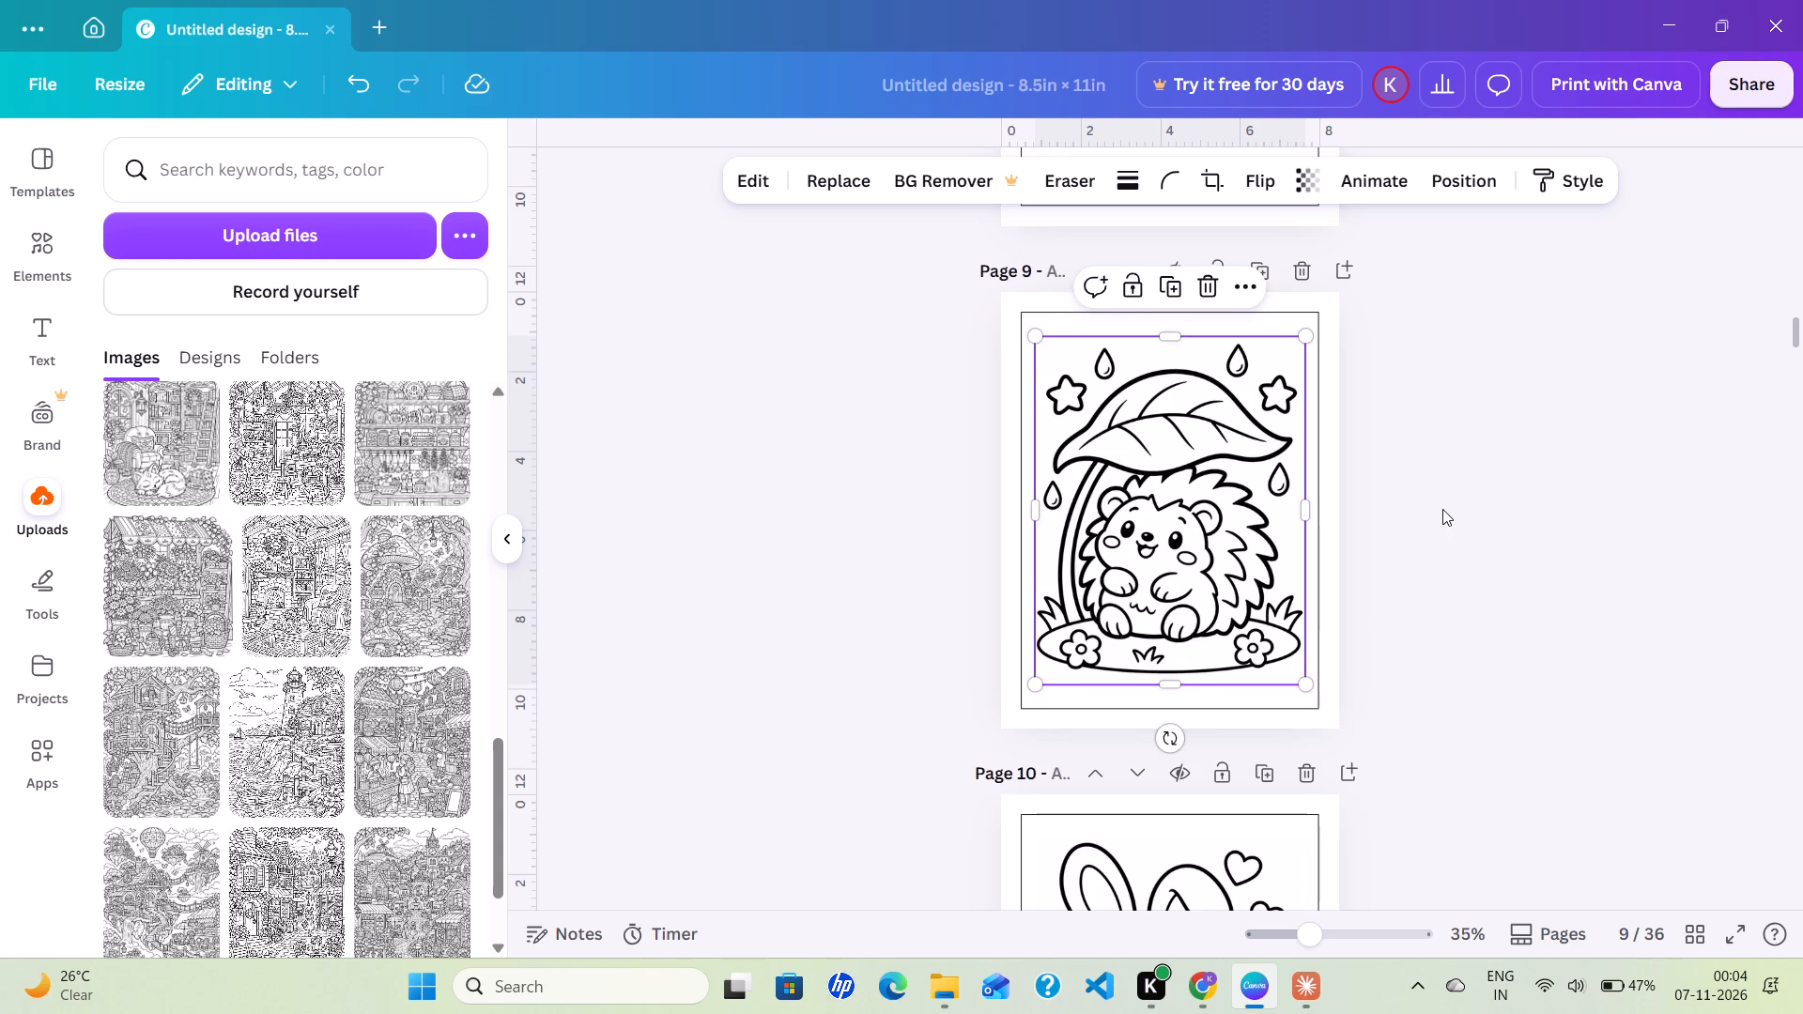
Enlarge the cottage illustration on page 8 proportionally to nearly span the guide rectangle's width, with narrow, even side margins.
scroll(1442, 509, up, 3)
click(1229, 404)
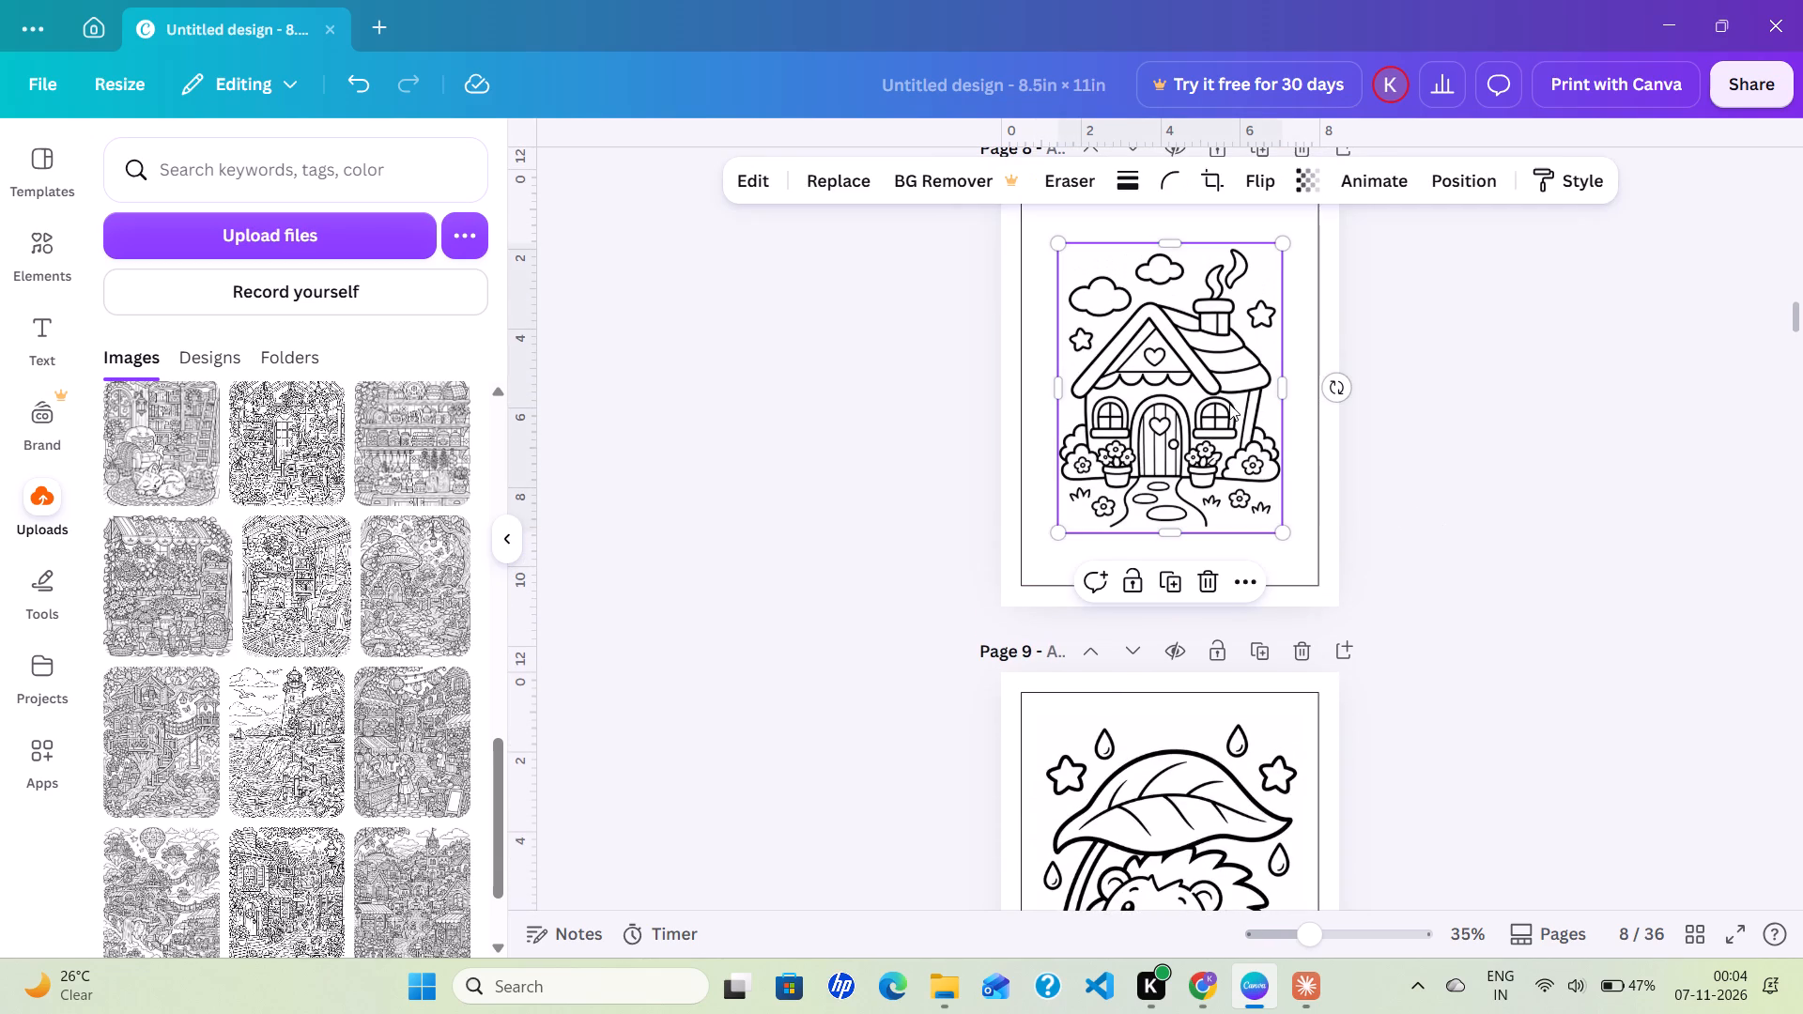
click(1369, 415)
scroll(1369, 415, right, 1)
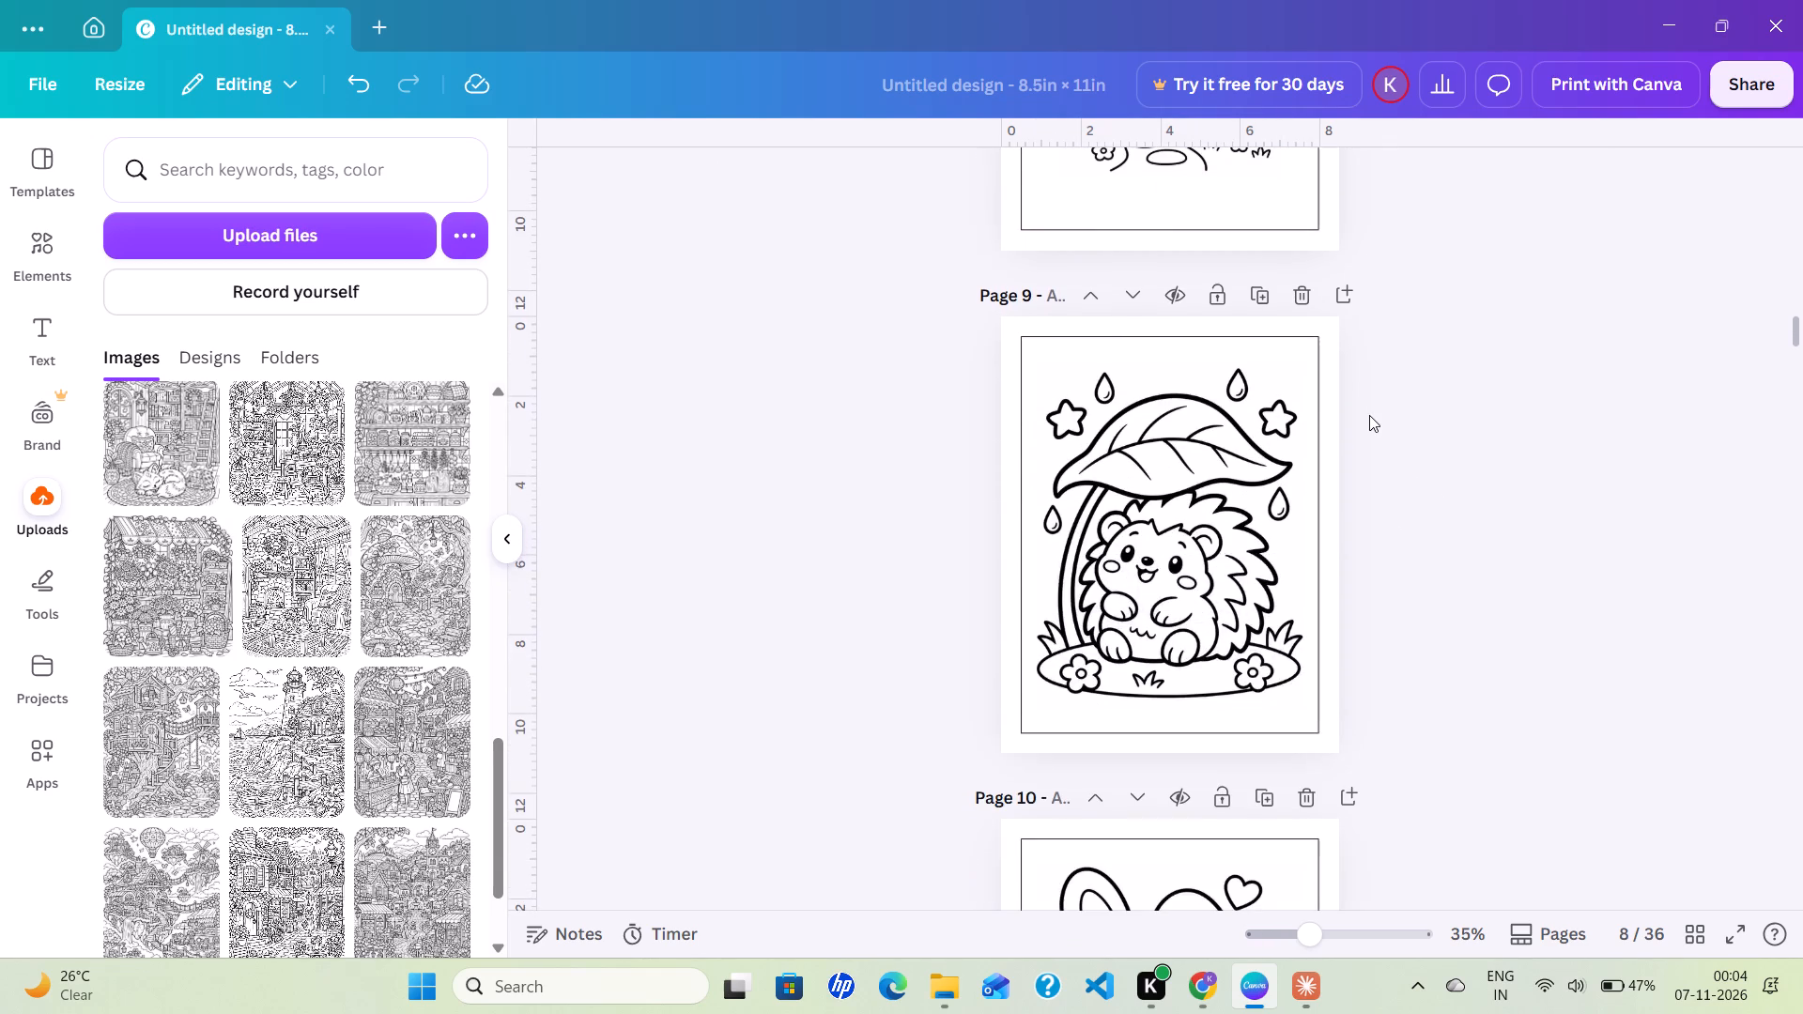
scroll(1369, 415, right, 1)
click(1192, 431)
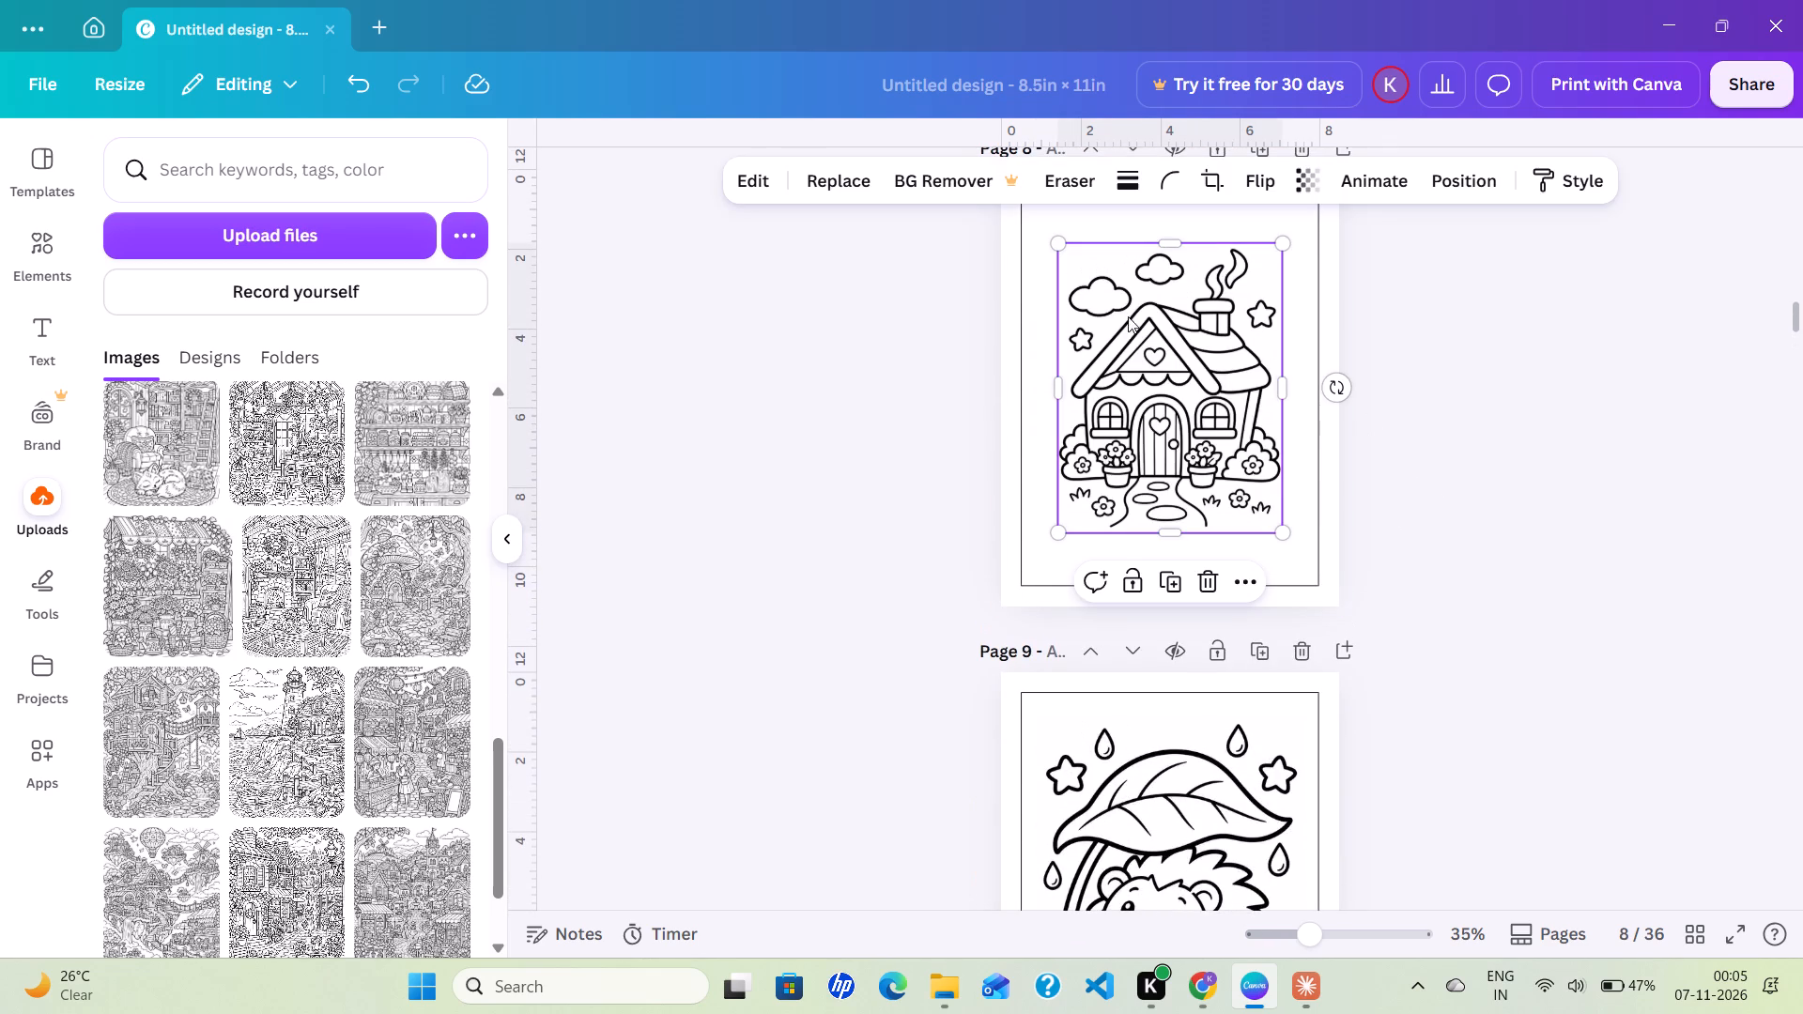
drag(1057, 239, 1039, 227)
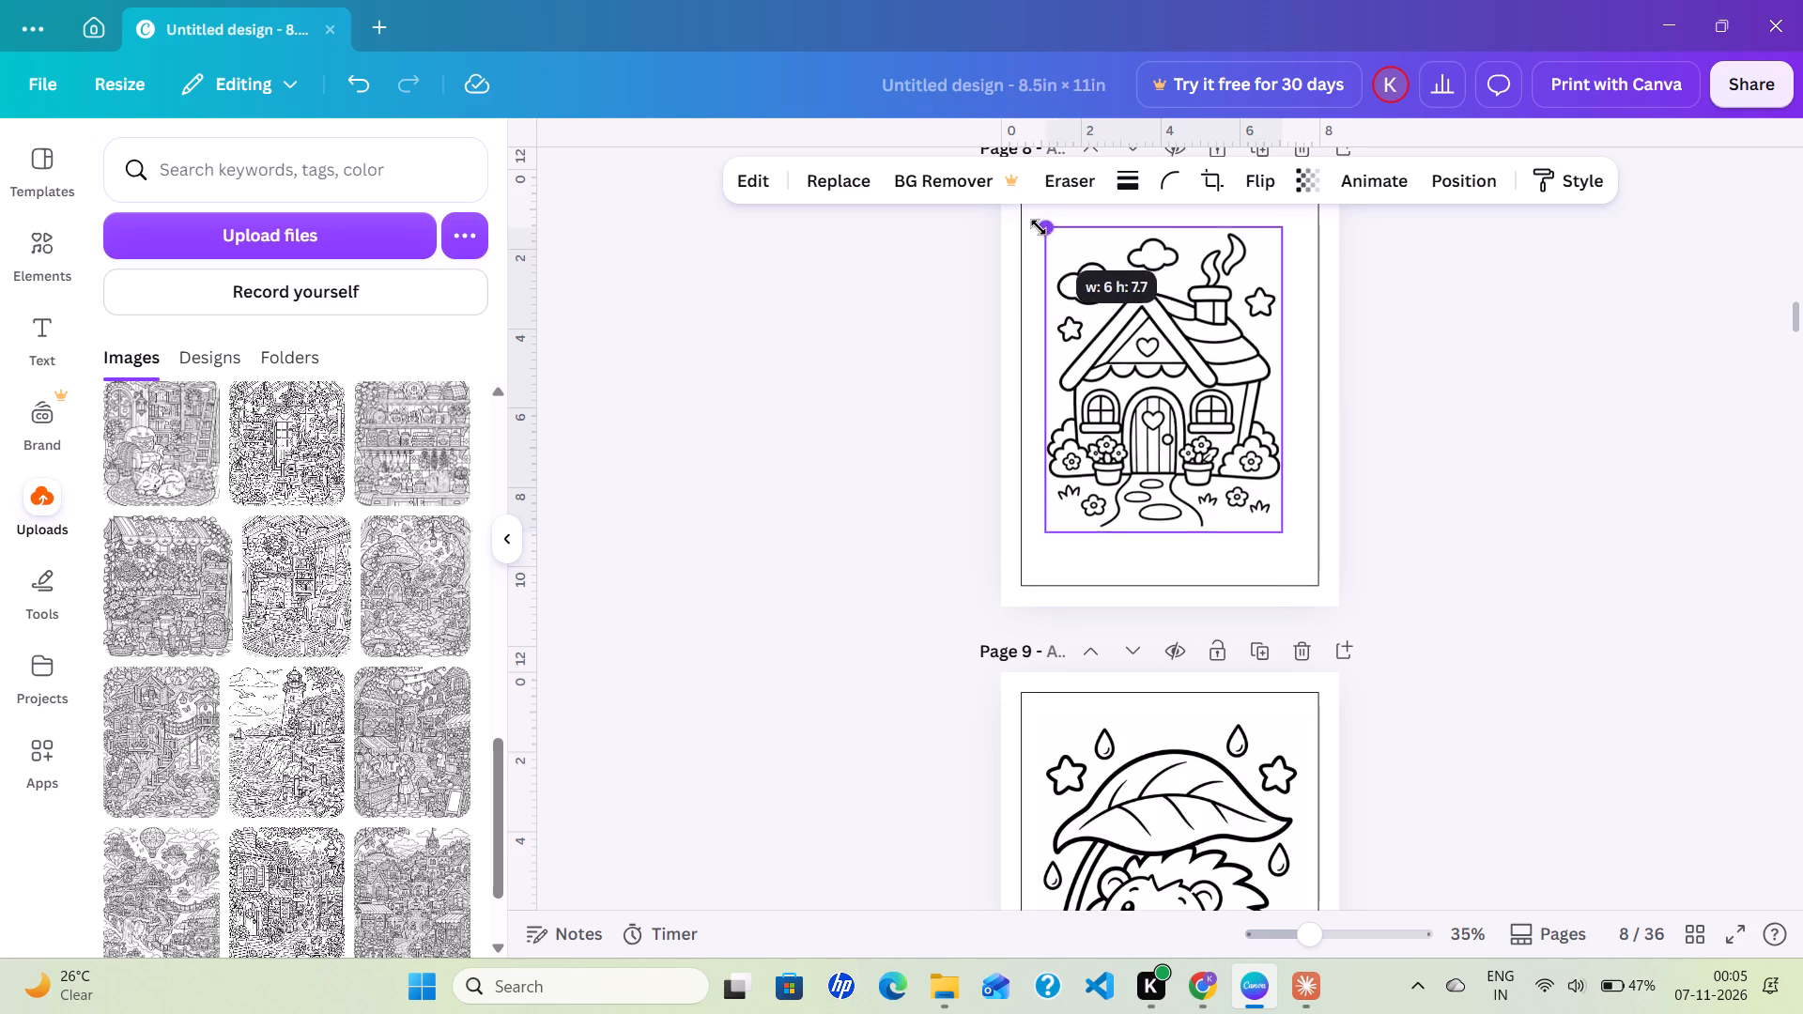
drag(1039, 227, 1031, 222)
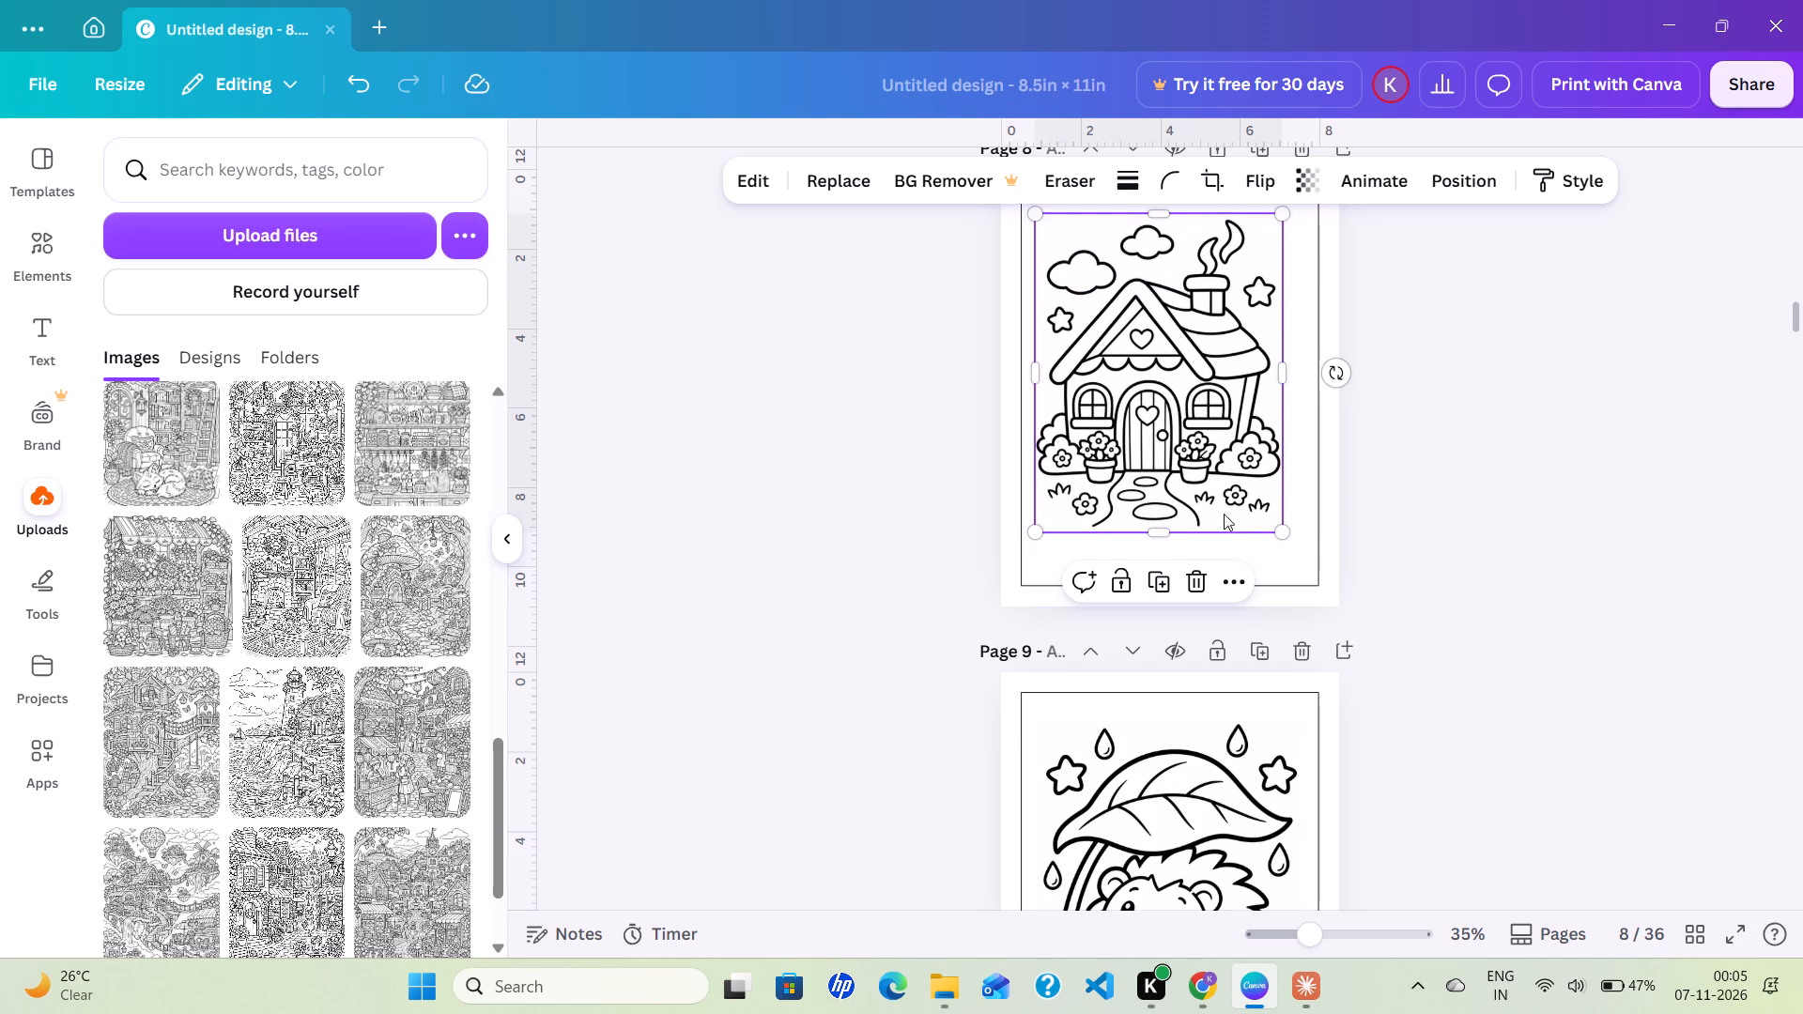
drag(1287, 538, 1309, 550)
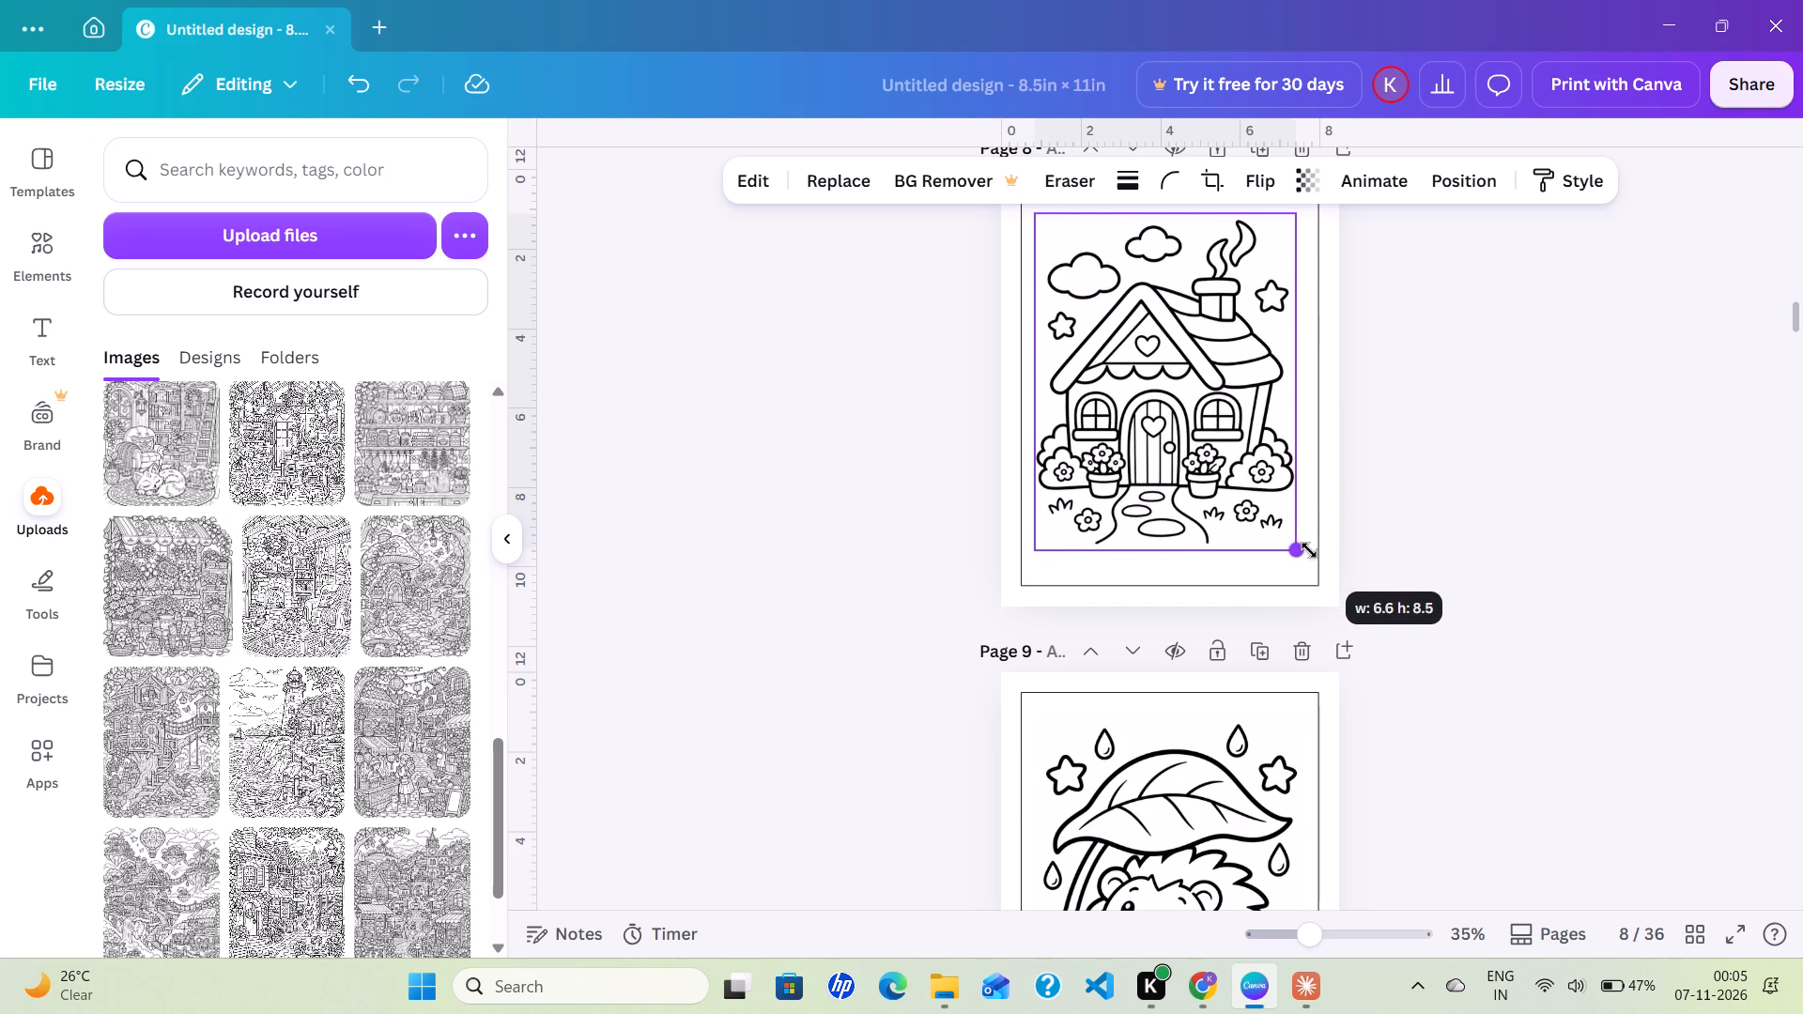
drag(1309, 550, 1318, 559)
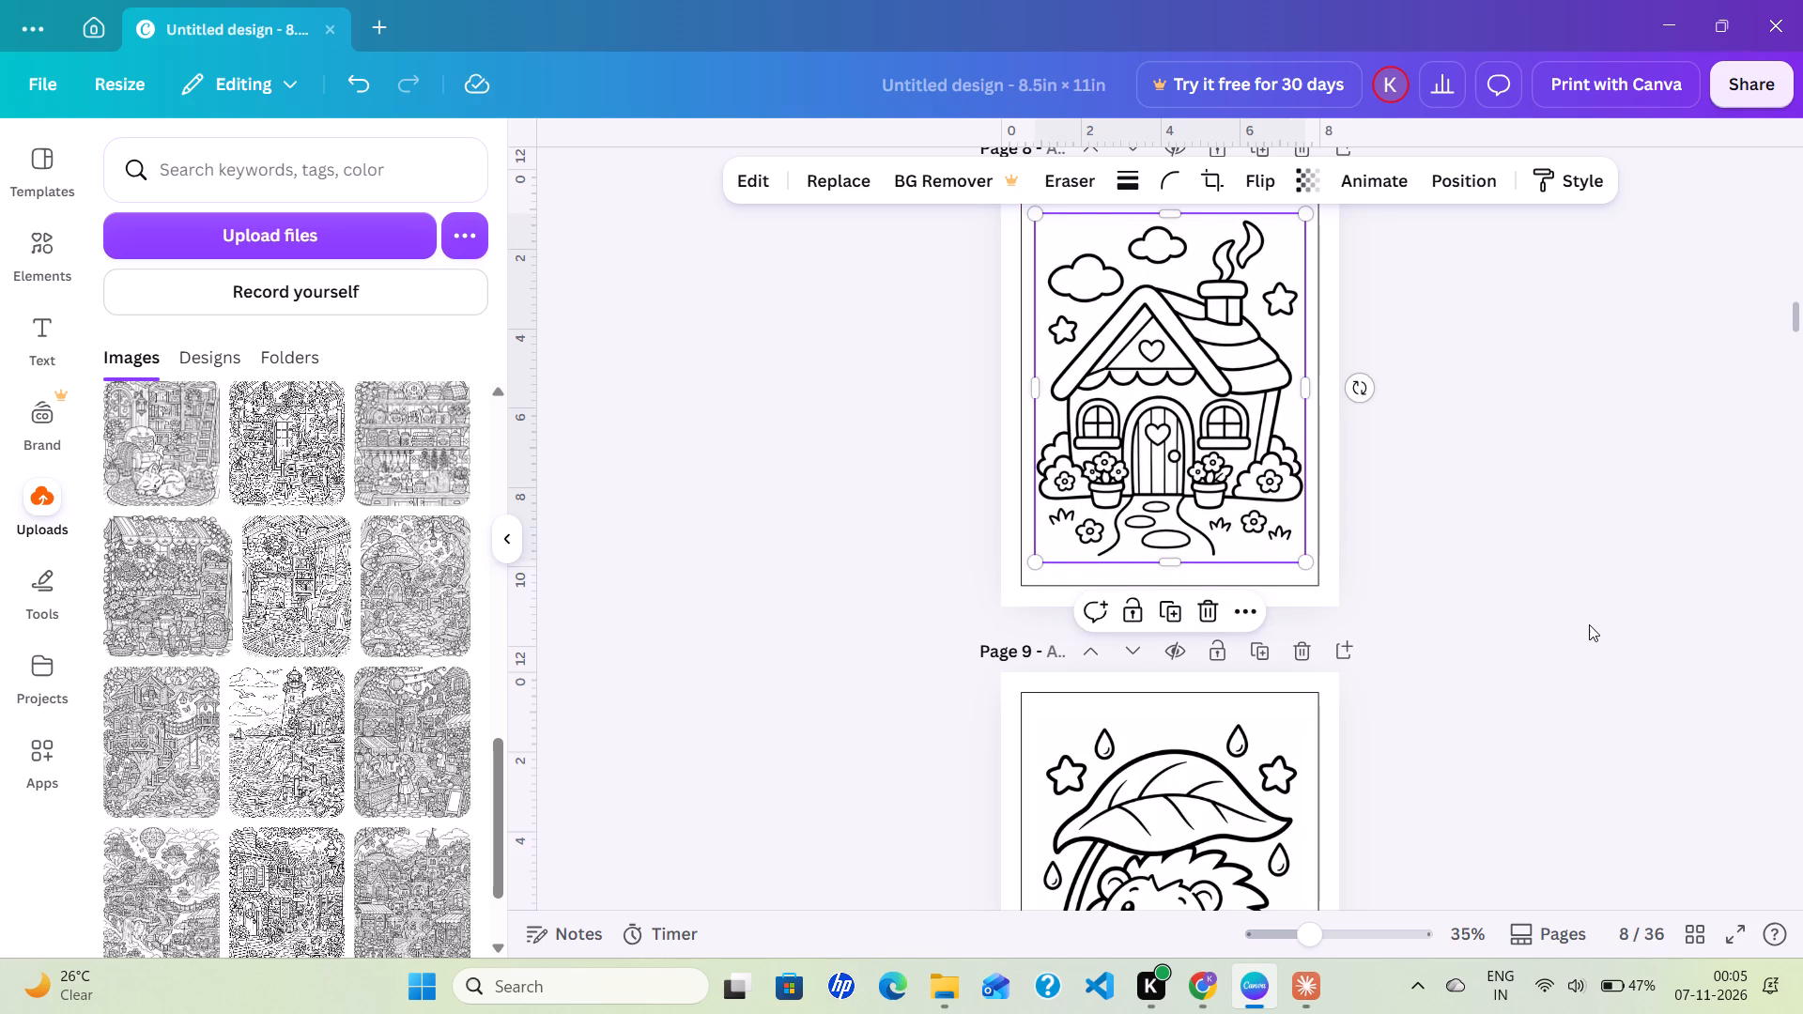
click(1589, 624)
Enlarge the armchair with blanket illustration on page 7 proportionally to nearly span the guide rectangle's width, with narrow, even side margins.
scroll(1452, 455, up, 3)
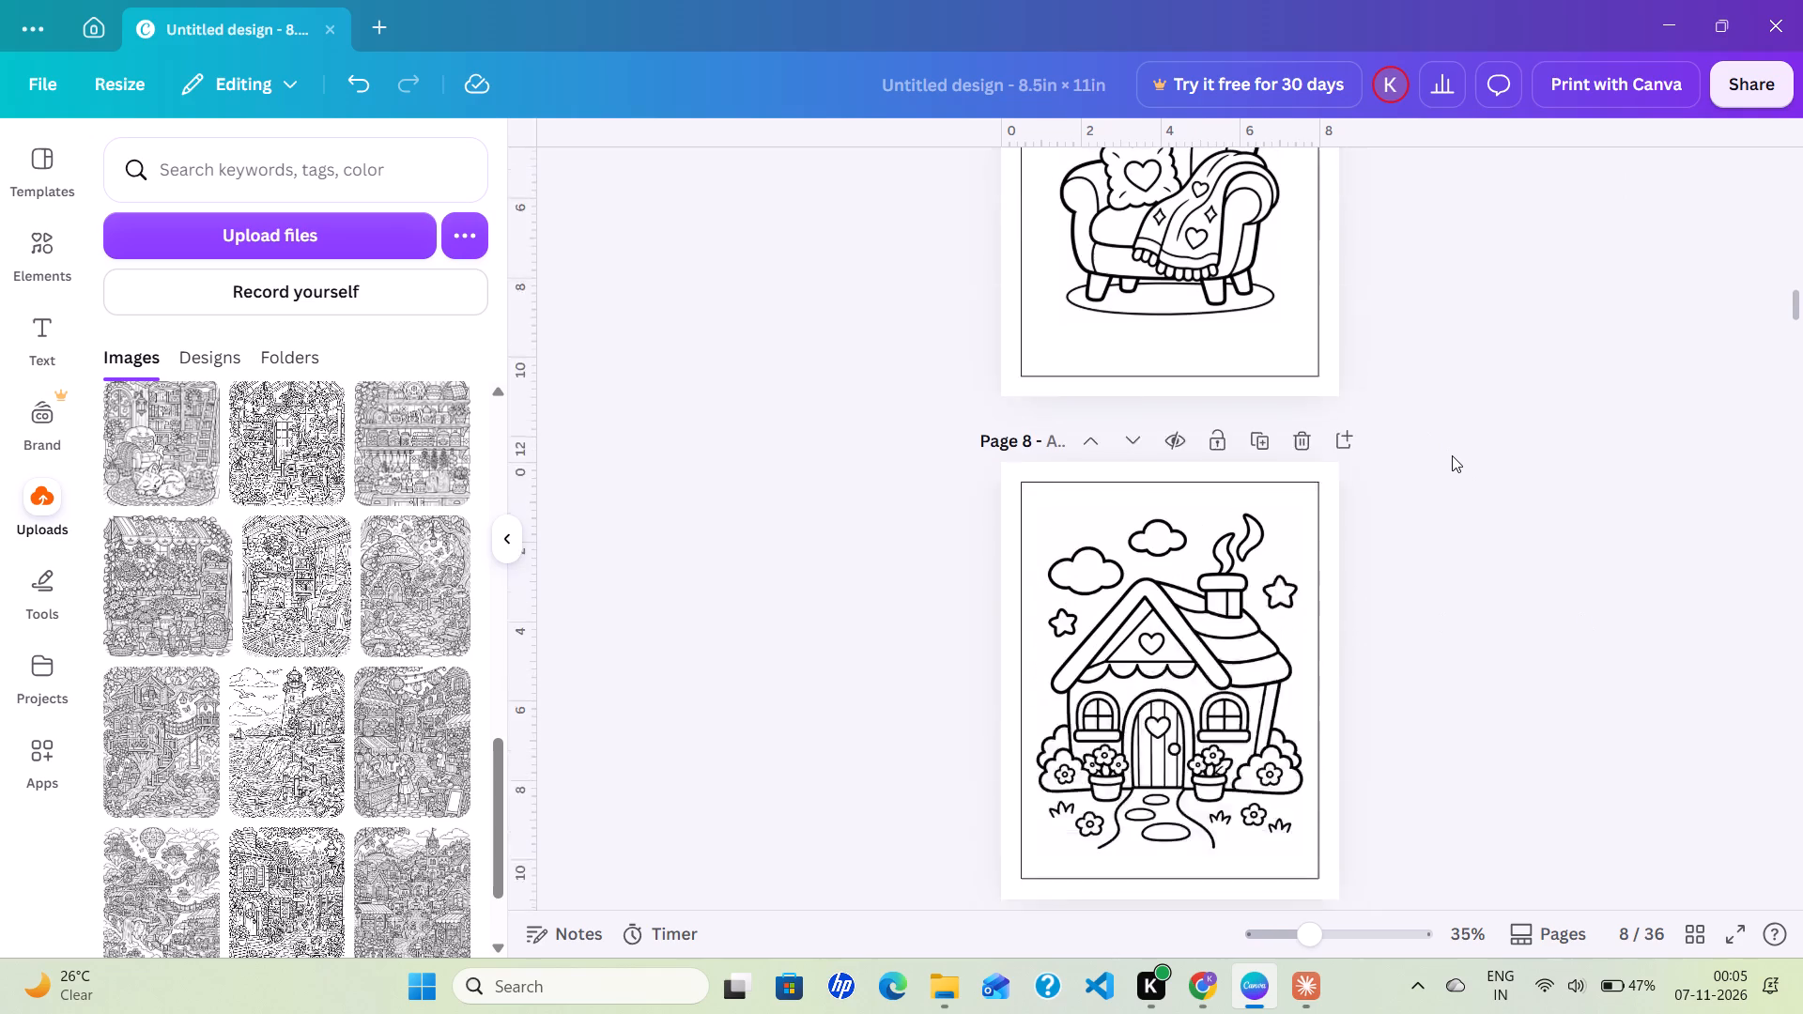
scroll(1452, 455, up, 2)
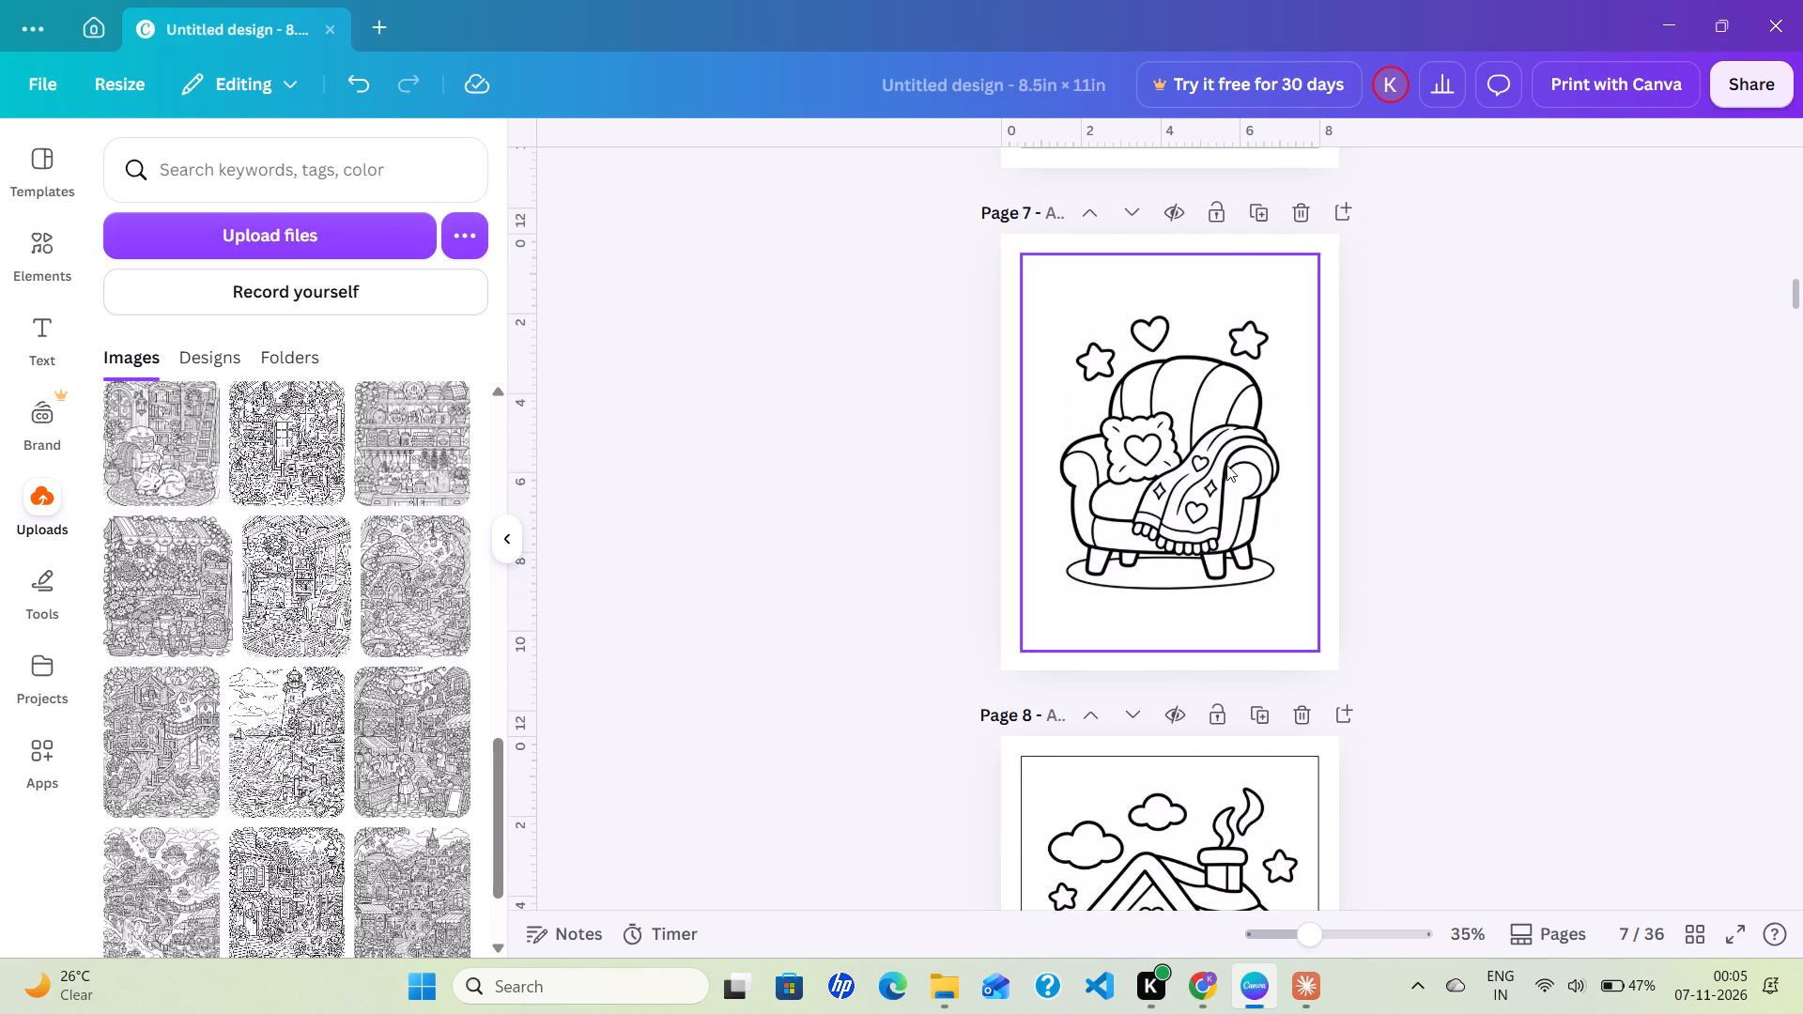
click(1224, 467)
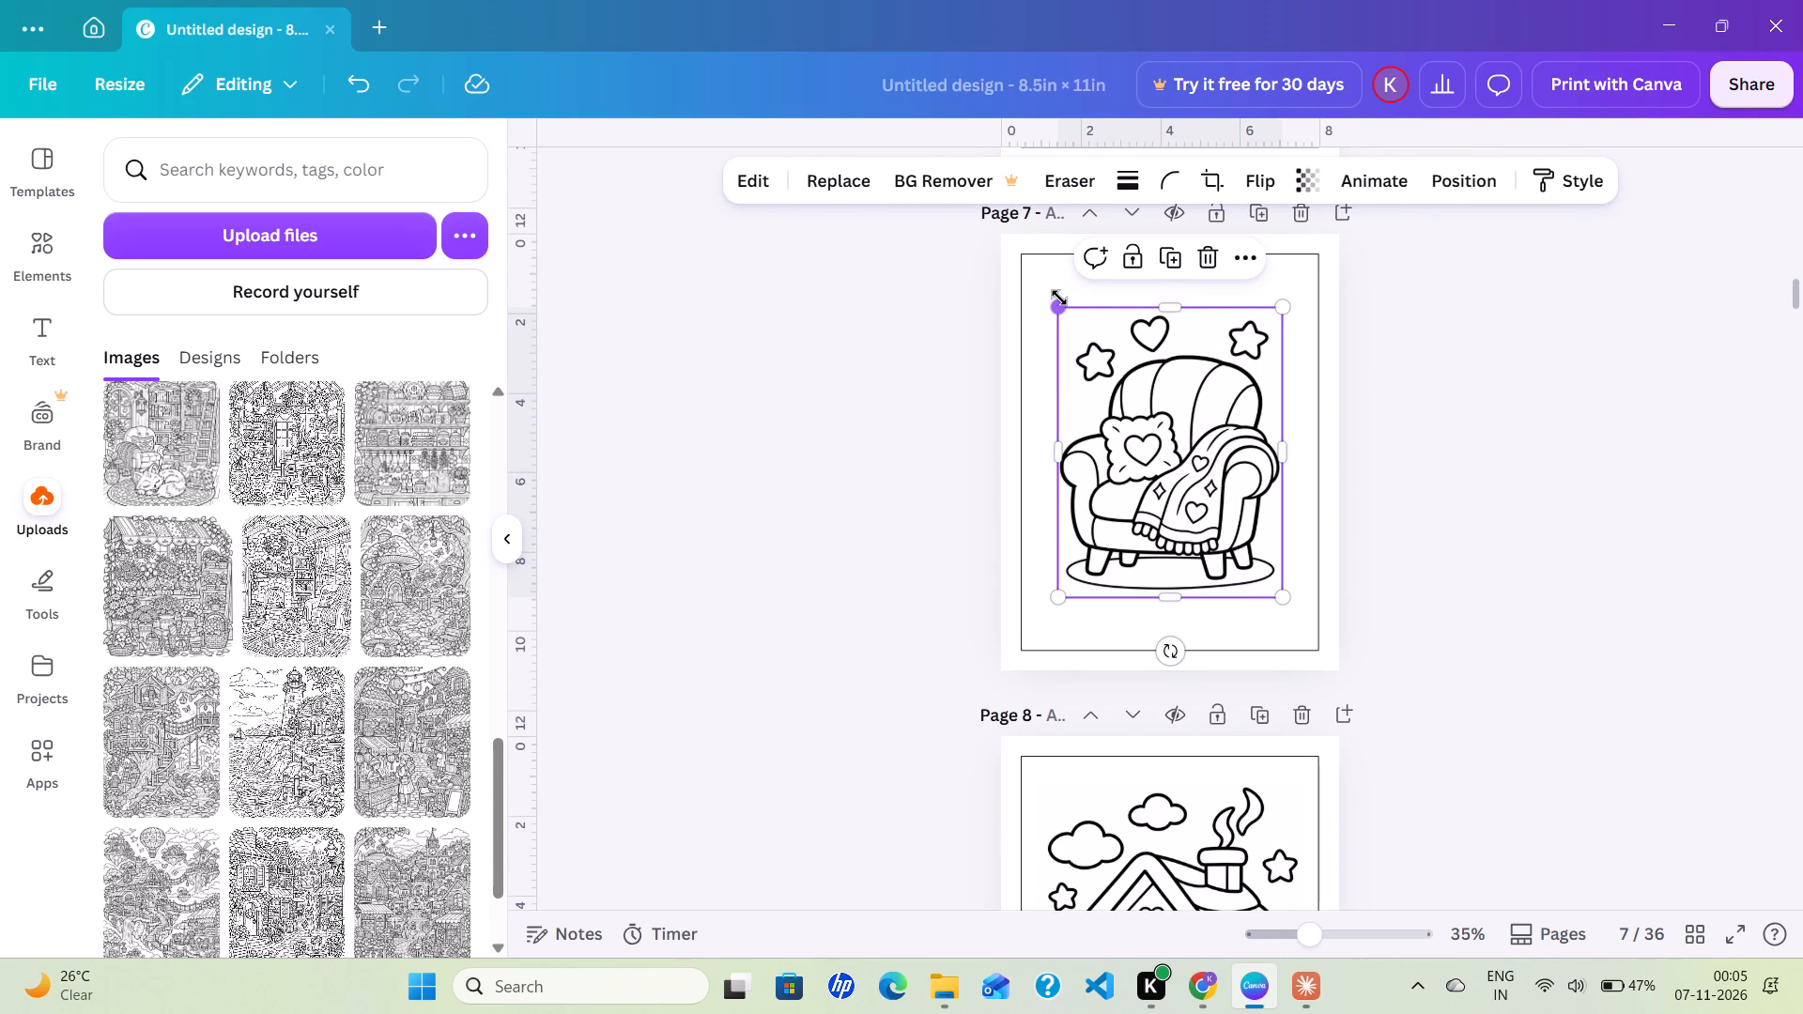
click(1059, 298)
drag(1059, 298, 1045, 286)
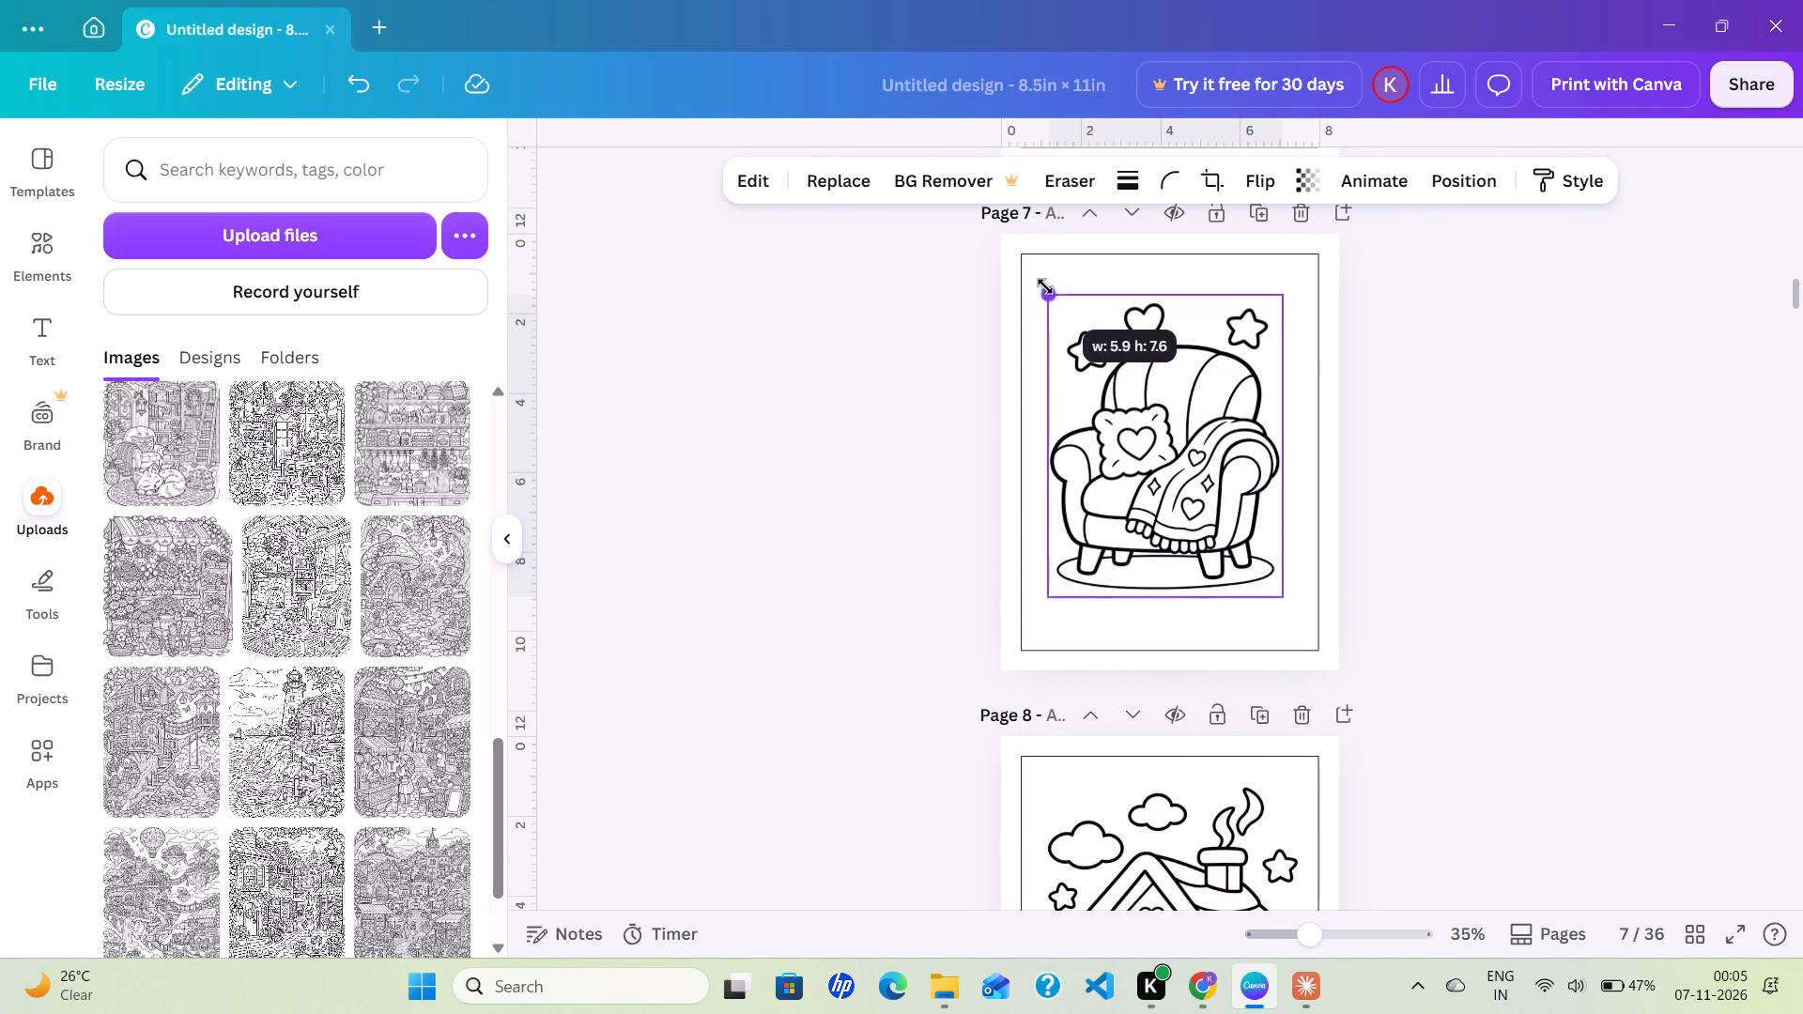
drag(1045, 286, 1032, 276)
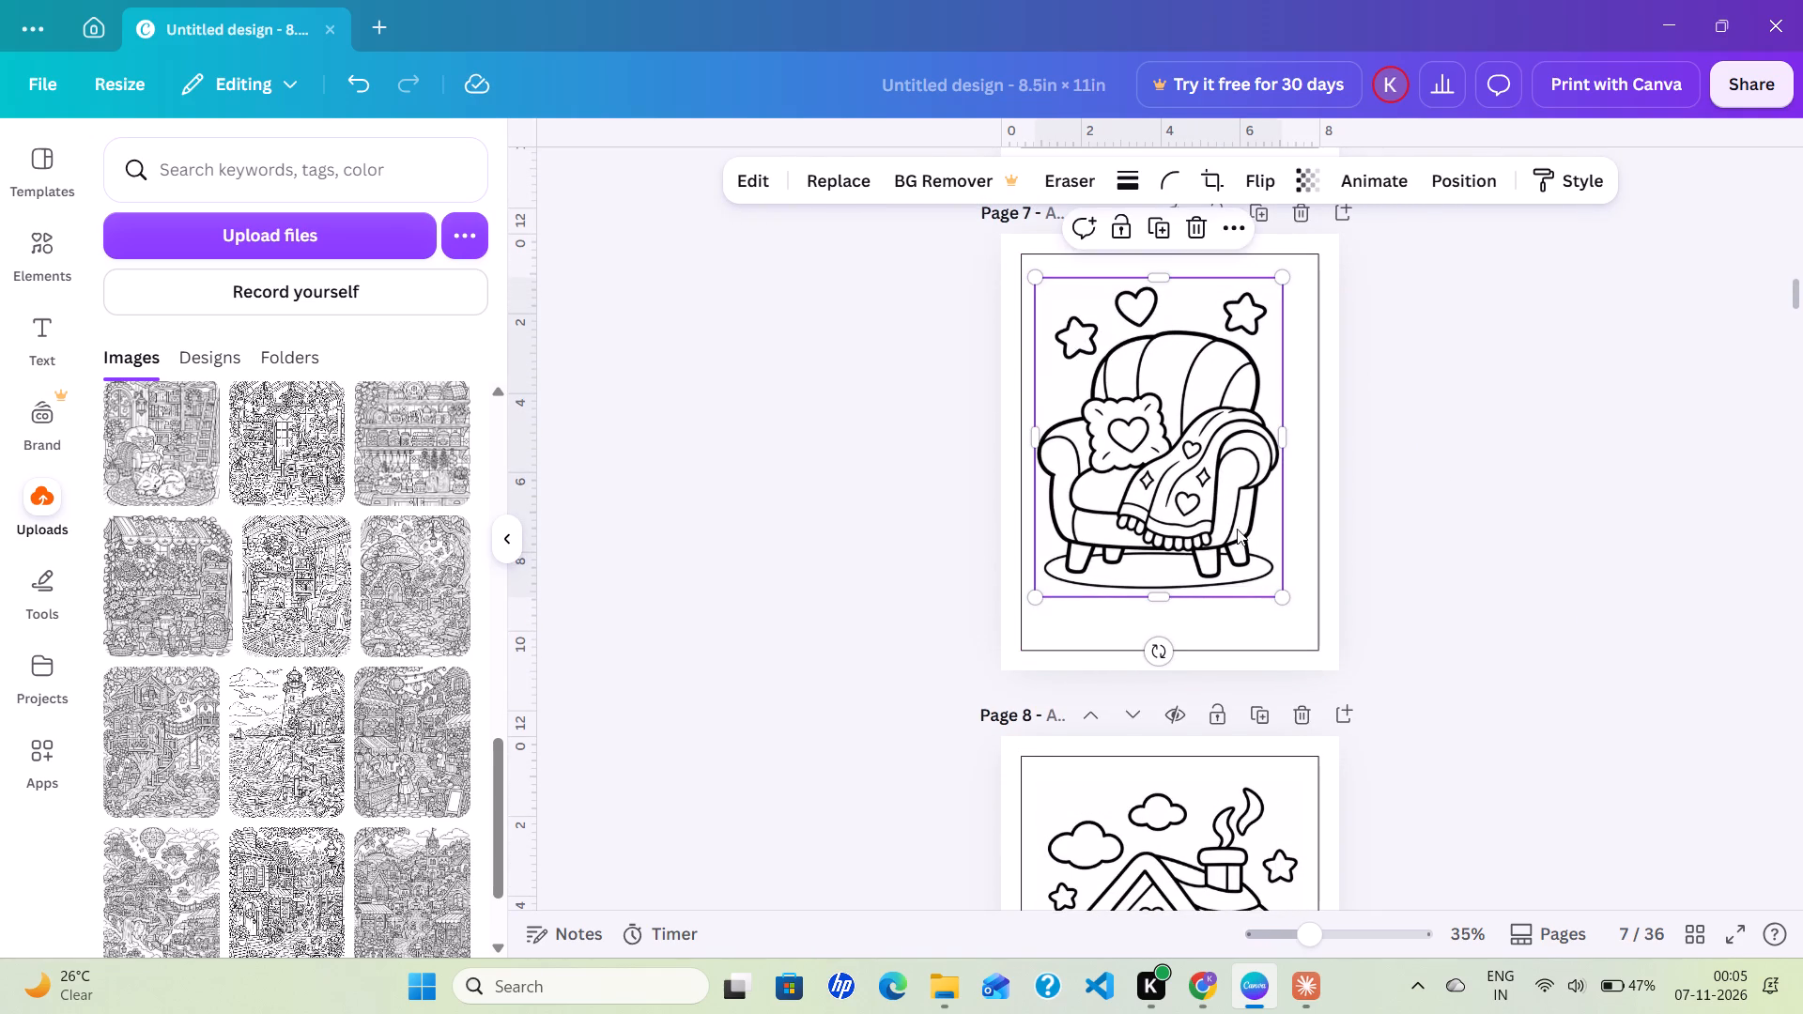
drag(1282, 597, 1299, 616)
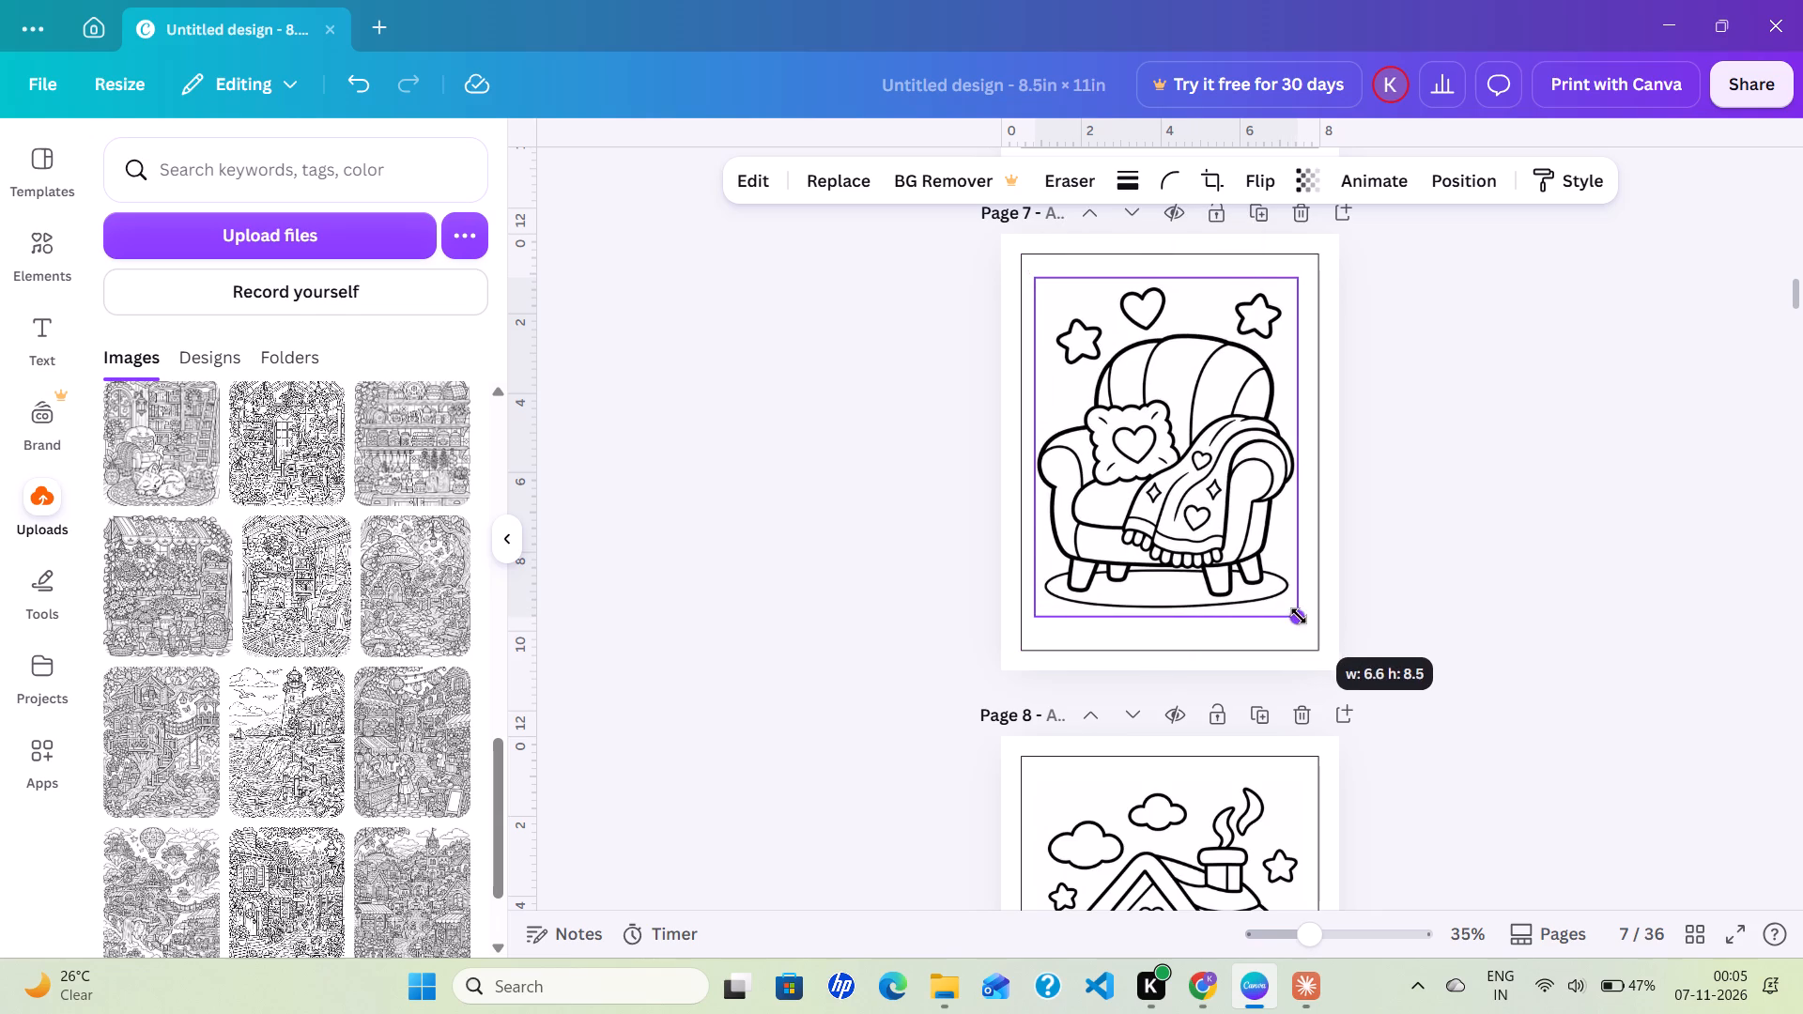
drag(1299, 616, 1305, 622)
click(1487, 645)
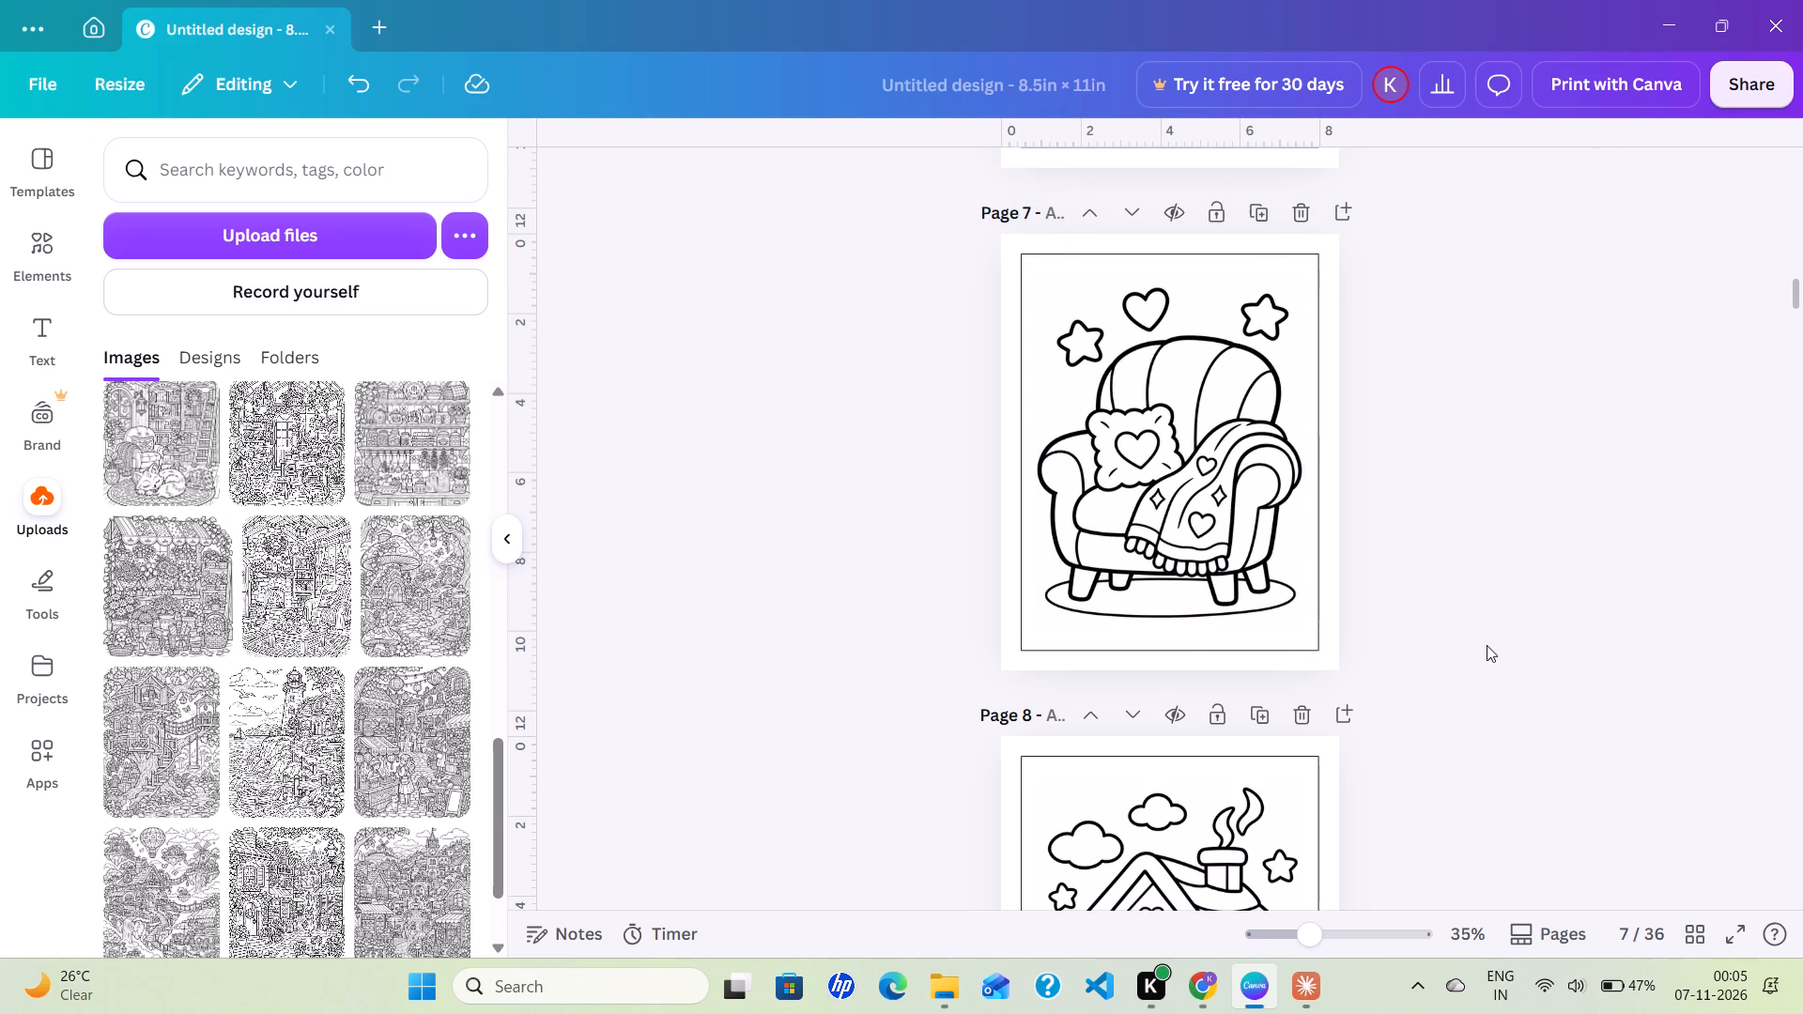
Enlarge the puppy with slippers illustration on page 6 proportionally to nearly span the guide rectangle's width, with narrow, even side margins.
scroll(1487, 645, down, 2)
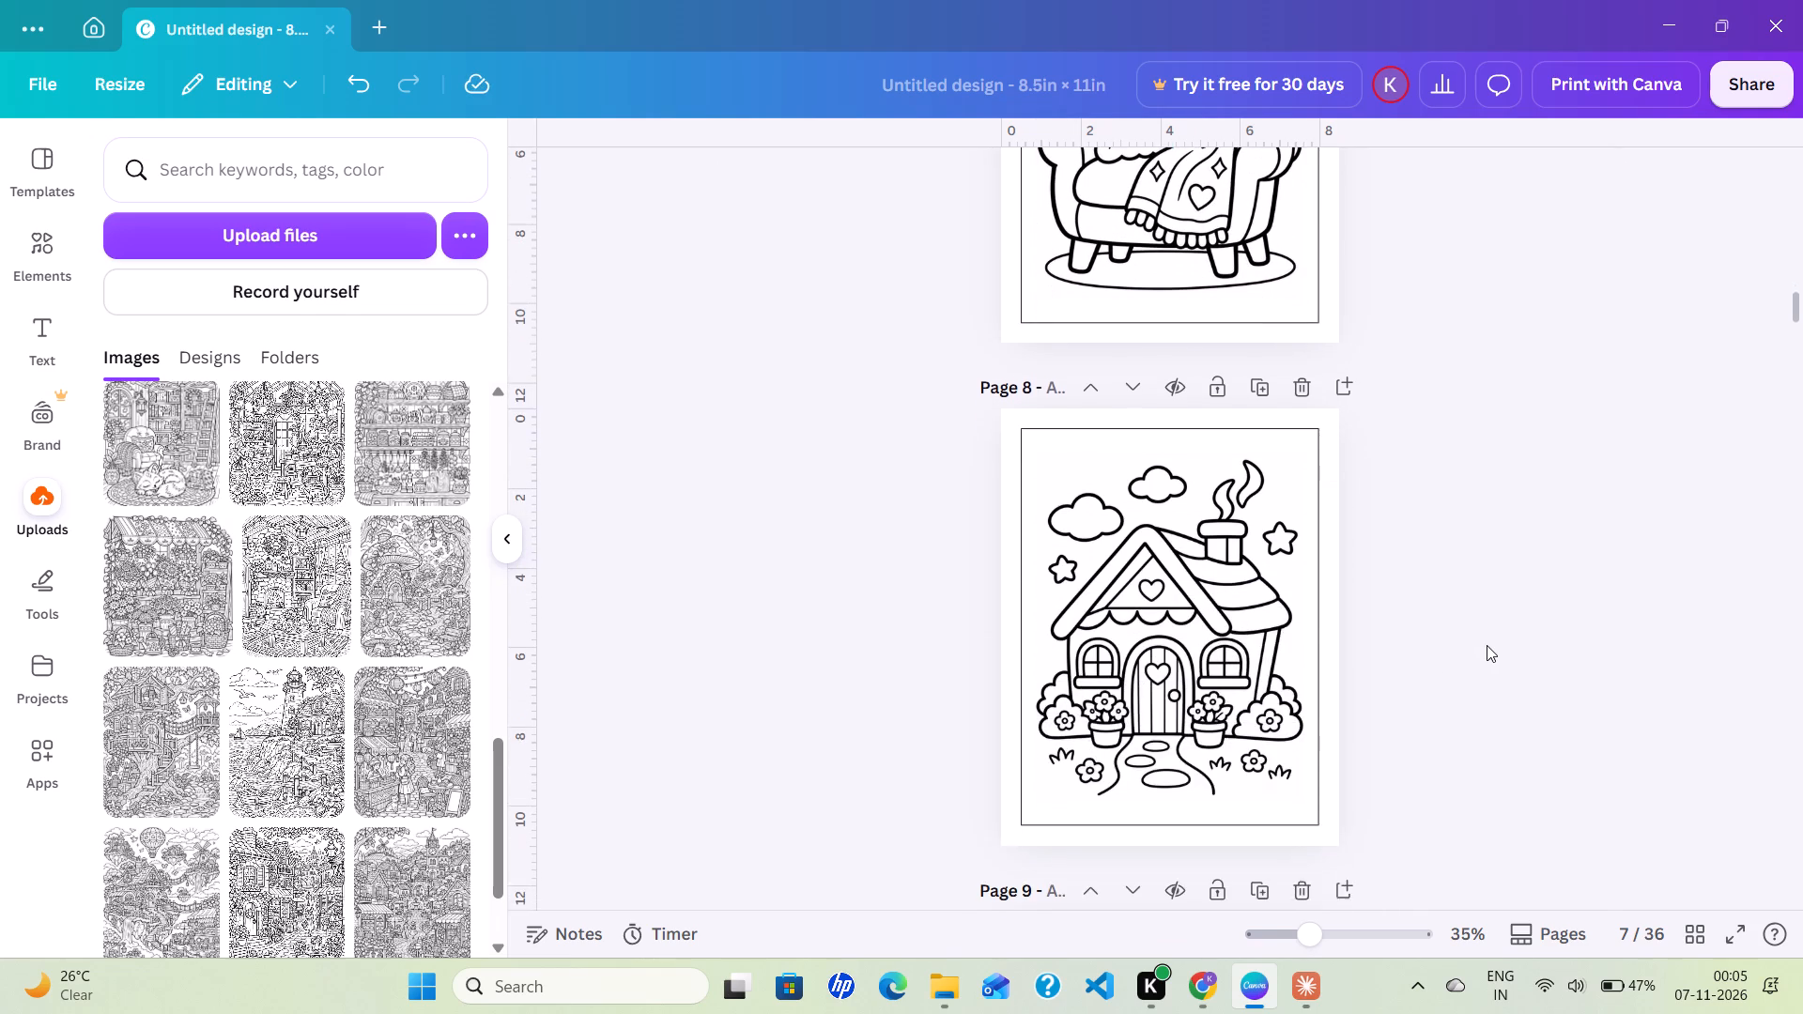
scroll(1487, 645, down, 2)
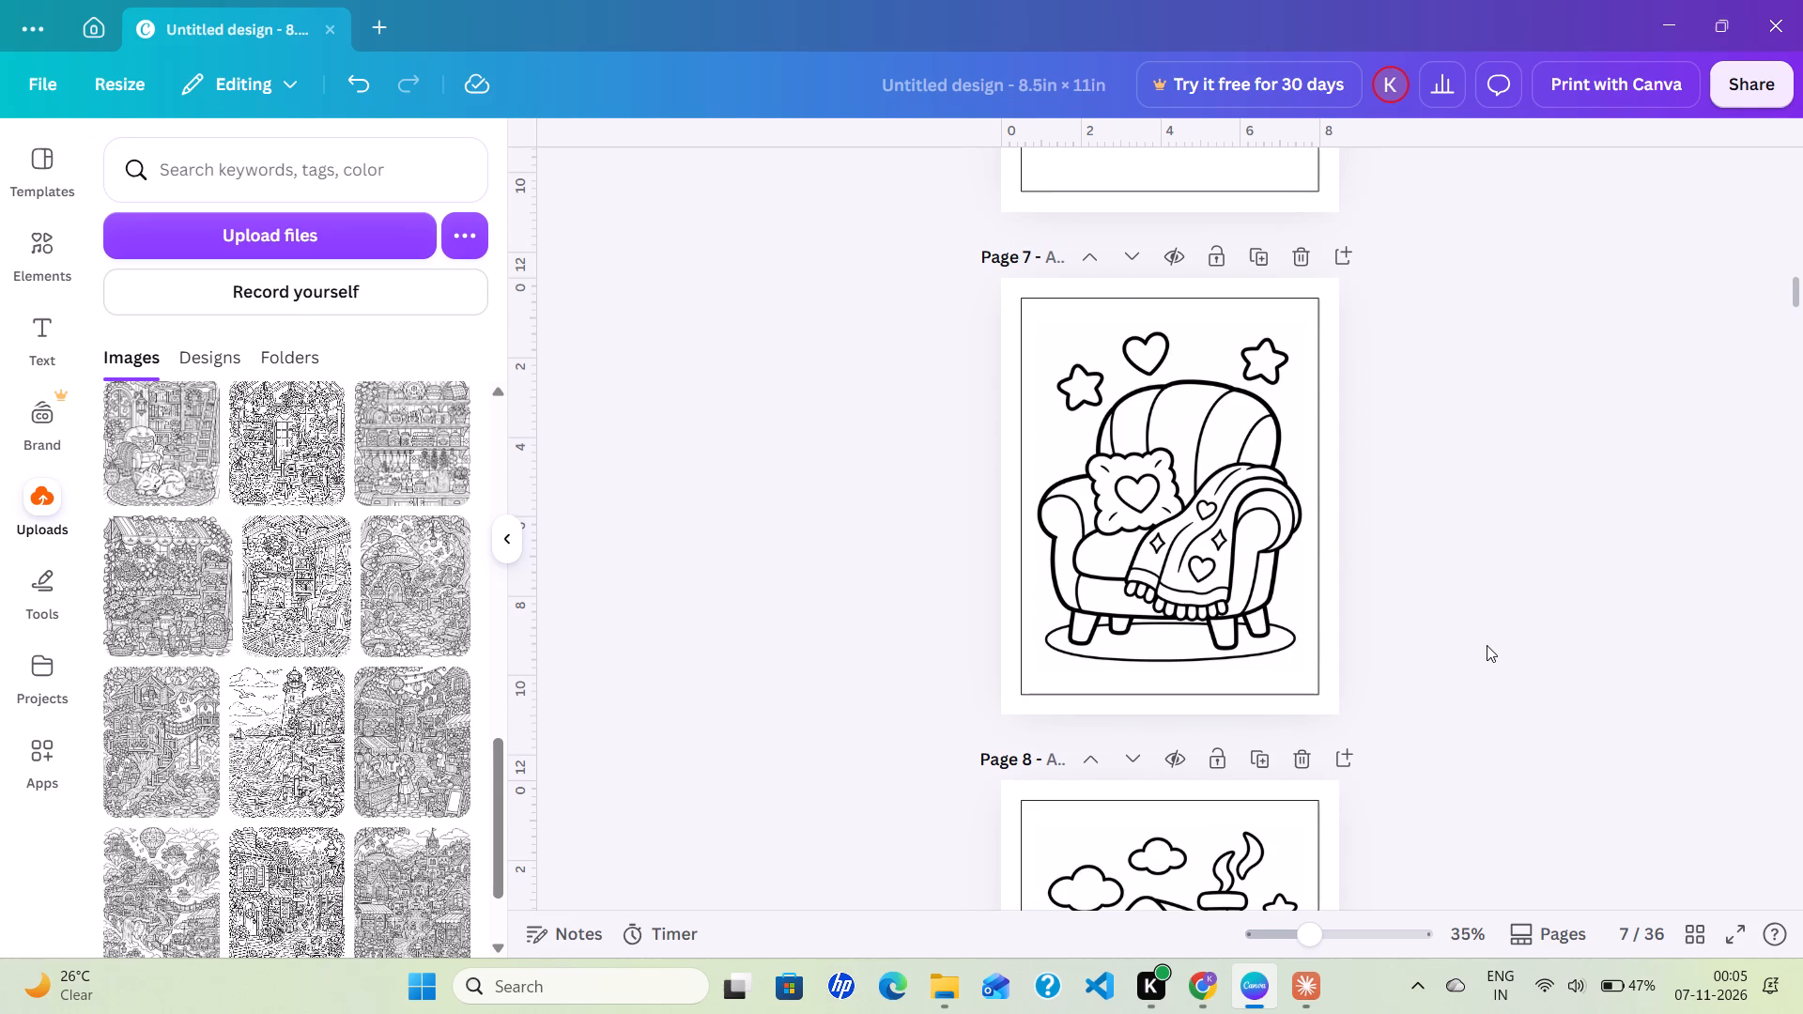
scroll(1487, 645, down, 2)
scroll(1487, 645, up, 5)
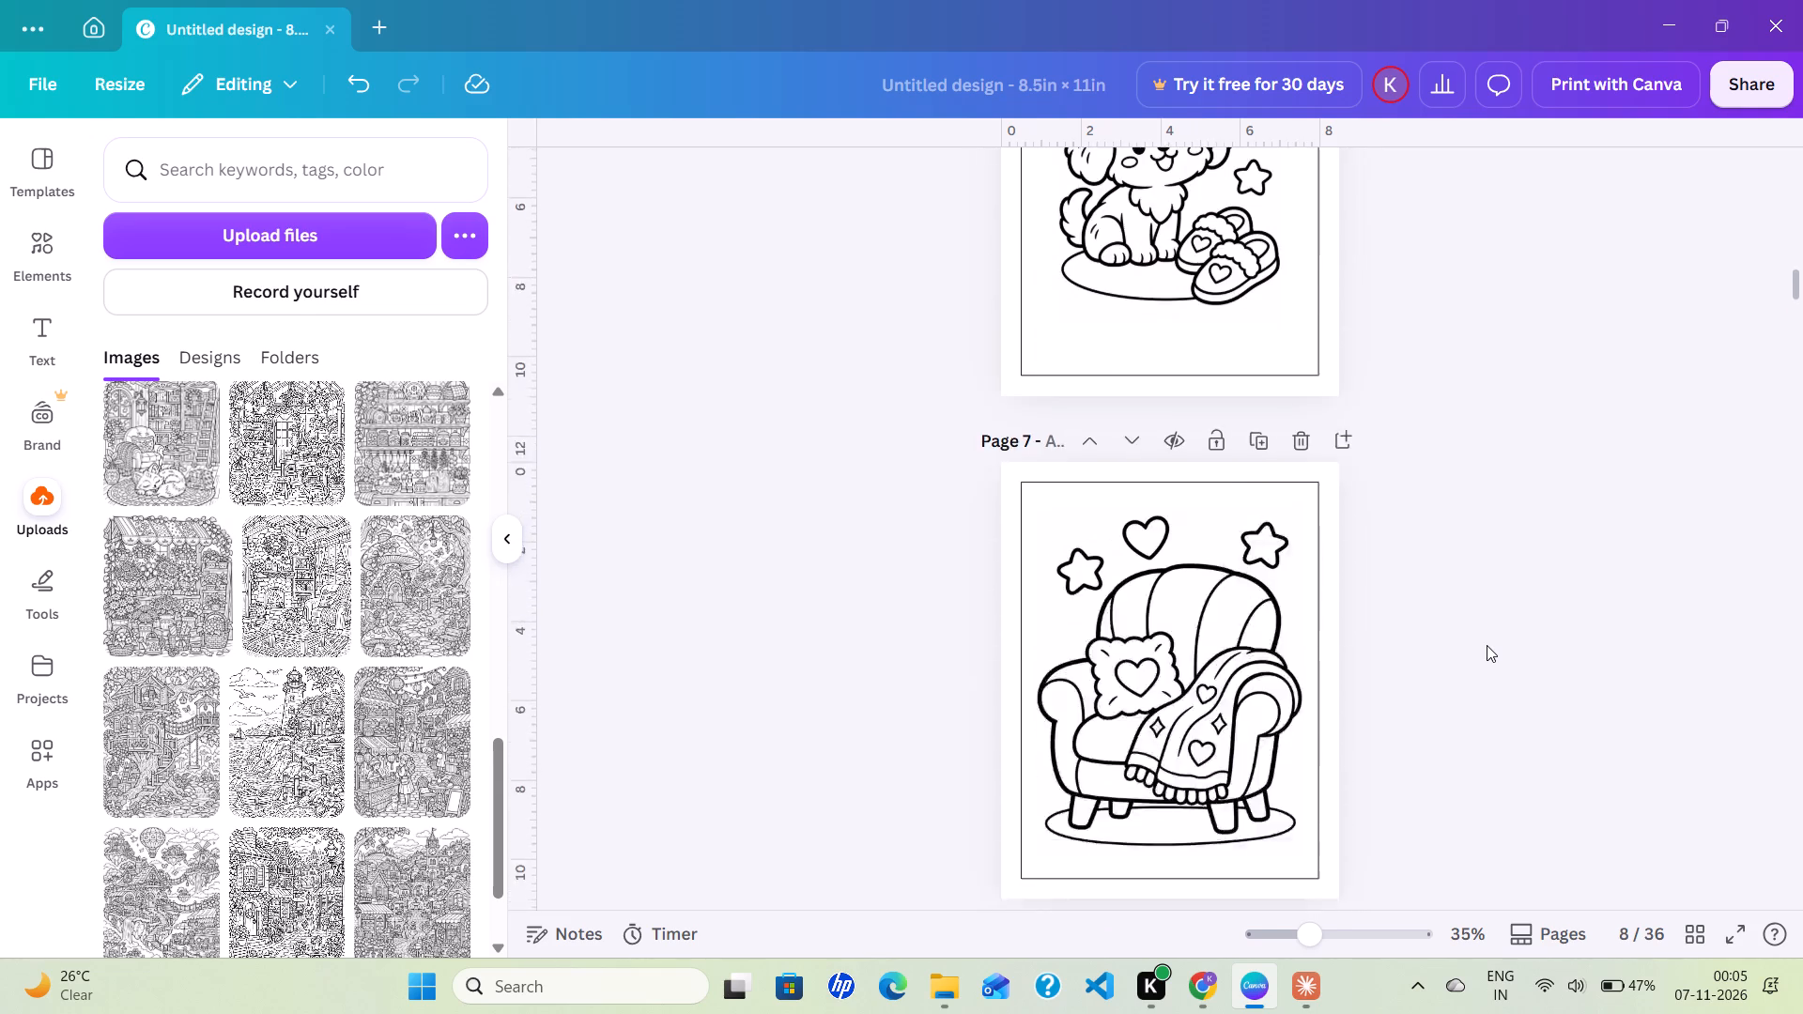
scroll(1487, 645, right, 1)
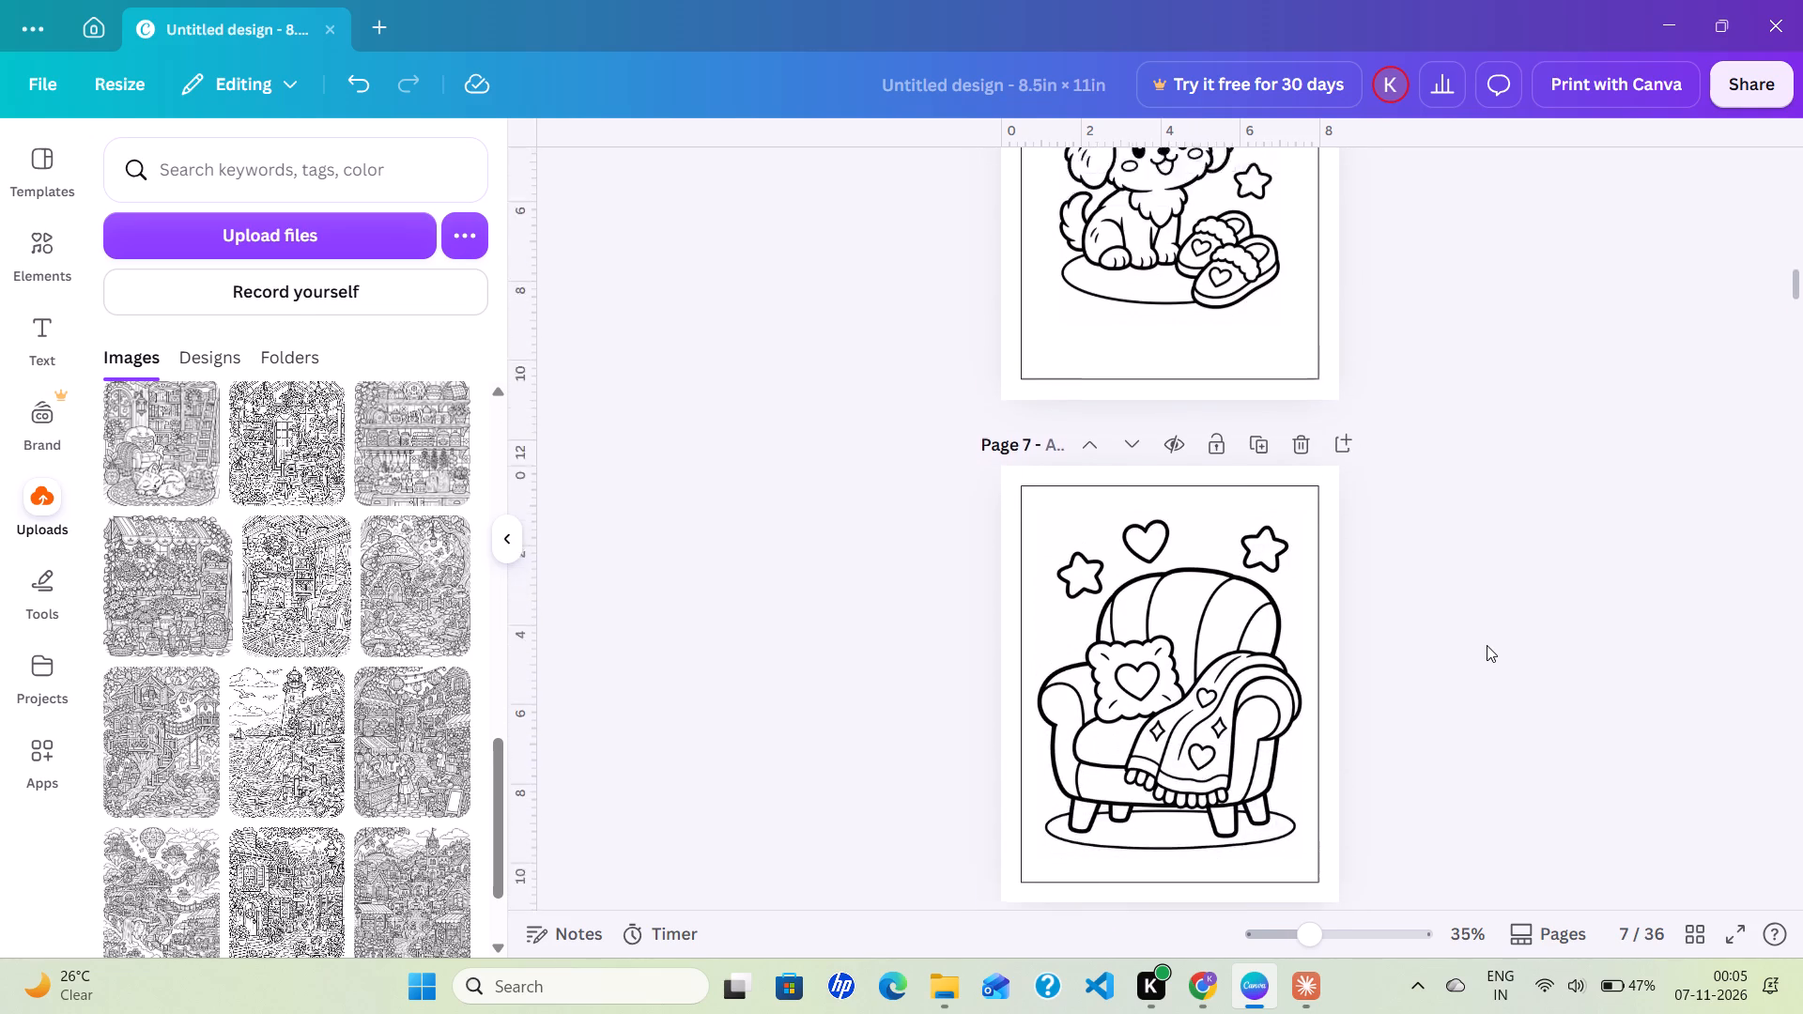
scroll(1487, 645, right, 1)
click(1240, 679)
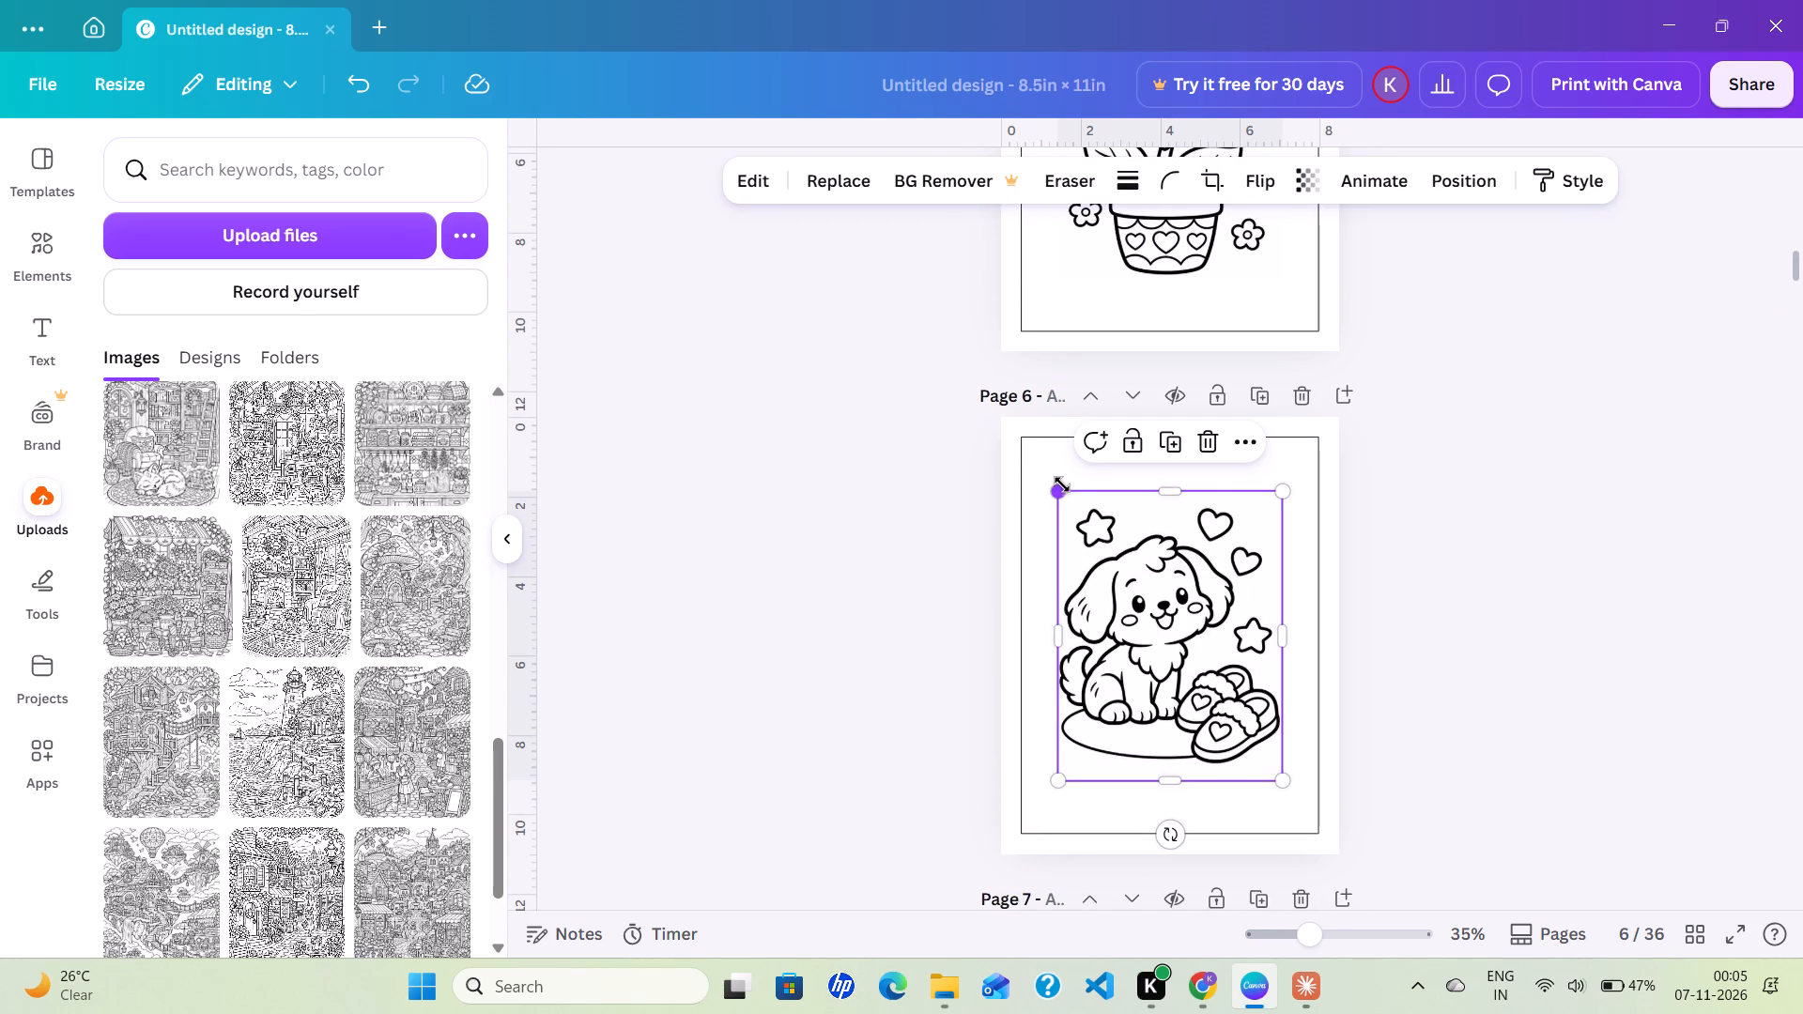
drag(1058, 488, 1026, 470)
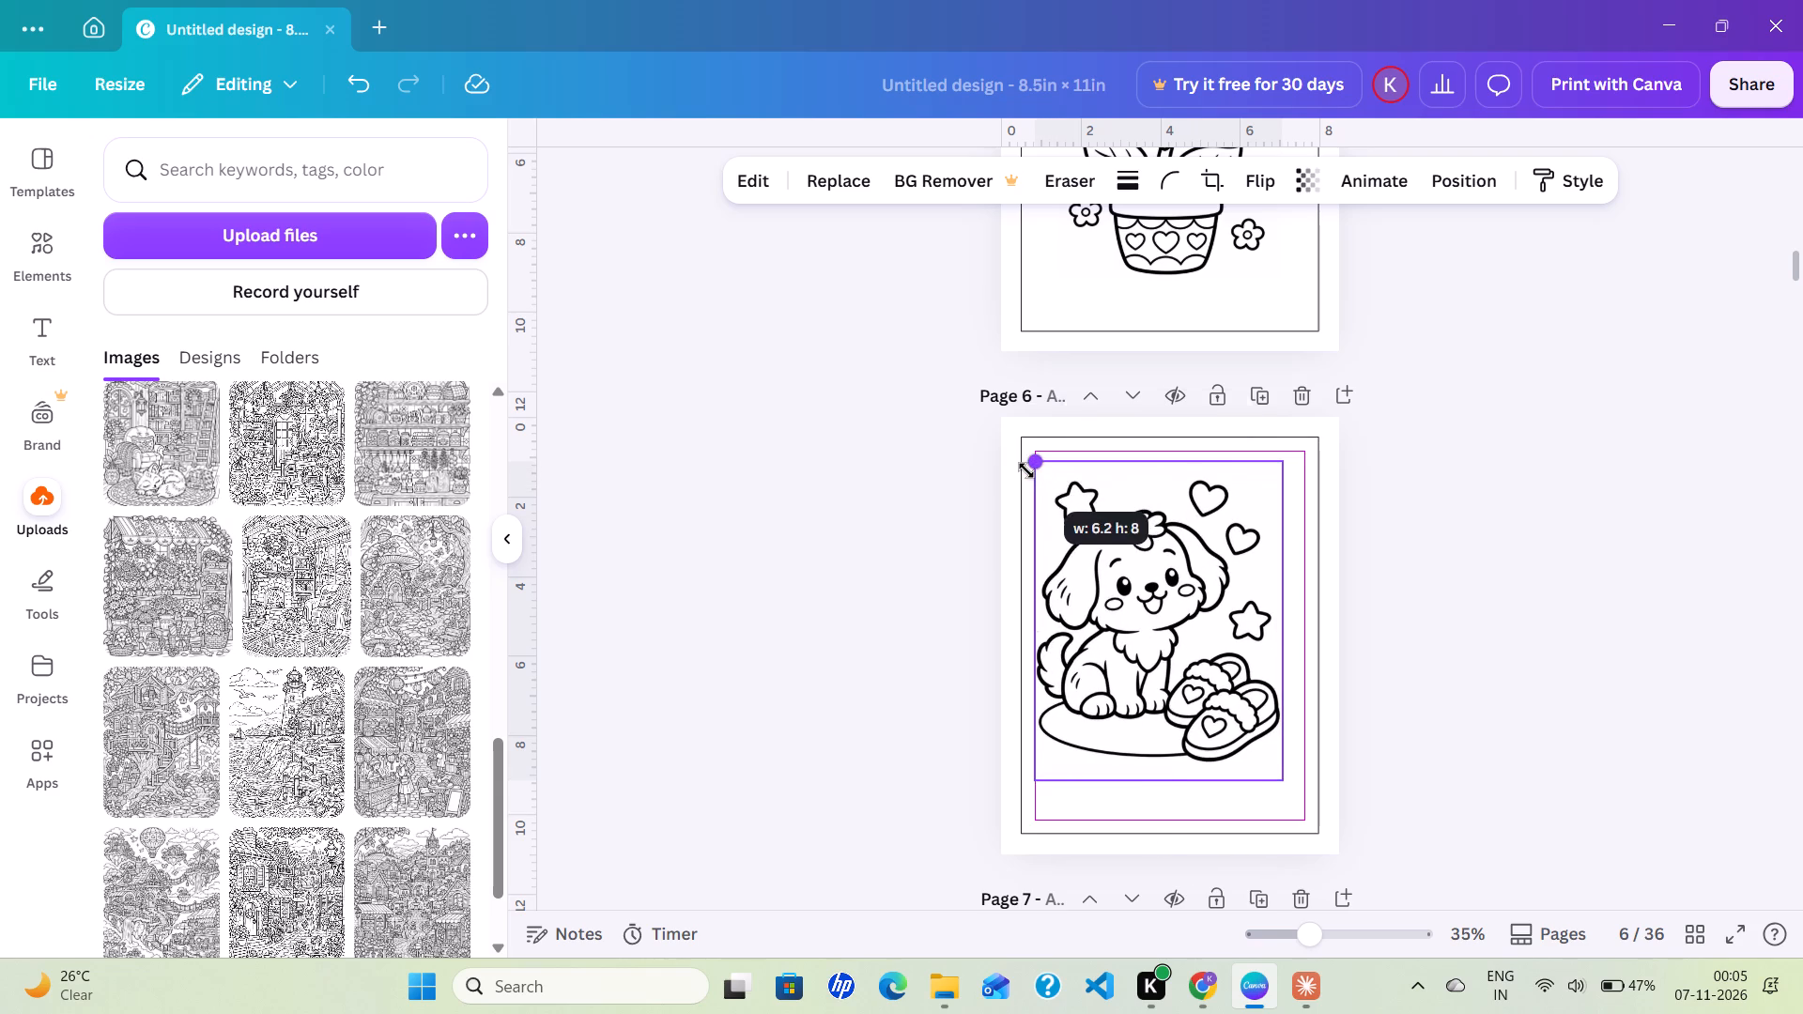
drag(1276, 777, 1294, 790)
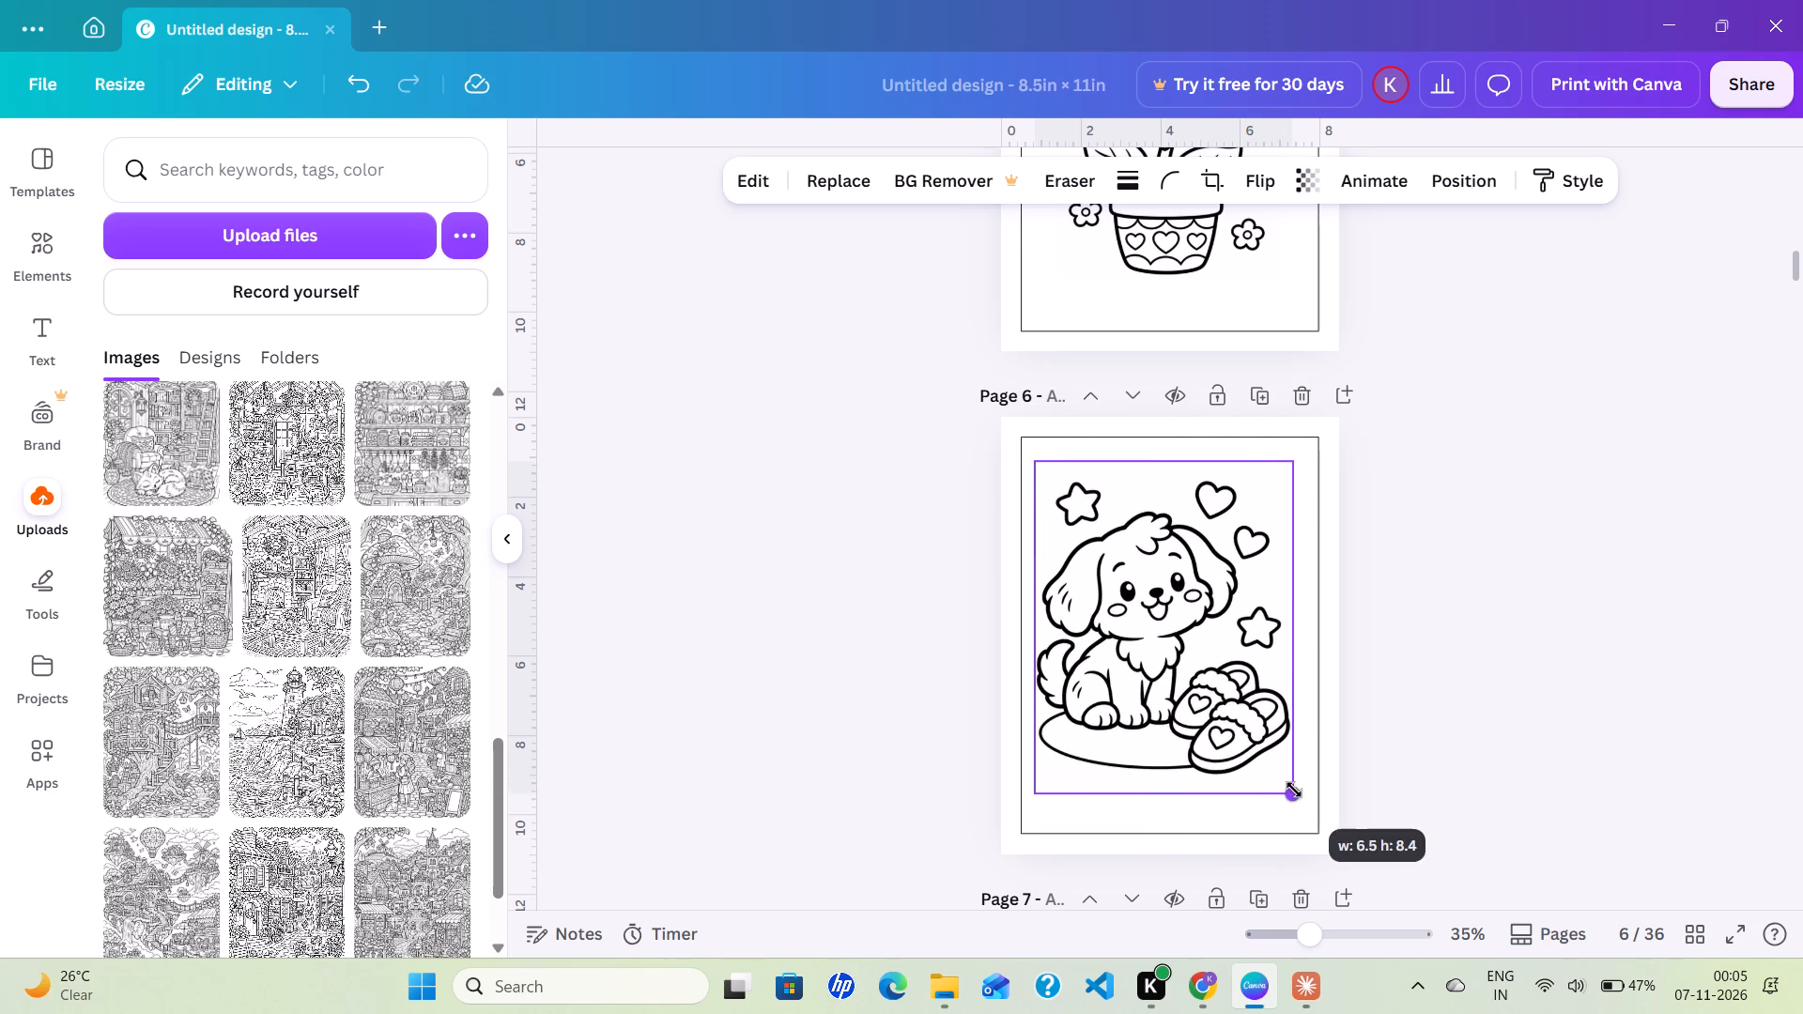
drag(1294, 790, 1314, 796)
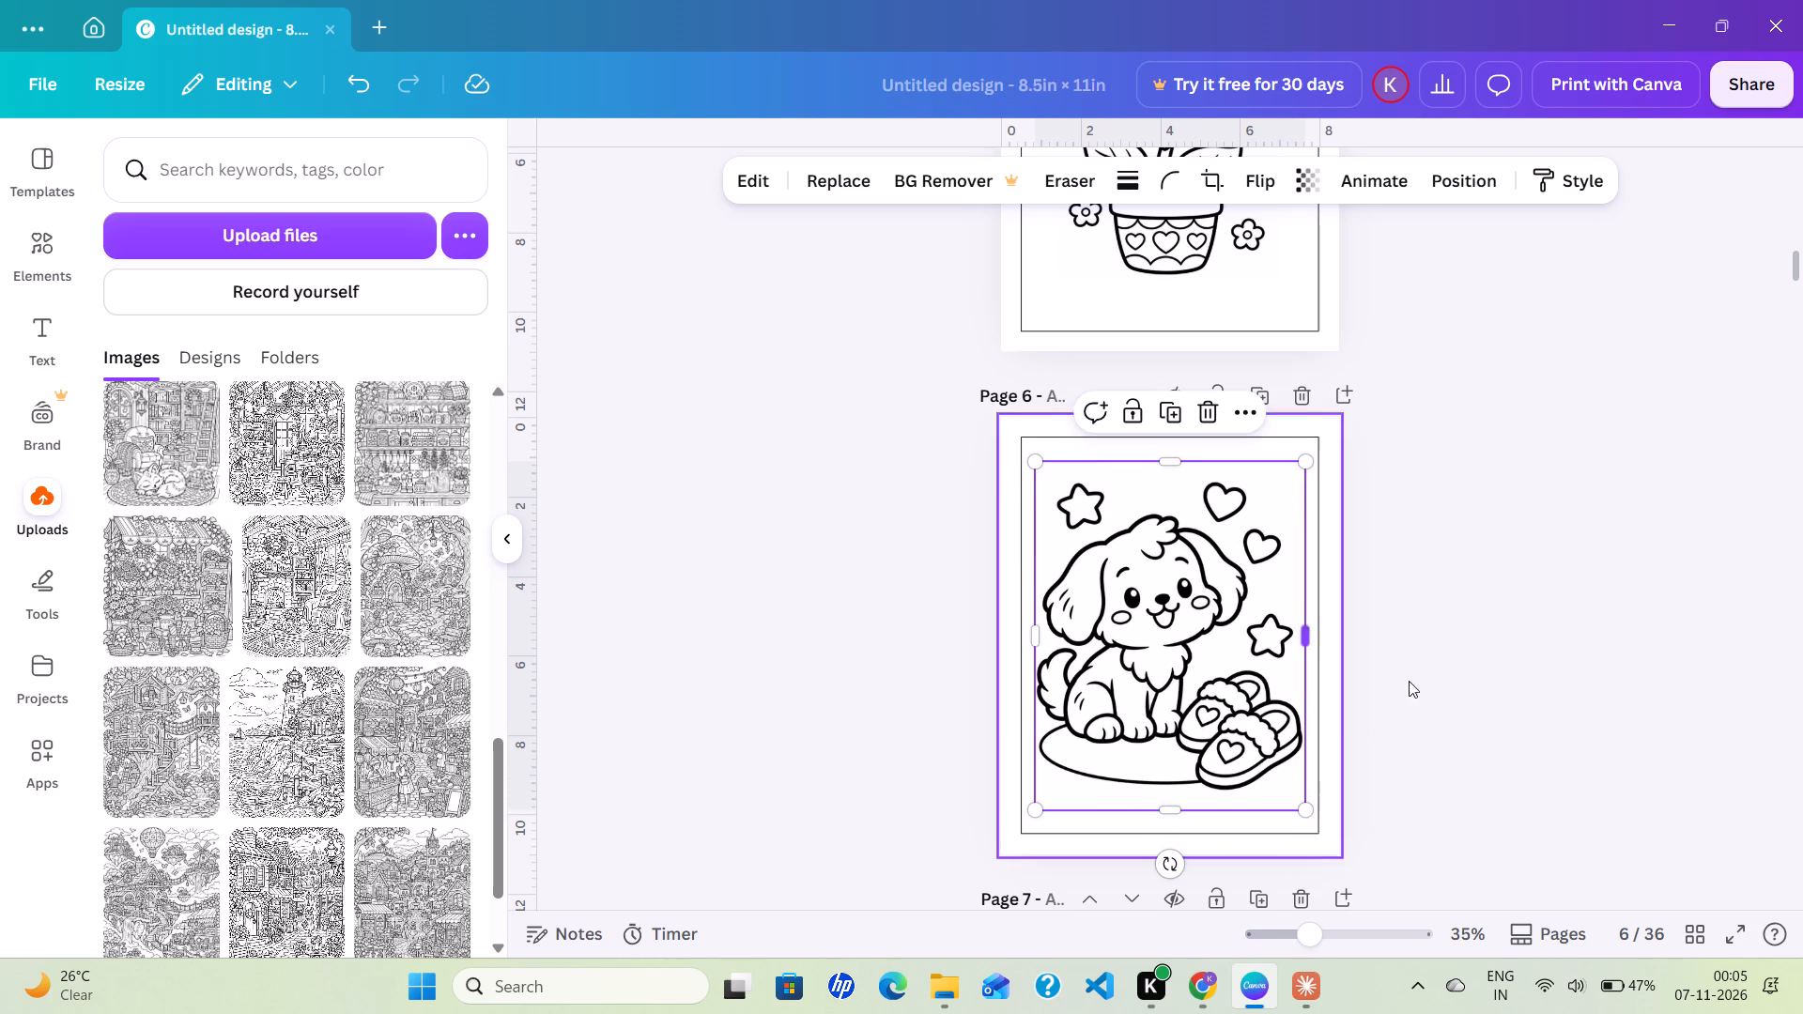
click(1453, 623)
Enlarge the potted sunflower illustration on page 5 proportionally to nearly span the guide rectangle's width, with narrow, even side margins.
scroll(1453, 623, up, 4)
click(1216, 567)
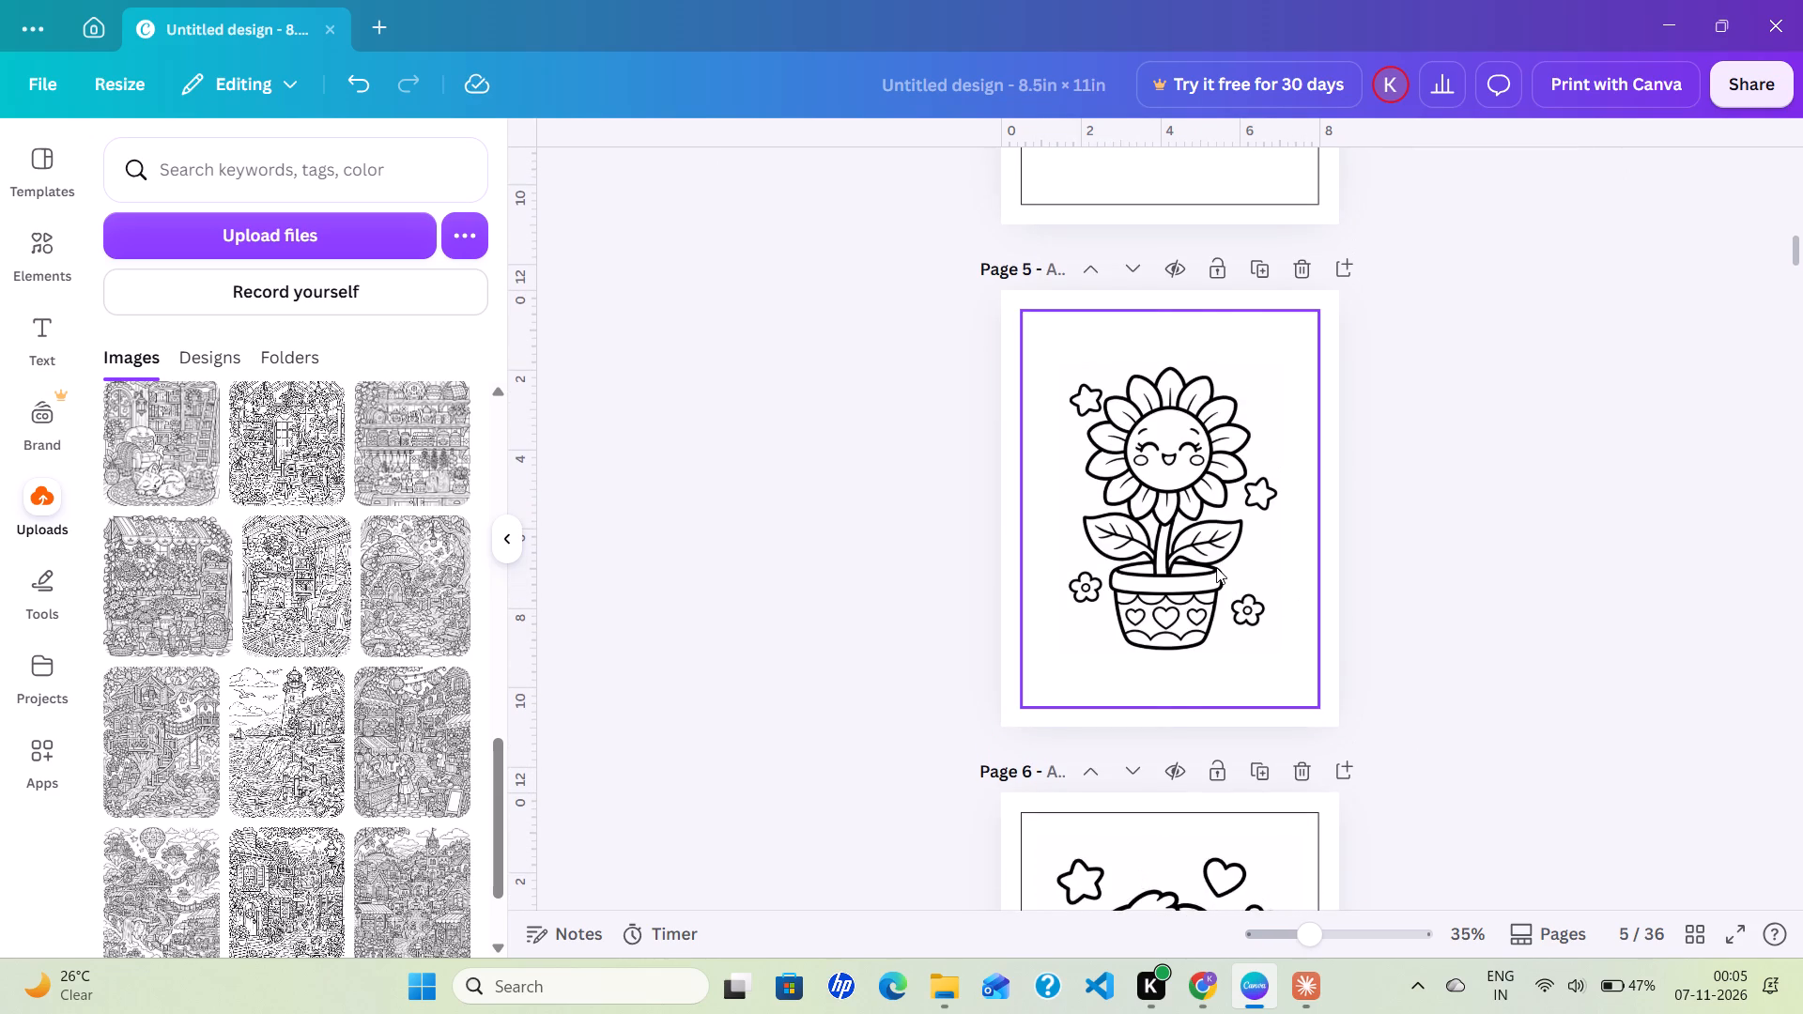
drag(1053, 365, 1044, 353)
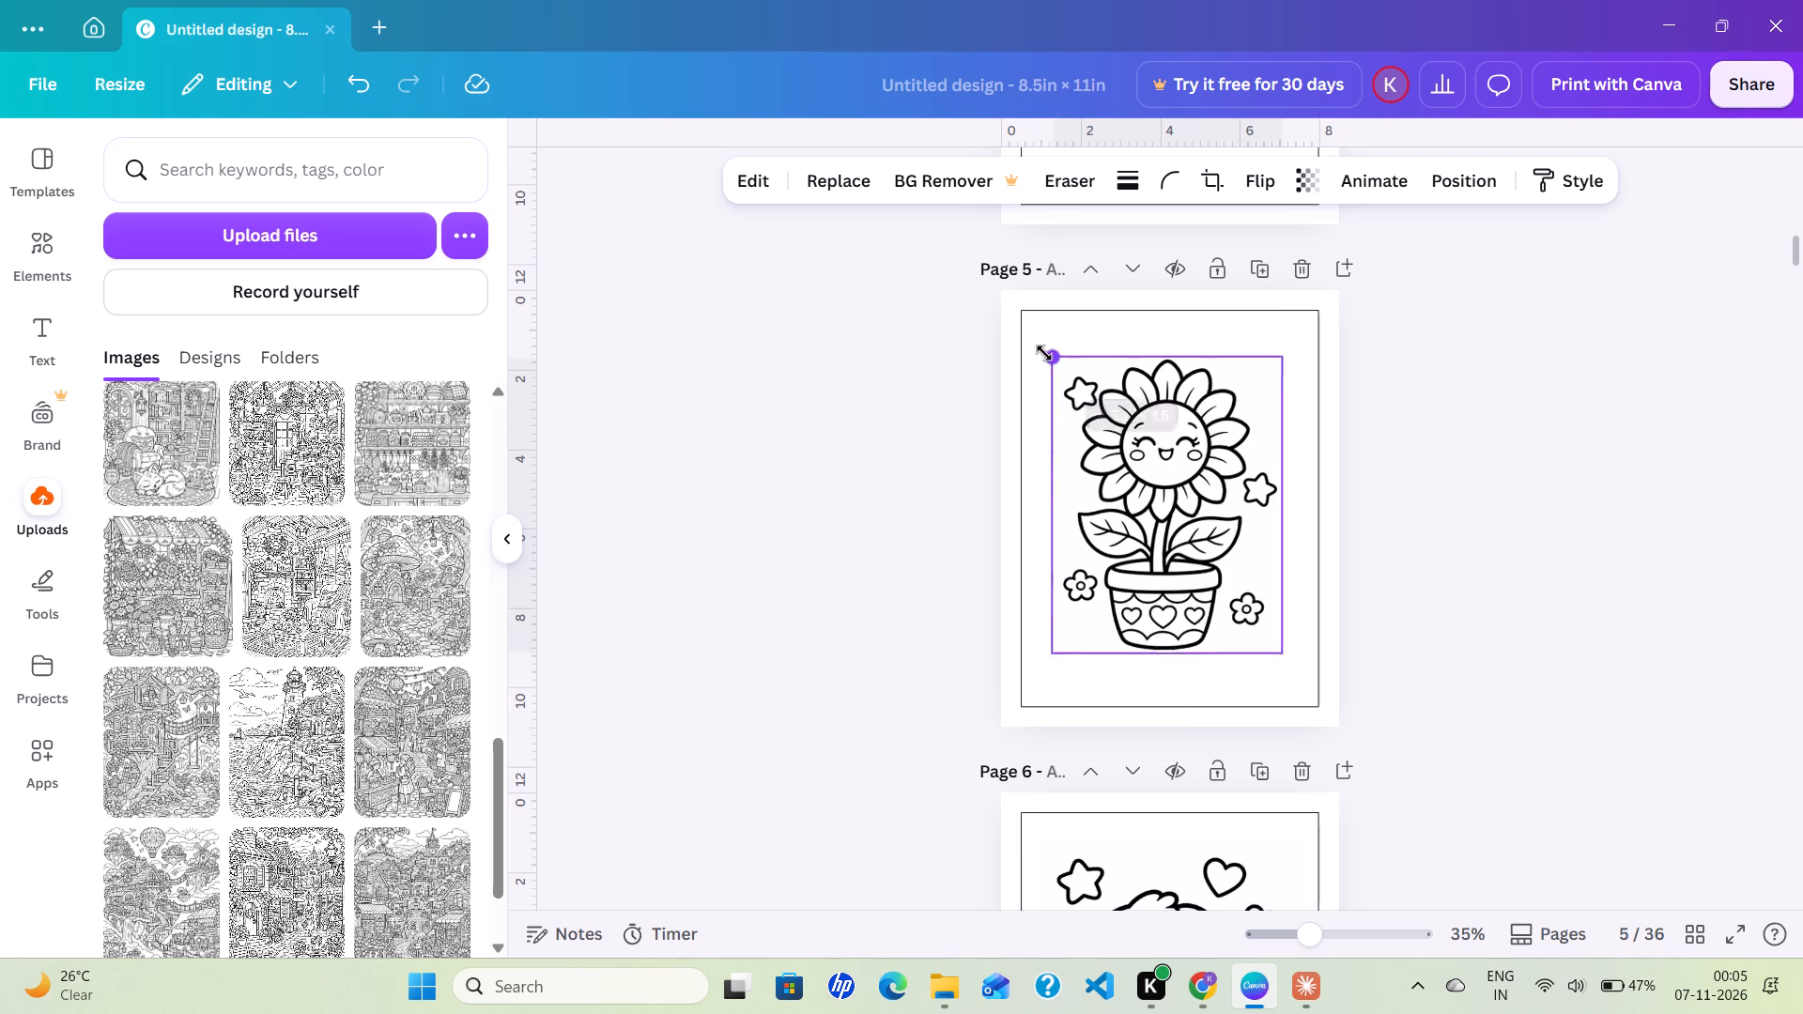
drag(1044, 353, 1029, 341)
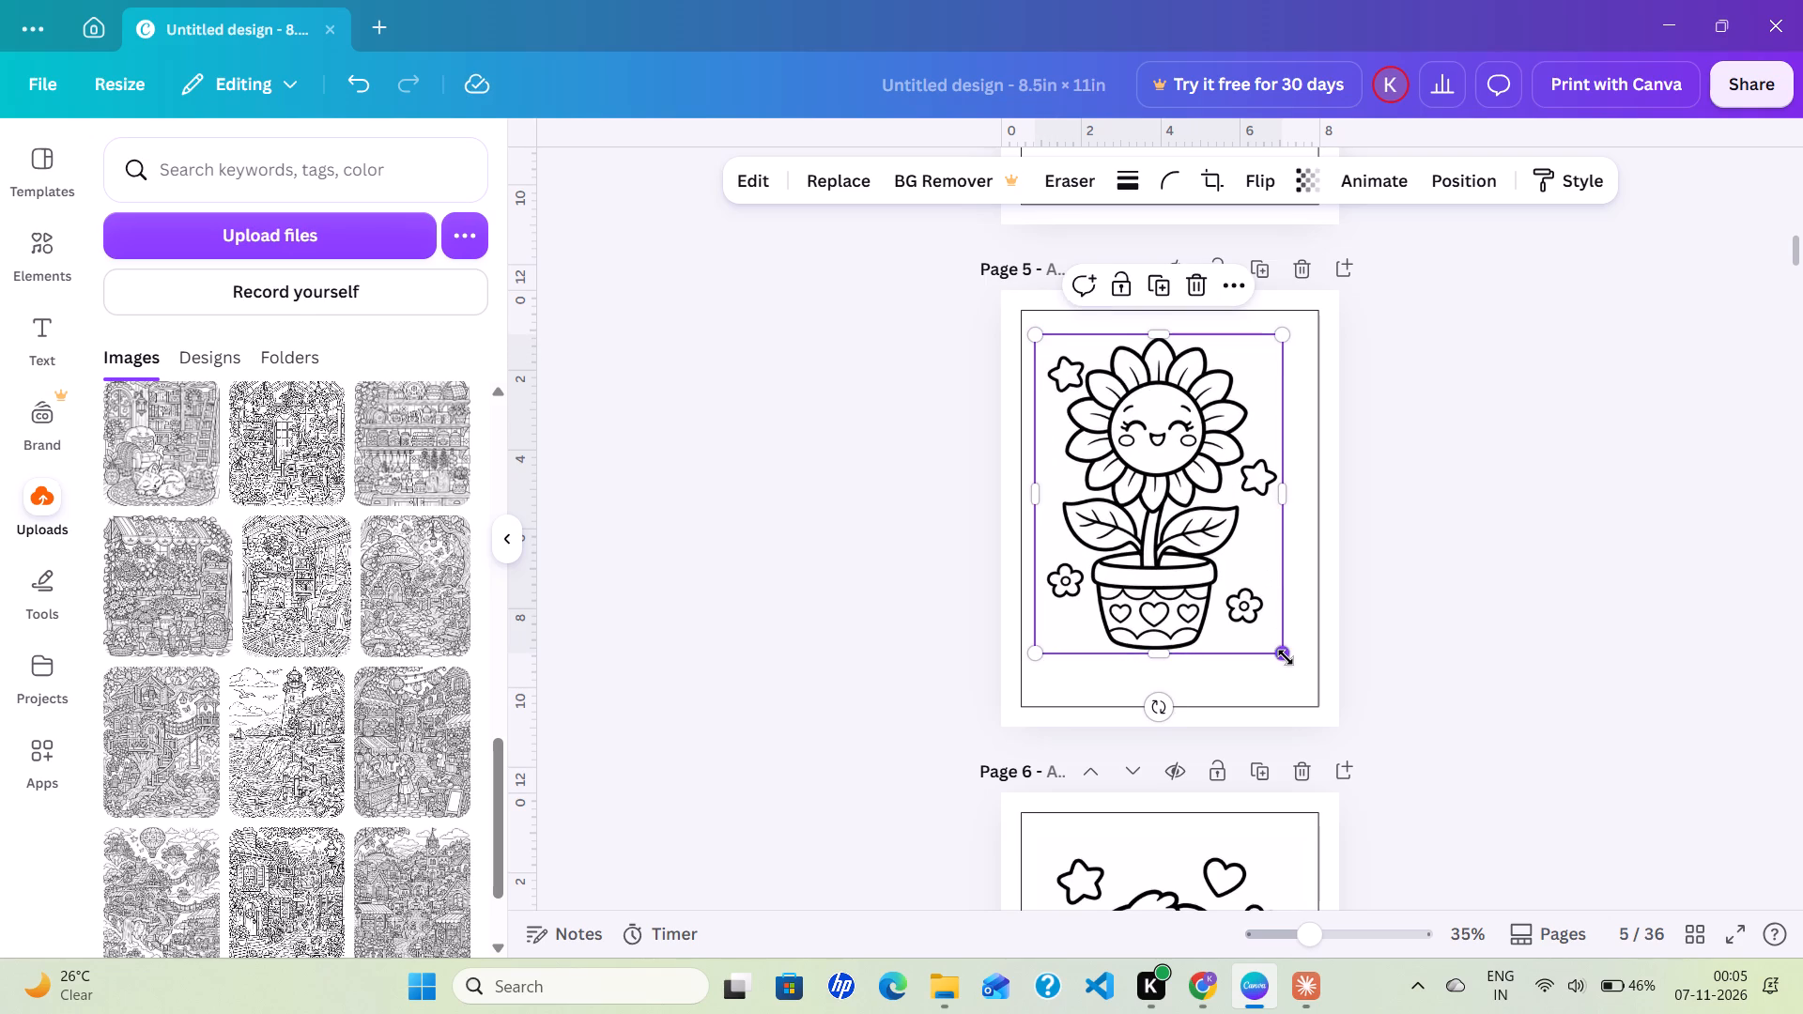
drag(1286, 657, 1316, 688)
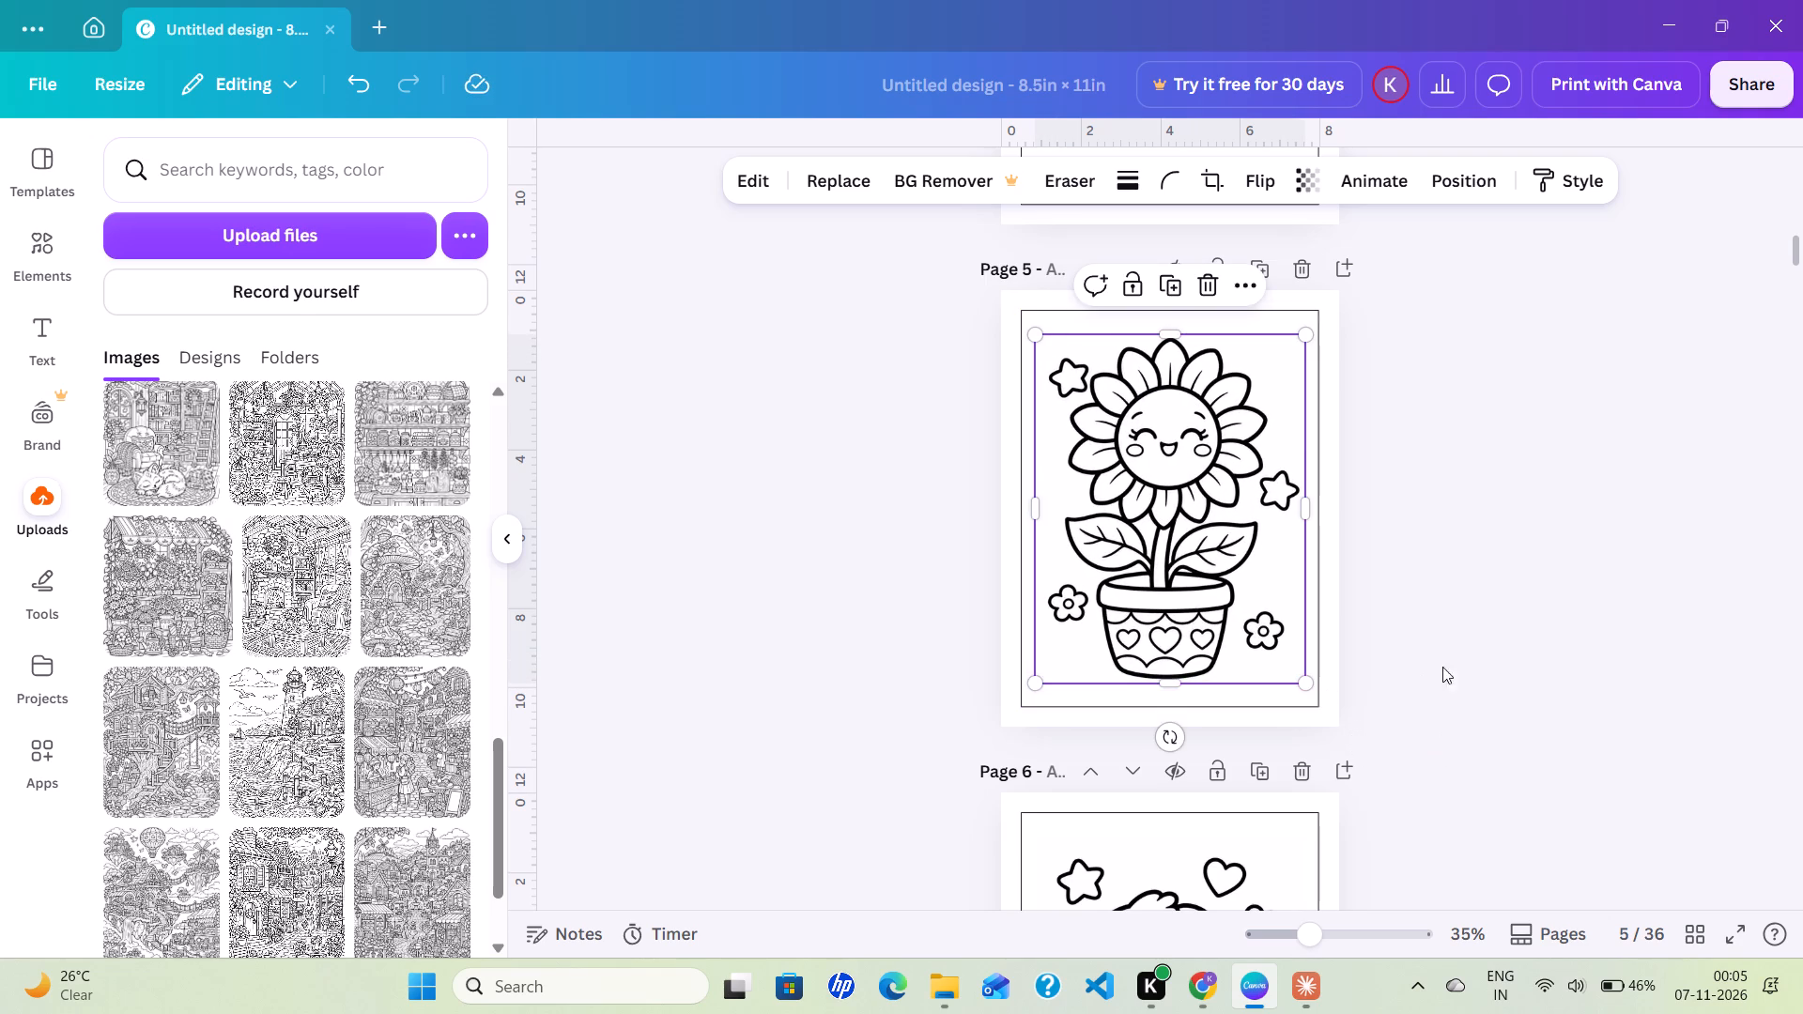
click(1454, 665)
Enlarge the smiling teapot illustration on page 4 proportionally to nearly span the guide rectangle's width, with narrow, even side margins.
scroll(1454, 665, up, 4)
click(1183, 564)
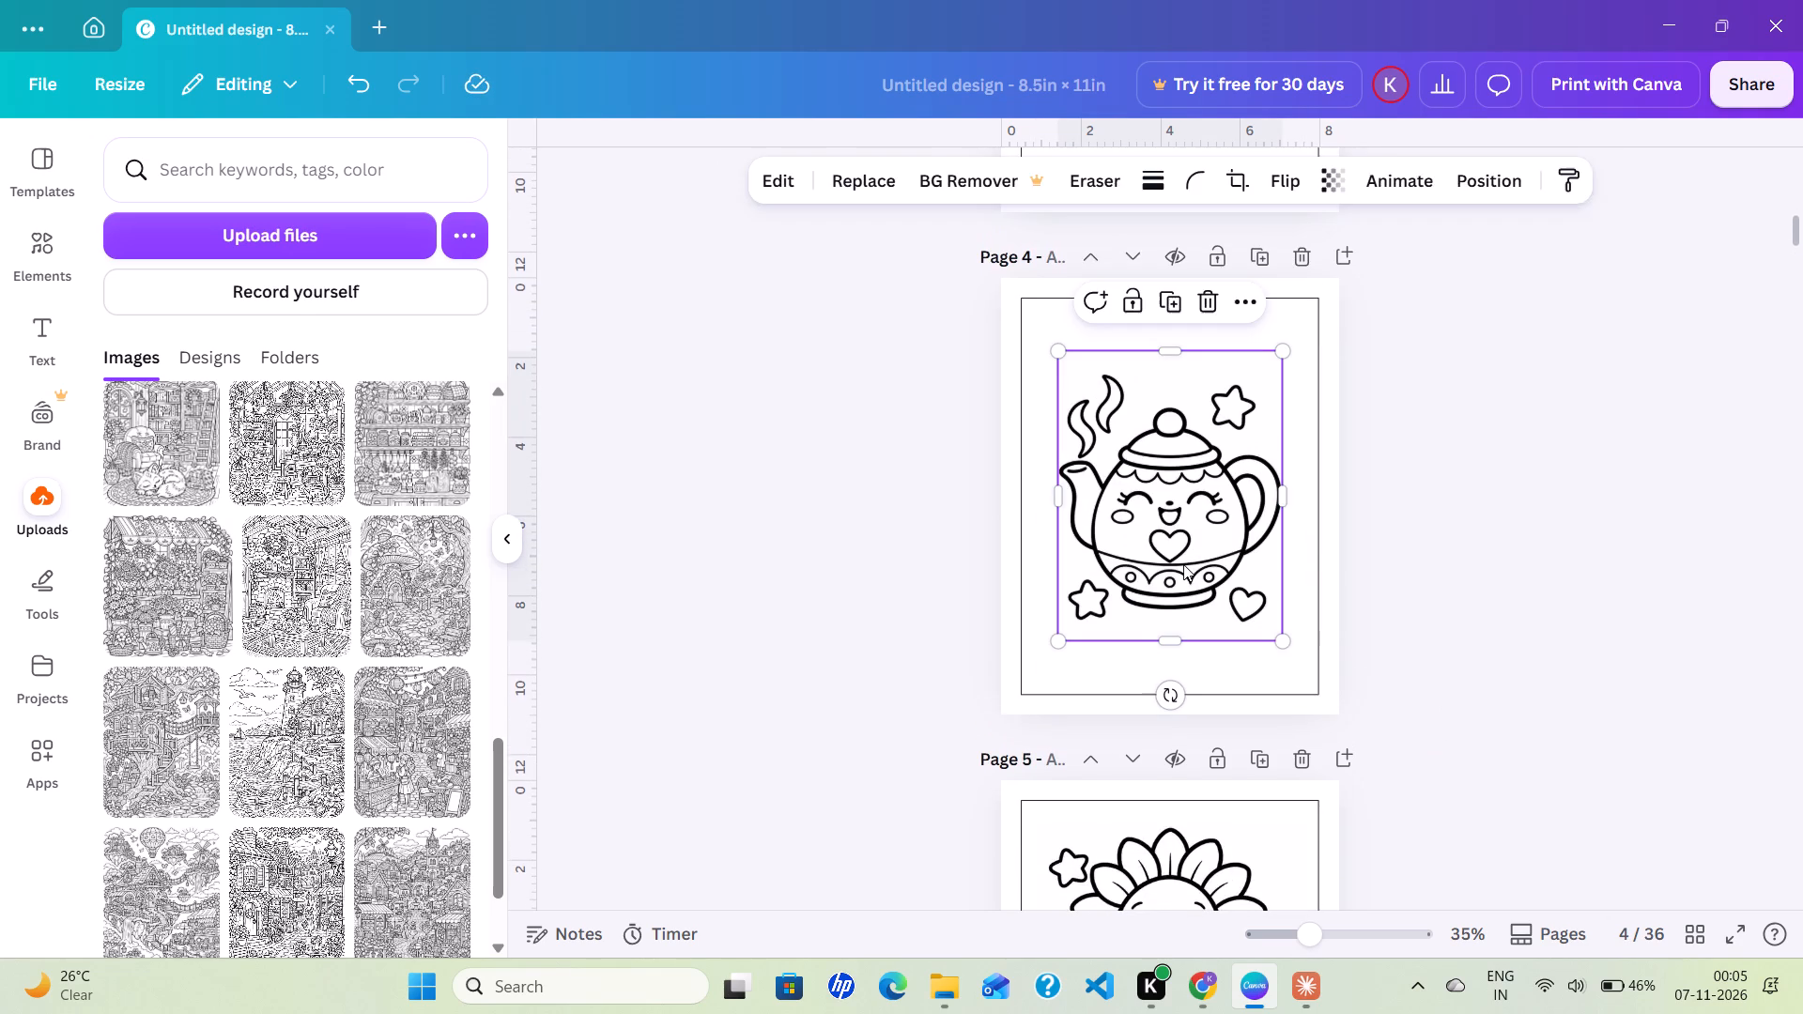
click(1449, 593)
scroll(1449, 593, down, 6)
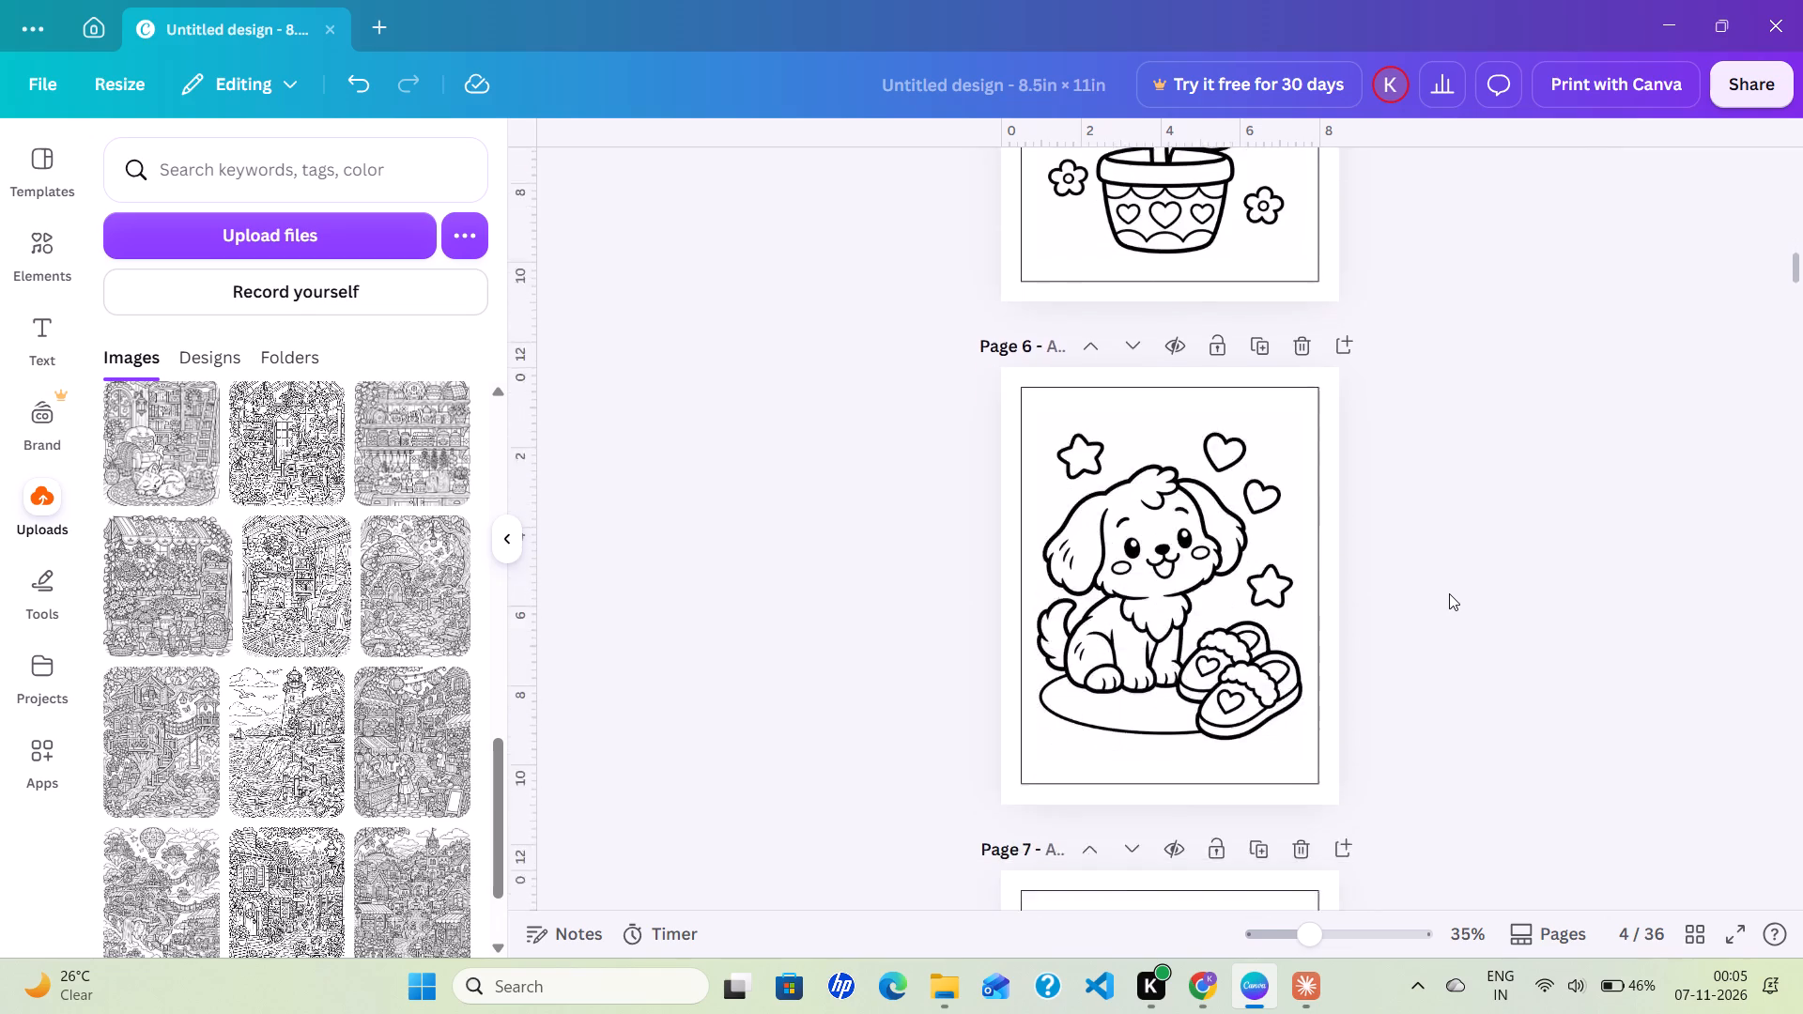
scroll(1449, 593, up, 8)
scroll(1449, 593, right, 1)
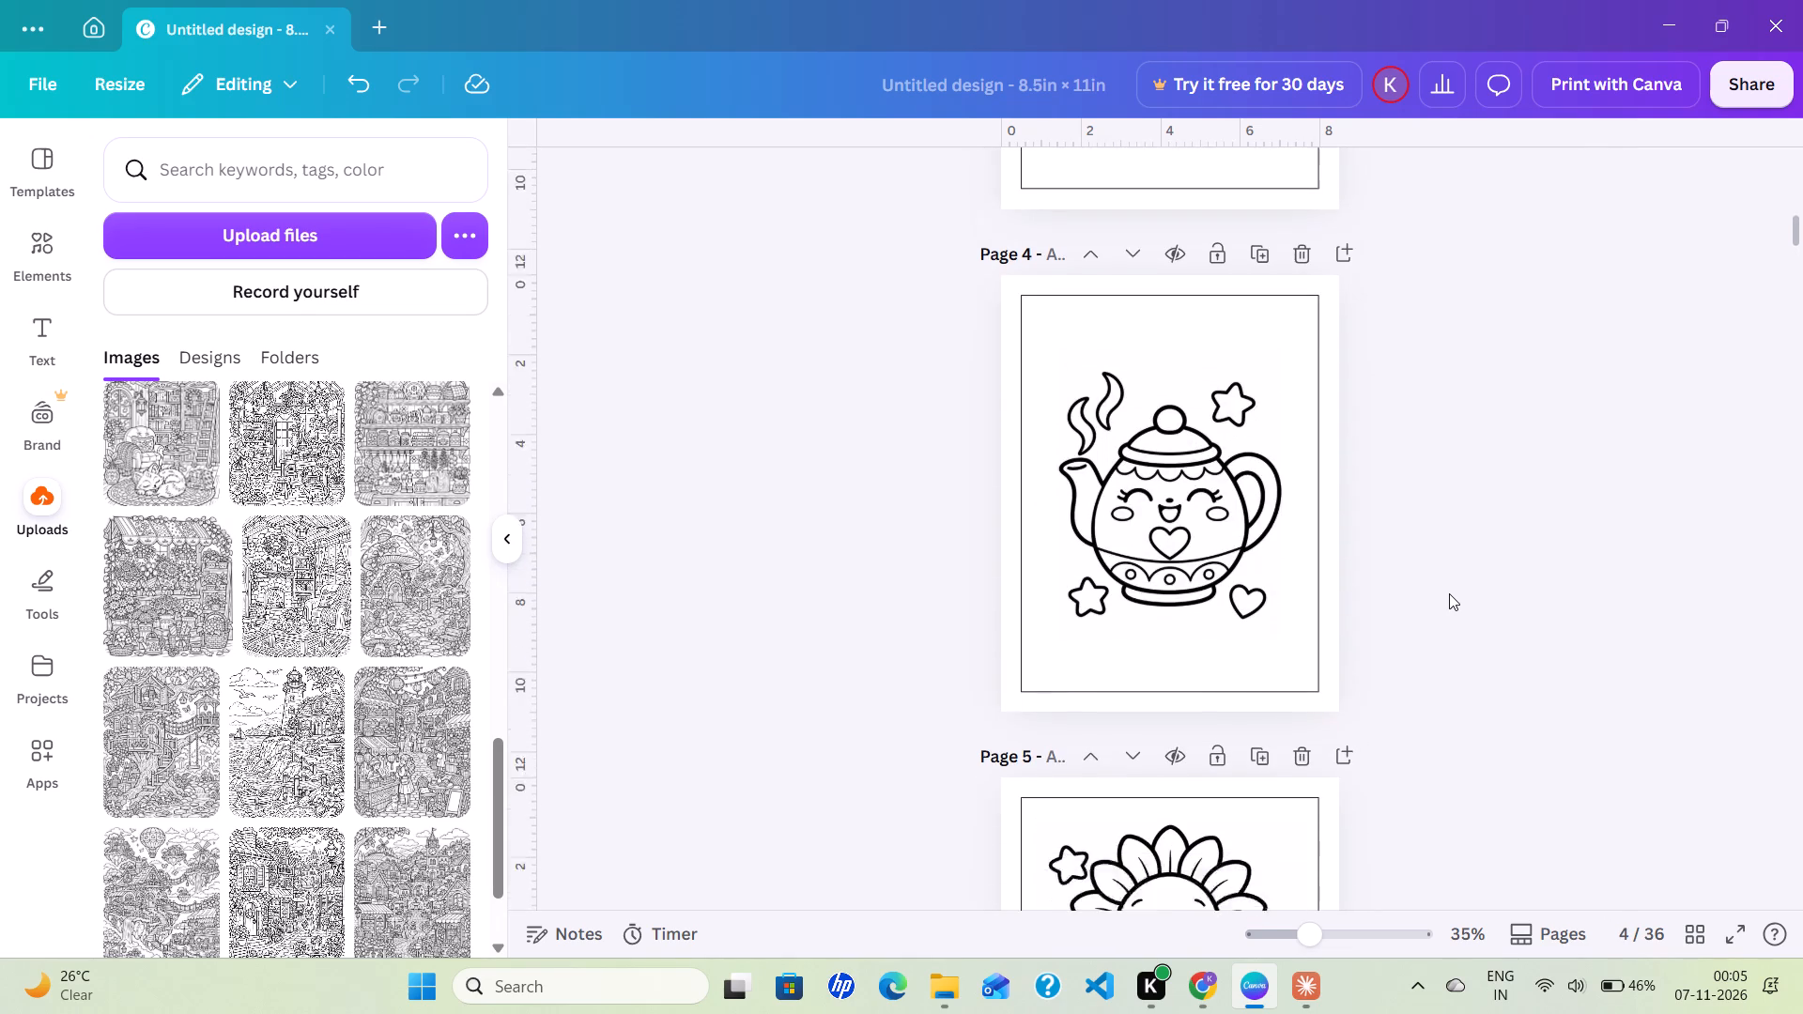
scroll(1449, 593, right, 1)
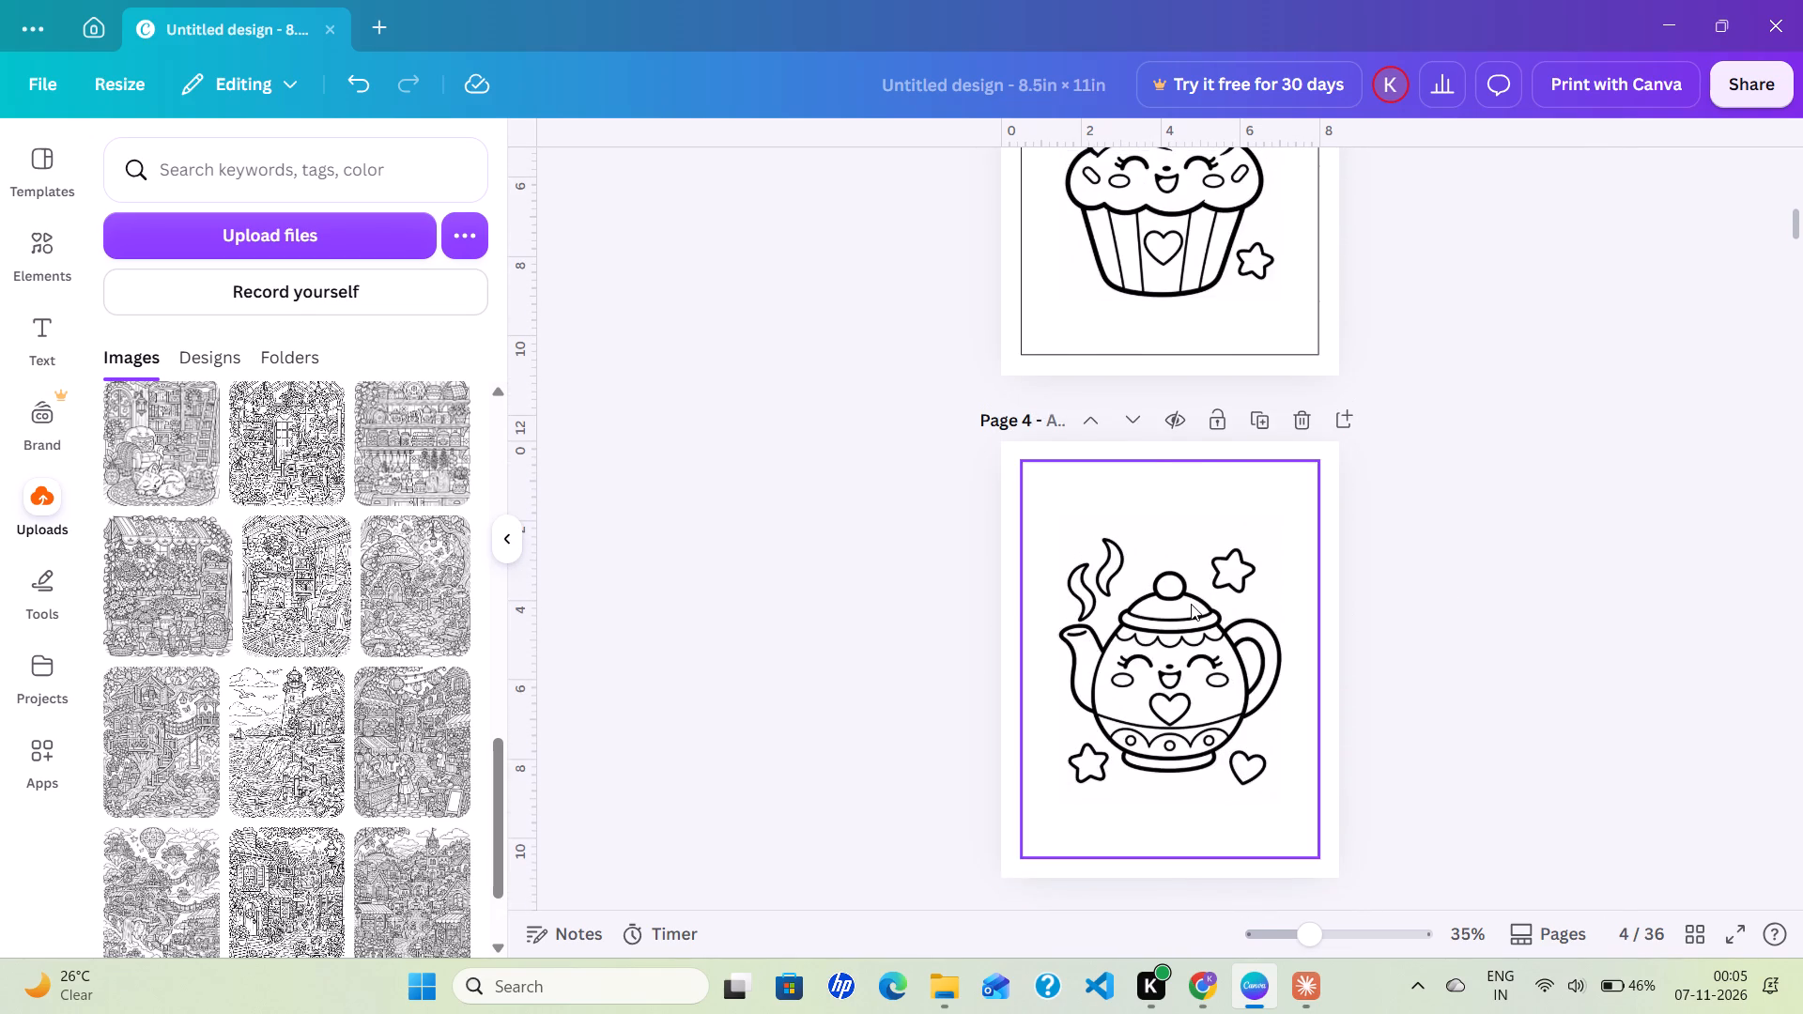
click(1191, 604)
drag(1060, 517, 1031, 508)
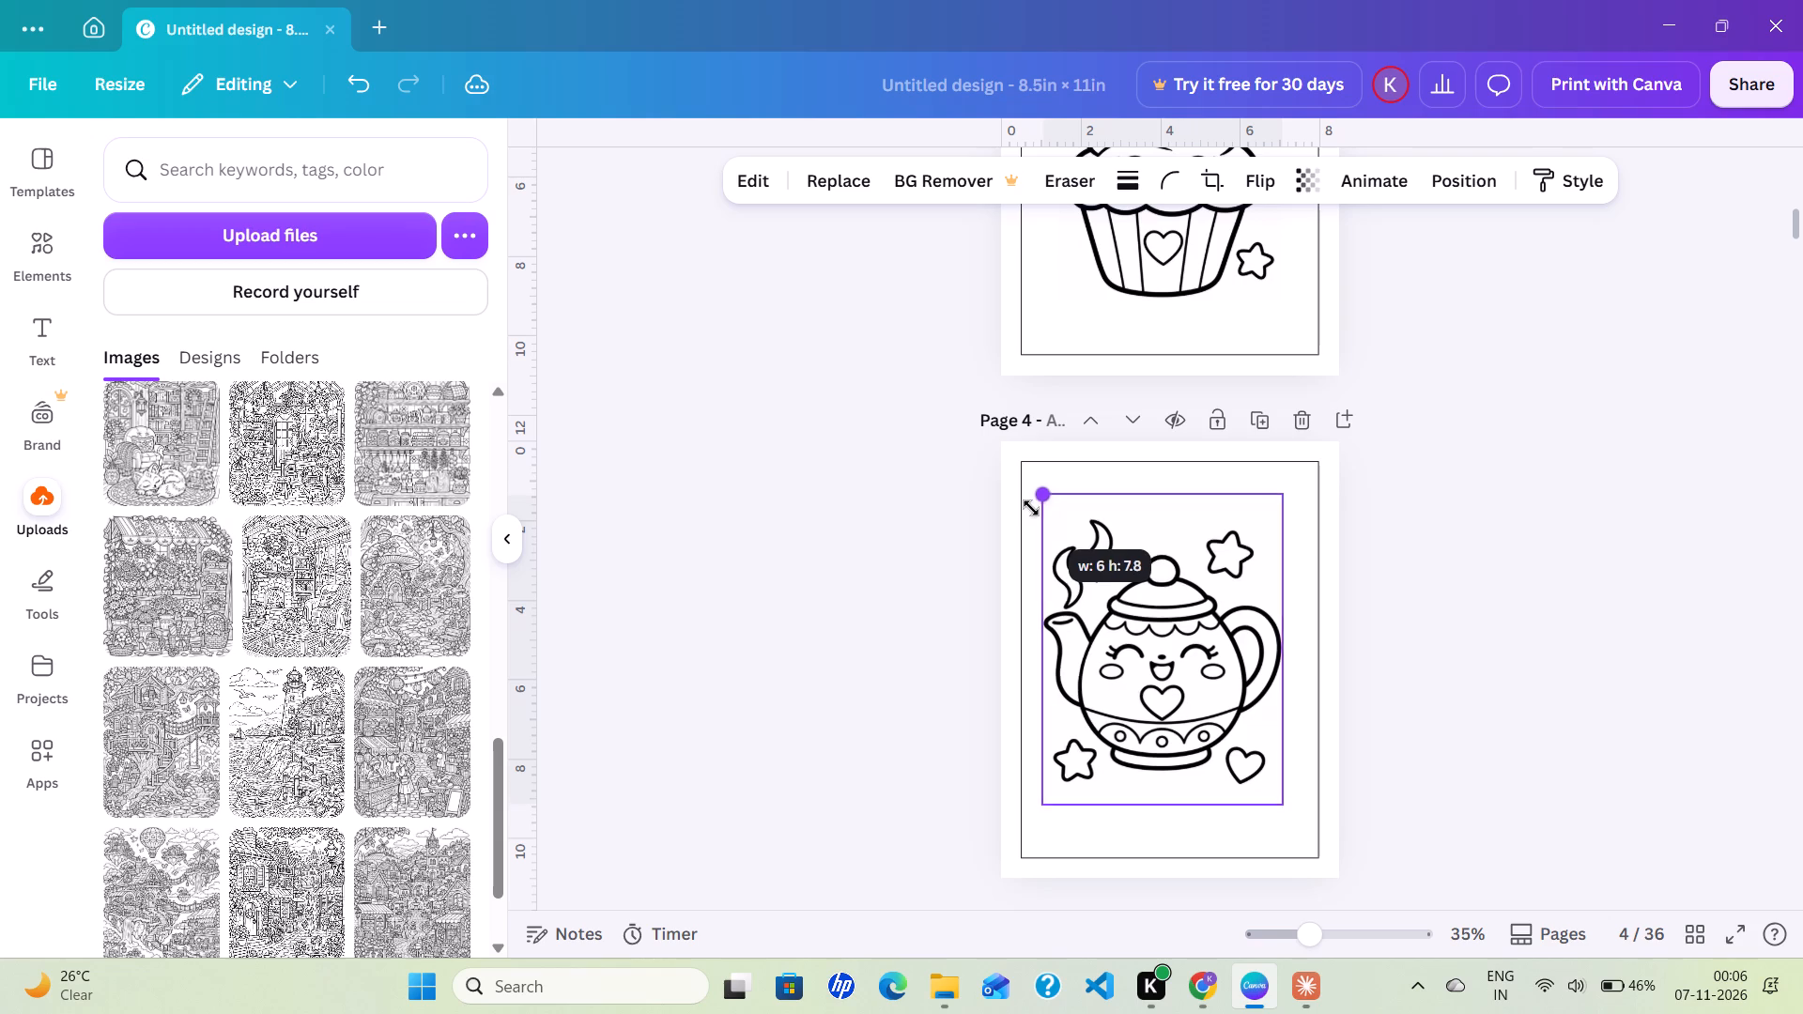
drag(1031, 508, 1023, 504)
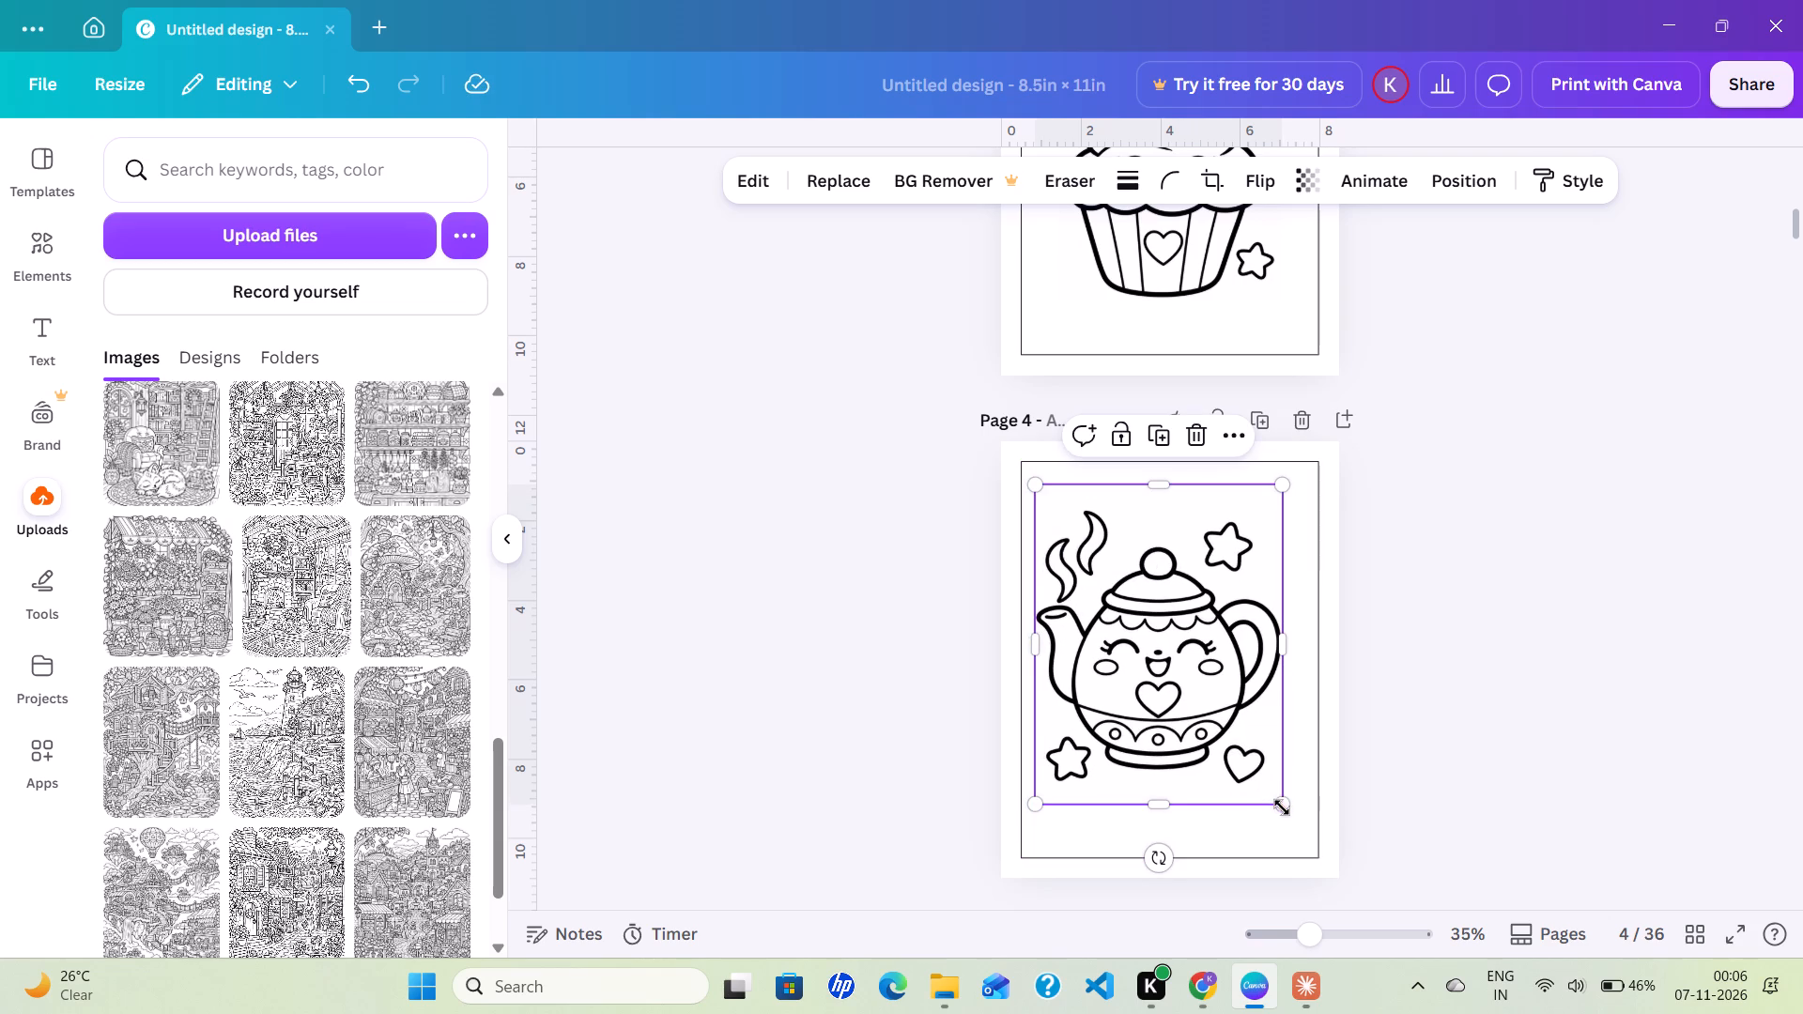
drag(1282, 806, 1305, 838)
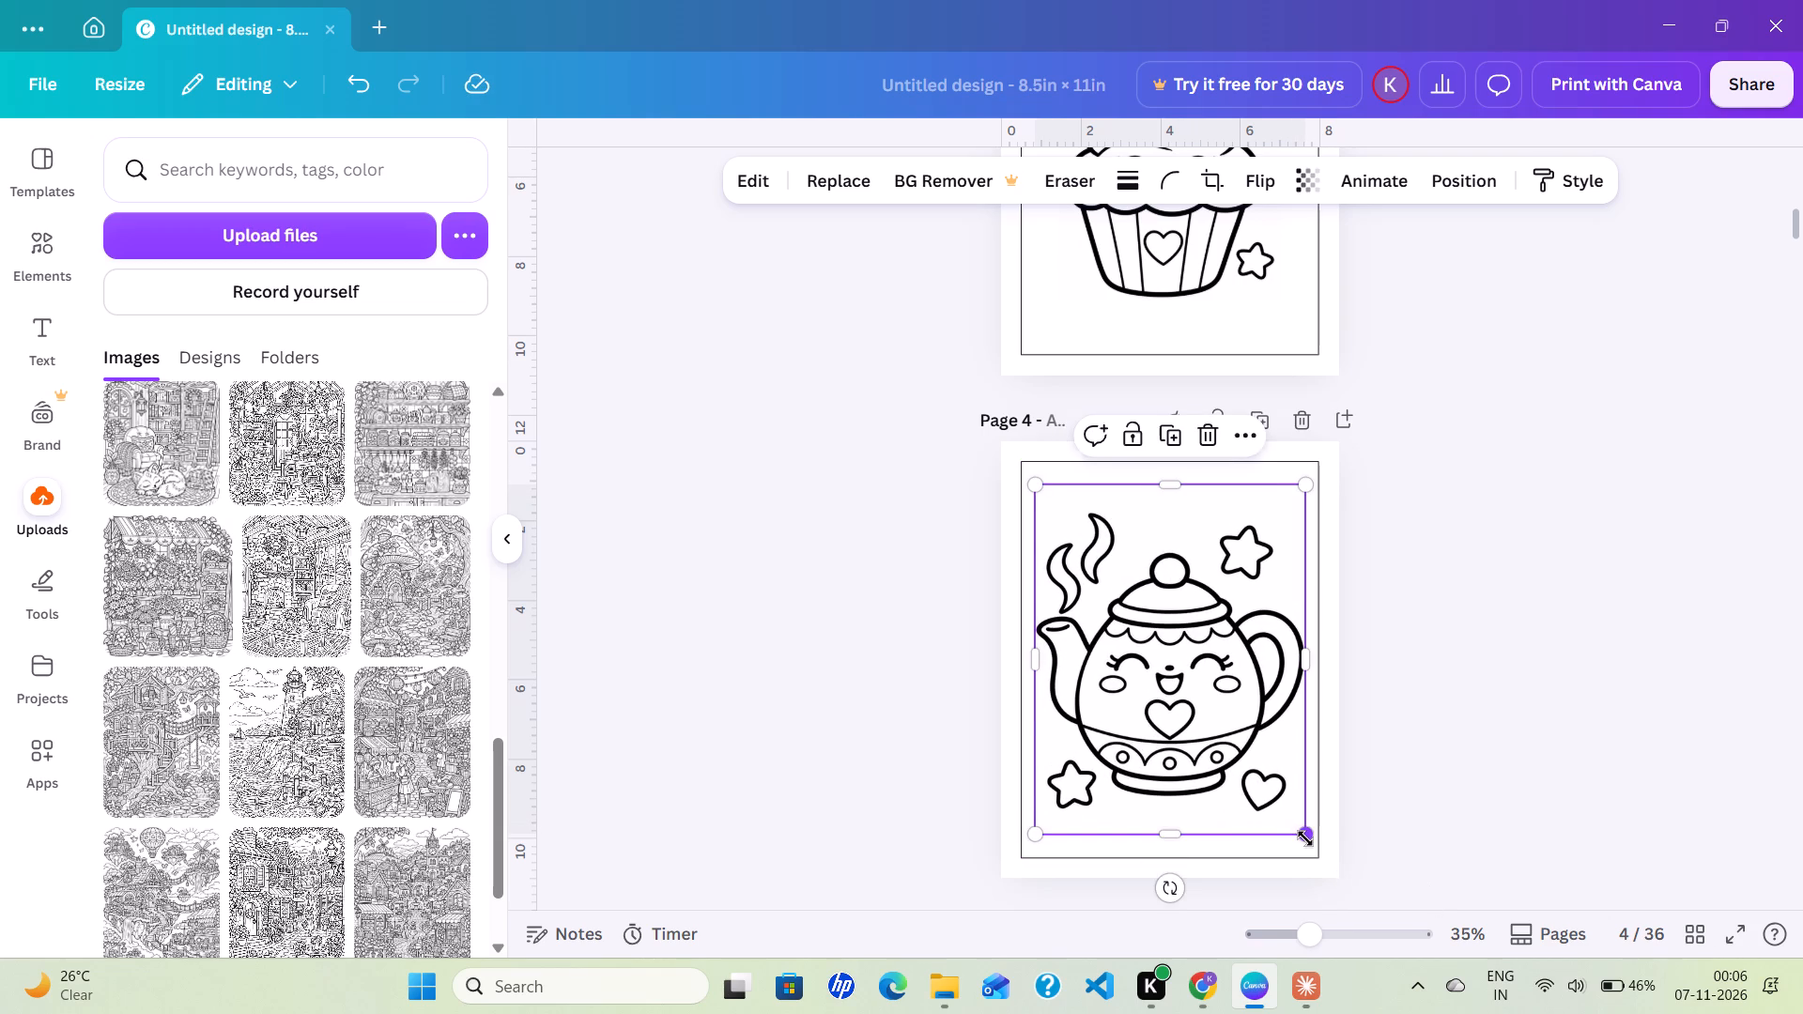
click(1471, 775)
Enlarge the cupcake illustration on page 3 proportionally to nearly span the guide rectangle's width, with narrow, even side margins.
scroll(1425, 460, up, 3)
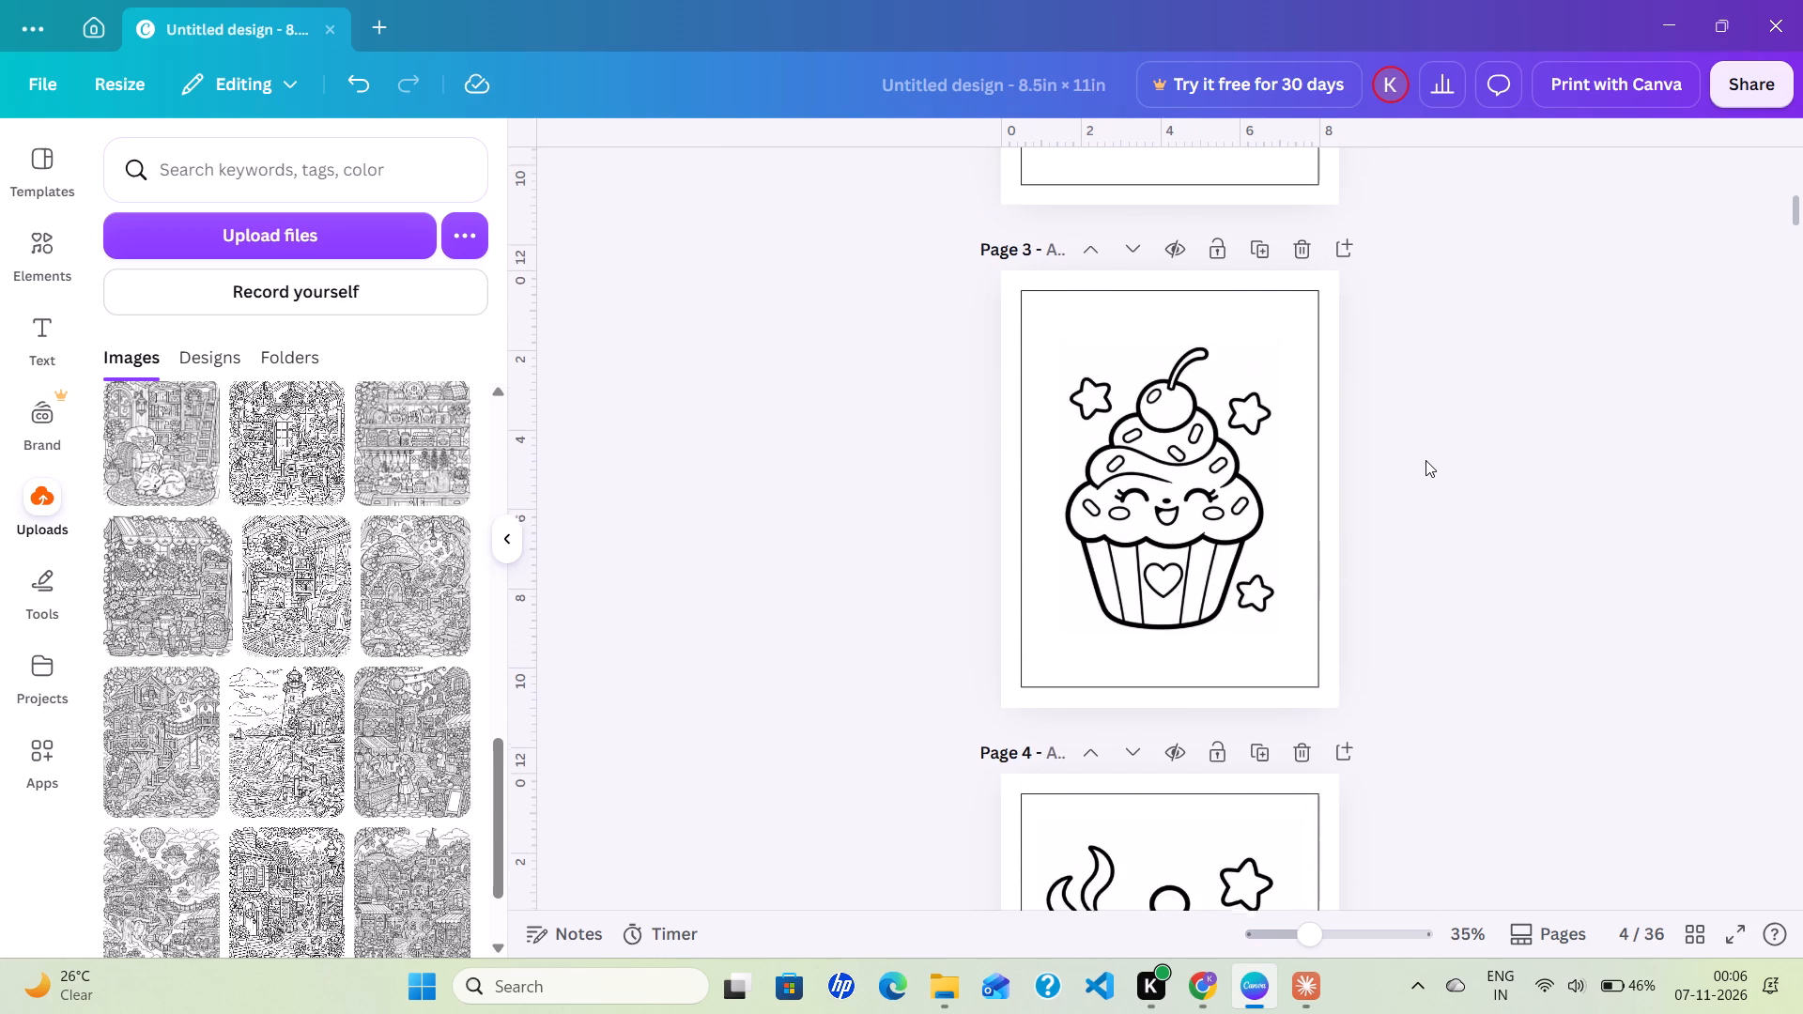
click(1226, 482)
drag(1054, 348, 1029, 322)
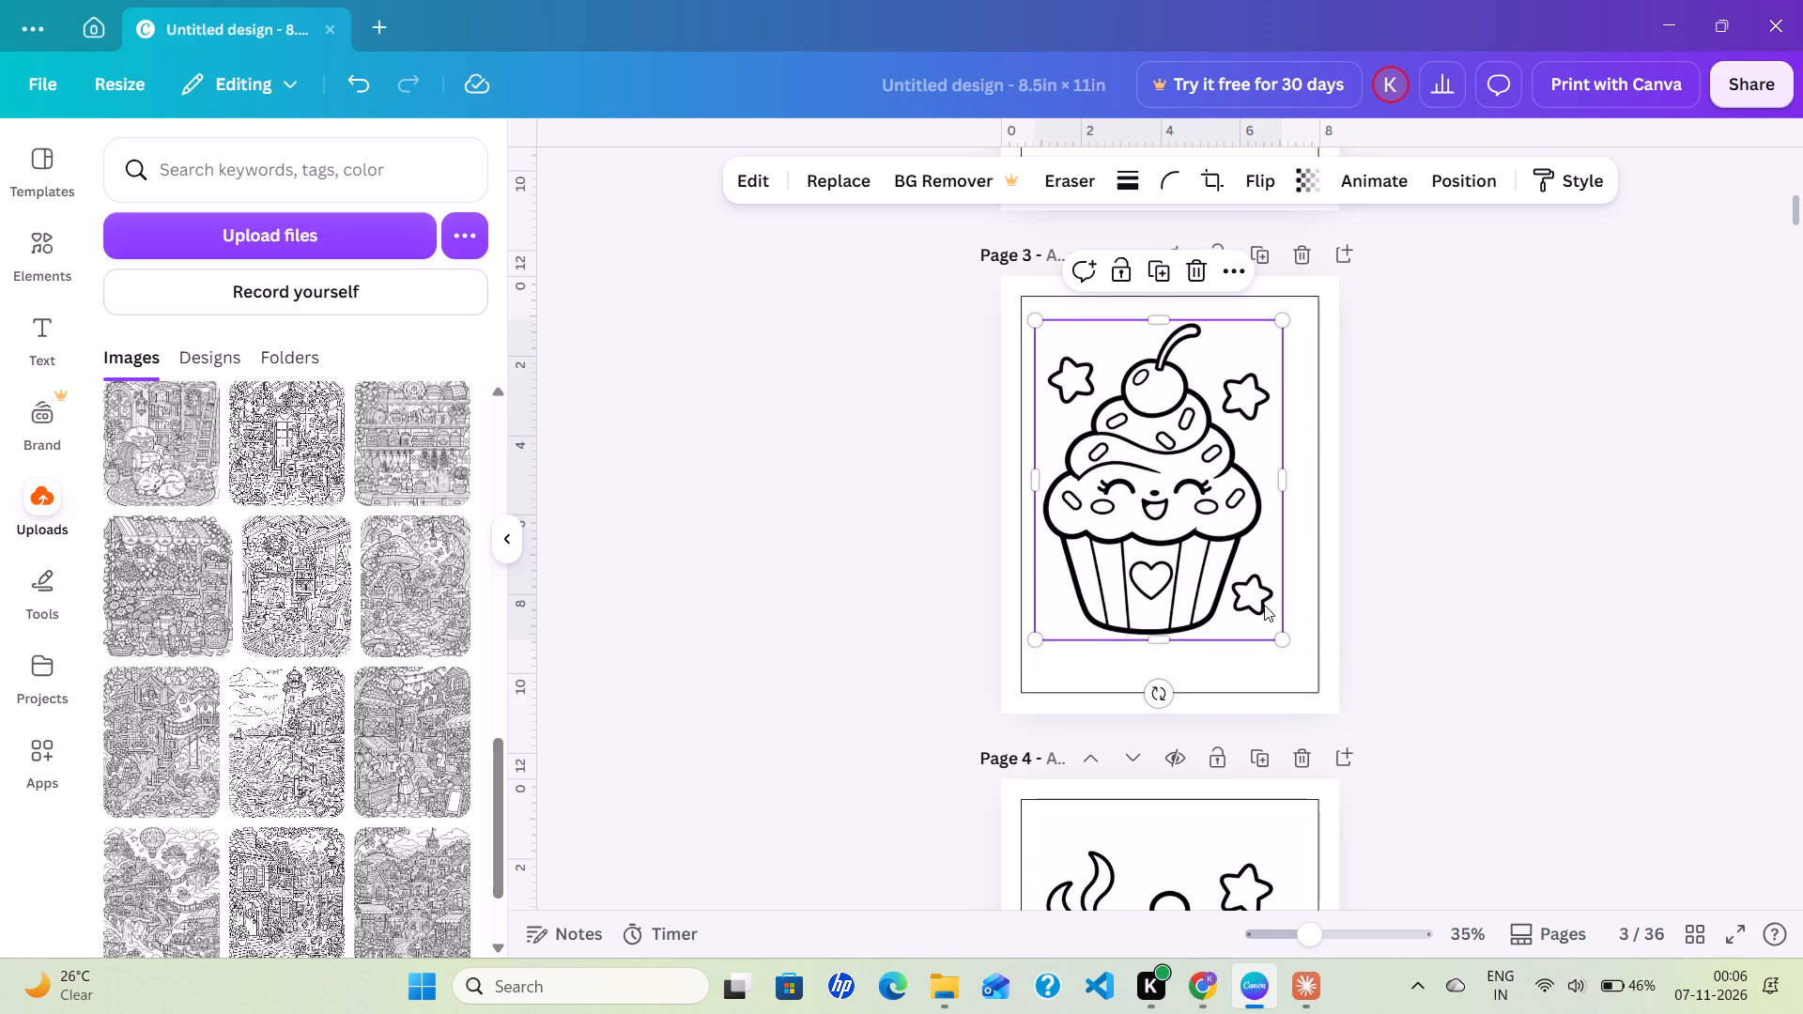
drag(1280, 637, 1308, 668)
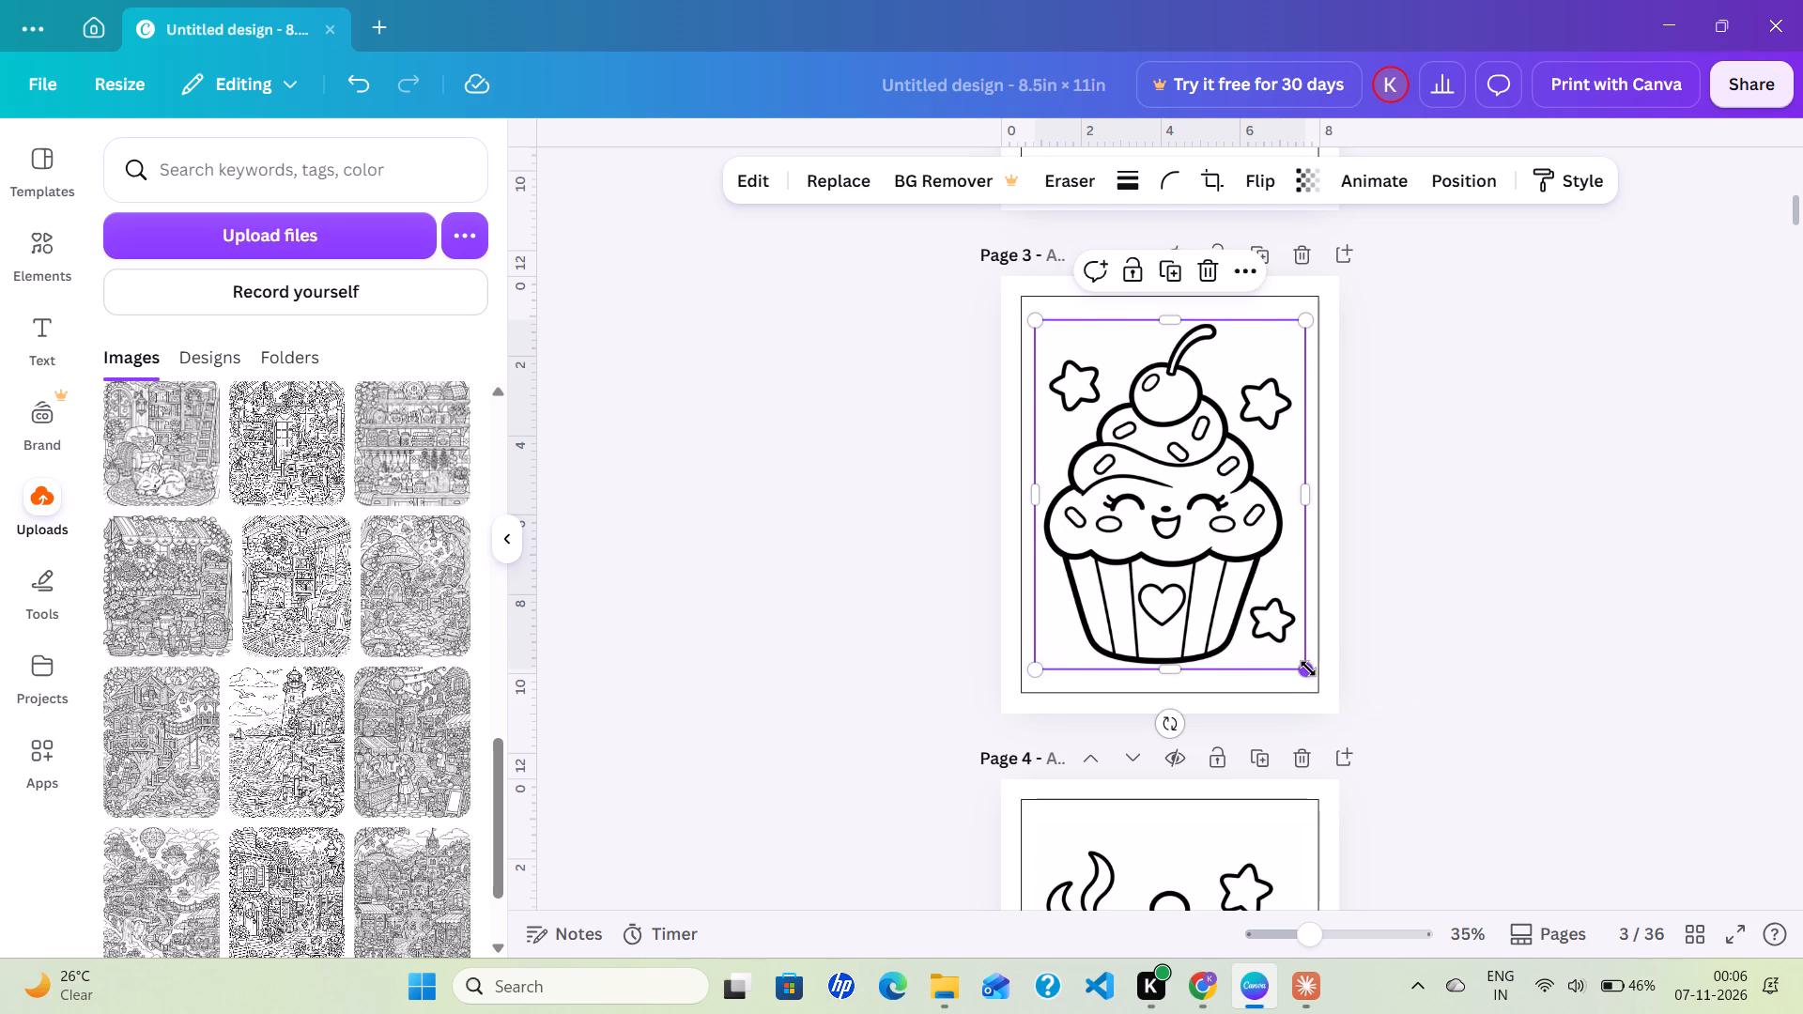
click(1305, 668)
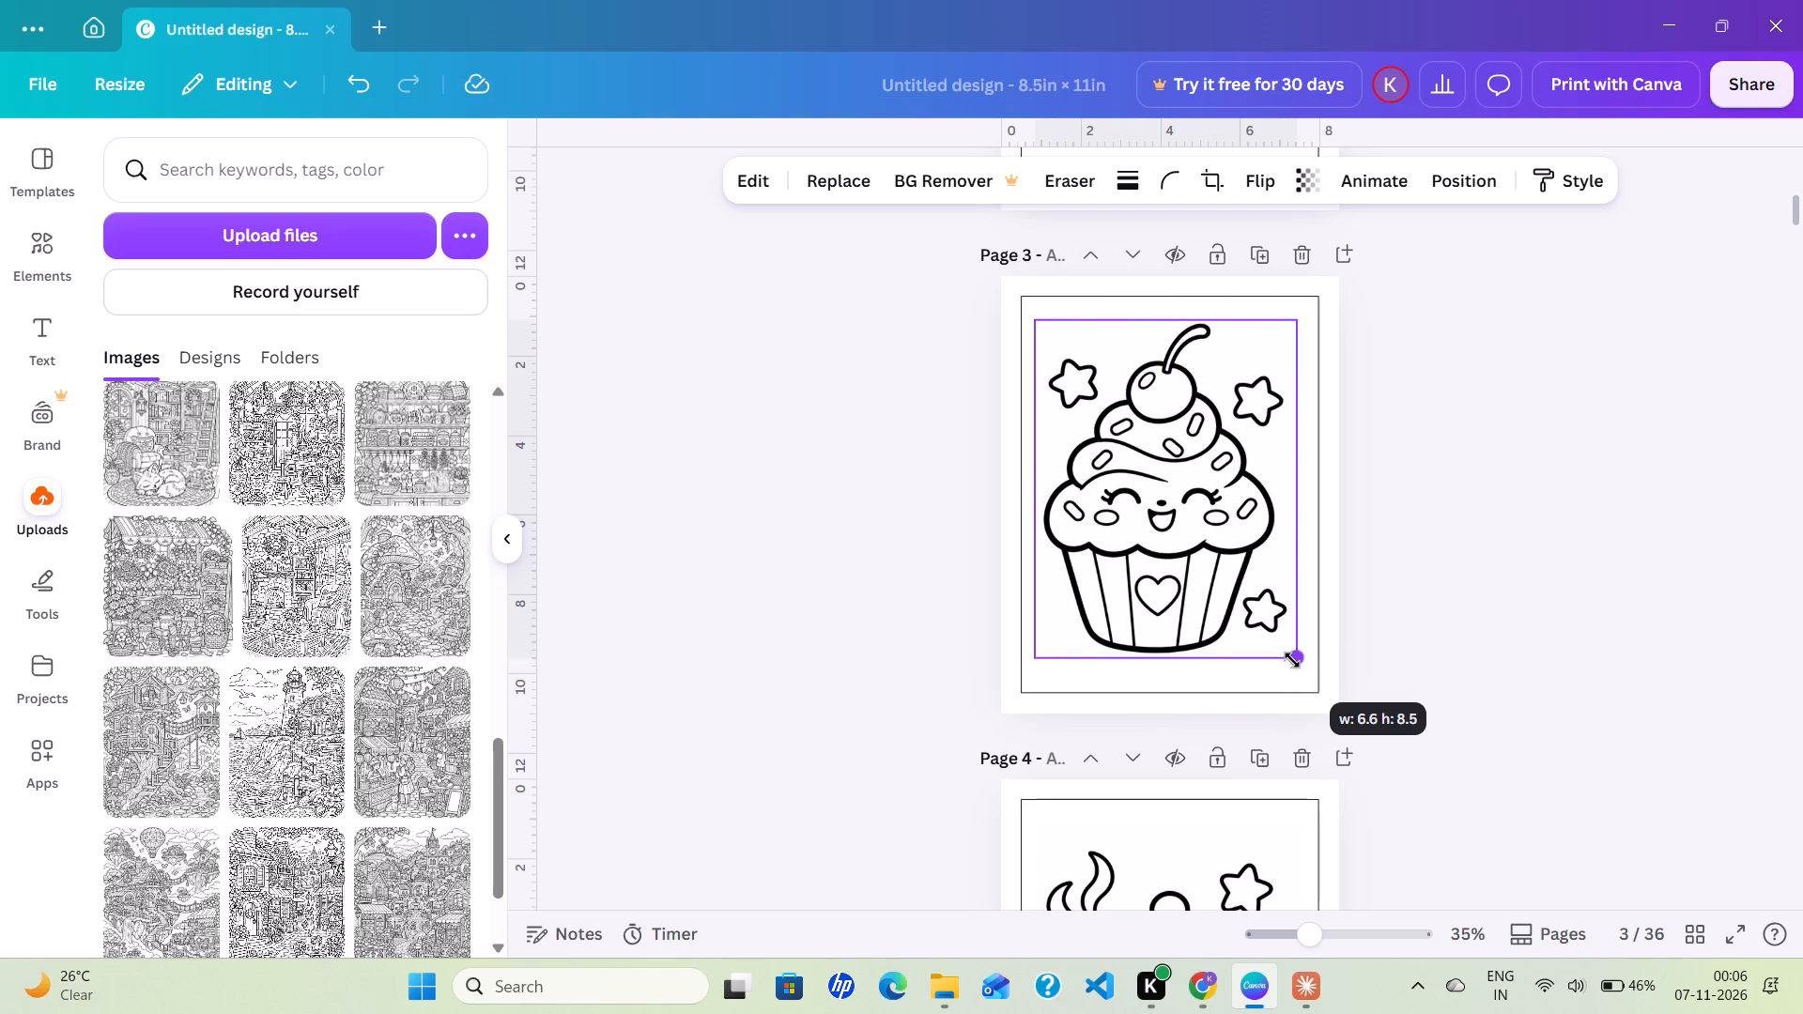
click(1466, 668)
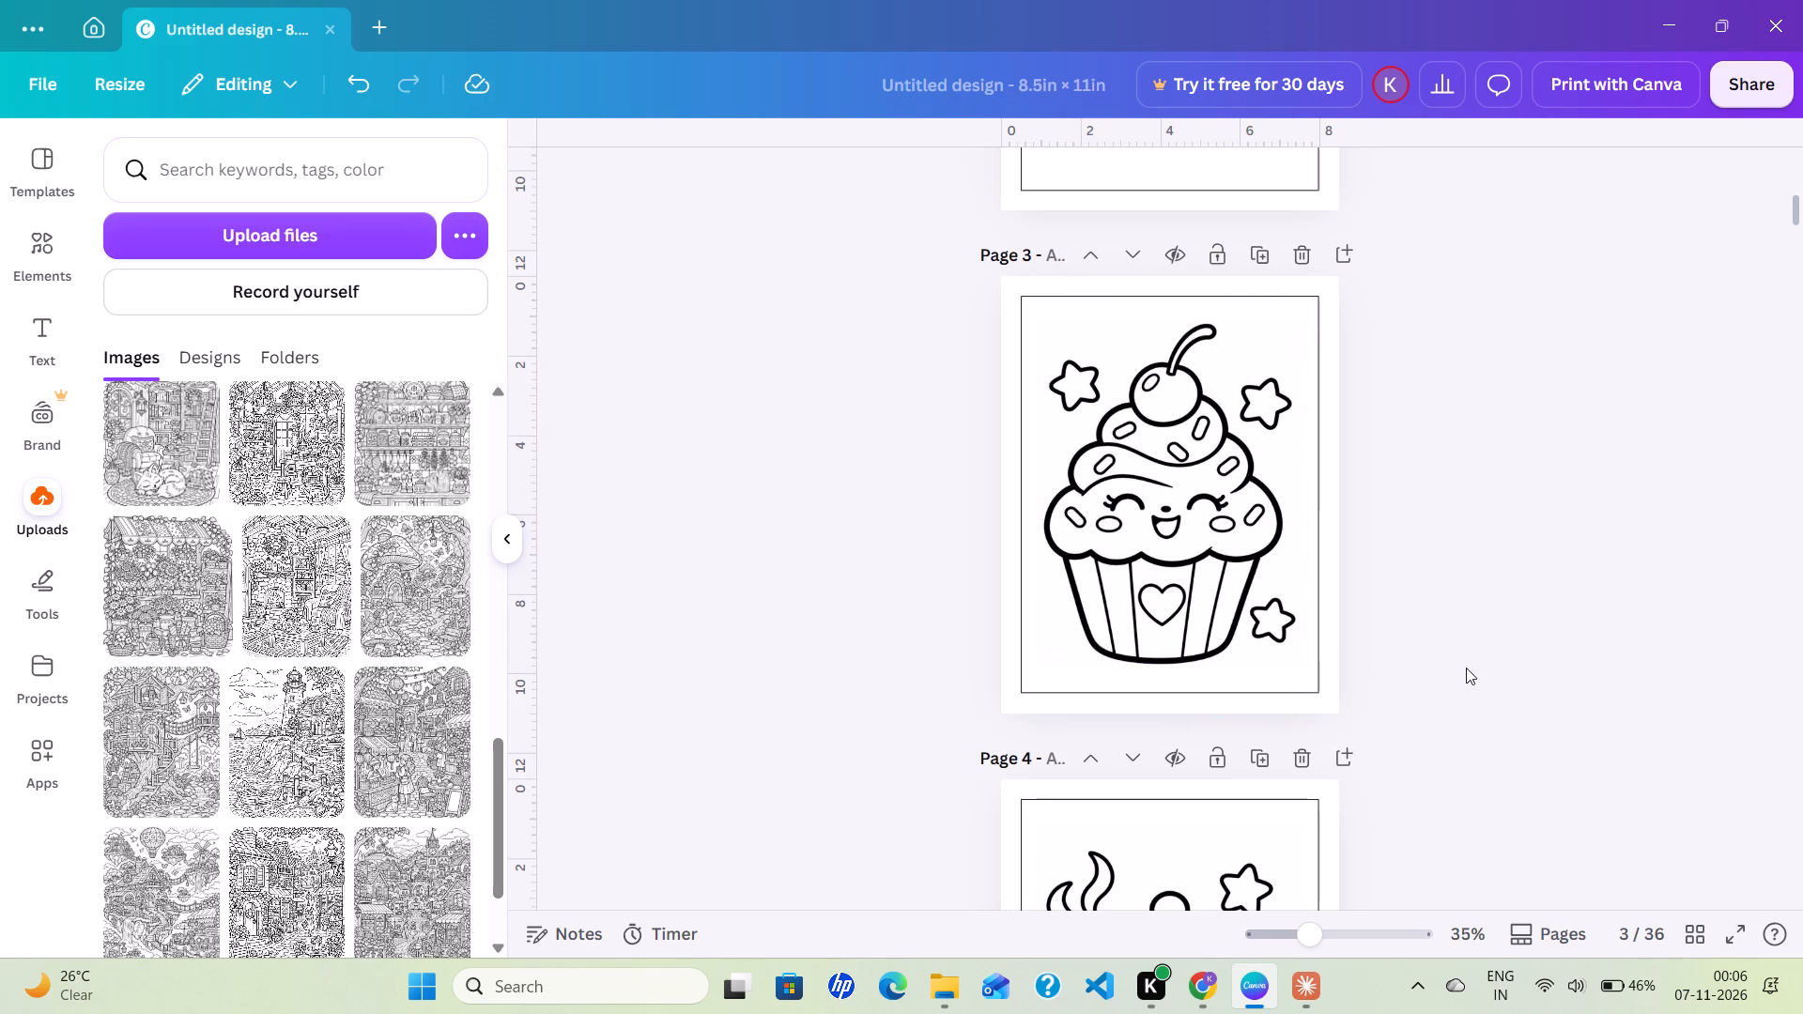
Enlarge the mug with marshmallows illustration on page 2 proportionally to about 6.8 × 8.8 in, with narrow, even side margins inside the guide rectangle.
scroll(1466, 668, up, 4)
click(1164, 549)
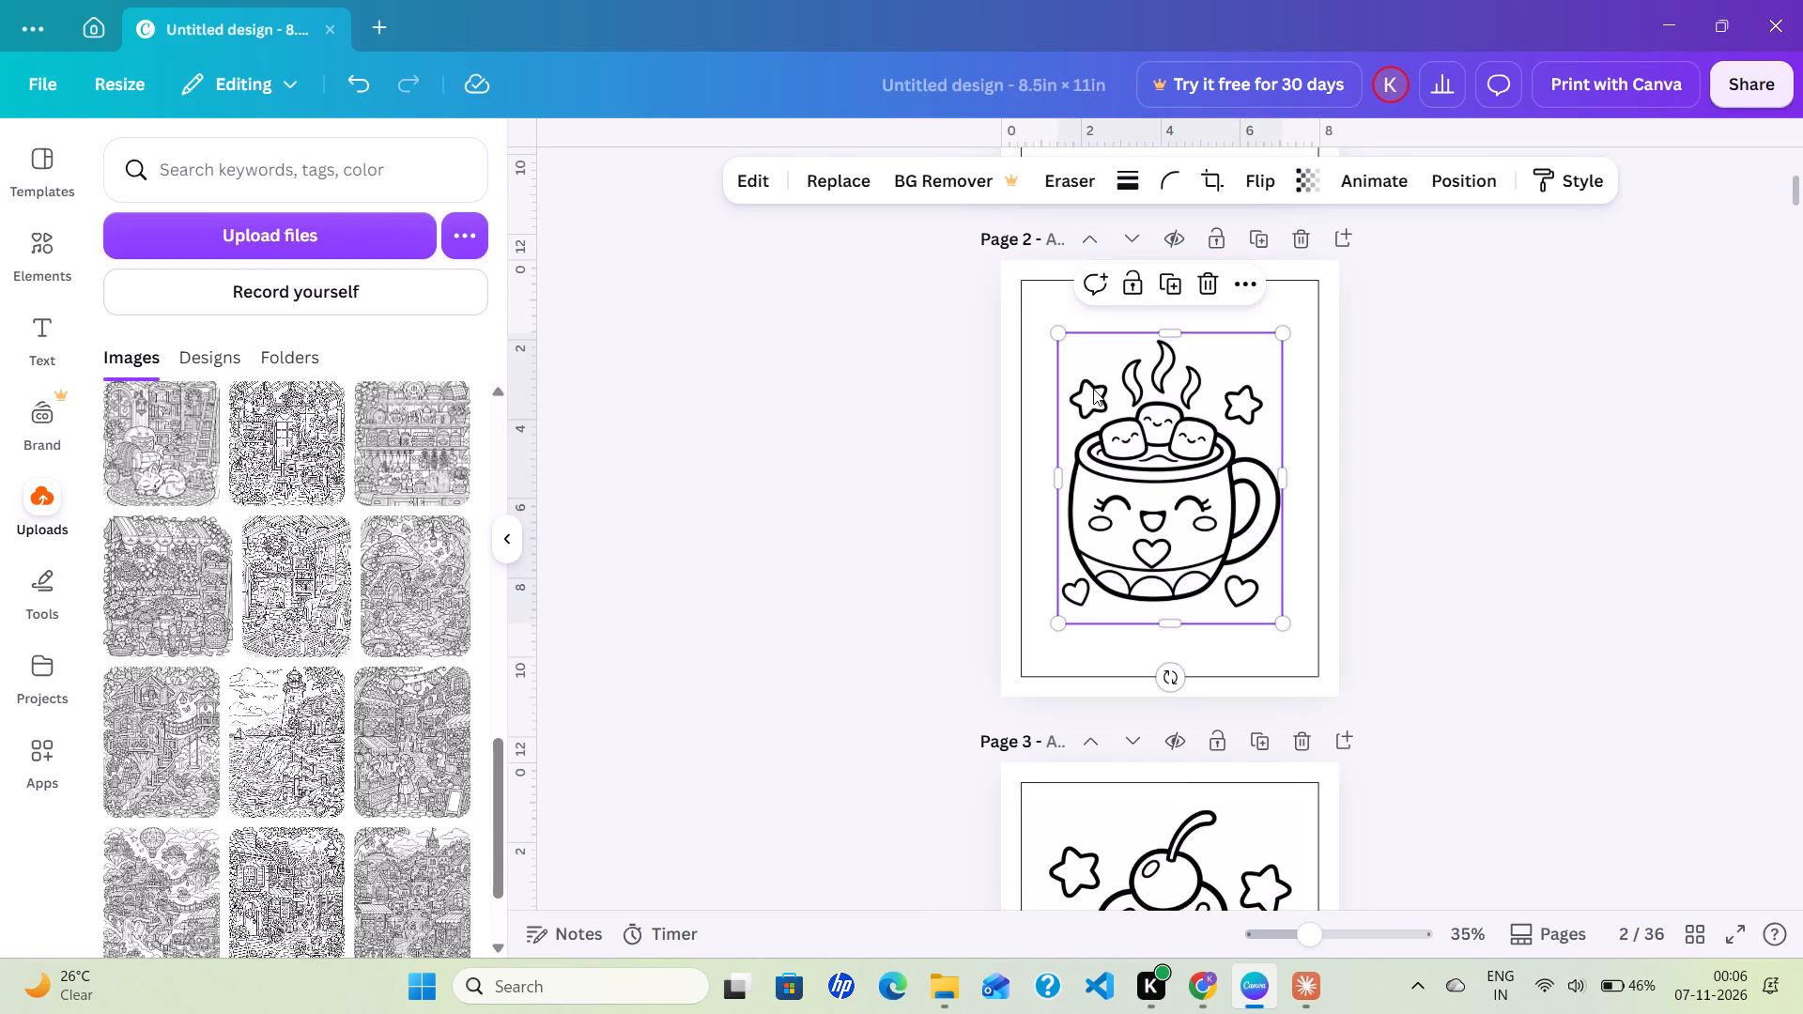
drag(1061, 338, 1031, 320)
drag(1286, 631, 1302, 662)
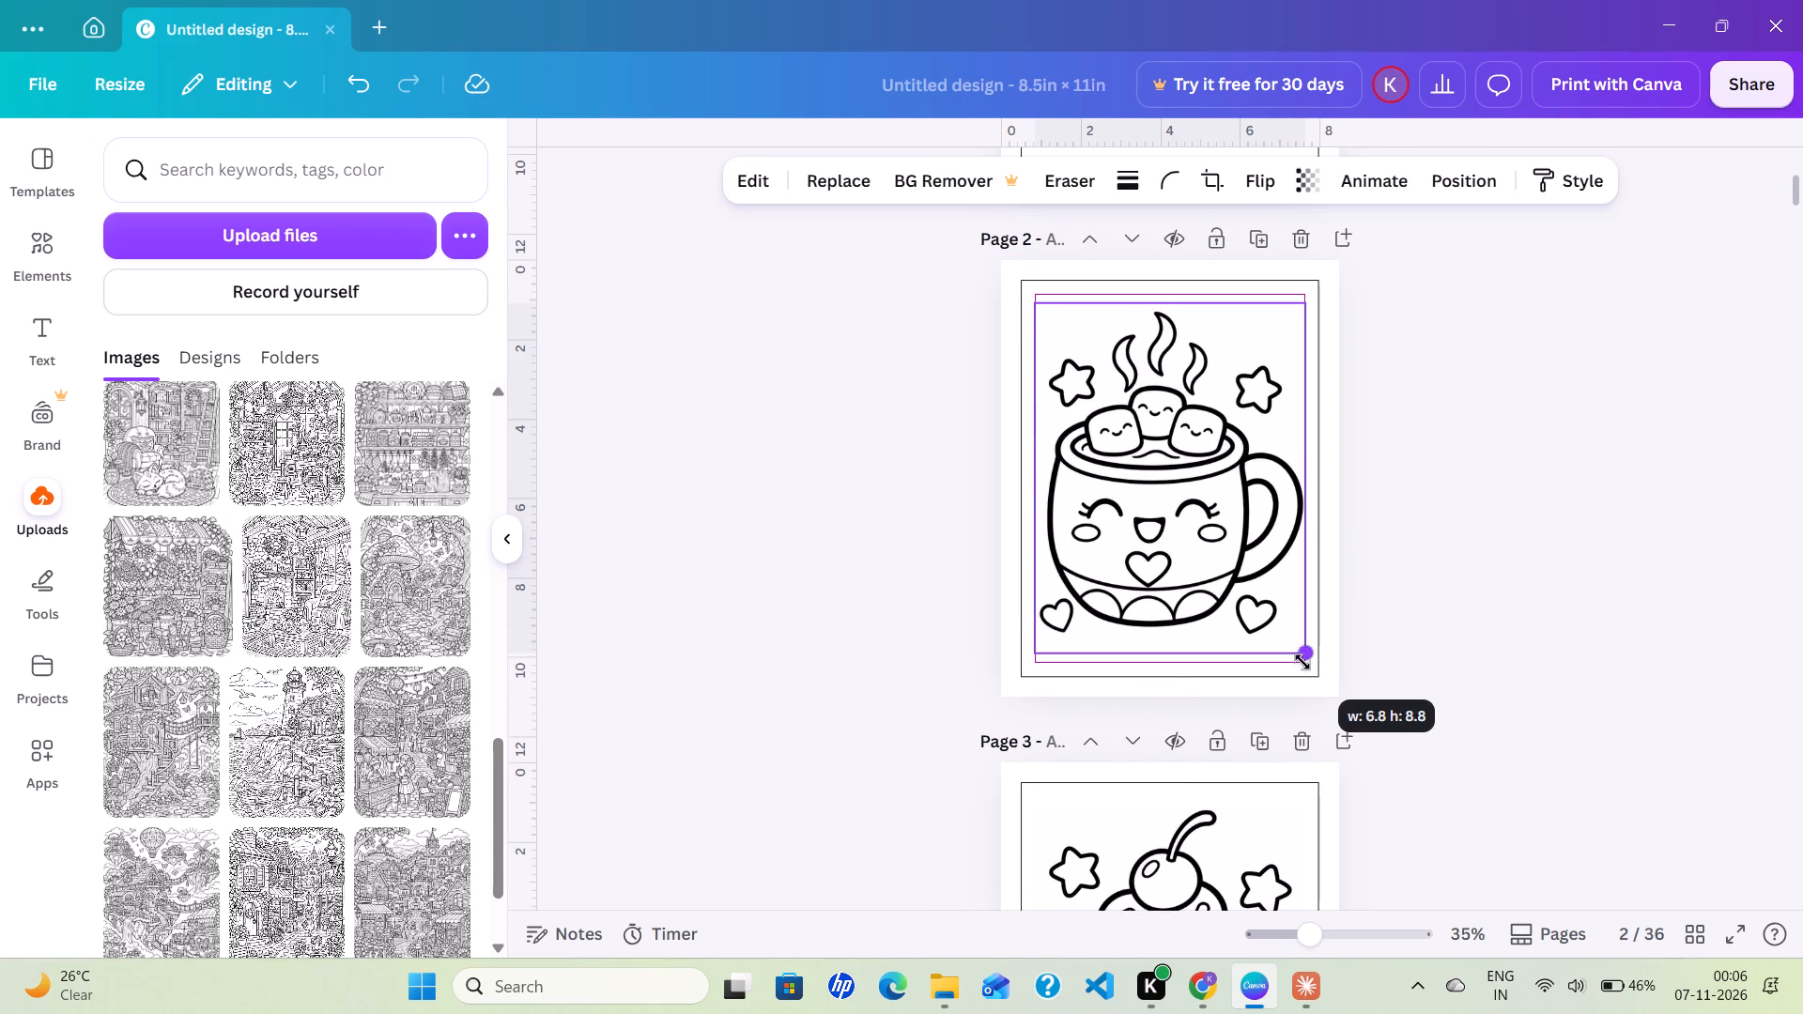
drag(1302, 662, 1306, 666)
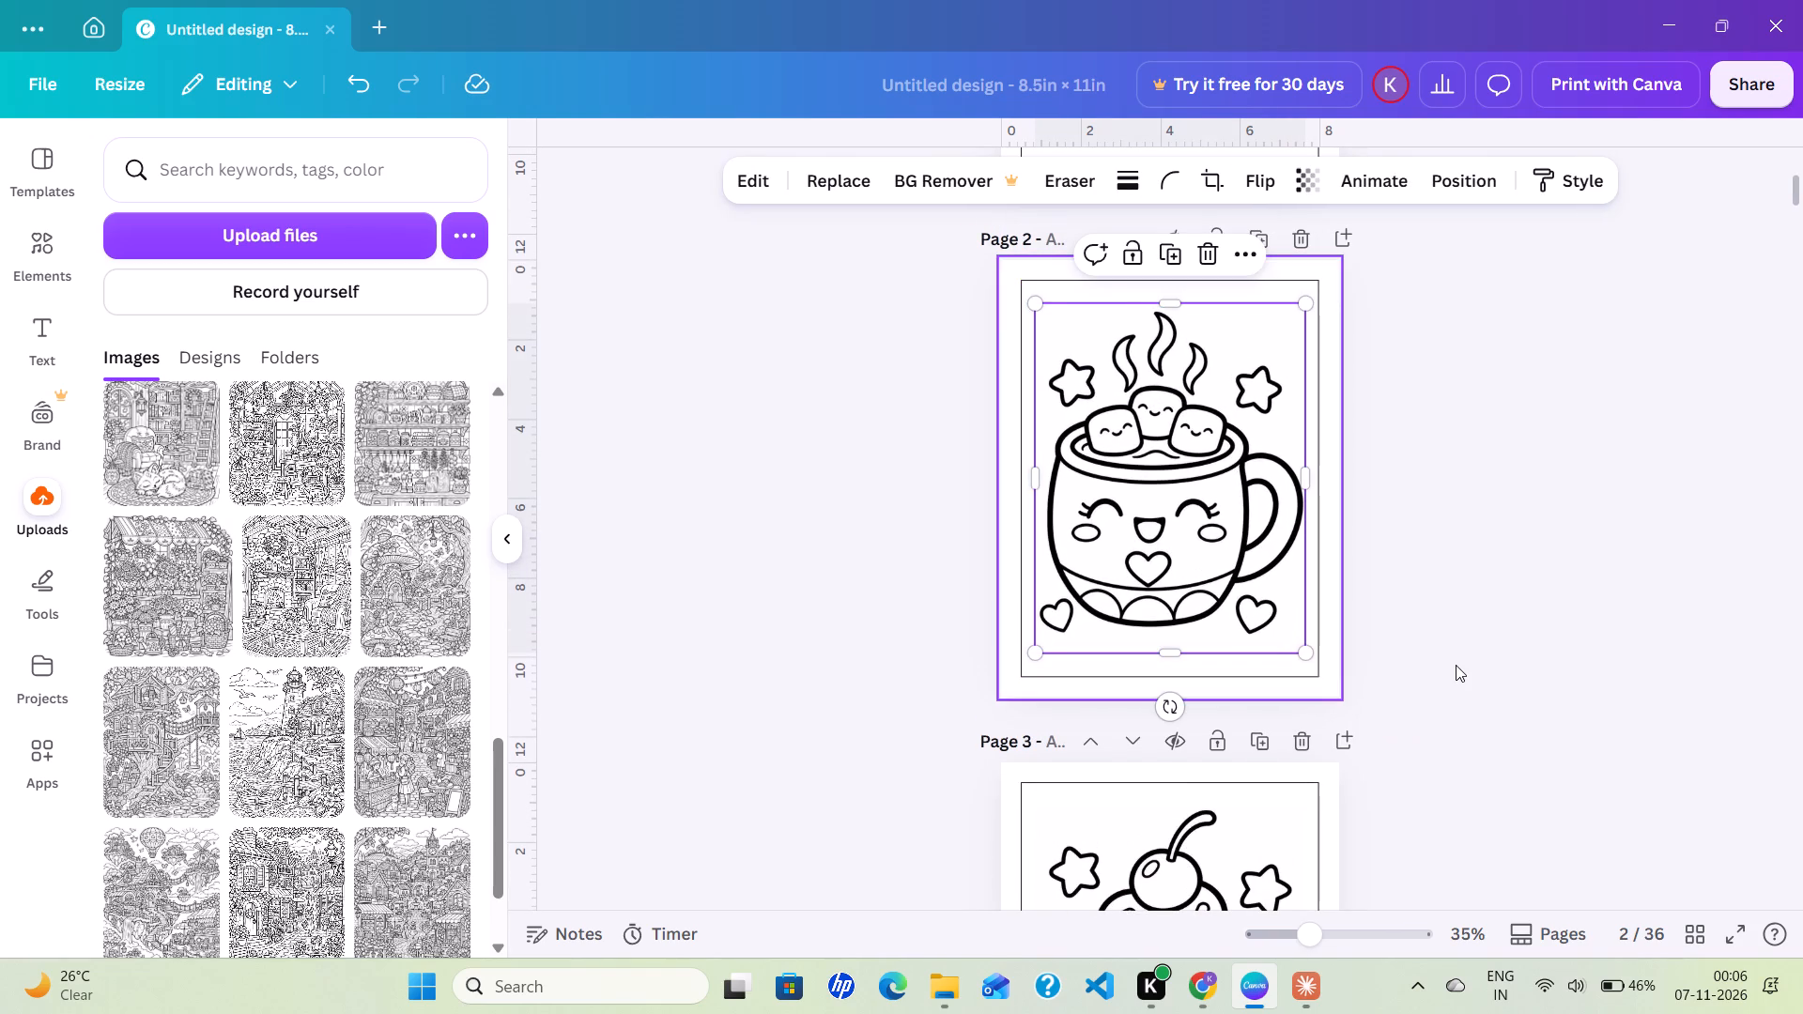
click(1456, 665)
Enlarge the sleeping kitten on a cushion illustration on page 1 proportionally to nearly span the guide rectangle's width, with narrow, even side margins.
scroll(1456, 665, up, 3)
click(1193, 405)
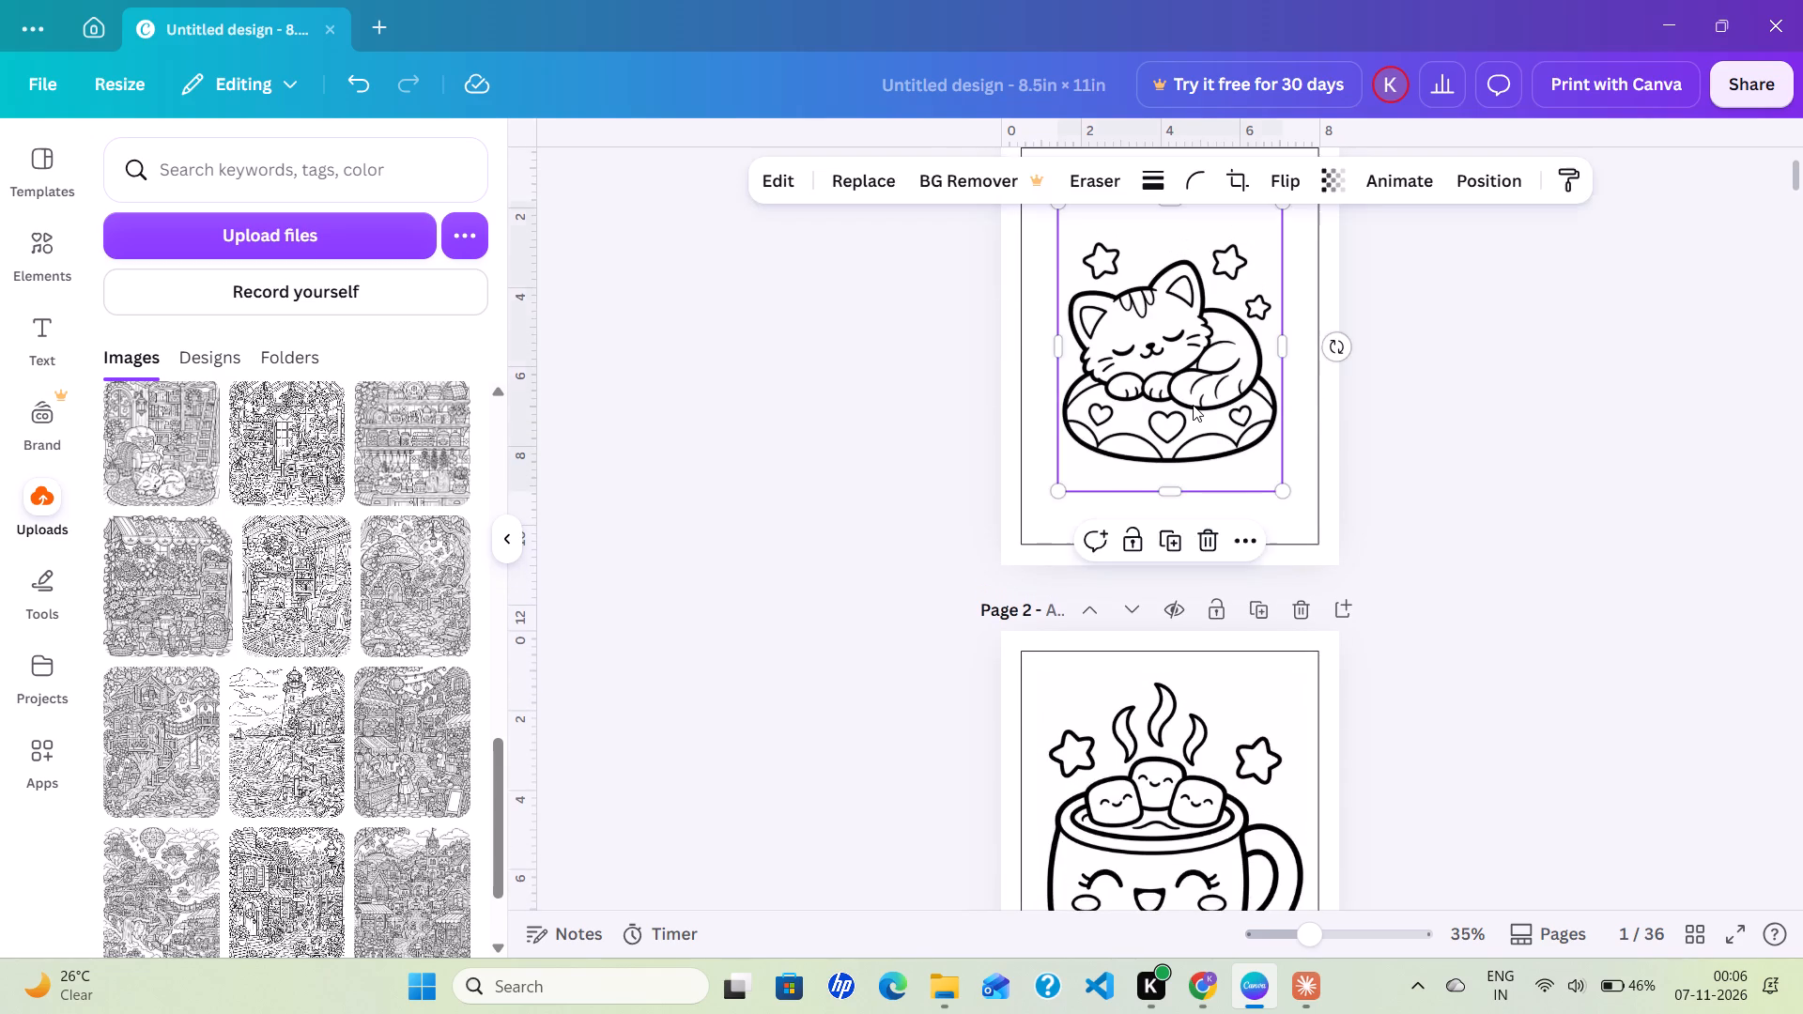
scroll(1193, 405, up, 2)
drag(1062, 322, 1028, 308)
drag(1281, 611, 1302, 637)
click(1502, 738)
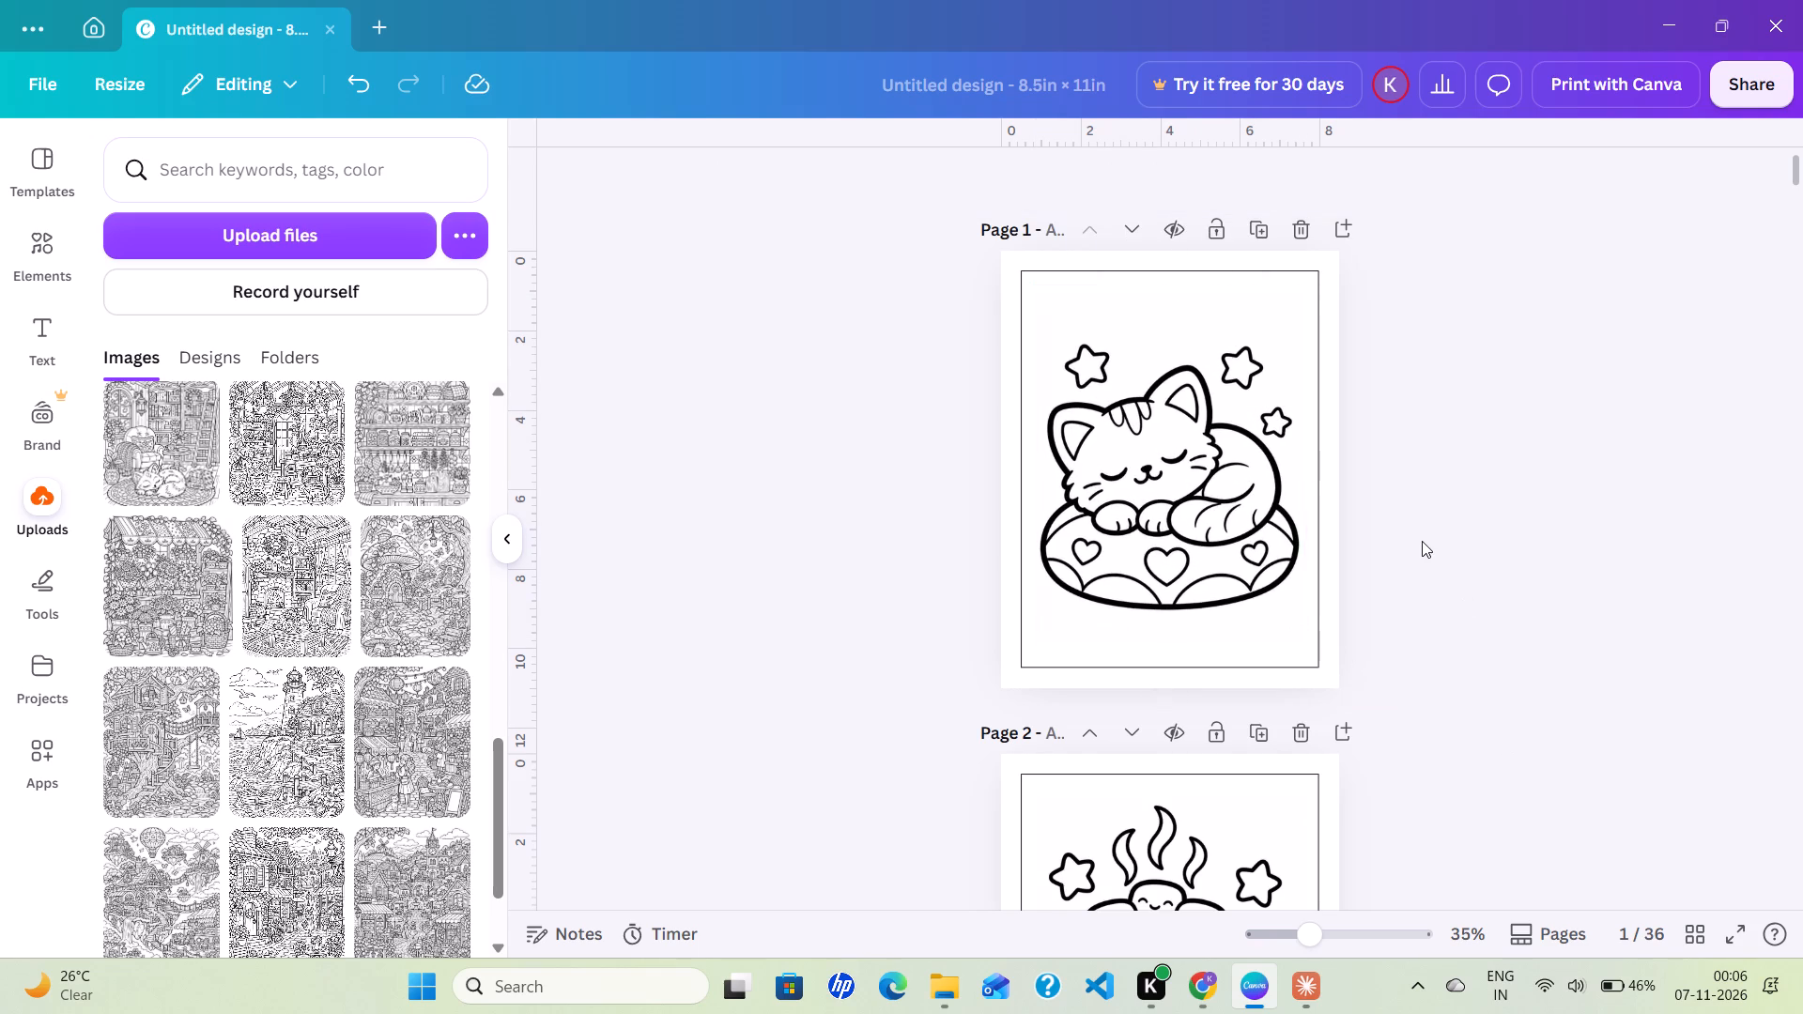
Review the pages from 1 to 36 and back to check the illustrations' size and placement within their guide rectangles.
scroll(1422, 541, up, 2)
scroll(1422, 541, down, 15)
scroll(1422, 541, down, 14)
scroll(1422, 541, down, 11)
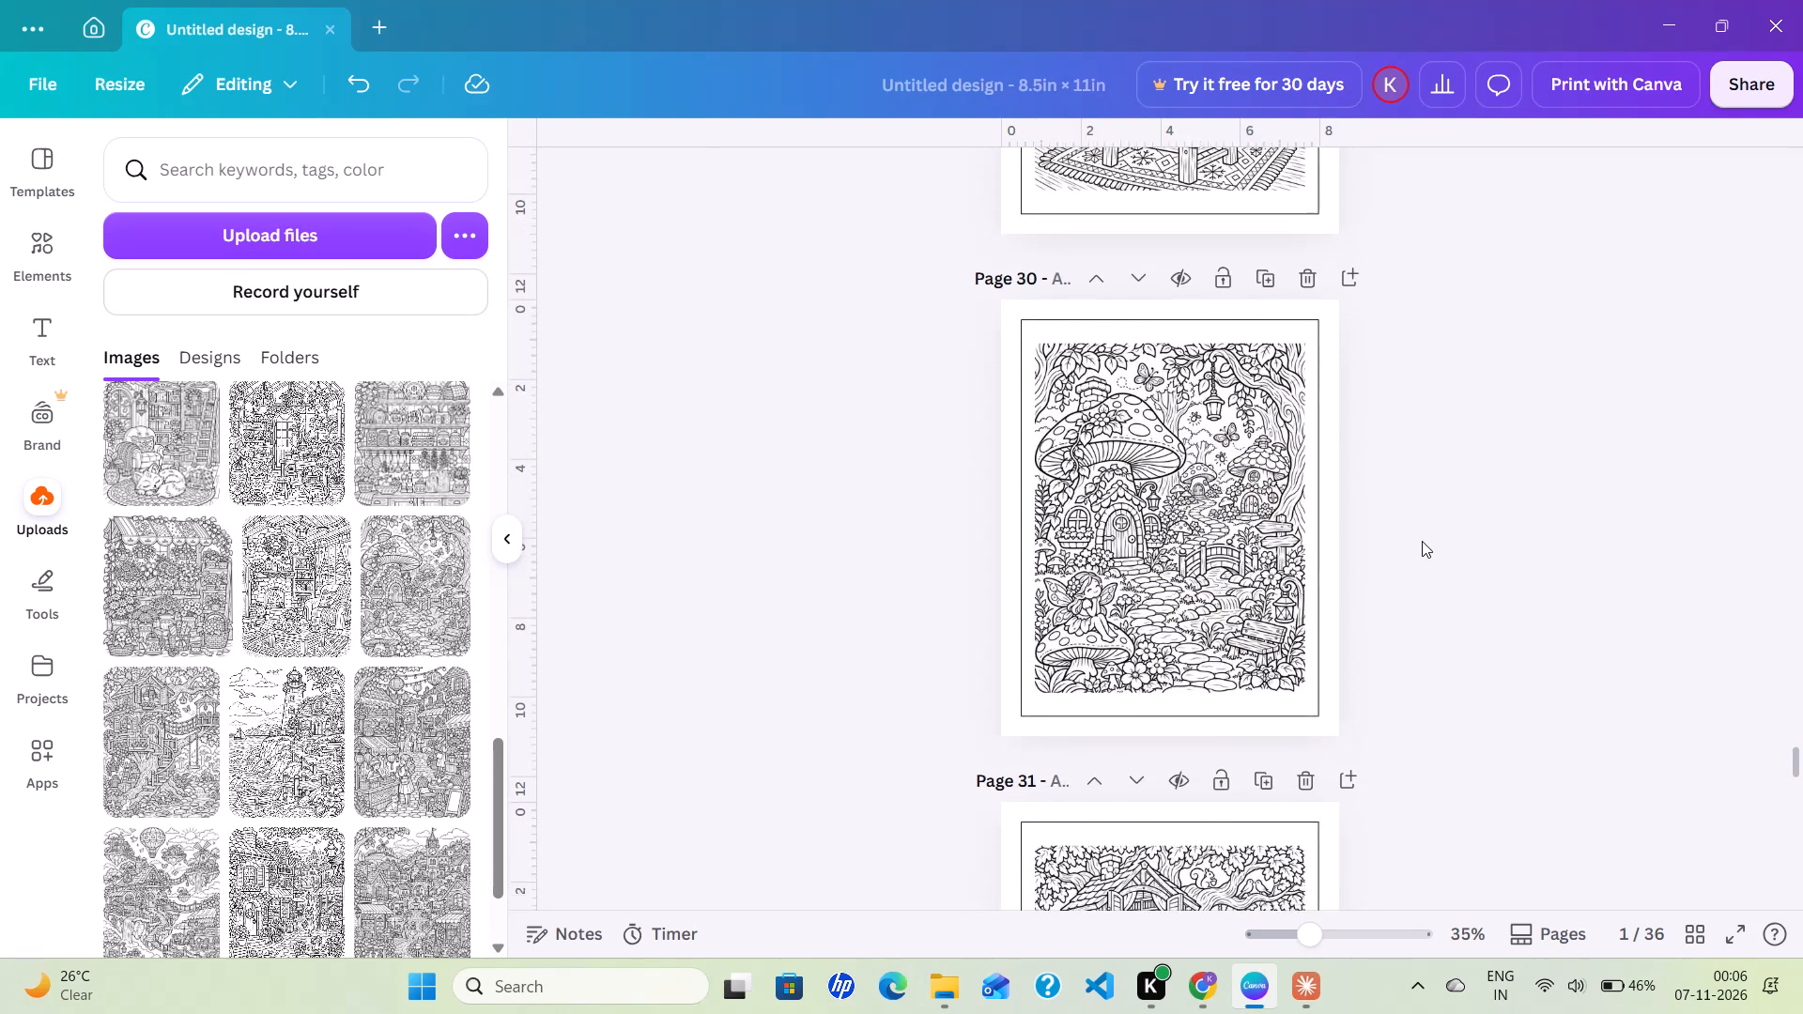
scroll(1422, 541, down, 8)
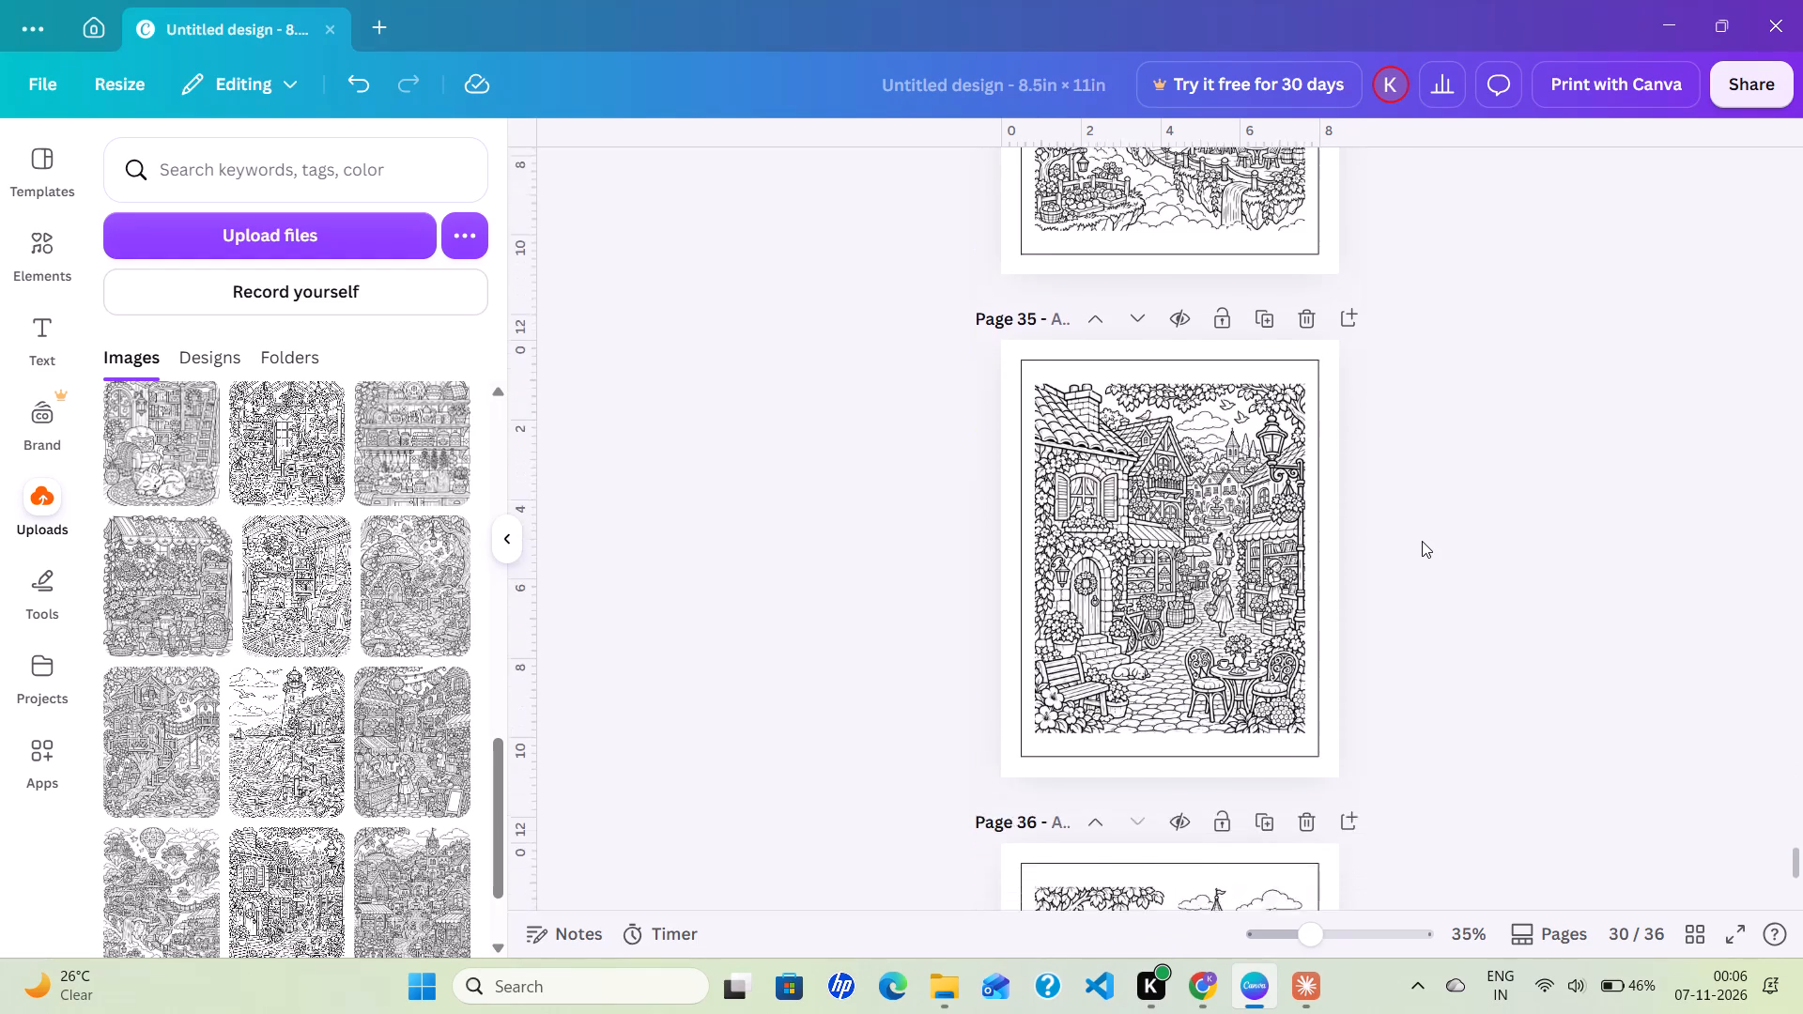
scroll(1422, 541, down, 7)
scroll(1422, 541, up, 10)
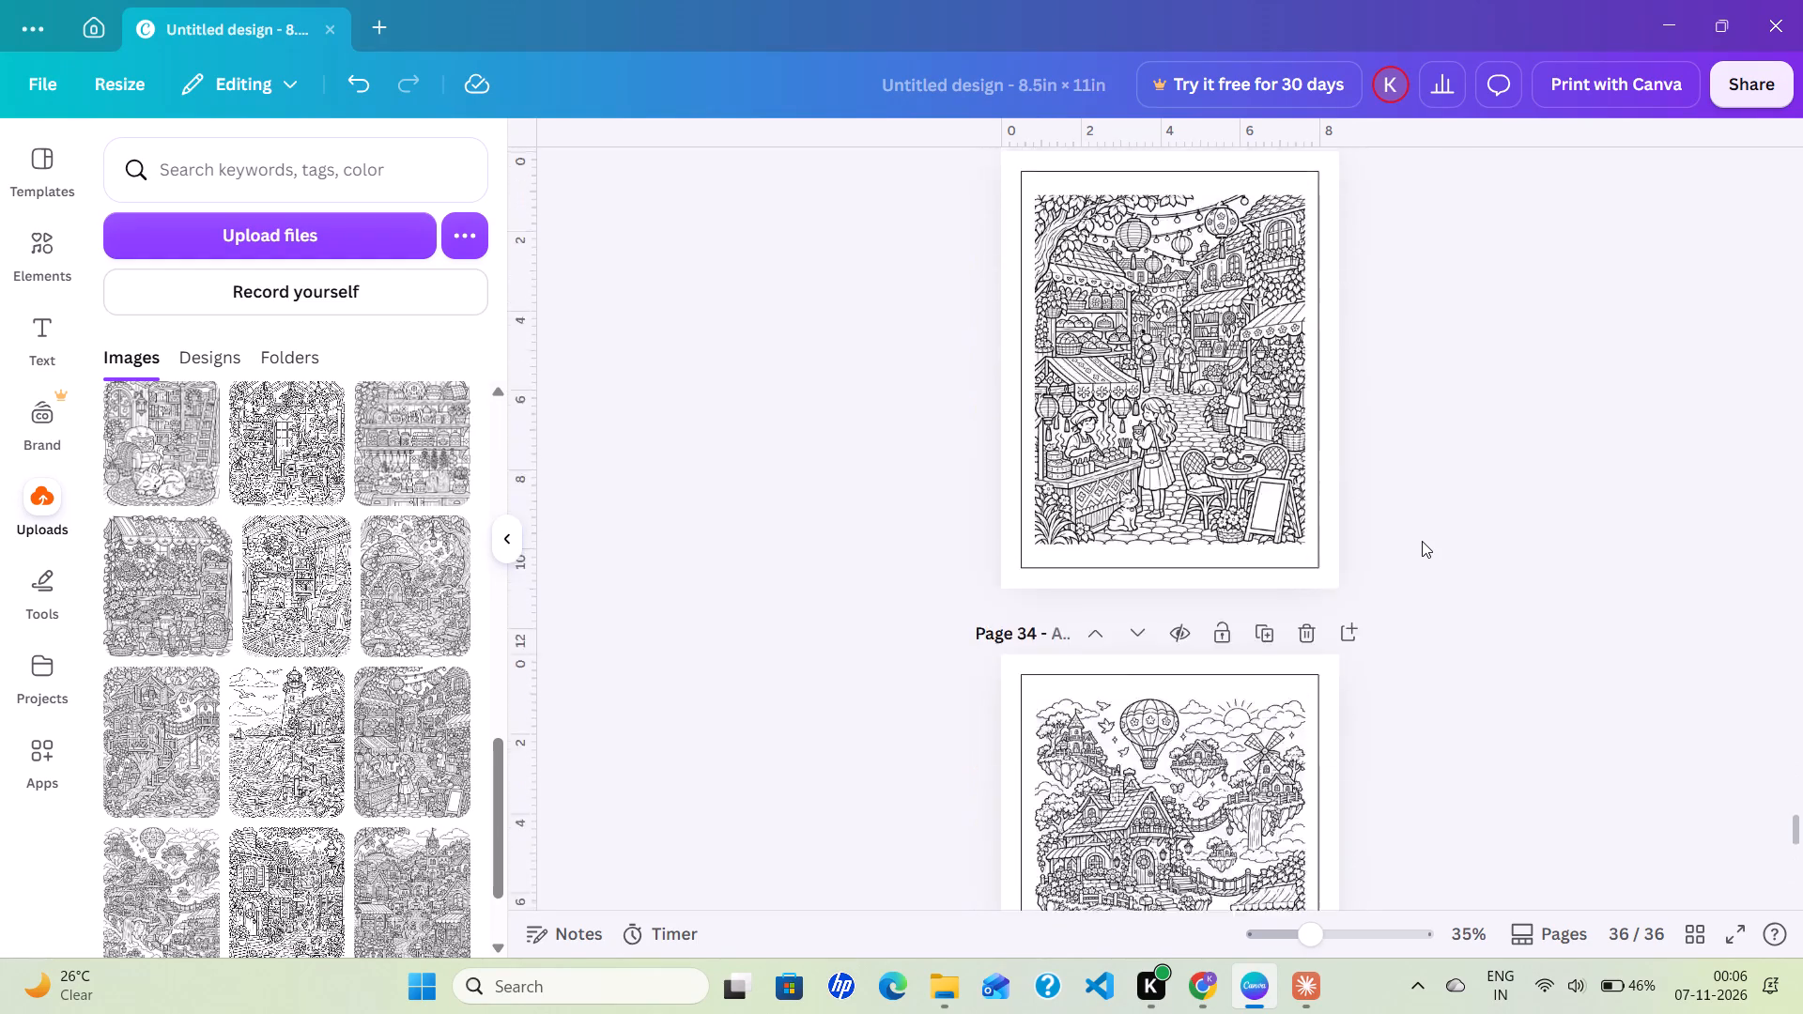
scroll(1422, 541, up, 20)
scroll(1422, 541, up, 17)
scroll(1422, 541, up, 10)
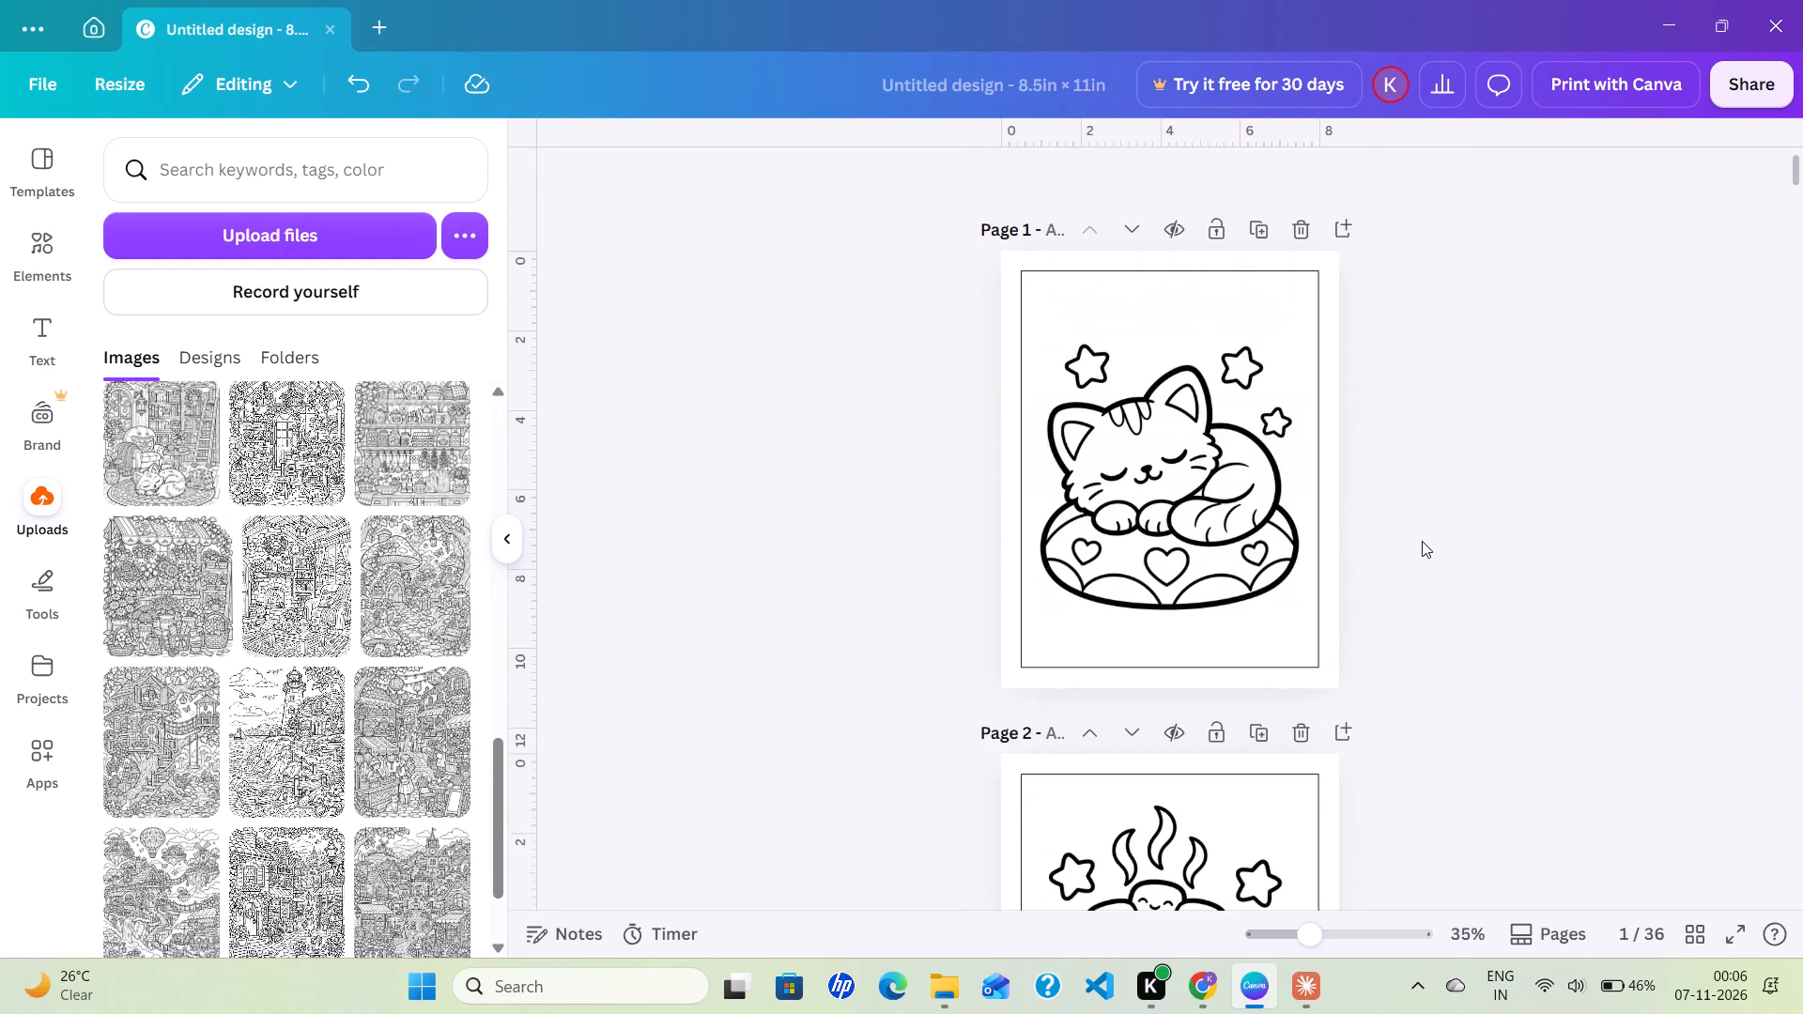
scroll(1422, 541, down, 13)
scroll(1422, 541, up, 17)
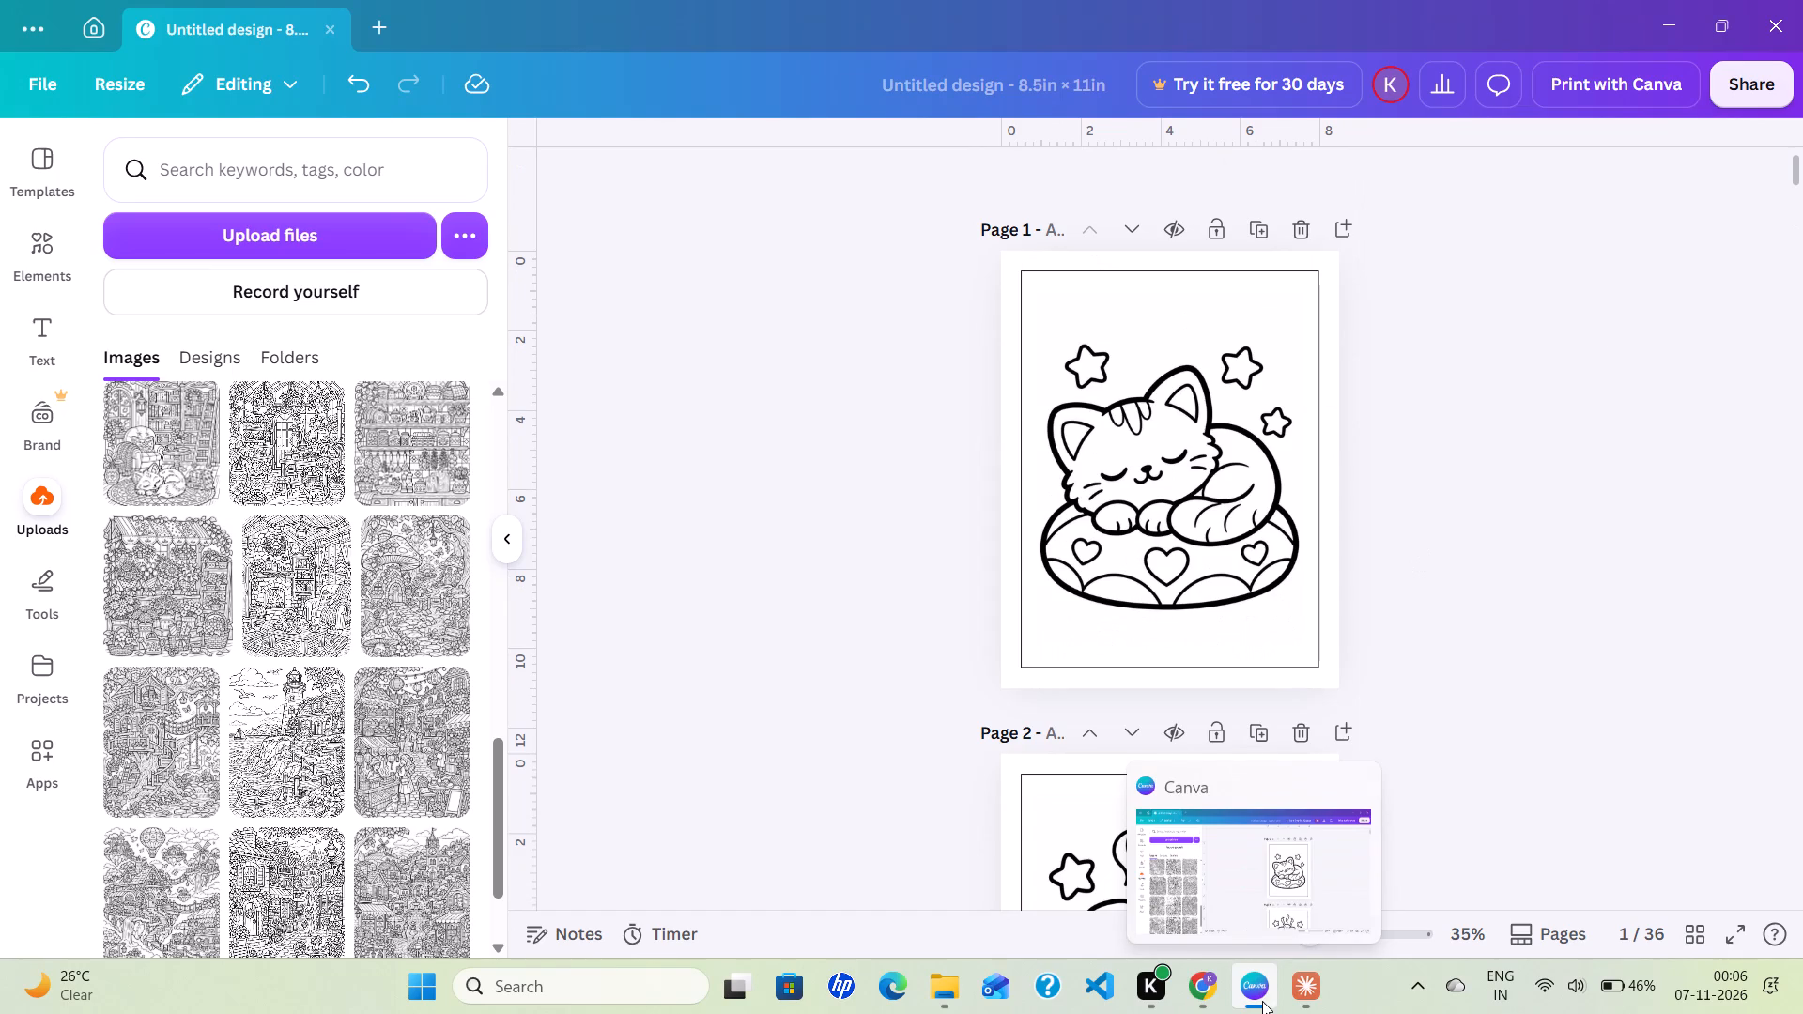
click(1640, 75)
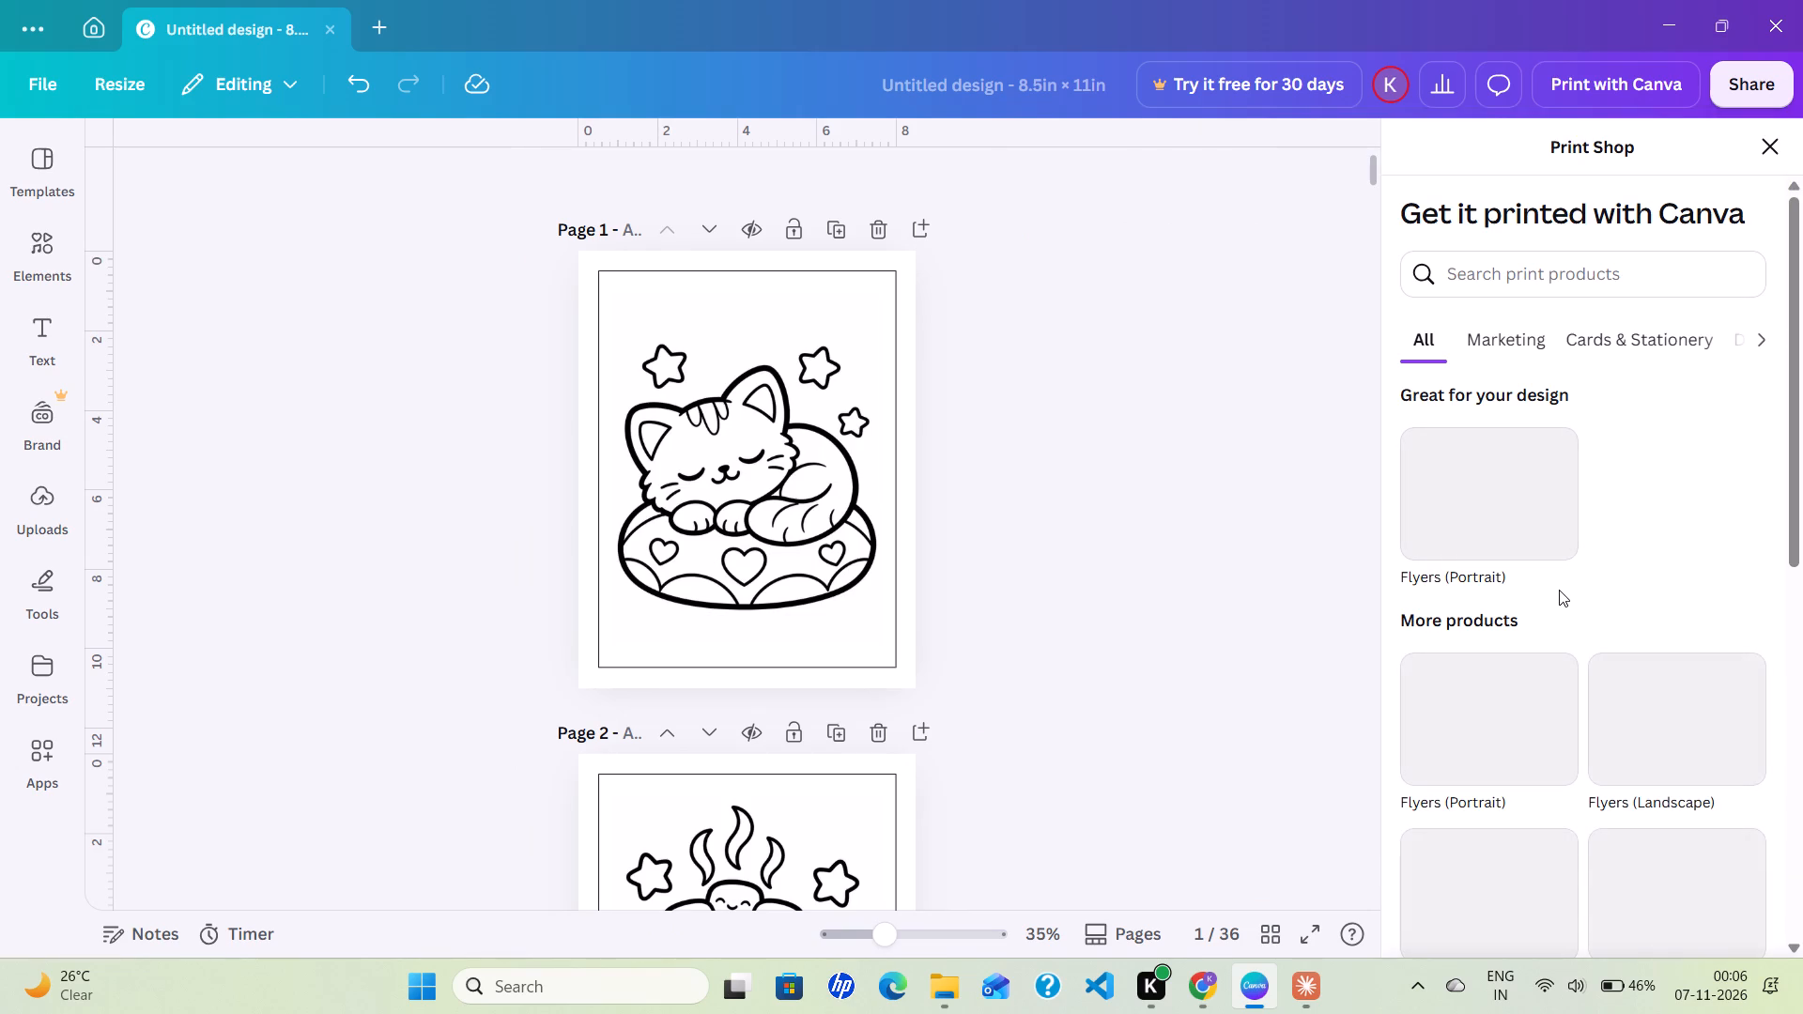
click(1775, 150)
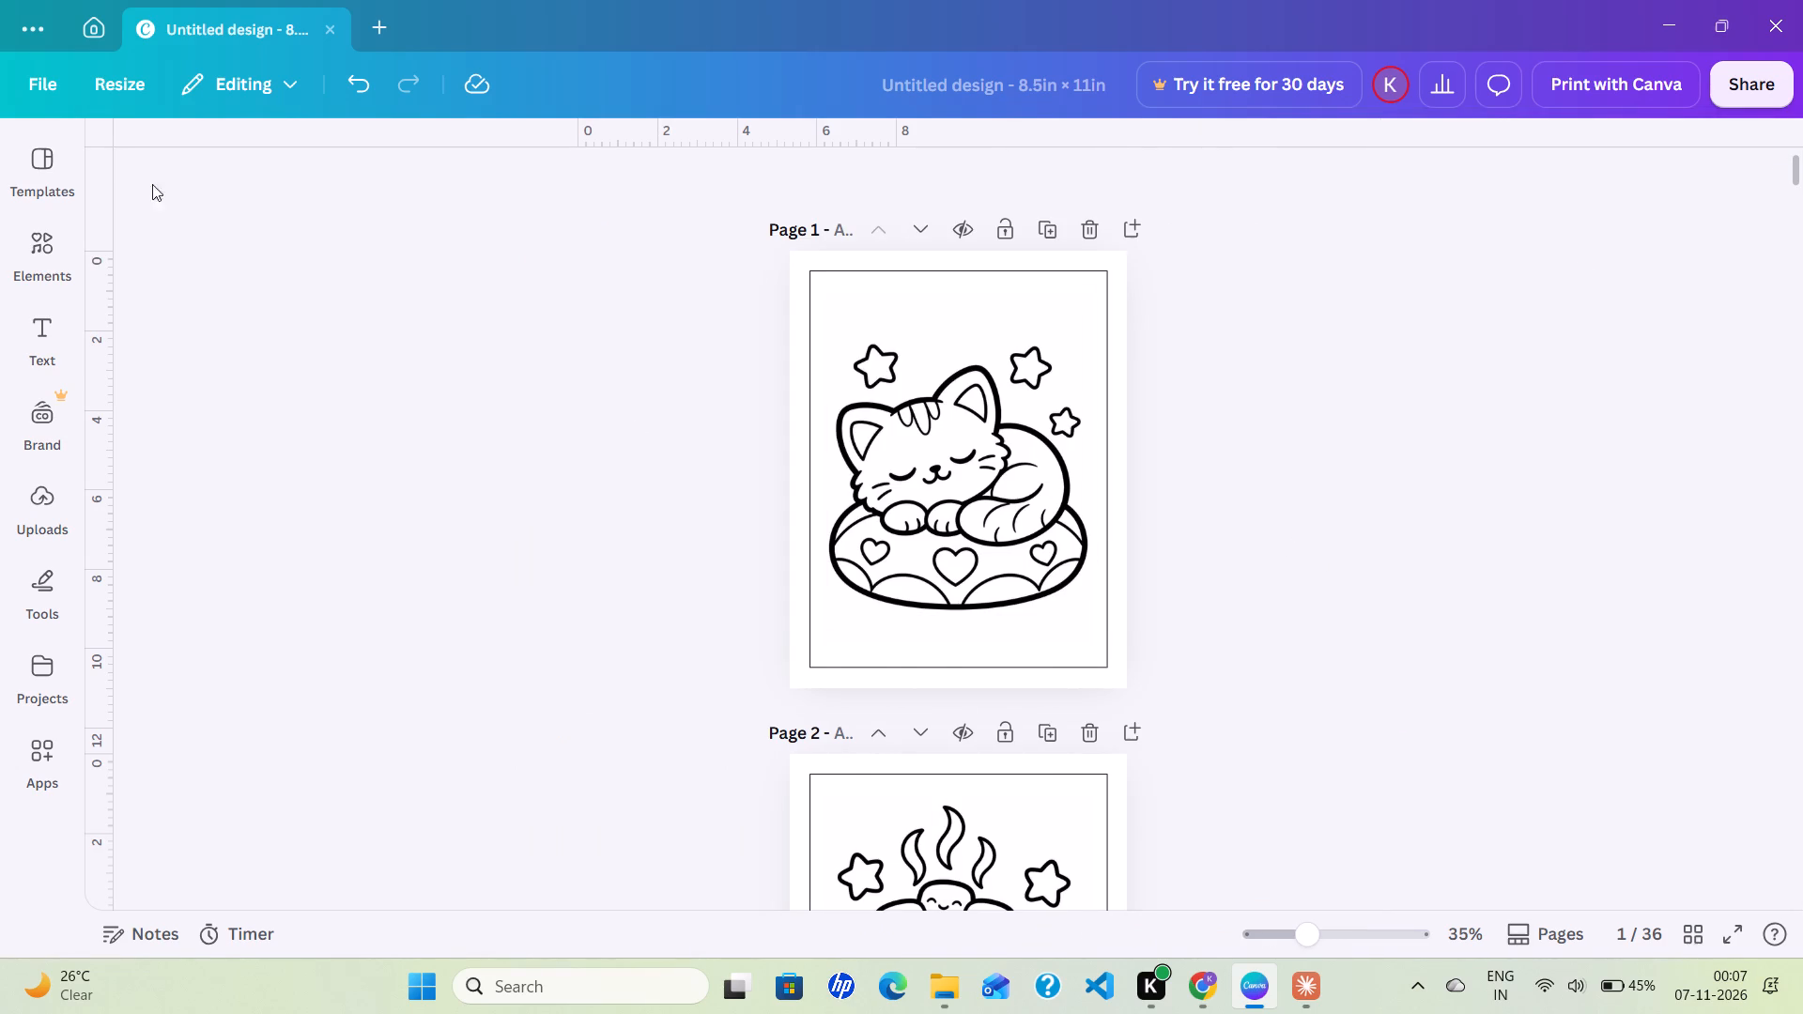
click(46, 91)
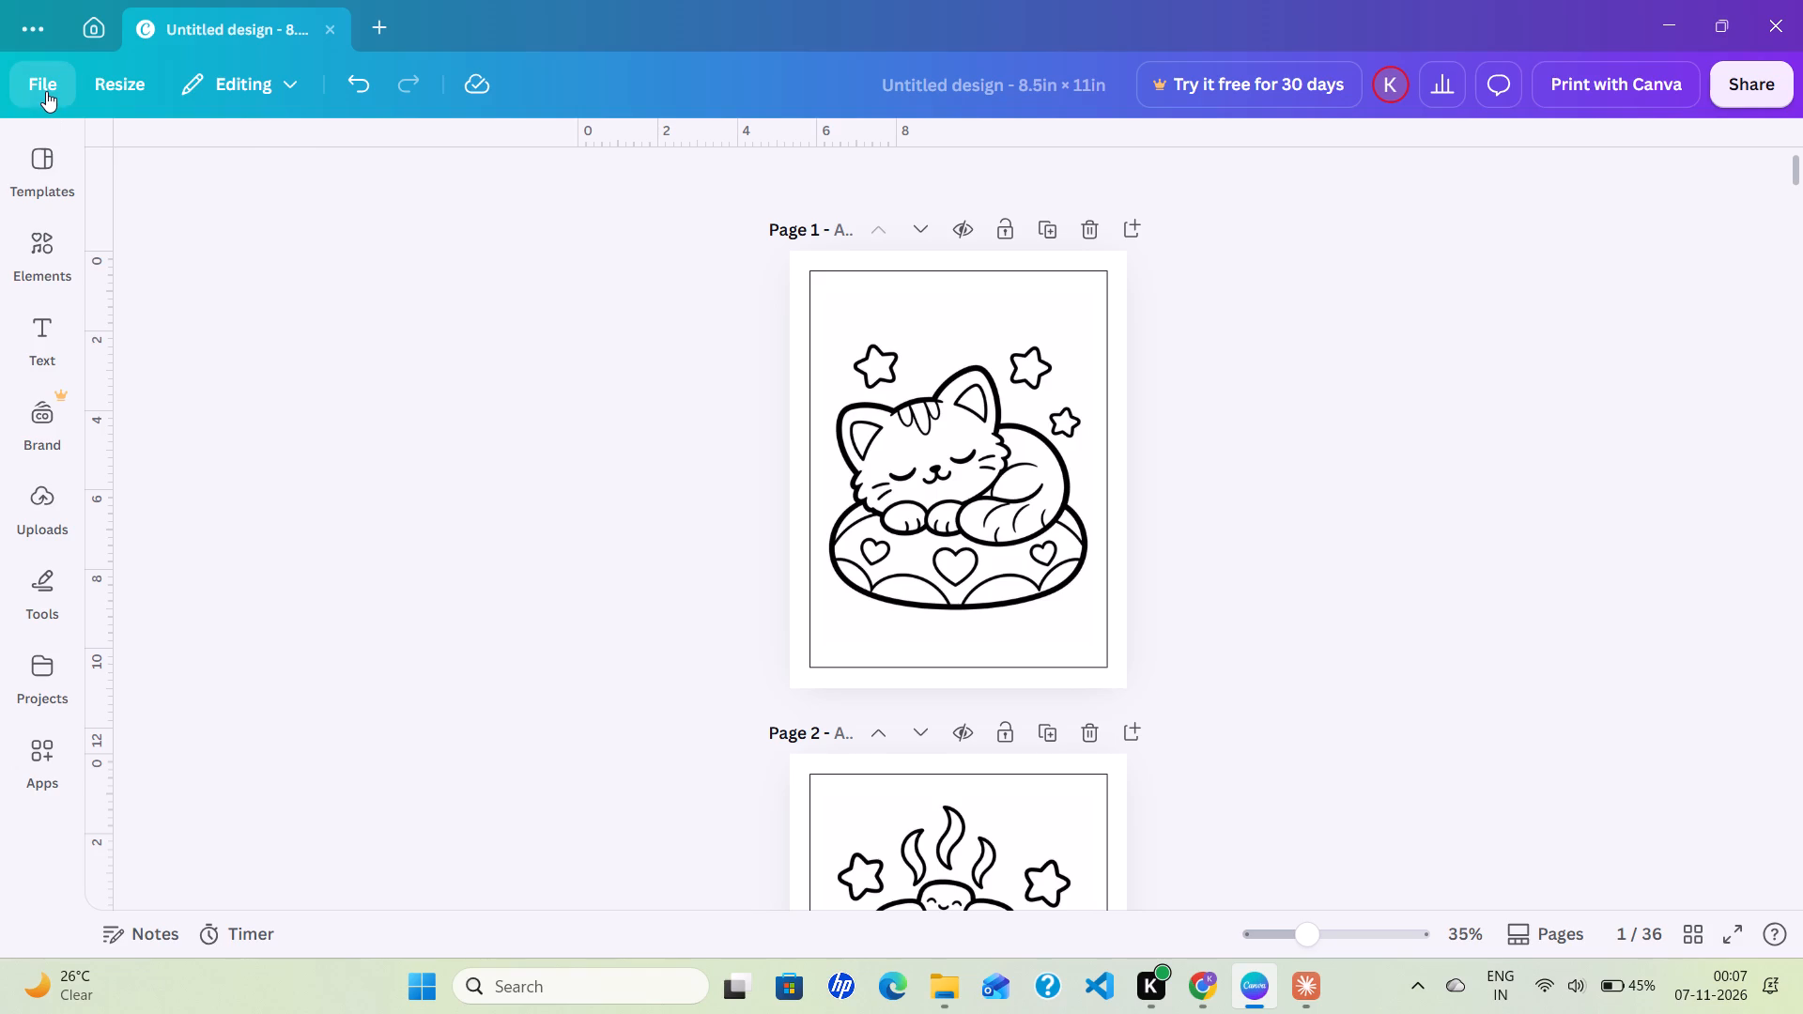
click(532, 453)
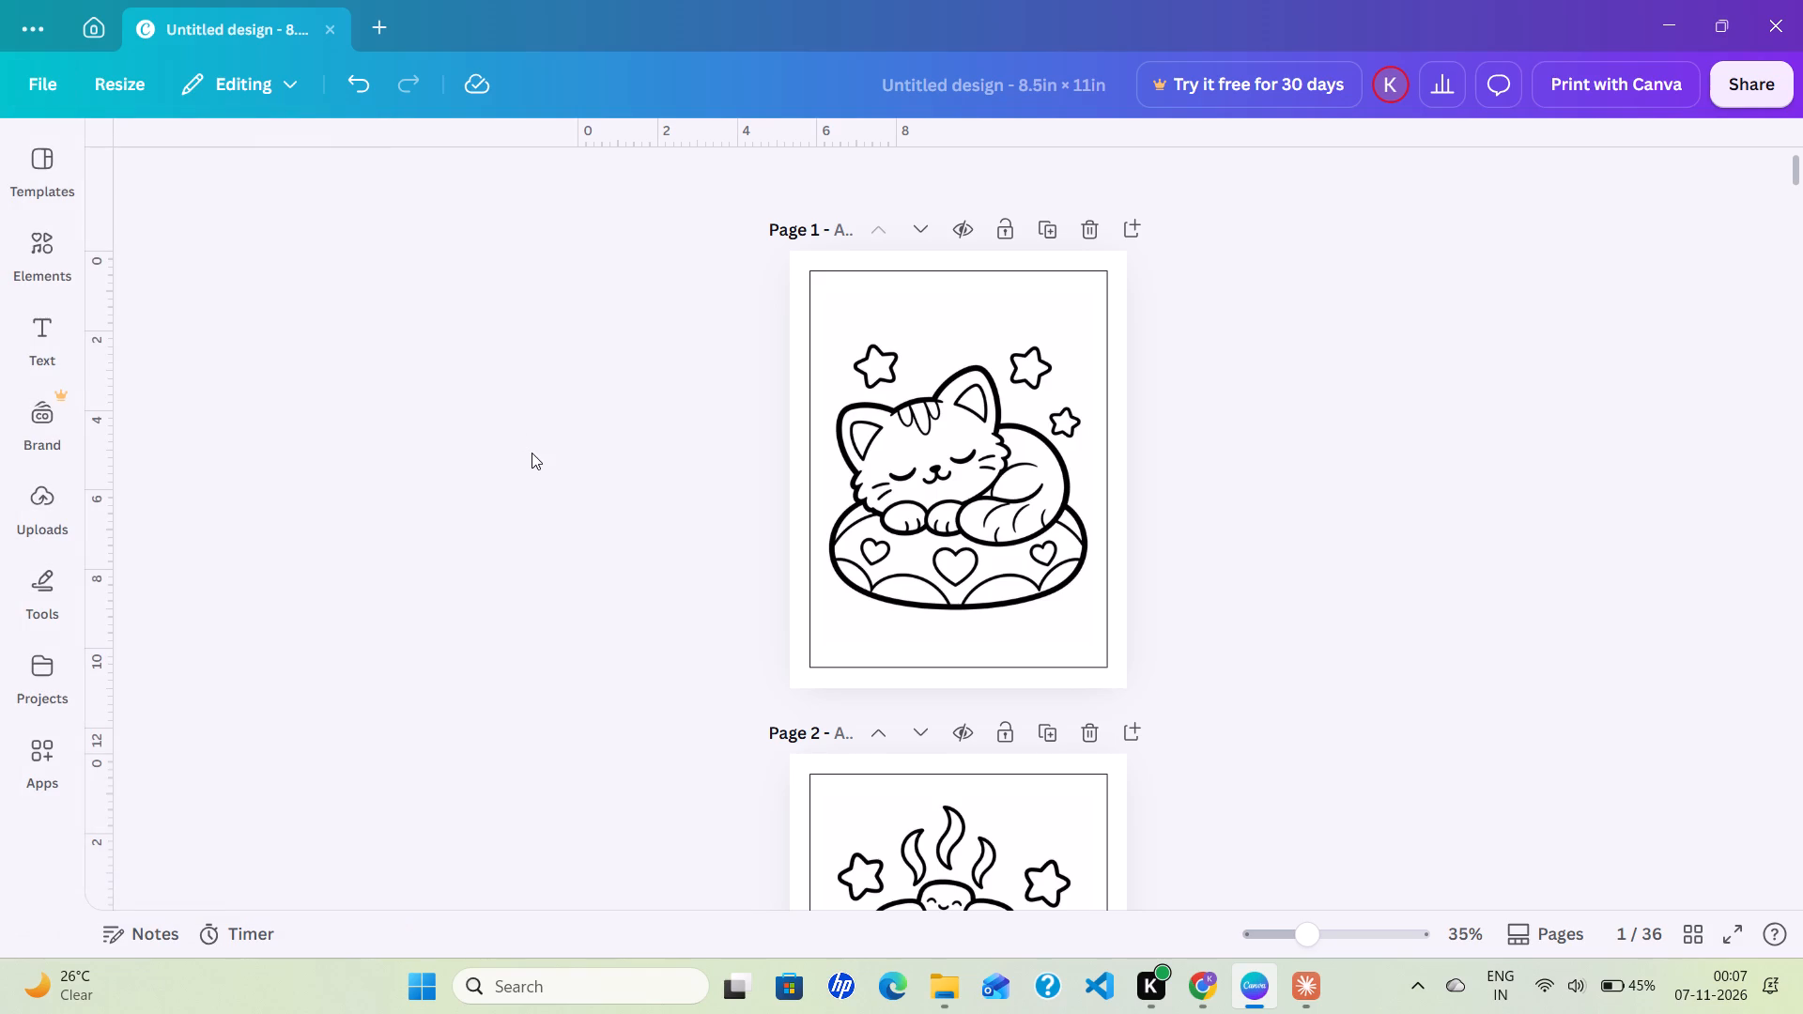
Save the colouring book design.
key(ctrl+s)
Download all pages of the colouring book as a single PDF using the Digital preset, without compression.
click(31, 88)
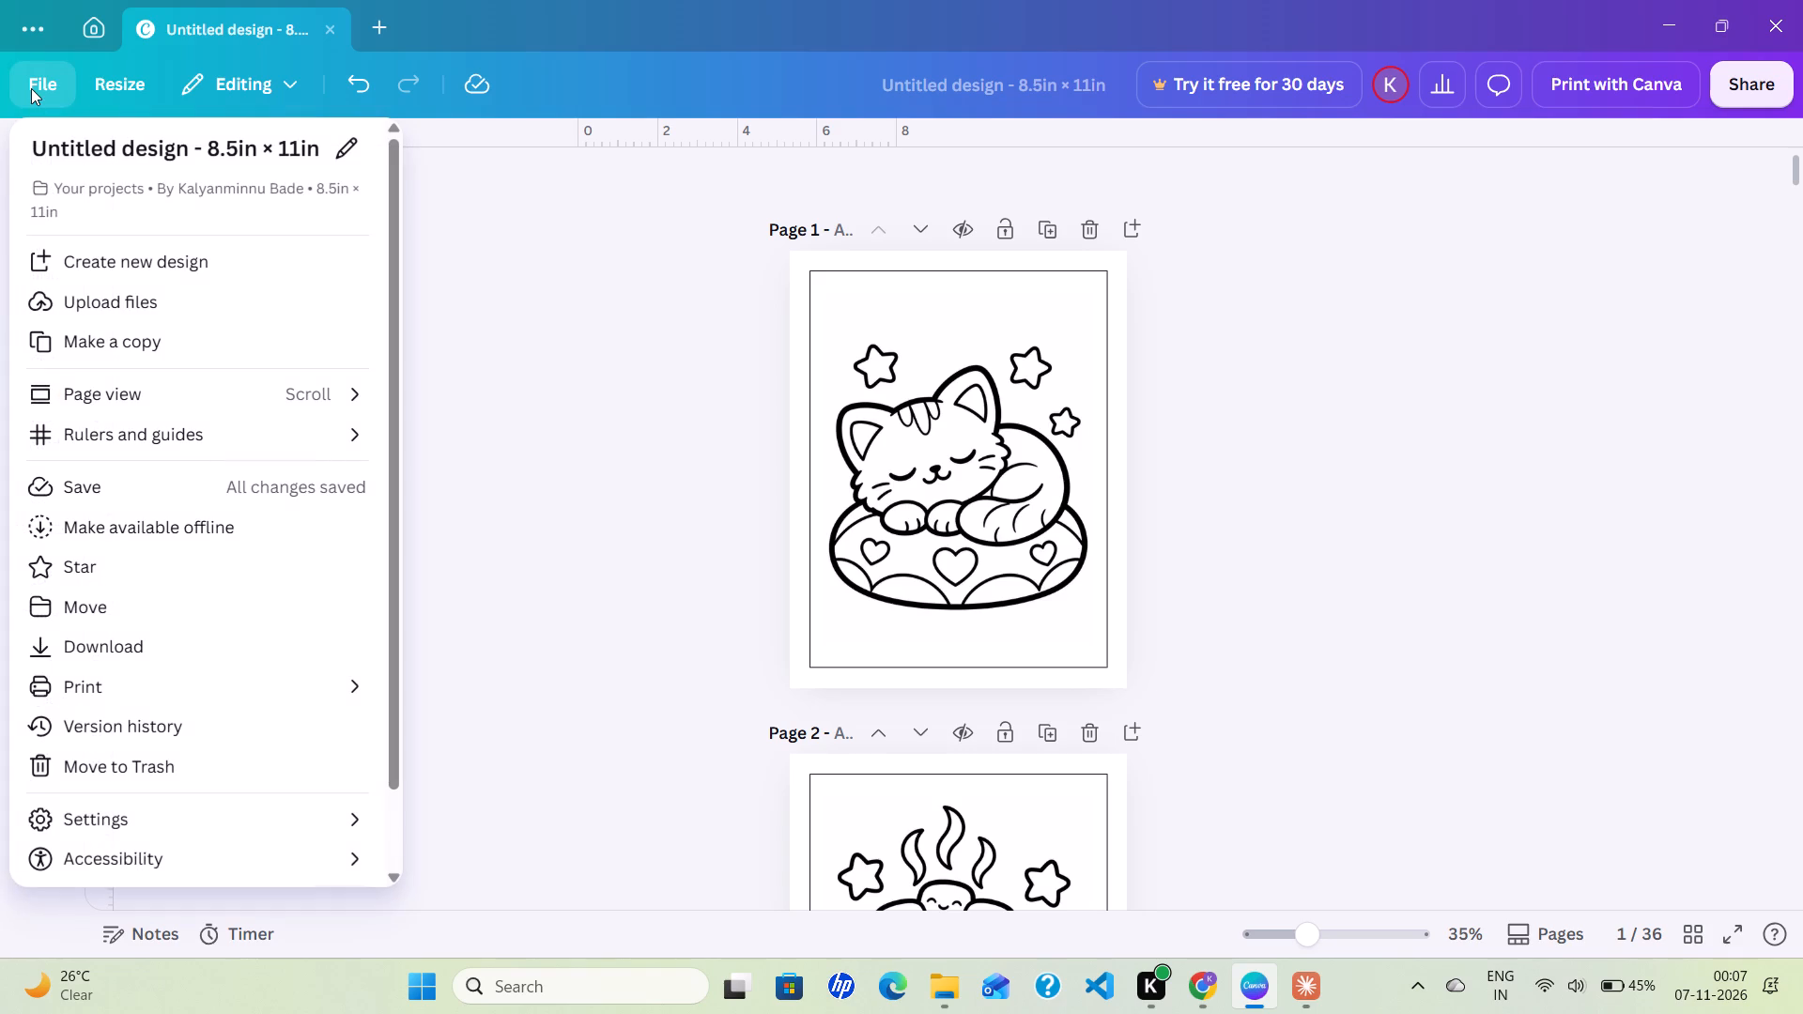
click(150, 644)
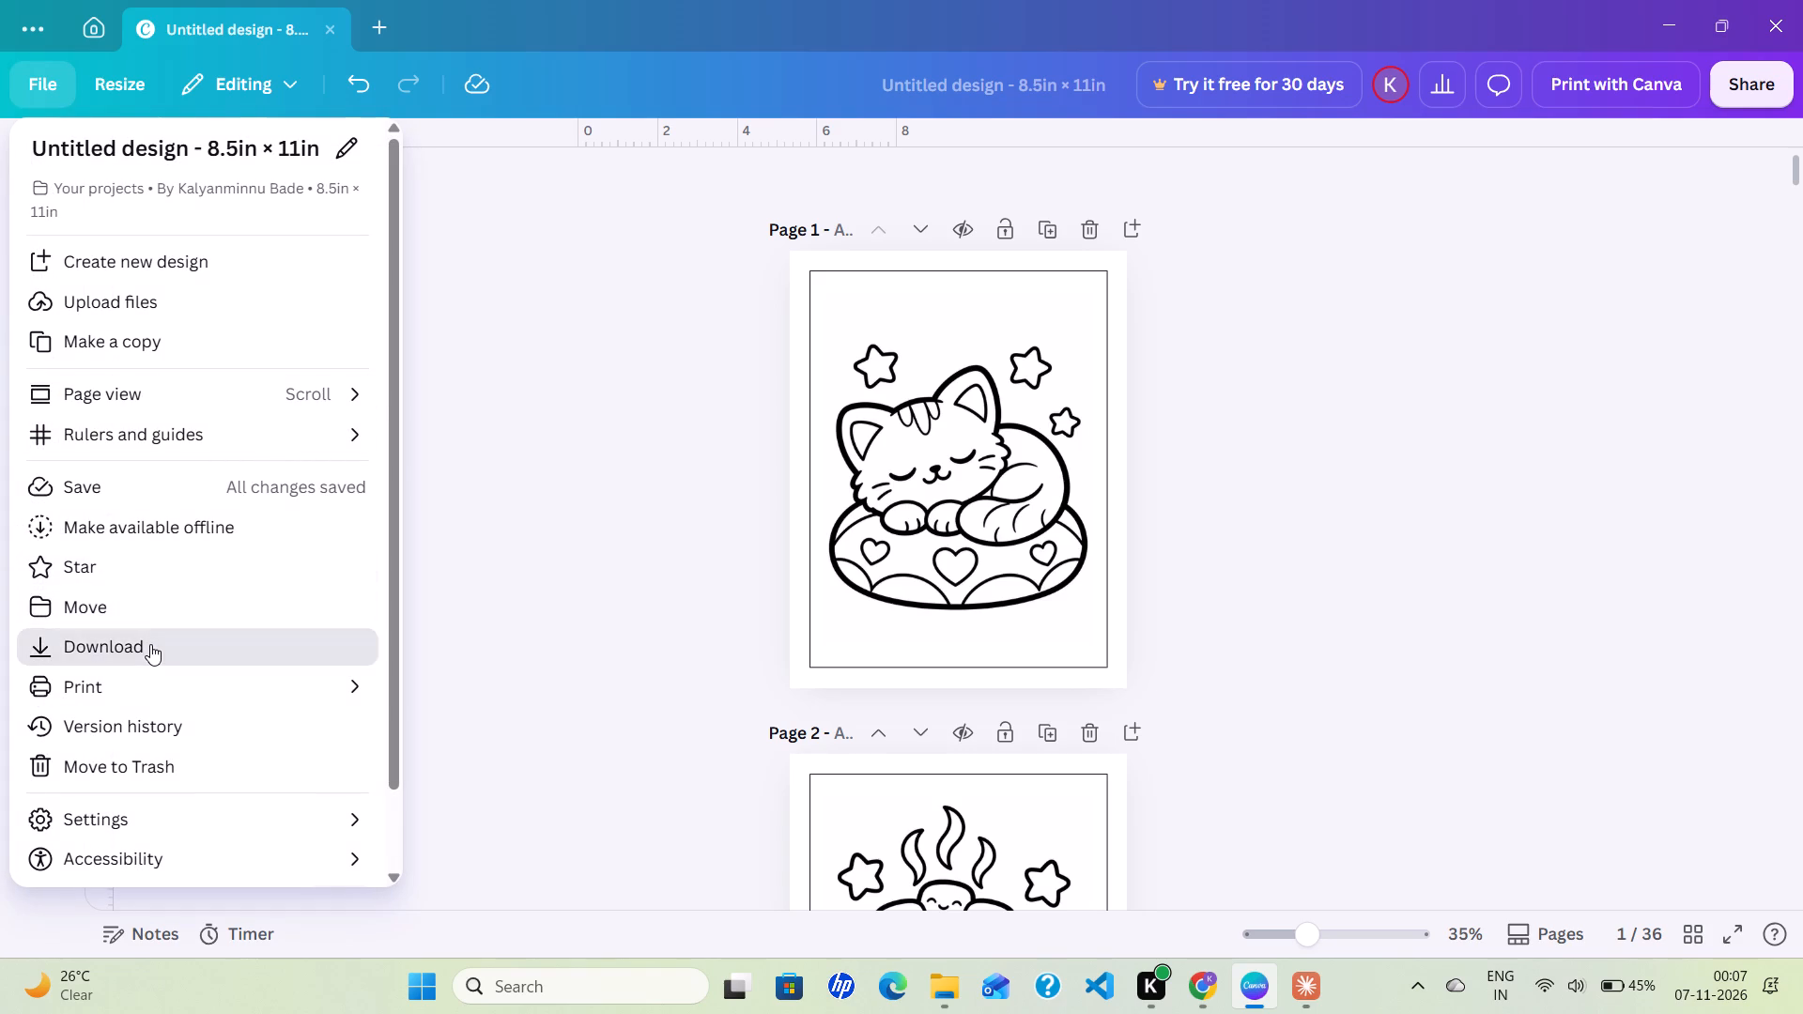
click(1641, 261)
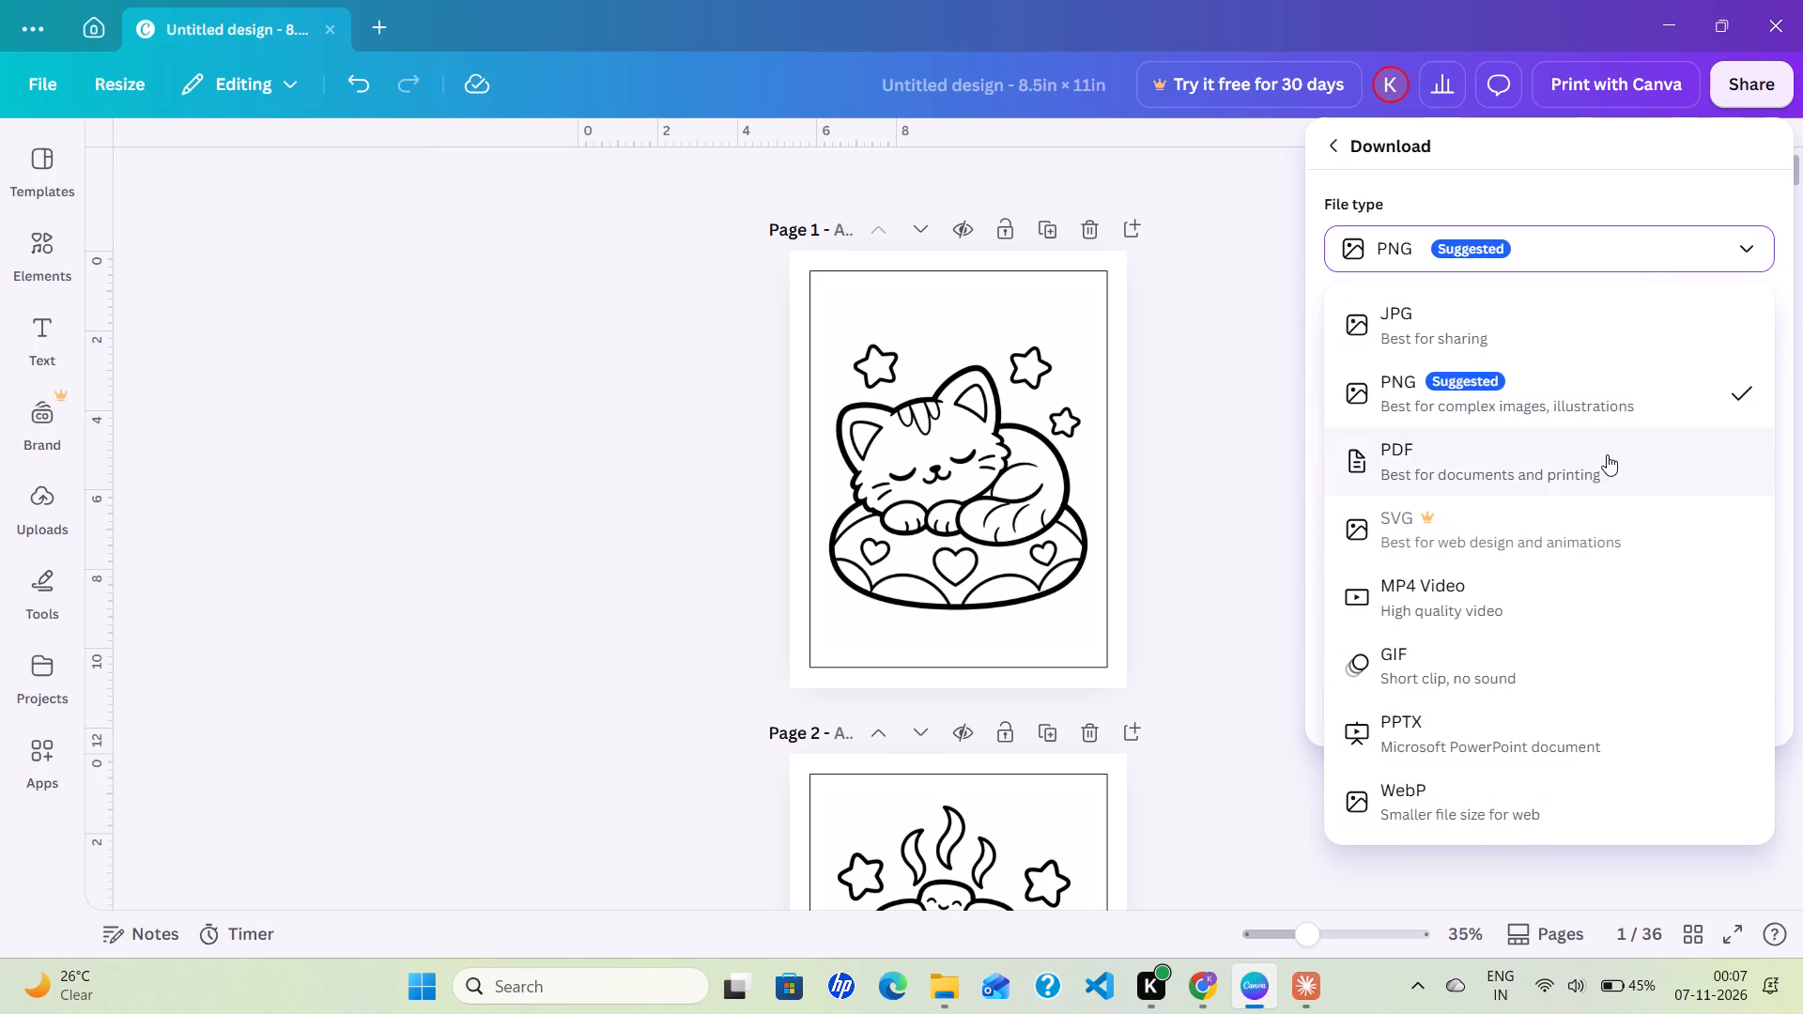
click(1607, 455)
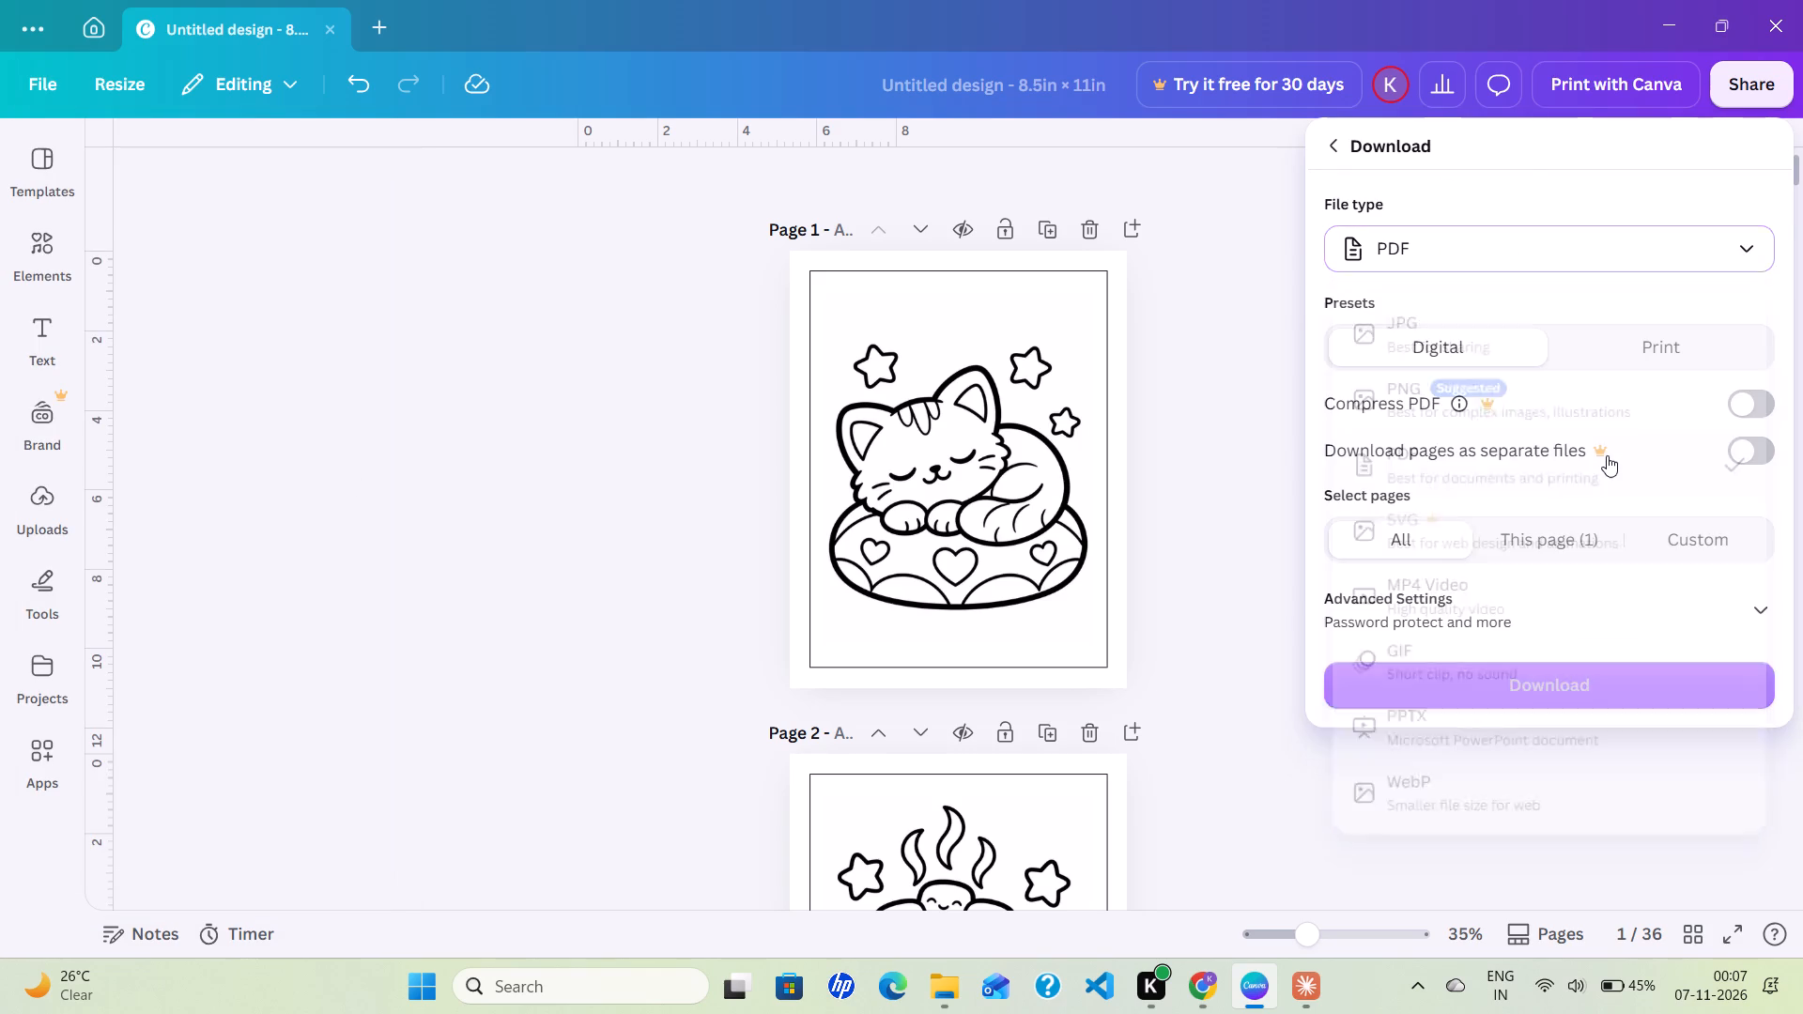
click(1651, 346)
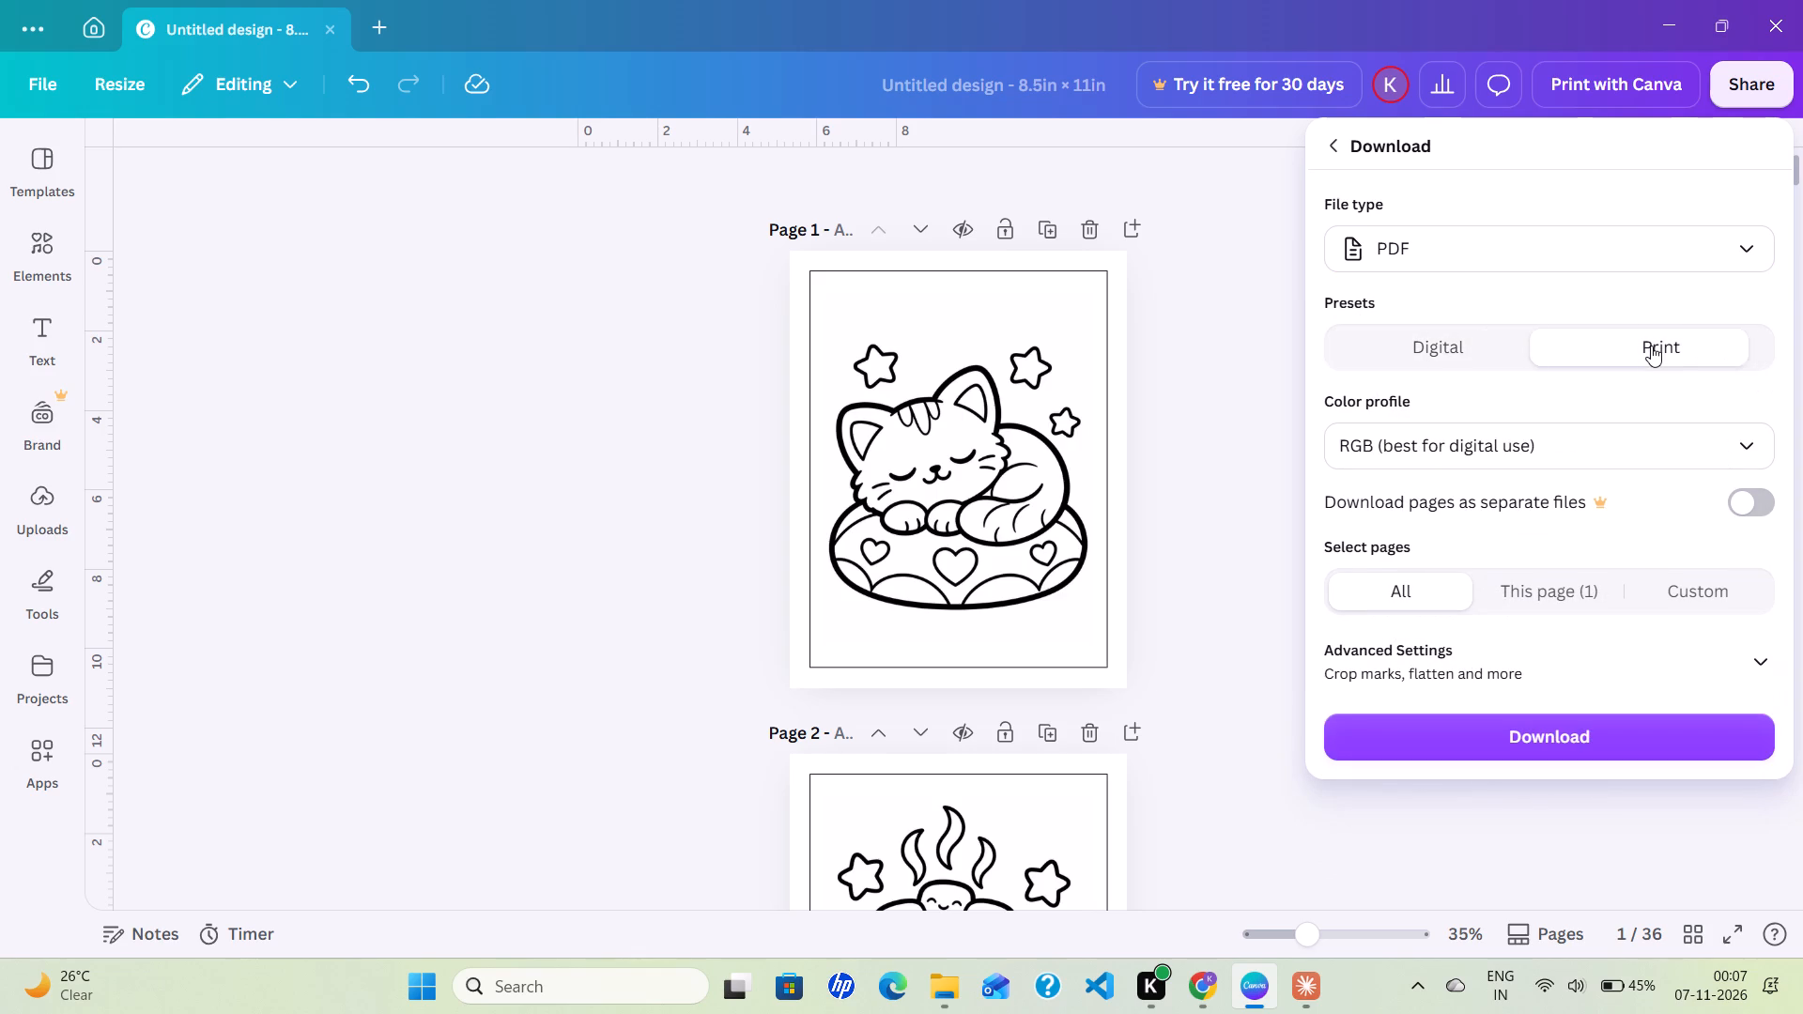
click(1434, 346)
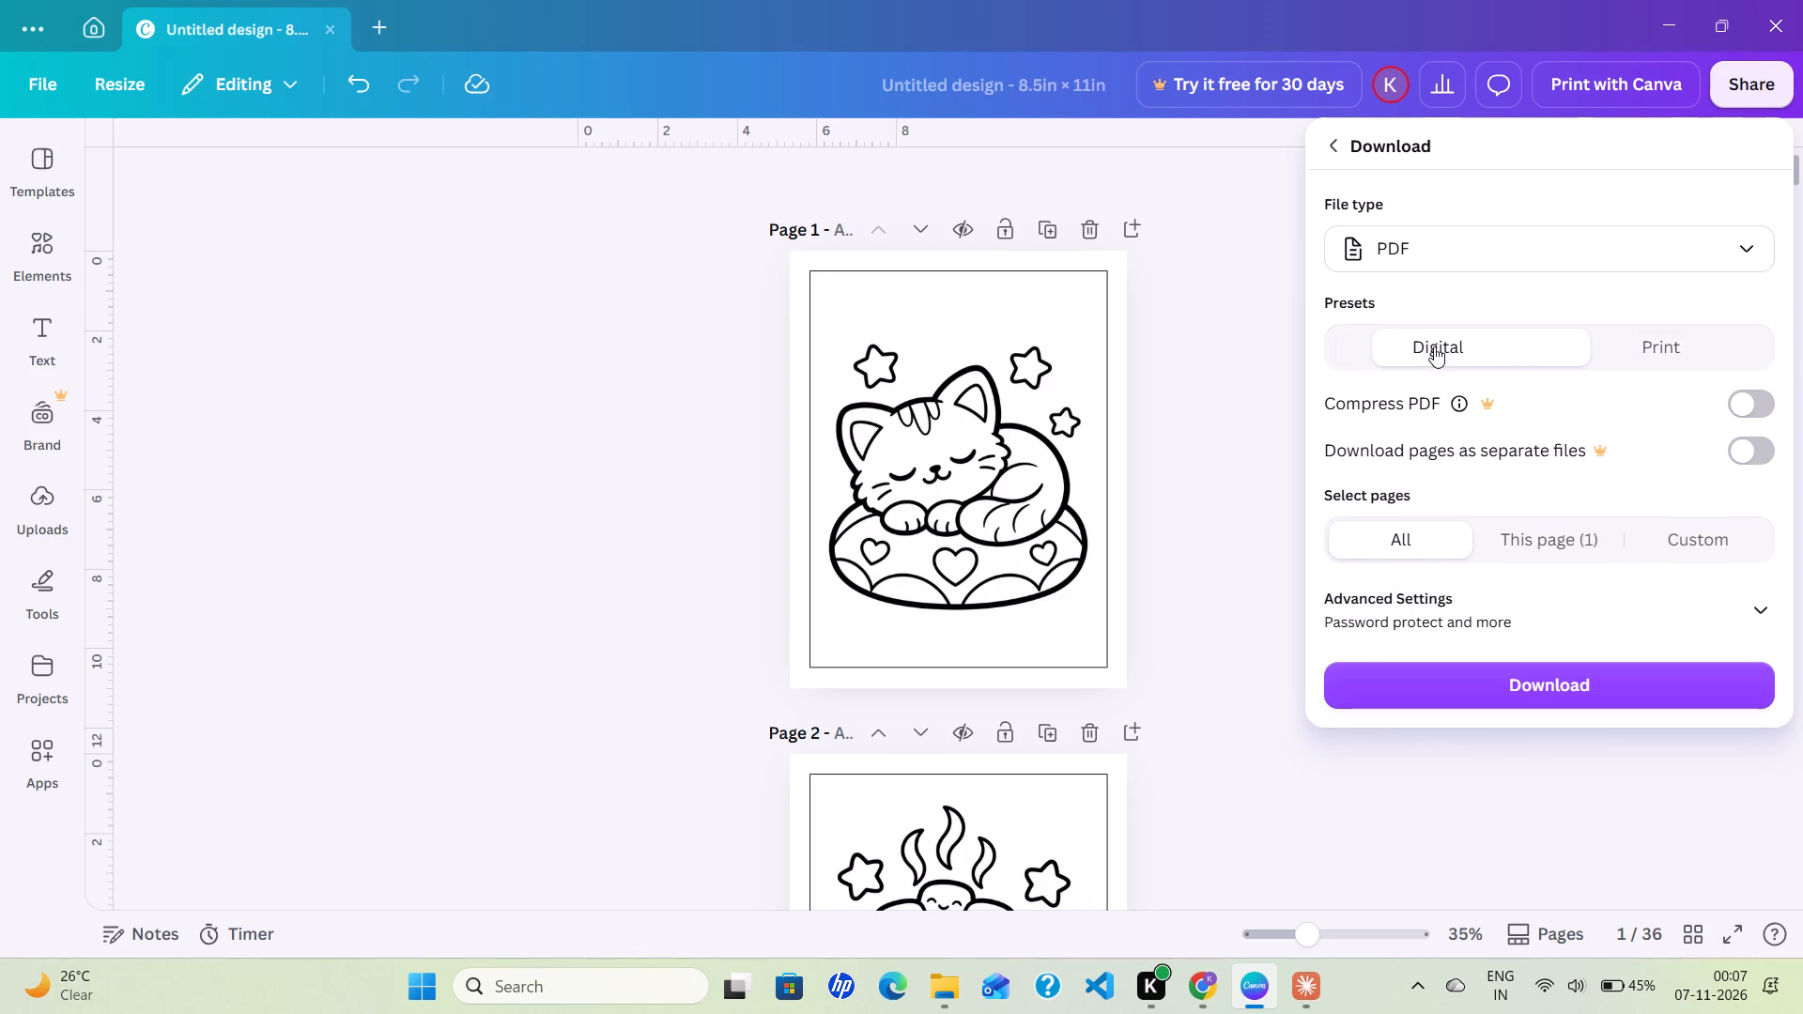
click(1542, 534)
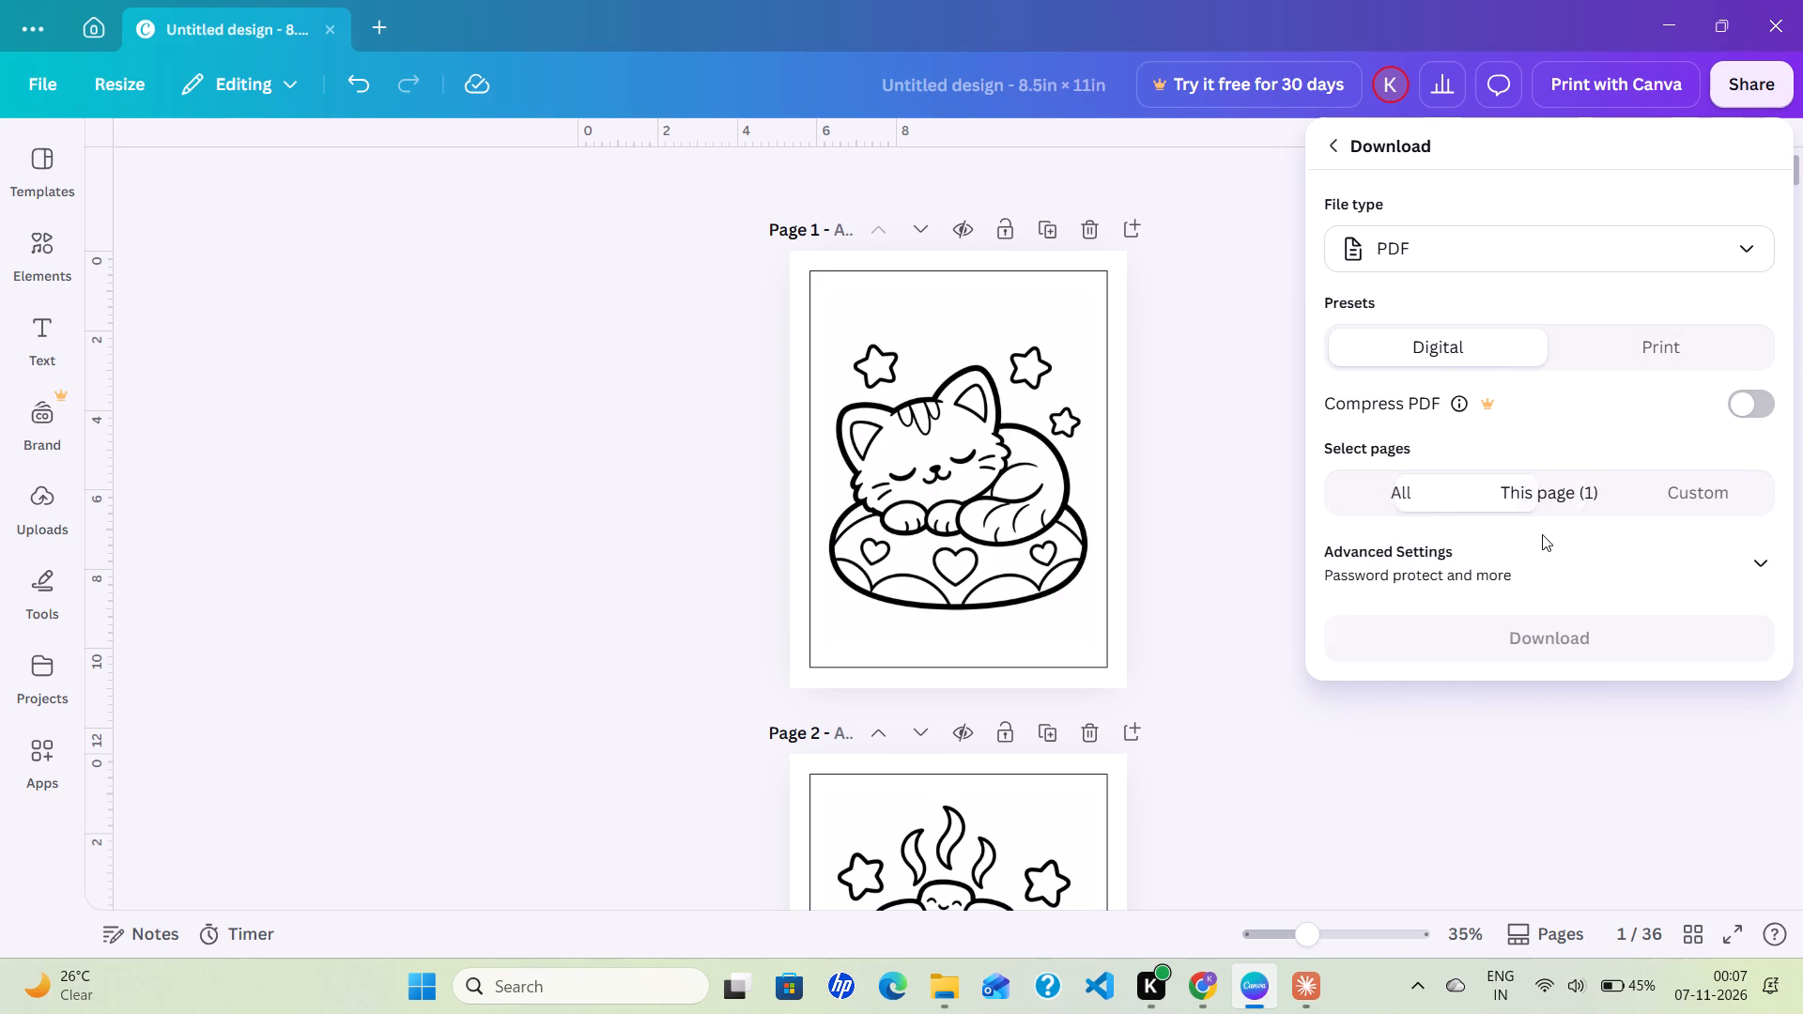
click(1420, 499)
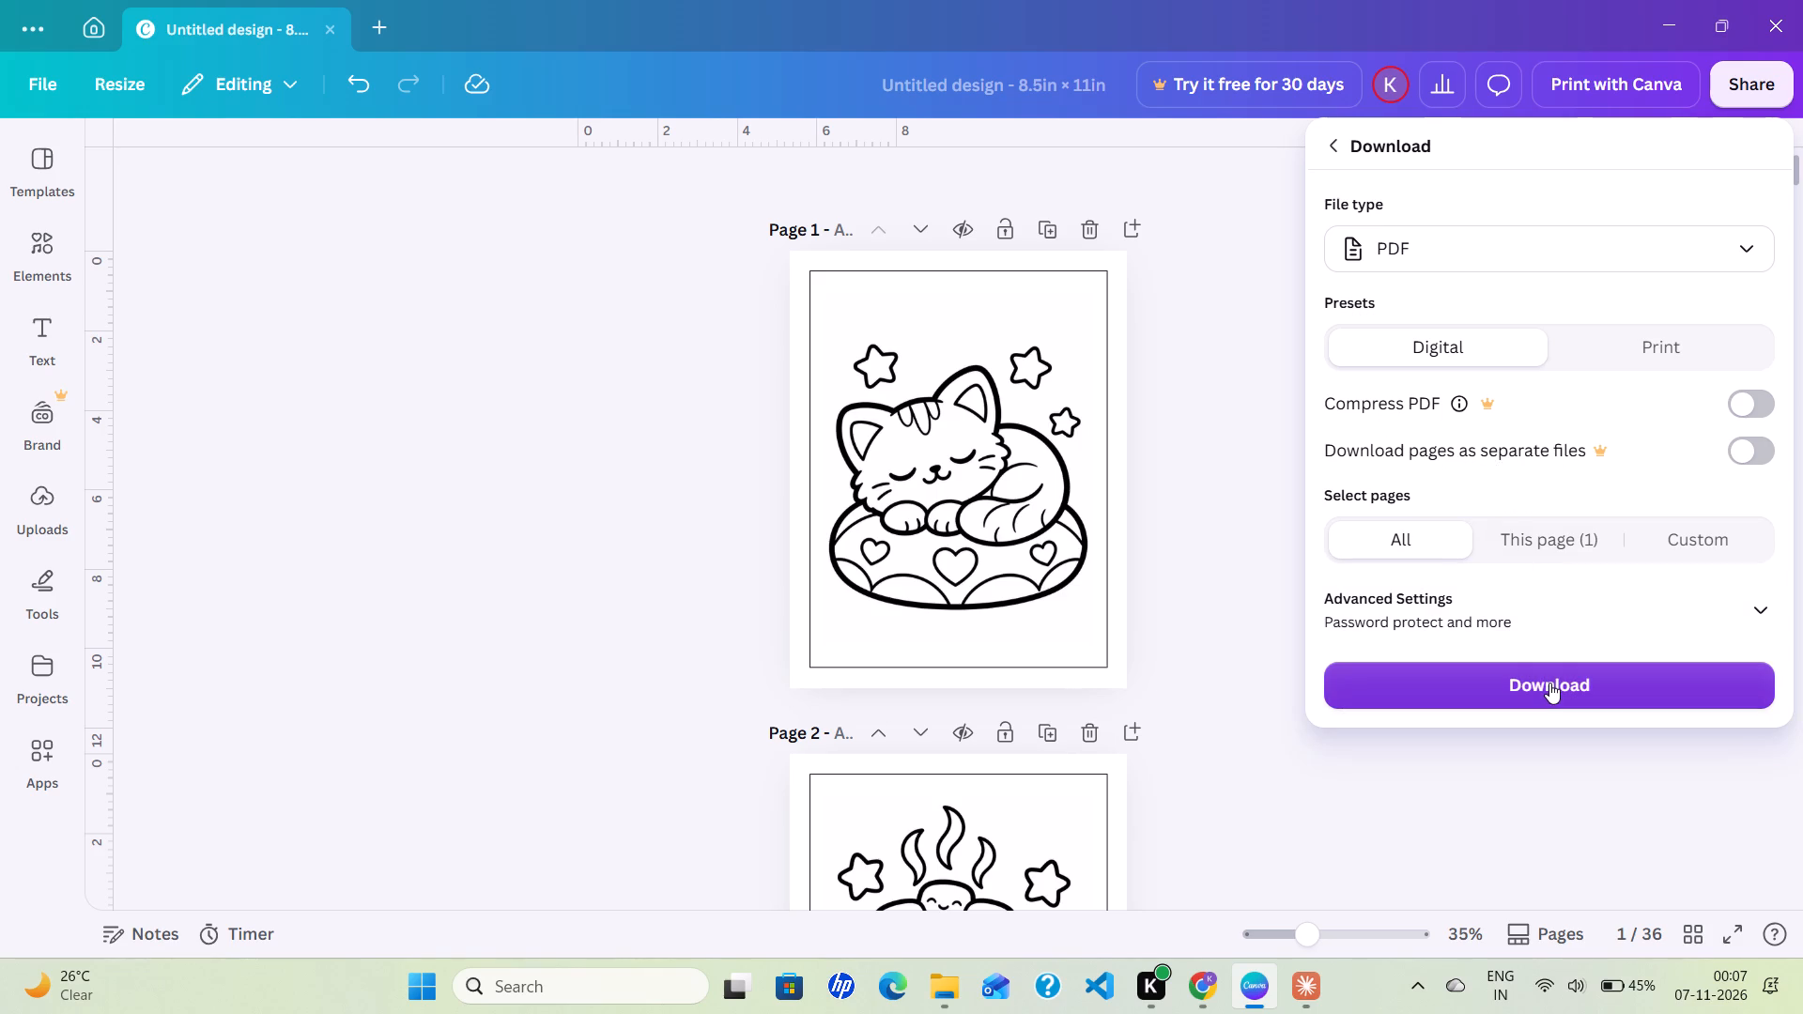
click(1549, 683)
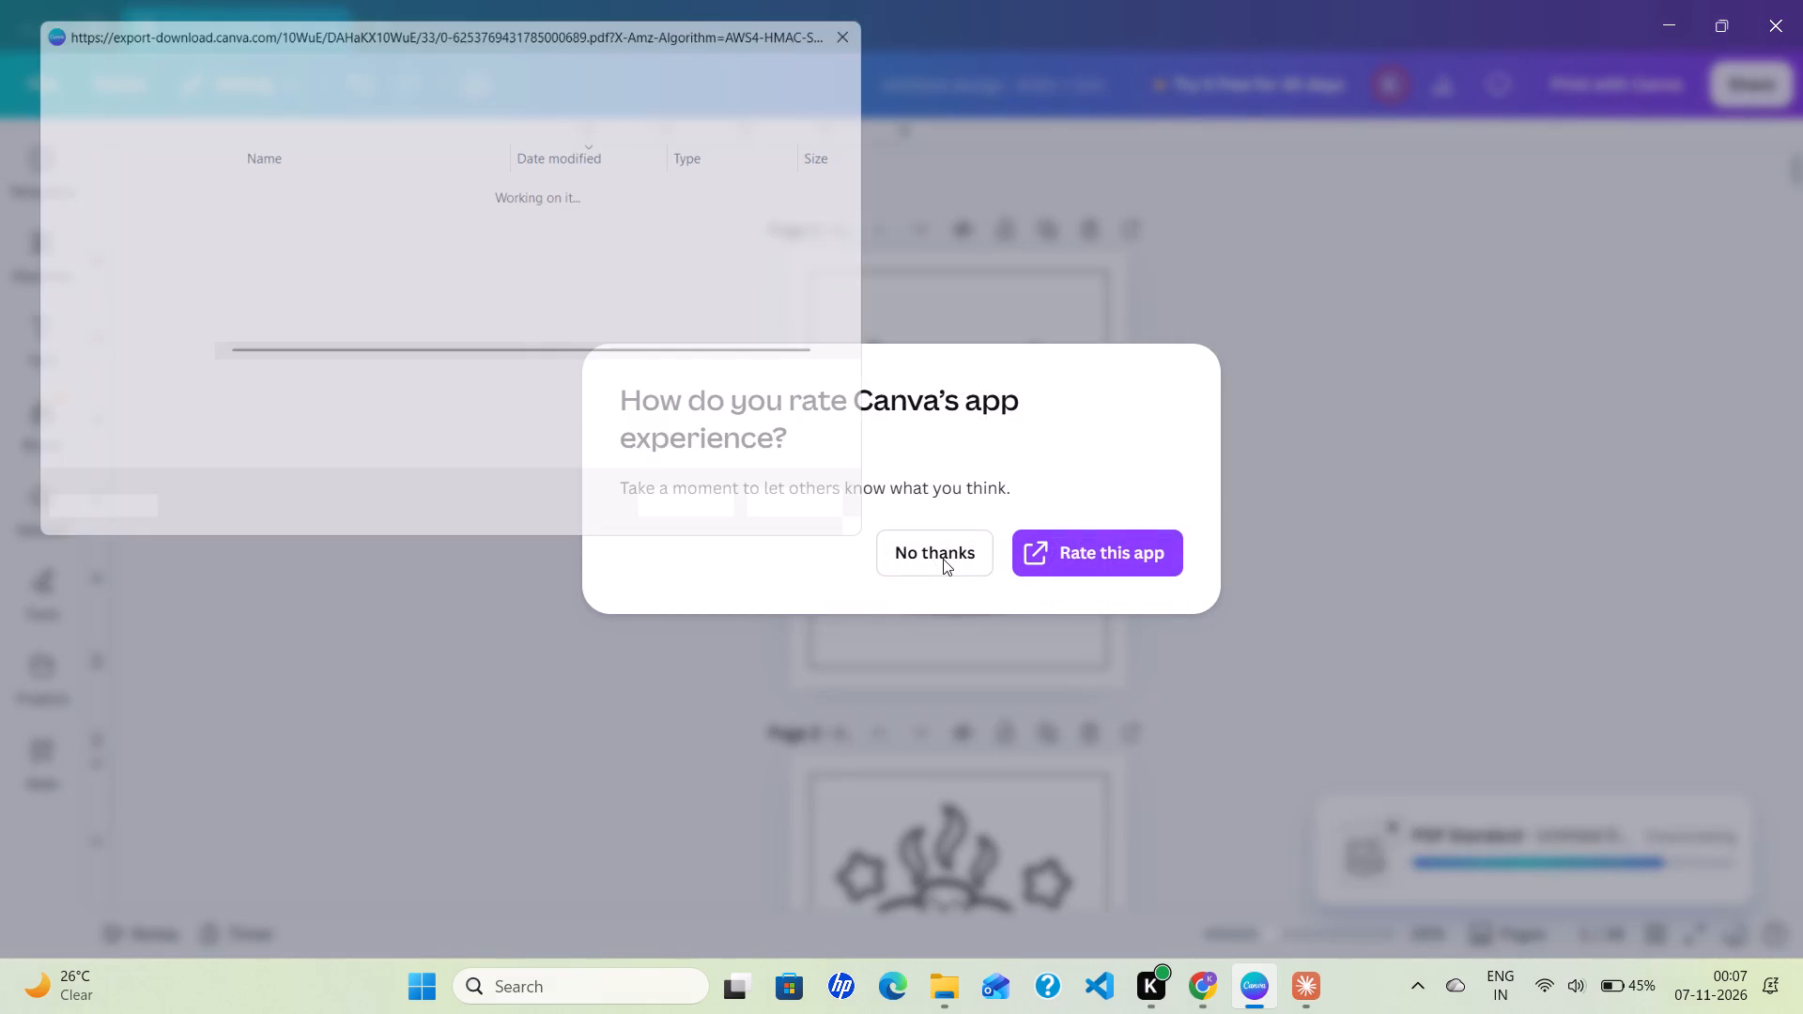
Save the exported PDF in the Downloads folder under the suggested file name and decline the app rating request.
click(943, 559)
scroll(129, 281, down, 3)
click(116, 341)
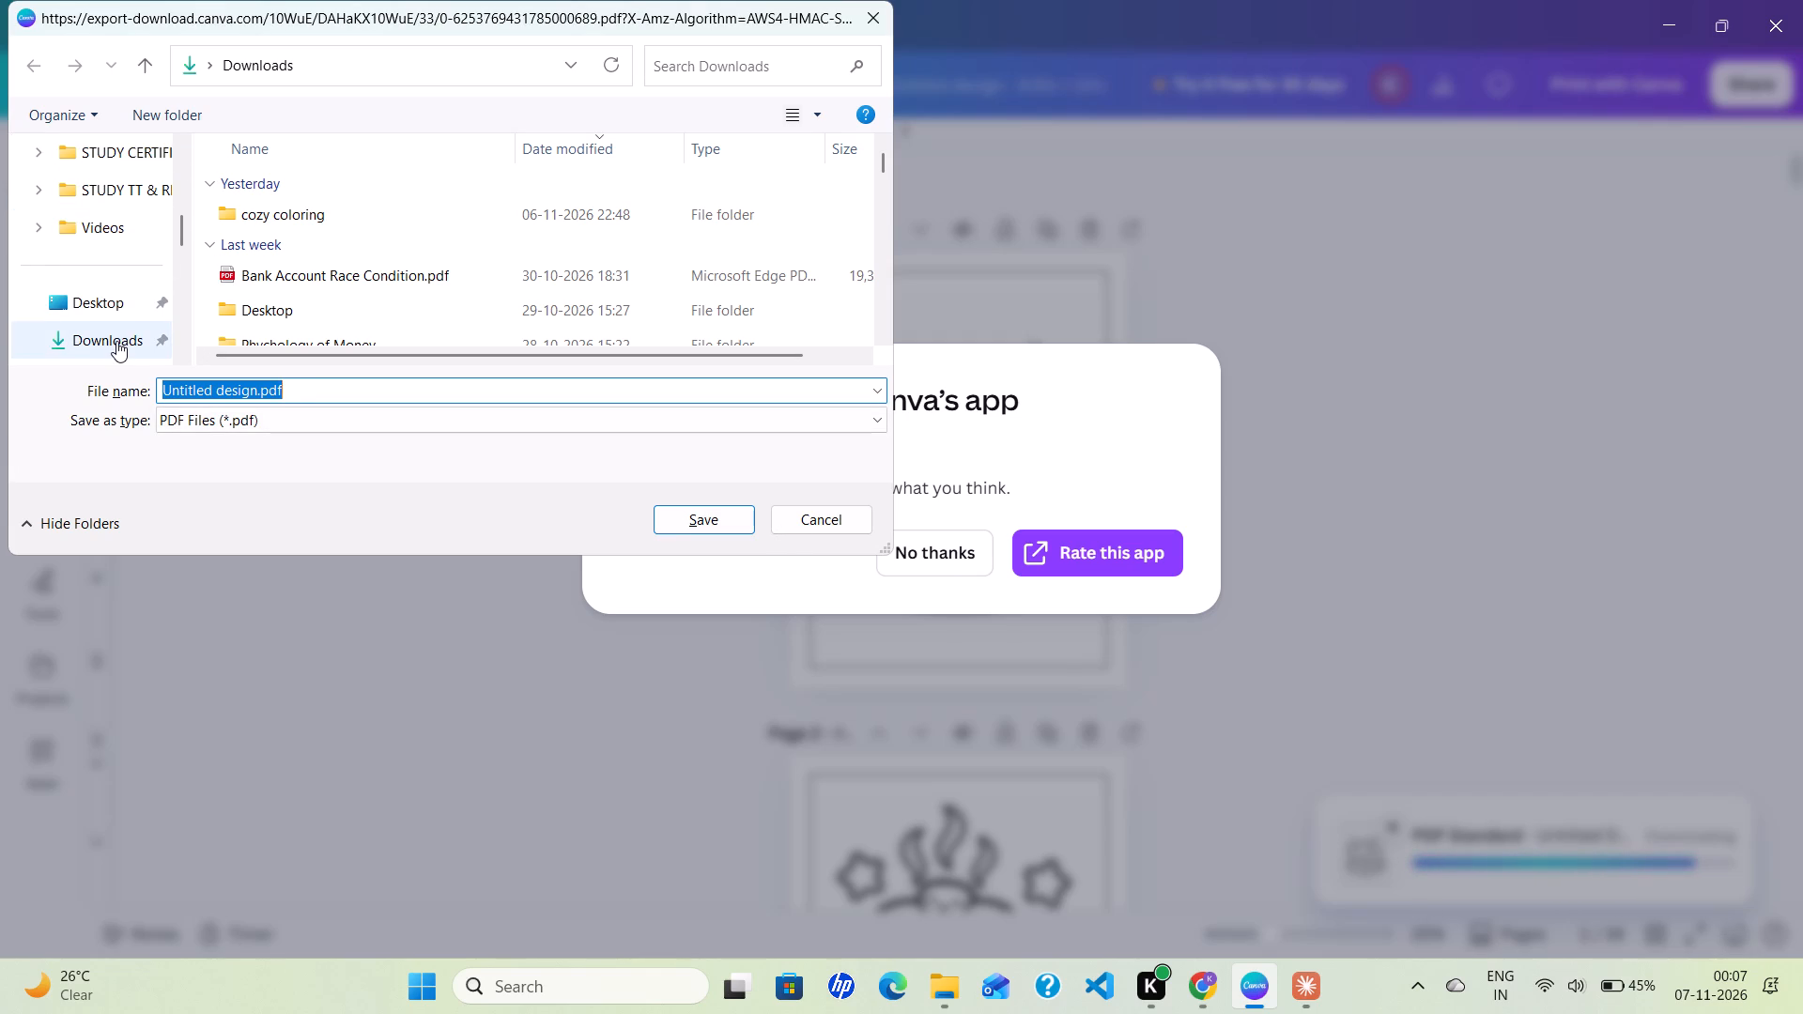
click(679, 514)
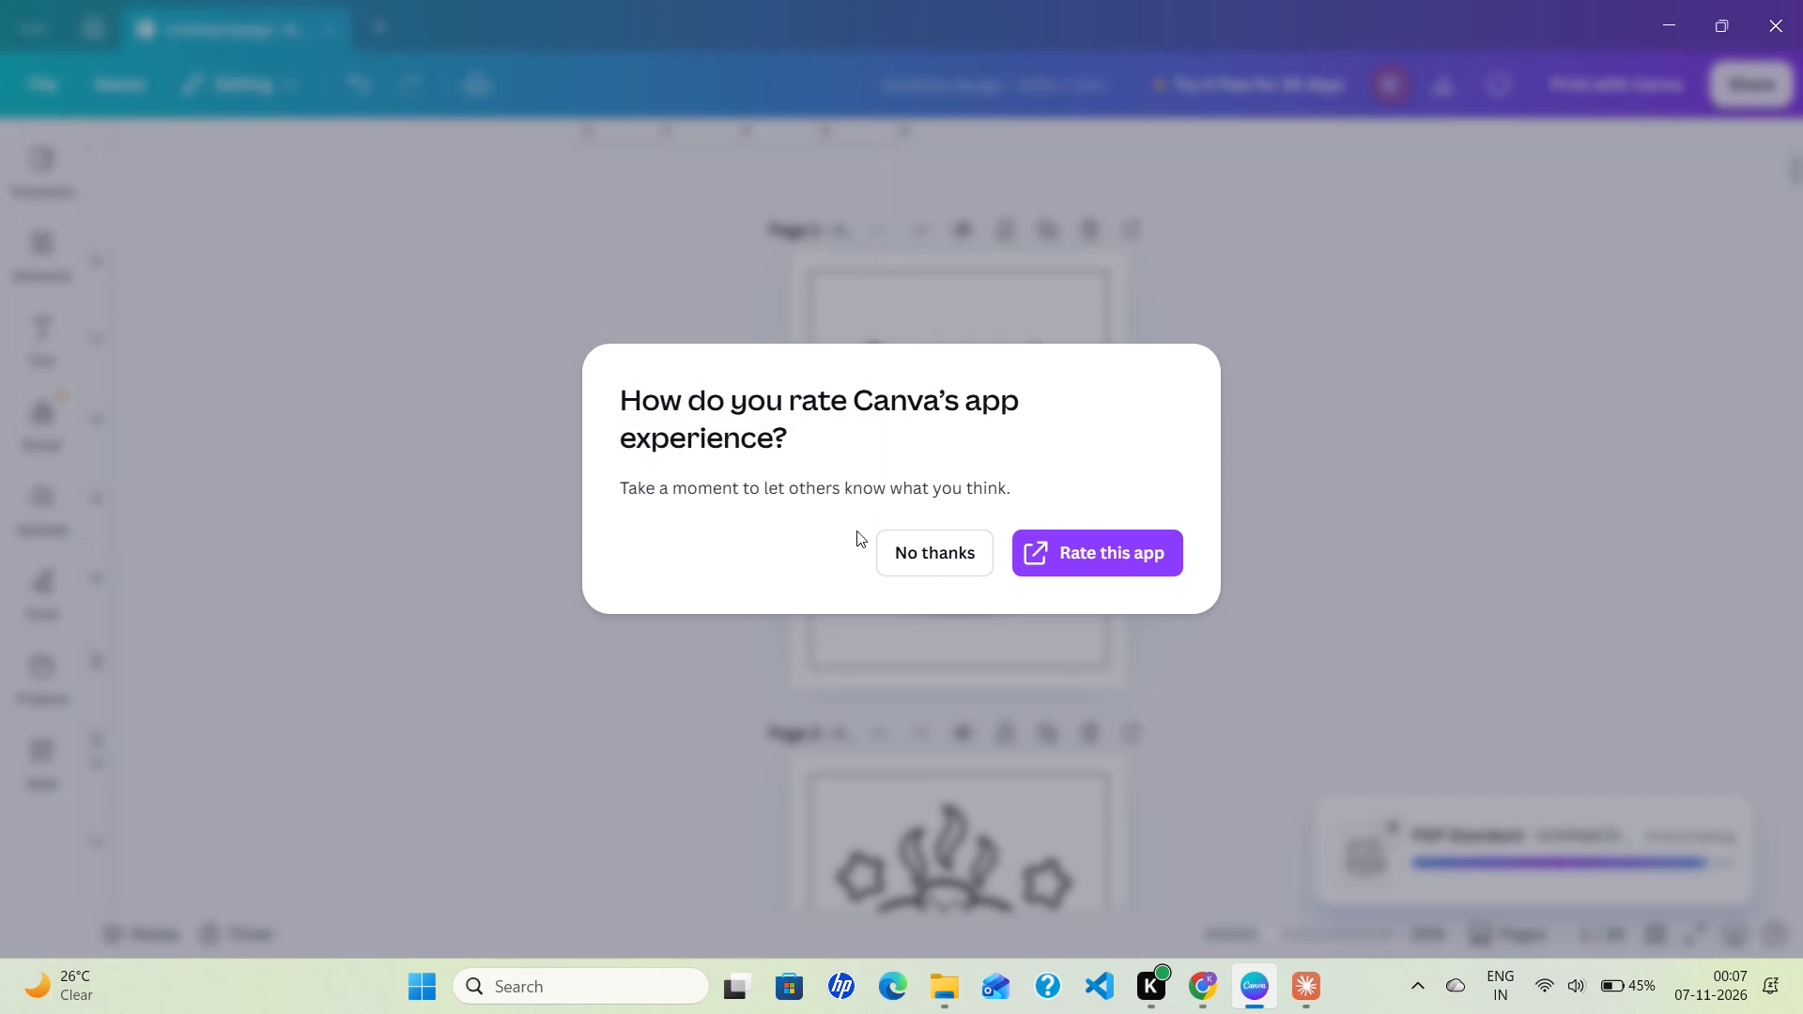
click(920, 565)
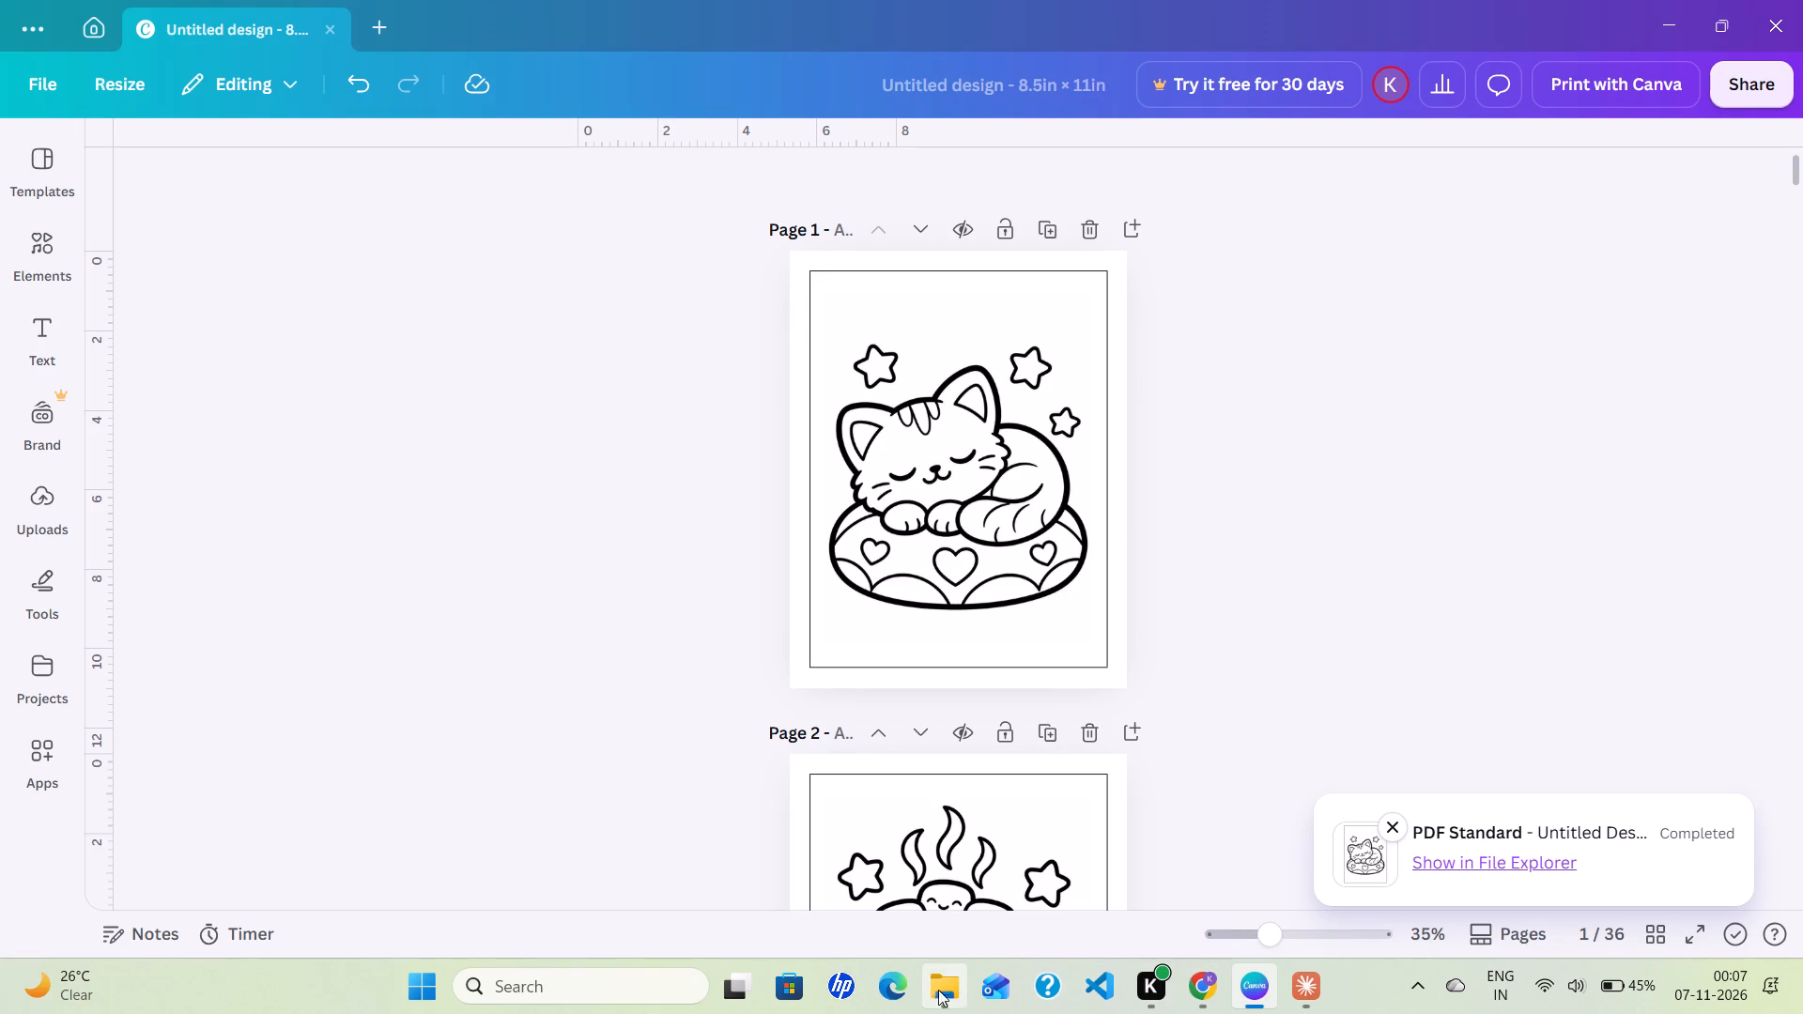
Switch to File Explorer and open the Downloads folder to locate the exported colouring book PDF.
click(942, 1004)
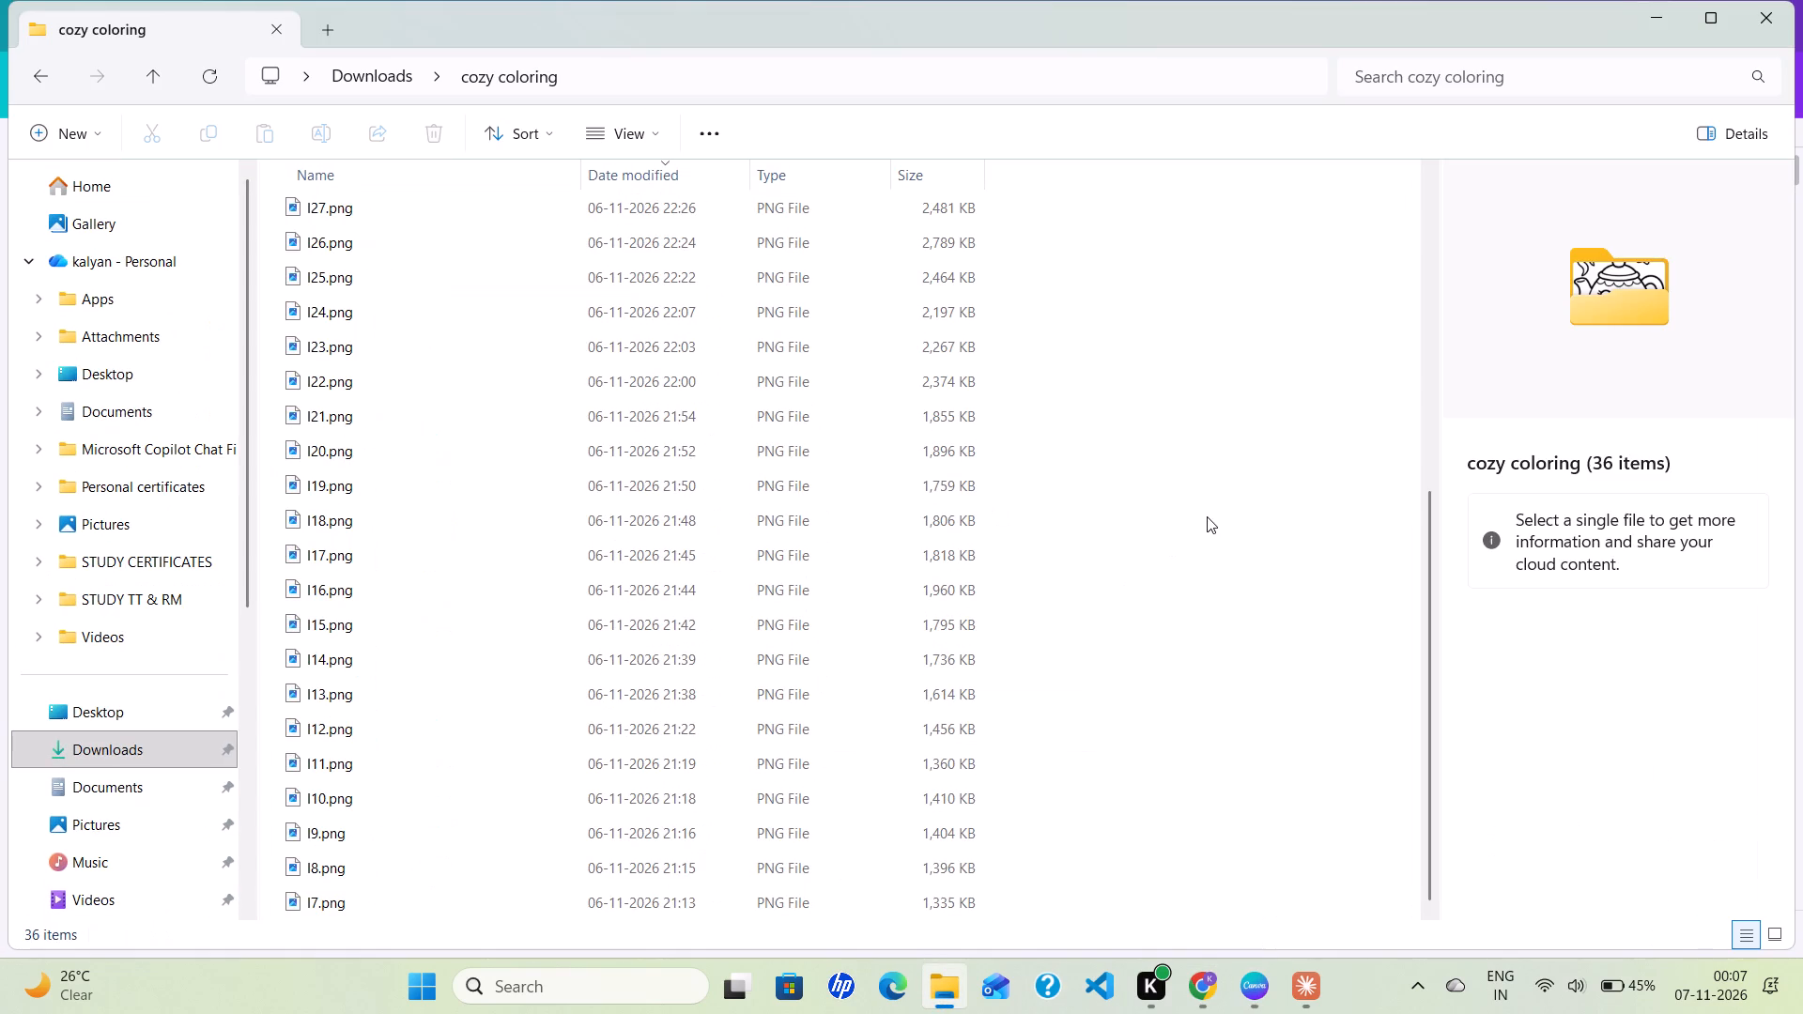
click(162, 744)
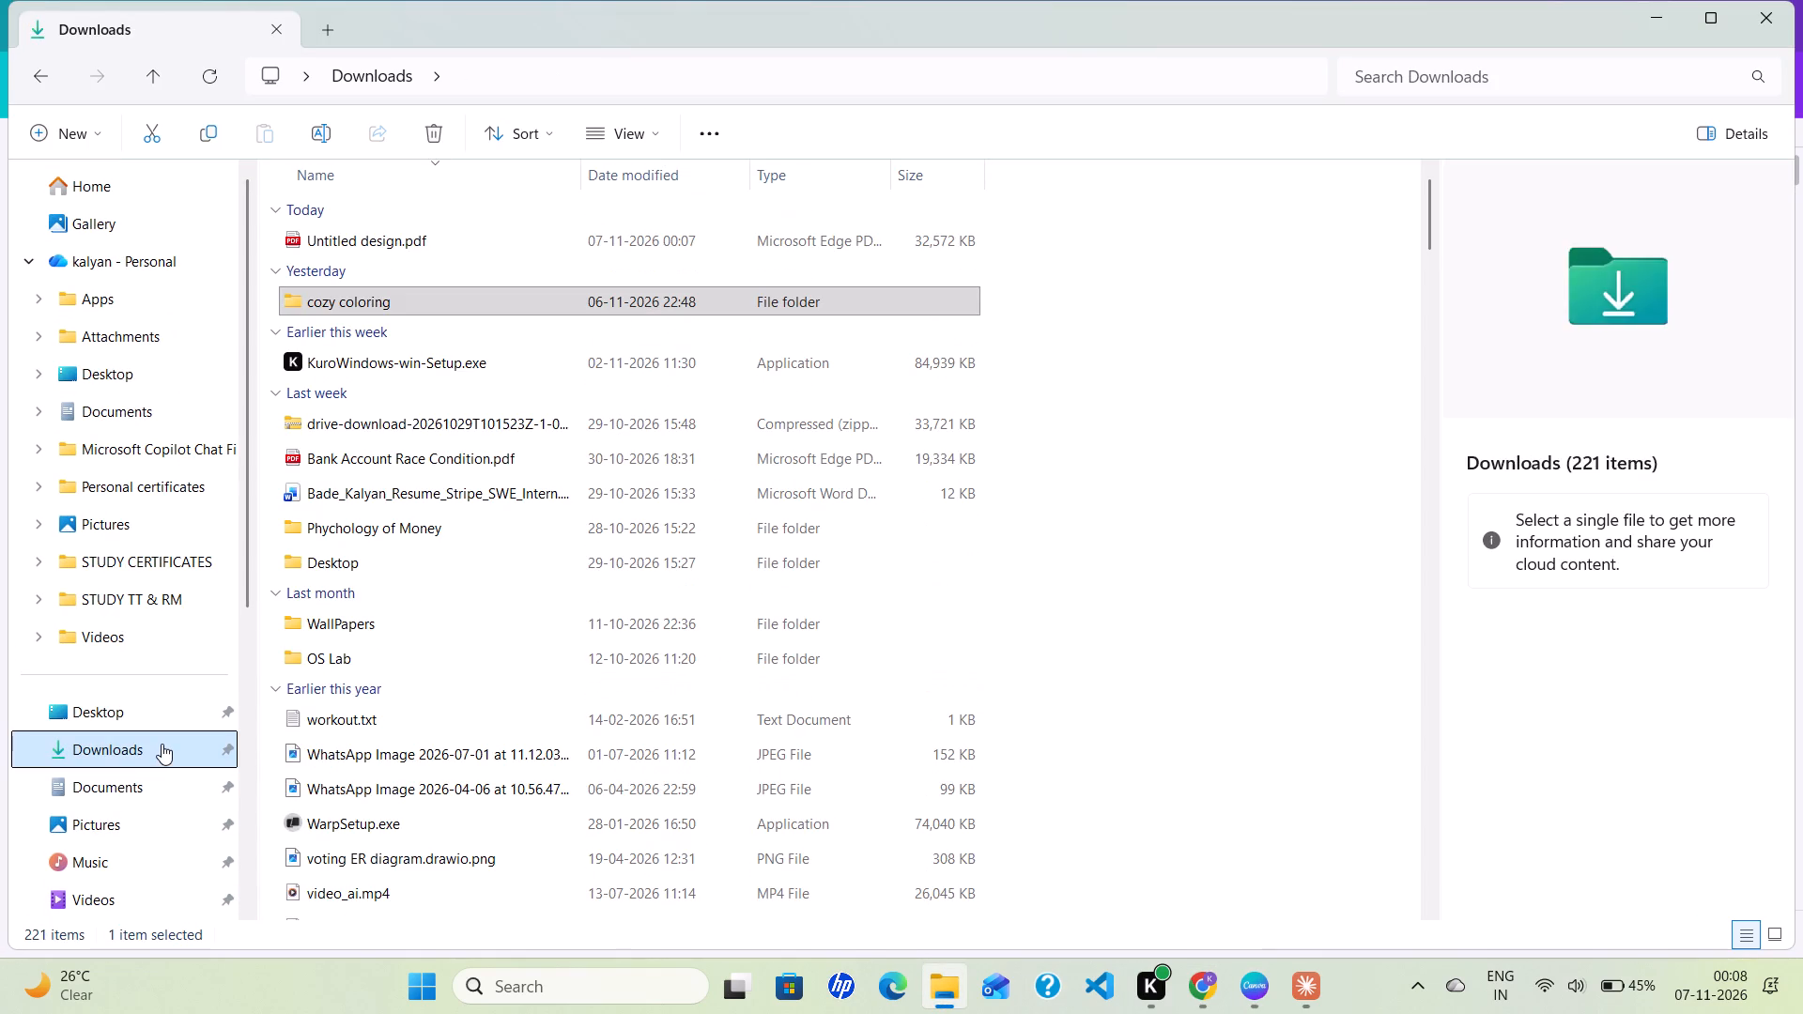
Open Untitled design.pdf from the Downloads folder, review the colouring pages through to the last one, and close the viewer.
click(398, 245)
double_click(398, 245)
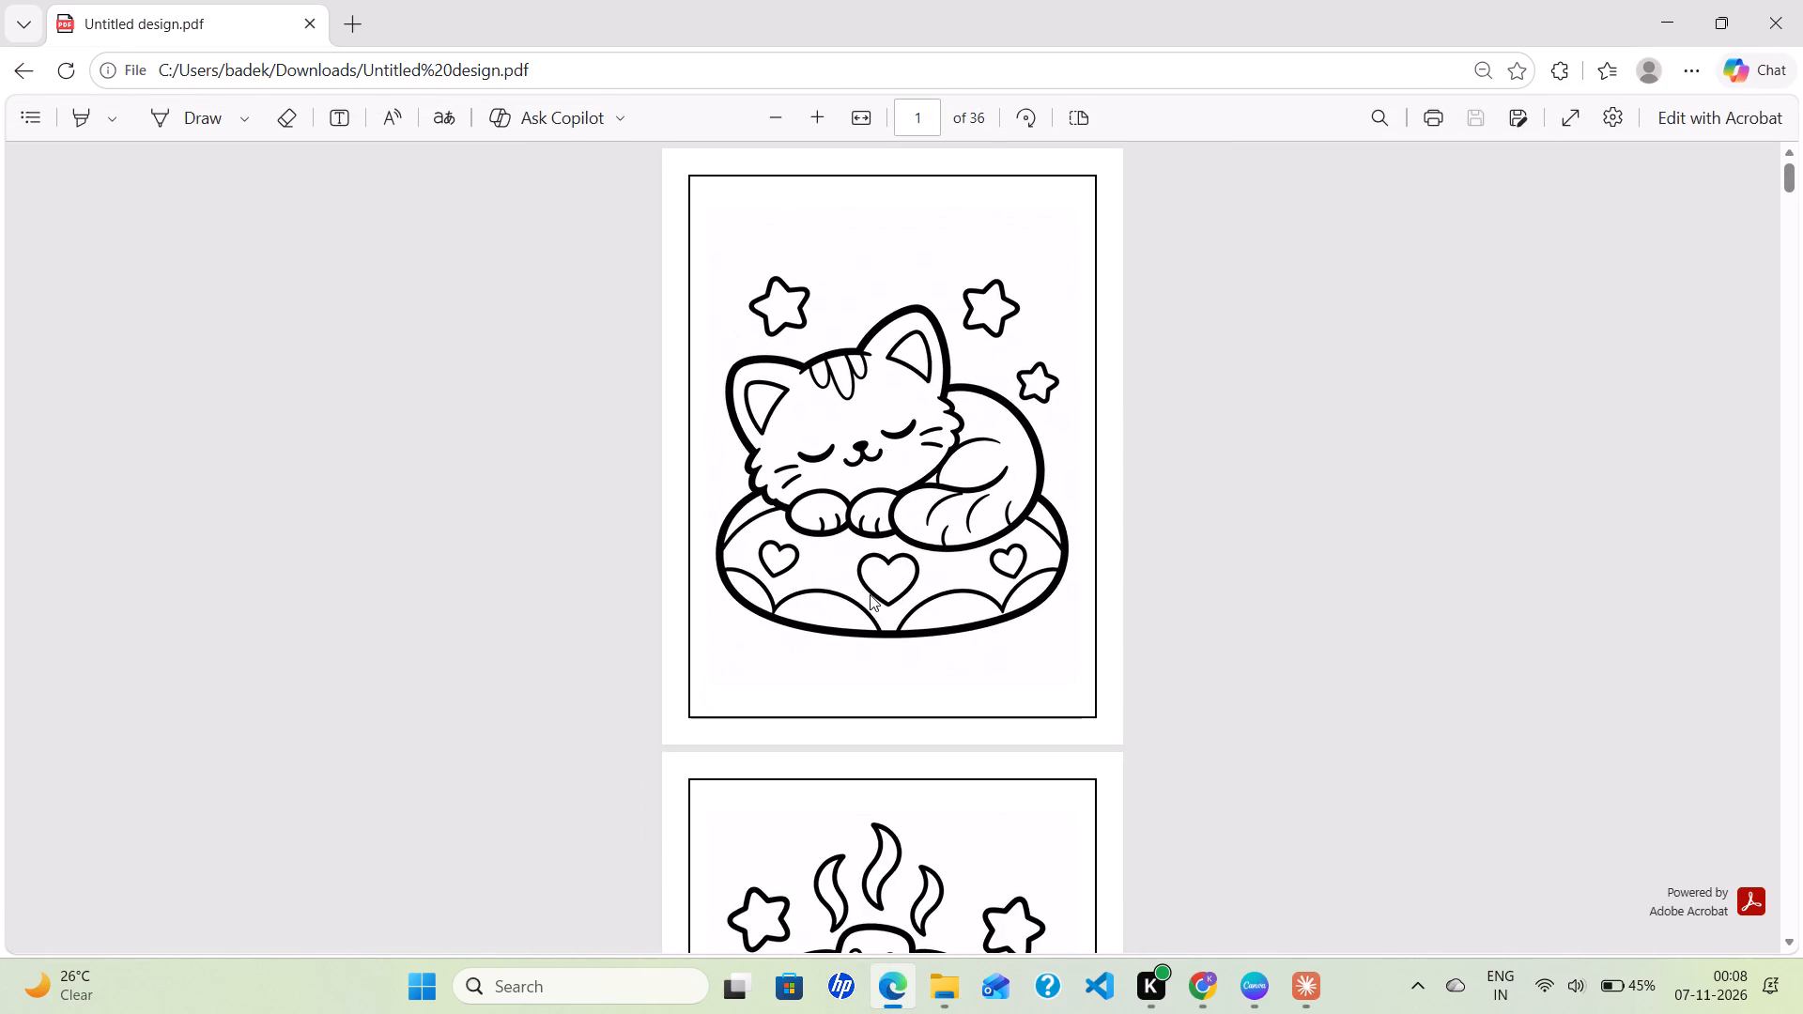
scroll(870, 594, down, 15)
scroll(870, 594, down, 11)
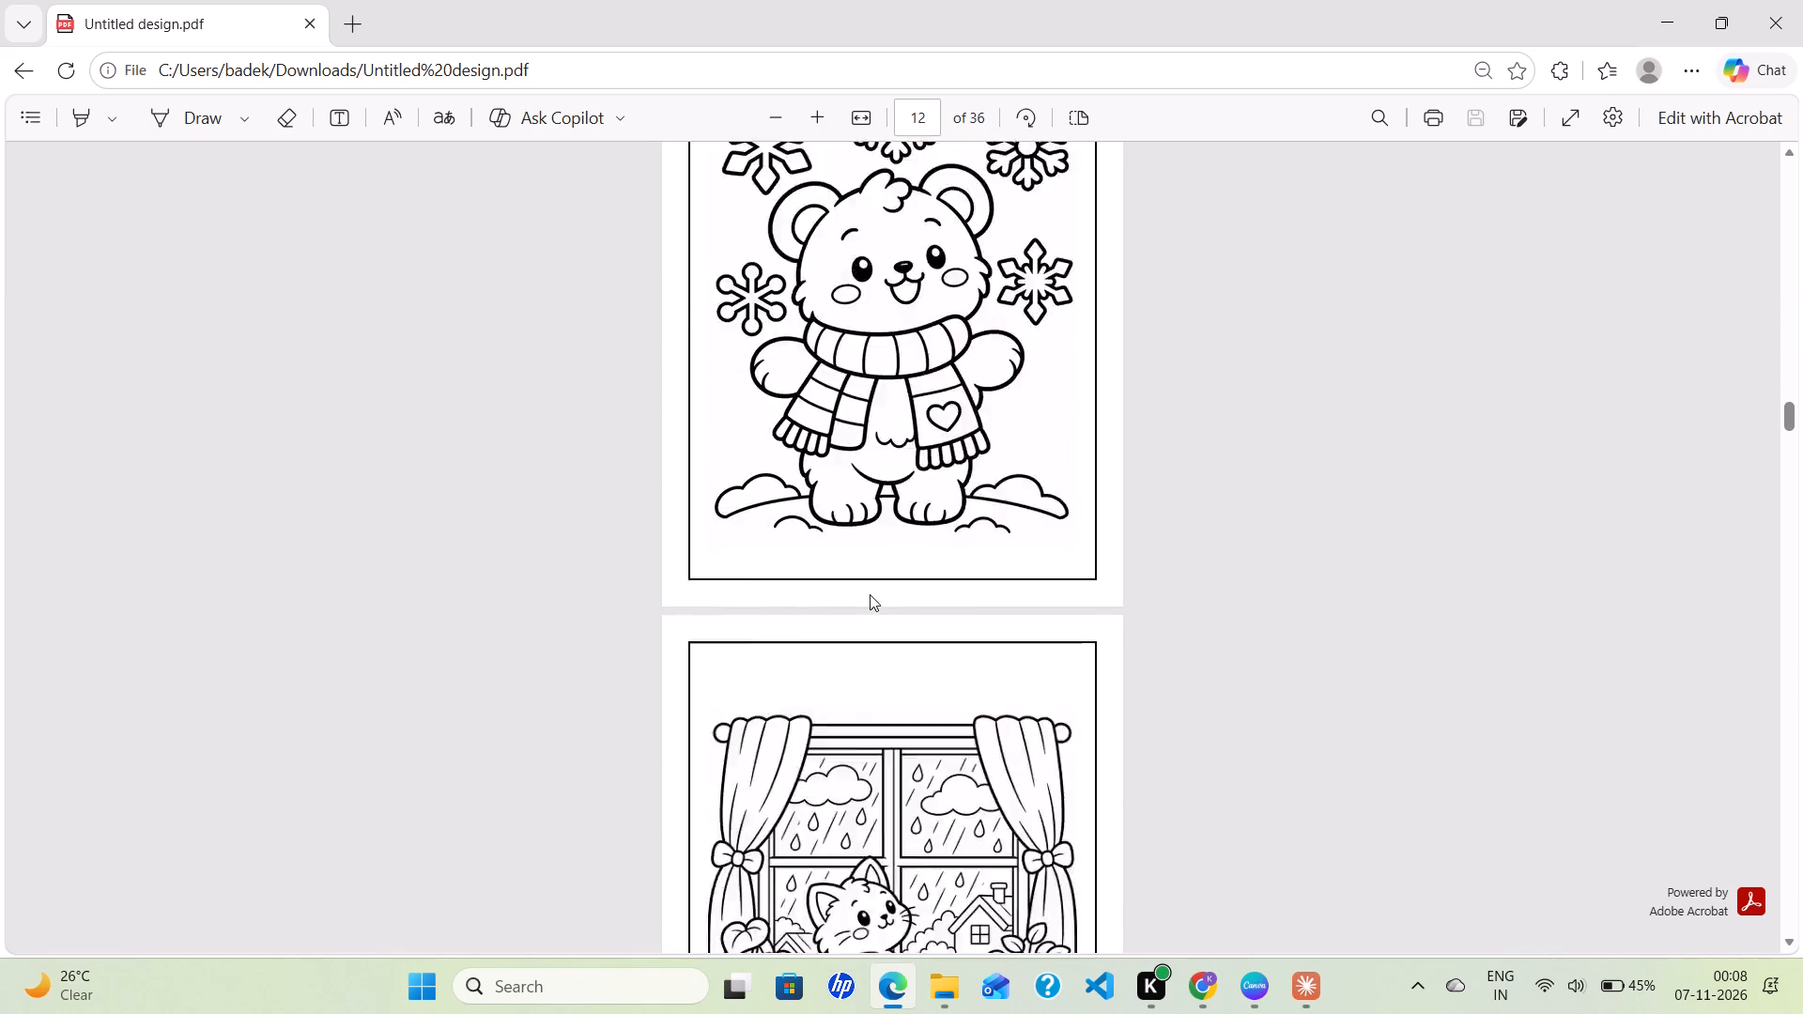
scroll(870, 594, down, 19)
scroll(870, 594, down, 15)
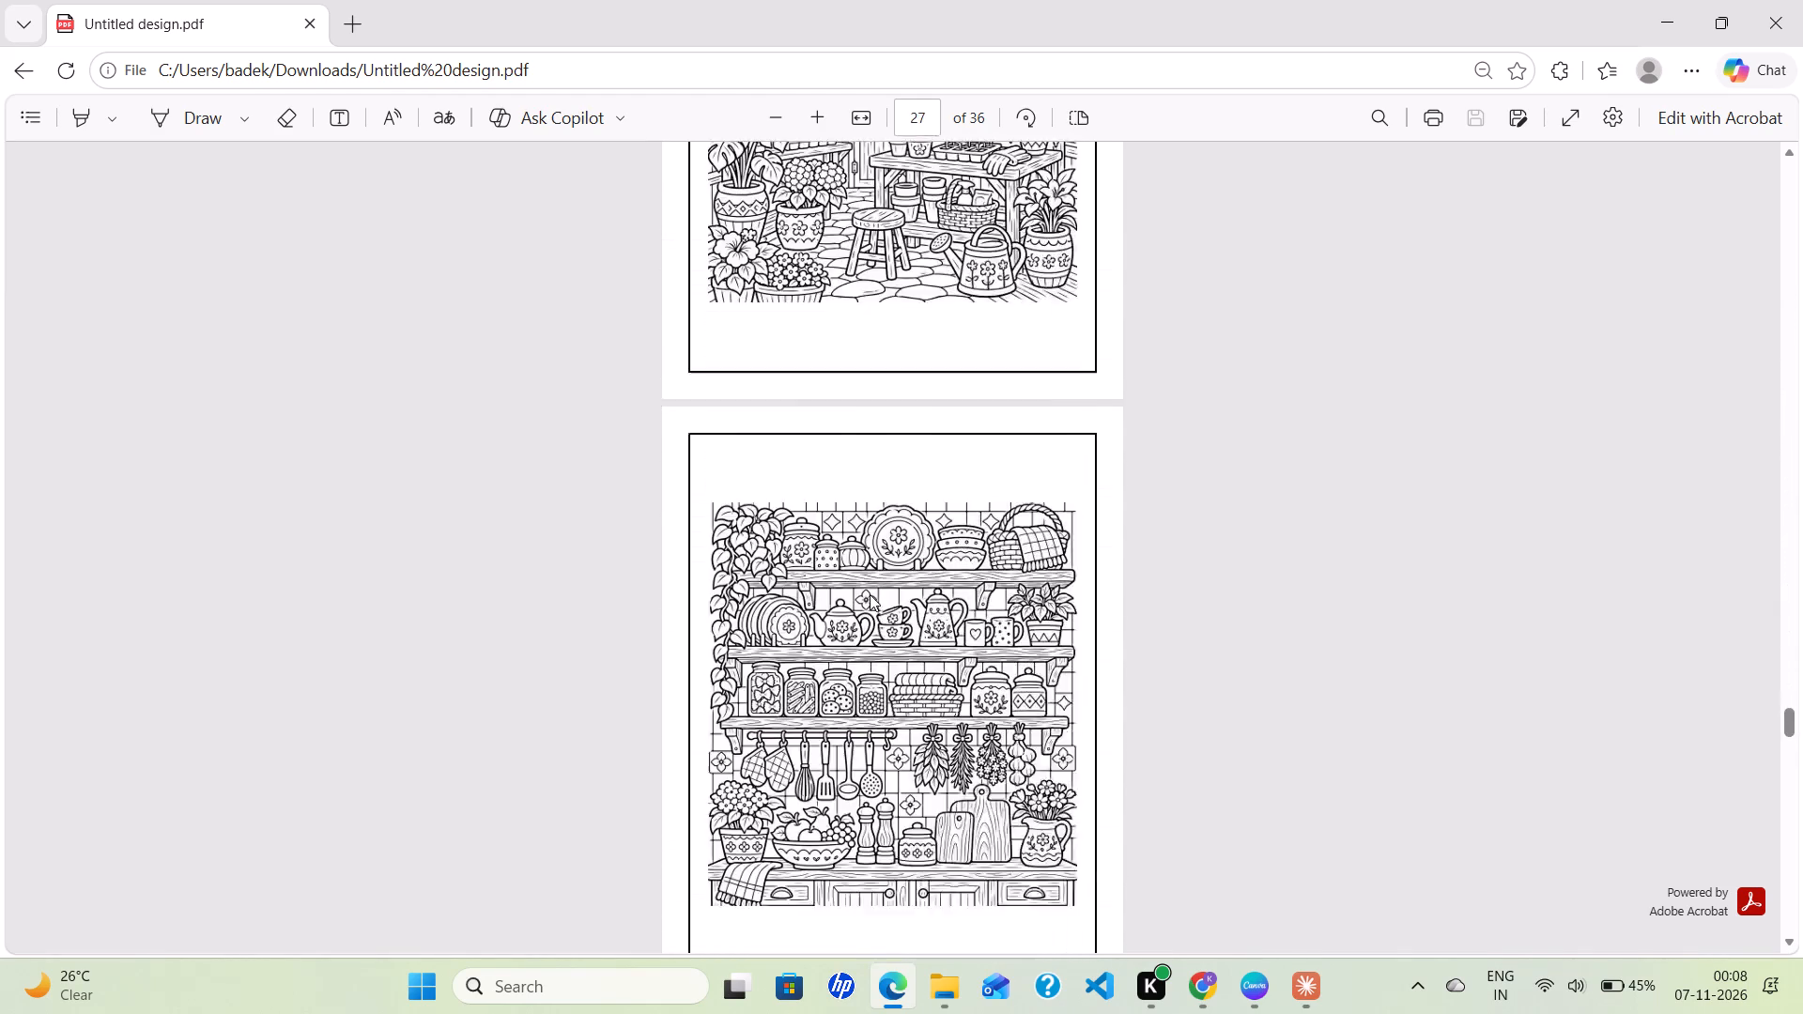
scroll(870, 594, down, 13)
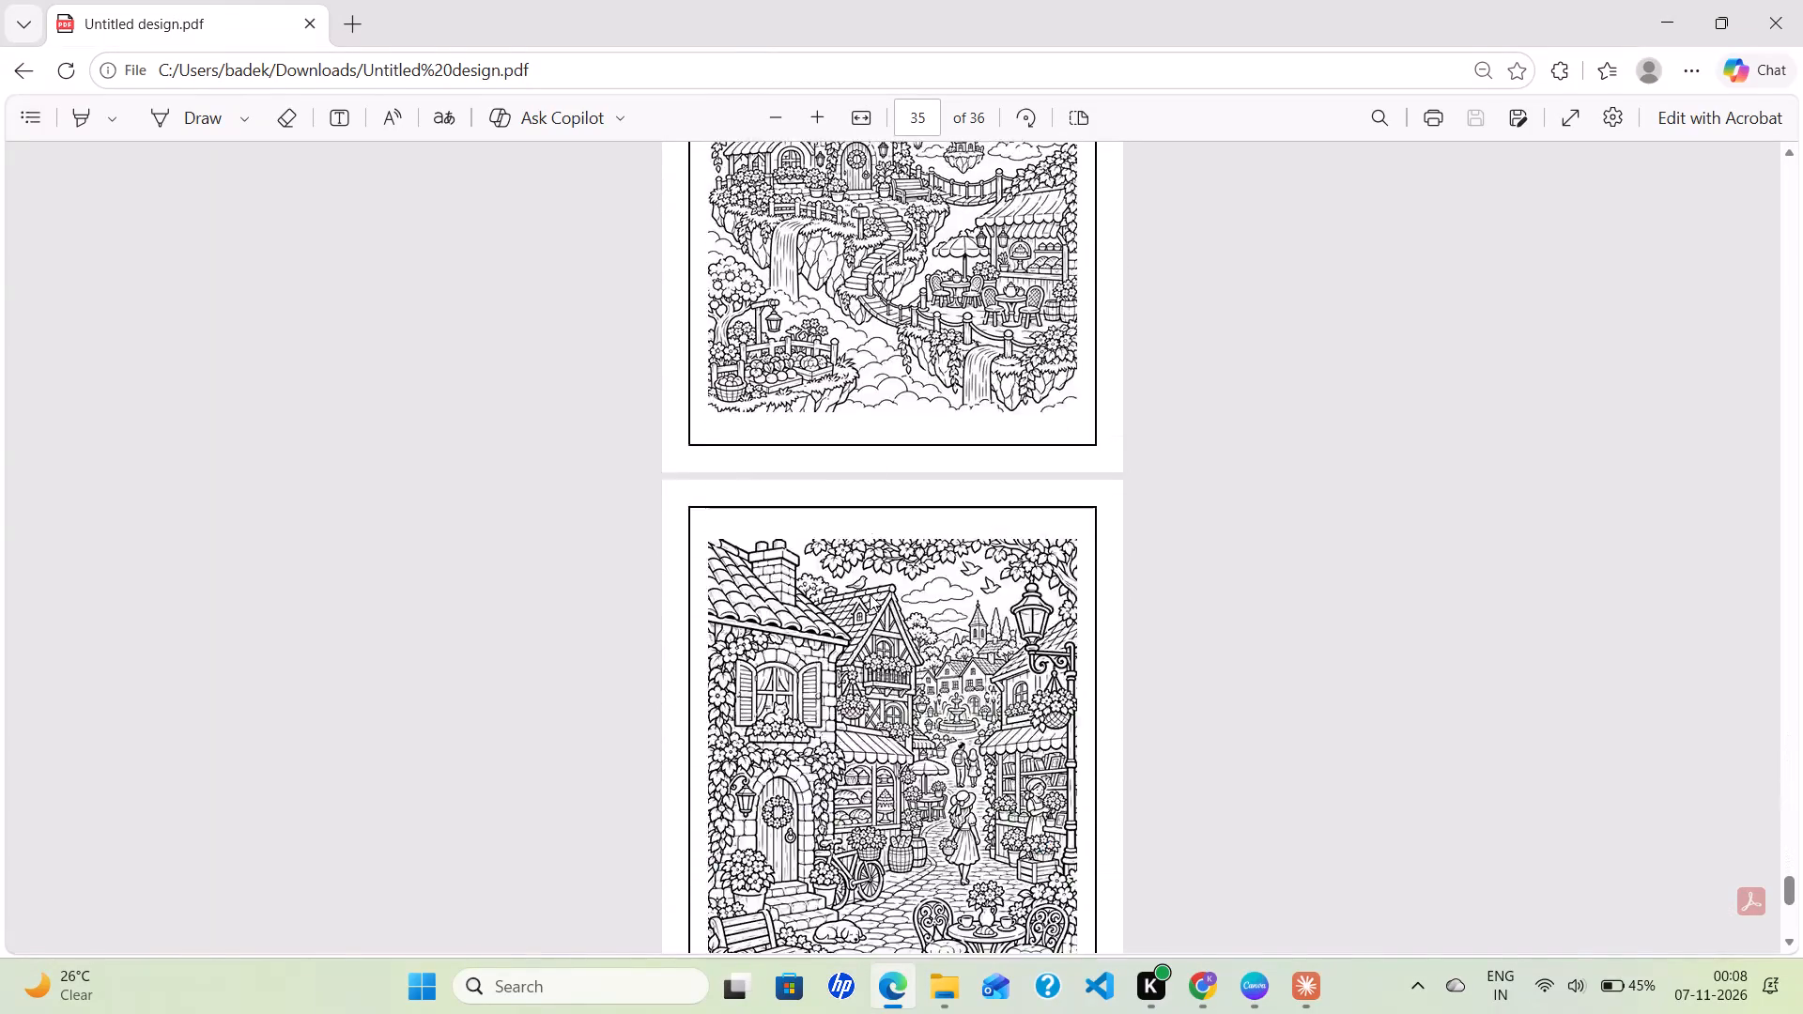
scroll(870, 594, down, 12)
click(1802, 0)
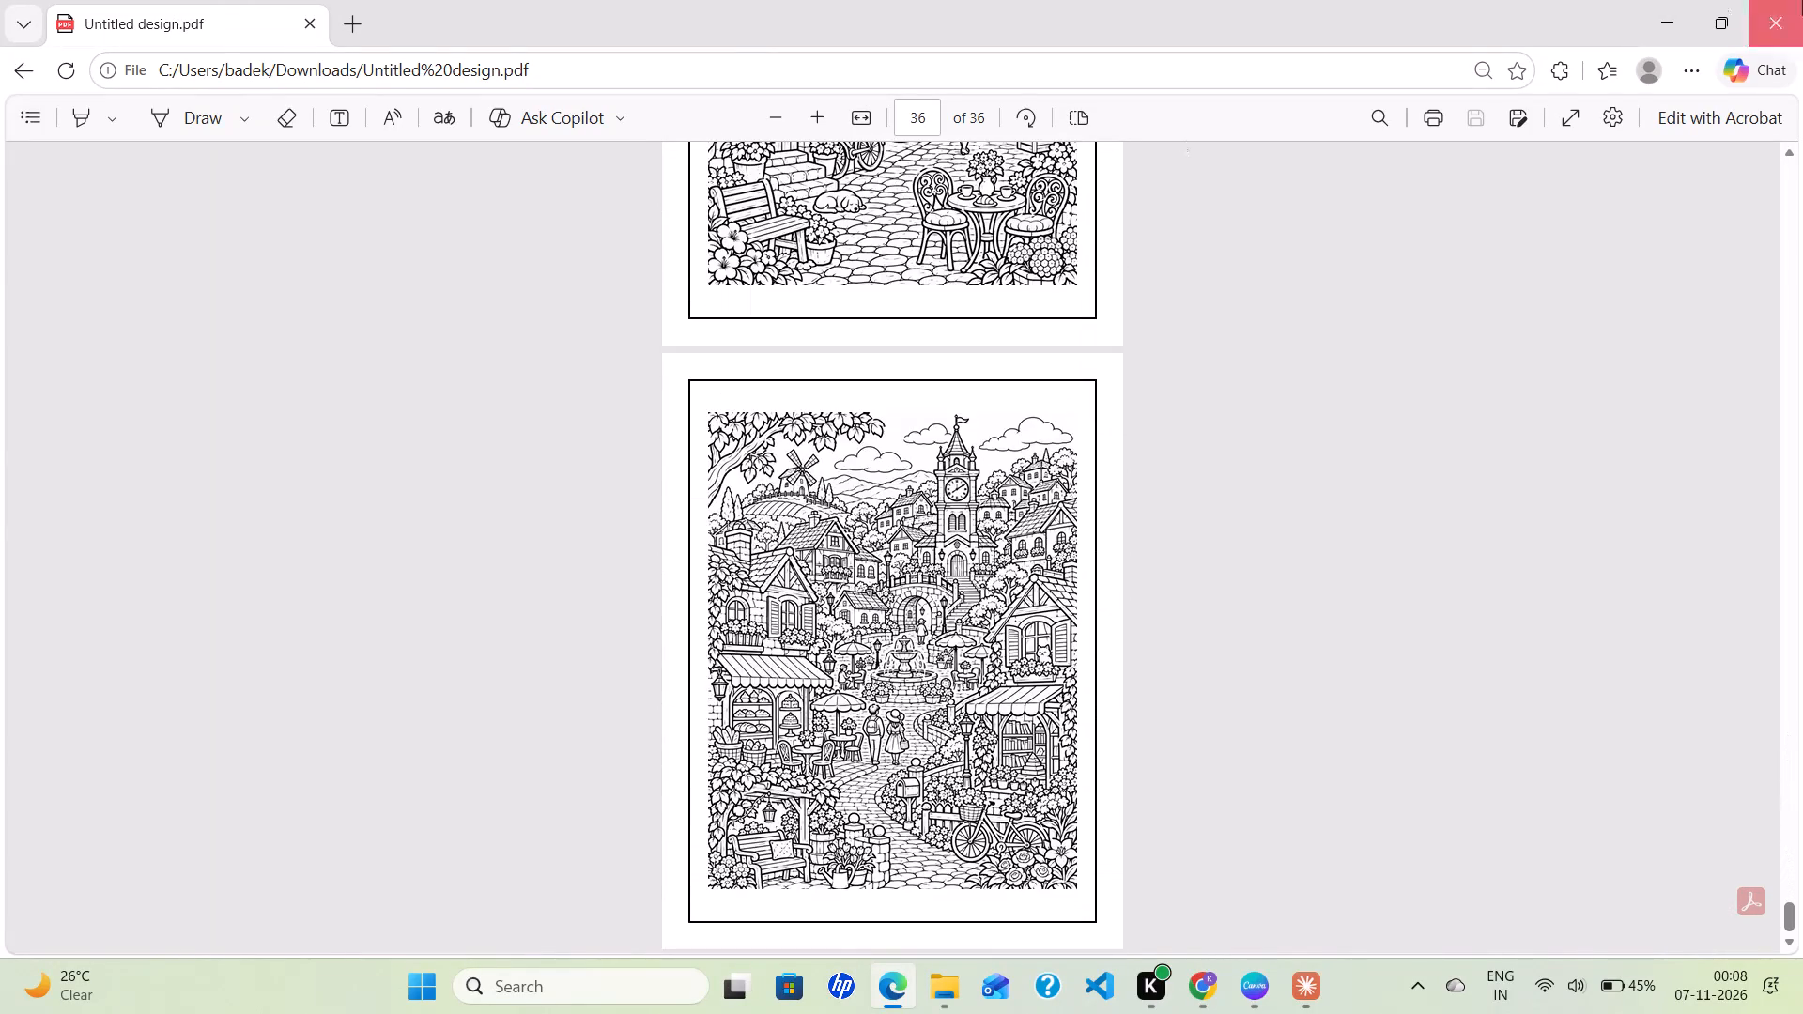